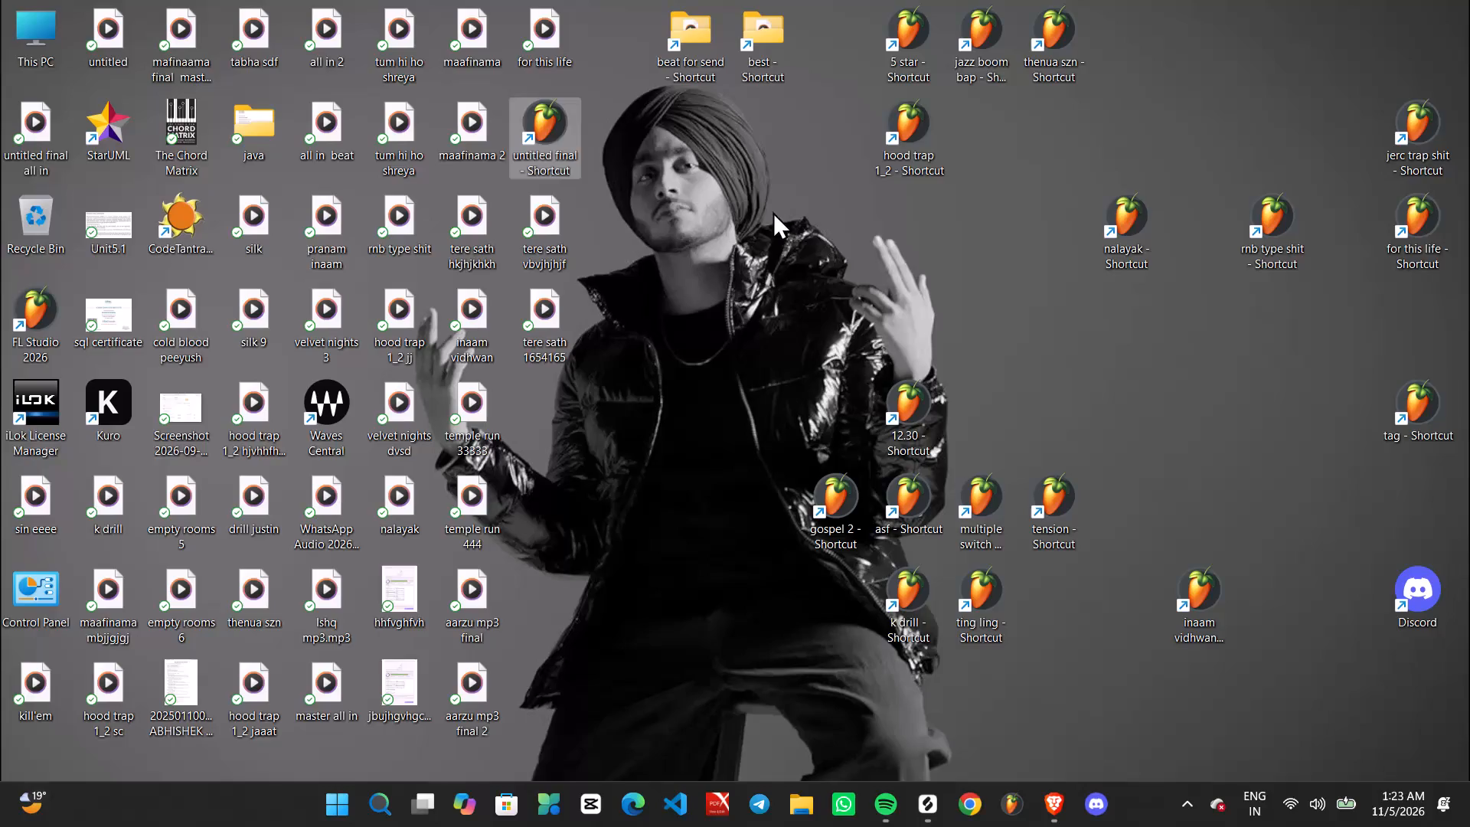
Open the hood trap 1_2 project from its desktop shortcut.
right_click(725, 158)
left_click(799, 237)
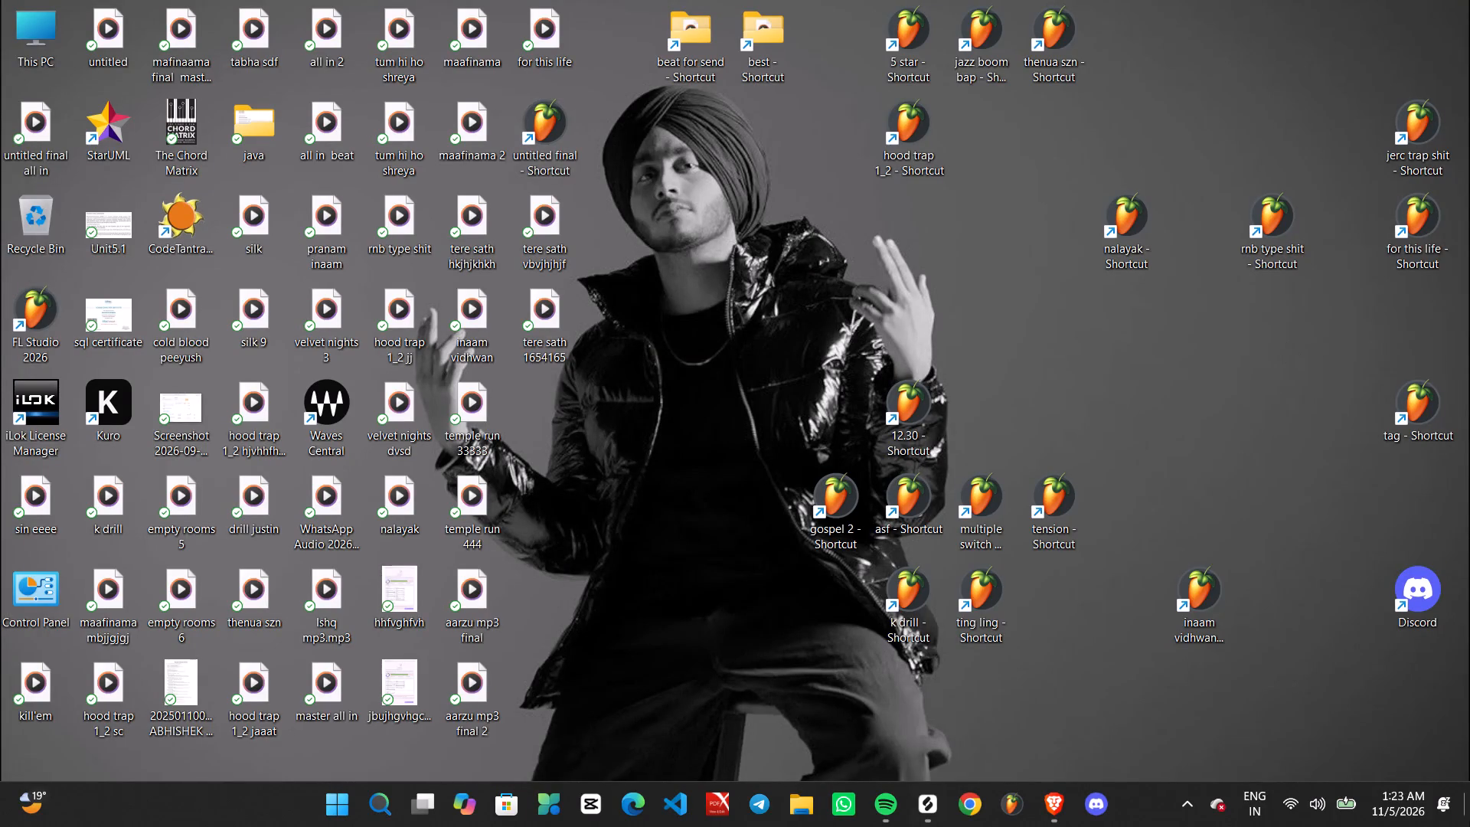
double_click(893, 138)
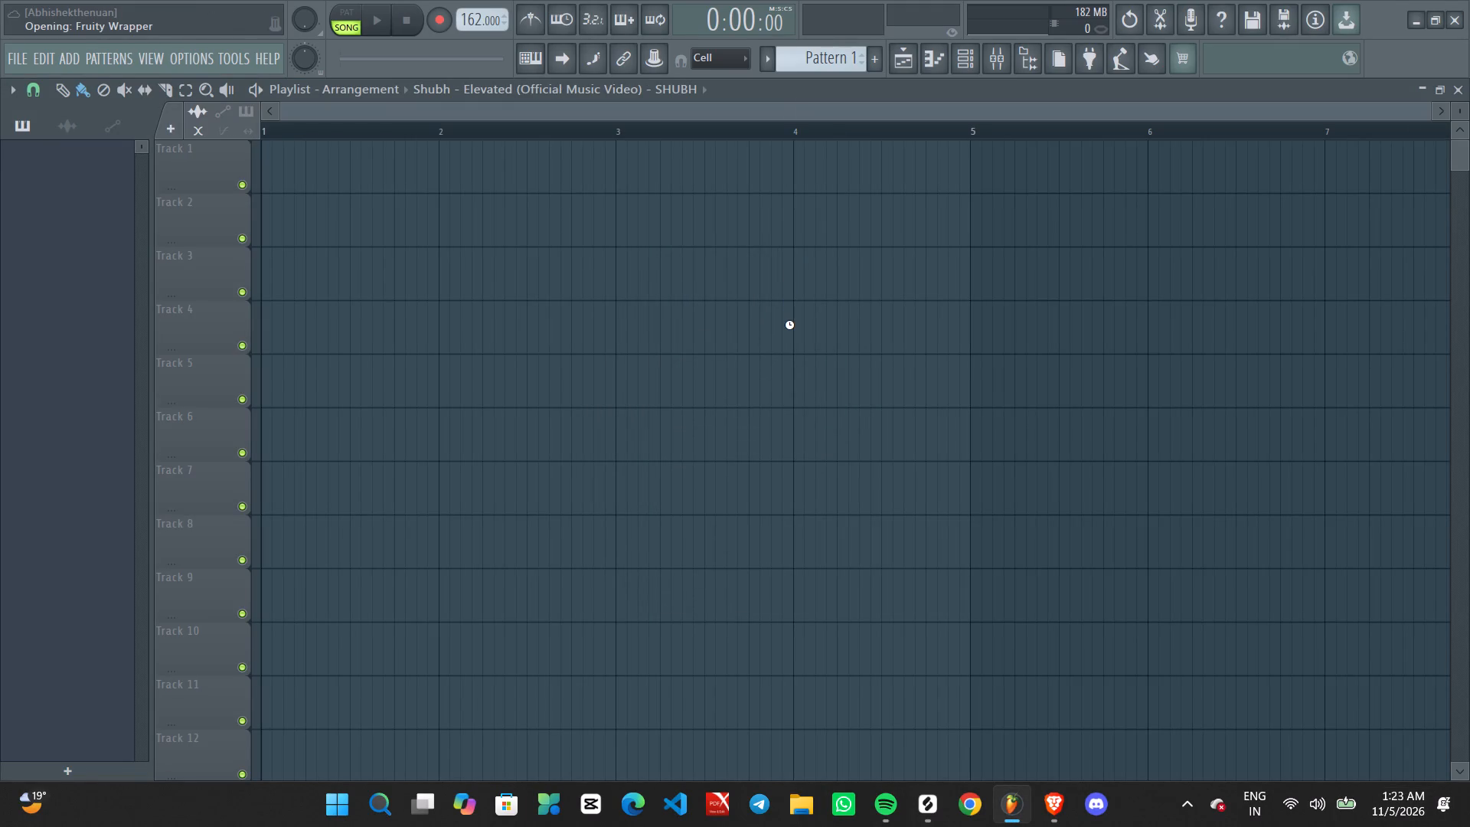
Switch to the Brave browser and listen to part of the BabyTron - Manute Bol video, adjusting its volume before pausing it.
left_click(1038, 818)
left_click(1148, 0)
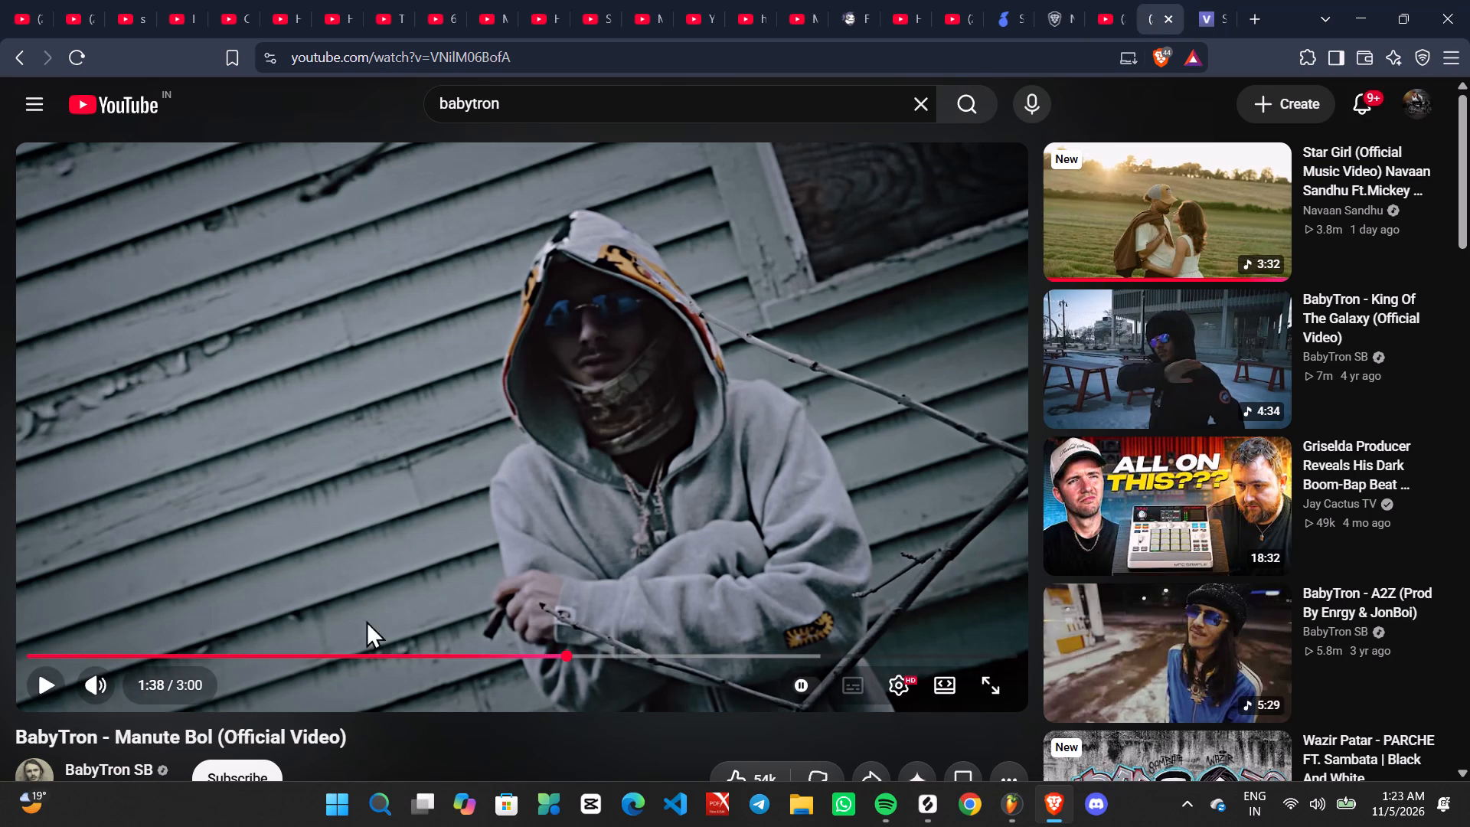
scroll(147, 683, "down", 4)
scroll(152, 686, "up", 2)
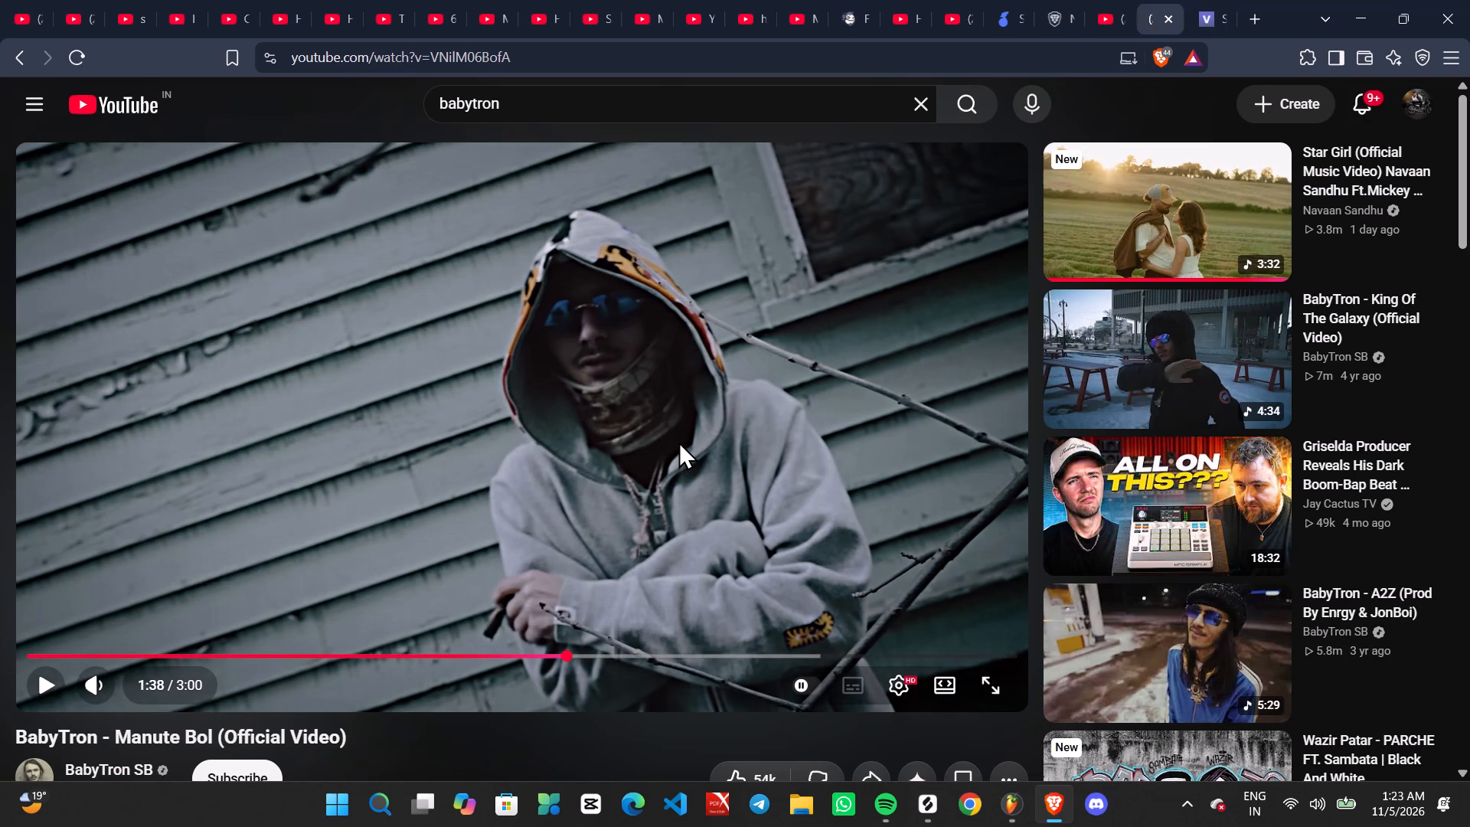
left_click(678, 441)
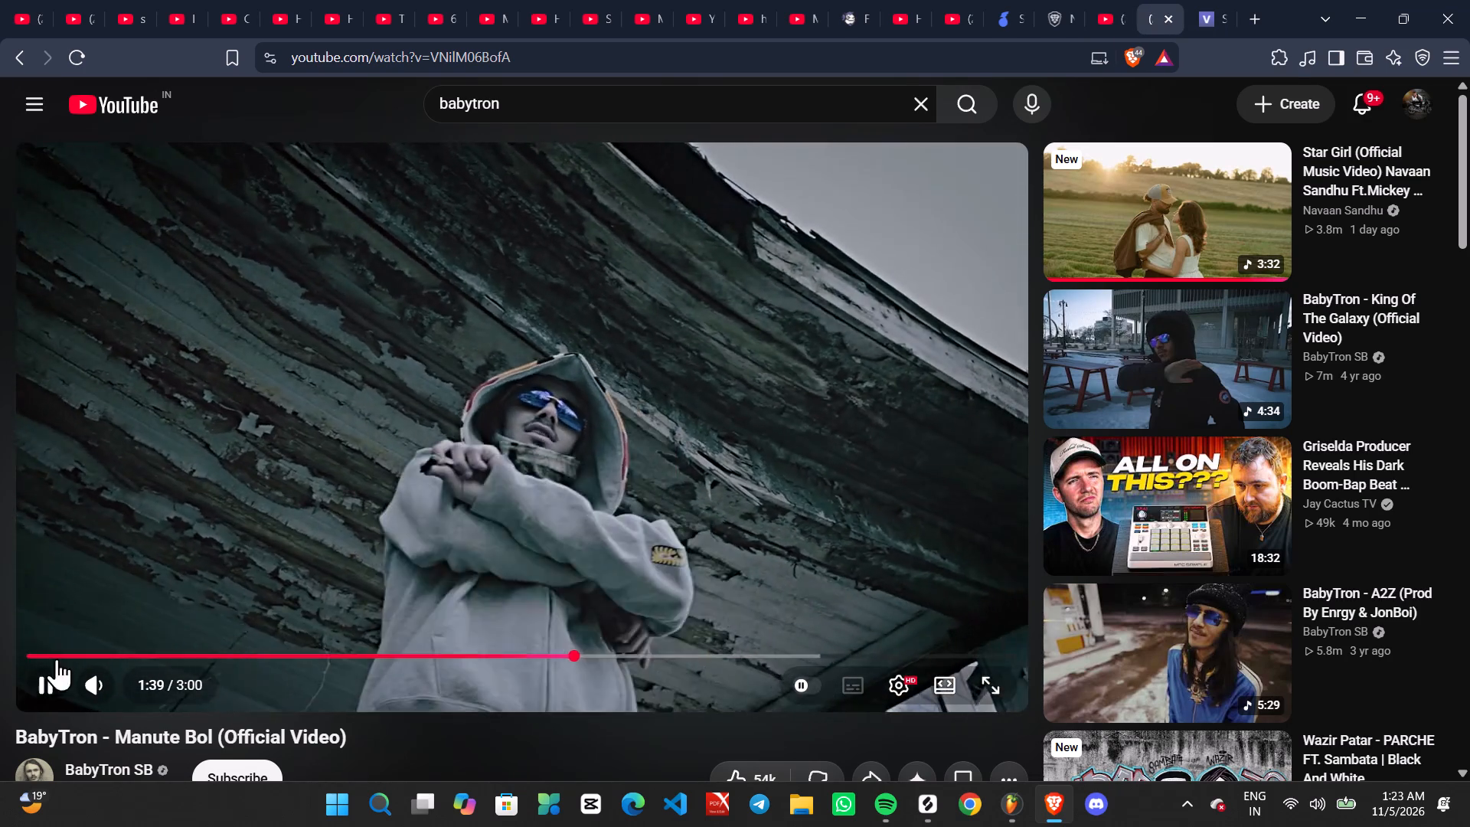
scroll(149, 685, "up", 6)
scroll(152, 685, "down", 3)
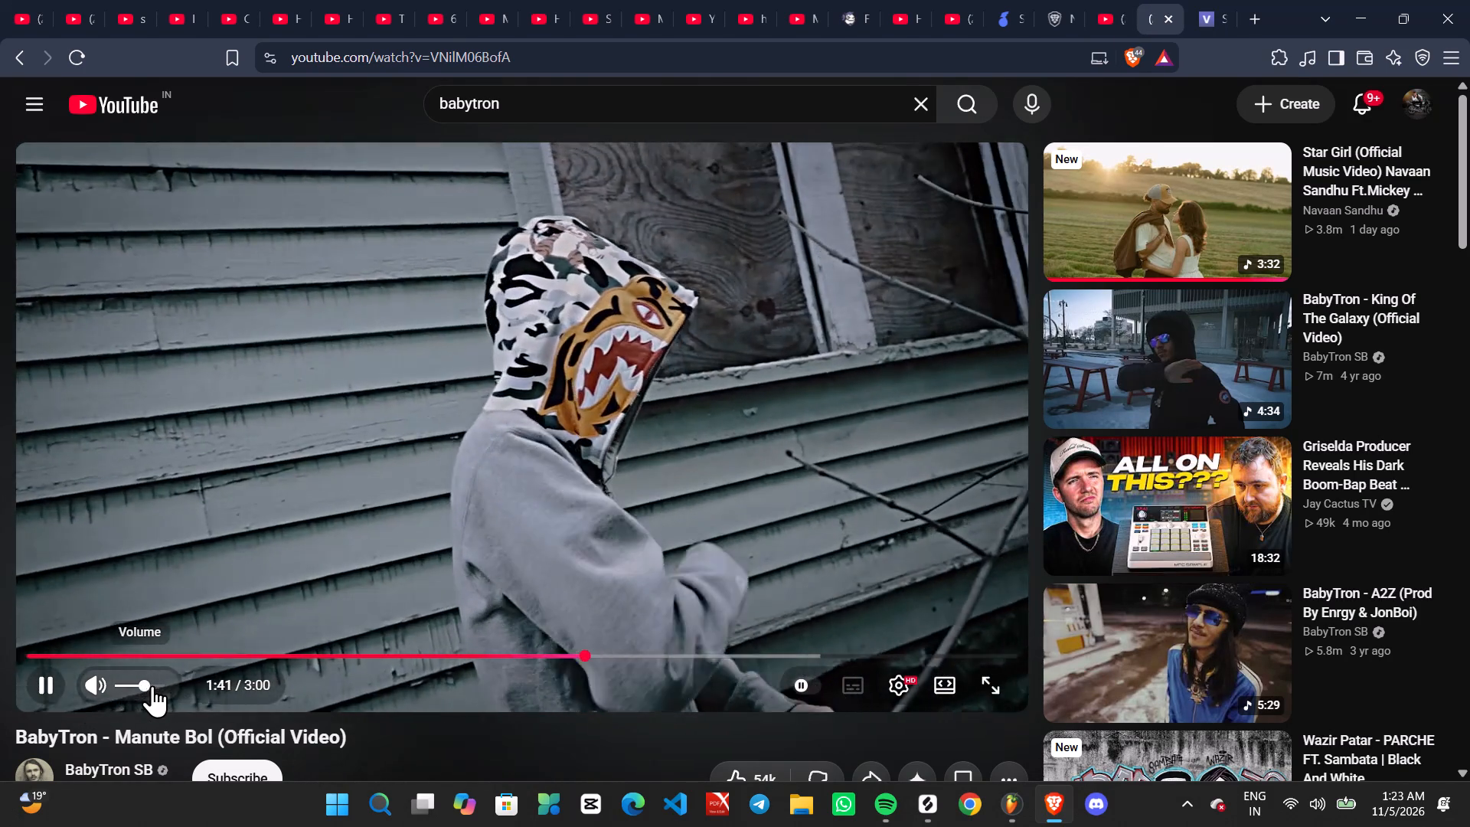
scroll(152, 685, "down", 2)
scroll(152, 685, "up", 6)
scroll(152, 685, "down", 3)
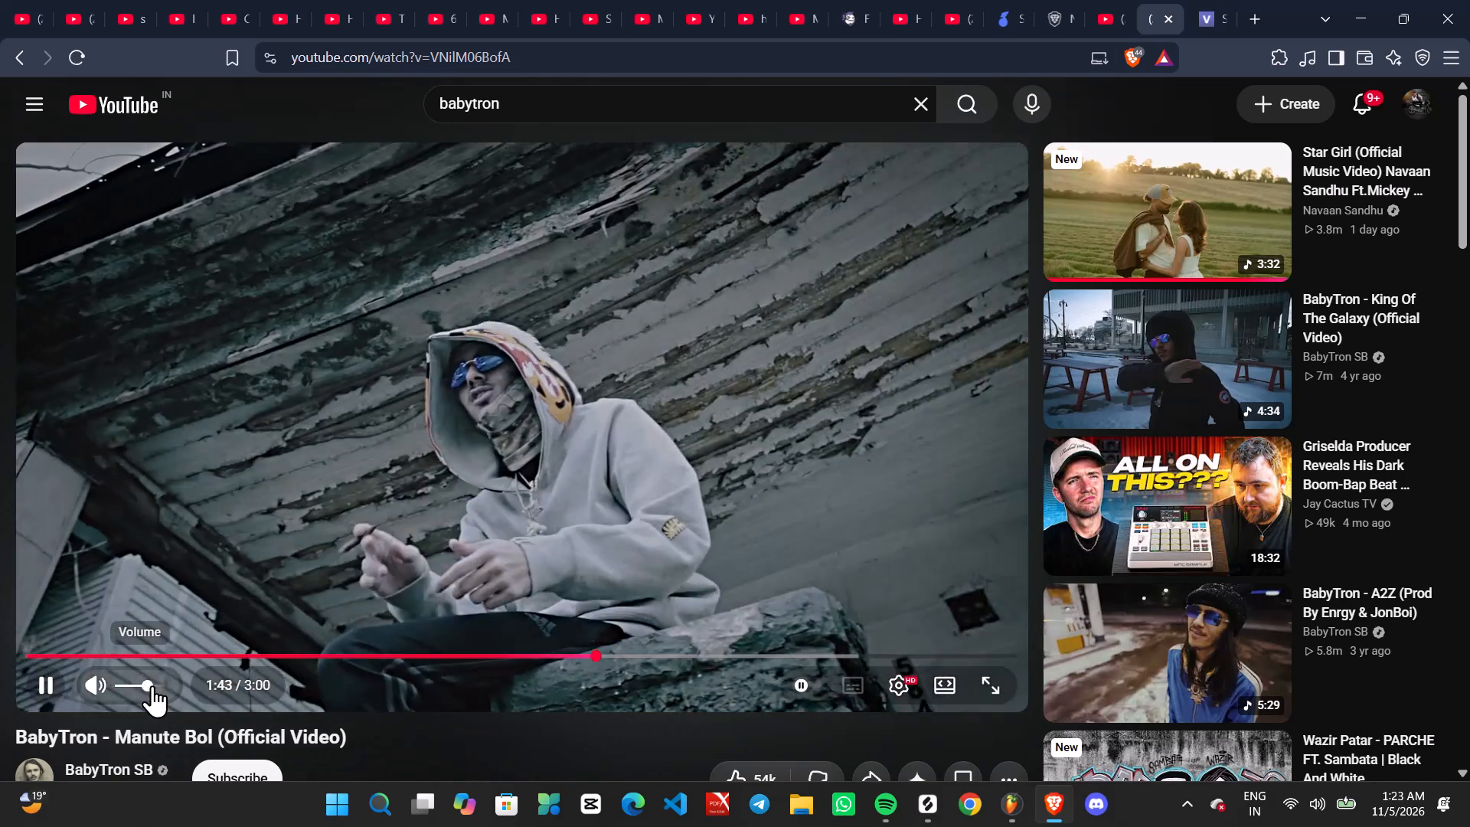
scroll(152, 685, "down", 2)
scroll(152, 685, "up", 1)
scroll(152, 685, "down", 1)
scroll(152, 685, "up", 1)
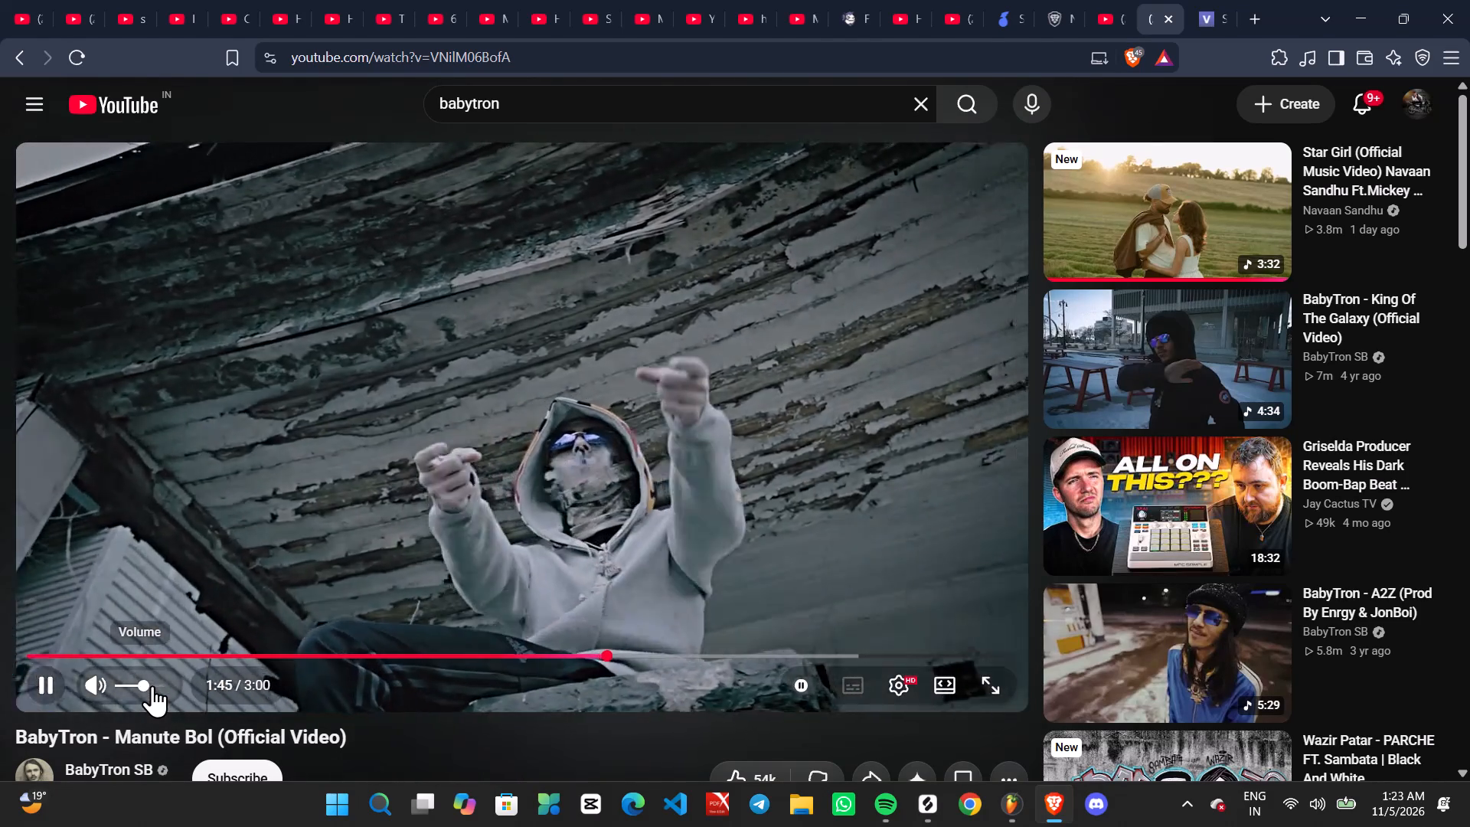
scroll(152, 685, "up", 1)
left_click(730, 370)
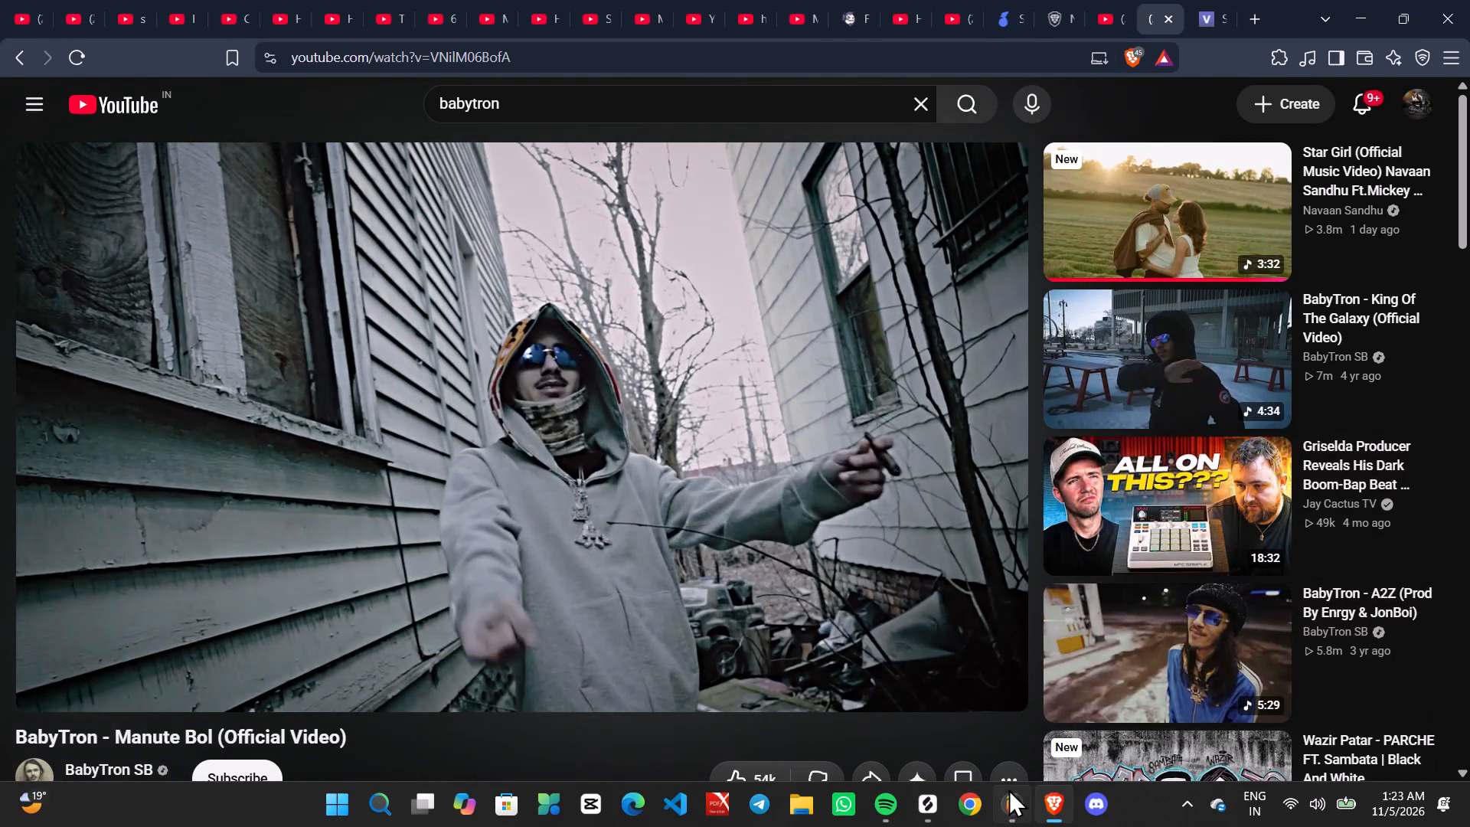
Switch back to FL Studio and briefly play the start of the song while looking over the playlist arrangement.
left_click(1012, 802)
left_click(770, 492)
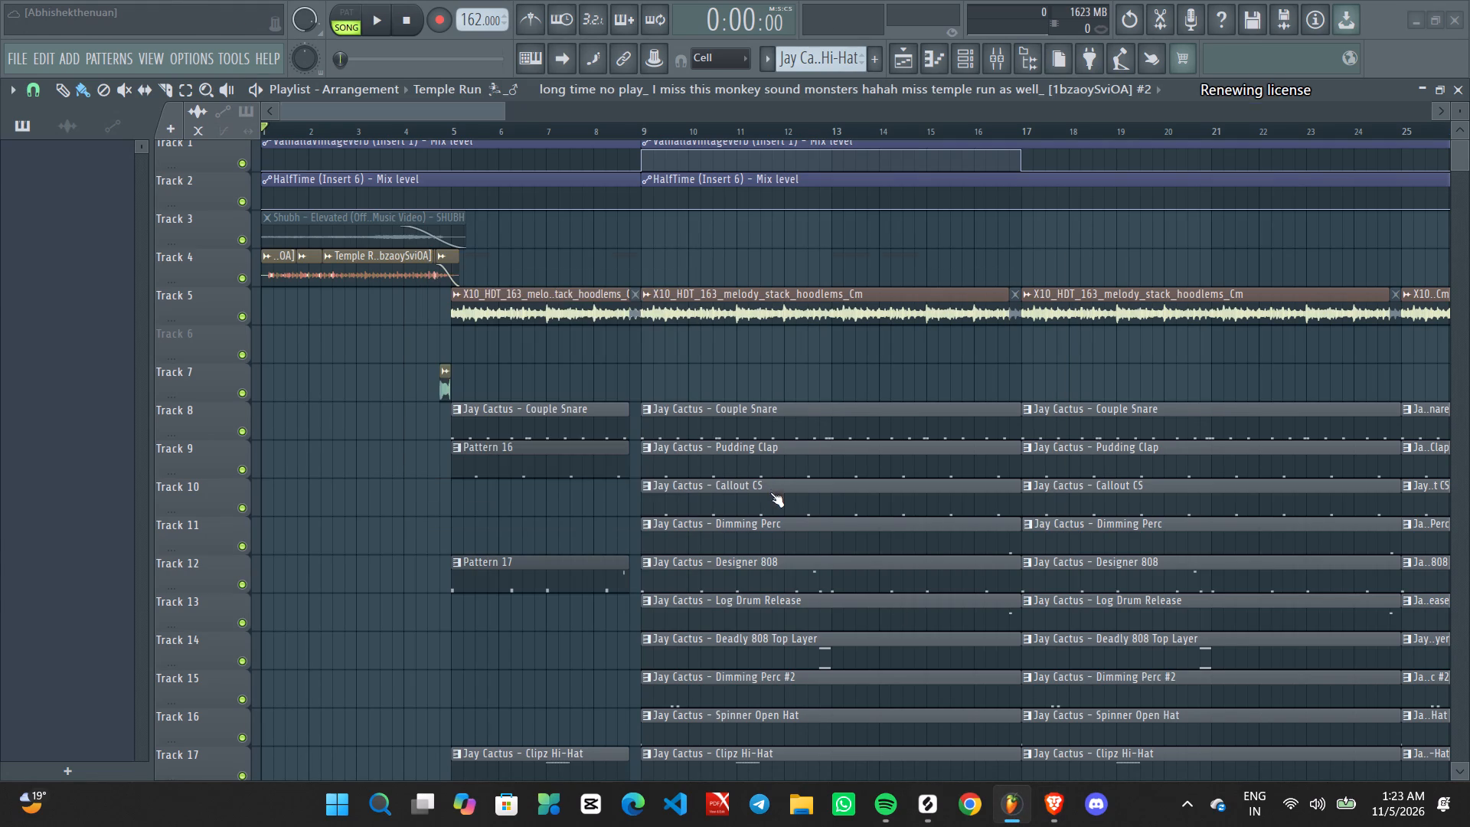
key("space")
scroll(430, 495, "down", 2)
scroll(430, 495, "up", 2, "ctrl")
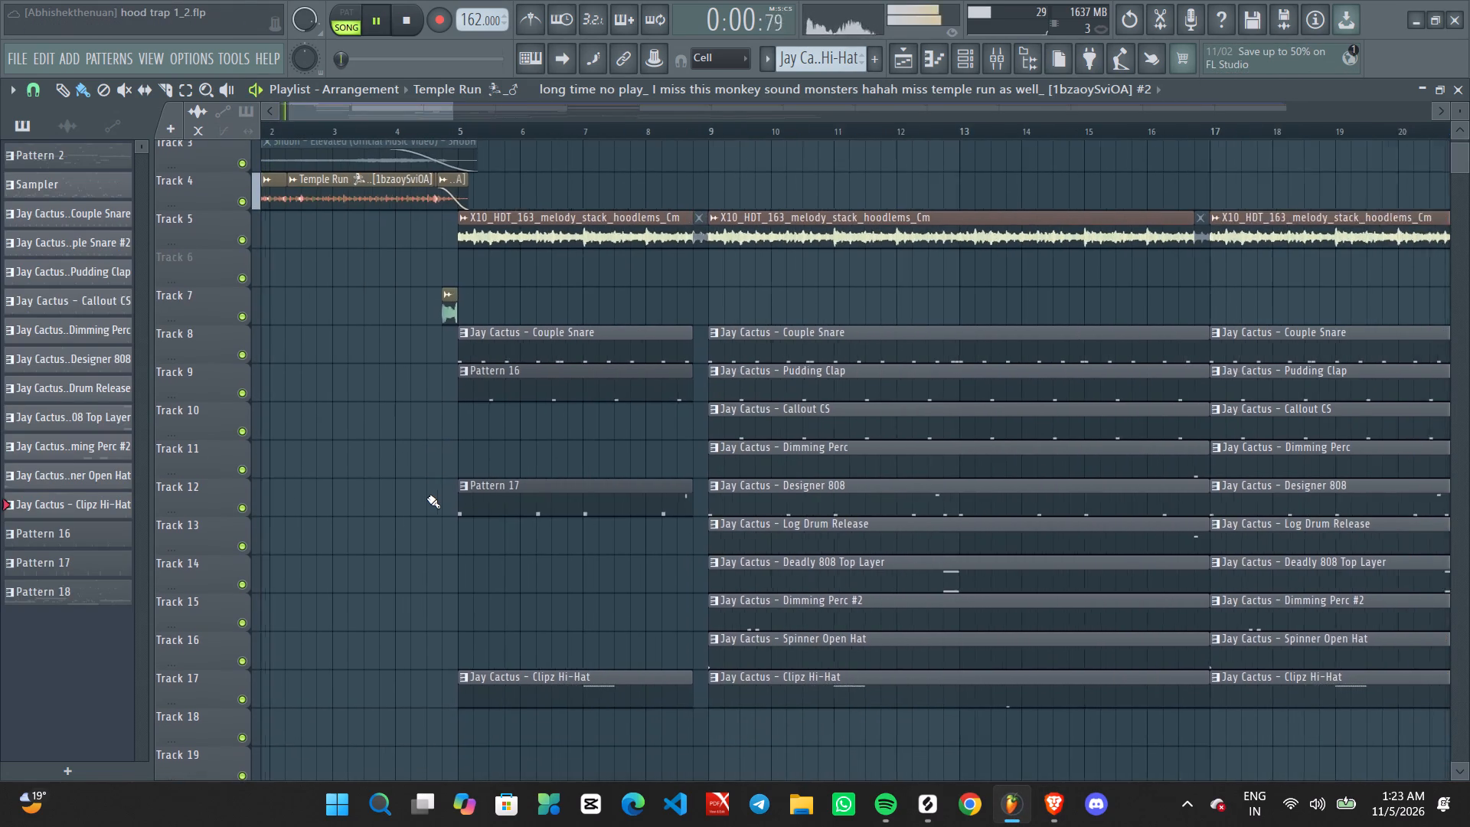
middle_click_drag(443, 524, 753, 489)
scroll(755, 490, "up", 1, "ctrl")
scroll(645, 492, "down", 3, "ctrl")
scroll(645, 492, "up", 1, "ctrl")
key("space")
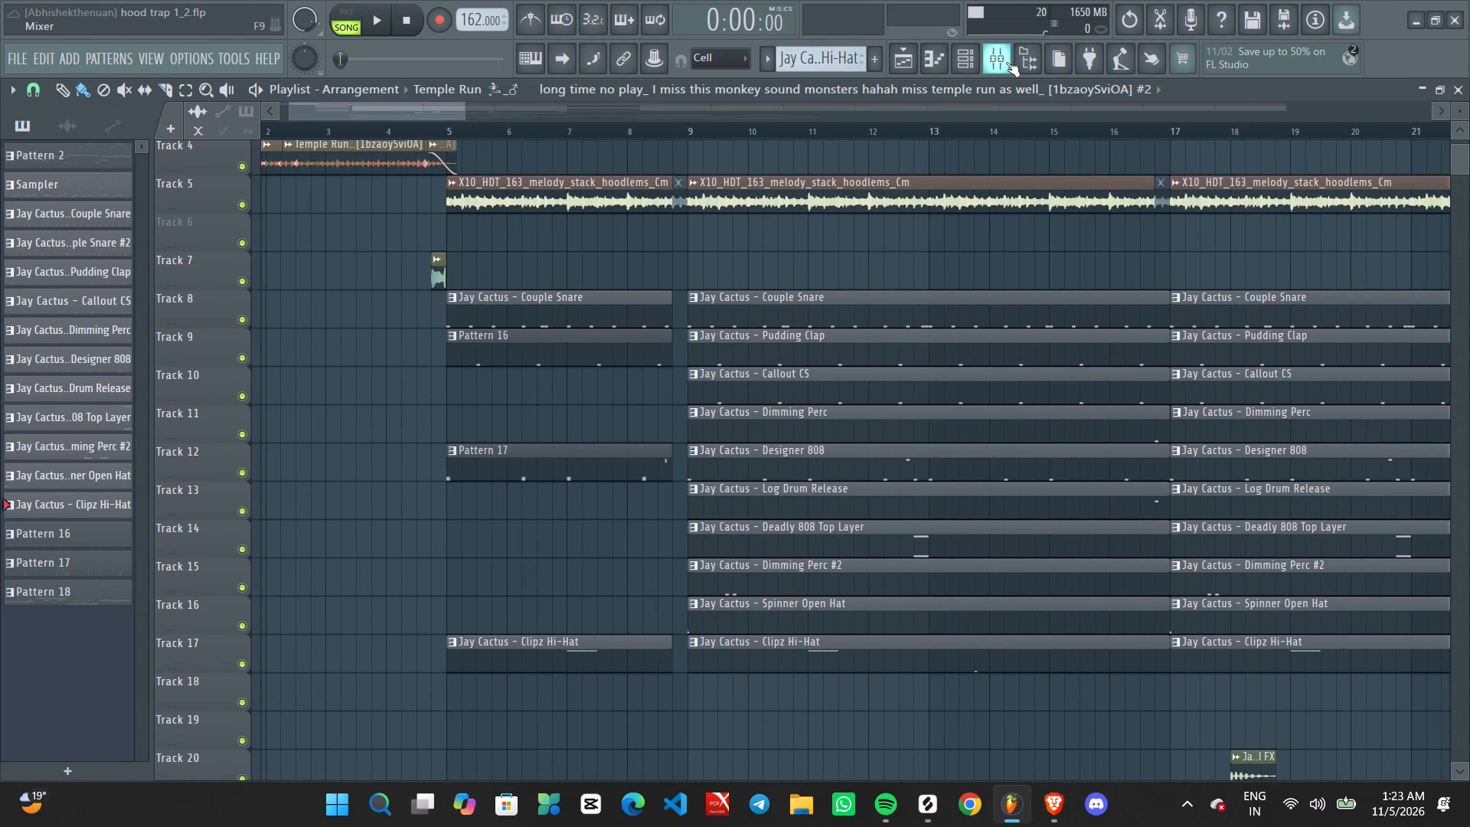
Play the song with the mixer open and inspect the main vocals track and Inserts 71 to 73.
left_click(1006, 62)
key("space")
scroll(835, 268, "down", 15)
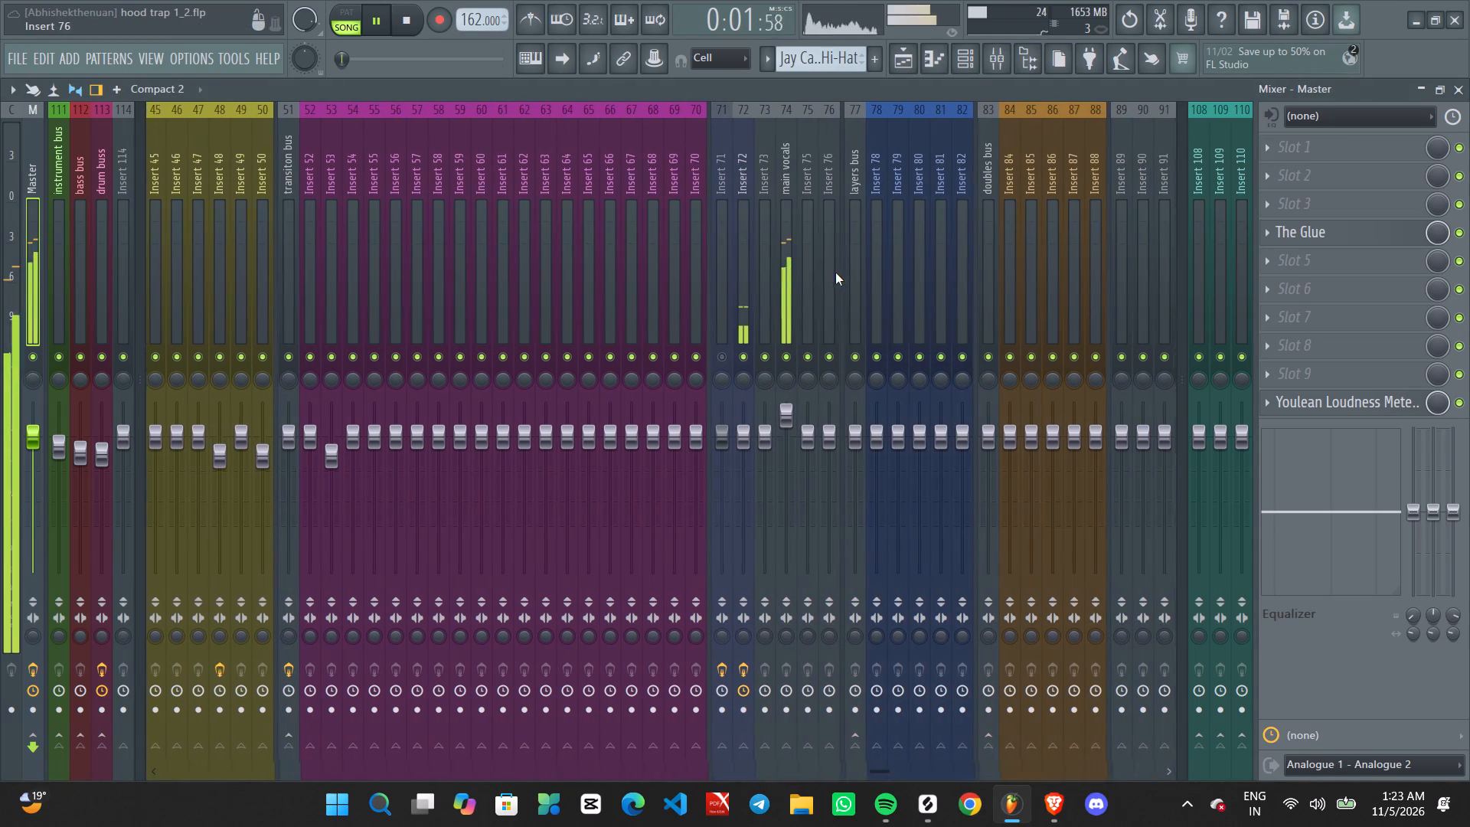
scroll(835, 273, "down", 2)
left_click(661, 250)
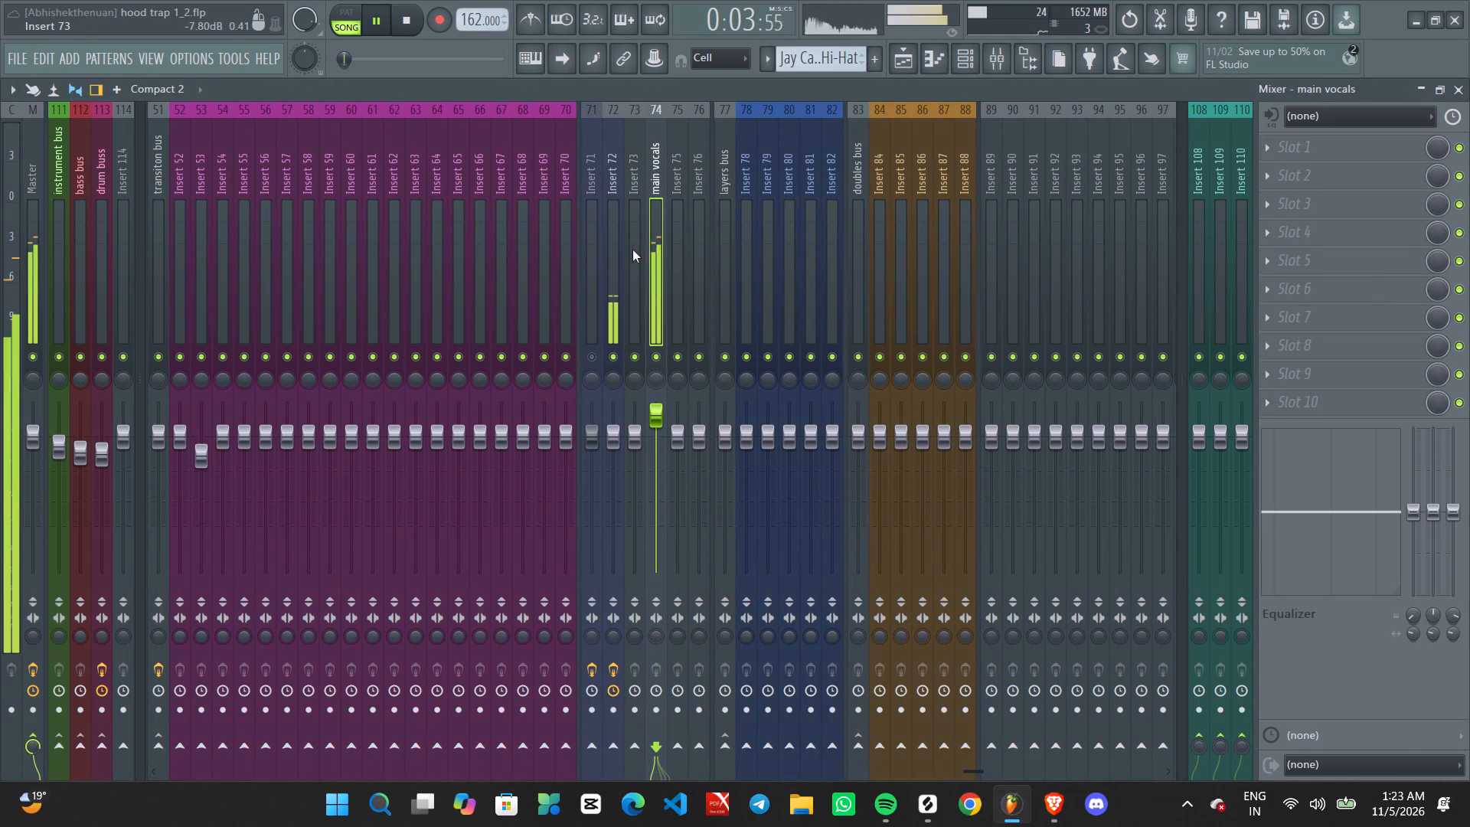
left_click(627, 250)
left_click(620, 250)
left_click(643, 251)
left_click(652, 253)
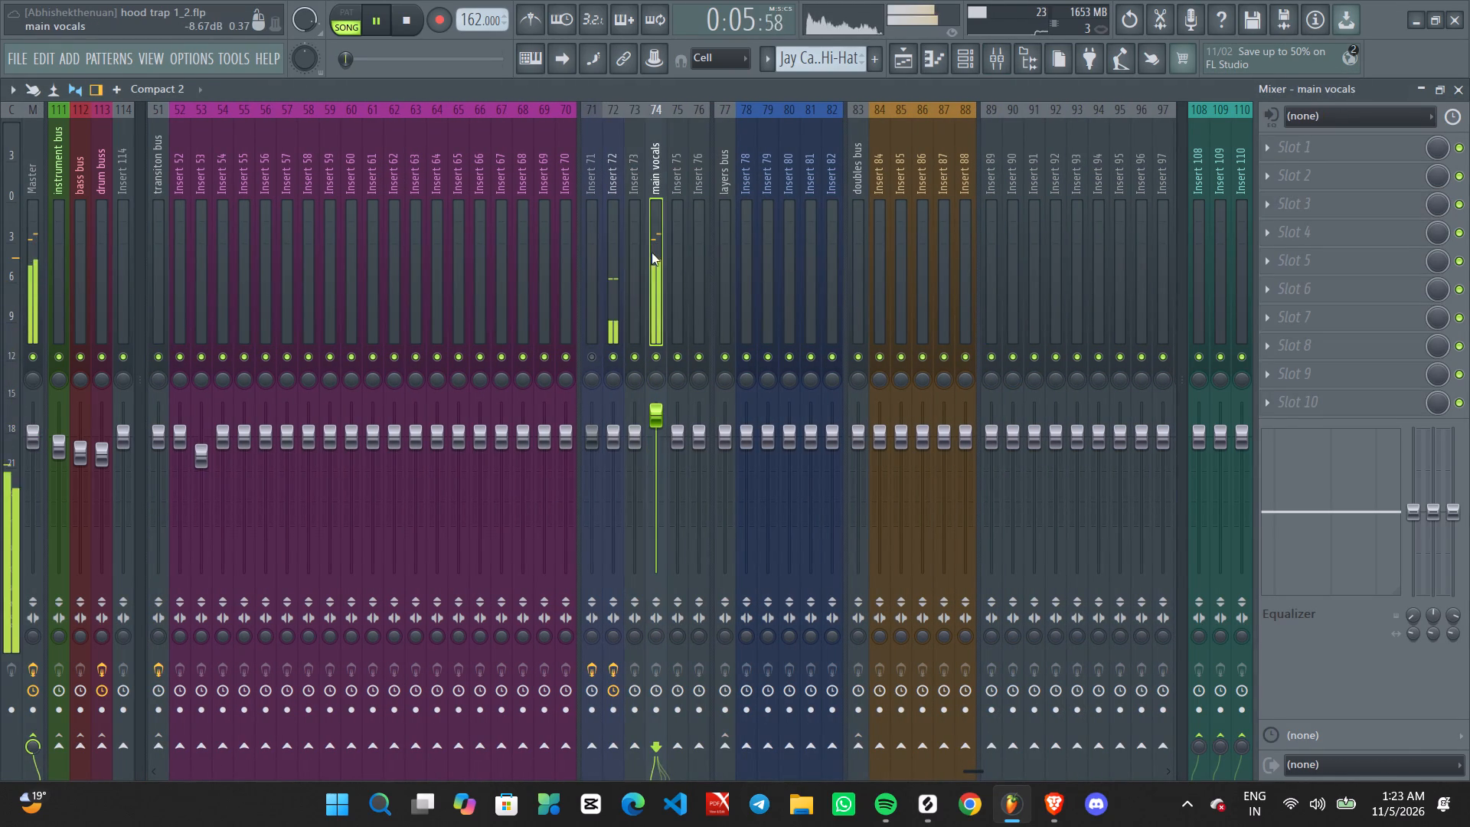
left_click(626, 253)
left_click(619, 253)
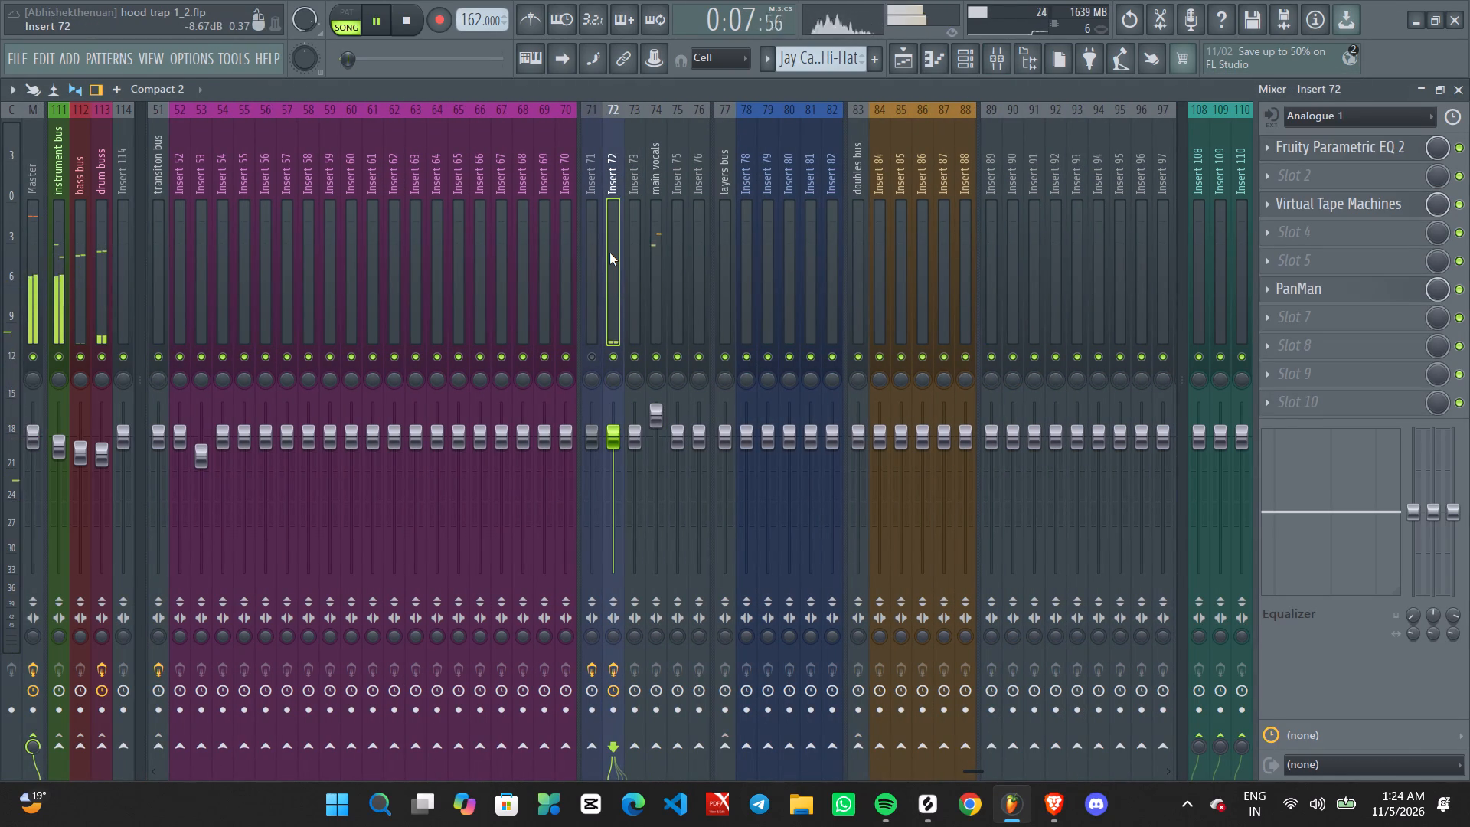
left_click(625, 253)
left_click(640, 254)
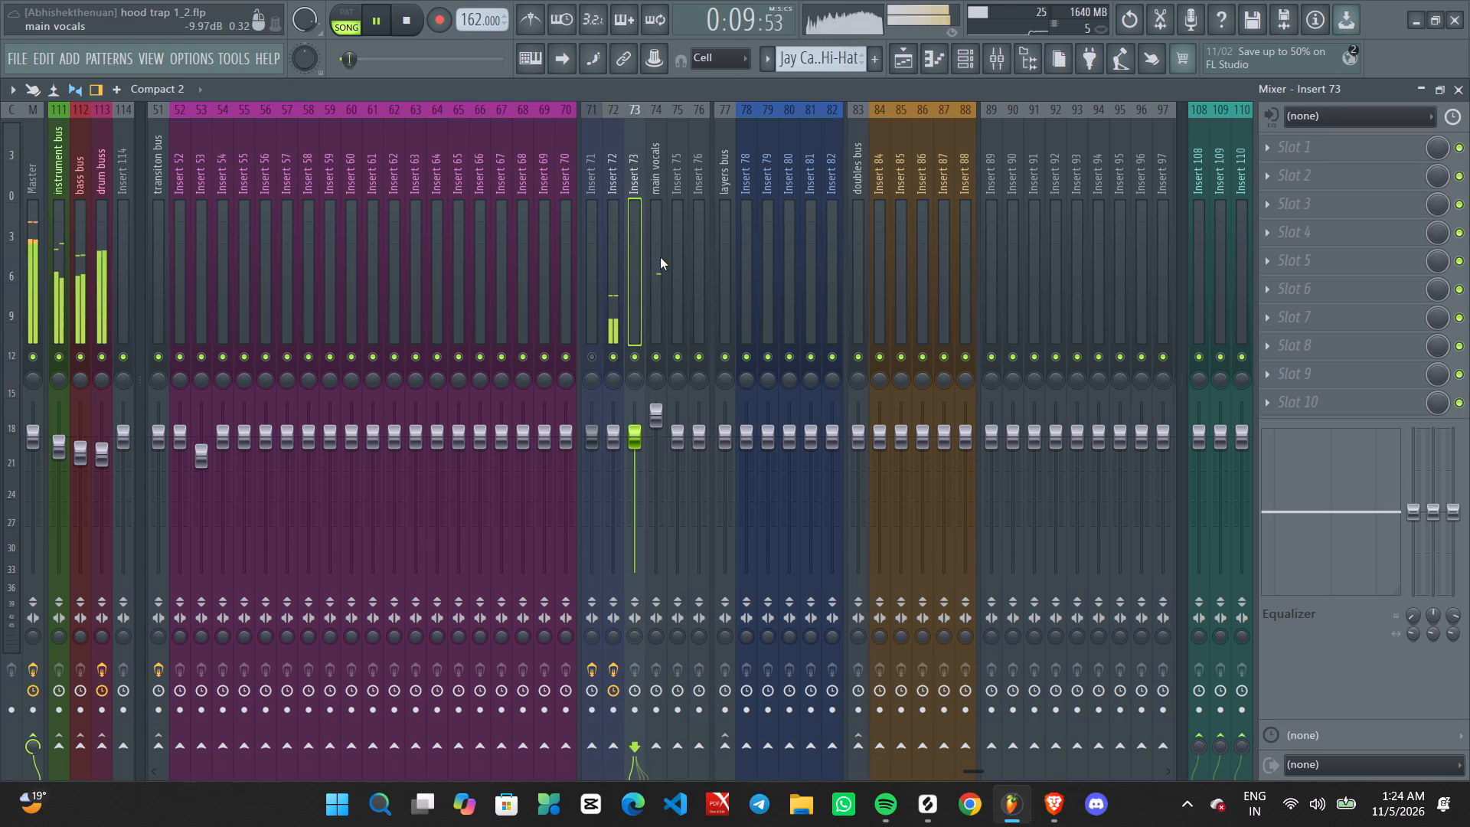
left_click(660, 257)
left_click(615, 289)
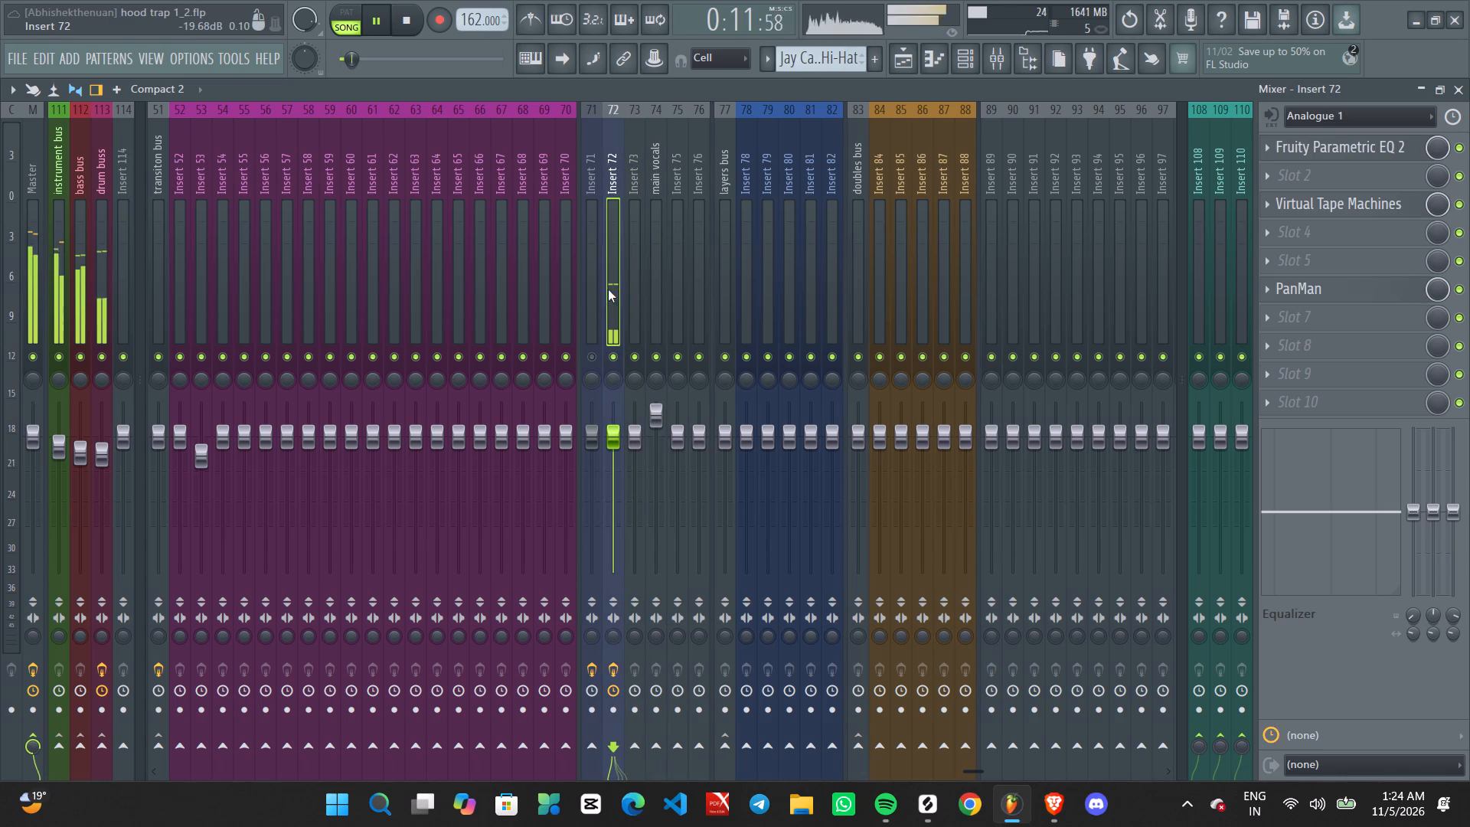
left_click(590, 291)
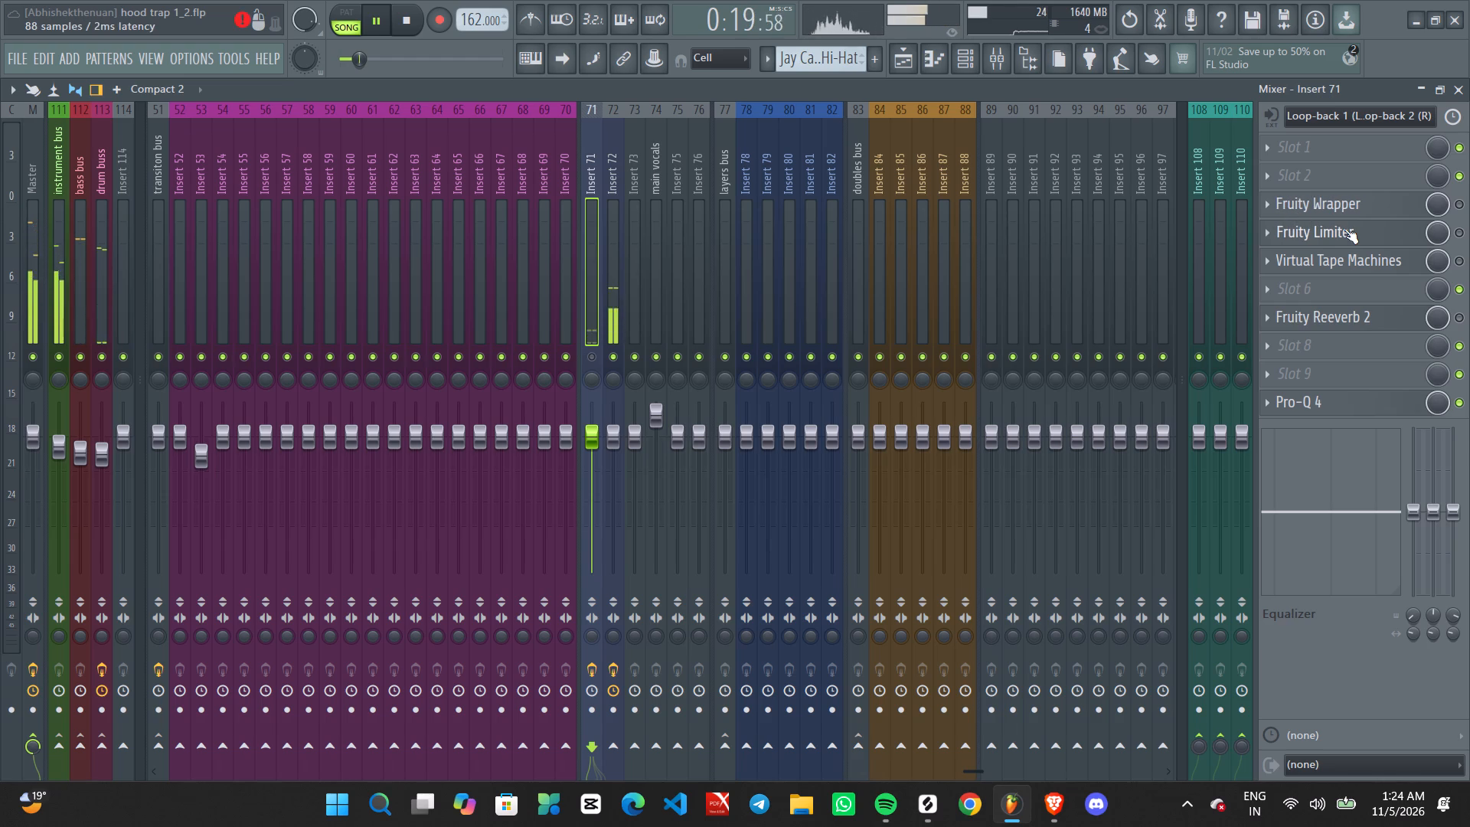
key("space")
key("space")
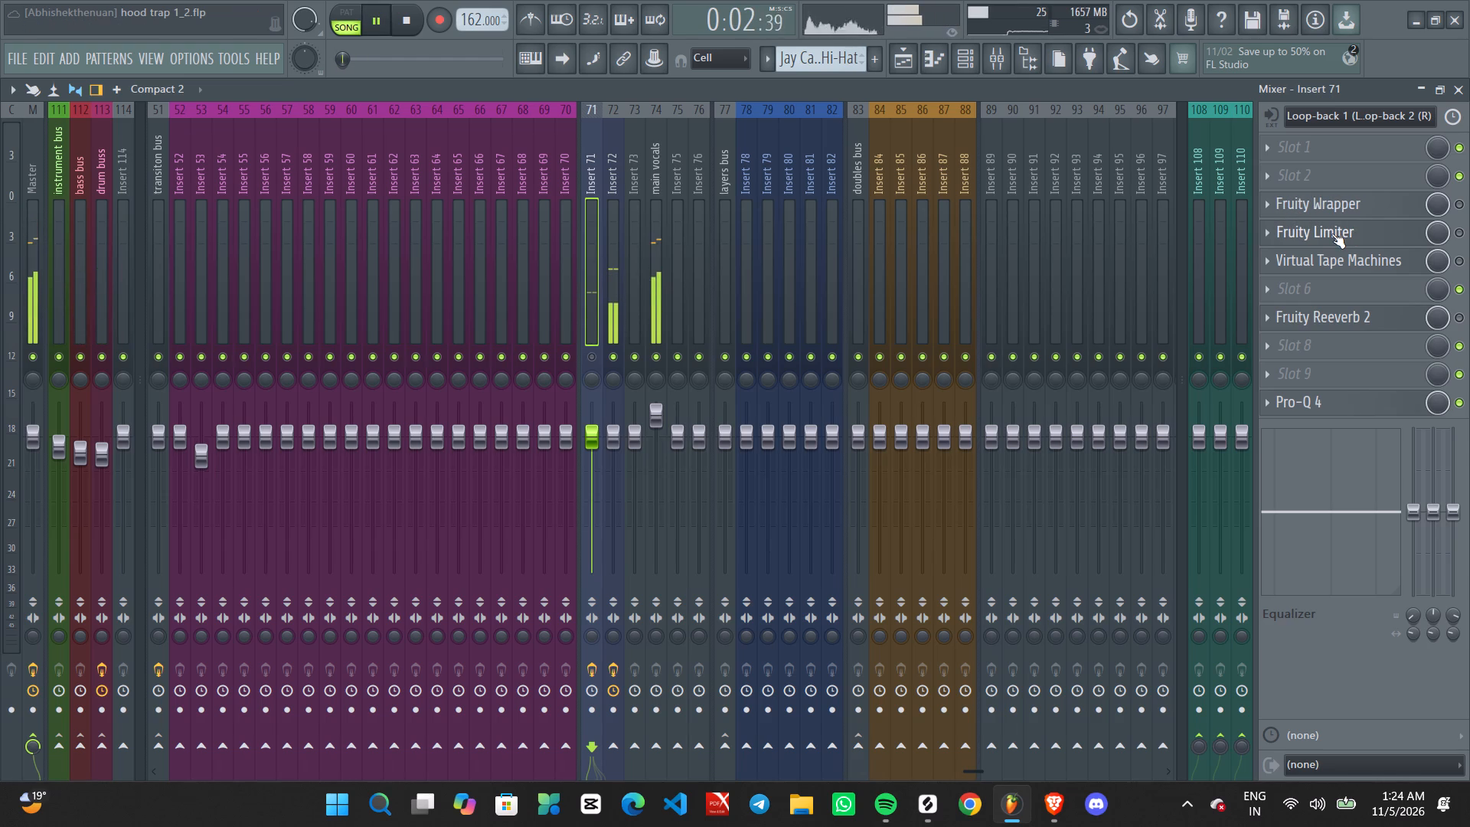
key("space")
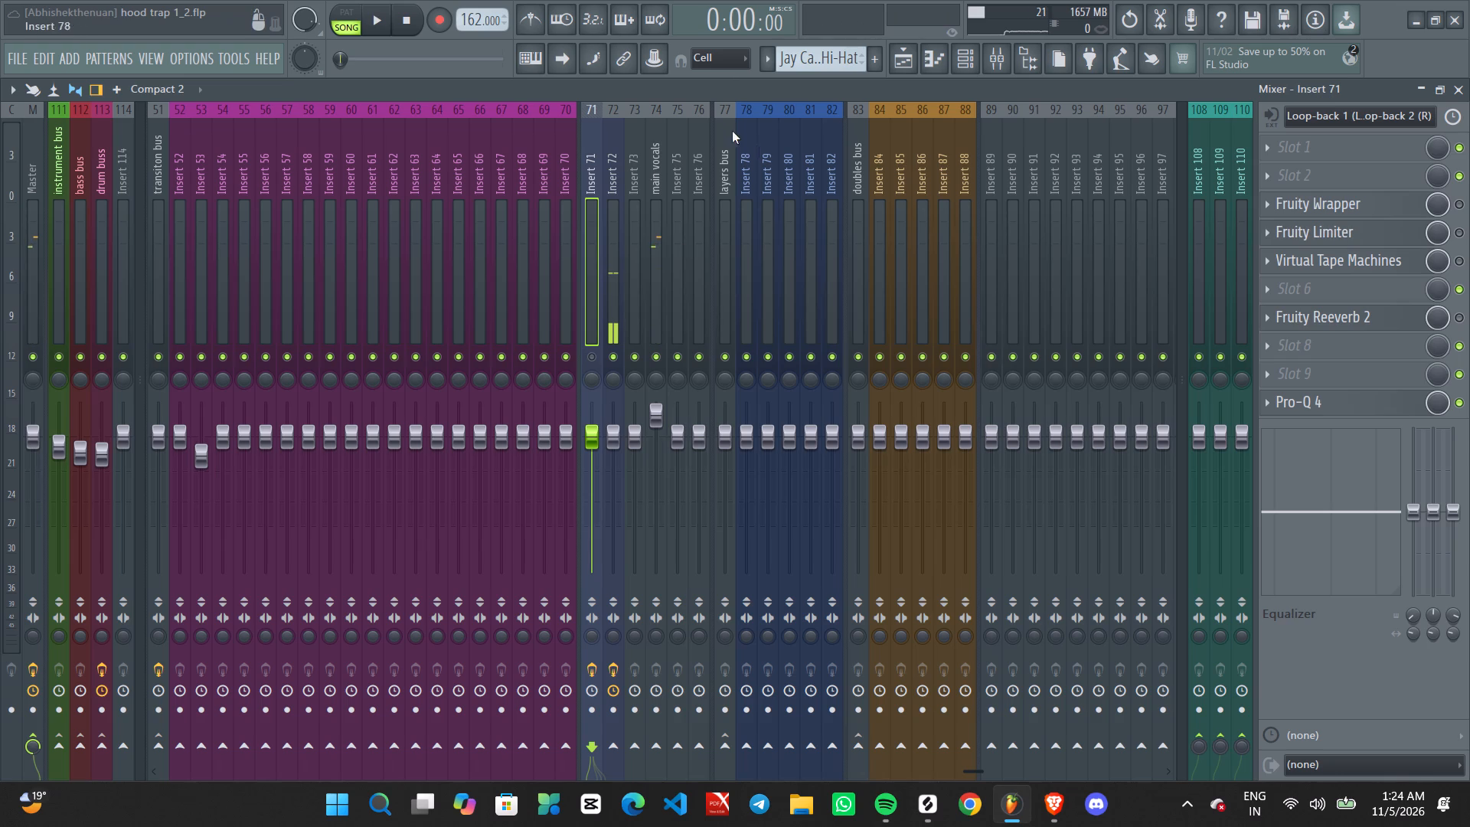
Unmute the Insert 71 mixer track.
left_click(594, 357)
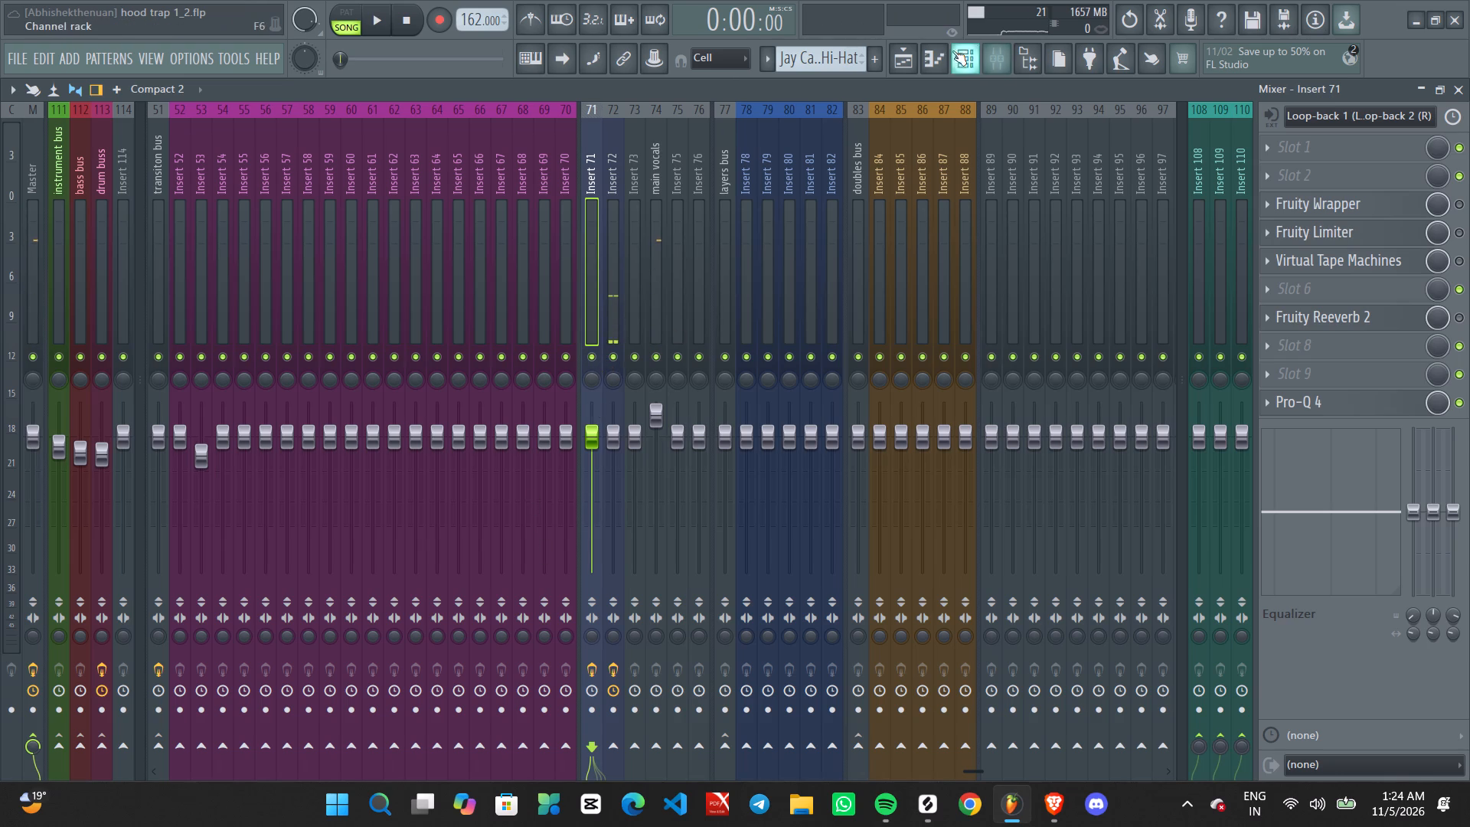
Return to the playlist and play the song from about bar 7.
left_click(916, 51)
key("space")
scroll(563, 228, "down", 7, "ctrl")
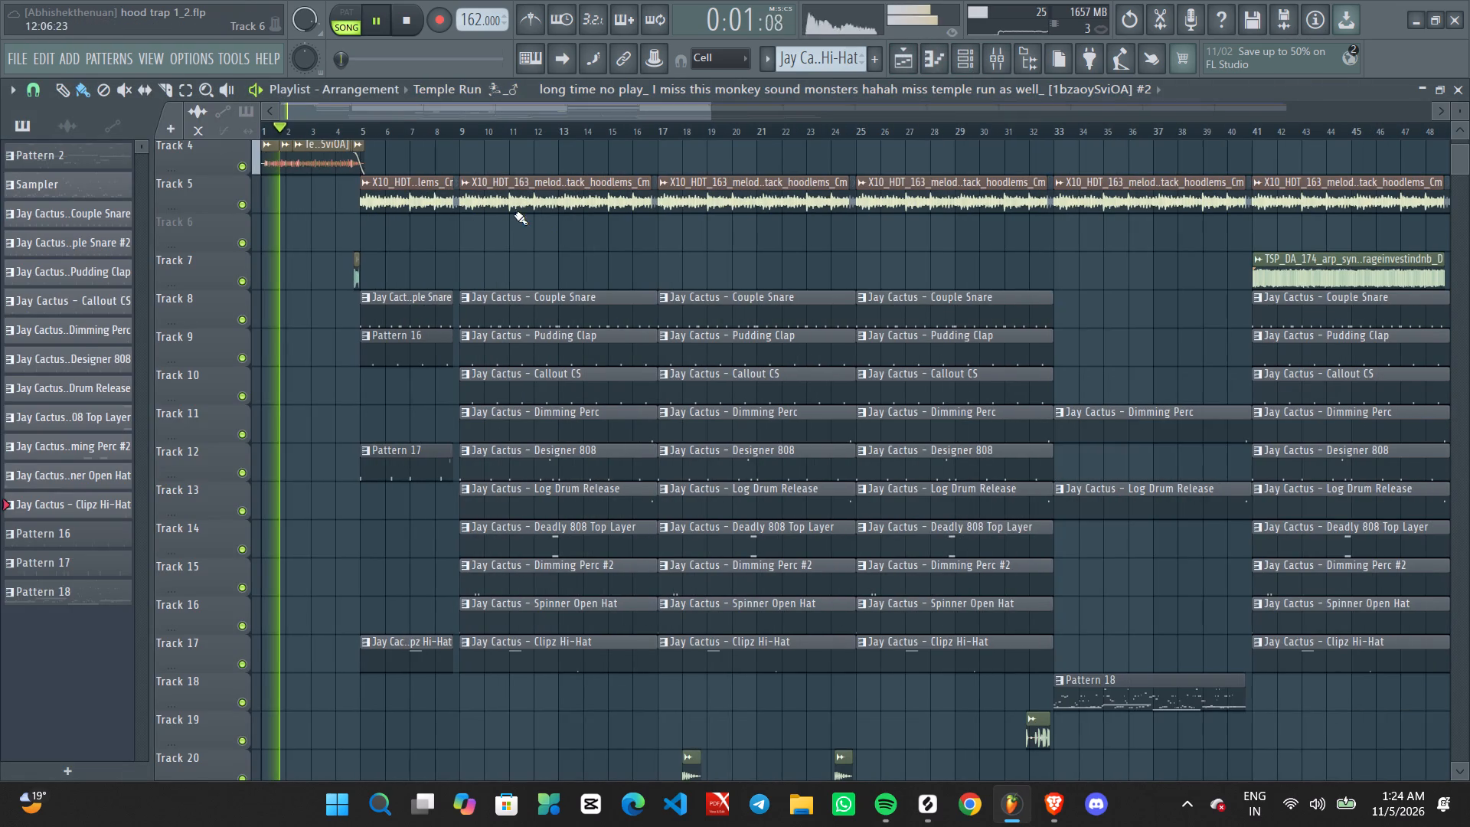
left_click(405, 130)
scroll(469, 272, "up", 2, "ctrl")
scroll(469, 272, "down", 1, "ctrl")
scroll(469, 272, "up", 1, "ctrl")
middle_click_drag(495, 289, 544, 291)
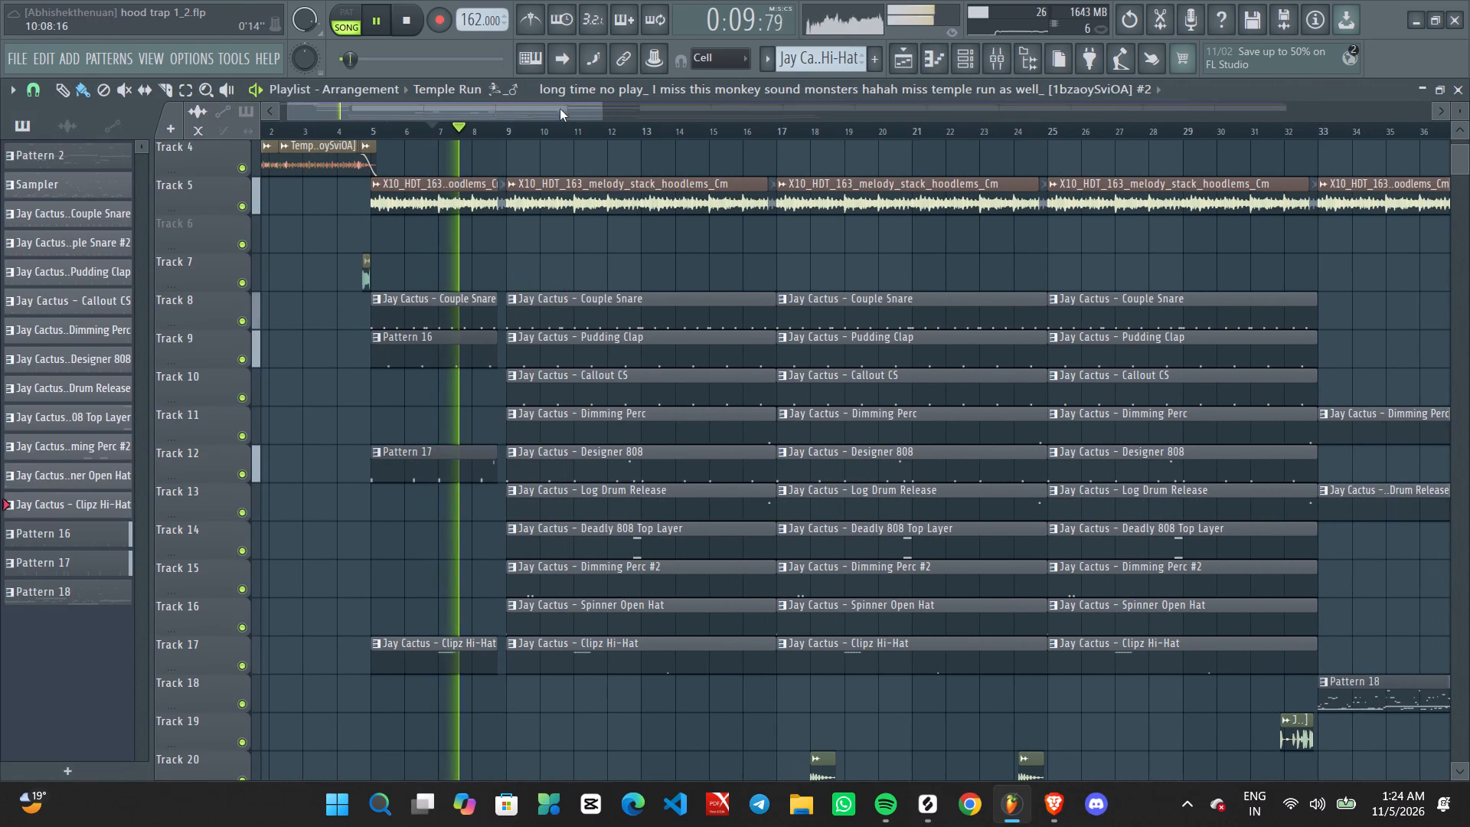
right_click(537, 65)
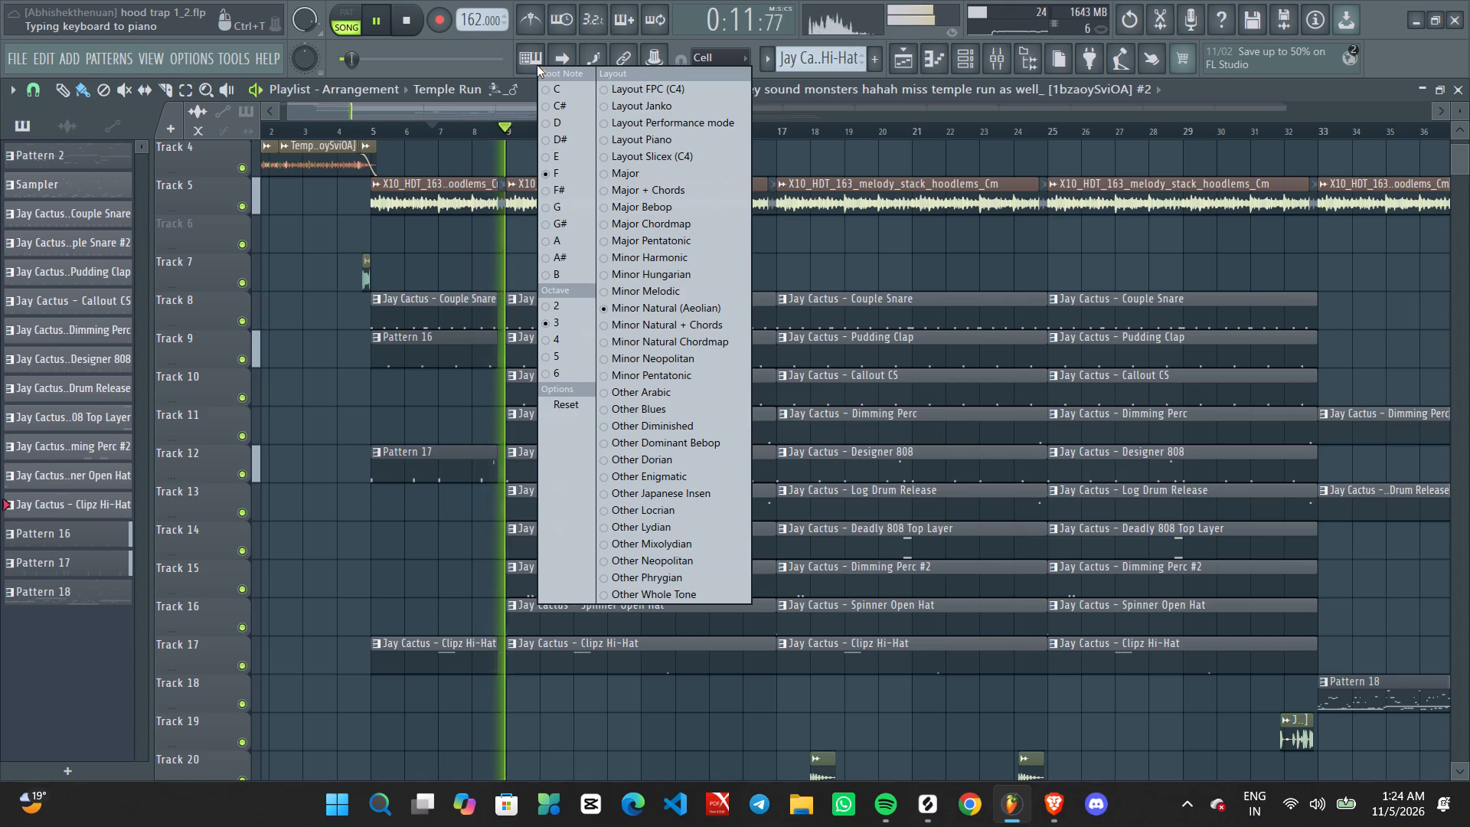
left_click(483, 42)
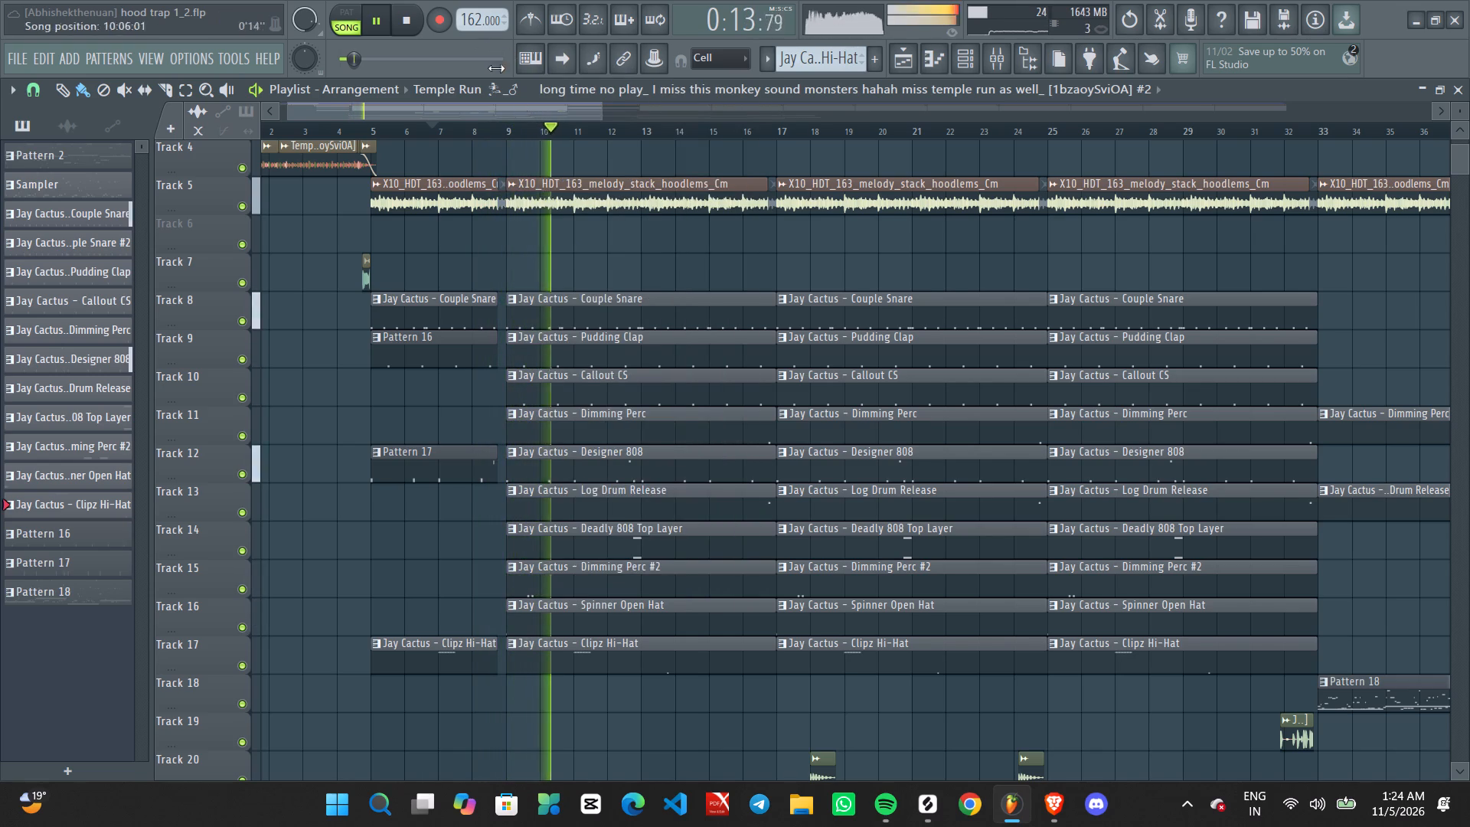
Unmute the Insert 71 group track in the playlist.
scroll(591, 322, "up", 14)
scroll(591, 323, "down", 7, "ctrl")
scroll(604, 382, "up", 2, "ctrl")
middle_click_drag(606, 412, 618, 392)
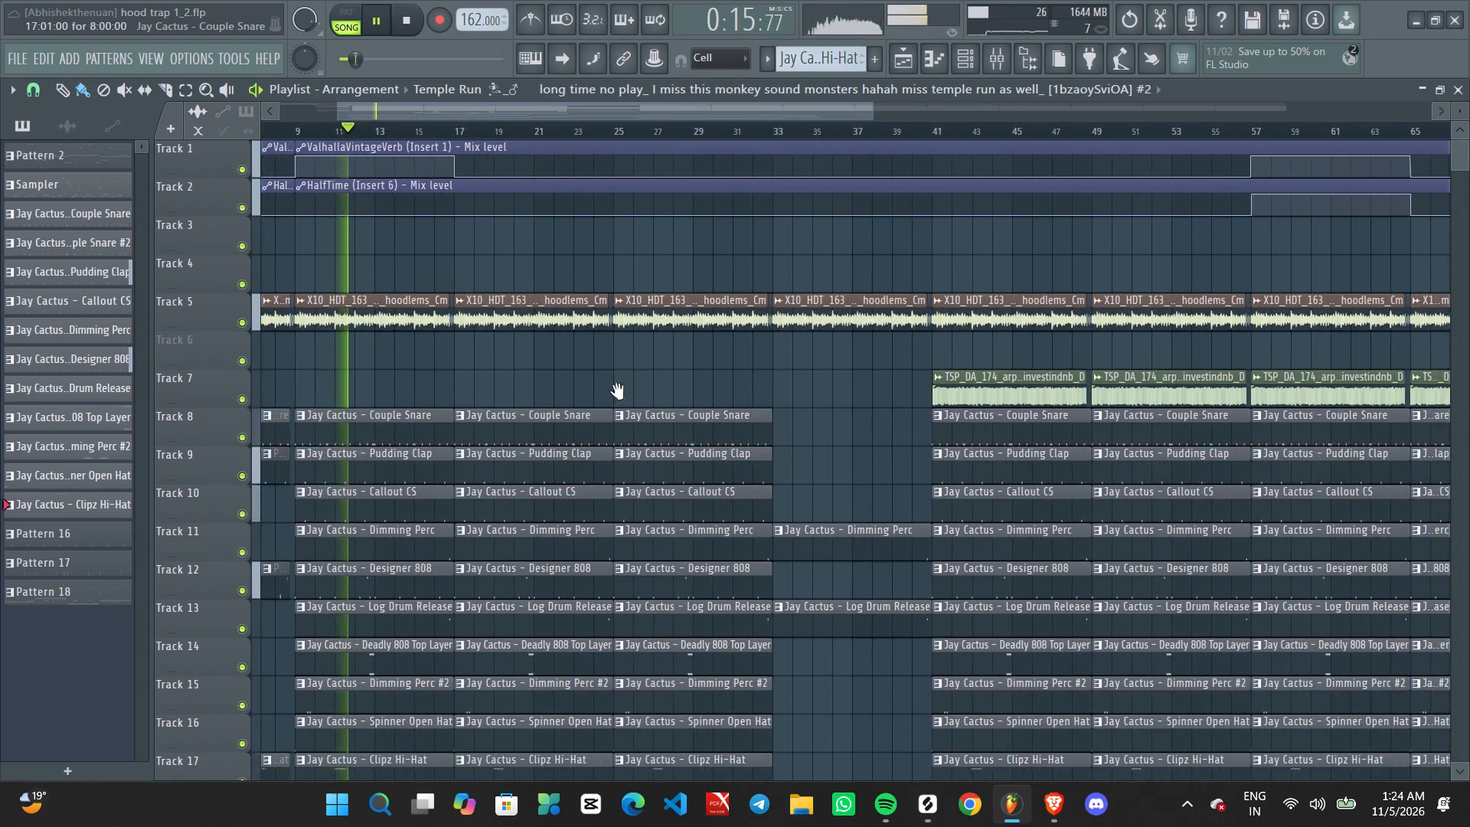
middle_click_drag(618, 392, 737, 172)
scroll(737, 181, "up", 1)
scroll(590, 342, "down", 6, "alt")
scroll(583, 417, "up", 3, "ctrl")
middle_click_drag(639, 454, 655, 397)
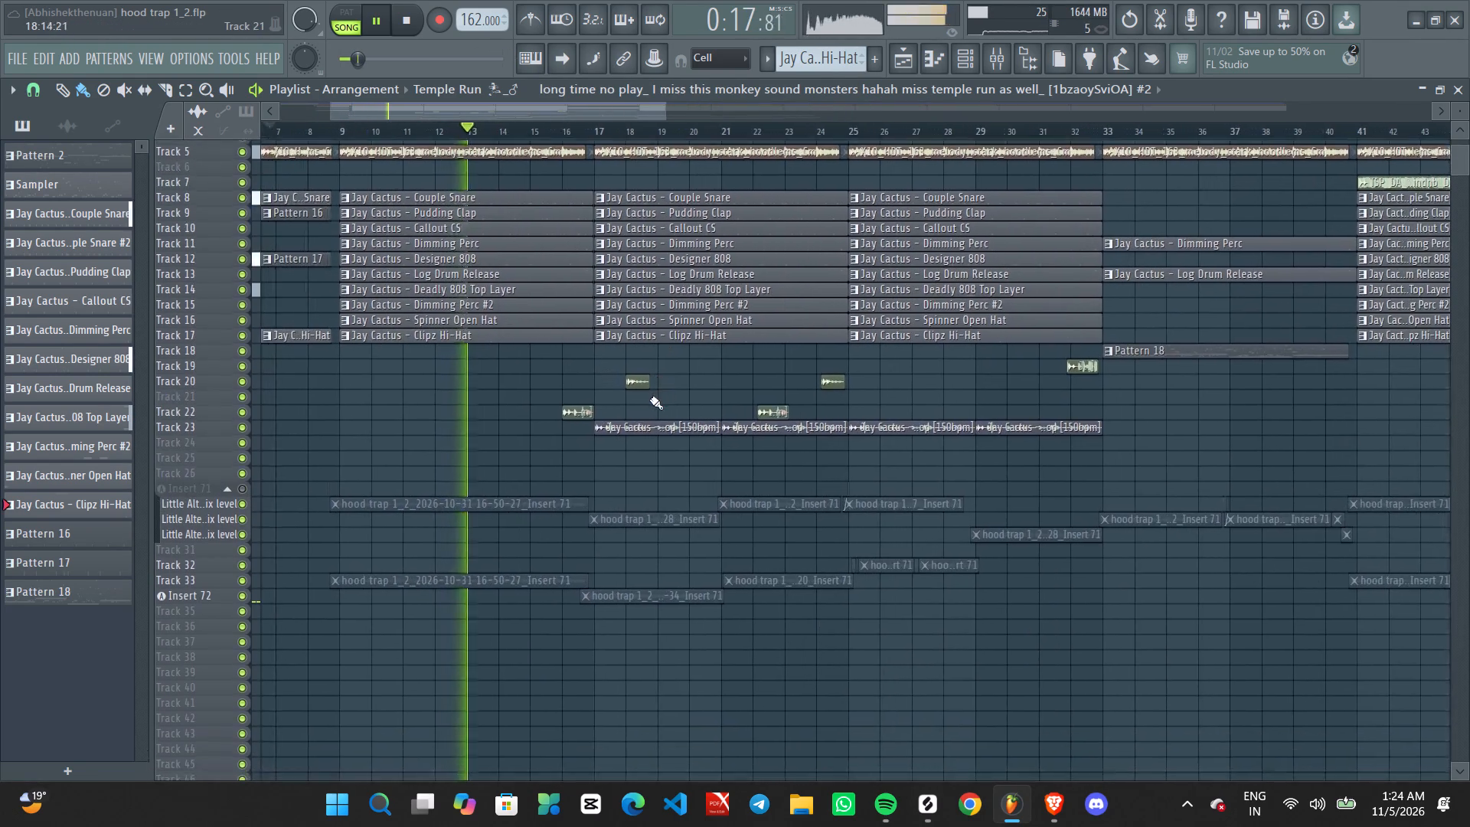
scroll(650, 399, "down", 5, "ctrl")
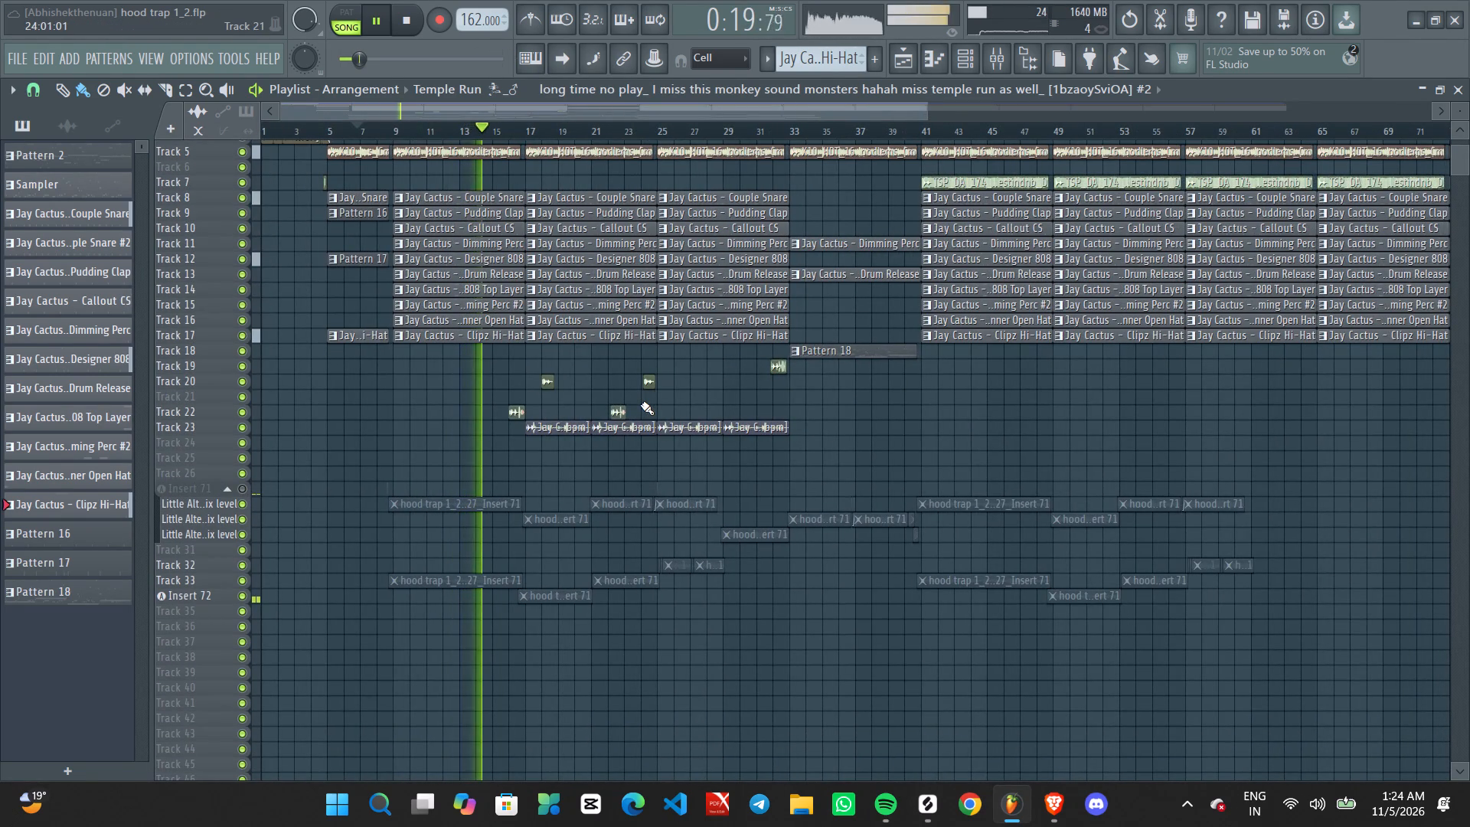
scroll(563, 453, "up", 2, "ctrl")
middle_click_drag(548, 461, 577, 468)
scroll(583, 468, "down", 2, "ctrl")
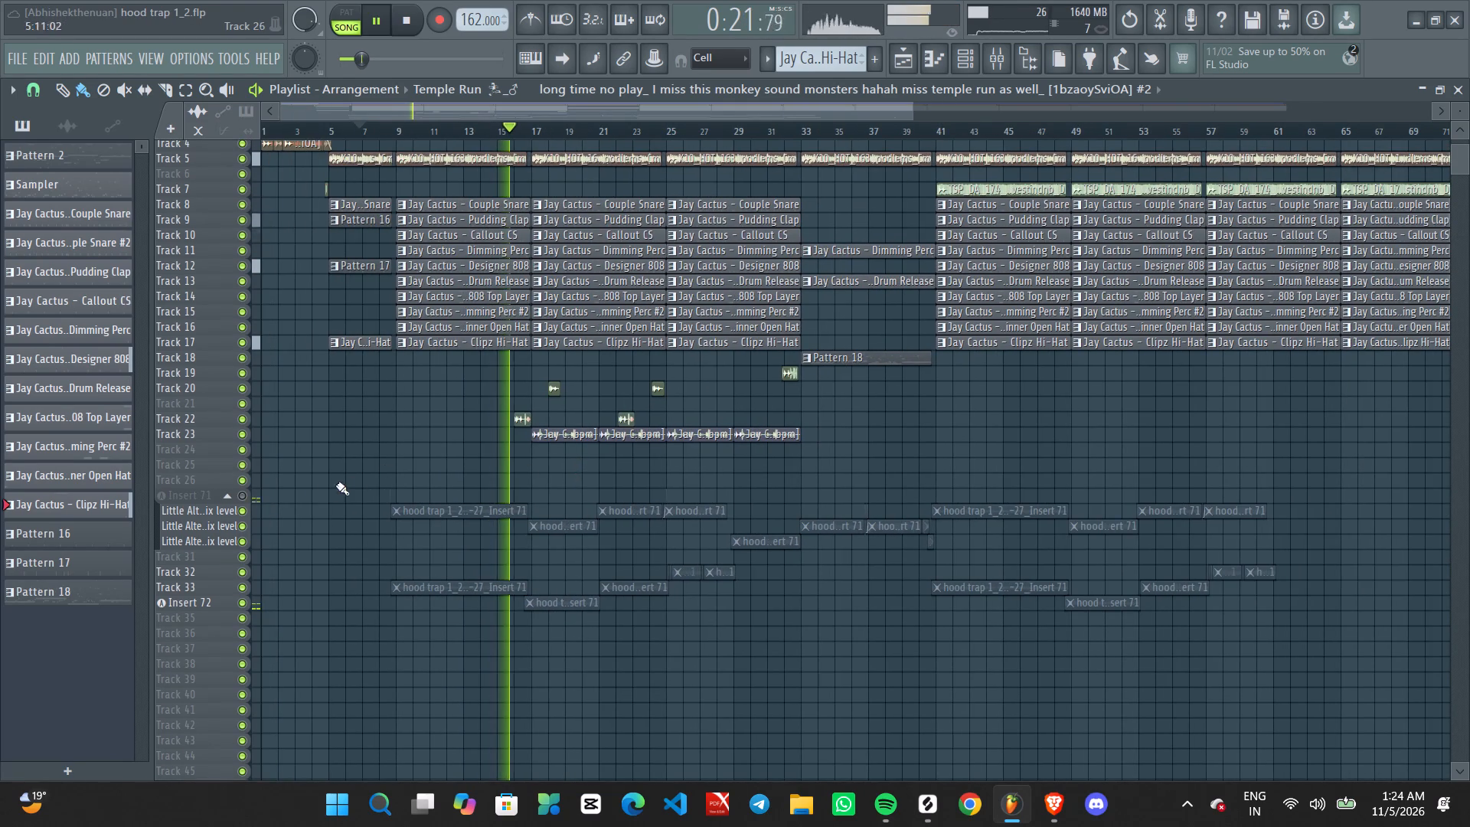
left_click(240, 495)
scroll(418, 503, "up", 1, "ctrl")
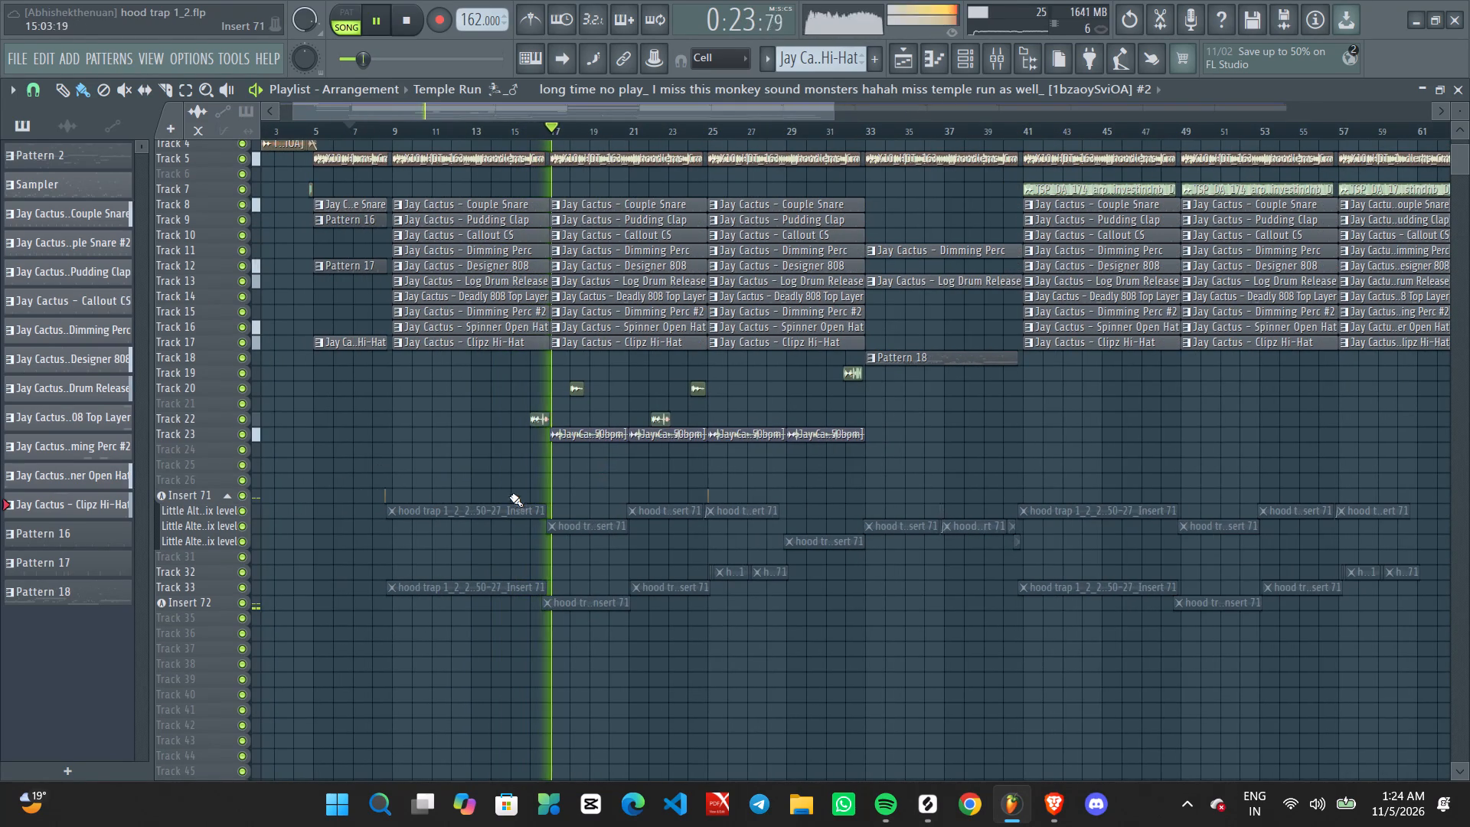
scroll(514, 483, "down", 2, "ctrl")
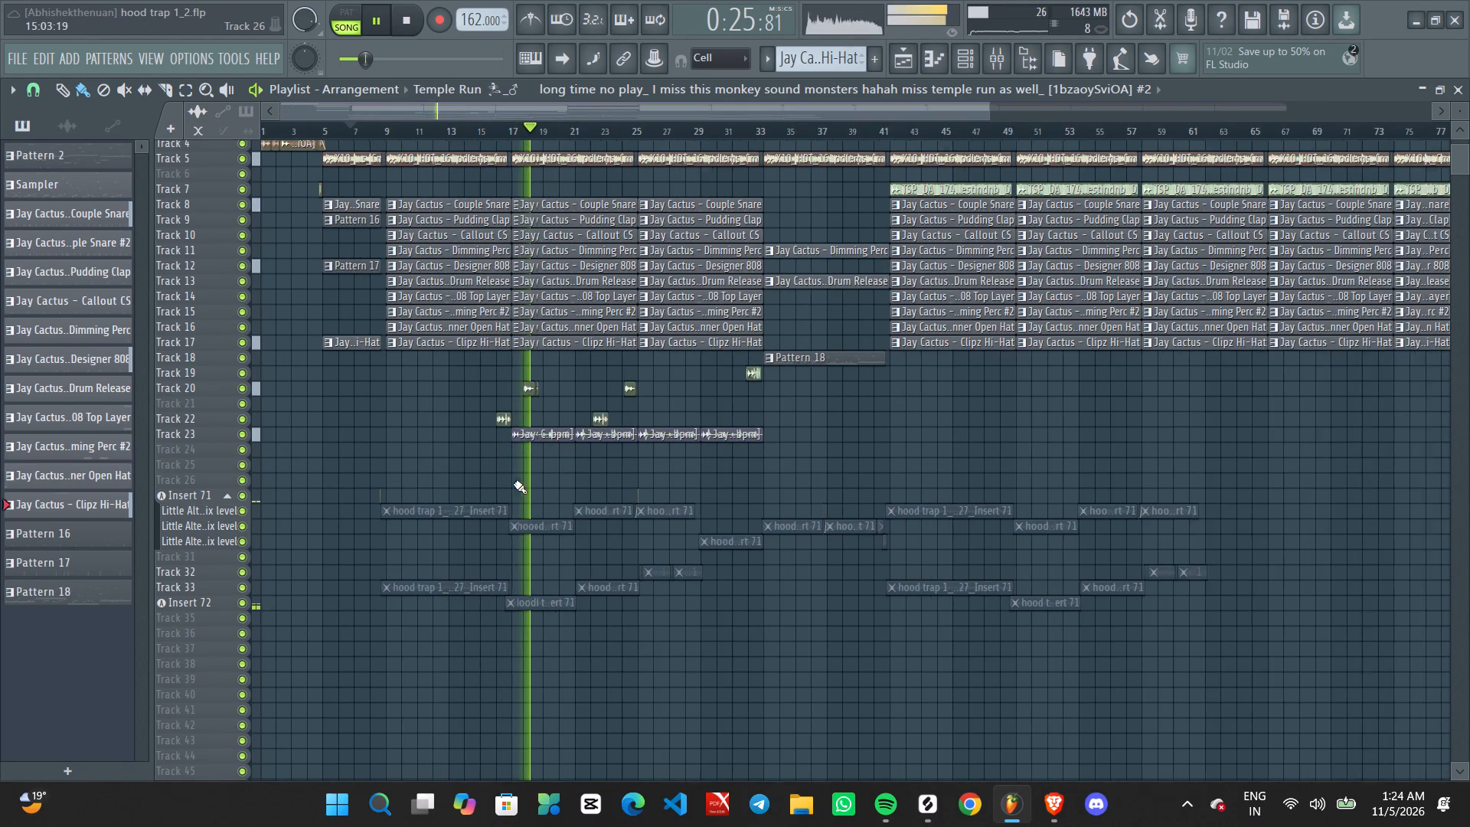
Unmute all recorded clips on the Insert 71 group tracks, Tracks 32 and 33, and the Insert 72 track across the arrangement.
middle_click(423, 458)
right_click(426, 458)
left_click(447, 433)
left_click_drag(426, 505, 557, 527)
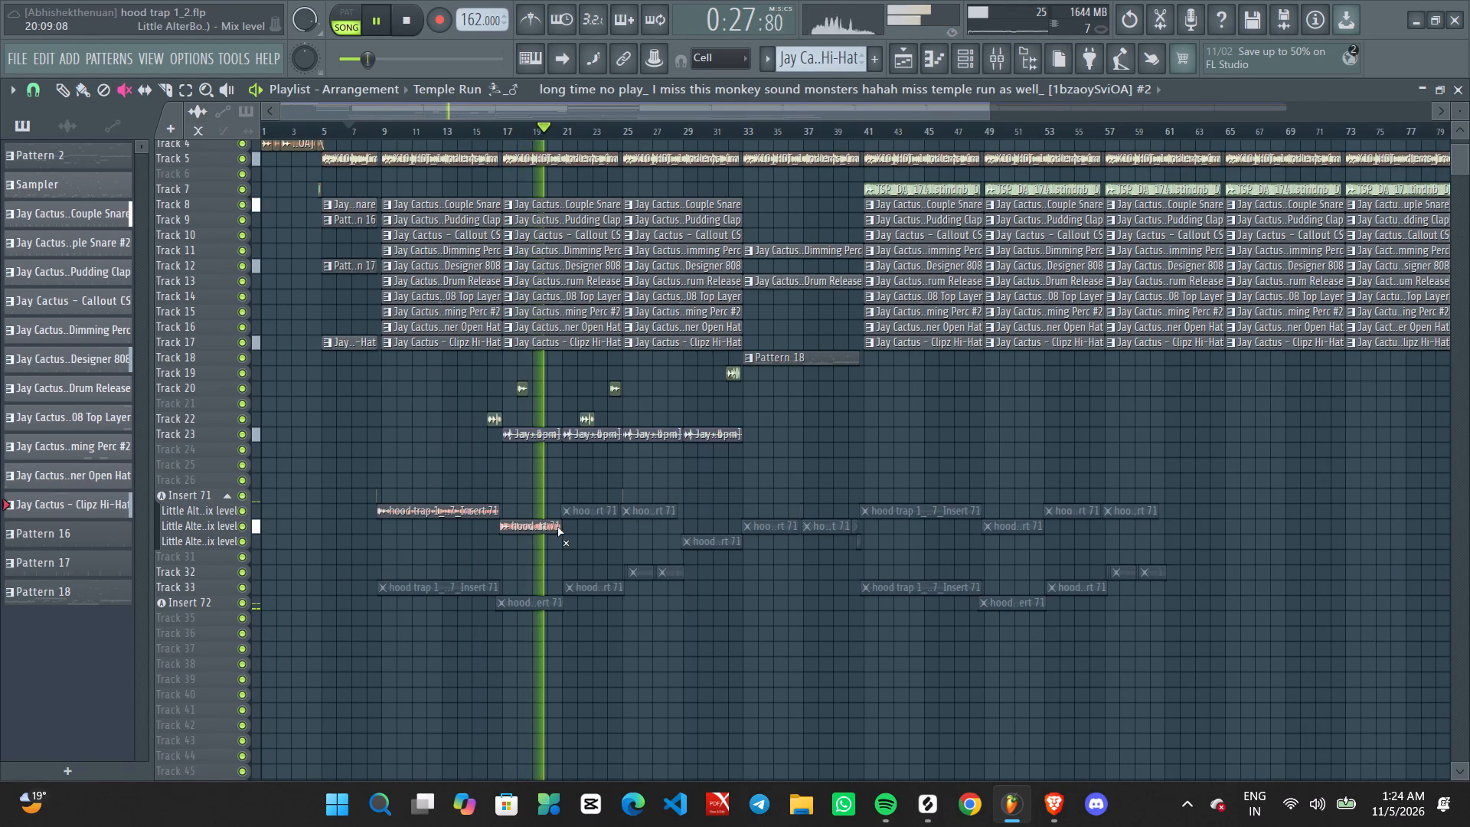
left_click_drag(557, 527, 452, 593)
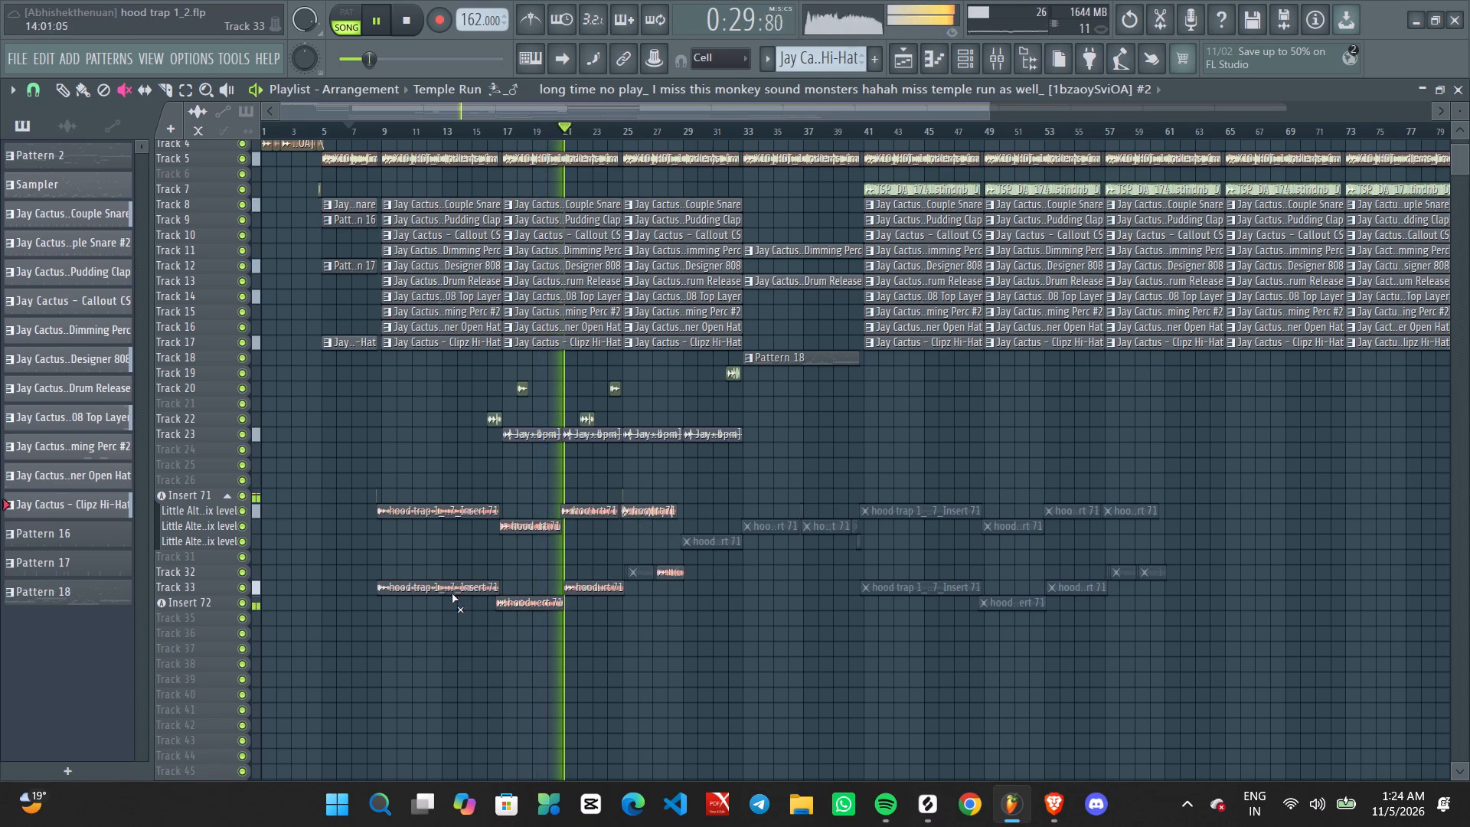
left_click_drag(452, 593, 922, 599)
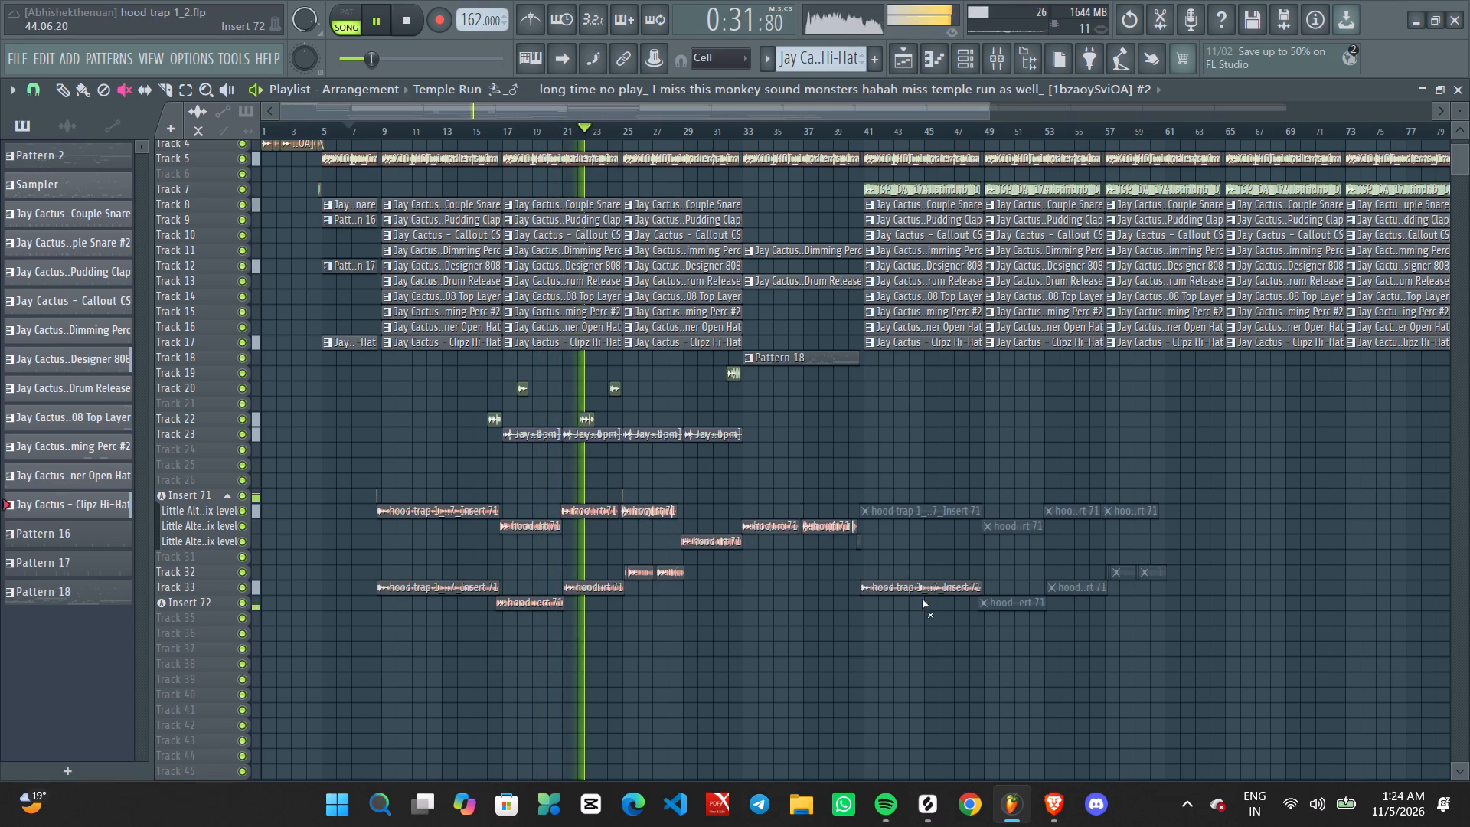
left_click_drag(922, 599, 1131, 577)
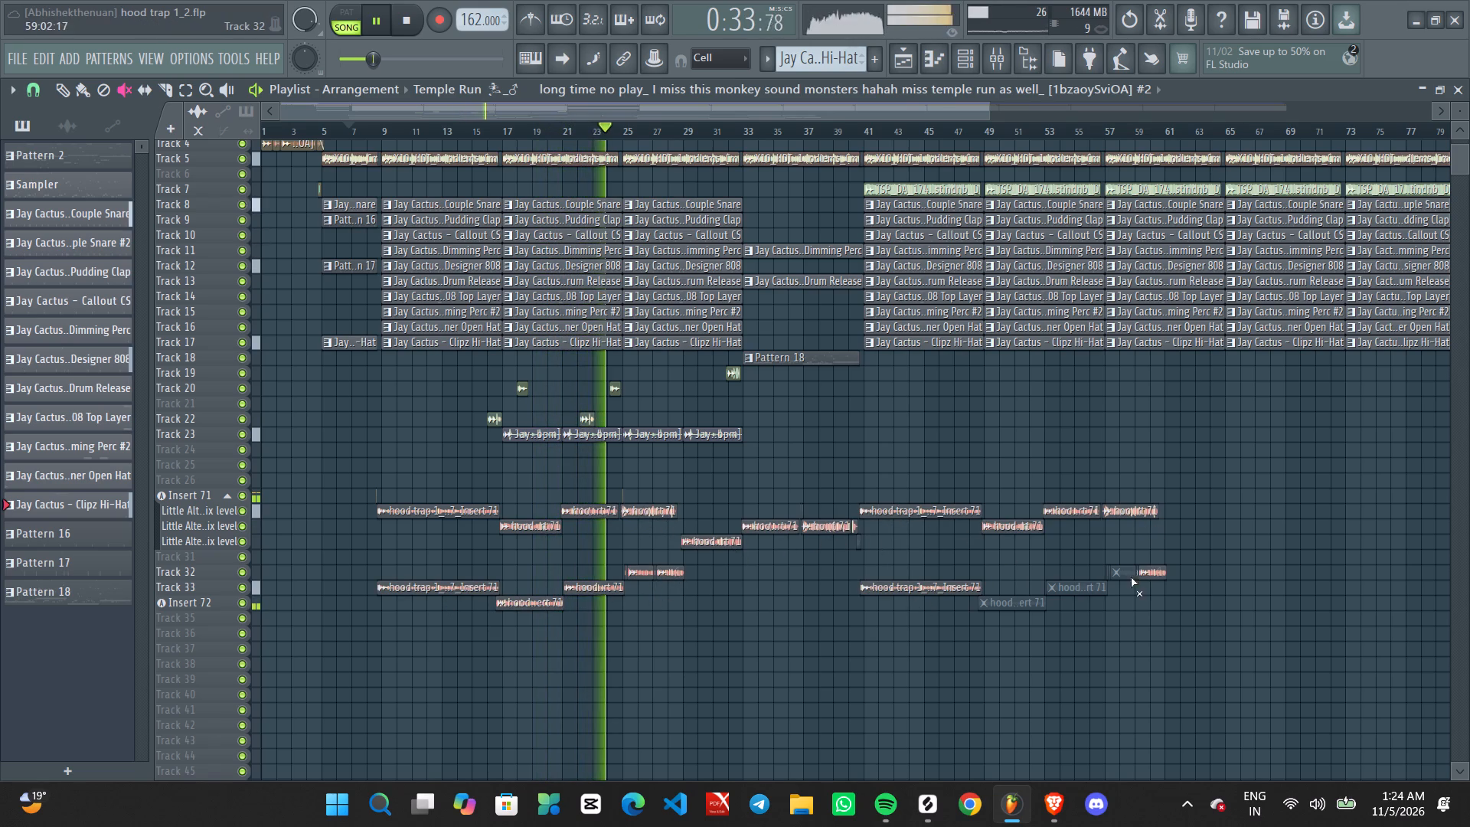
left_click_drag(1131, 577, 854, 545)
Mute the clips on Tracks 32, 33 and Insert 72 between about bars 9 and 29, and restart song playback.
scroll(711, 590, "up", 2, "ctrl")
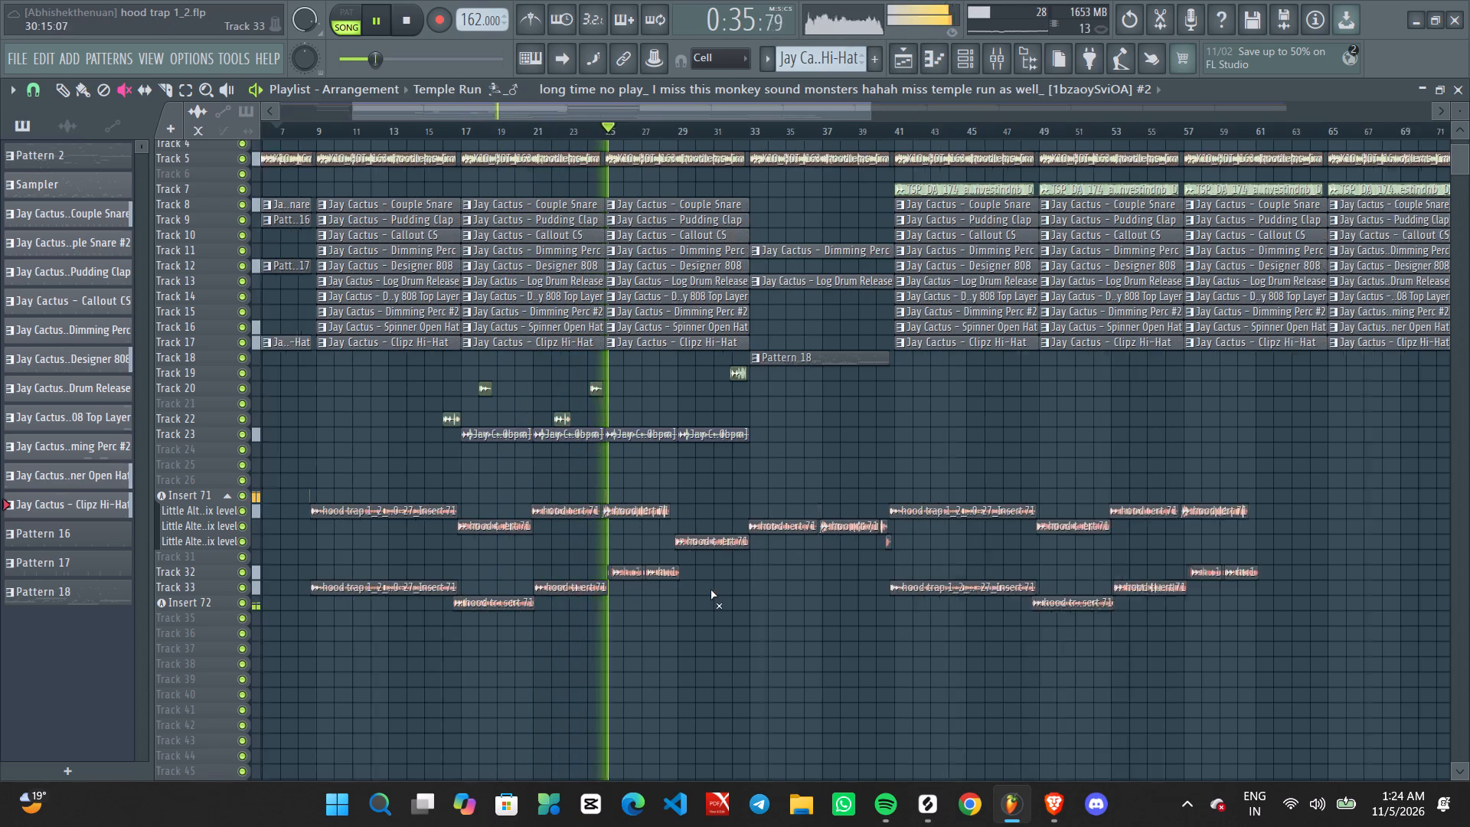
middle_click_drag(706, 590, 822, 587)
key("space")
left_click_drag(750, 567, 616, 587)
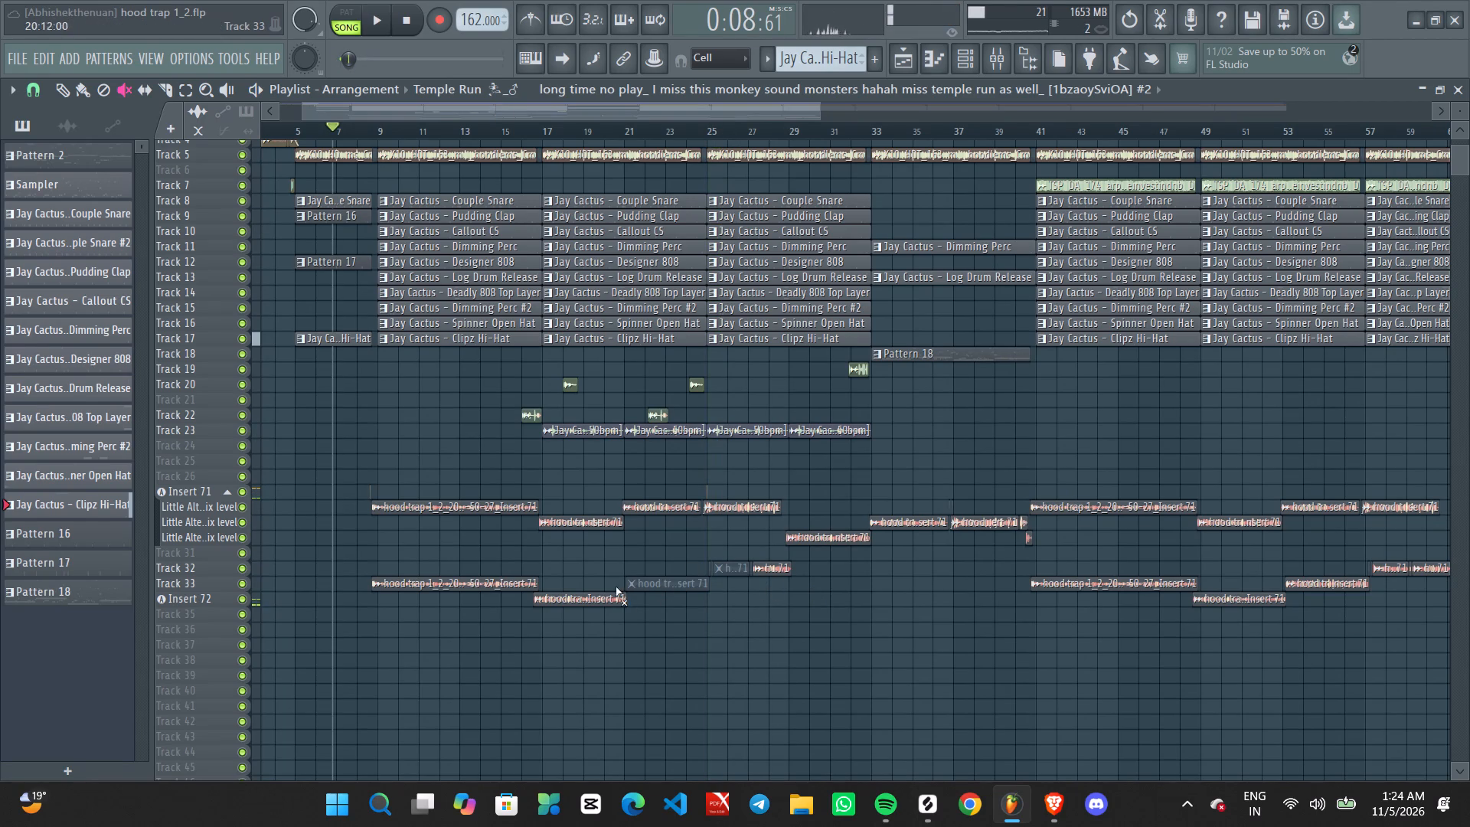
left_click_drag(616, 587, 810, 585)
key("space")
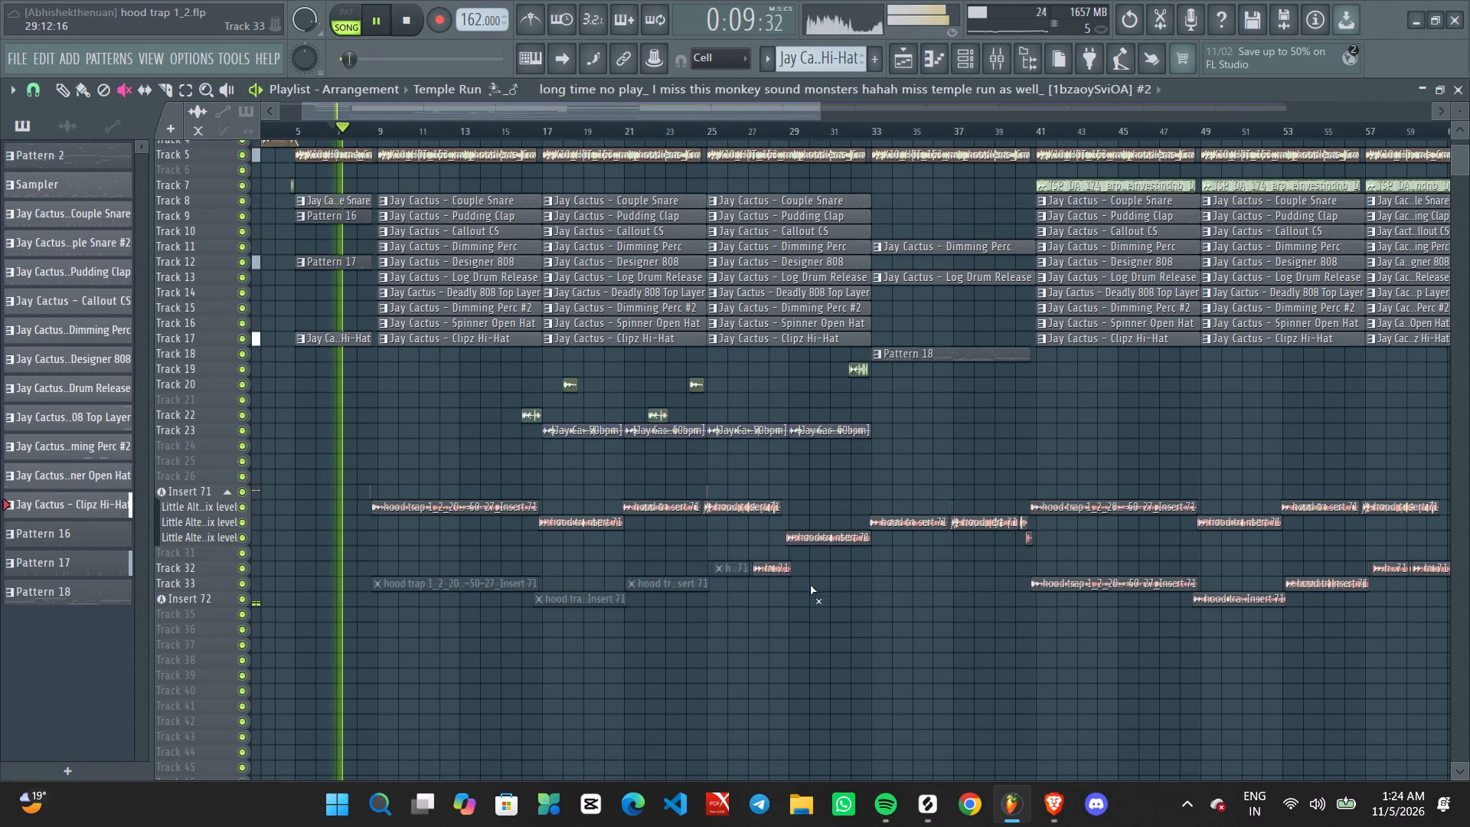
left_click_drag(810, 585, 792, 559)
Mute the remaining clips on Tracks 32, 33 and Insert 72 between about bars 41 and 61.
scroll(859, 574, "down", 2, "ctrl")
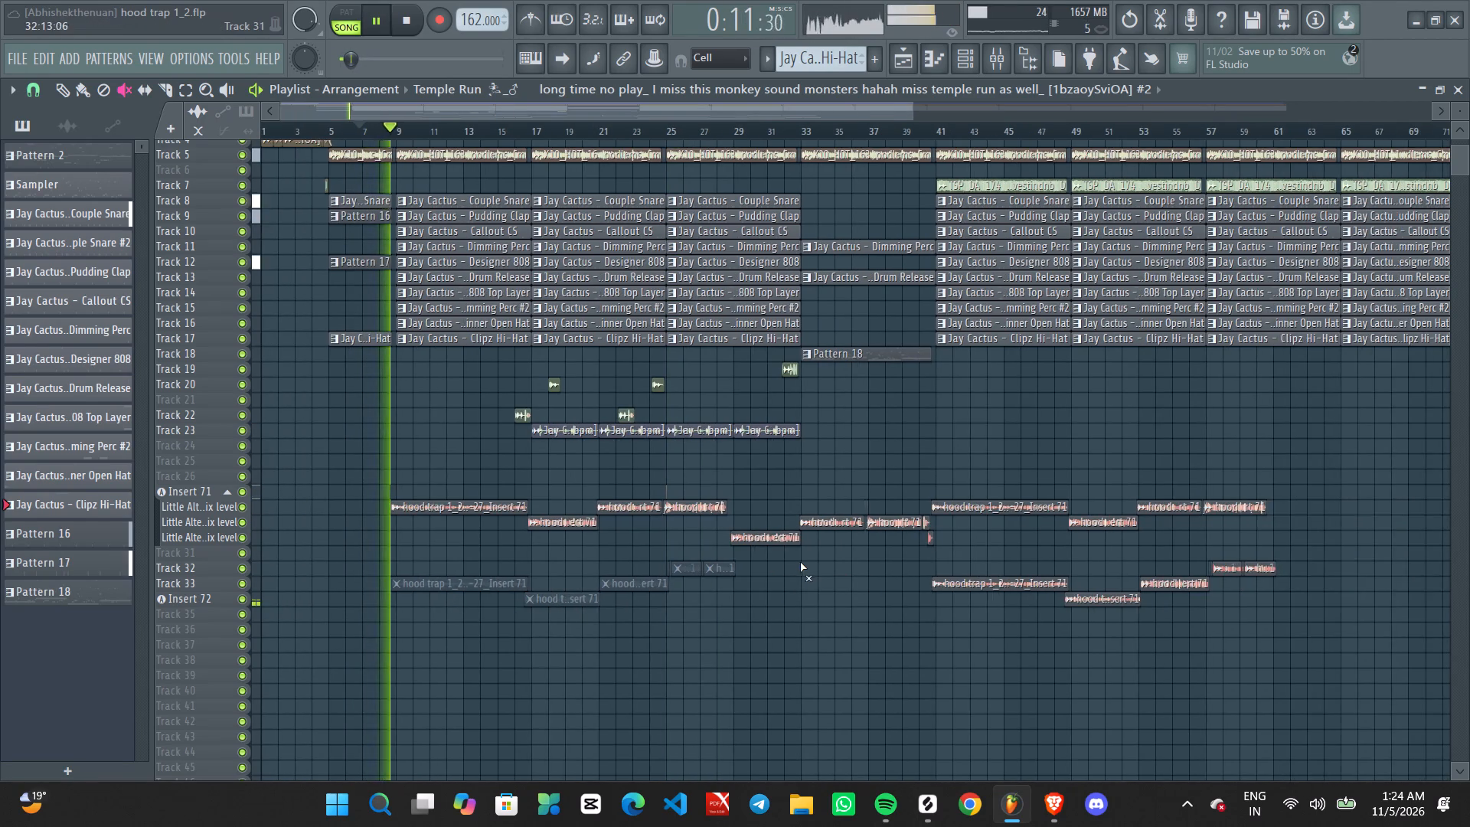
scroll(856, 574, "up", 1, "ctrl")
scroll(924, 583, "down", 3, "ctrl")
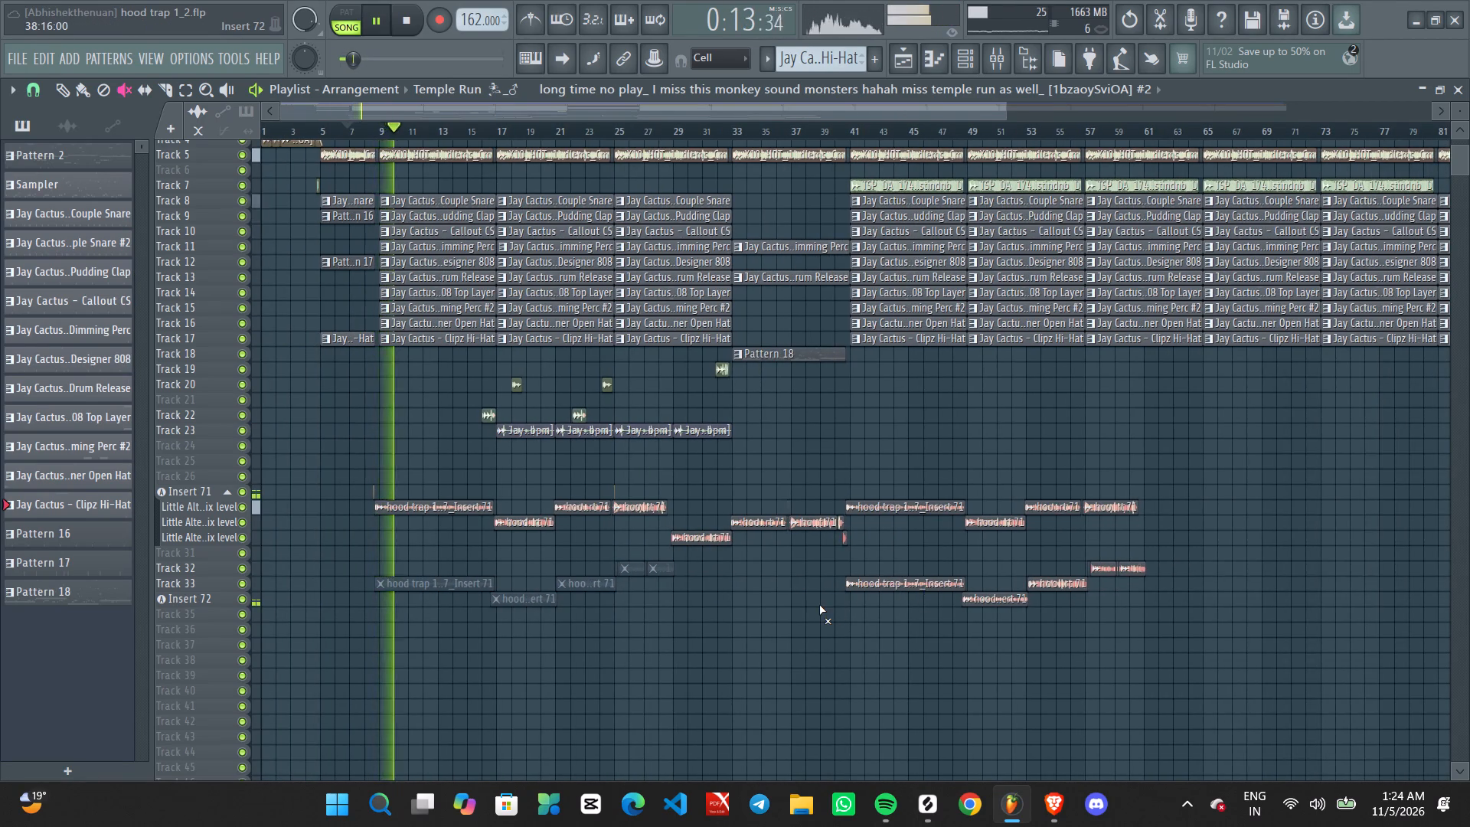
scroll(819, 605, "up", 2, "ctrl")
left_click_drag(842, 572, 1233, 565)
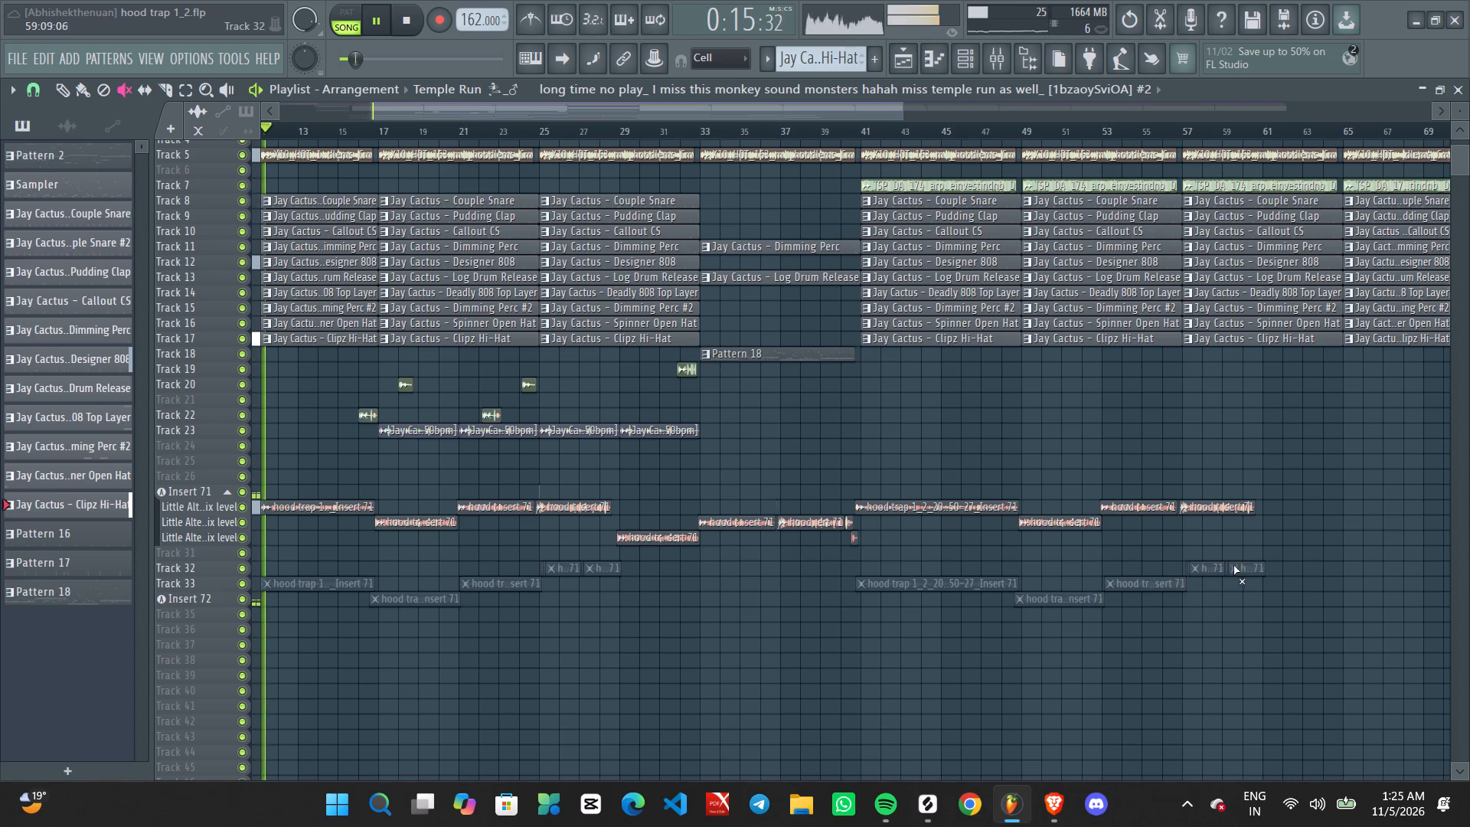
left_click_drag(1233, 565, 1280, 558)
scroll(1008, 558, "down", 6, "ctrl")
scroll(427, 684, "up", 2, "ctrl")
middle_click_drag(433, 684, 643, 675)
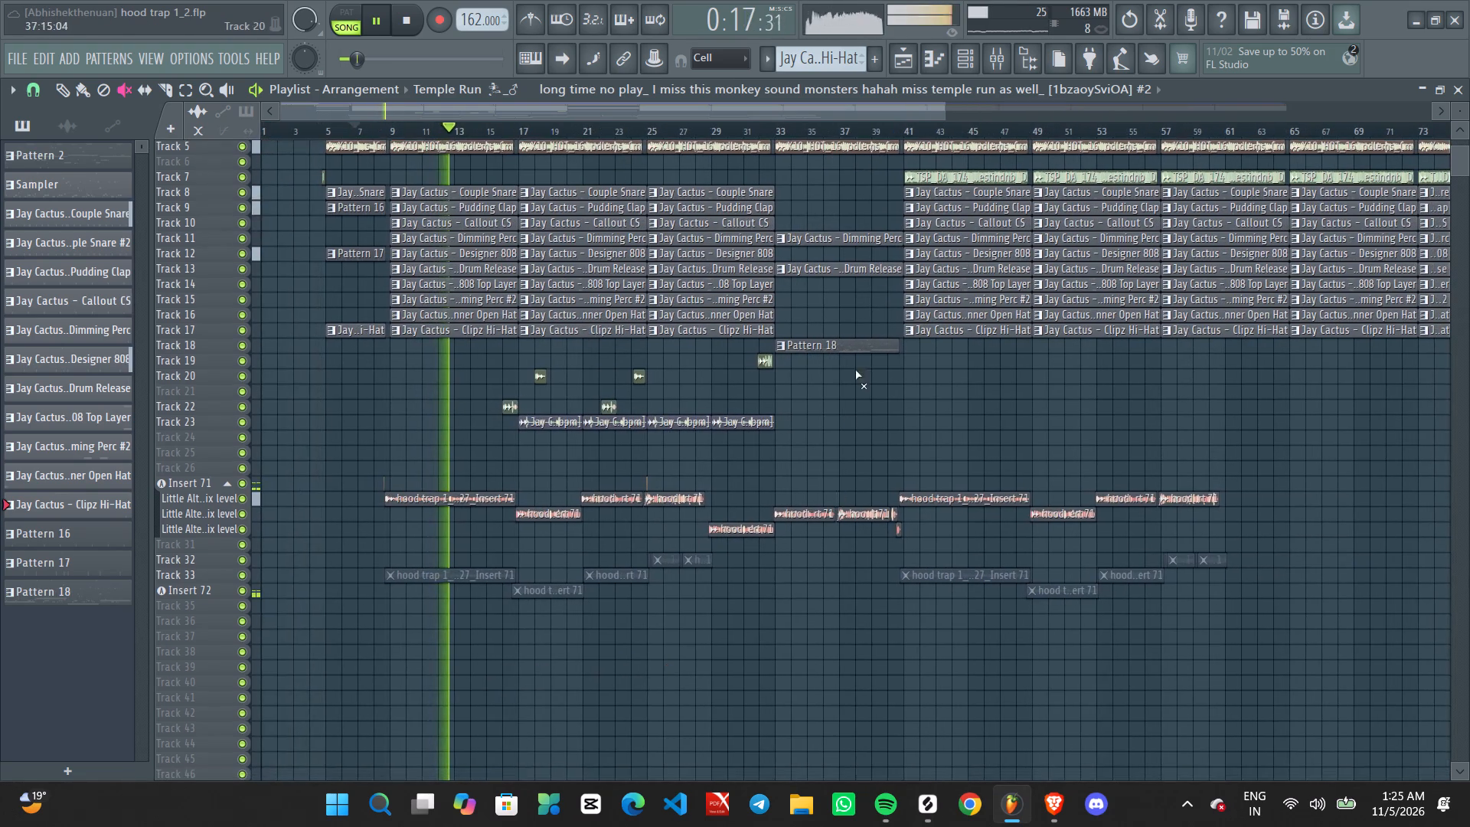
Enable Fruity Limiter, Virtual Tape Machines and Fruity Reeverb 2 on the Insert 71 mixer track, playing the song.
left_click(986, 51)
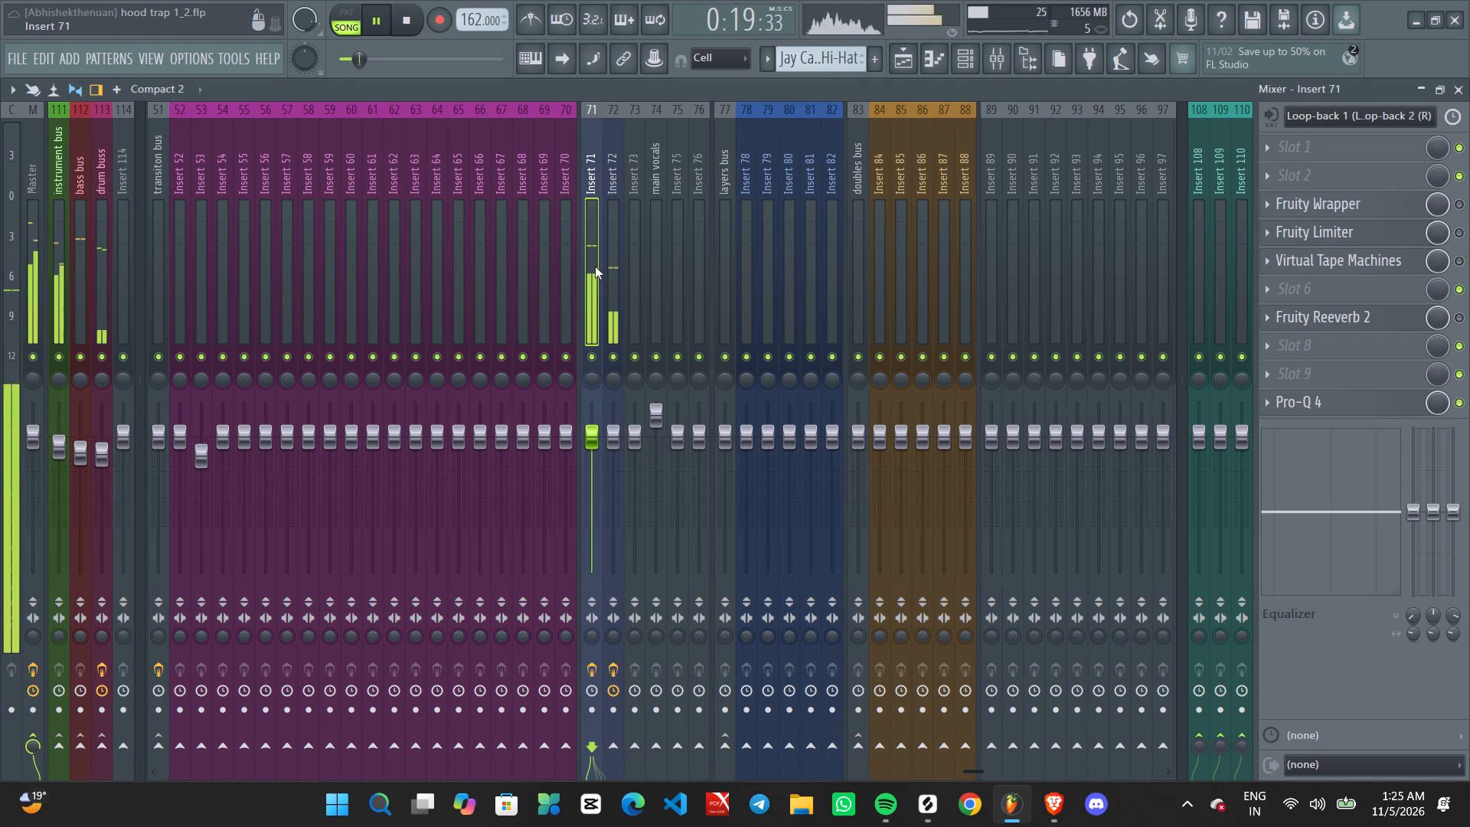
key("space")
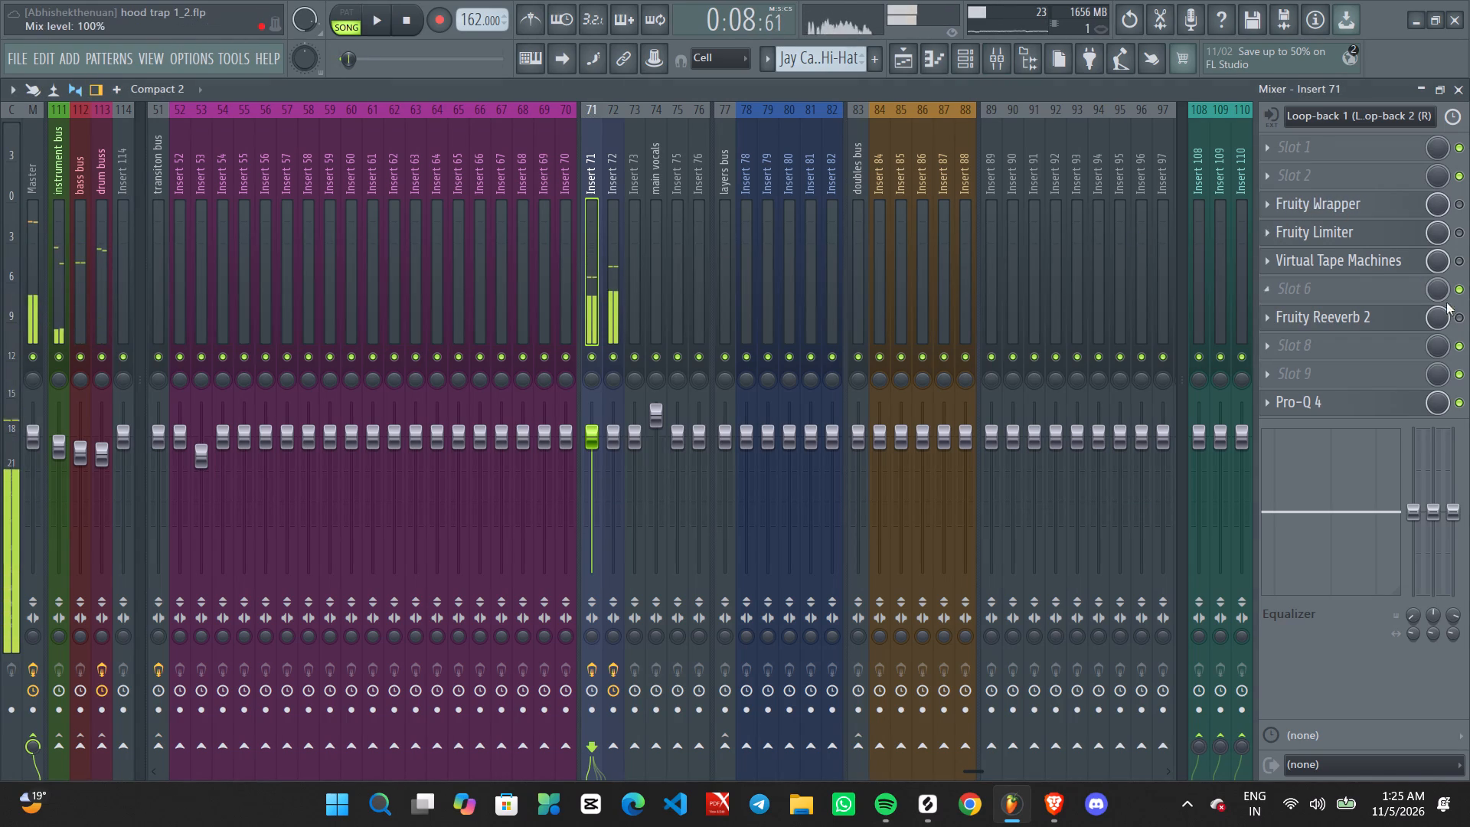
left_click(1455, 230)
left_click(1455, 257)
key("space")
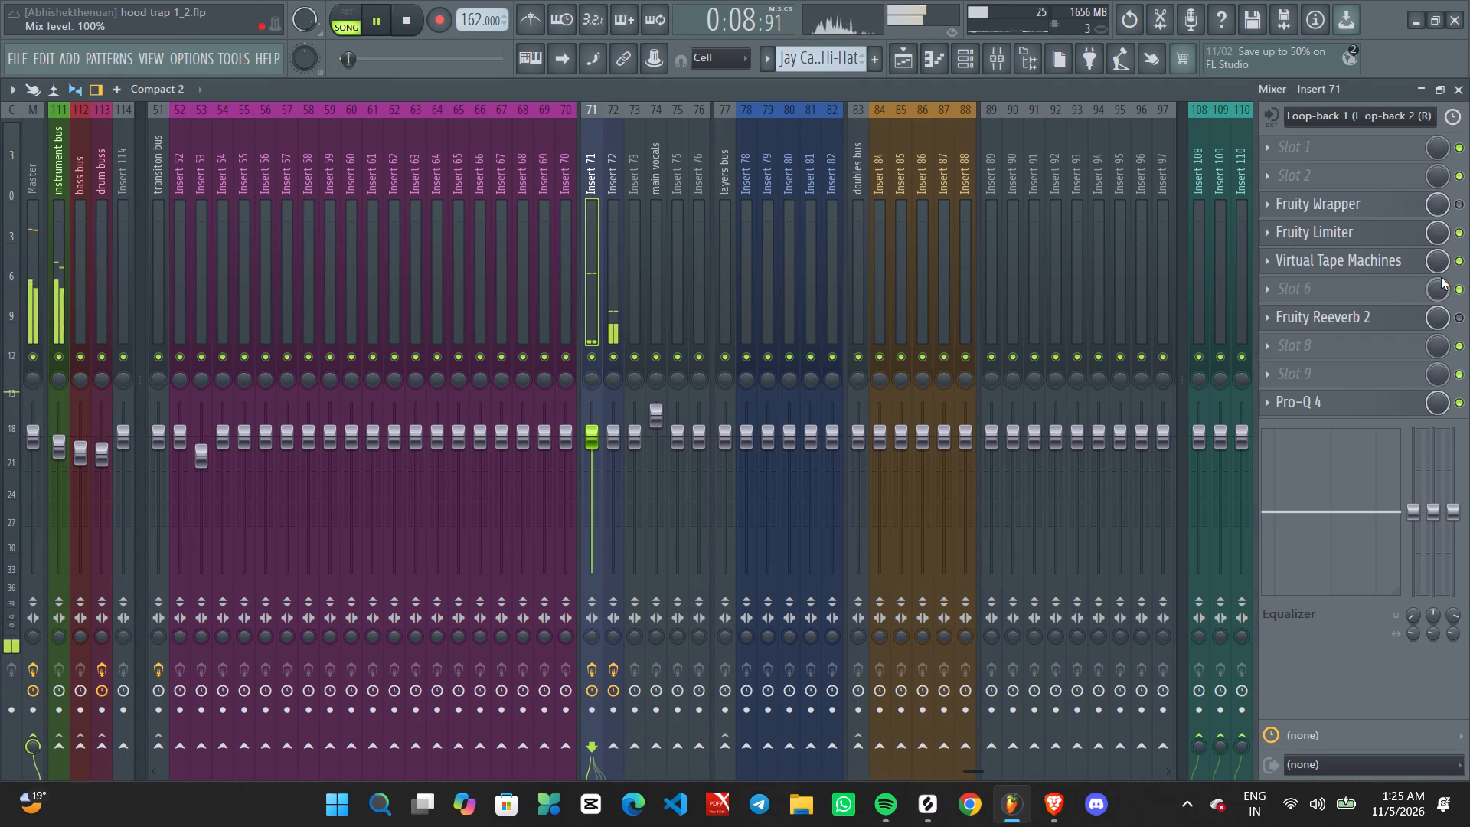
left_click(1462, 321)
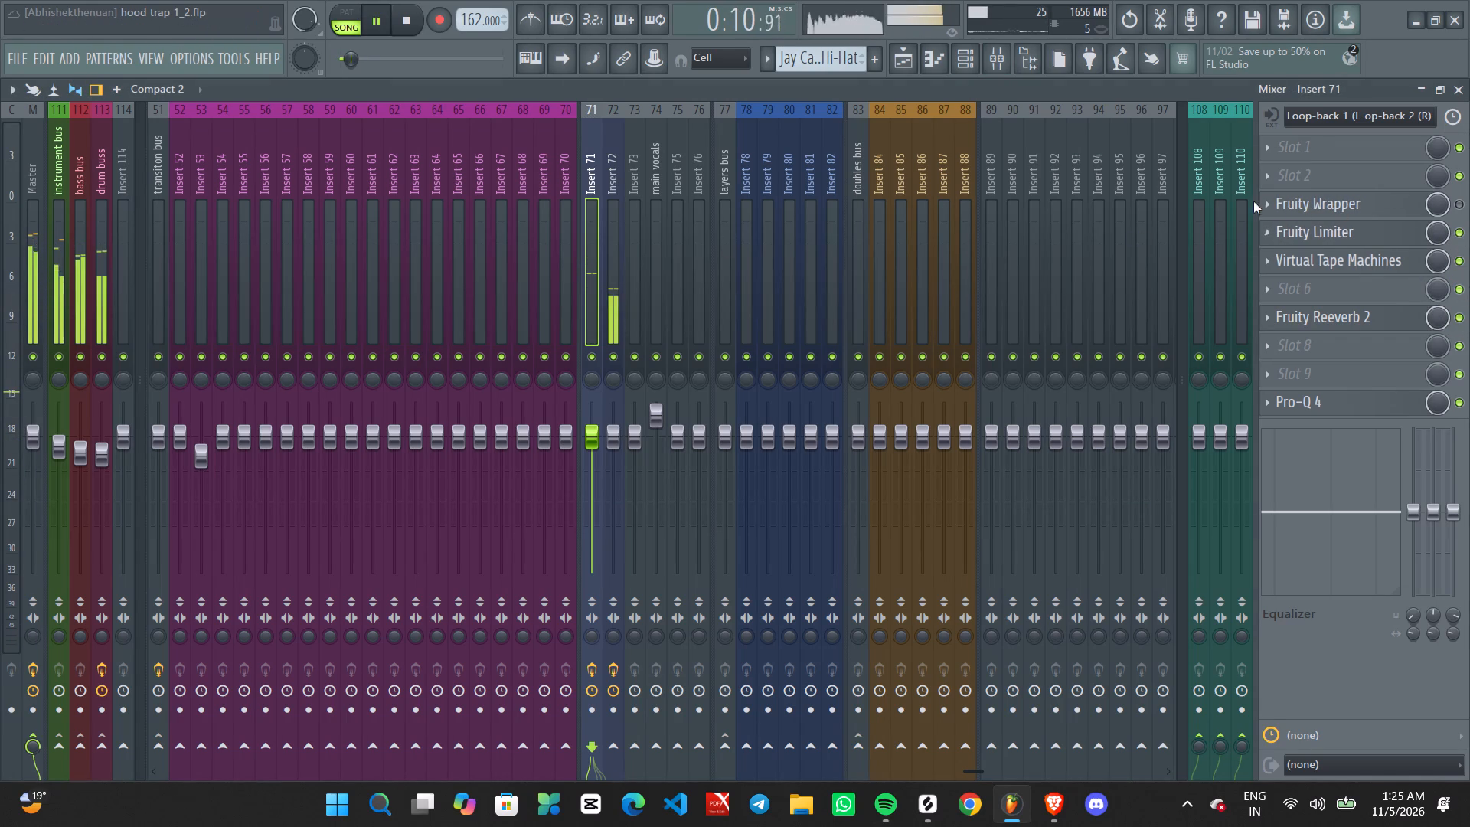
Remove the Fruity Wrapper effect from slot 3 of the Insert 71 mixer track and stop playback.
left_click(1266, 199)
left_click(1285, 246)
key("space")
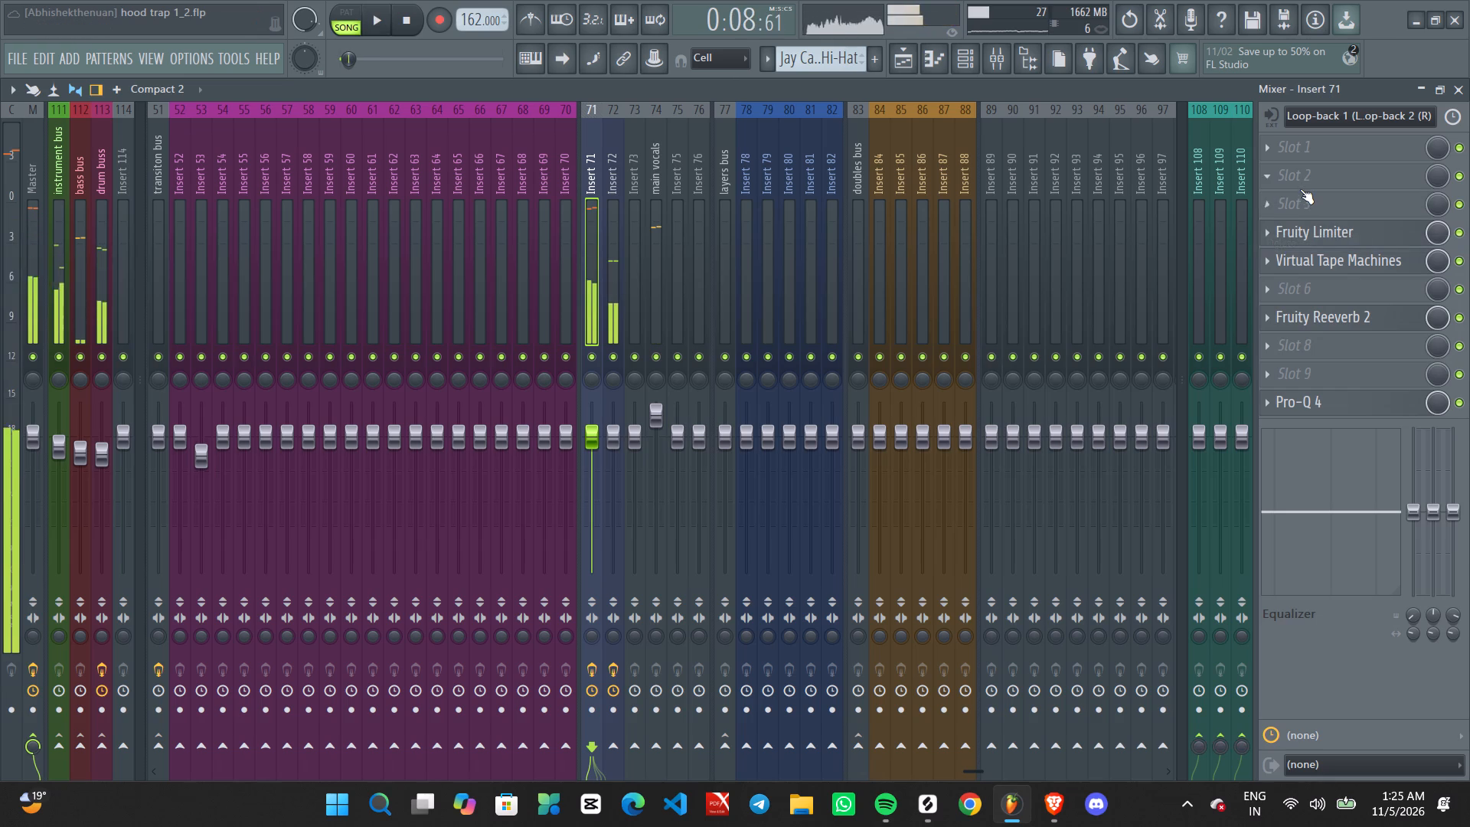
left_click(1300, 192)
left_click(468, 92)
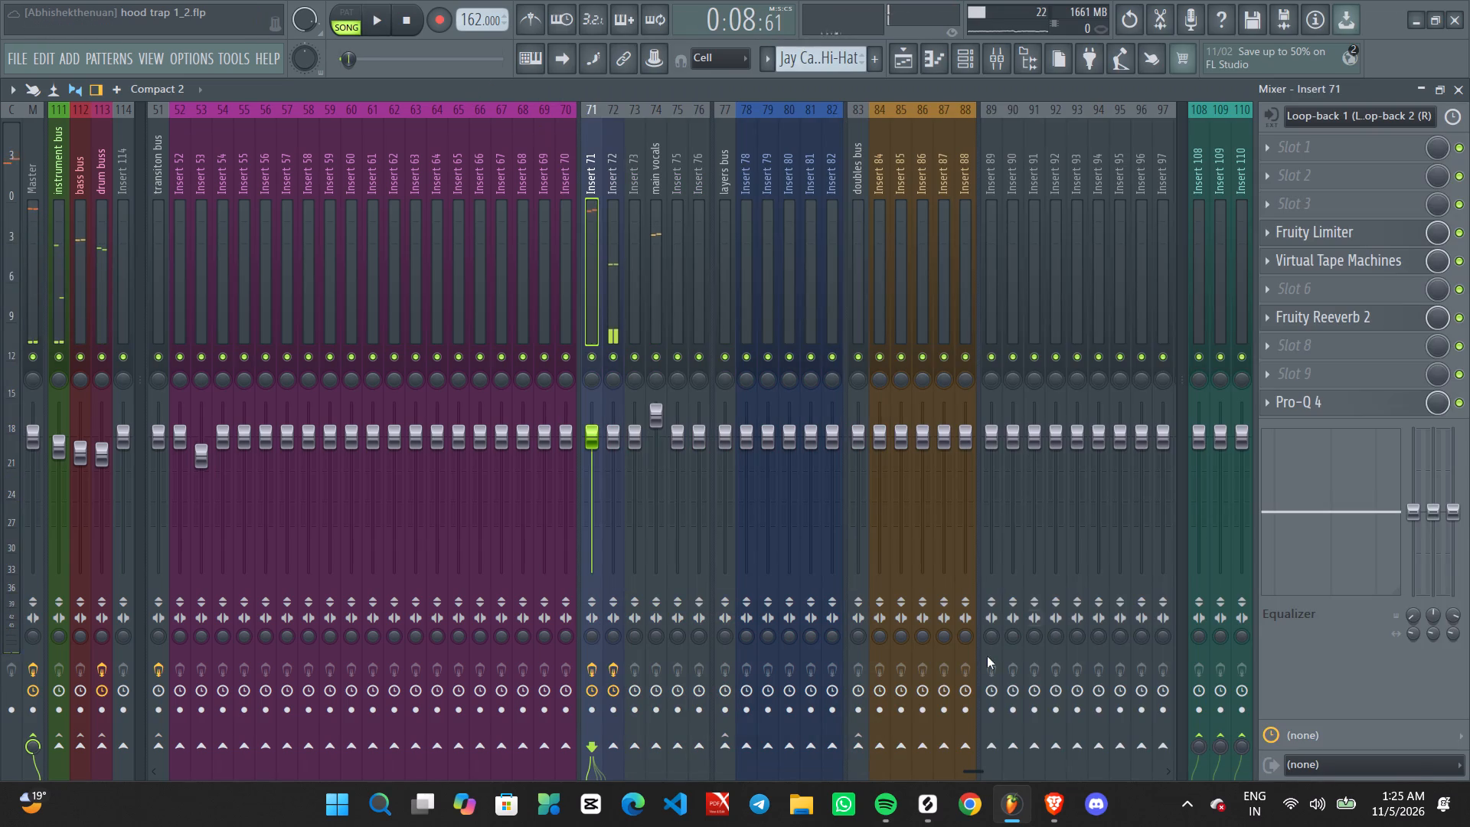
Look through the recent files and the Desktop folder in File Explorer for exported song MP3s.
left_click(808, 796)
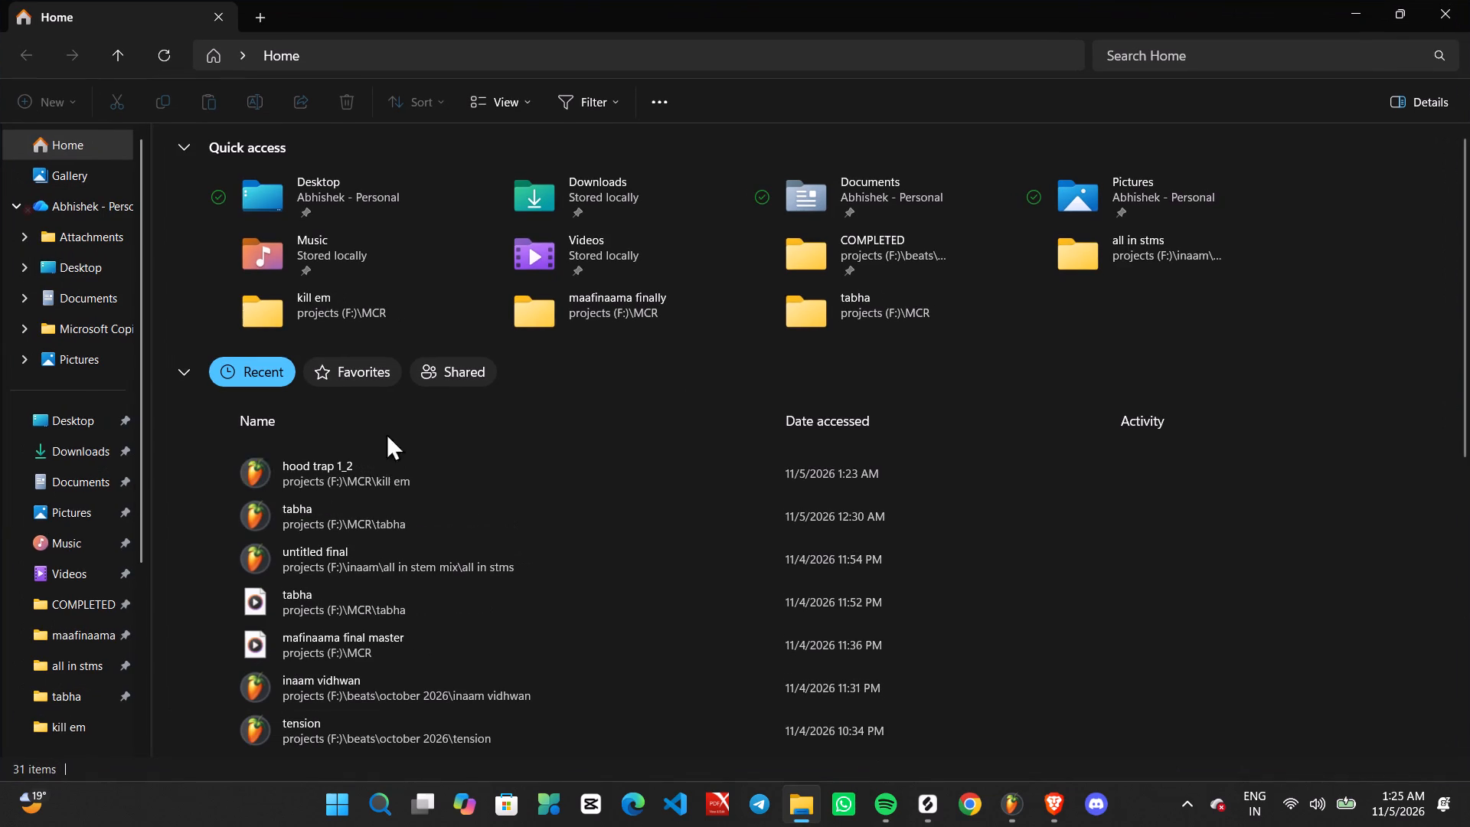
scroll(370, 548, "down", 2)
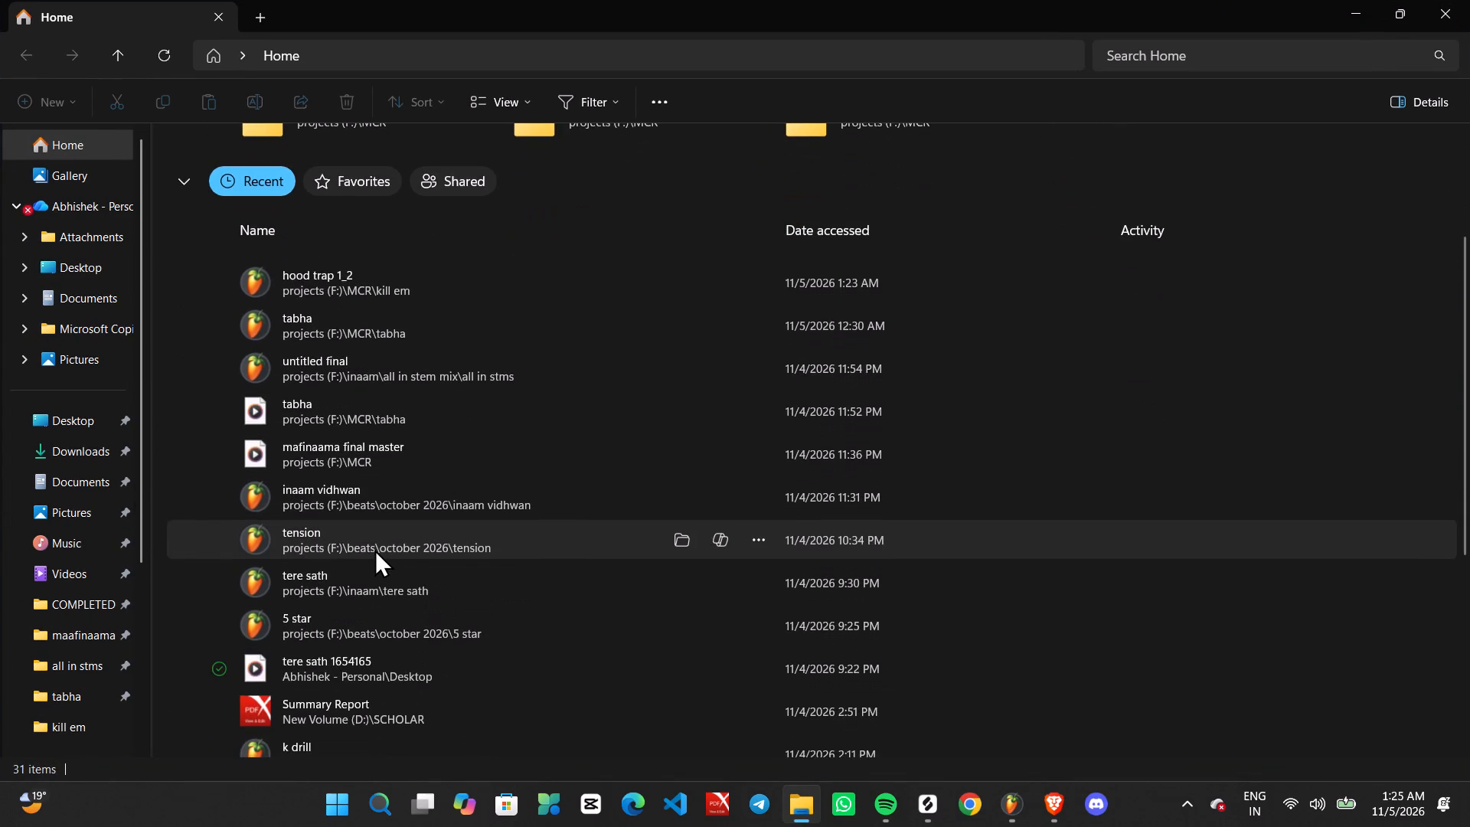
scroll(374, 549, "down", 6)
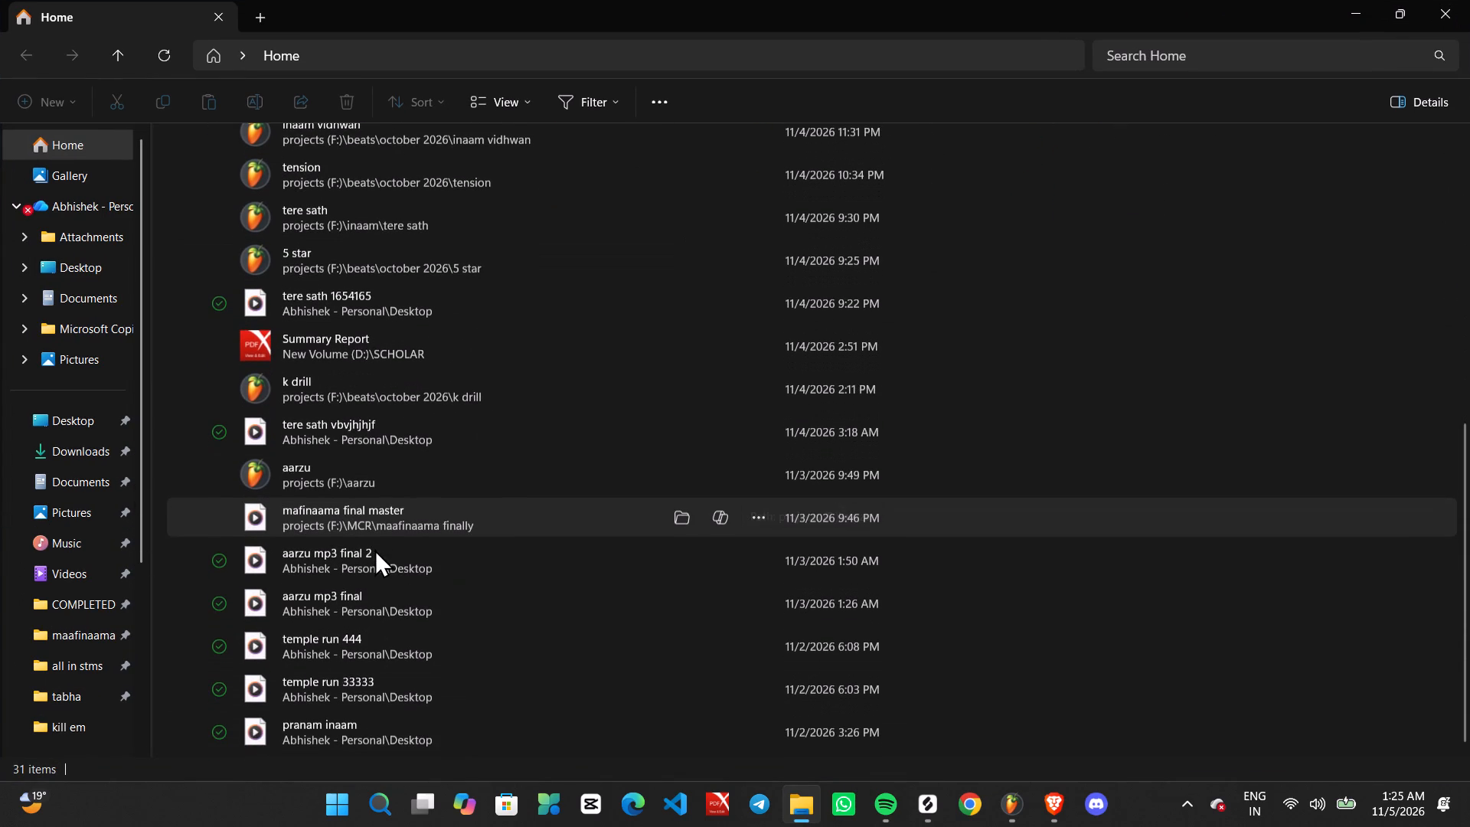
scroll(374, 549, "down", 2)
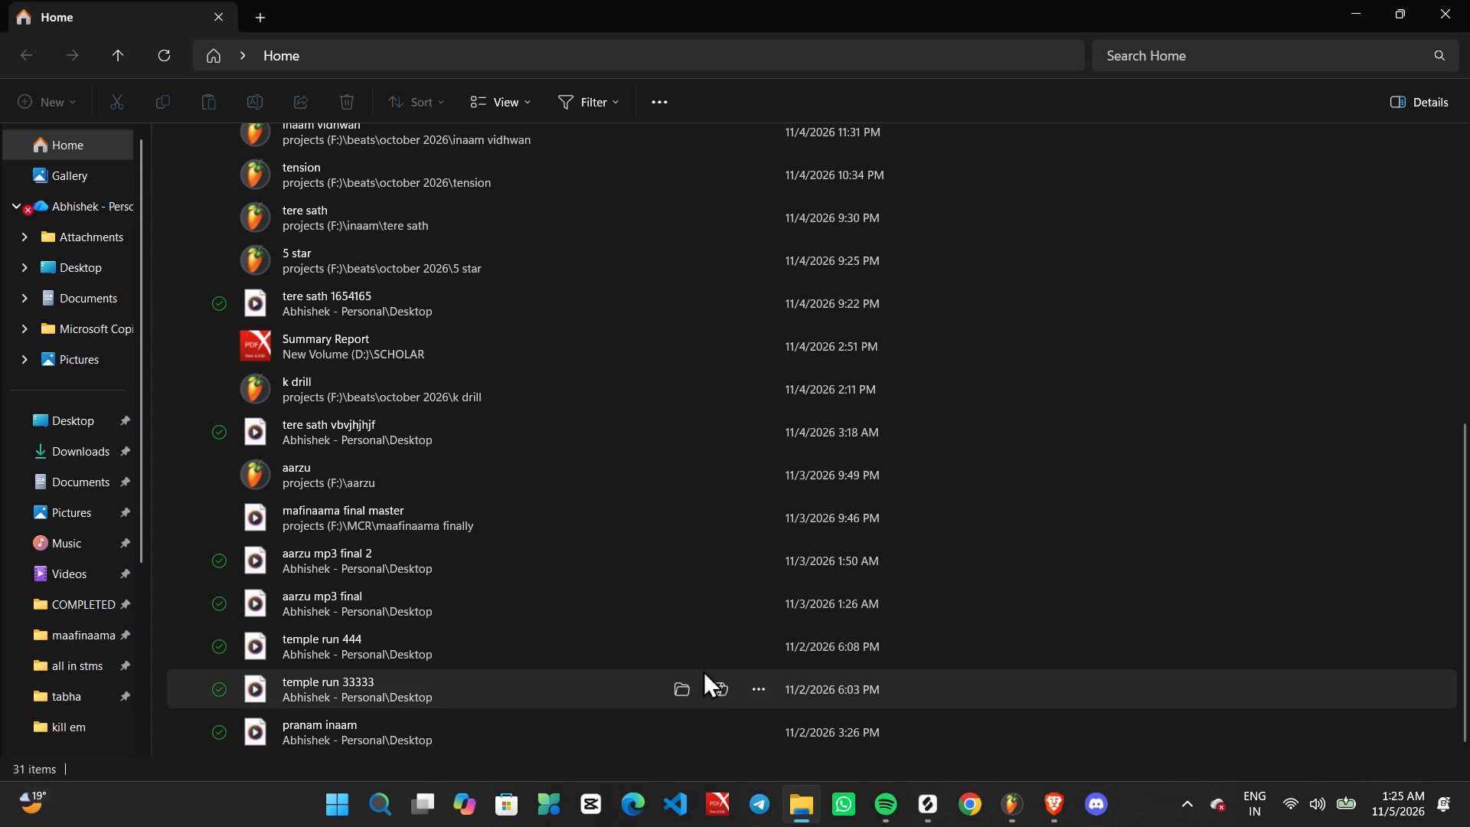
left_click(685, 643)
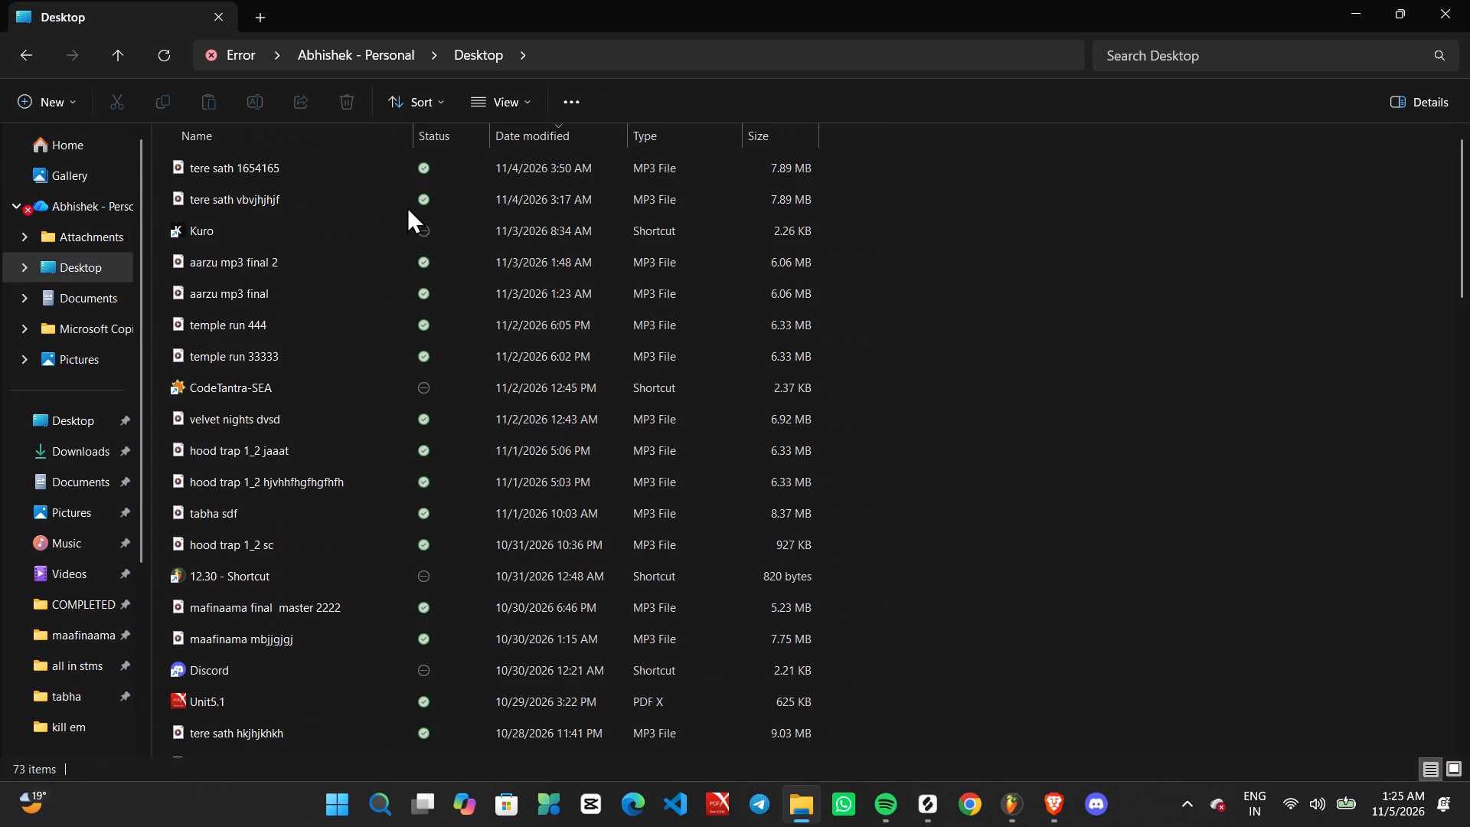
scroll(395, 666, "down", 5)
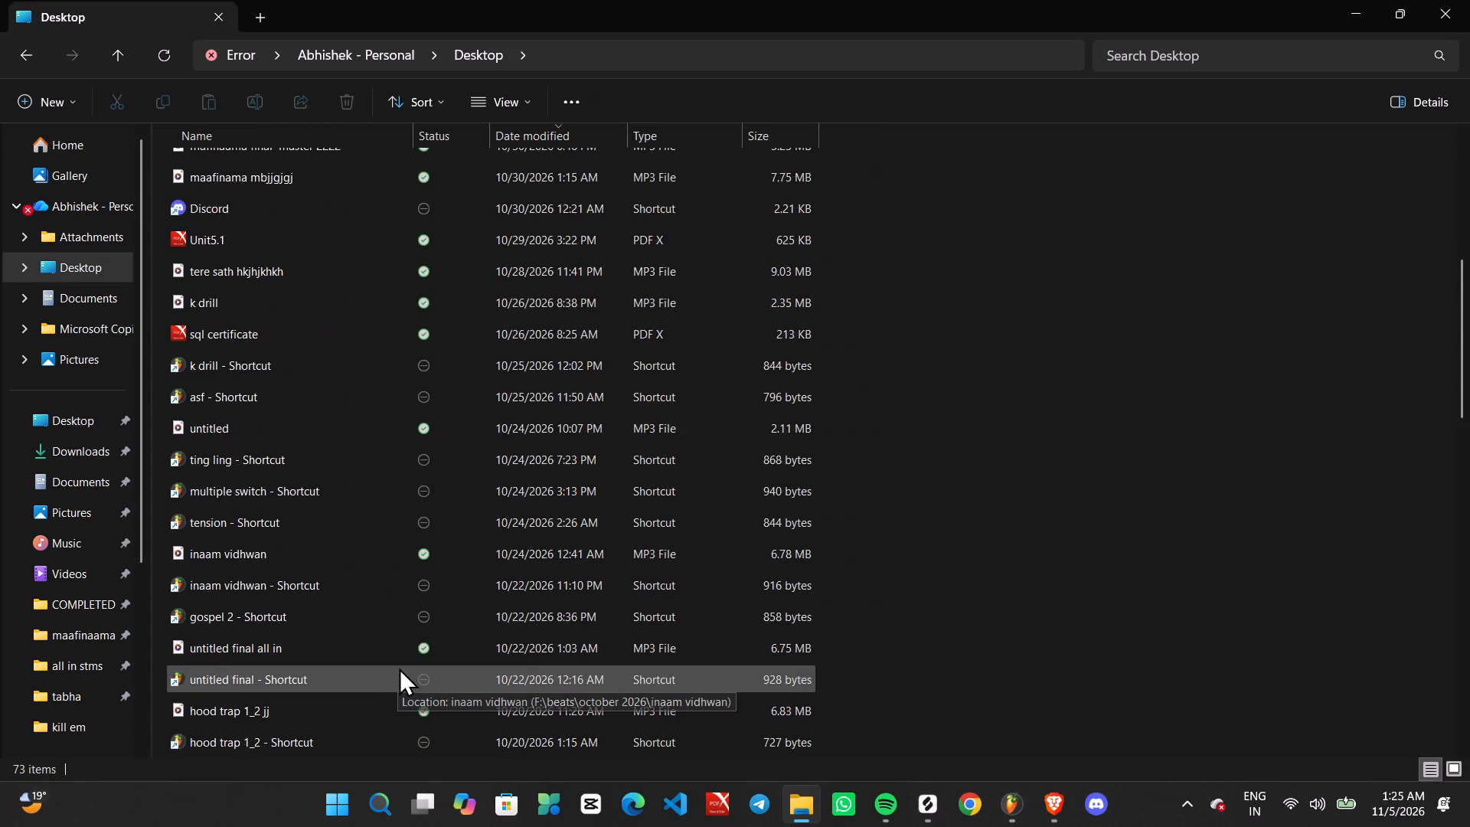
scroll(399, 668, "down", 4)
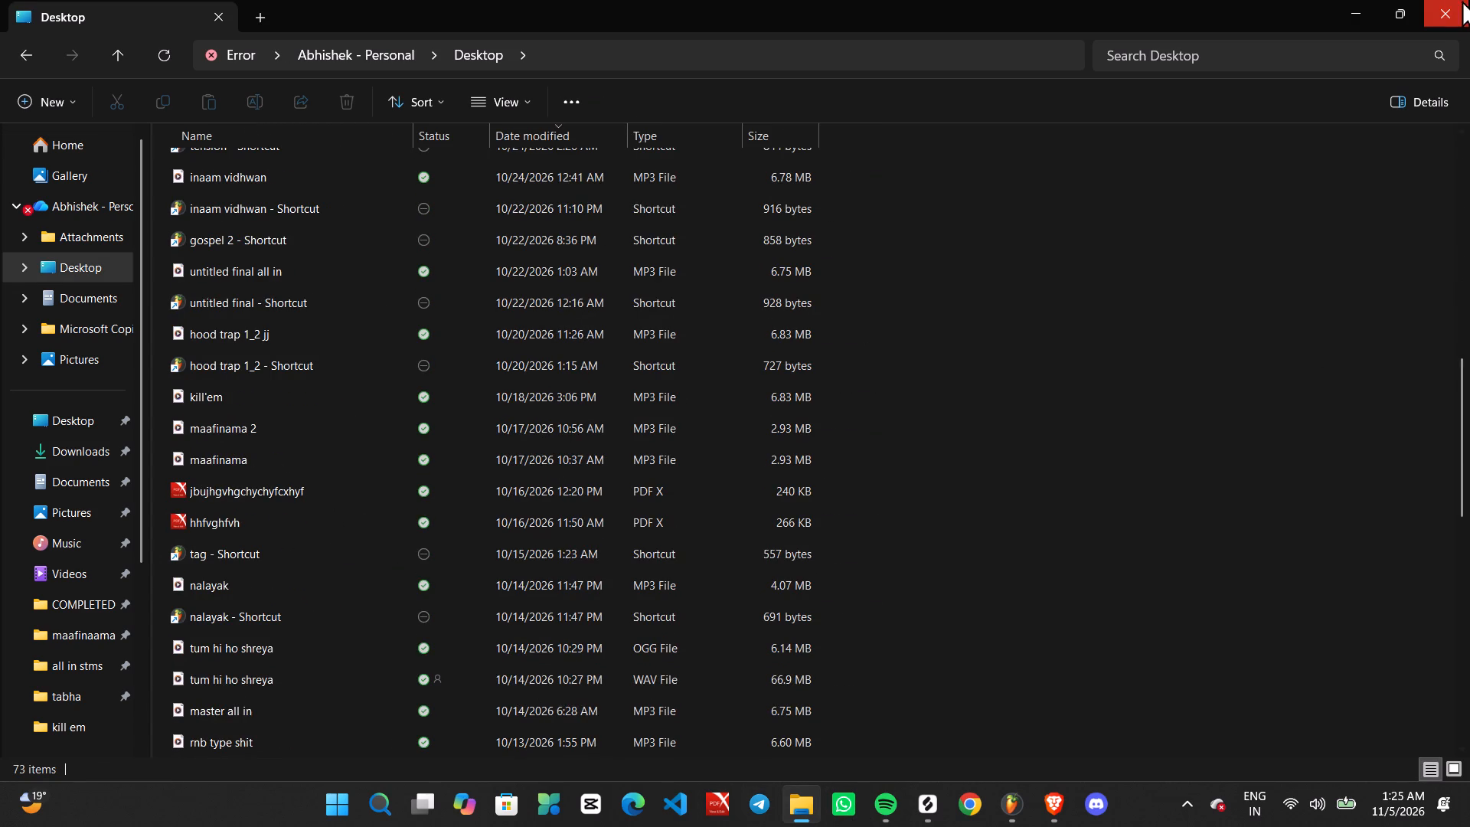
left_click(1453, 0)
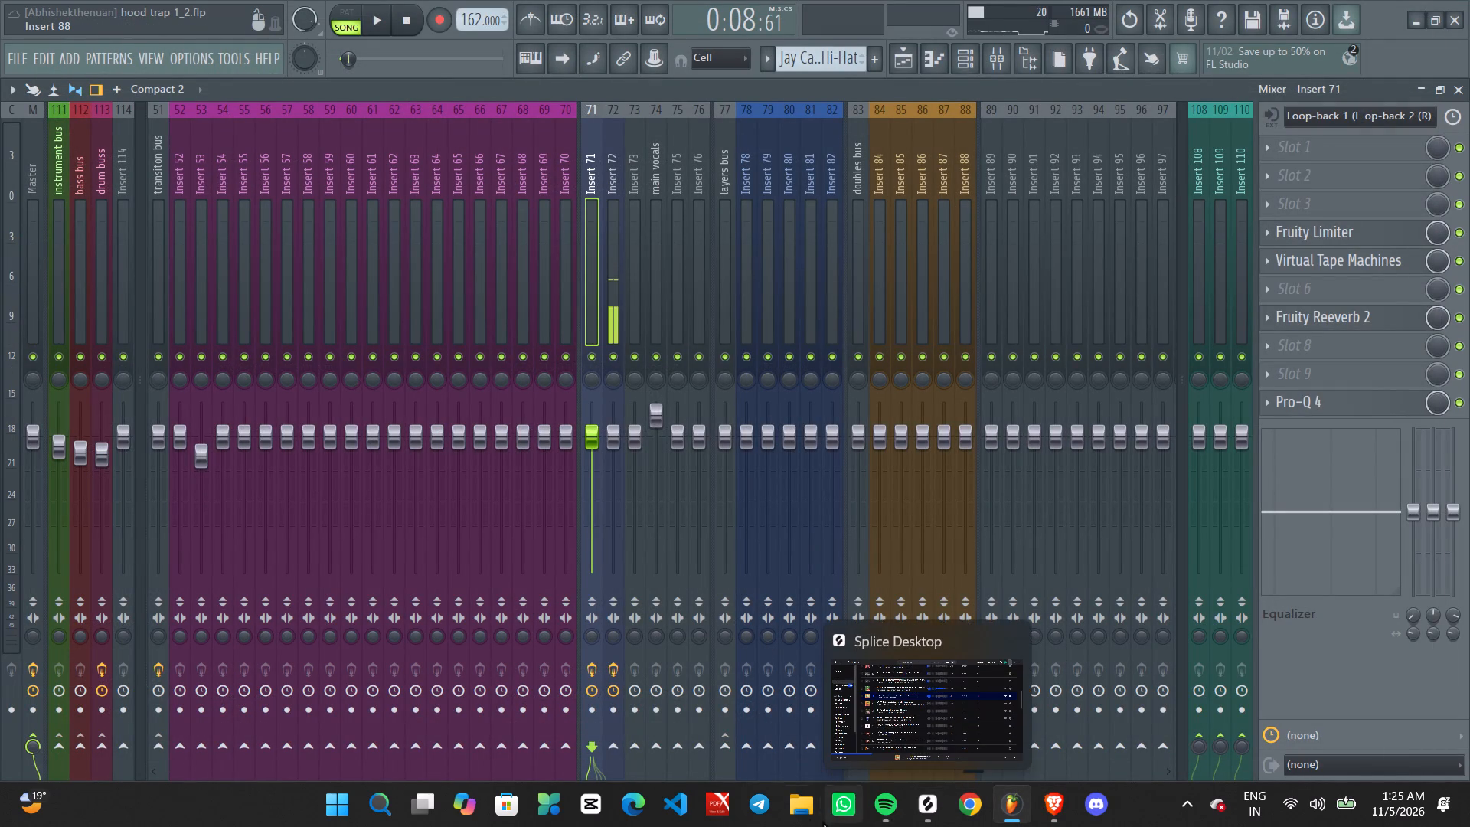
Reopen File Explorer and open the file location of the recent MP3 temple run 33333.
left_click(811, 800)
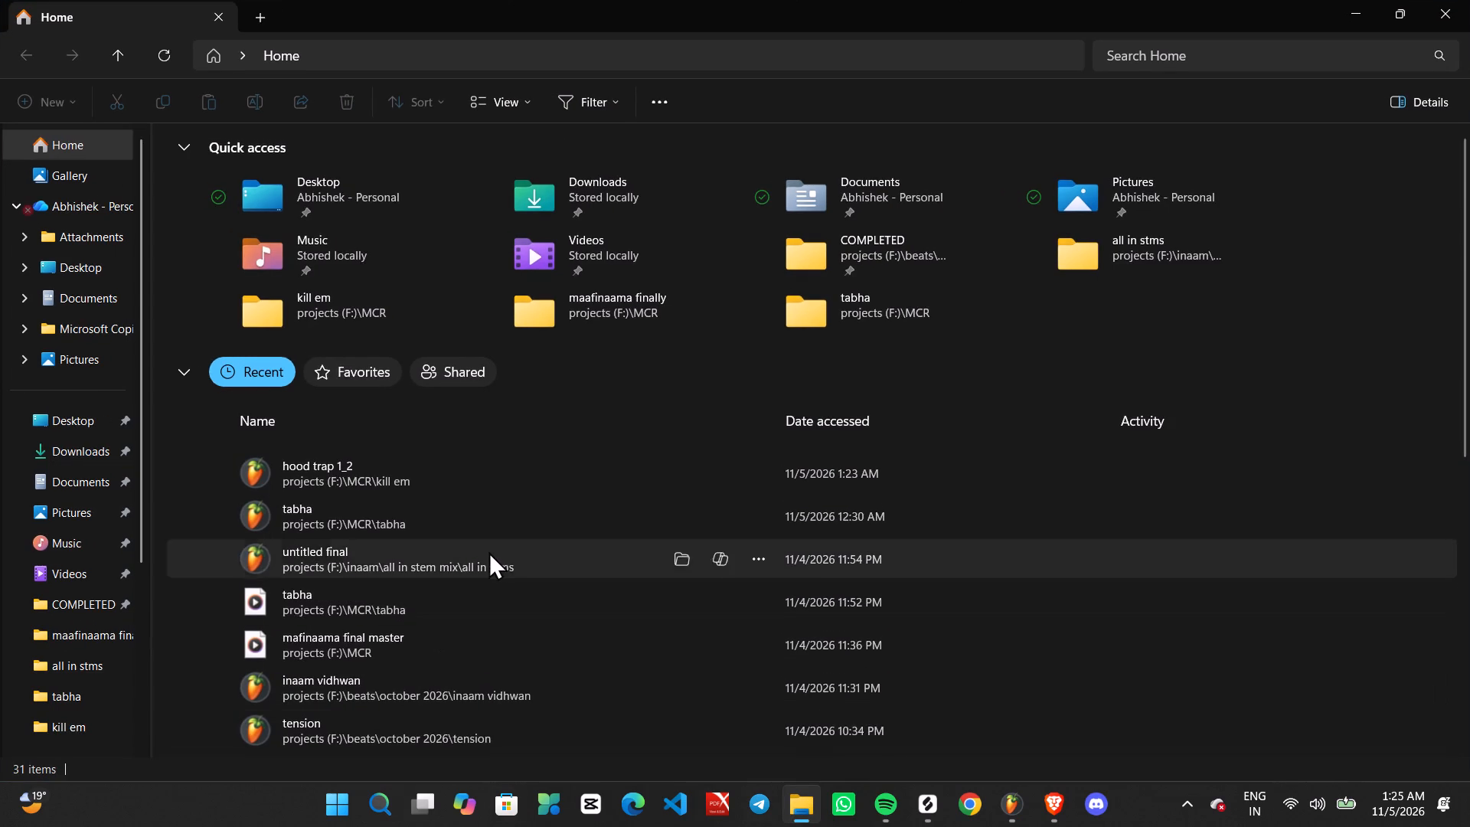
scroll(490, 550, "down", 13)
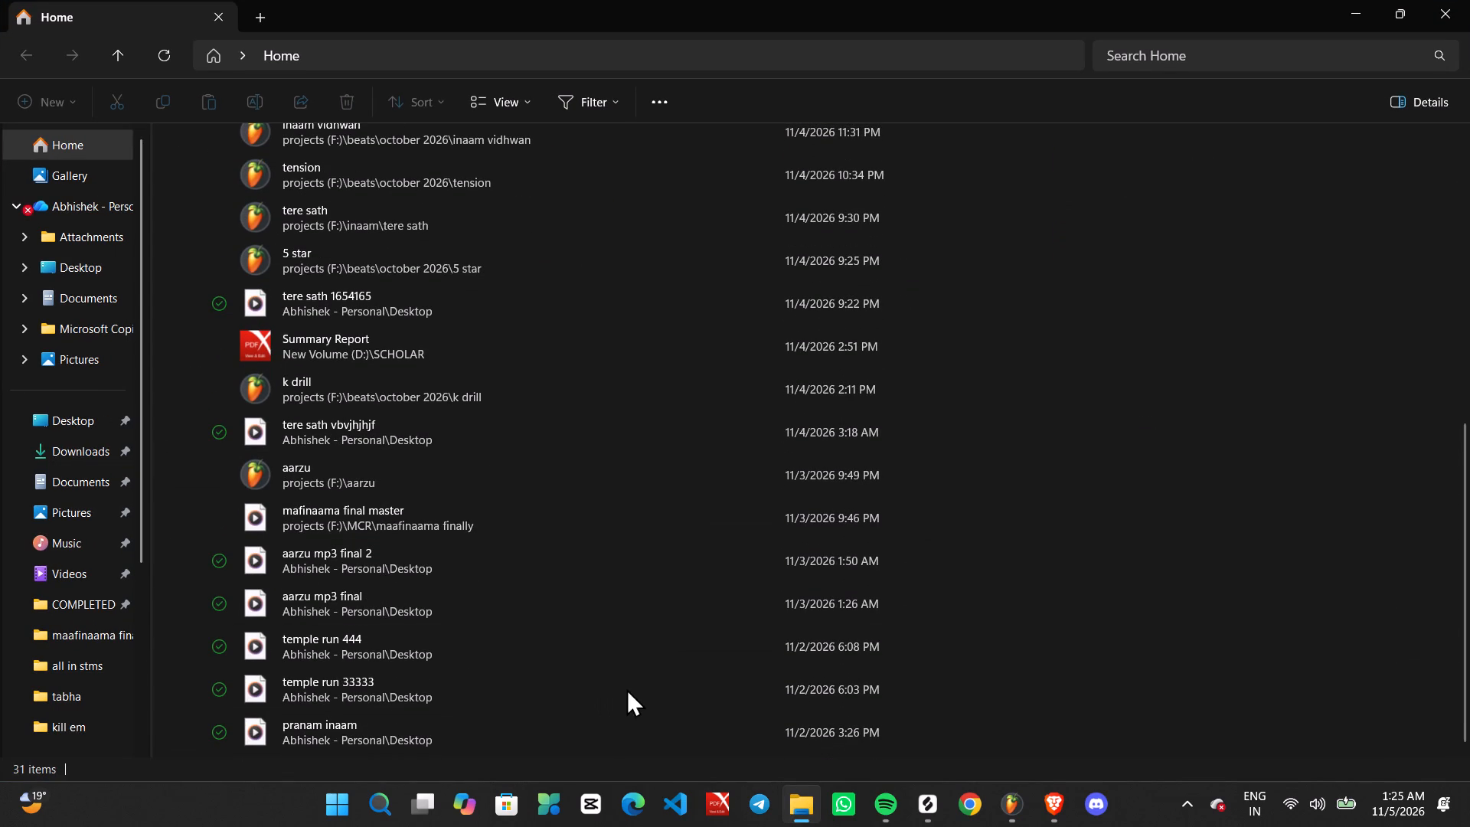
left_click(686, 690)
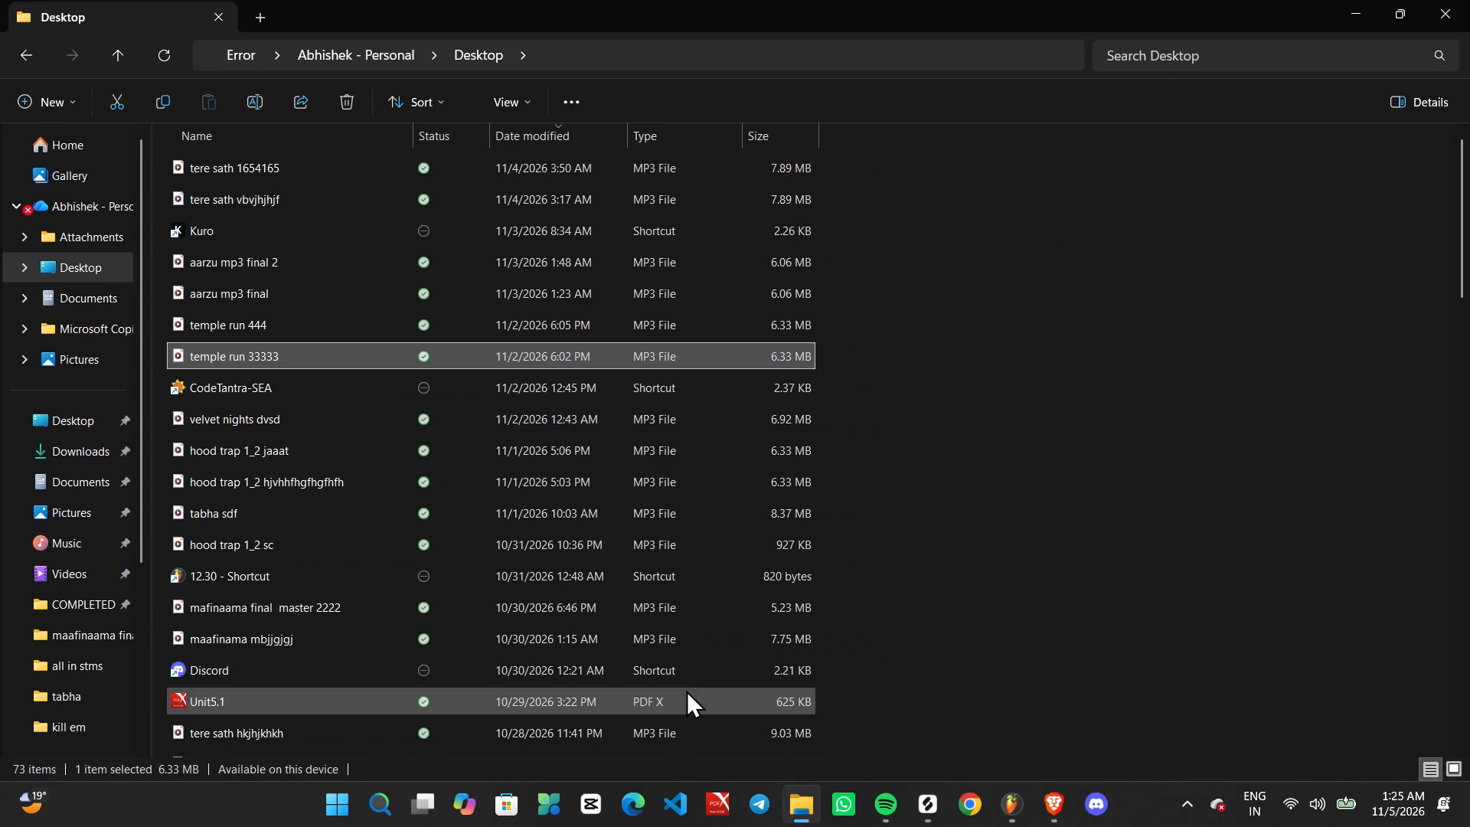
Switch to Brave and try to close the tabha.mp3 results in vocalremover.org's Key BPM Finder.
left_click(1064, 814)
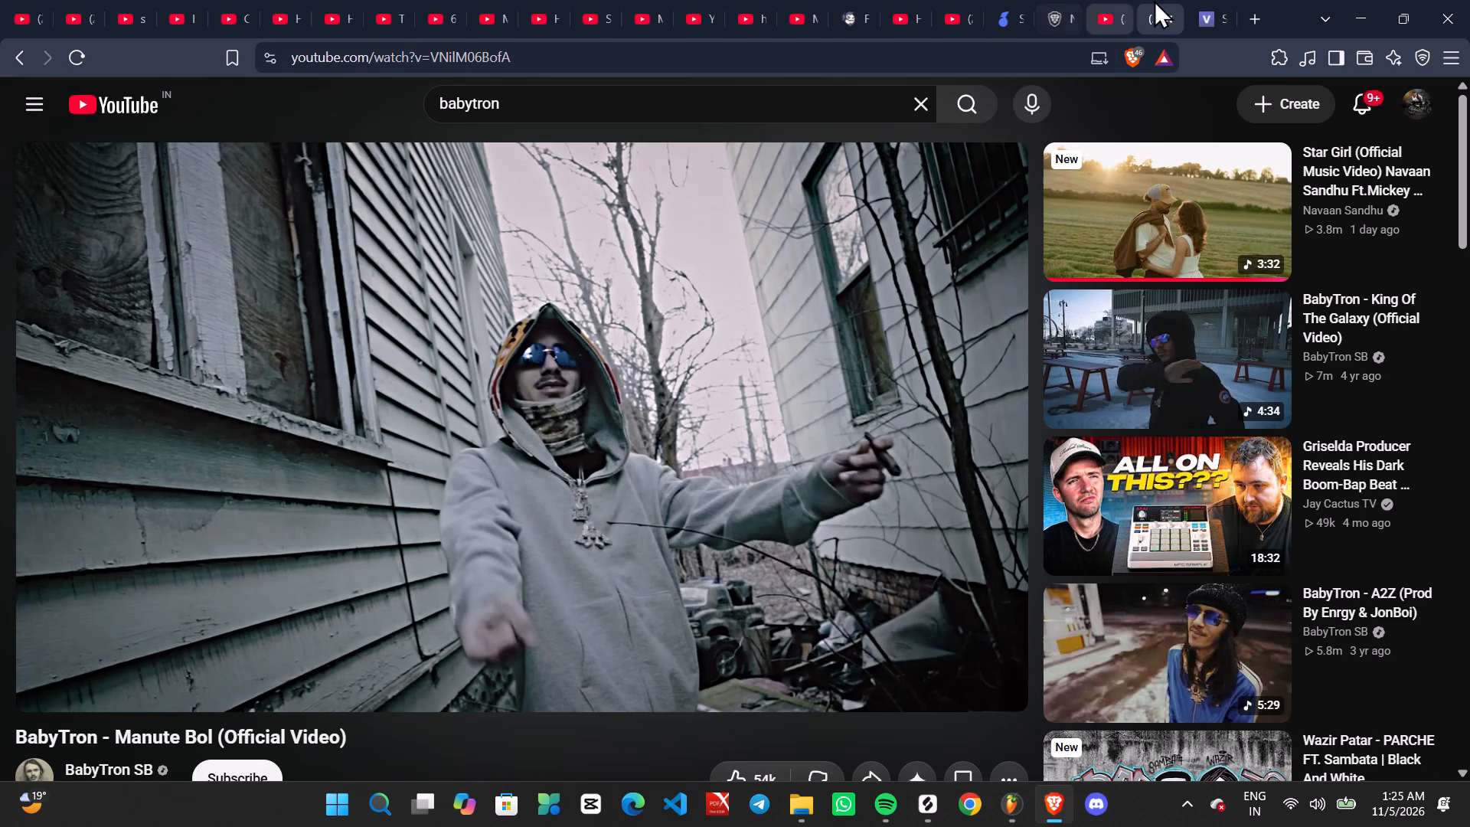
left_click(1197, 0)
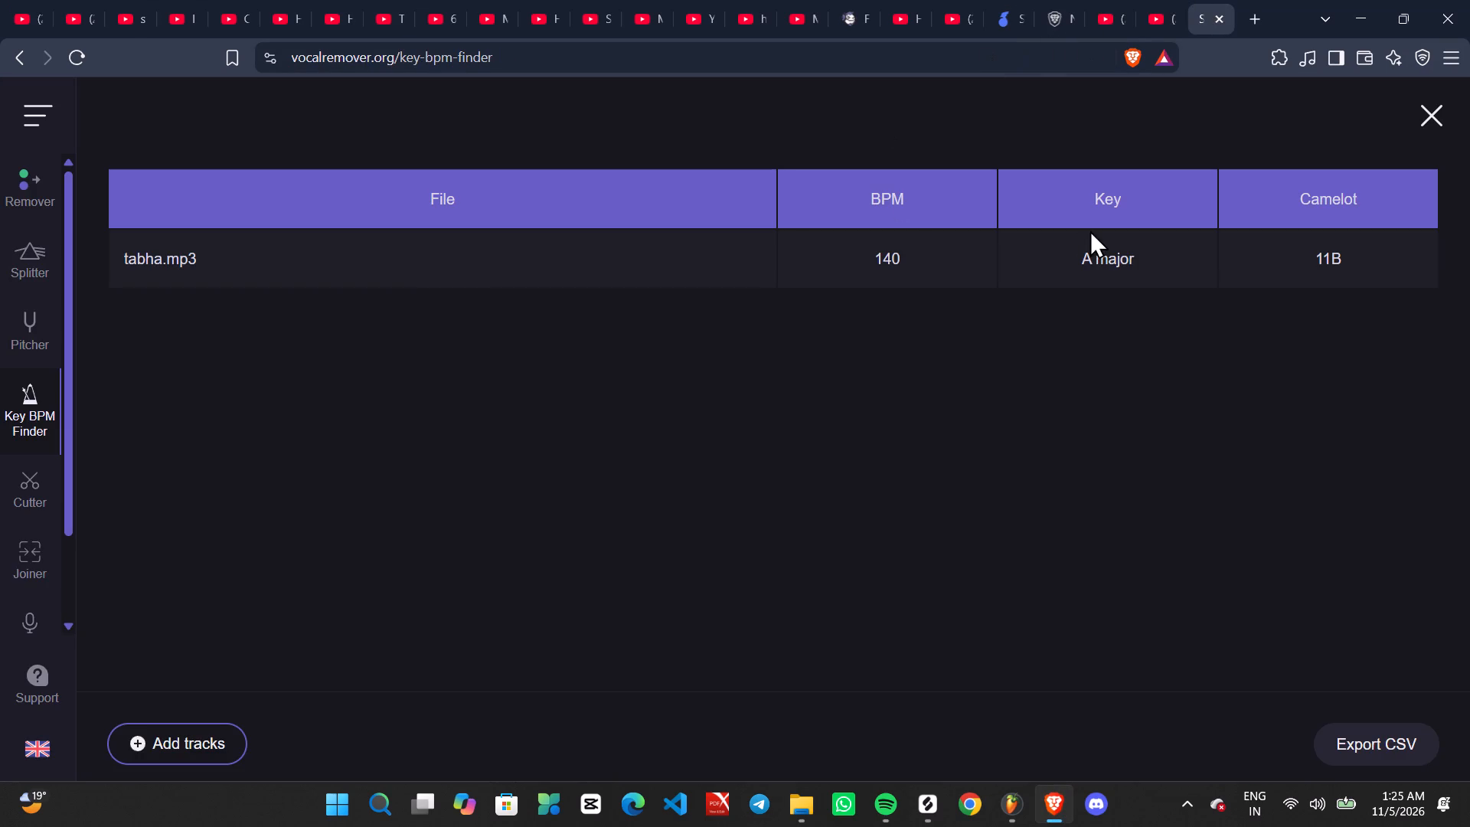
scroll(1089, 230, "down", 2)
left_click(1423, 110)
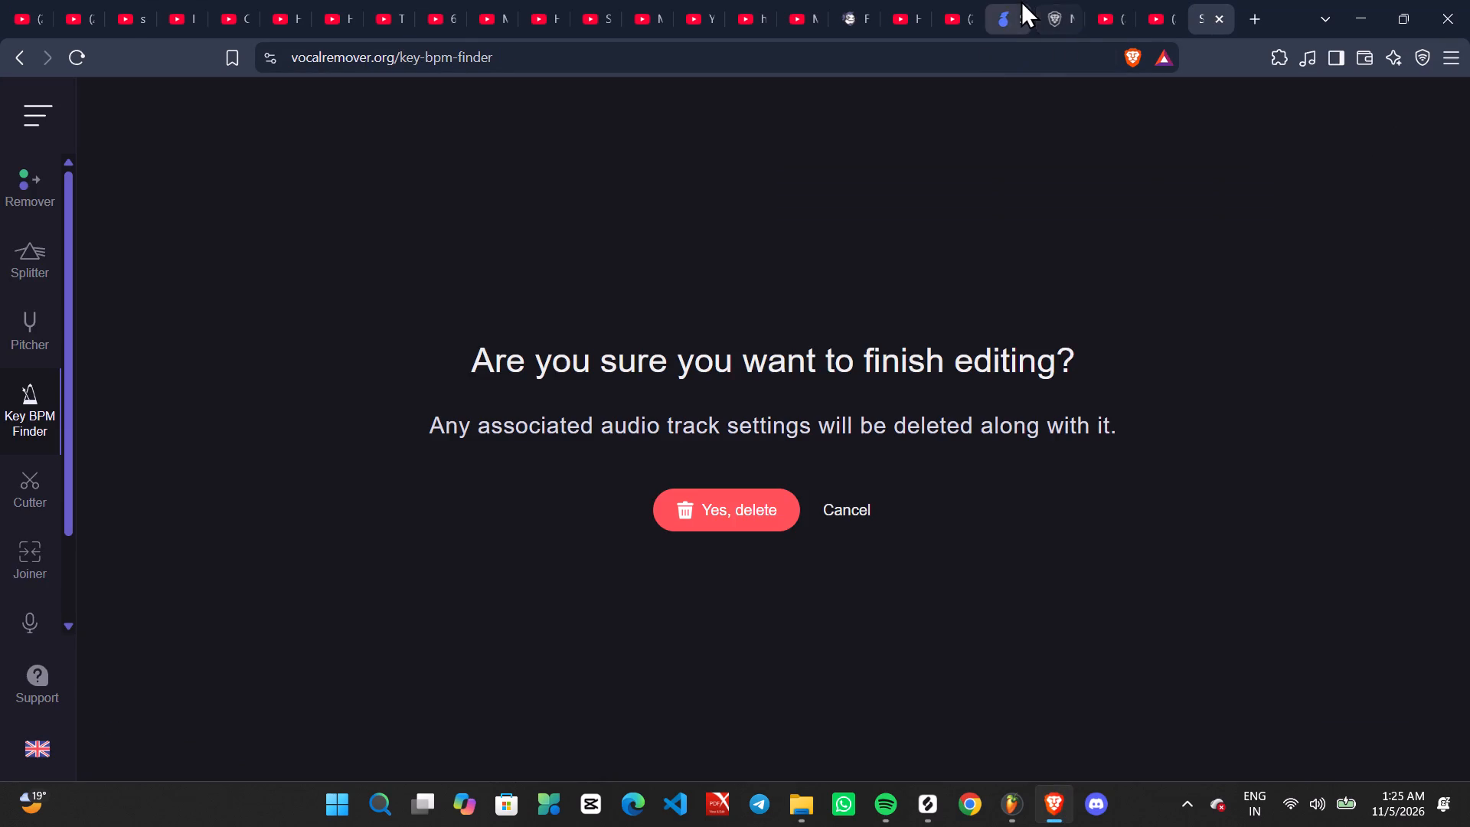
Reload the Tunebat Analyzer page to clear the tabha.mp3 analysis and bring up its empty audio upload area.
left_click(1021, 0)
left_click(77, 58)
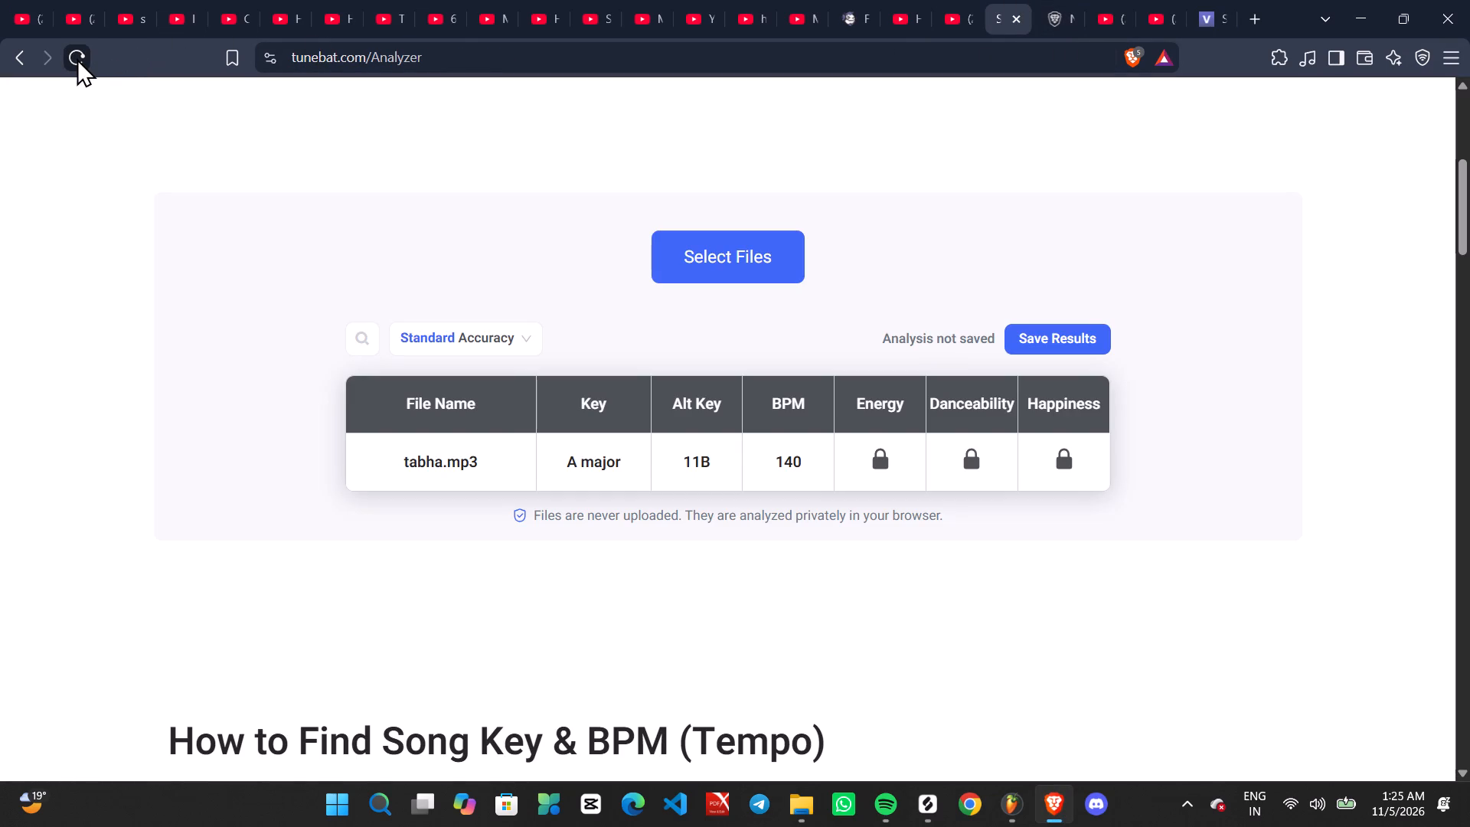
left_click(77, 58)
left_click(77, 58)
scroll(1076, 404, "up", 5)
scroll(1032, 422, "down", 8)
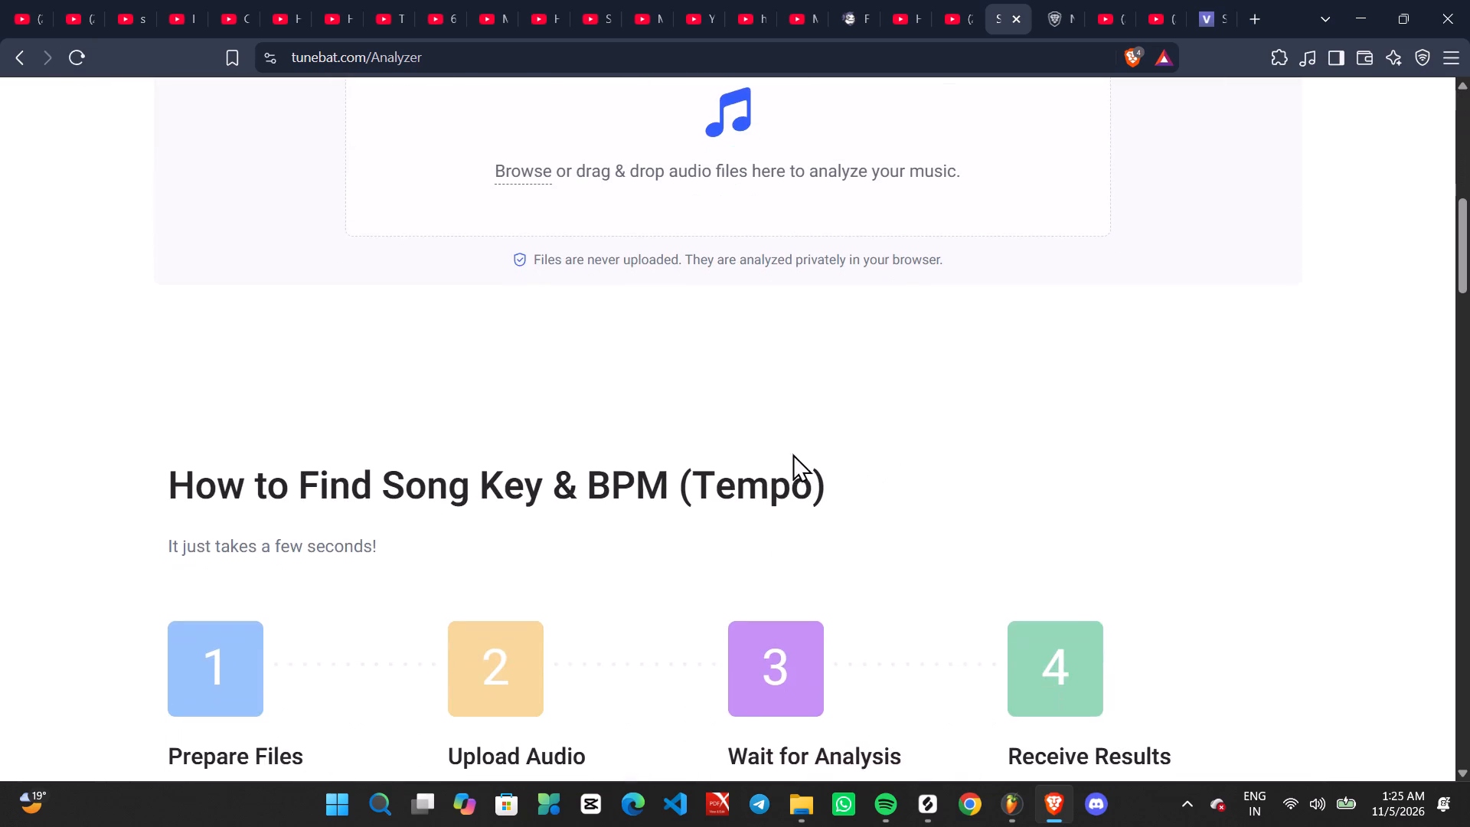
scroll(773, 452, "up", 1)
scroll(877, 637, "up", 1)
Load the temple run 33333 MP3 from the Desktop folder into Tunebat's Analyzer in Brave for key and BPM analysis.
left_click(805, 826)
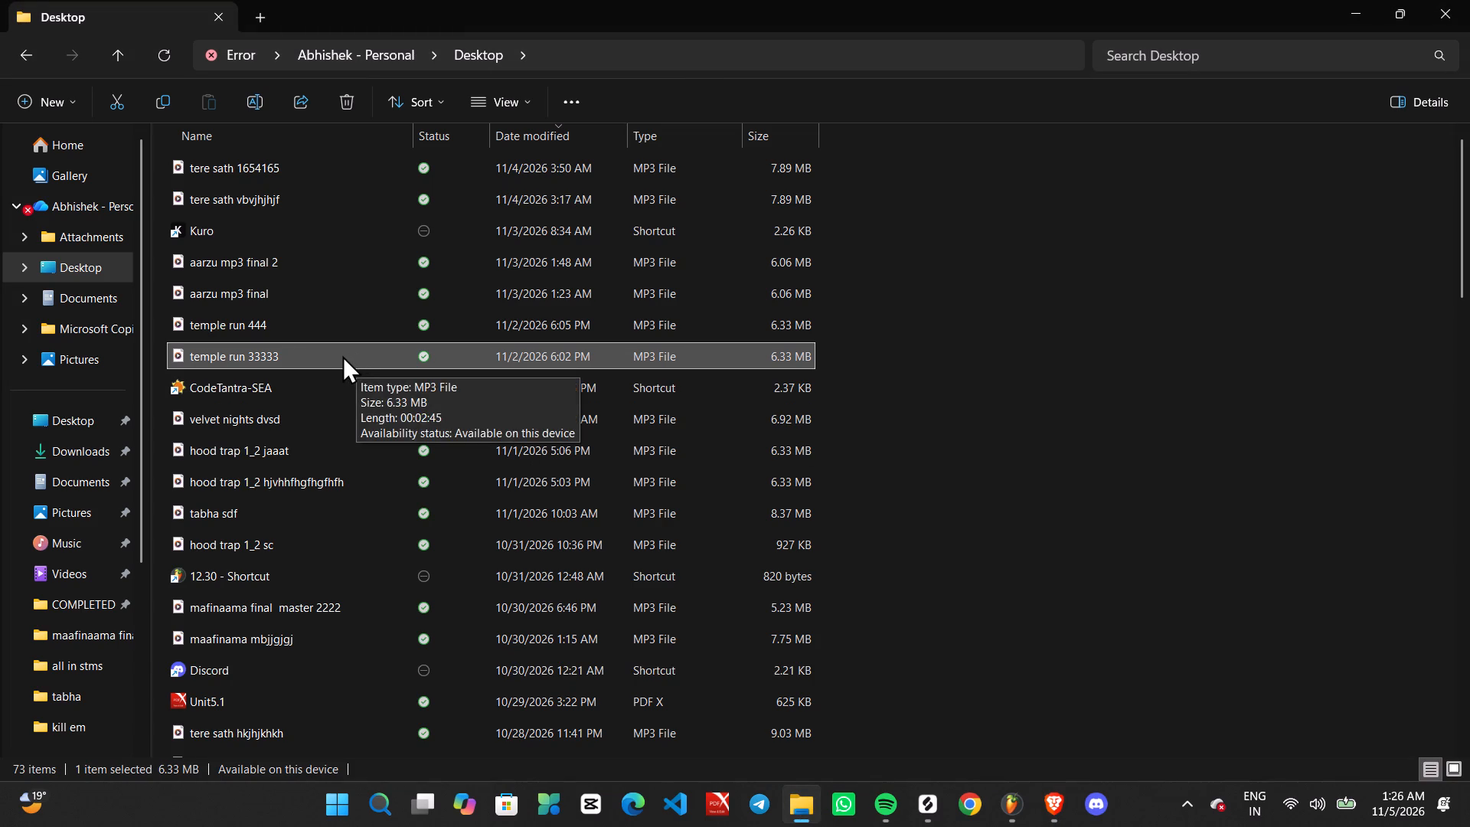
left_click_drag(341, 355, 1050, 793)
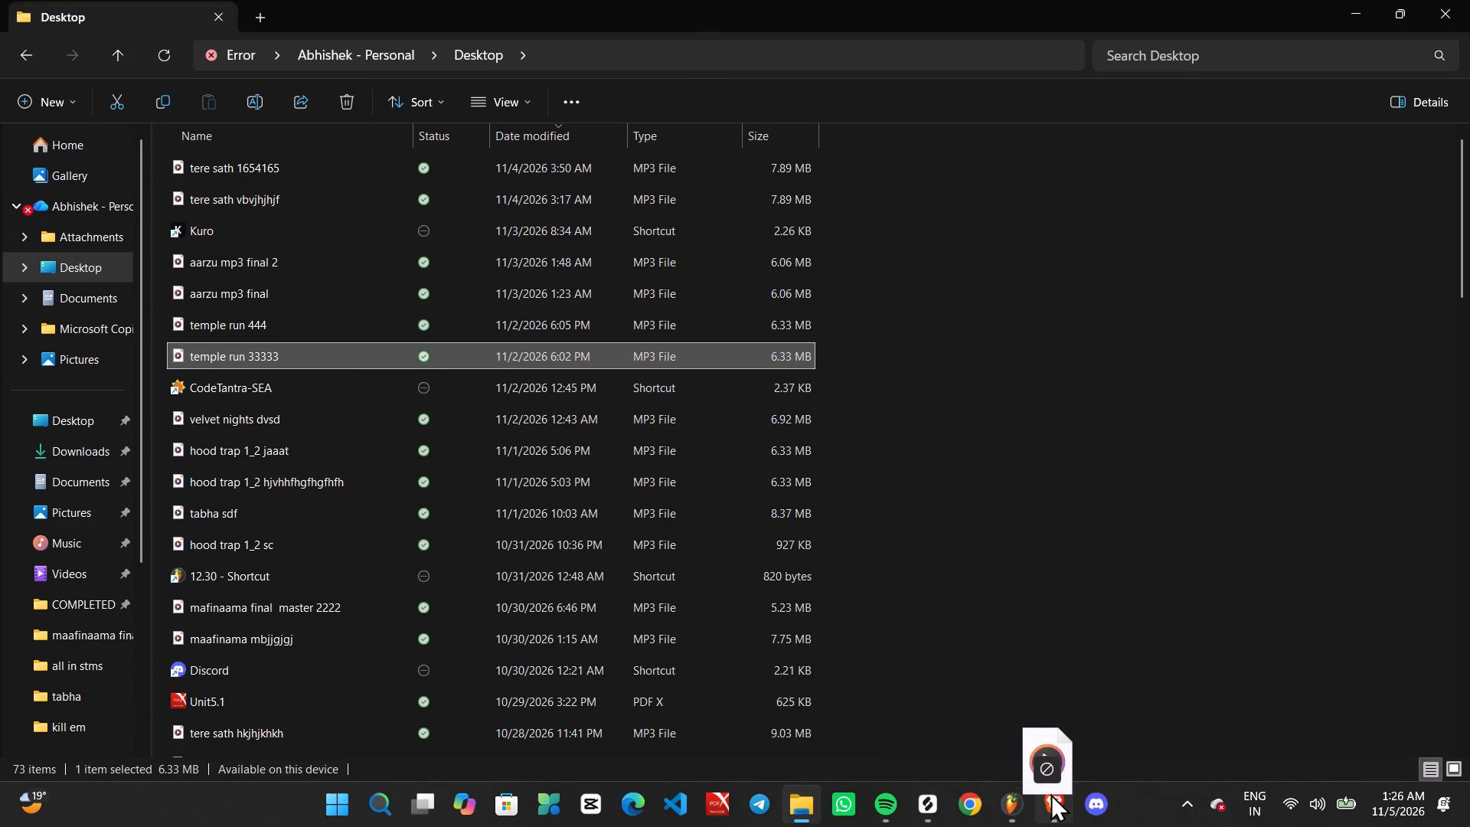
left_click_drag(1050, 793, 608, 309)
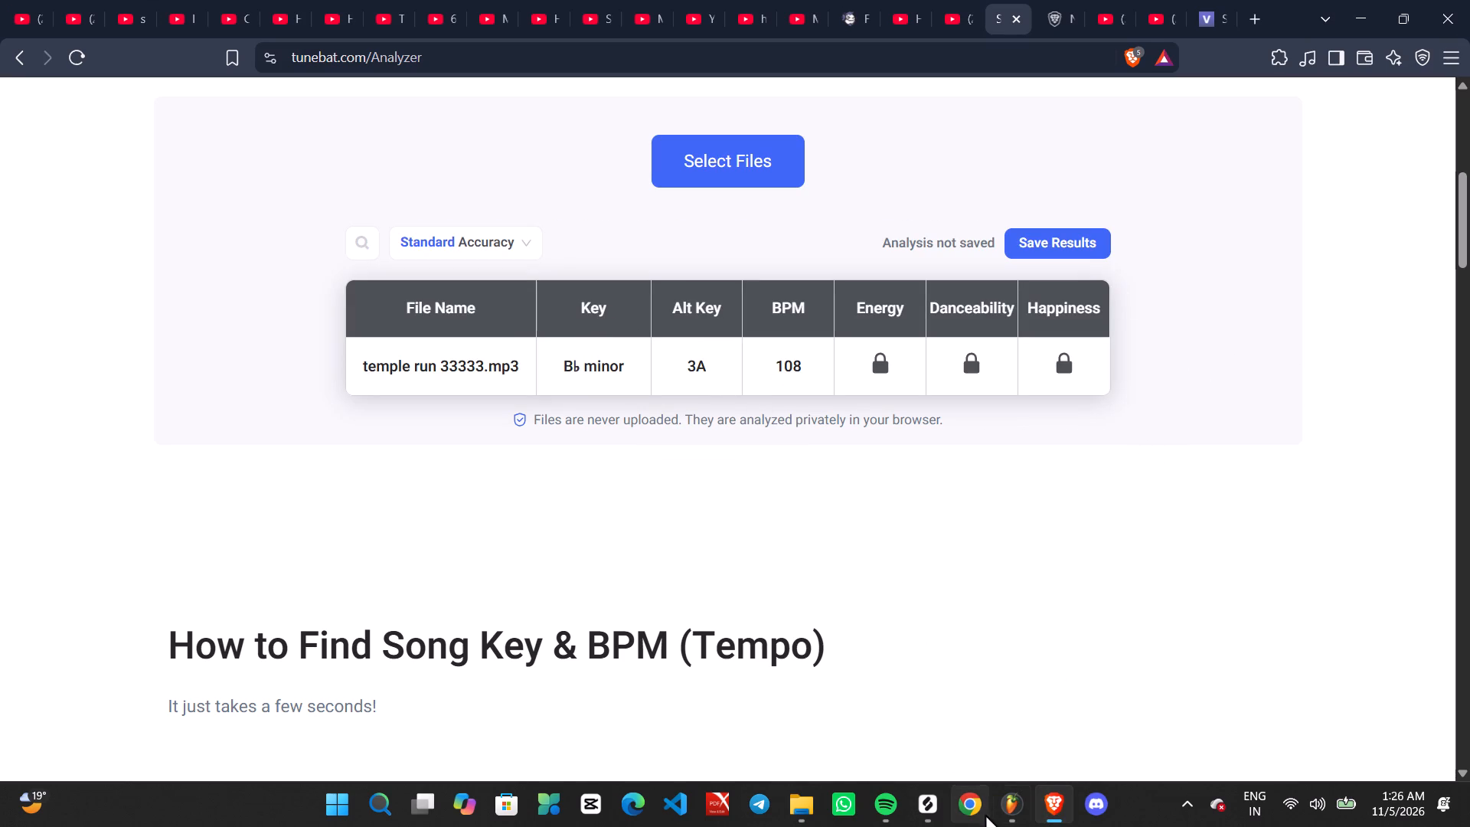
Switch to FL Studio and add Waves Tune Real-Time Stereo to slot 2 of mixer track Insert 71.
left_click(1004, 820)
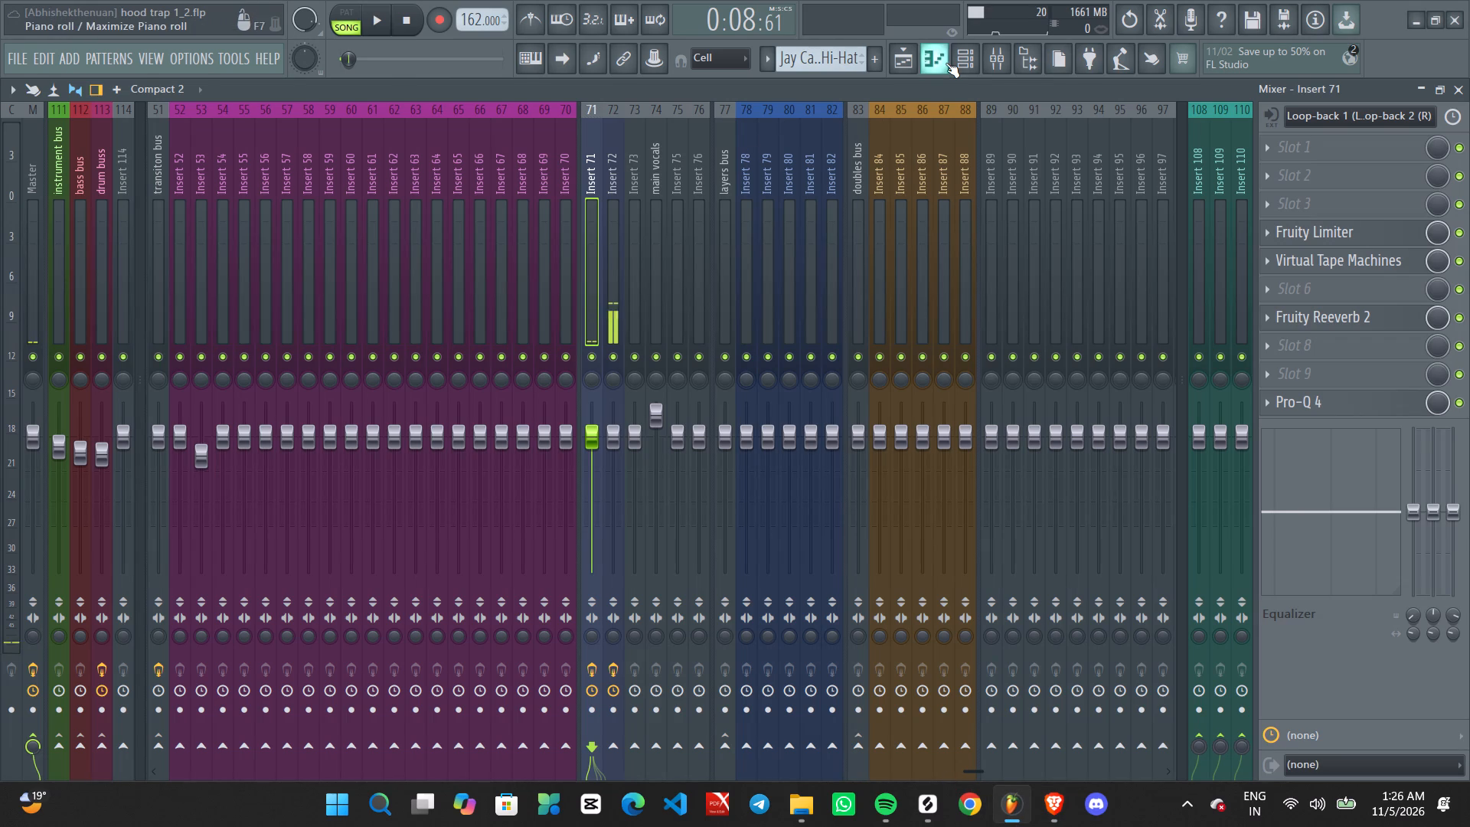
left_click(946, 63)
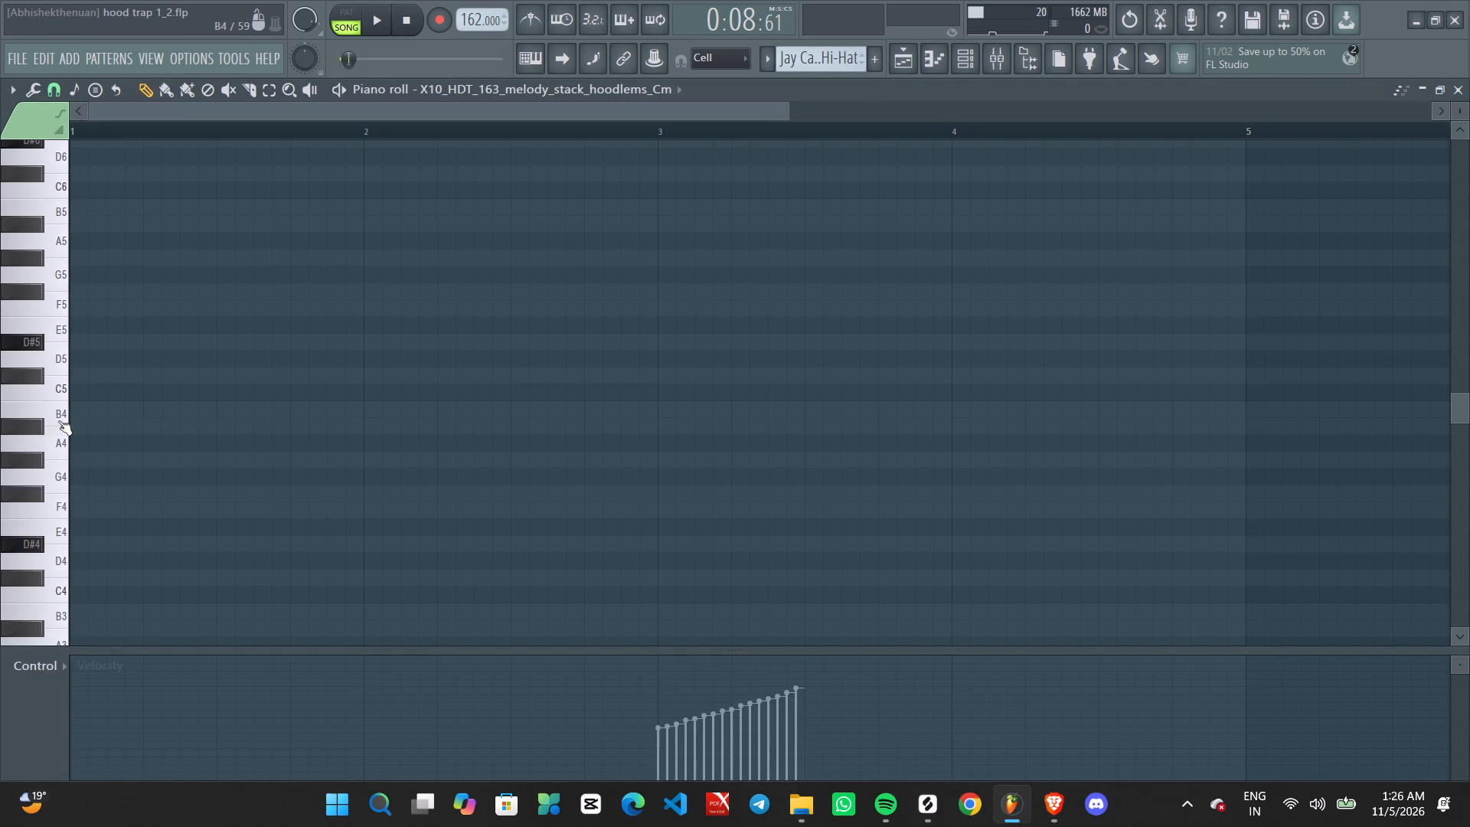
left_click(902, 55)
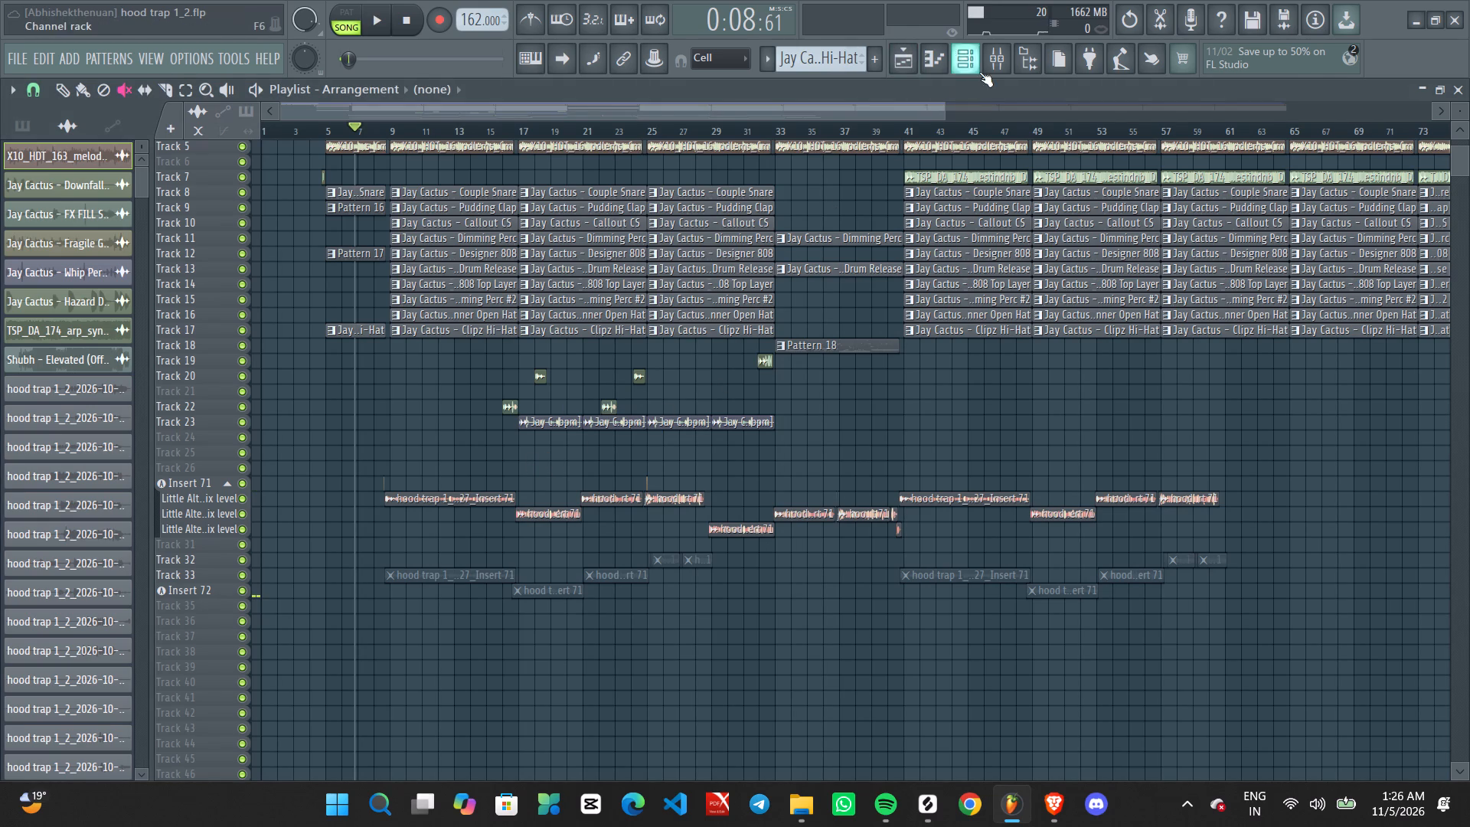
left_click(998, 63)
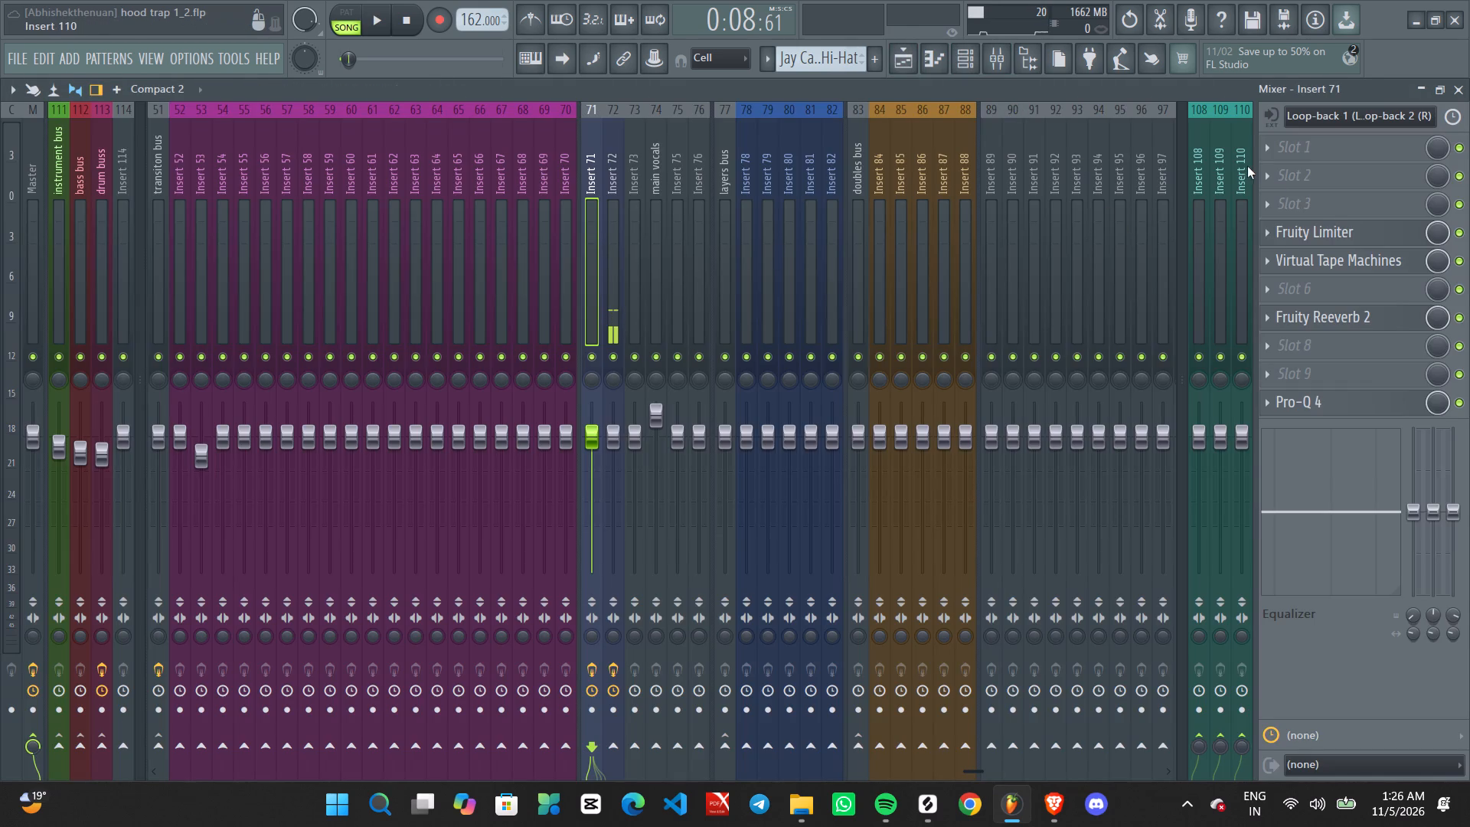
left_click(1320, 188)
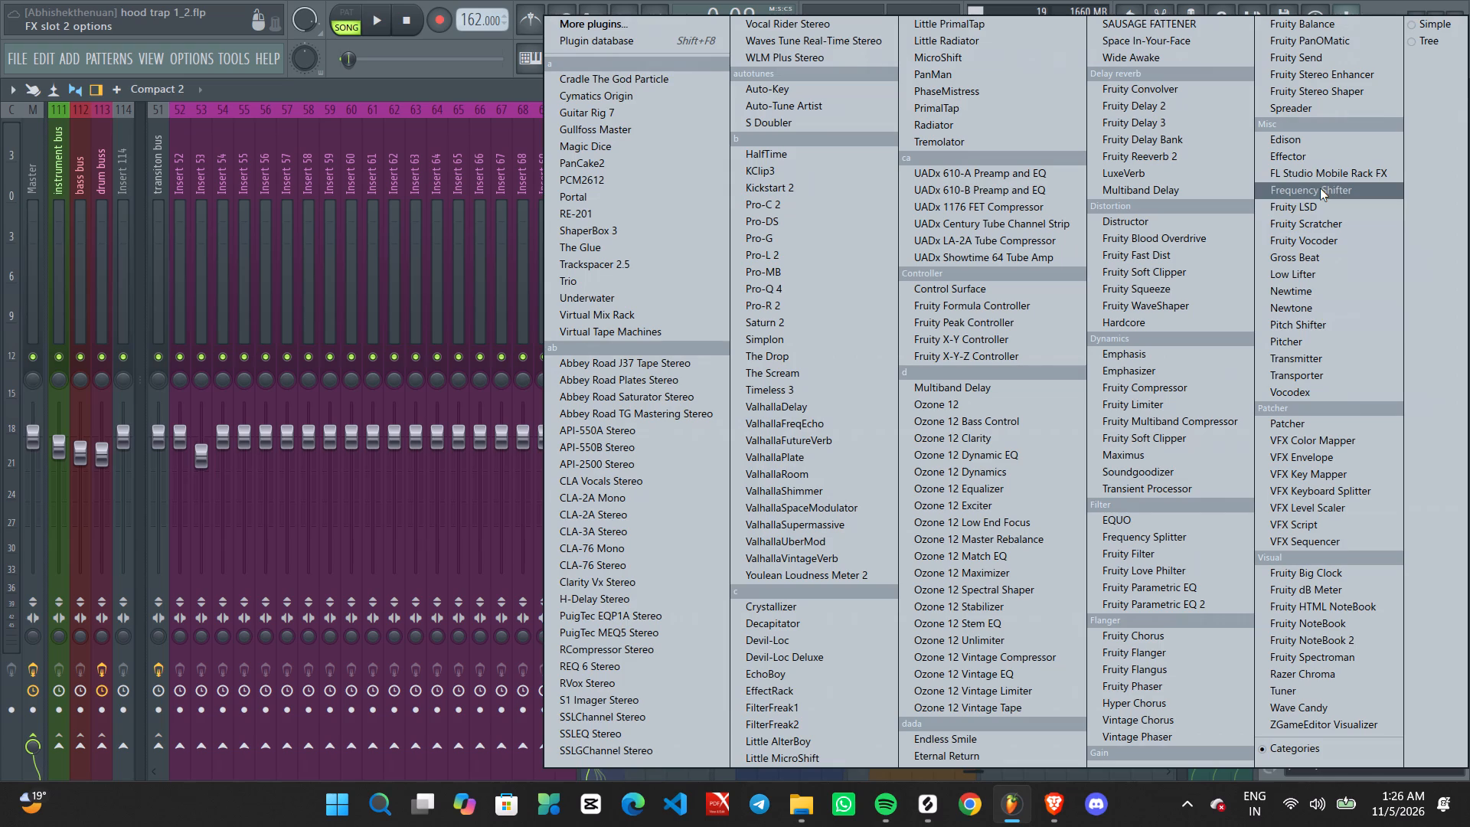
left_click(790, 43)
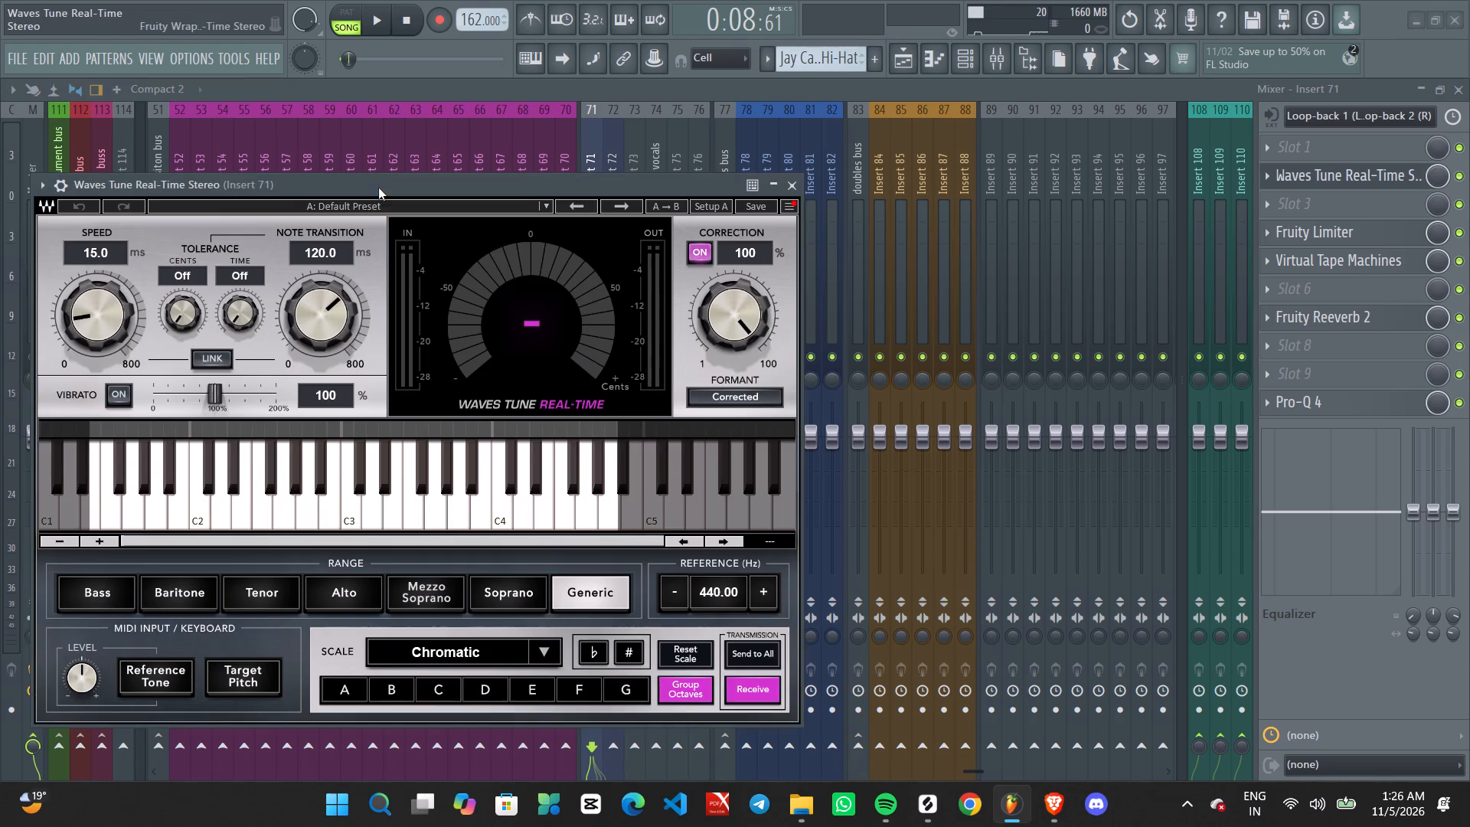
left_click_drag(380, 187, 478, 179)
Save the hood trap 1_2 project.
key("ctrl+s")
key("ctrl+s")
key("ctrl+s")
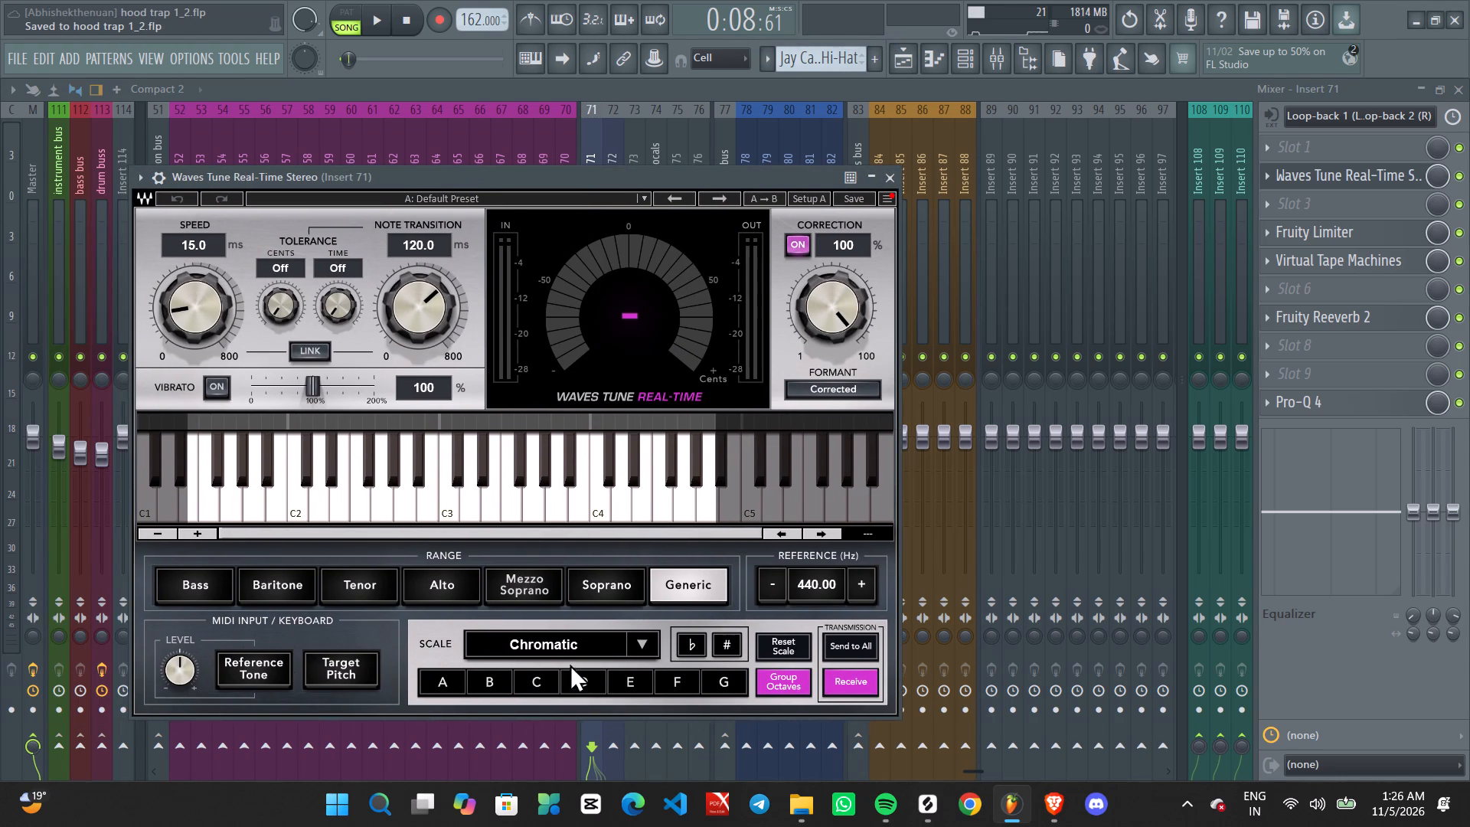
Set the Waves Tune Real-Time scale to A Natural Minor.
left_click(433, 672)
left_click(567, 636)
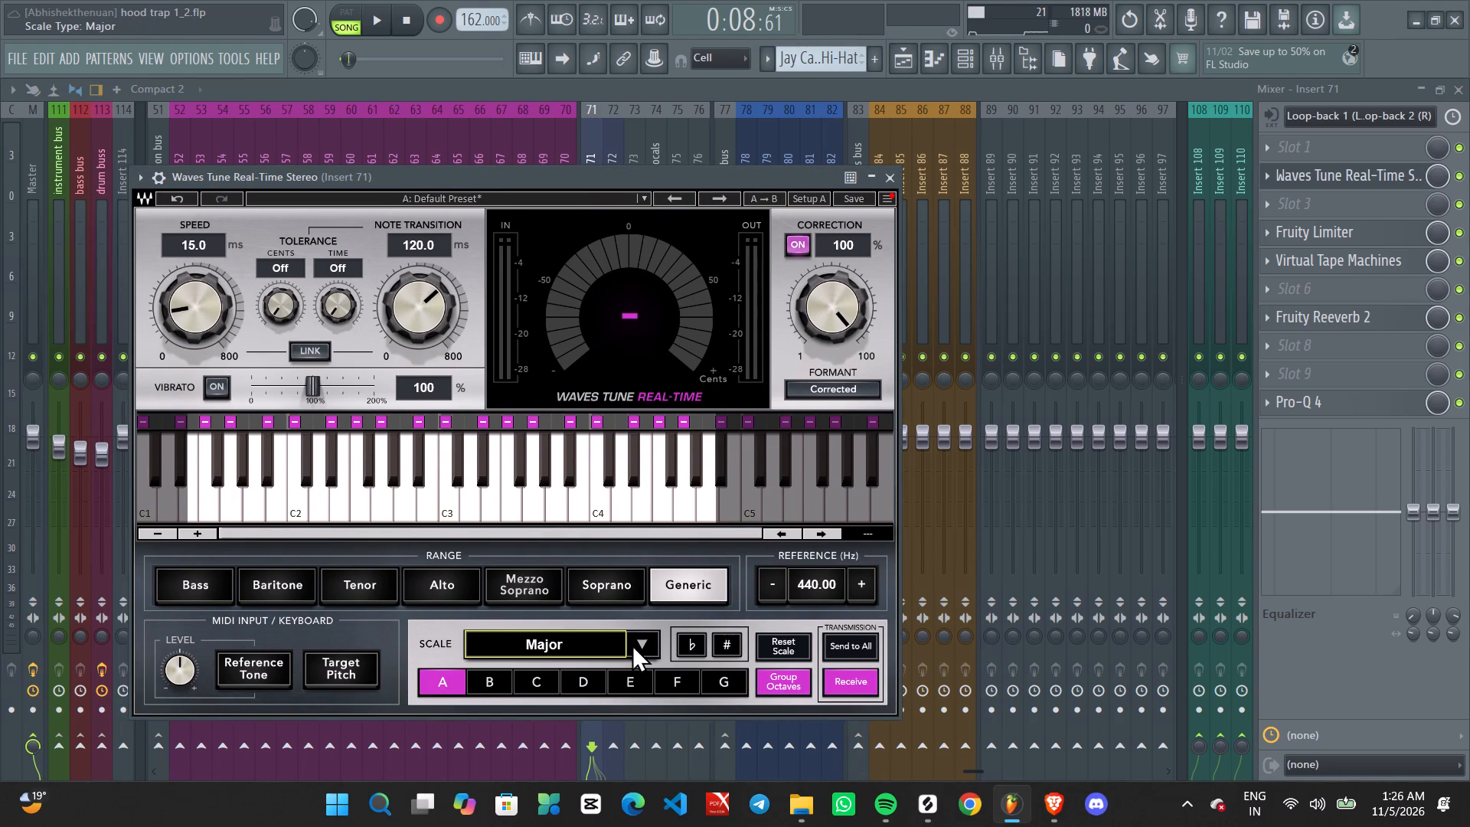
left_click(632, 644)
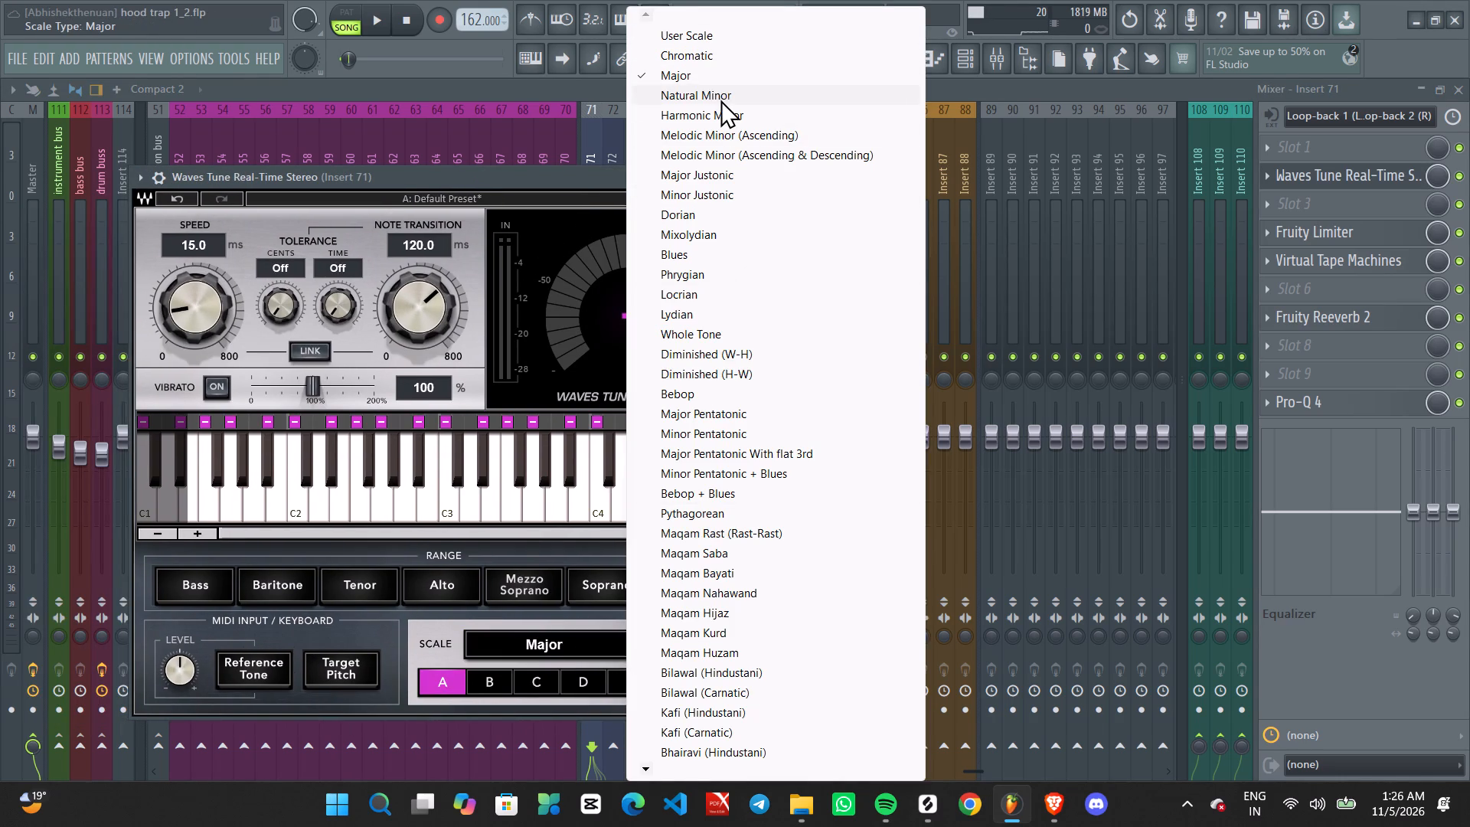
left_click(720, 100)
Adjust Waves Tune Real-Time to a Speed of 9.3 ms and a Note Transition of 16.1 ms.
scroll(426, 327, "down", 17)
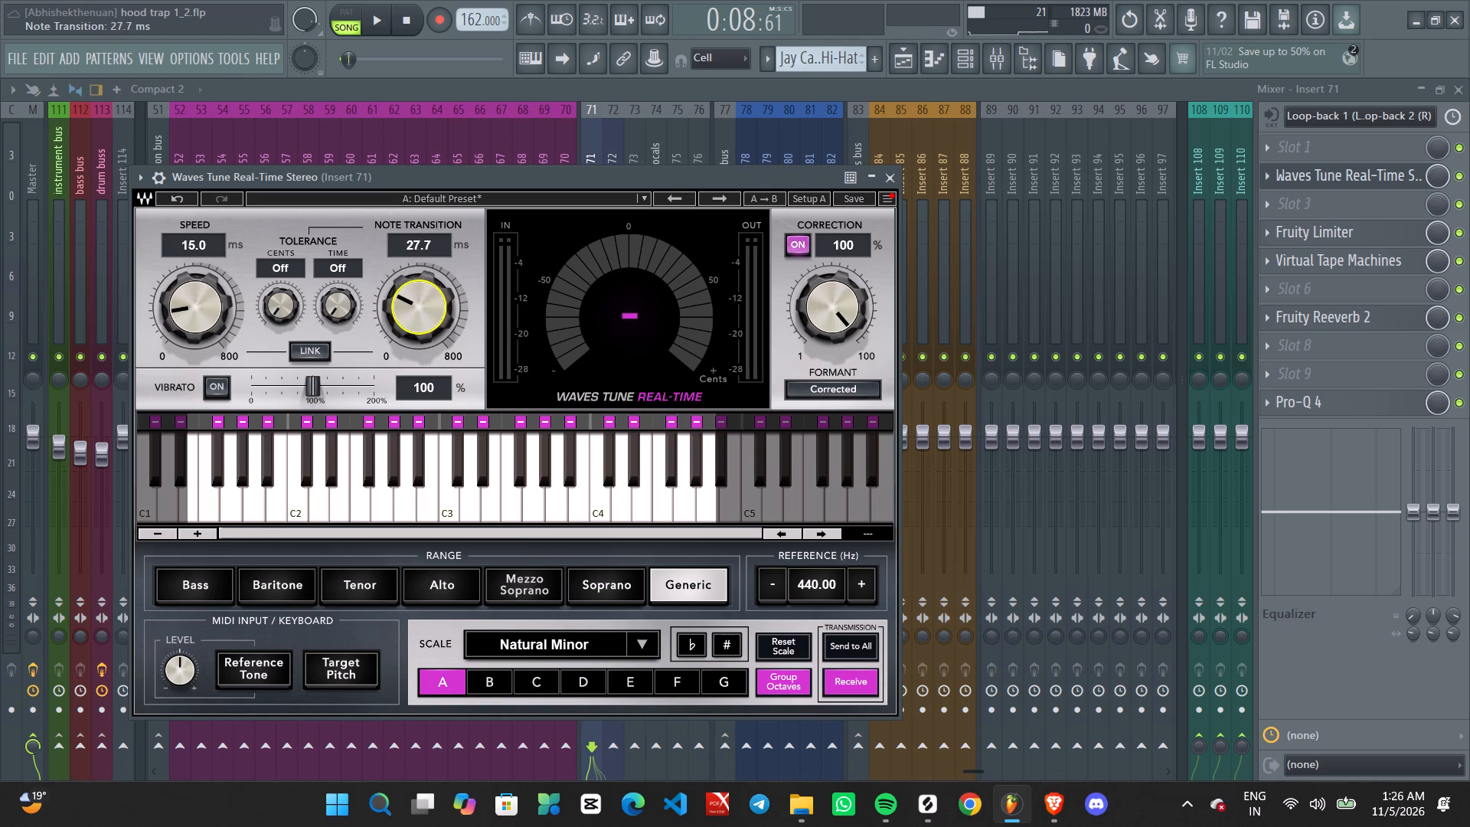
key("space")
scroll(426, 327, "down", 4)
key("space")
scroll(190, 314, "down", 5)
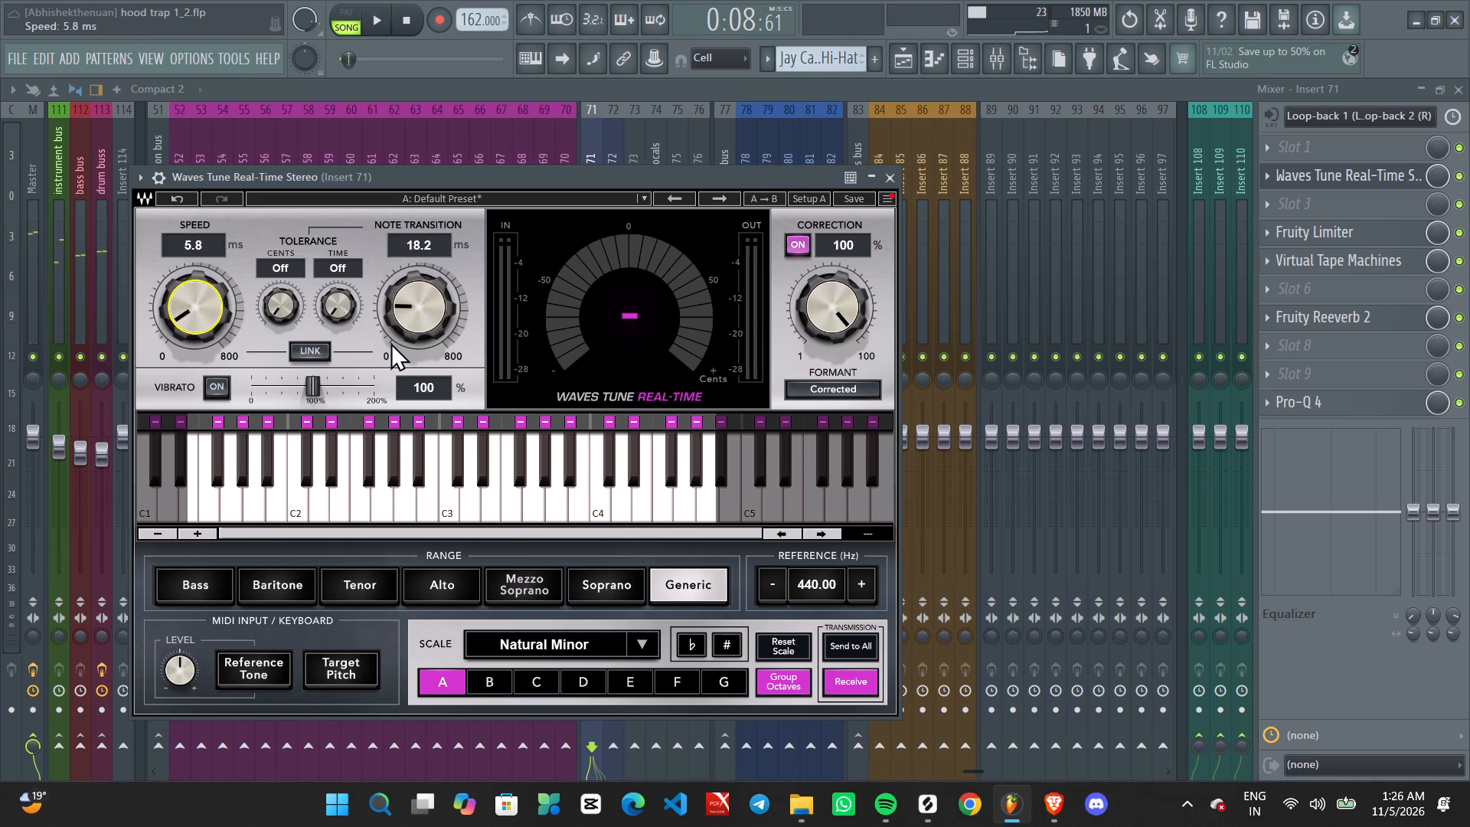
scroll(429, 296, "down", 14)
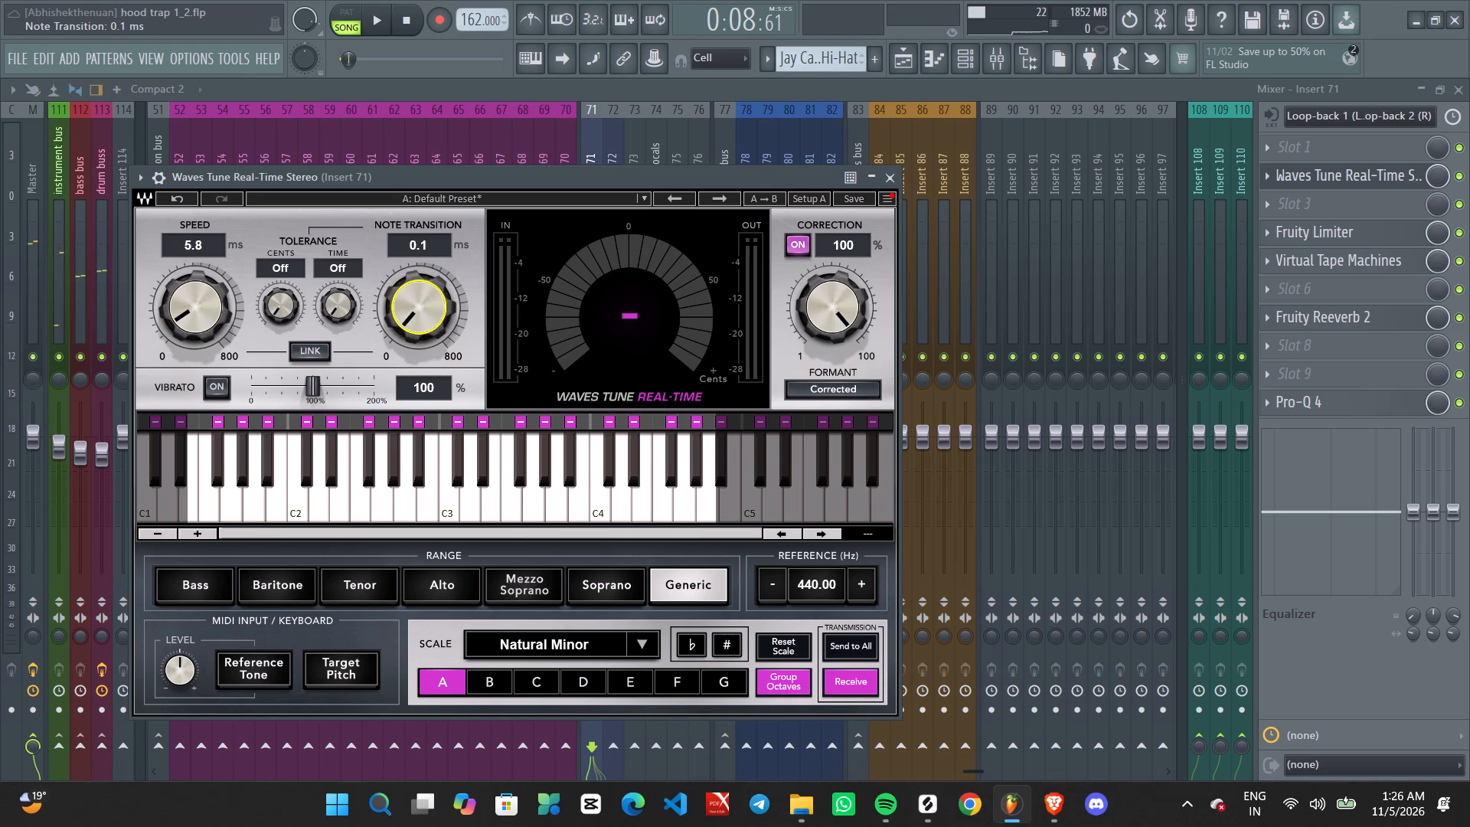
scroll(421, 326, "up", 4)
scroll(195, 322, "up", 5)
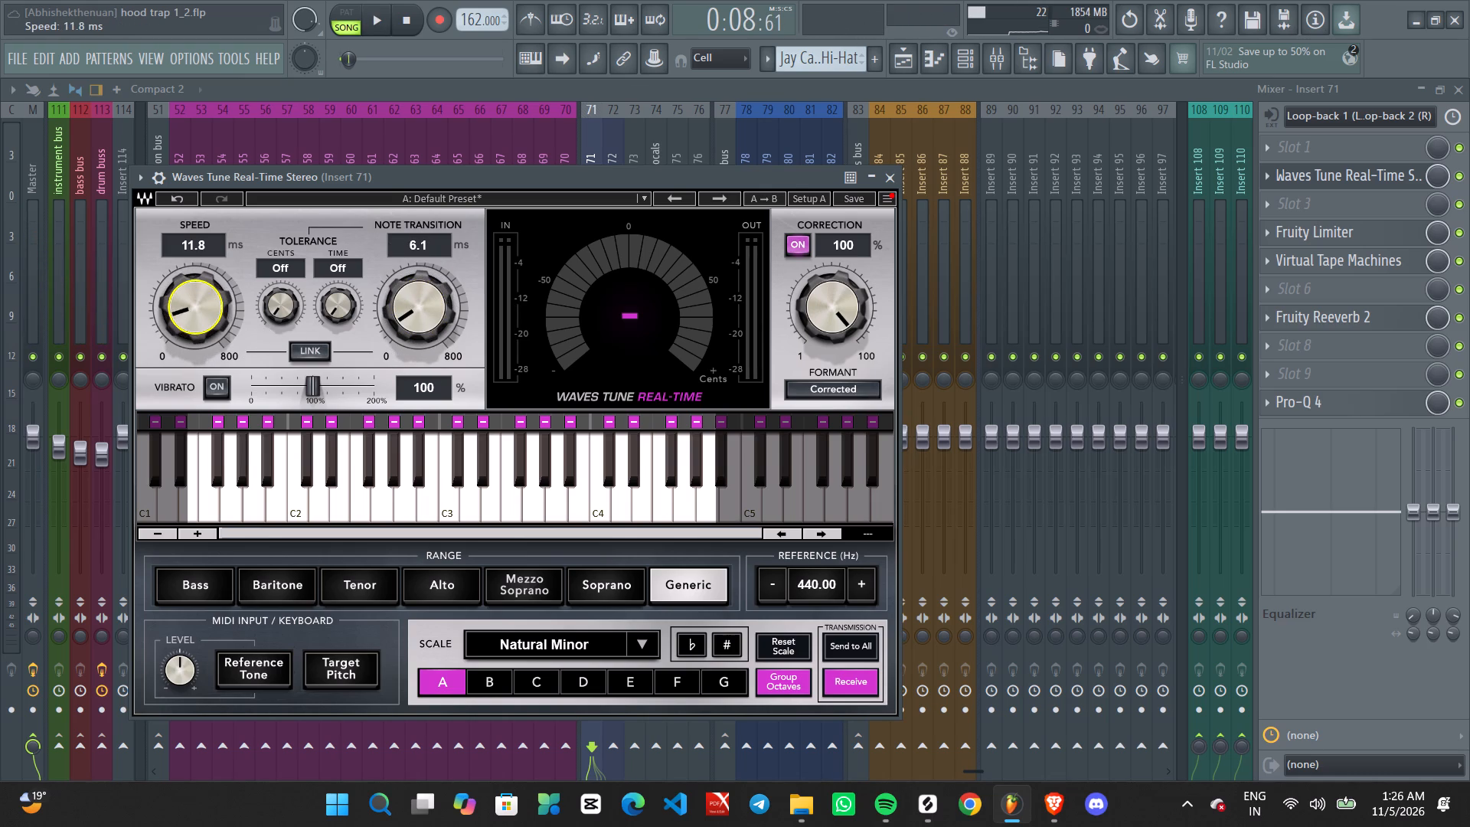
scroll(194, 322, "down", 2)
scroll(424, 311, "up", 6)
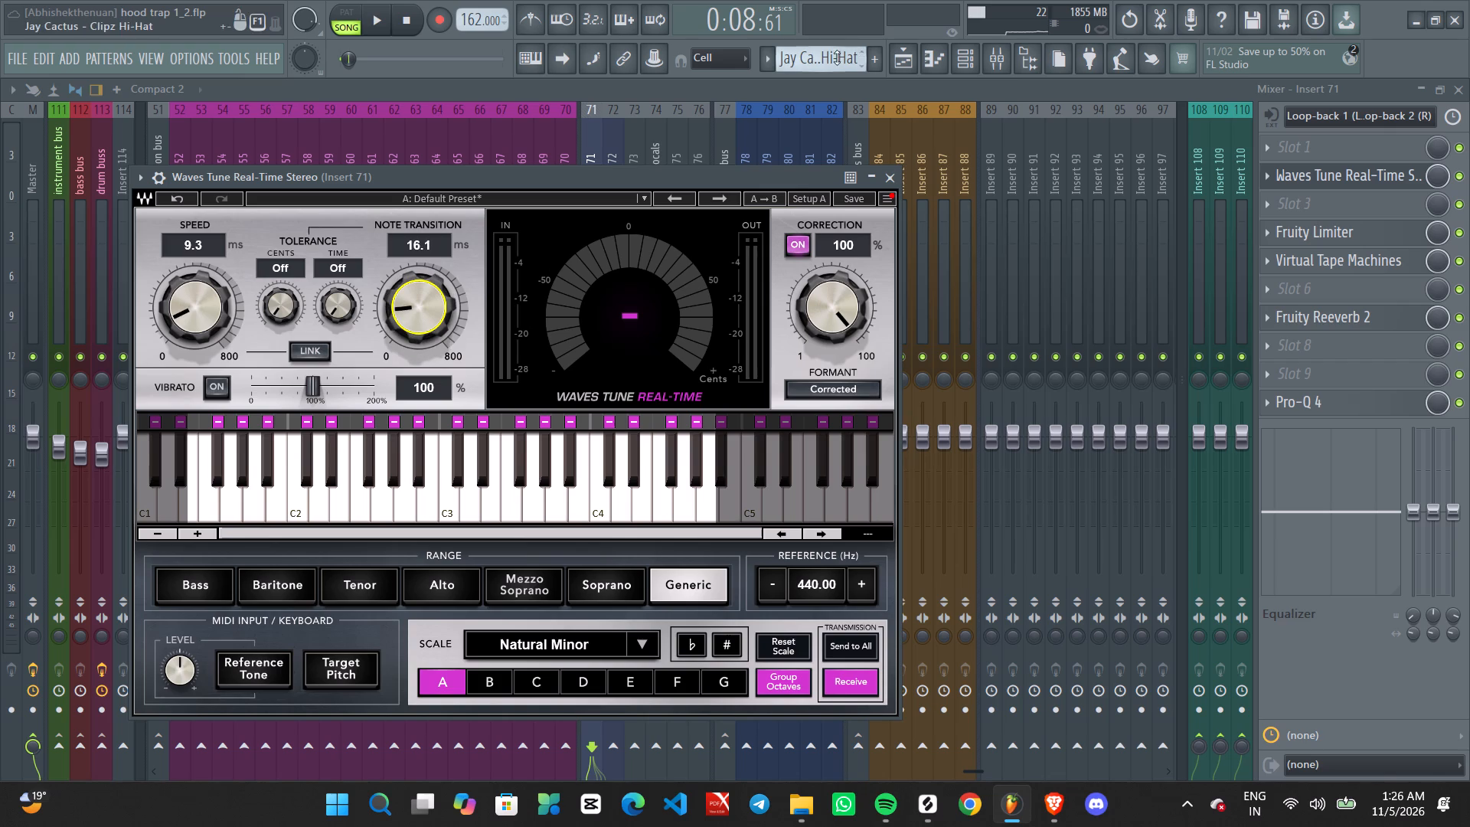
Play the arrangement from just before bar 9 and examine the Insert 71 vocal clips in the Playlist.
left_click(906, 57)
scroll(772, 211, "down", 6)
scroll(406, 402, "up", 2, "ctrl")
middle_click_drag(349, 420, 363, 425)
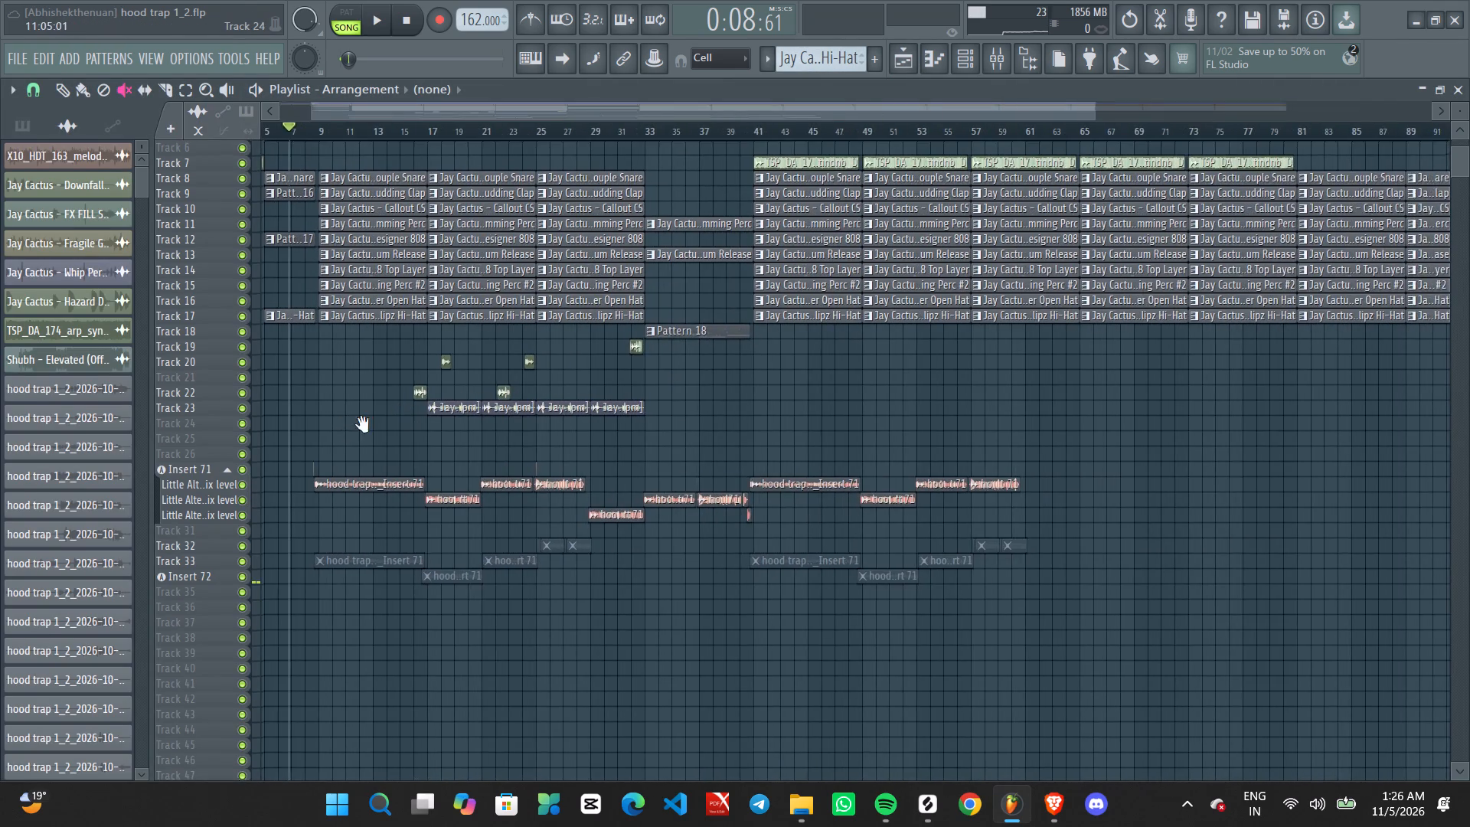
middle_click_drag(363, 425, 462, 479)
scroll(273, 545, "up", 6, "ctrl")
scroll(506, 475, "up", 12, "ctrl")
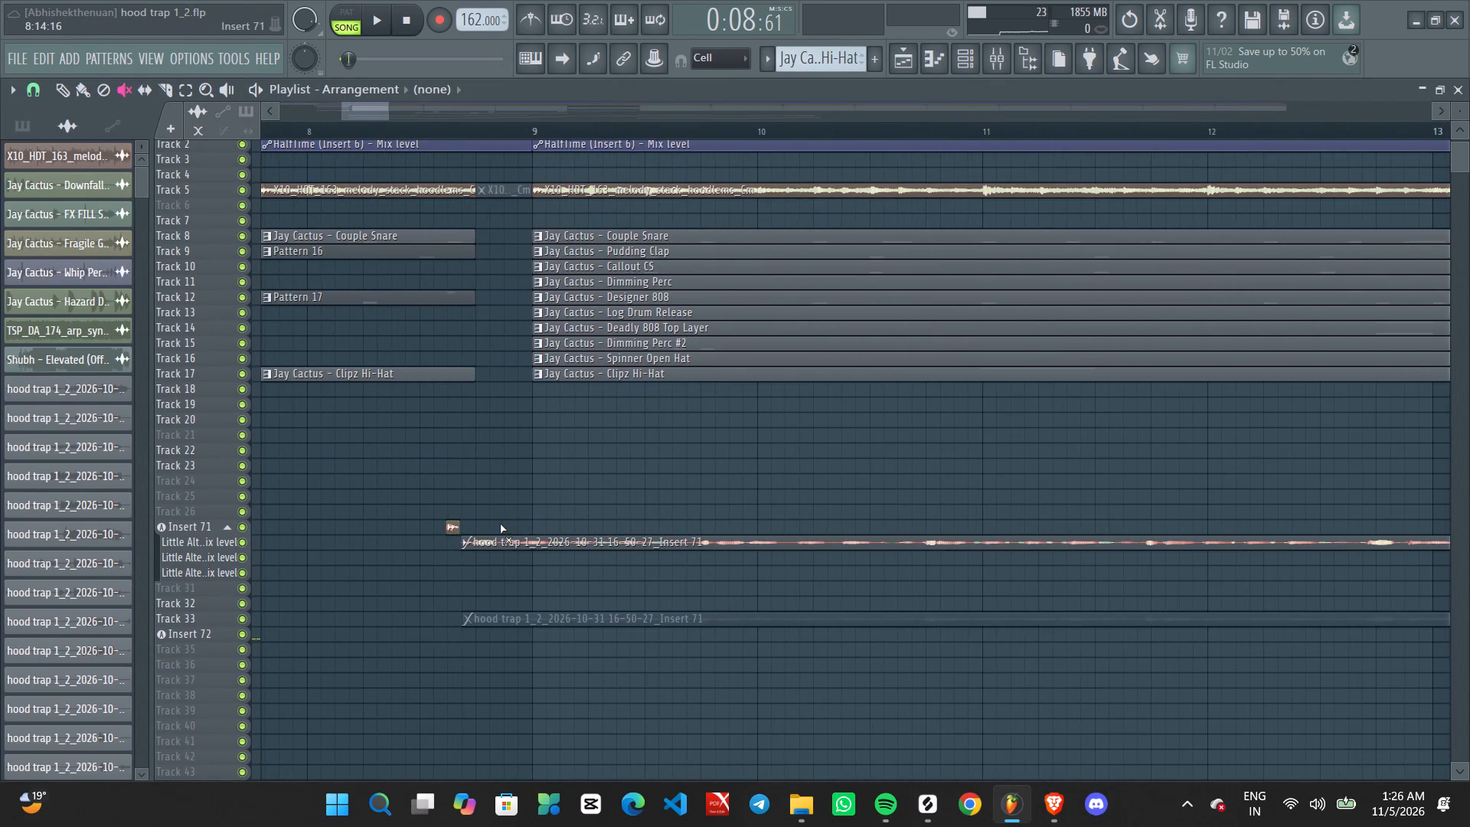
left_click(513, 134)
key("space")
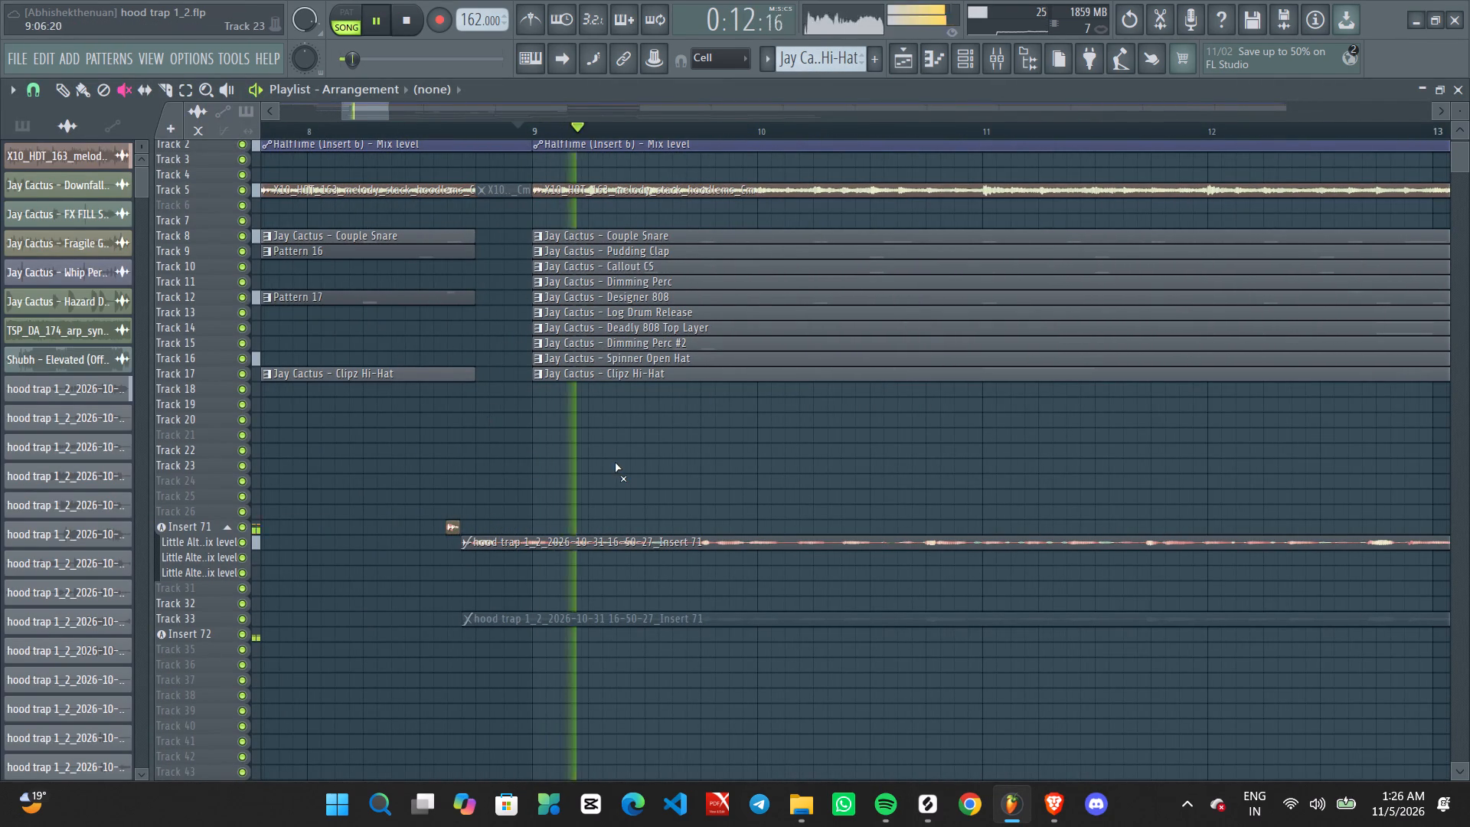
scroll(615, 463, "down", 8, "ctrl")
scroll(681, 485, "down", 7, "ctrl")
scroll(717, 505, "up", 3, "ctrl")
middle_click_drag(623, 530, 625, 519)
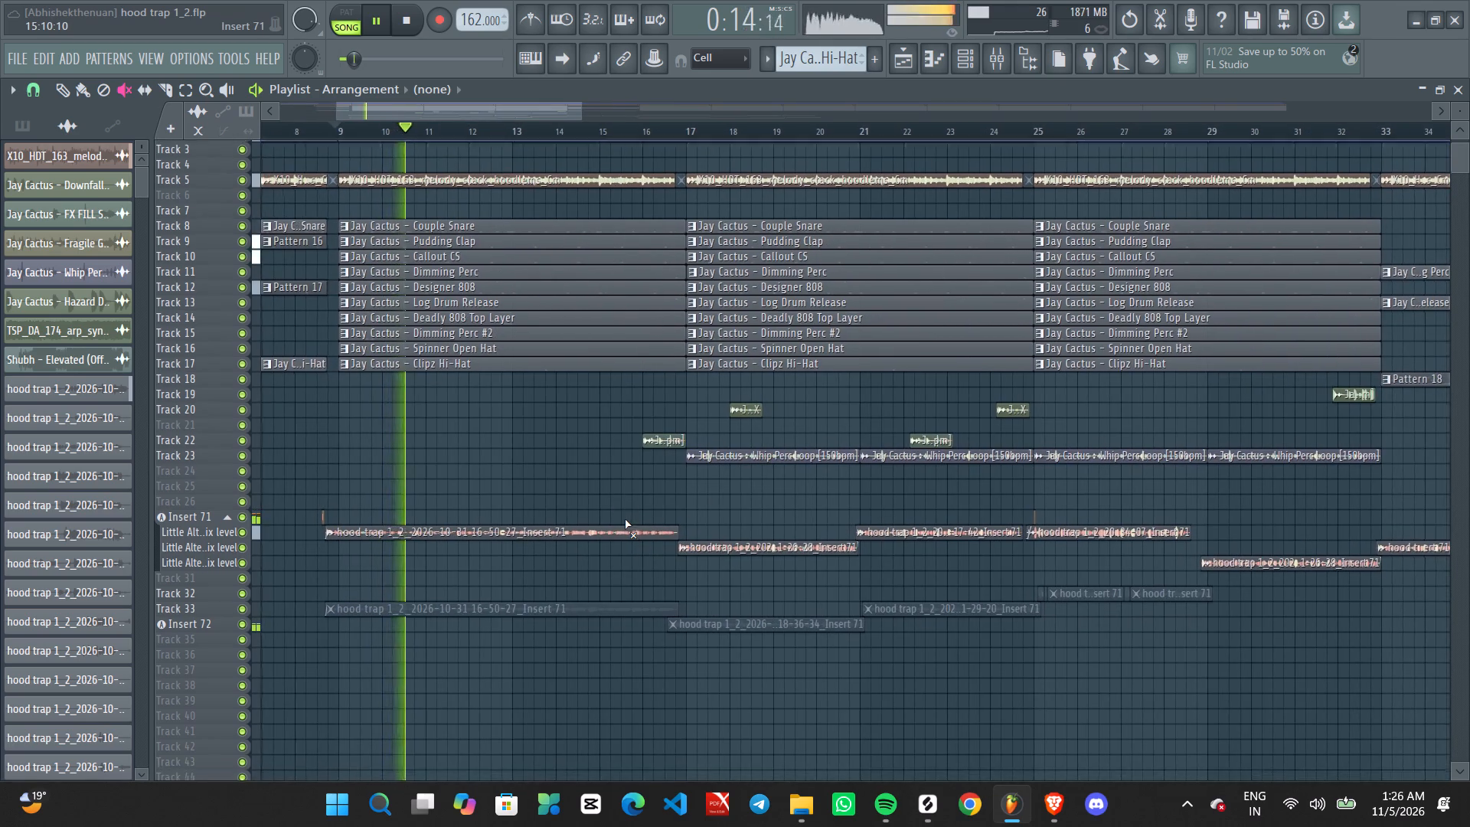
scroll(625, 519, "up", 1, "ctrl")
scroll(567, 518, "up", 2, "alt")
scroll(491, 515, "up", 2, "ctrl")
middle_click_drag(466, 516, 668, 451)
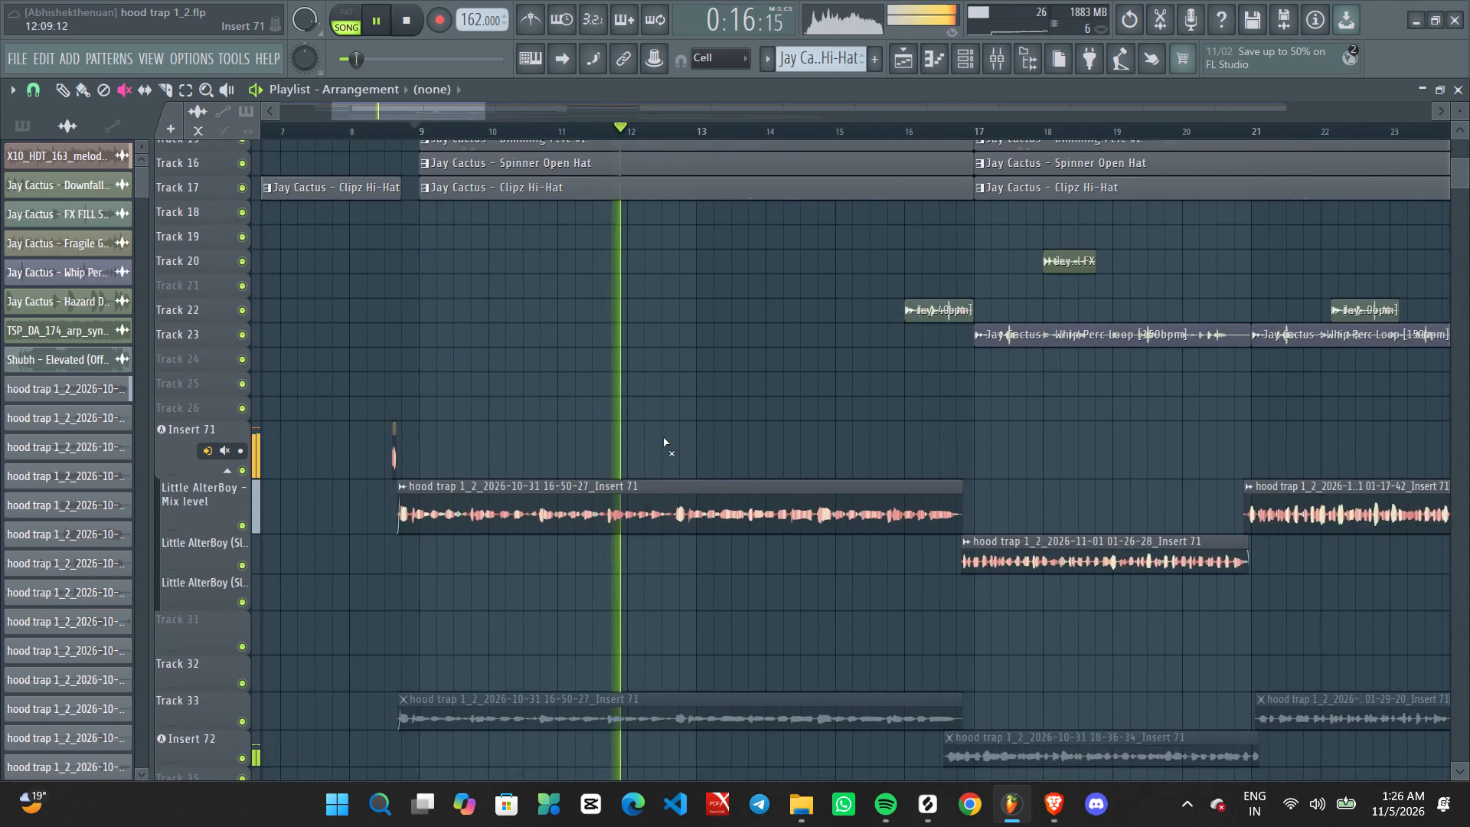
scroll(663, 437, "down", 8, "ctrl")
key("ctrl+space")
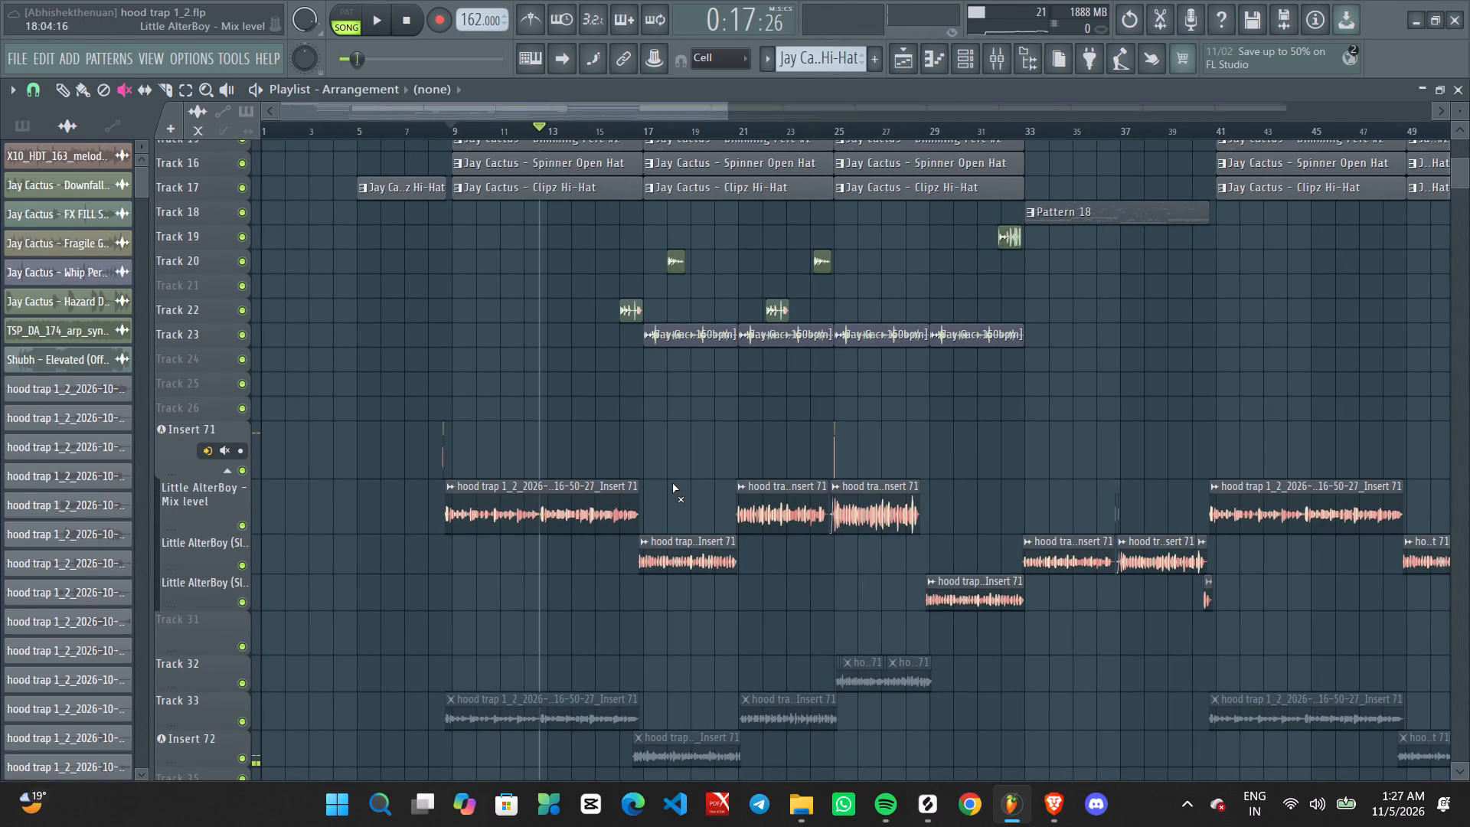
Resume playback from around bar 12 and keep reviewing the vocal clips across the arrangement.
key("space")
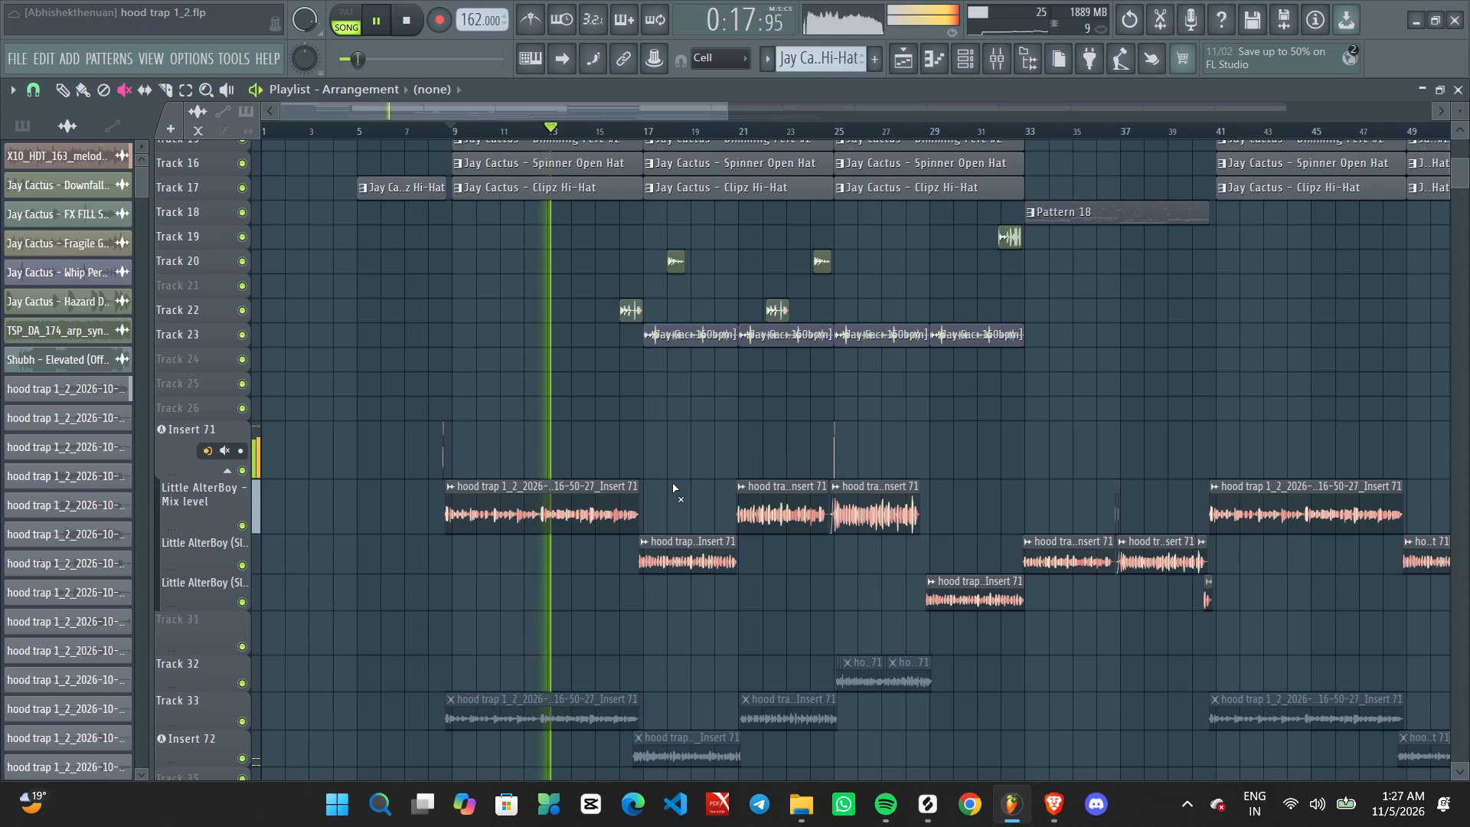
scroll(583, 461, "up", 2, "ctrl")
middle_click(550, 312)
right_click(550, 312)
left_click(577, 355)
scroll(577, 376, "up", 2, "ctrl")
middle_click_drag(582, 369, 610, 296)
scroll(596, 301, "down", 4, "alt")
scroll(651, 365, "up", 2, "ctrl")
middle_click_drag(748, 374, 731, 374)
scroll(730, 374, "up", 1)
scroll(730, 374, "down", 1, "ctrl")
scroll(729, 374, "up", 1, "ctrl")
scroll(729, 374, "down", 1, "ctrl")
Slightly lower the compressor threshold in Insert 71's Fruity Limiter during playback, keeping the attack time at 0.00 ms.
left_click(1005, 47)
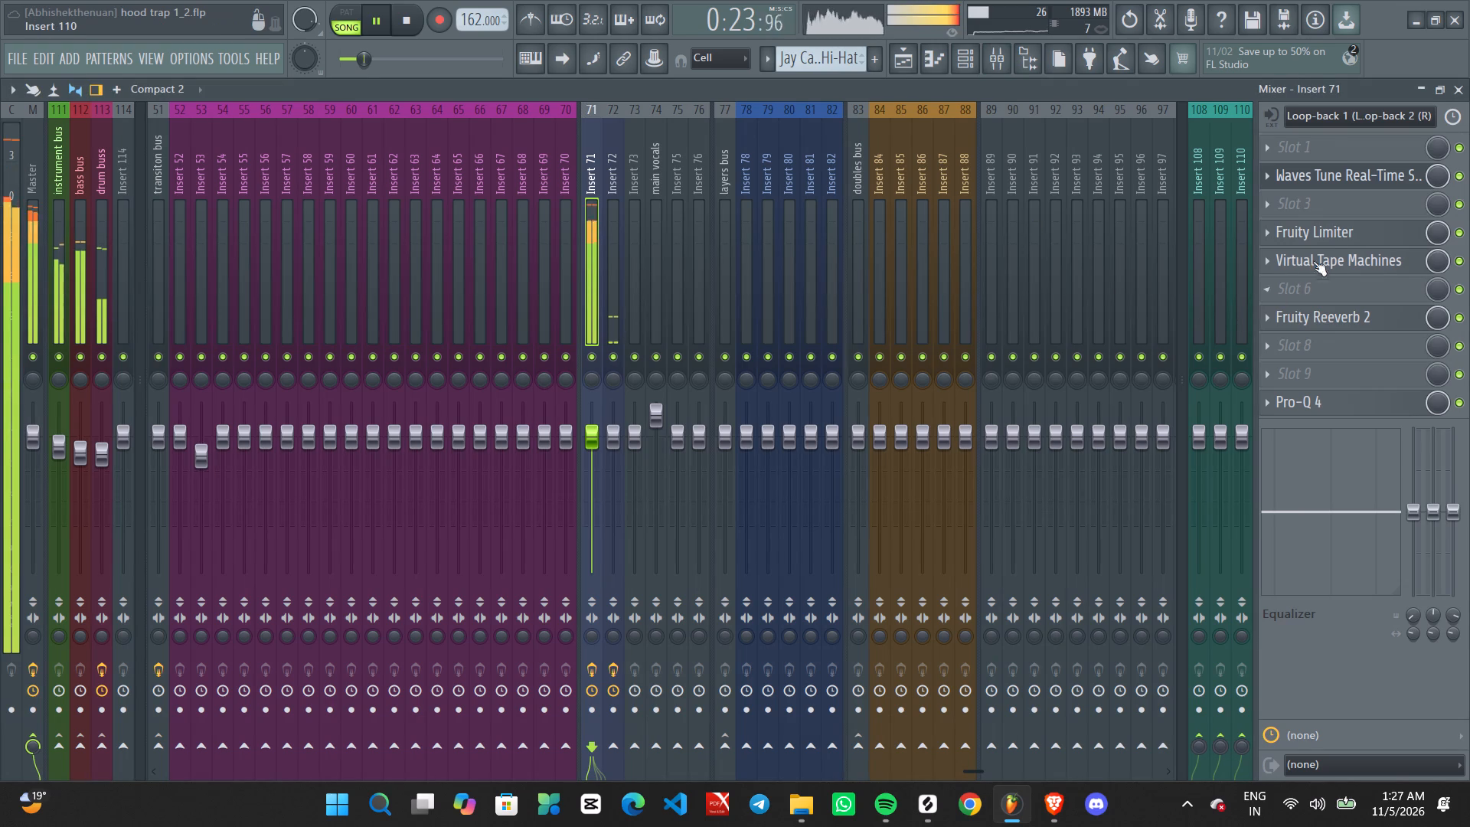
key("space")
left_click(1329, 234)
key("space")
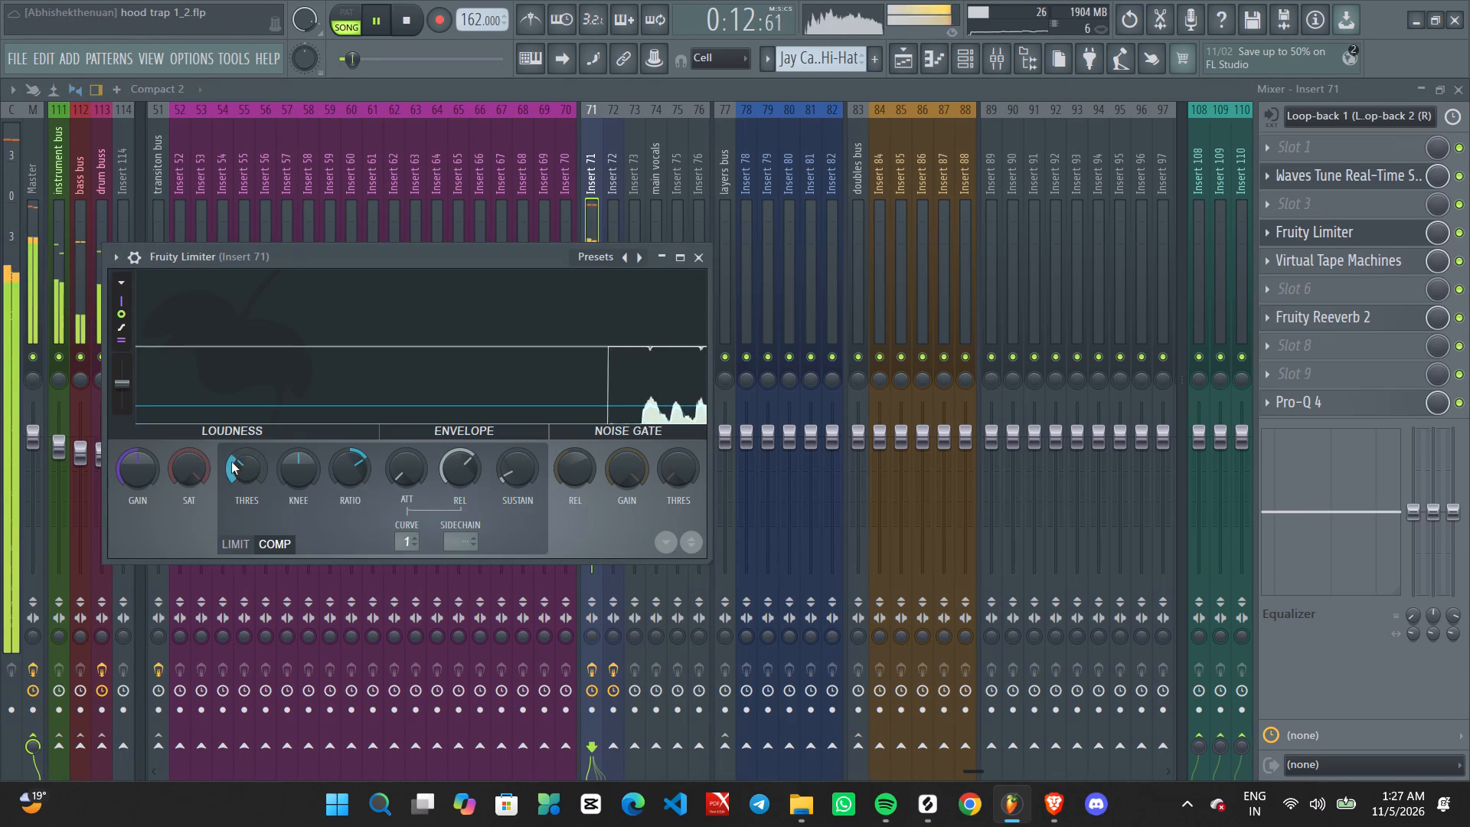
scroll(233, 462, "down", 2)
scroll(370, 471, "up", 1)
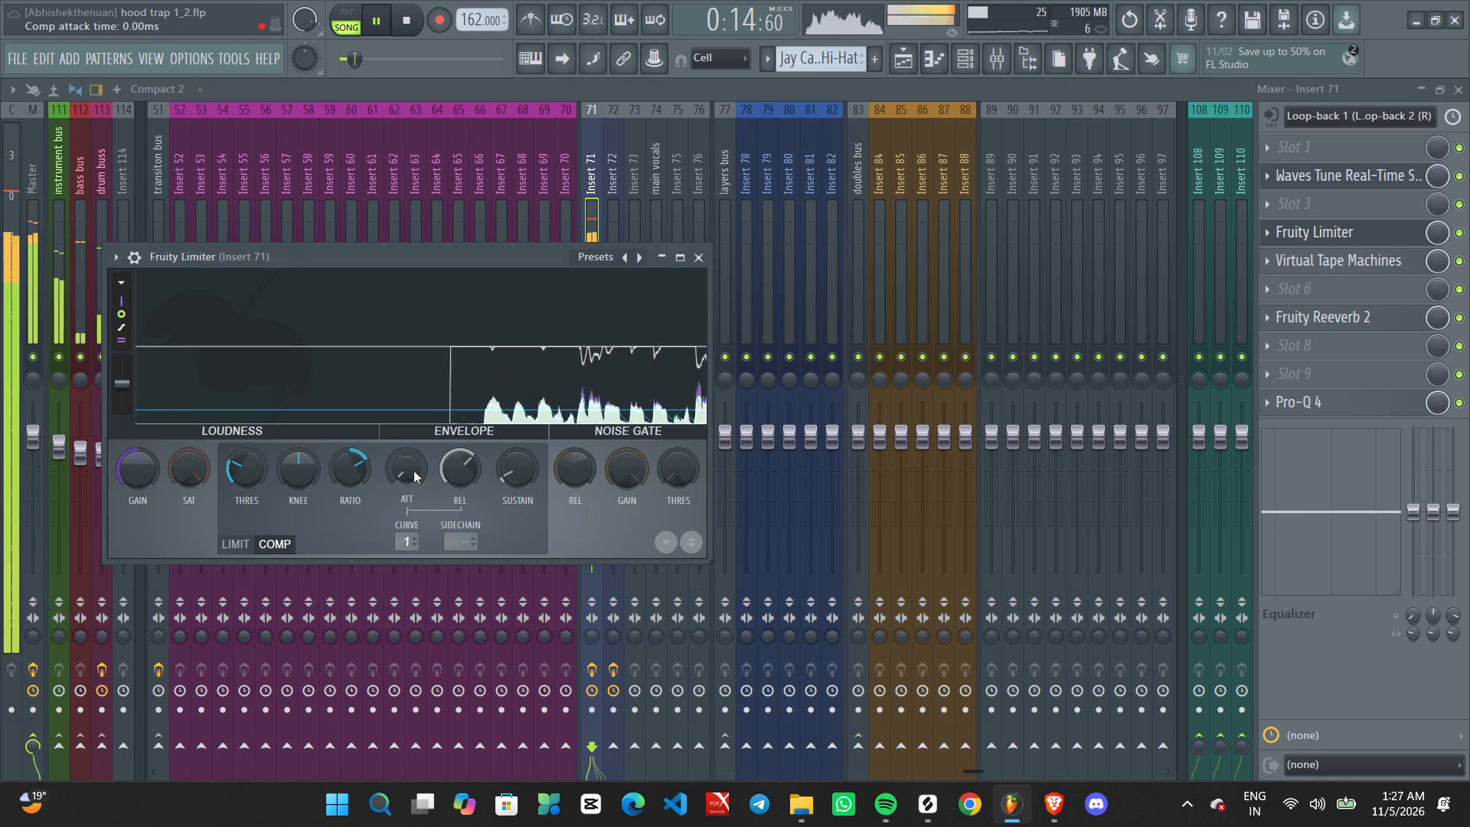
scroll(413, 471, "down", 1)
scroll(413, 471, "up", 1)
scroll(413, 471, "down", 1)
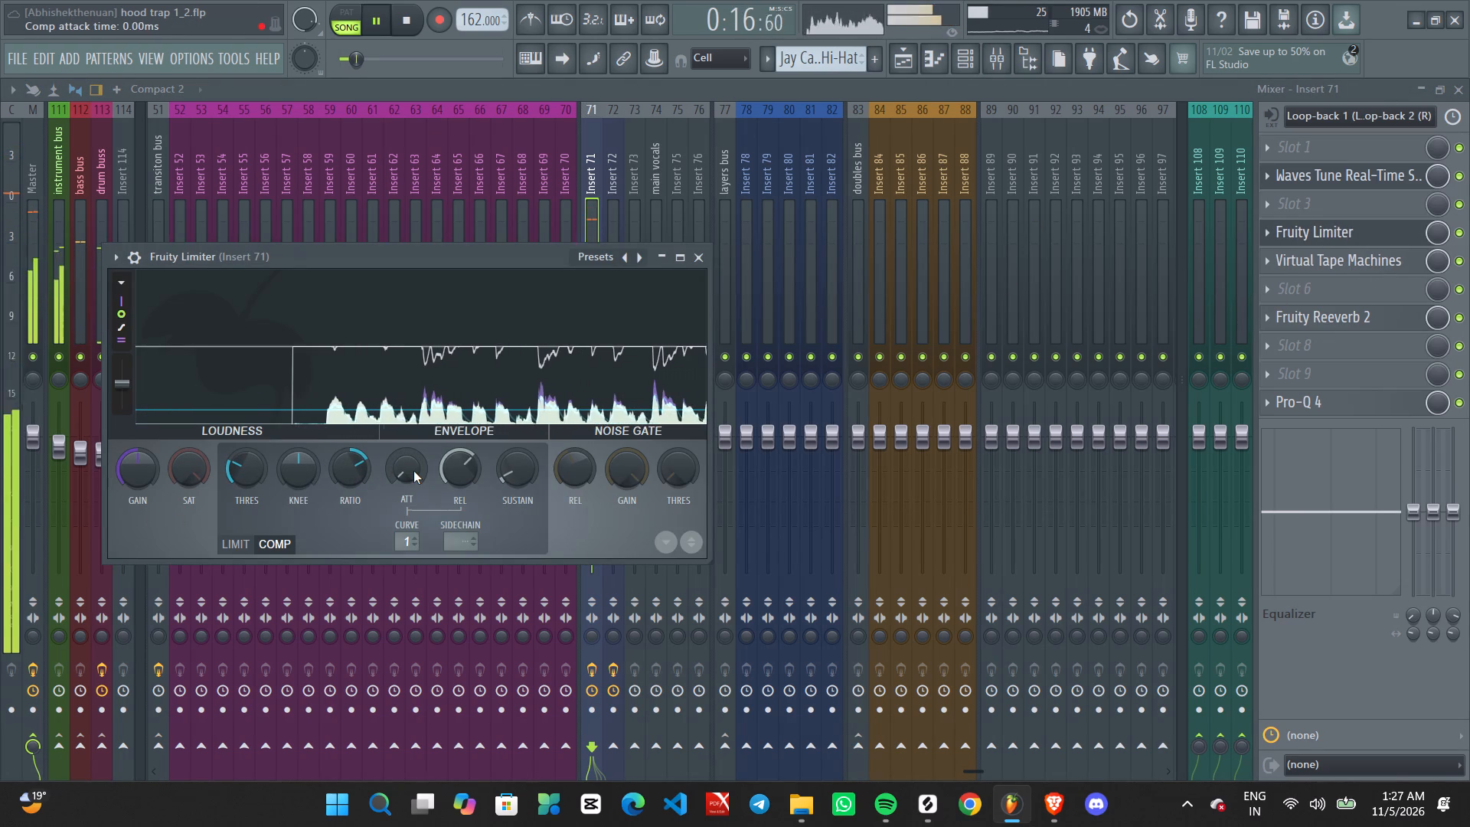
left_click(701, 263)
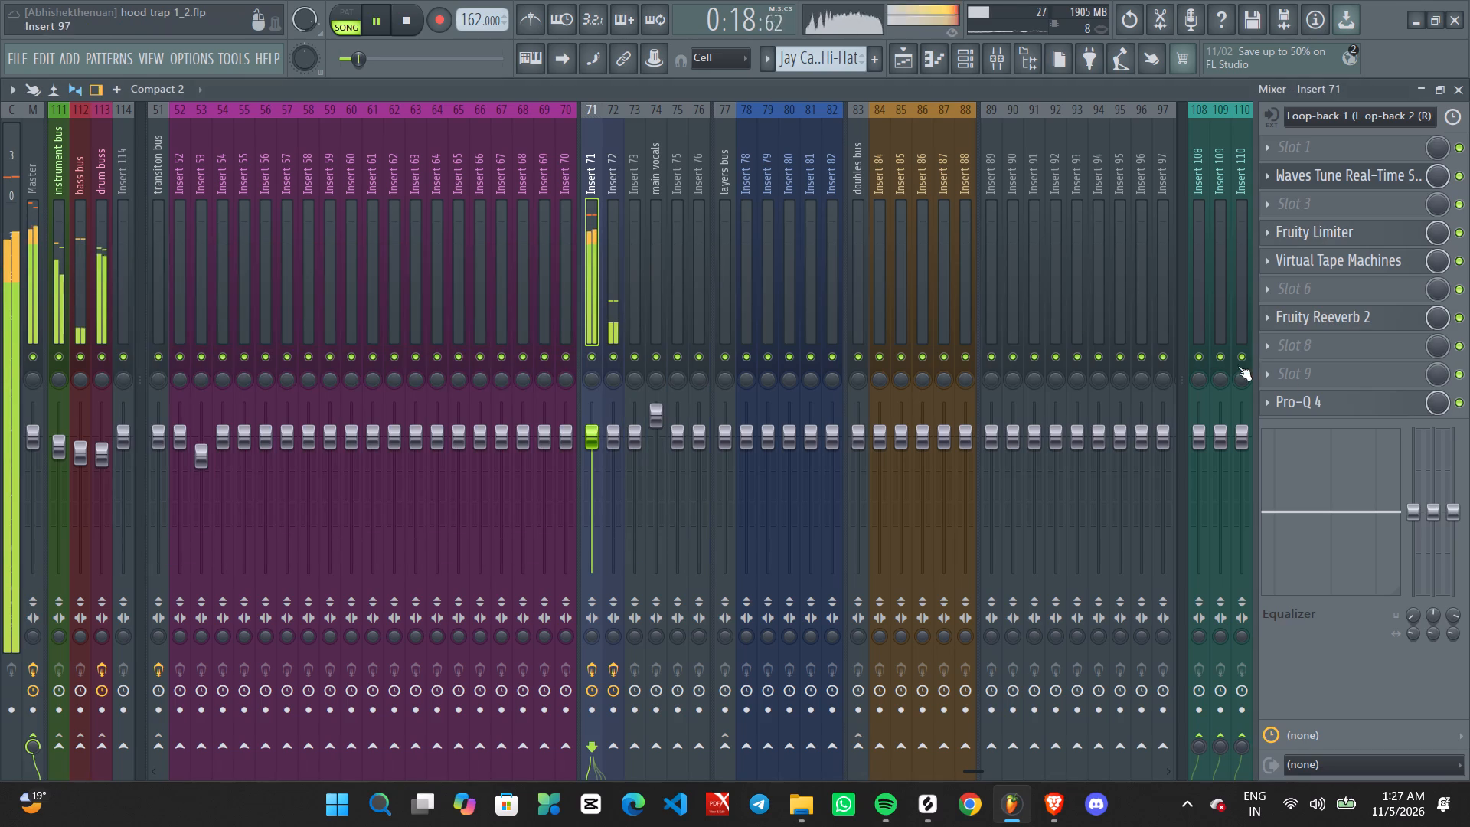
Check the Fruity Reeverb 2, Virtual Tape Machines and Pro-Q 4 settings on Insert 71 while the song plays.
left_click(1370, 308)
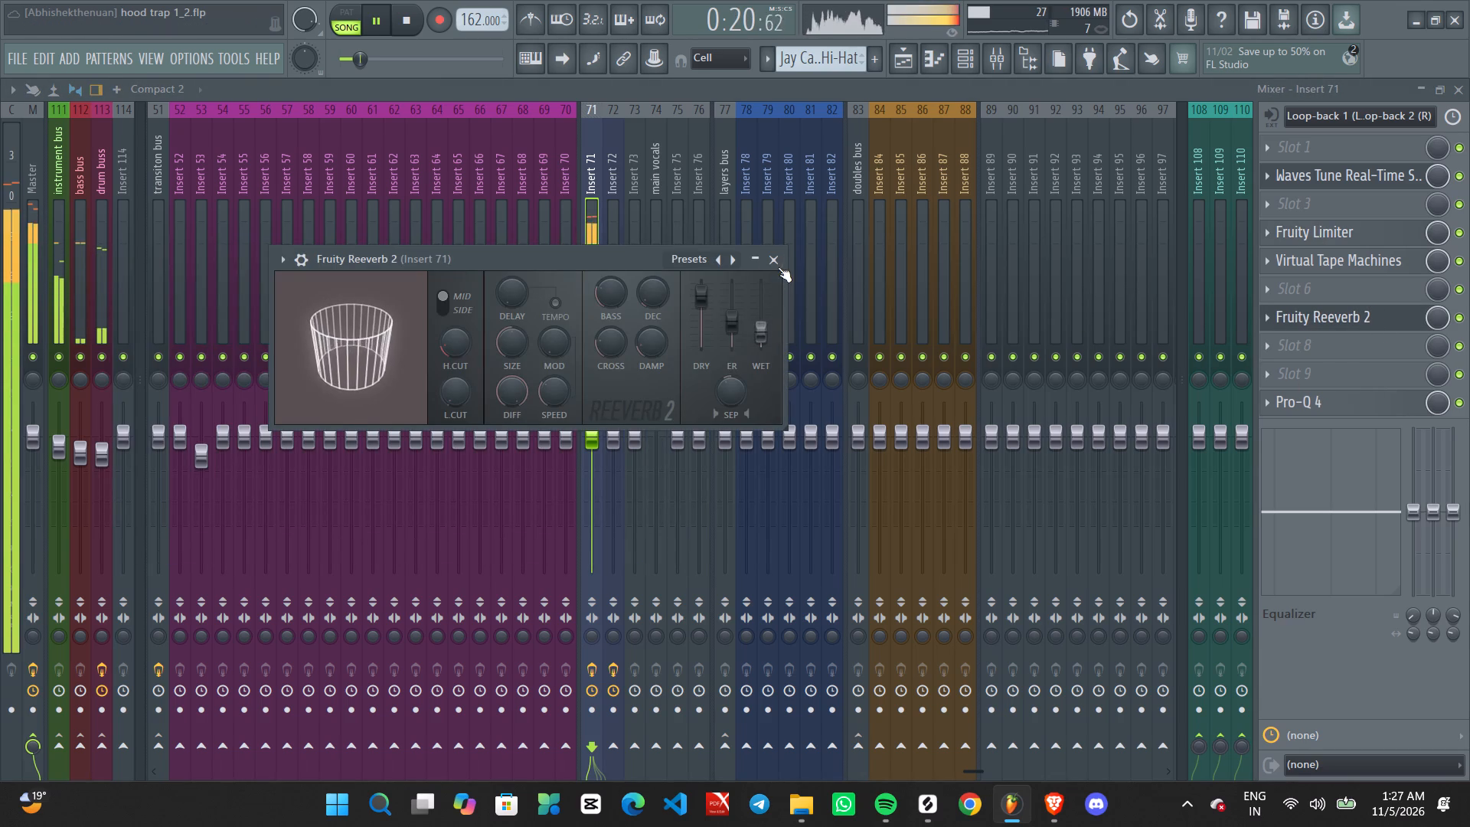
left_click(781, 261)
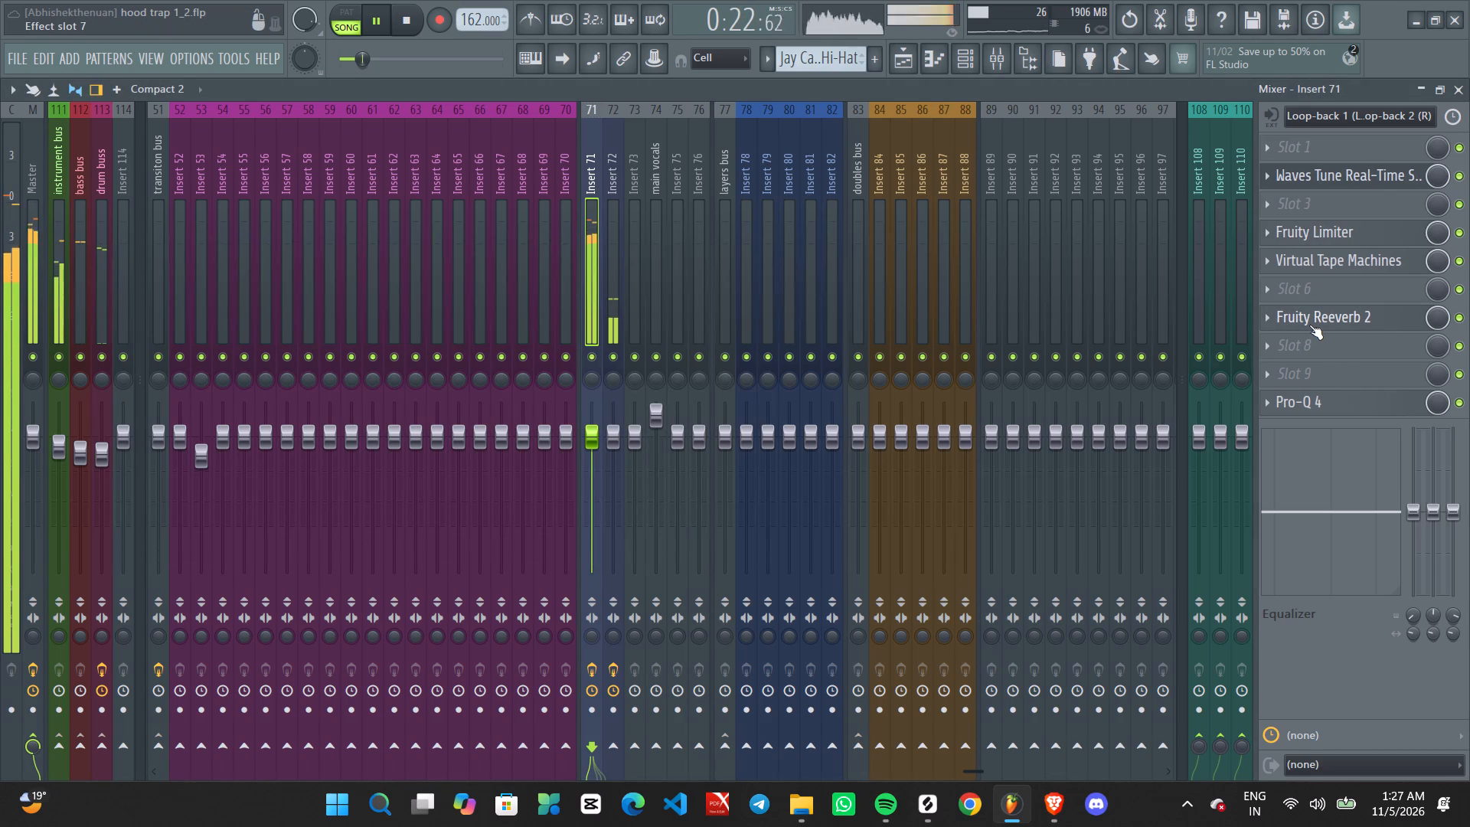
left_click(1342, 269)
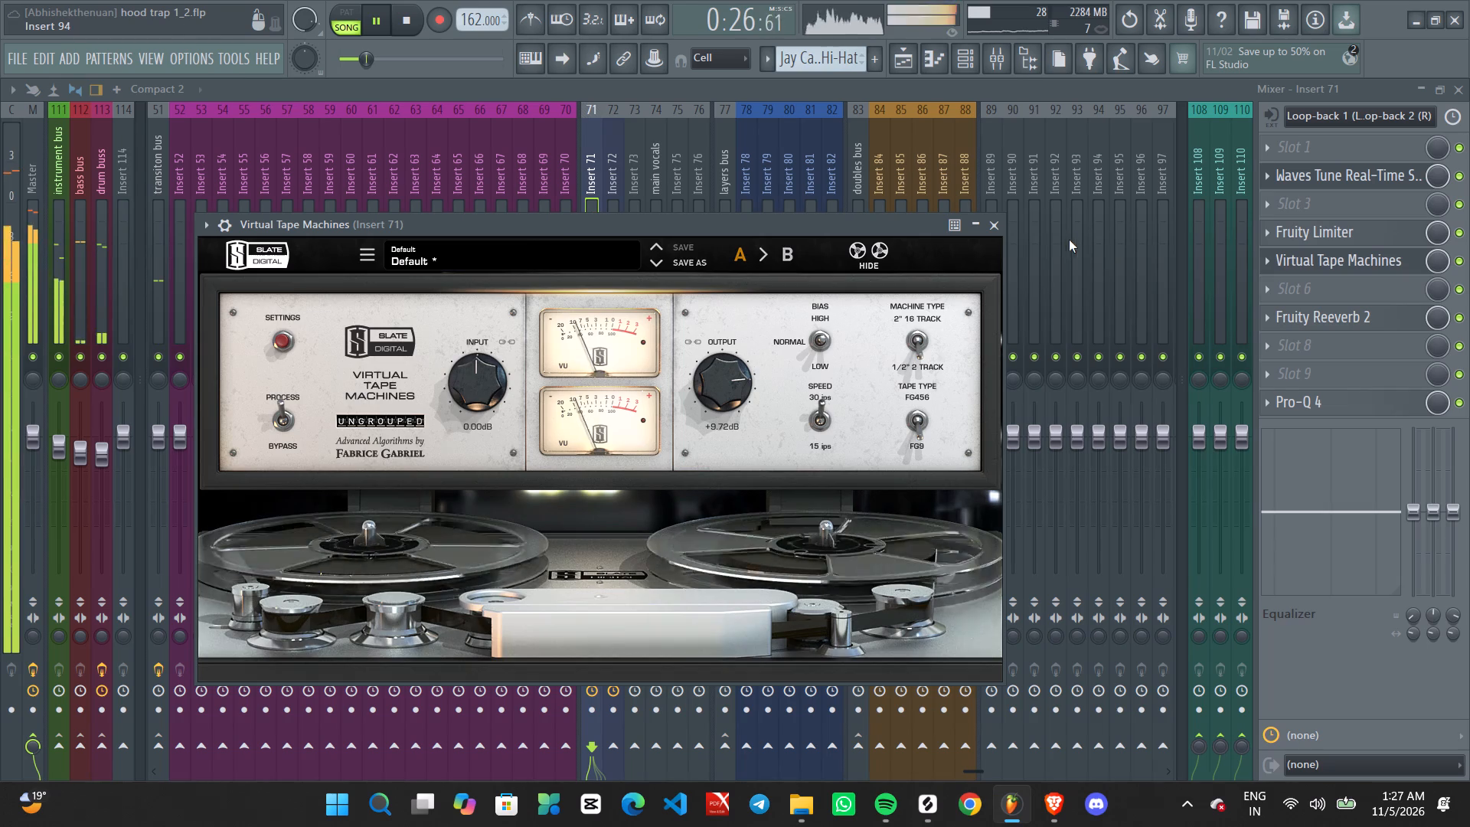
left_click(1000, 226)
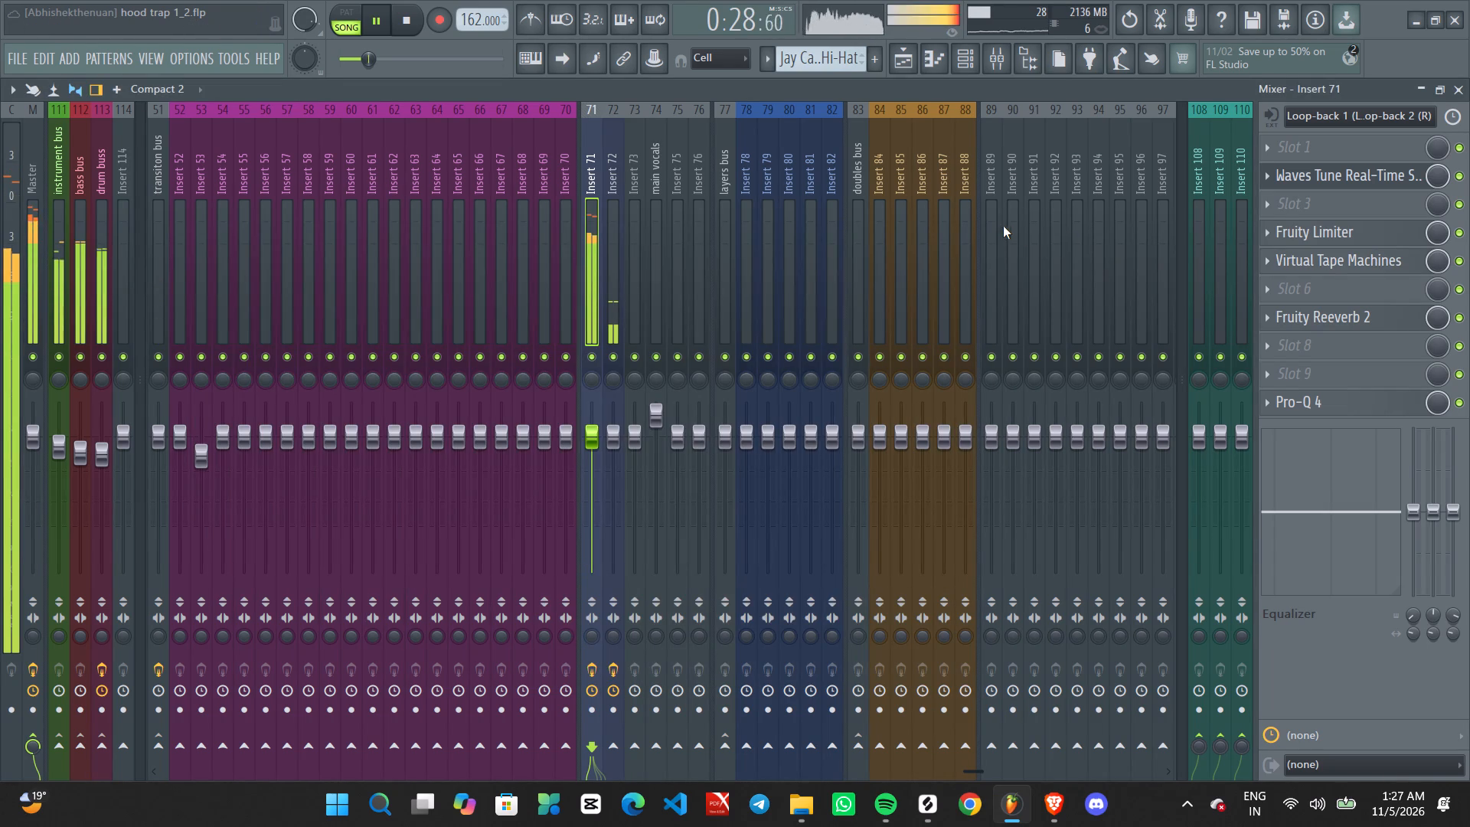
left_click(1323, 407)
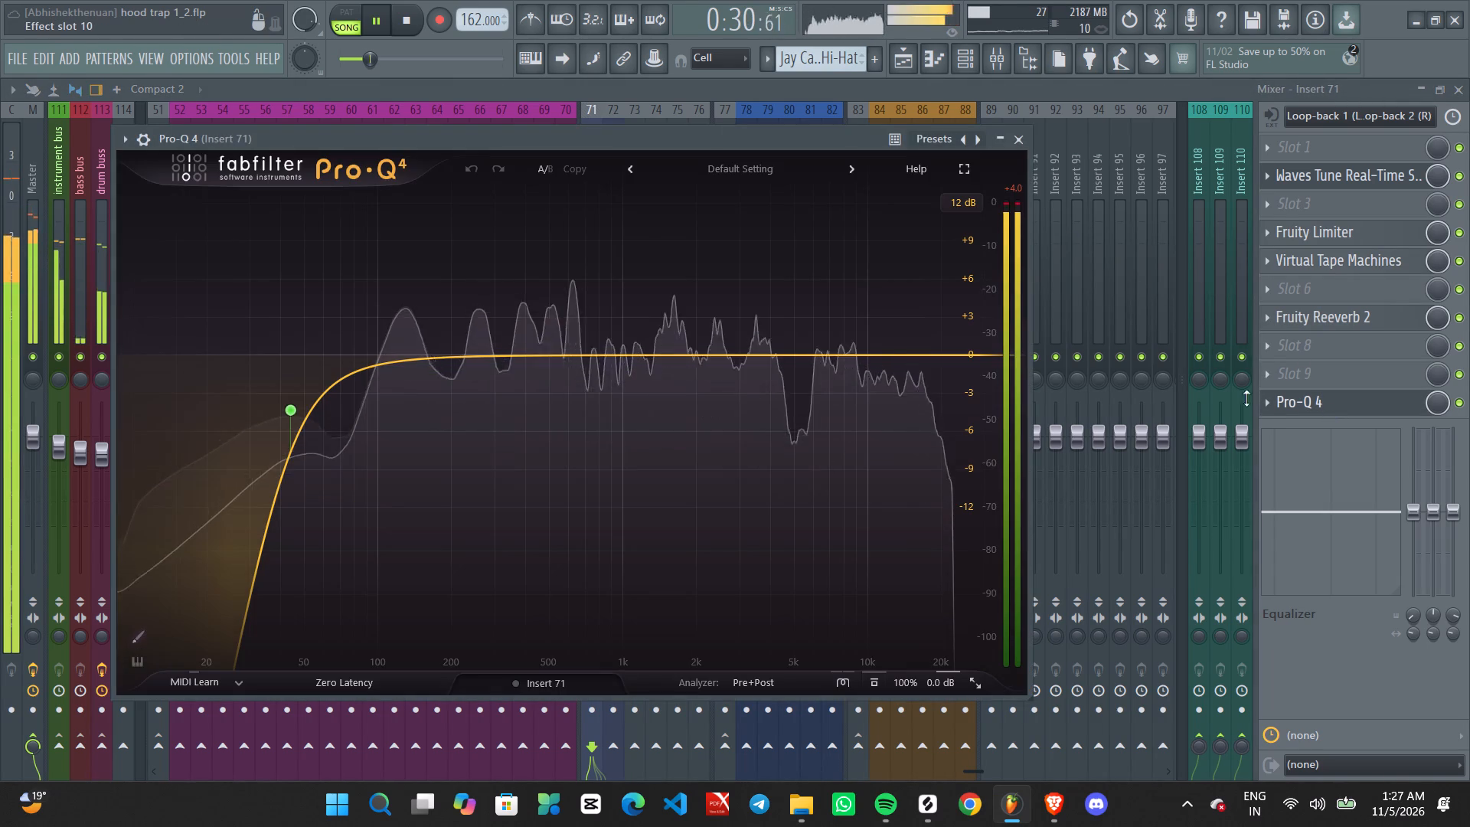
left_click(1018, 139)
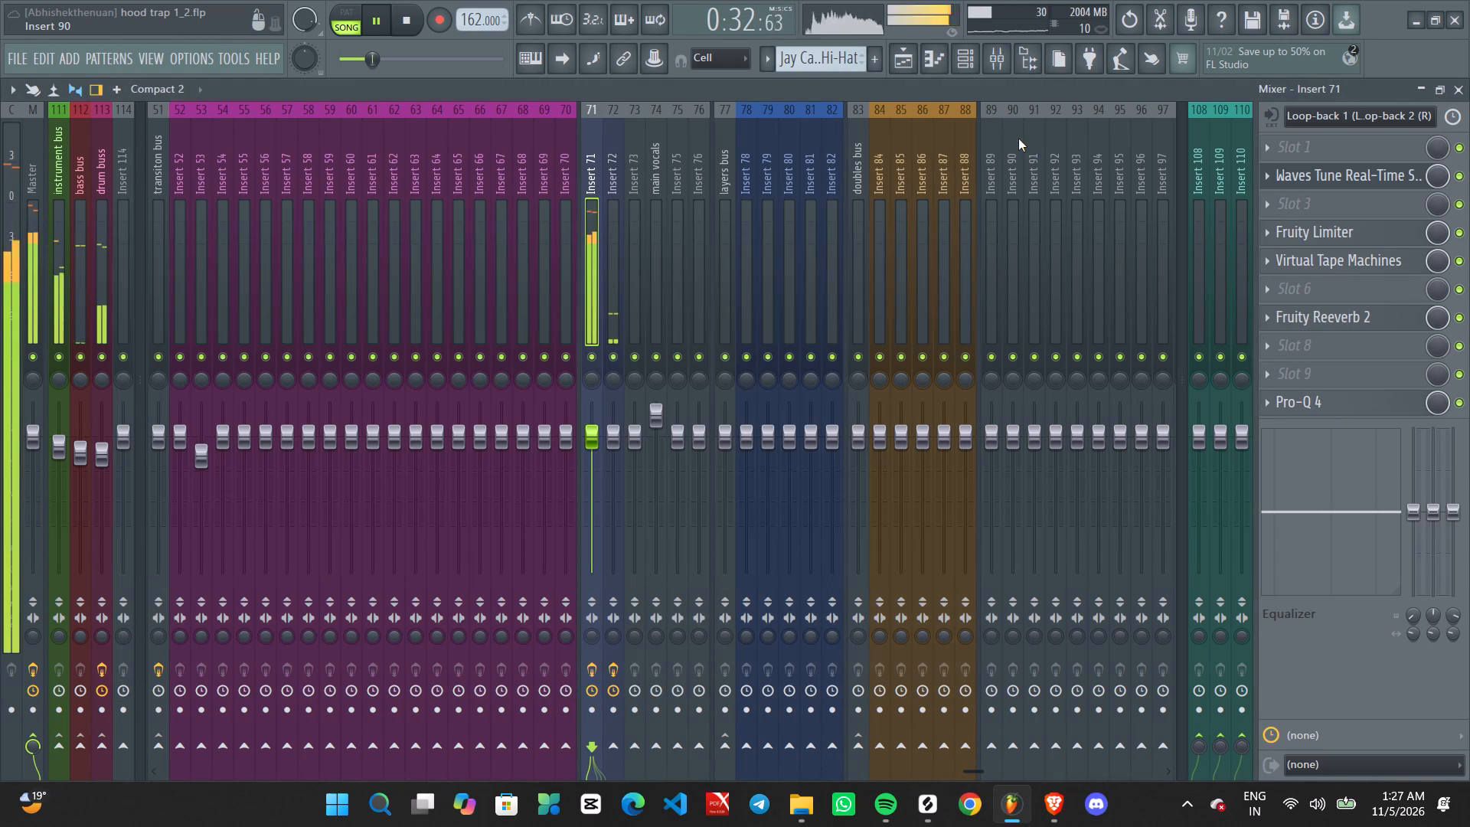
Adjust Waves Tune Real-Time on Insert 71 to a speed of 11.6 ms and a note transition of 15.3 ms.
left_click(1339, 182)
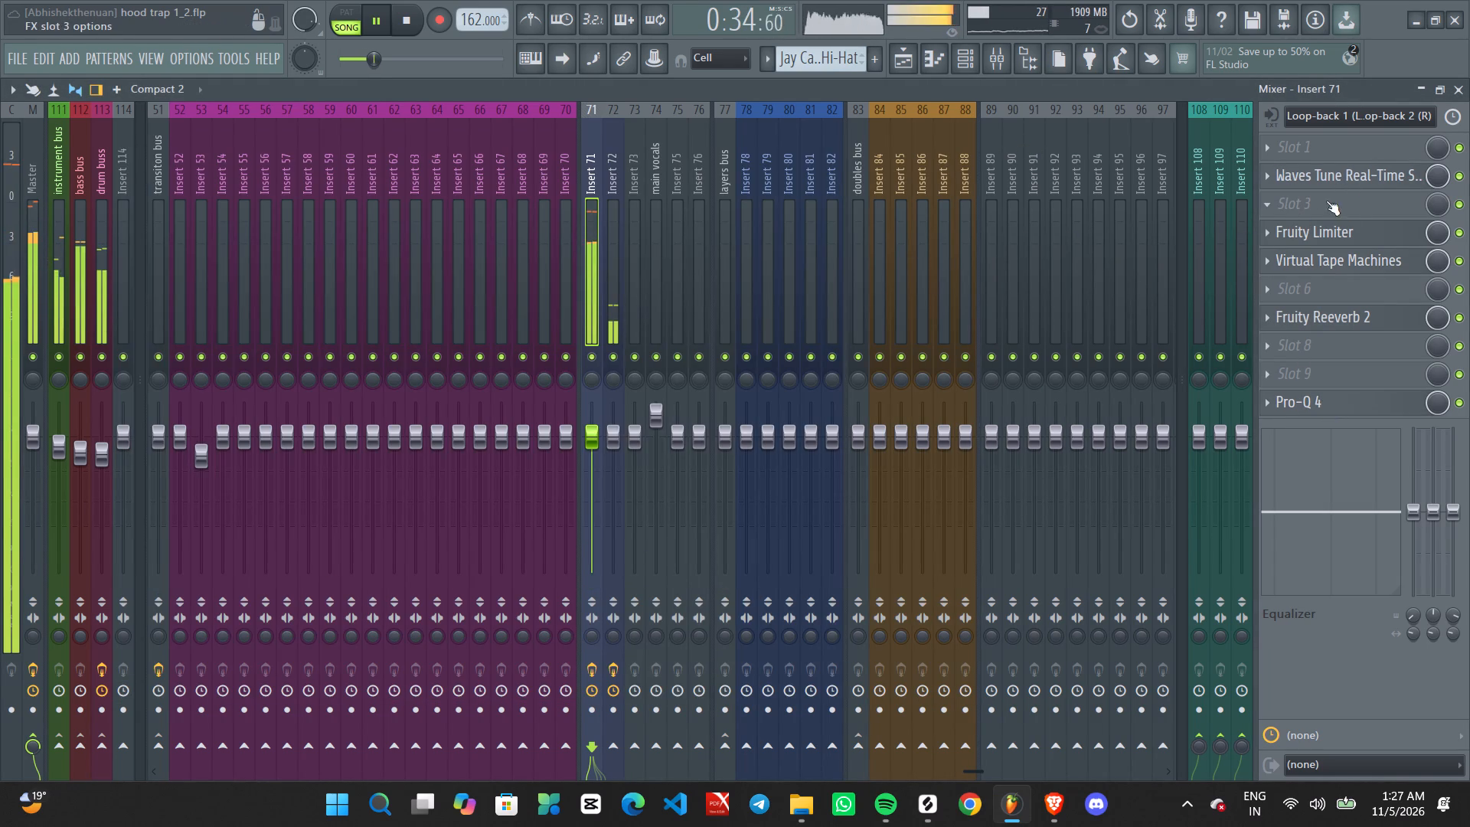
left_click(1342, 184)
scroll(404, 315, "down", 8)
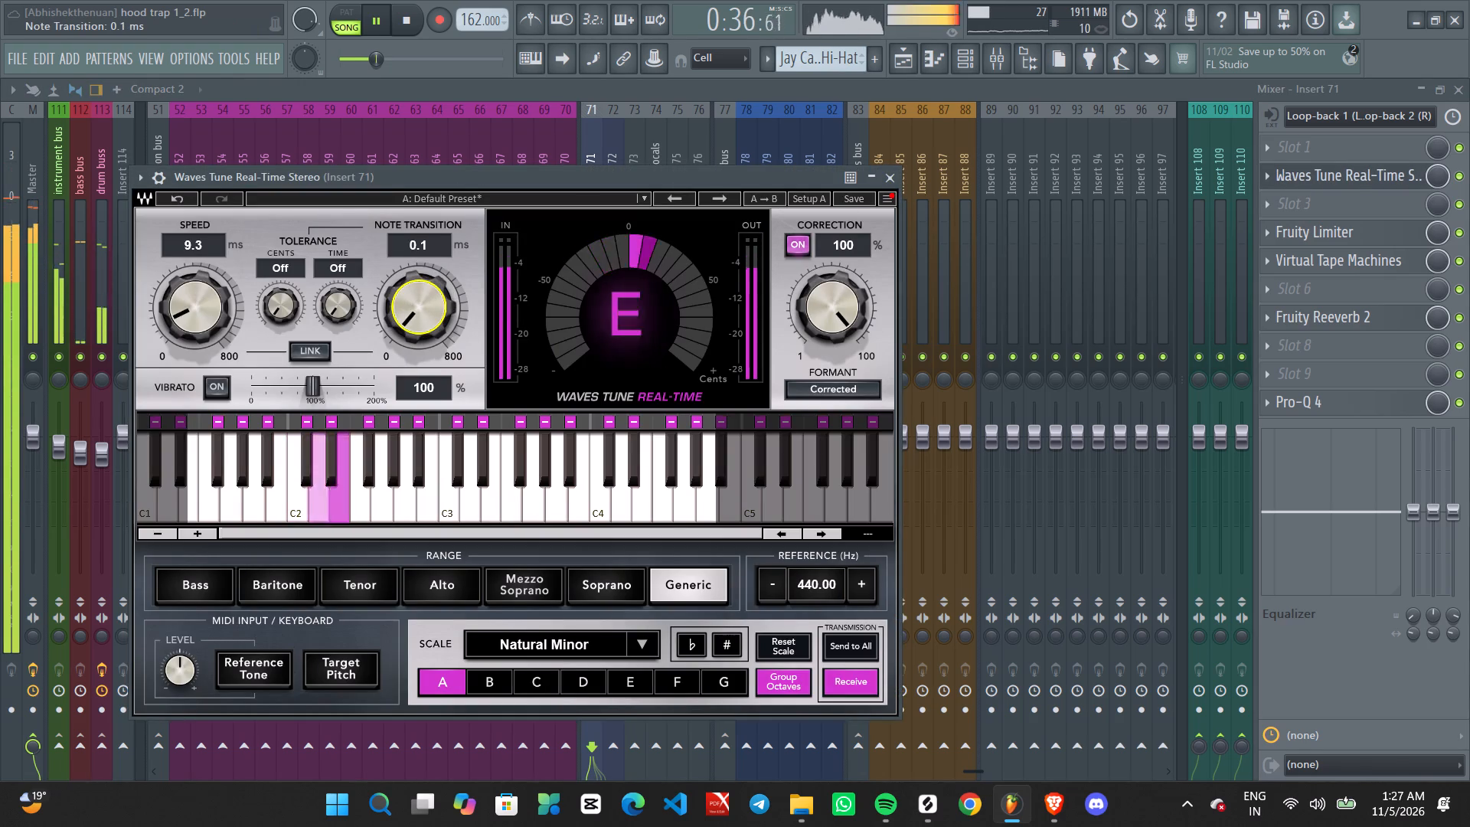
scroll(416, 321, "up", 9)
scroll(207, 316, "up", 2)
scroll(207, 316, "down", 1)
scroll(443, 312, "down", 2)
scroll(438, 312, "up", 1)
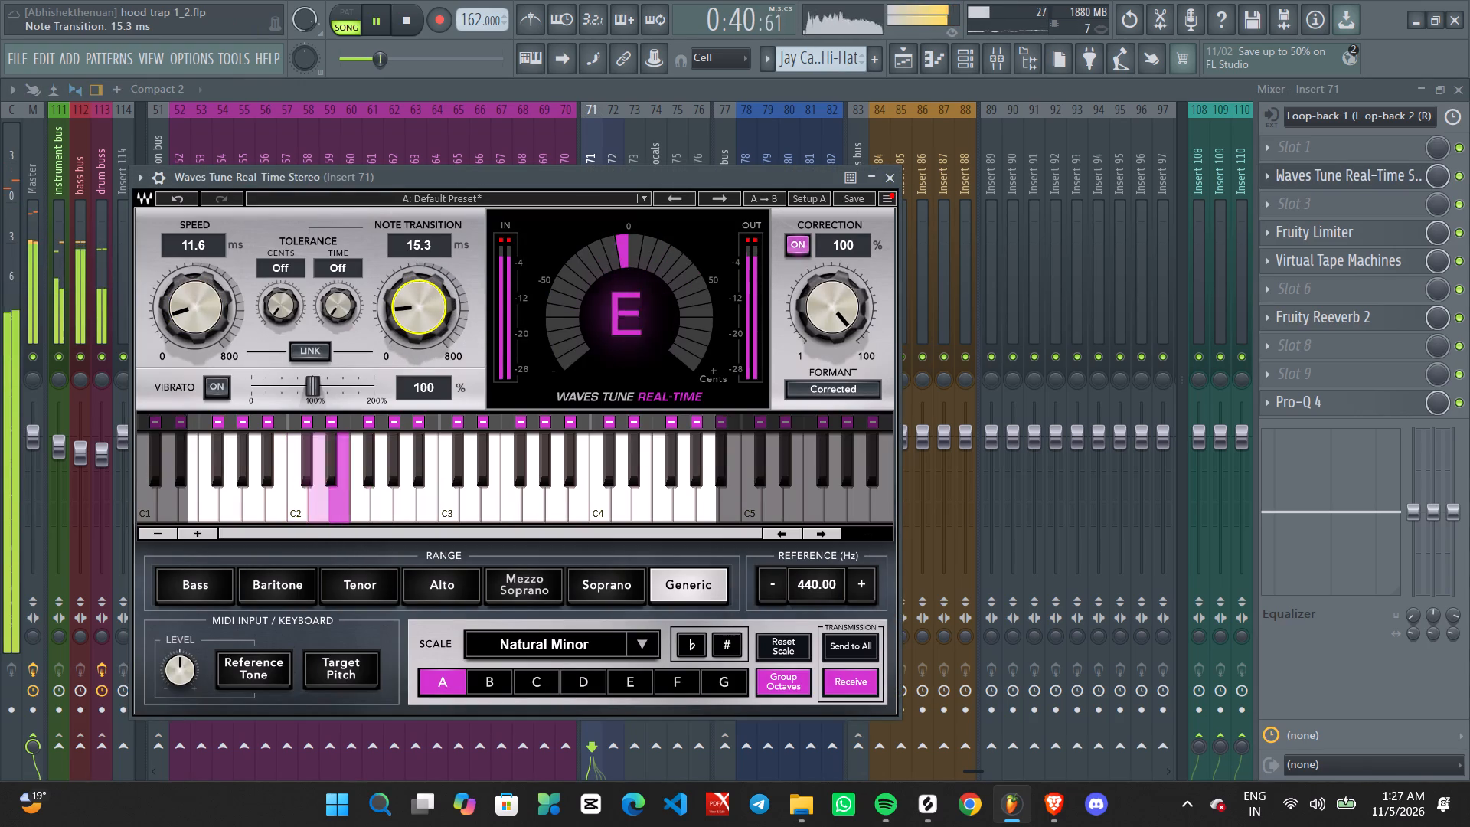
left_click(889, 179)
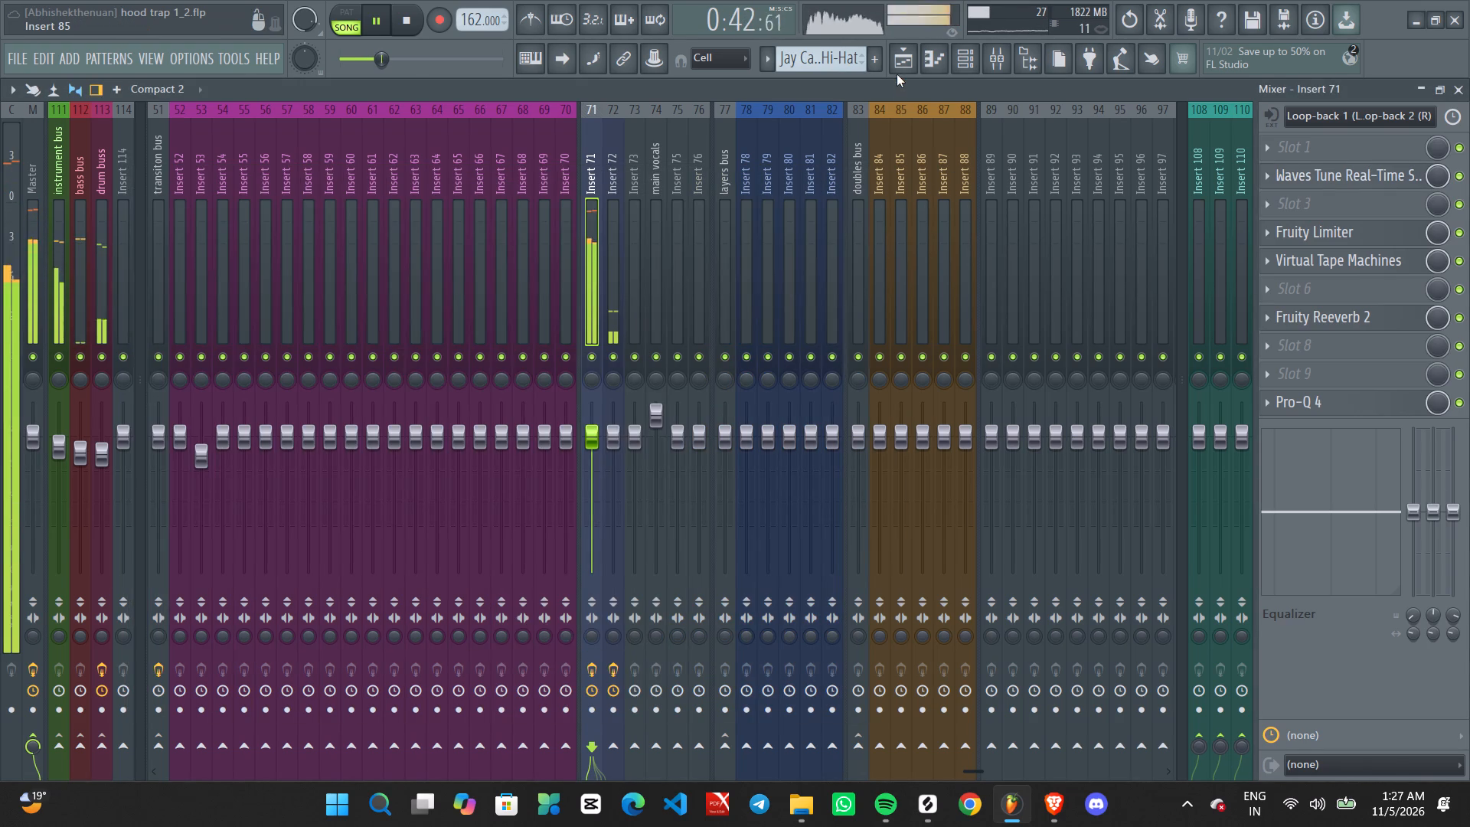
Move playback ahead to around bar 34 in the Playlist and examine the Insert 71 vocal clips before bar 41.
left_click(897, 74)
left_click(903, 55)
scroll(806, 263, "down", 8, "ctrl")
scroll(1050, 397, "up", 2, "ctrl")
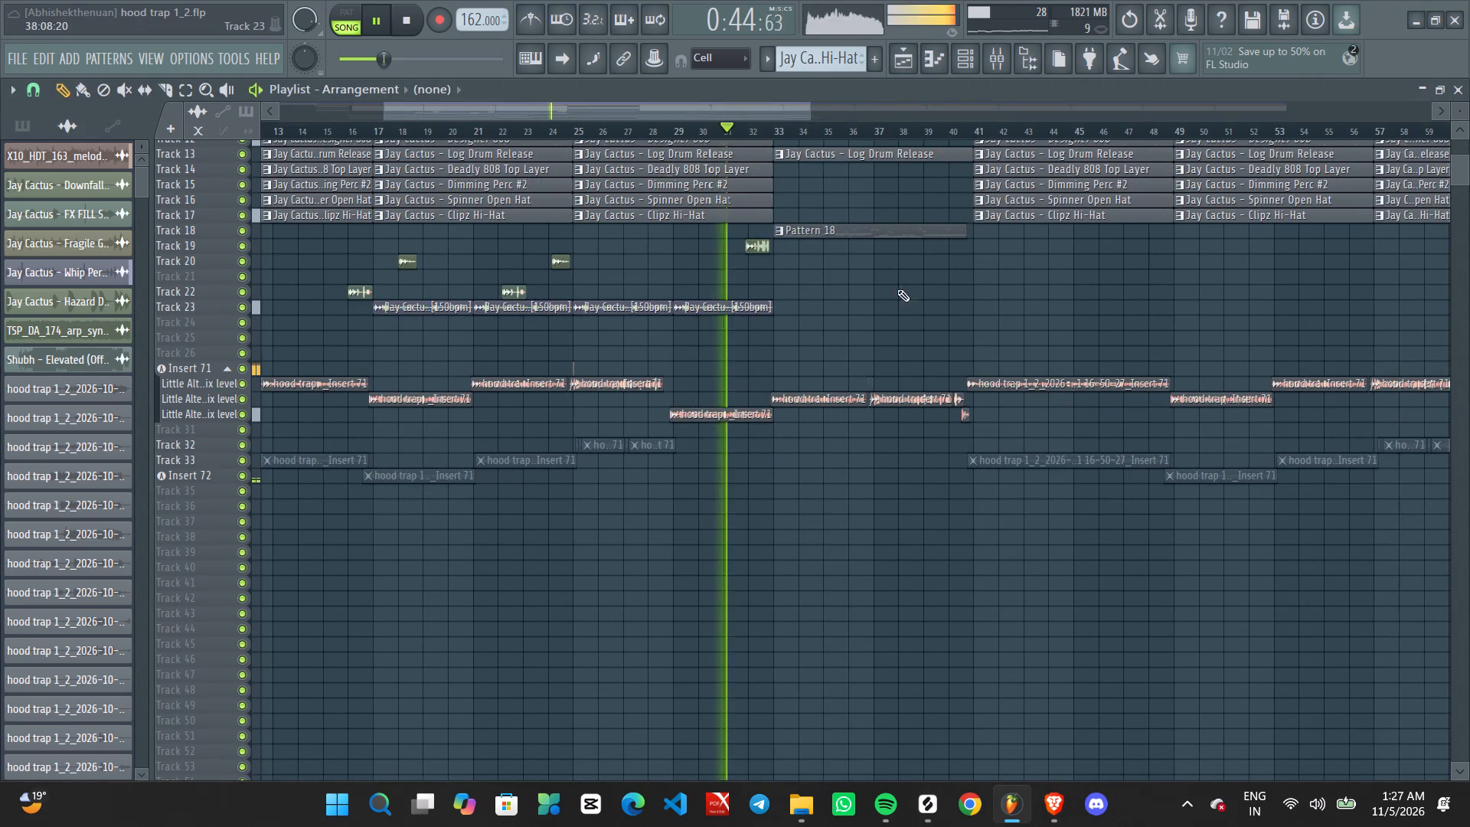
left_click(800, 134)
scroll(817, 351, "up", 6)
scroll(874, 433, "up", 7)
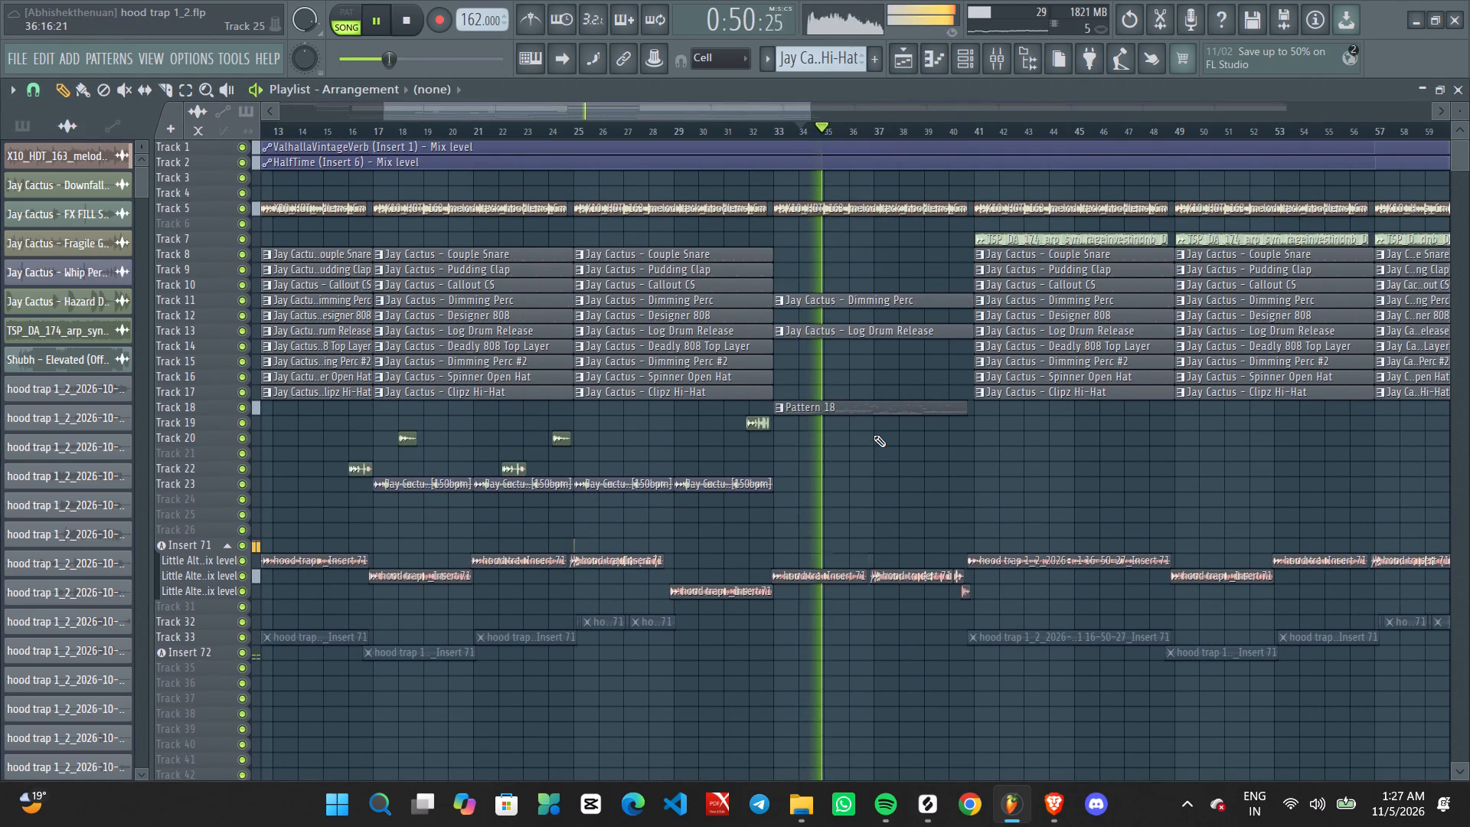
scroll(875, 437, "up", 8)
scroll(877, 437, "down", 7, "ctrl")
scroll(886, 497, "up", 5, "ctrl")
middle_click_drag(703, 524, 822, 483)
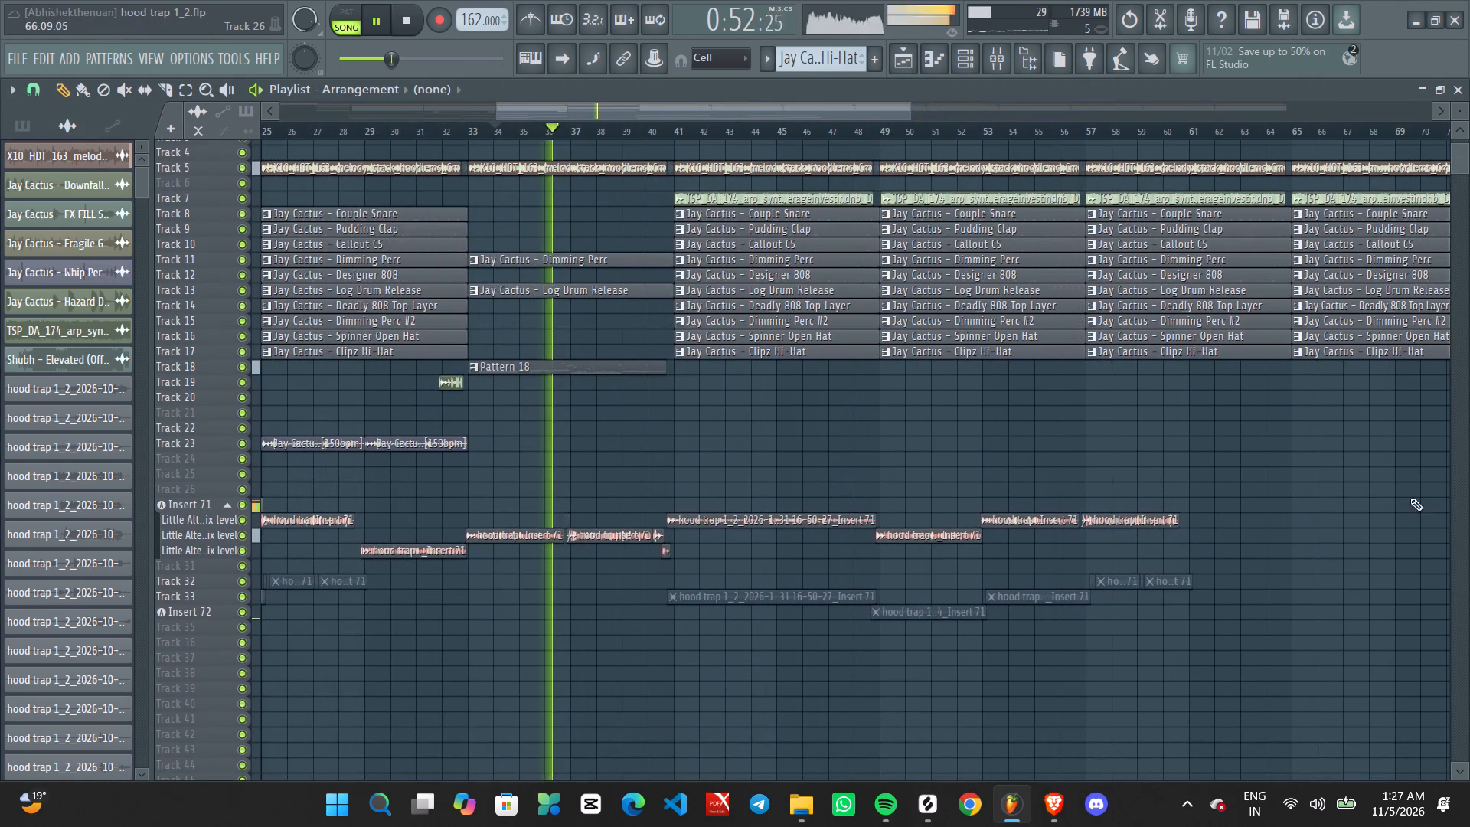
scroll(657, 515, "down", 2, "ctrl")
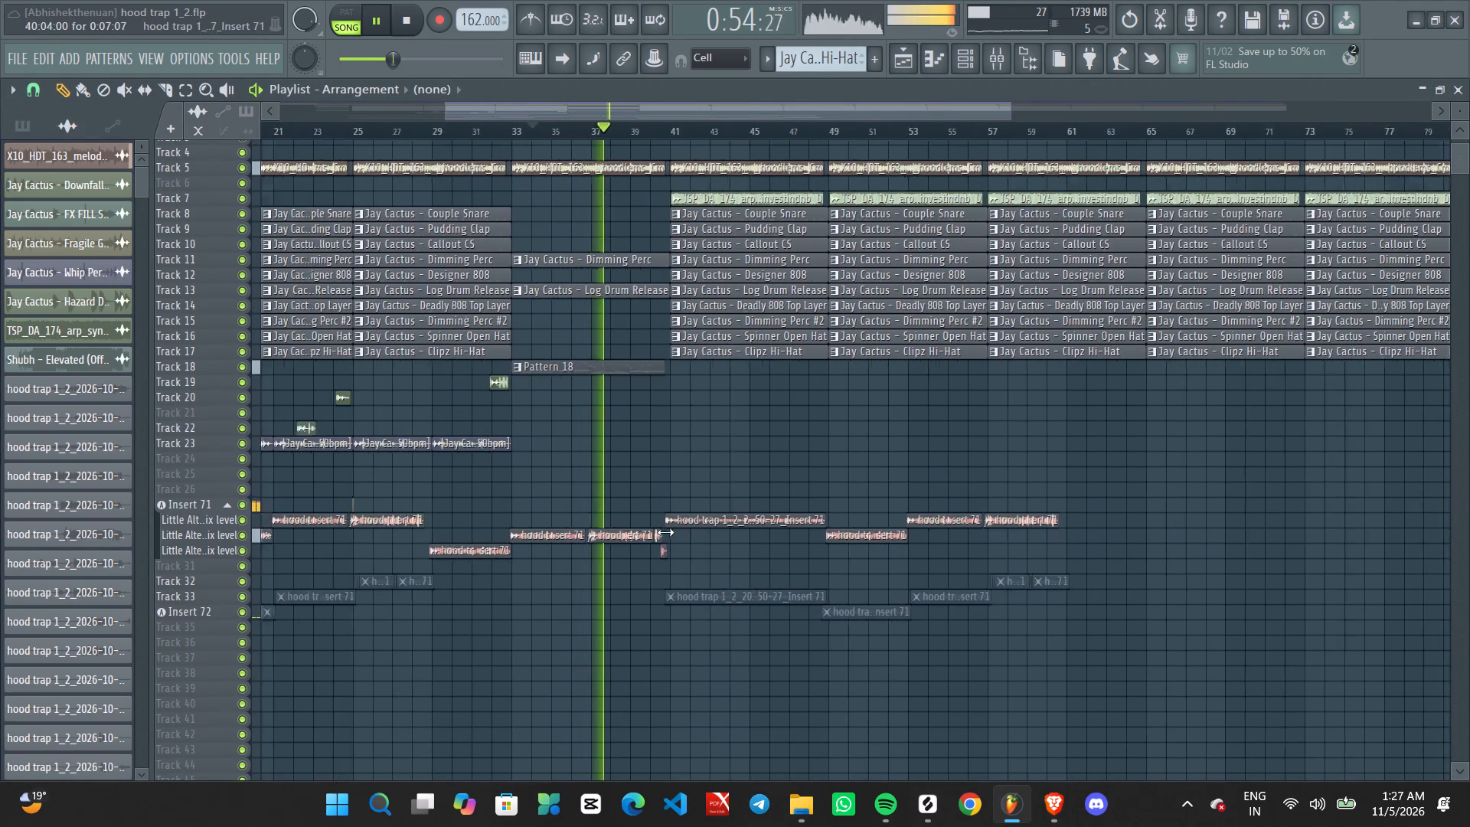
scroll(665, 532, "down", 2, "ctrl")
scroll(626, 478, "up", 1, "ctrl")
middle_click_drag(639, 475, 685, 477)
Follow playback into the section from bar 41 and examine the Insert 71 vocal clips and their waveforms.
scroll(652, 473, "up", 1)
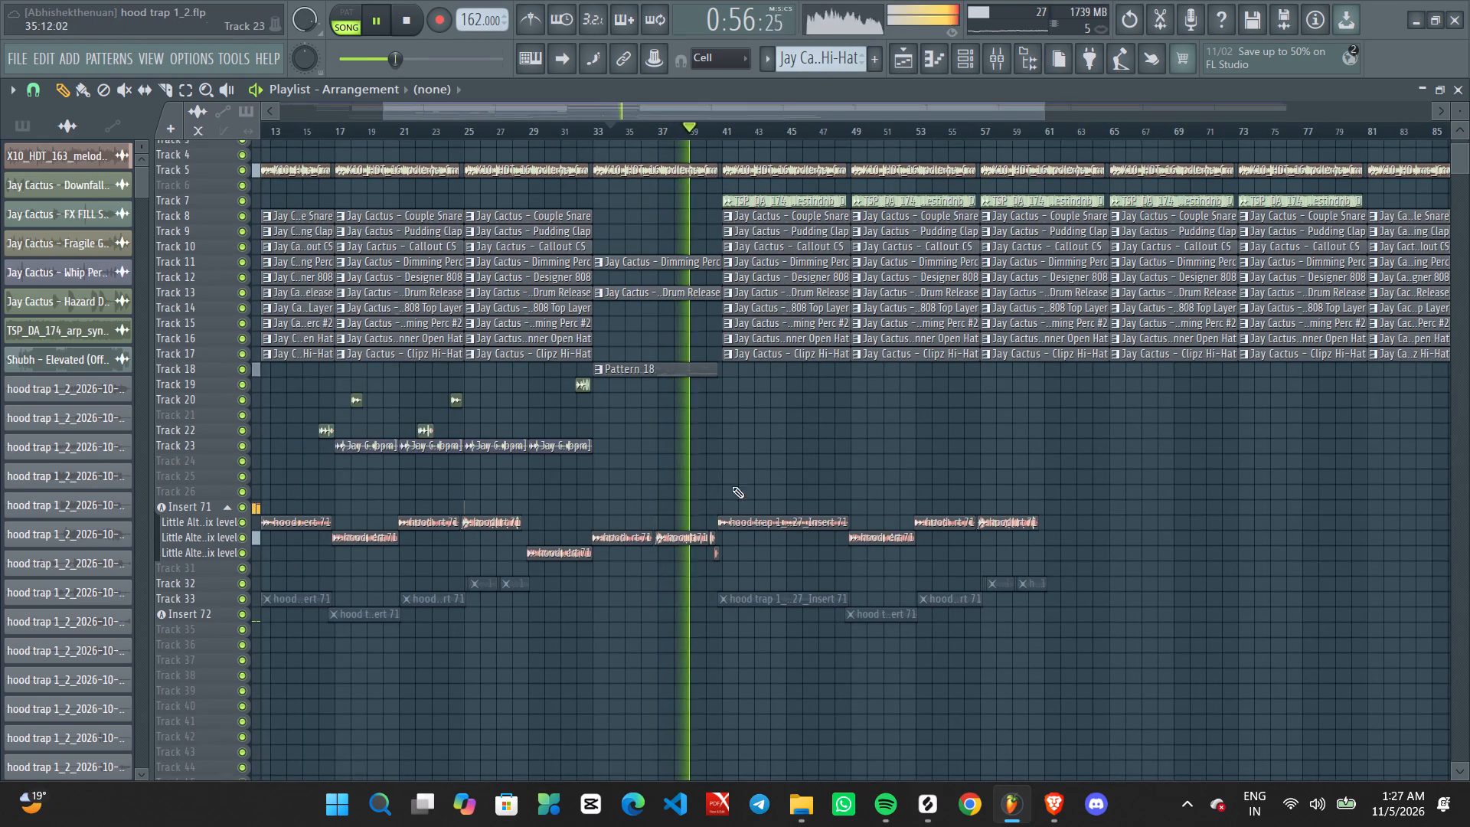
scroll(733, 481, "up", 2, "ctrl")
scroll(766, 464, "down", 2, "ctrl")
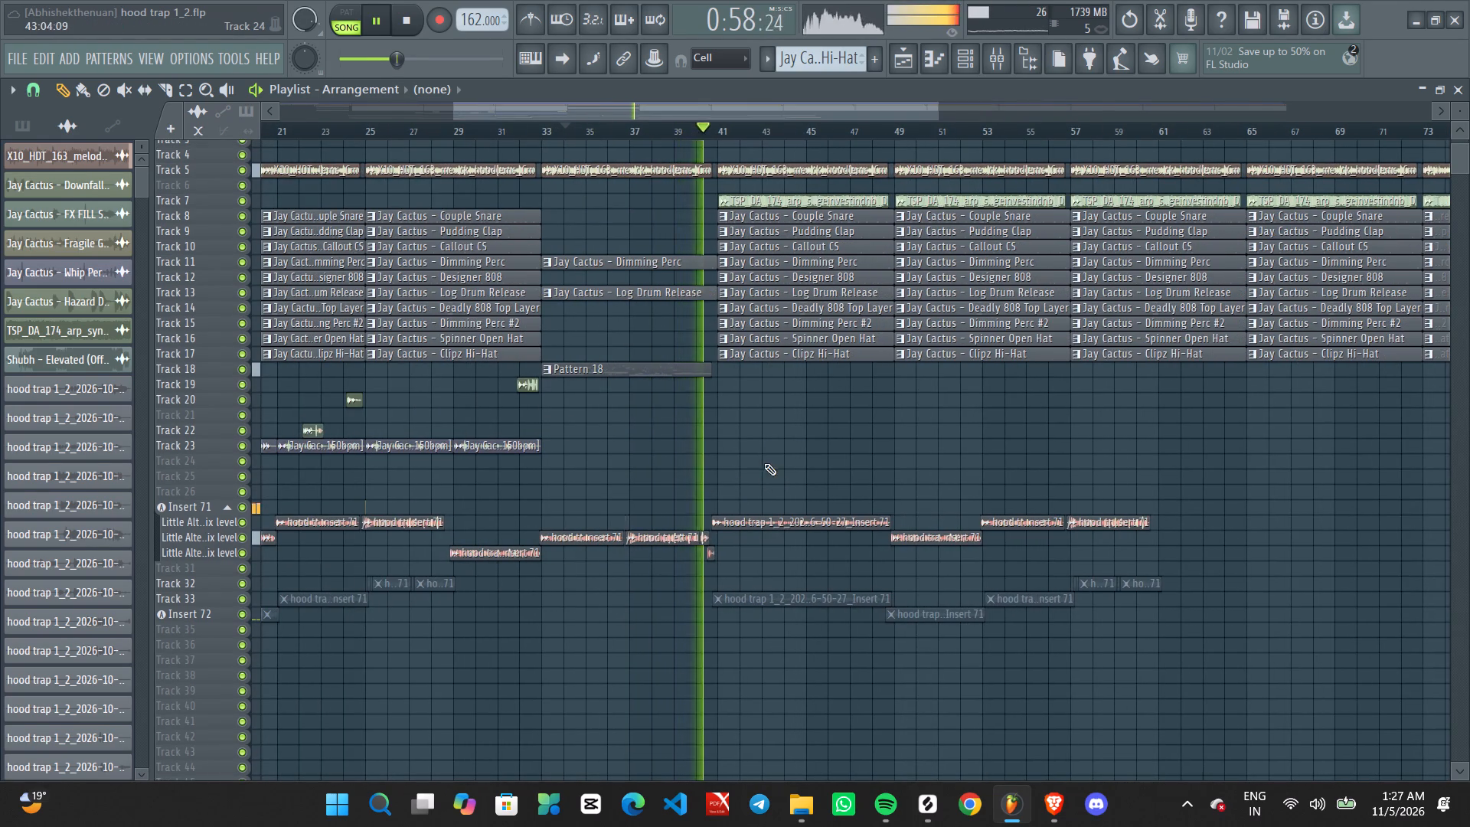
scroll(764, 463, "down", 6, "ctrl")
scroll(661, 477, "up", 1, "ctrl")
middle_click_drag(658, 483, 842, 493)
scroll(730, 508, "up", 2, "ctrl")
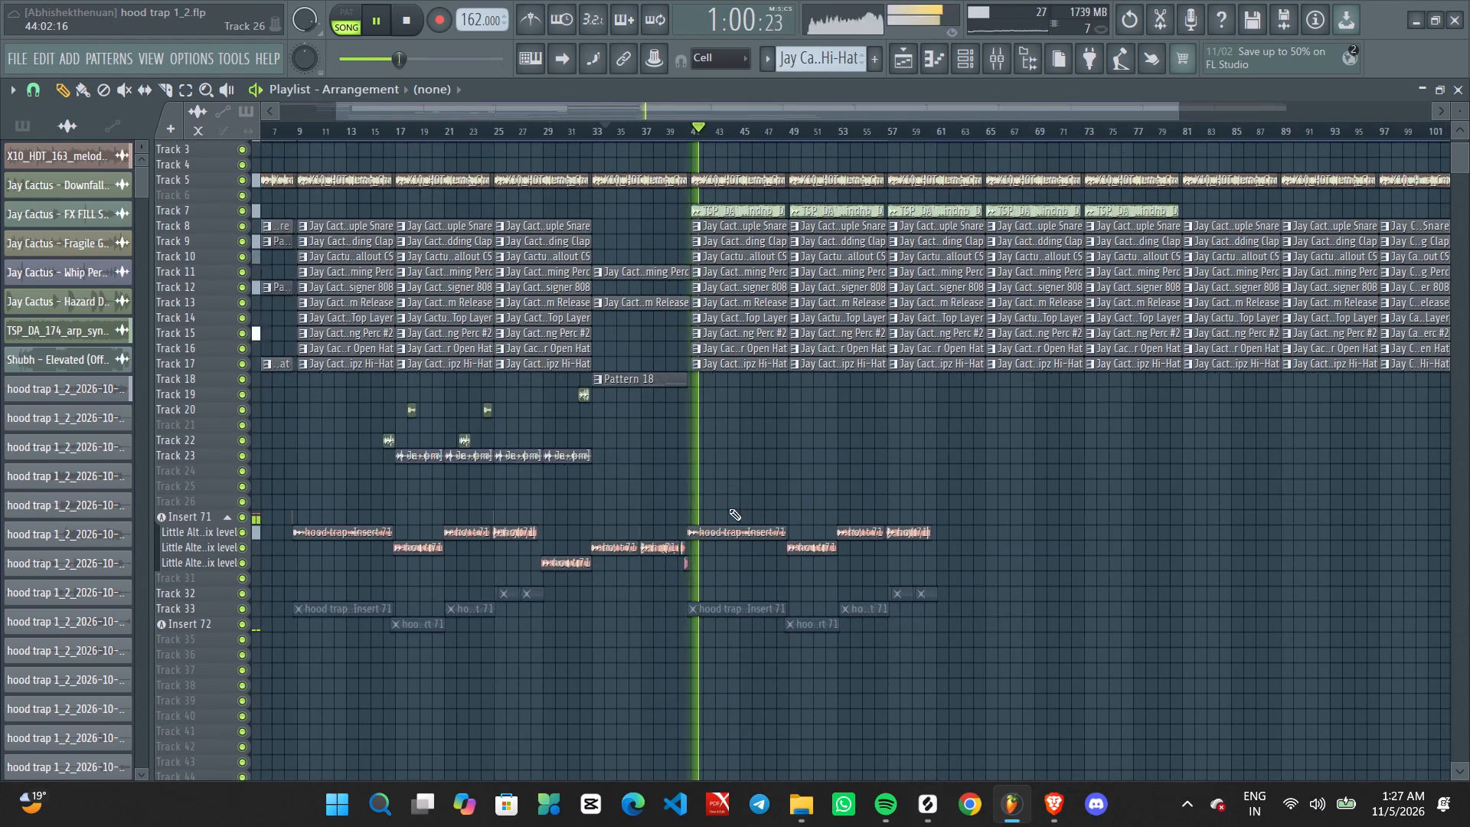
middle_click_drag(732, 498, 839, 357)
scroll(812, 443, "down", 5, "ctrl")
scroll(677, 475, "up", 2, "ctrl")
middle_click_drag(661, 498, 733, 600)
scroll(732, 574, "down", 2, "alt")
scroll(732, 574, "up", 2, "ctrl")
scroll(736, 564, "up", 4, "alt")
scroll(736, 557, "up", 3, "ctrl")
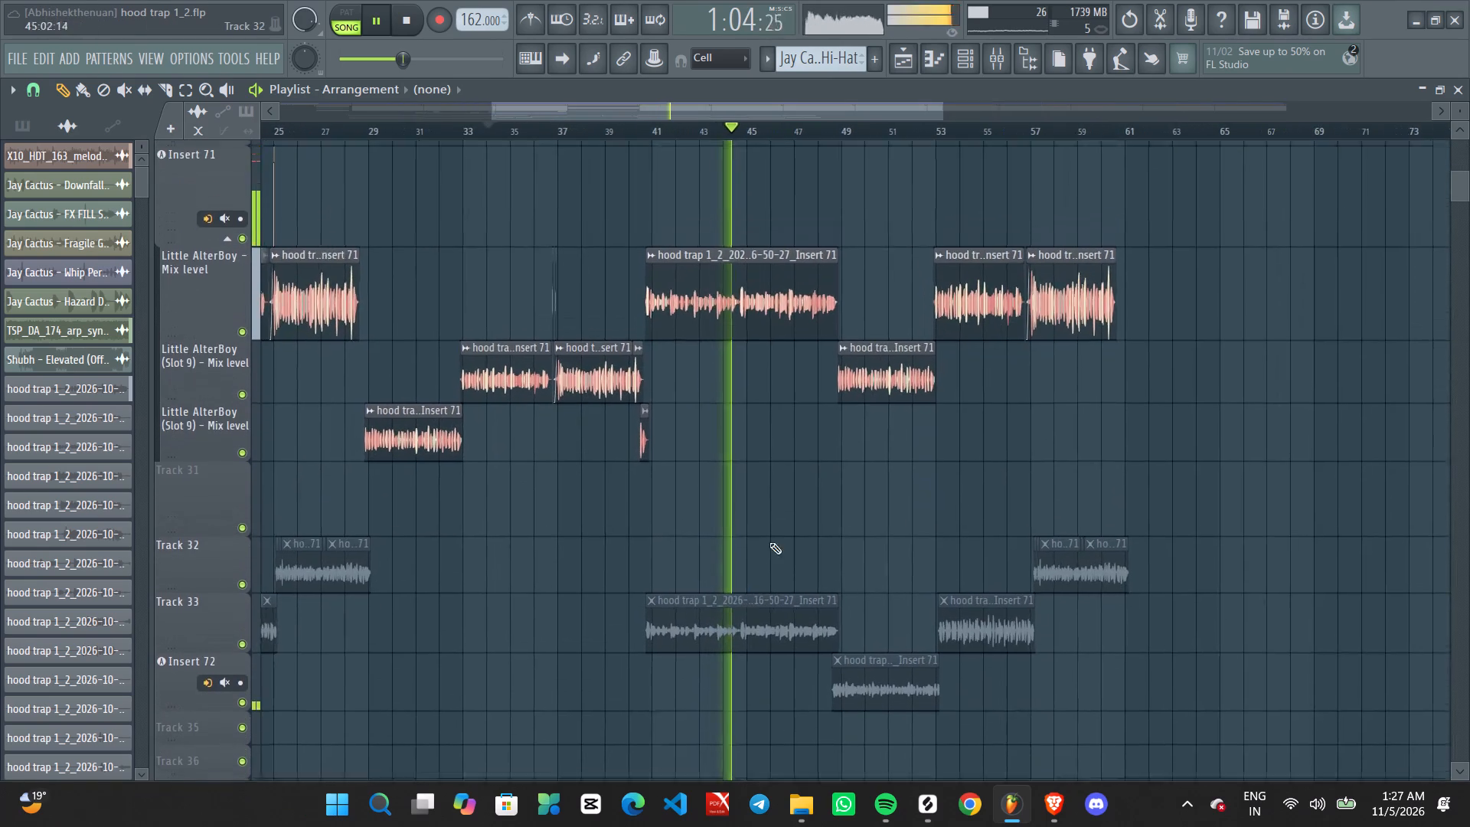
Keep following playback up to around bar 49 and examine the remaining vocal clips against the drum patterns.
middle_click_drag(863, 511, 772, 536)
scroll(721, 542, "up", 2, "ctrl")
scroll(719, 541, "down", 6, "alt")
scroll(719, 541, "up", 2, "ctrl")
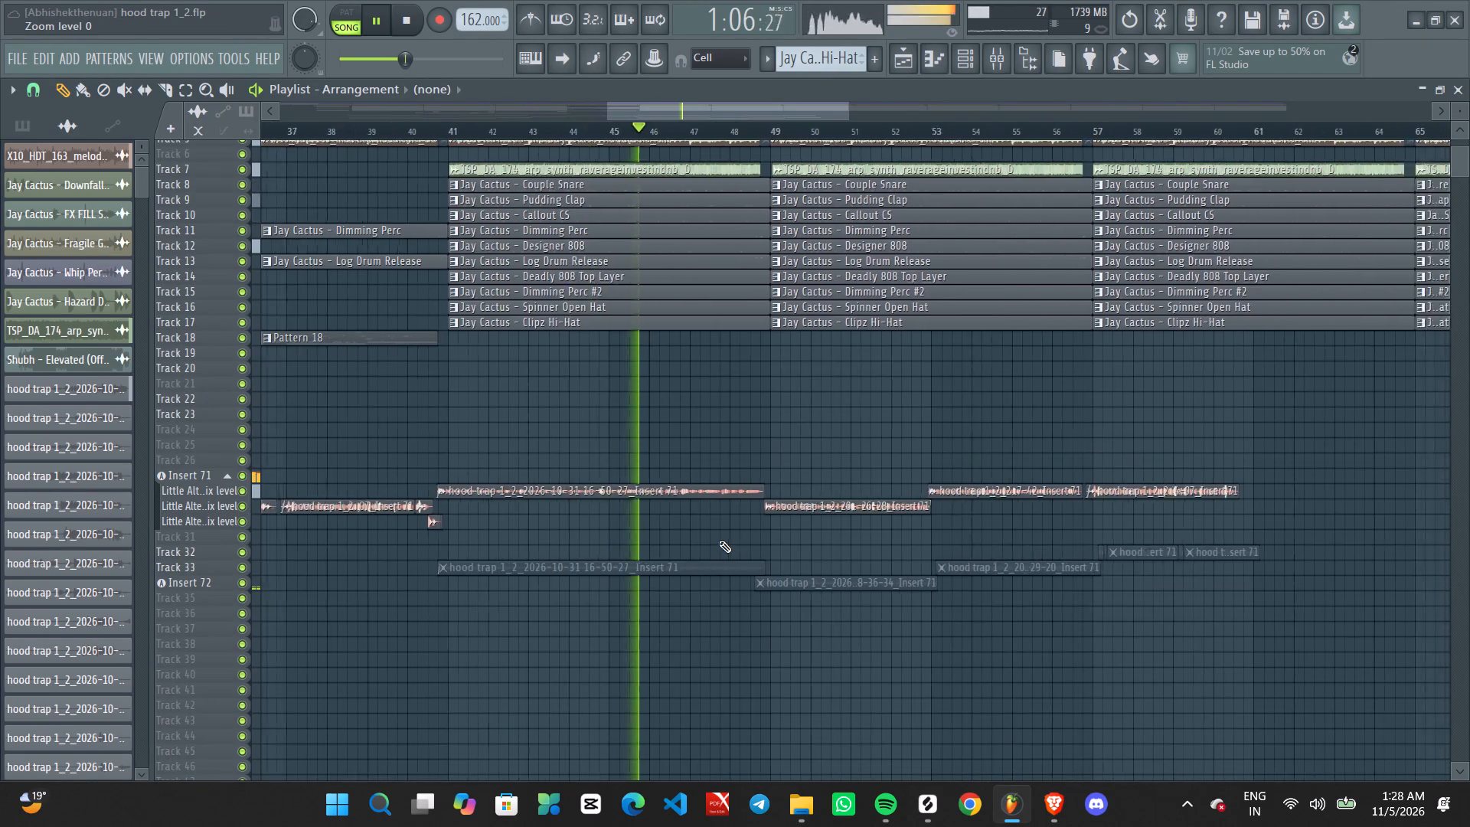
middle_click_drag(715, 540, 799, 534)
scroll(799, 525, "down", 8, "ctrl")
scroll(792, 525, "up", 7, "ctrl")
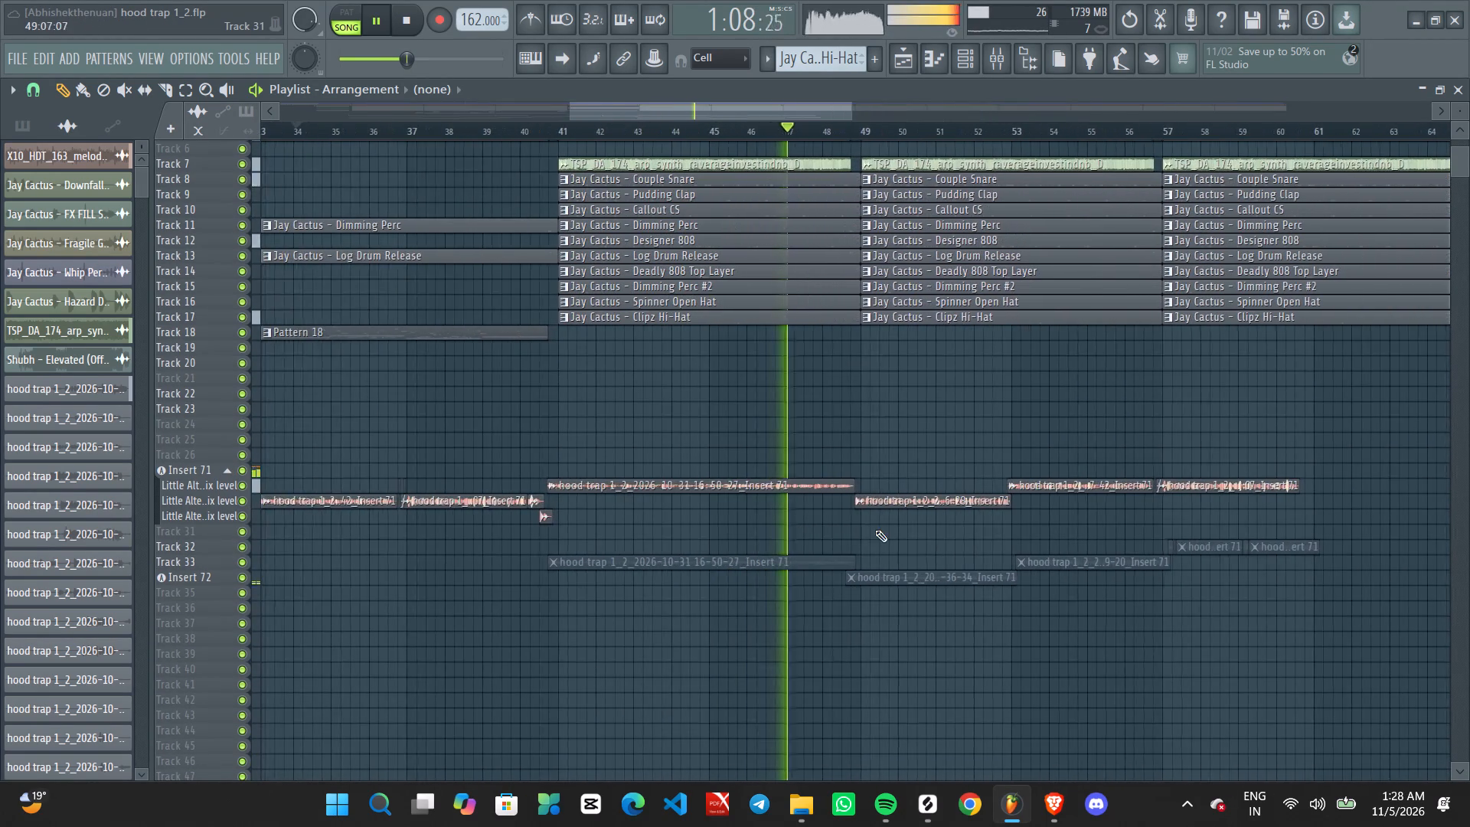
middle_click_drag(842, 521, 766, 512)
scroll(763, 491, "down", 7, "ctrl")
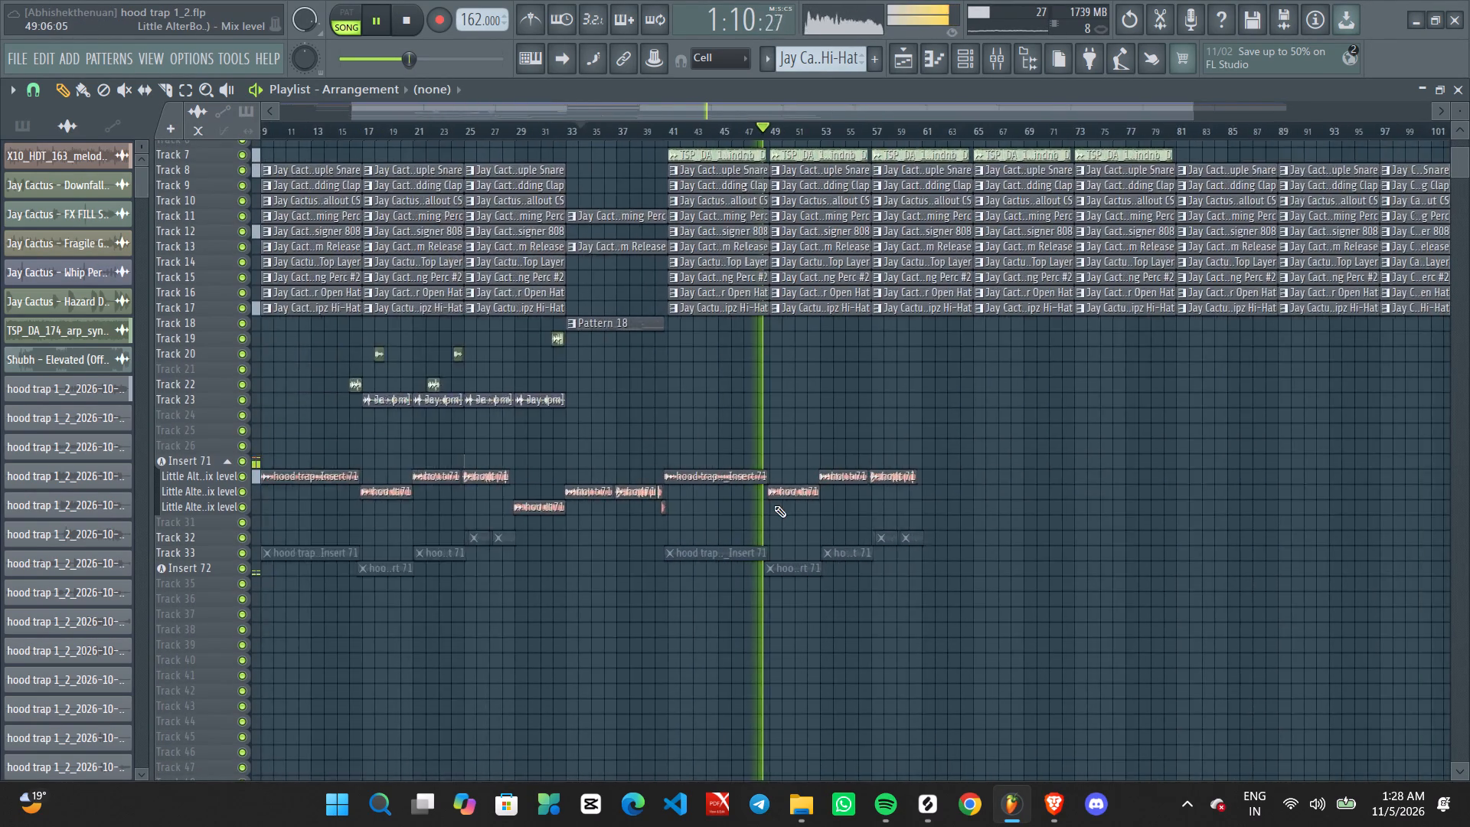
scroll(774, 505, "up", 8, "ctrl")
middle_click_drag(827, 520, 795, 494)
scroll(784, 482, "down", 8, "ctrl")
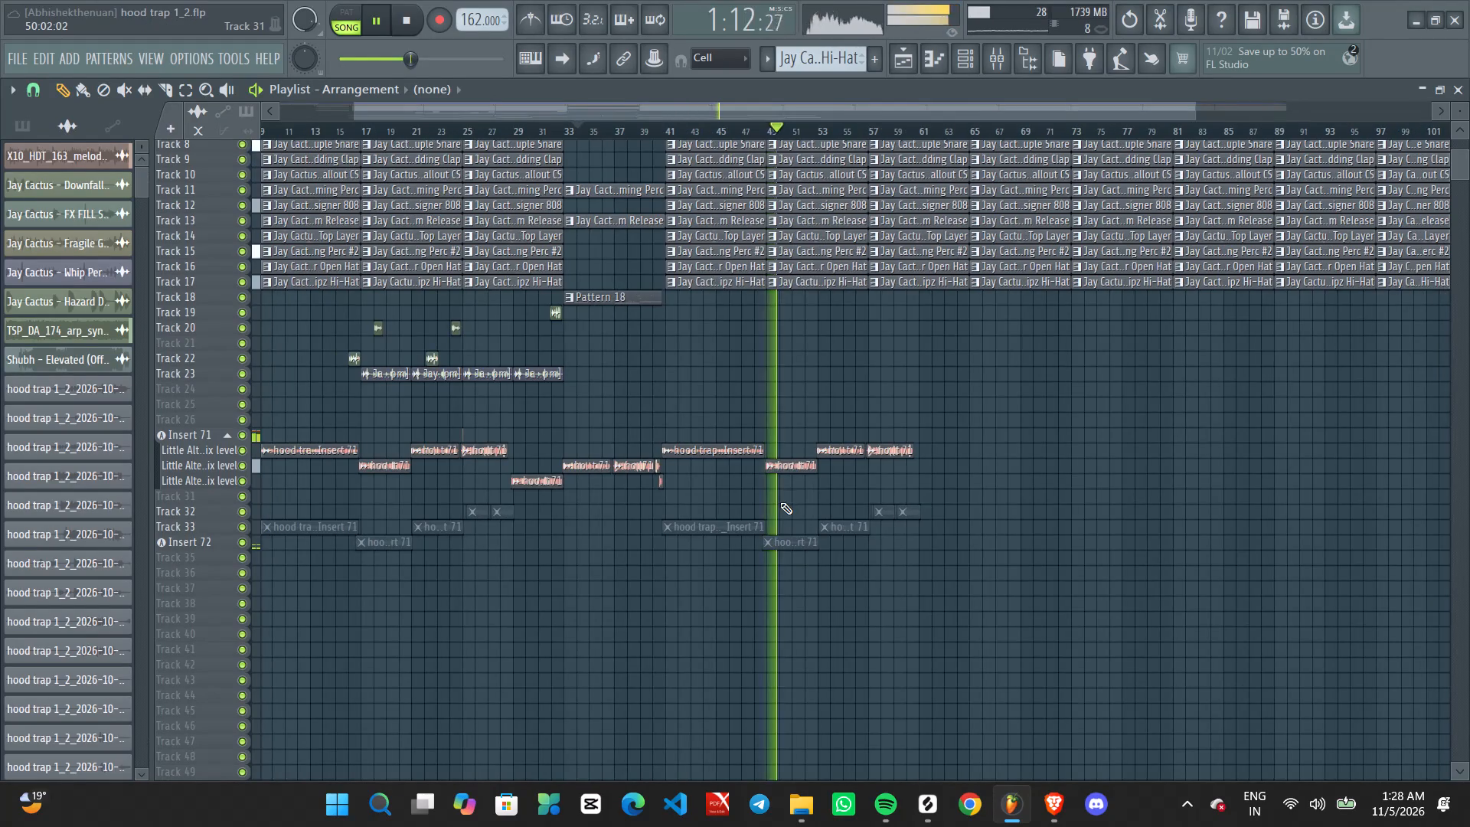
scroll(780, 502, "down", 3, "ctrl")
Check the Fruity Reeverb 2 settings on Insert 71 while the song plays.
left_click(1007, 60)
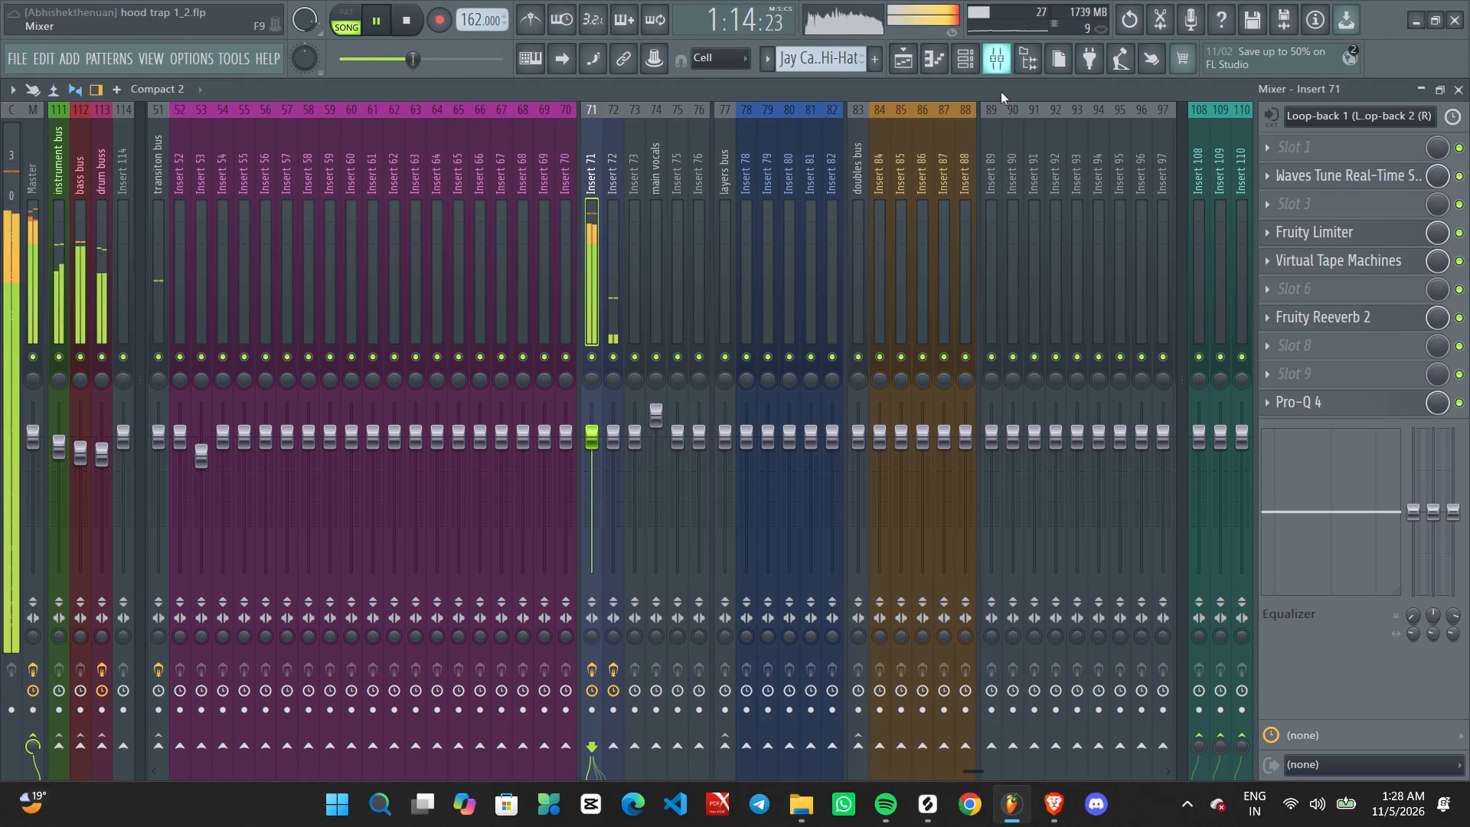
left_click(1337, 311)
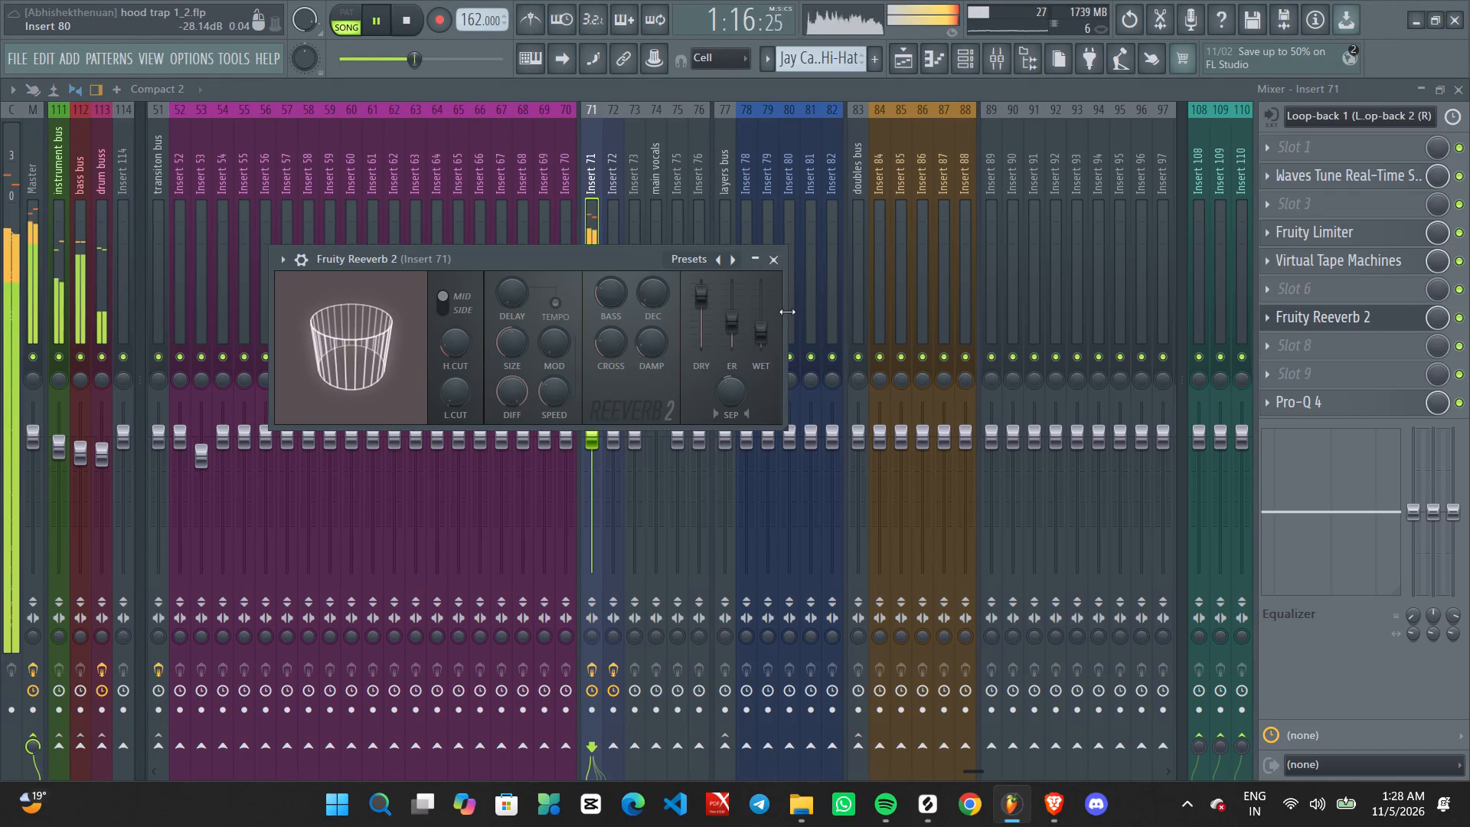
scroll(766, 333, "down", 1)
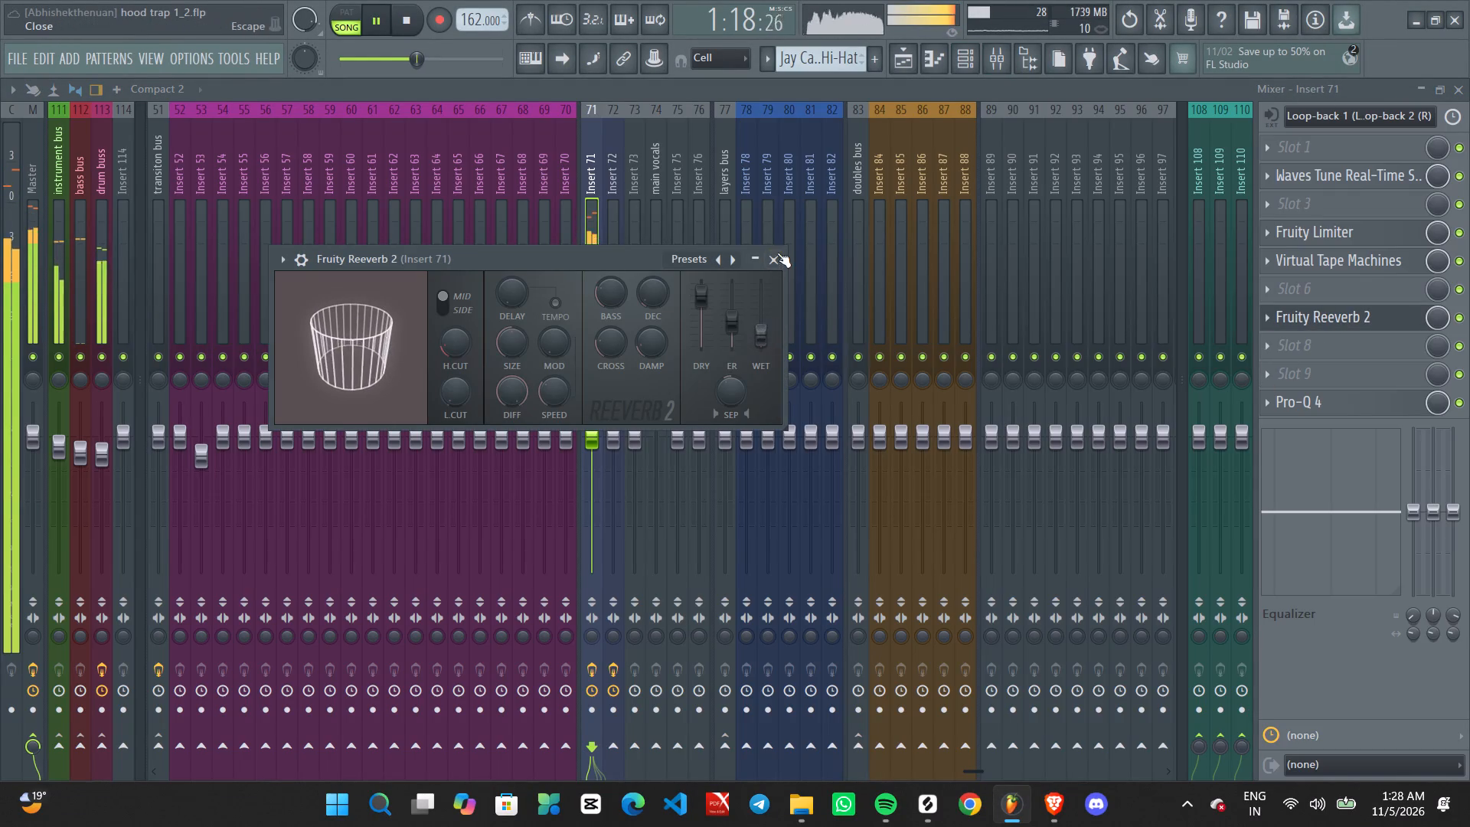
left_click(777, 254)
Return to the arrangement's opening section in the Playlist and restart playback from just before bar 8.
left_click(913, 58)
scroll(764, 187, "down", 4, "ctrl")
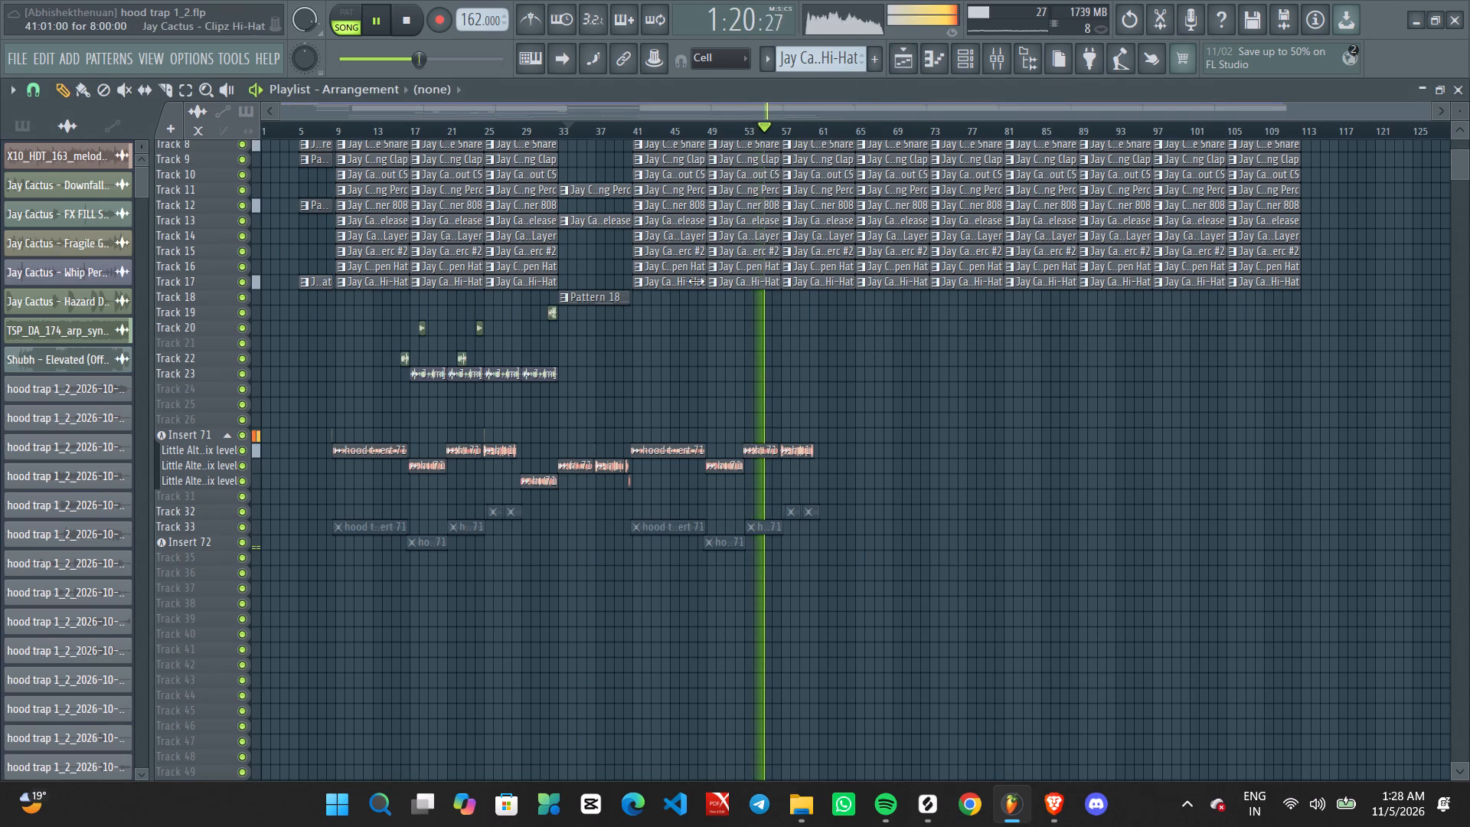
scroll(696, 281, "down", 2, "ctrl")
scroll(491, 456, "up", 2, "ctrl")
middle_click_drag(429, 469, 632, 492)
scroll(456, 500, "up", 11)
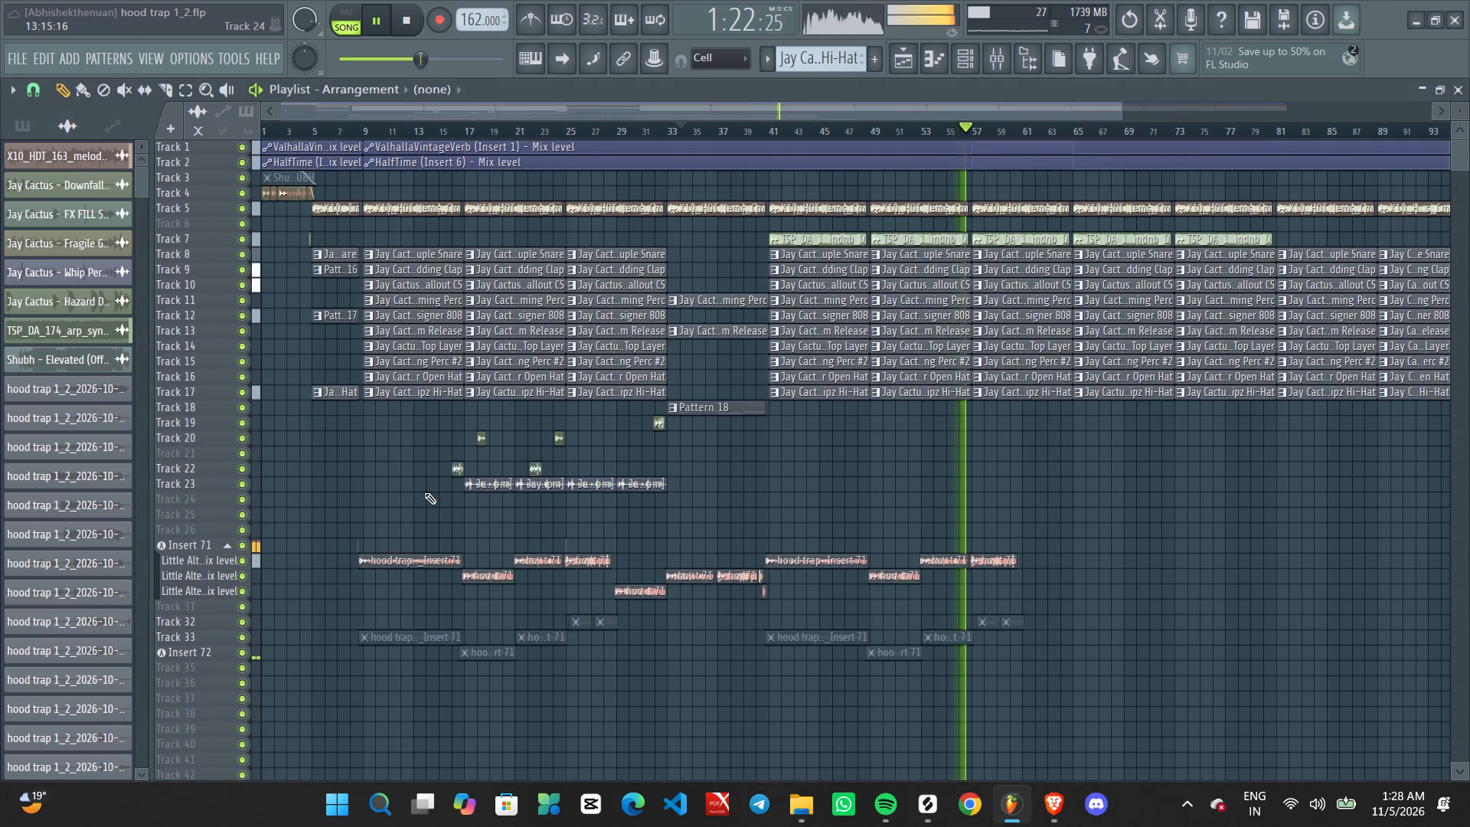
scroll(424, 492, "up", 6)
middle_click_drag(383, 507, 773, 486)
key("space")
key("space")
left_click(452, 123)
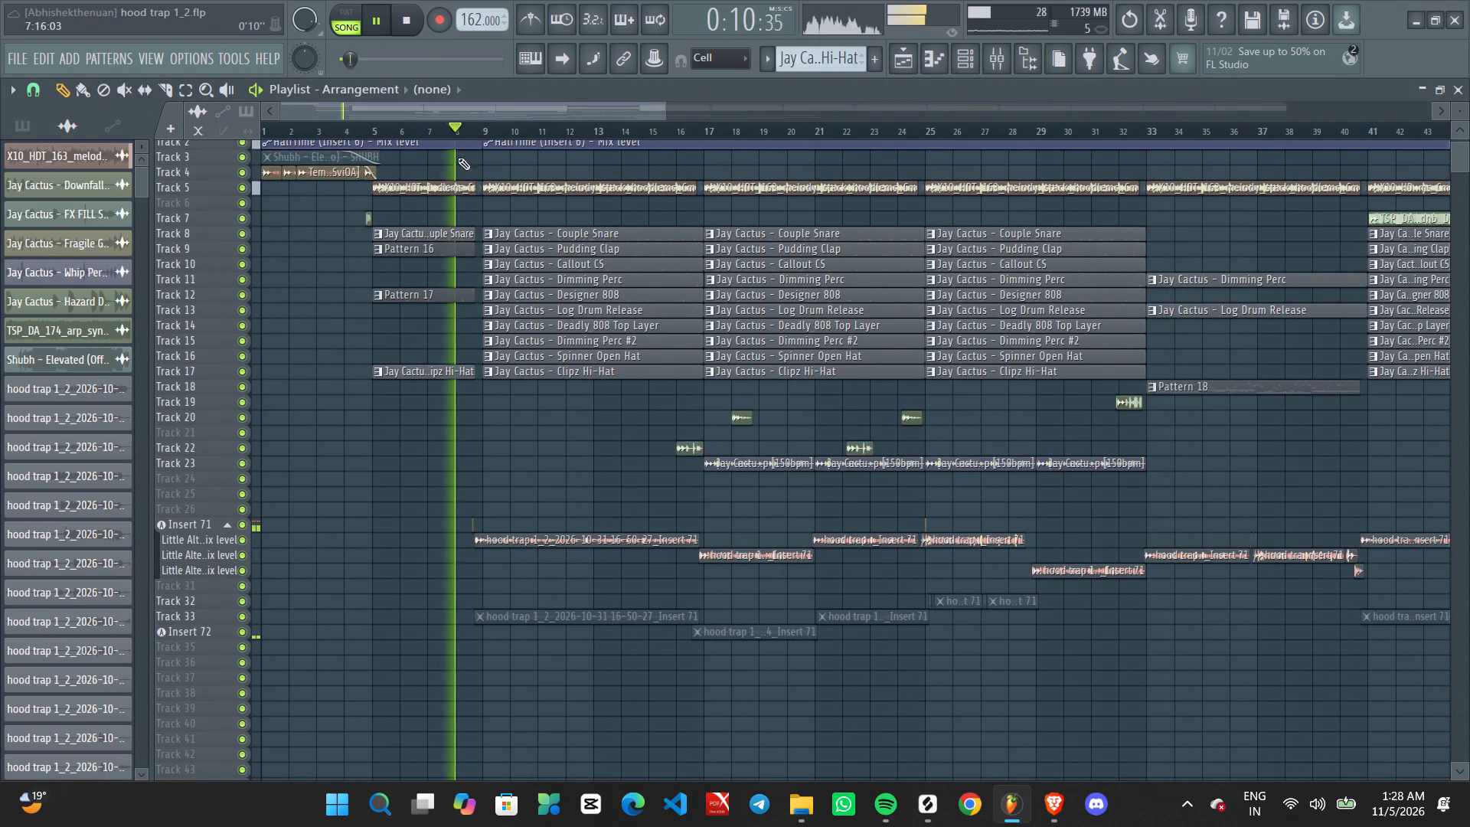
Examine the Insert 71 vocal clips from bar 9 onward during playback, and stop the song.
scroll(493, 472, "up", 4, "ctrl")
middle_click_drag(517, 513, 747, 518)
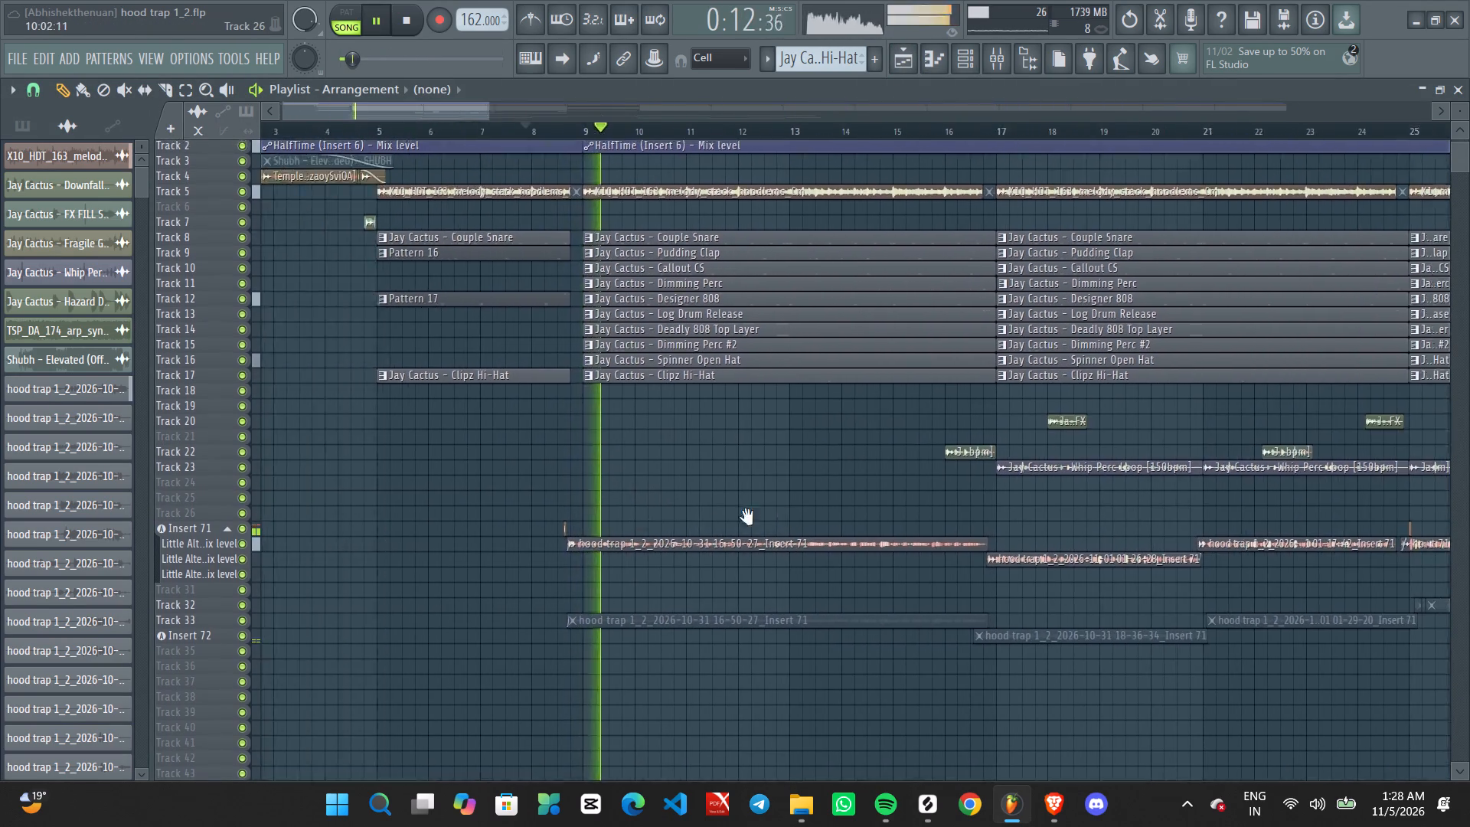
middle_click_drag(747, 518, 758, 518)
scroll(758, 518, "up", 1)
scroll(751, 508, "down", 6, "ctrl")
scroll(609, 541, "up", 2, "ctrl")
middle_click_drag(464, 564, 691, 570)
scroll(662, 534, "down", 4, "ctrl")
key("space")
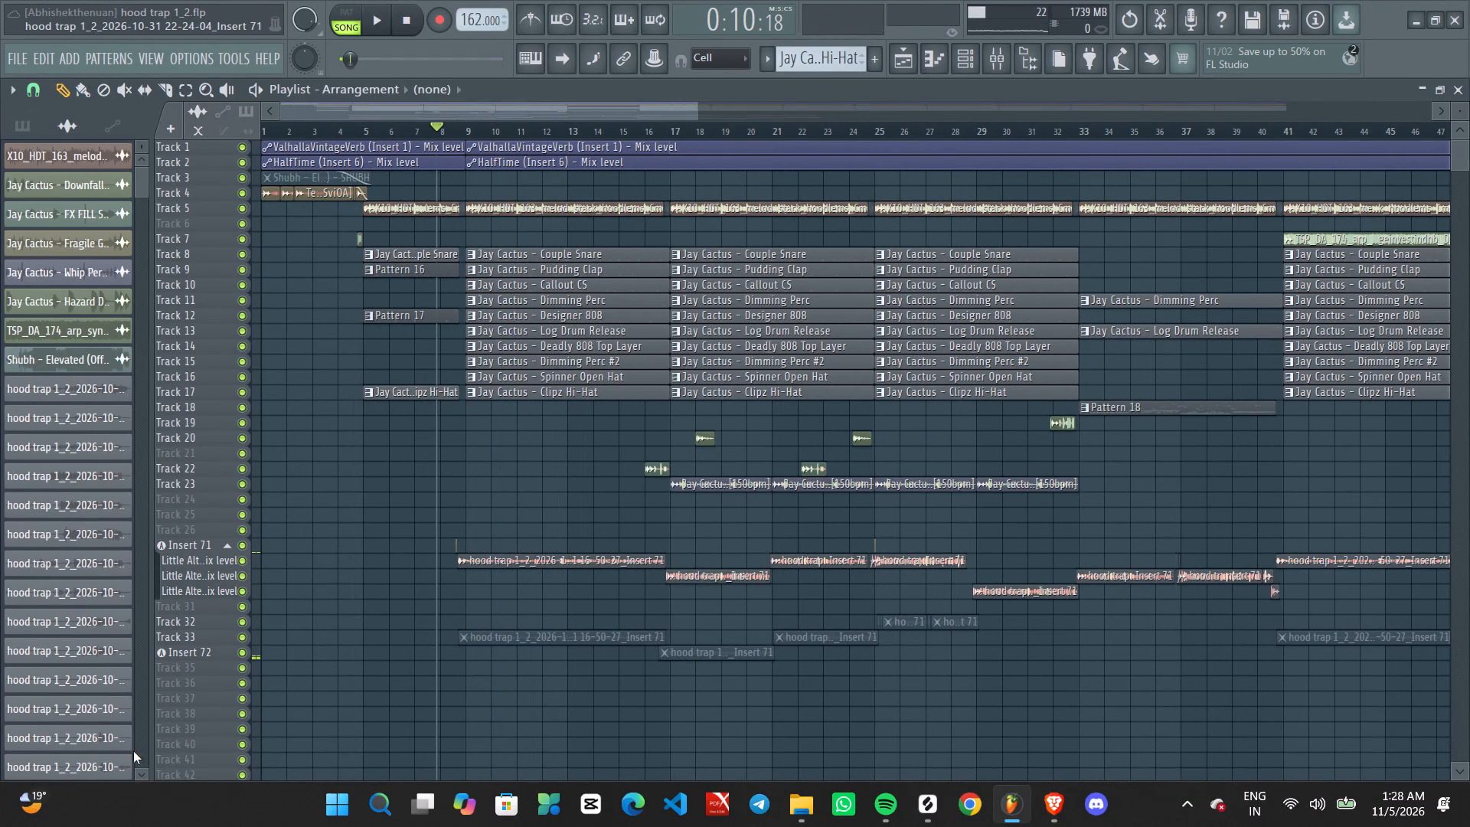
Mute the Insert 71 Playlist track and the three Little AlterBoy vocal tracks grouped beneath it.
left_click(242, 543)
left_click(236, 559)
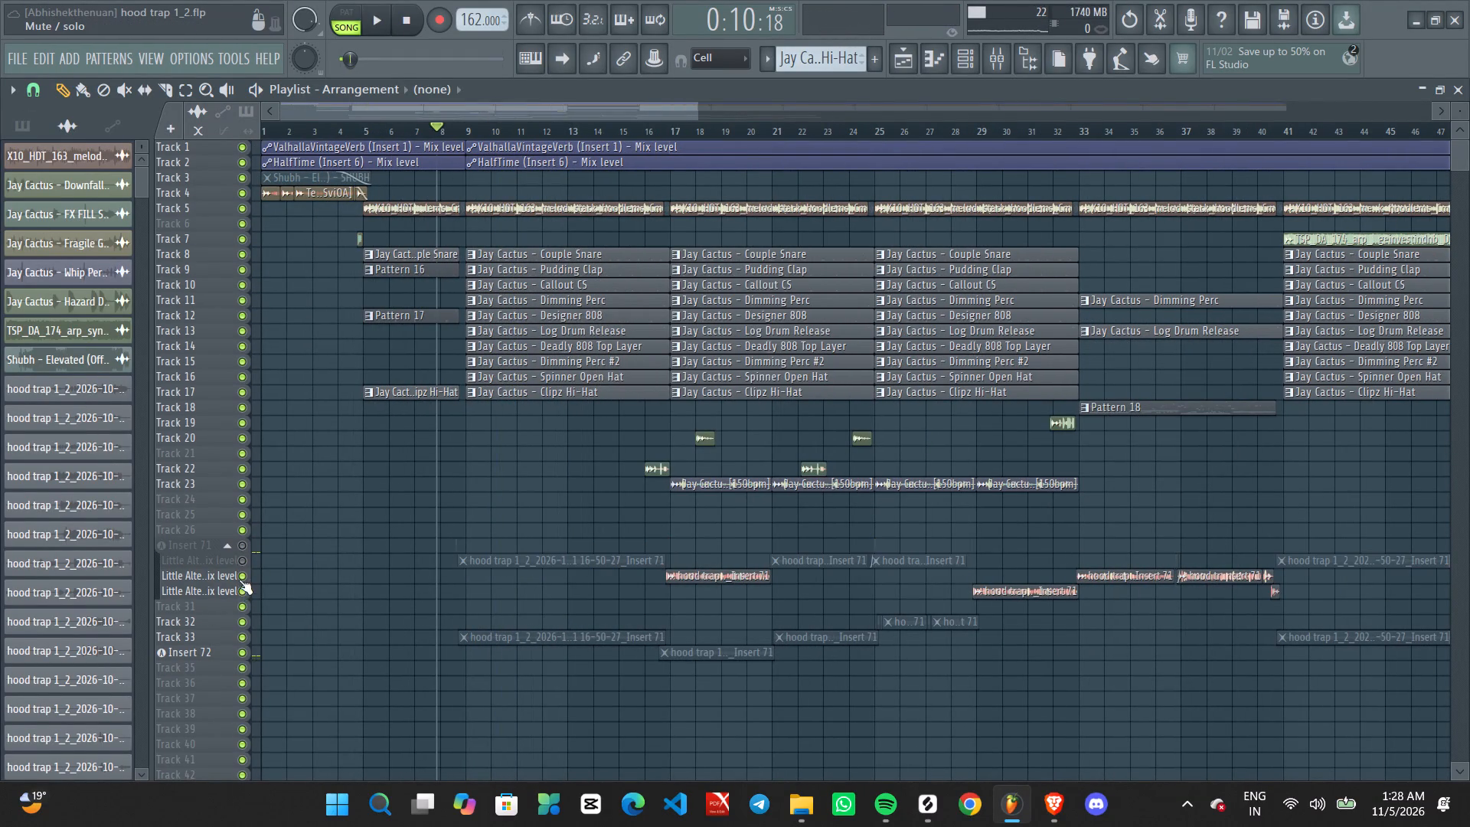
left_click(239, 580)
left_click(240, 593)
Play the whole arrangement from bar 1 to listen to it without the grouped Insert 71 vocals.
scroll(445, 553, "down", 8, "ctrl")
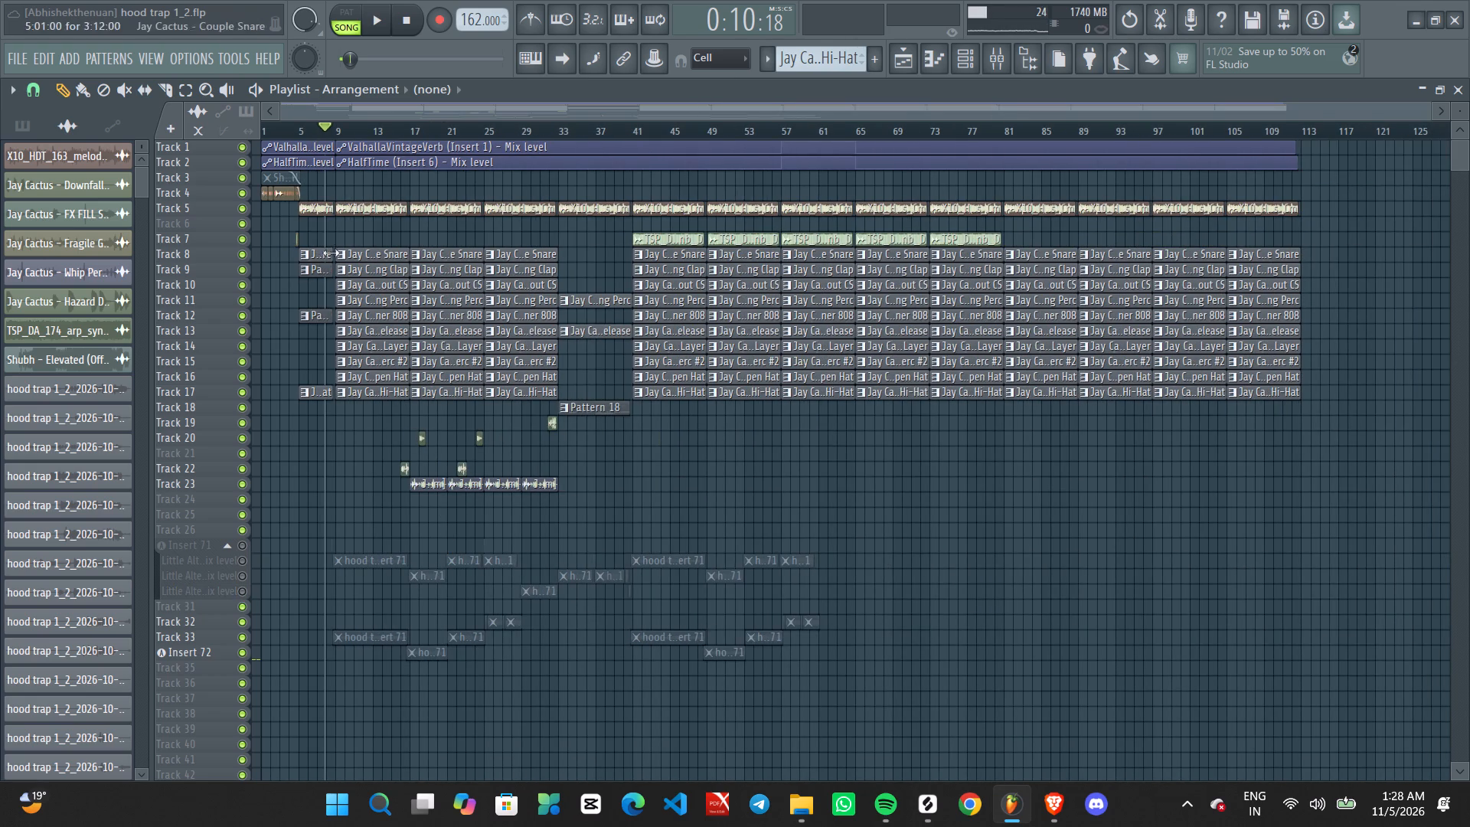
left_click_drag(293, 131, 162, 159)
key("space")
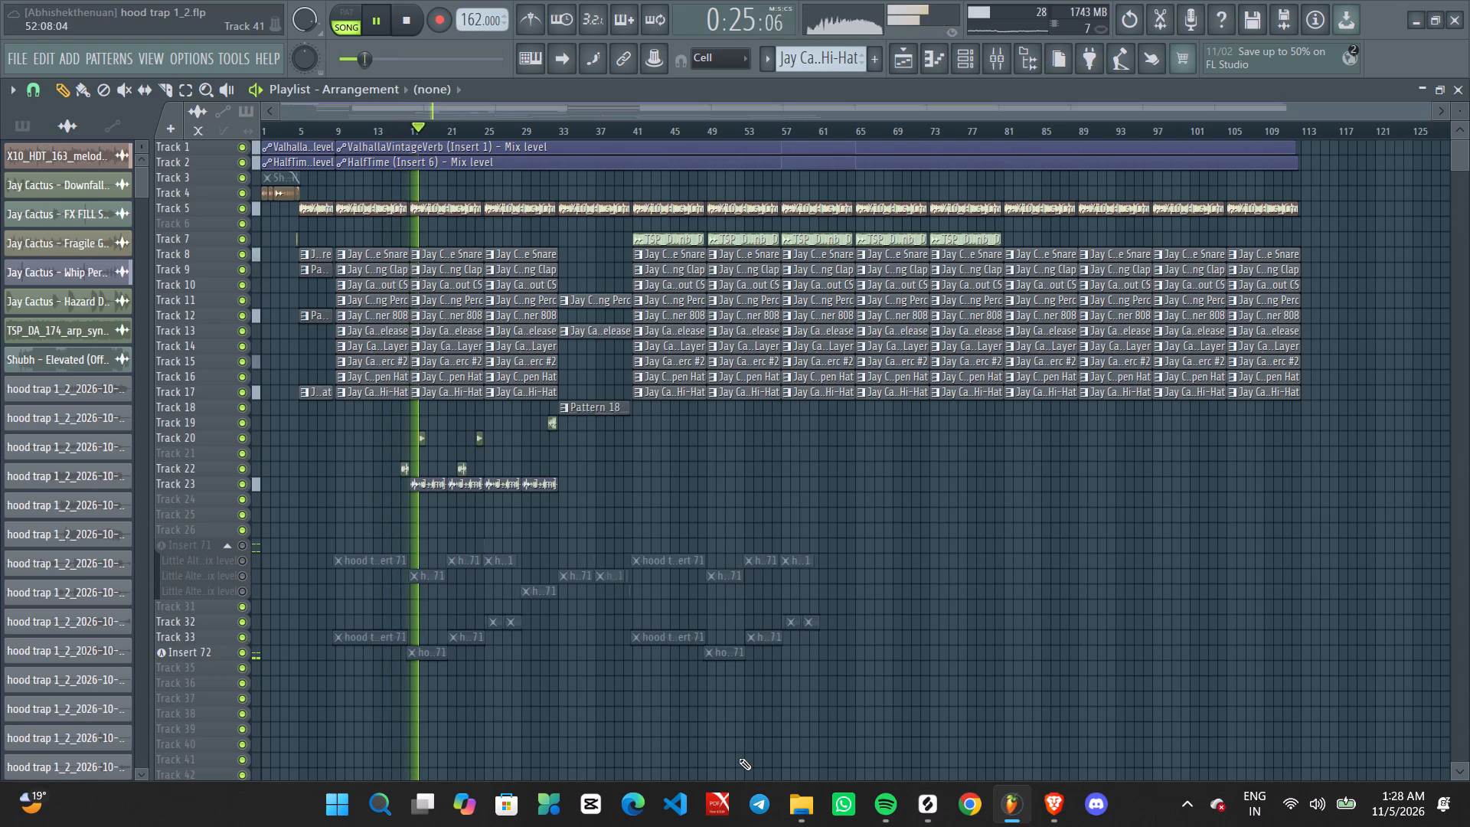
Mute Insert 71 in the Mixer while the song plays.
left_click(983, 60)
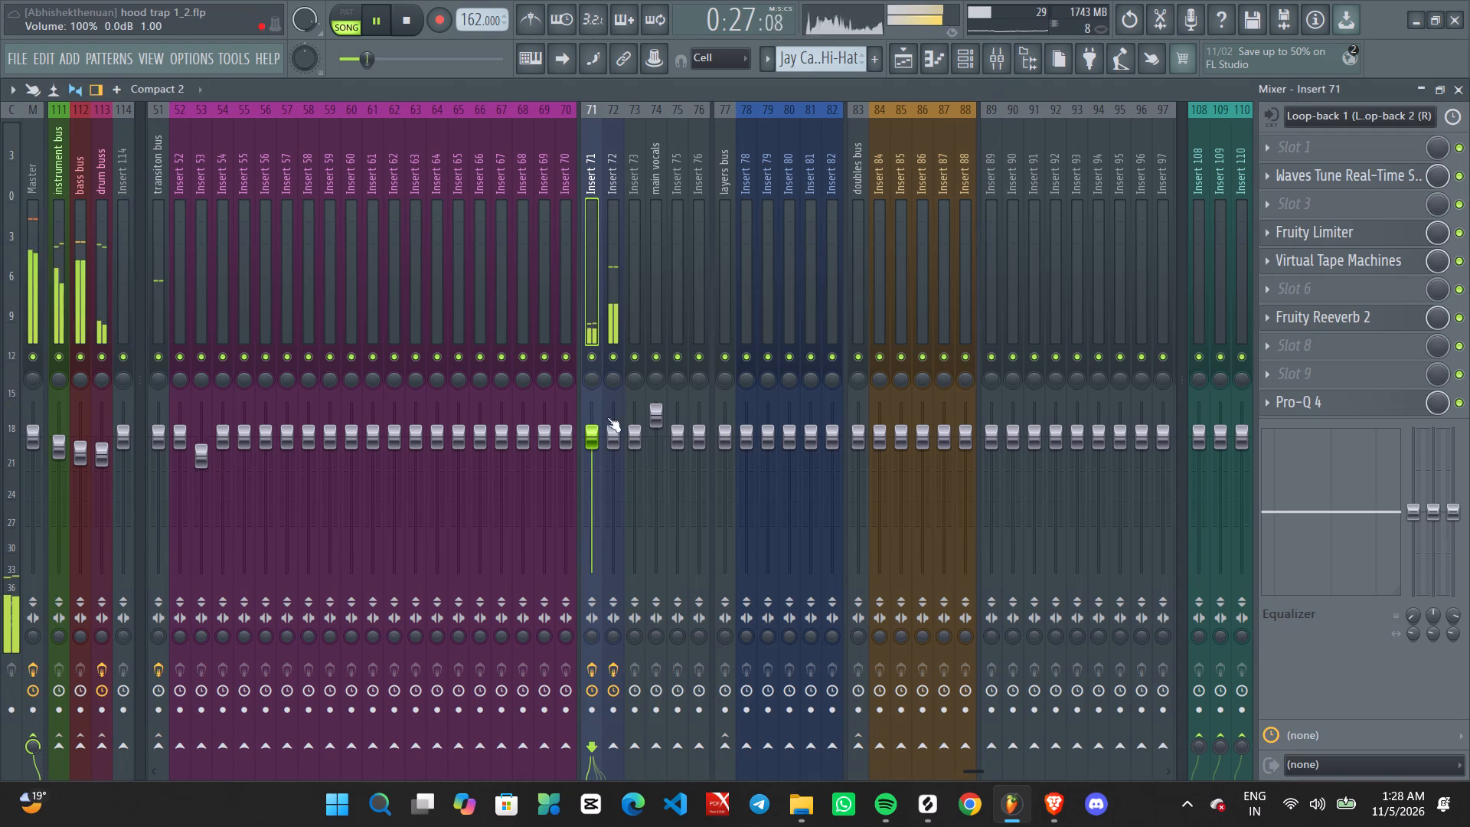
left_click(589, 352)
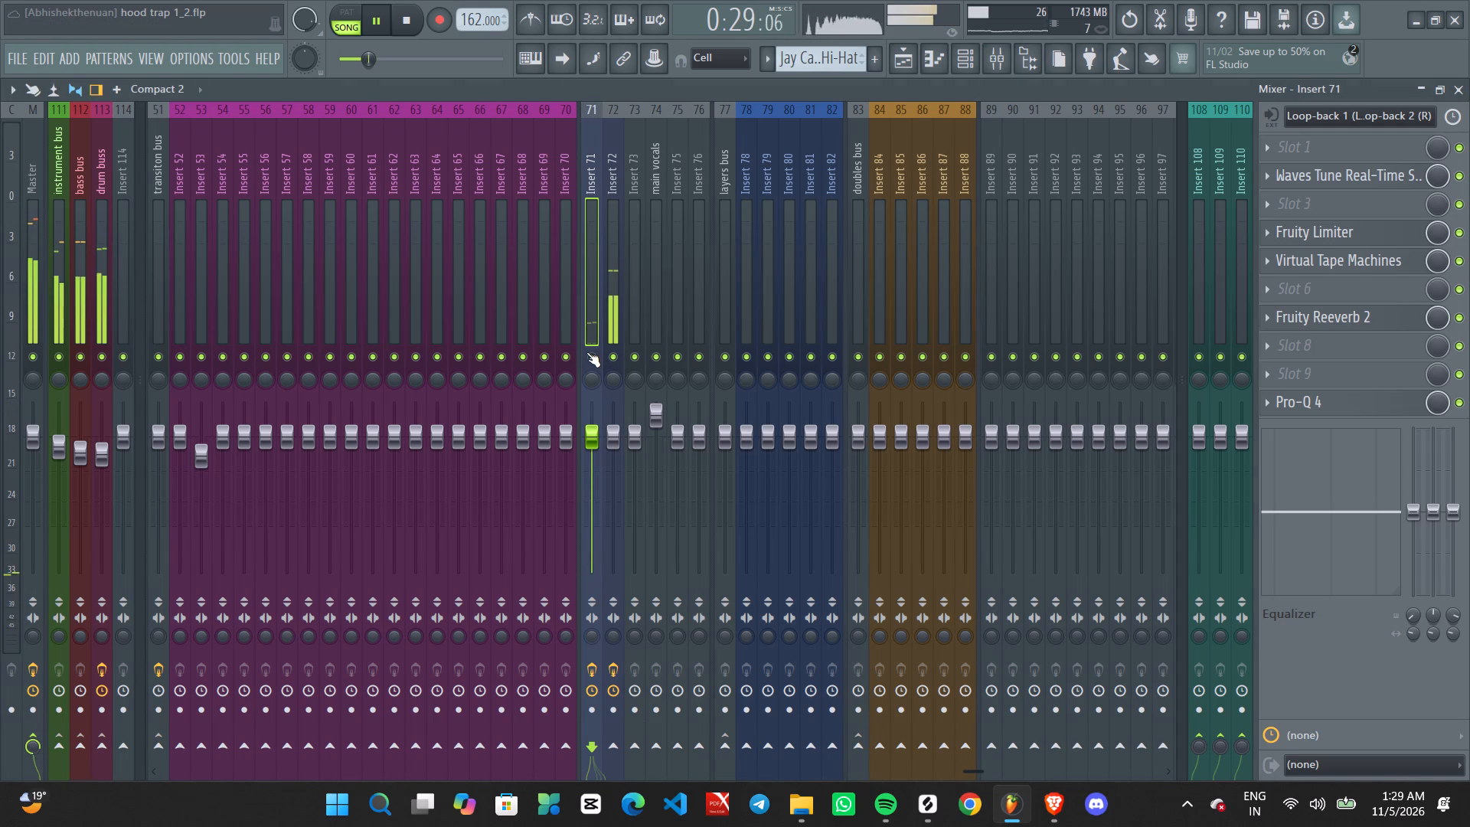
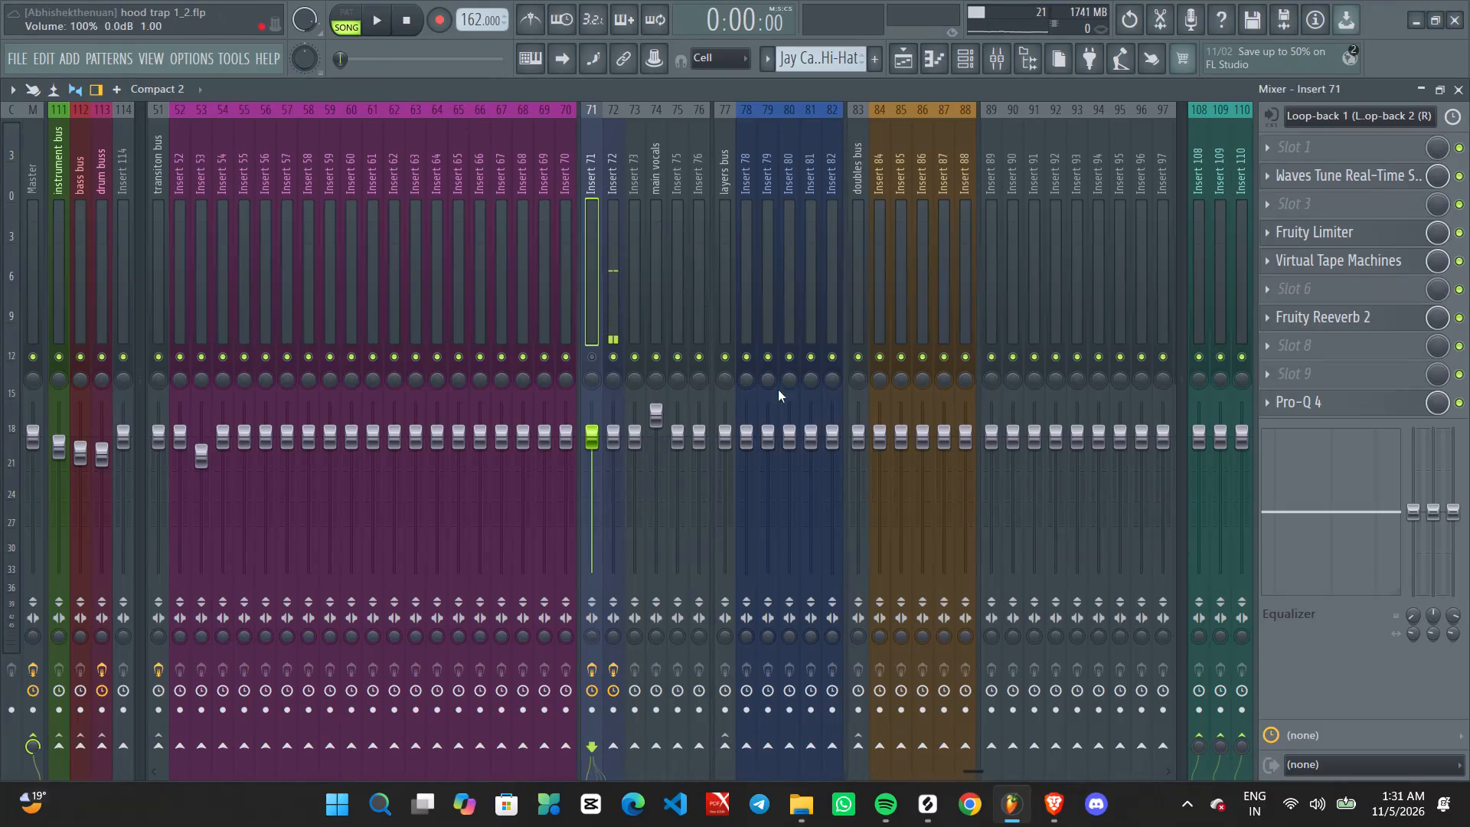
Inspect the Mixer tracks from Insert 71 through the layers bus to the doubles bus for their inputs and effects.
scroll(737, 313, "down", 8)
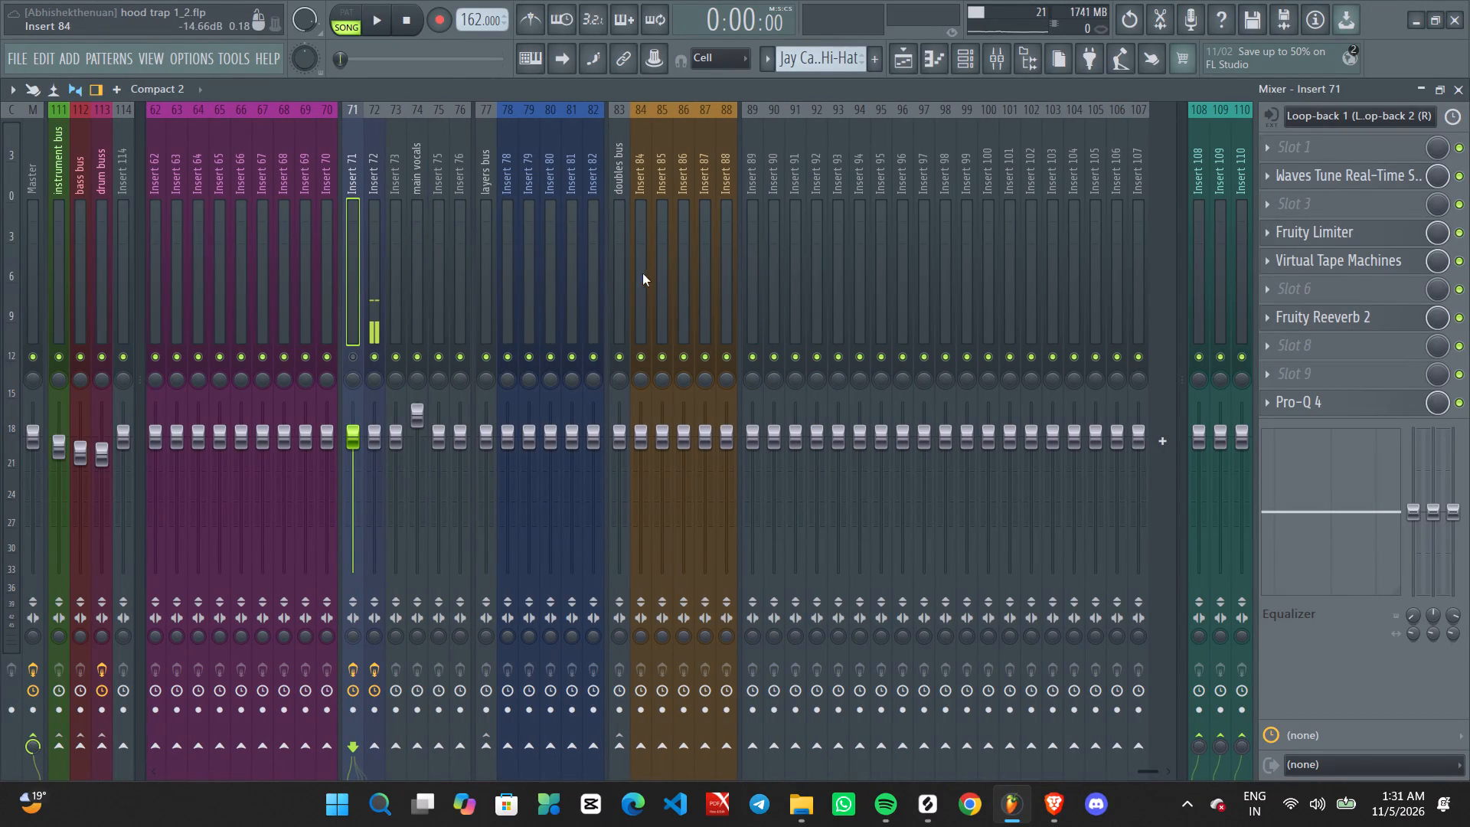
scroll(609, 272, "up", 2)
left_click(614, 228)
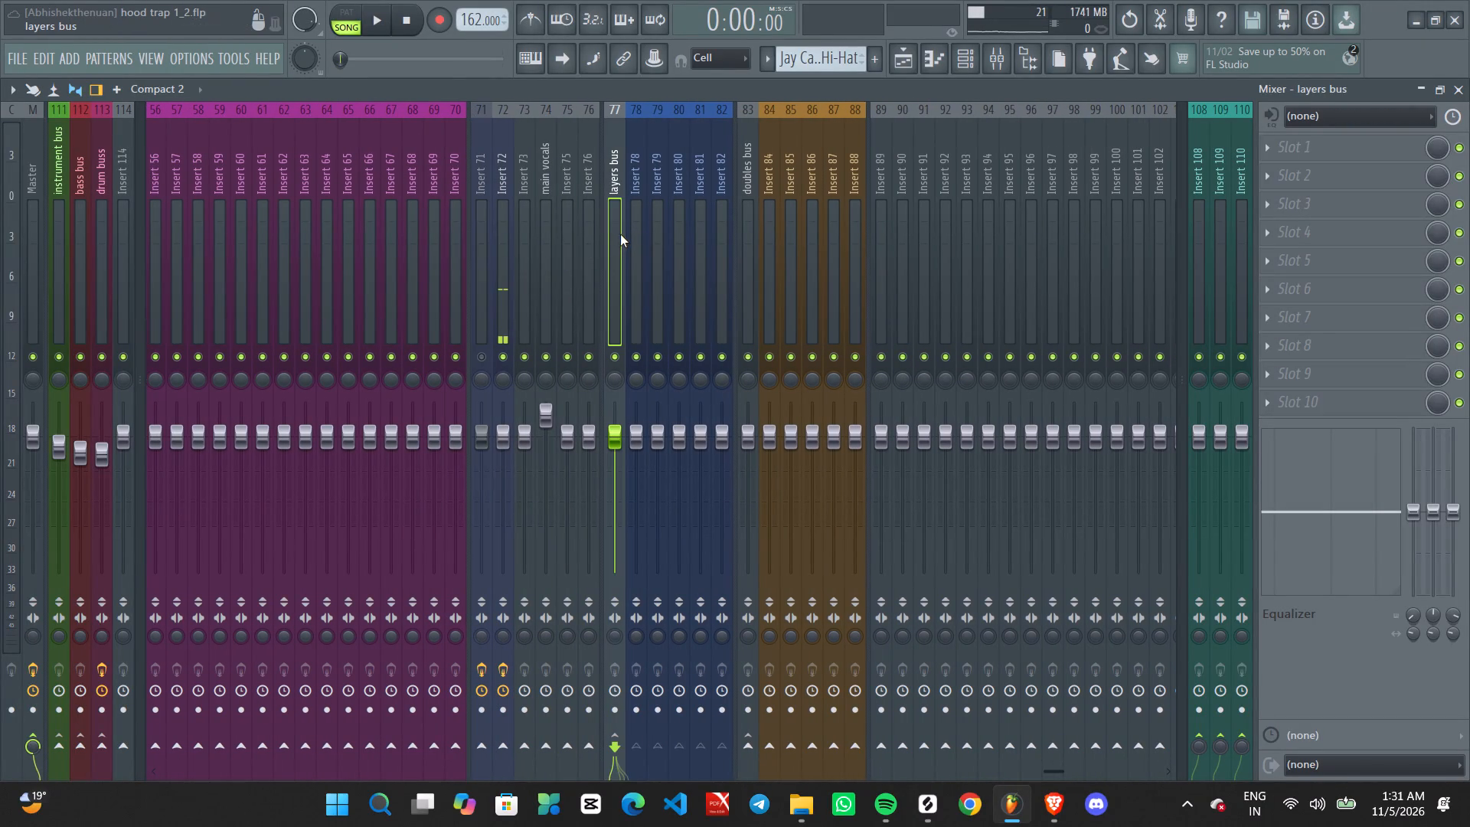
left_click(640, 235)
left_click(661, 242)
left_click(687, 248)
left_click(718, 255)
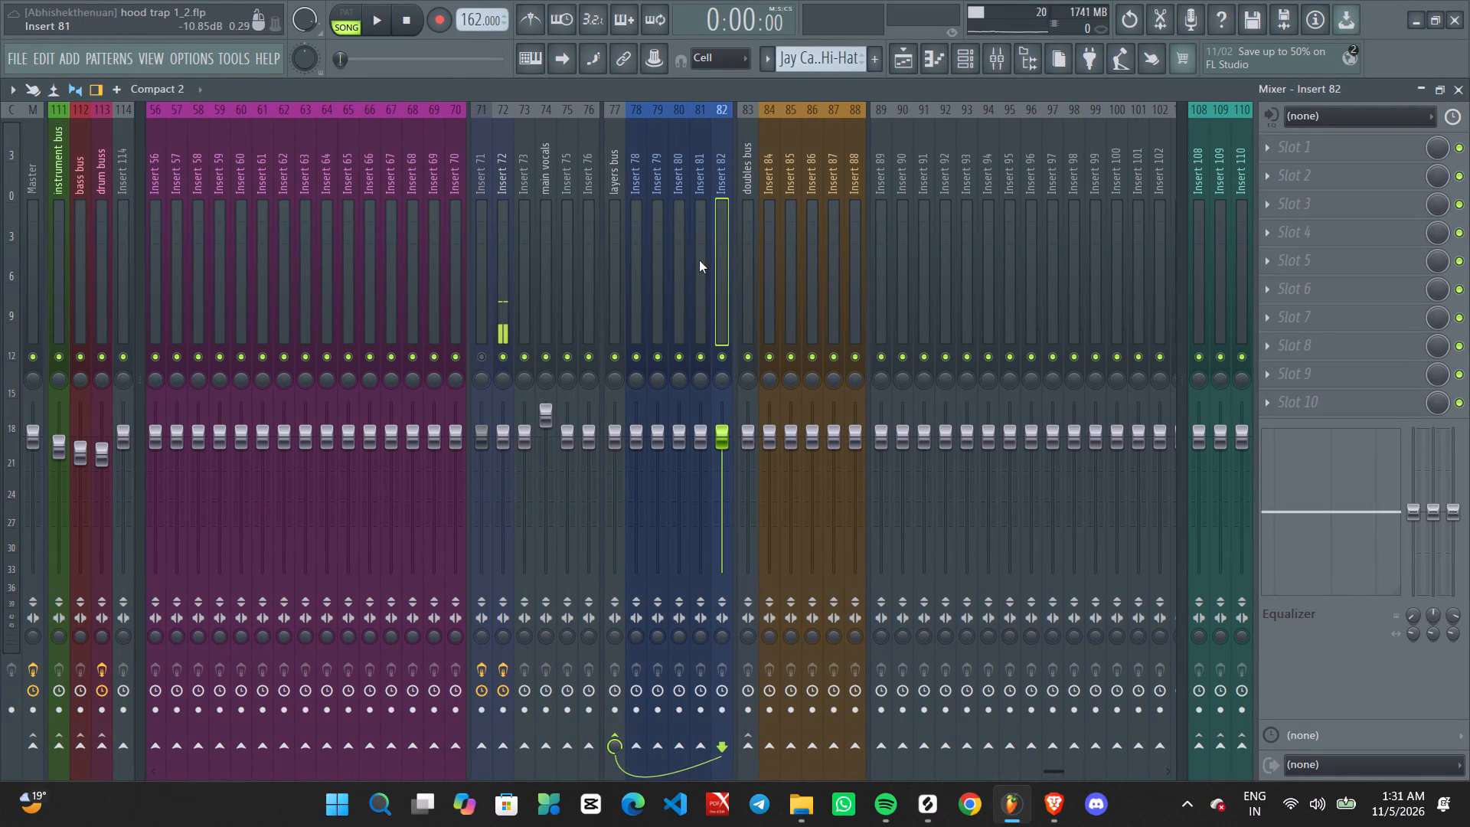
left_click(697, 260)
left_click(681, 260)
left_click(743, 257)
left_click(734, 258)
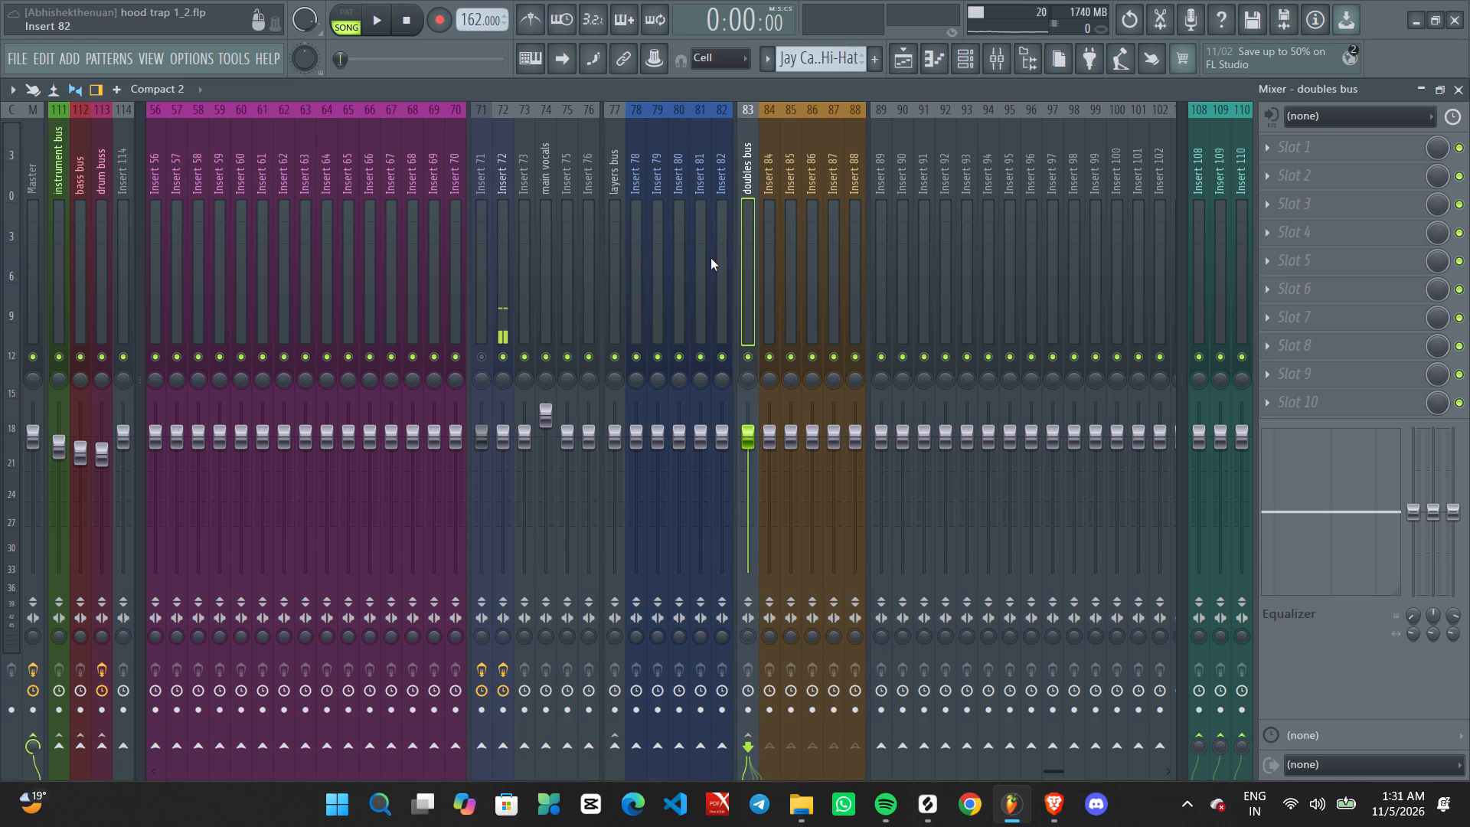
left_click(710, 258)
left_click(682, 257)
left_click(662, 256)
left_click(645, 253)
left_click(626, 250)
left_click(557, 243)
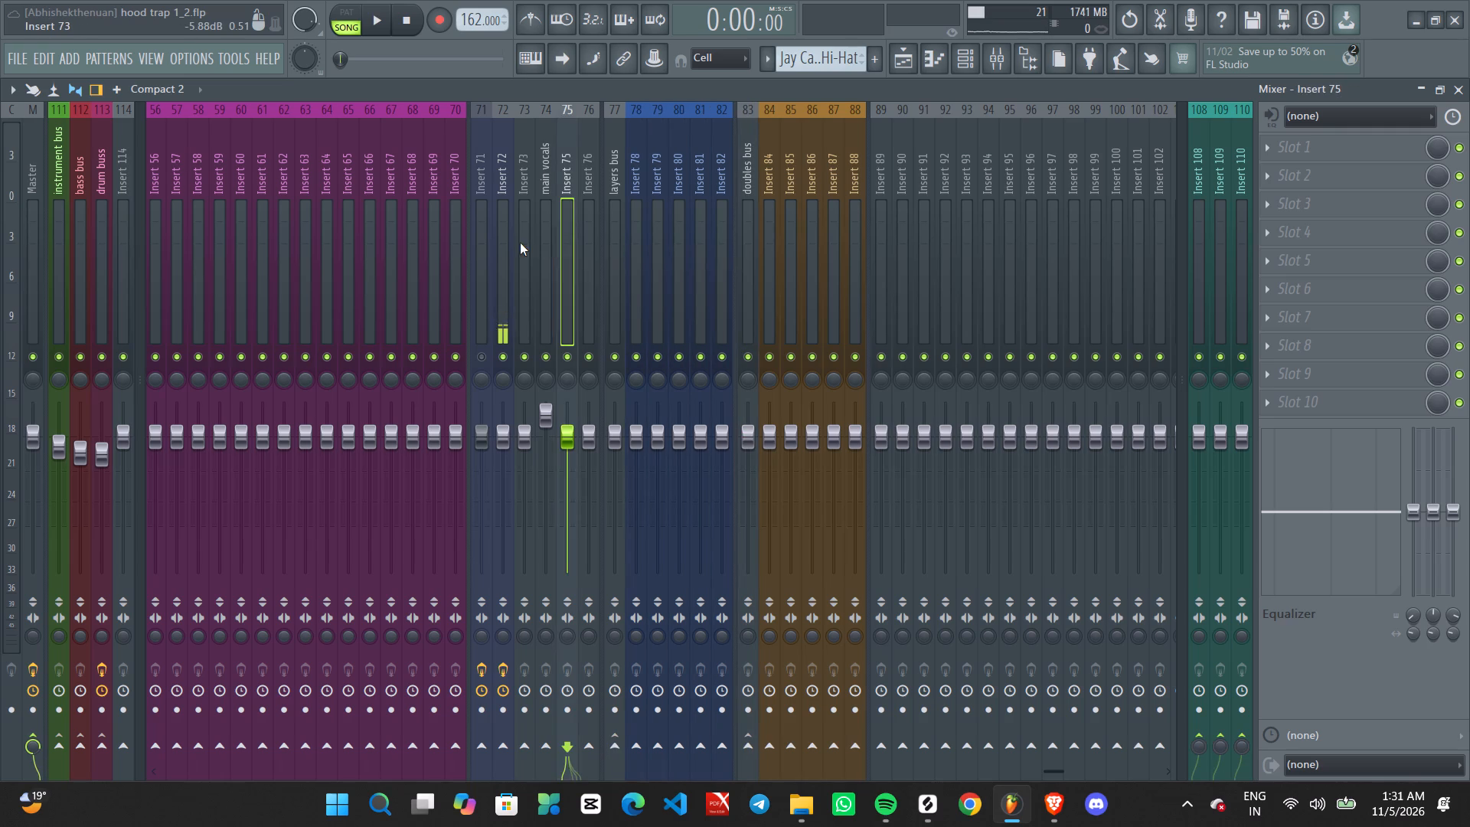
left_click(471, 241)
left_click(502, 250)
left_click(485, 246)
right_click(481, 246)
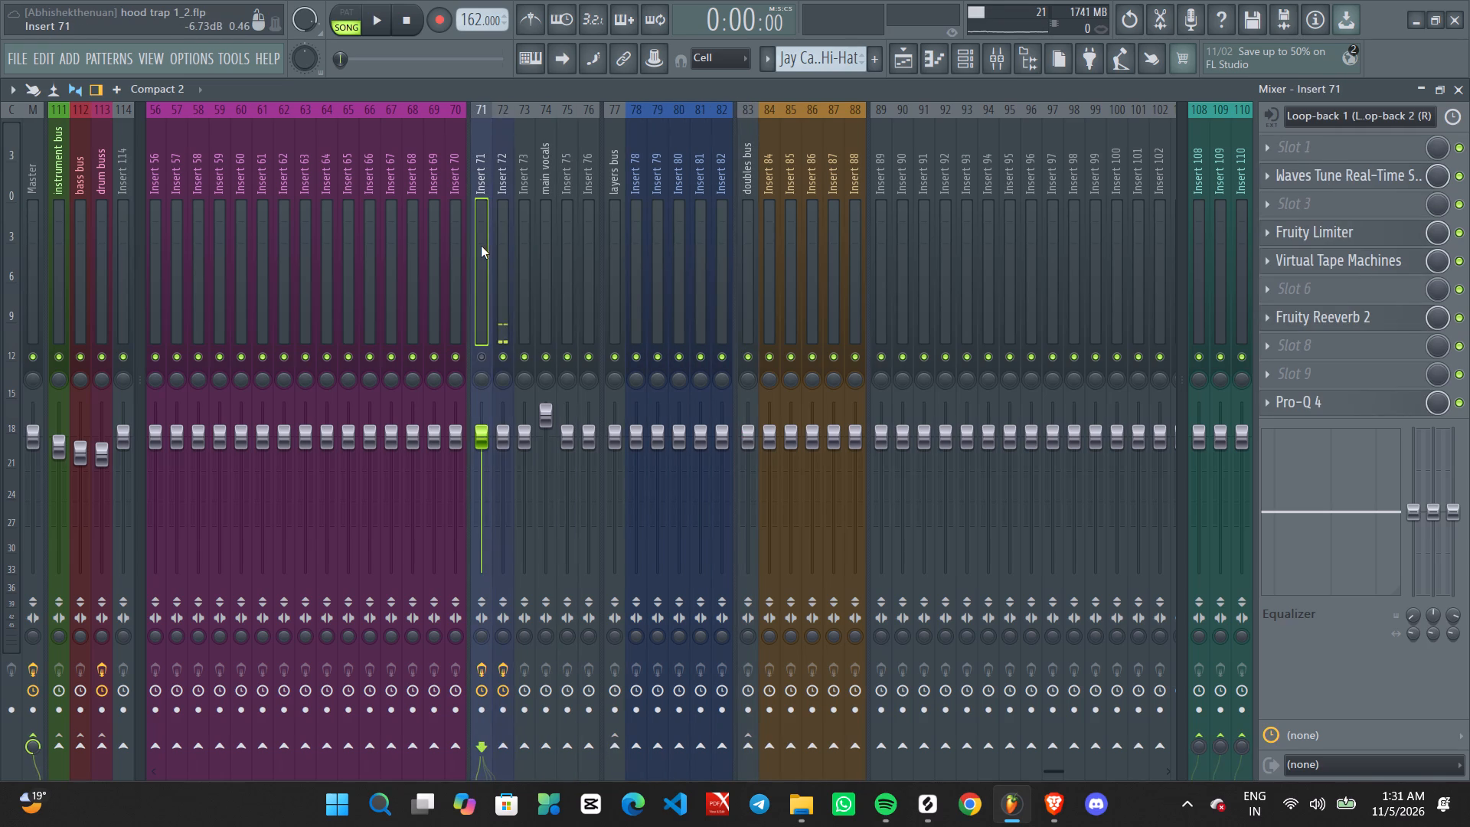
left_click(477, 184)
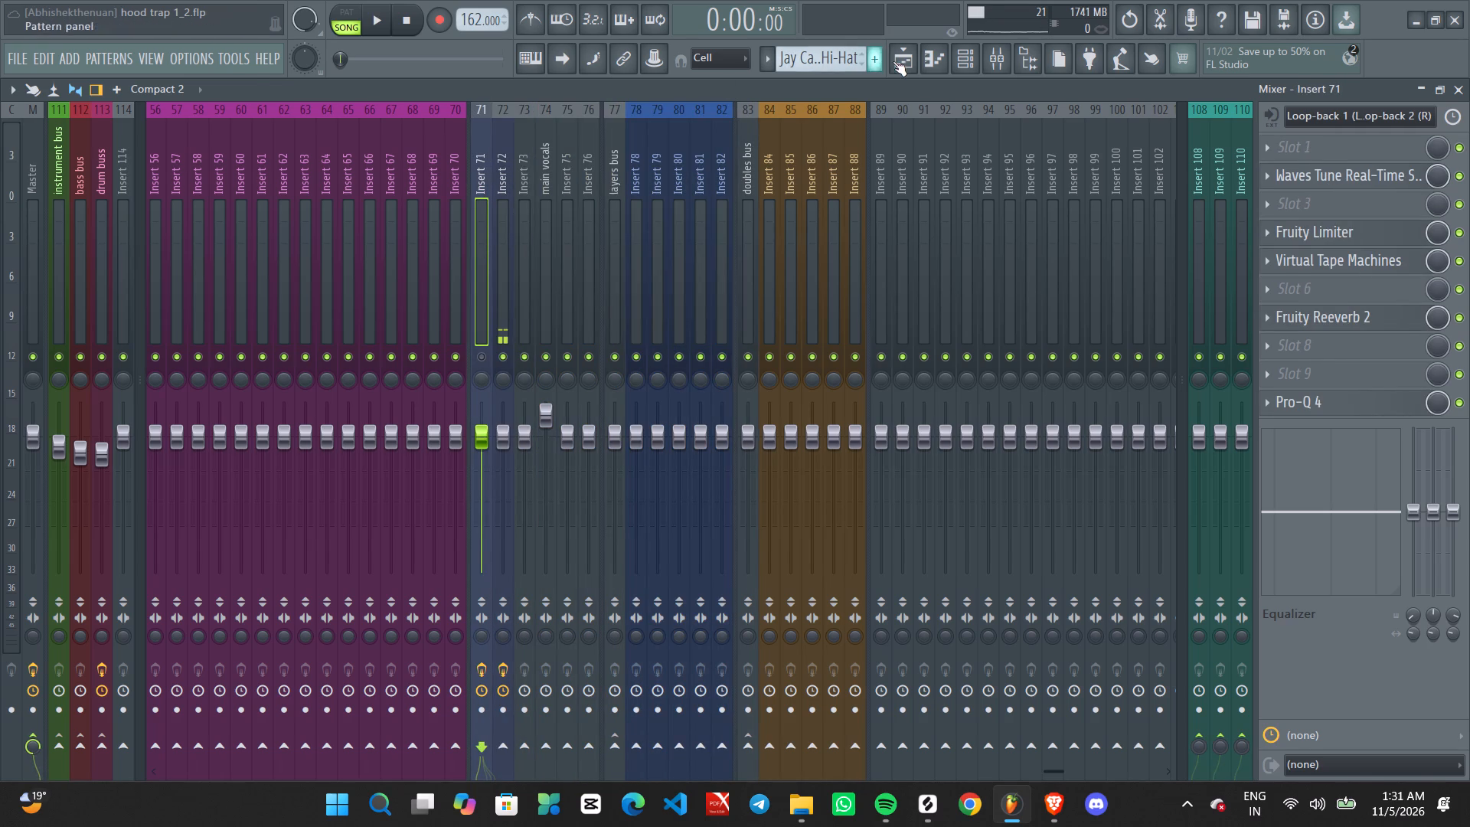
Make the empty Playlist tracks 37 to 41 below Insert 72 taller.
left_click(900, 62)
scroll(347, 496, "down", 9)
scroll(273, 580, "up", 2, "ctrl")
middle_click_drag(334, 587, 465, 539)
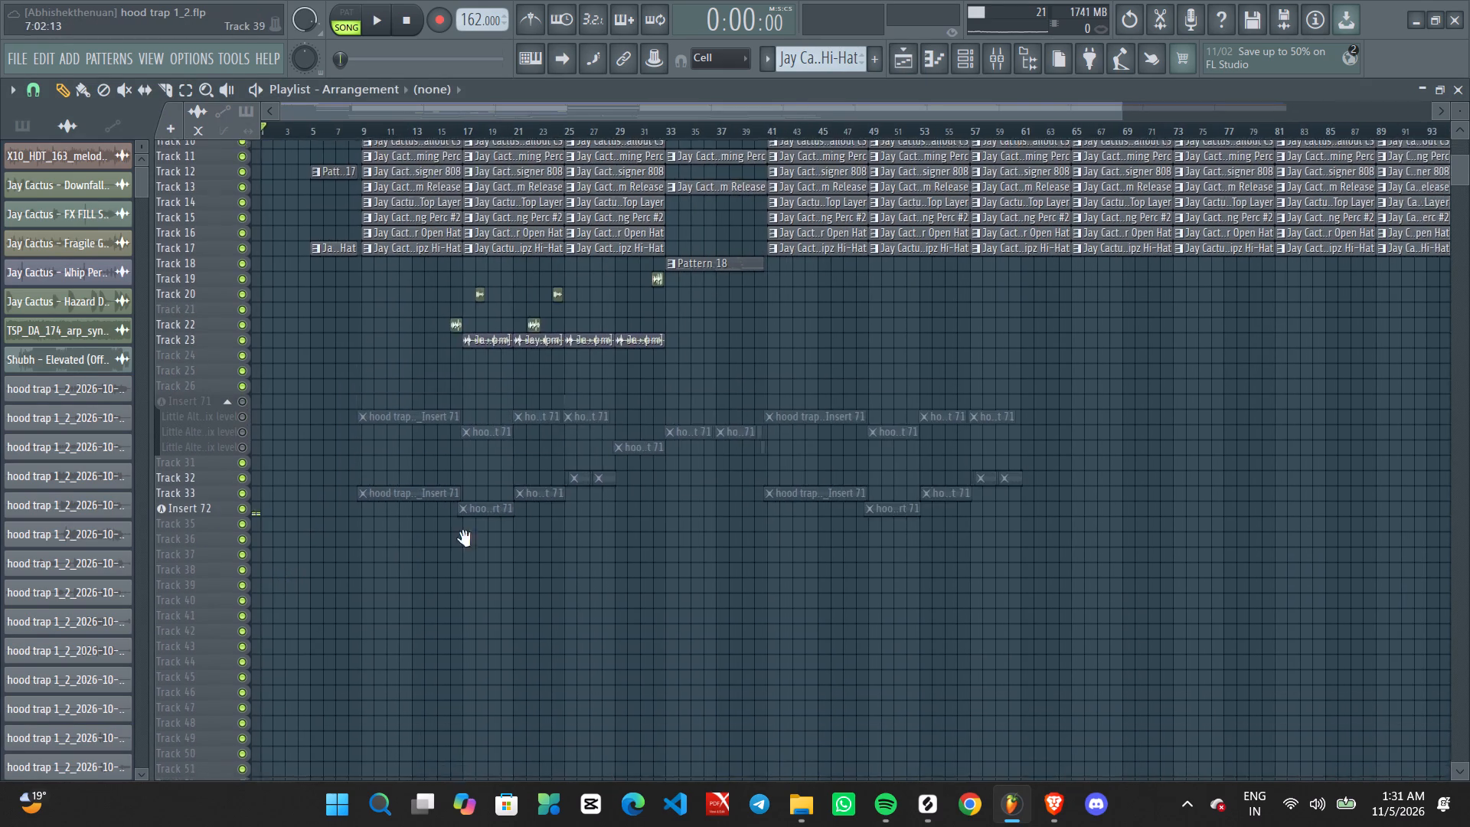
middle_click_drag(465, 539, 547, 498)
scroll(394, 516, "up", 7, "alt")
middle_click_drag(325, 523, 665, 461)
scroll(409, 459, "up", 1, "ctrl")
middle_click_drag(374, 476, 569, 476)
left_click_drag(205, 368, 206, 400)
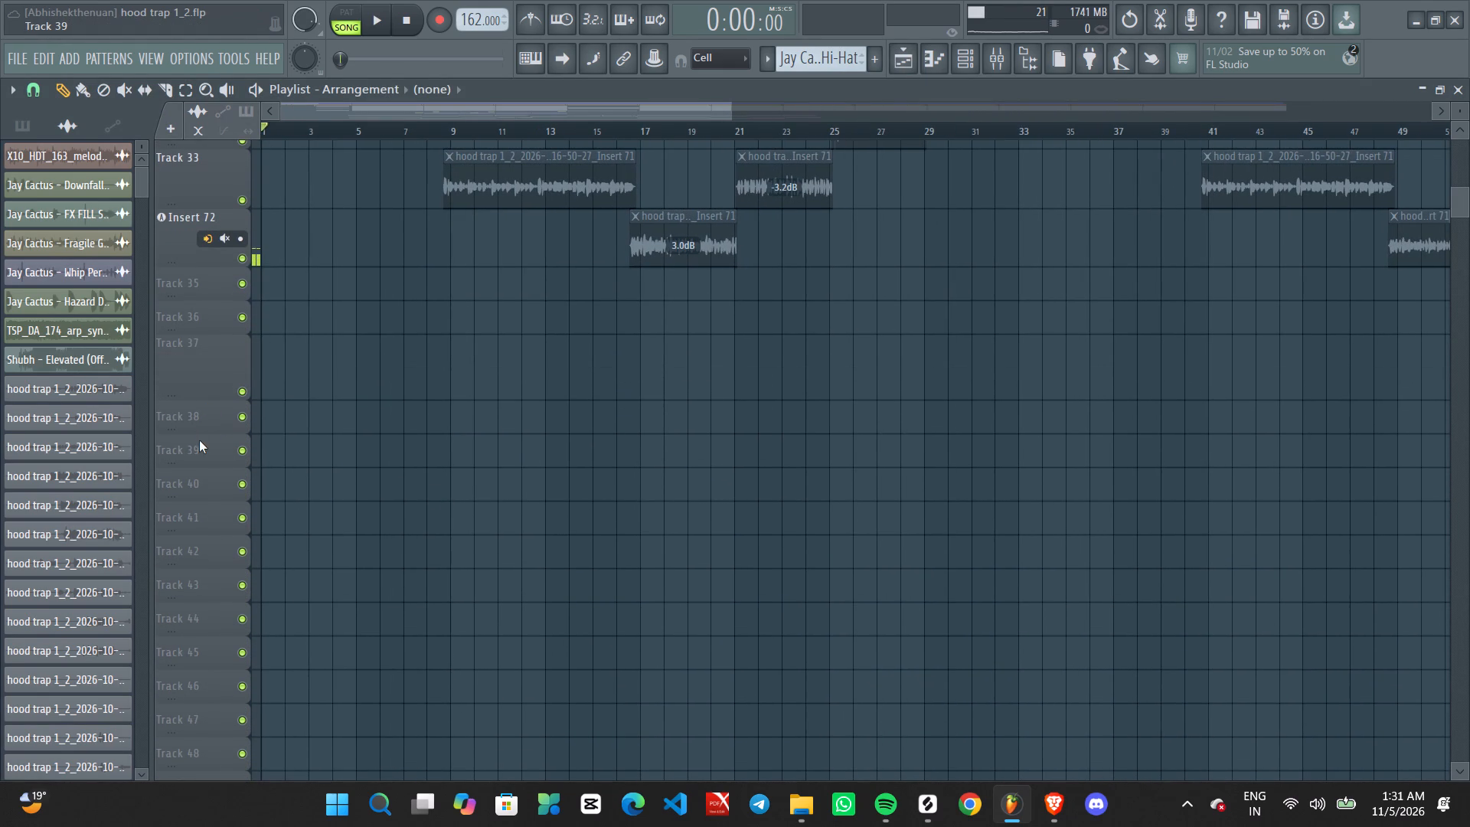
left_click_drag(199, 433, 200, 449)
left_click_drag(204, 479, 211, 509)
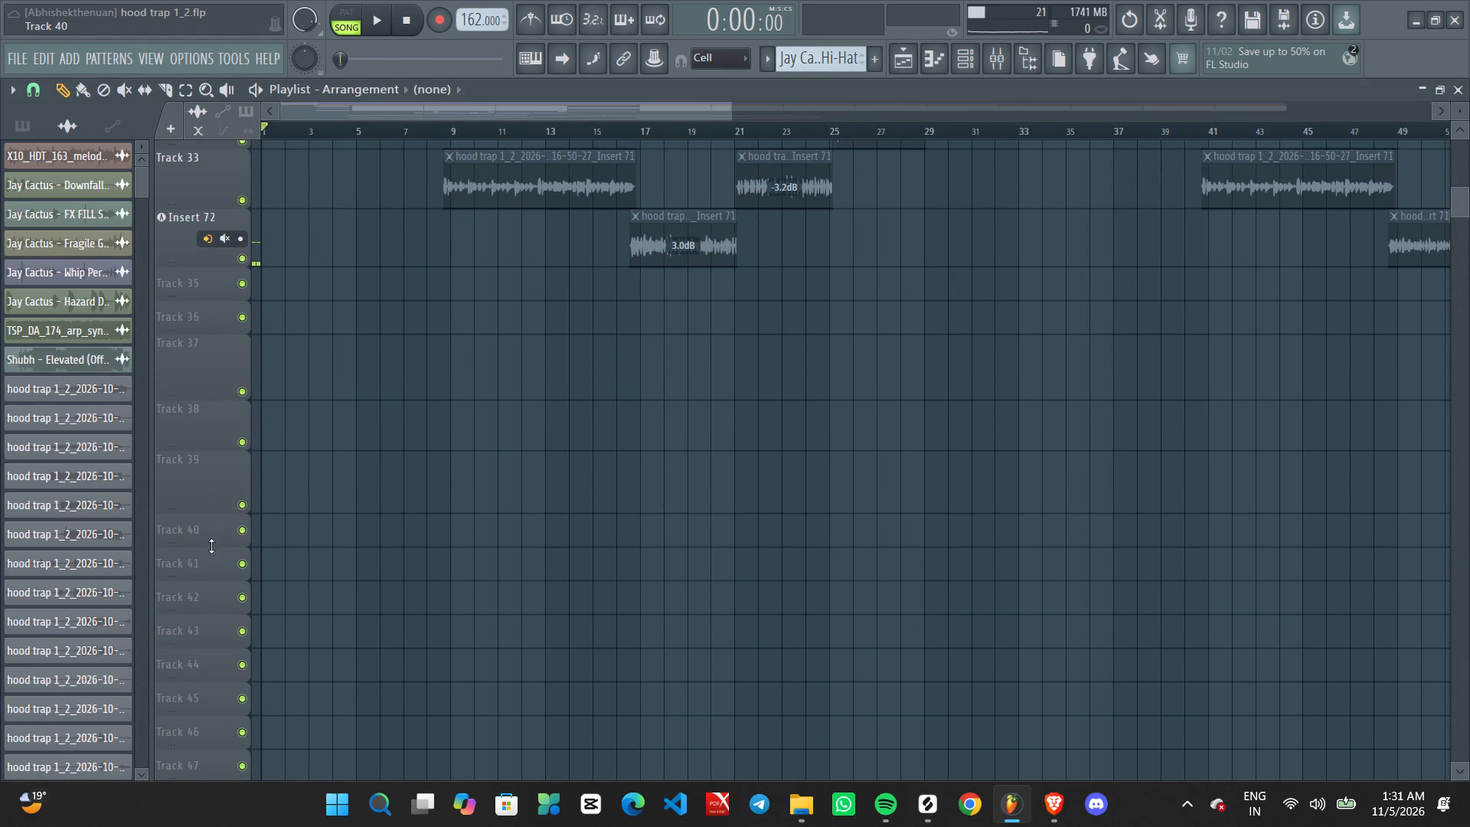
left_click_drag(211, 546, 211, 580)
left_click_drag(211, 615, 214, 636)
left_click_drag(211, 608, 216, 626)
Examine the Playlist layout of the vocal clips on the muted grouped tracks, Tracks 32 and 33, and Insert 72.
scroll(299, 478, "up", 2)
middle_click_drag(322, 479, 505, 507)
scroll(446, 430, "down", 5, "ctrl")
scroll(429, 430, "up", 2)
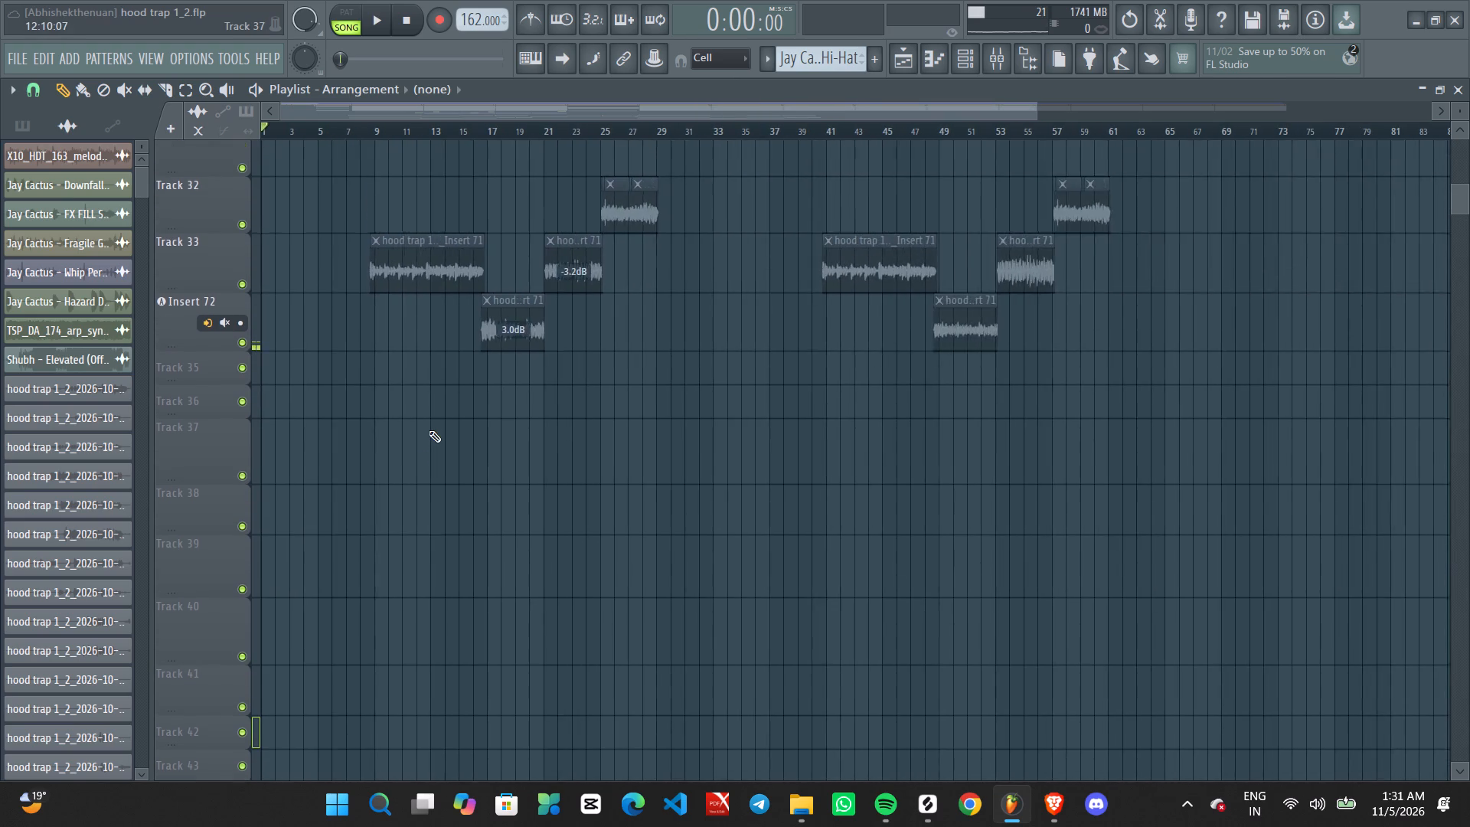
scroll(429, 430, "up", 12)
scroll(490, 410, "down", 1)
scroll(490, 410, "up", 1)
scroll(490, 410, "down", 4)
scroll(535, 343, "up", 4)
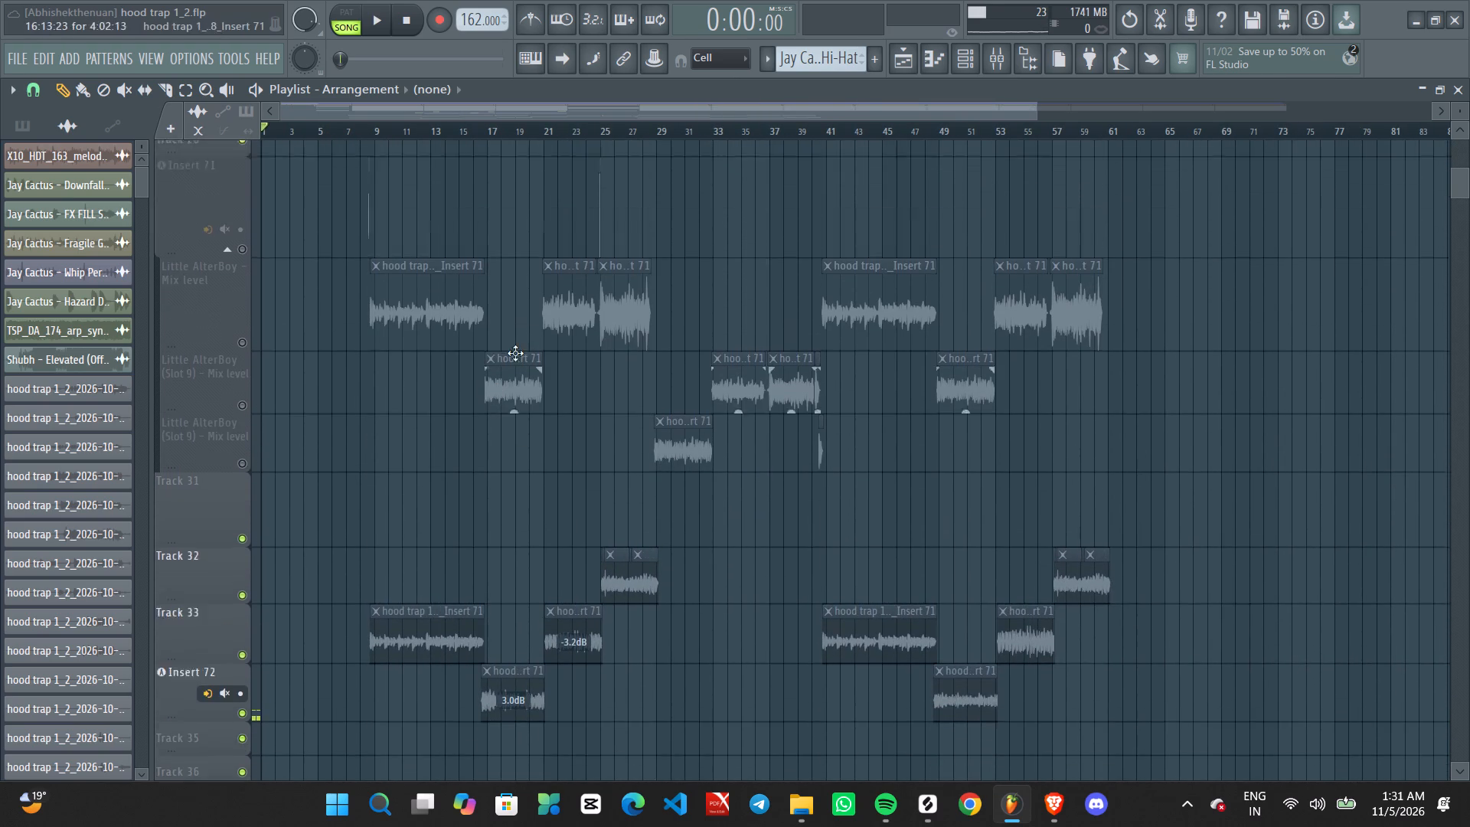
scroll(515, 353, "up", 6)
scroll(492, 371, "down", 8)
scroll(488, 375, "up", 1)
scroll(488, 375, "down", 5)
scroll(400, 456, "up", 3, "ctrl")
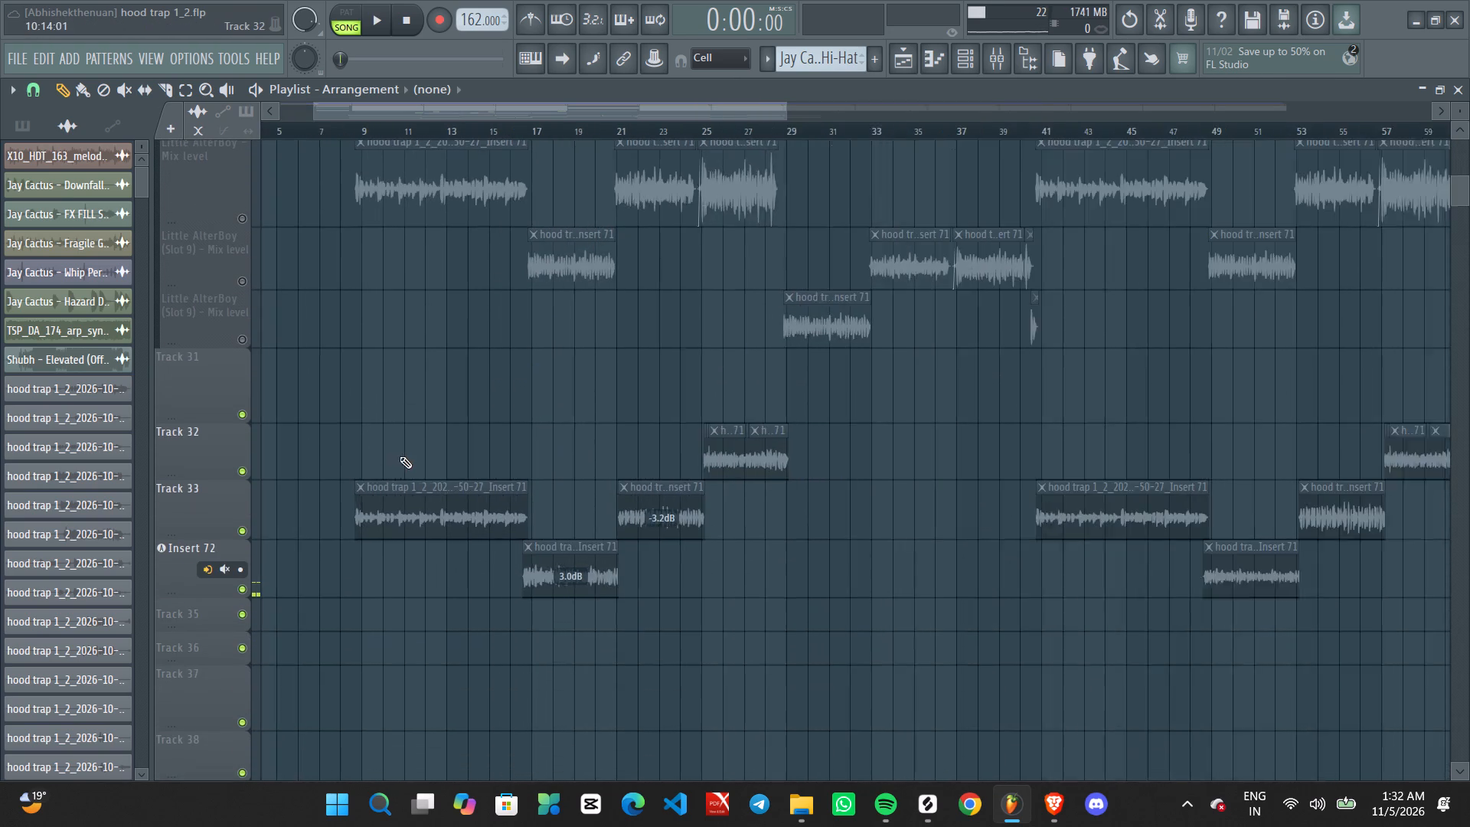
middle_click_drag(416, 456, 644, 387)
scroll(596, 371, "down", 5, "ctrl")
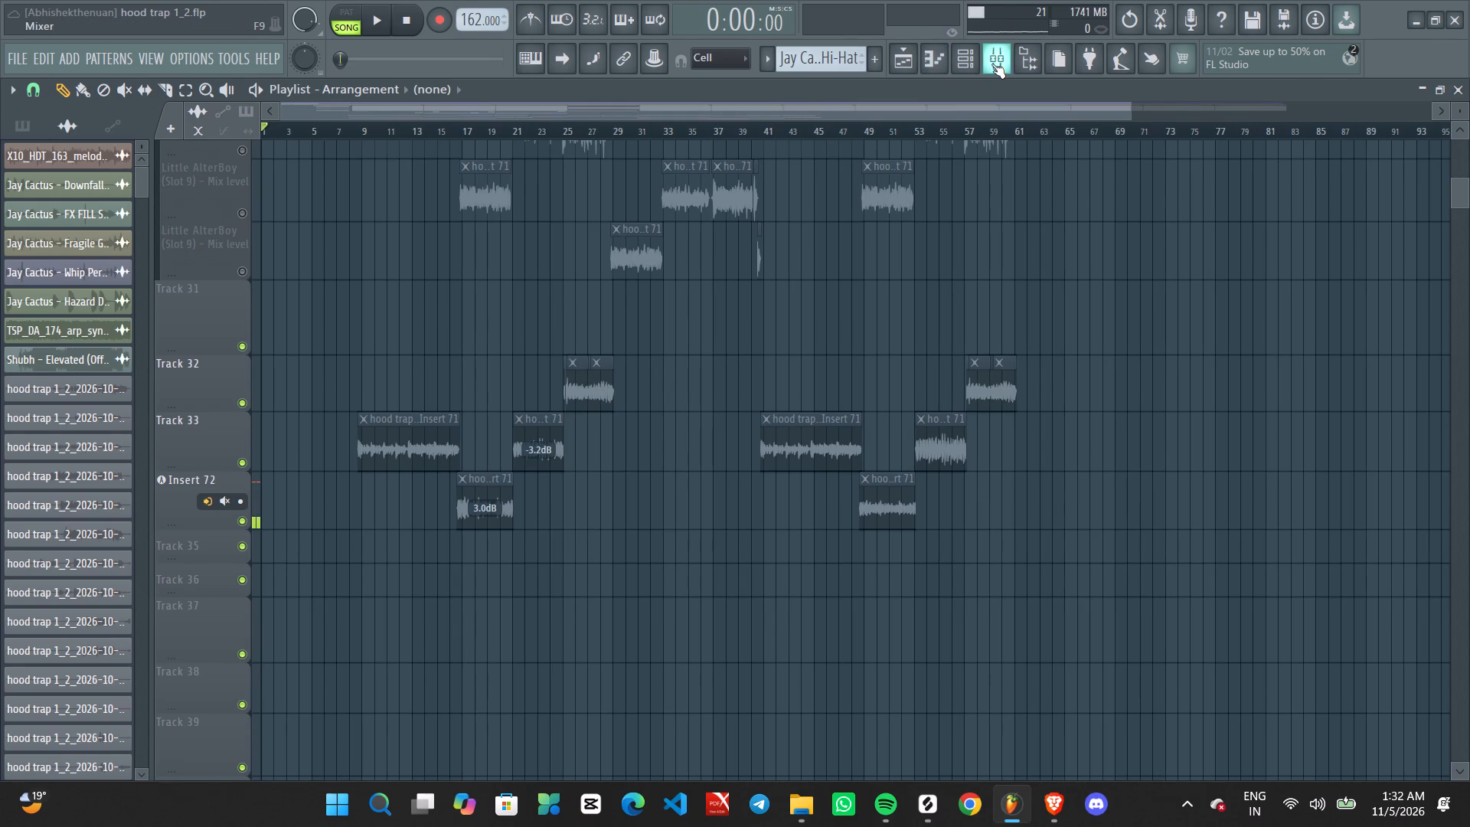
Assign the mono Analogue 1 input as the external input of Mixer track Insert 89.
left_click(991, 64)
scroll(634, 222, "down", 7)
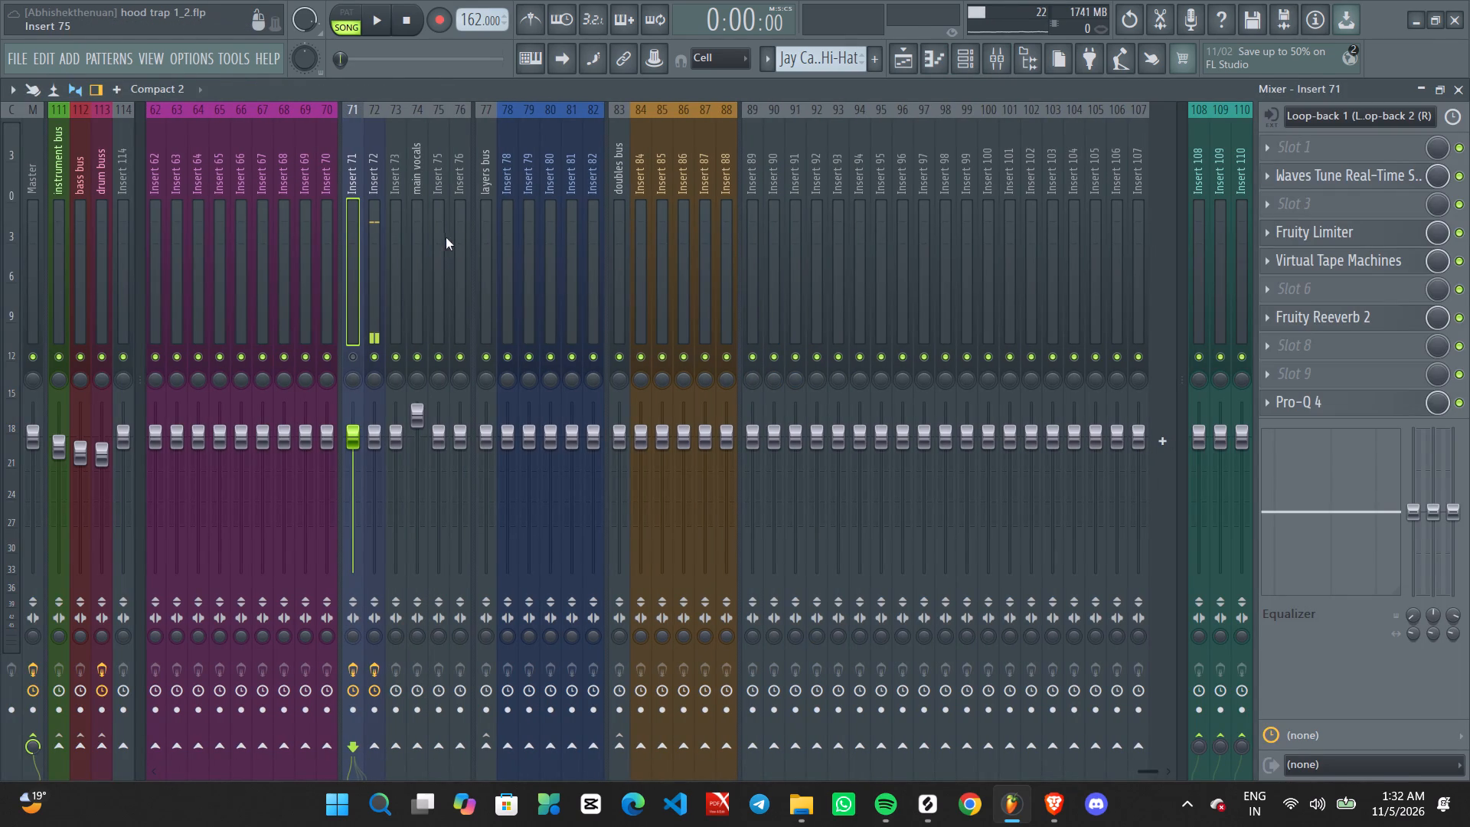
left_click(760, 215)
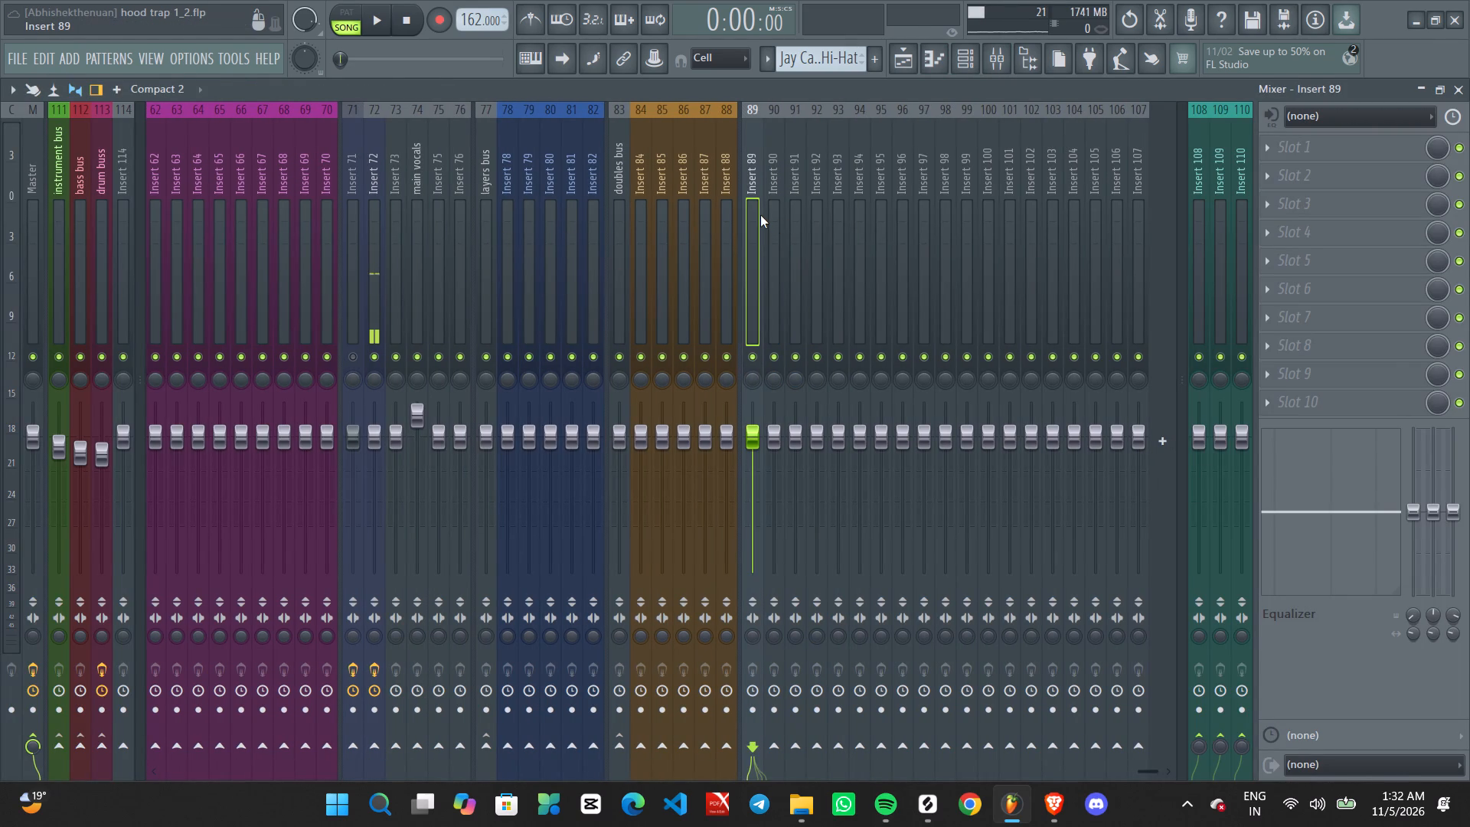
right_click(760, 215)
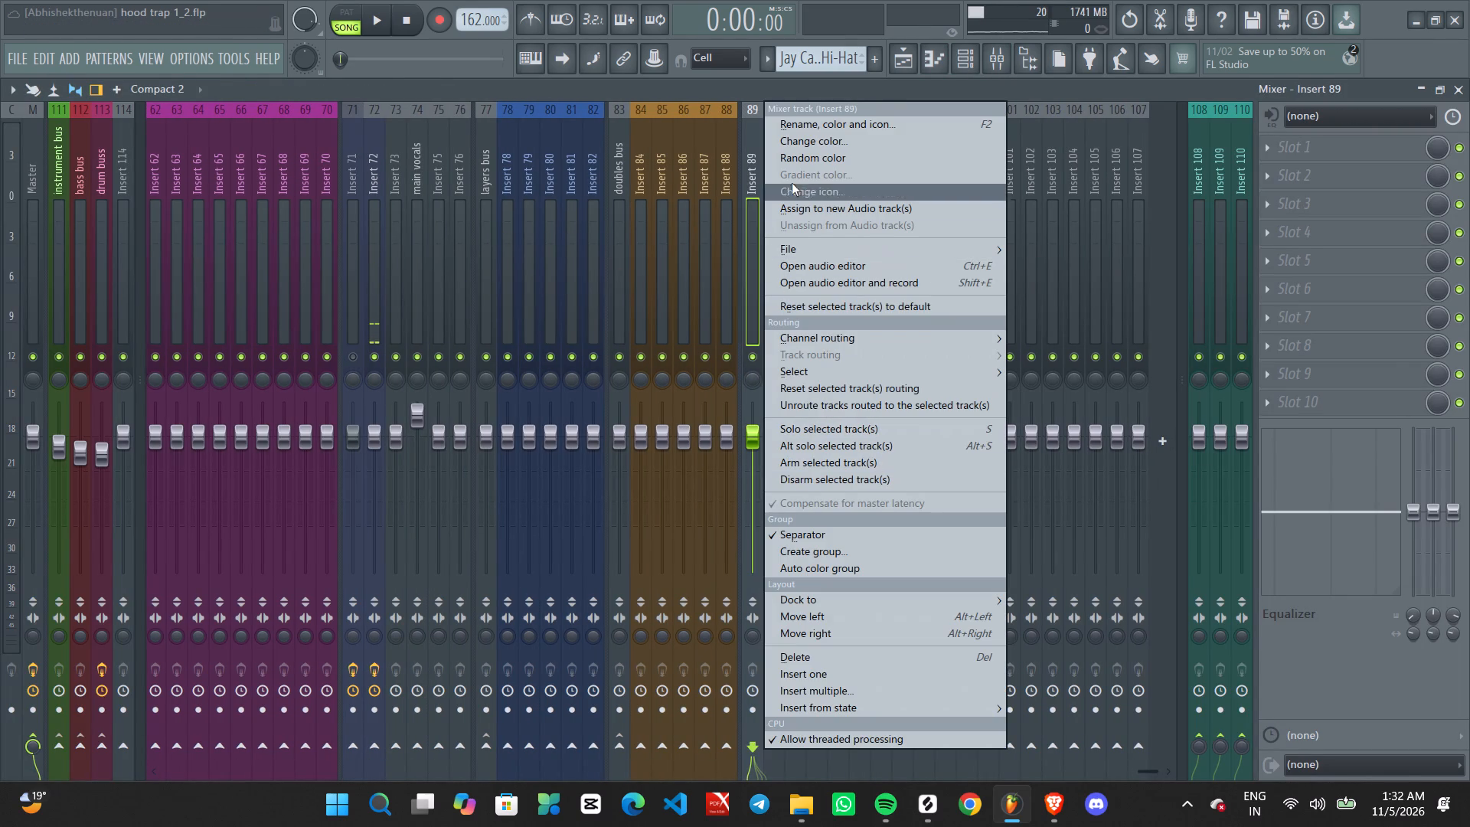
left_click(751, 156)
left_click(1321, 110)
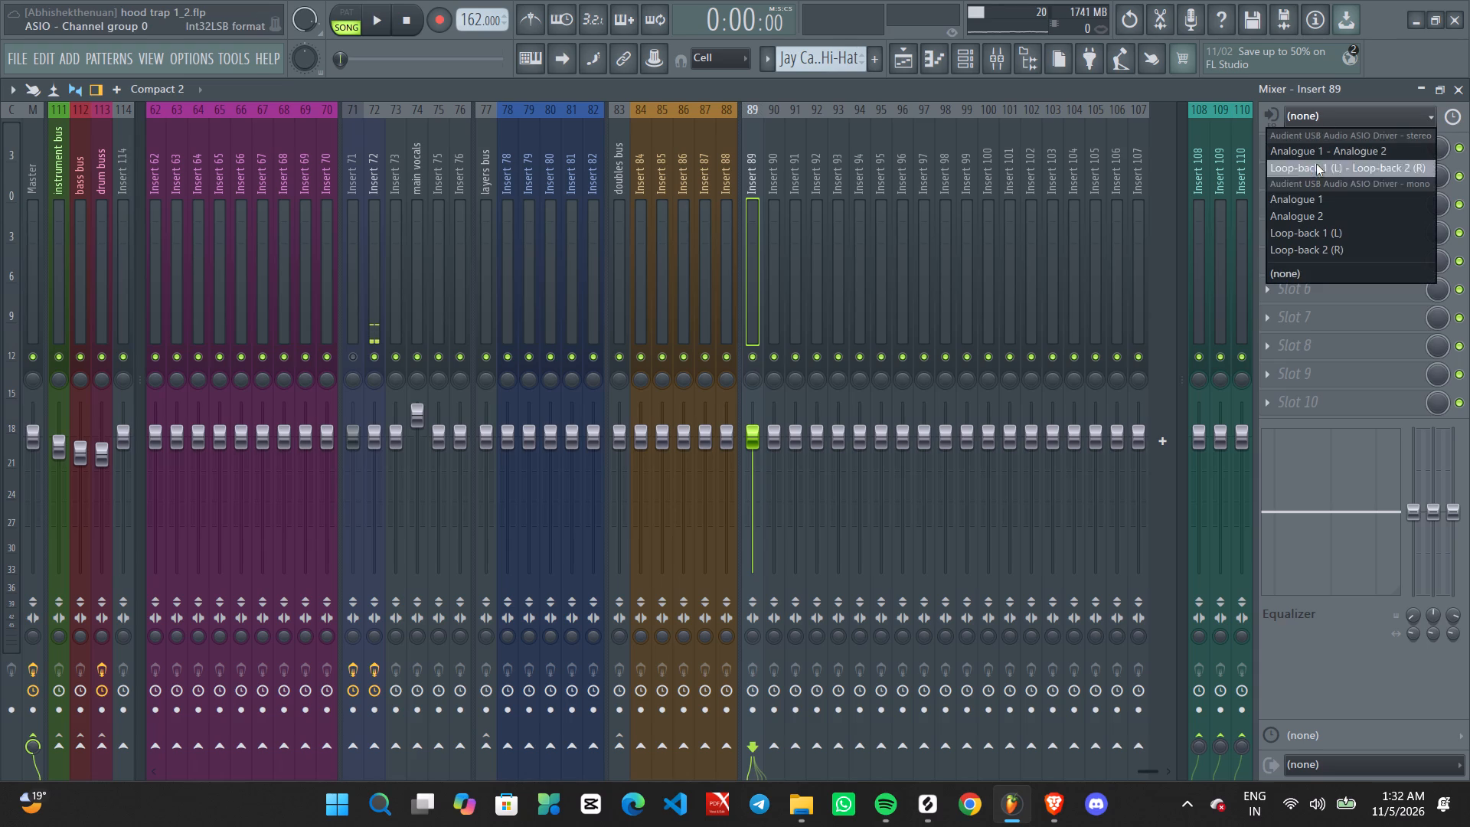
left_click(1318, 204)
Turn off external input monitoring on Insert 89 while briefly playing the song from the start.
key("space")
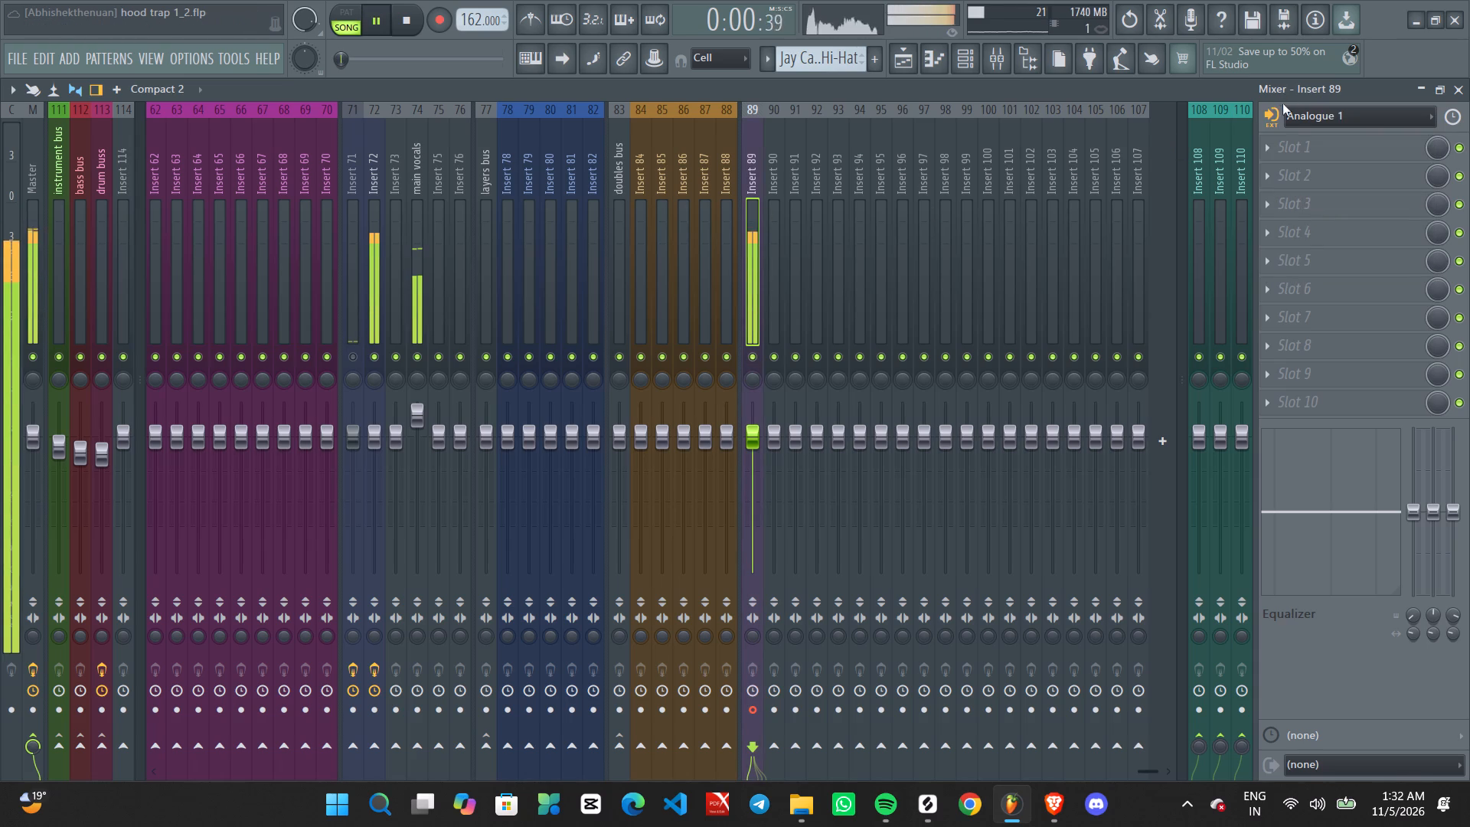
left_click(1269, 115)
left_click(1283, 276)
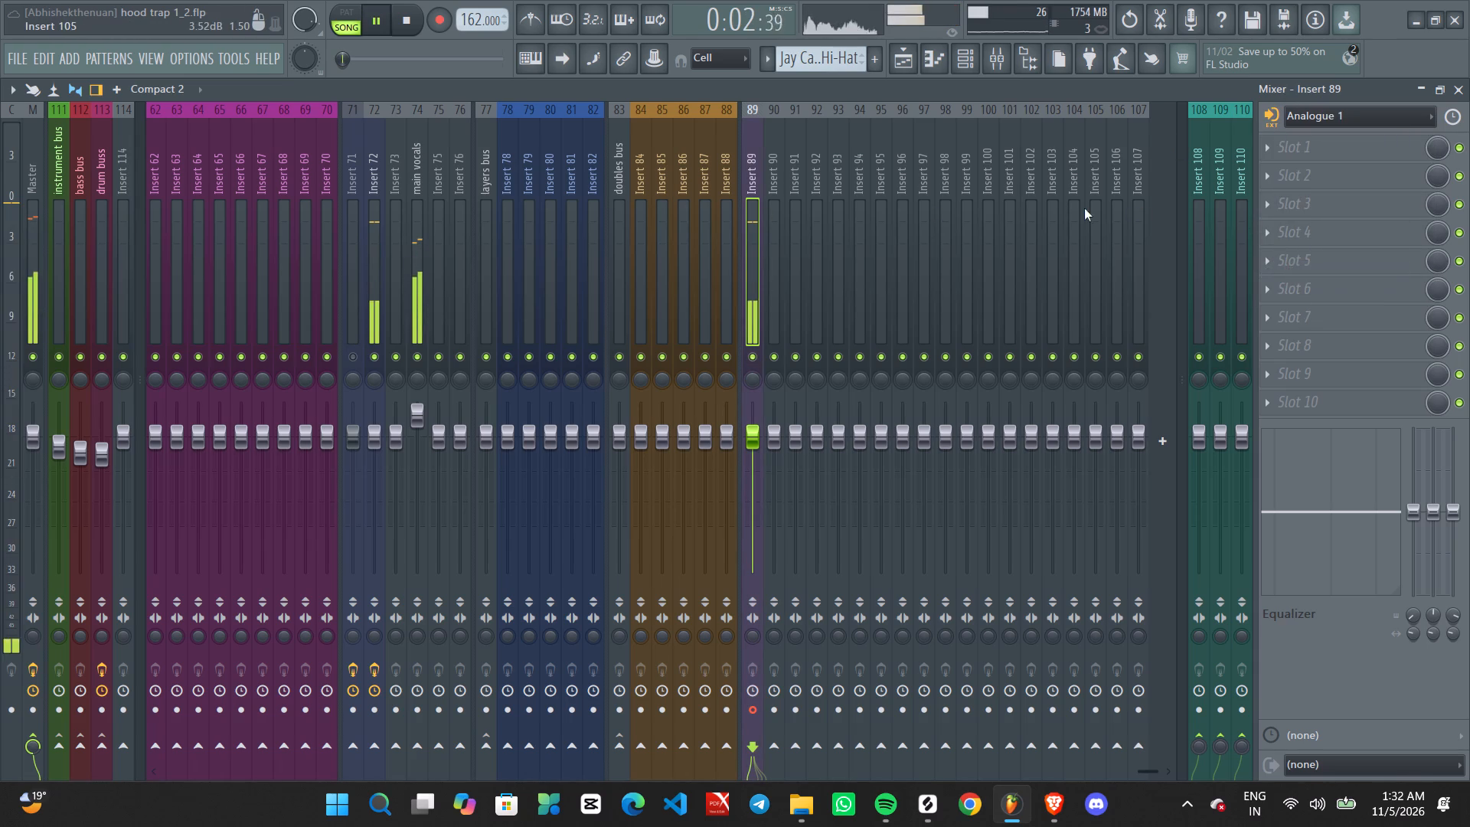
key("space")
key("space")
key("space")
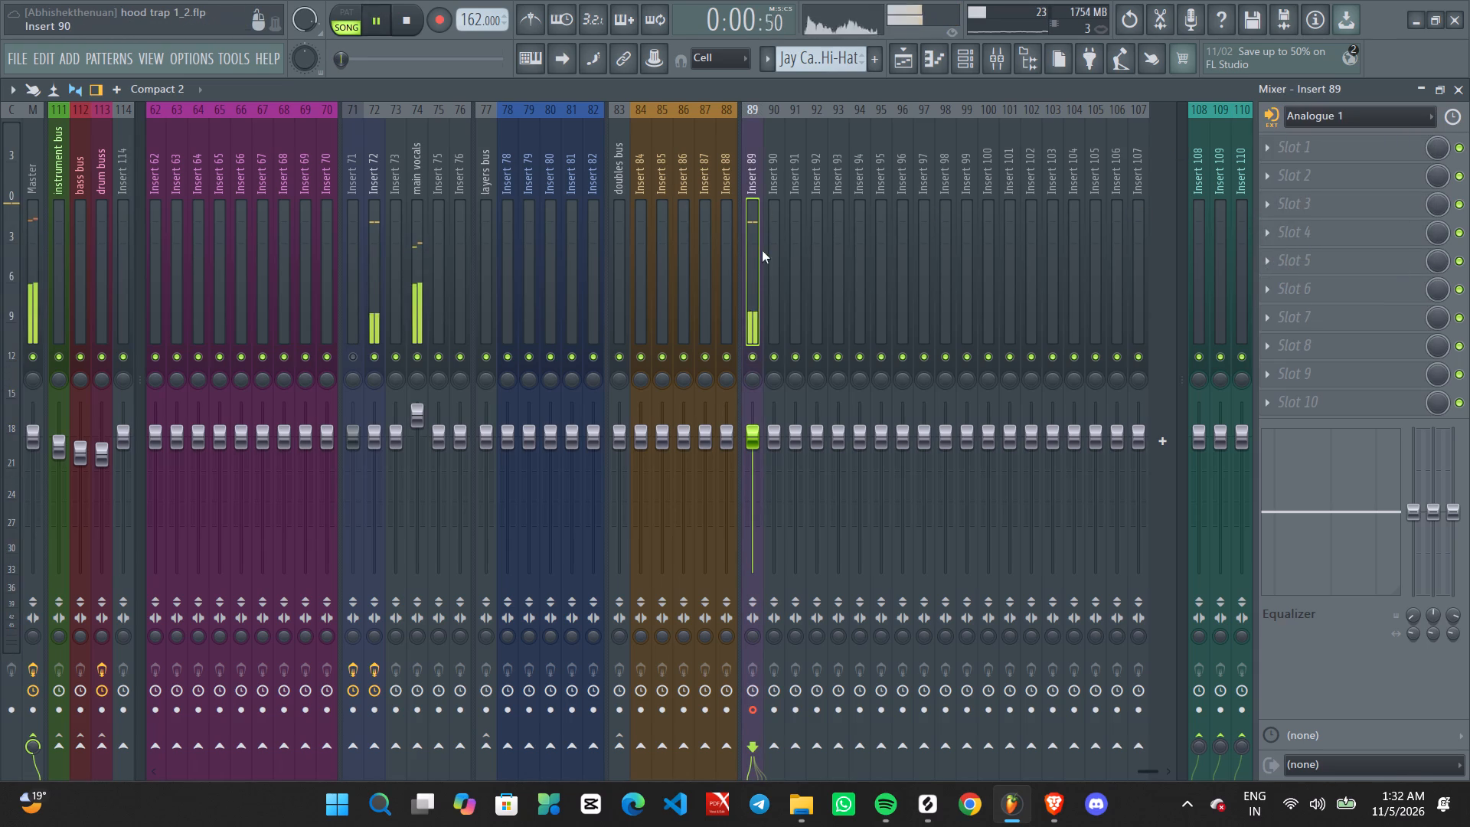
Rename Mixer track Insert 89 as main hook.
left_click(749, 254, "shift")
type("main gh")
type("\\\\")
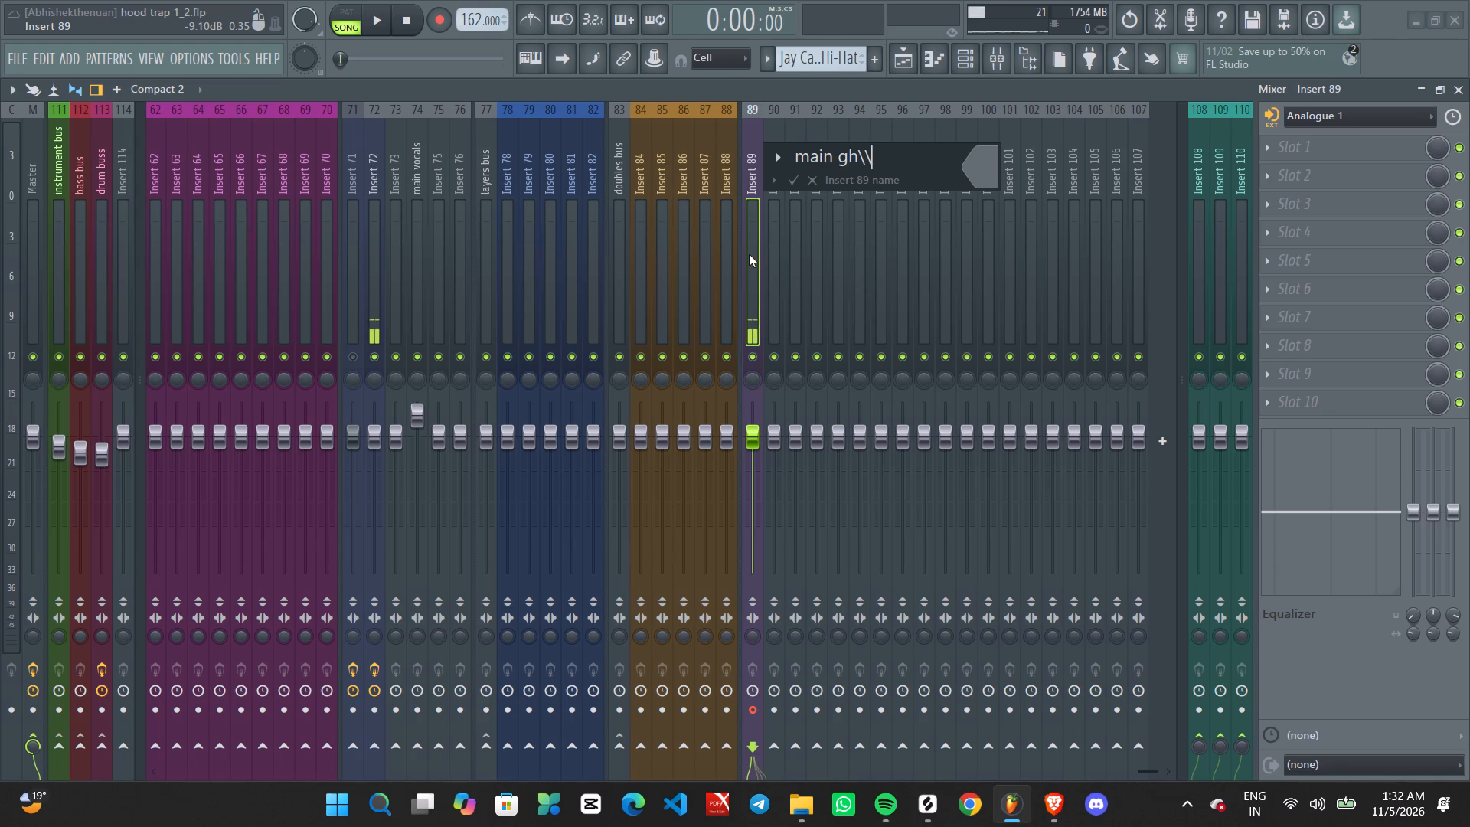
key("BackSpace")
key("BackSpace")
key("BackSpace")
key("BackSpace")
type("hook")
key("Return")
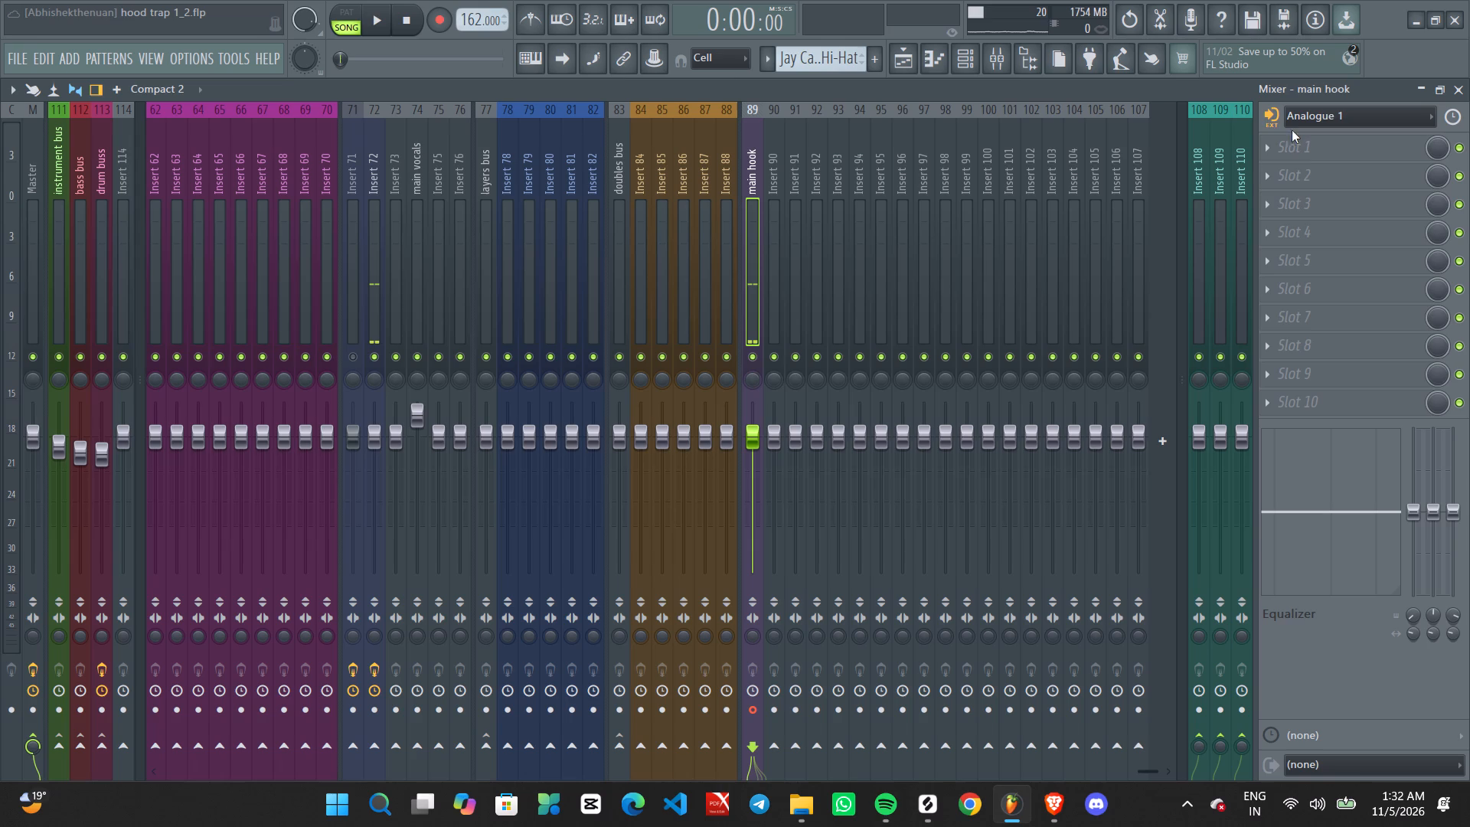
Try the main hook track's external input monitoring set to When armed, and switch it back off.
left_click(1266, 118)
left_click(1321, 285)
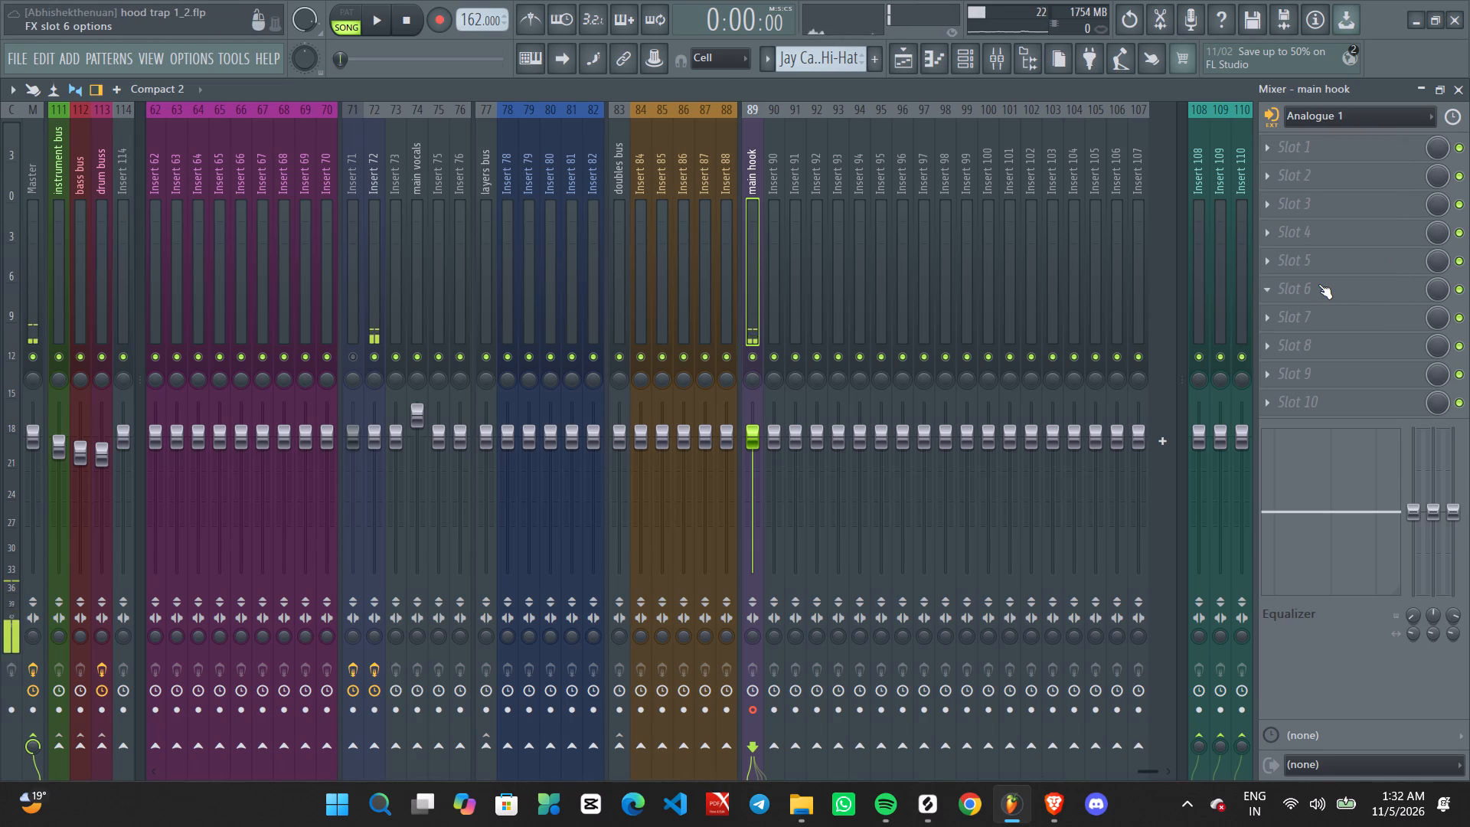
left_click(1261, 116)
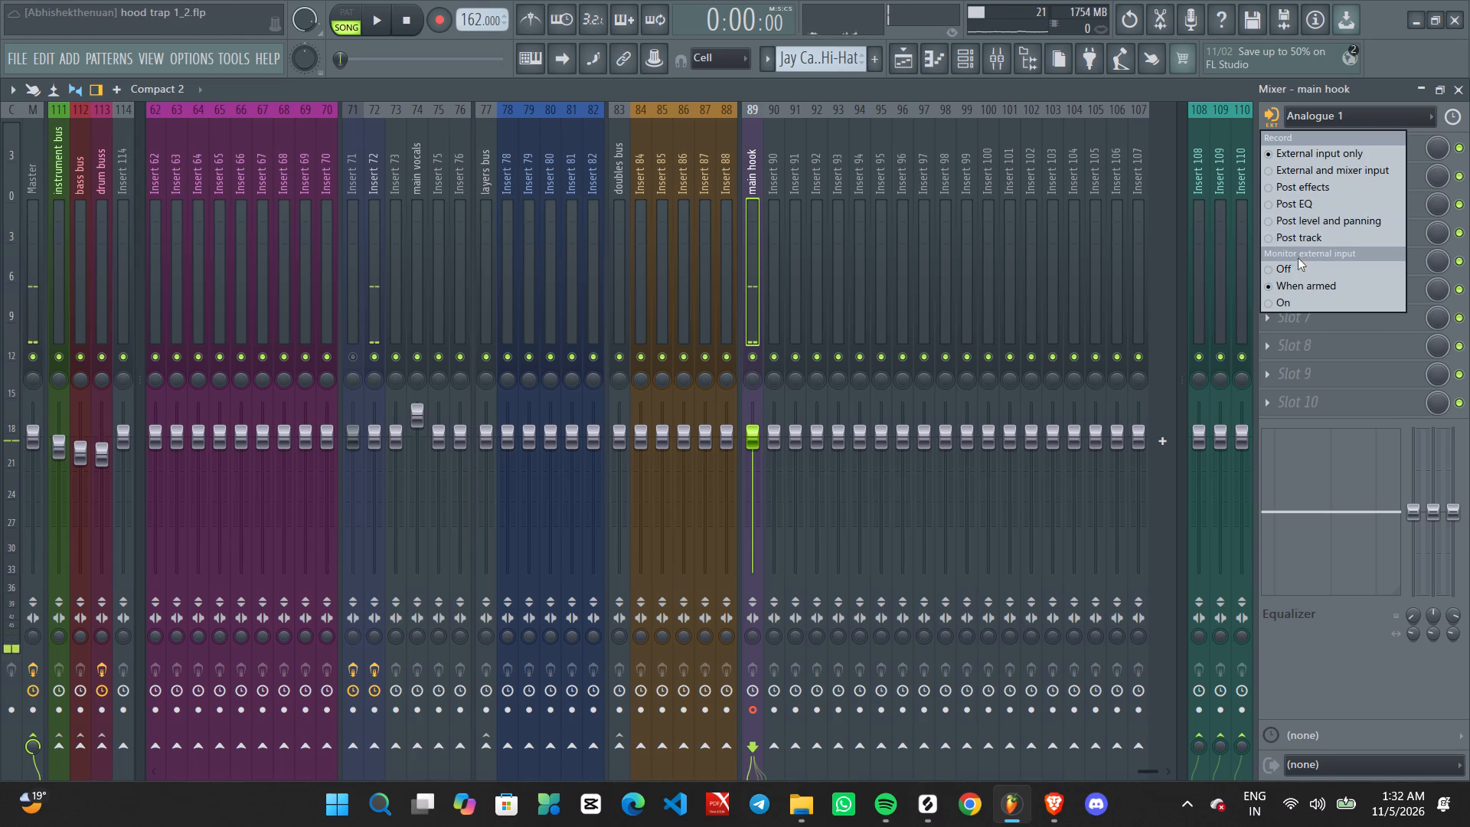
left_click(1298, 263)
Set Playlist Track 37 as an audio track linked to Mixer track 74, main vocals.
left_click(889, 60)
scroll(366, 443, "down", 3)
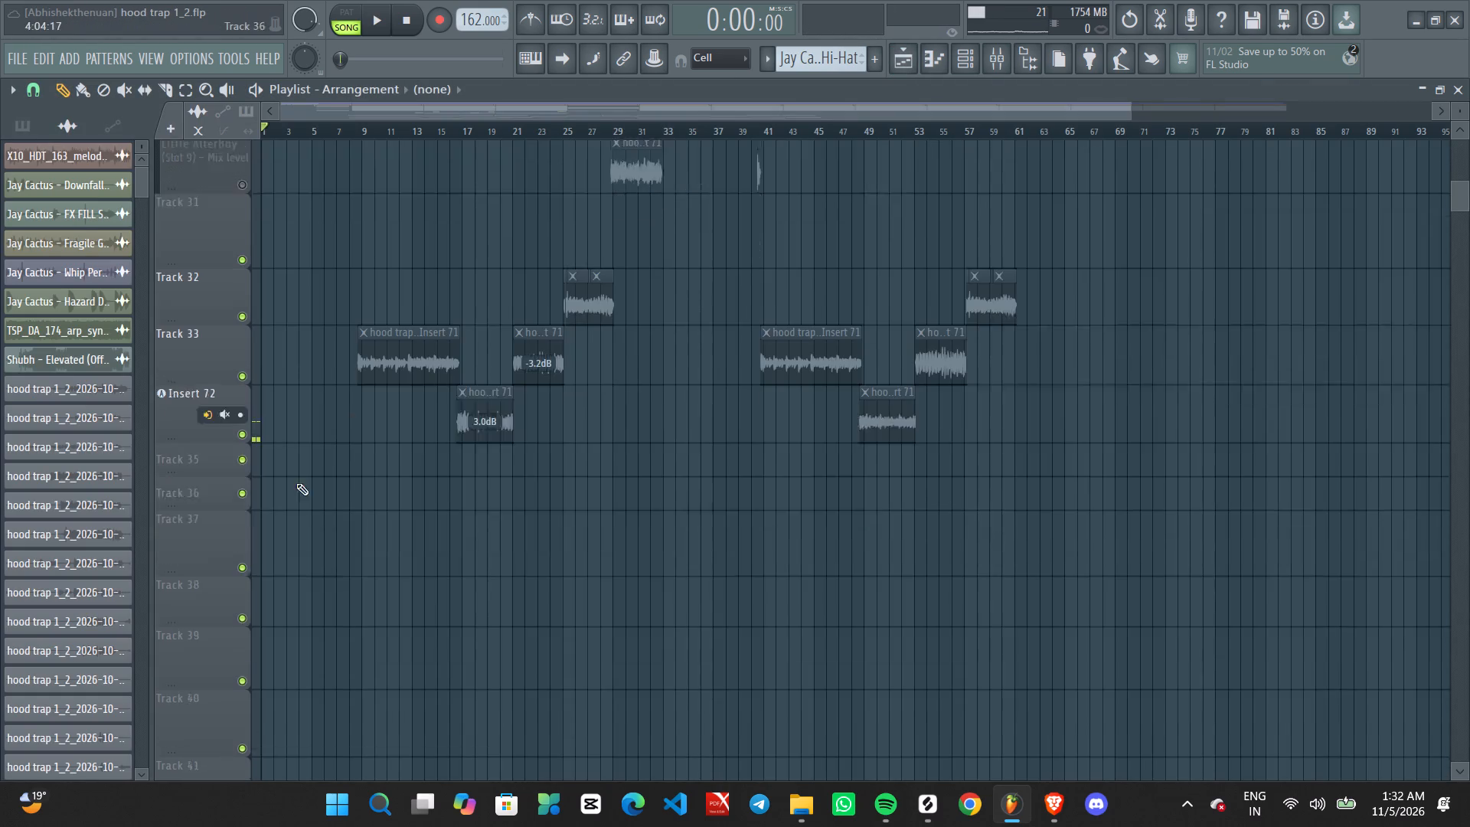
scroll(296, 483, "down", 2)
scroll(201, 531, "down", 3)
right_click(200, 360)
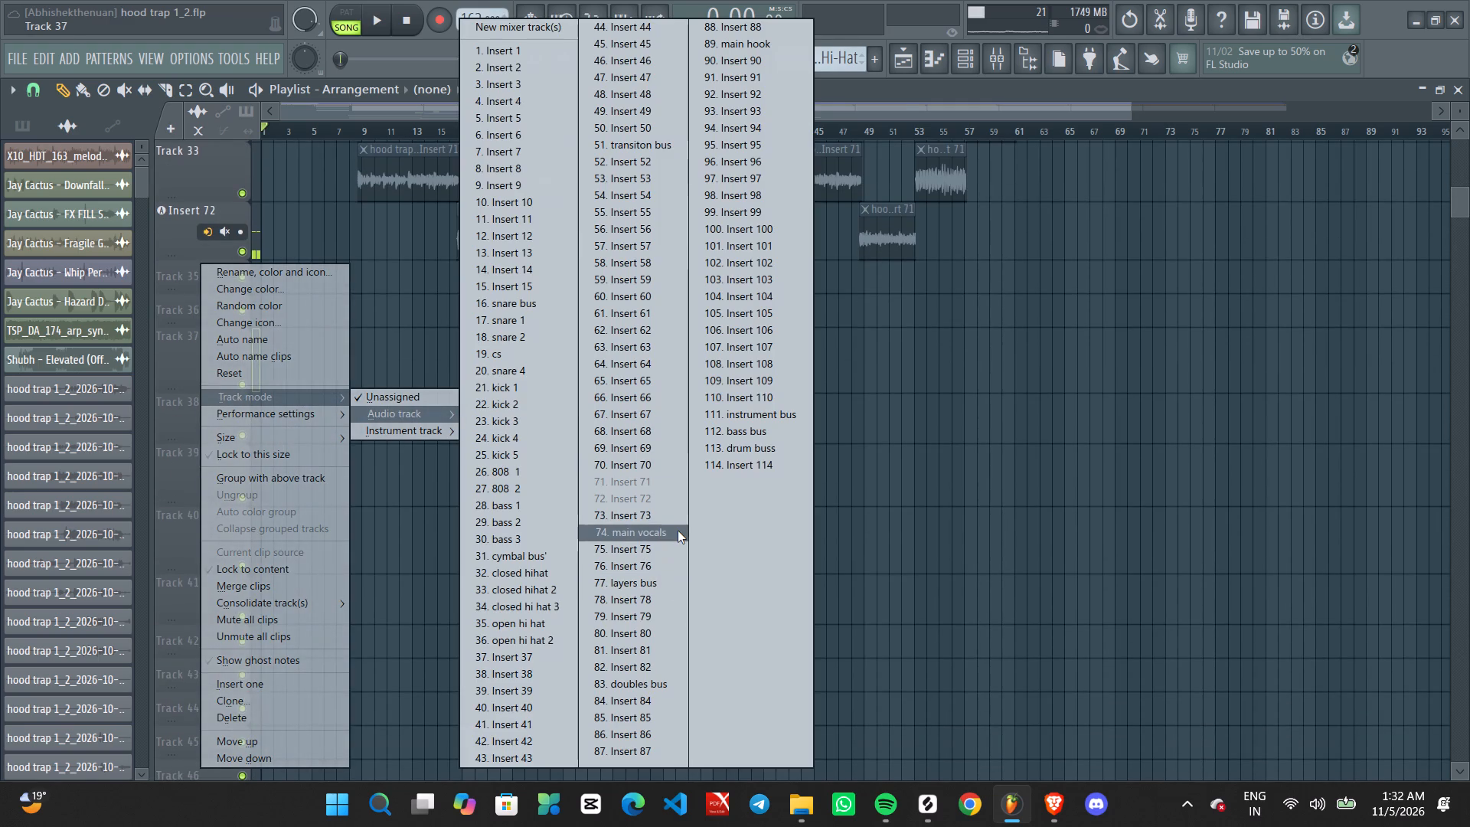
left_click(678, 531)
Arm the new main vocals Playlist track for recording.
scroll(424, 534, "up", 1, "ctrl")
middle_click_drag(390, 528, 677, 525)
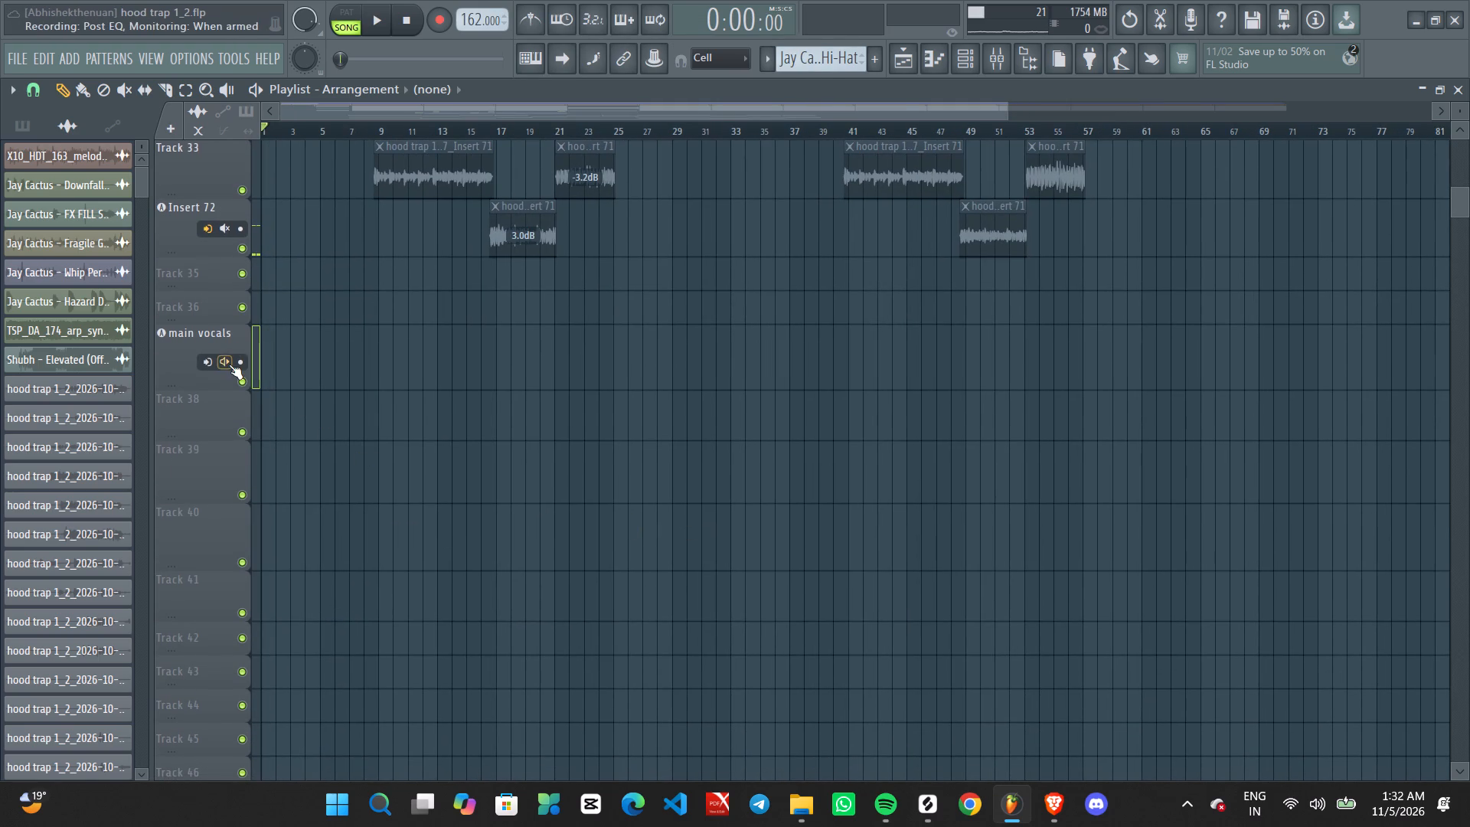
left_click(242, 358)
Enable recording mode for the song.
scroll(375, 380, "up", 14)
scroll(376, 381, "down", 6)
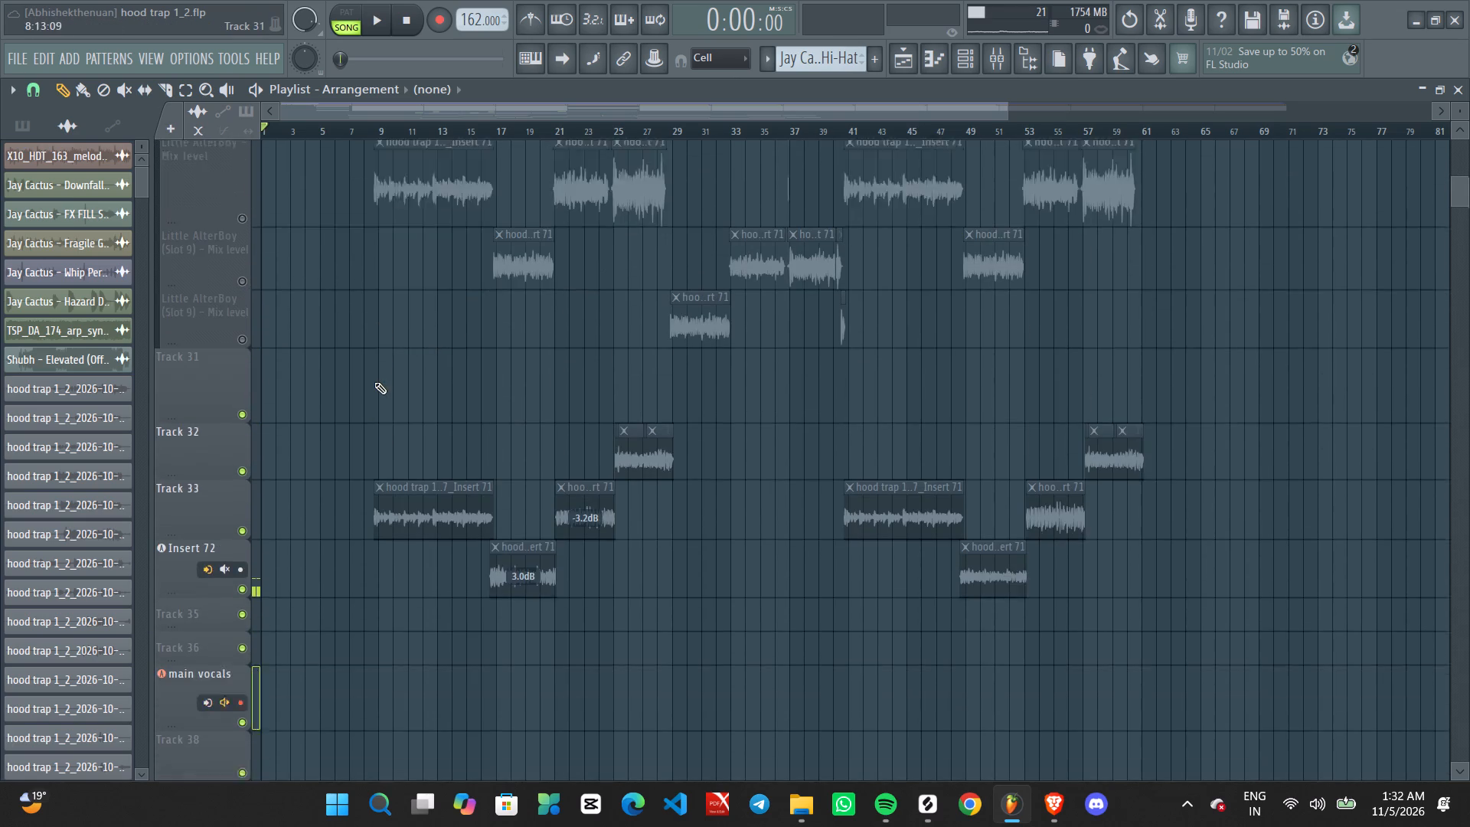
scroll(312, 407, "up", 2)
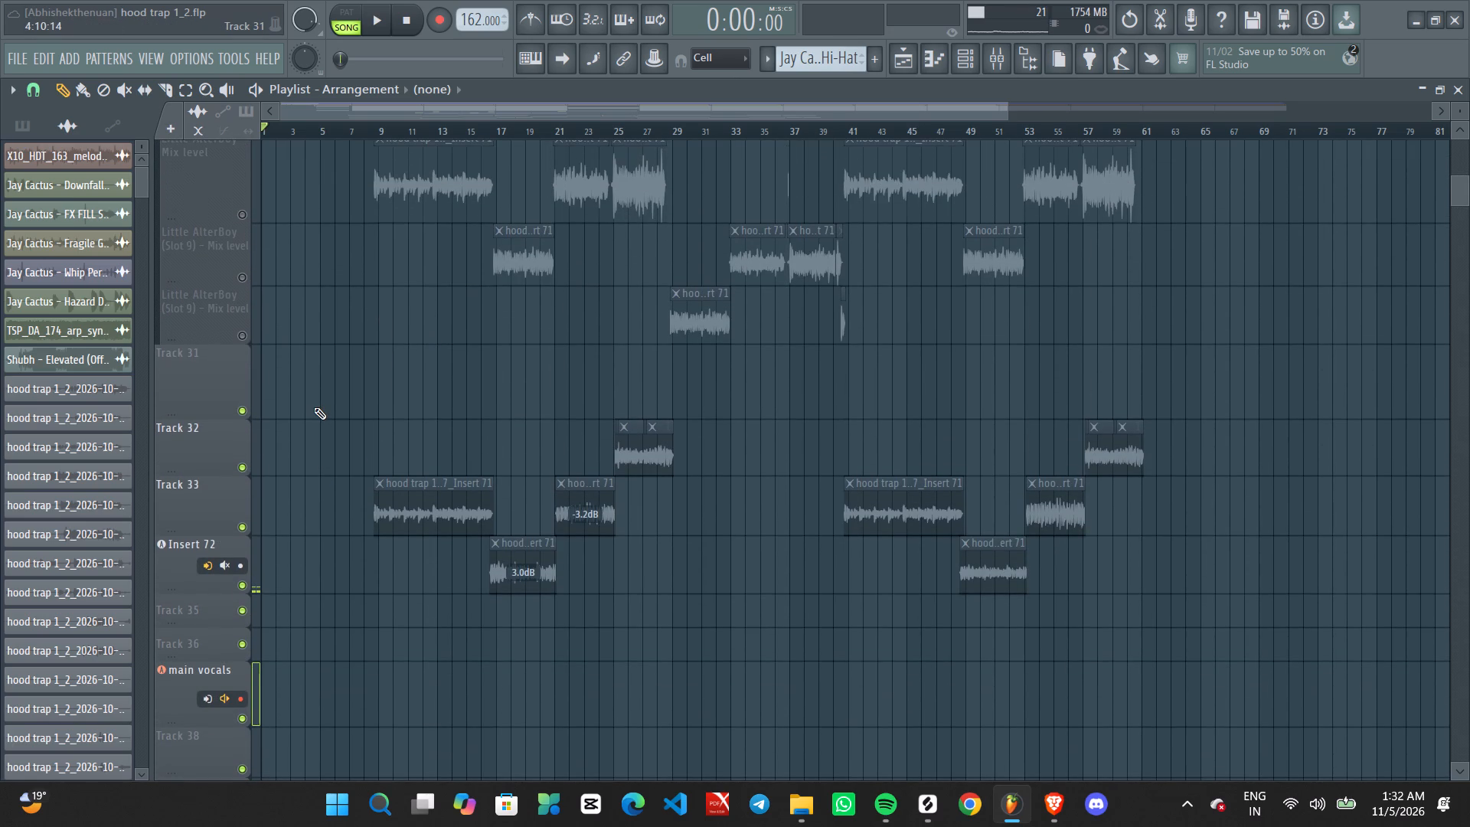
scroll(264, 212, "up", 1)
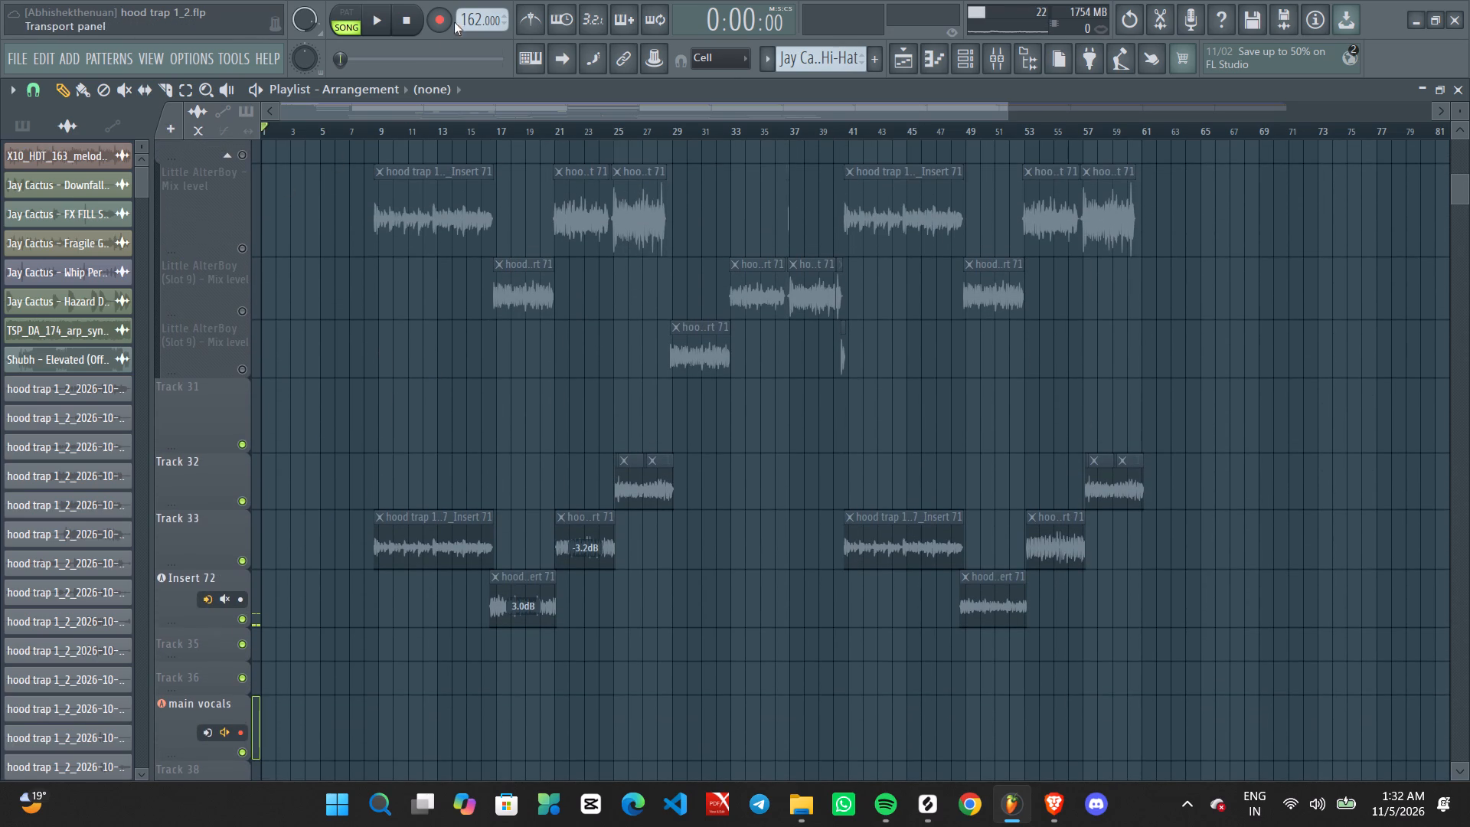
left_click(435, 14)
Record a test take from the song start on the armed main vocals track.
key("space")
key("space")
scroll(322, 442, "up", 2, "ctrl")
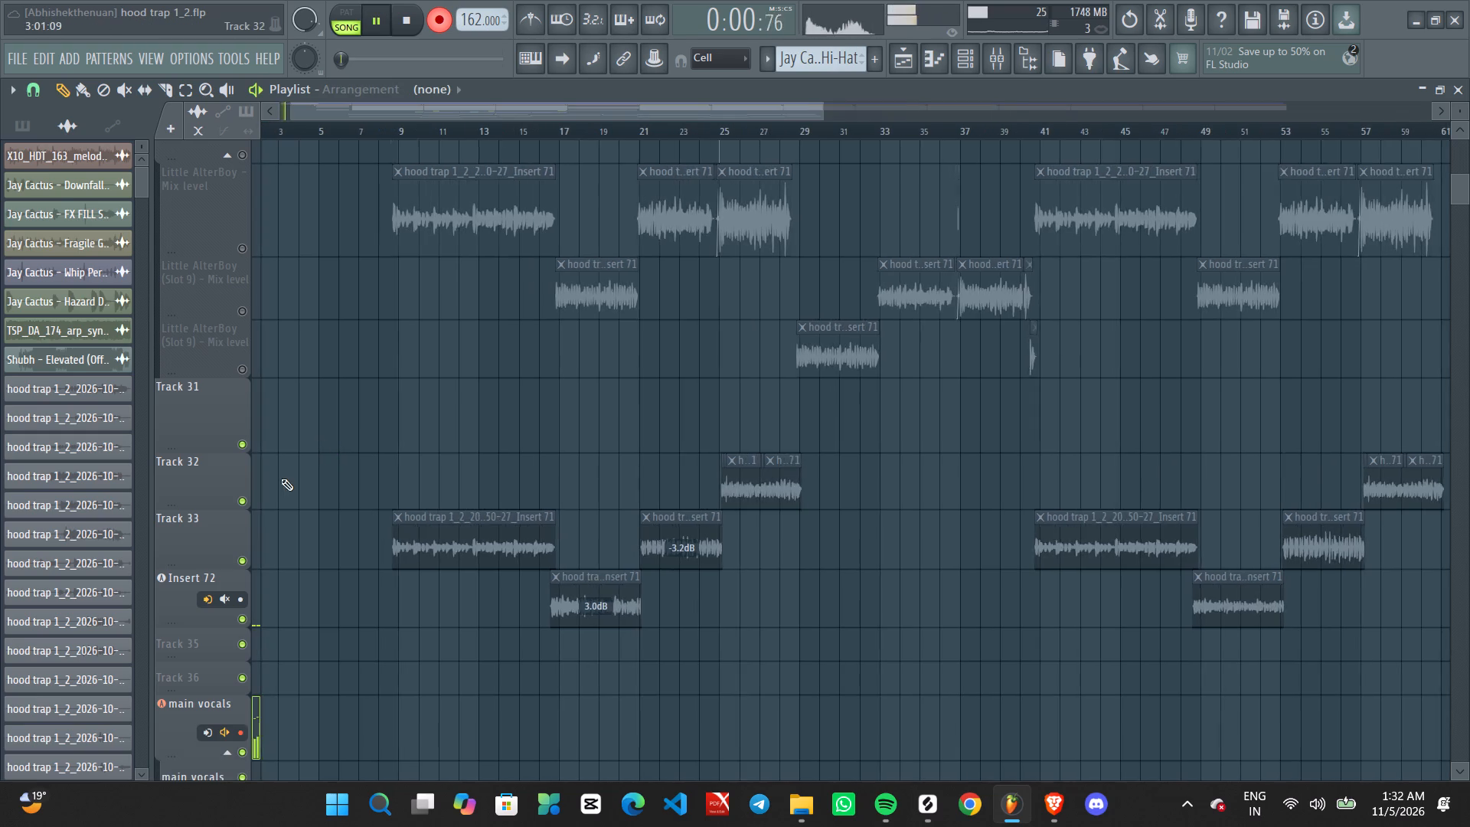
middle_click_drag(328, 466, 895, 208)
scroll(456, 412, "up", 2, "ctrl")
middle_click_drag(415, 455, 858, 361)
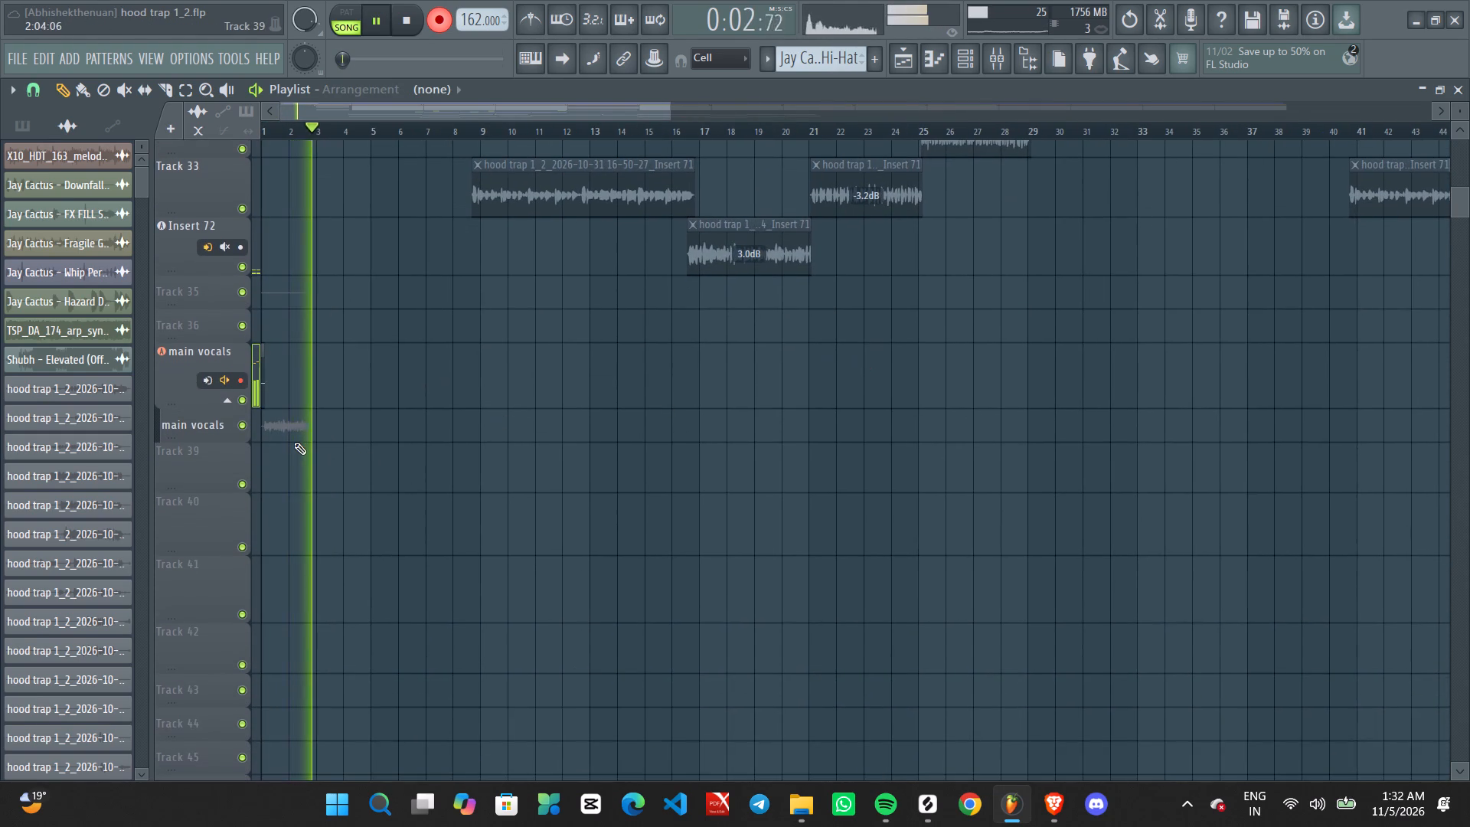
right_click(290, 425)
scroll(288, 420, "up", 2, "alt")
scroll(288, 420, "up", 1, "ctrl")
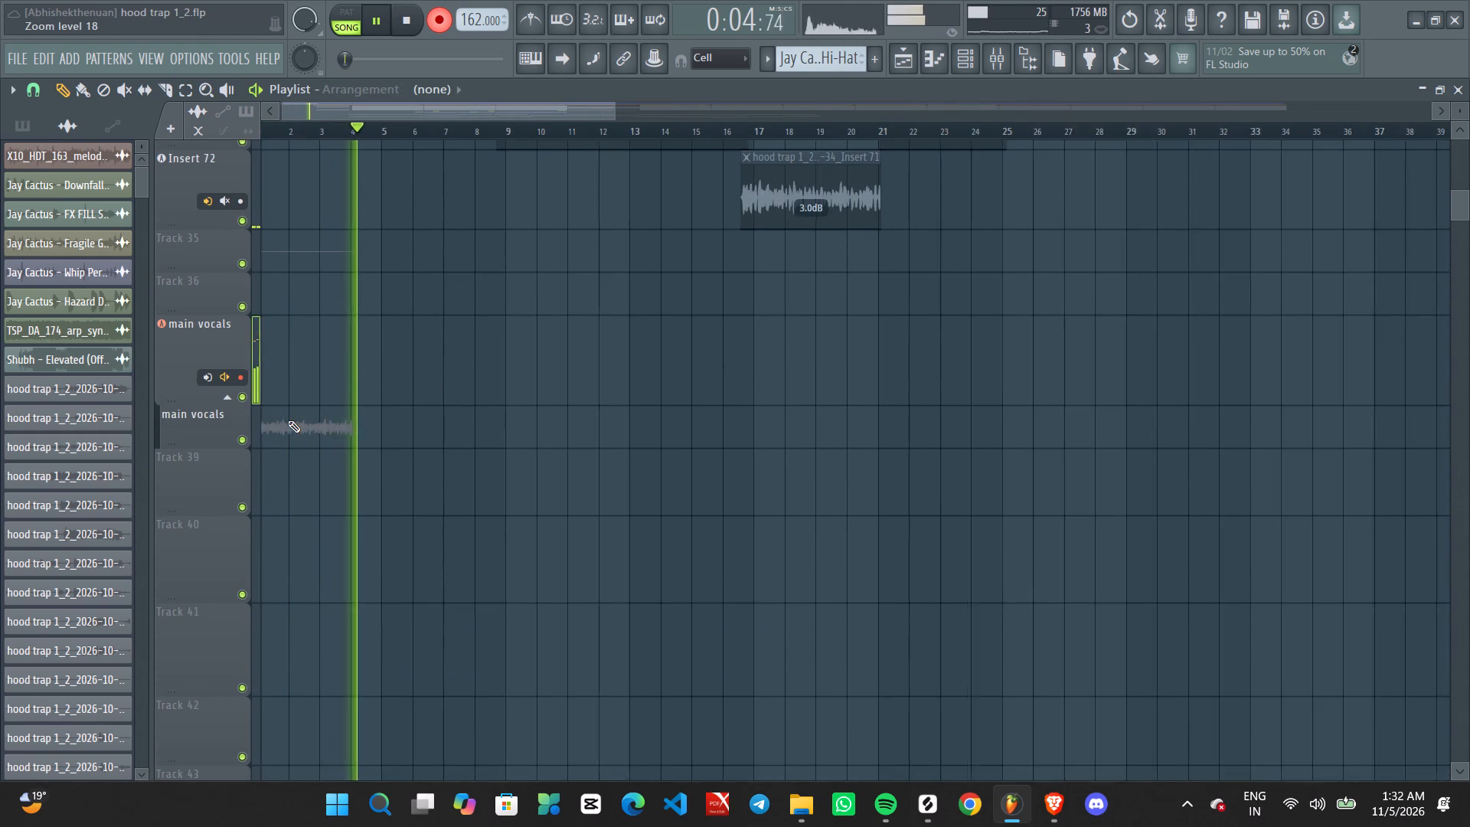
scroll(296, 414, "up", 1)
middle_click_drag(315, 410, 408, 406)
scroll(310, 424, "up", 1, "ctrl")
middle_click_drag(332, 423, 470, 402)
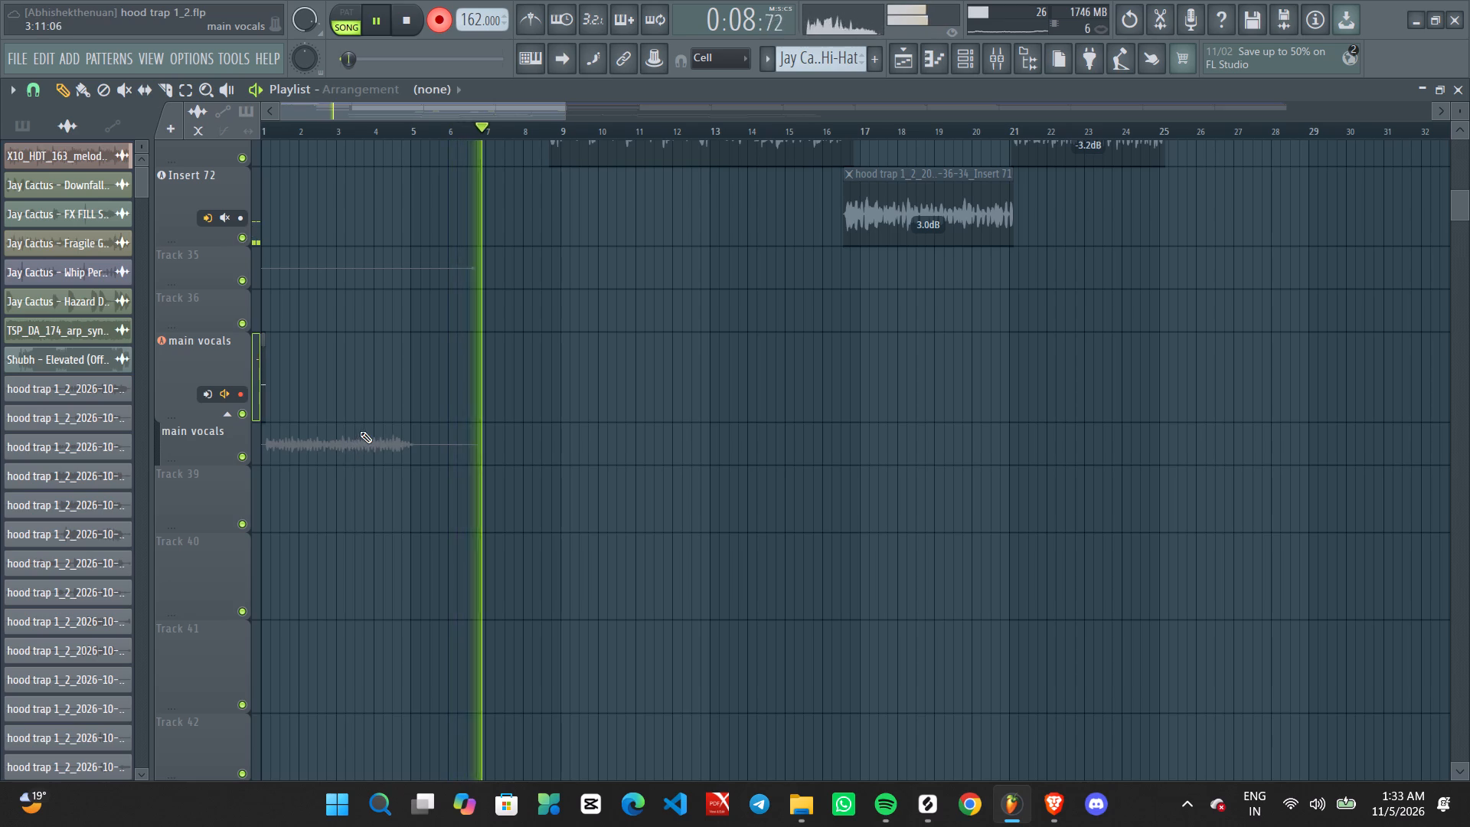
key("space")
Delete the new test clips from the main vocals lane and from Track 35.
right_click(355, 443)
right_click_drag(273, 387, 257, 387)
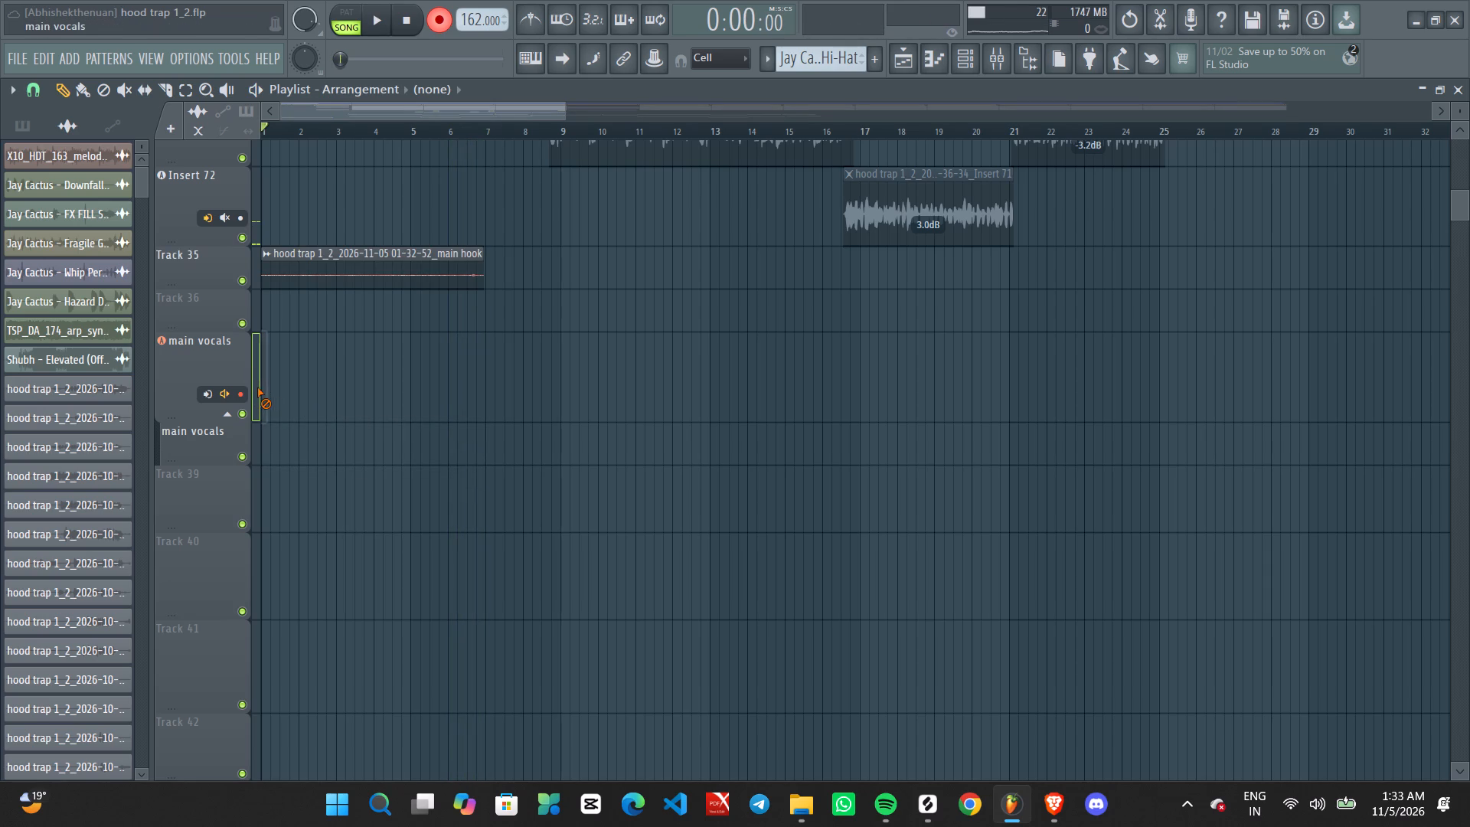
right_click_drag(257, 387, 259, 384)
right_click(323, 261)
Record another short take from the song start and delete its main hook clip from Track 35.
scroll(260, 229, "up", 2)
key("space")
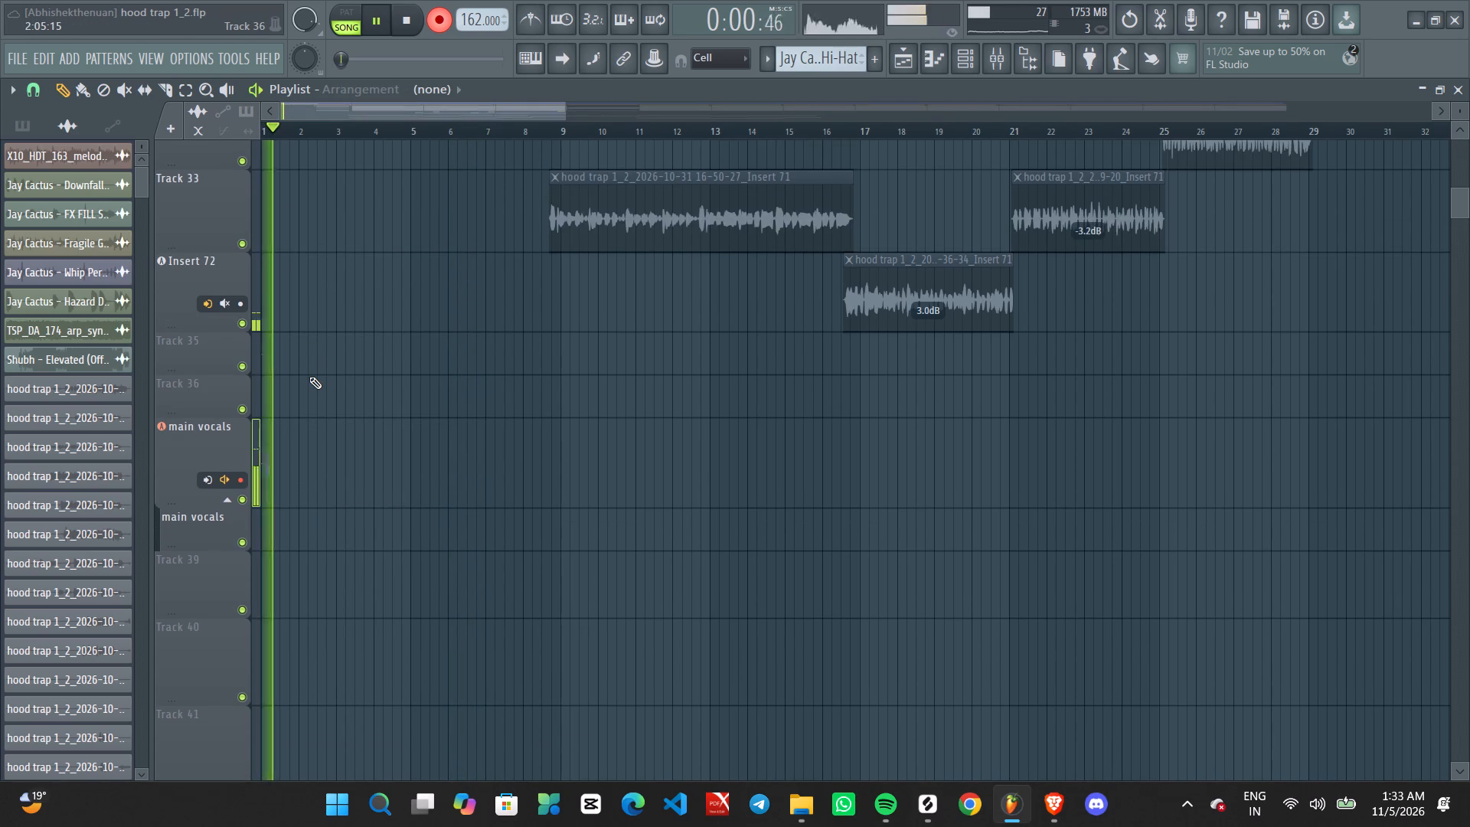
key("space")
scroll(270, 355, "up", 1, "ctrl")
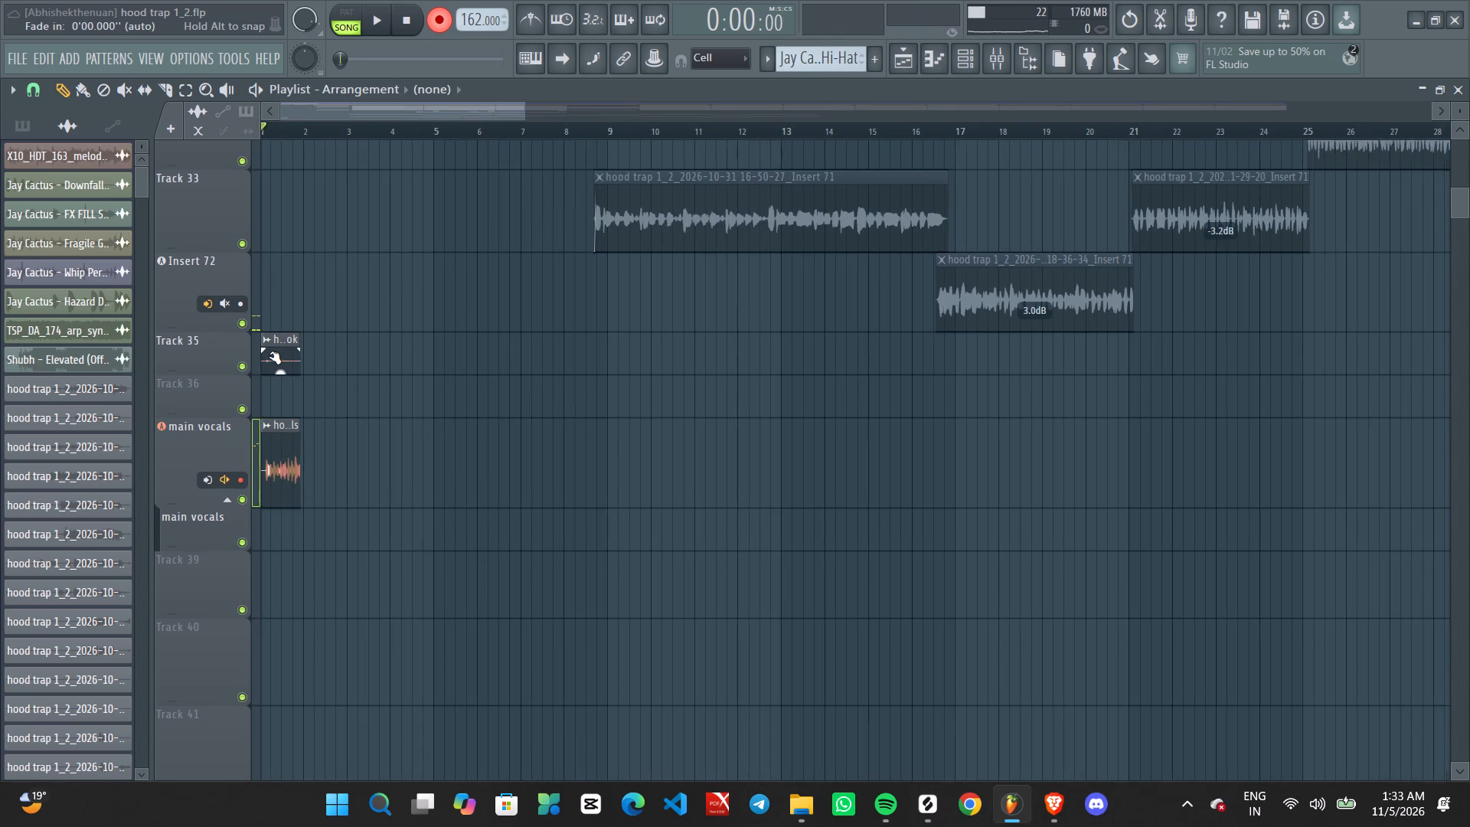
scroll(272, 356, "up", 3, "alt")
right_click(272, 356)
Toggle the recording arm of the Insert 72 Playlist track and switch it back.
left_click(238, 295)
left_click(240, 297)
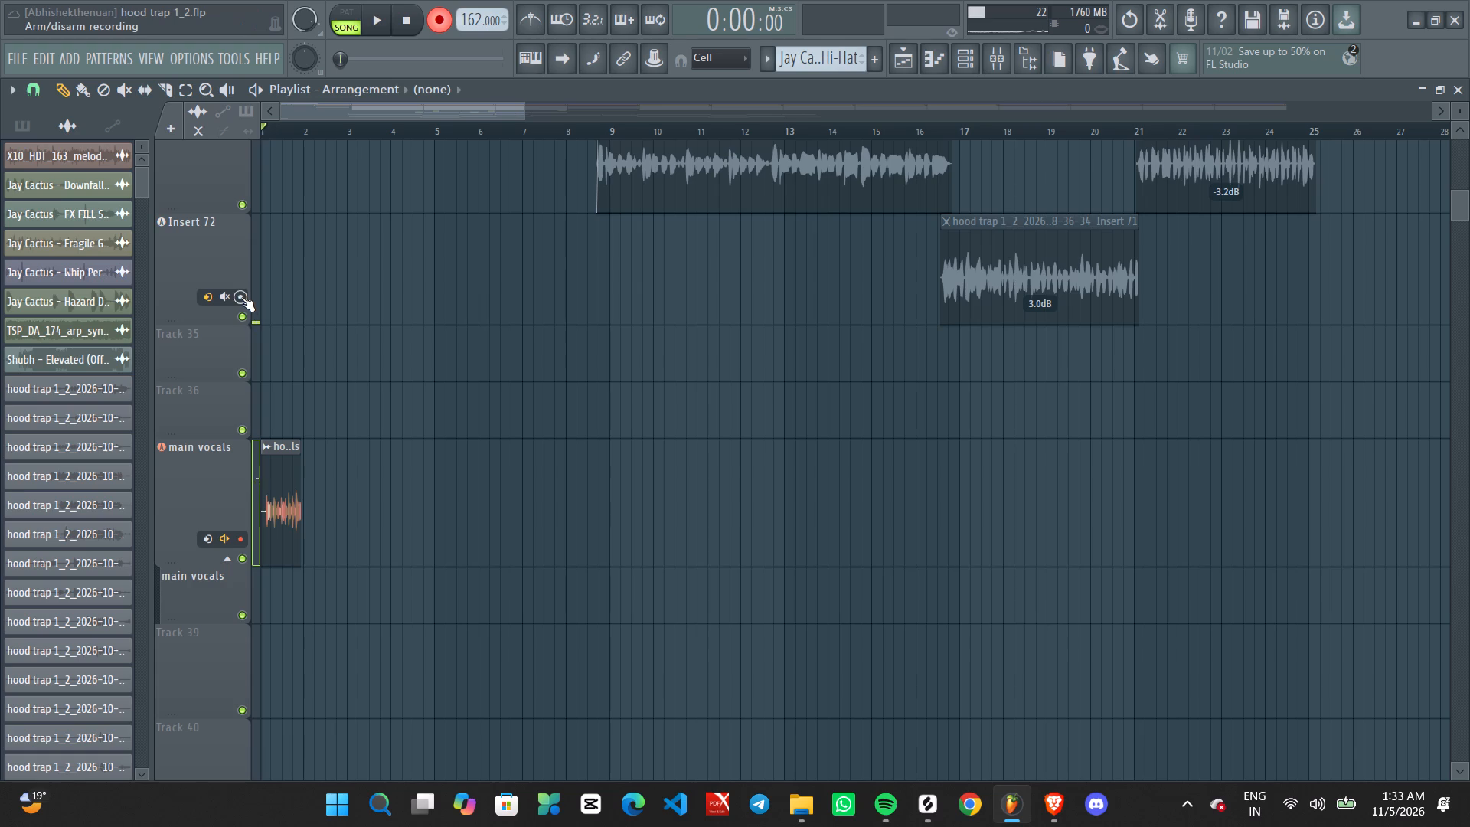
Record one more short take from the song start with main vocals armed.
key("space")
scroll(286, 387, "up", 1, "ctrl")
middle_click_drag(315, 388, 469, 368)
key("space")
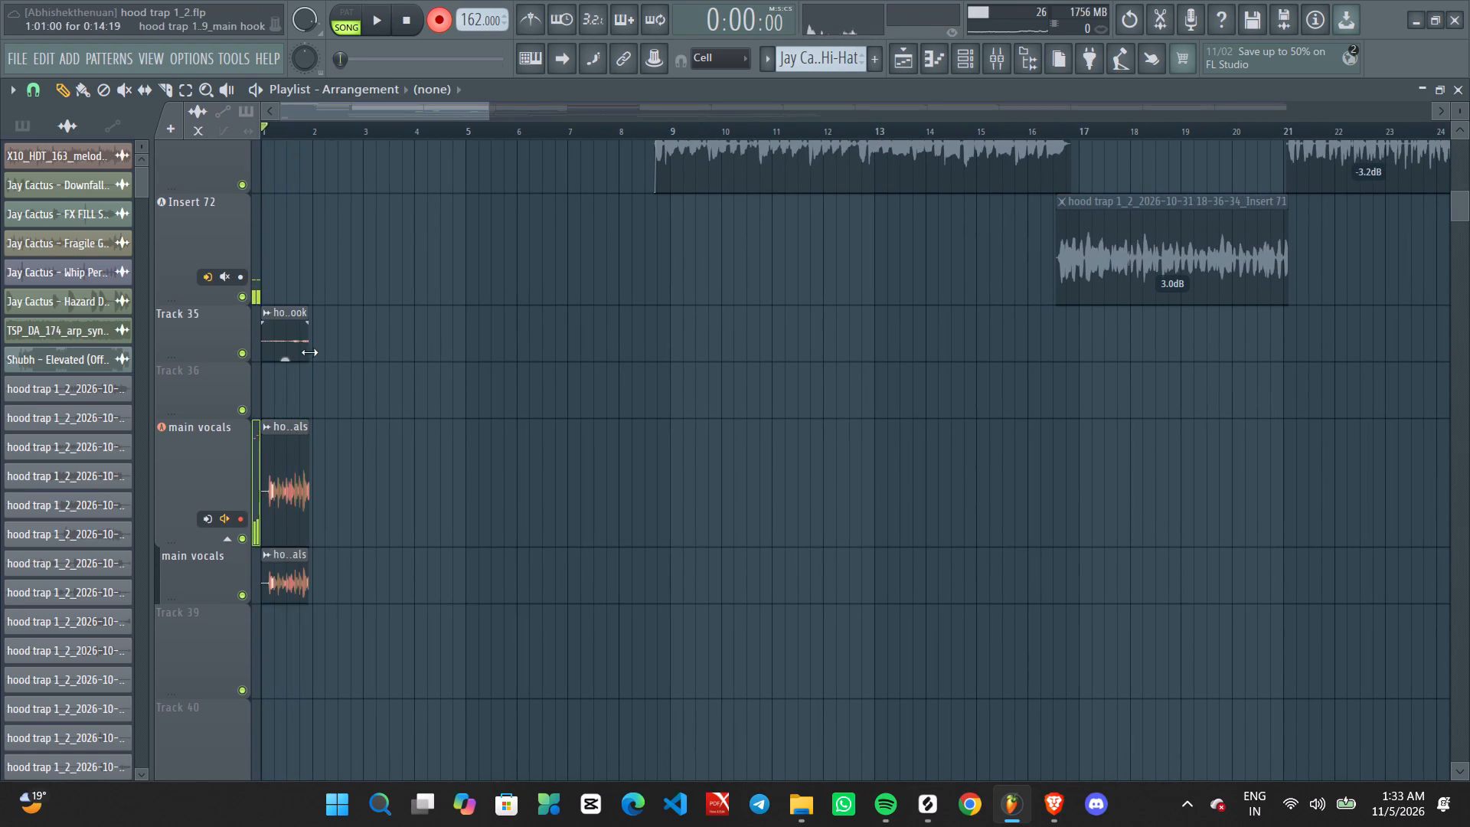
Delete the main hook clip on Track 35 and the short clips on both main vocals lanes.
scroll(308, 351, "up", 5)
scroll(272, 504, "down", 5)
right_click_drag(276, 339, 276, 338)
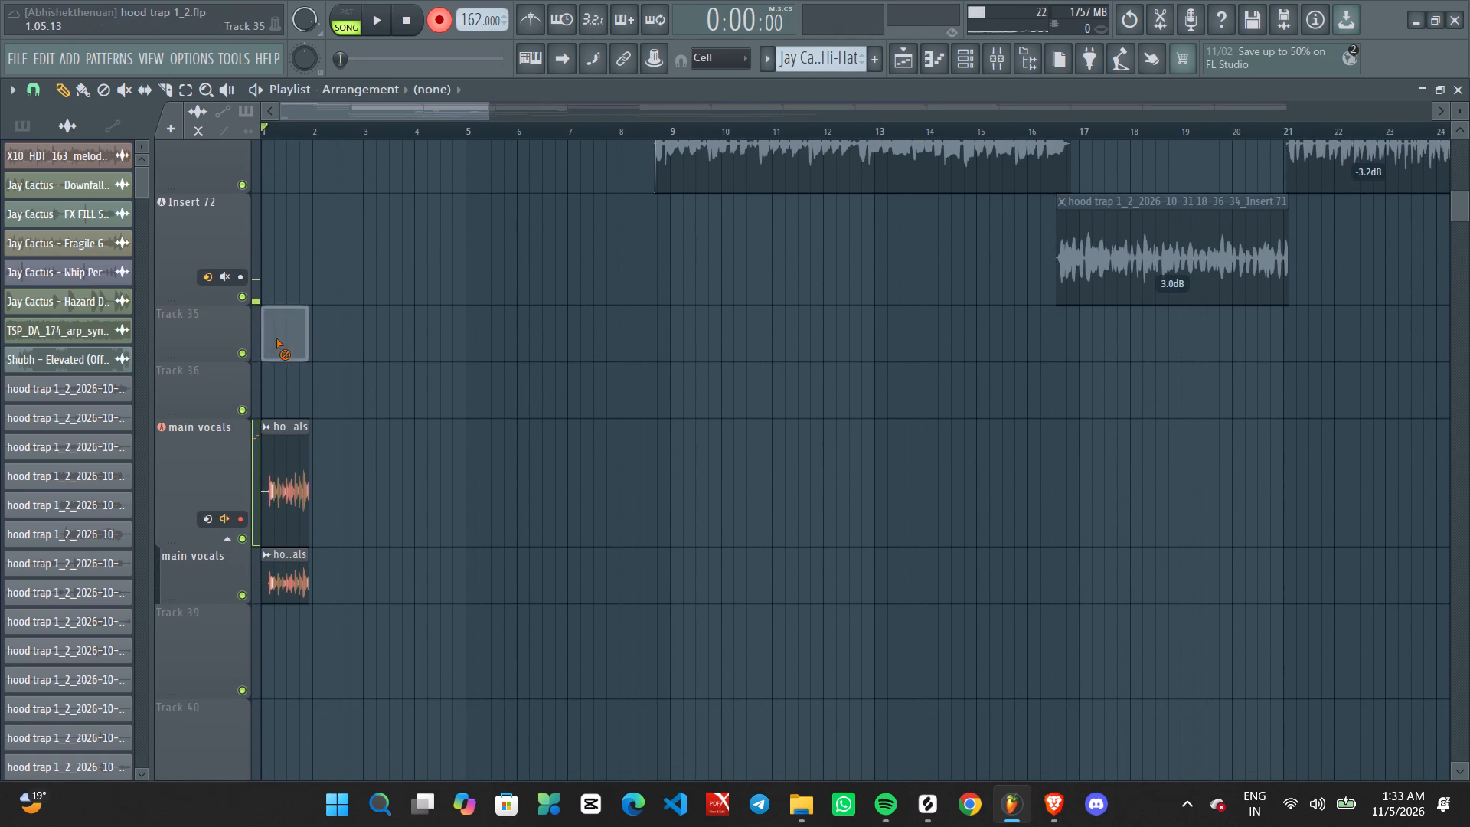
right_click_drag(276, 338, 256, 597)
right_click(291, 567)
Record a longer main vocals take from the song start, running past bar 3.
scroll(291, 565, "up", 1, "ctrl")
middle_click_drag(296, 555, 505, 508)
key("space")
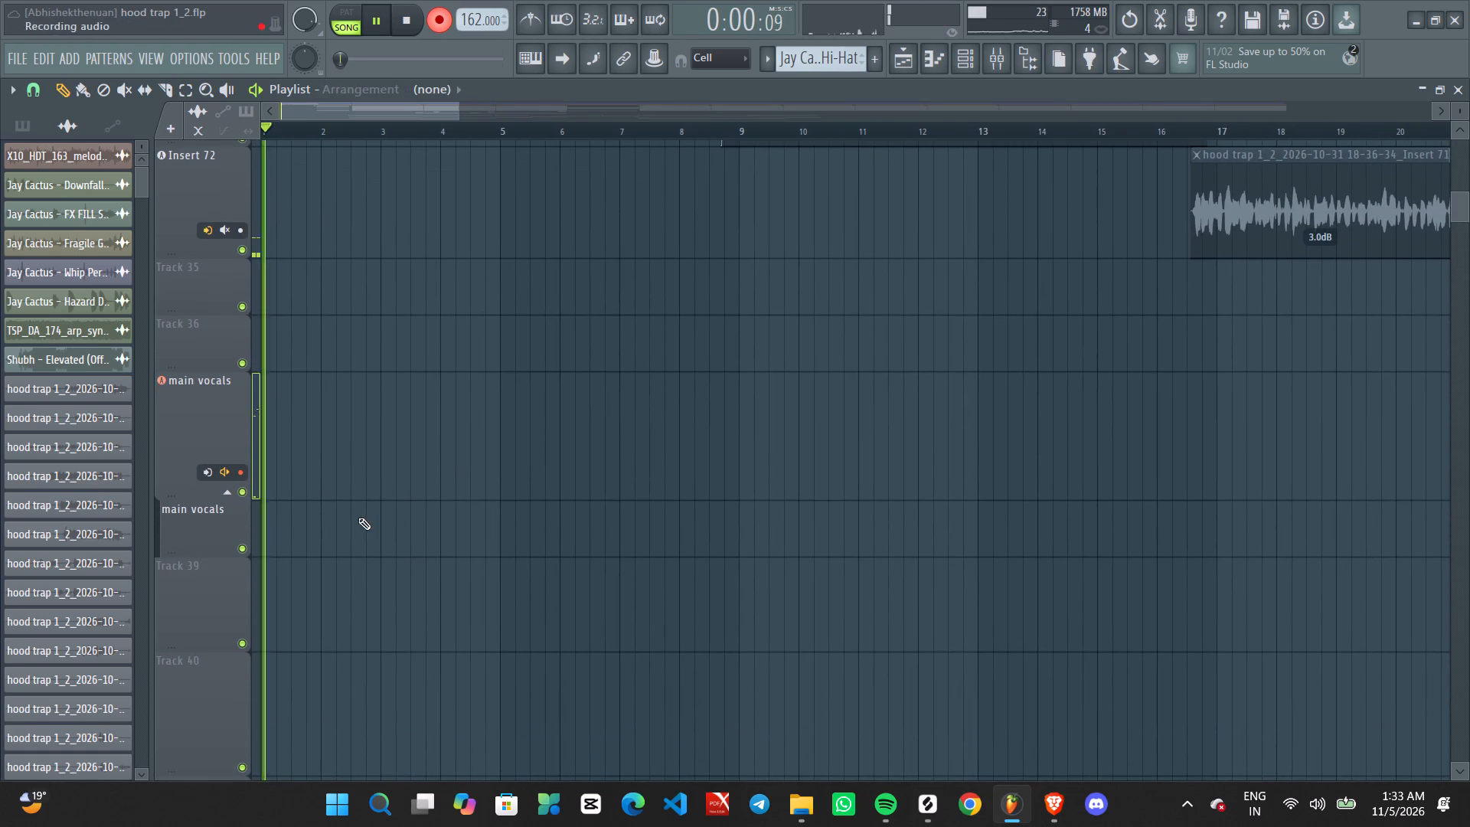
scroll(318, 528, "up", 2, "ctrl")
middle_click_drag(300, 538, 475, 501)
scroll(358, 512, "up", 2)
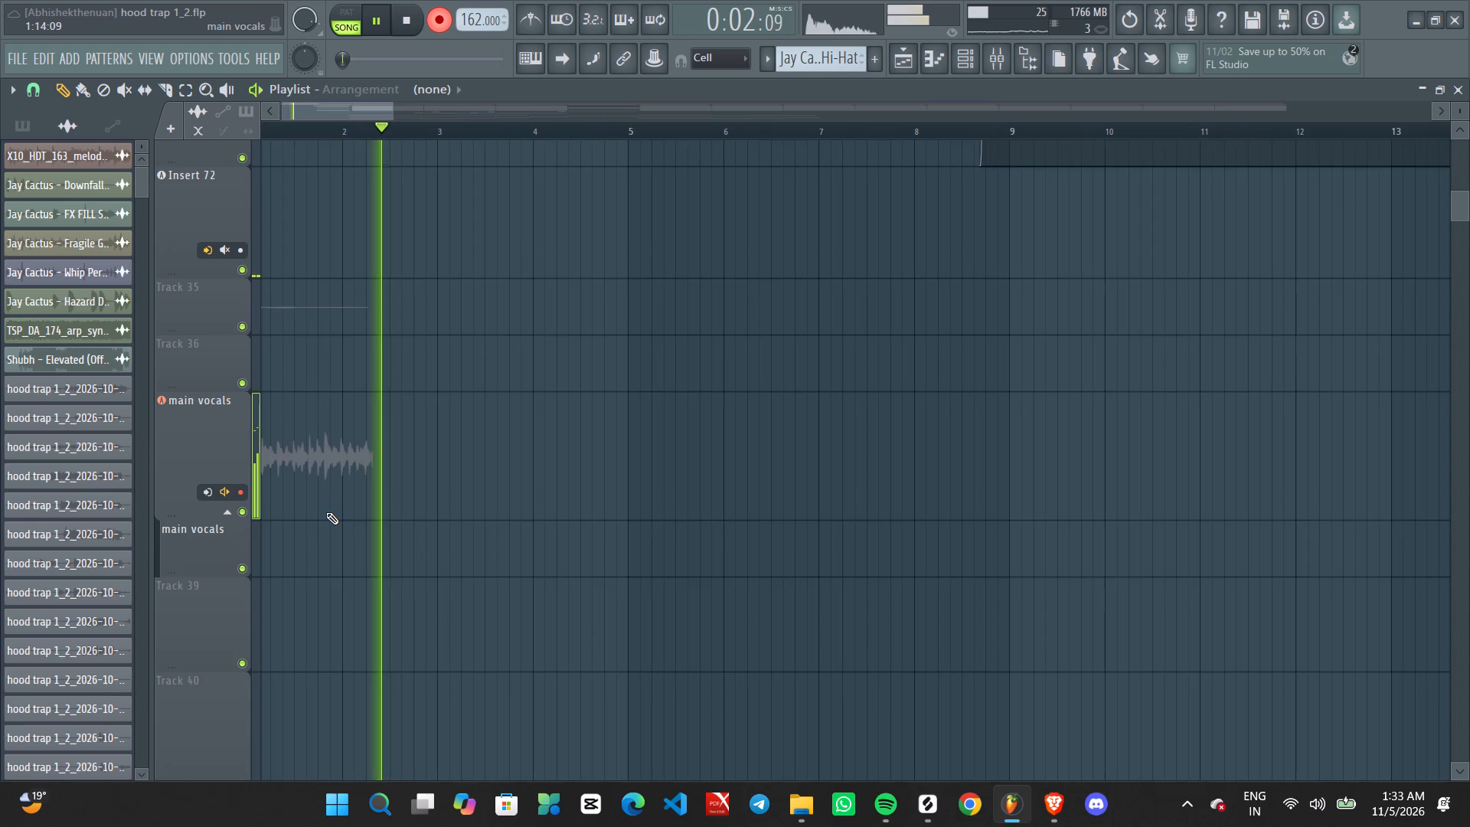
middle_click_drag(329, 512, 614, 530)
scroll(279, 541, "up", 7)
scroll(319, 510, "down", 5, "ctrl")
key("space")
Unmute the Insert 71 Playlist track.
scroll(317, 511, "up", 4)
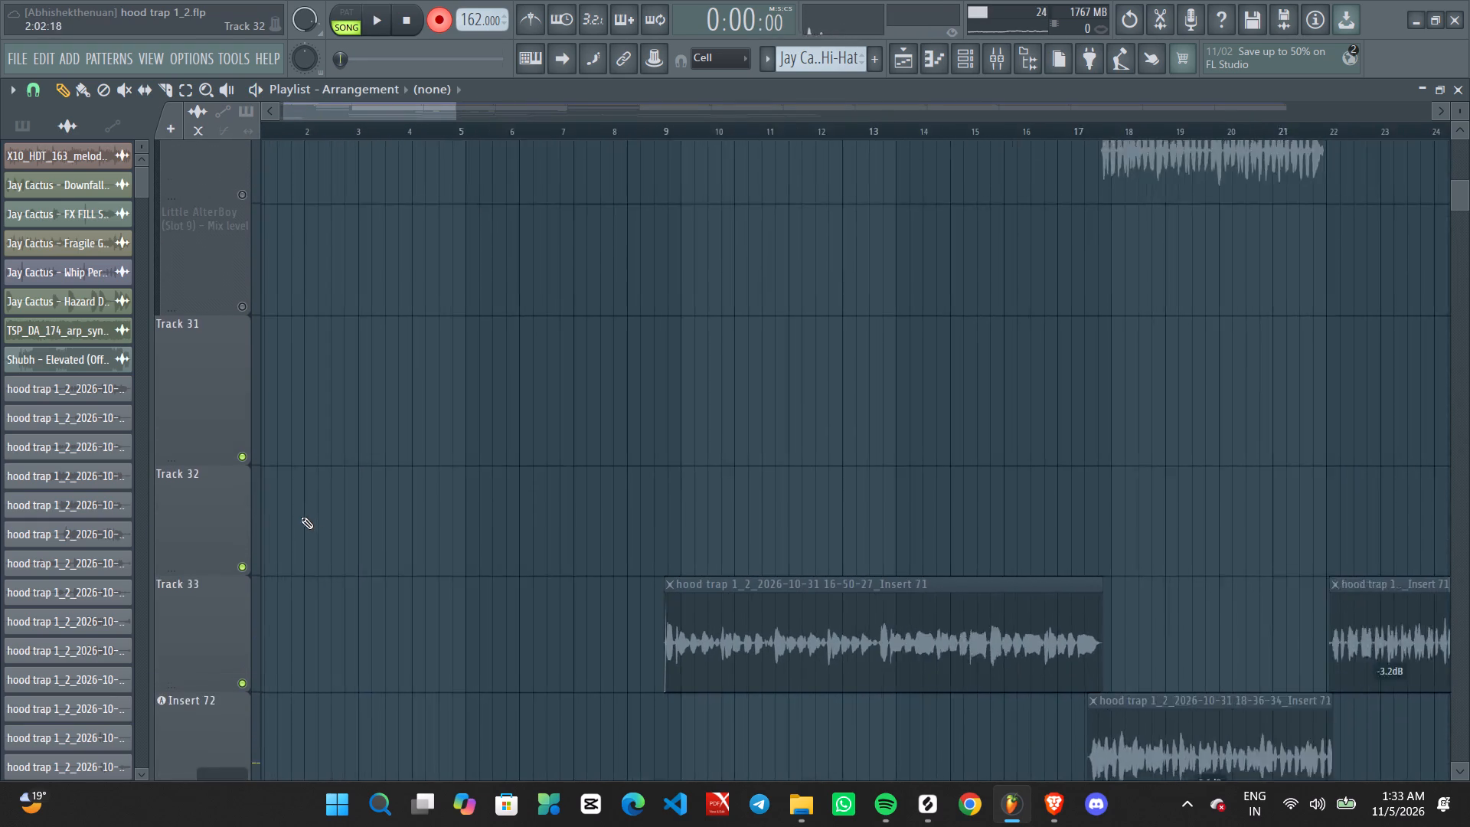
middle_click_drag(324, 518, 723, 417)
right_click_drag(296, 301, 266, 306)
scroll(276, 325, "up", 2)
scroll(278, 327, "down", 1)
scroll(278, 327, "up", 10)
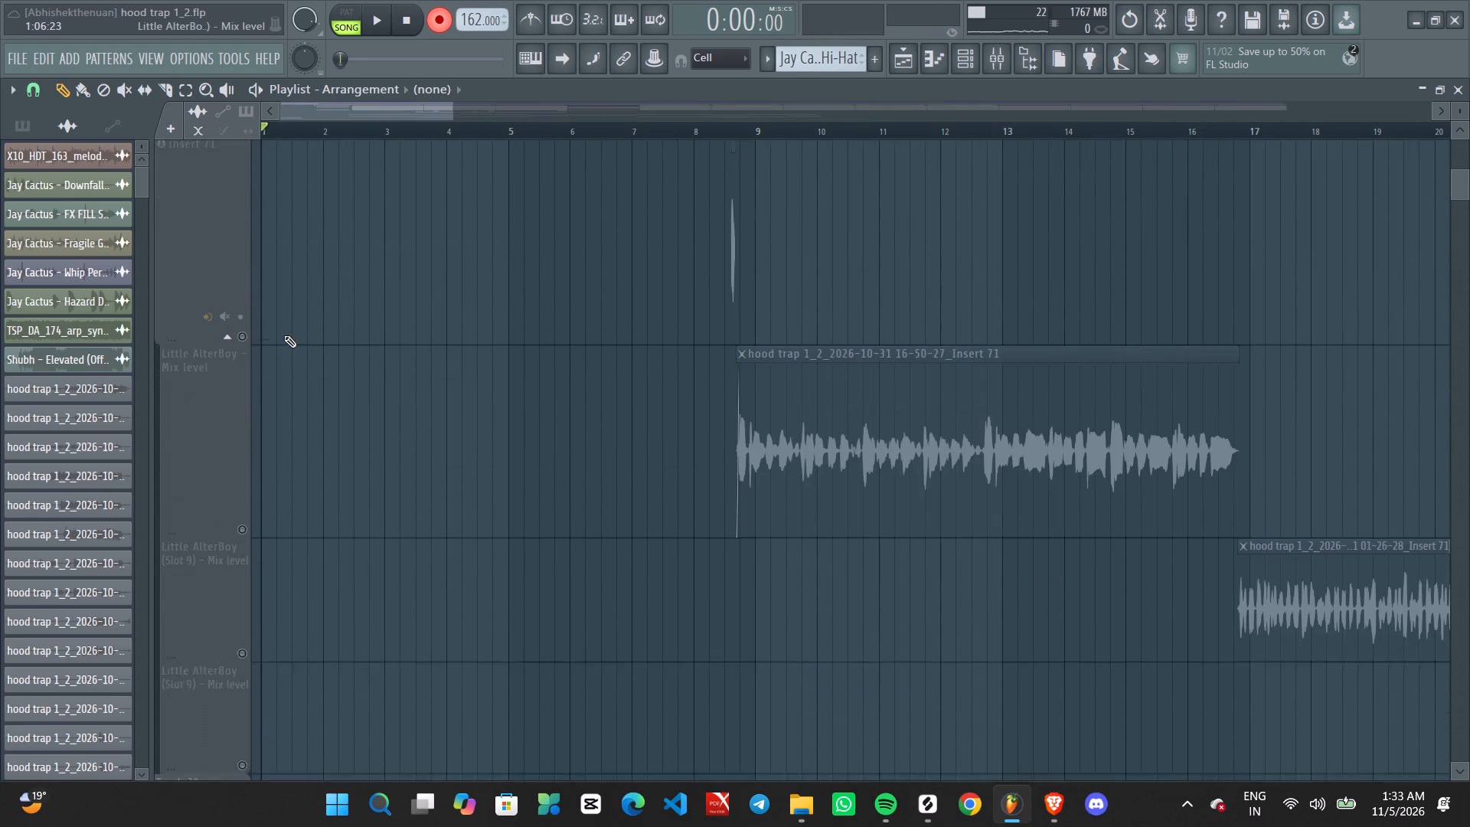
scroll(284, 335, "down", 6, "alt")
scroll(283, 343, "up", 1, "ctrl")
middle_click_drag(296, 355, 386, 350)
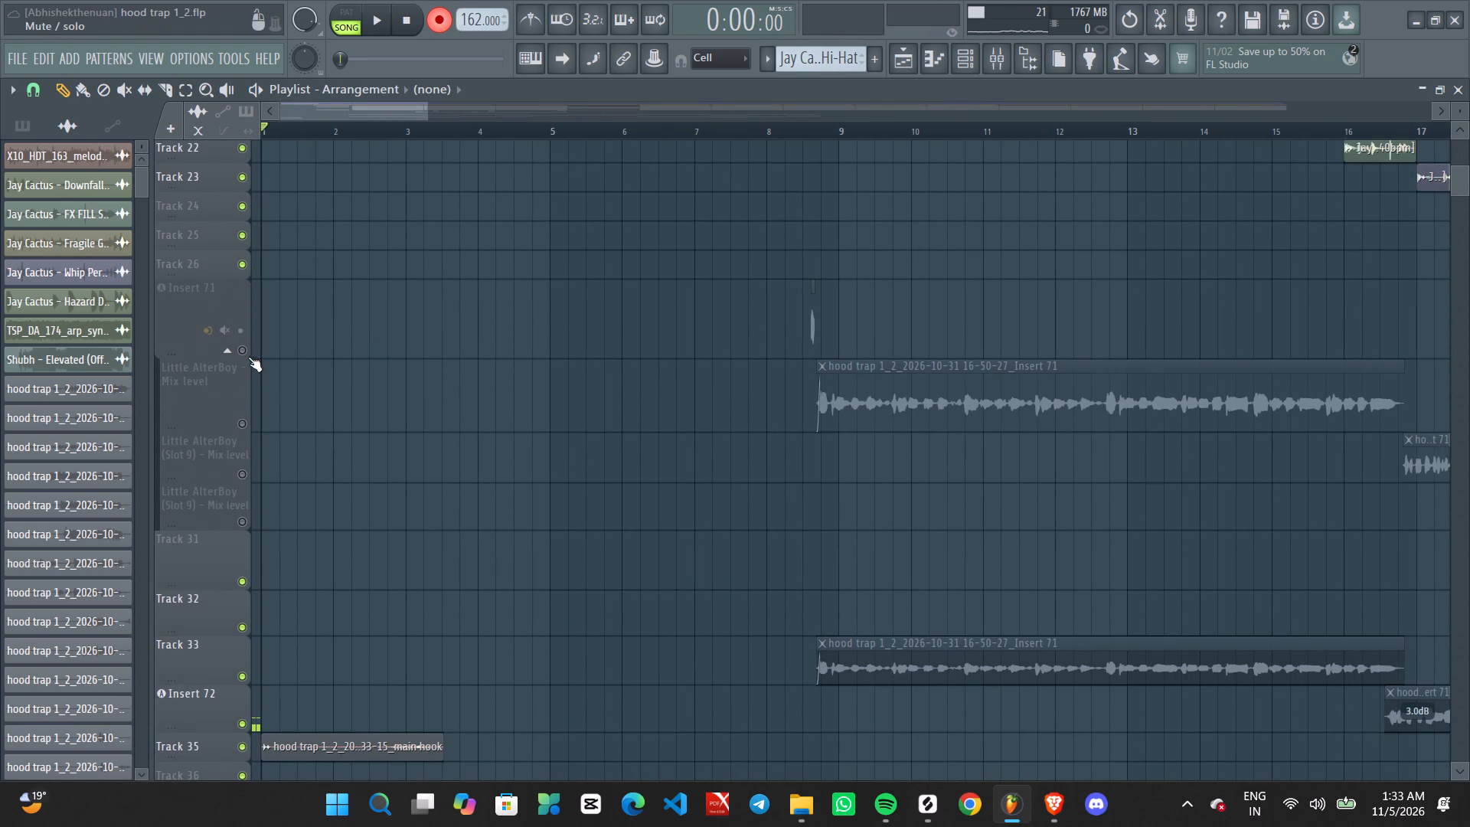
left_click(247, 349)
double_click(242, 329)
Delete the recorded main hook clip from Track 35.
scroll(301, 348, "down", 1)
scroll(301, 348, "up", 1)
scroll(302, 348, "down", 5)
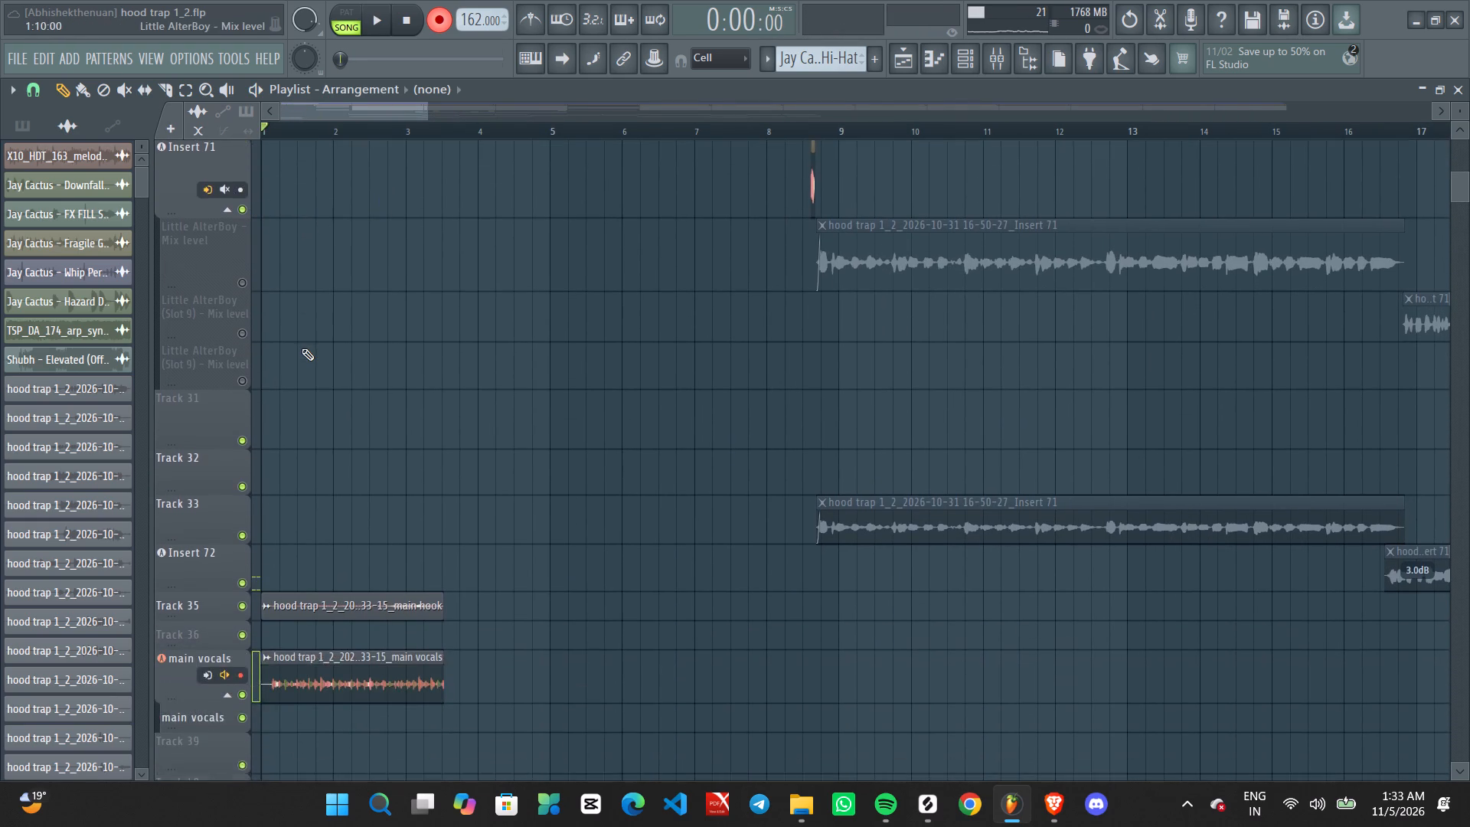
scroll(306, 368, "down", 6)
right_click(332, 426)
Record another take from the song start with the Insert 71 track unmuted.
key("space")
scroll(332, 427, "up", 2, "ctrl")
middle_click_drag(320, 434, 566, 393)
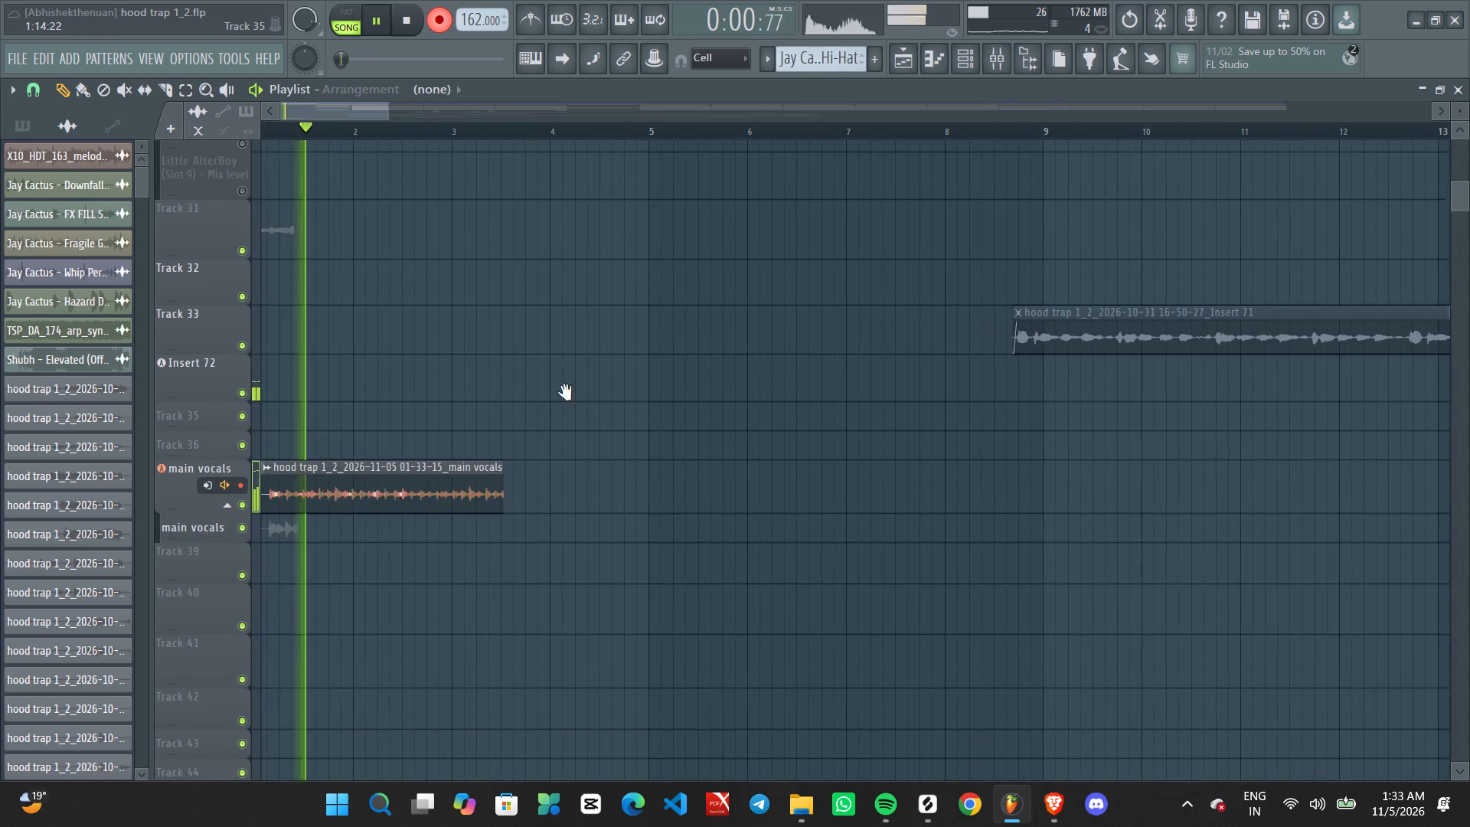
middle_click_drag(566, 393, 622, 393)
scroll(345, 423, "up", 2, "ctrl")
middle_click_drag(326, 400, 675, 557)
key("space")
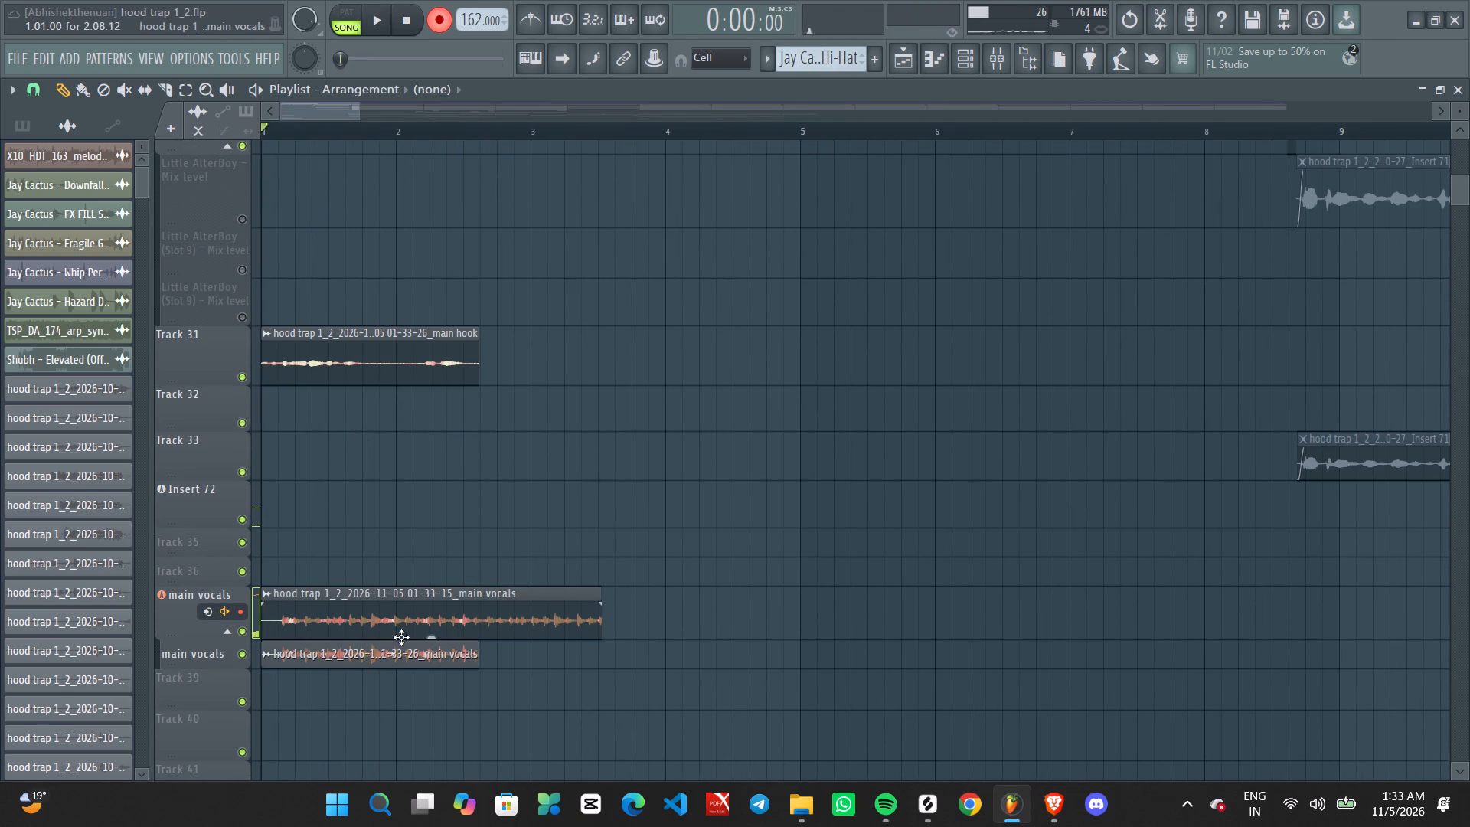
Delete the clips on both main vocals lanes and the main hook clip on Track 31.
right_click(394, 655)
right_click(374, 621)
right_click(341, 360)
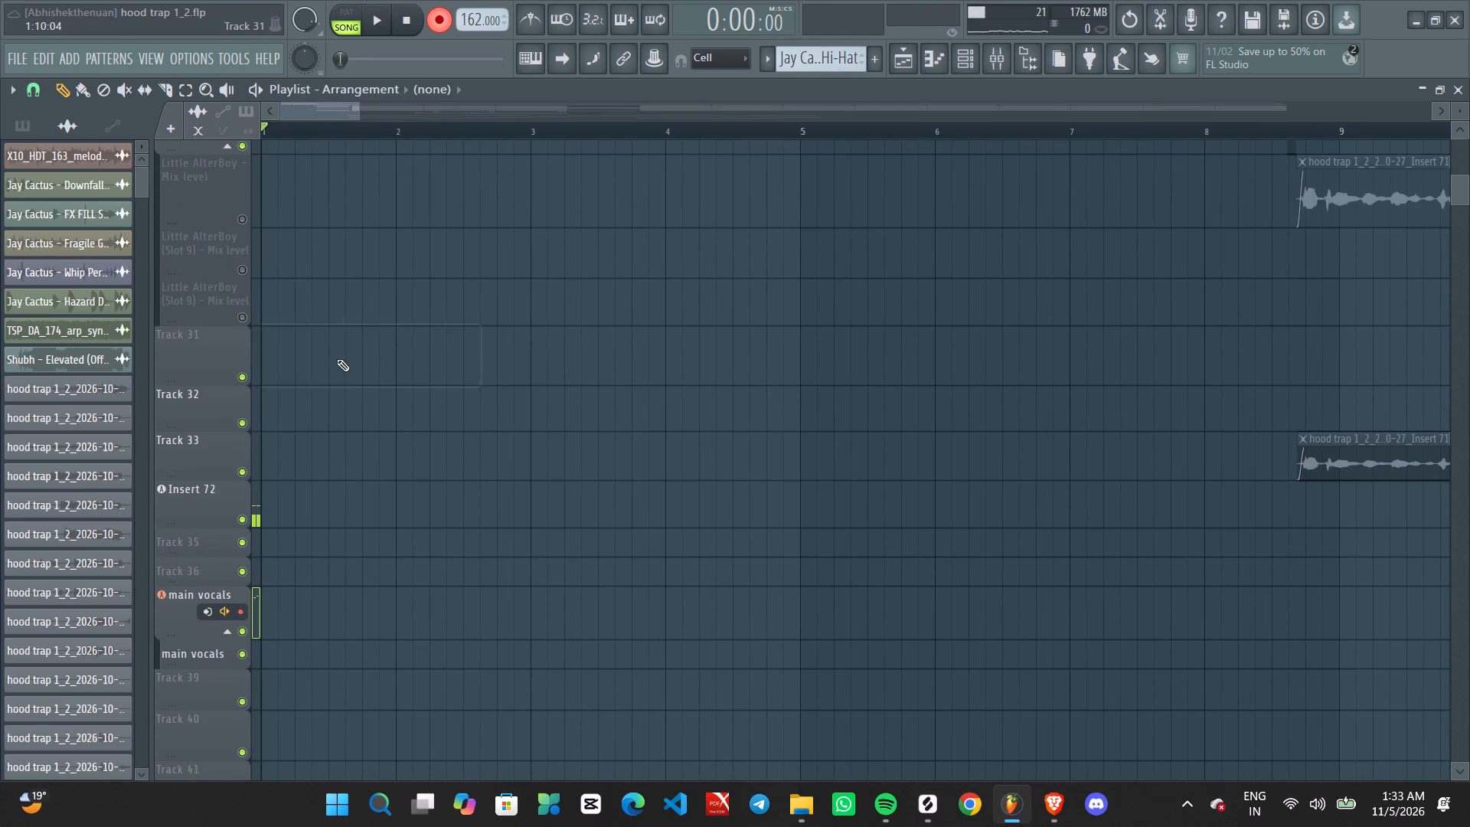
Record a new main vocals take from the song start, running past bar 2.
scroll(345, 413, "up", 1, "ctrl")
middle_click_drag(338, 423, 681, 423)
key("space")
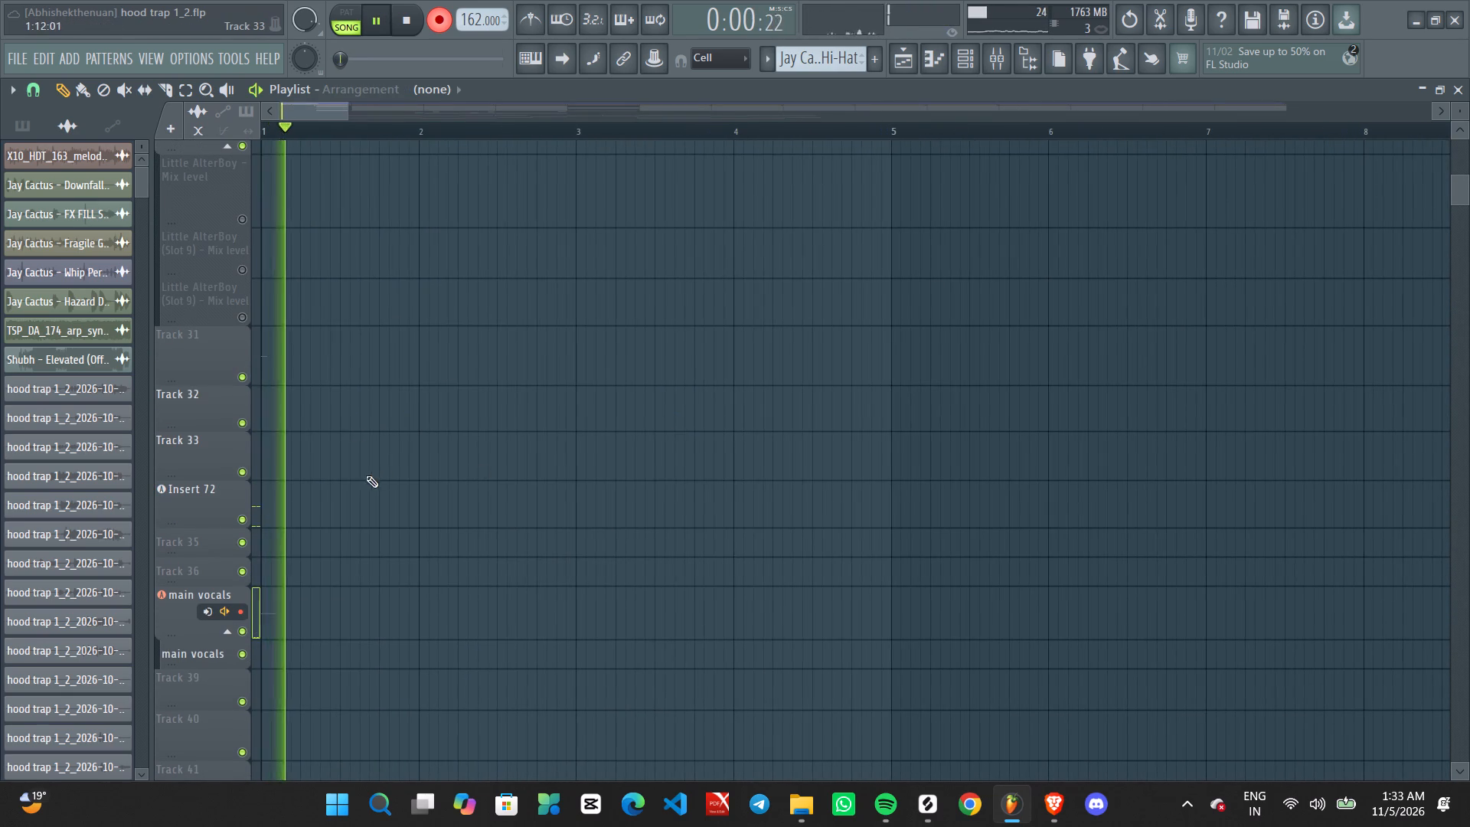
scroll(335, 485, "down", 2)
scroll(328, 487, "down", 2, "ctrl")
scroll(317, 492, "up", 1, "ctrl")
middle_click_drag(361, 482, 609, 466)
key("space")
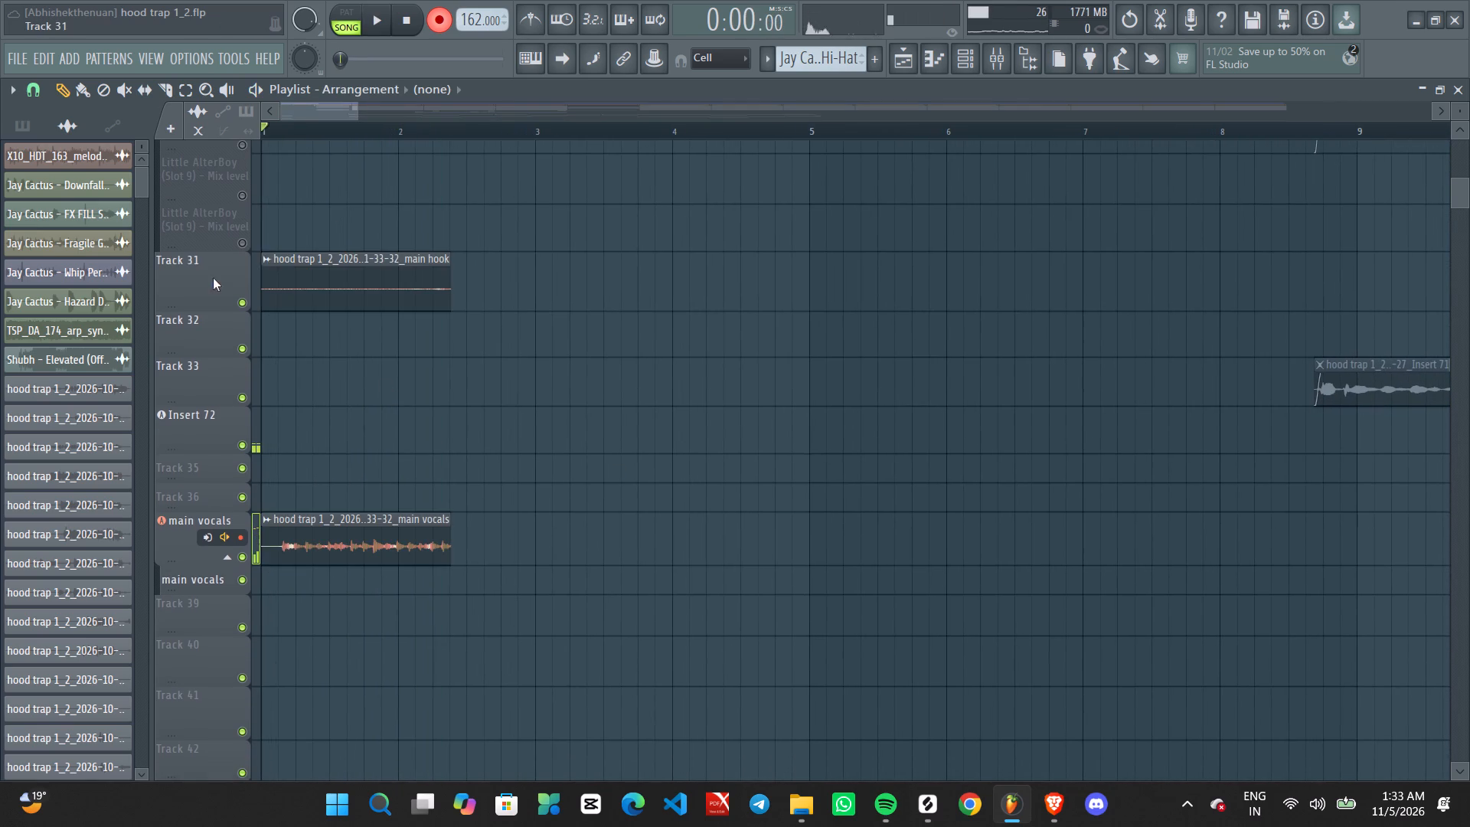
Delete the recorded main hook clip from Track 31 and mute that track.
right_click_drag(391, 270, 379, 261)
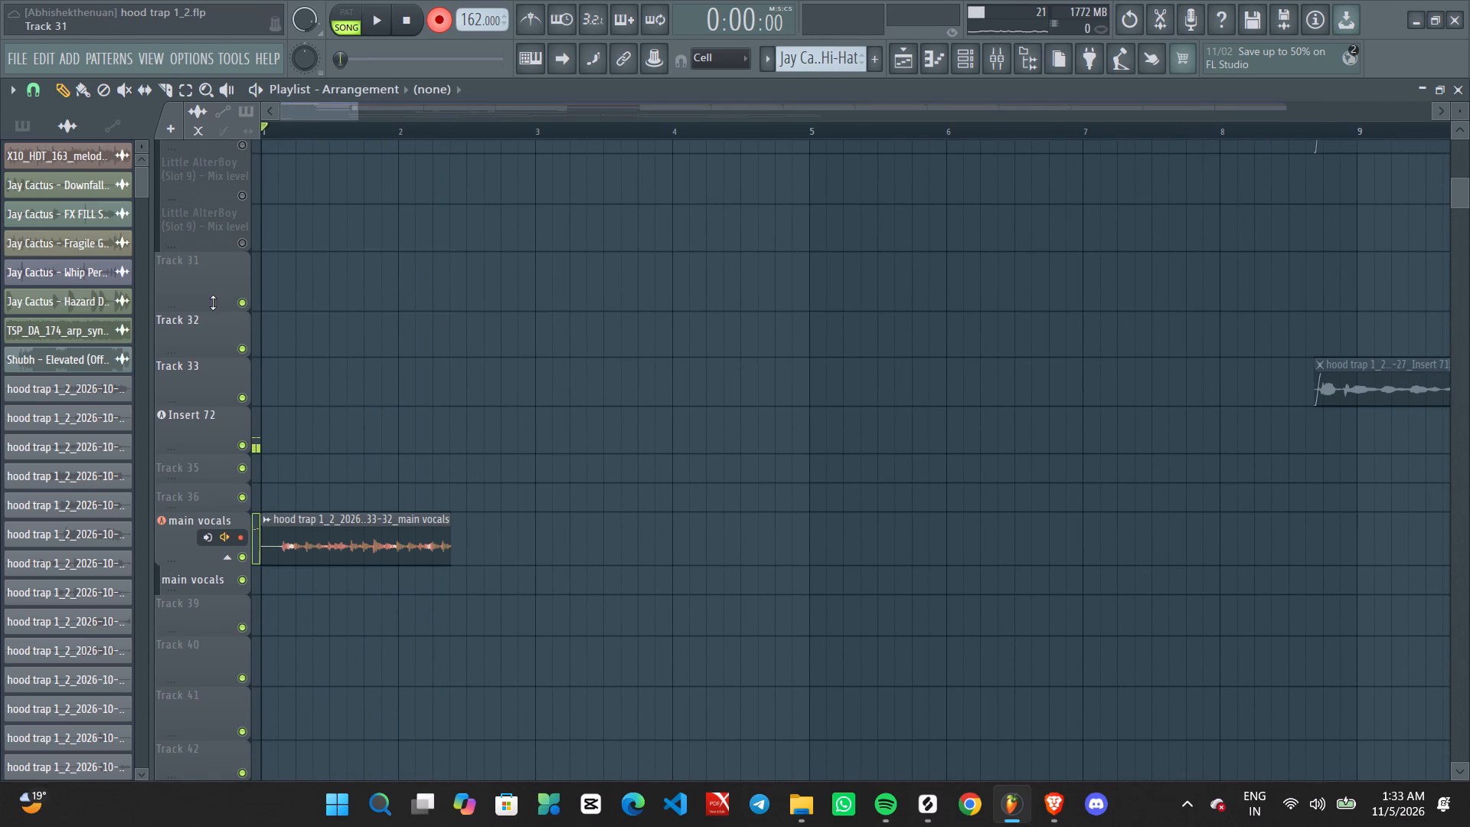
left_click(244, 300)
Record another short take from the song start and delete its main hook clip from the muted Track 31.
key("space")
scroll(332, 387, "up", 2, "ctrl")
middle_click_drag(349, 391, 523, 391)
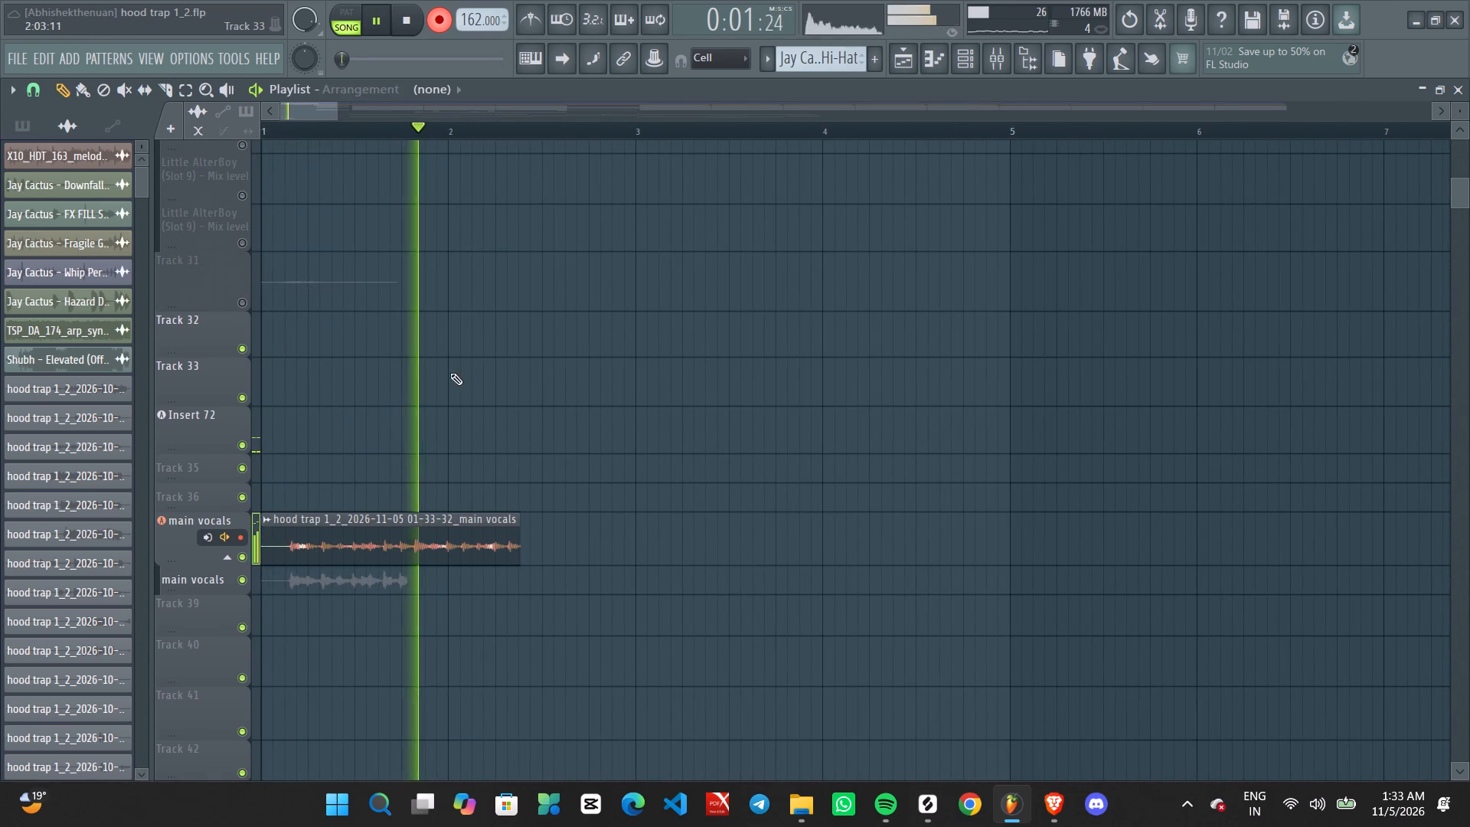
key("space")
right_click(337, 299)
Look over the Playlist arrangement between the muted vocal tracks and Track 1.
scroll(337, 299, "down", 2, "ctrl")
scroll(286, 356, "up", 6)
scroll(355, 345, "up", 7)
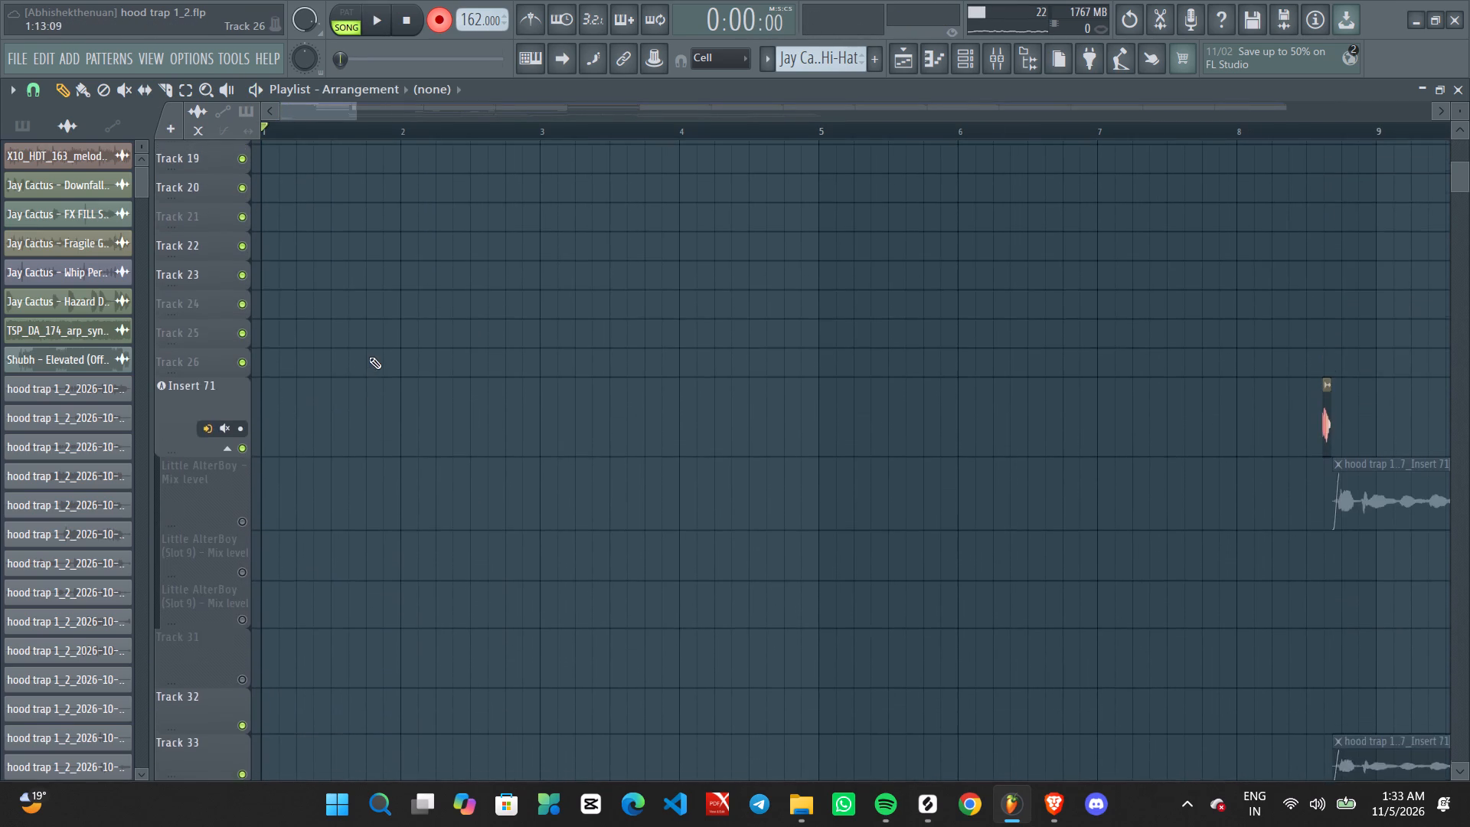
scroll(348, 362, "up", 11)
scroll(284, 376, "down", 1)
scroll(283, 378, "up", 3)
scroll(283, 384, "down", 1)
scroll(283, 384, "up", 12)
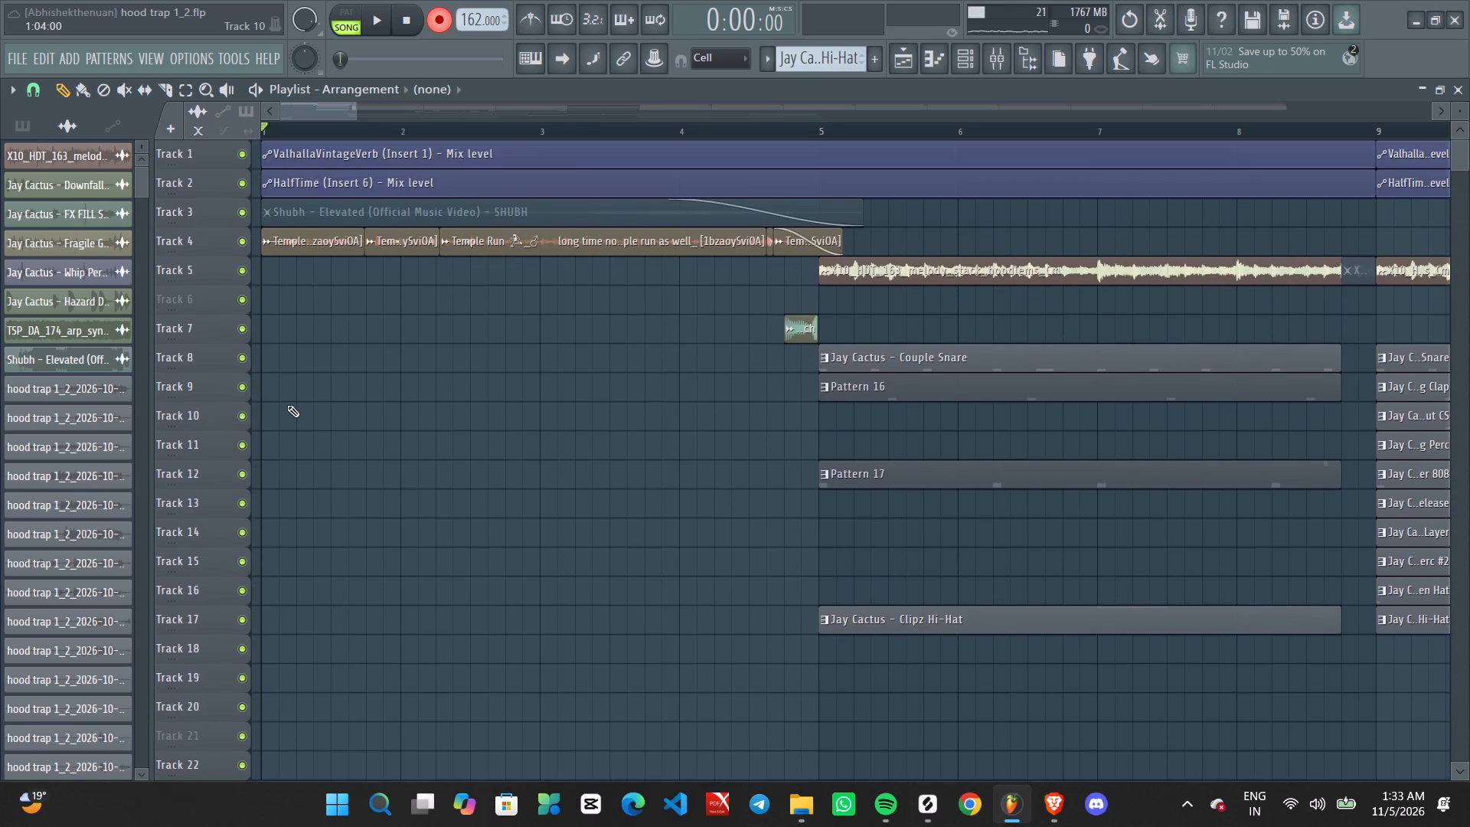
scroll(289, 407, "down", 8)
scroll(362, 413, "up", 1)
scroll(362, 413, "down", 16)
Record another take from the song start and delete its main hook clip from Track 24.
key("space")
scroll(322, 466, "up", 1)
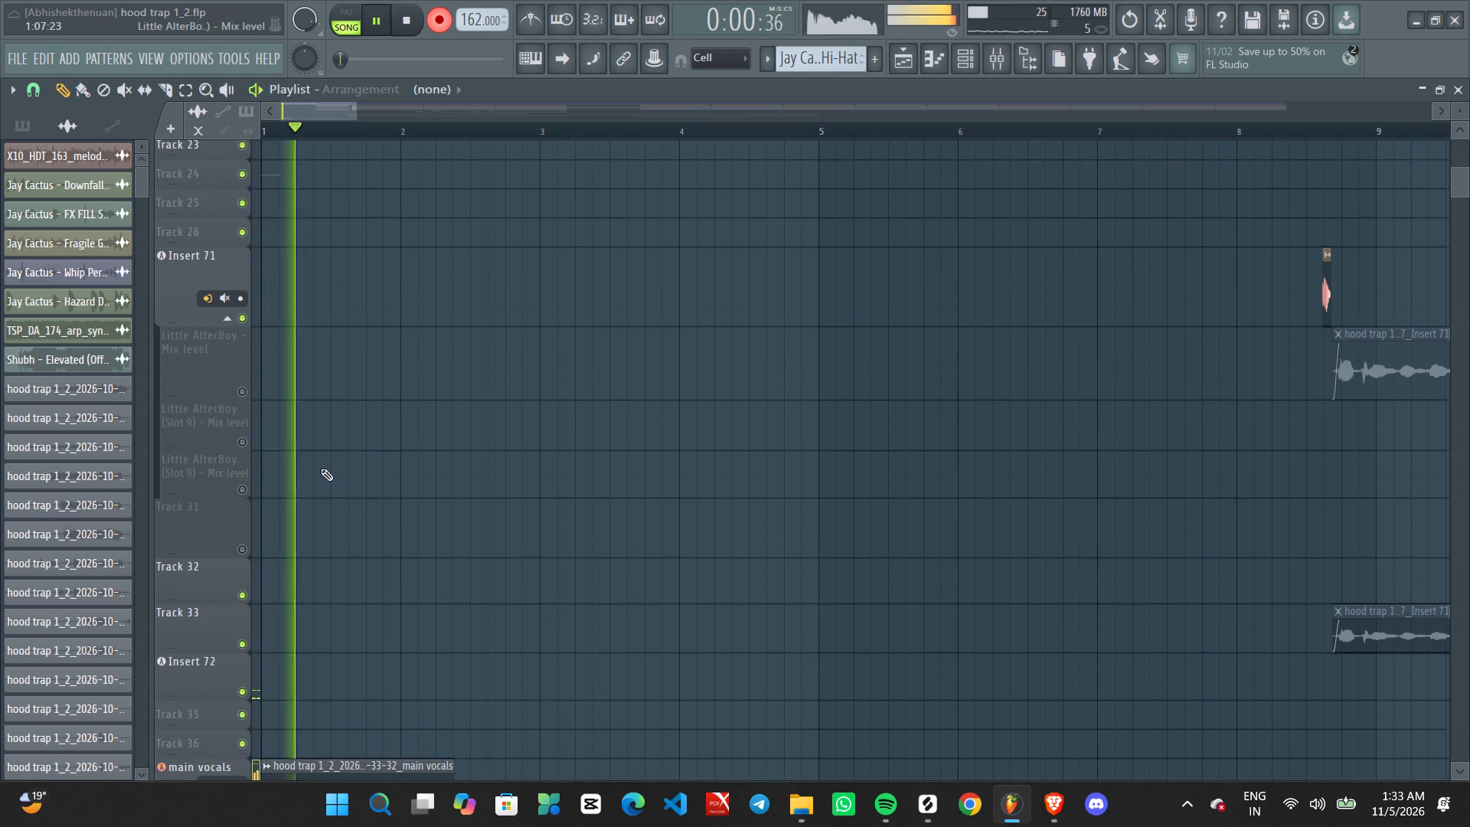
scroll(321, 469, "up", 1)
middle_click_drag(335, 479, 622, 416)
scroll(361, 478, "down", 3, "ctrl")
scroll(309, 471, "up", 14)
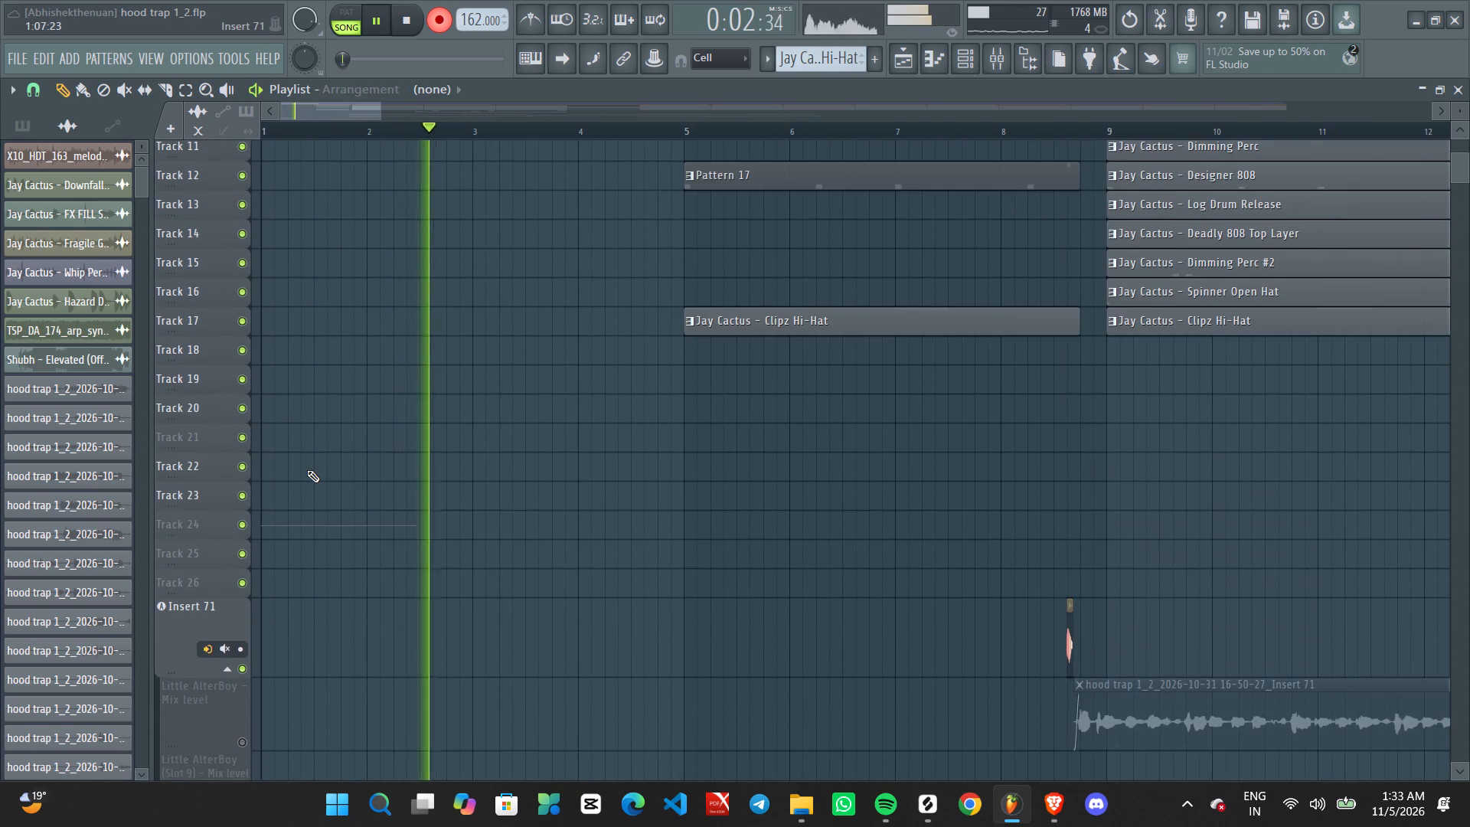
key("space")
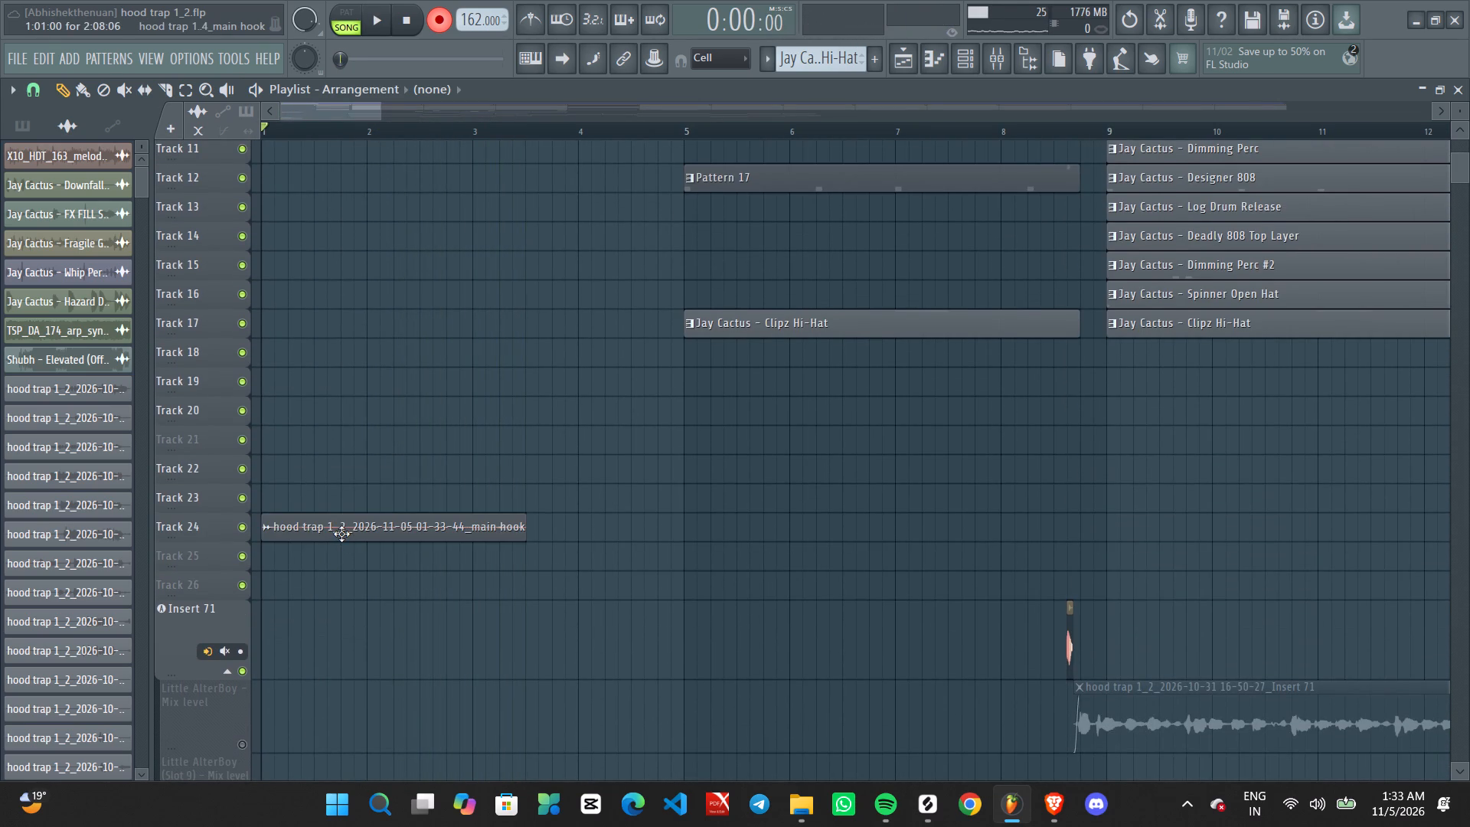
right_click(341, 532)
Check the main vocals and main hook signal levels in the Mixer during a brief recording.
scroll(341, 532, "up", 7)
scroll(346, 527, "up", 15)
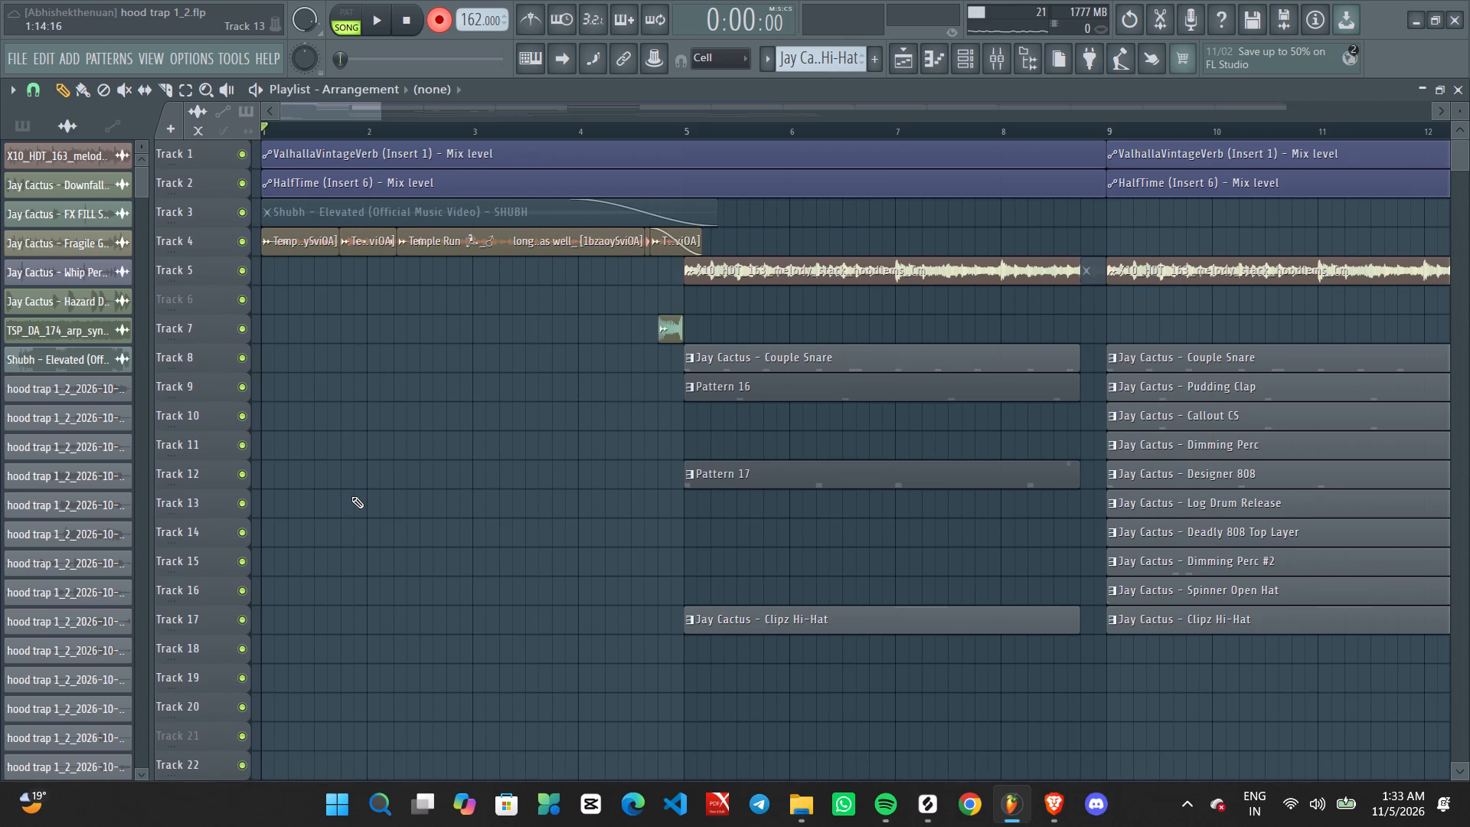
scroll(352, 492, "down", 19)
scroll(345, 487, "up", 2, "alt")
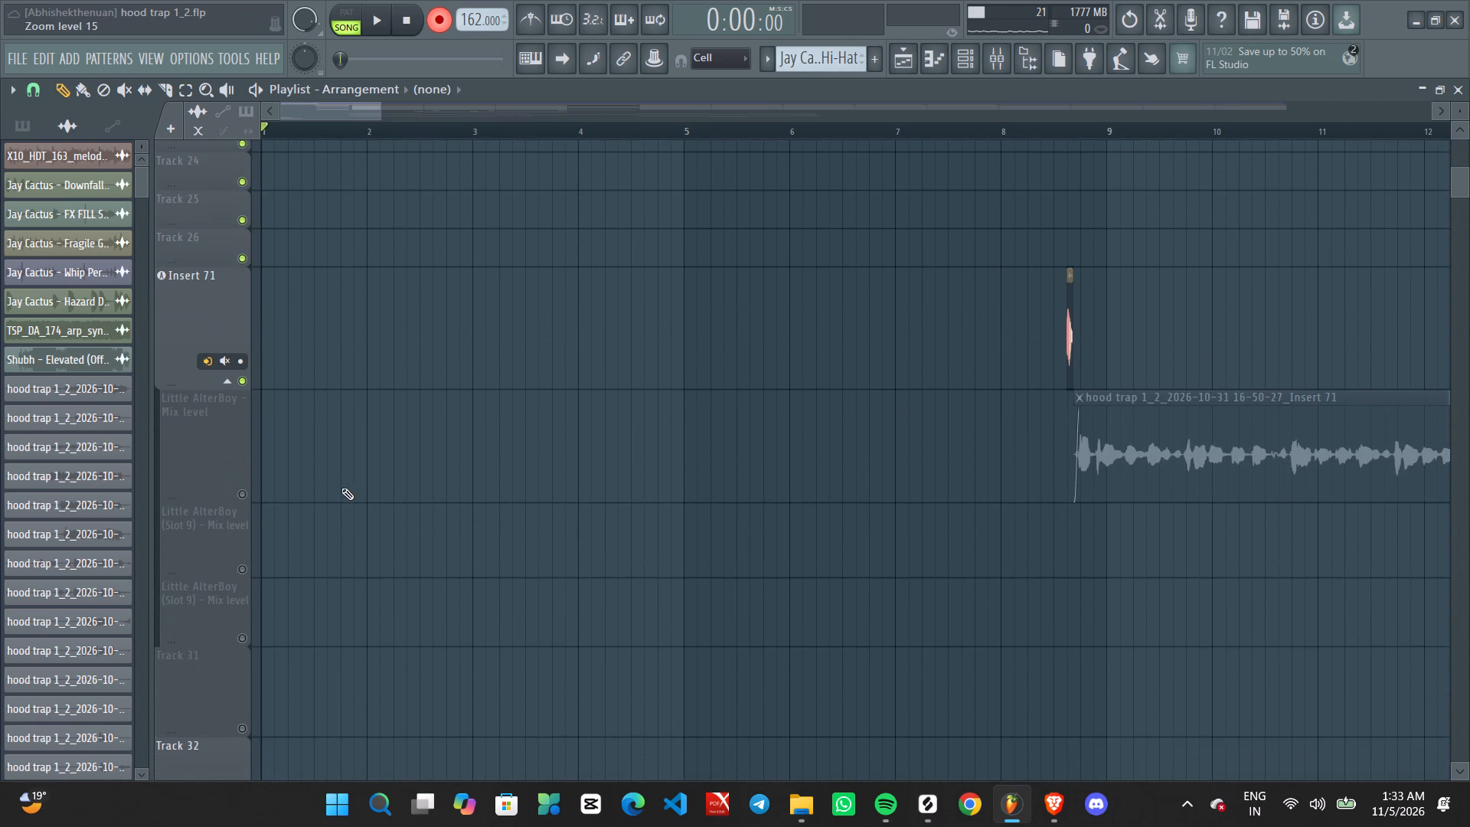
middle_click_drag(321, 504, 680, 443)
left_click(1001, 65)
key("space")
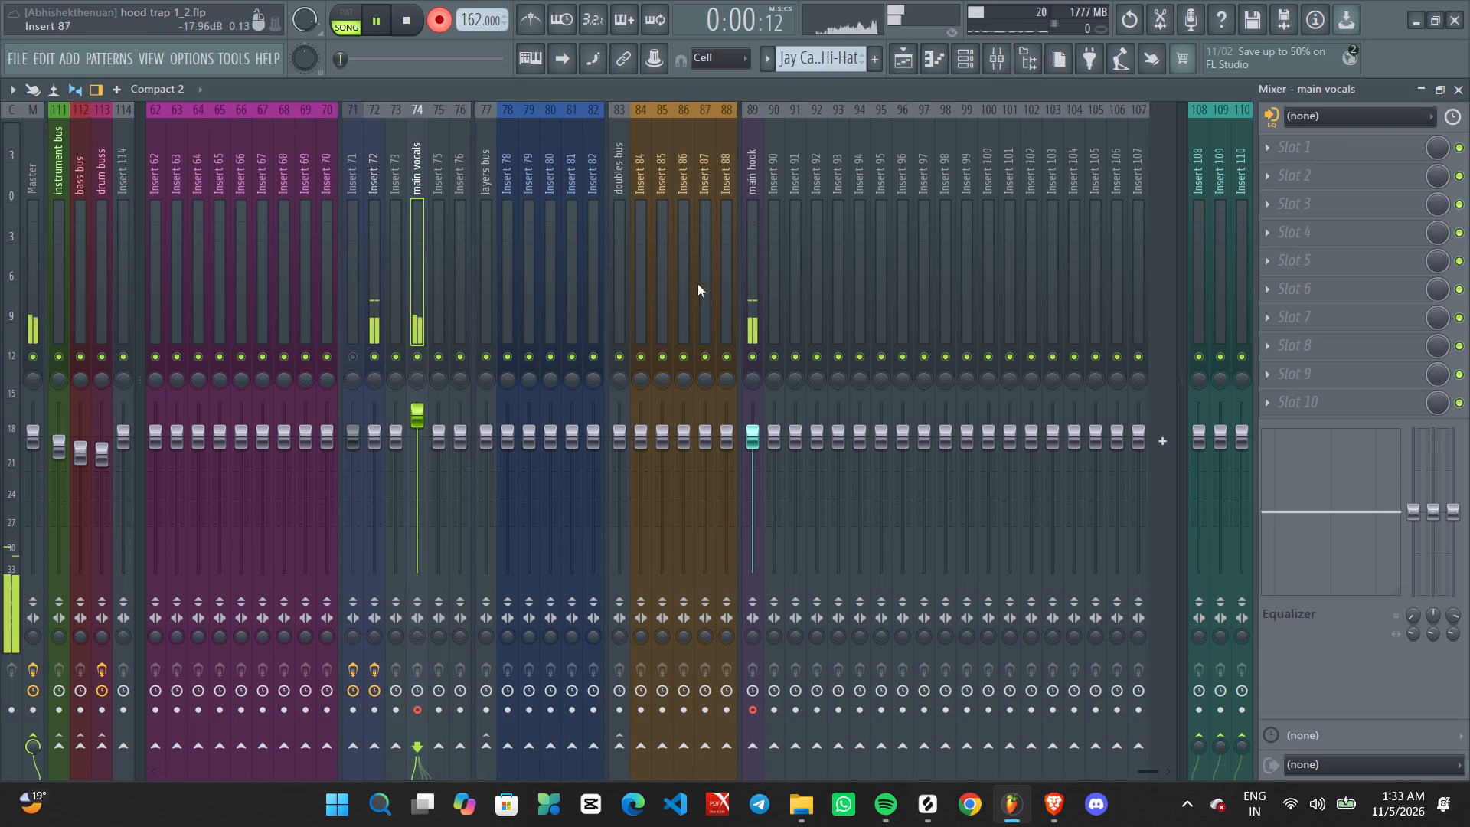
key("space")
left_click(424, 271)
left_click(423, 271)
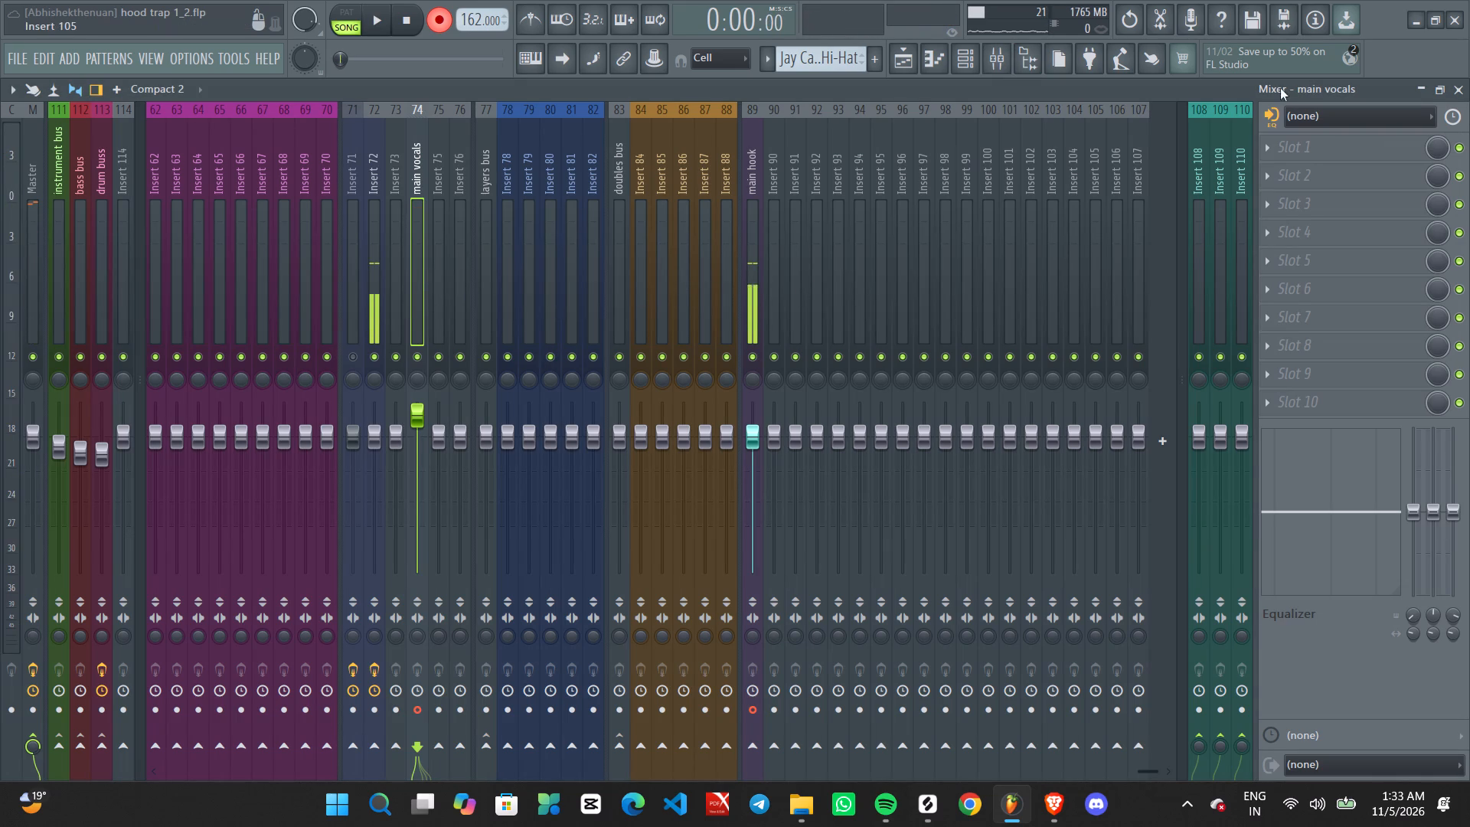
Check the audio input sources assigned to the main vocals and main hook mixer tracks.
left_click(1295, 119)
left_click(1295, 119)
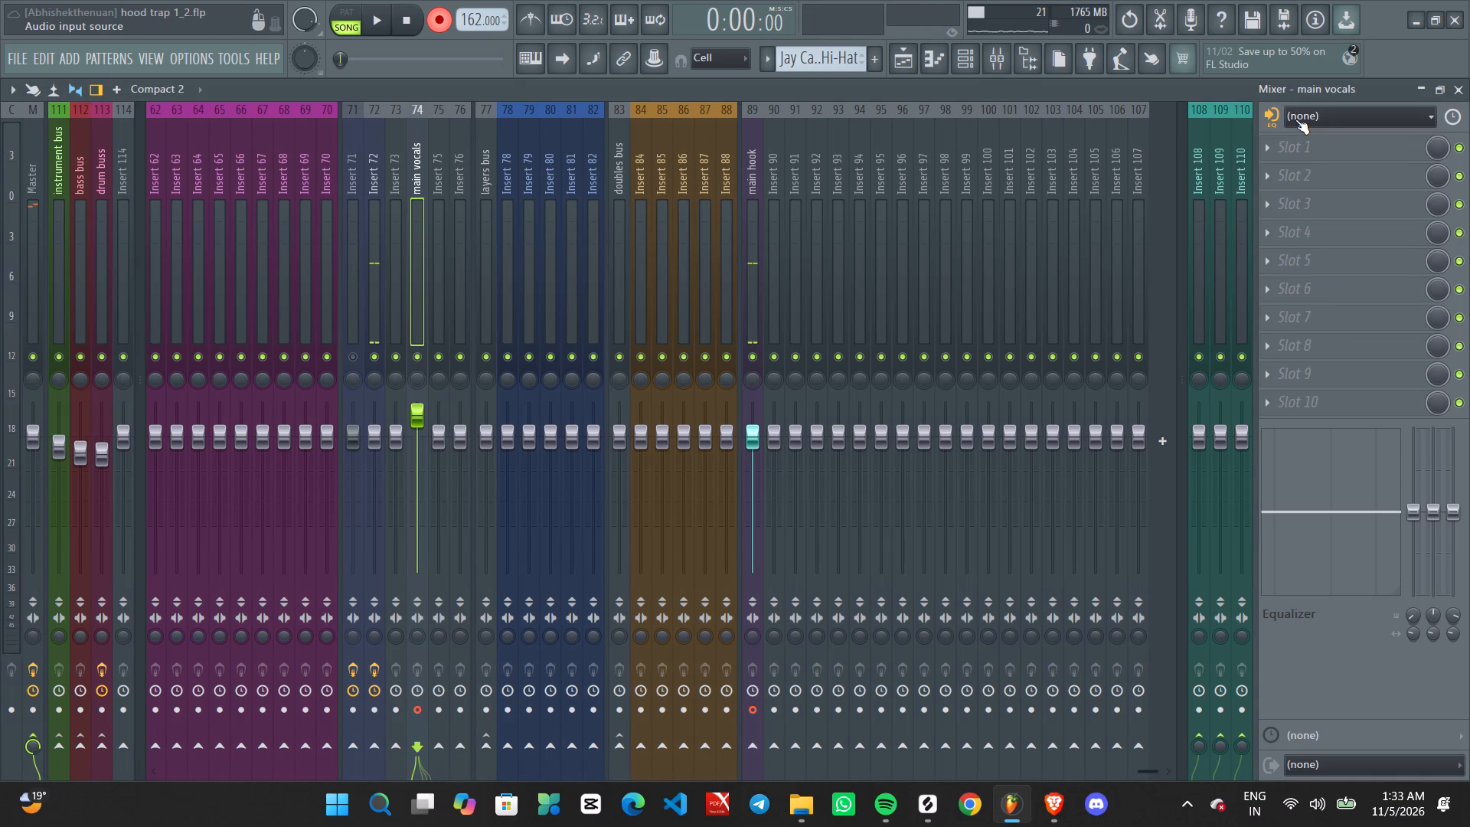
left_click(747, 224)
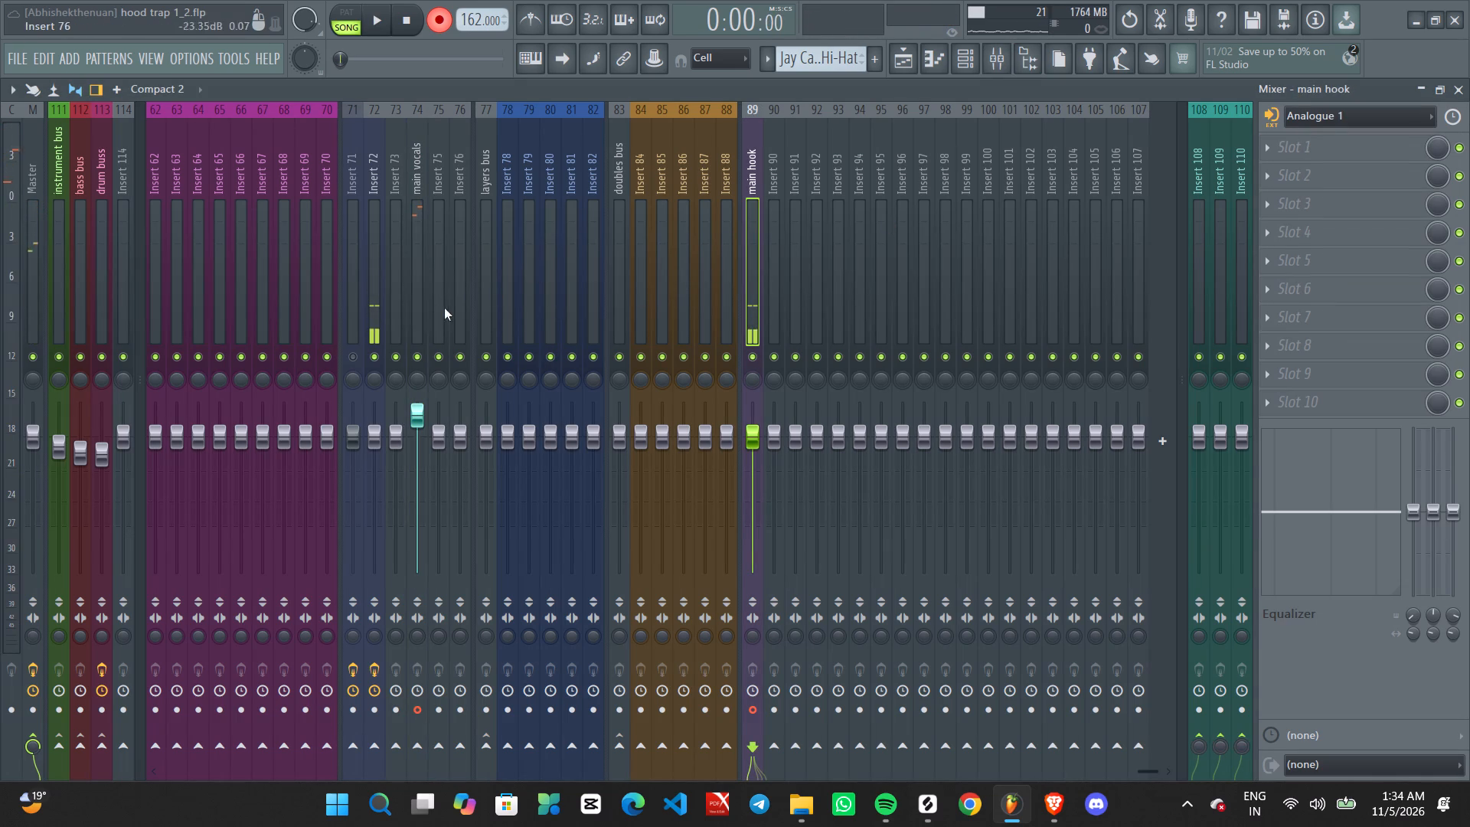
Reset the main vocals mixer fader to its default level.
left_click(413, 411, "alt")
left_click(418, 276)
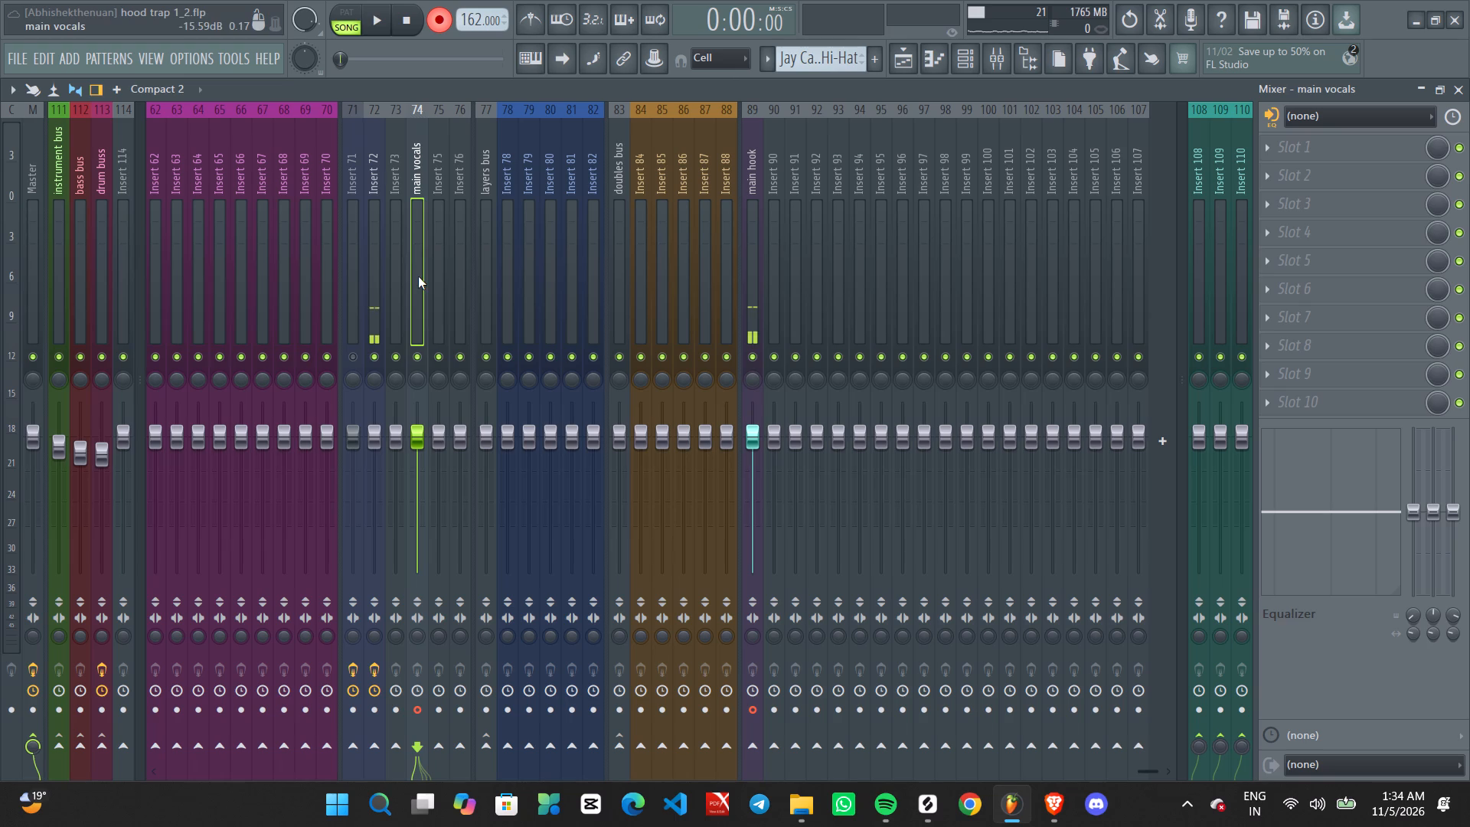
Compare the incoming signal and routing of the main hook and Insert 72 mixer tracks.
left_click(763, 237)
left_click(761, 229)
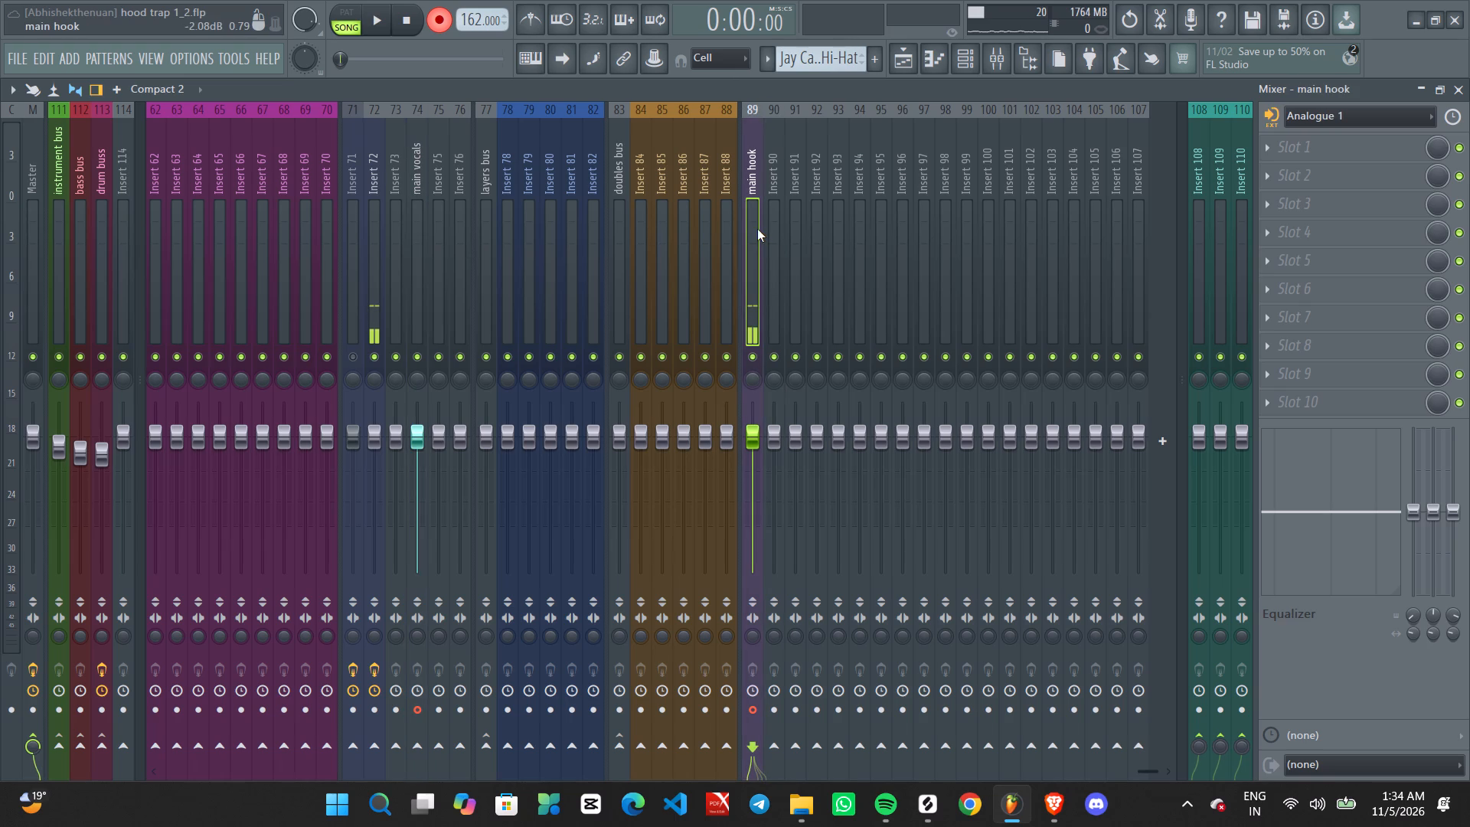
left_click(757, 229)
left_click(762, 201)
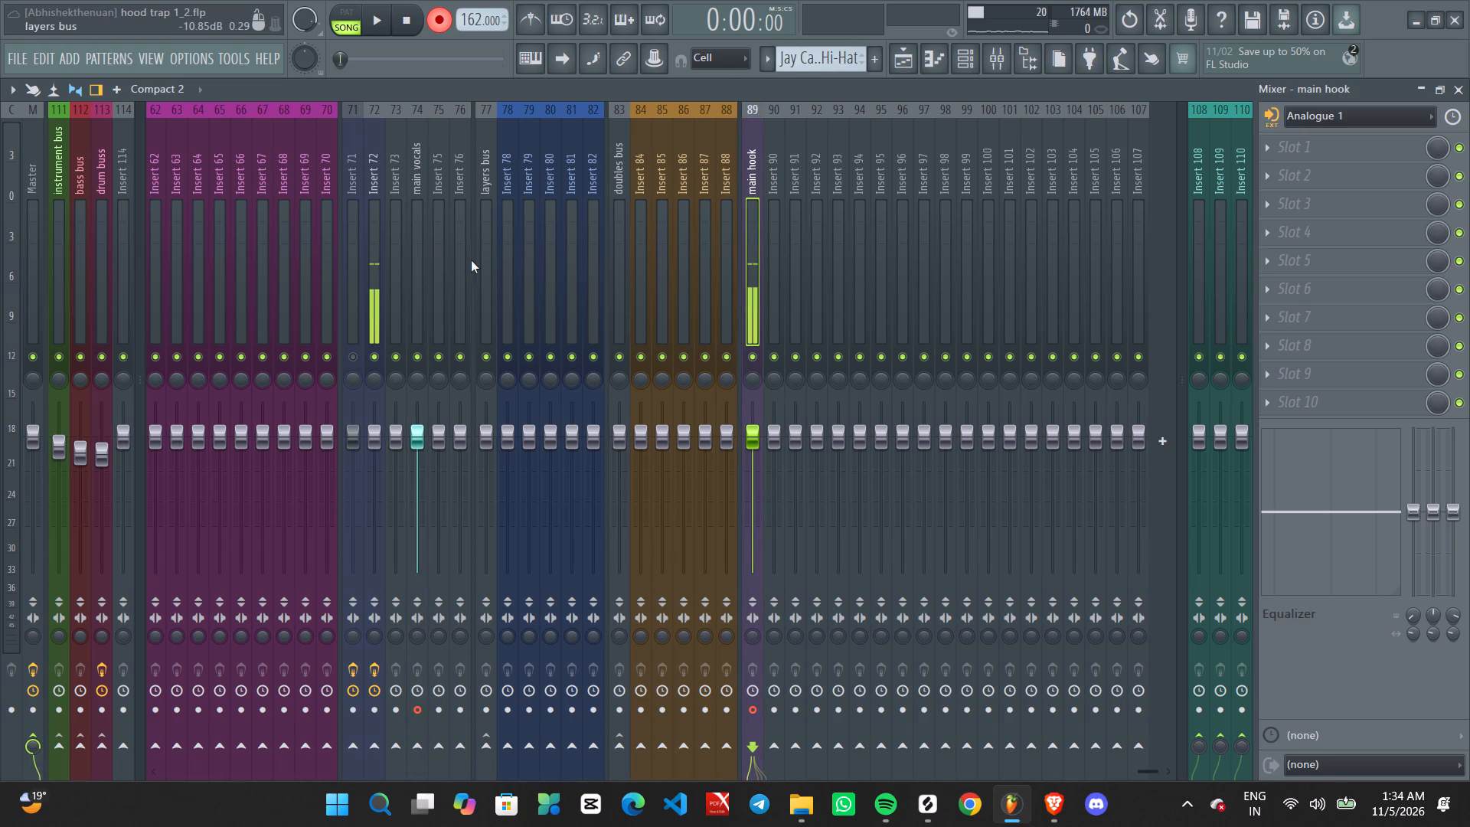
left_click(377, 305)
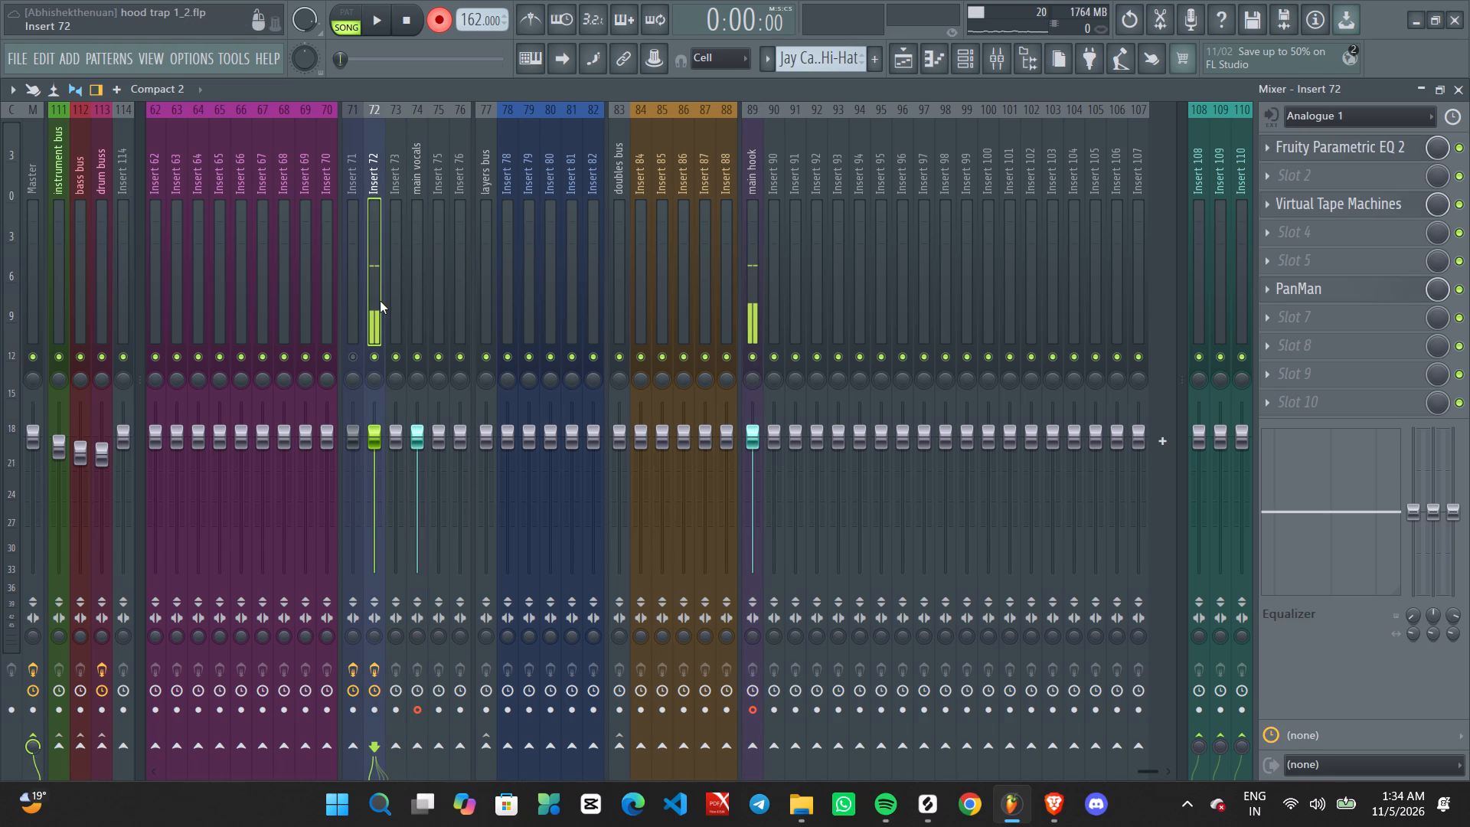
Disarm recording on both the main hook and main vocals mixer tracks.
left_click(759, 705)
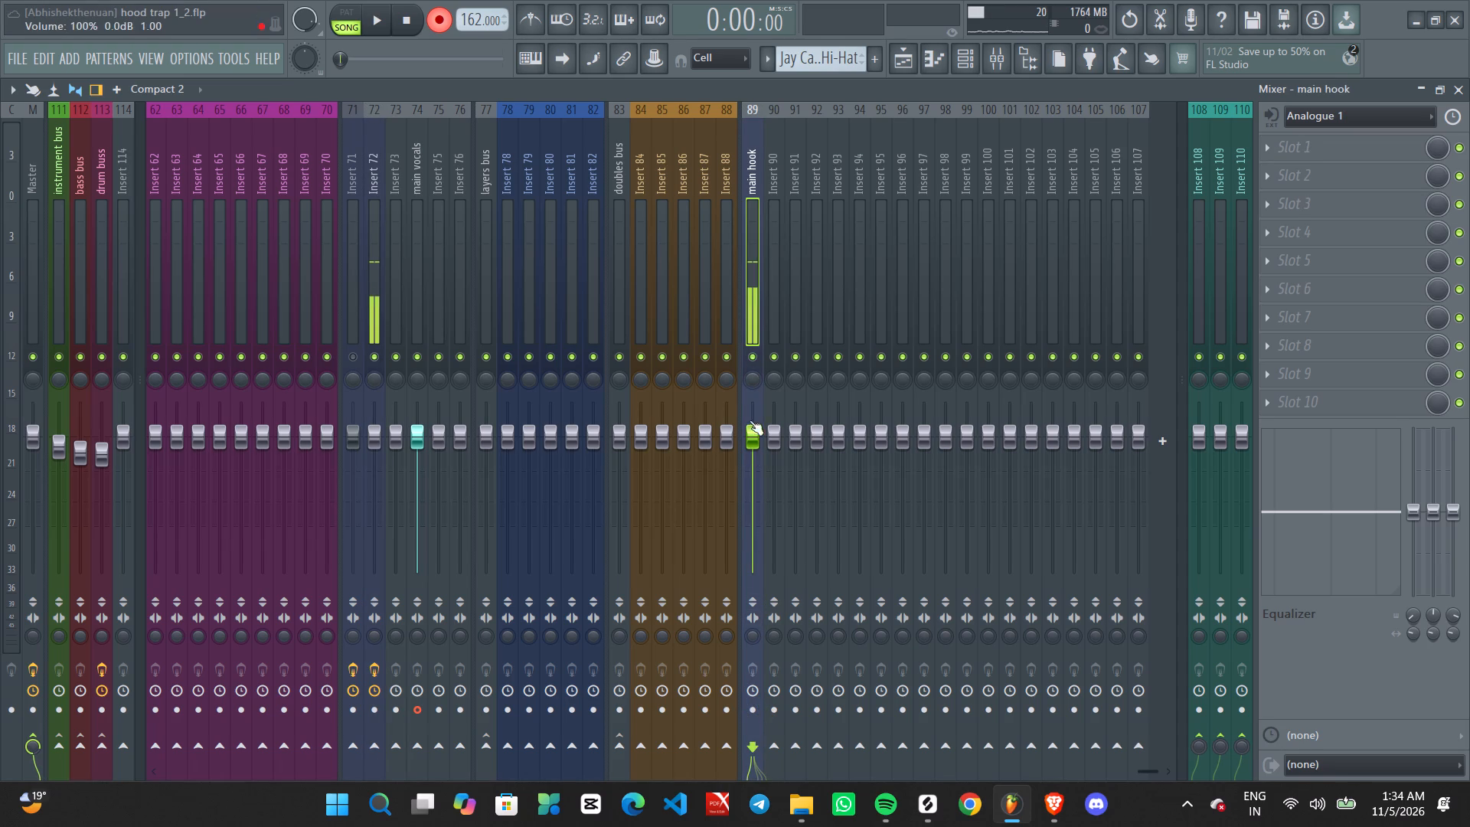
left_click(418, 709)
left_click(750, 296)
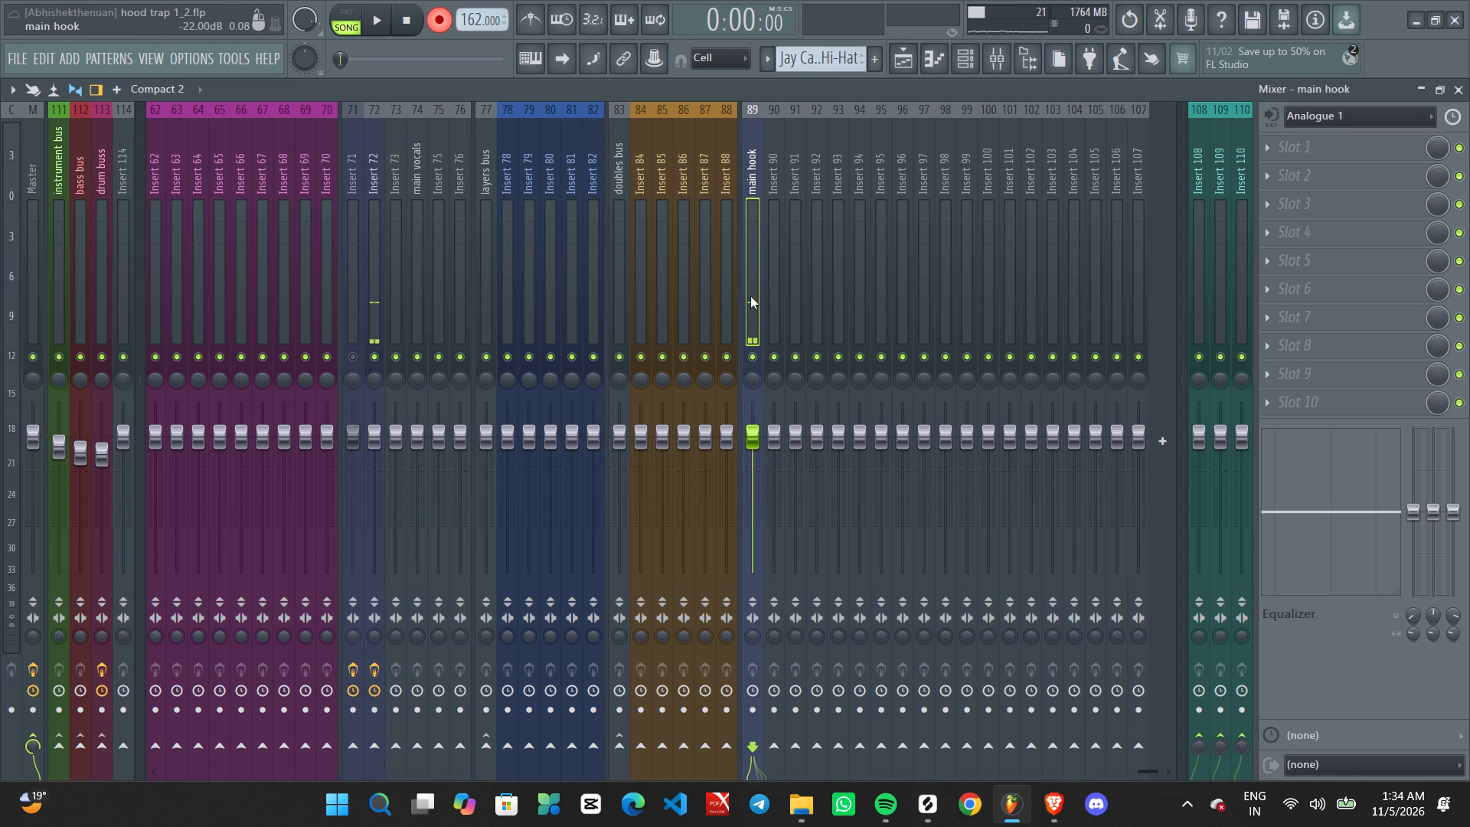
Play the song start briefly in the Playlist and delete all recorded clips from the main vocals track and its sub tracks.
left_click(906, 49)
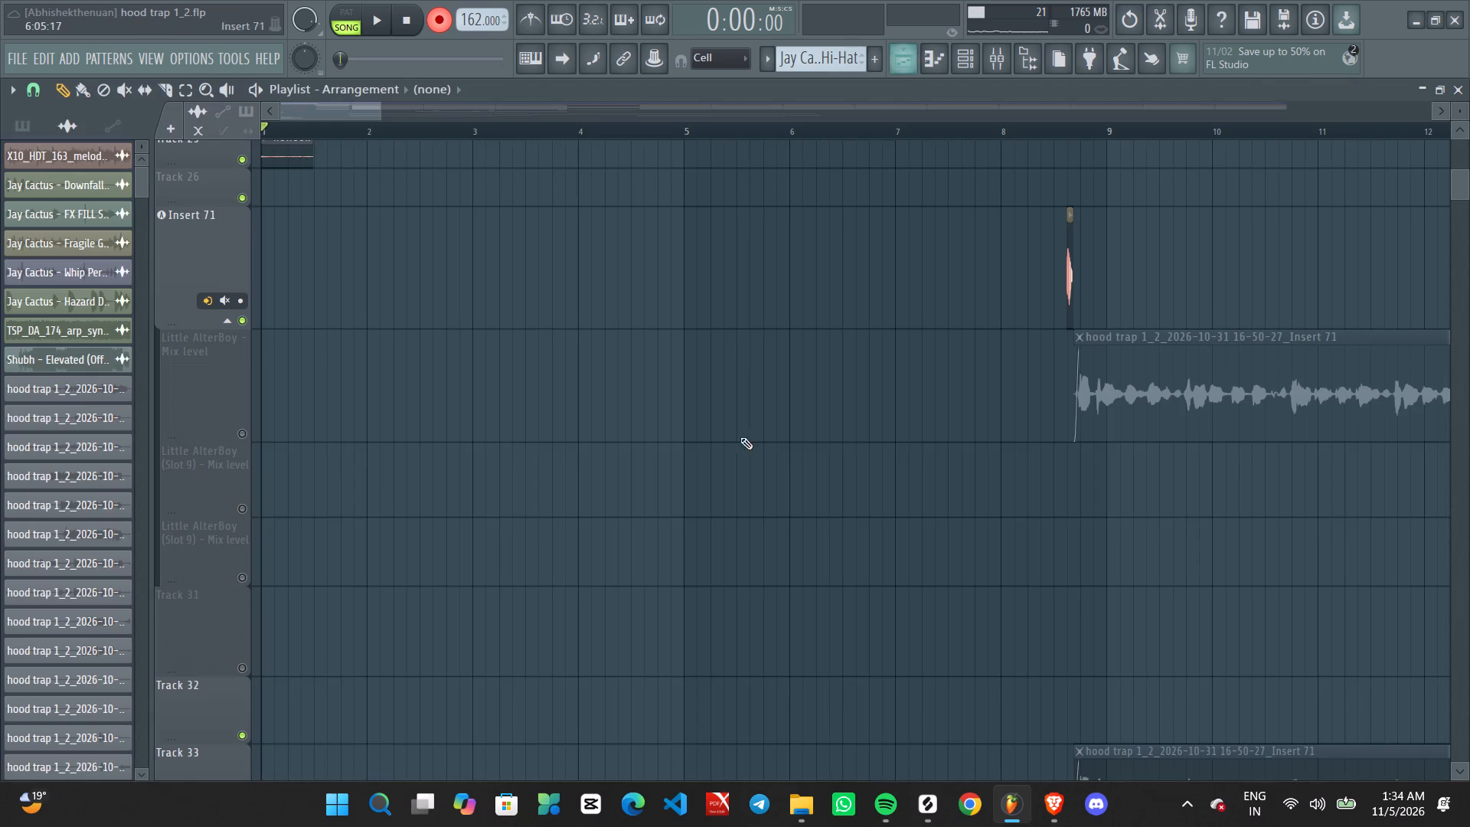
key("space")
scroll(366, 534, "down", 16)
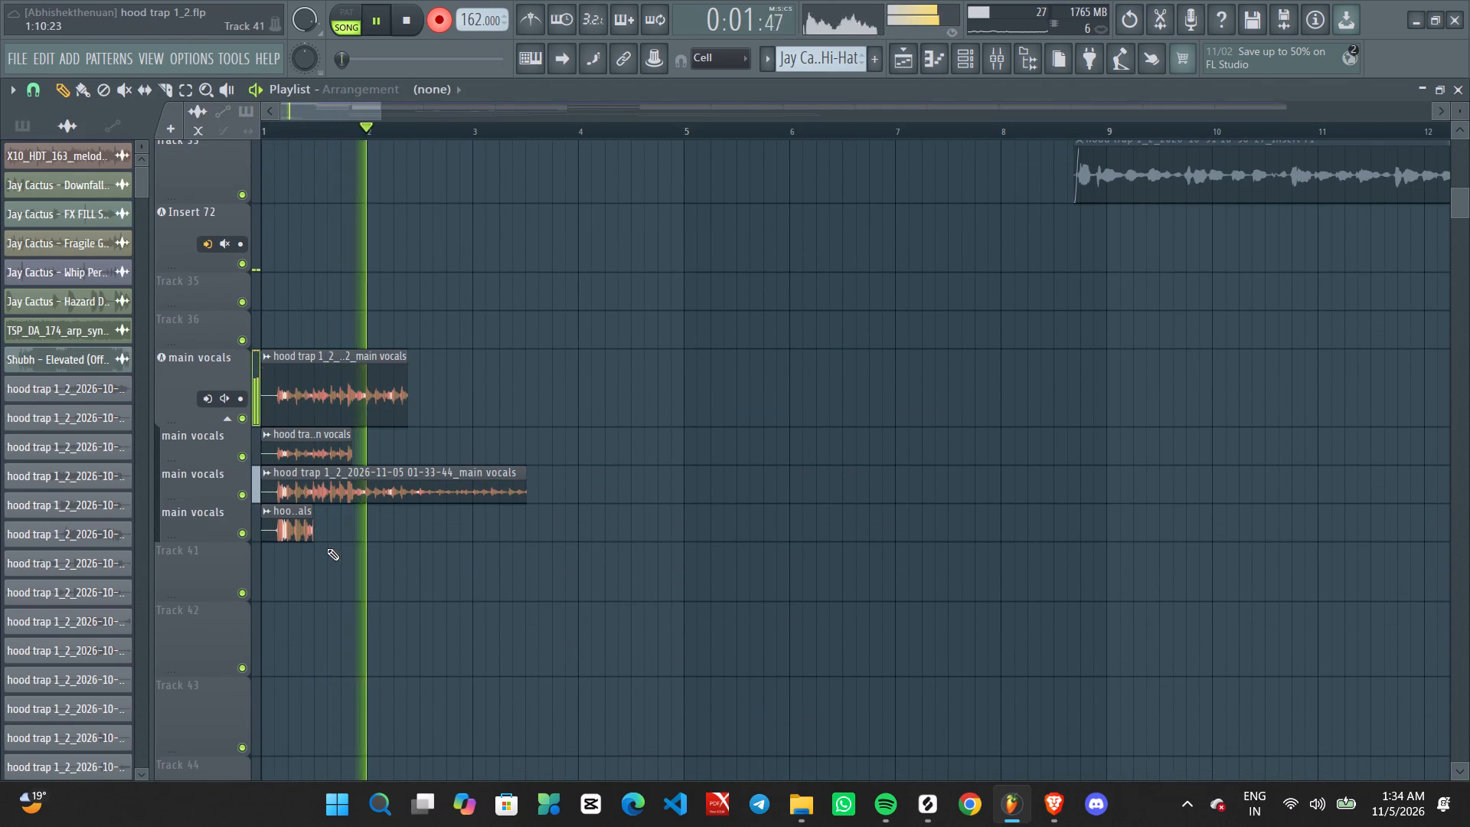
key("space")
right_click_drag(331, 397, 293, 530)
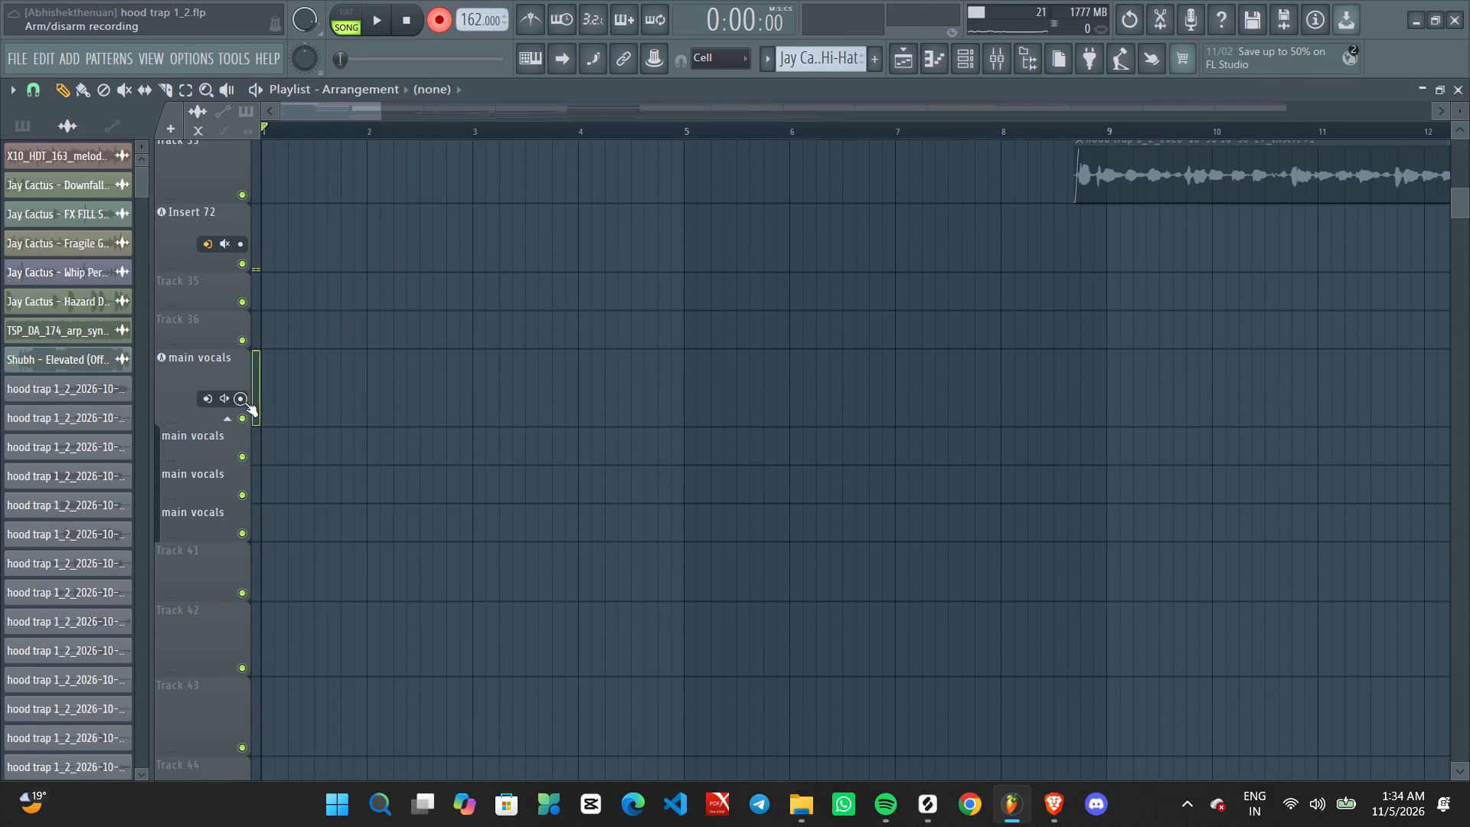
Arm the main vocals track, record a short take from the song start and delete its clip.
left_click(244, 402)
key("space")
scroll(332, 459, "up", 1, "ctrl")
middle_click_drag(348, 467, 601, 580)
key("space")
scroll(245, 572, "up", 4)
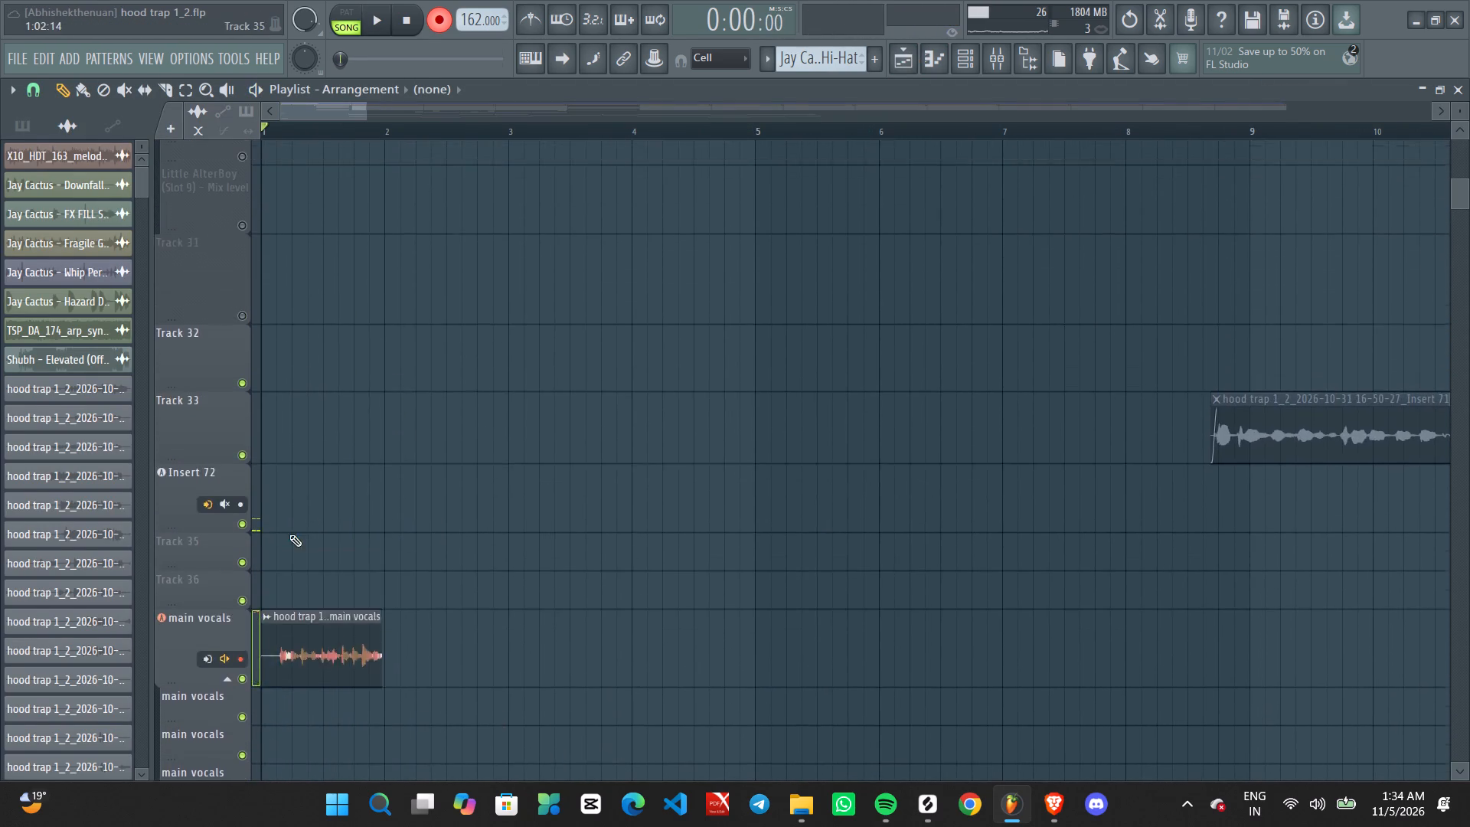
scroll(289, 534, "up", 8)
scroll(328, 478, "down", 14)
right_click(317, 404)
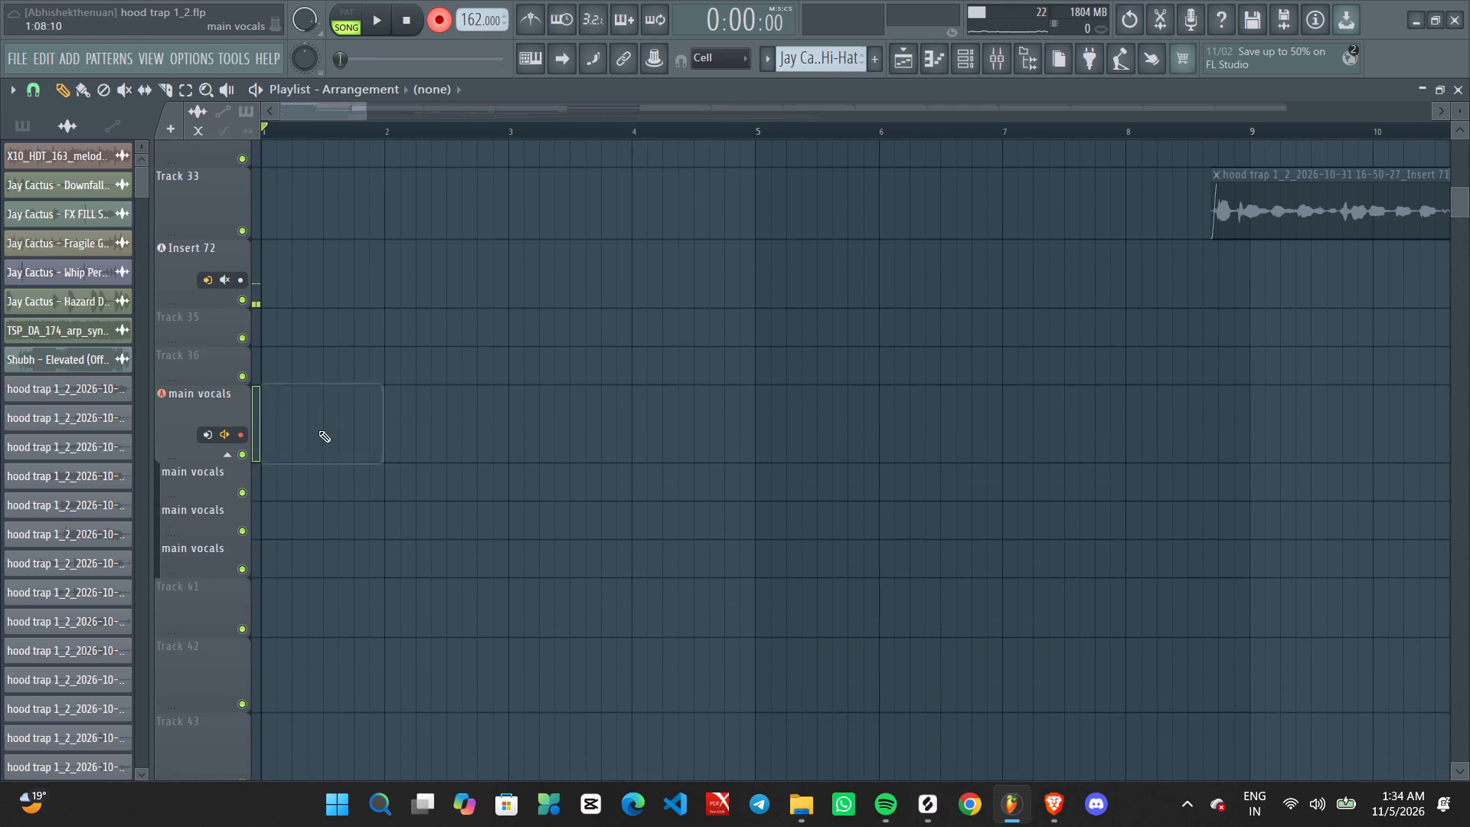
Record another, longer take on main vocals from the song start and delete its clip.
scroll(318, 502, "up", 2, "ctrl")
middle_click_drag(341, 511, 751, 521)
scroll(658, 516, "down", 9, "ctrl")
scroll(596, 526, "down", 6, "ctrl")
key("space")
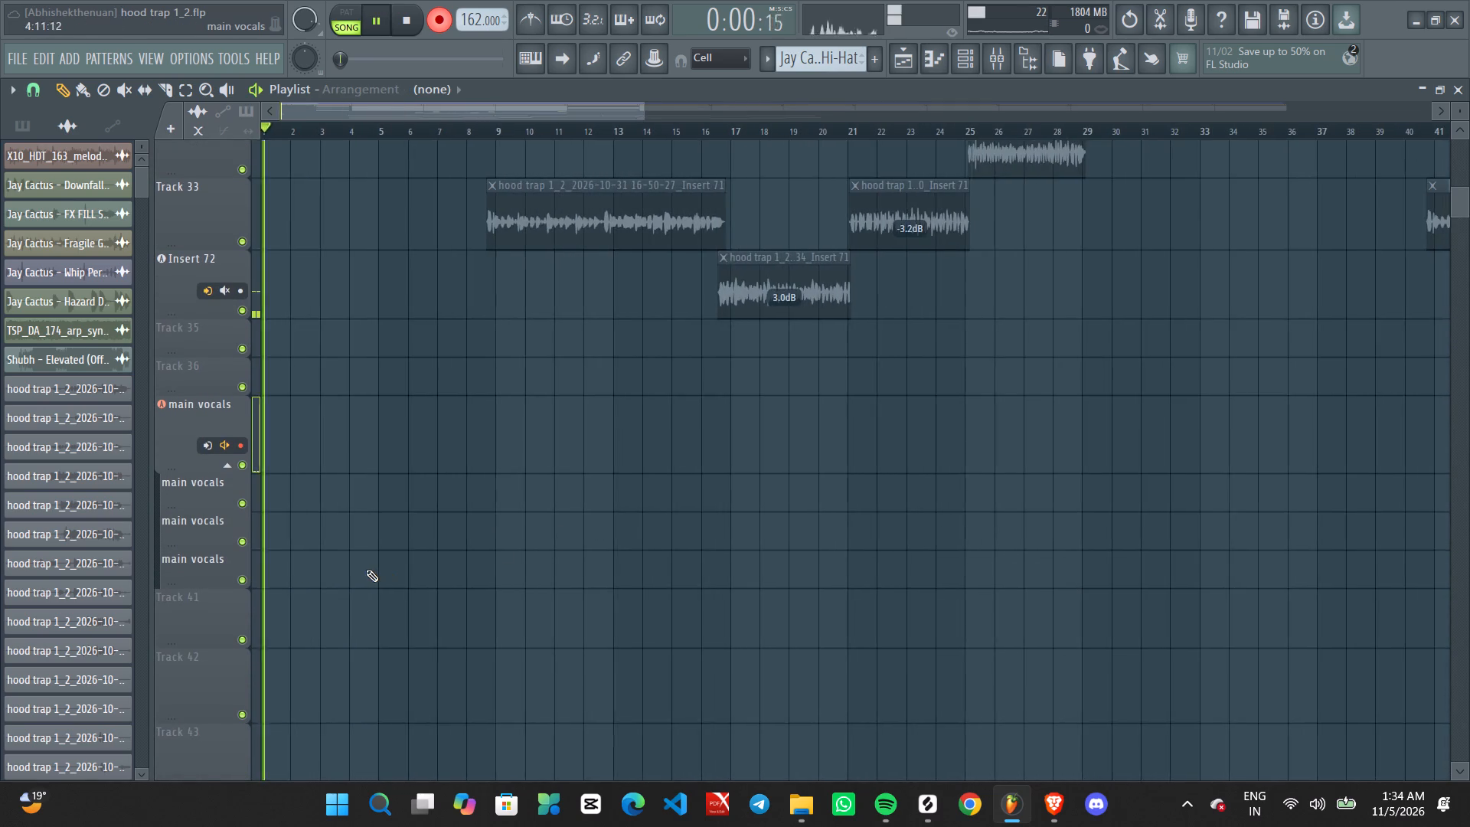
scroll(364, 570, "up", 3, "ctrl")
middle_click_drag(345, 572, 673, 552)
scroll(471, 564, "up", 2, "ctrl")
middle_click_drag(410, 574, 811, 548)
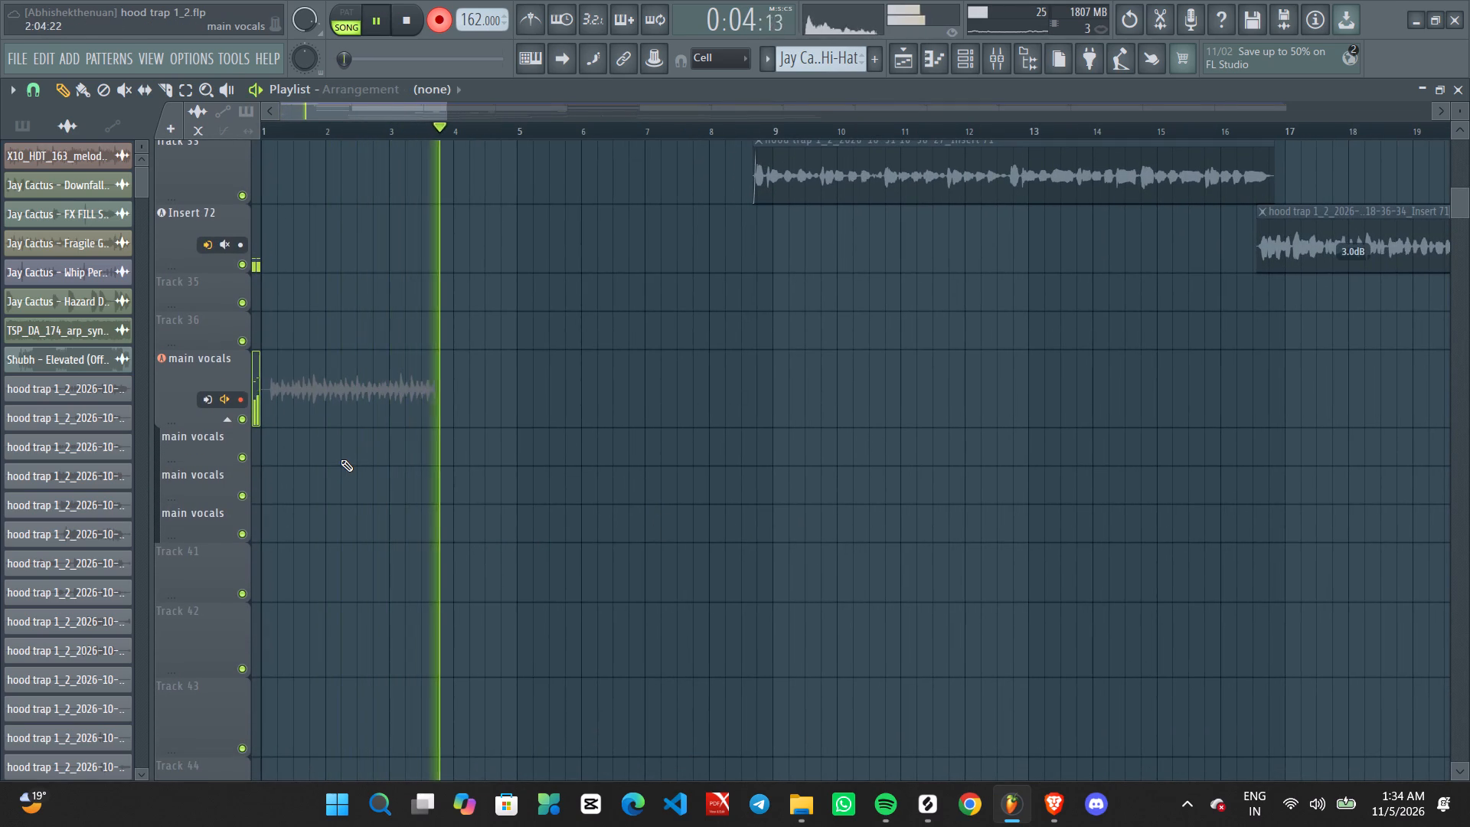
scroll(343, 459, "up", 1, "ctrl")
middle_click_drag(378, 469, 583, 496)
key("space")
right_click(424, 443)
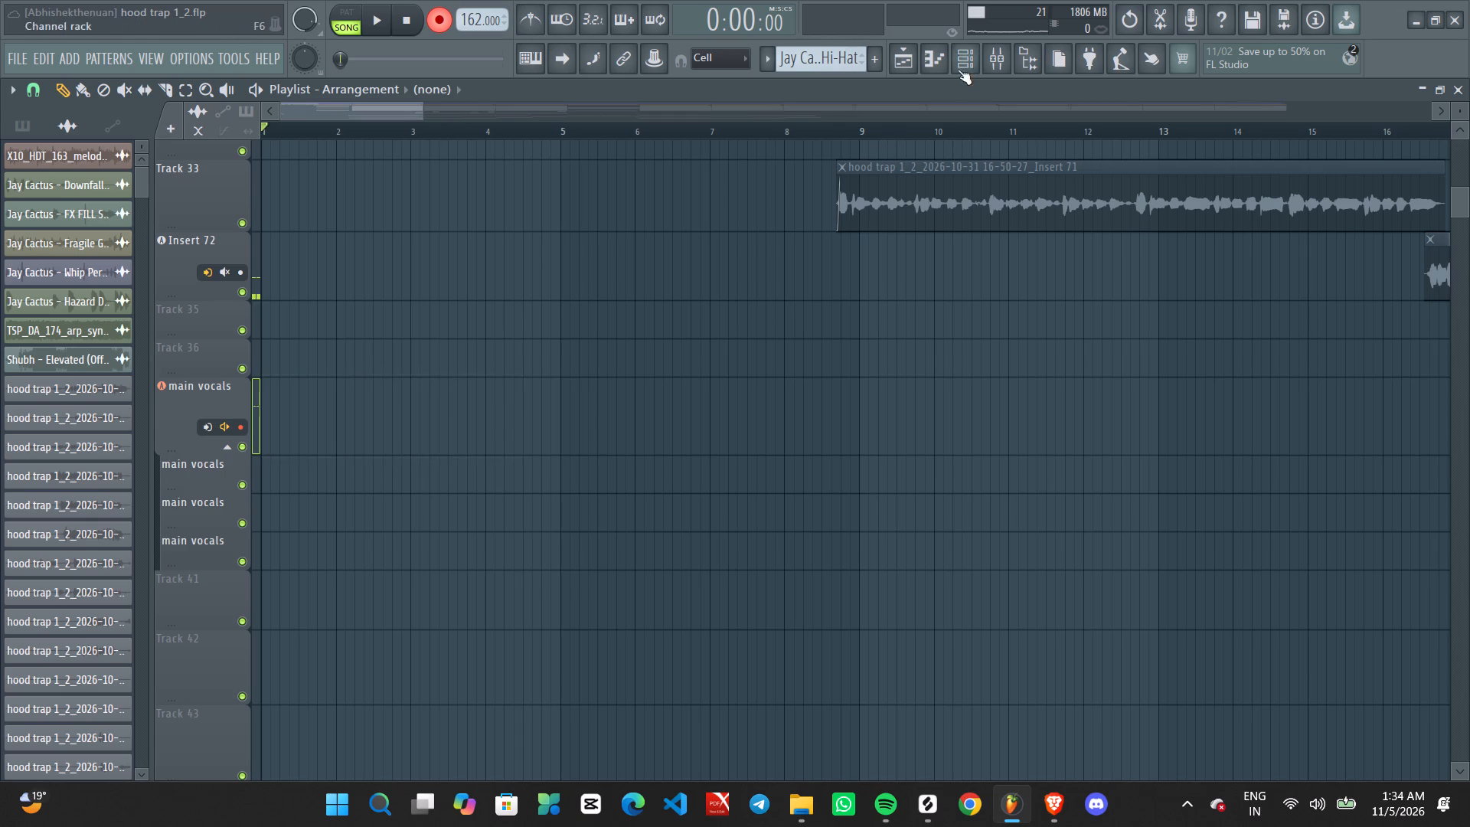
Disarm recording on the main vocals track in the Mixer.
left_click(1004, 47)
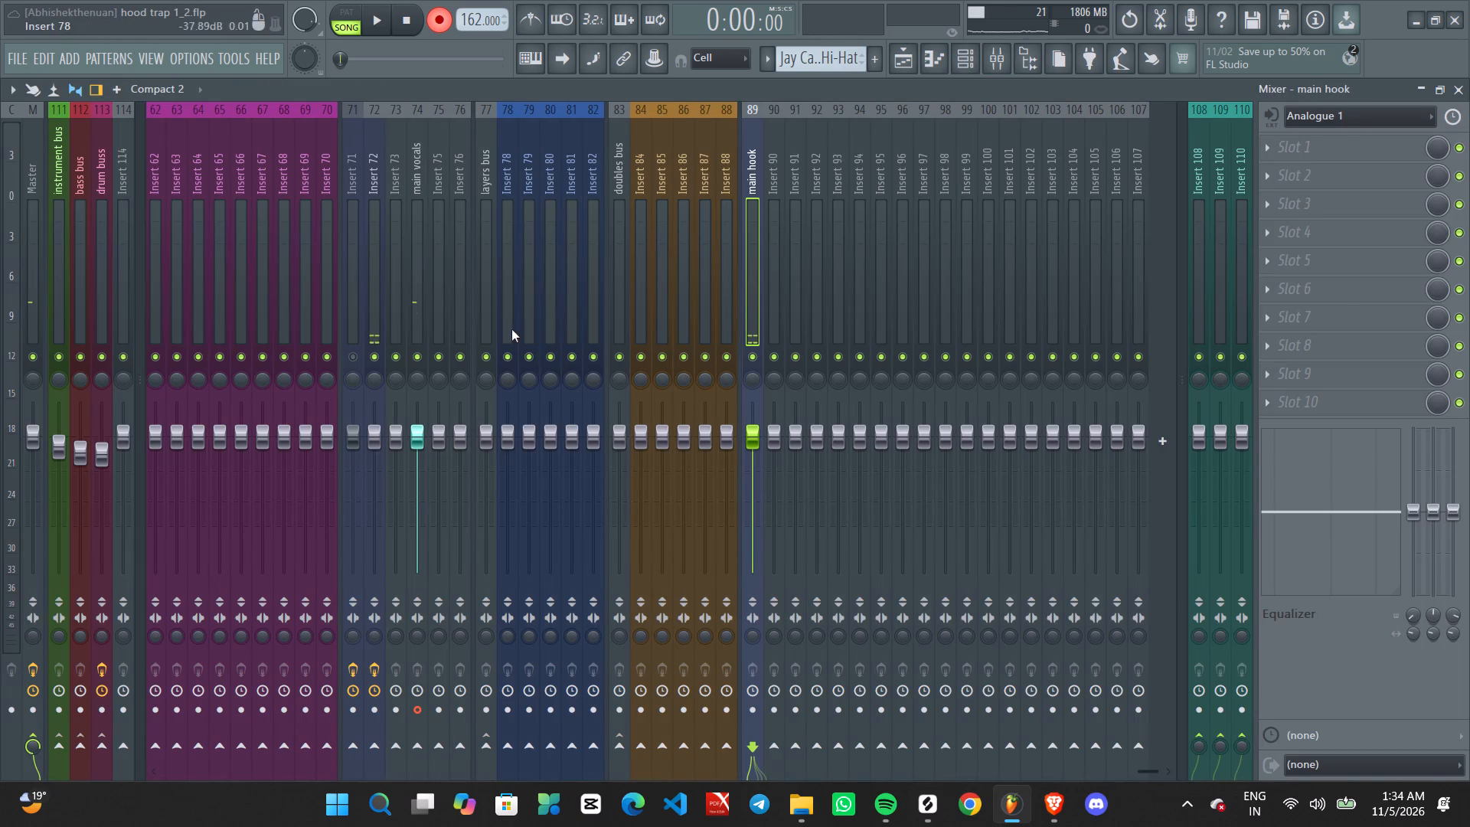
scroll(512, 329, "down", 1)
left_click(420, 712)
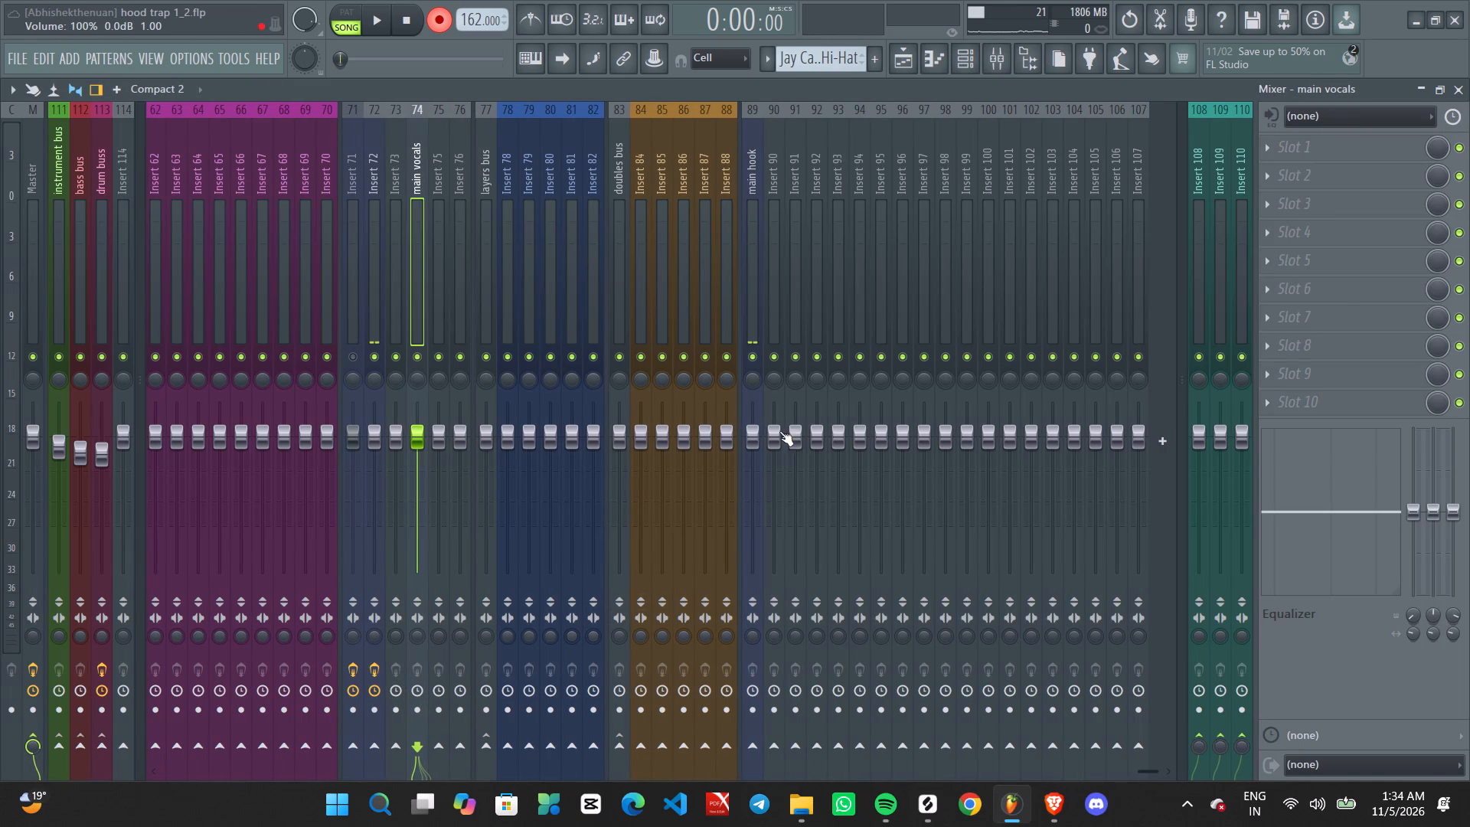
Compare the main hook and main vocals signal levels in the Mixer during brief playback.
left_click(760, 270)
key("space")
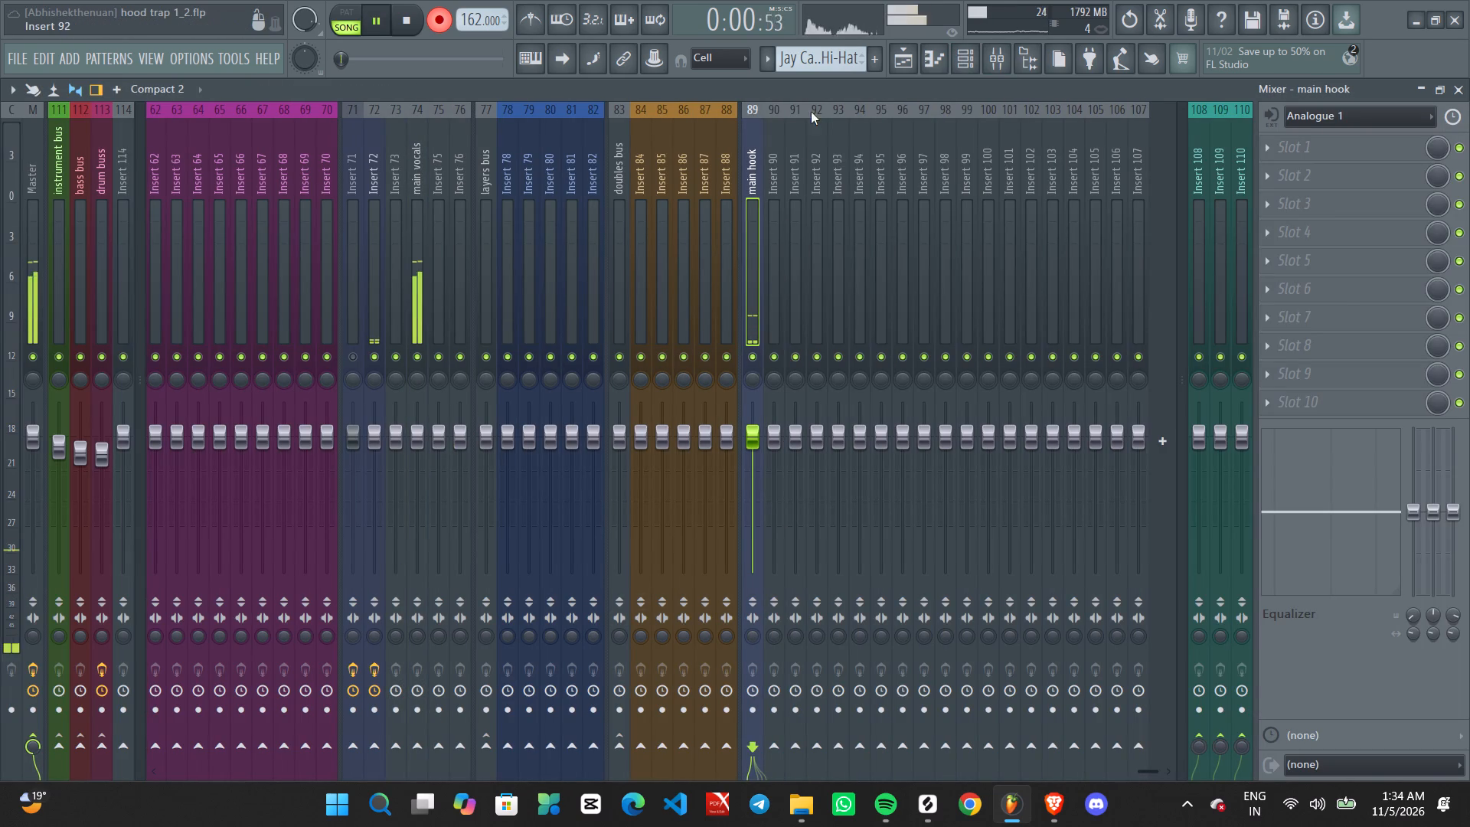
key("space")
left_click(408, 244)
key("space")
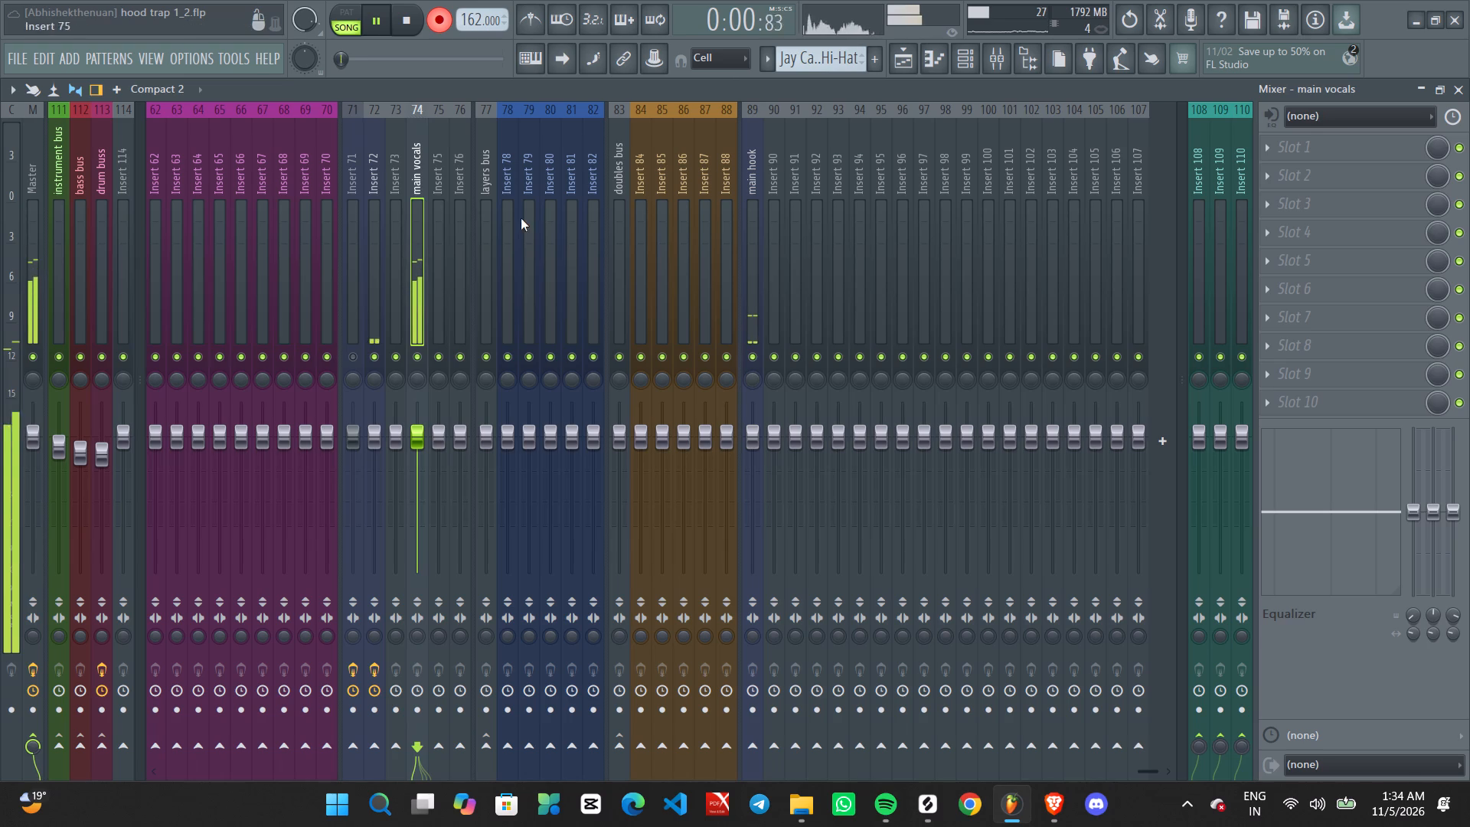
key("space")
Play from the song start in the Playlist to check the disarmed main vocals track for signal.
left_click(911, 58)
key("space")
scroll(424, 545, "up", 2, "ctrl")
middle_click_drag(397, 551, 508, 569)
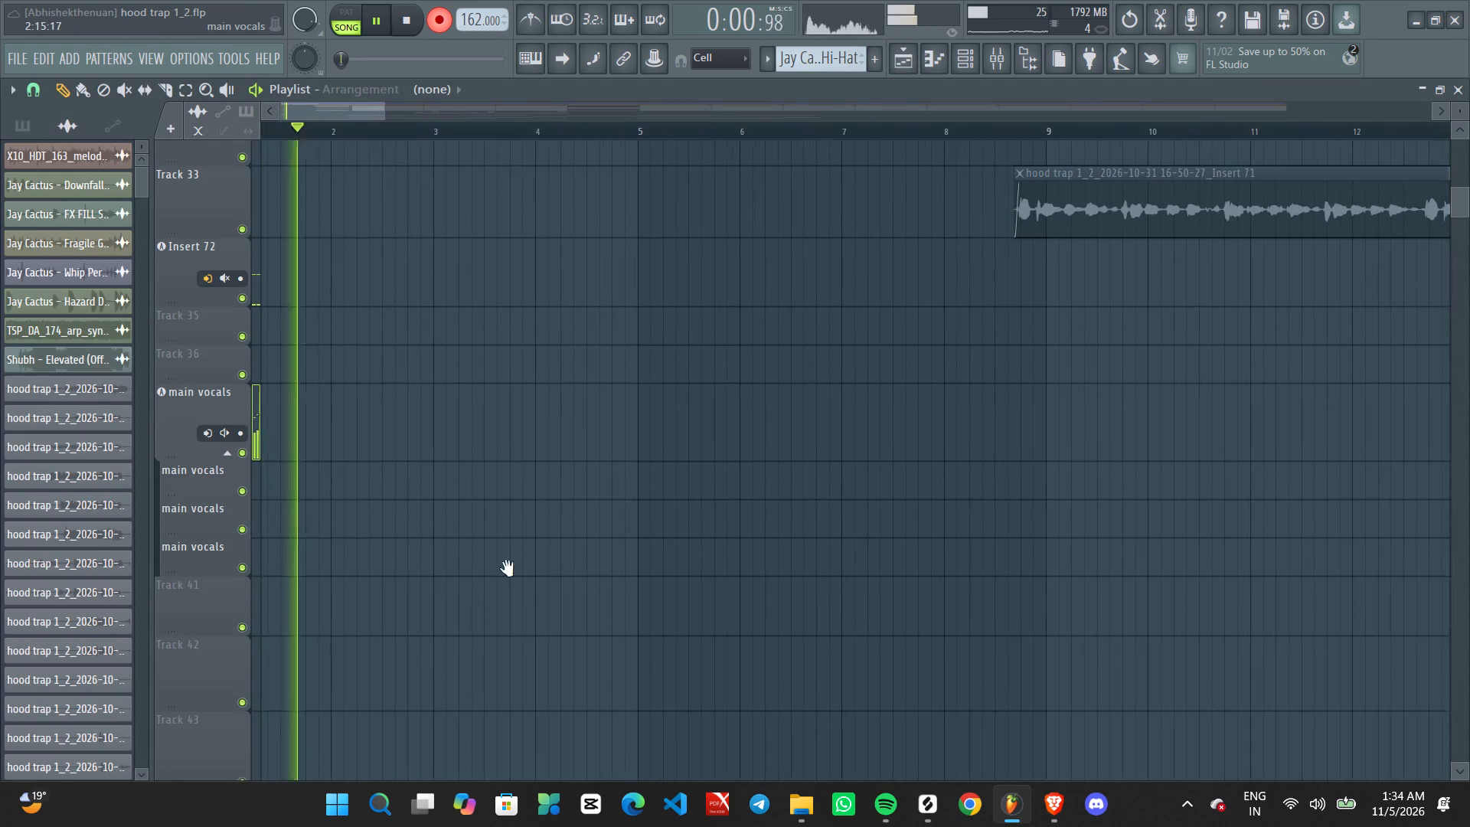
middle_click_drag(508, 569, 701, 558)
key("space")
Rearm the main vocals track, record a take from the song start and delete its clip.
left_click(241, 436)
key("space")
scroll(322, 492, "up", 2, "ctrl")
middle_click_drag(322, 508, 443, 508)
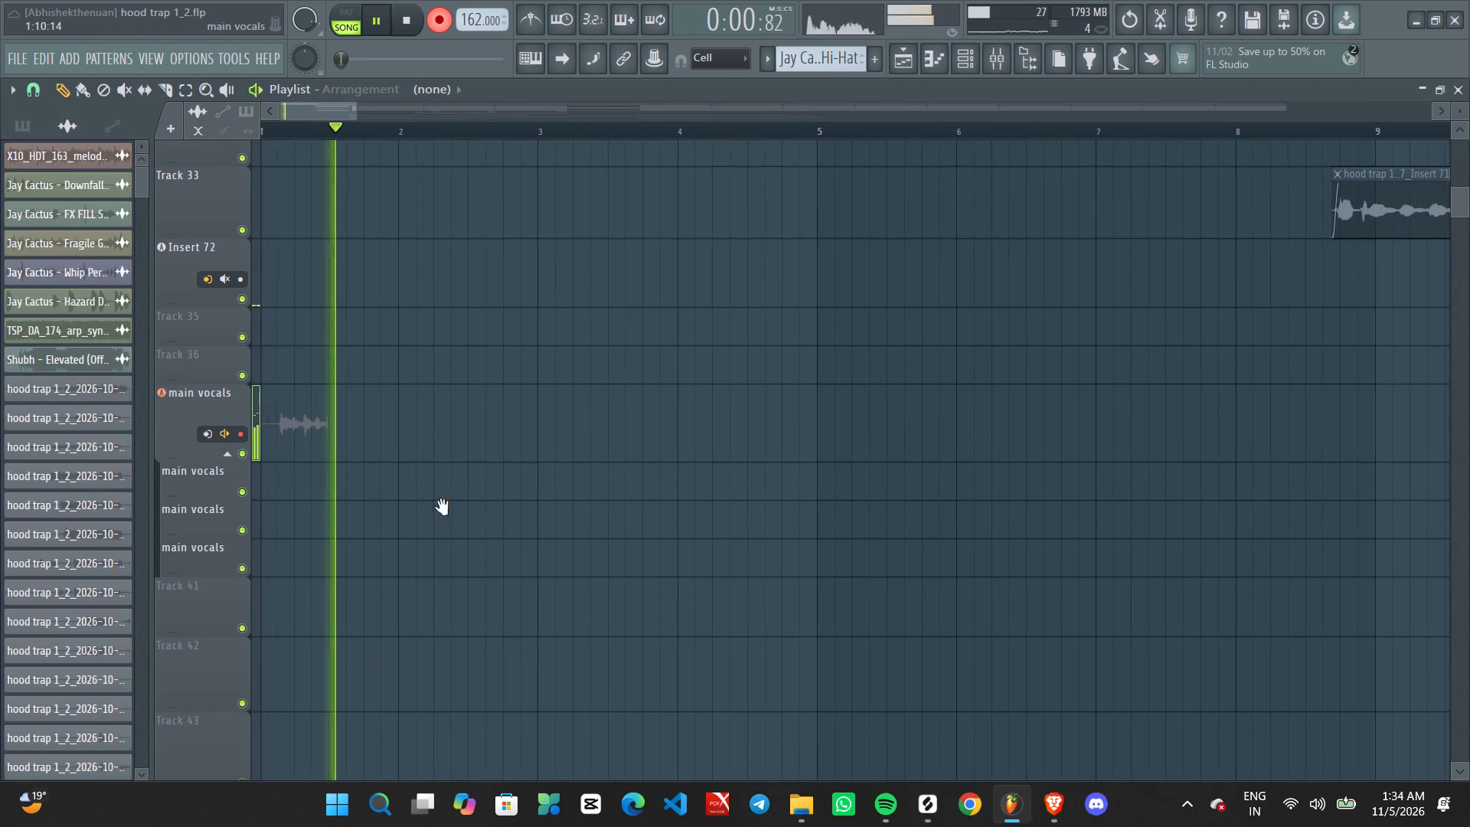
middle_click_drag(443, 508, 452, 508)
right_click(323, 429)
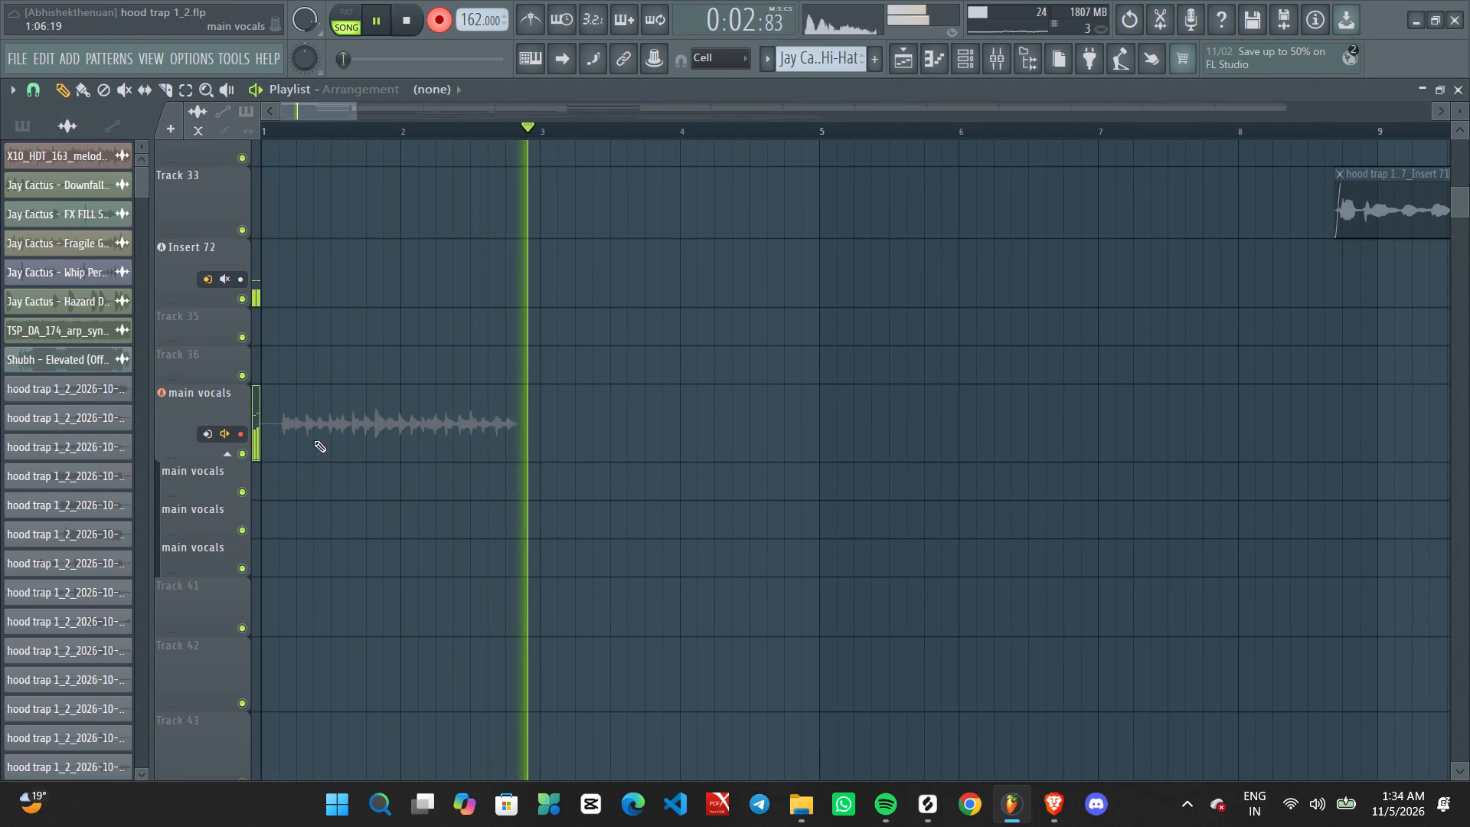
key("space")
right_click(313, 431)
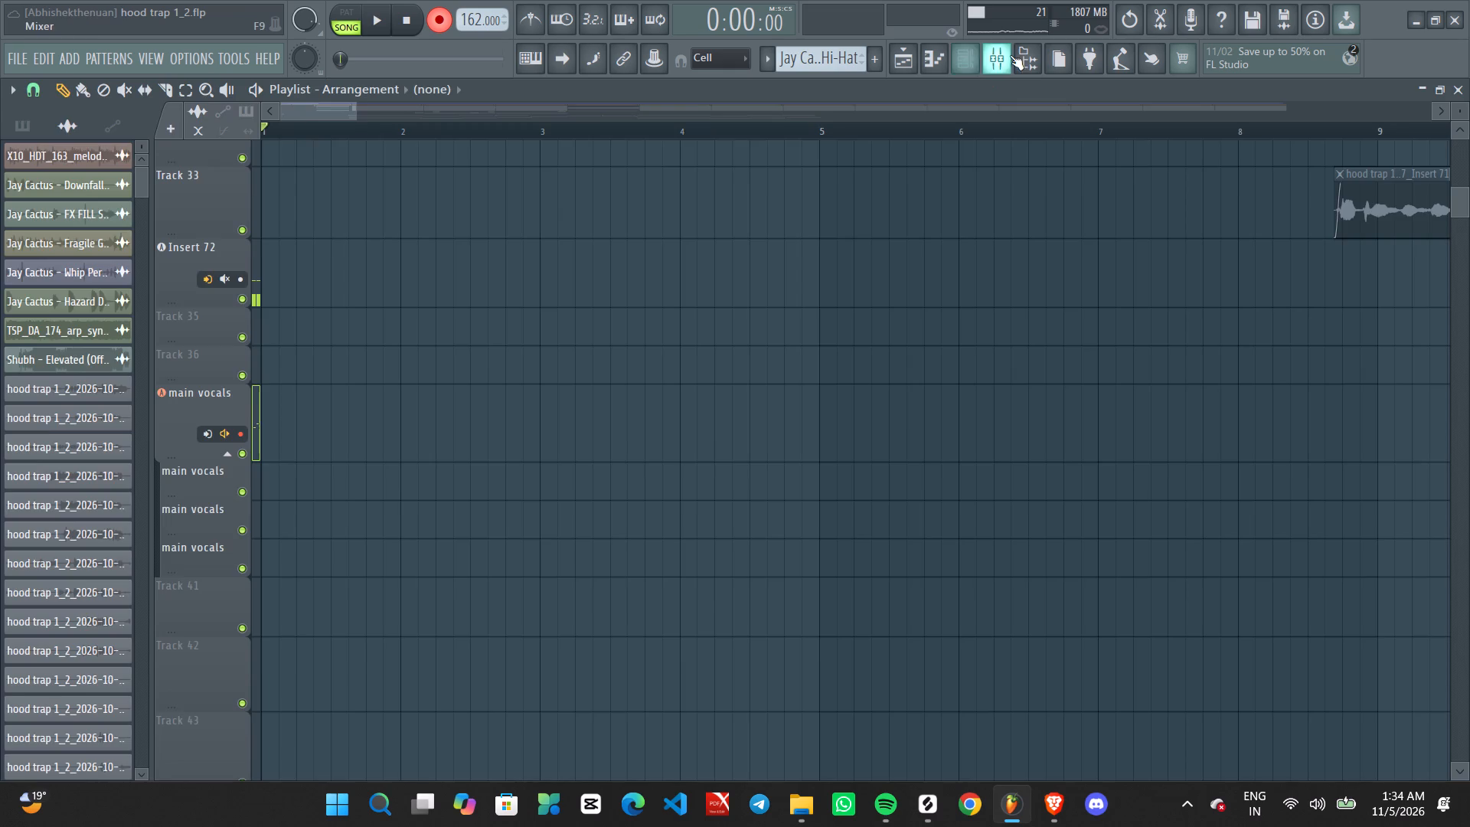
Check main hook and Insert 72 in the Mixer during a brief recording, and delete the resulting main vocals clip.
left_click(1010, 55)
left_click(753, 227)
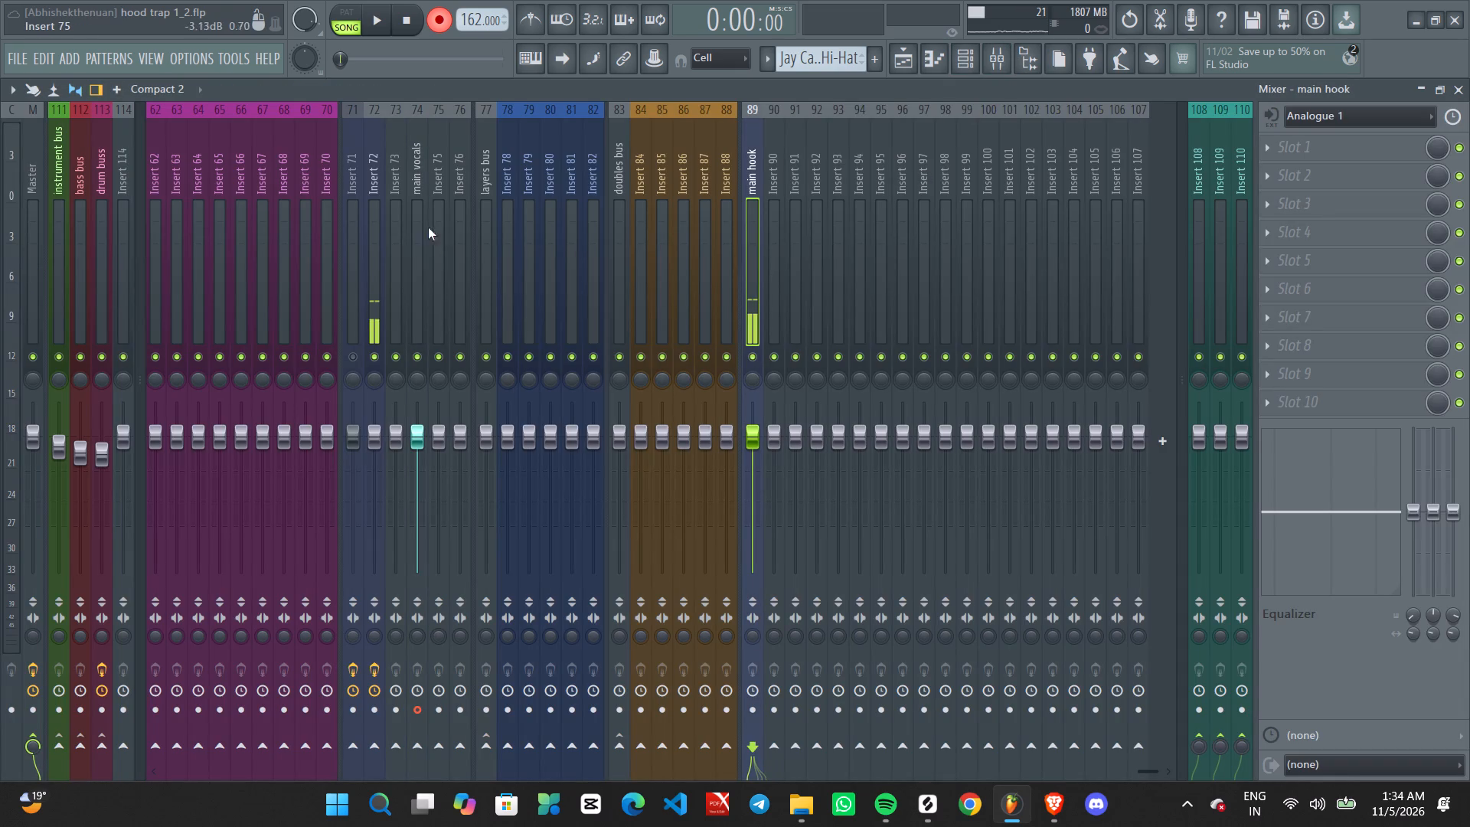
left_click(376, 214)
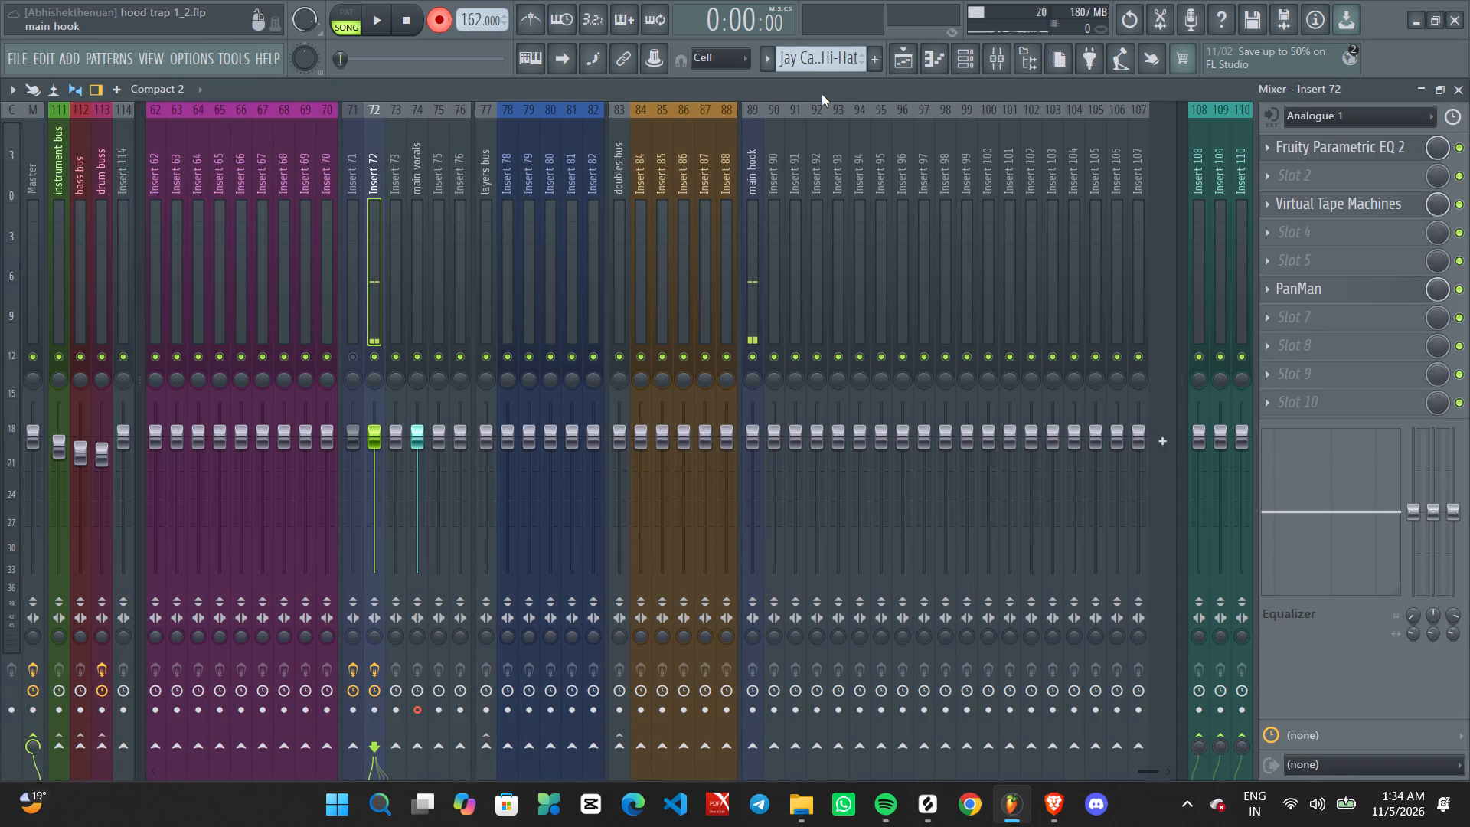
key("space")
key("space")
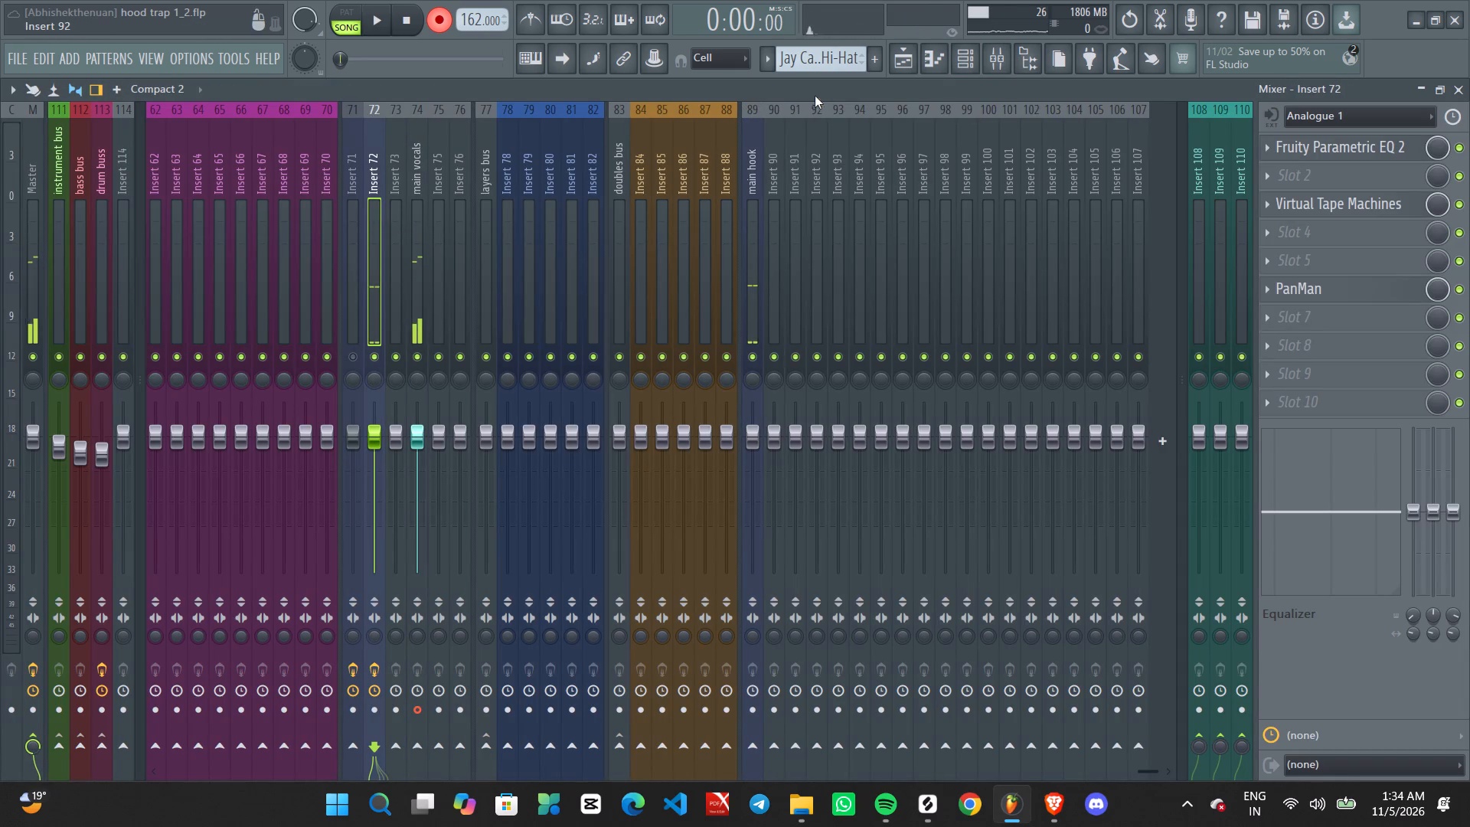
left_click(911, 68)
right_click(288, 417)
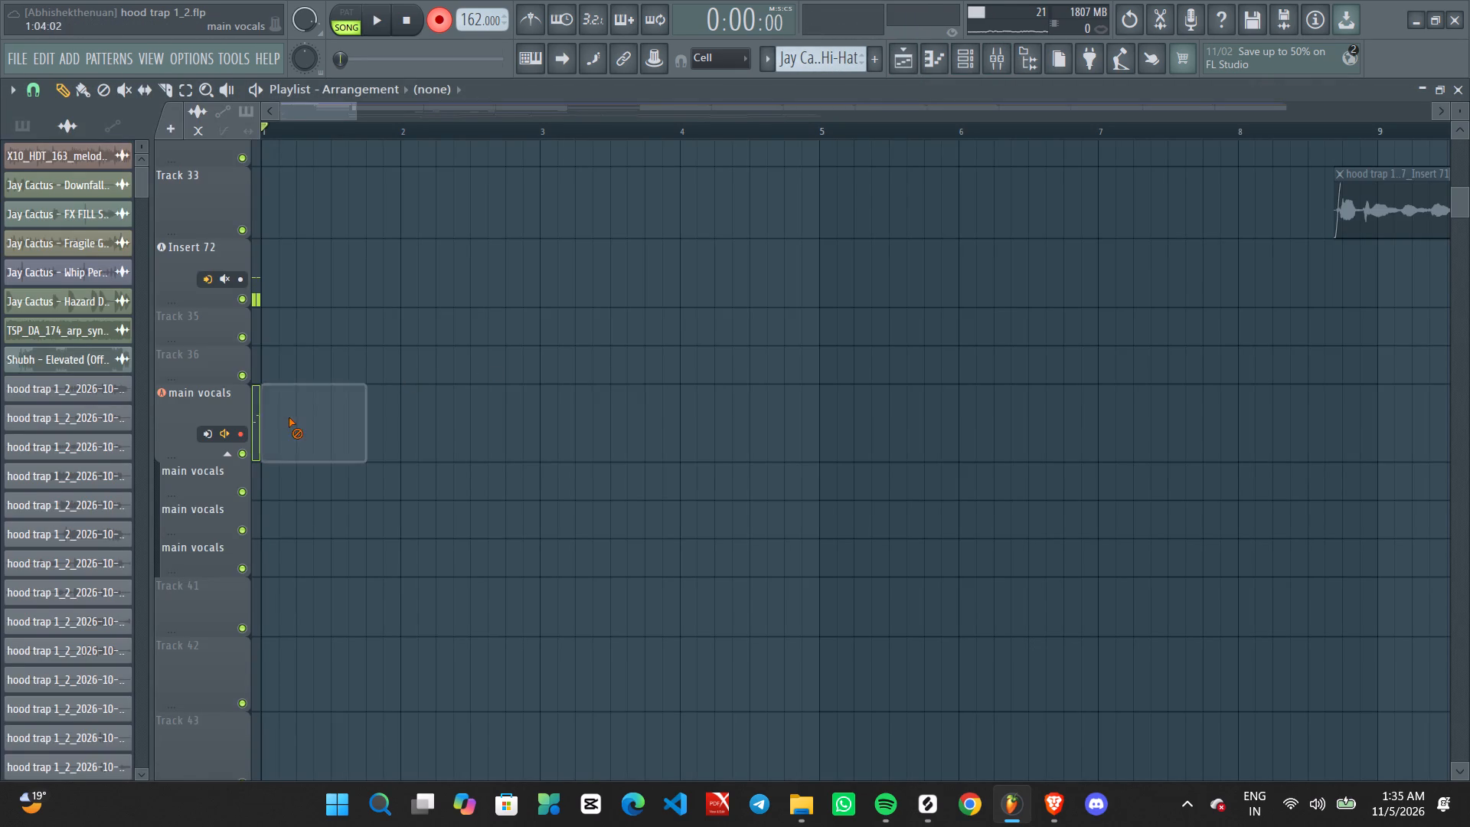
Delete the main vocals Playlist track with its associated automation and audio clips, resetting the linked mixer track but keeping the sub tracks.
right_click(185, 408)
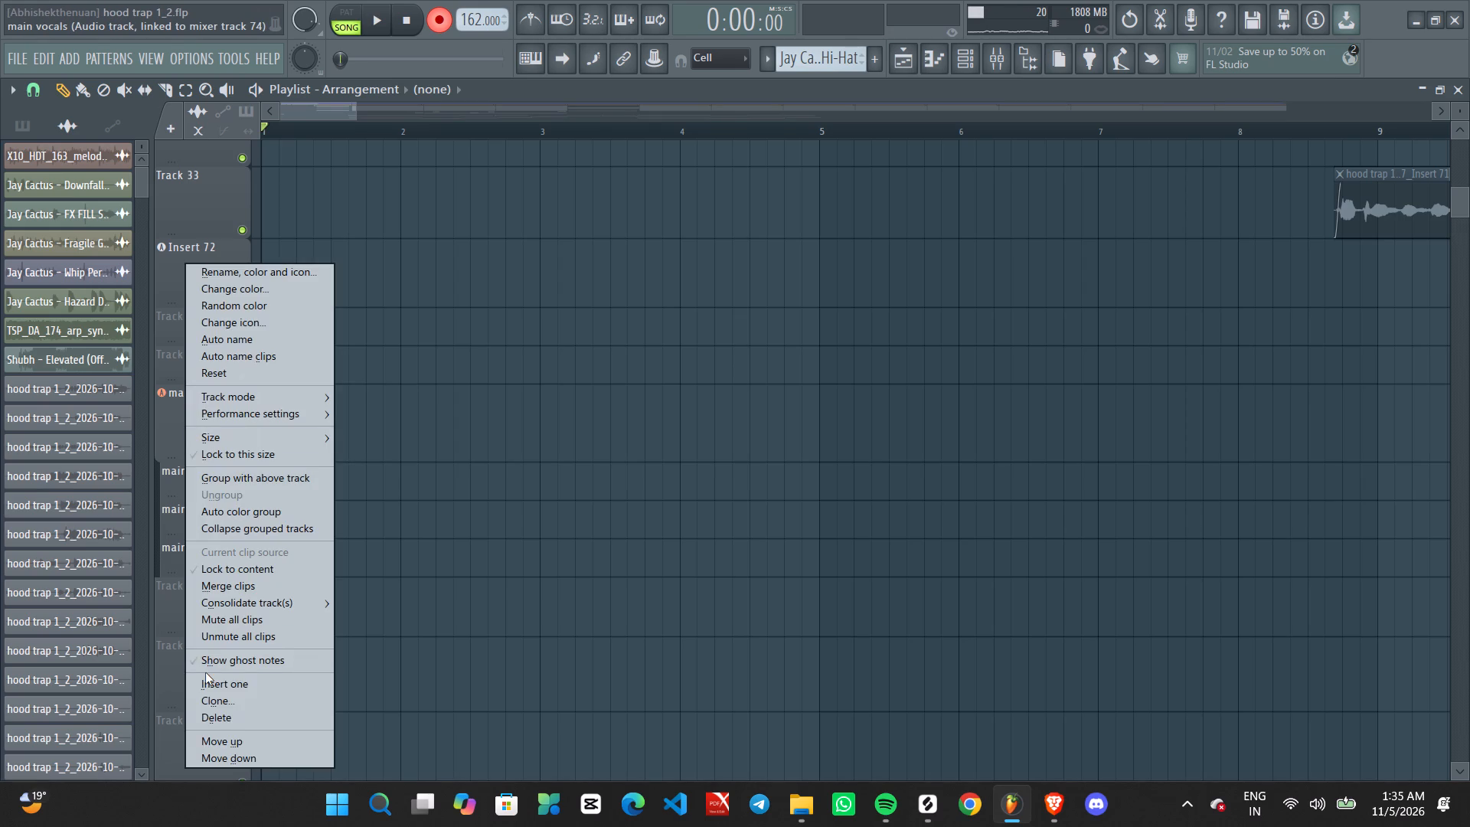
left_click(226, 722)
left_click(802, 465)
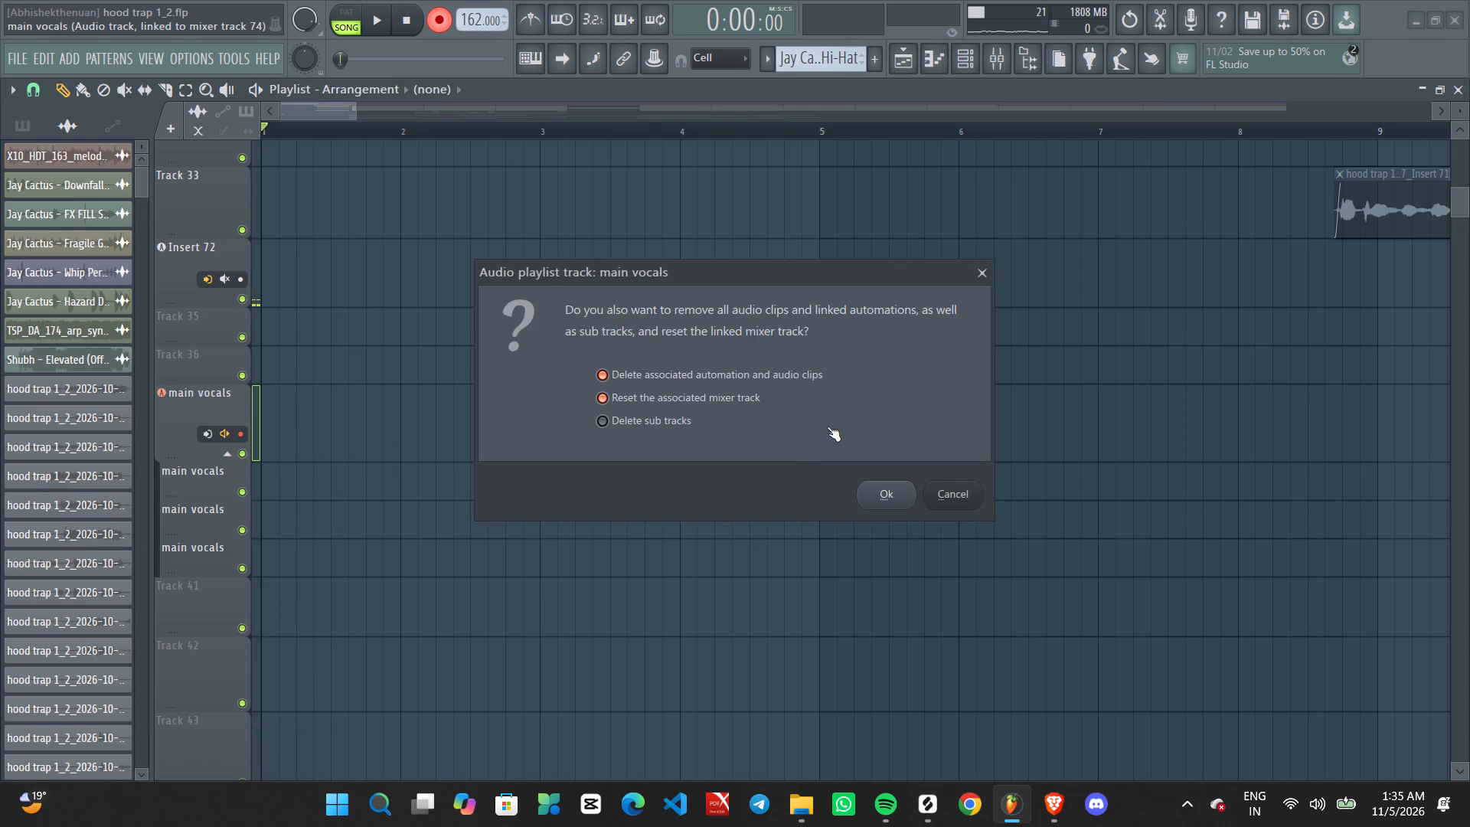
left_click(896, 493)
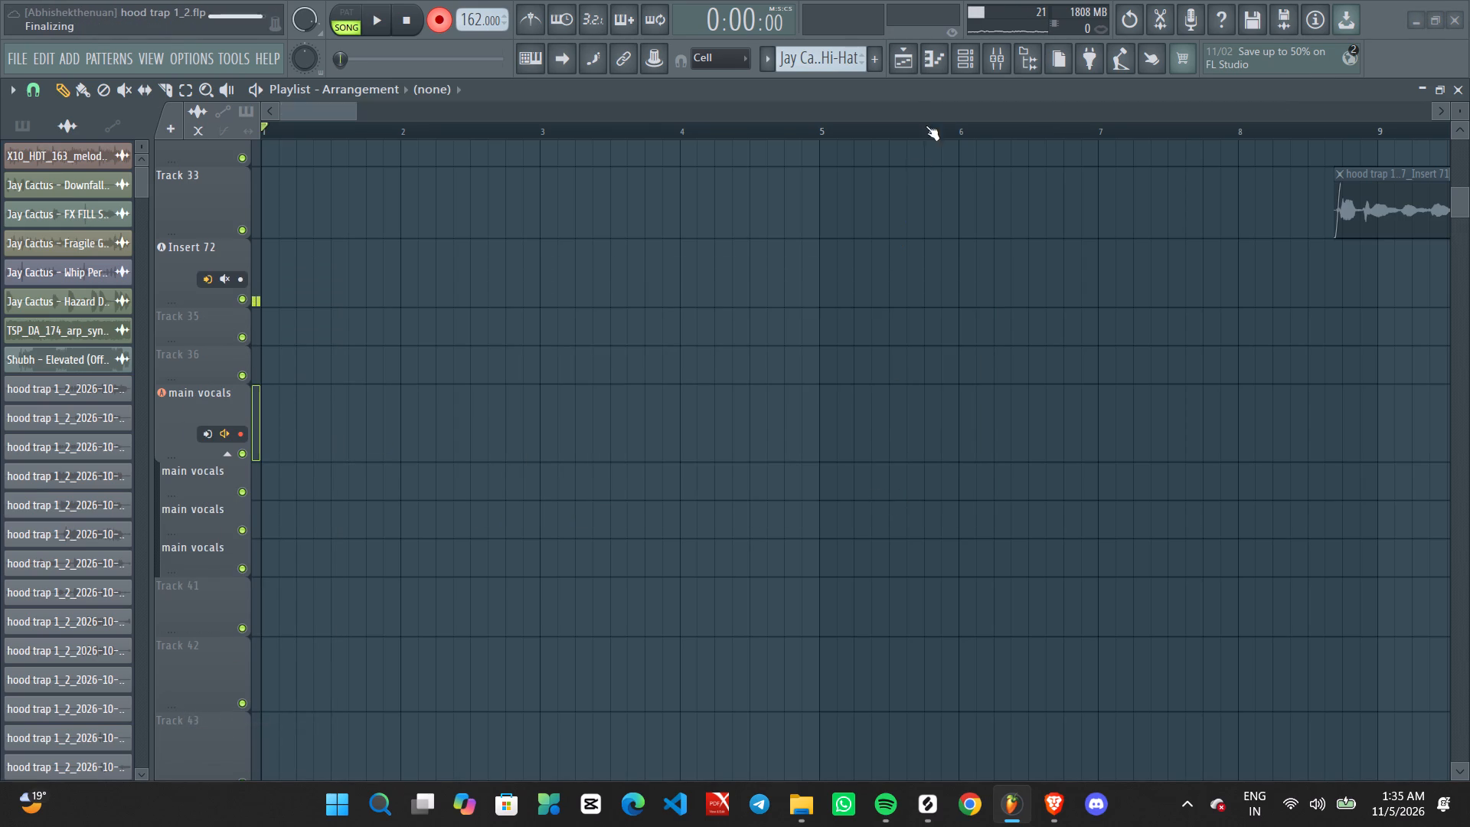
Rename the main hook mixer track (Insert 89) as "main hook asfae".
left_click(988, 67)
left_click(762, 235)
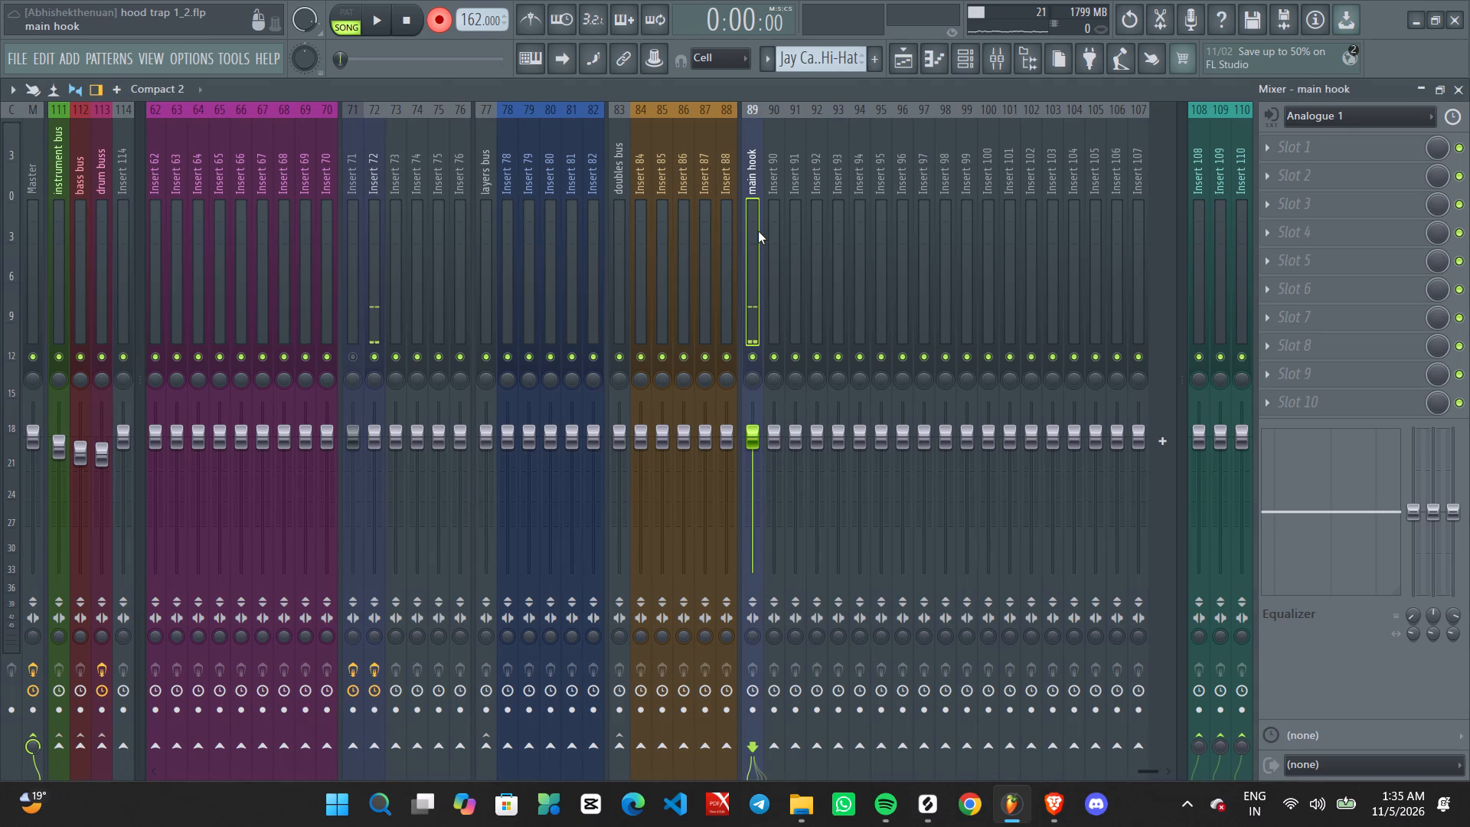
left_click(758, 231, "shift")
left_click(905, 154)
key("space")
left_click(905, 154)
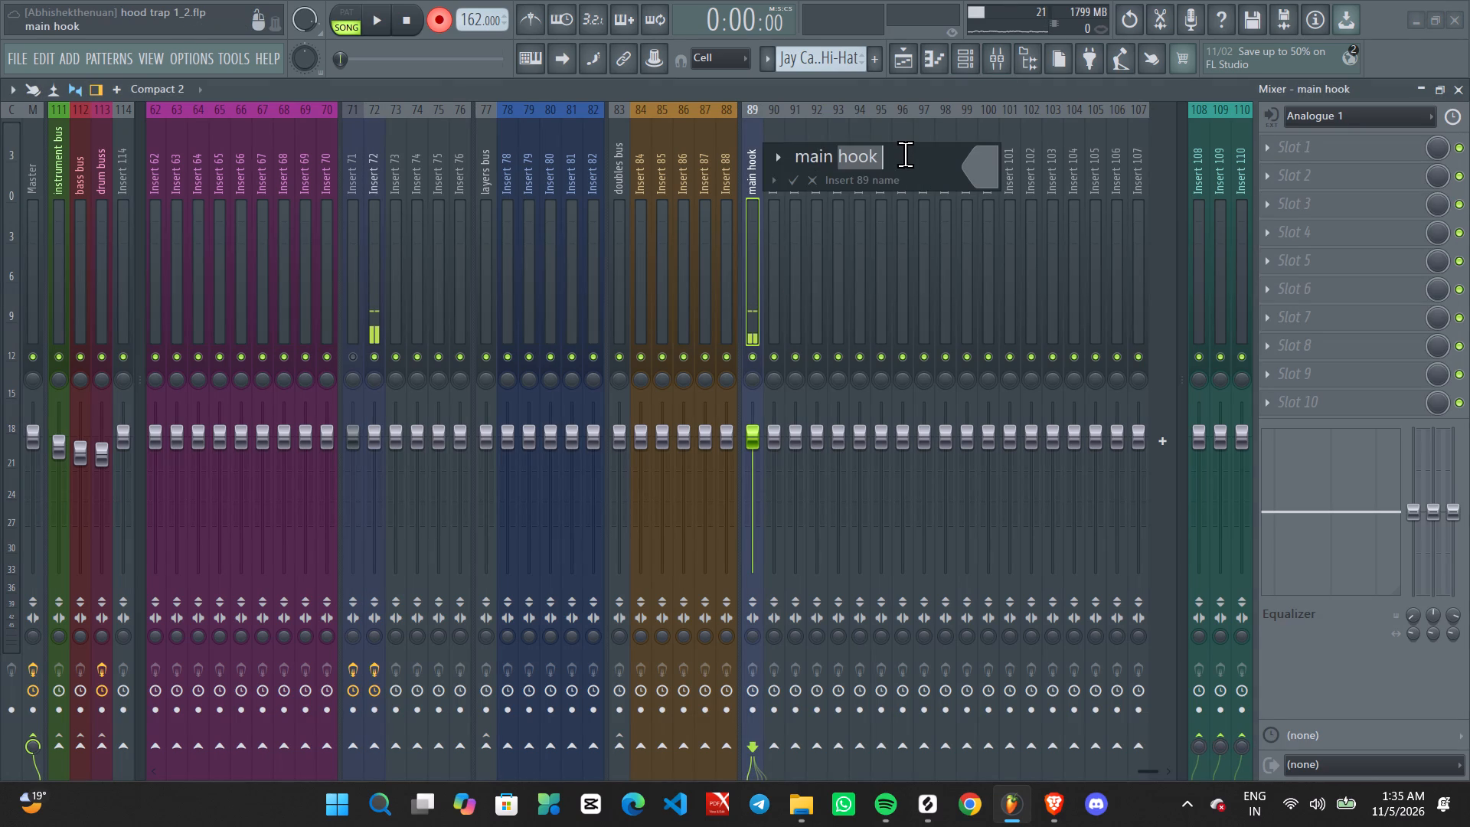
left_click(905, 160)
key("space")
type("asfae")
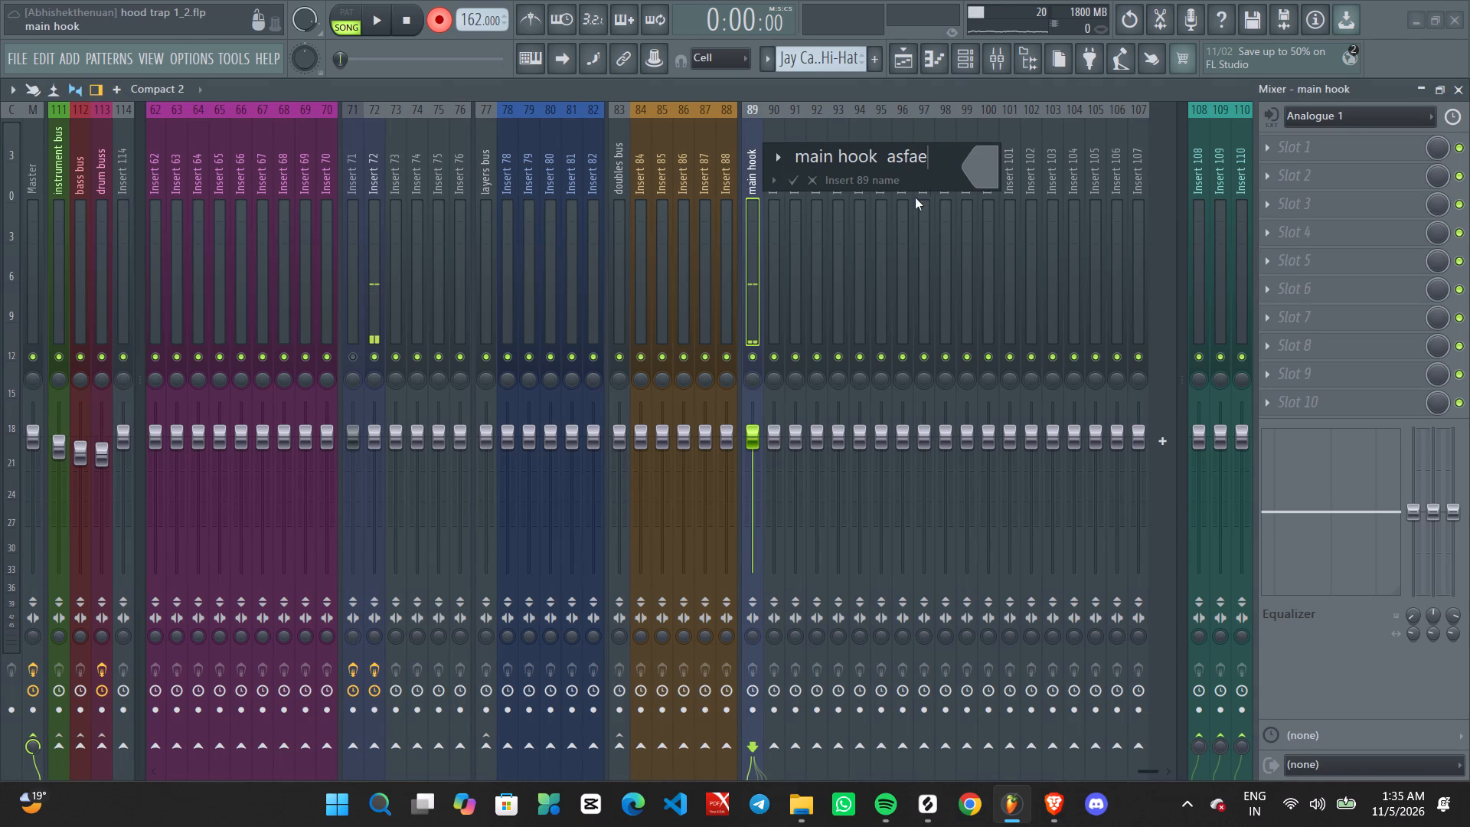
left_click(799, 183)
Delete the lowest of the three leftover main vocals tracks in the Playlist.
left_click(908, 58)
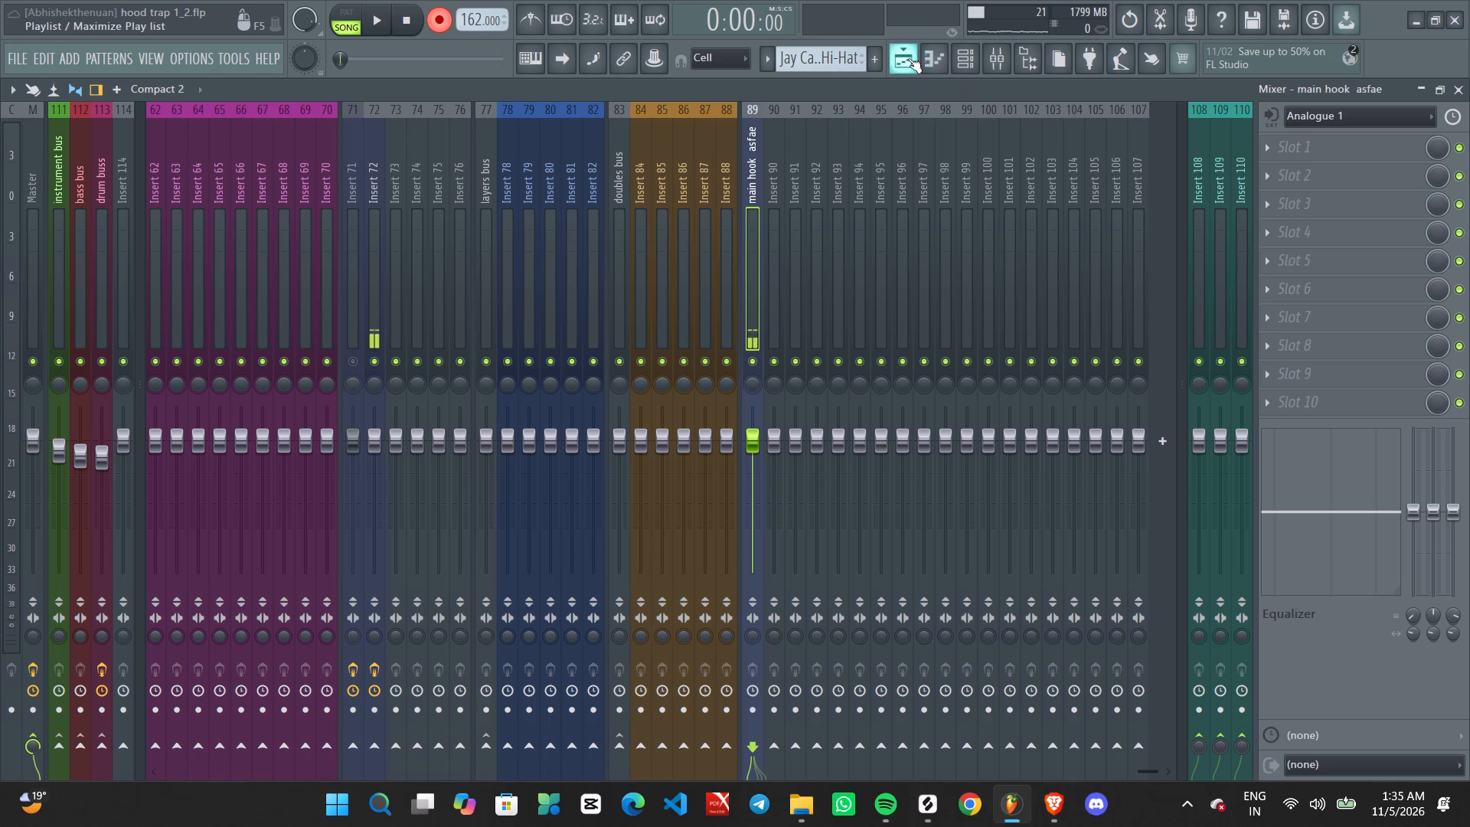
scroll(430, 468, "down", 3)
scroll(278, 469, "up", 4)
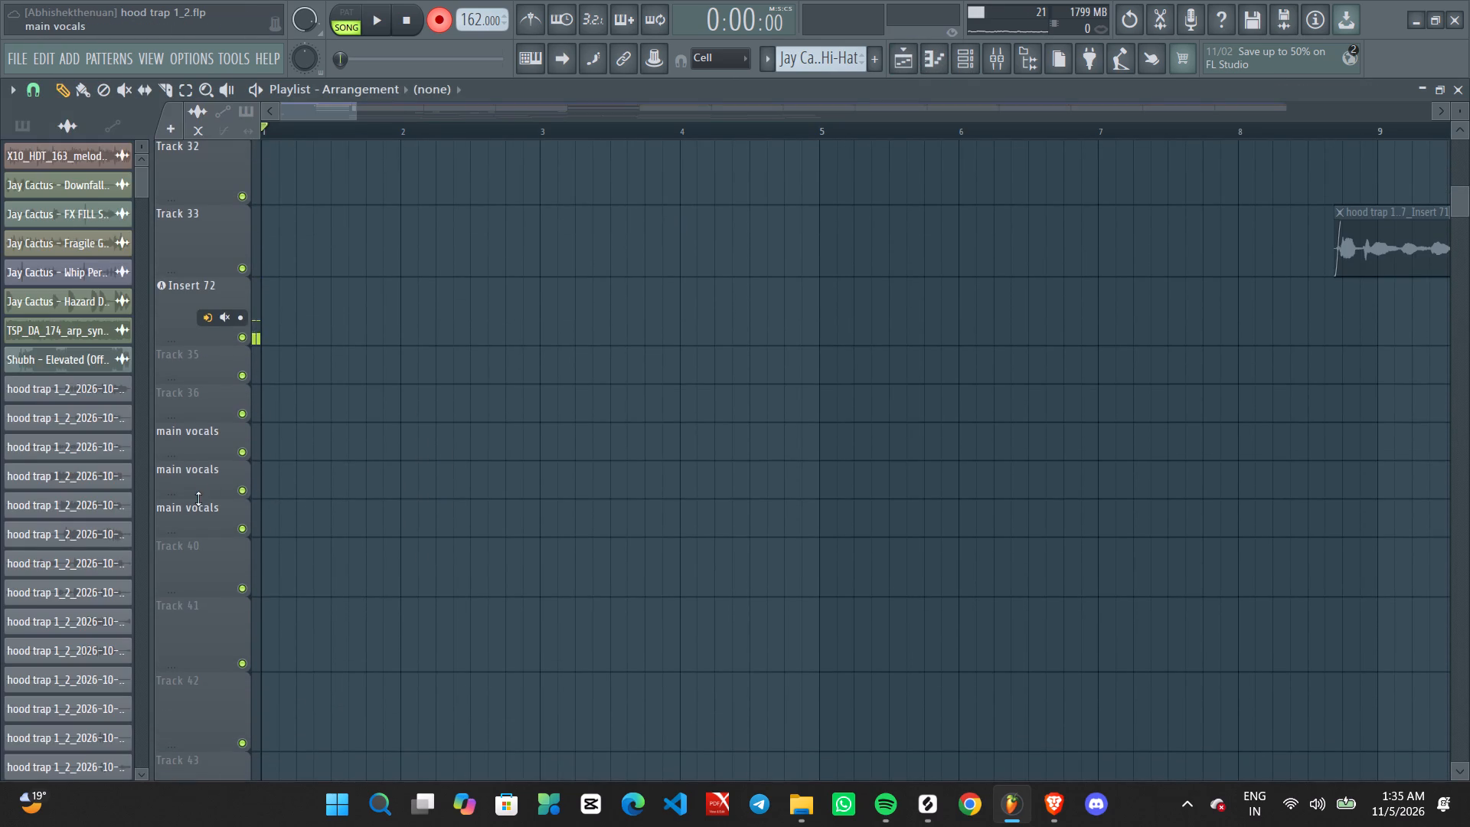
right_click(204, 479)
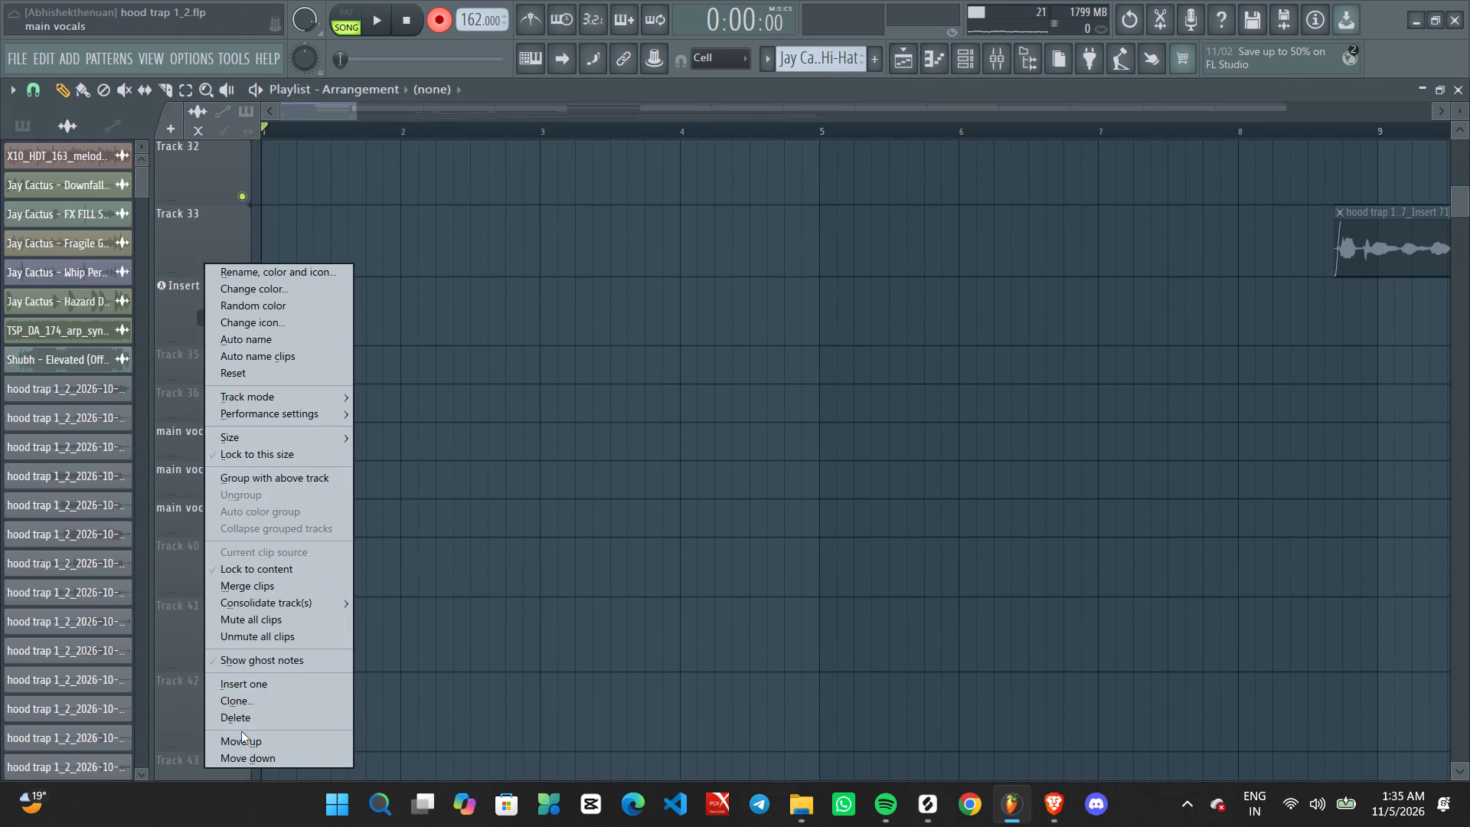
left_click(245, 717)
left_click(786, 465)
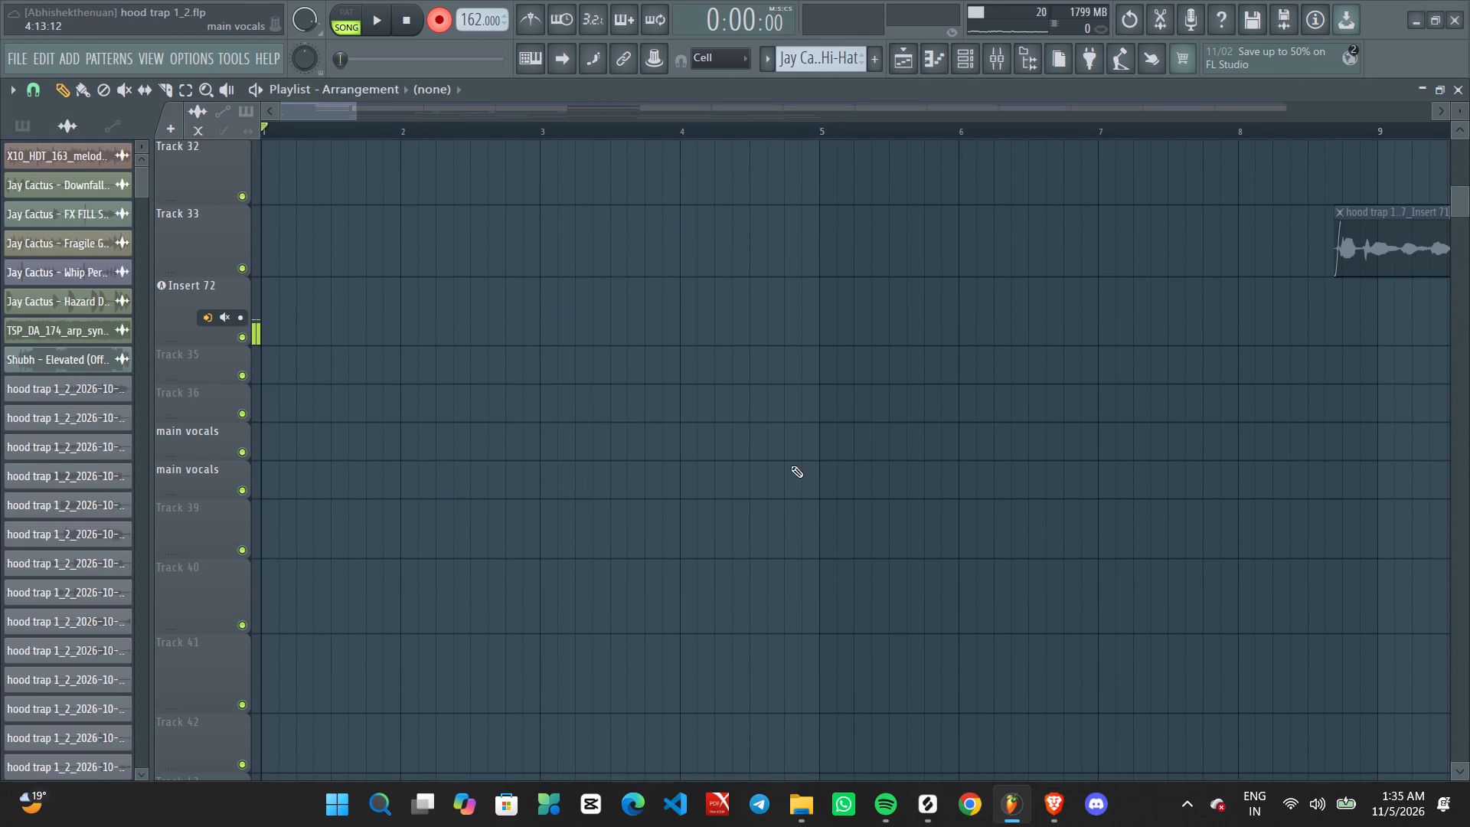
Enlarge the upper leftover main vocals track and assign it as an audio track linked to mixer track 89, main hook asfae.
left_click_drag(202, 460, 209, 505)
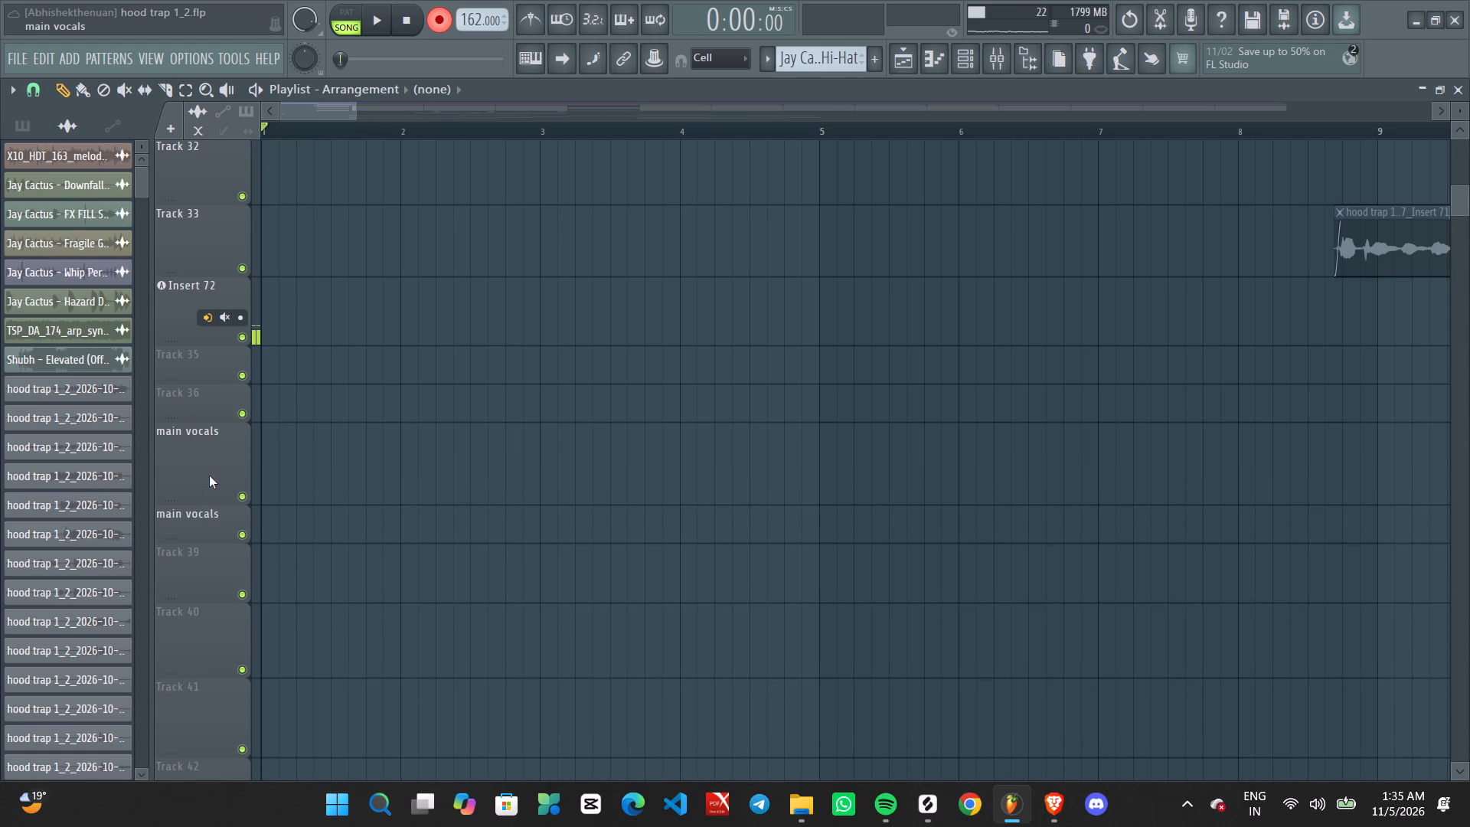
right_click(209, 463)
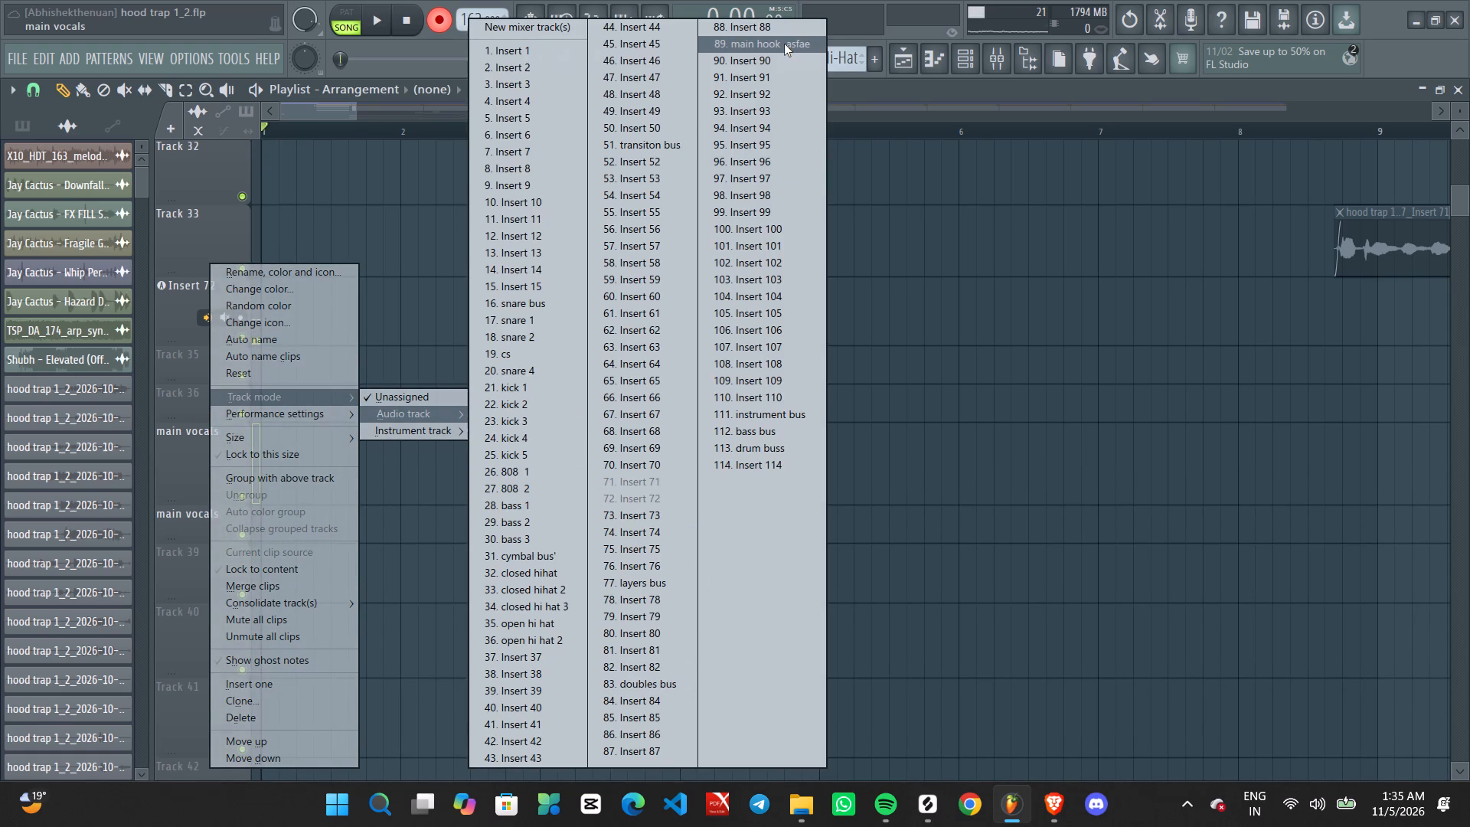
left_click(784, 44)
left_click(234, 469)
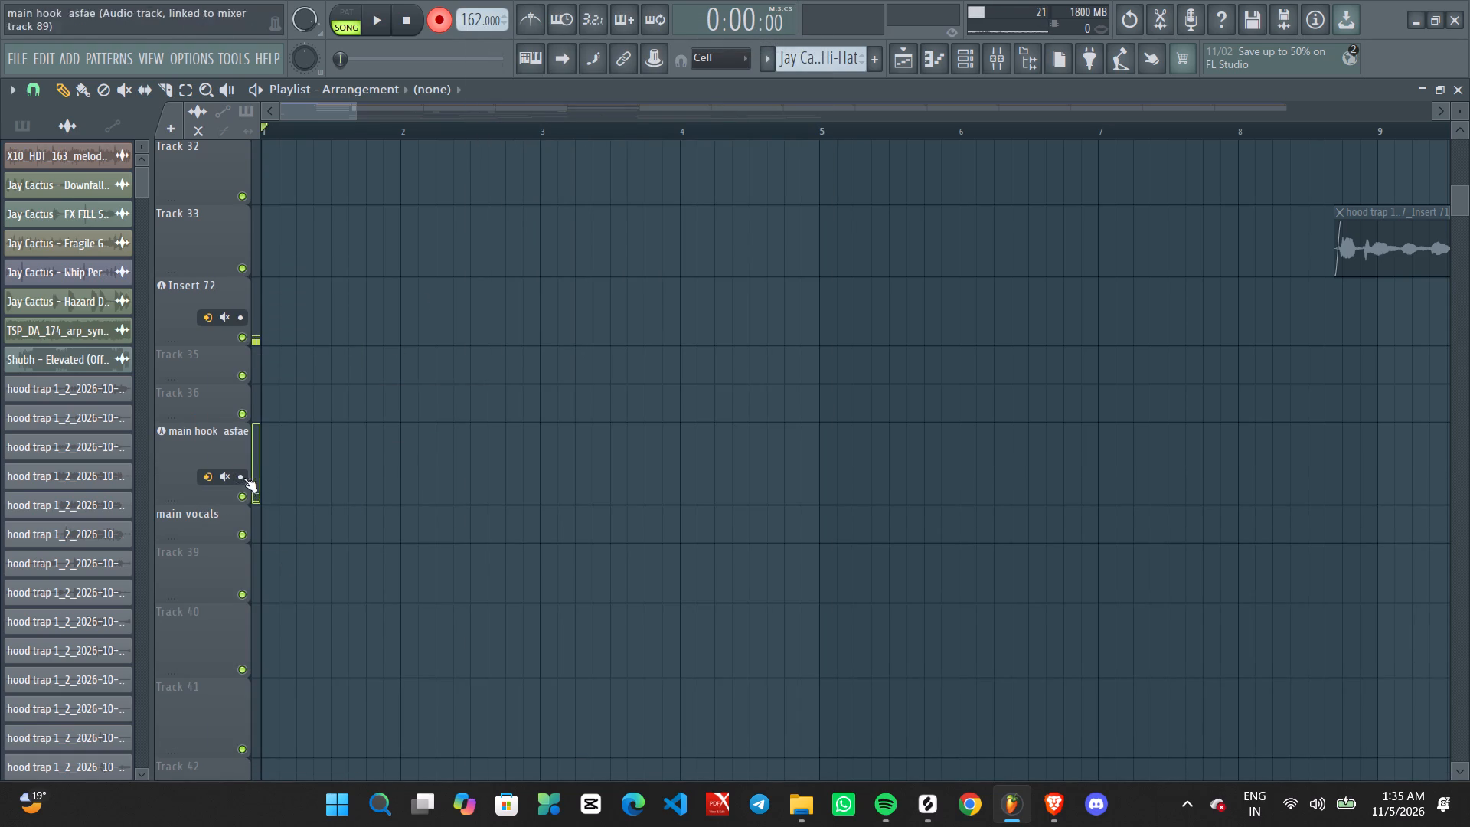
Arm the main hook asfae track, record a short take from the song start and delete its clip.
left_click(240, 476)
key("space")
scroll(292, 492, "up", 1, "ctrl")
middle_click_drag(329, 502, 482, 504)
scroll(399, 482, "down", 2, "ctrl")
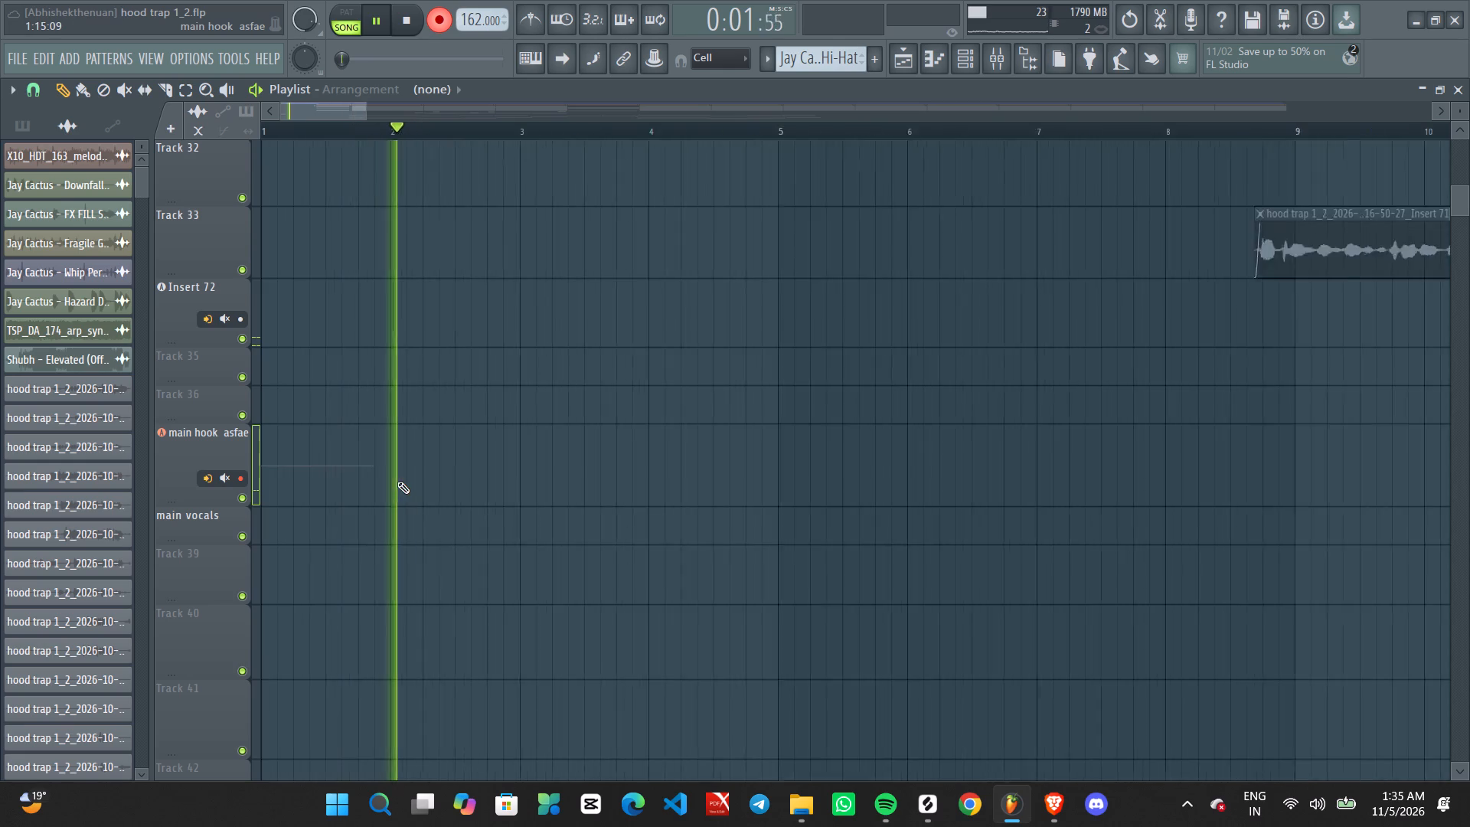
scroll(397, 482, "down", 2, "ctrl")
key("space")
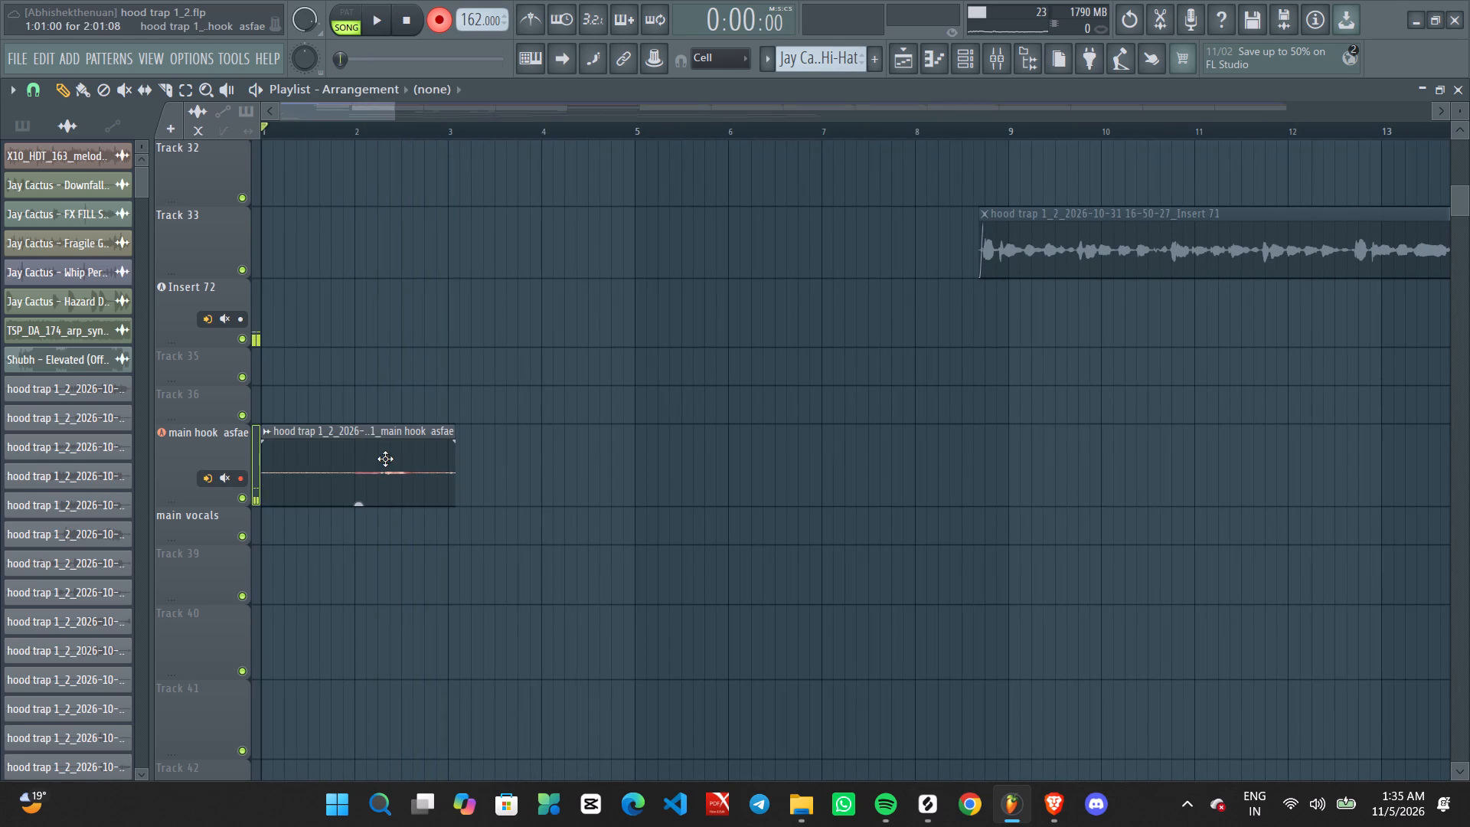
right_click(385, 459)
Examine the Mixer input signal and routing on Inserts 72 to 76 and the main hook asfae track.
scroll(569, 486, "up", 2, "ctrl")
scroll(514, 484, "down", 6, "ctrl")
scroll(372, 505, "up", 1, "ctrl")
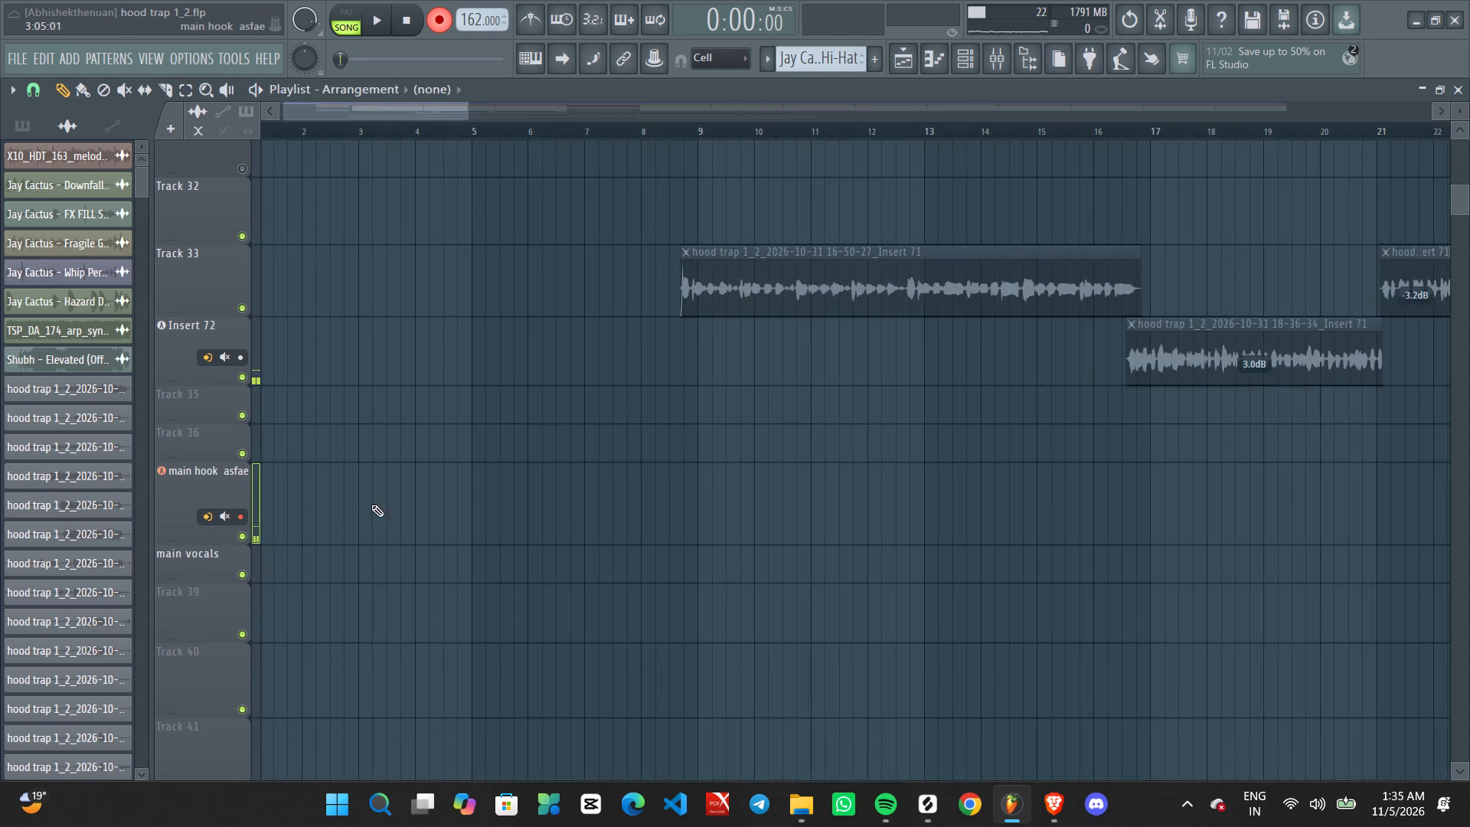
middle_click_drag(342, 515, 512, 517)
left_click(981, 60)
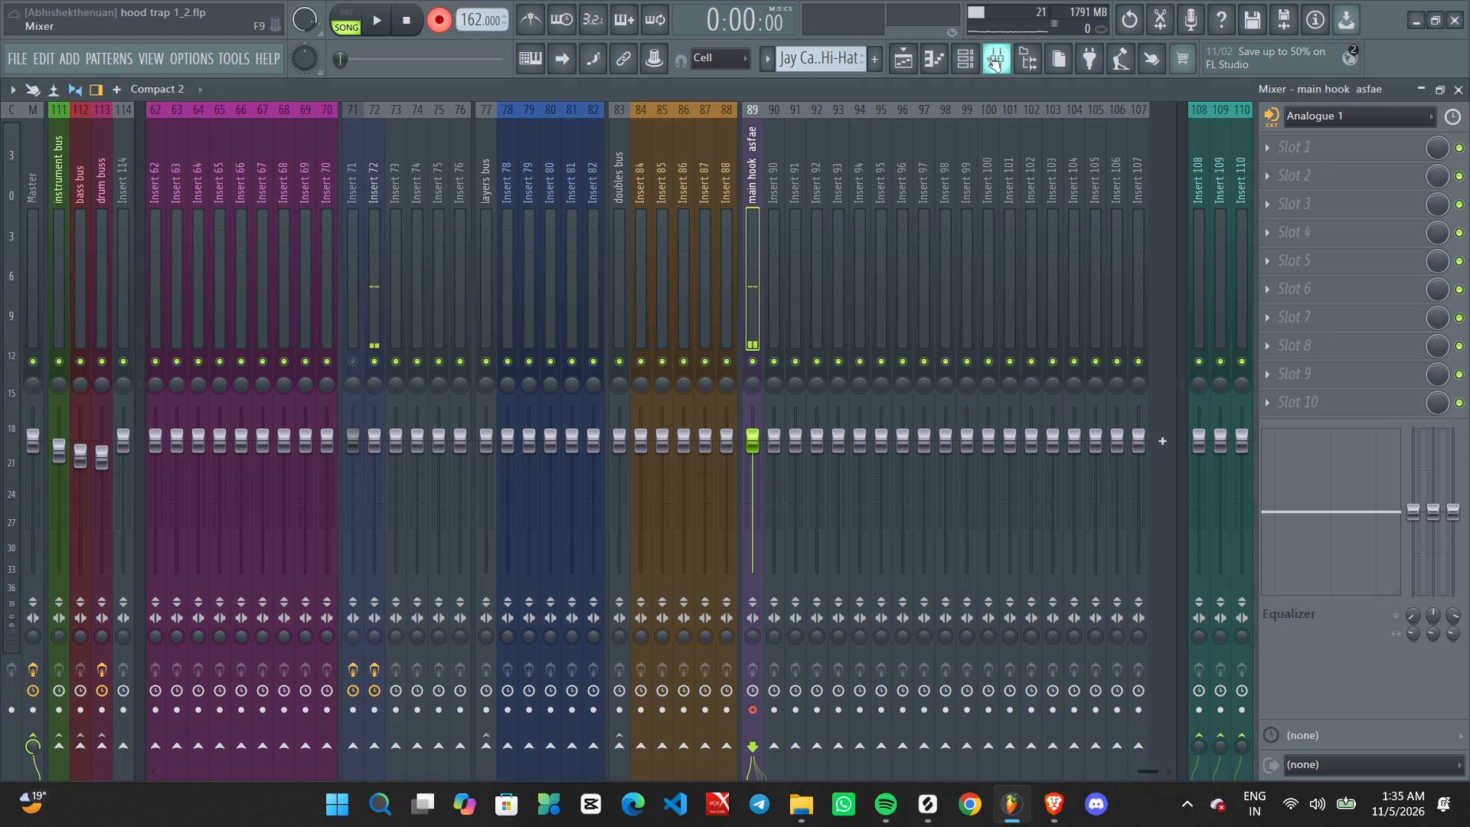
left_click(452, 221)
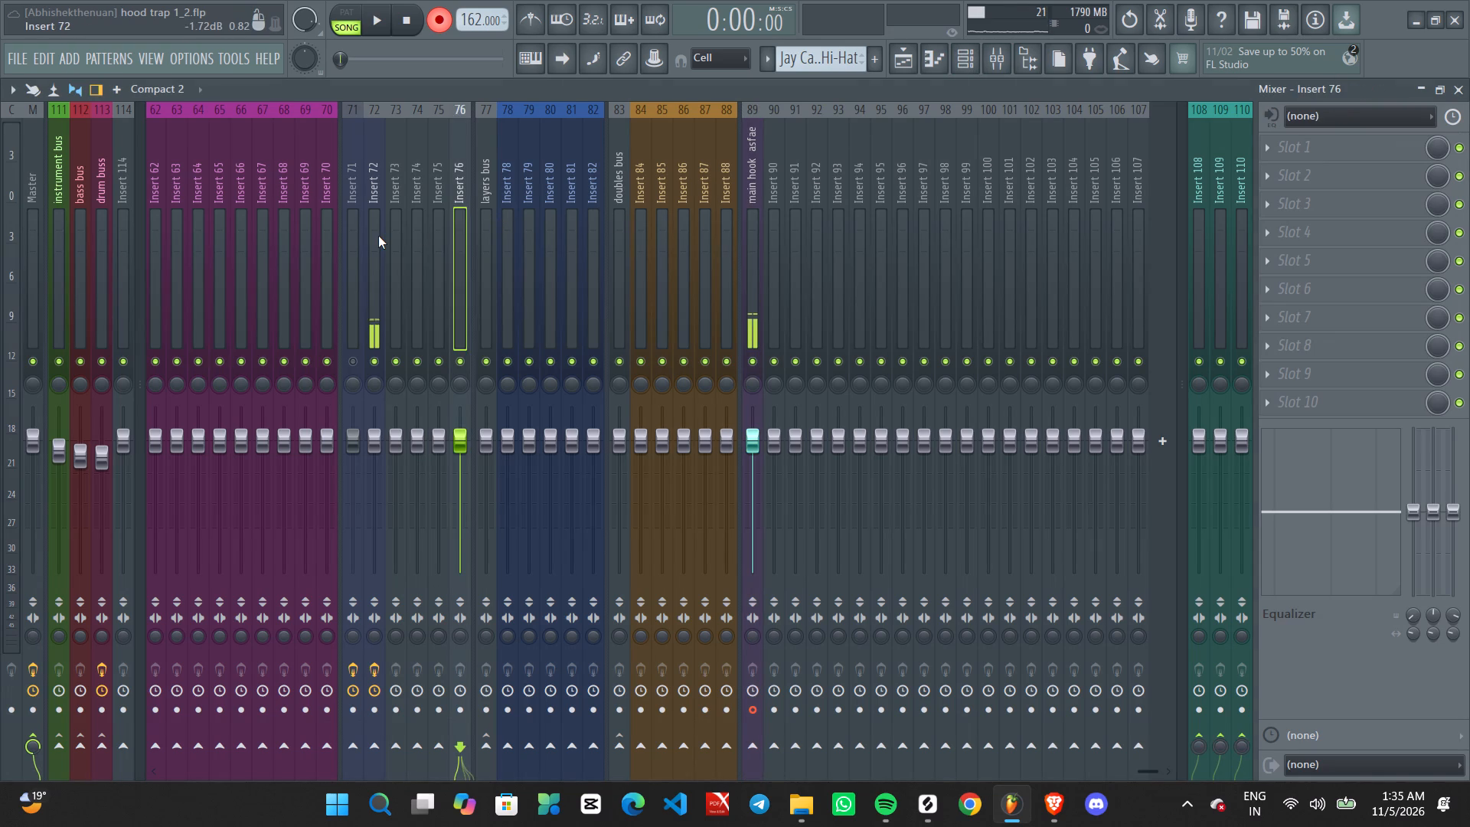
left_click(378, 236)
left_click(632, 186)
left_click(456, 245)
left_click(443, 240)
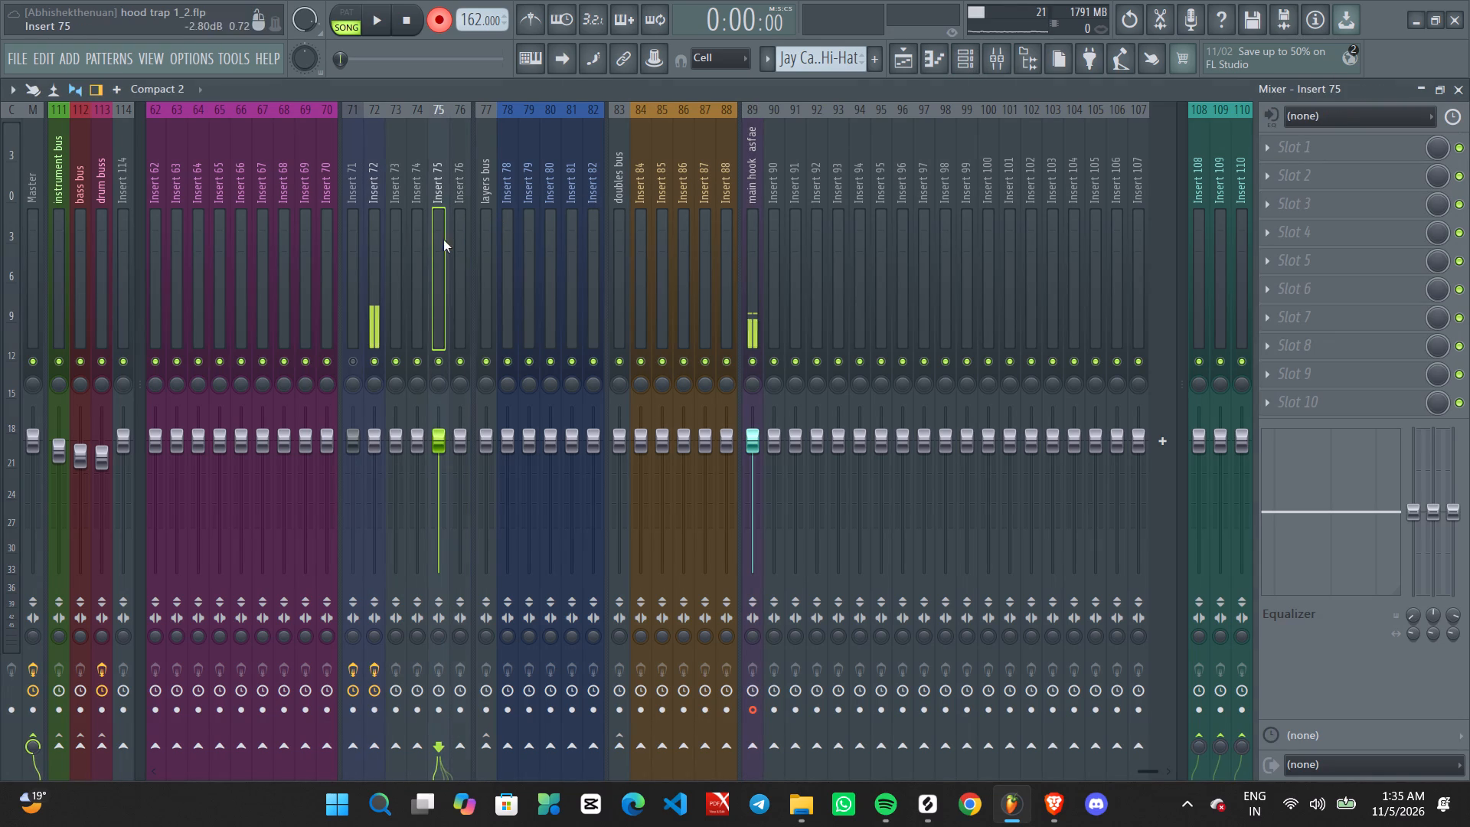
left_click(428, 240)
left_click(402, 240)
left_click(370, 243)
left_click(396, 243)
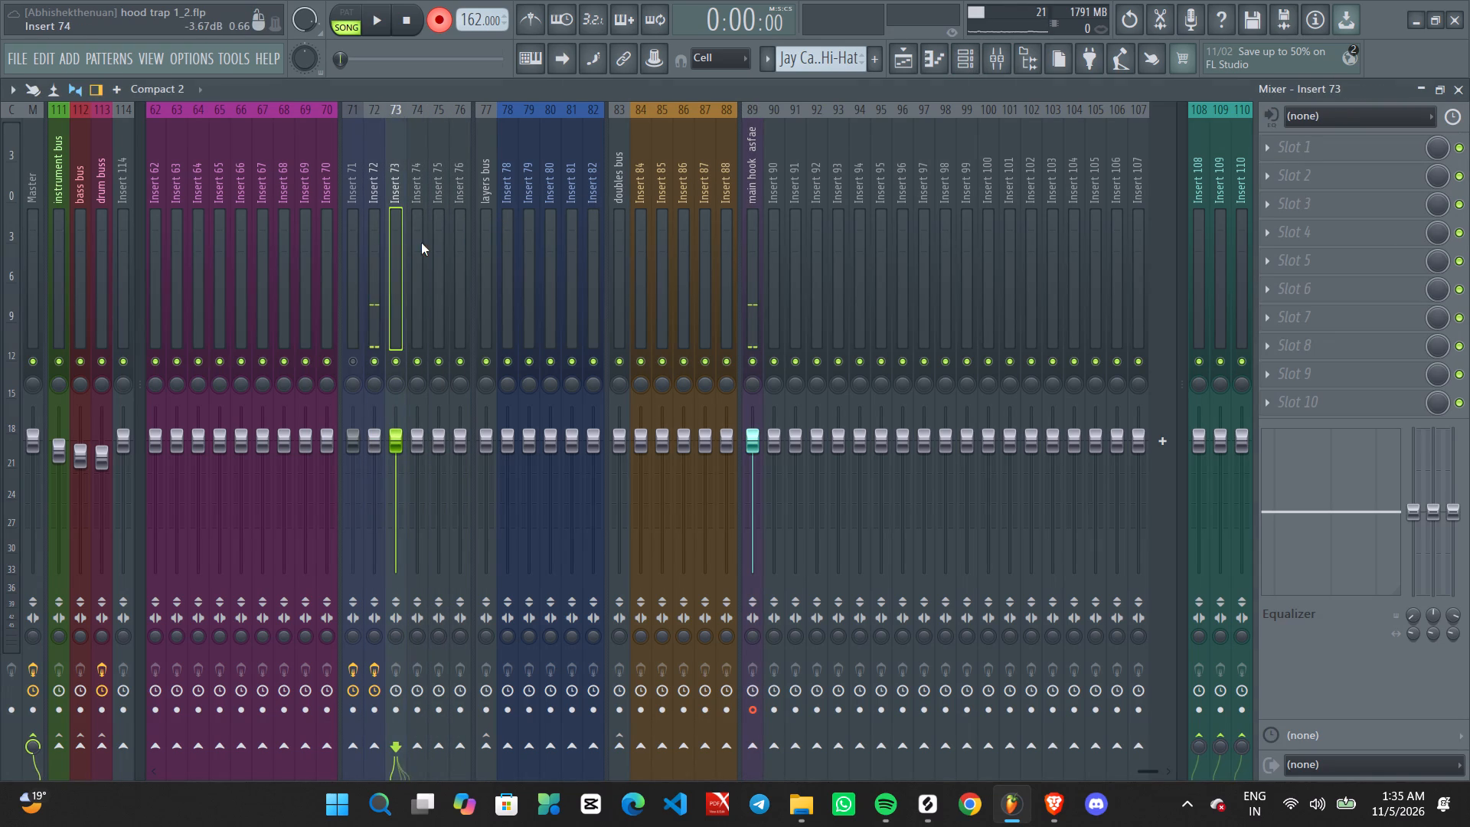
left_click(421, 243)
left_click(442, 243)
left_click(759, 239)
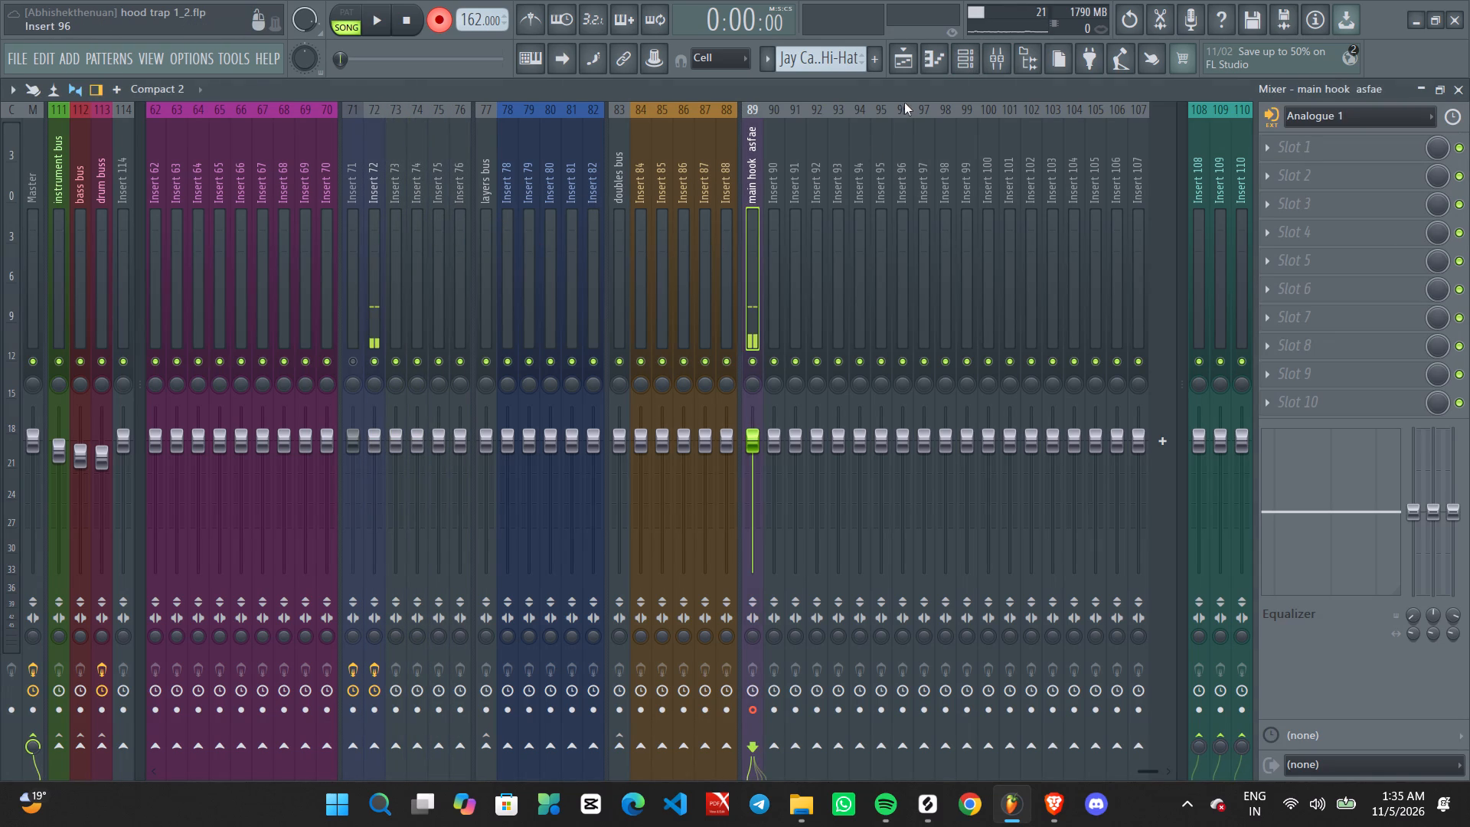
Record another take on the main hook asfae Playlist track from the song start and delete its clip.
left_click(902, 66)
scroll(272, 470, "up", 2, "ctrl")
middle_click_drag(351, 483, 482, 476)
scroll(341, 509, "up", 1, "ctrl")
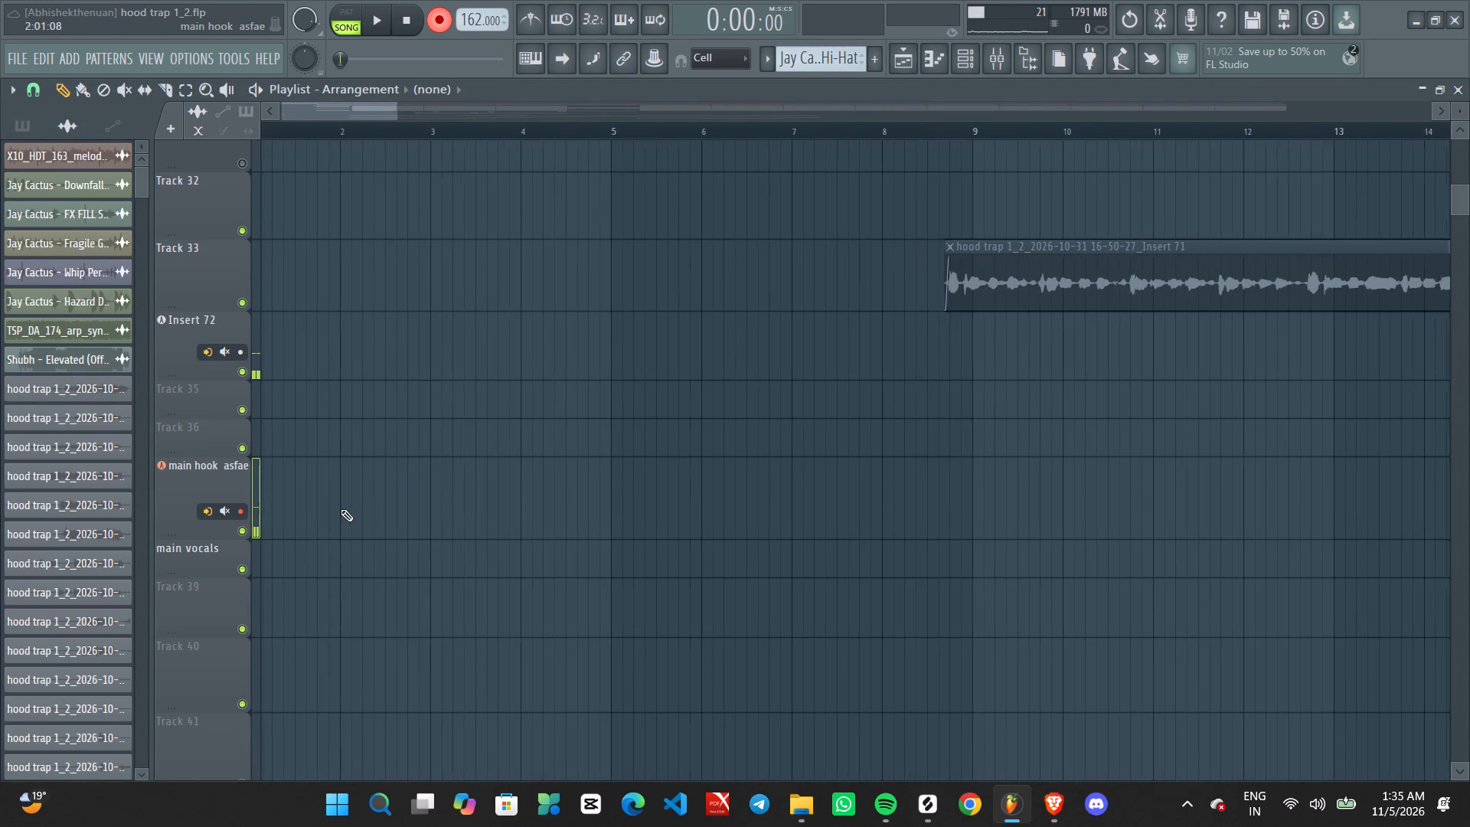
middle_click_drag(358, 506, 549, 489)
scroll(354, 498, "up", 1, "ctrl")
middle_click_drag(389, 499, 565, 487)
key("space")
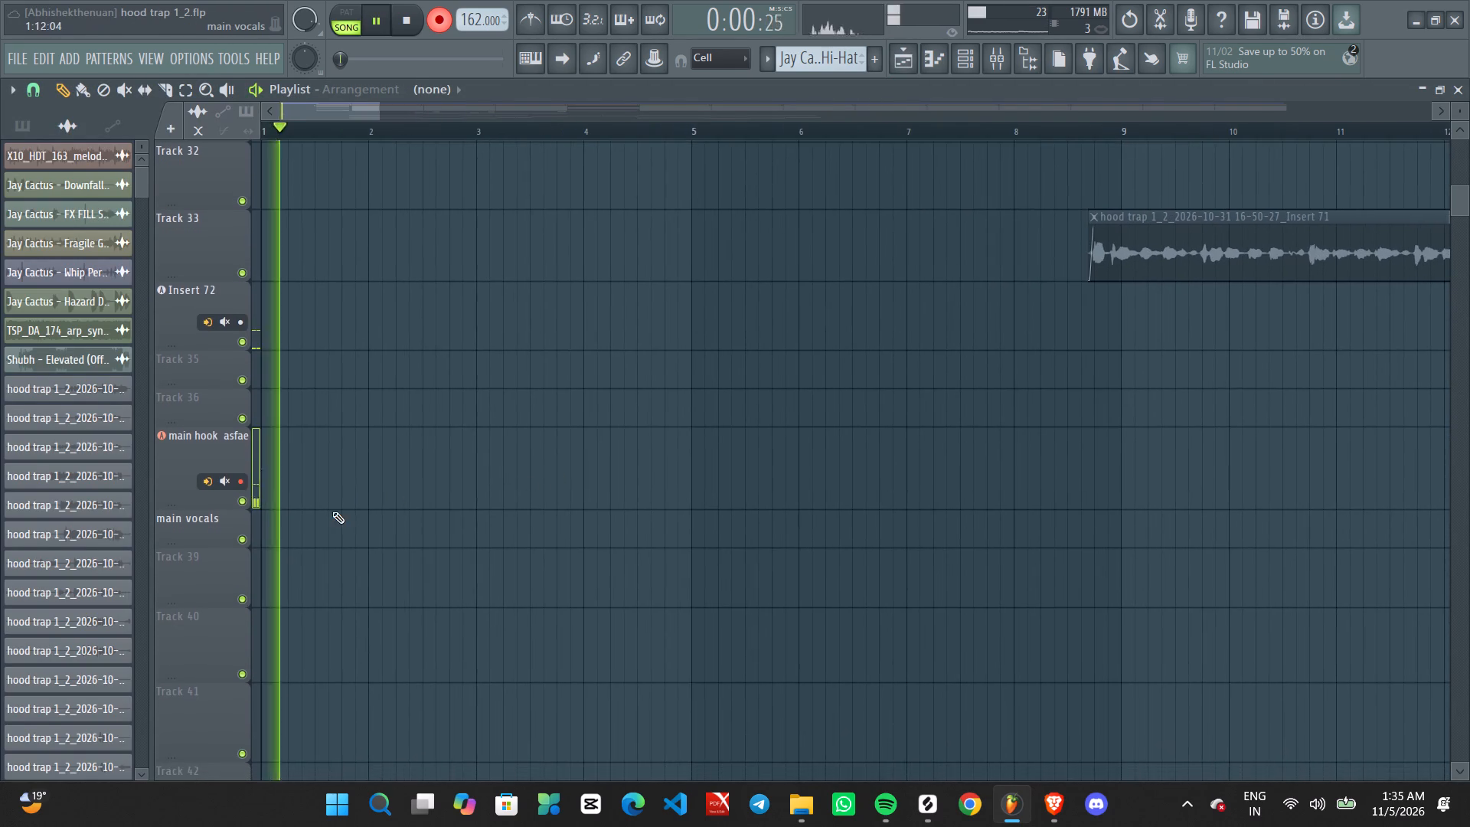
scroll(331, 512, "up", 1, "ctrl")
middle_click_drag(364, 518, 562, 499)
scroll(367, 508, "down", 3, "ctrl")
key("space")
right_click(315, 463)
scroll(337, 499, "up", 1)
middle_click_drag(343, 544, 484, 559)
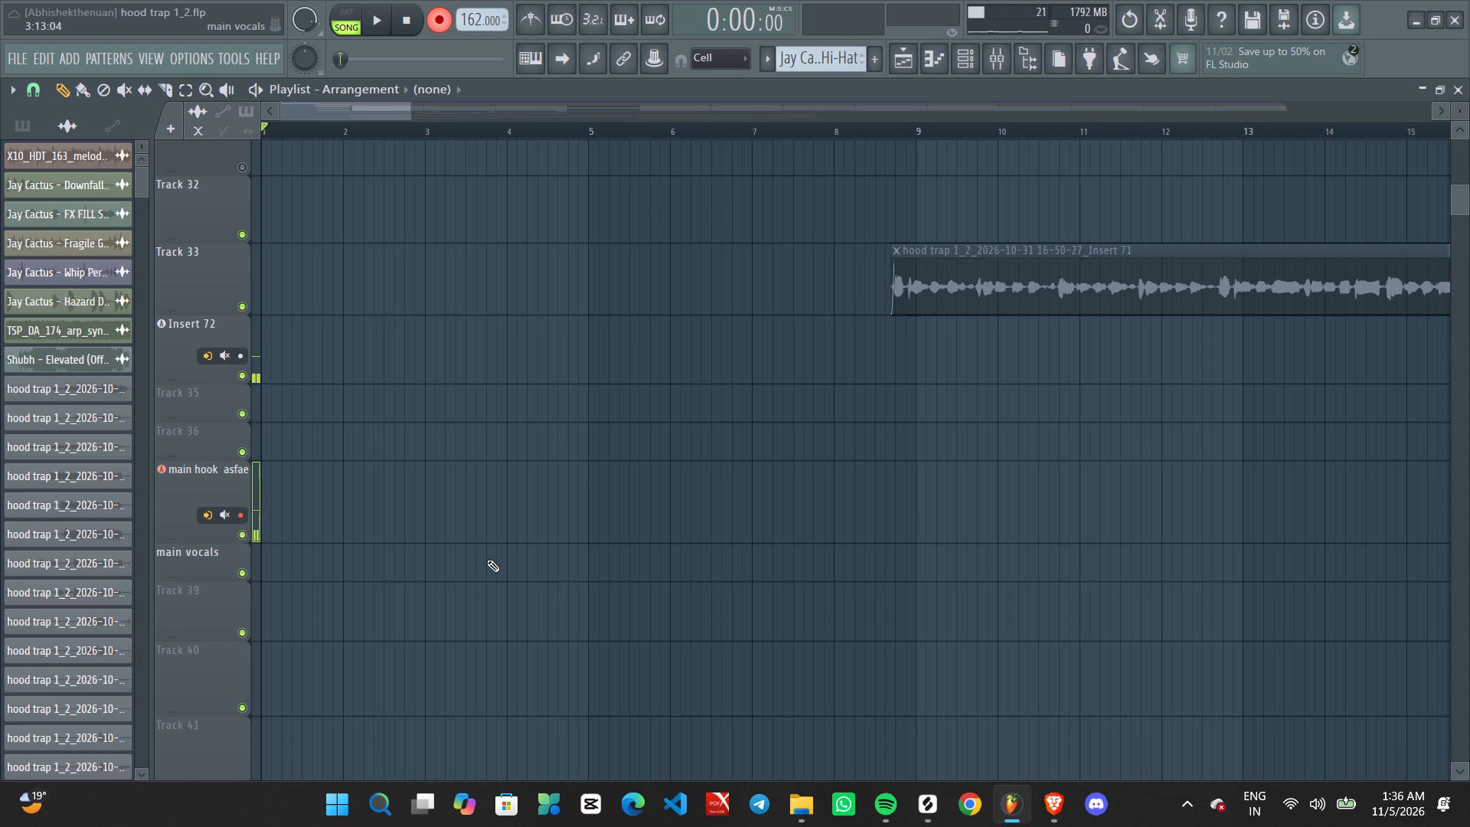
Turn off recording mode and briefly play the song from the start while checking the upper Playlist tracks.
scroll(382, 217, "up", 5)
scroll(27, 463, "down", 2)
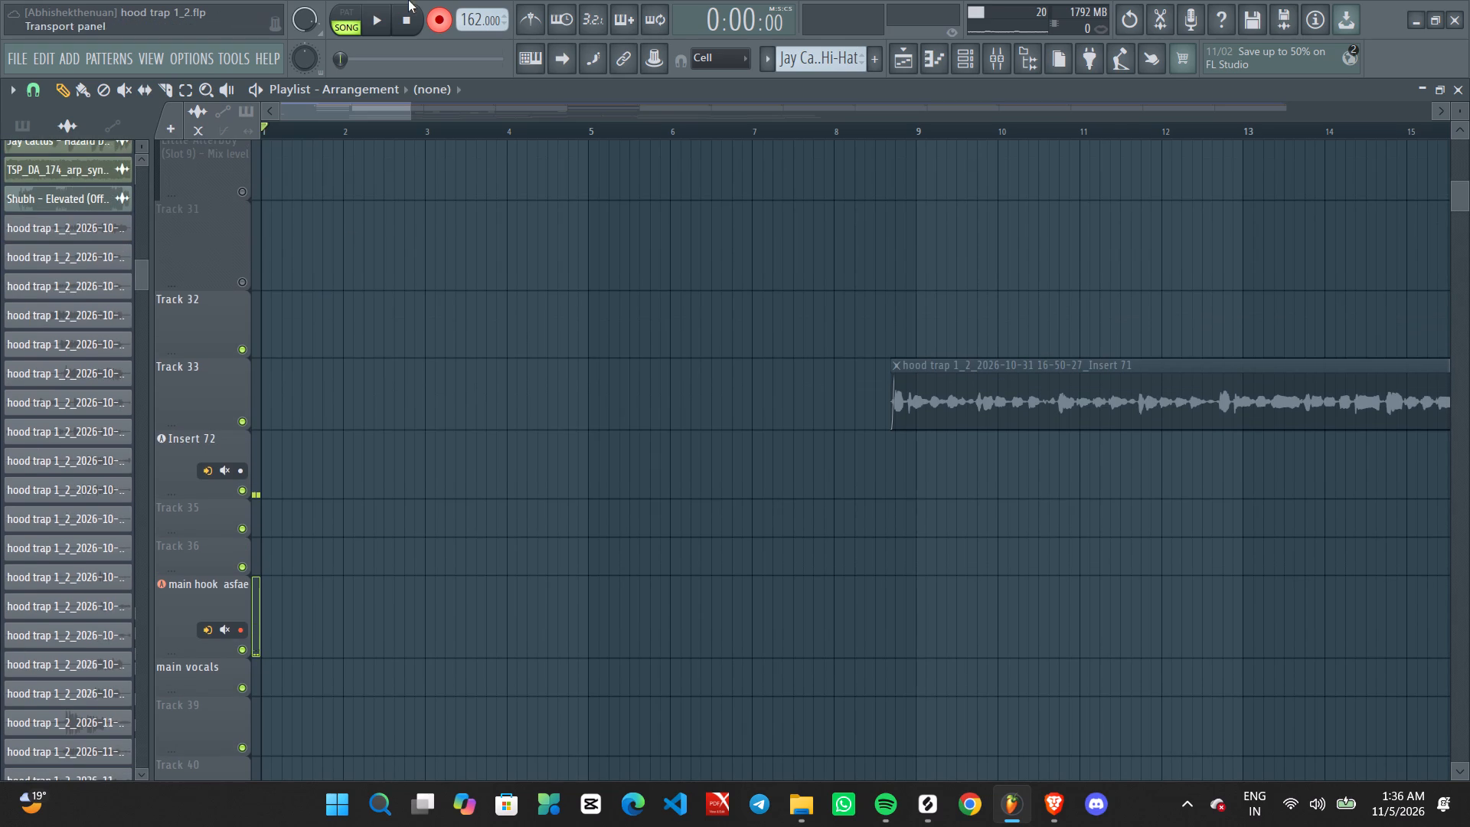
left_click(432, 13)
key("space")
scroll(354, 346, "up", 6)
scroll(331, 410, "up", 10)
key("space")
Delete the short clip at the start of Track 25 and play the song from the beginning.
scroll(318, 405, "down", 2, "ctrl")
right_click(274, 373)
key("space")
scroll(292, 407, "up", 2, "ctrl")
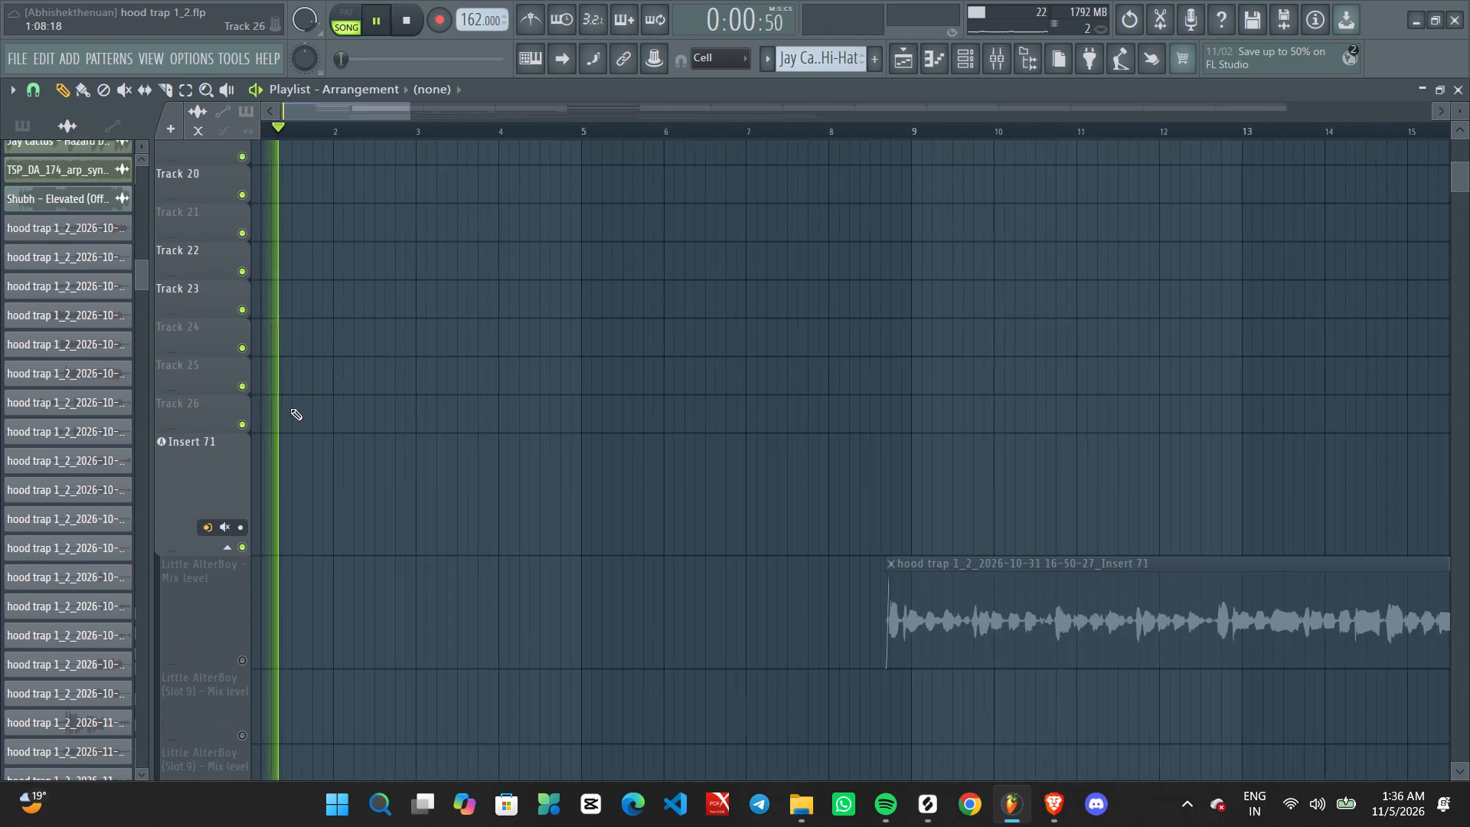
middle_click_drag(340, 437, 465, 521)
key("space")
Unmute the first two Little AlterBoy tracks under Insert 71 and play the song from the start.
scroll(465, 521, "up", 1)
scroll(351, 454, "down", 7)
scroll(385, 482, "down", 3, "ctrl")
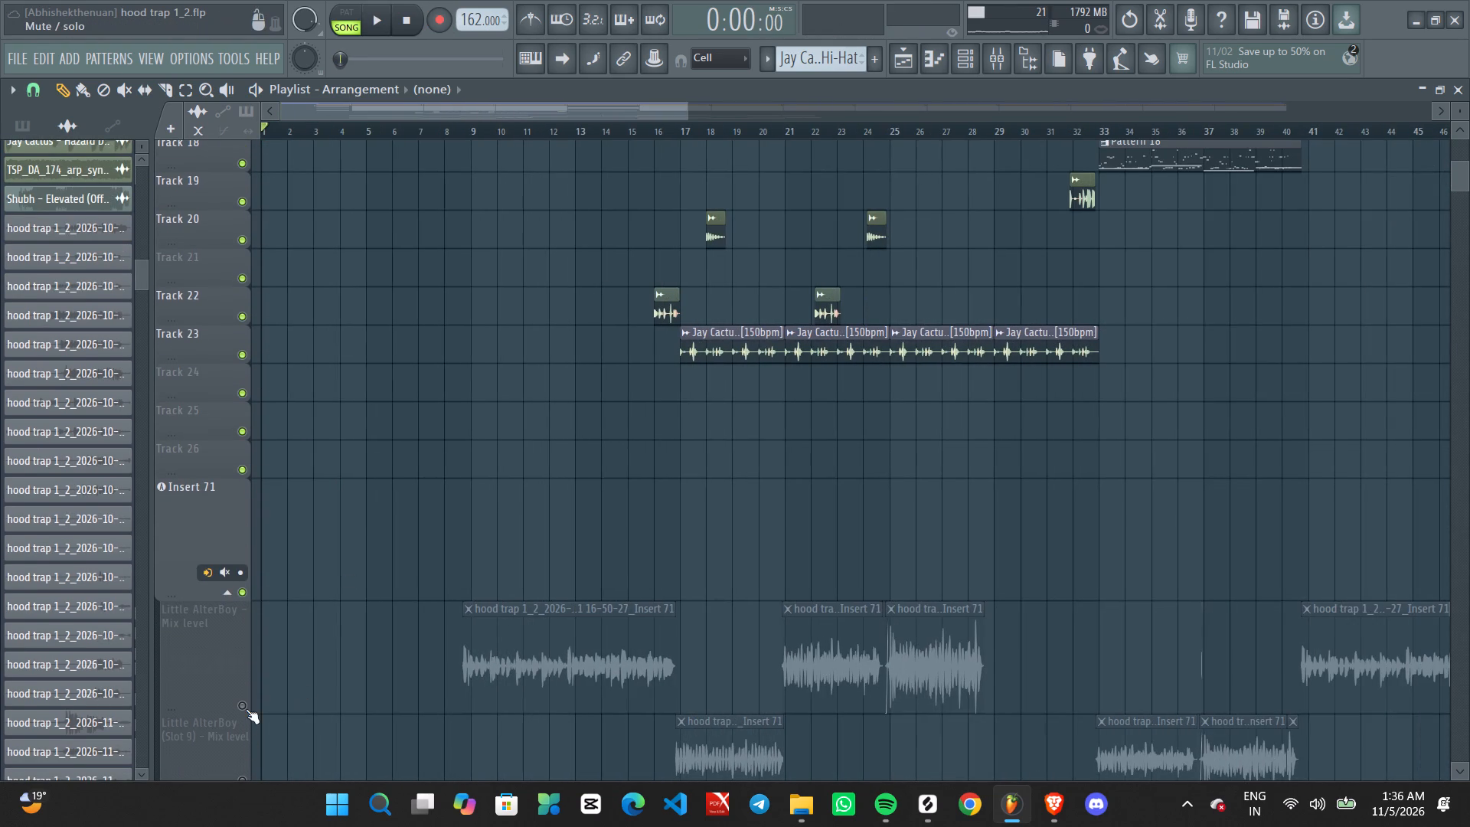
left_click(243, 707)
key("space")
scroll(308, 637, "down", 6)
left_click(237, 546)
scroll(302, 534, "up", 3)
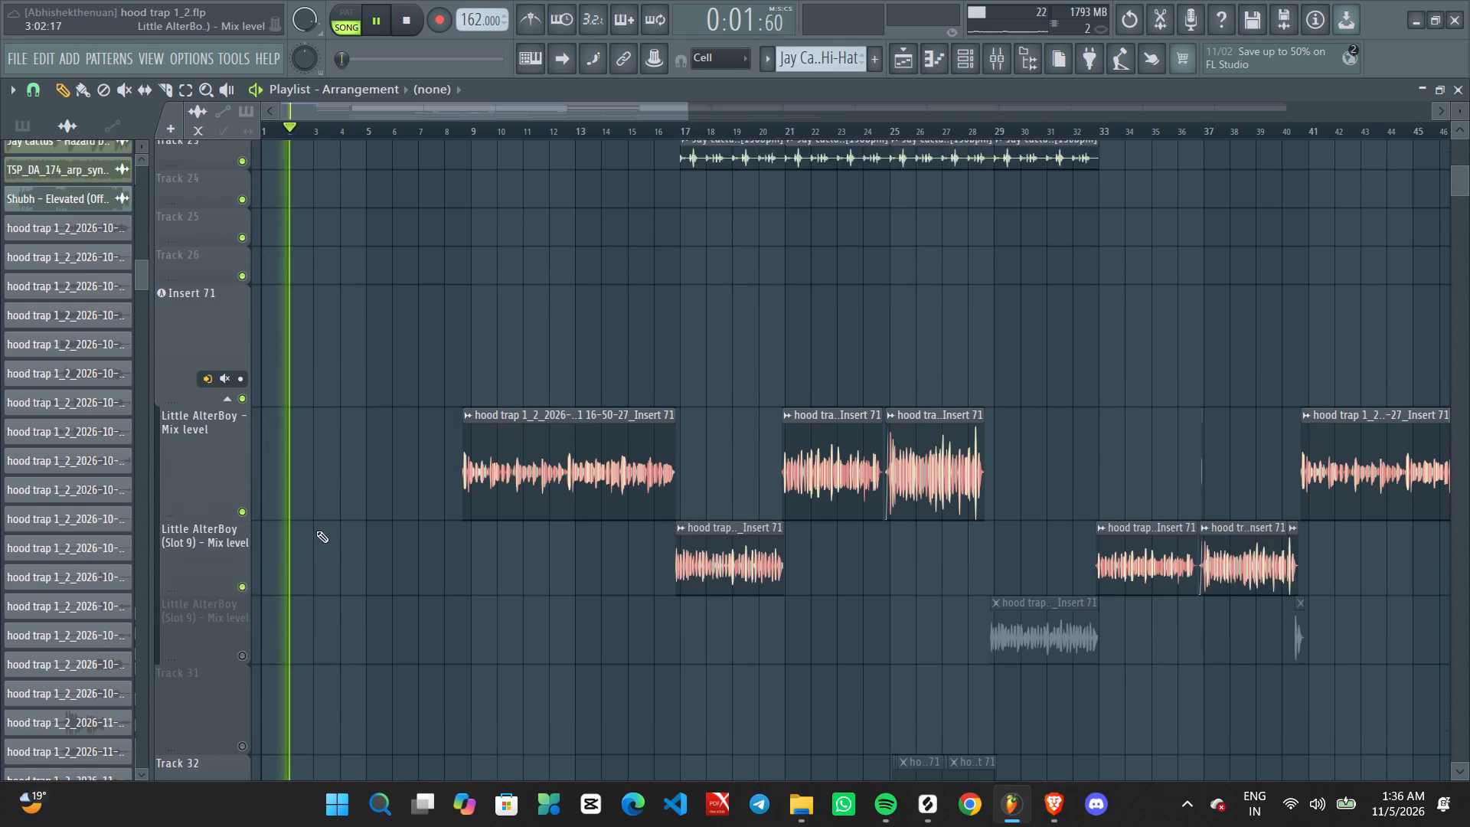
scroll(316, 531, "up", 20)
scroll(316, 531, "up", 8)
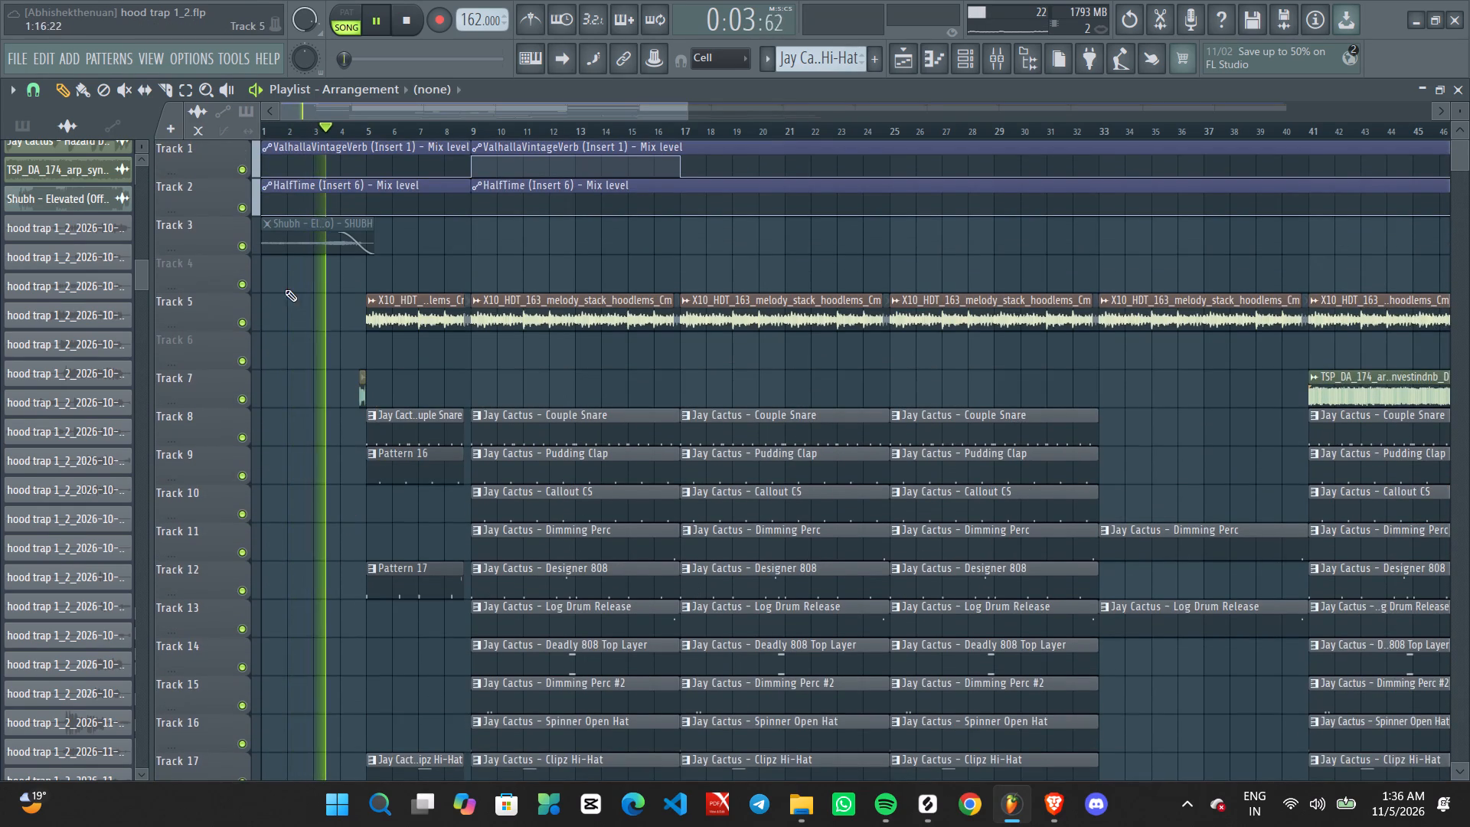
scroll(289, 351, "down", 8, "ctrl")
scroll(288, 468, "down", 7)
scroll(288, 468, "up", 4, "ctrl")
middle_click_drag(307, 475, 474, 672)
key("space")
Undo the recent track unmutes, clip deletions, mixer track rename and track deletions until the original main vocals audio track is restored.
scroll(348, 542, "up", 3)
middle_click_drag(361, 503, 492, 668)
scroll(347, 503, "up", 1, "ctrl")
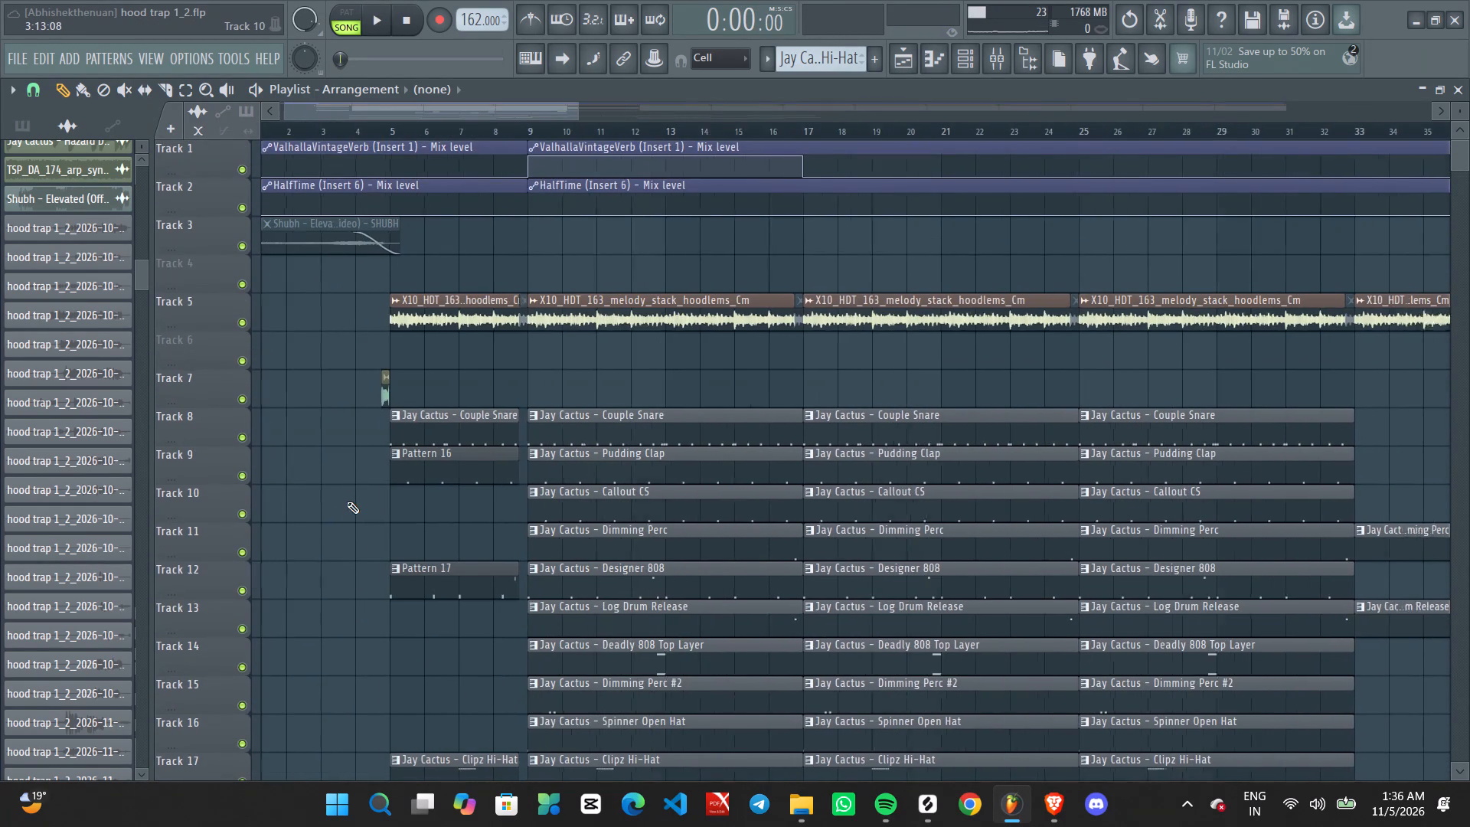
middle_click_drag(348, 493, 500, 476)
scroll(380, 469, "down", 1, "ctrl")
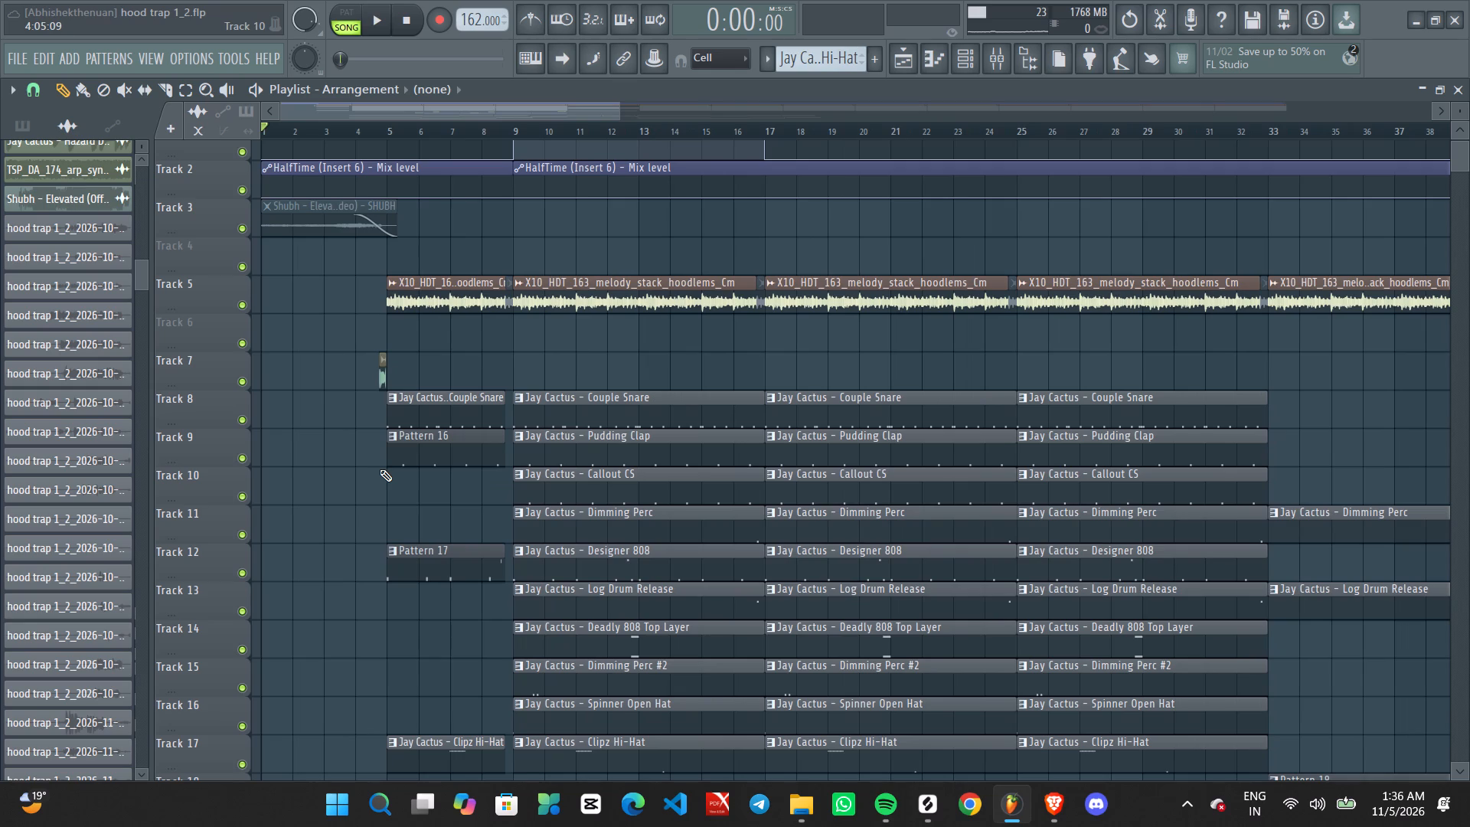
scroll(328, 410, "up", 1)
key("ctrl+z")
key("ctrl+z")
key("ctrl+z")
key("ctrl+z")
key("ctrl+z")
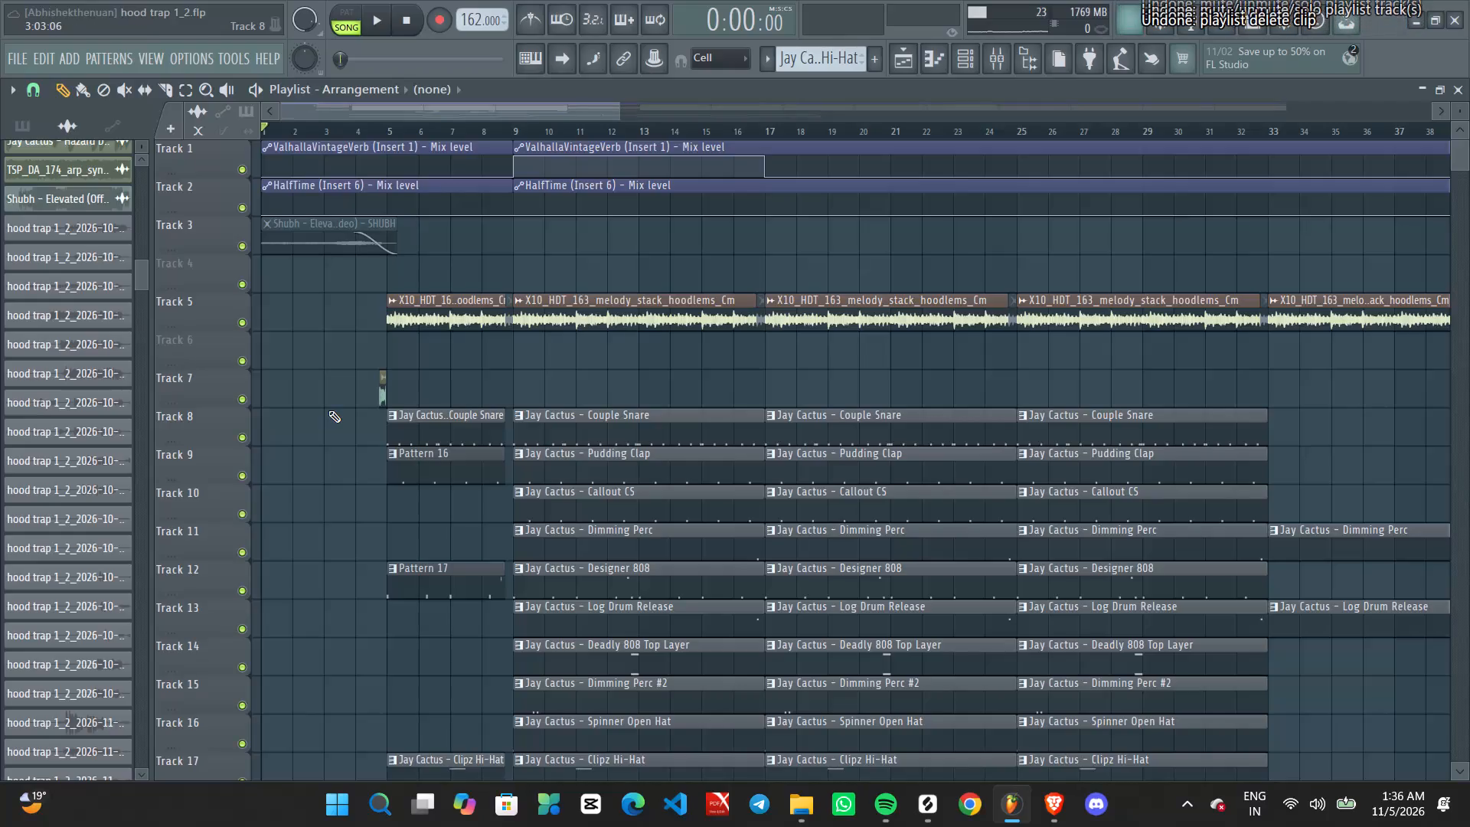
key("ctrl+z")
key("ctrl+z")
key("ctrl+z")
key("ctrl+z")
key("ctrl+z")
key("ctrl+z")
key("ctrl+z")
key("ctrl+z")
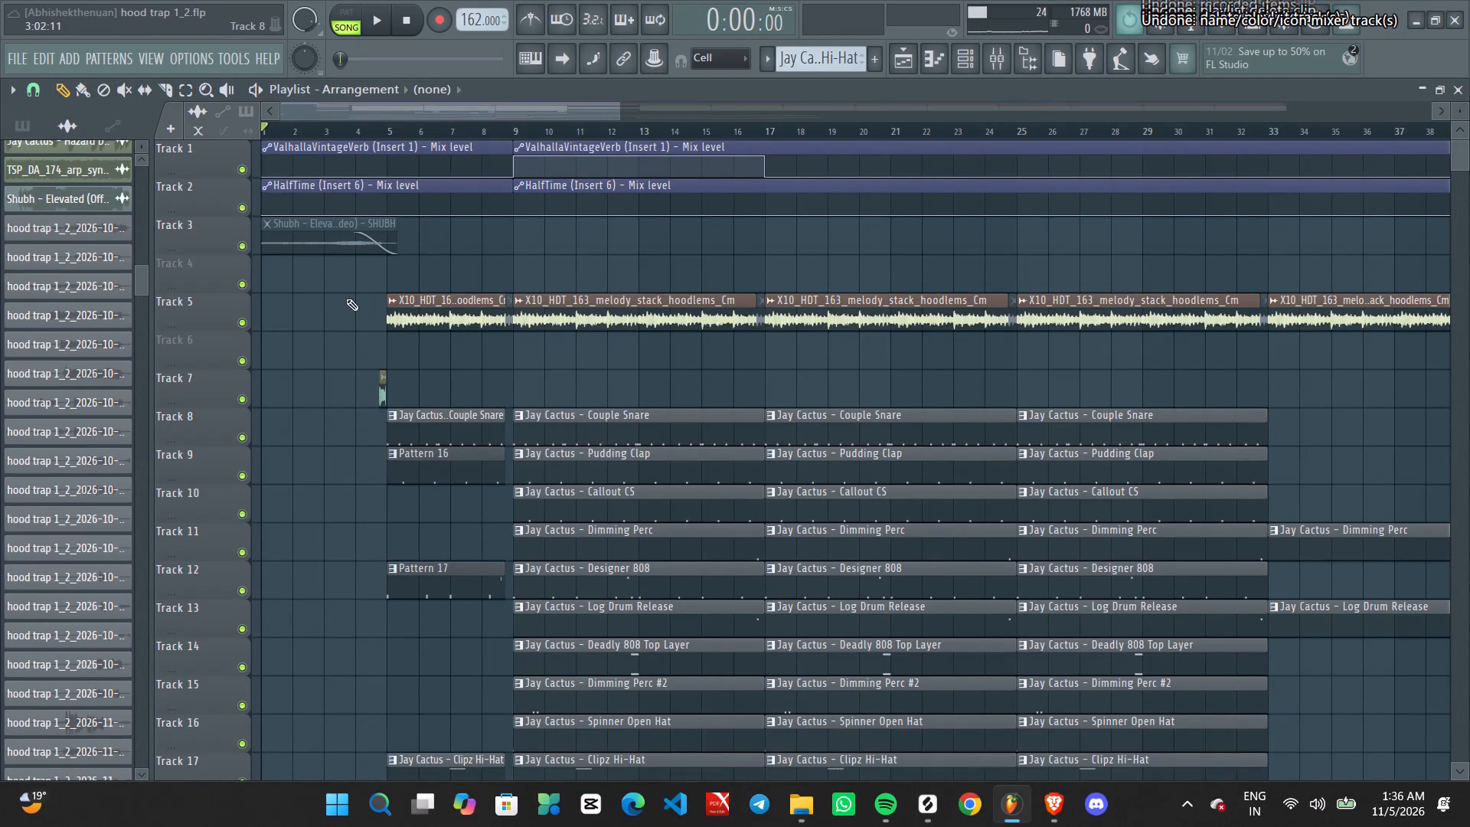
key("ctrl+z")
key("ctrl+z")
Play the song briefly from the start, and delete the short main hook clip at the beginning of Track 25.
key("space")
scroll(320, 343, "down", 2)
scroll(320, 343, "up", 1)
scroll(320, 343, "down", 6)
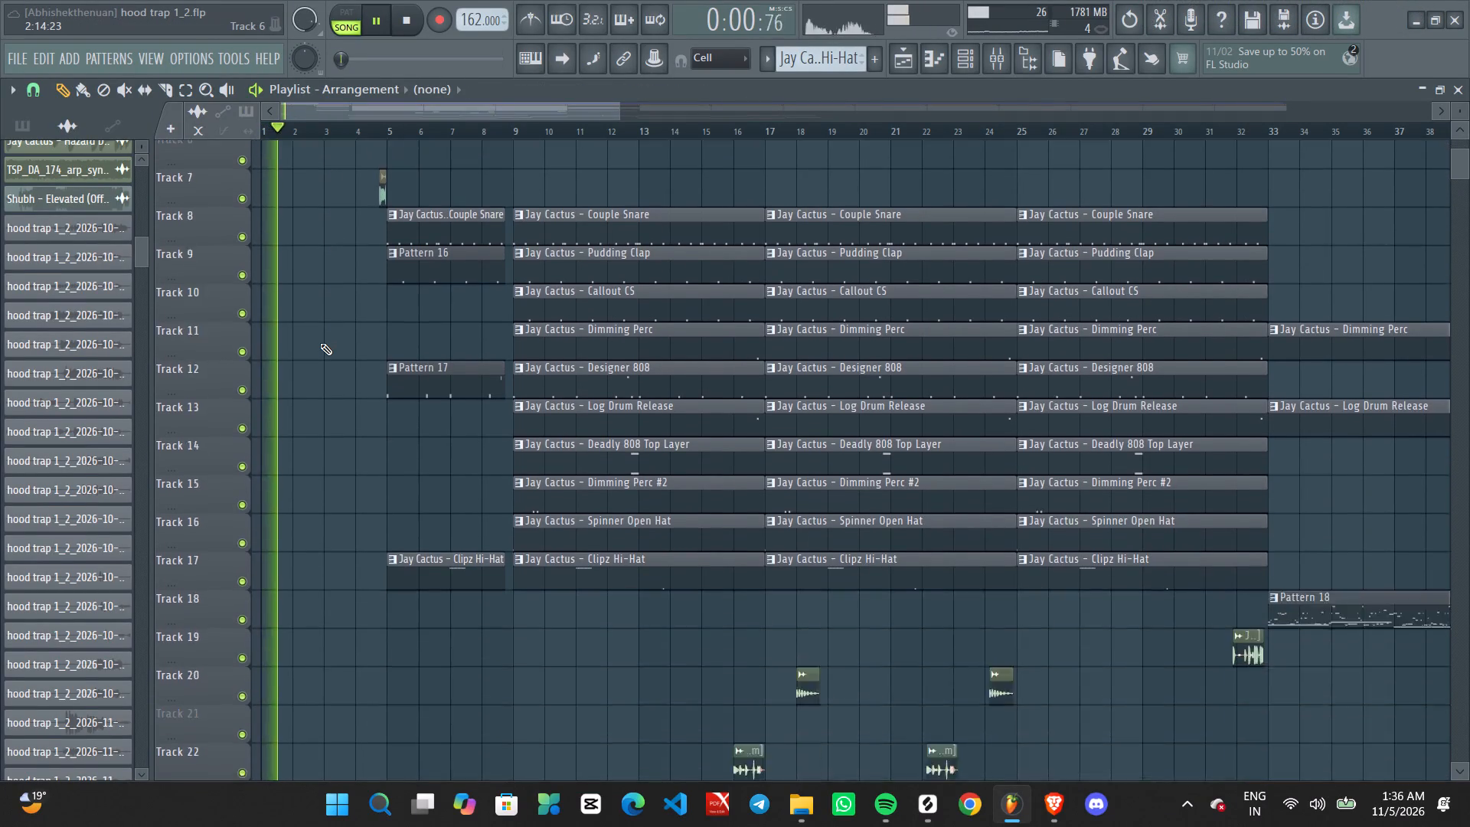
scroll(317, 343, "down", 14)
key("space")
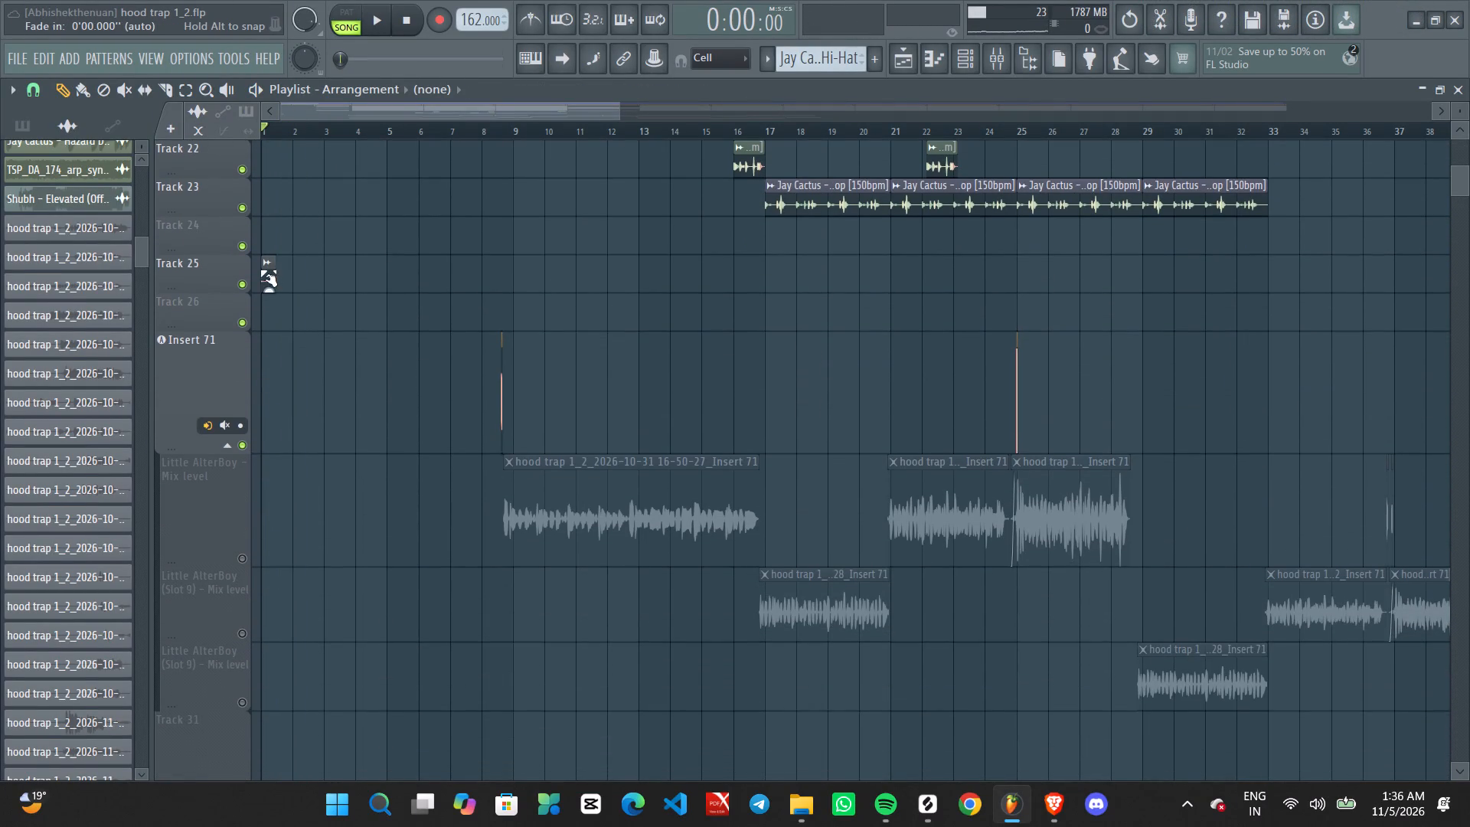
scroll(293, 295, "up", 6, "ctrl")
scroll(288, 296, "up", 1)
middle_click_drag(296, 299, 684, 299)
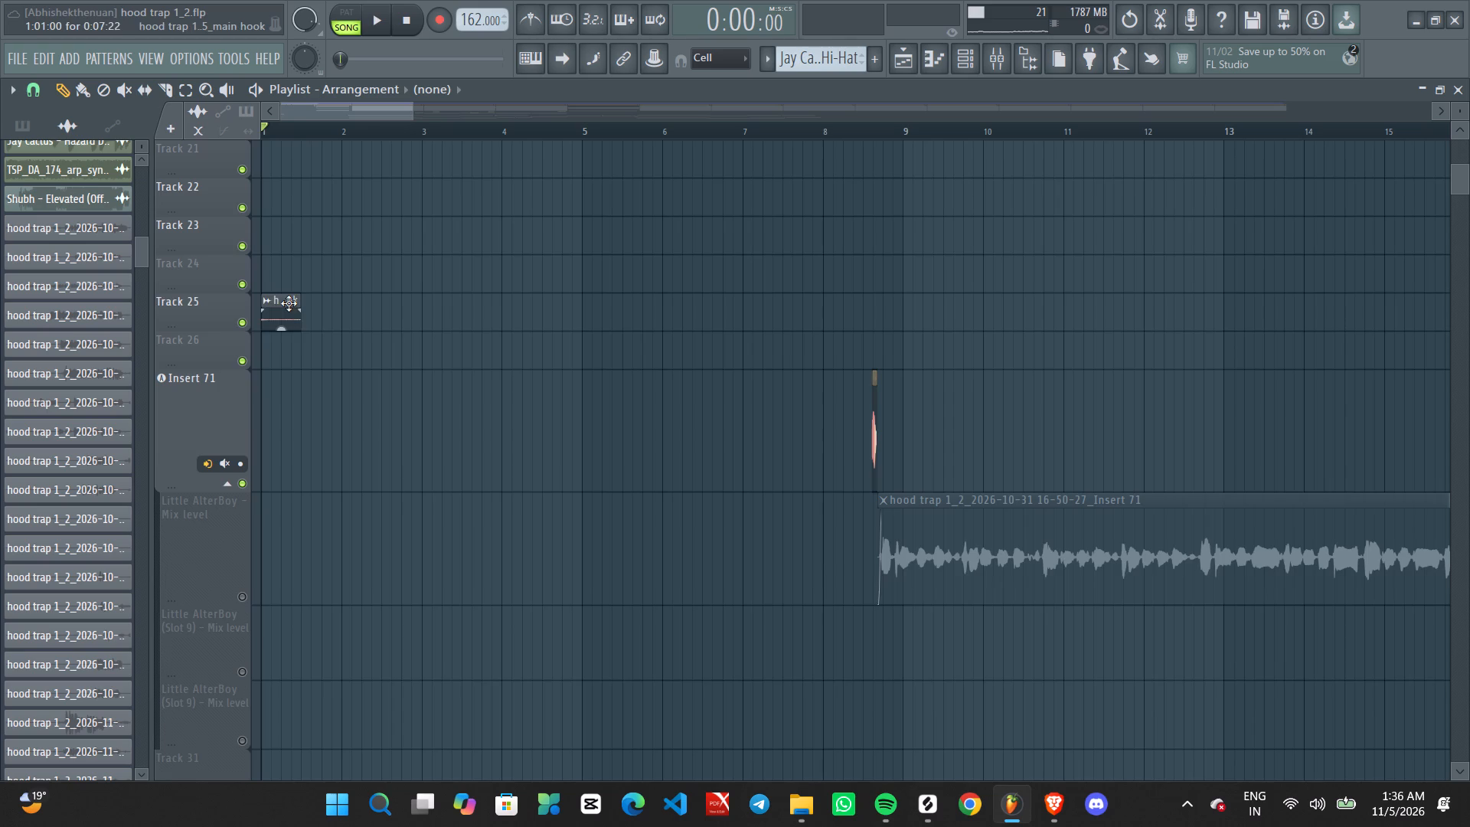
right_click(289, 303)
Play the song from the start and reduce the height of the main vocals parent track in the Playlist.
key("space")
scroll(325, 327, "down", 10)
scroll(328, 336, "up", 1)
scroll(328, 336, "down", 2)
scroll(328, 336, "up", 1)
scroll(328, 336, "down", 8)
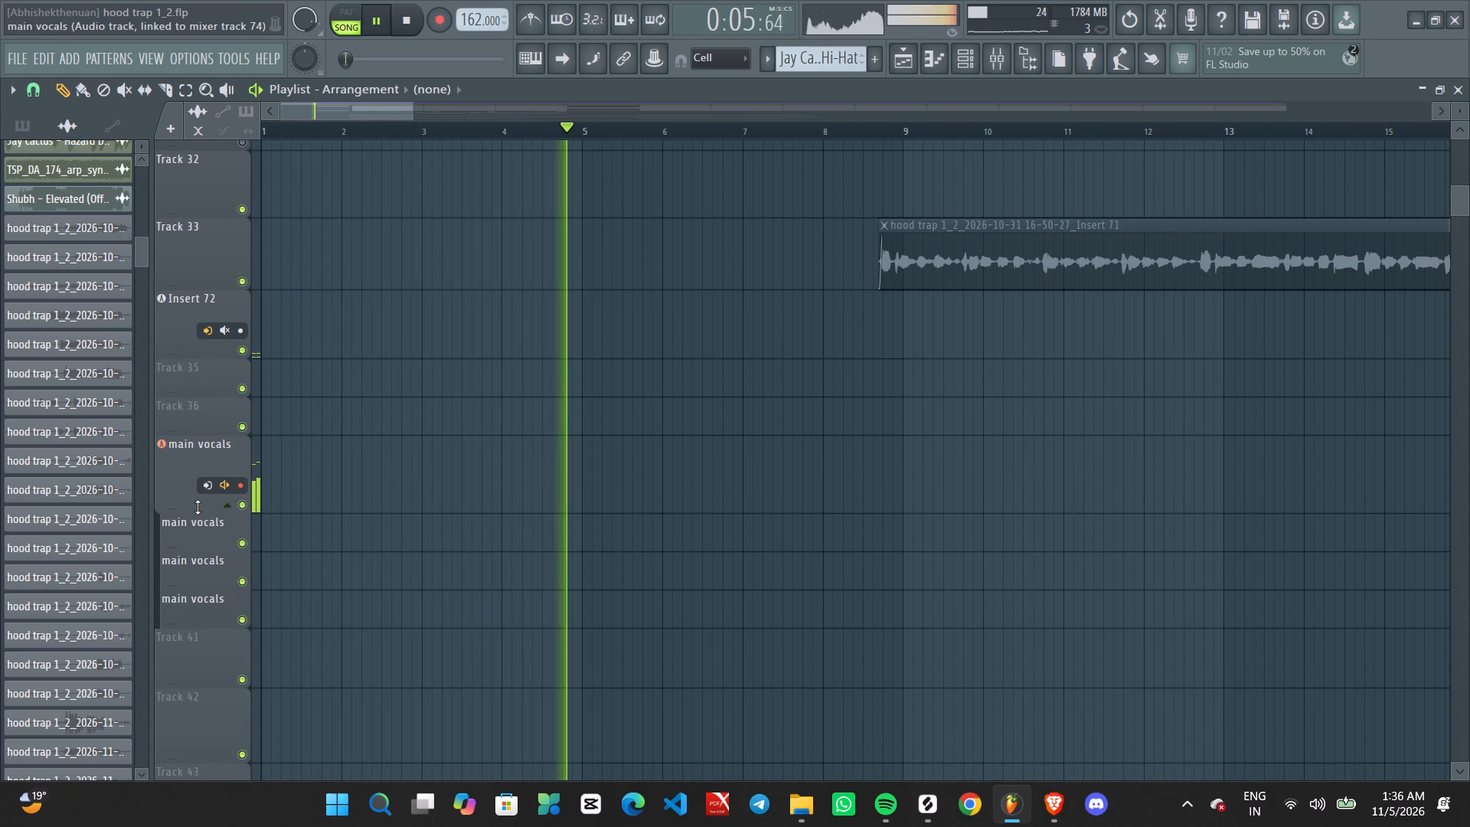
left_click_drag(197, 511, 203, 470)
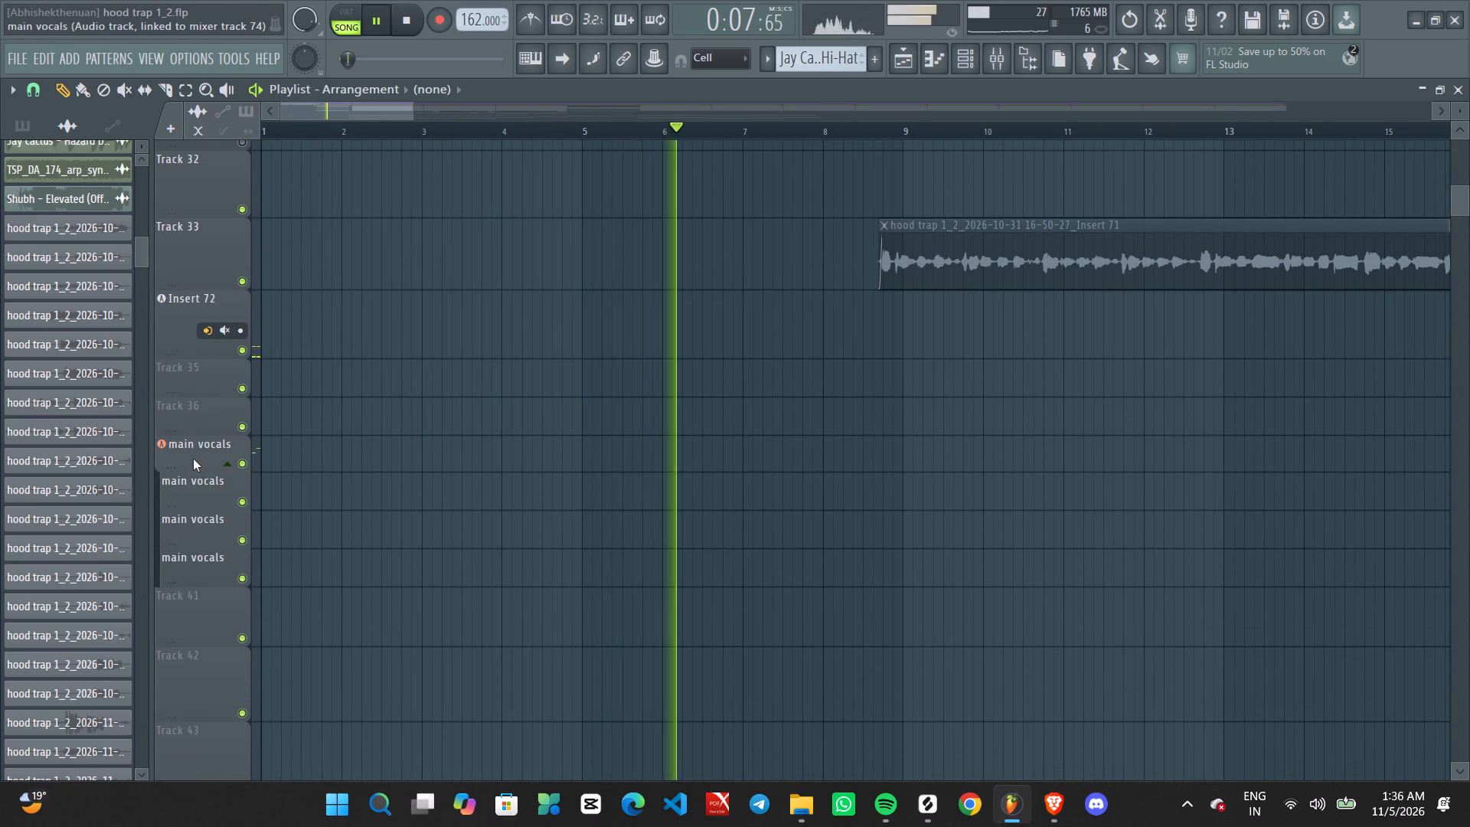
left_click_drag(205, 466, 212, 482)
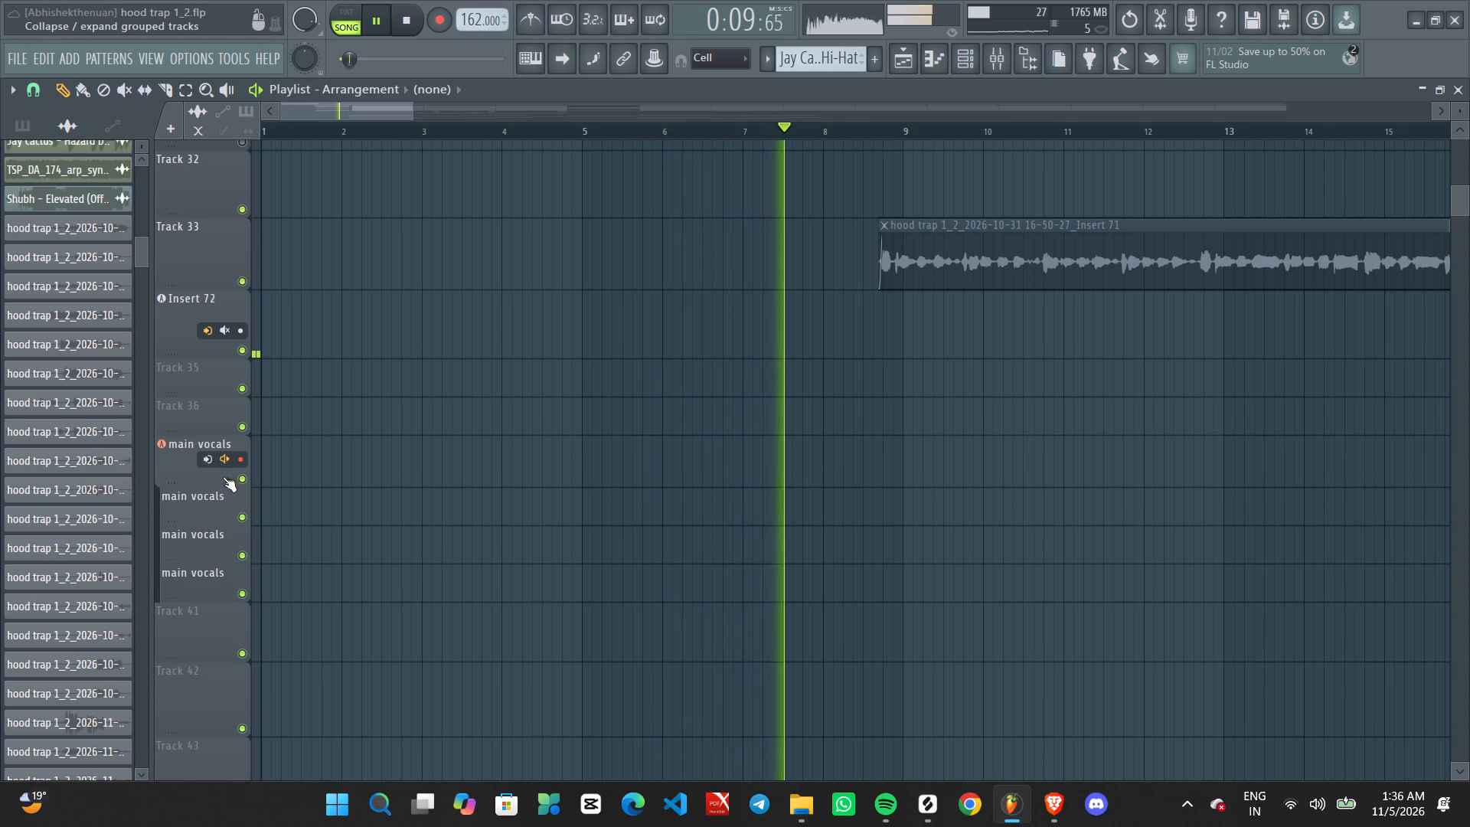
Disarm the main vocals track for recording and collapse its grouped sub tracks.
left_click(239, 465)
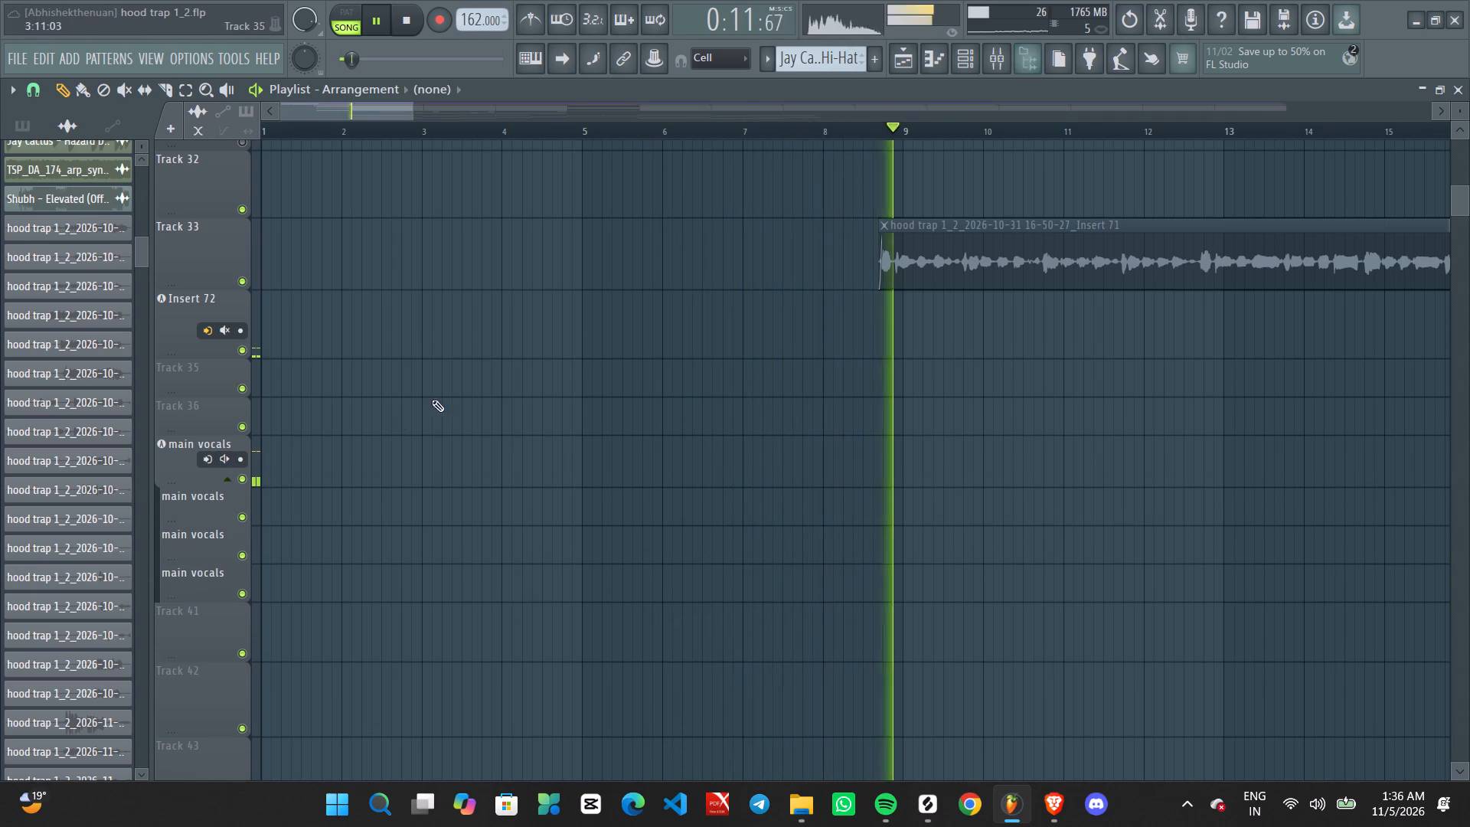
left_click(225, 475)
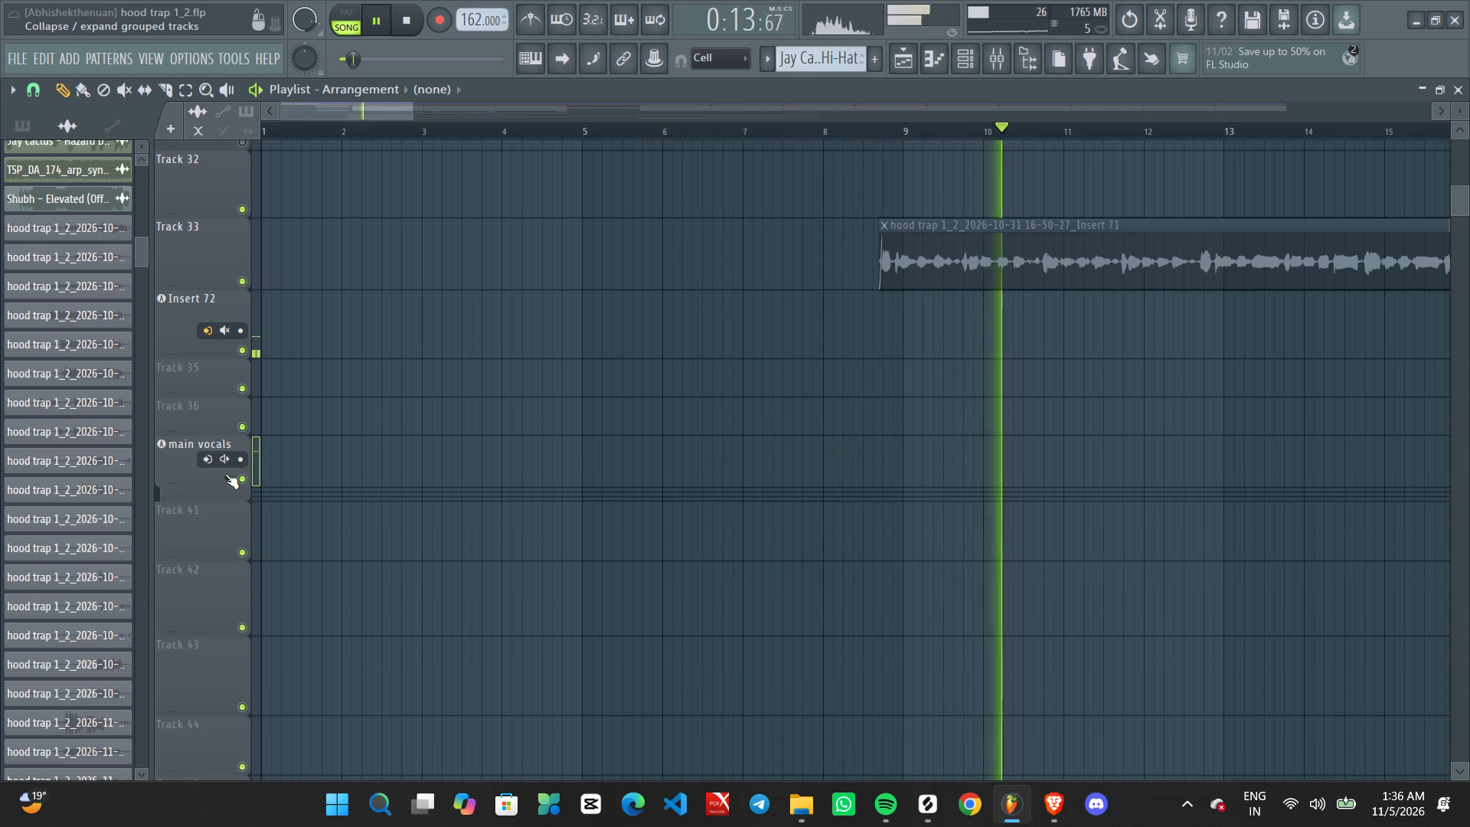
Unmute the Little AlterBoy - Mix level track during playback and delete the short clip just before bar 9 on Insert 71.
scroll(534, 459, "up", 14)
key("space")
key("space")
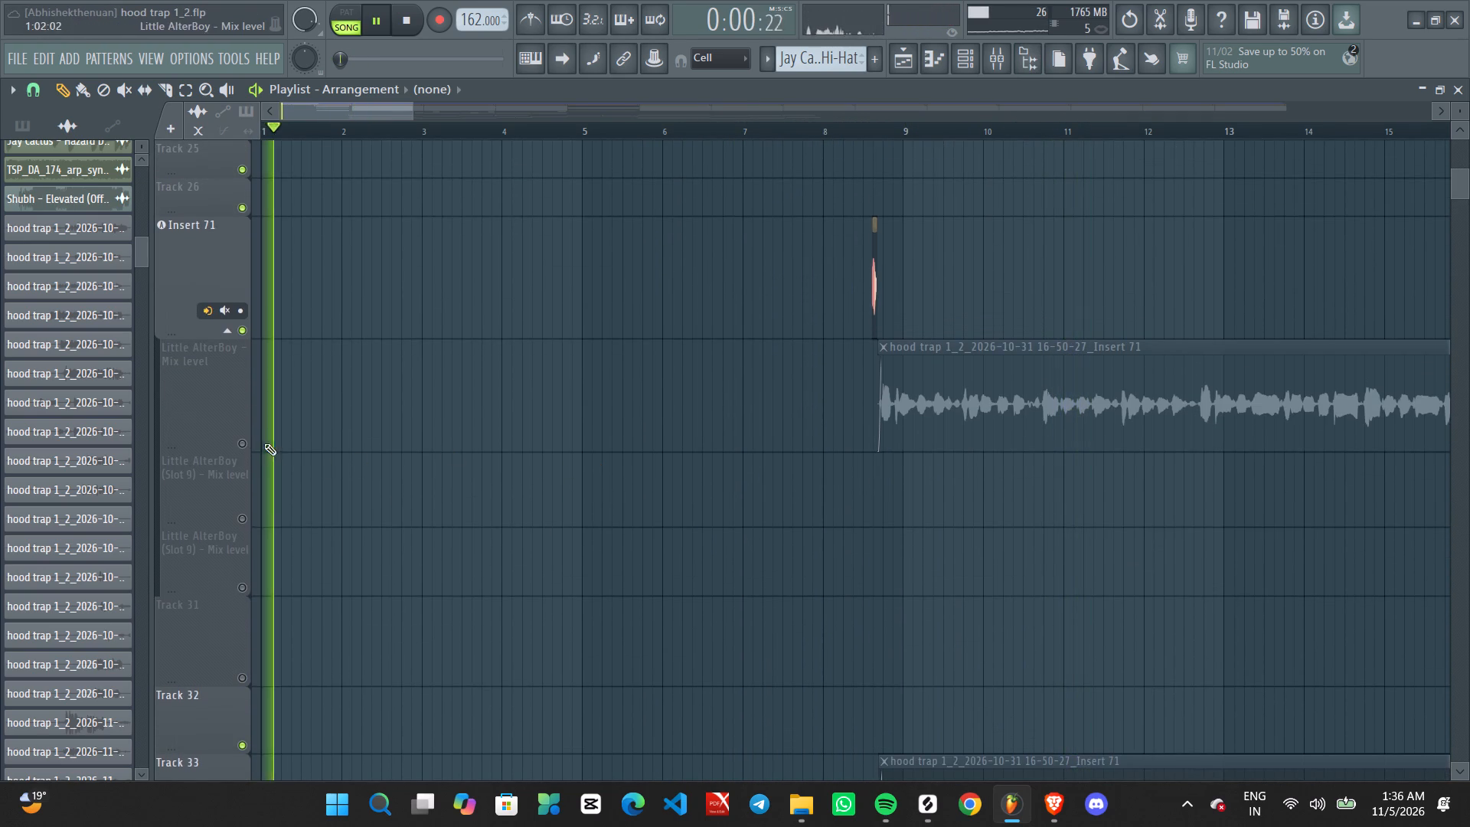
left_click(242, 440)
right_click_drag(990, 252, 852, 272)
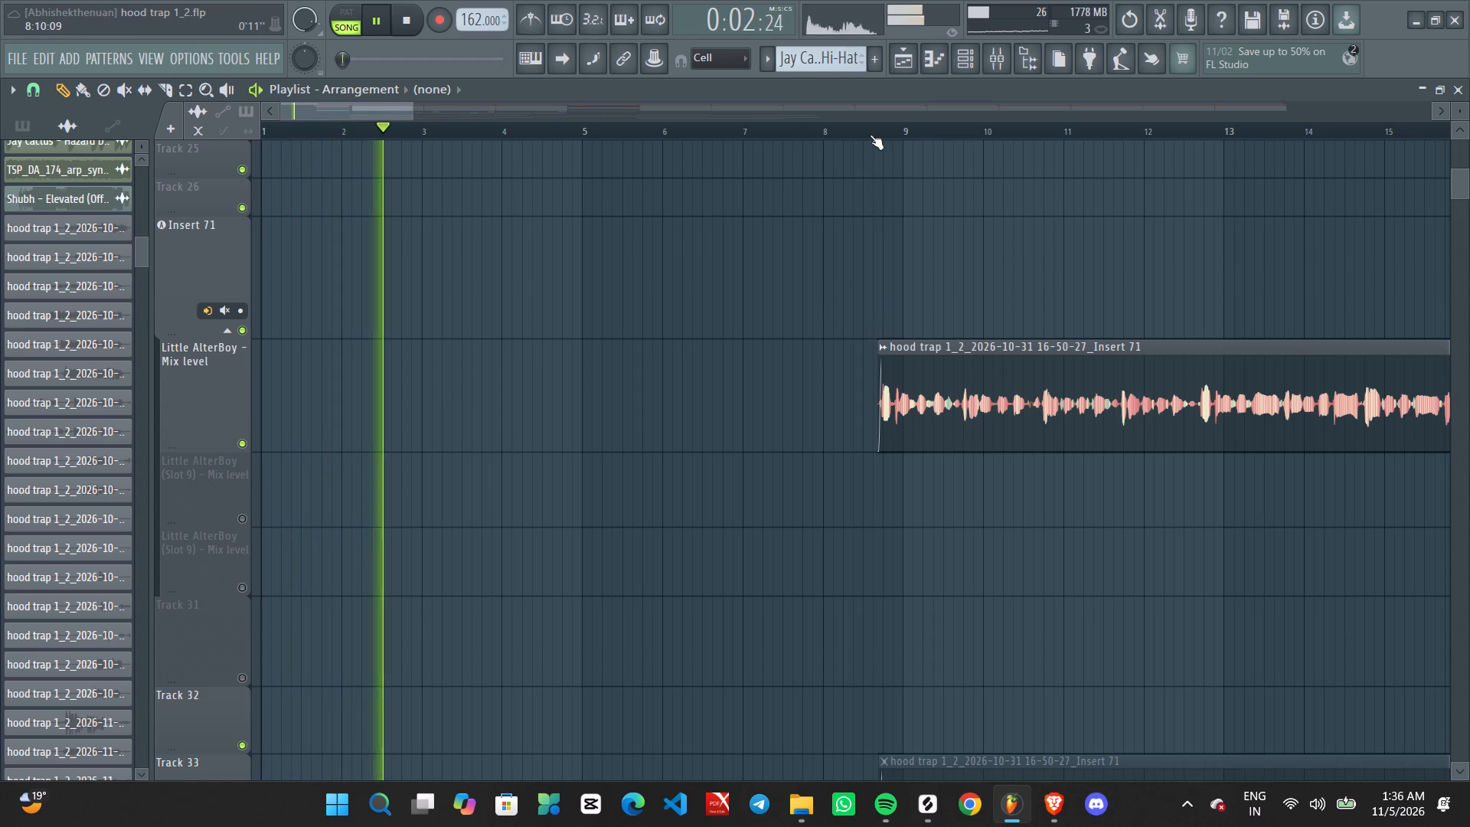
Play the song briefly from just before bar 9 and look over the vocal clips around it.
left_click(870, 135)
scroll(789, 287, "down", 9)
scroll(721, 344, "up", 2)
key("space")
key("space")
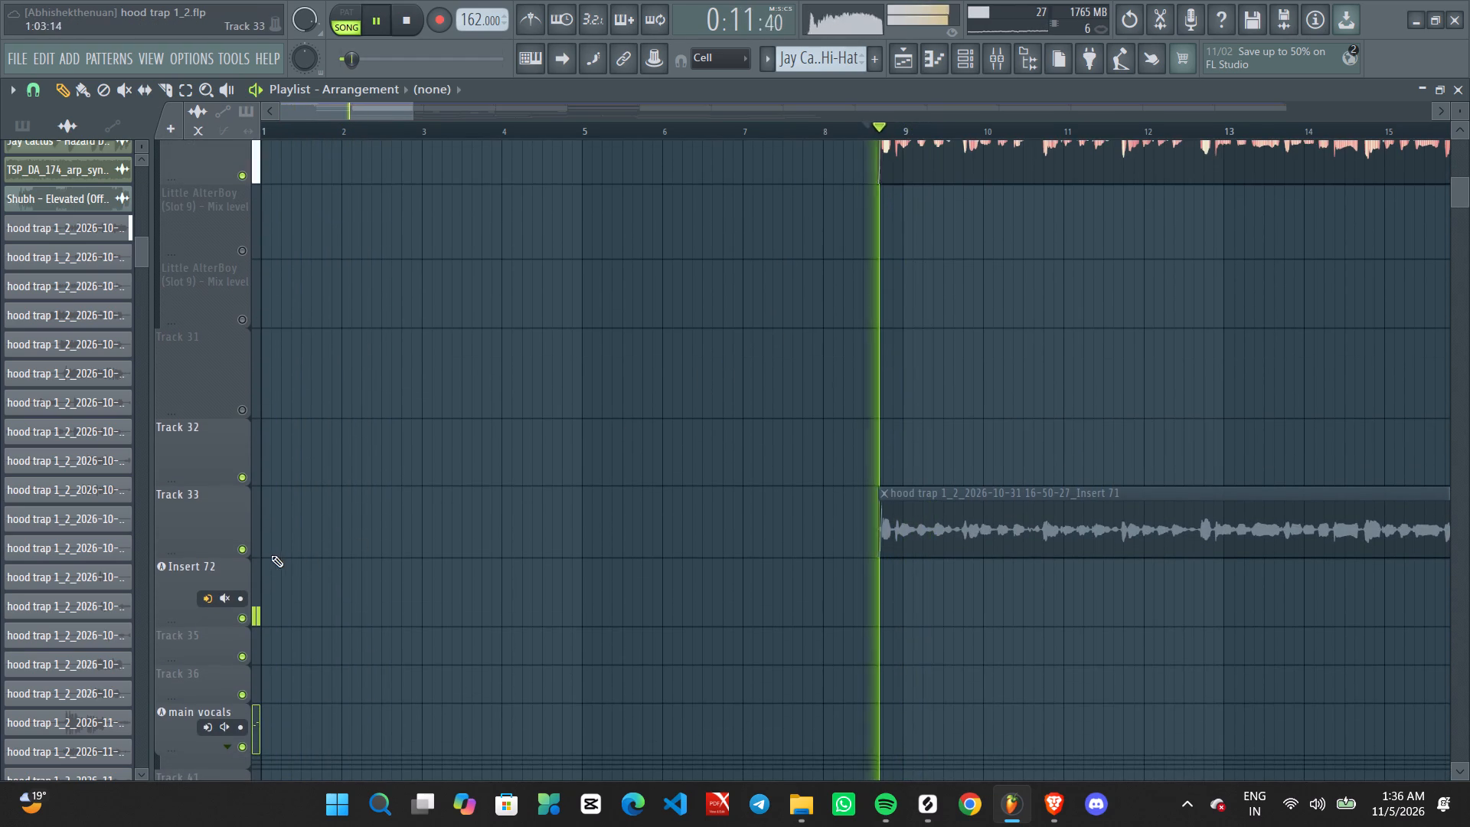
key("space")
scroll(876, 479, "down", 6, "ctrl")
middle_click_drag(931, 427, 676, 695)
scroll(456, 682, "up", 2, "ctrl")
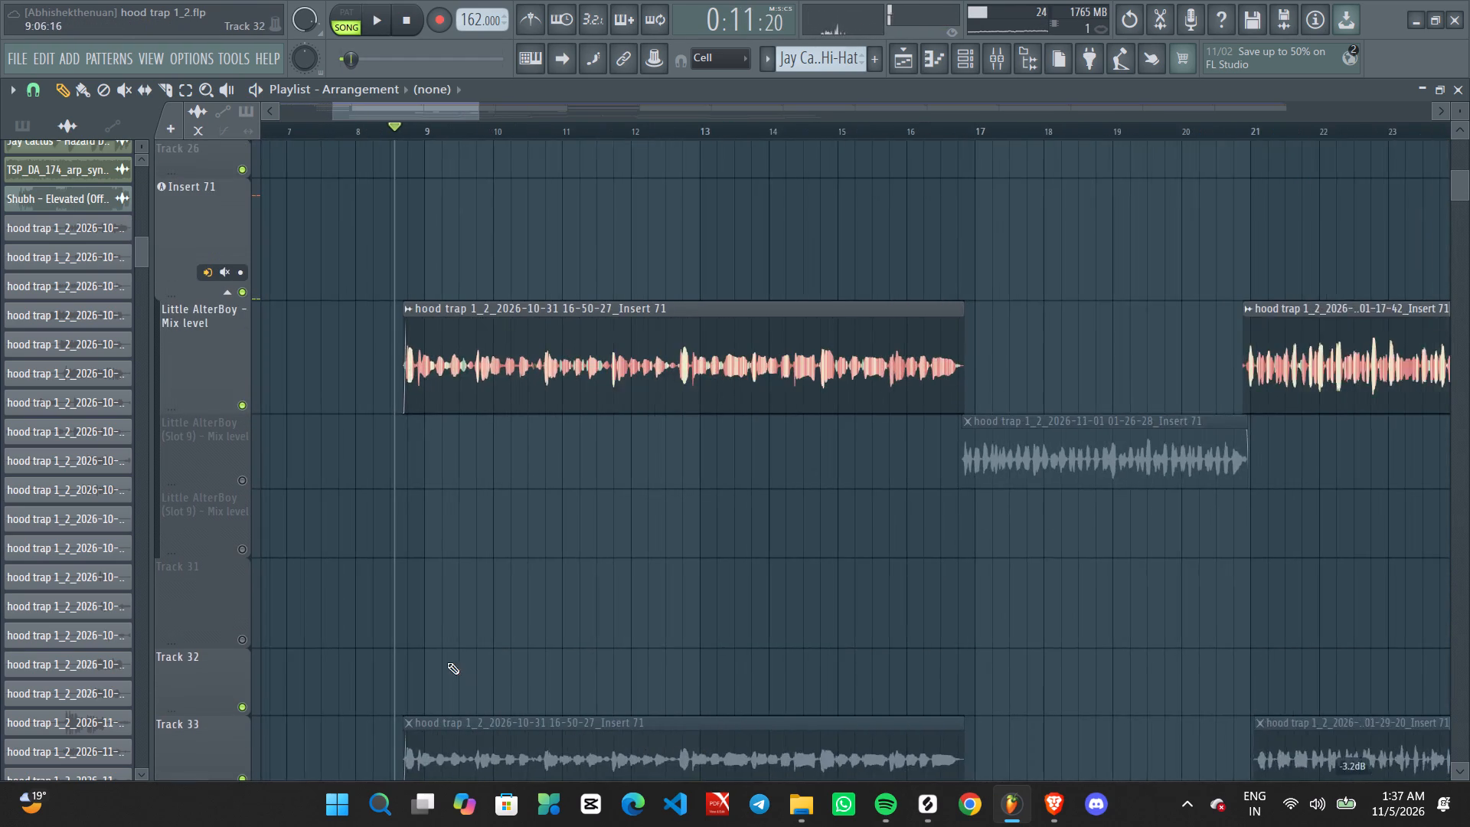
middle_click_drag(443, 627, 602, 649)
scroll(687, 551, "down", 2, "ctrl")
key("space")
key("space")
Unmute the Insert 71 track in the mixer and play the song.
left_click(1003, 58)
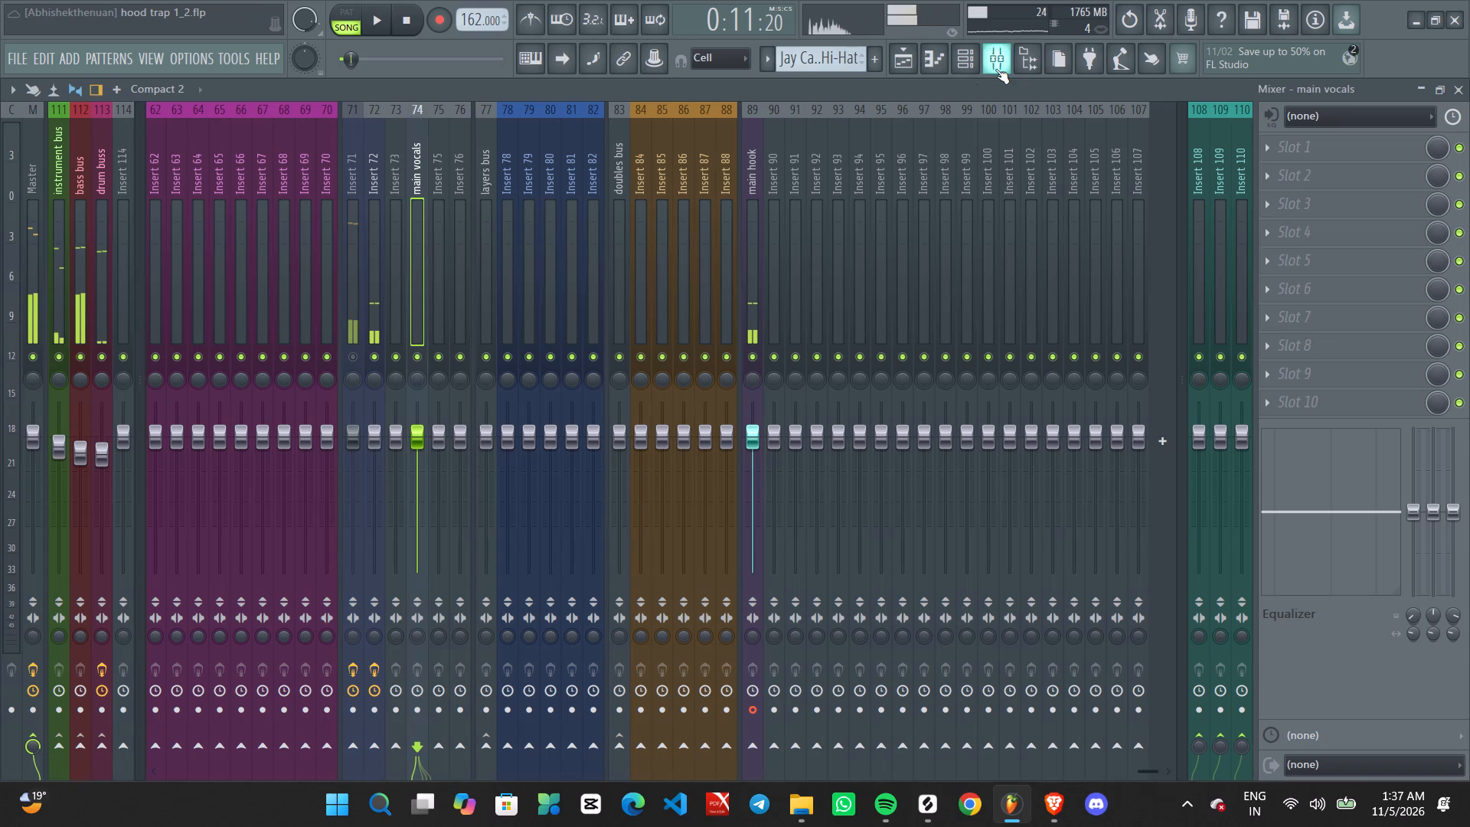
left_click(354, 356)
key("space")
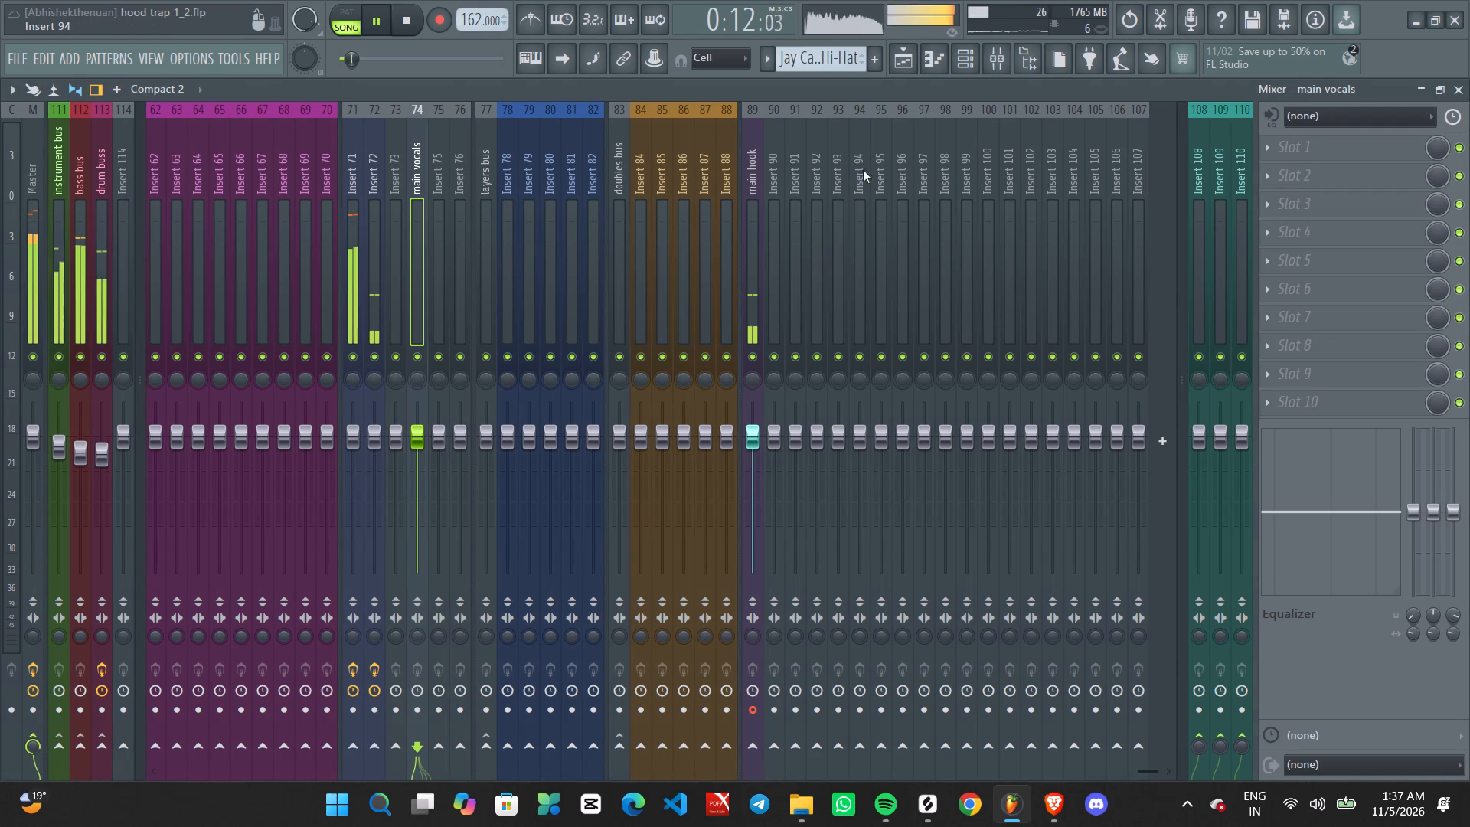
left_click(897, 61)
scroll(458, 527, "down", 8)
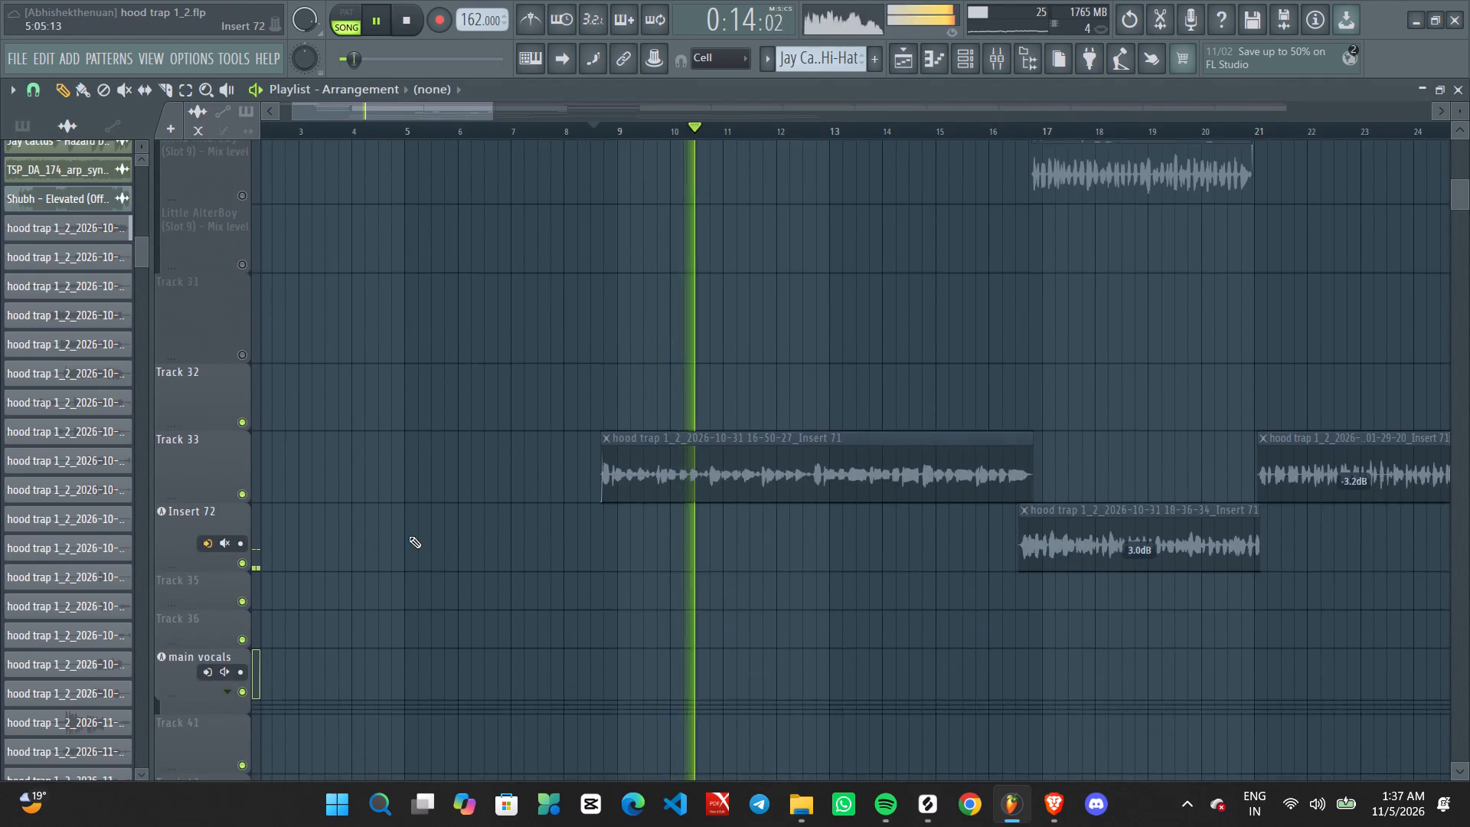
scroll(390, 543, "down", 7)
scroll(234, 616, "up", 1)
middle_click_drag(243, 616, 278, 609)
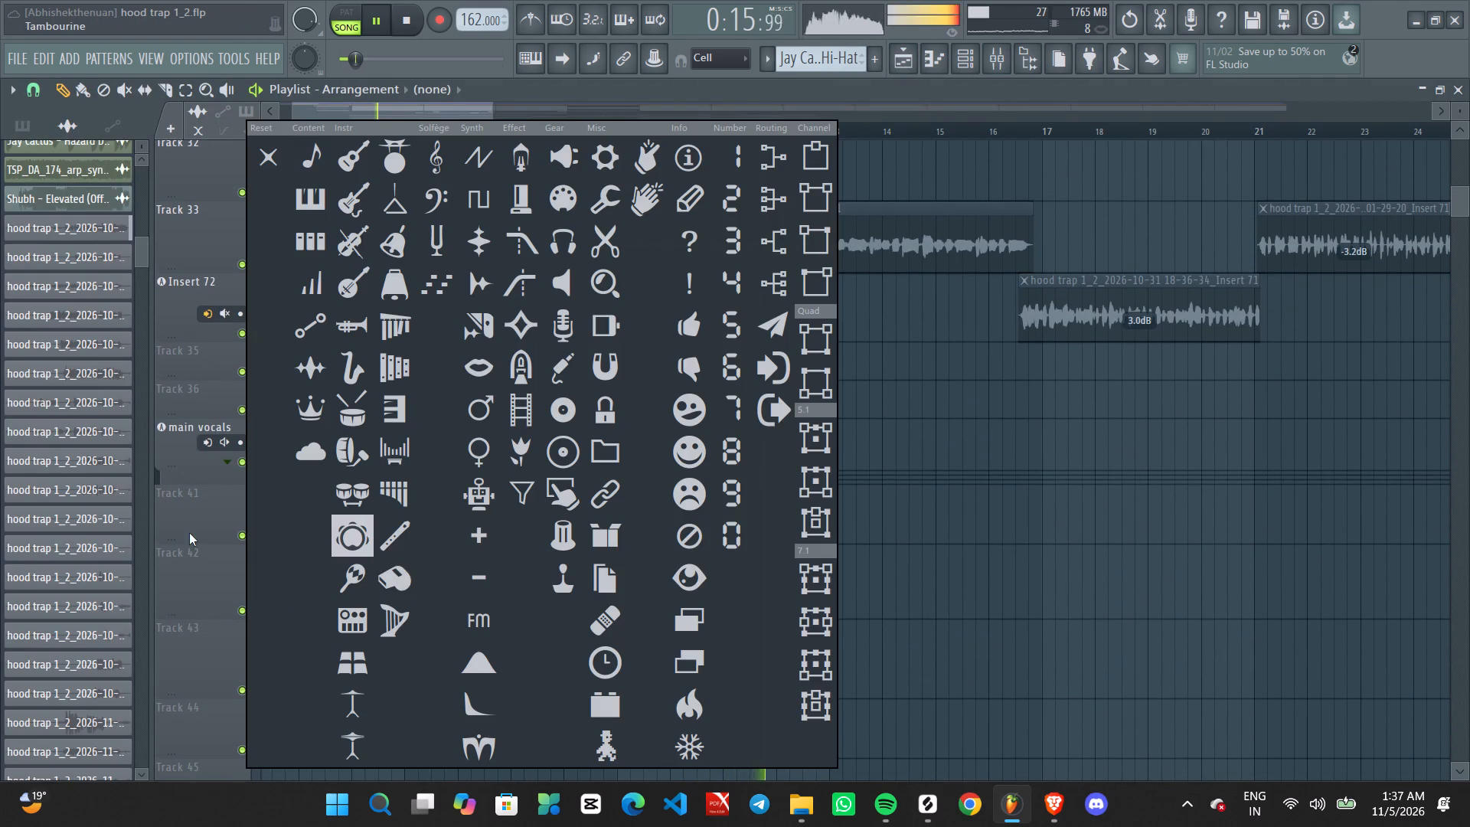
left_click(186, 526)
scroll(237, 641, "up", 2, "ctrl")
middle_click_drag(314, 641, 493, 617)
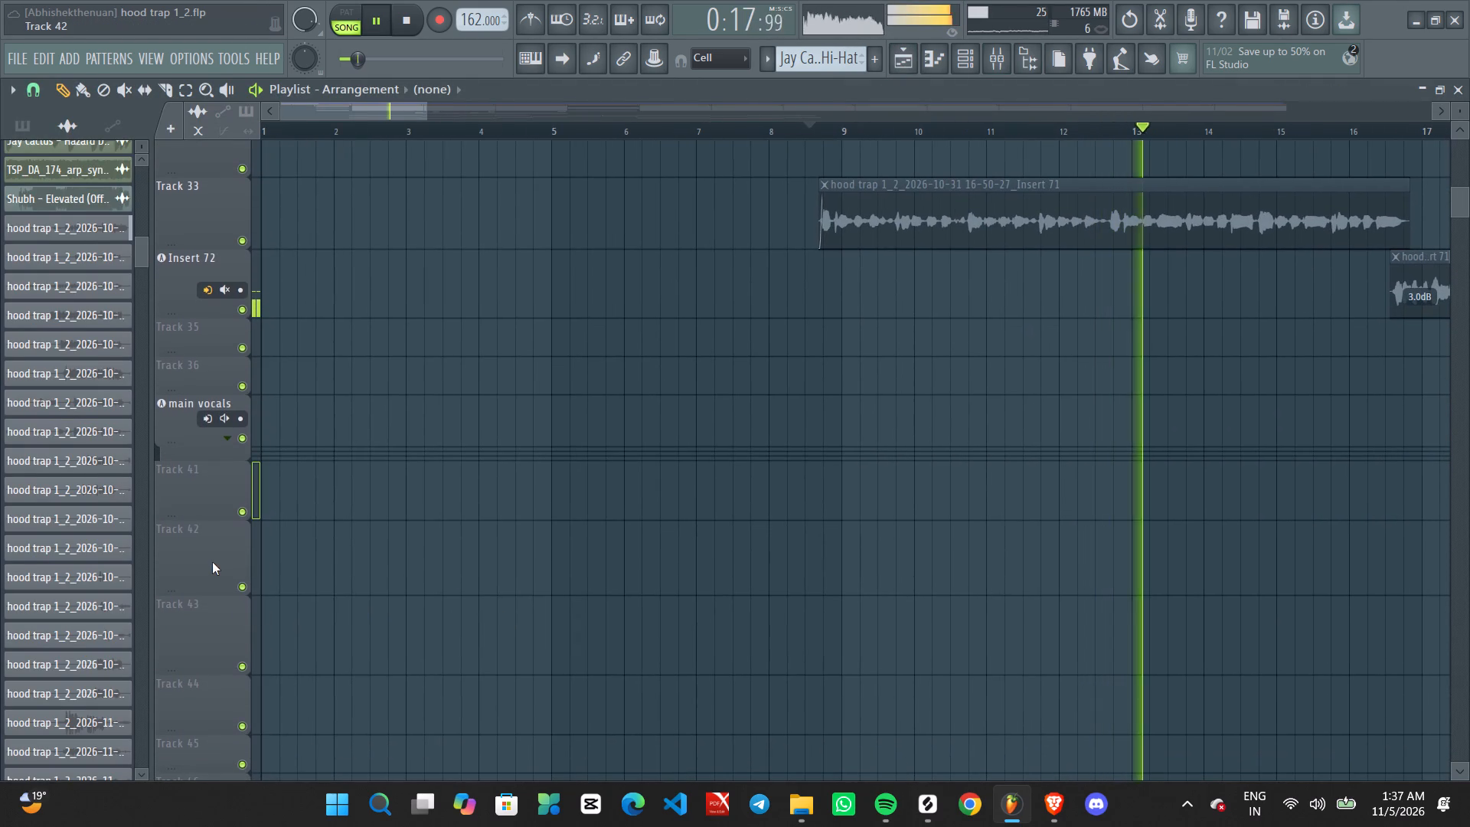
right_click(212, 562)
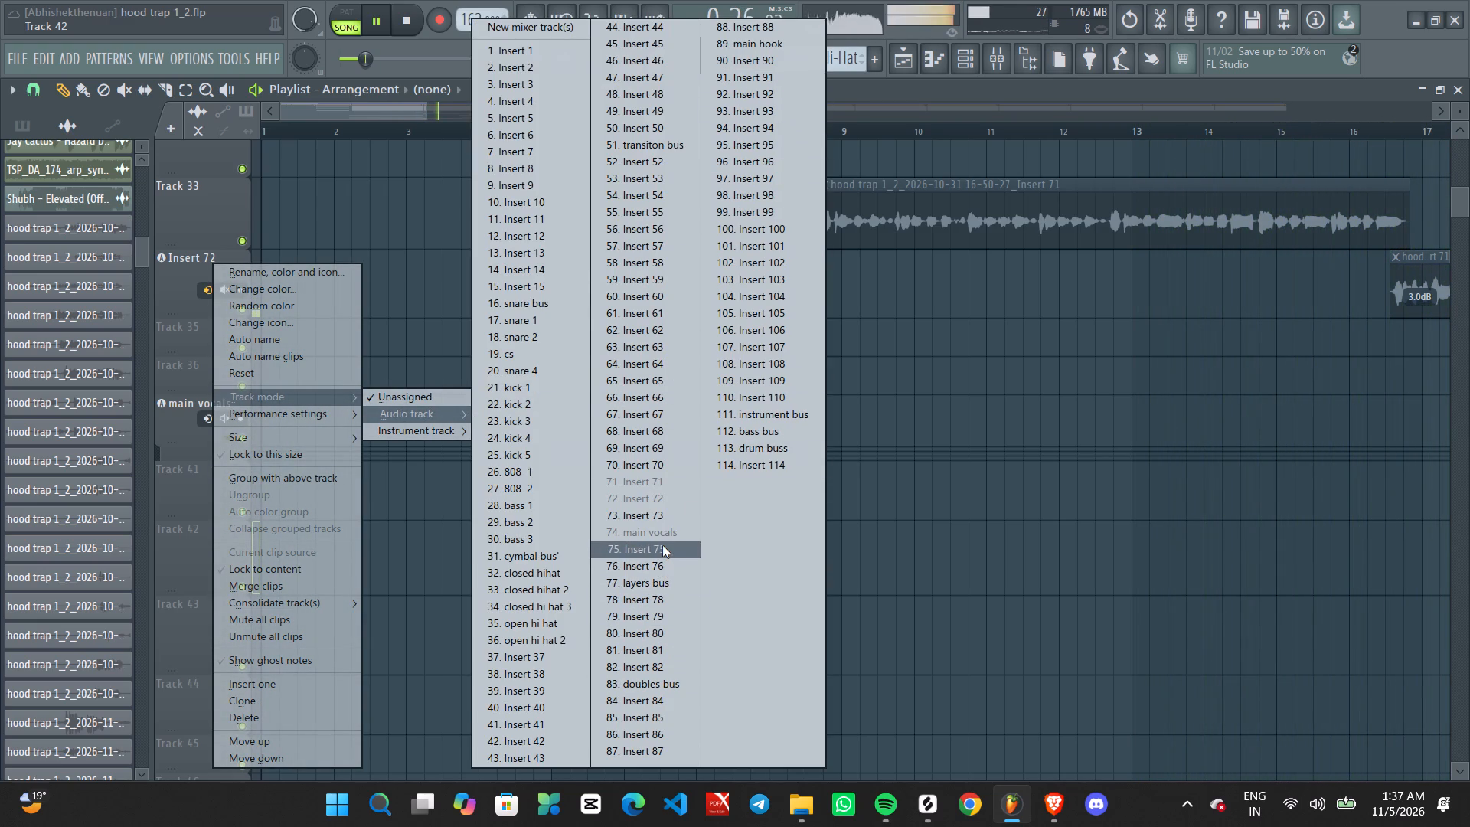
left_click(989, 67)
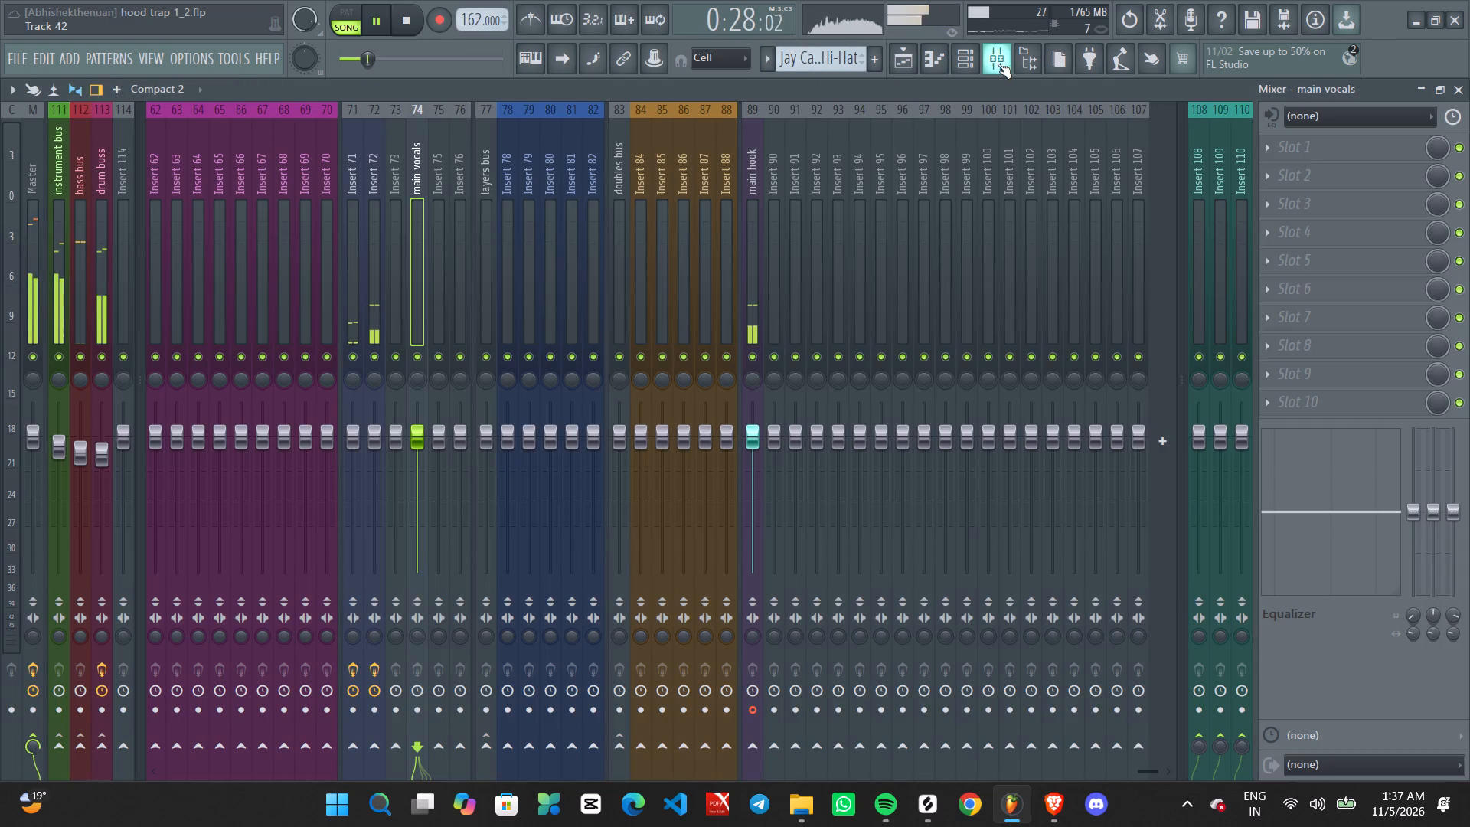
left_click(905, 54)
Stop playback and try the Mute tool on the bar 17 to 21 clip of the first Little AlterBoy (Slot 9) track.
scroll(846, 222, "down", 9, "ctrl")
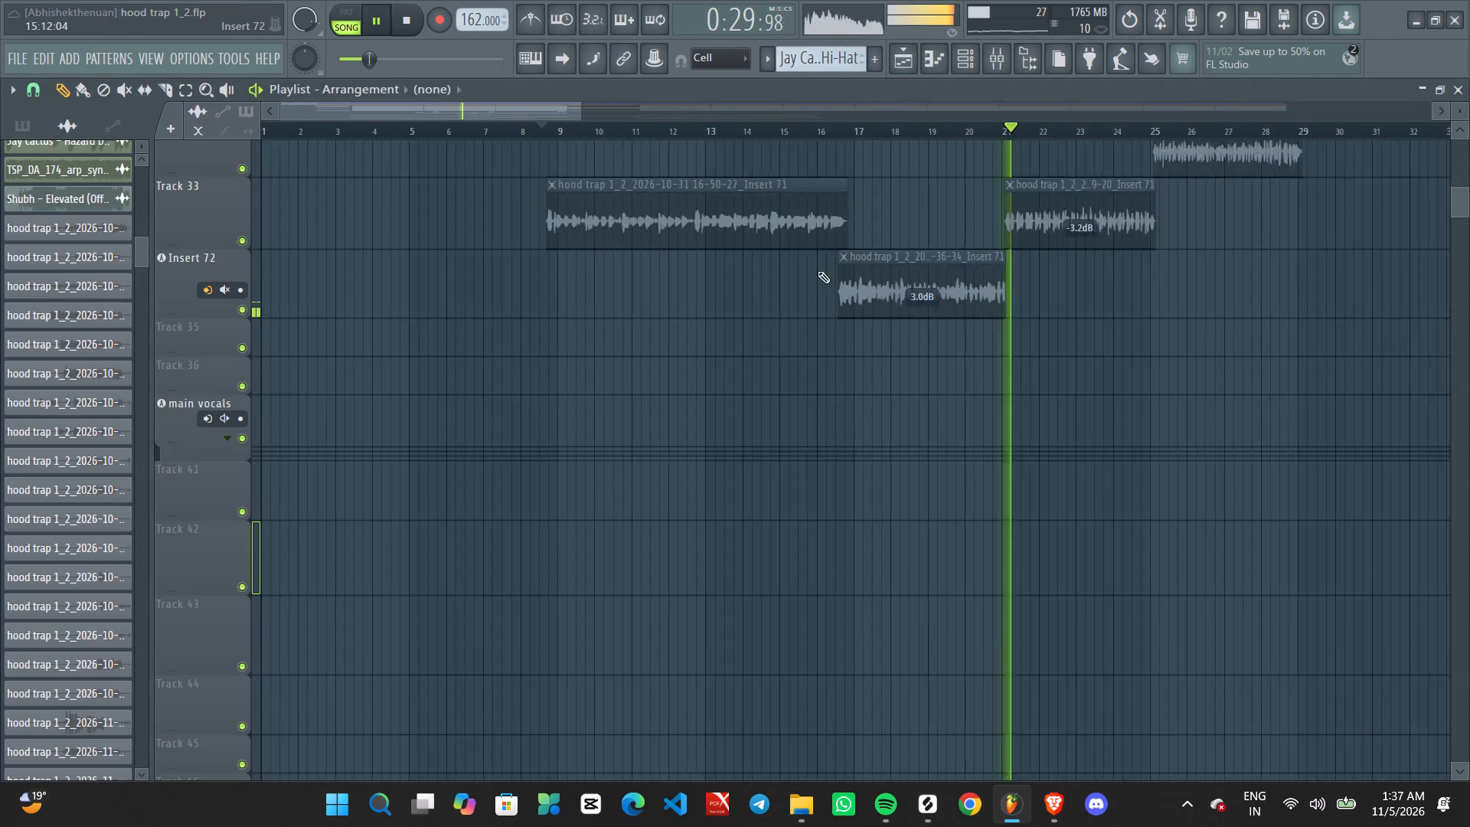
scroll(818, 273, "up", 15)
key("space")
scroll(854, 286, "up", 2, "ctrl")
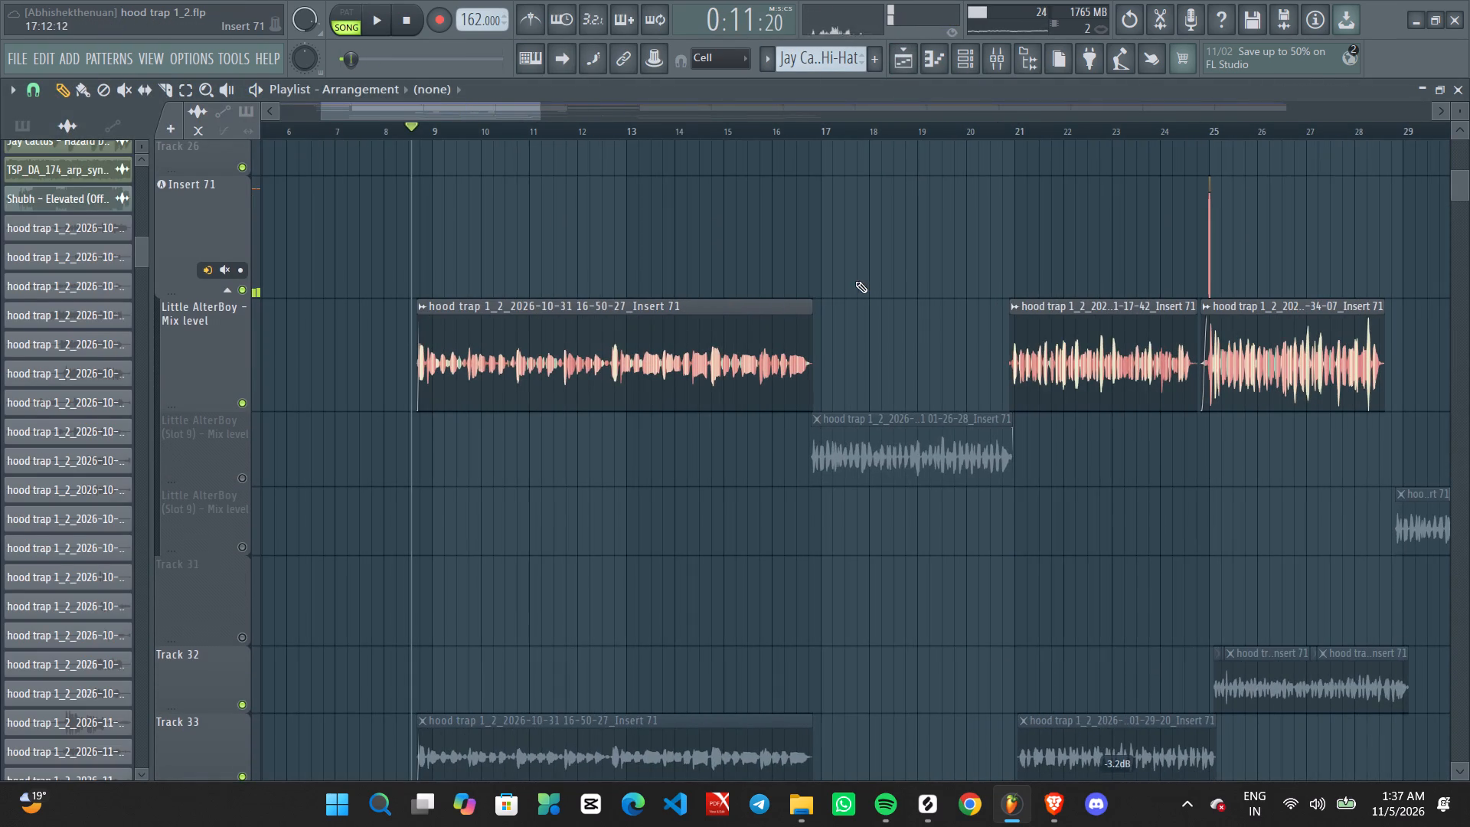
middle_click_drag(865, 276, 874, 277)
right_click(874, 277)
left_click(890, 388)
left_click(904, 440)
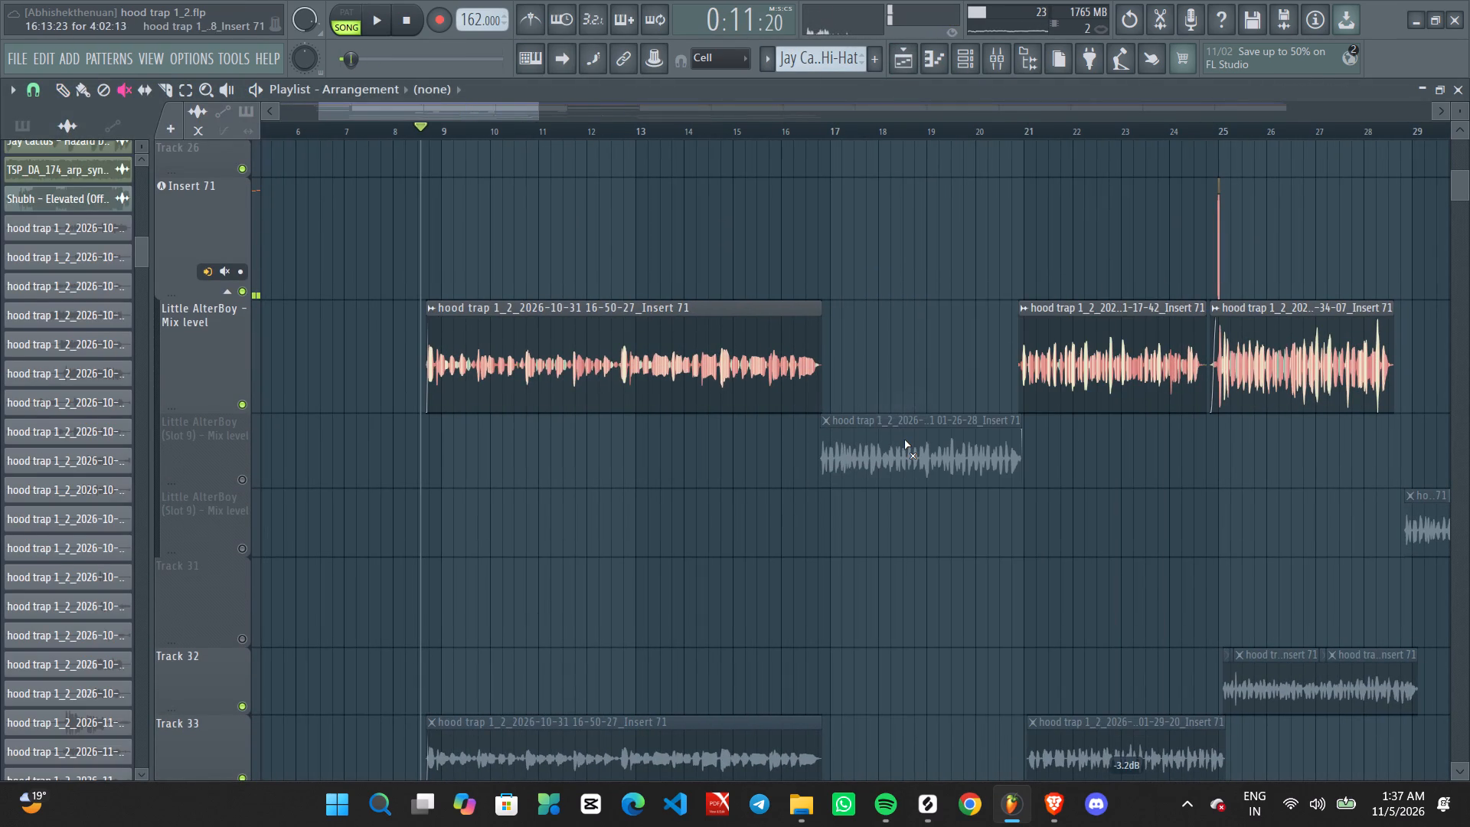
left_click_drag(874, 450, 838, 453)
Unmute the first Little AlterBoy (Slot 9) track under Insert 71 and play the song.
scroll(890, 393, "up", 3, "ctrl")
middle_click_drag(899, 377, 1071, 302)
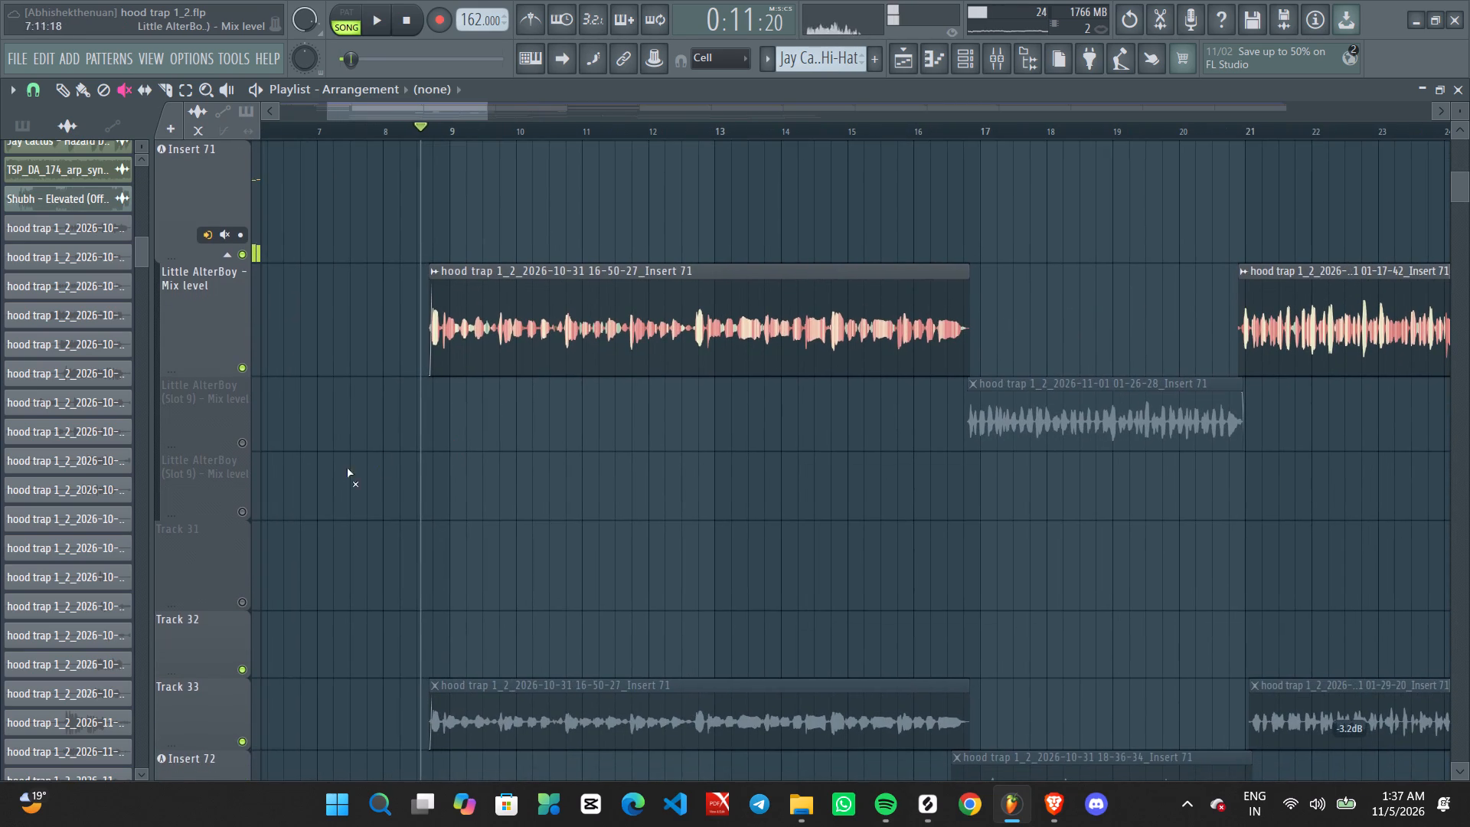
left_click(243, 442)
key("space")
scroll(854, 436, "down", 8, "ctrl")
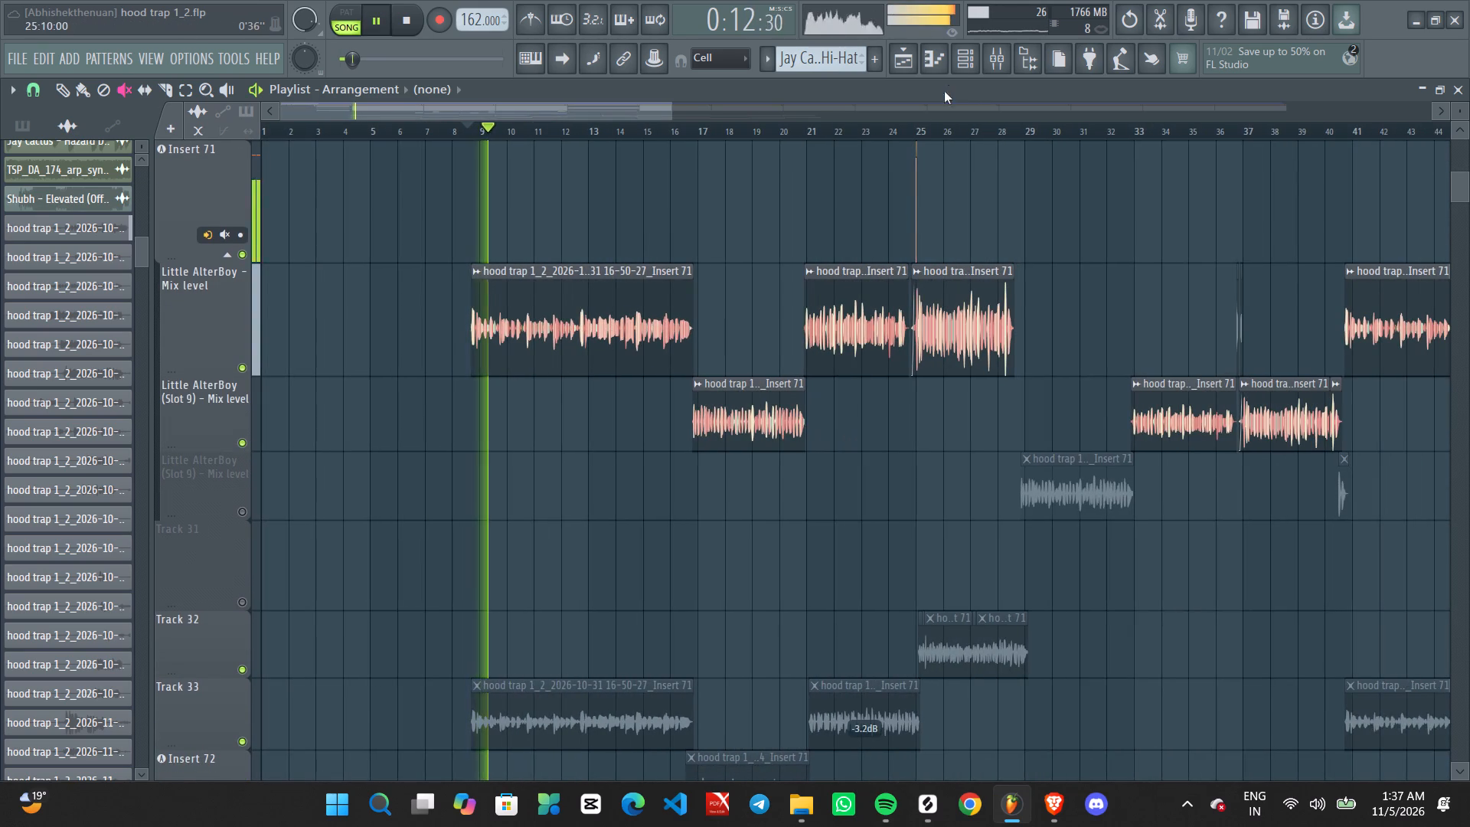
Rename the main hook mixer track as main hook asf.
left_click(1002, 59)
left_click(759, 262)
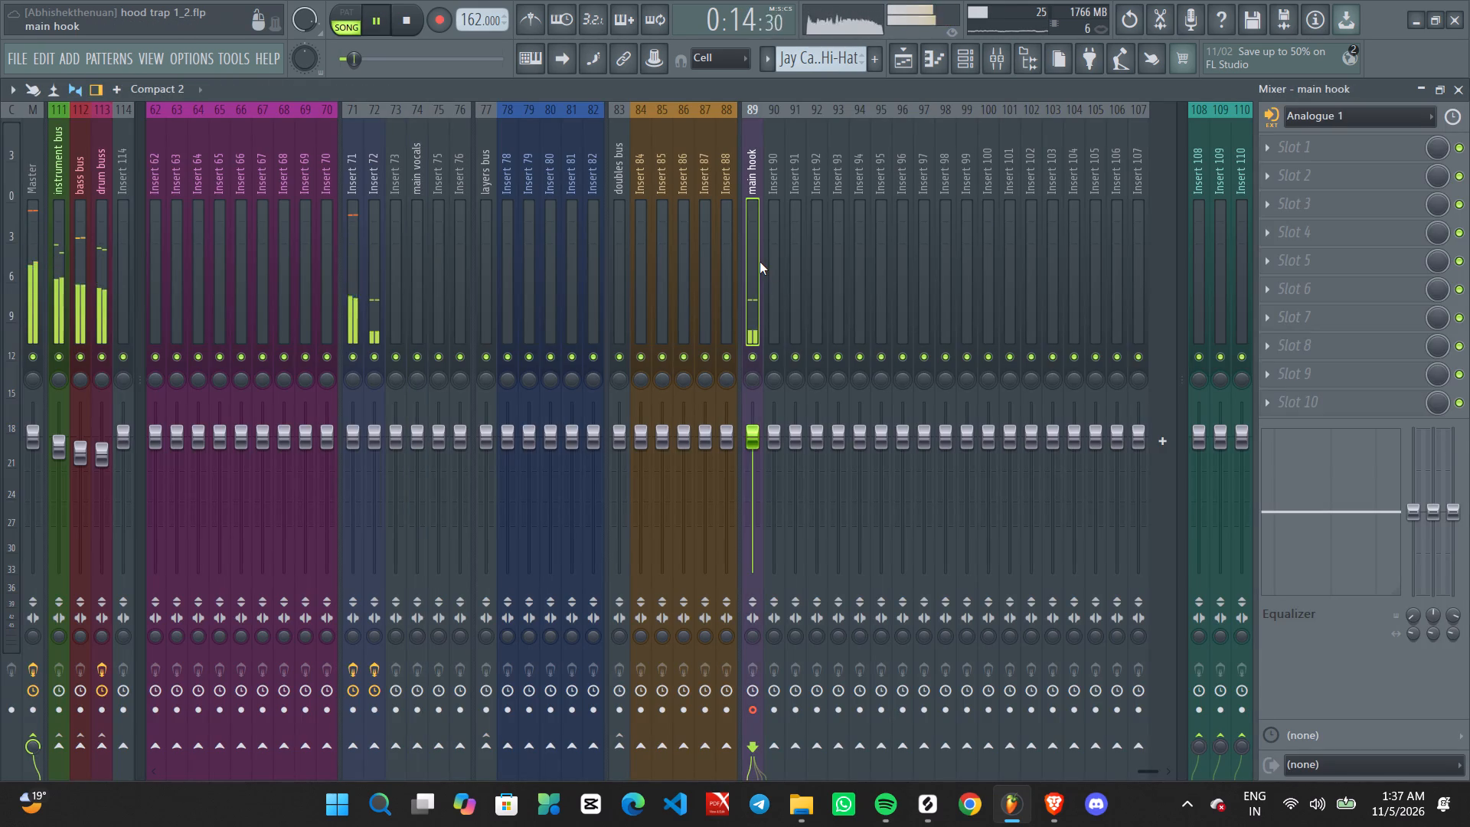
left_click(756, 260, "shift")
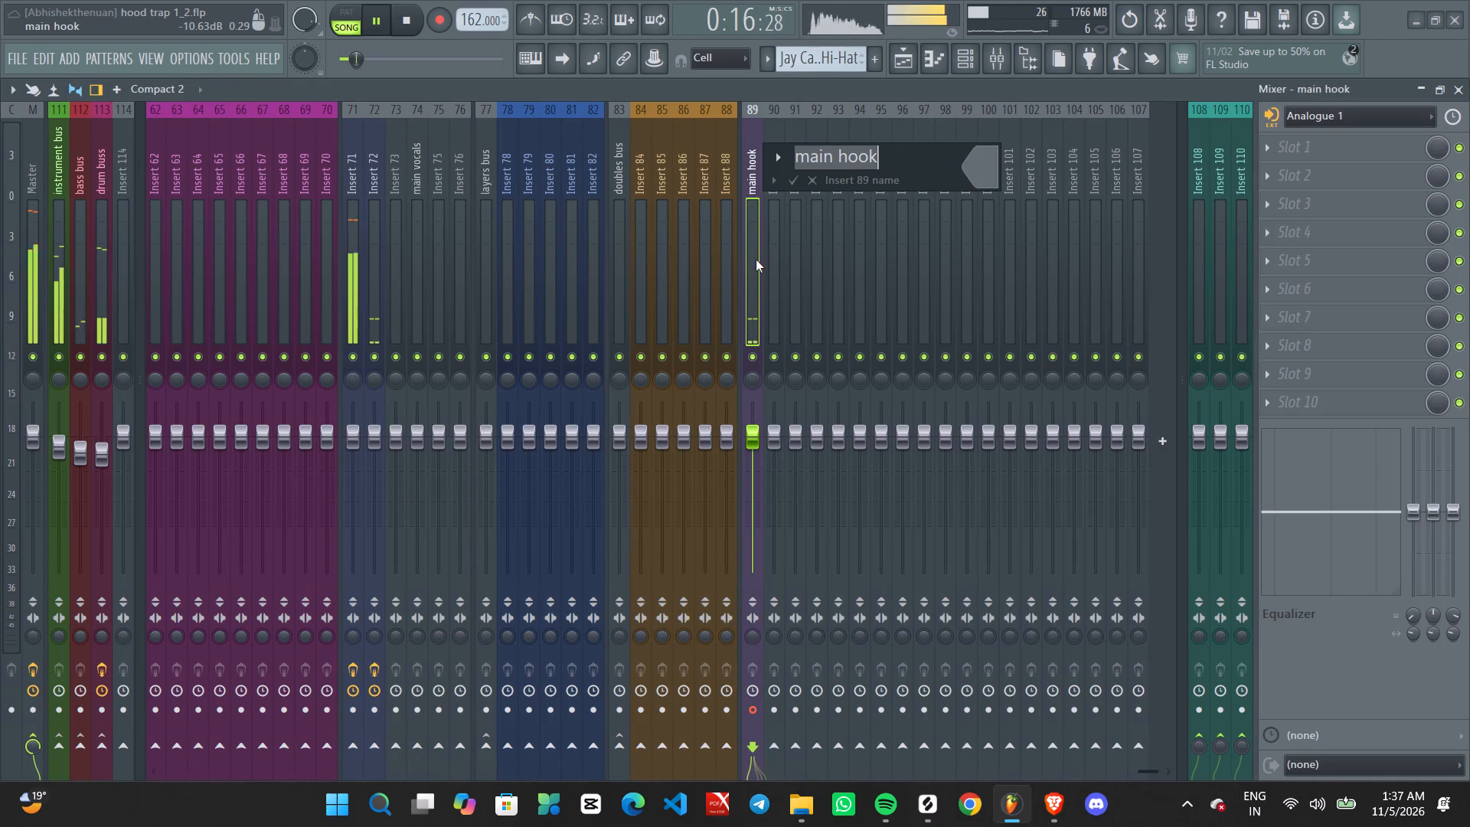
left_click(896, 152)
key("space")
type("asf")
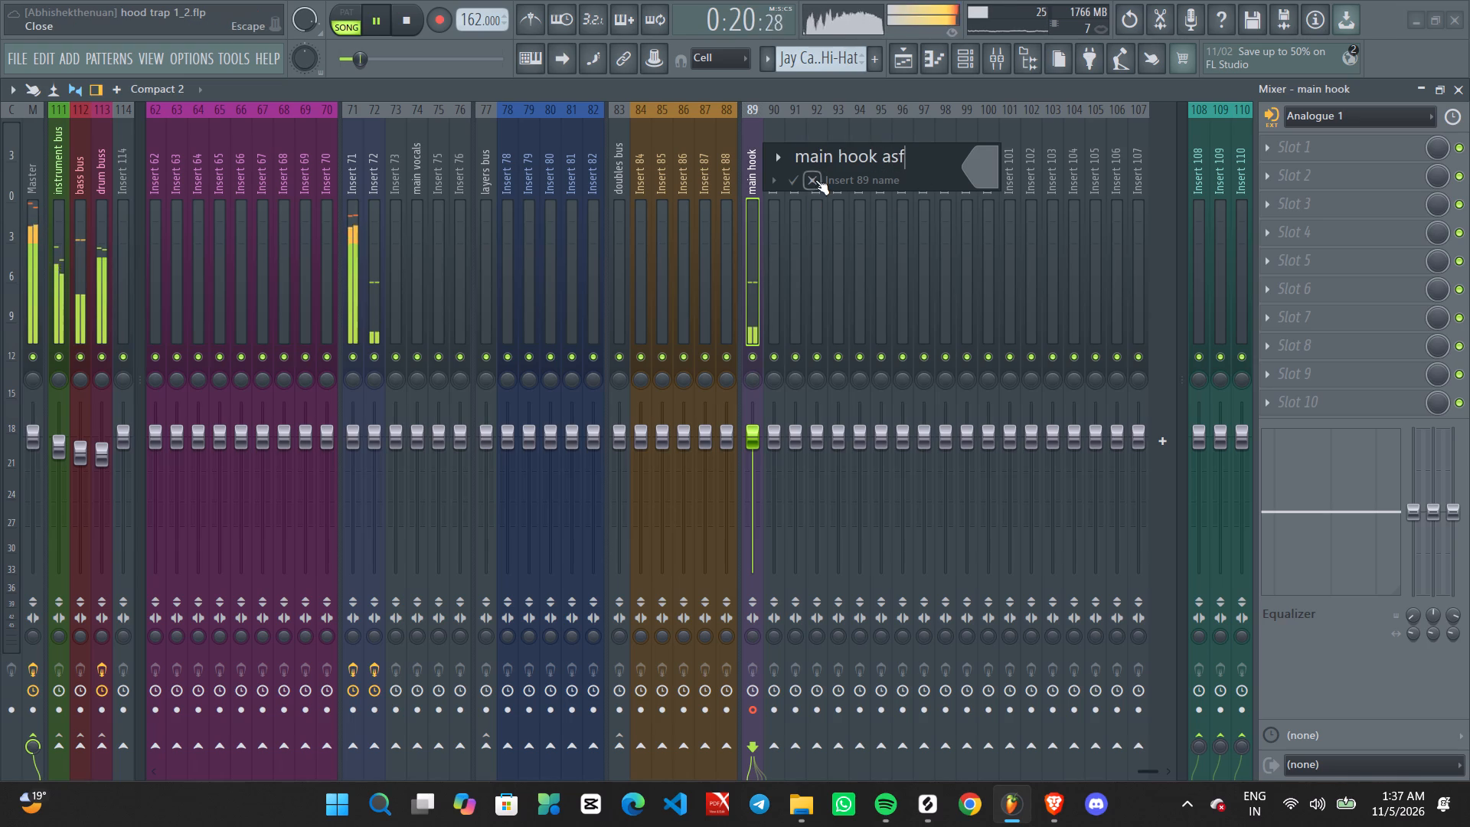
left_click(799, 183)
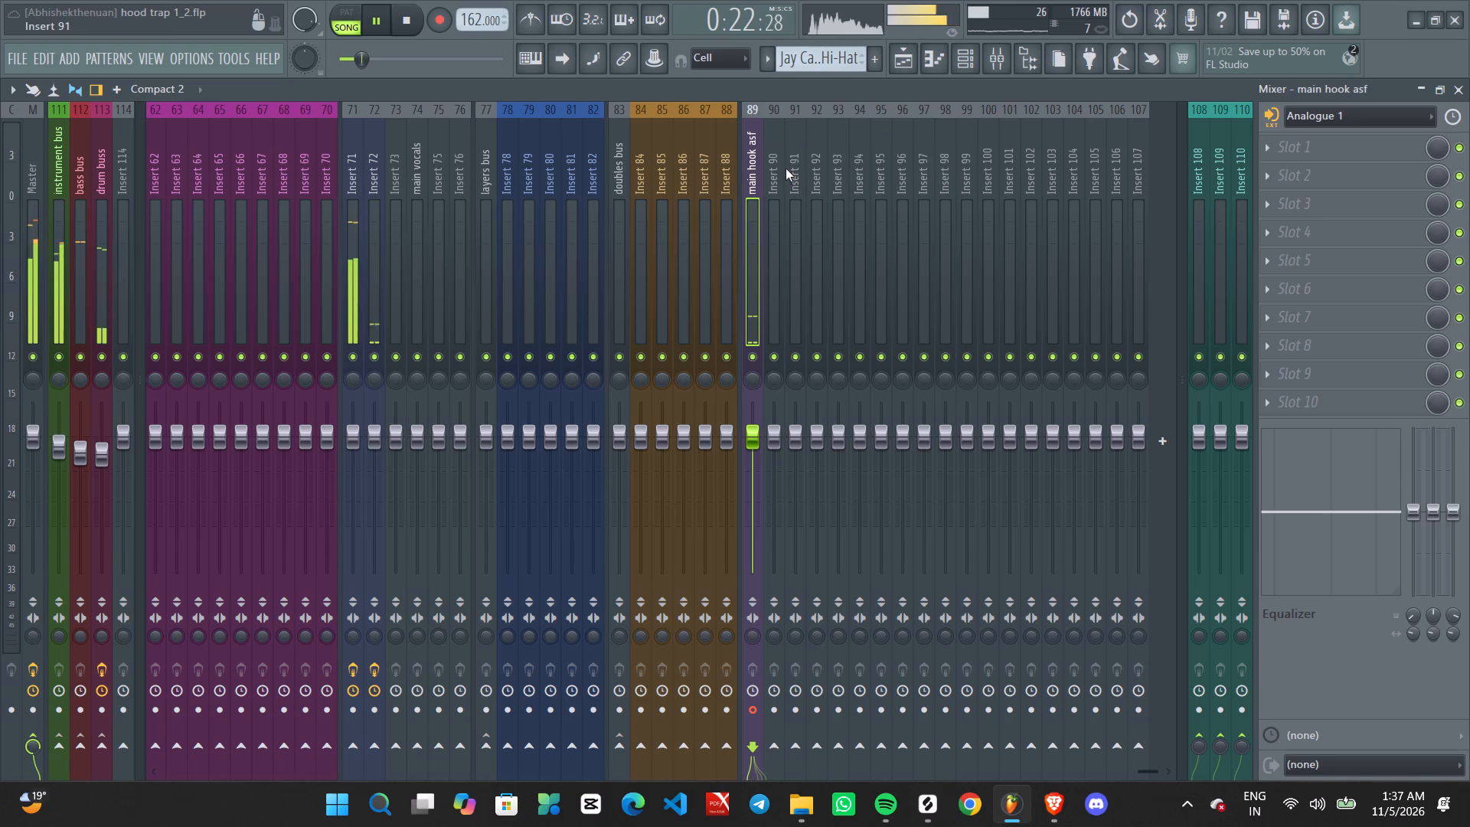
Make Playlist Track 42 an audio track linked to mixer track 89, main hook asf.
left_click(896, 67)
scroll(636, 398, "down", 7)
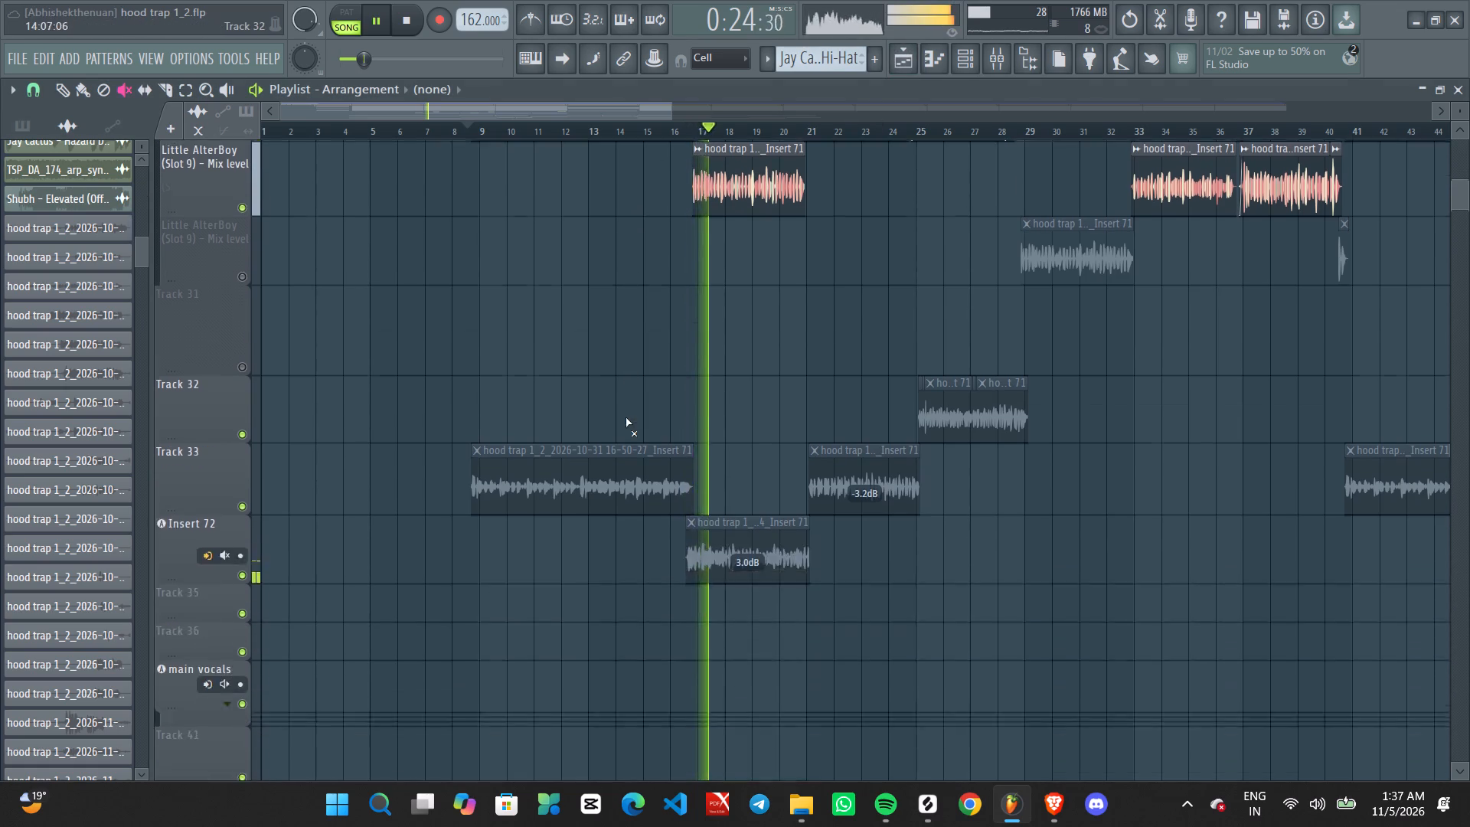
scroll(626, 417, "down", 2)
scroll(618, 442, "up", 2, "ctrl")
middle_click_drag(640, 475, 1033, 295)
scroll(413, 352, "down", 2, "ctrl")
scroll(325, 496, "up", 3, "ctrl")
middle_click_drag(397, 532, 711, 390)
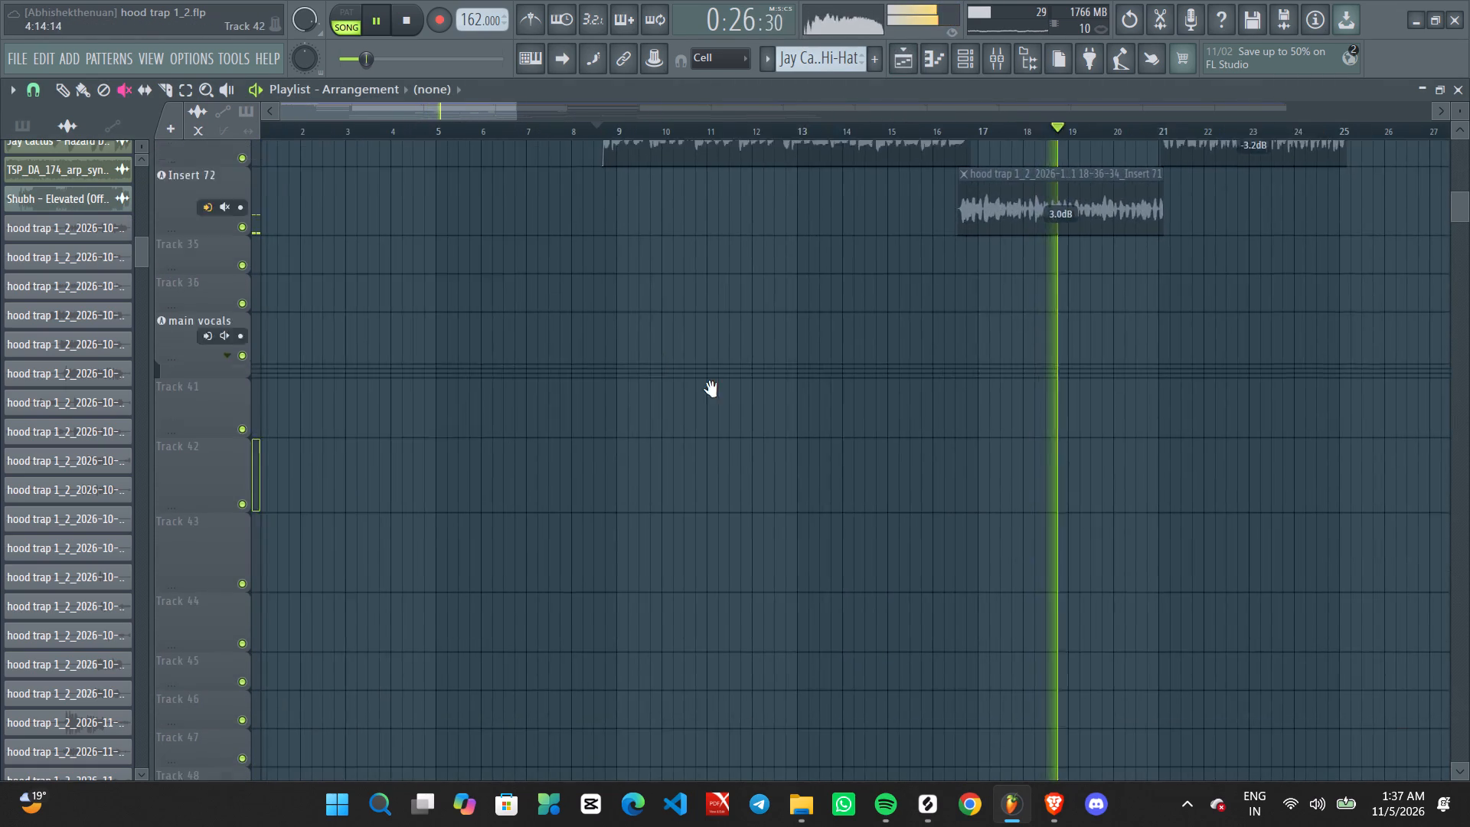
middle_click_drag(711, 390, 719, 387)
right_click(204, 391)
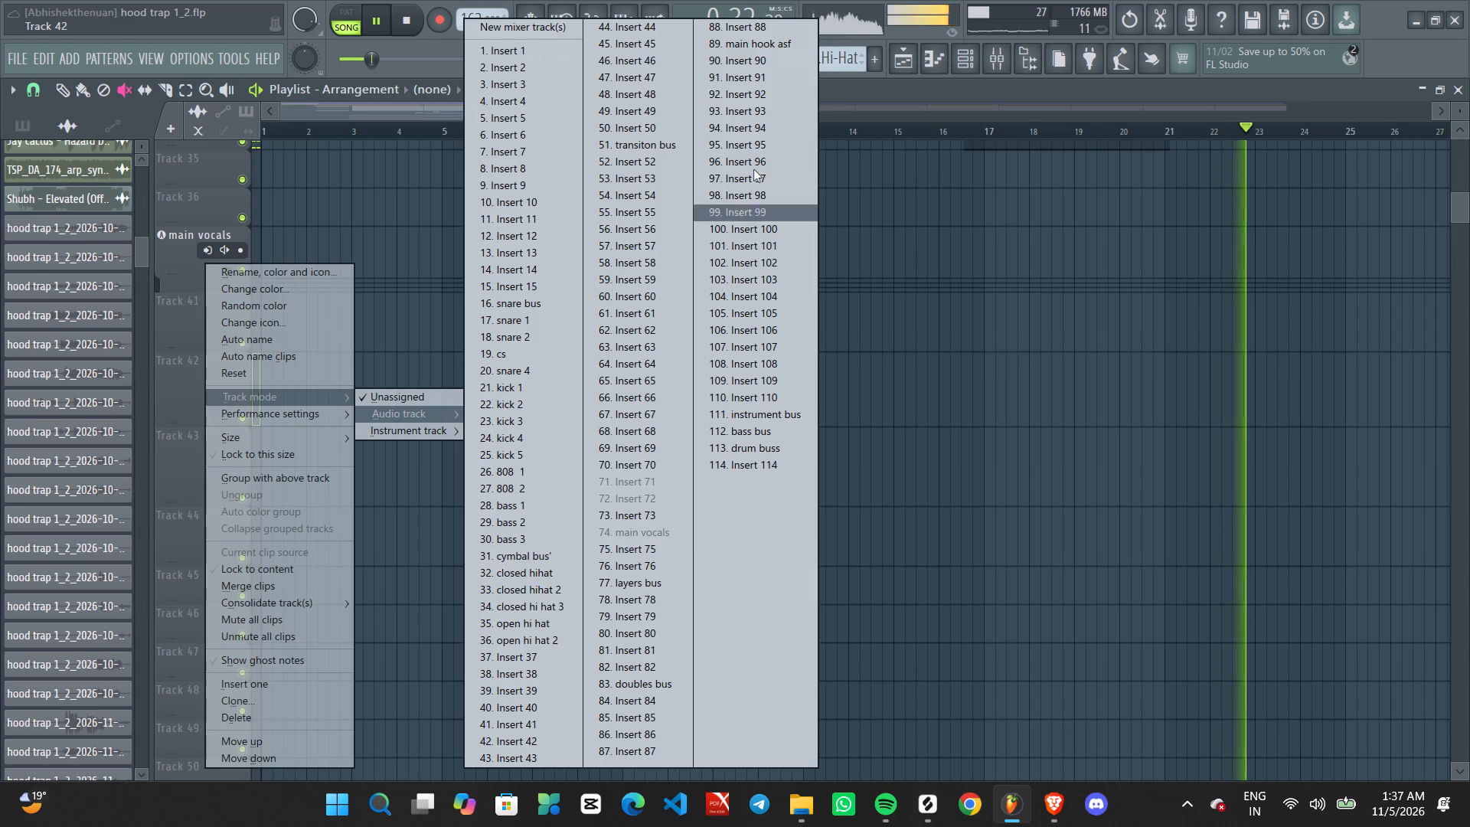
left_click(767, 43)
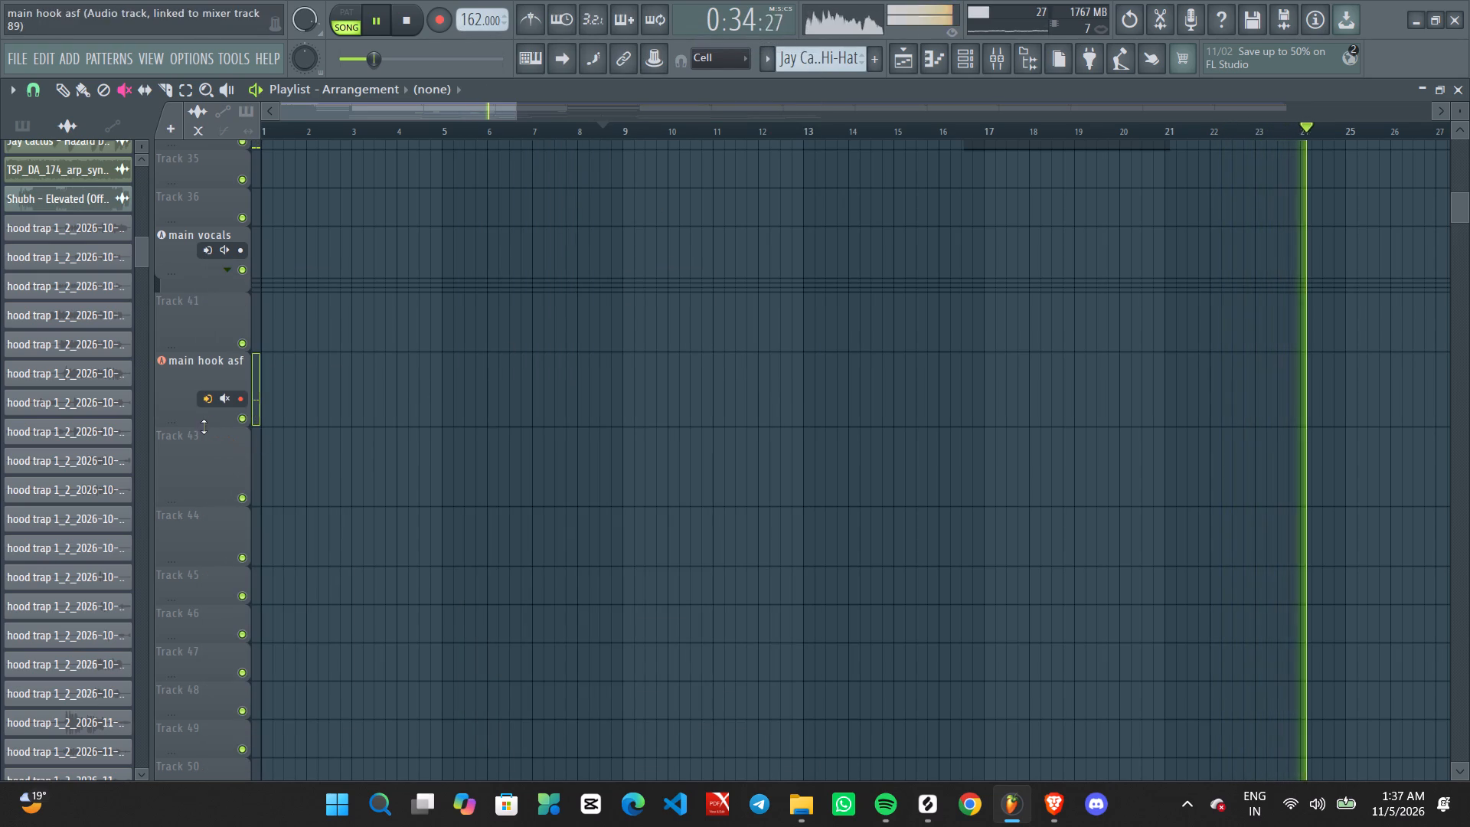
Slightly increase the height of the main hook asf track in the Playlist.
left_click(204, 428)
left_click_drag(211, 423, 214, 438)
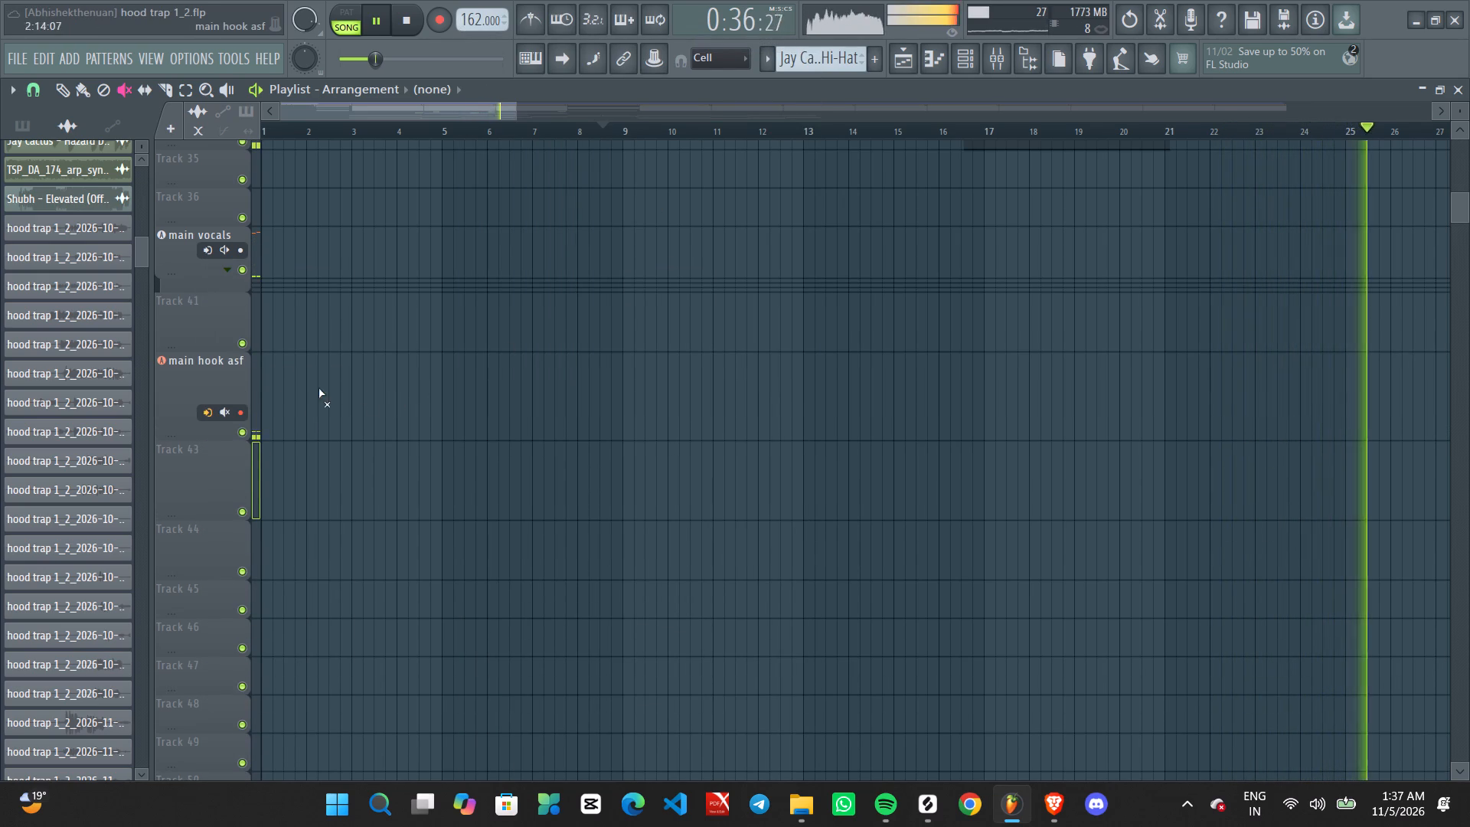
left_click(196, 361)
Unmute the second Little AlterBoy (Slot 9) track in the Insert 71 group.
scroll(409, 416, "up", 1, "ctrl")
middle_click_drag(377, 436, 600, 482)
scroll(602, 482, "up", 1)
scroll(485, 478, "down", 9, "ctrl")
scroll(572, 477, "down", 3, "ctrl")
scroll(550, 477, "up", 18)
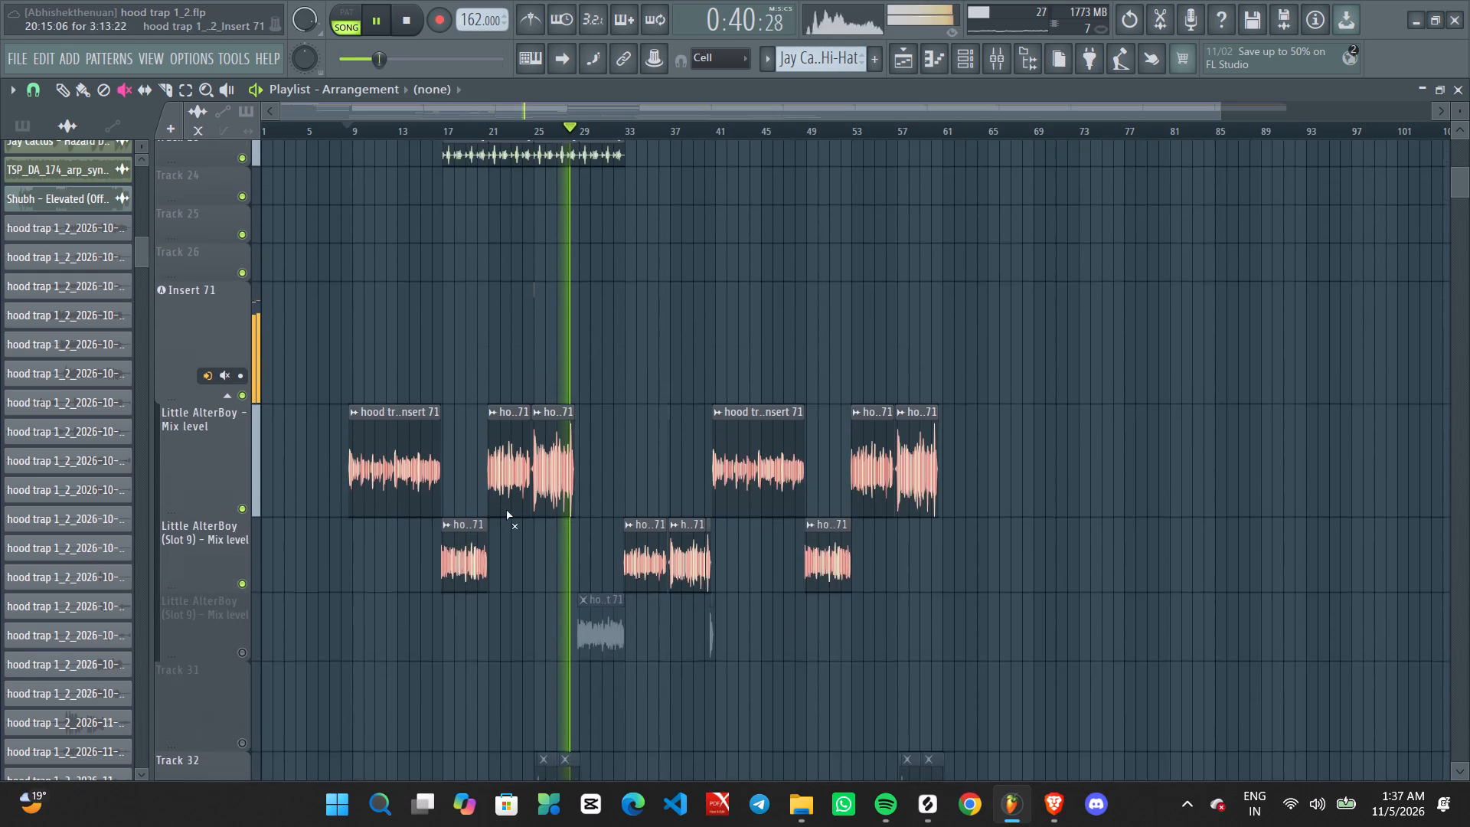
scroll(506, 510, "up", 4)
middle_click_drag(516, 537, 792, 478)
scroll(703, 487, "up", 1, "ctrl")
middle_click_drag(709, 519, 757, 400)
scroll(766, 414, "up", 2, "ctrl")
middle_click_drag(792, 434, 782, 430)
left_click(235, 471)
Switch back to the Draw tool and delete the short clip at bar 25 on the Insert 71 track.
scroll(576, 483, "up", 2, "ctrl")
middle_click_drag(616, 479, 485, 461)
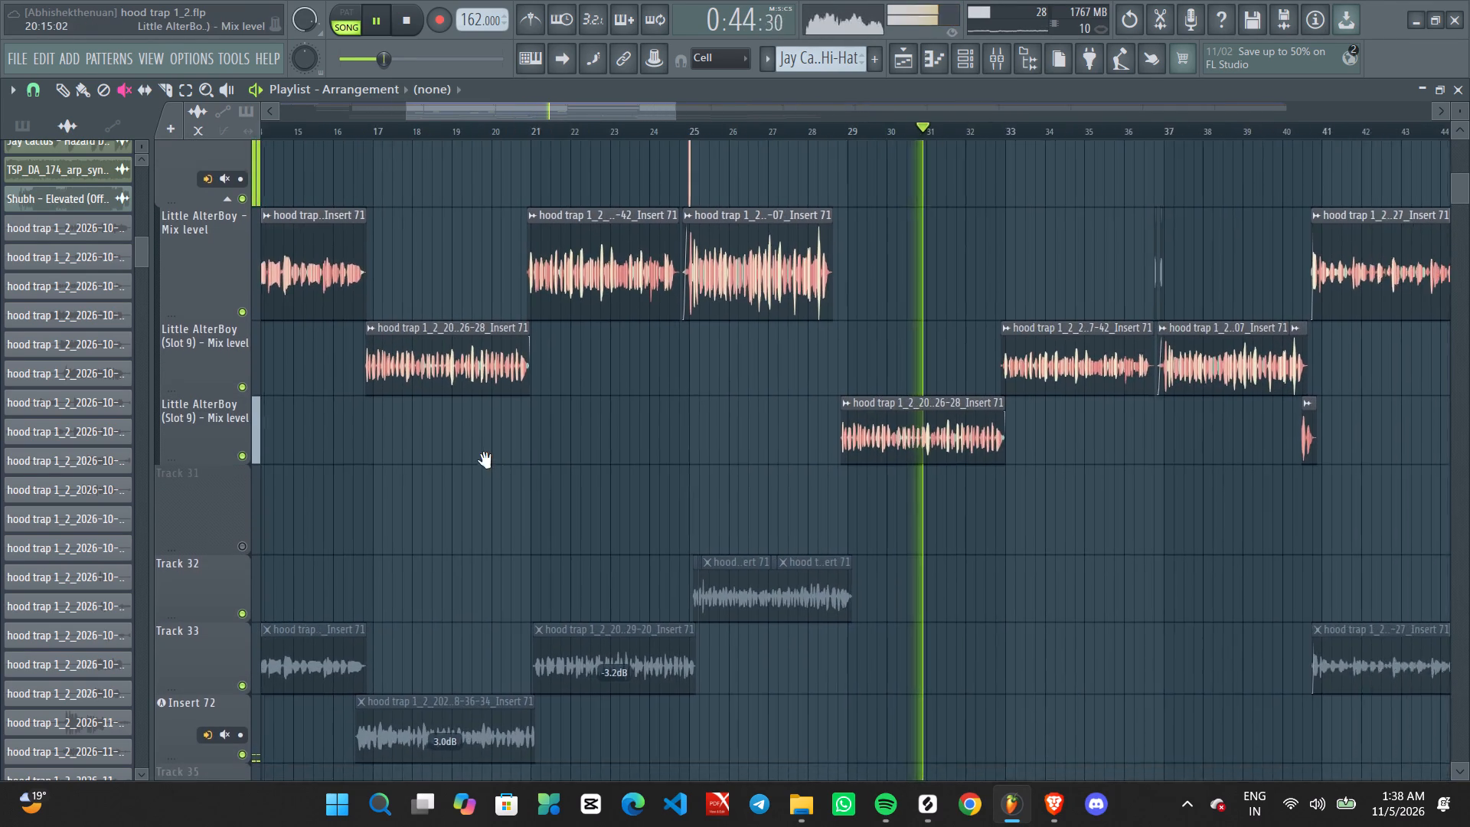
middle_click_drag(485, 461, 478, 459)
scroll(461, 452, "down", 8, "ctrl")
scroll(599, 454, "up", 3, "ctrl")
middle_click_drag(441, 502, 688, 456)
scroll(601, 495, "up", 7)
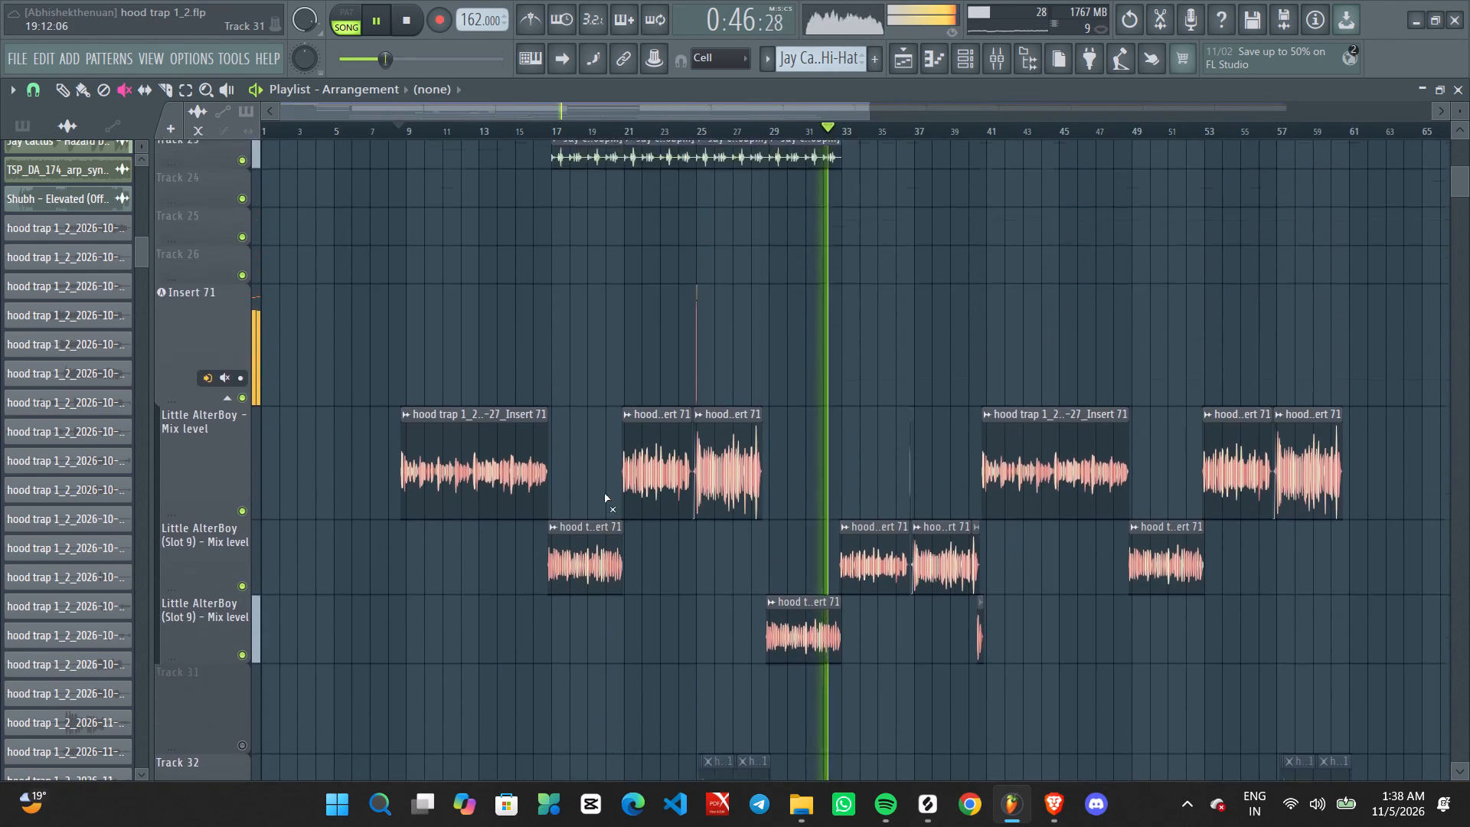
scroll(759, 510, "up", 7)
scroll(755, 508, "up", 6, "ctrl")
scroll(669, 642, "up", 5, "ctrl")
scroll(522, 669, "up", 6, "ctrl")
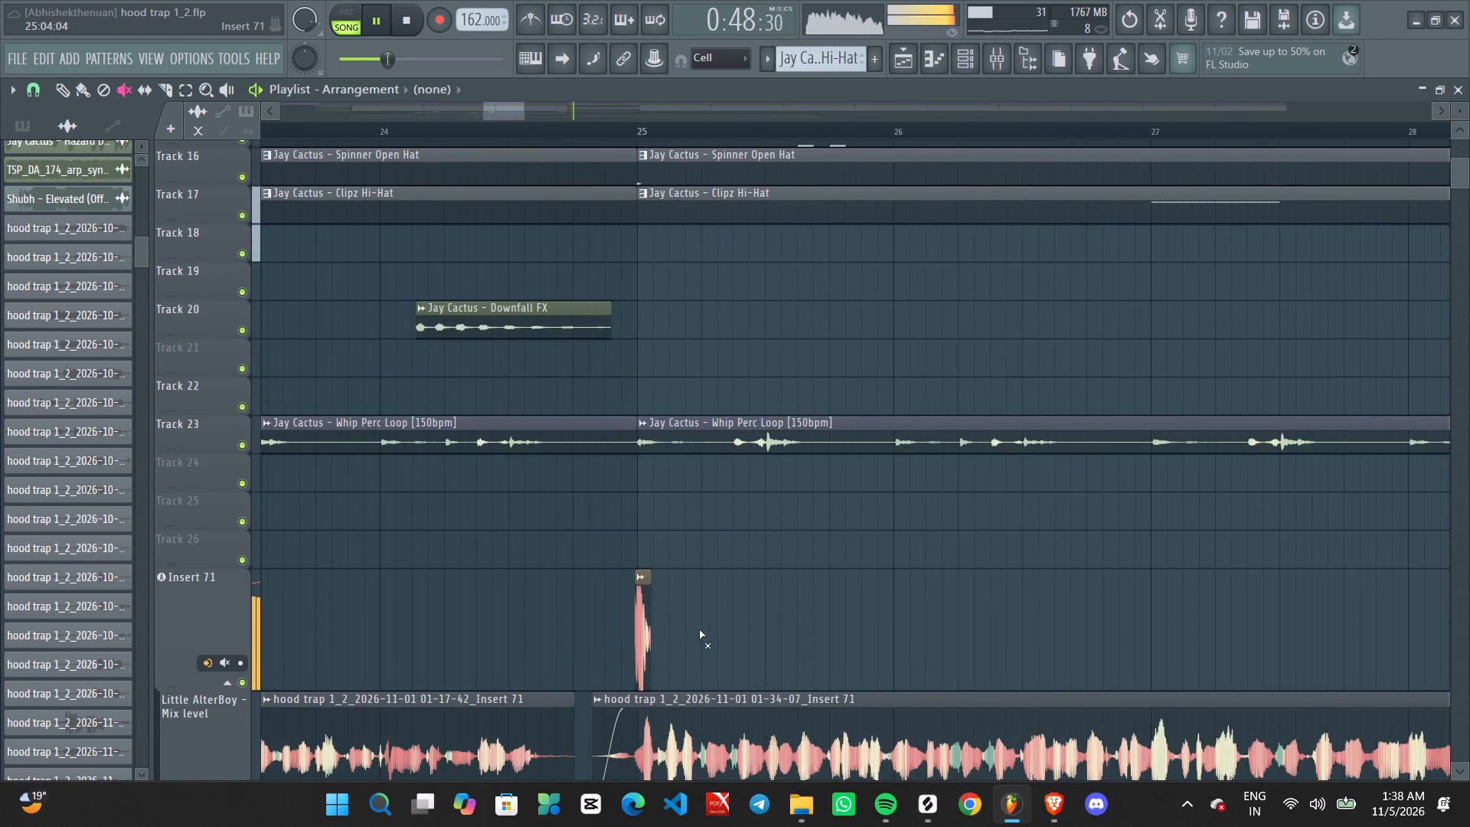
scroll(697, 626, "up", 4, "ctrl")
middle_click(671, 472)
right_click(671, 470)
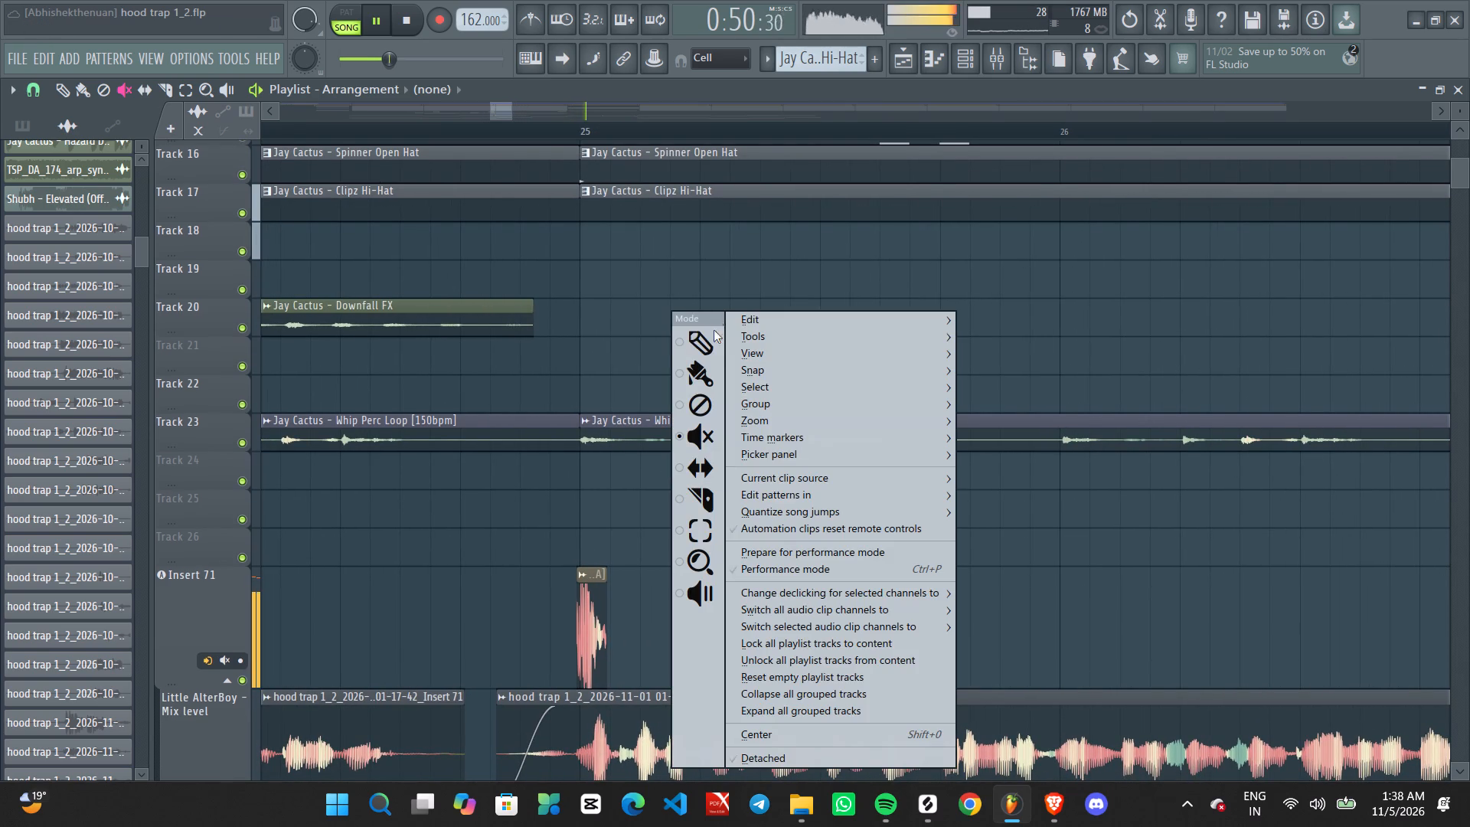
left_click(713, 338)
right_click_drag(633, 599, 477, 629)
Examine the vocal clips on the Insert 71 sub tracks around bars 25 to 45 while the song plays.
scroll(797, 555, "down", 8, "ctrl")
scroll(1053, 557, "down", 8, "ctrl")
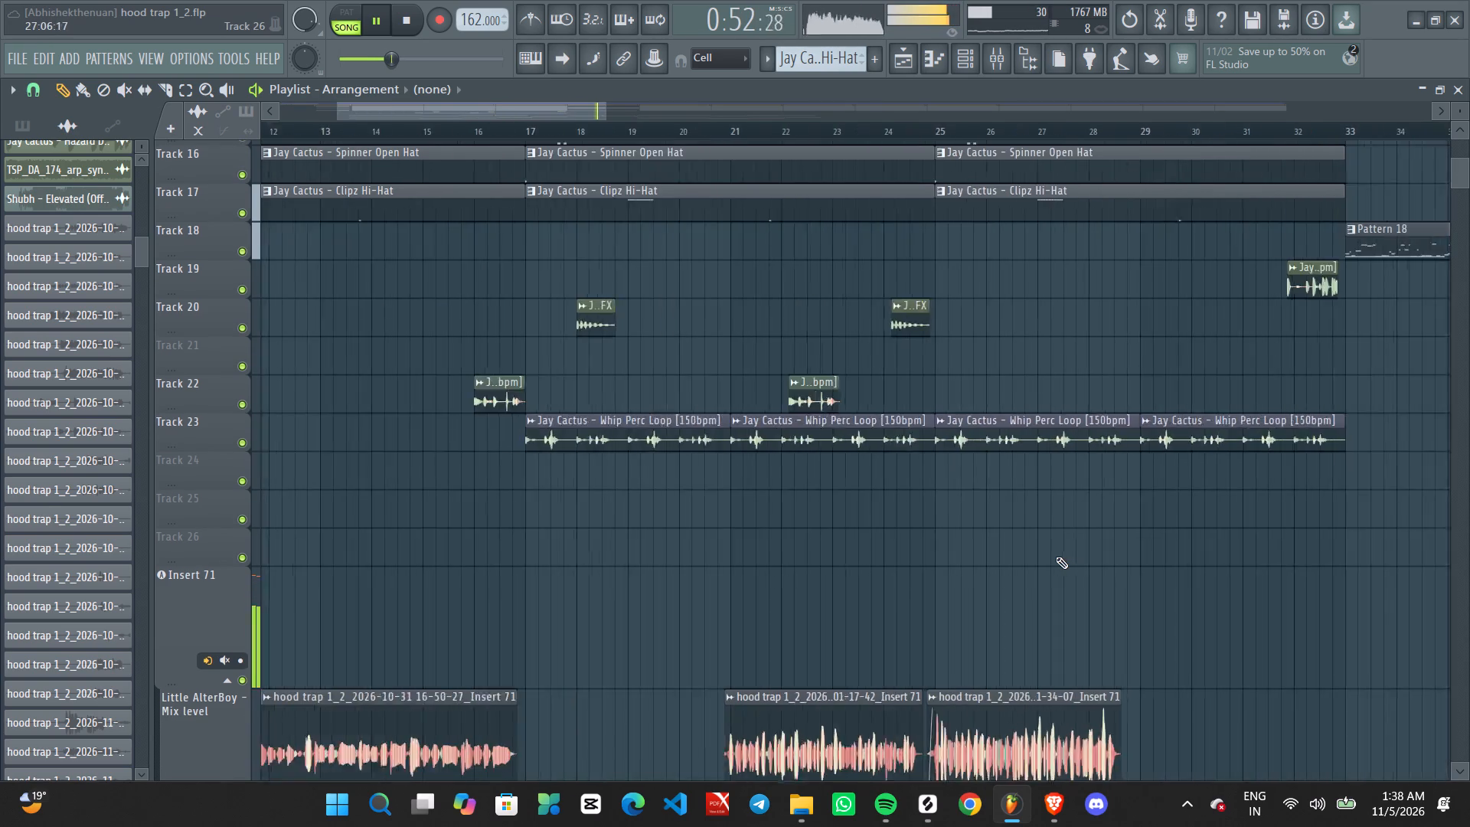
middle_click_drag(1156, 586, 701, 357)
scroll(799, 462, "up", 2, "ctrl")
middle_click_drag(991, 442, 876, 400)
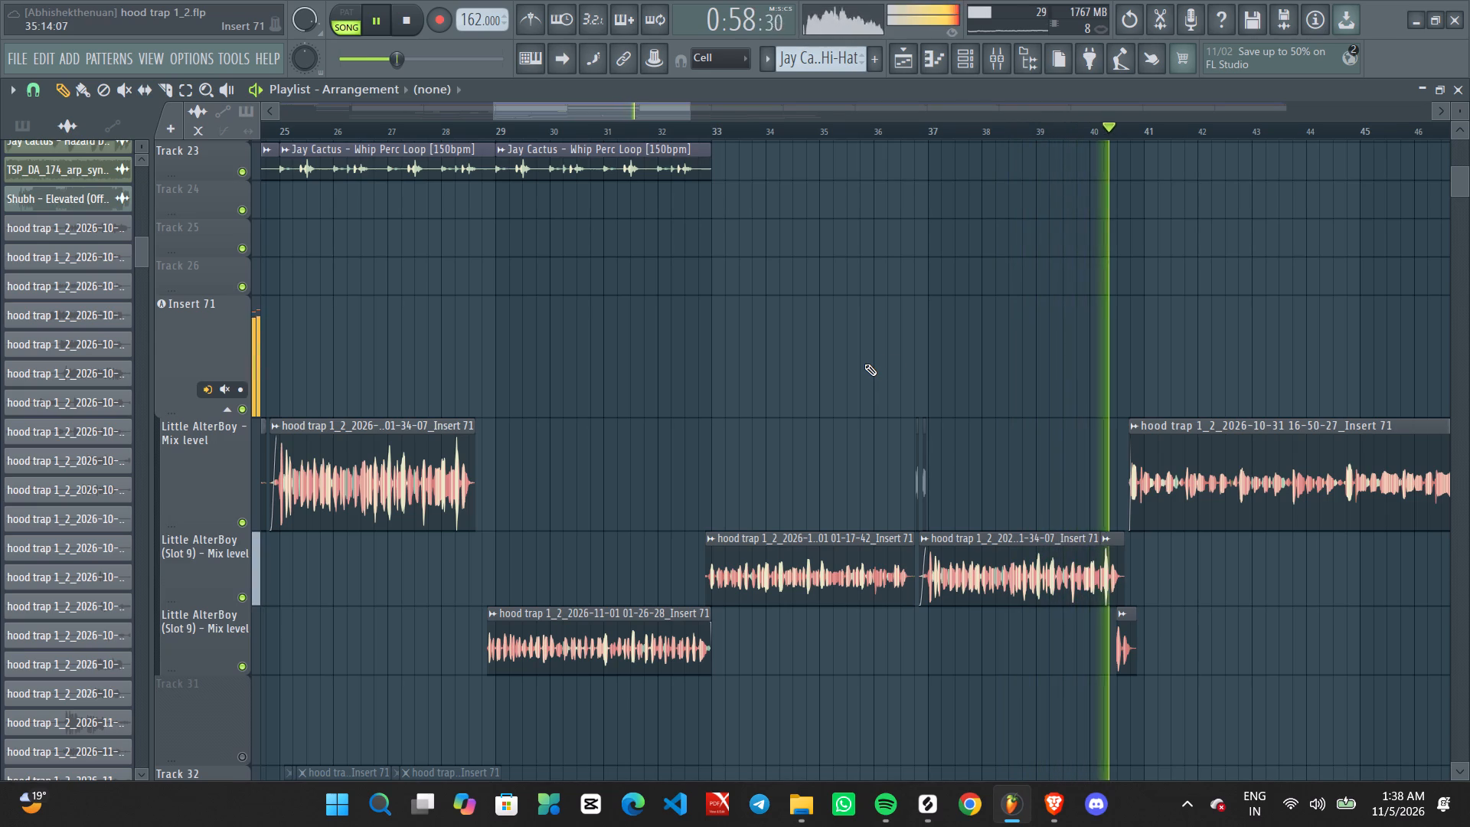
scroll(1121, 656, "up", 5, "ctrl")
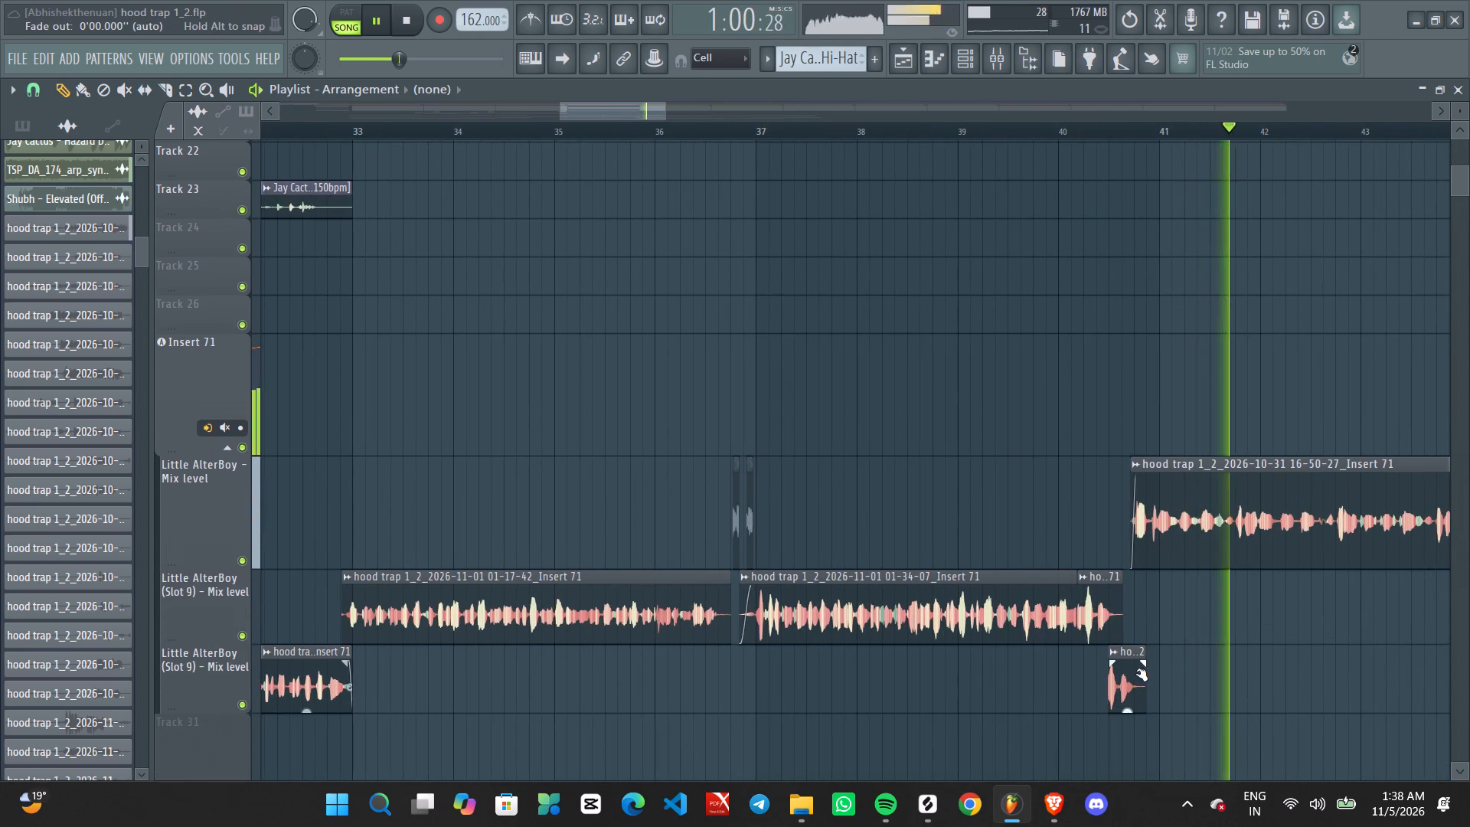
scroll(1138, 674, "up", 2, "ctrl")
scroll(1118, 693, "down", 10, "ctrl")
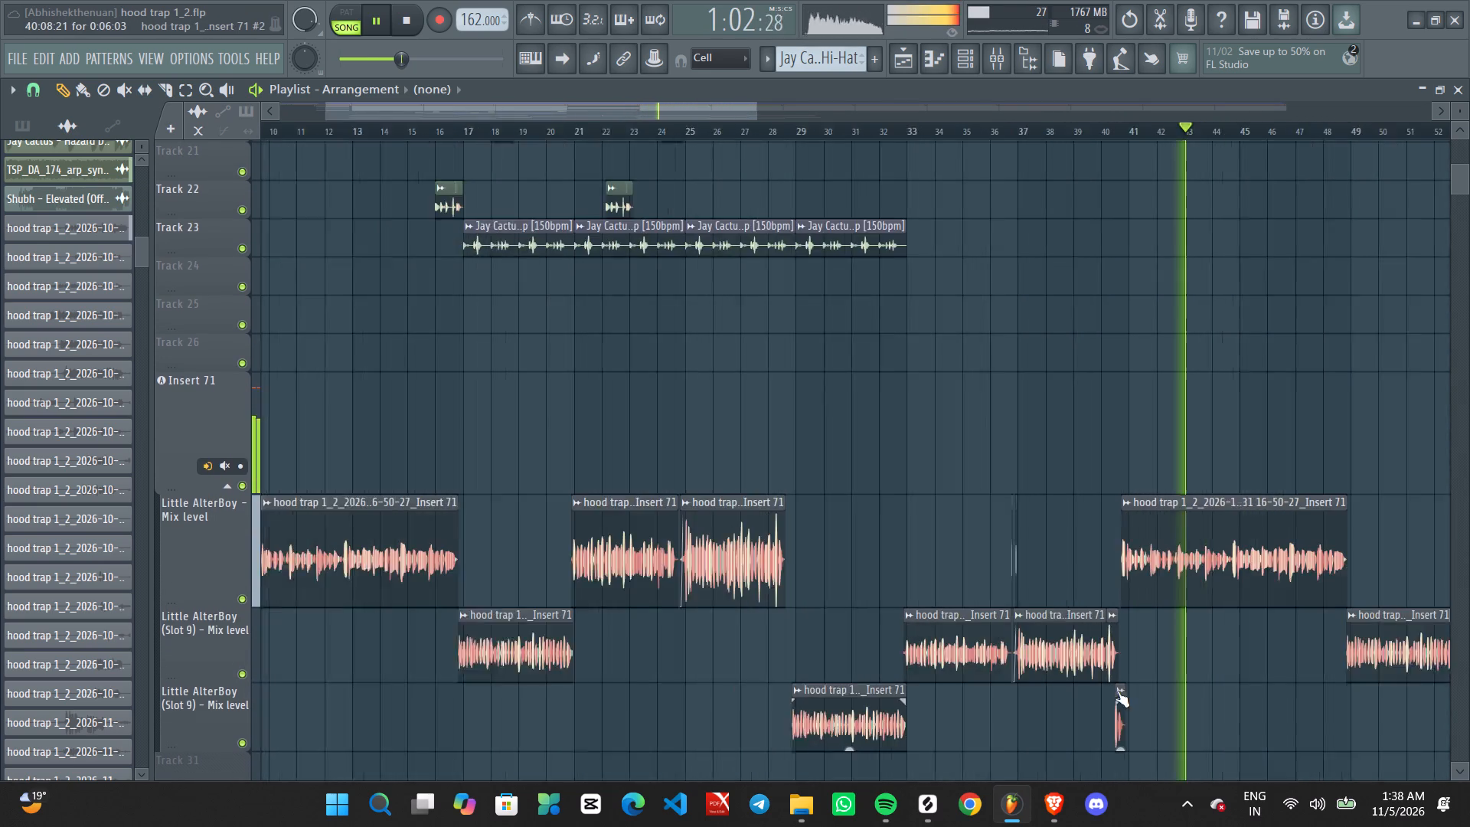
middle_click_drag(1191, 665, 1003, 485)
scroll(980, 456, "down", 8, "alt")
scroll(754, 642, "up", 3, "ctrl")
middle_click_drag(768, 629, 1102, 518)
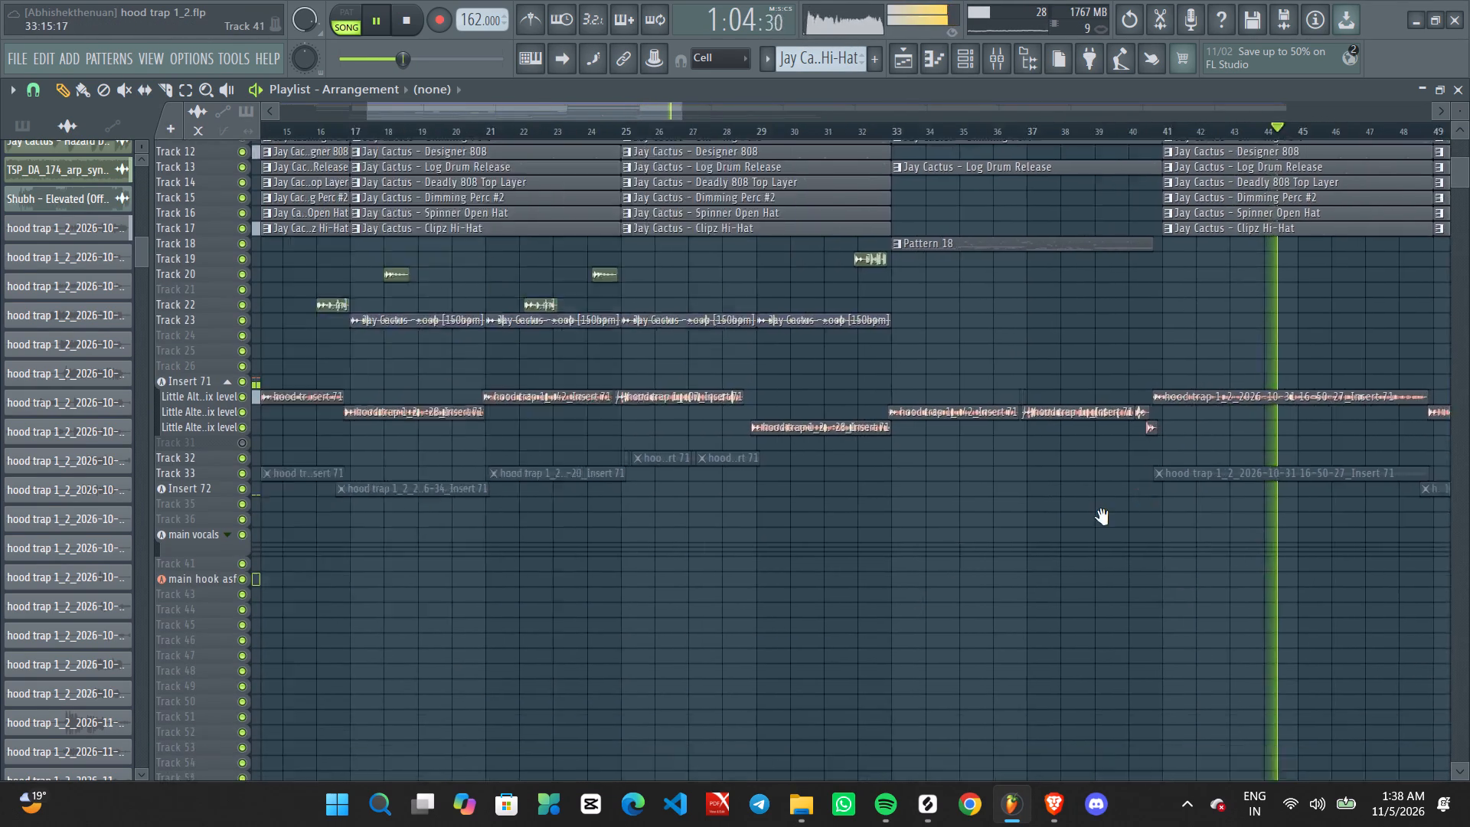
Stop the song playback and mute the Insert 71 track in the Mixer.
middle_click_drag(1102, 518, 1109, 517)
scroll(901, 474, "down", 8, "ctrl")
scroll(408, 411, "down", 8)
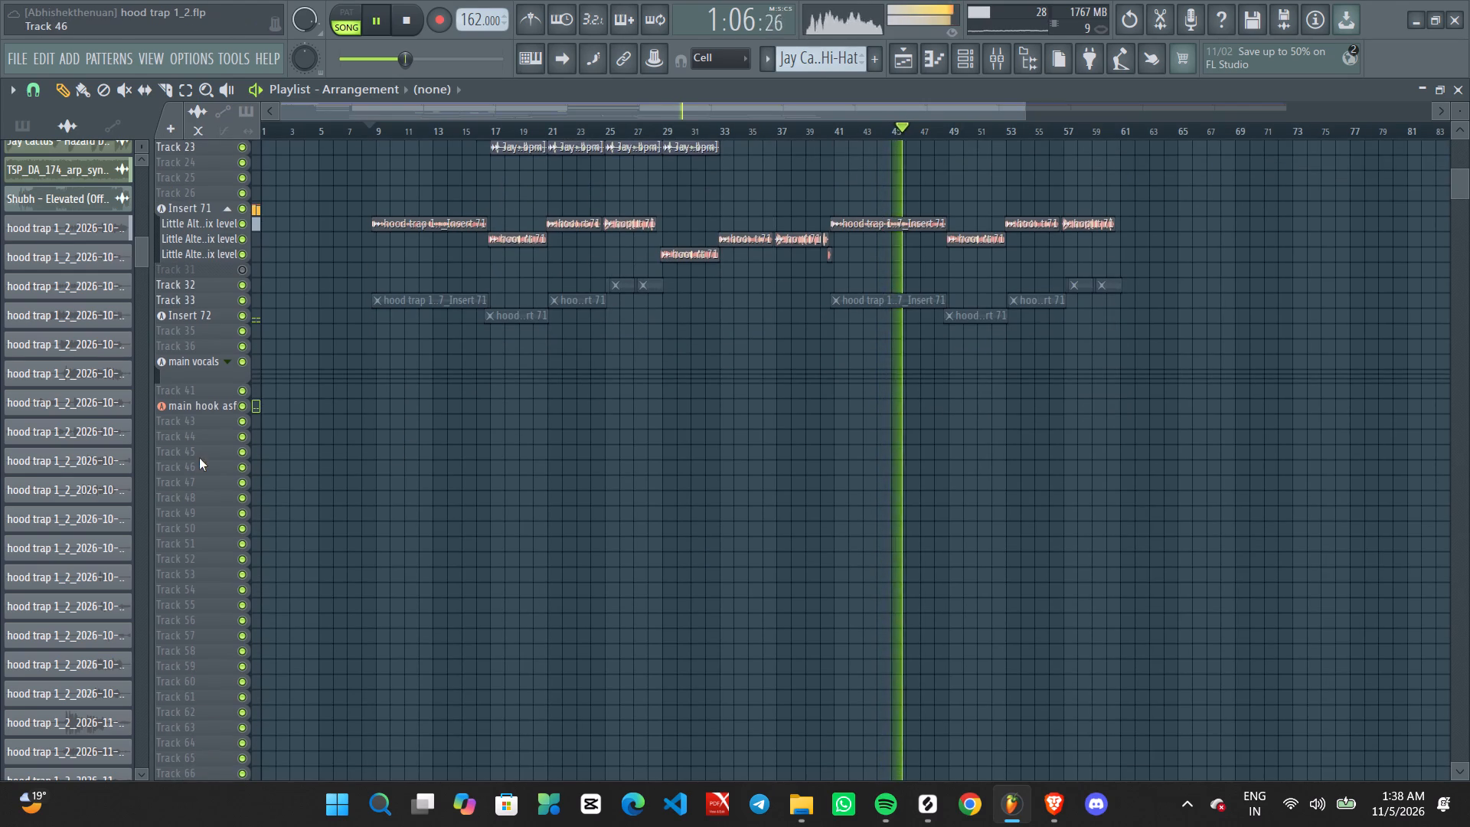
key("space")
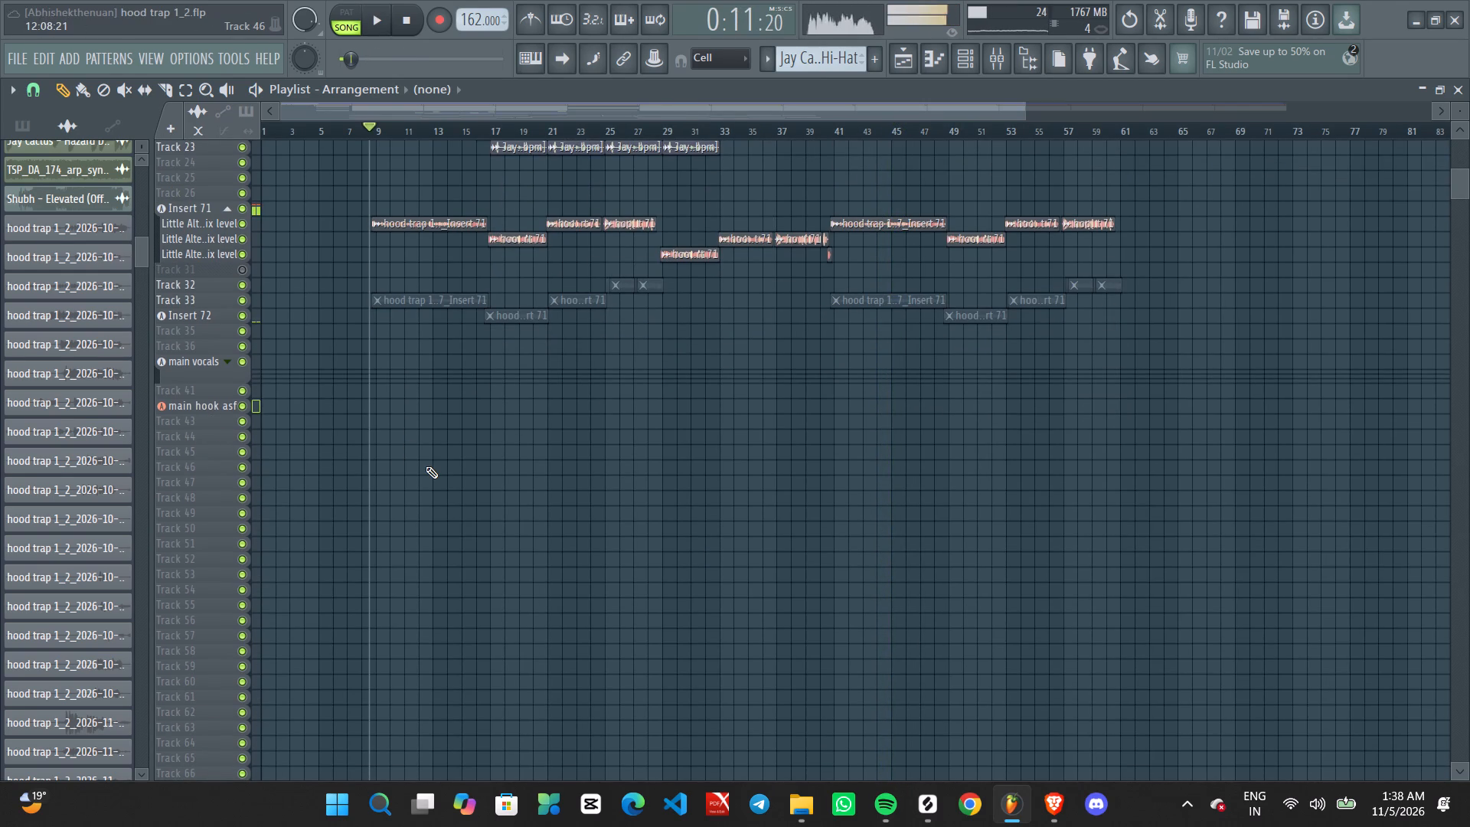
left_click(1003, 48)
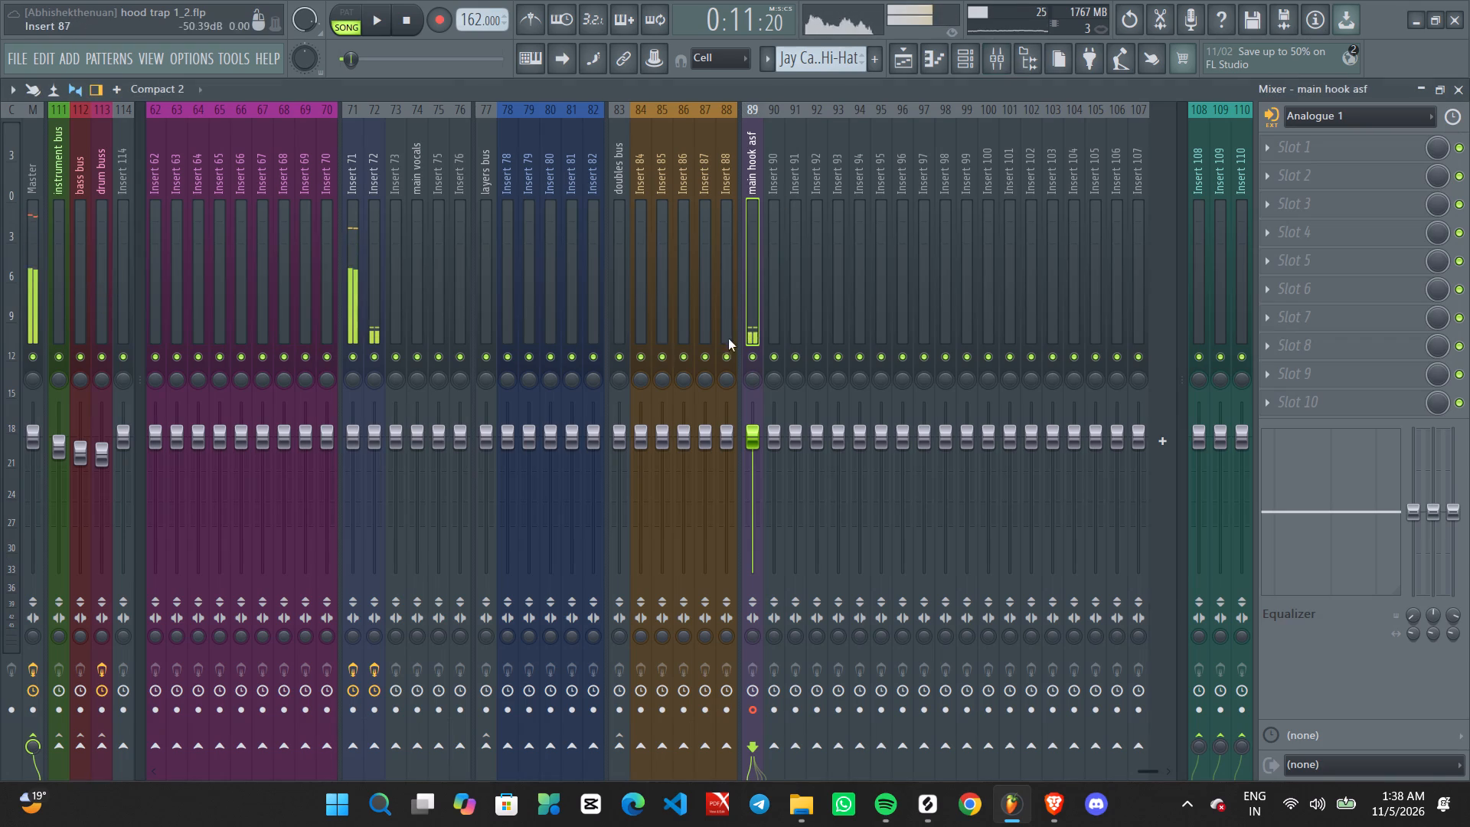
left_click(757, 353)
left_click(757, 353)
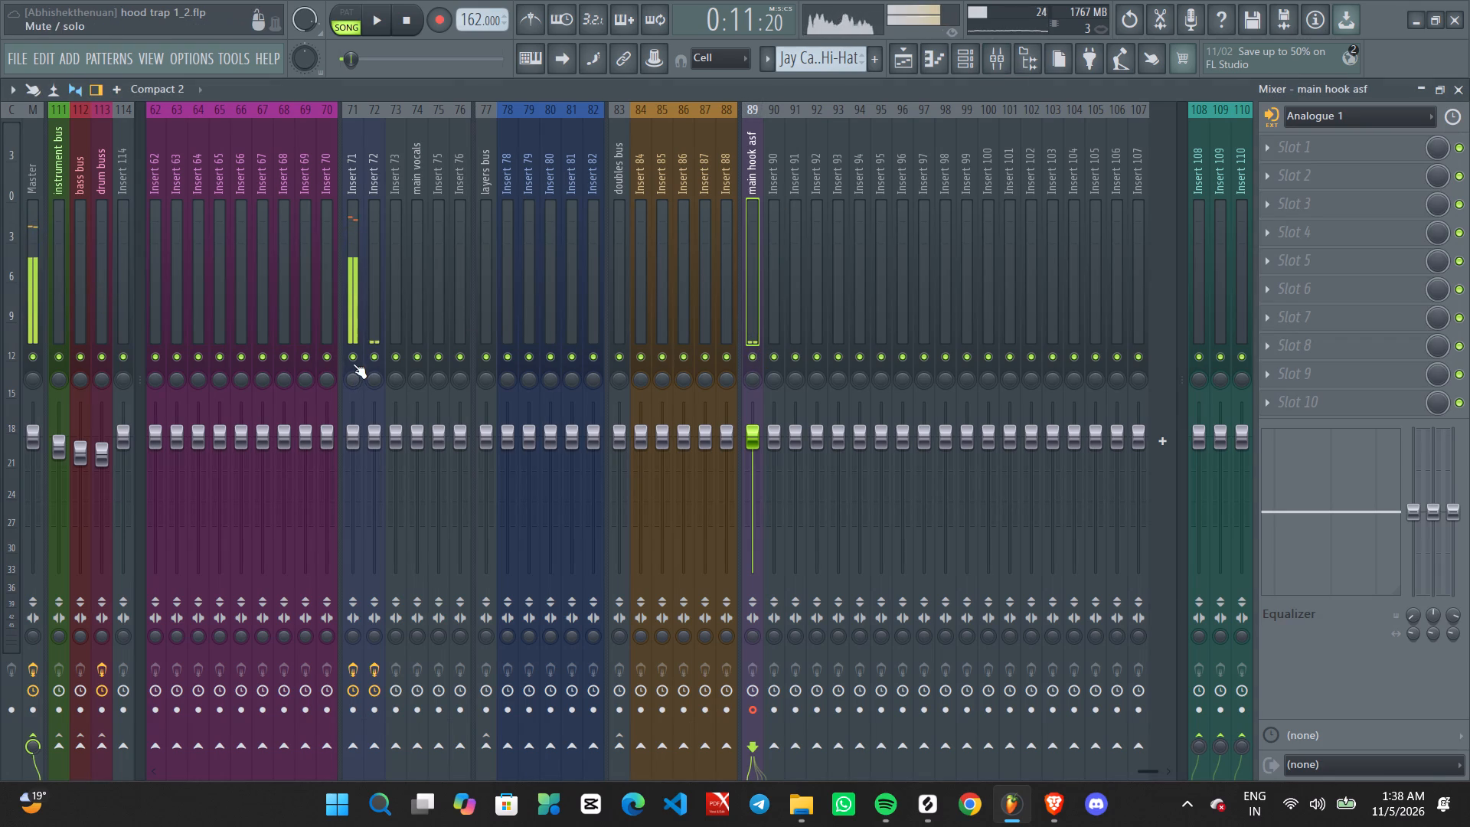
left_click(354, 362)
left_click(906, 58)
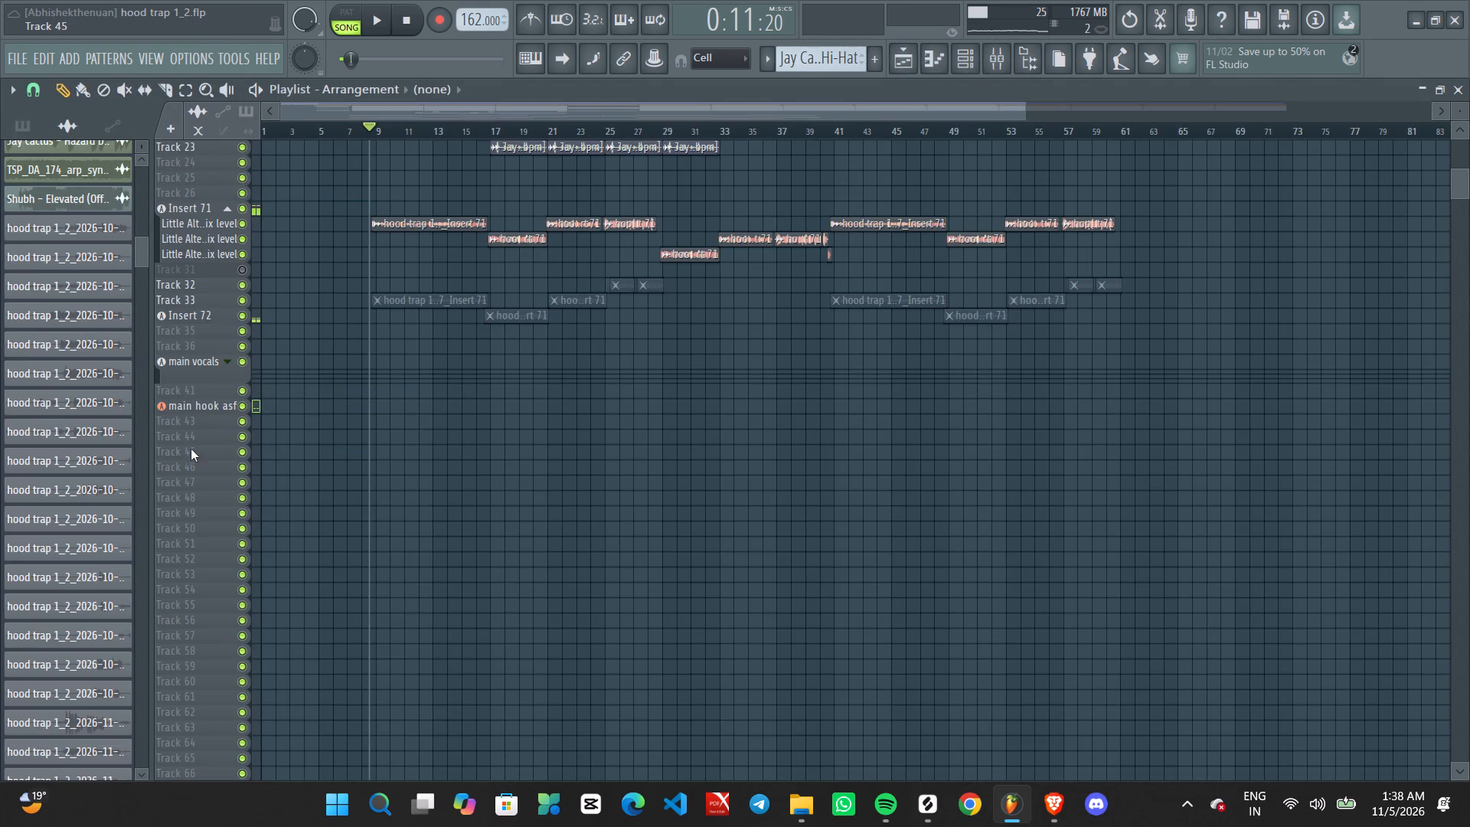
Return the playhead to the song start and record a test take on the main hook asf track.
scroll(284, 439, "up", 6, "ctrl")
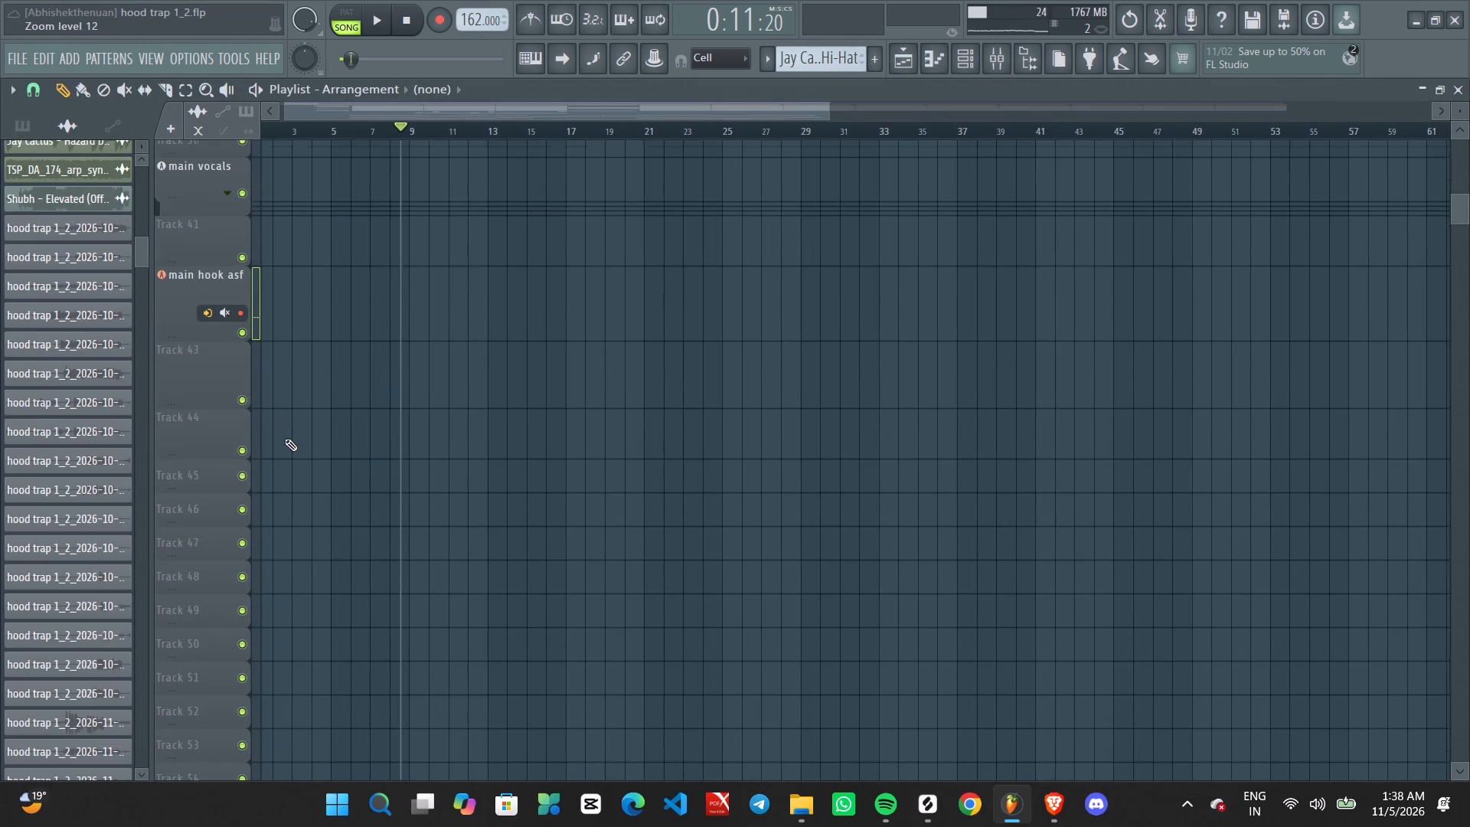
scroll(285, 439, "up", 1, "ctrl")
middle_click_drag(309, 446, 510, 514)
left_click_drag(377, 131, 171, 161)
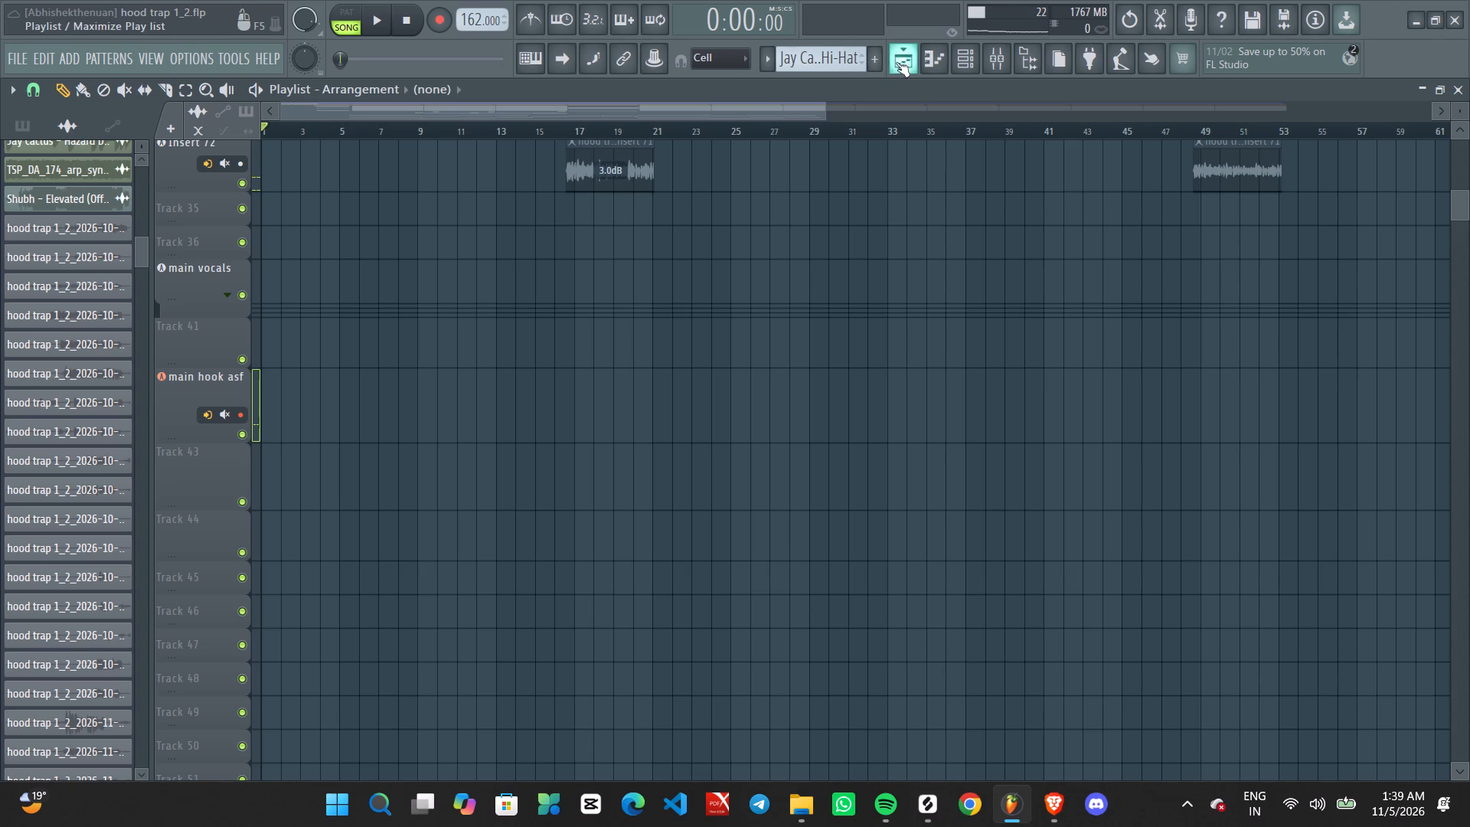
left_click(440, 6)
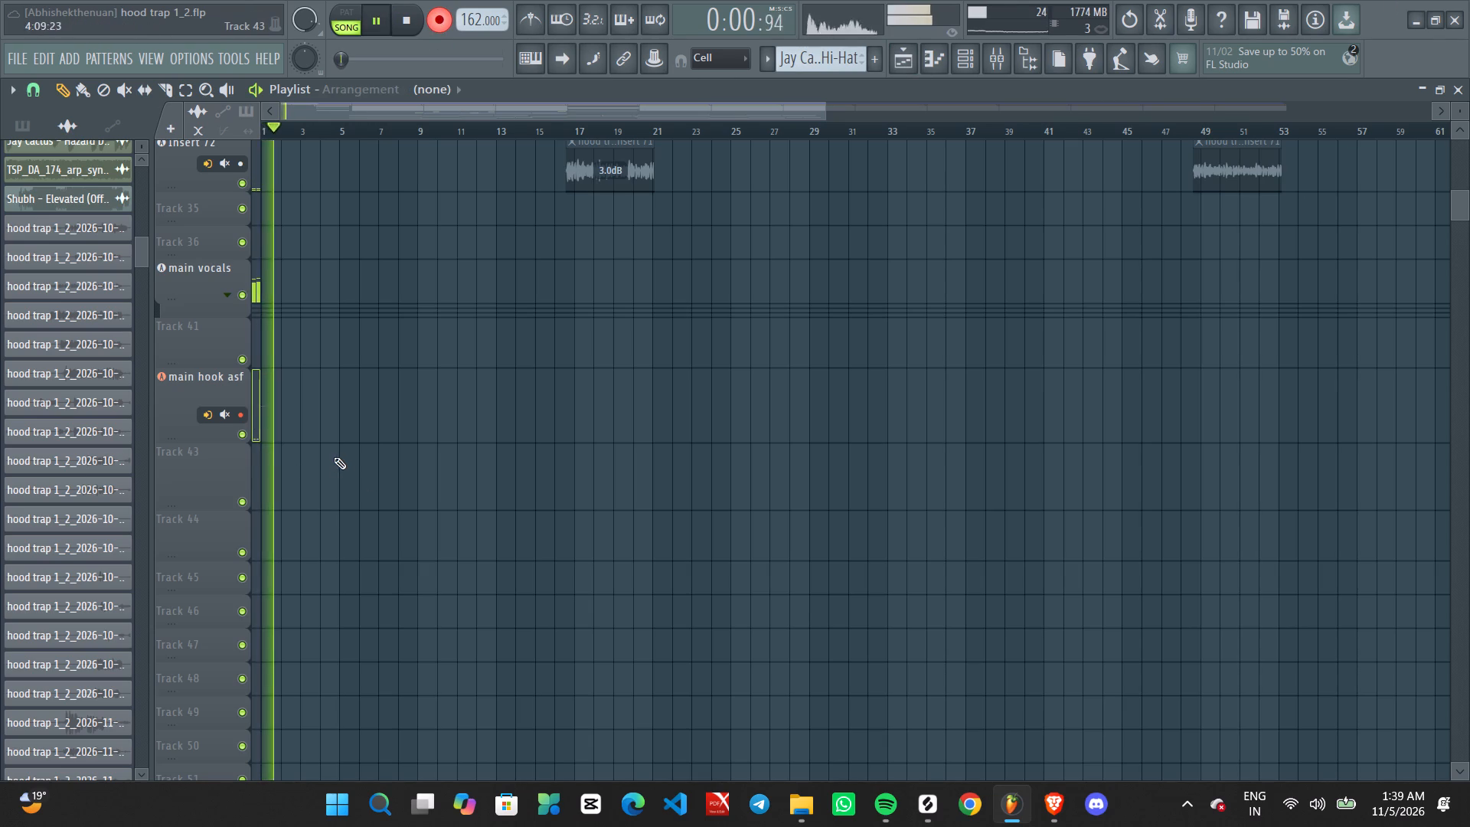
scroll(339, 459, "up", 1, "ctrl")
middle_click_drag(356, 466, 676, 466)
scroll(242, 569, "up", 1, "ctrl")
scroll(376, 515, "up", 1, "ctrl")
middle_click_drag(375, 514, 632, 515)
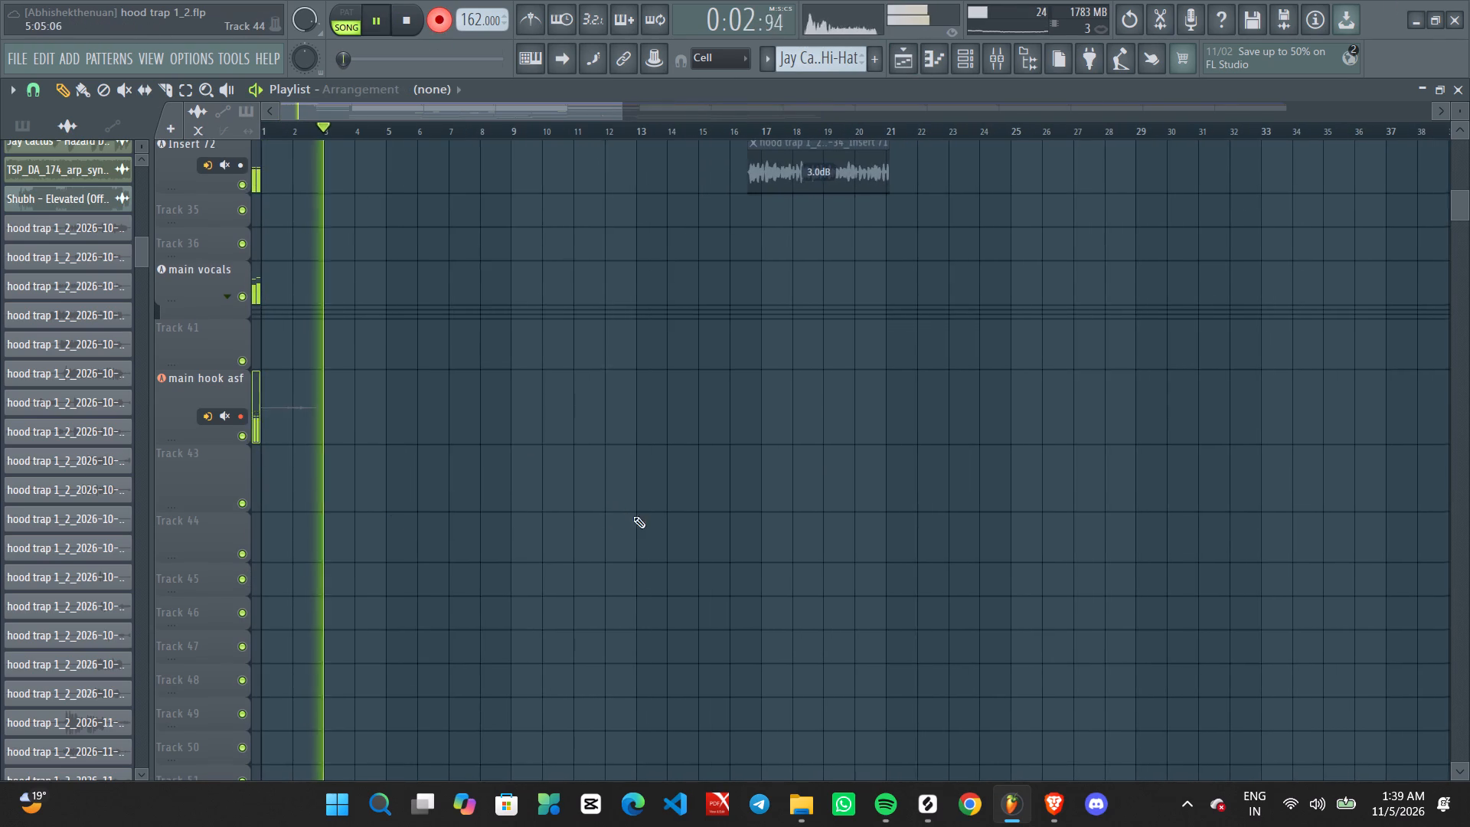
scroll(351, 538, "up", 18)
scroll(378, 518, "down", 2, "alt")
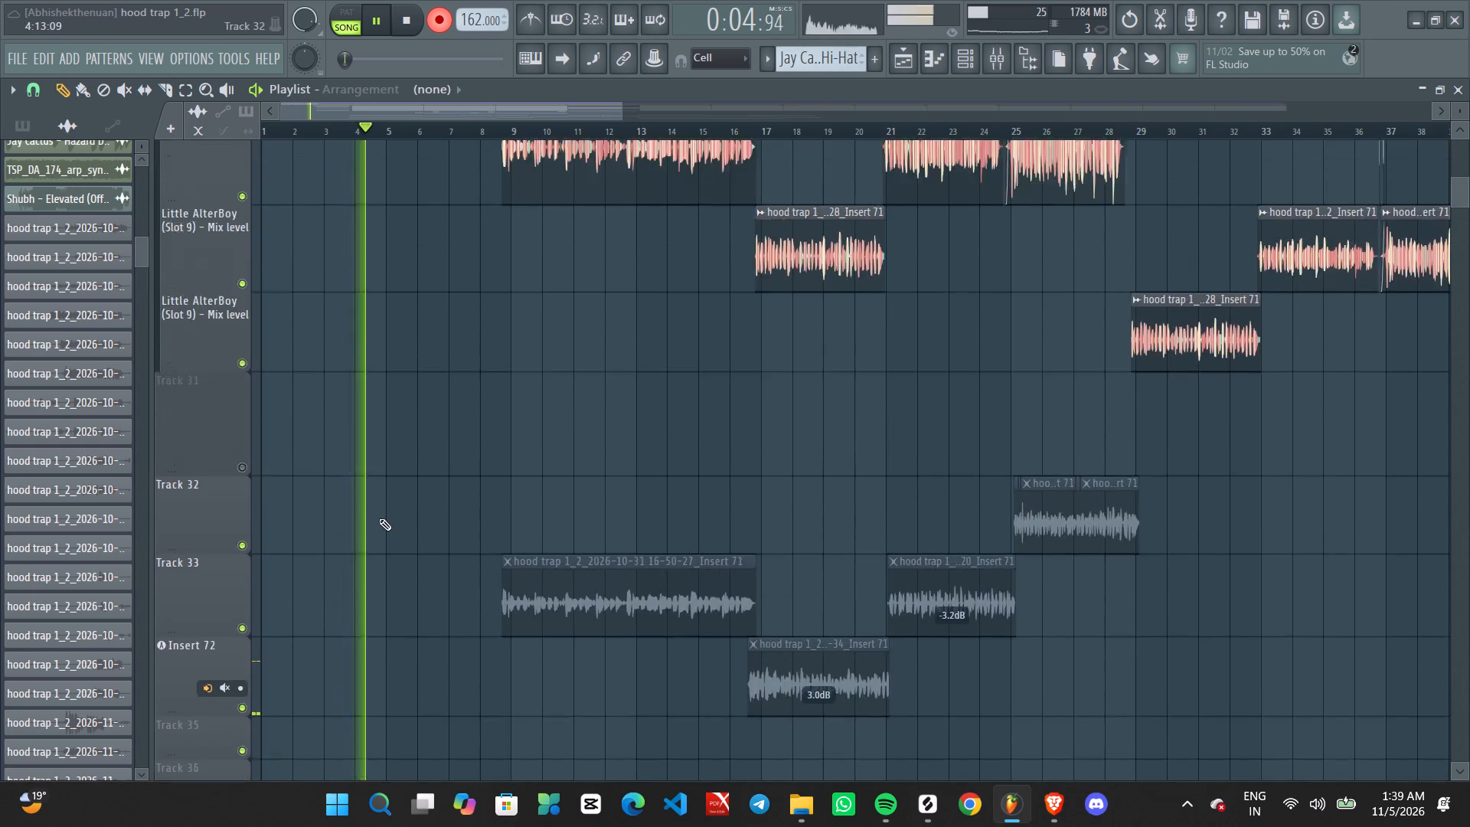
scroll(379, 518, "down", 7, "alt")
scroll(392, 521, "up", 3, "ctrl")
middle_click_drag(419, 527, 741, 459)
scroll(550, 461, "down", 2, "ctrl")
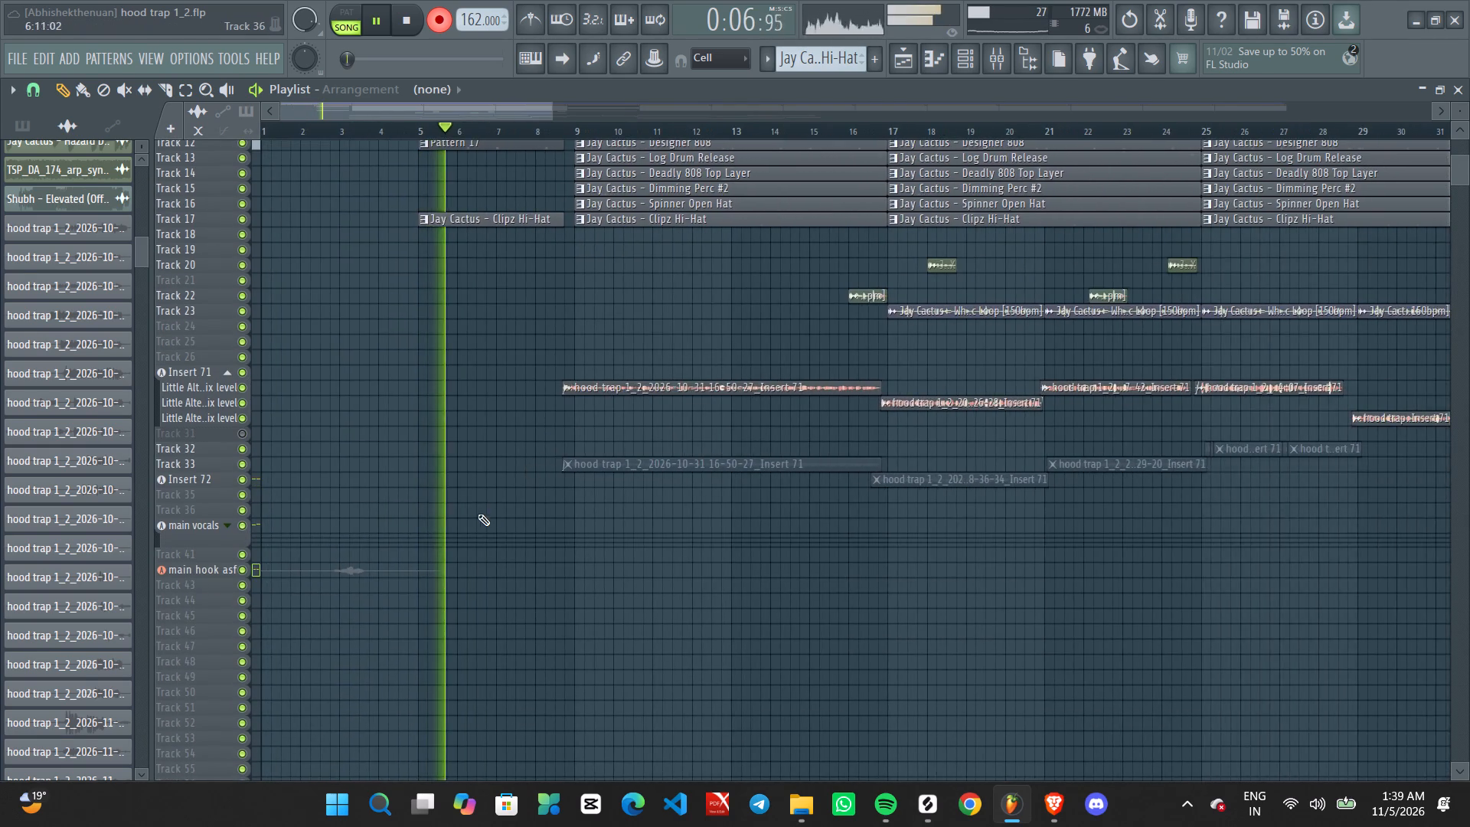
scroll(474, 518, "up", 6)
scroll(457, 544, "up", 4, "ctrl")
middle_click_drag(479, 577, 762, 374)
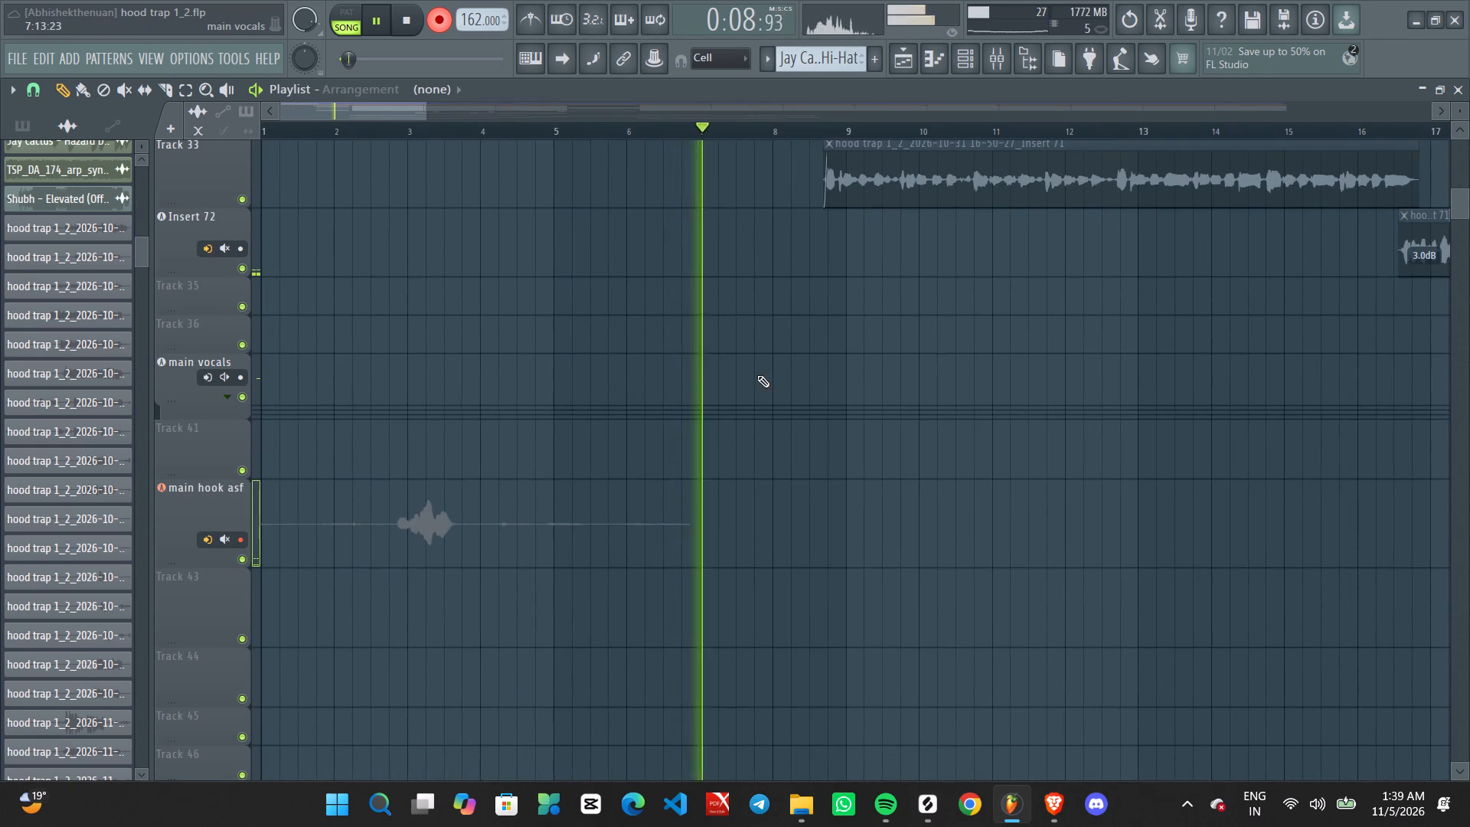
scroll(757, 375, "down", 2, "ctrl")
Stop the recording and check the Waves Tune Real-Time settings on Insert 71.
left_click(1002, 50)
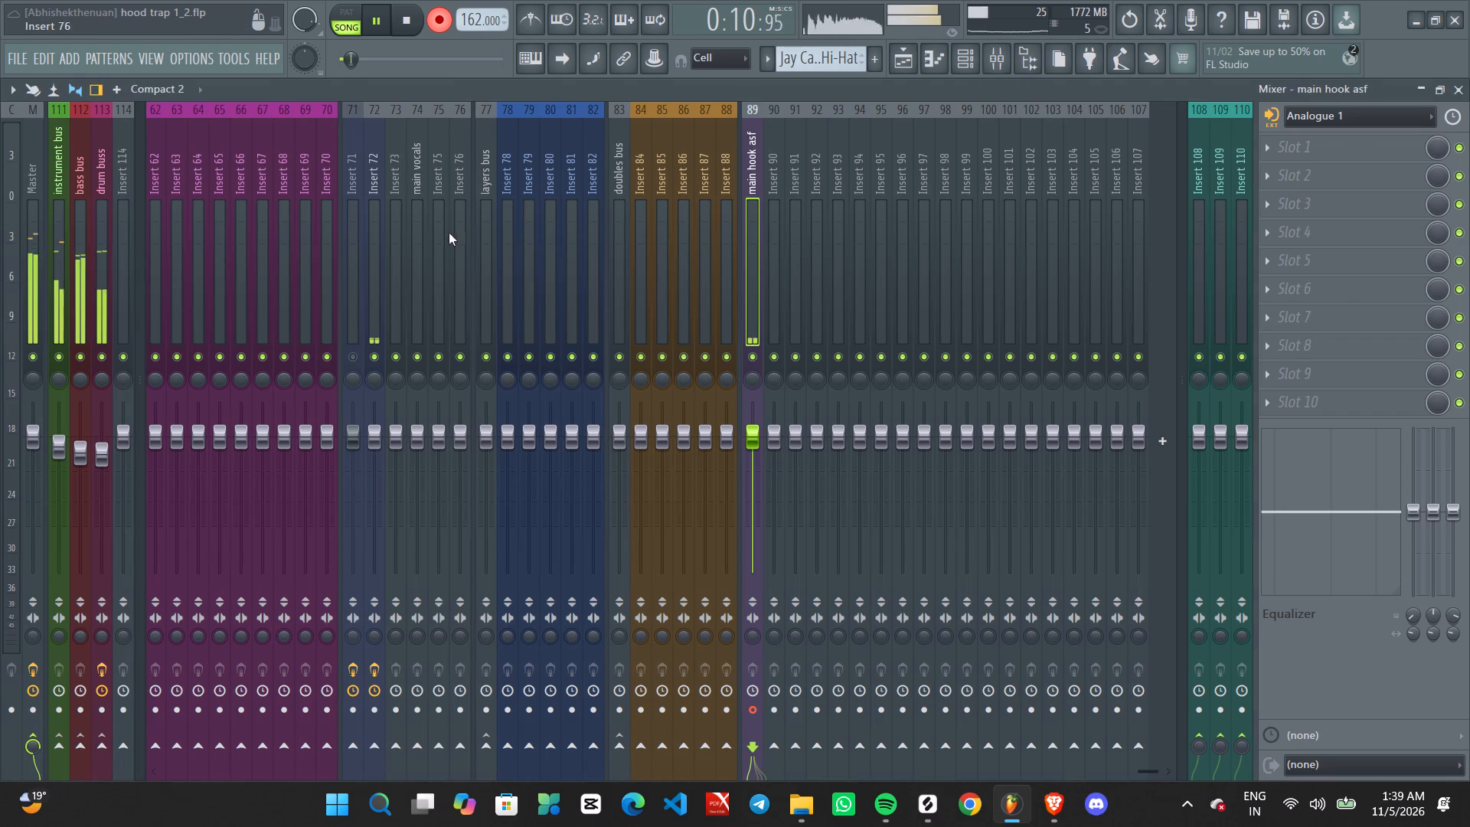
left_click(376, 224)
left_click(364, 221)
left_click(354, 221)
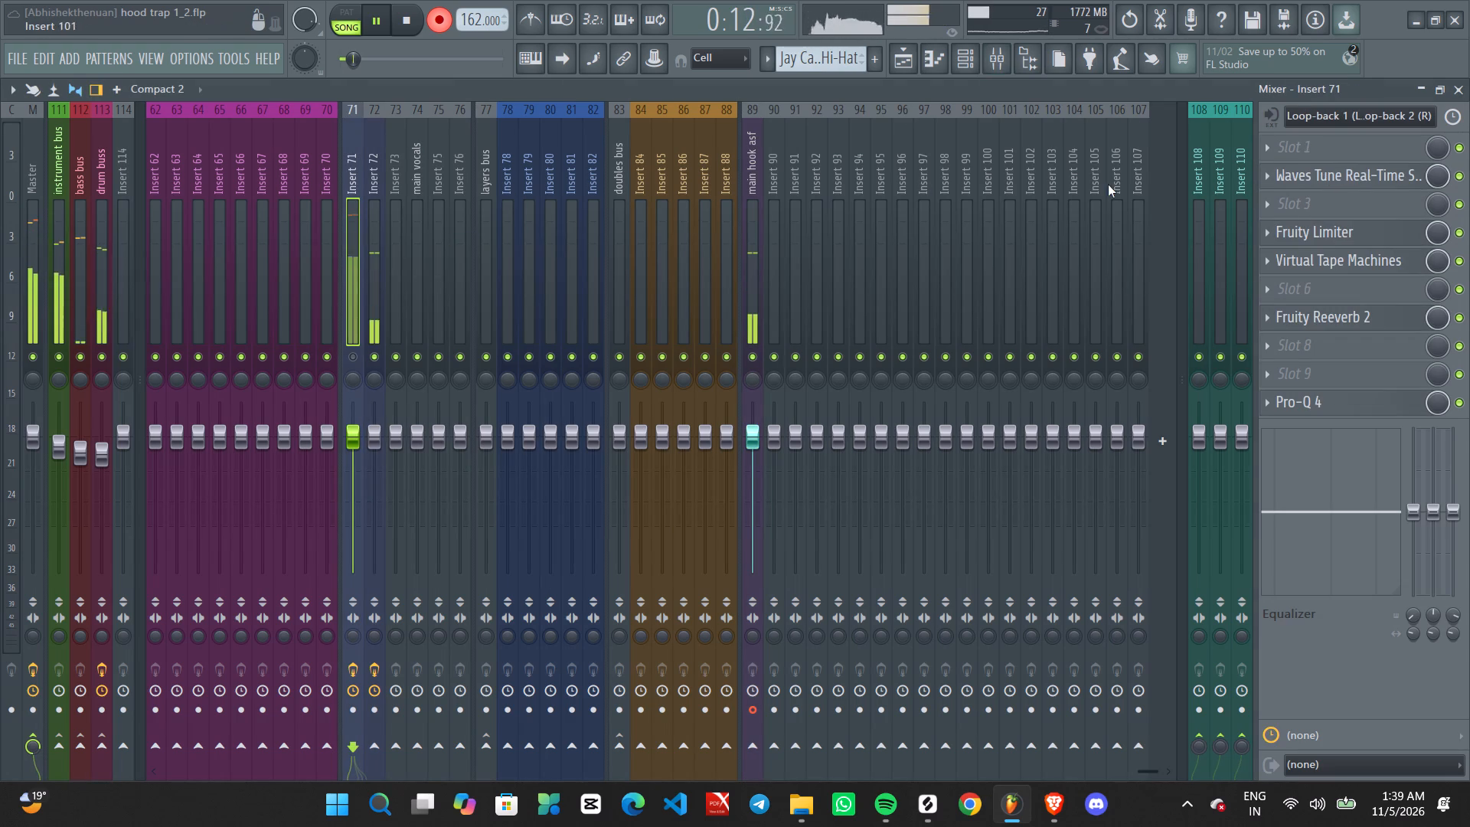
key("space")
left_click(1349, 176)
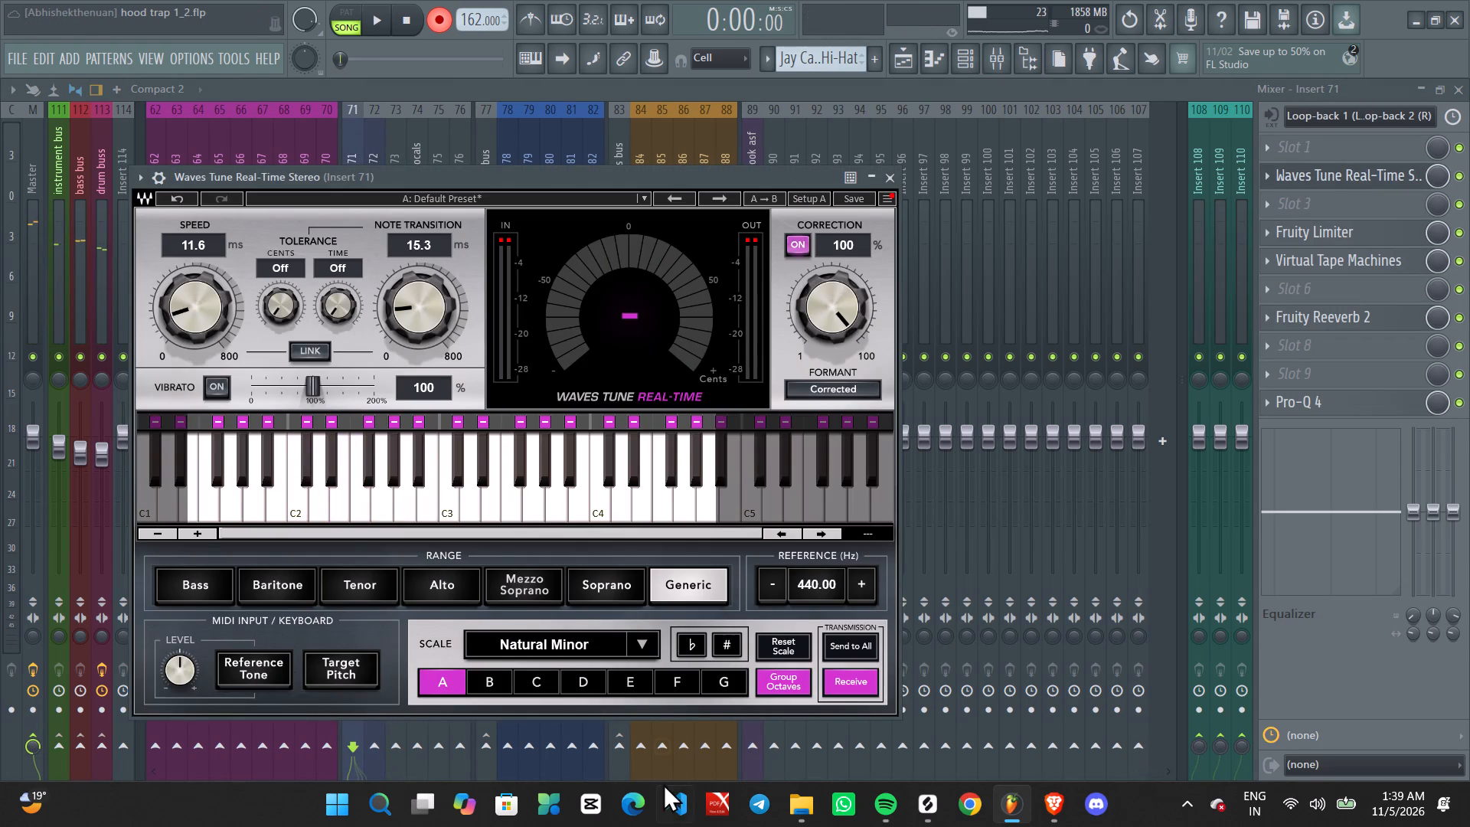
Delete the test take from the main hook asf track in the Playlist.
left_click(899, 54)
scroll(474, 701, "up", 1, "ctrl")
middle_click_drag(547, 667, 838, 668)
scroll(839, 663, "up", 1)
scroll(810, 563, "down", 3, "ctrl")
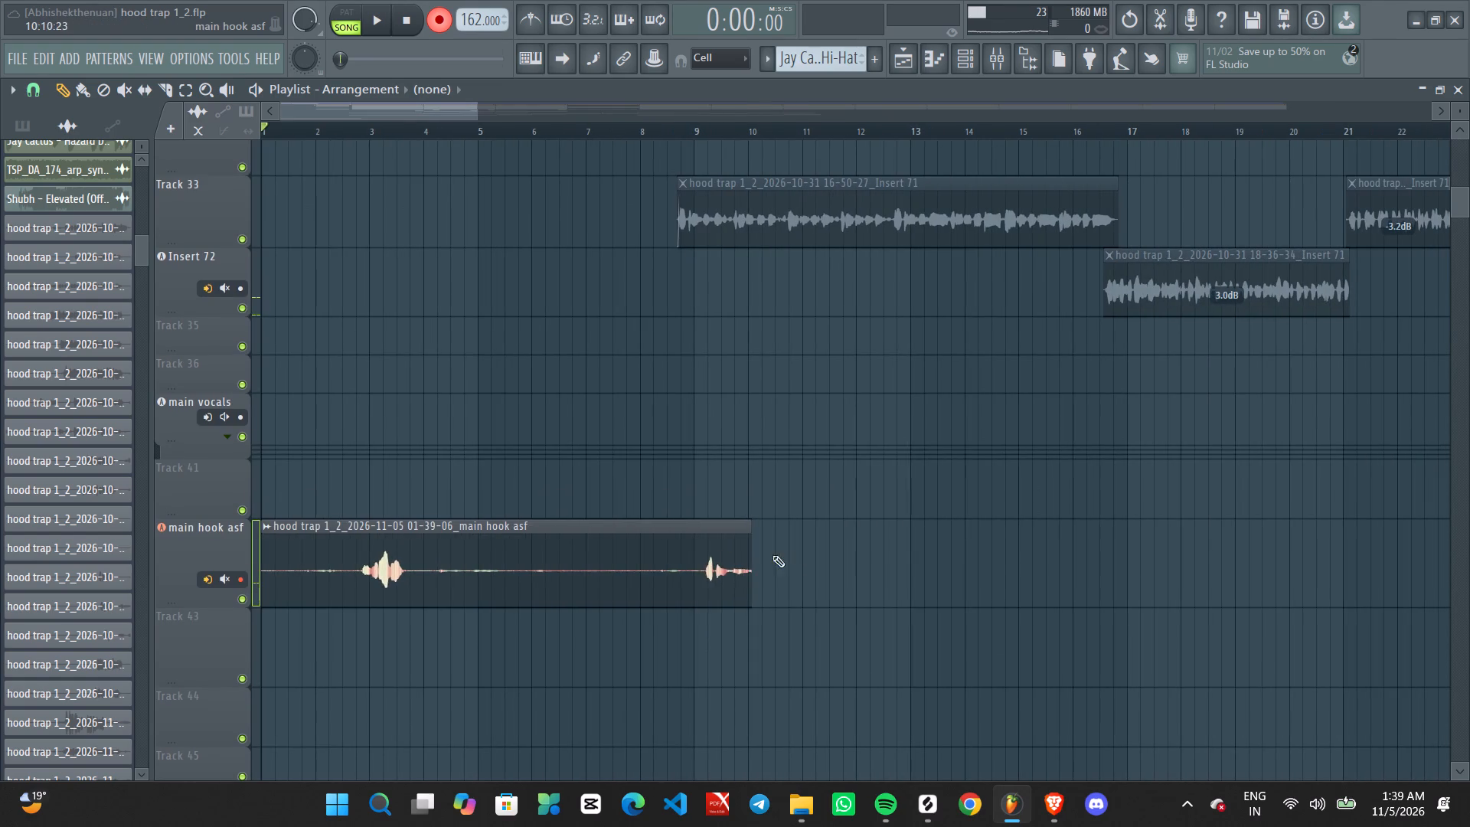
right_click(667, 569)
Start another recording pass and add Fruity Parametric EQ 2 to slot 1 of the main hook asf mixer track.
key("space")
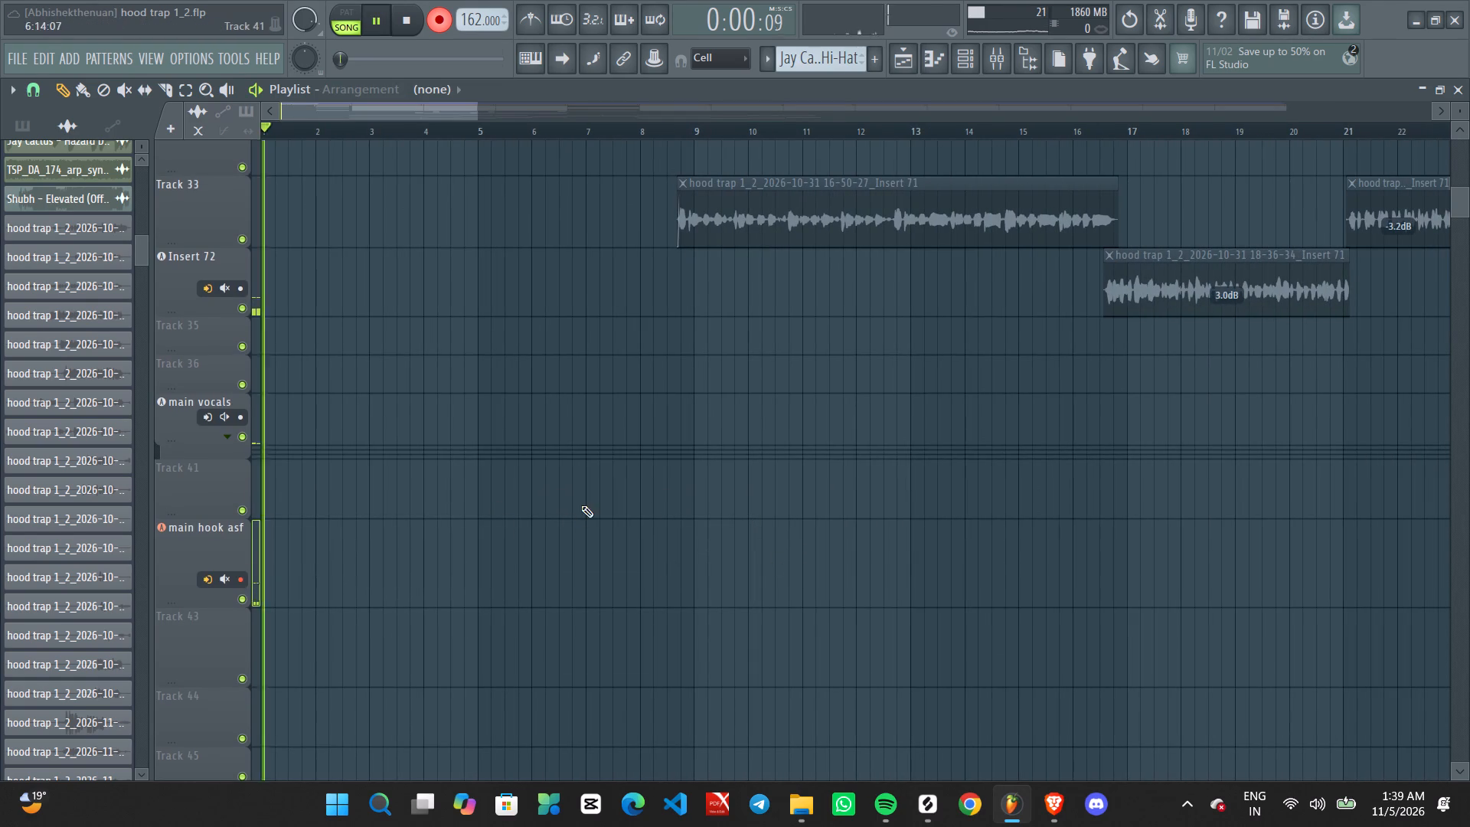
left_click(996, 68)
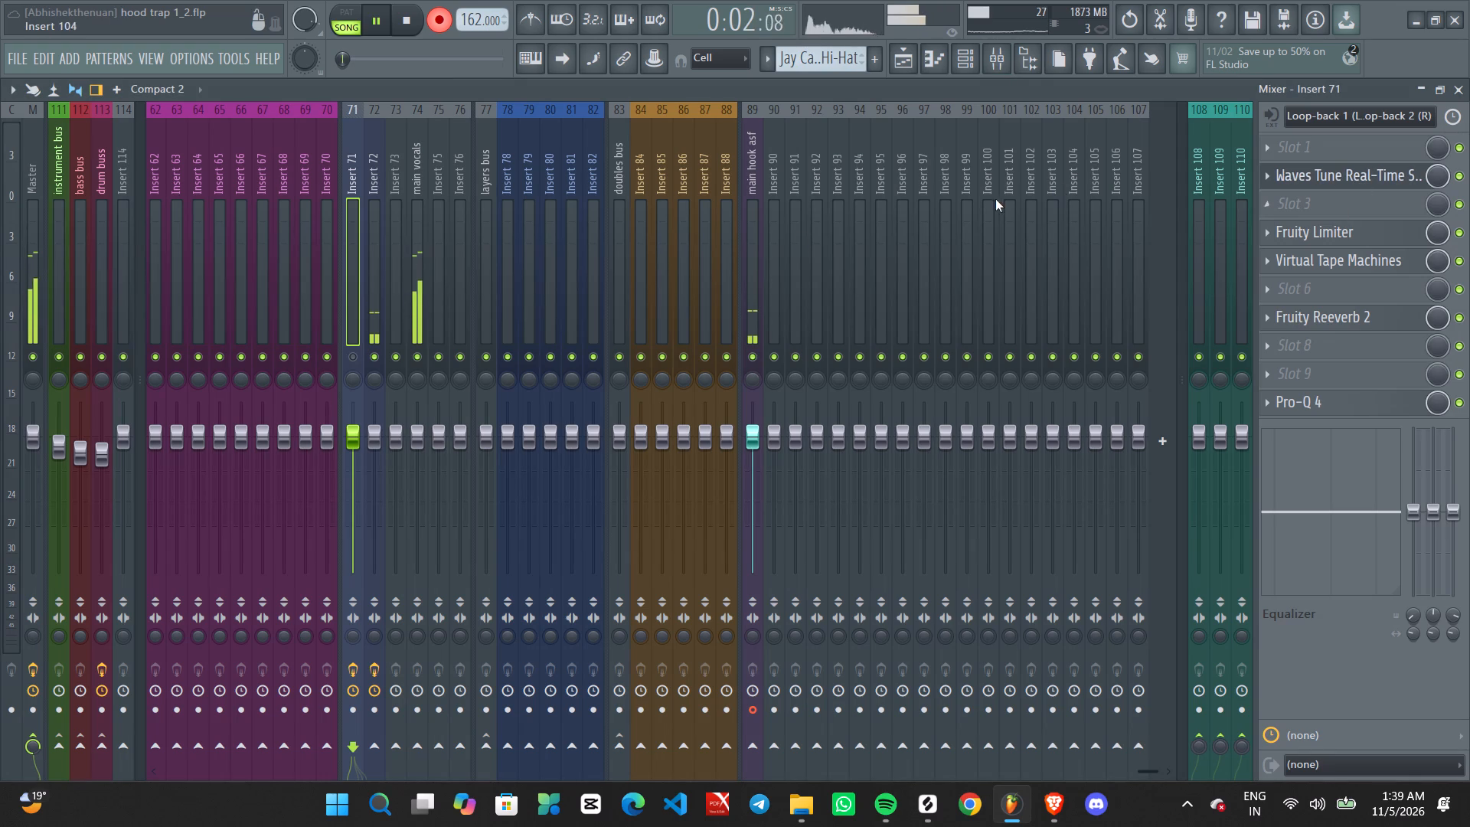
left_click(750, 226)
left_click(1338, 155)
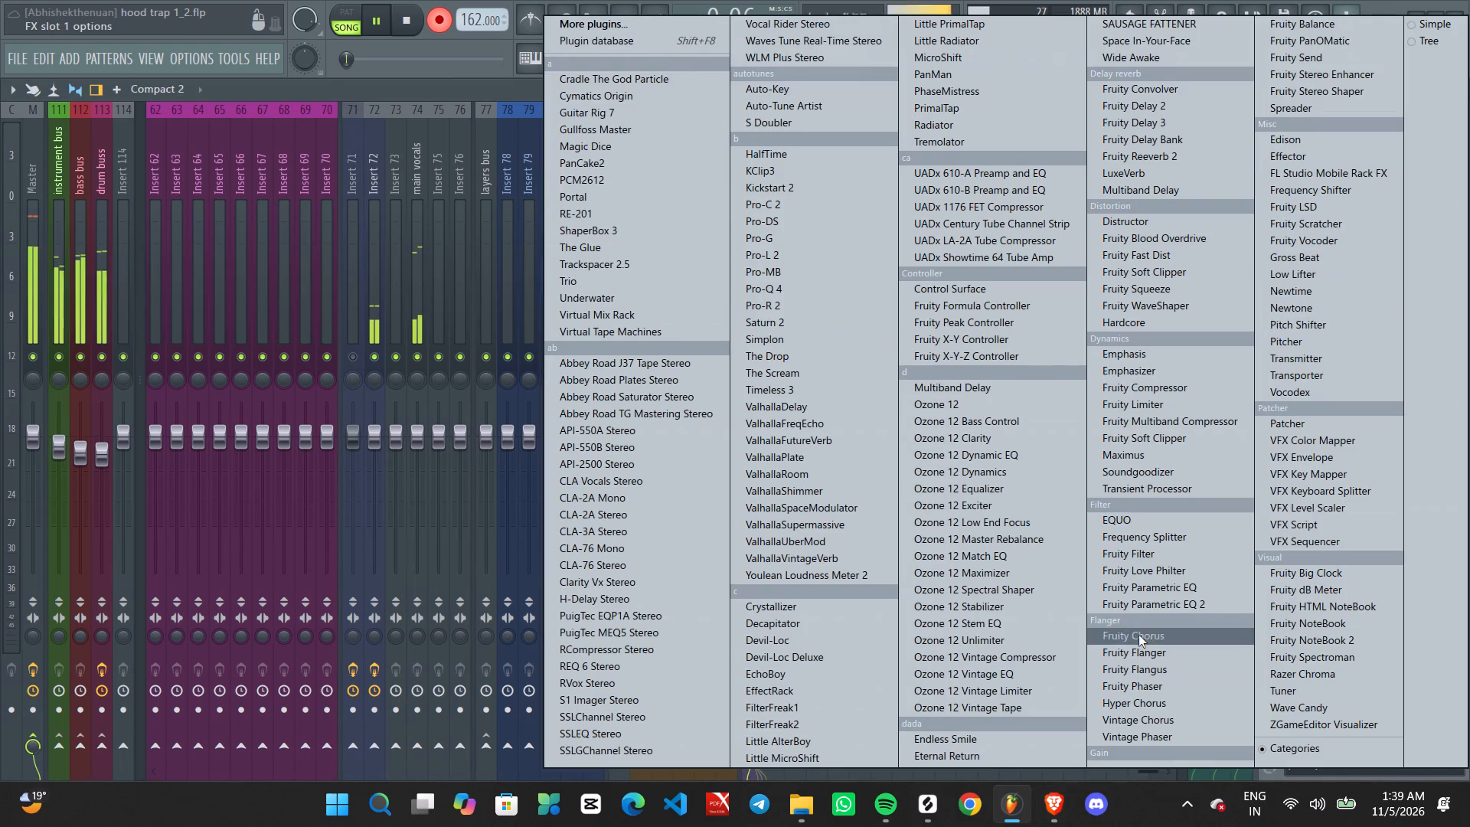
left_click(1158, 599)
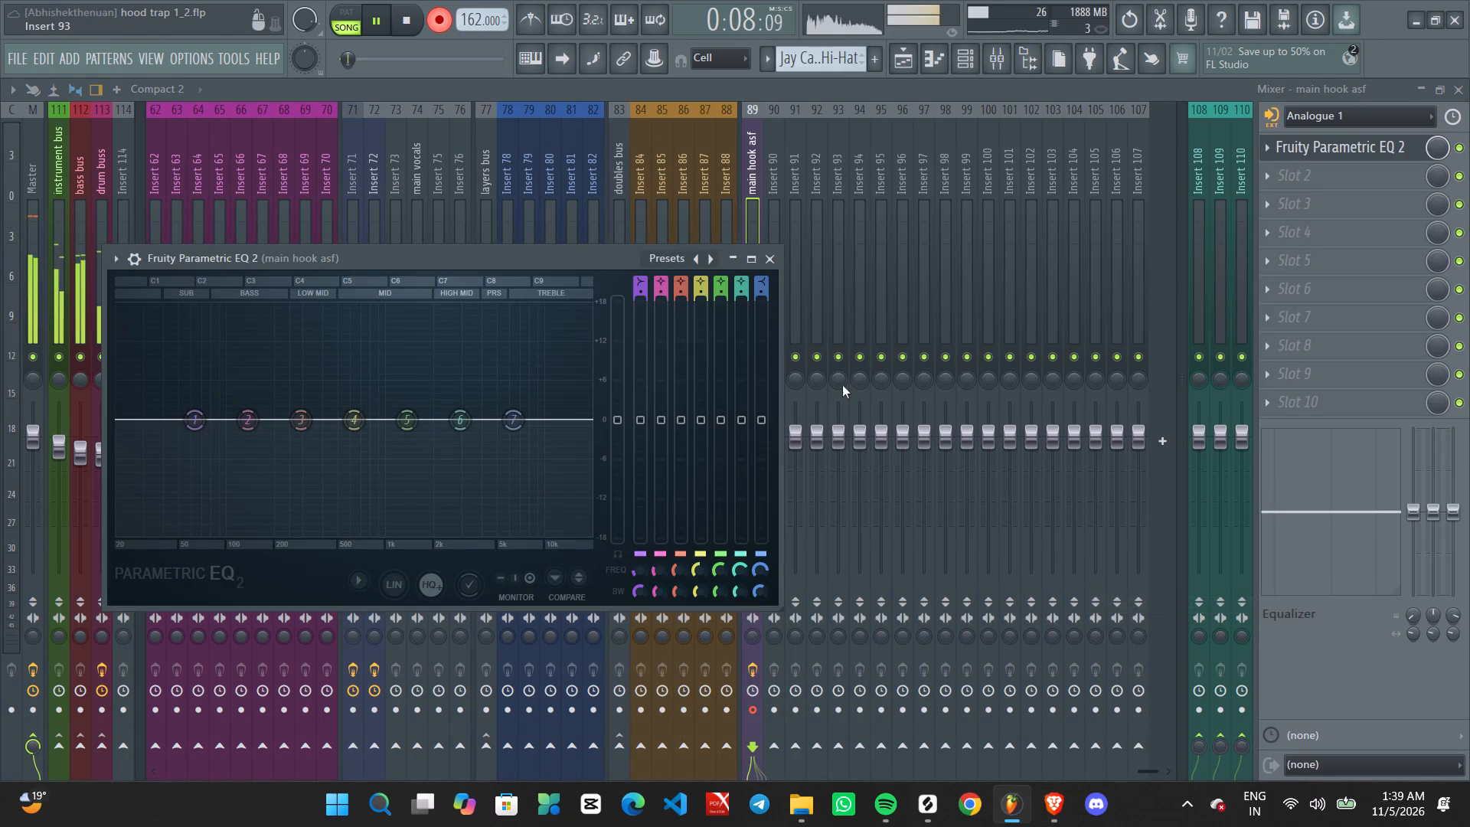
Load the 20Hz + 18kHz cut preset in the EQ and raise its low cut to between 50 and 100 Hz.
double_click(710, 264)
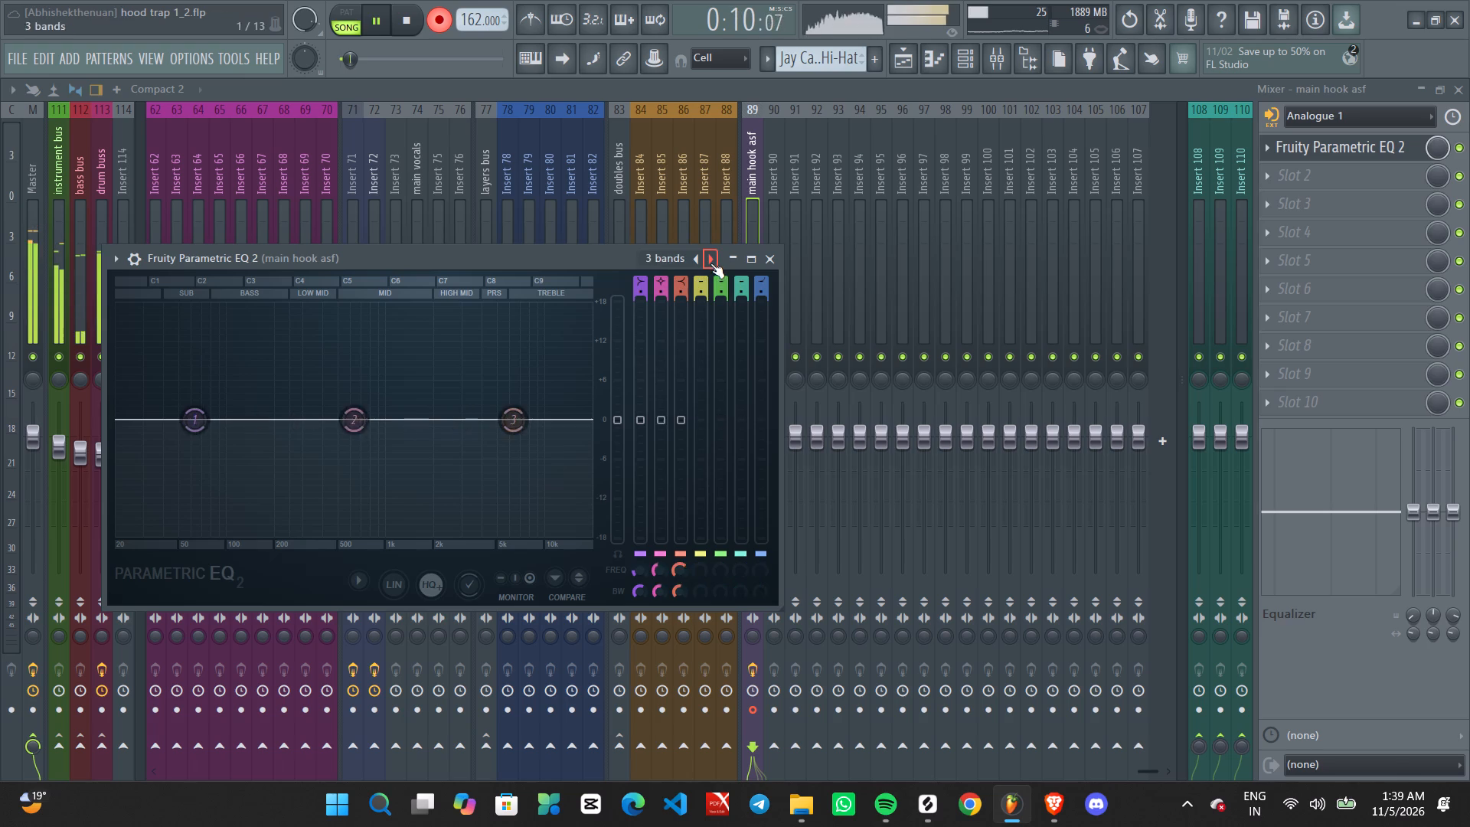
left_click_drag(116, 430, 191, 438)
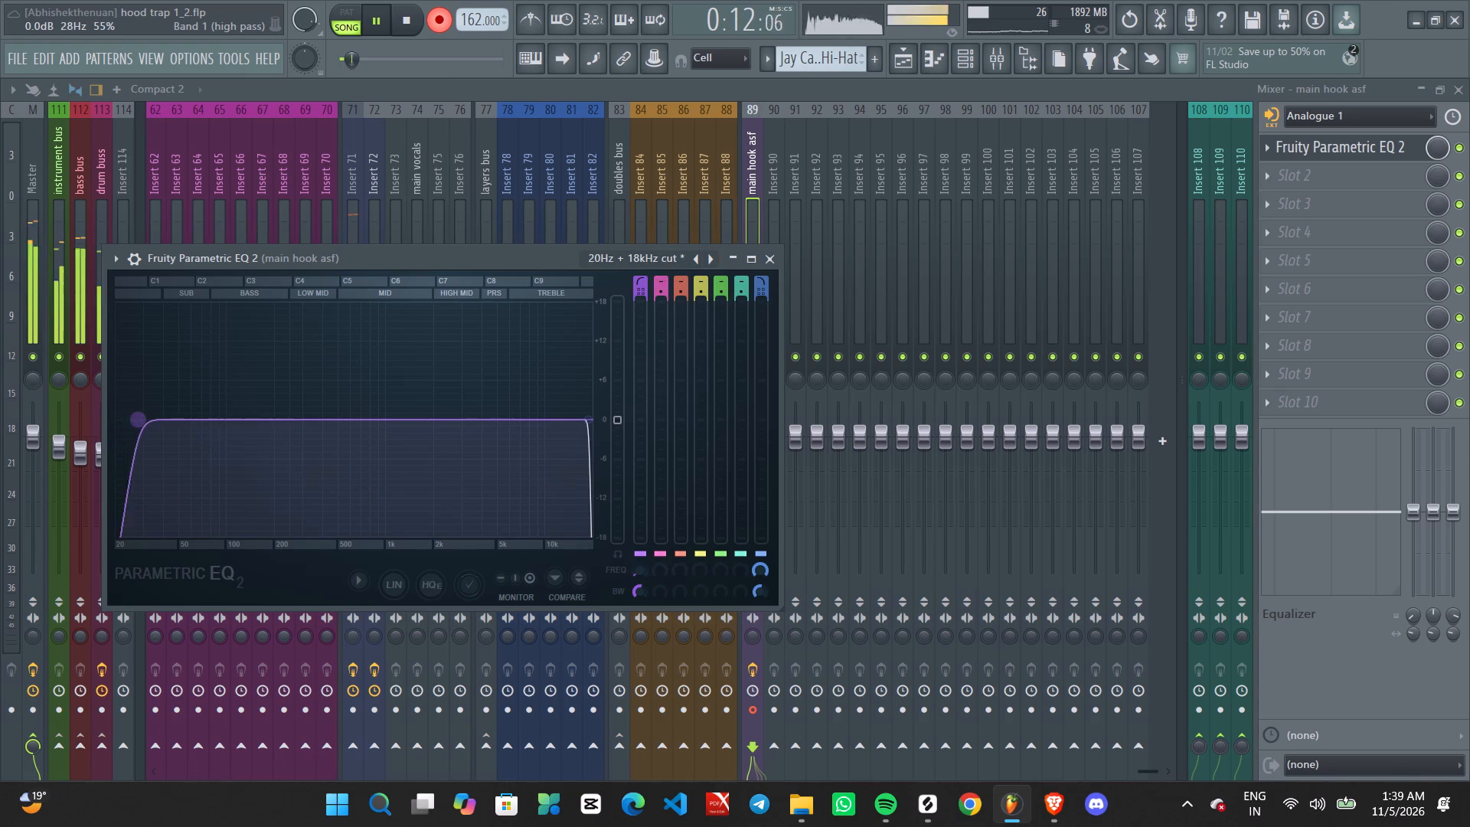
left_click_drag(191, 438, 450, 483)
left_click_drag(218, 420, 198, 421)
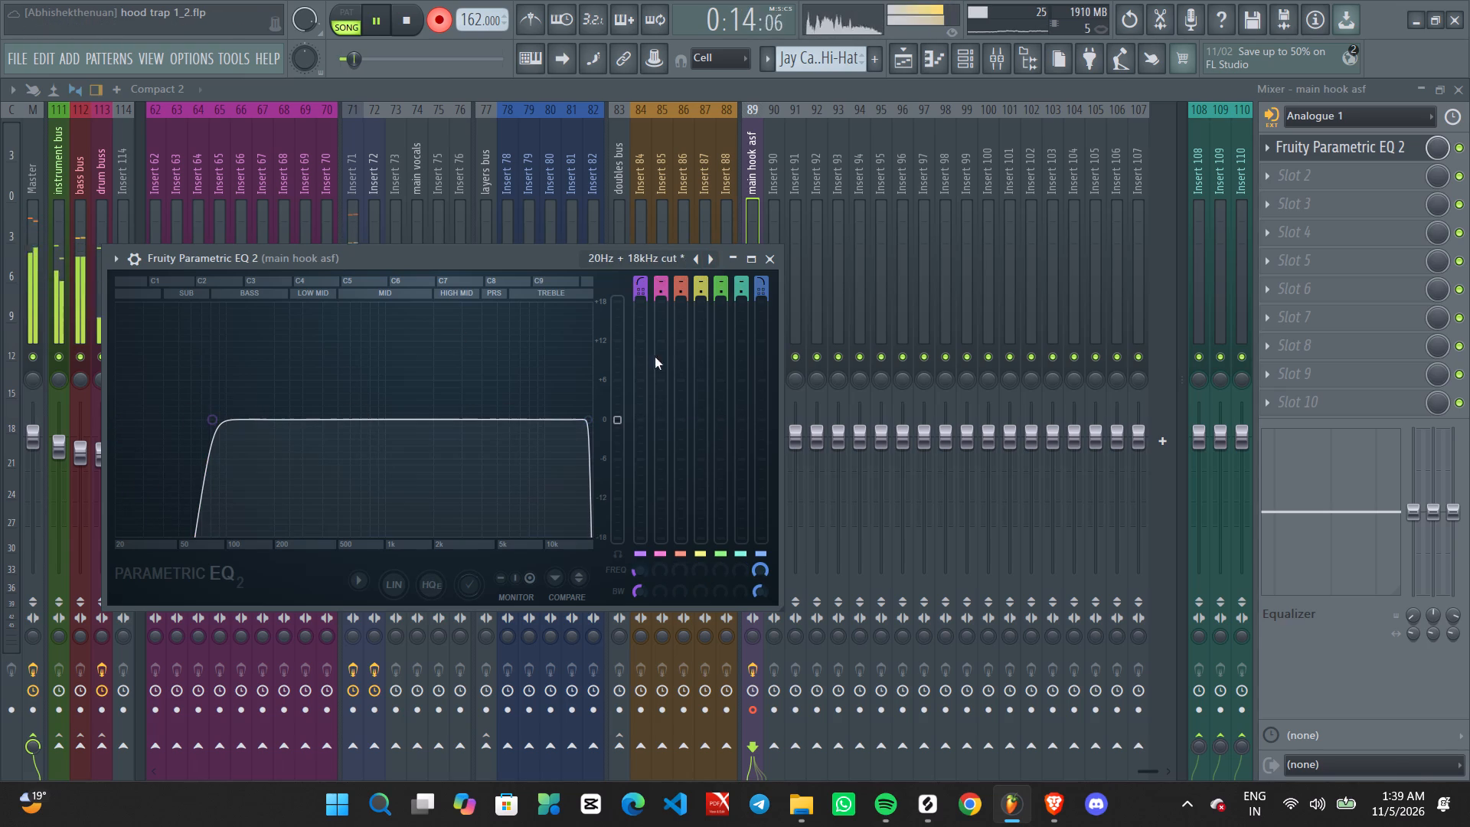
left_click(778, 261)
Add Waves Tune Real-Time Stereo to slot 2 of main hook asf, stop recording, and set the scale to A Natural Minor.
left_click(1308, 181)
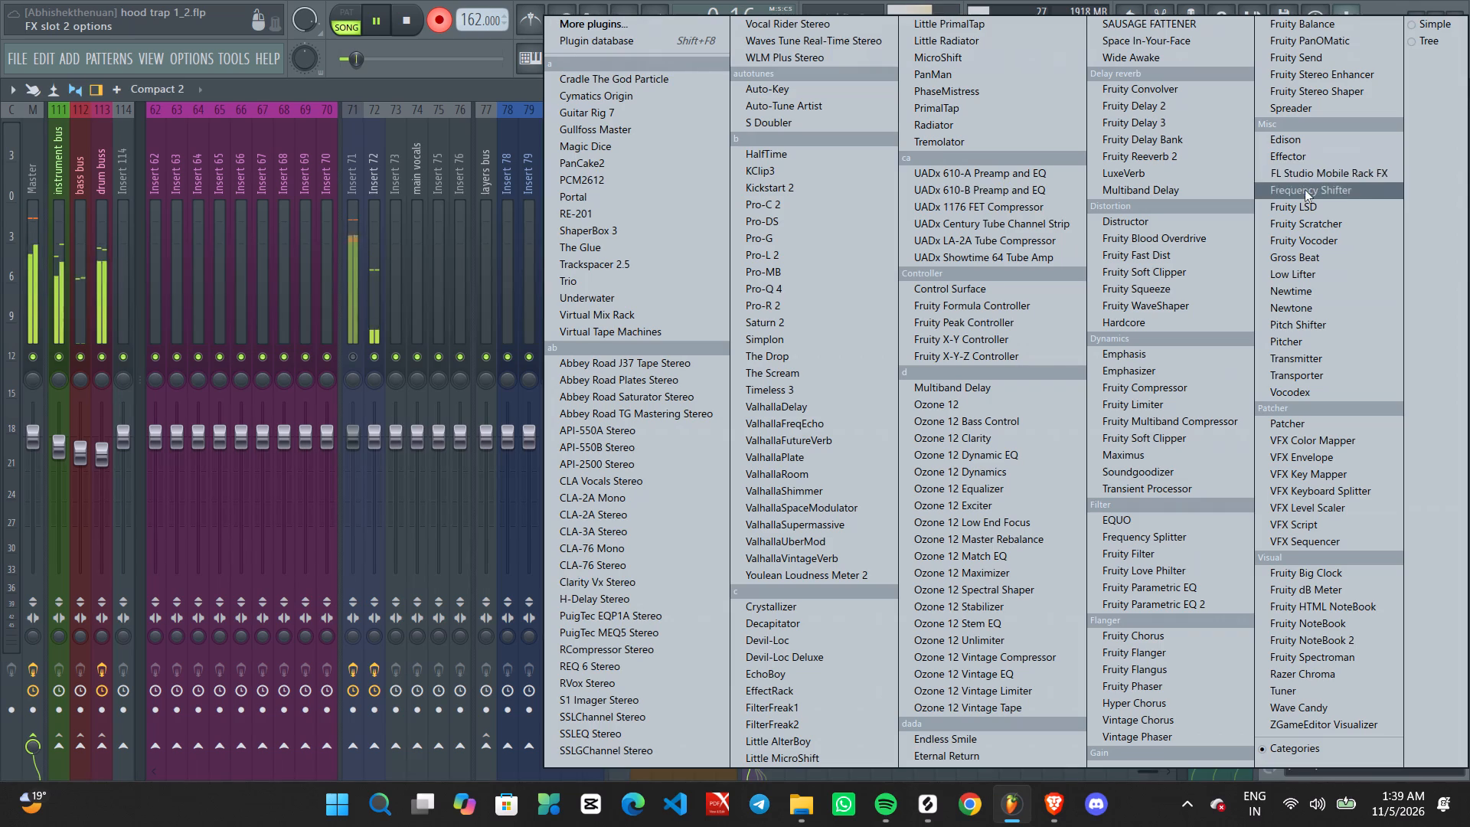
left_click(789, 42)
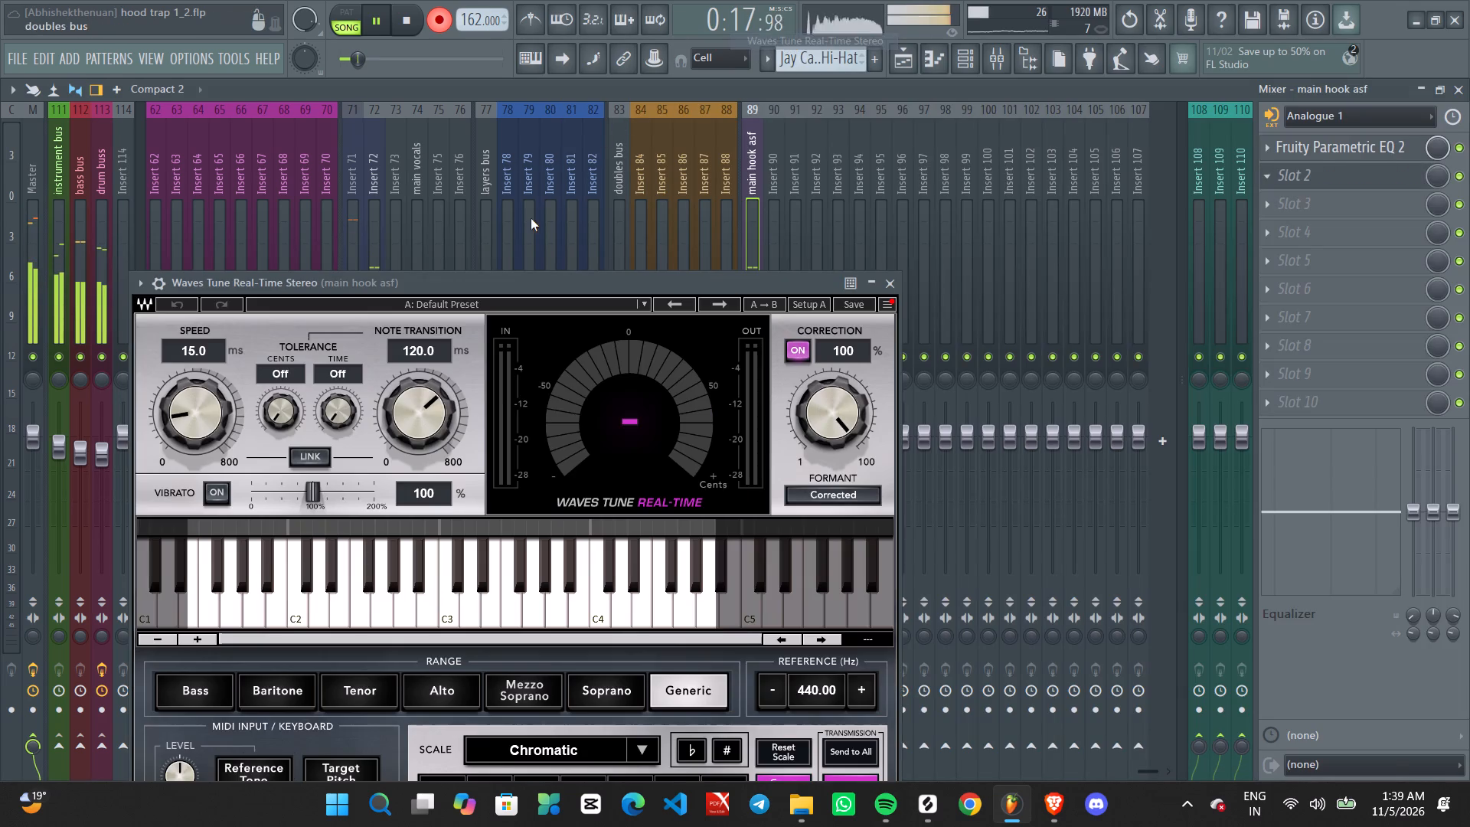
key("space")
left_click_drag(521, 283, 550, 165)
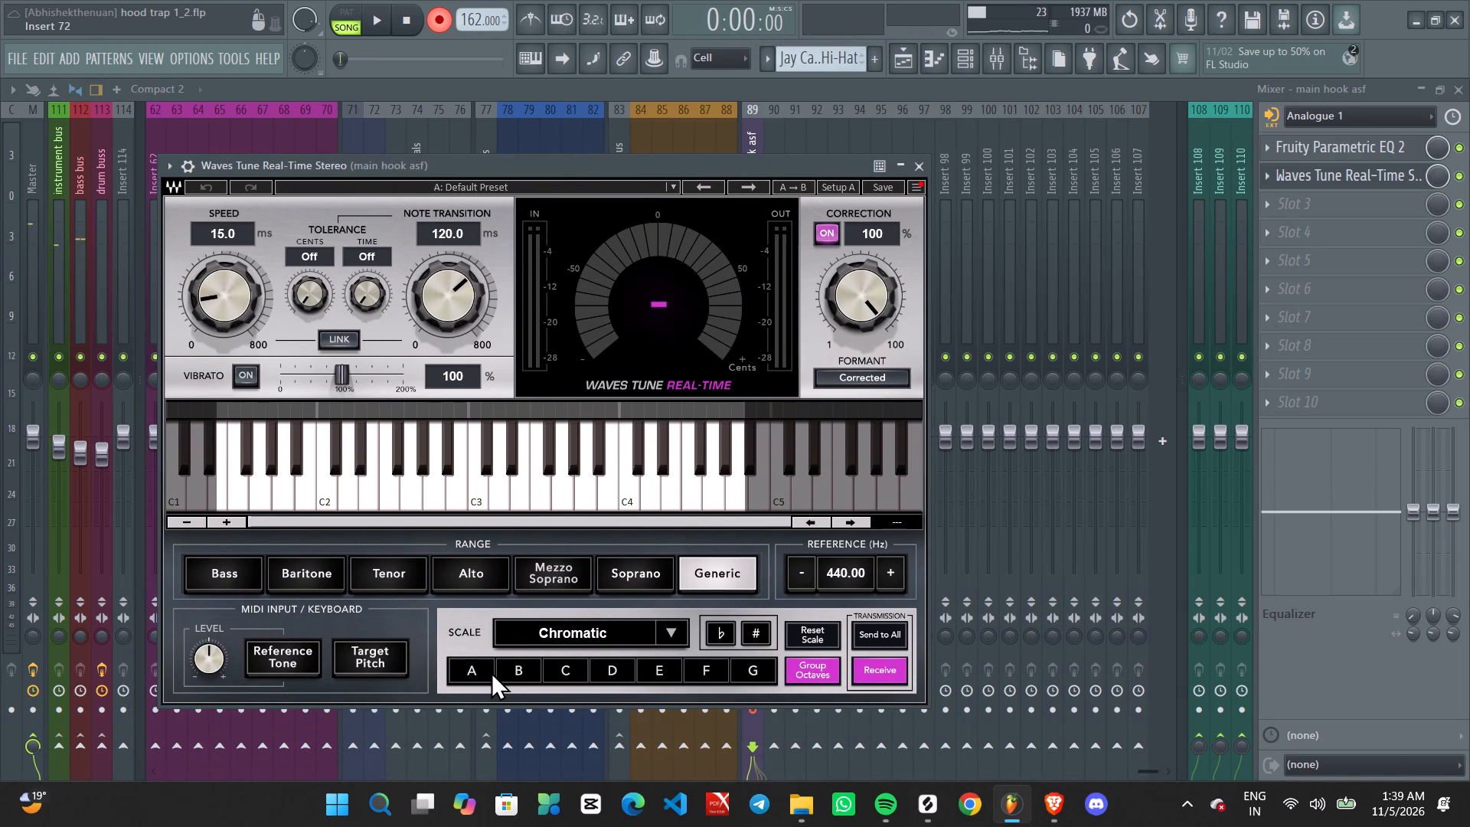
left_click(482, 672)
left_click(570, 640)
left_click(575, 636)
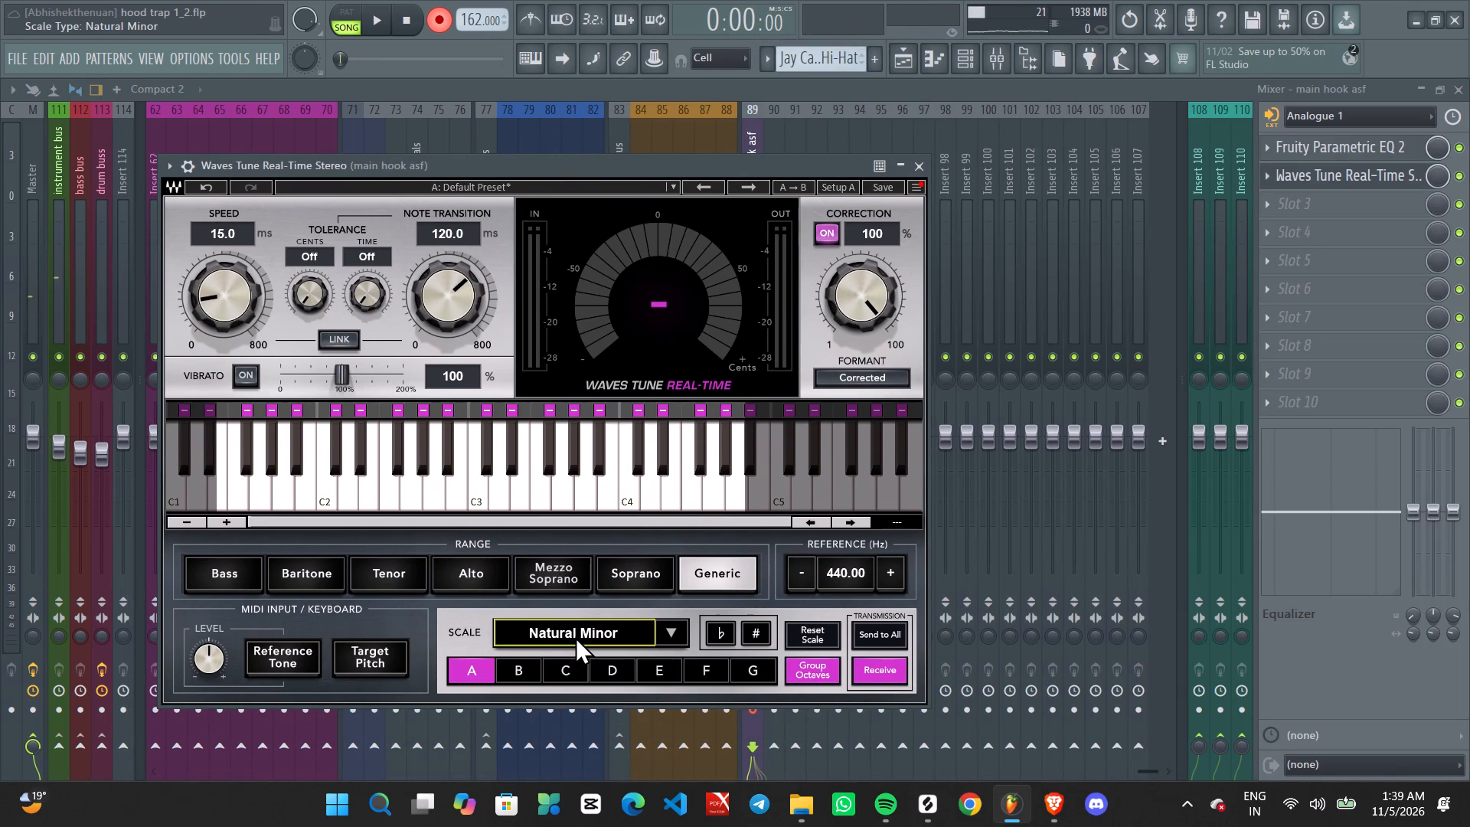
Set the Waves Tune speed to 14.9 ms and the note transition to 23.3 ms on main hook asf.
scroll(243, 299, "down", 1)
scroll(438, 302, "down", 18)
scroll(441, 306, "down", 3)
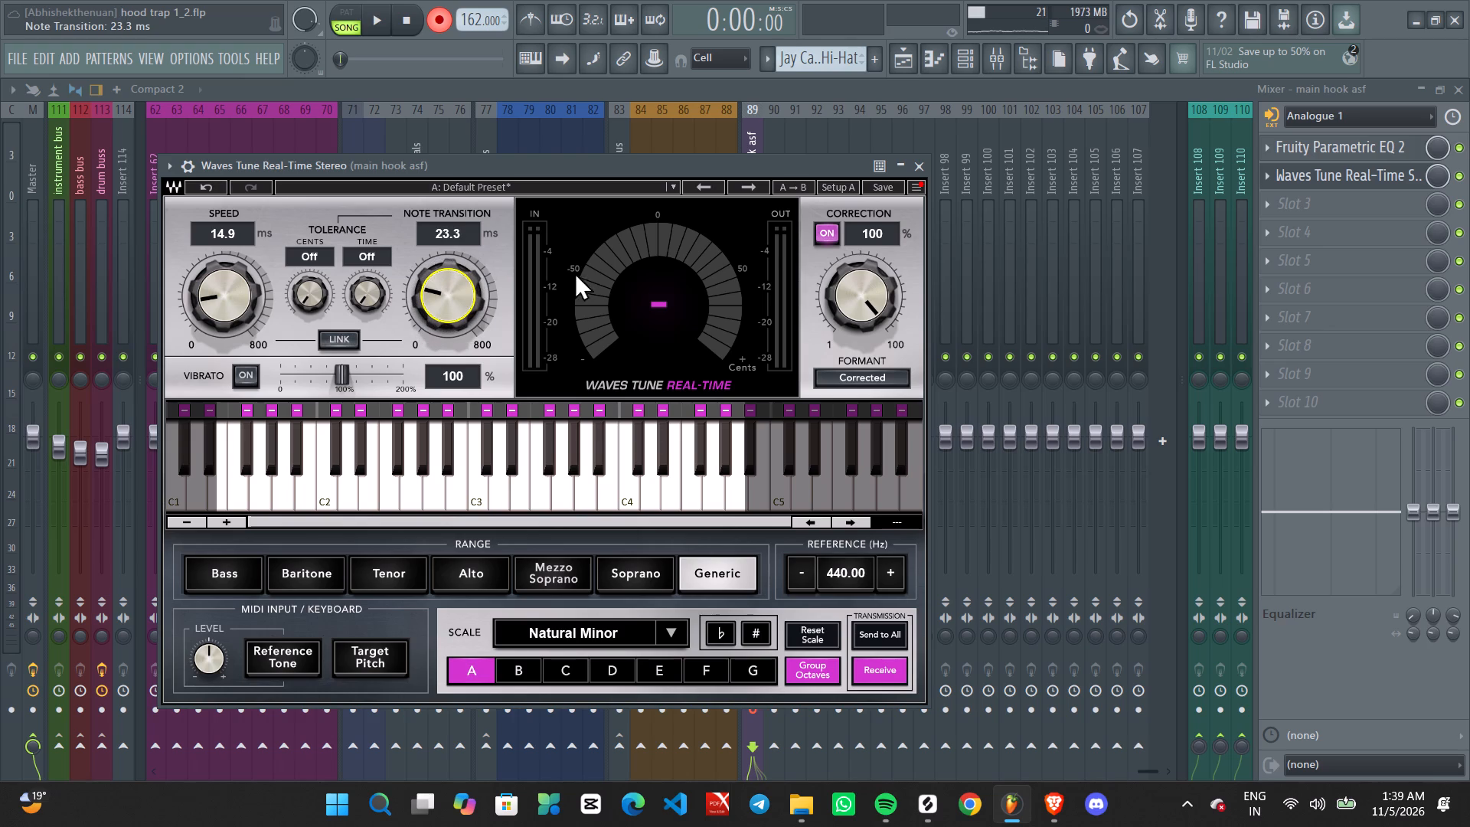
left_click(916, 166)
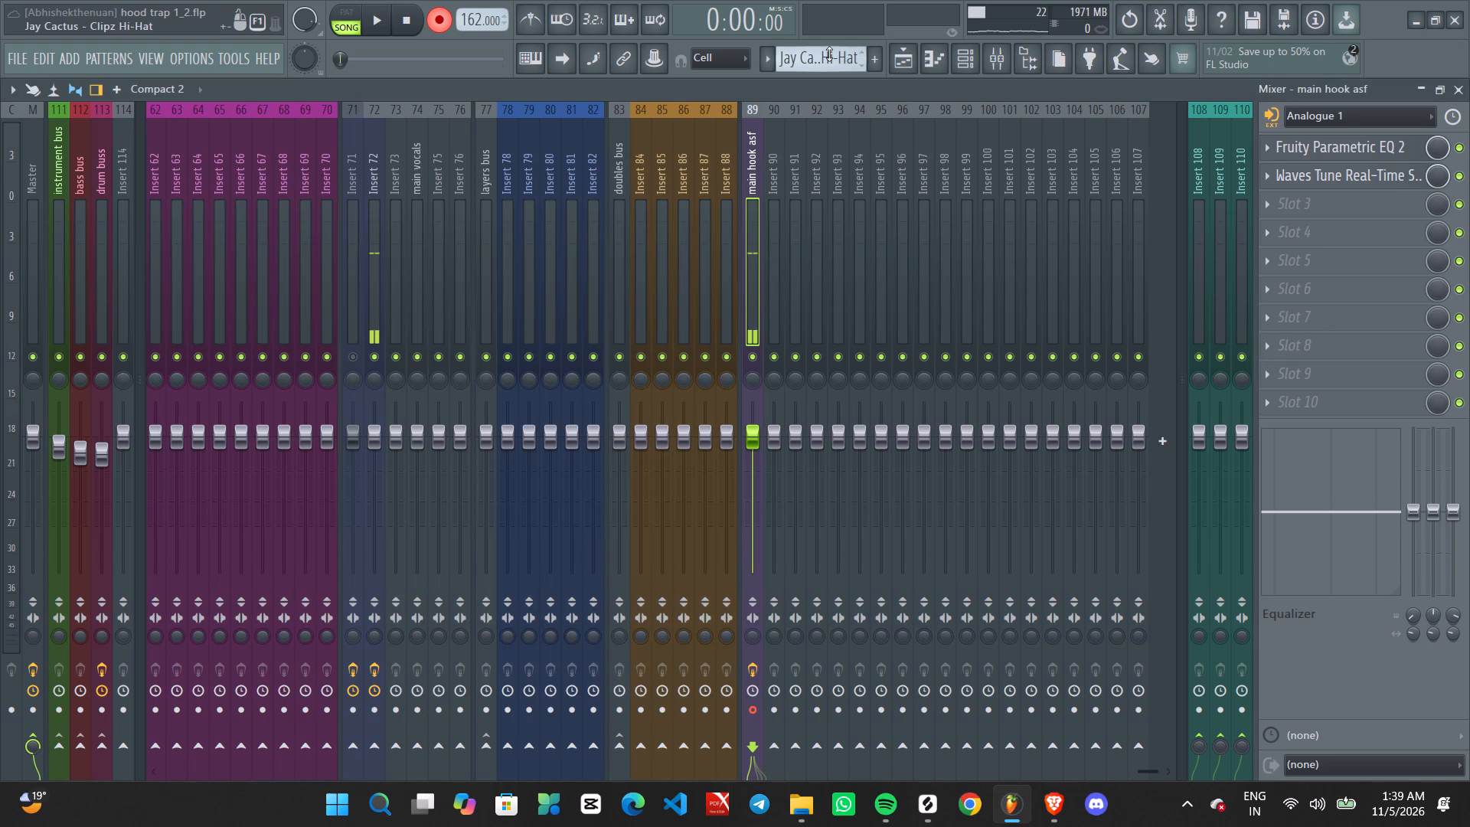
Delete the newly recorded take from the main hook asf track in the Playlist.
left_click(906, 64)
right_click(542, 523)
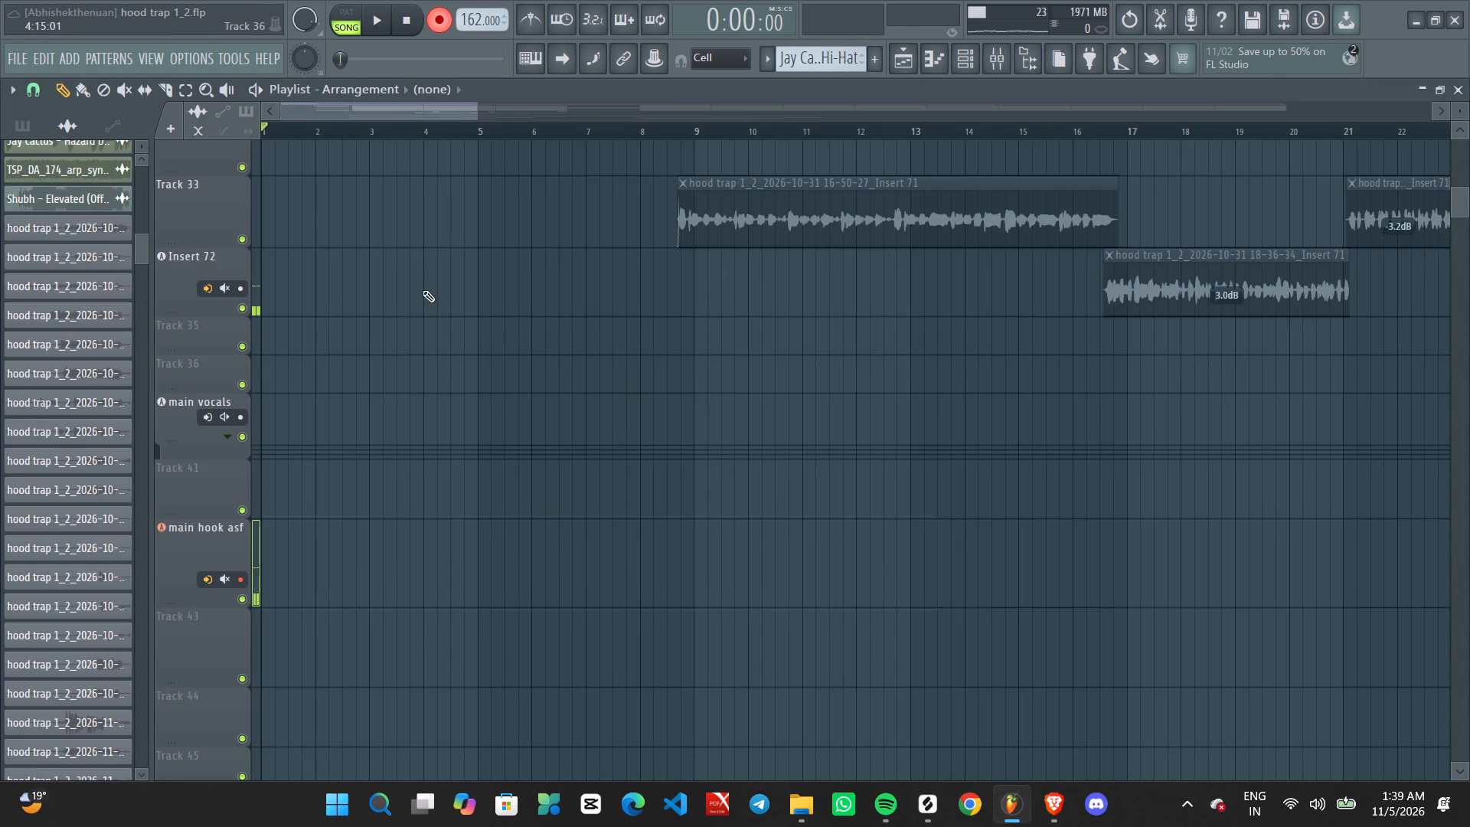
Start a new recording pass from the song start and add Fruity Limiter to slot 5 of the main hook asf mixer track.
key("space")
scroll(453, 220, "down", 3, "ctrl")
scroll(383, 403, "up", 2, "ctrl")
middle_click_drag(371, 421, 459, 403)
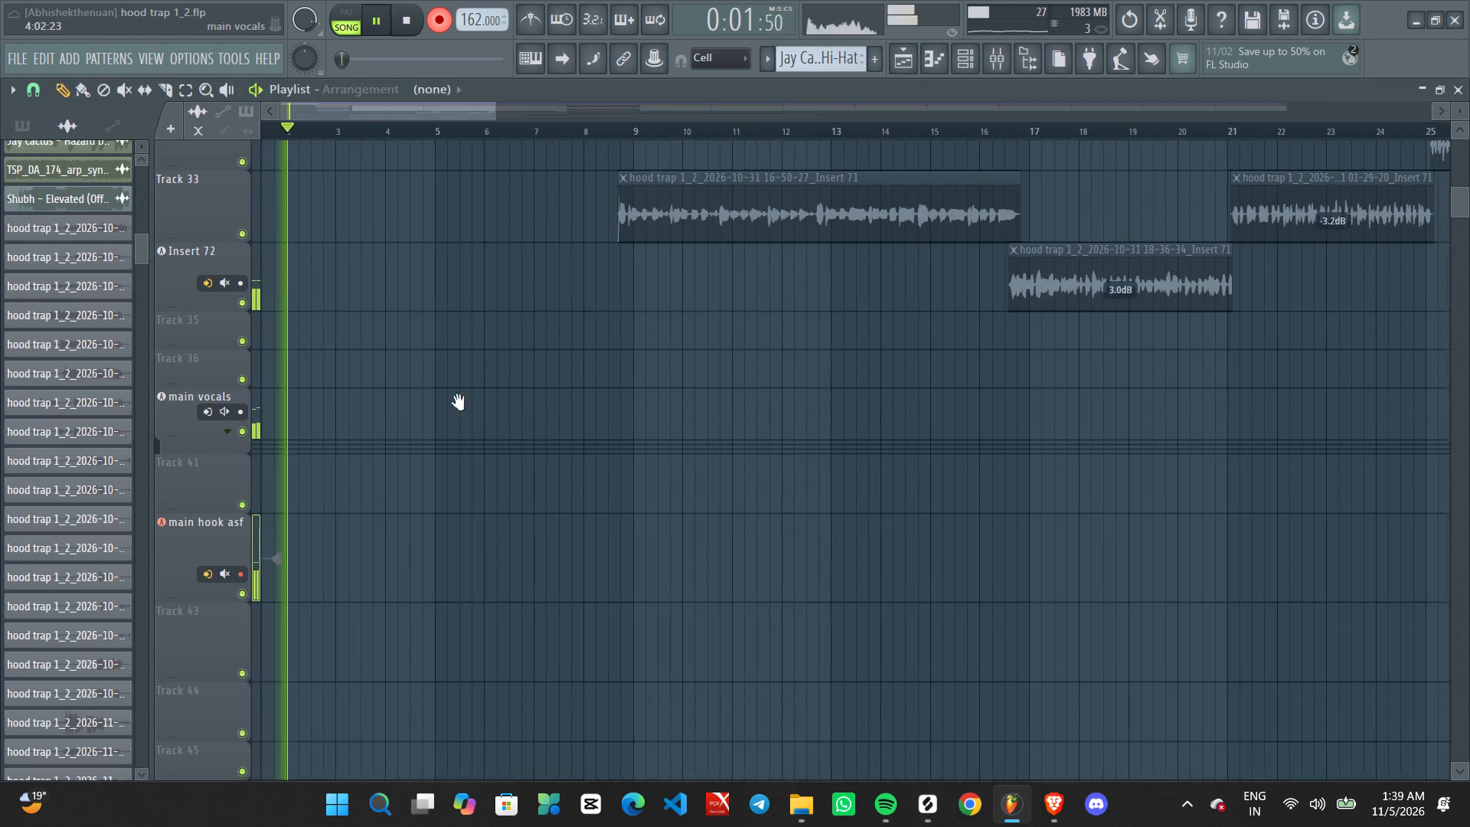
middle_click_drag(459, 403, 549, 383)
left_click(990, 73)
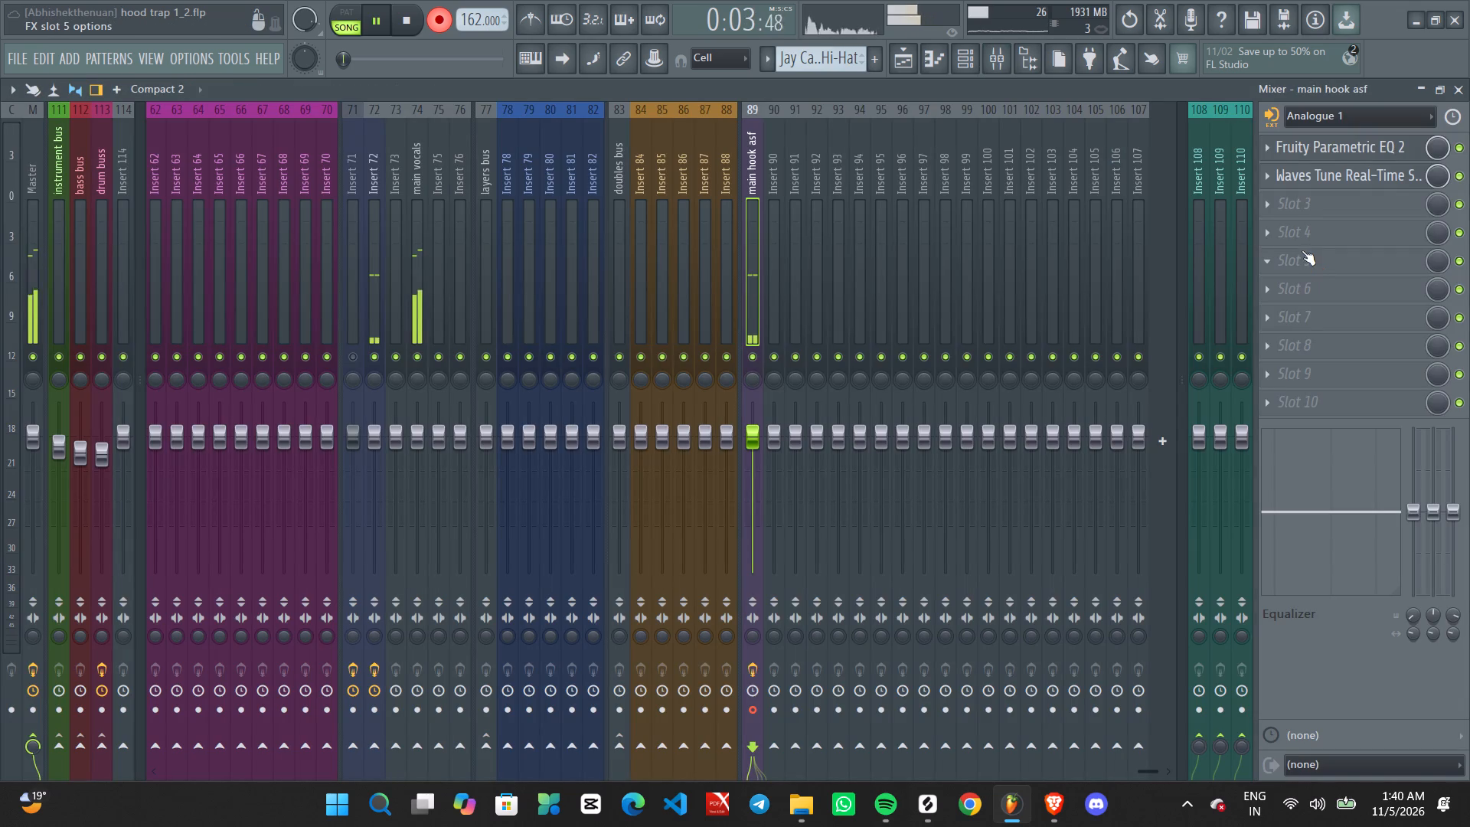
left_click(1310, 259)
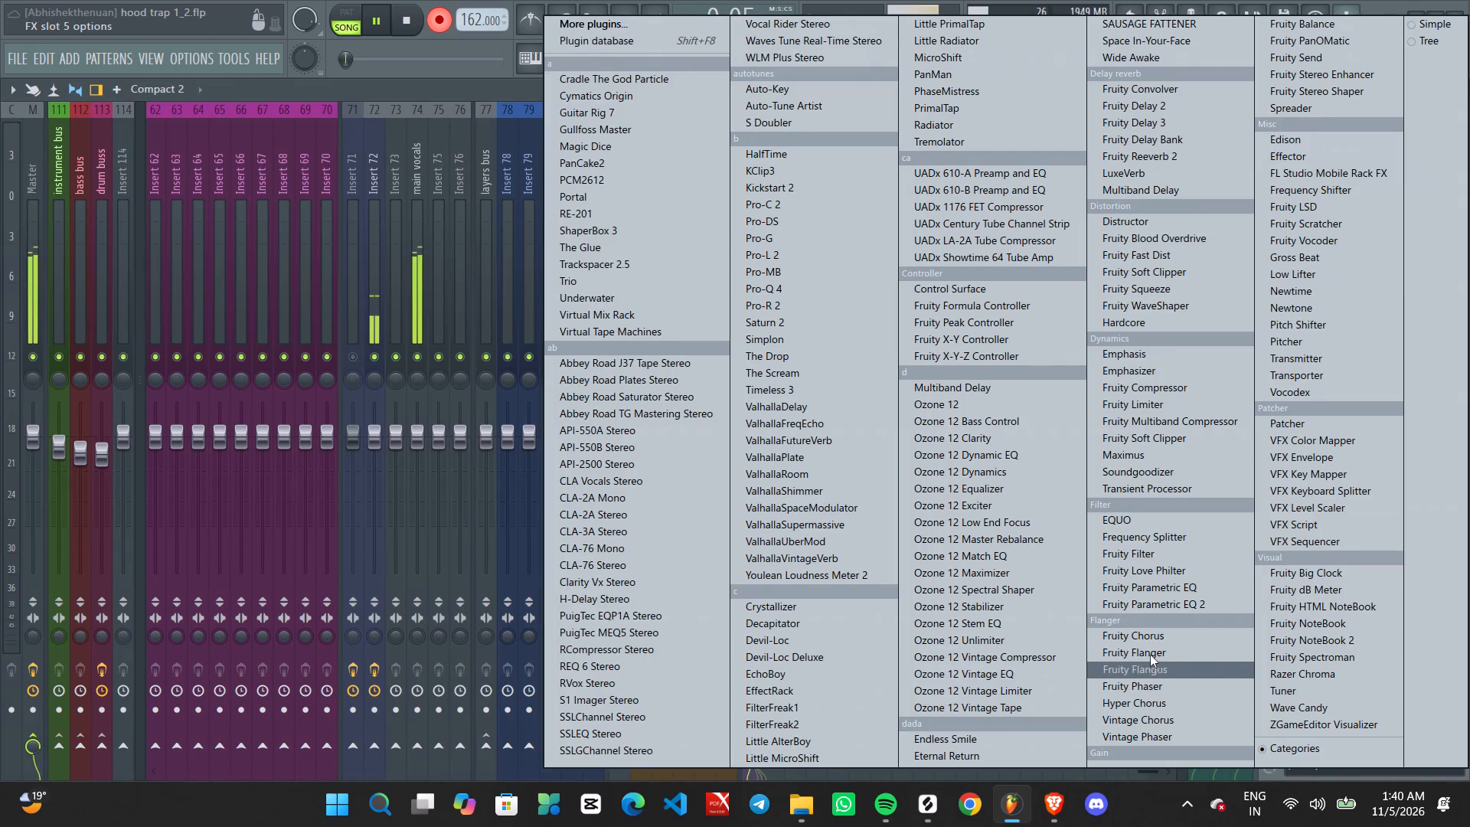
left_click(1165, 408)
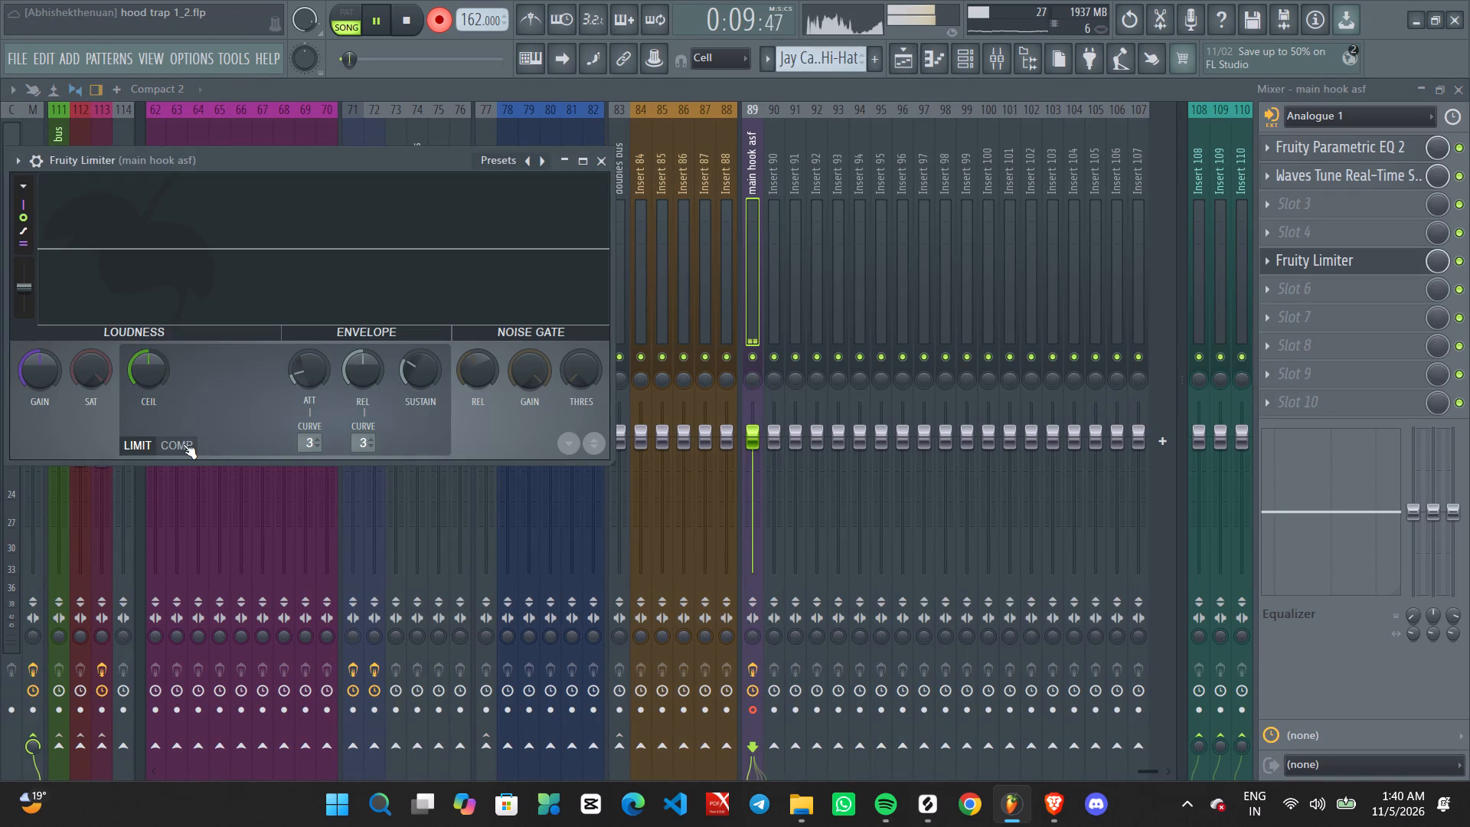
Set Fruity Limiter on main hook asf to compressor mode with threshold about -20 dB and ratio 2.0:1, and end the recording pass.
left_click(185, 444)
scroll(155, 373, "down", 16)
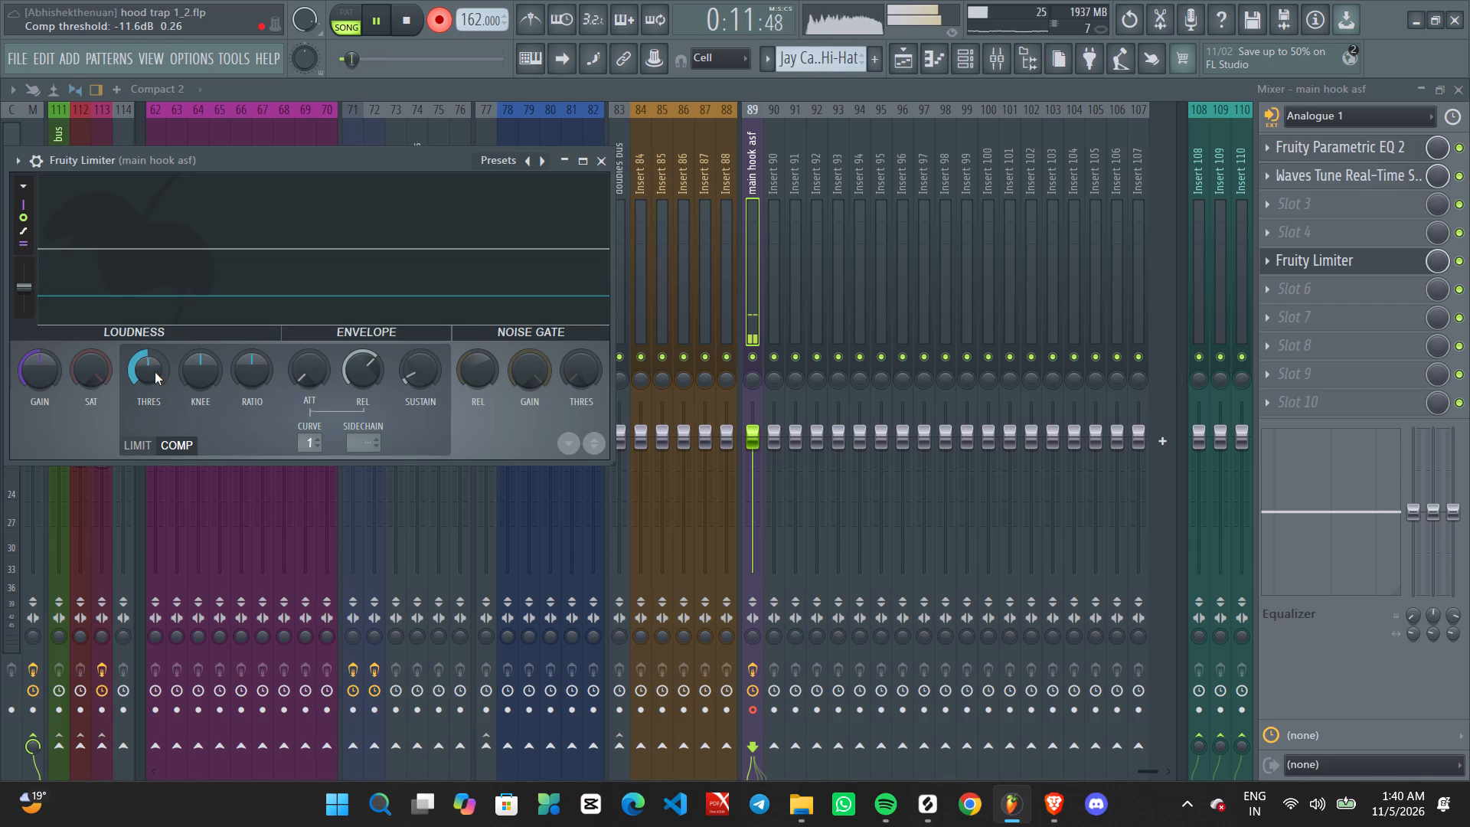
scroll(155, 372, "down", 7)
scroll(256, 379, "up", 7)
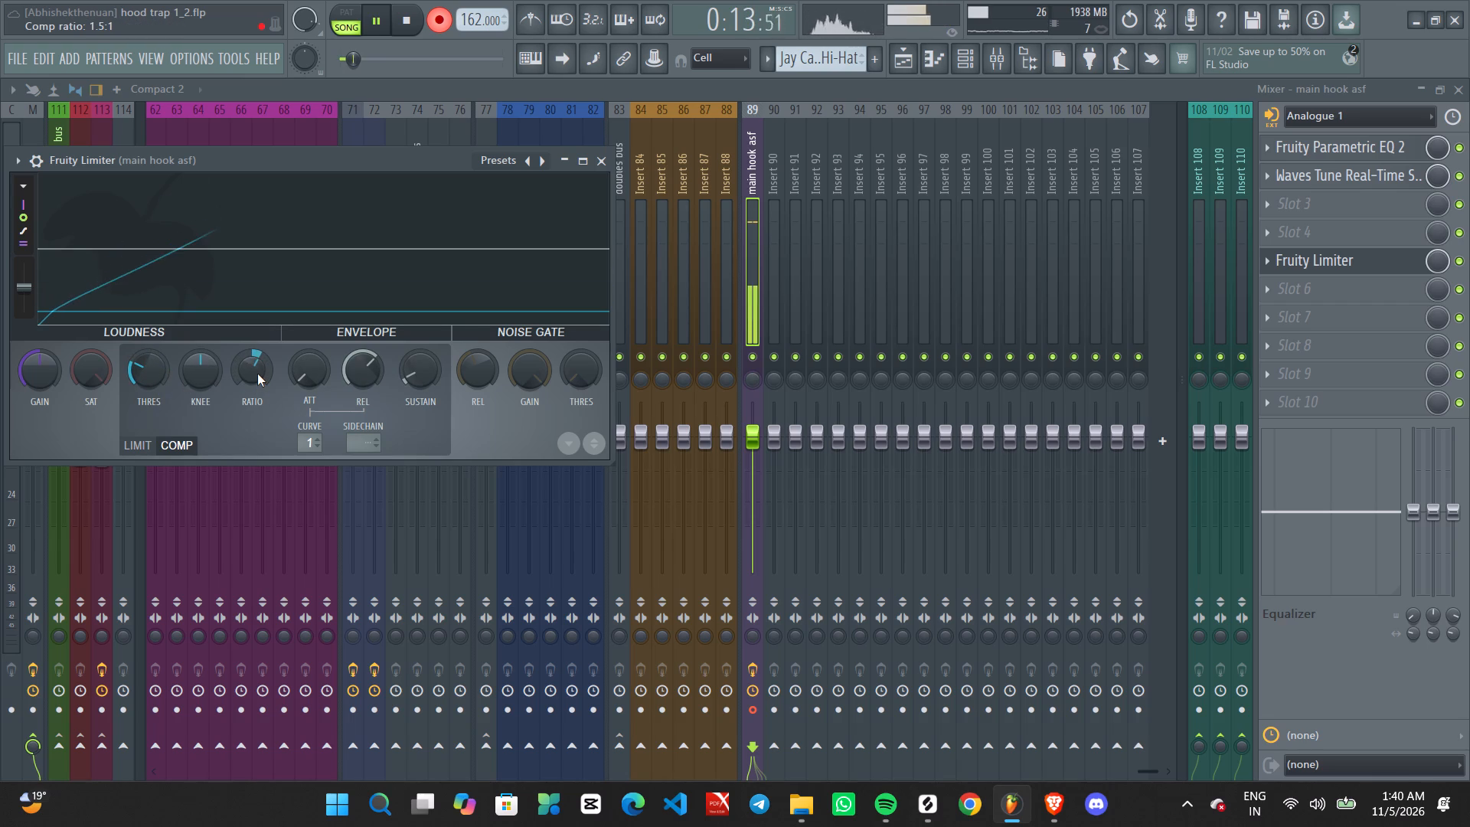
scroll(257, 374, "up", 3)
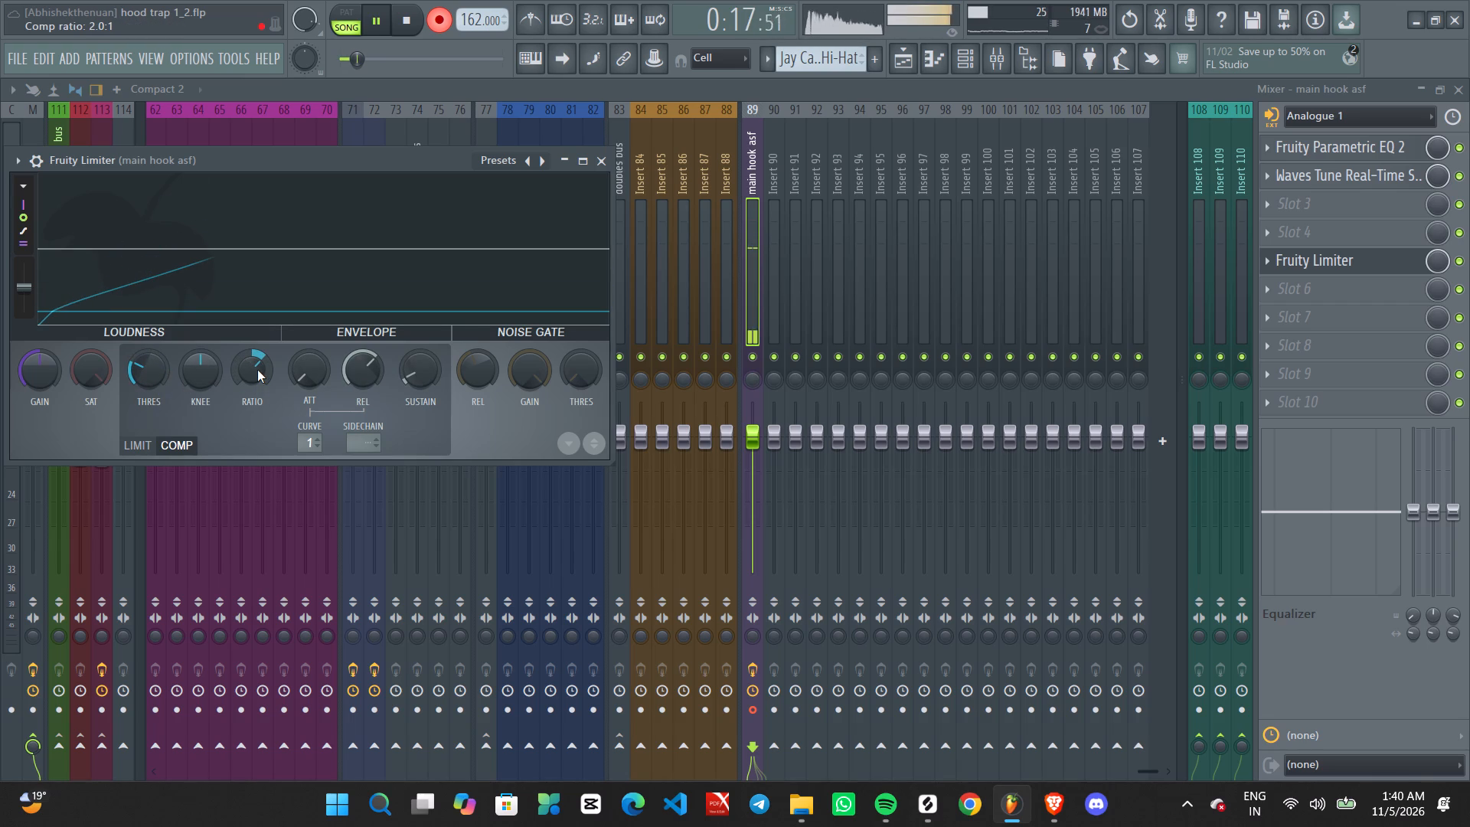
scroll(144, 375, "down", 1)
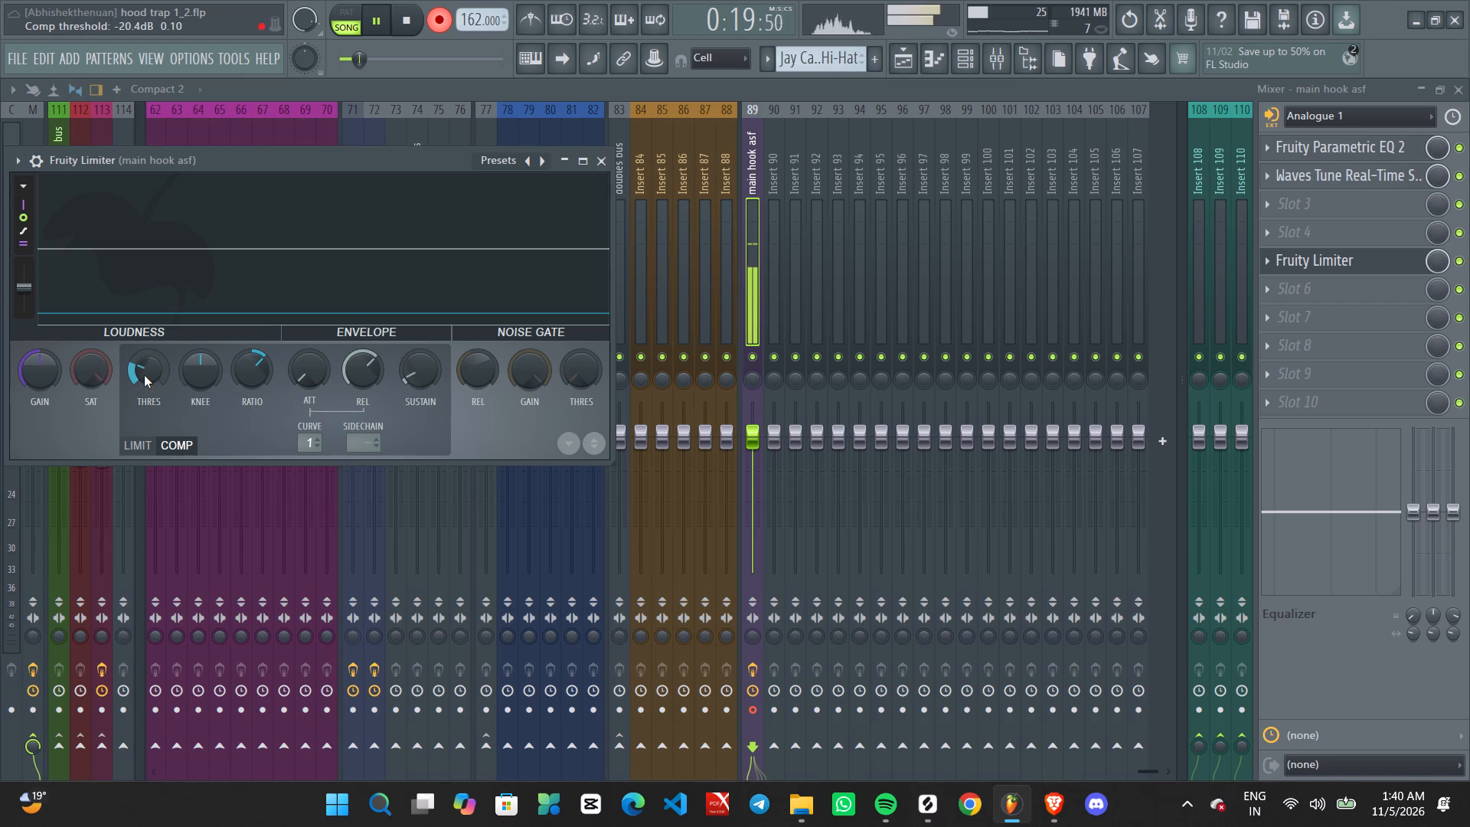
scroll(237, 375, "up", 1)
key("space")
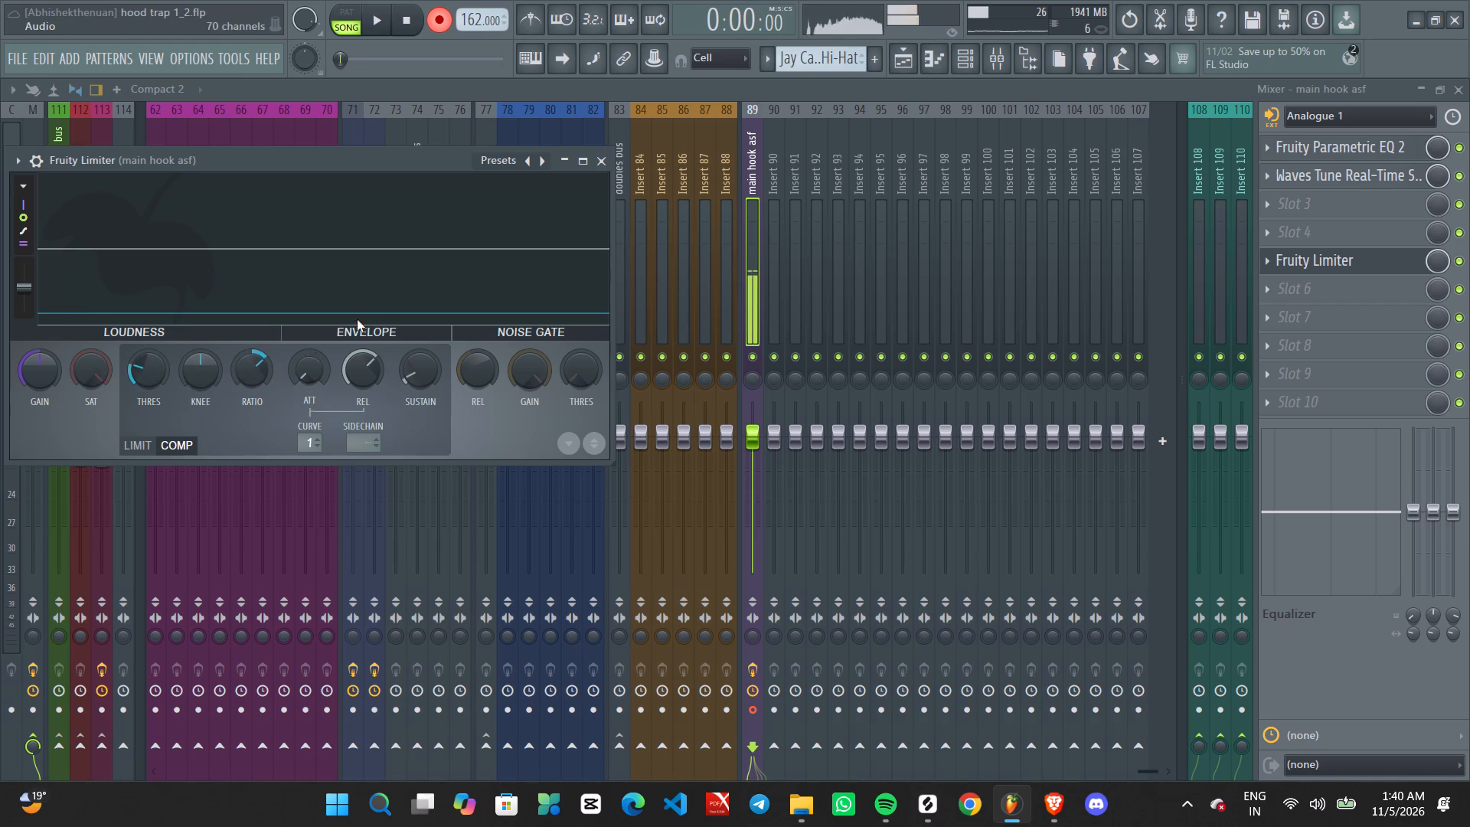
Play back the new main hook asf take in the Playlist from about bar 7.5 with recording disarmed.
left_click(905, 60)
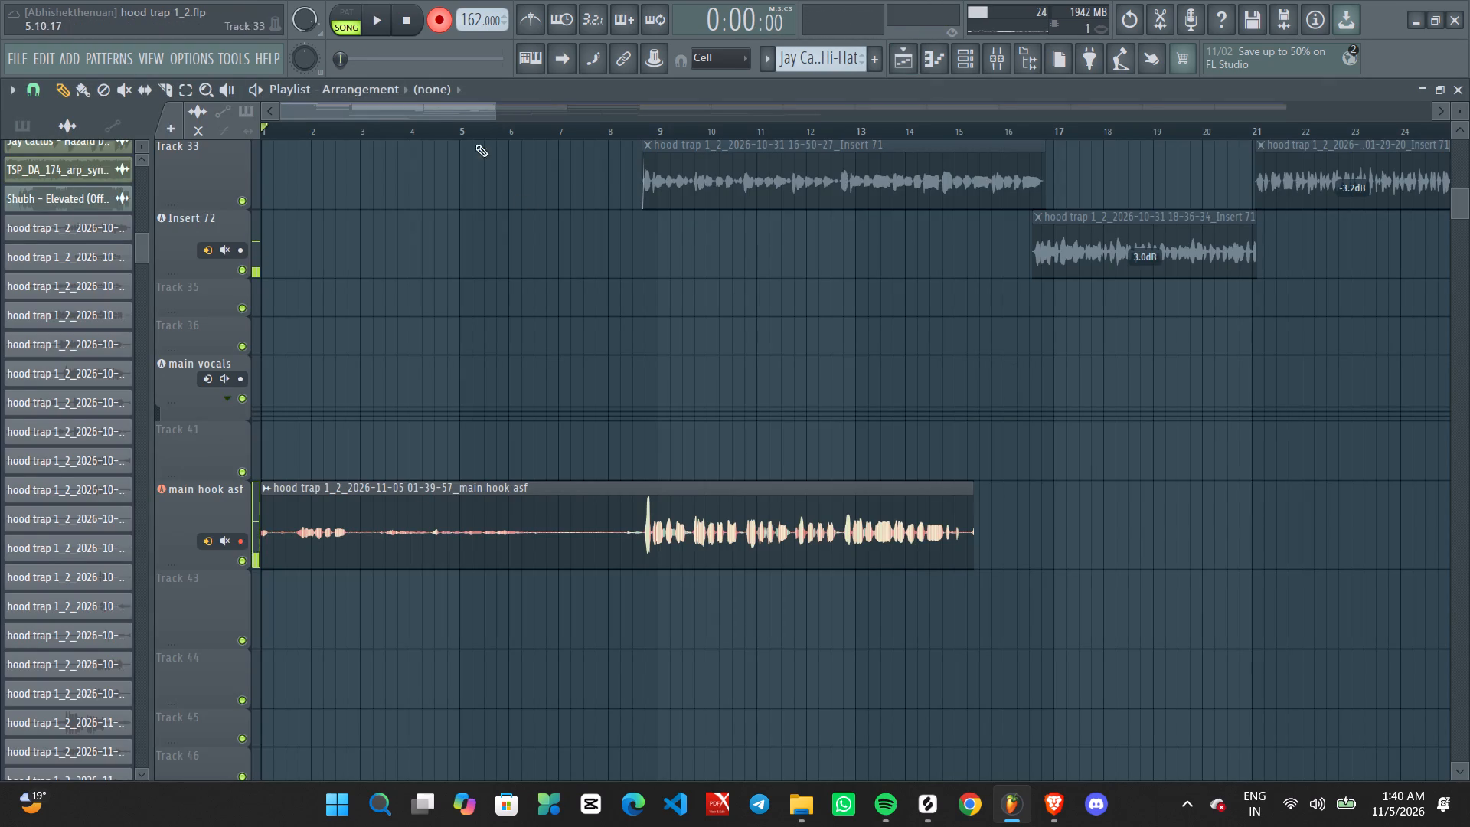
left_click(449, 22)
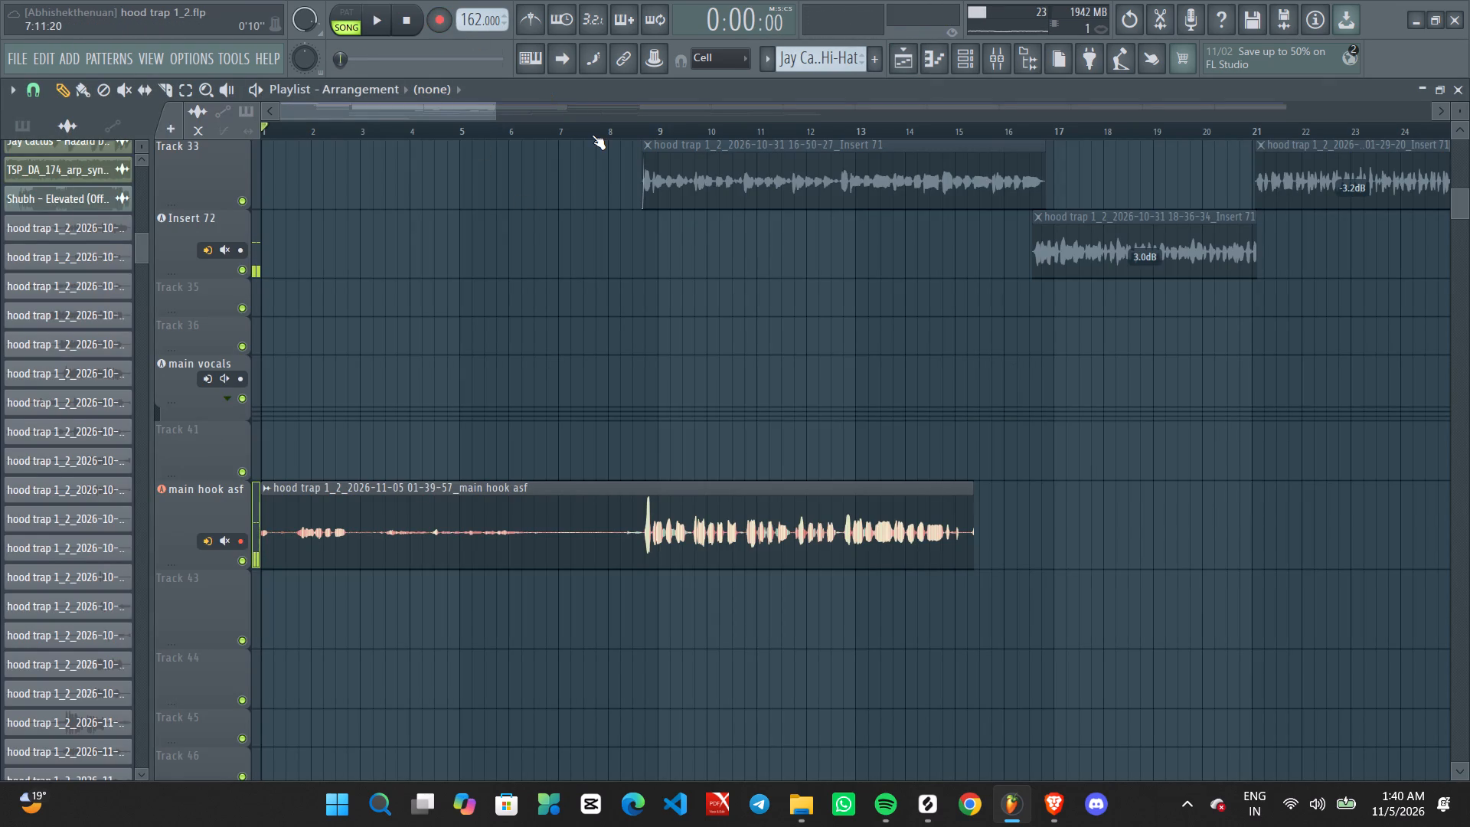
left_click(592, 135)
key("space")
scroll(688, 417, "up", 2, "ctrl")
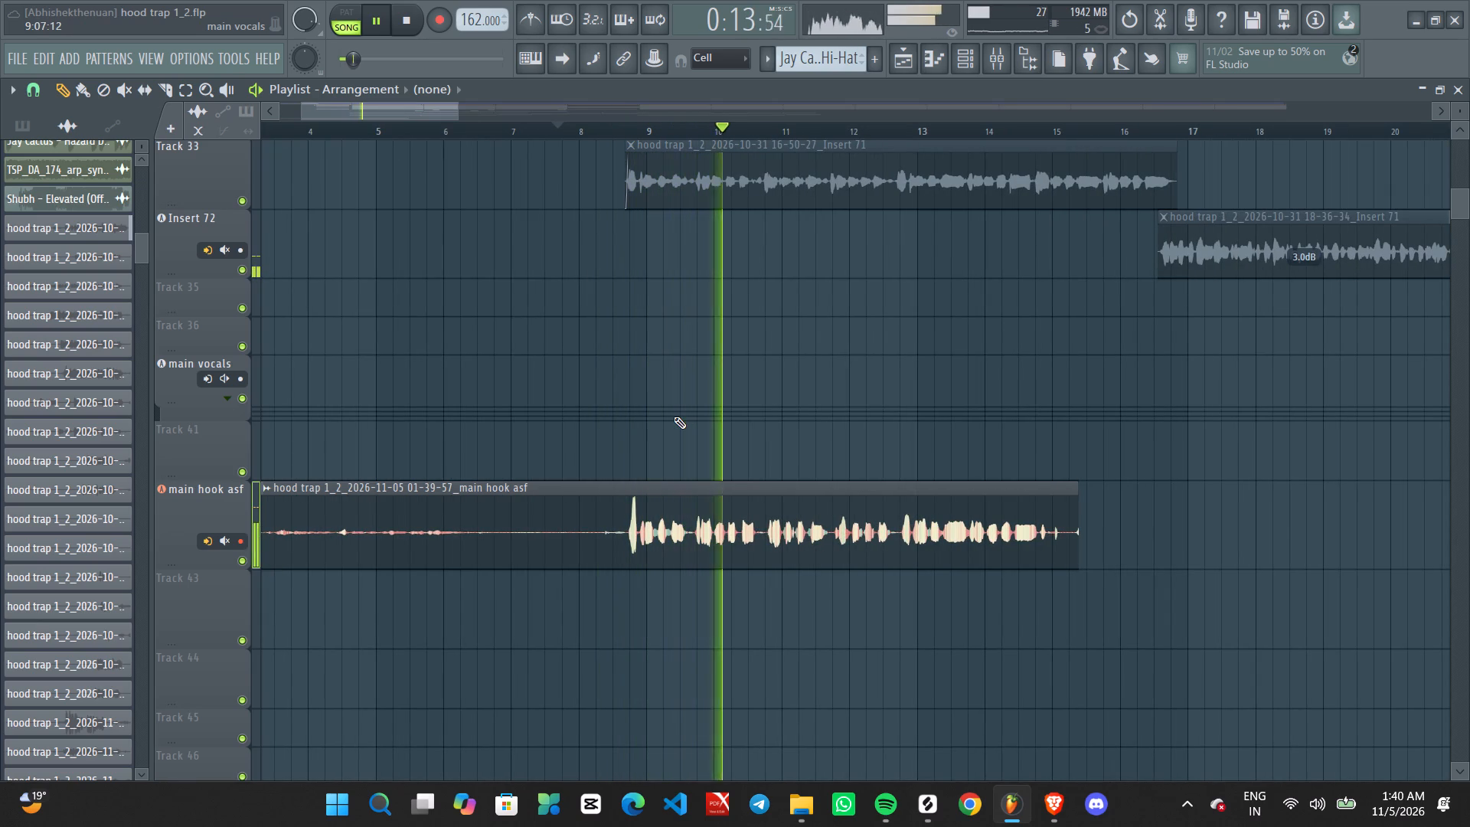
key("space")
Add Decapitator to slot 7 of the main hook asf mixer track and adjust its drive.
left_click(998, 61)
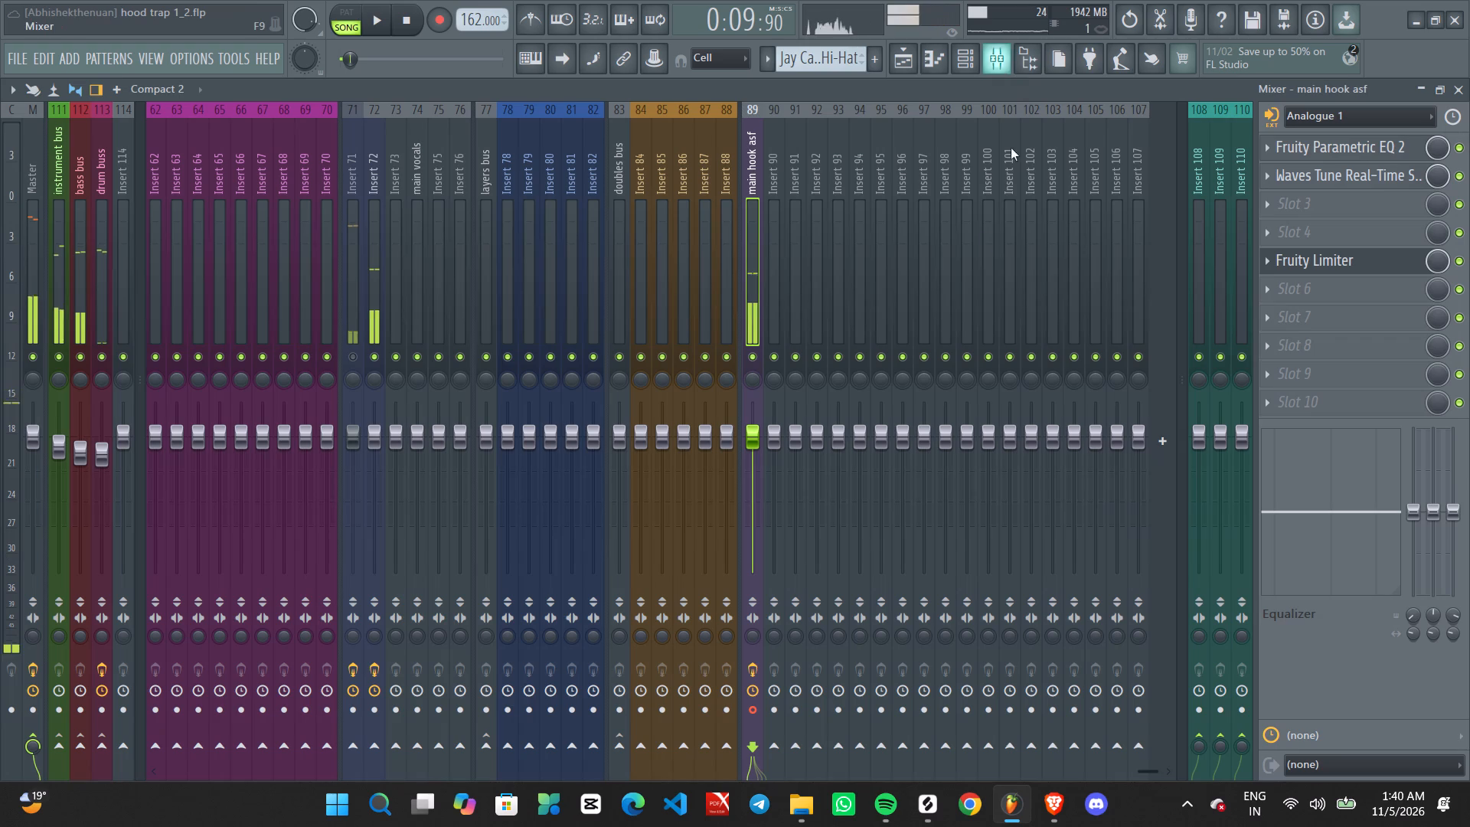
left_click(1311, 315)
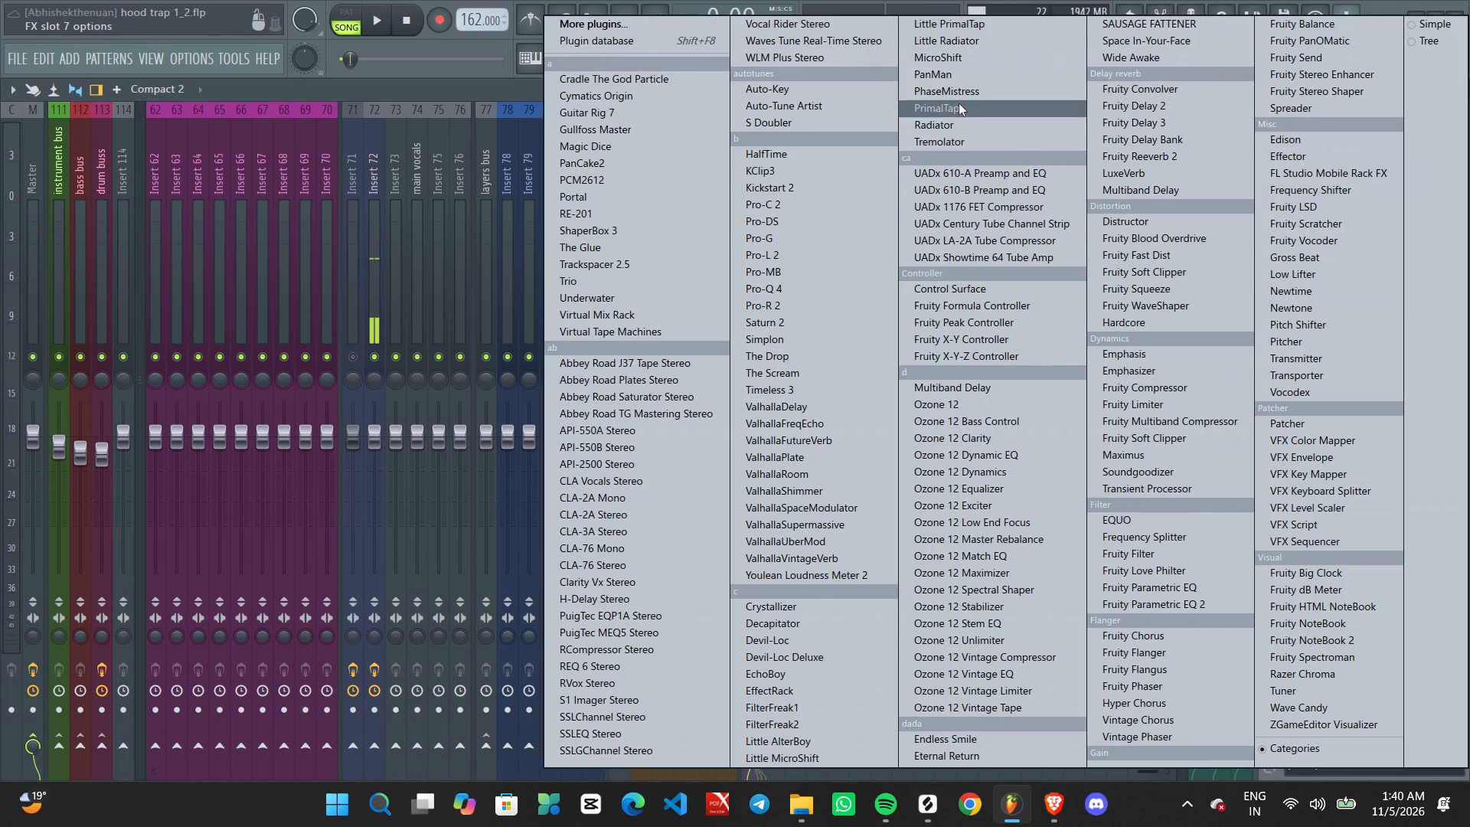
left_click(823, 625)
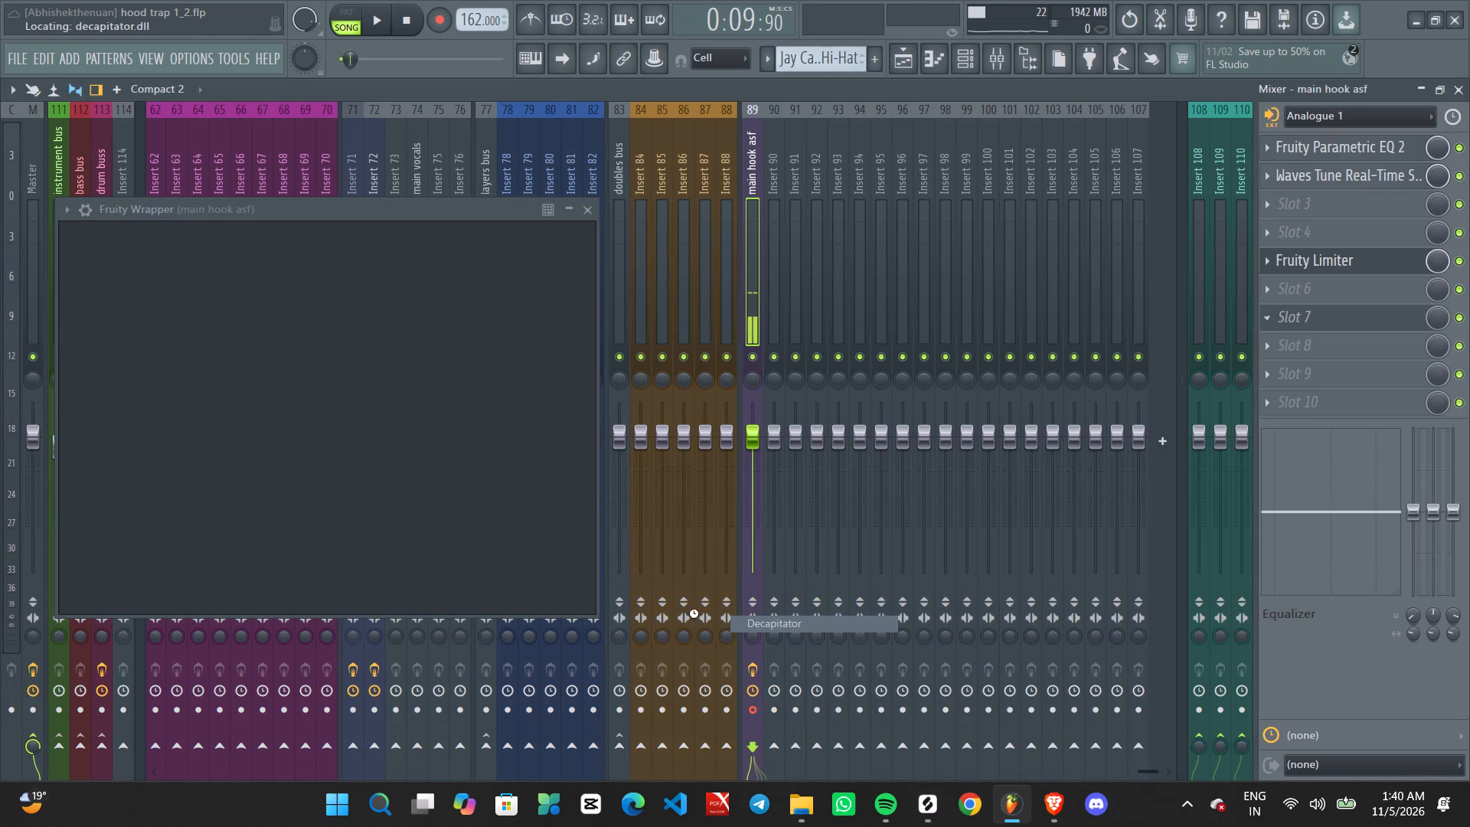
scroll(167, 388, "up", 6)
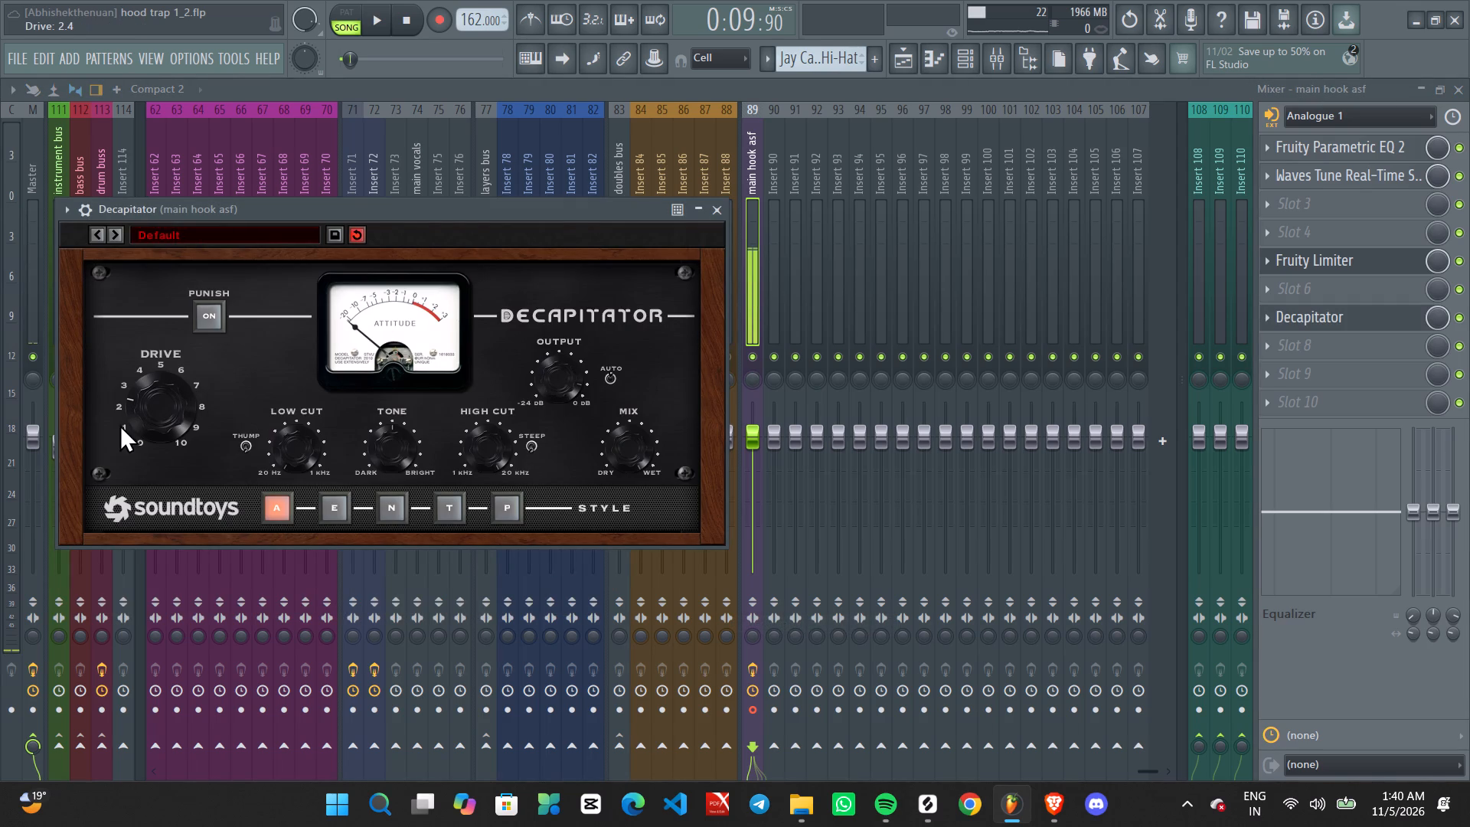
scroll(148, 402, "down", 1)
left_click(721, 212)
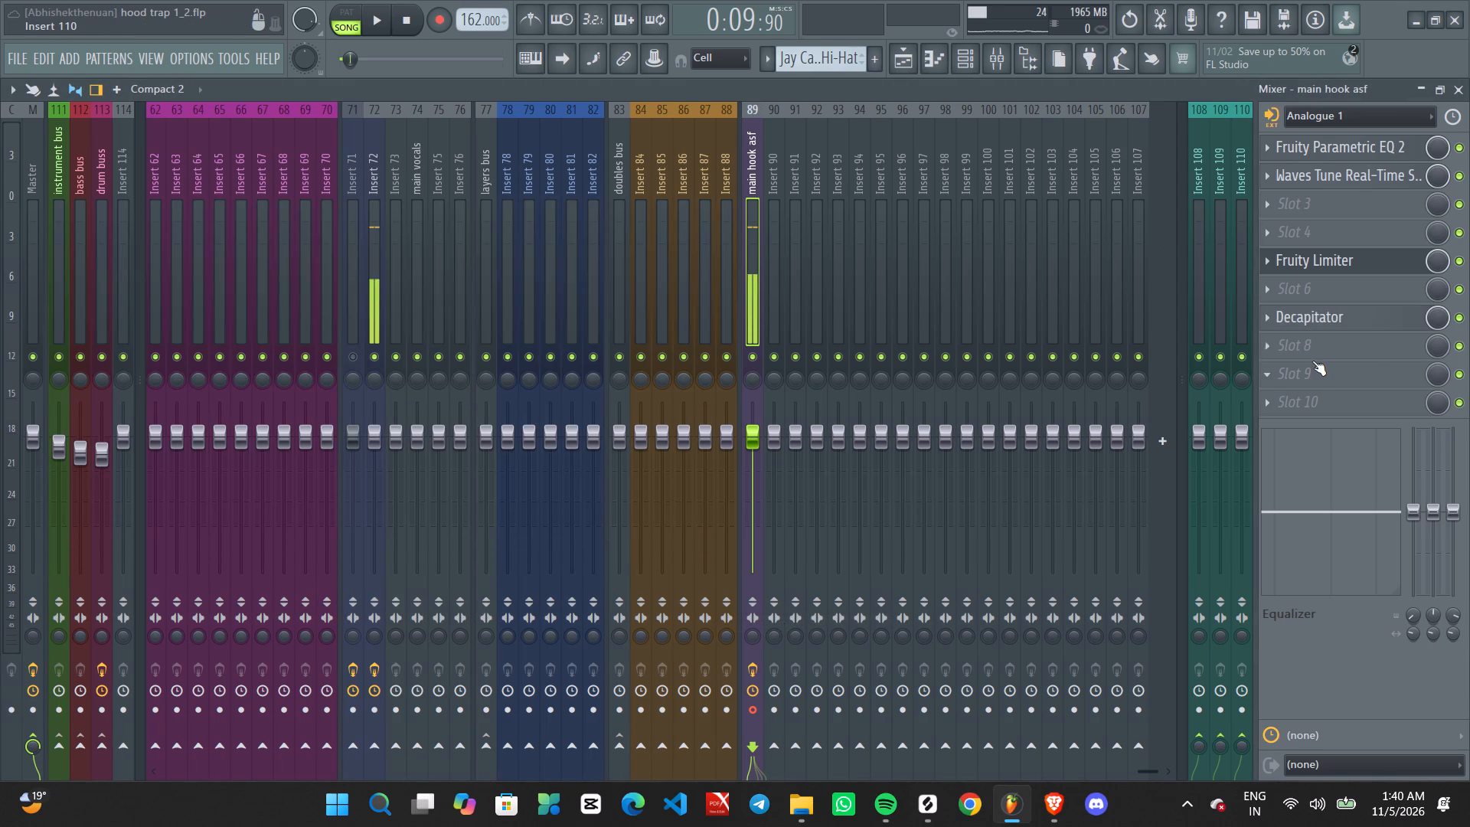
Add Fruity Reeverb 2 to slot 9 of main hook asf and lower its wet level to about 25%.
left_click(1311, 378)
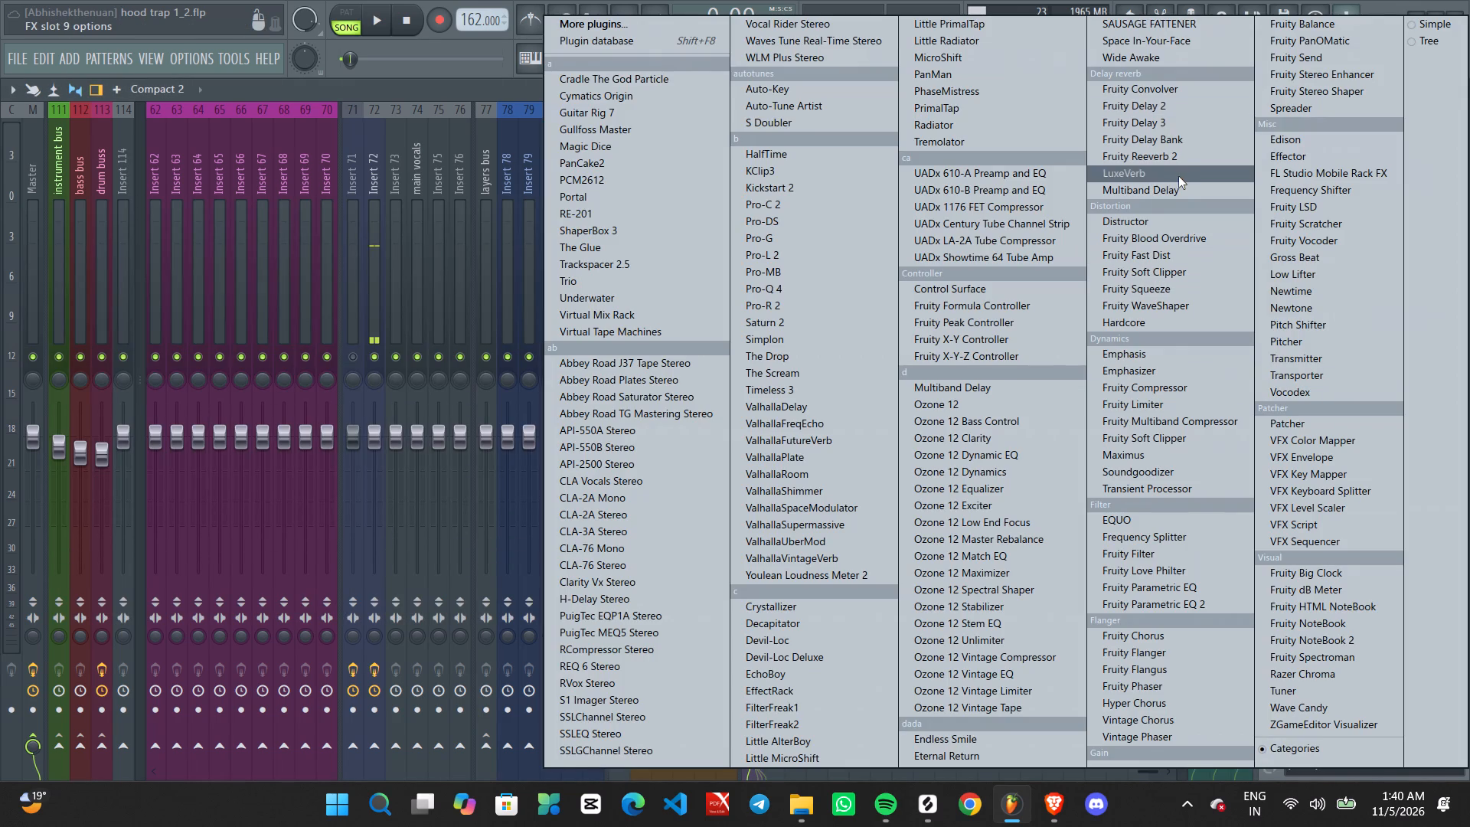
left_click(1181, 157)
scroll(596, 329, "down", 3)
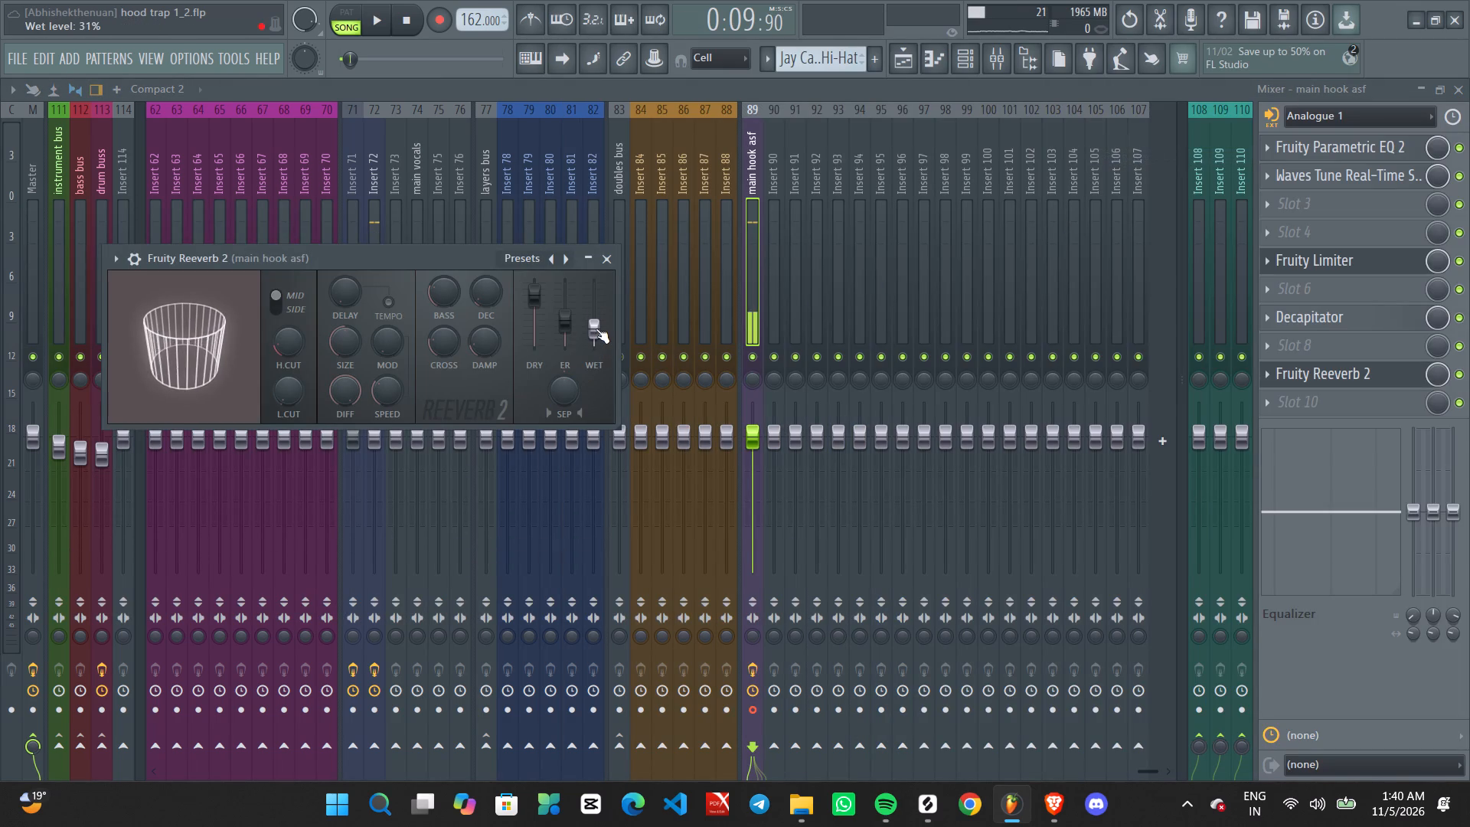
scroll(550, 407, "down", 4)
scroll(599, 332, "down", 1)
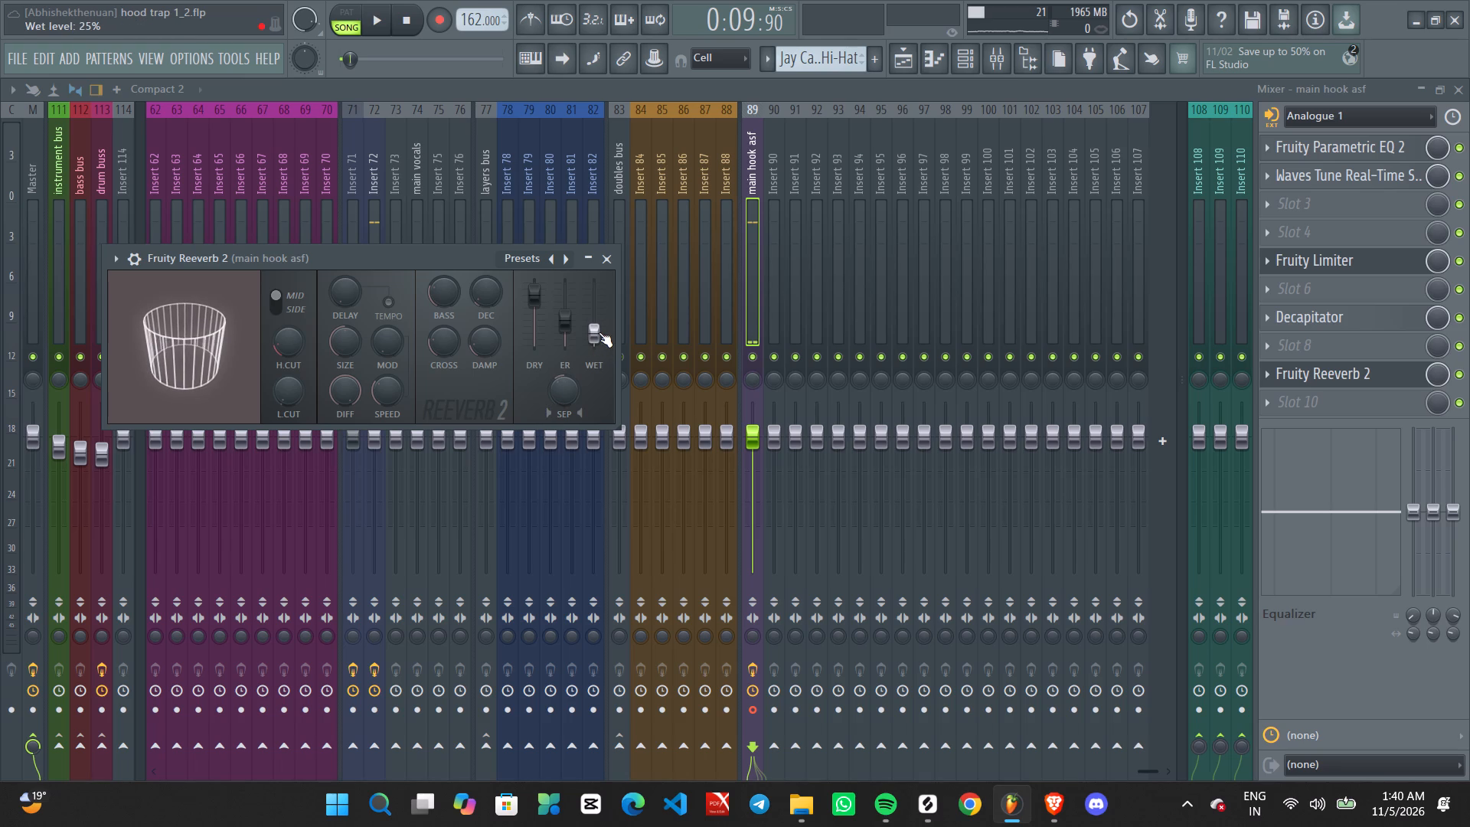
scroll(599, 332, "up", 1)
Delete the recorded take from the main hook asf track in the Playlist.
left_click(902, 67)
scroll(762, 180, "down", 5, "ctrl")
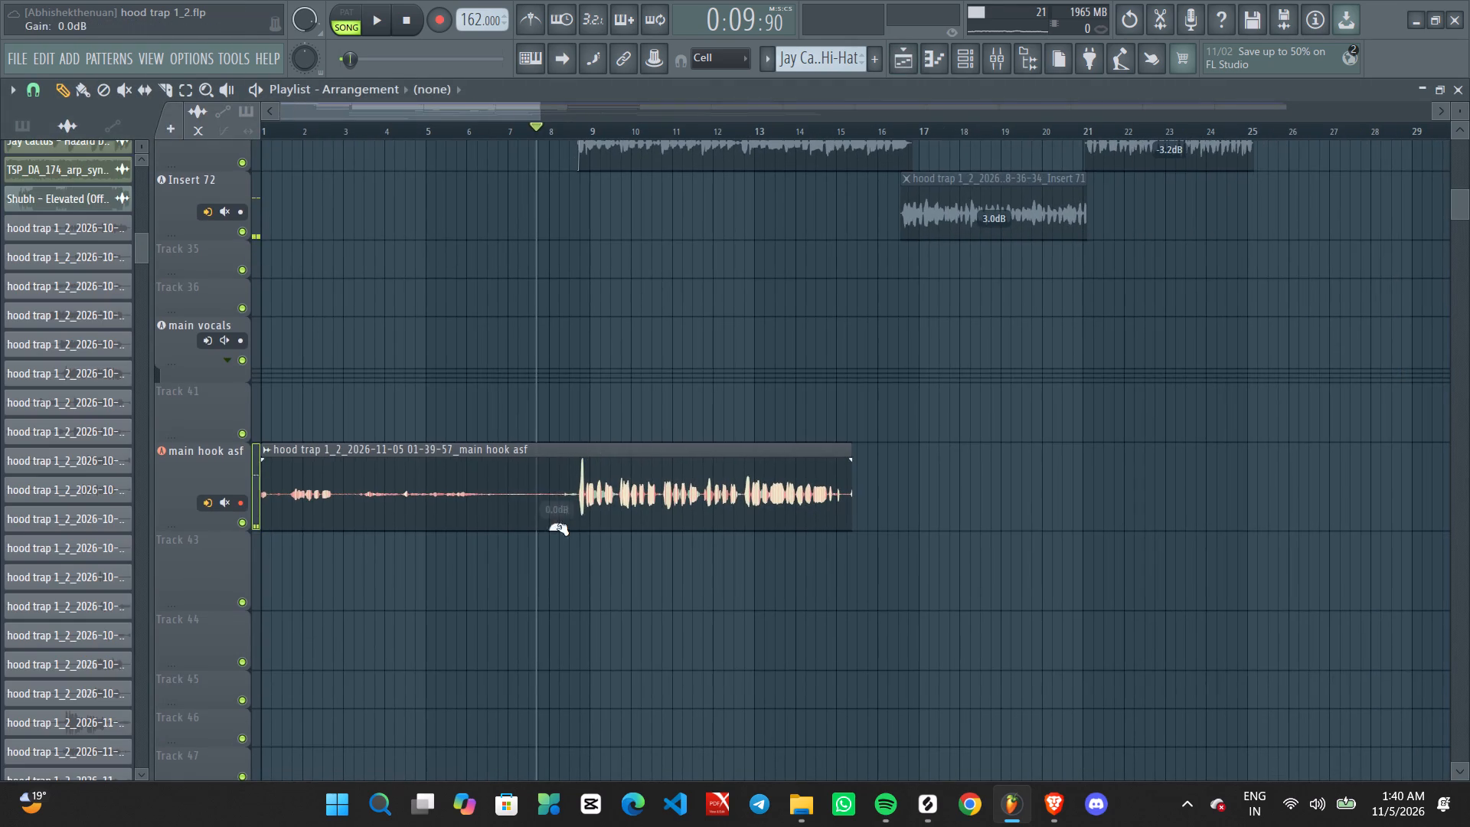
right_click(570, 476)
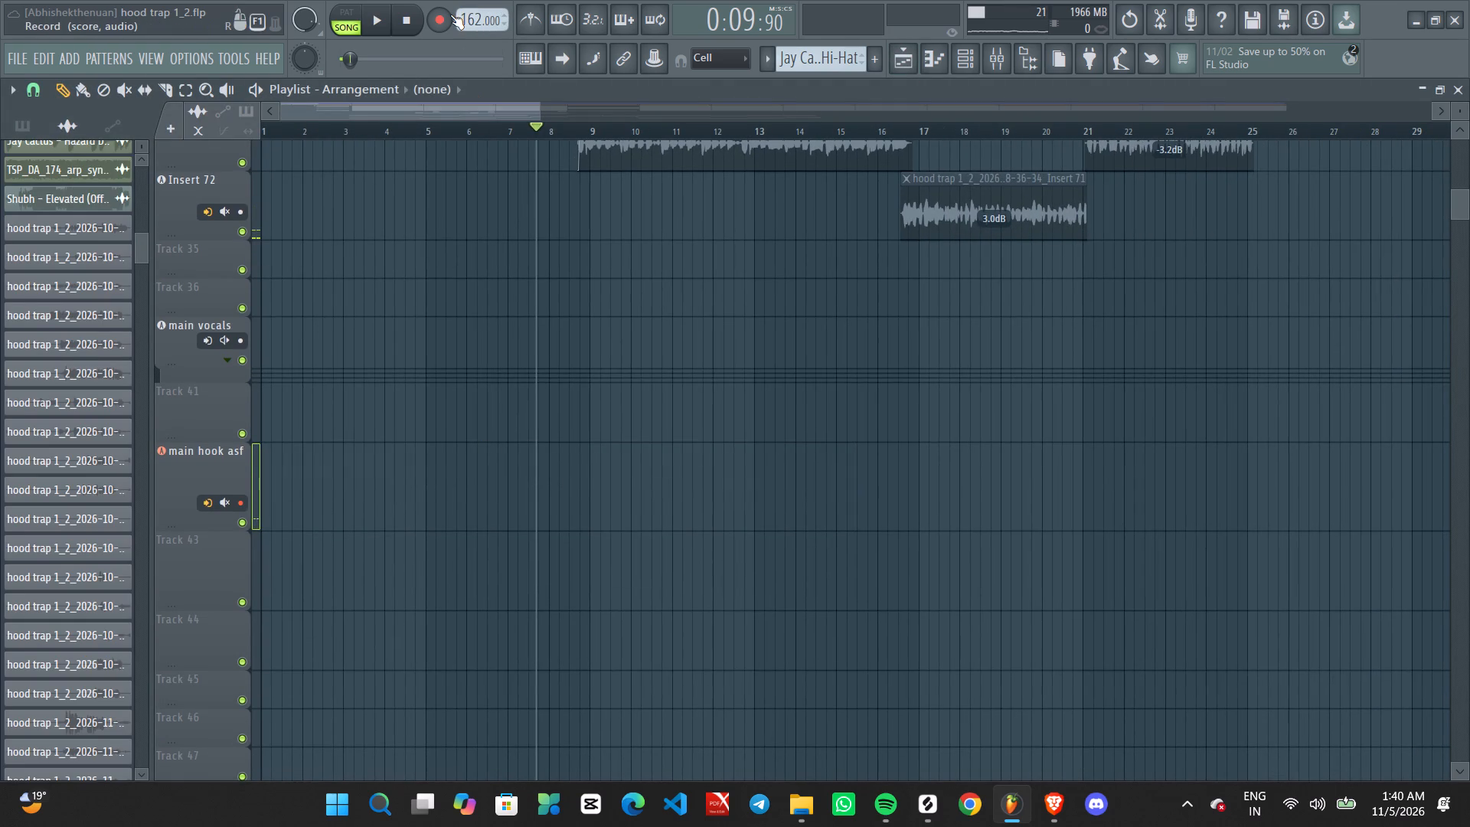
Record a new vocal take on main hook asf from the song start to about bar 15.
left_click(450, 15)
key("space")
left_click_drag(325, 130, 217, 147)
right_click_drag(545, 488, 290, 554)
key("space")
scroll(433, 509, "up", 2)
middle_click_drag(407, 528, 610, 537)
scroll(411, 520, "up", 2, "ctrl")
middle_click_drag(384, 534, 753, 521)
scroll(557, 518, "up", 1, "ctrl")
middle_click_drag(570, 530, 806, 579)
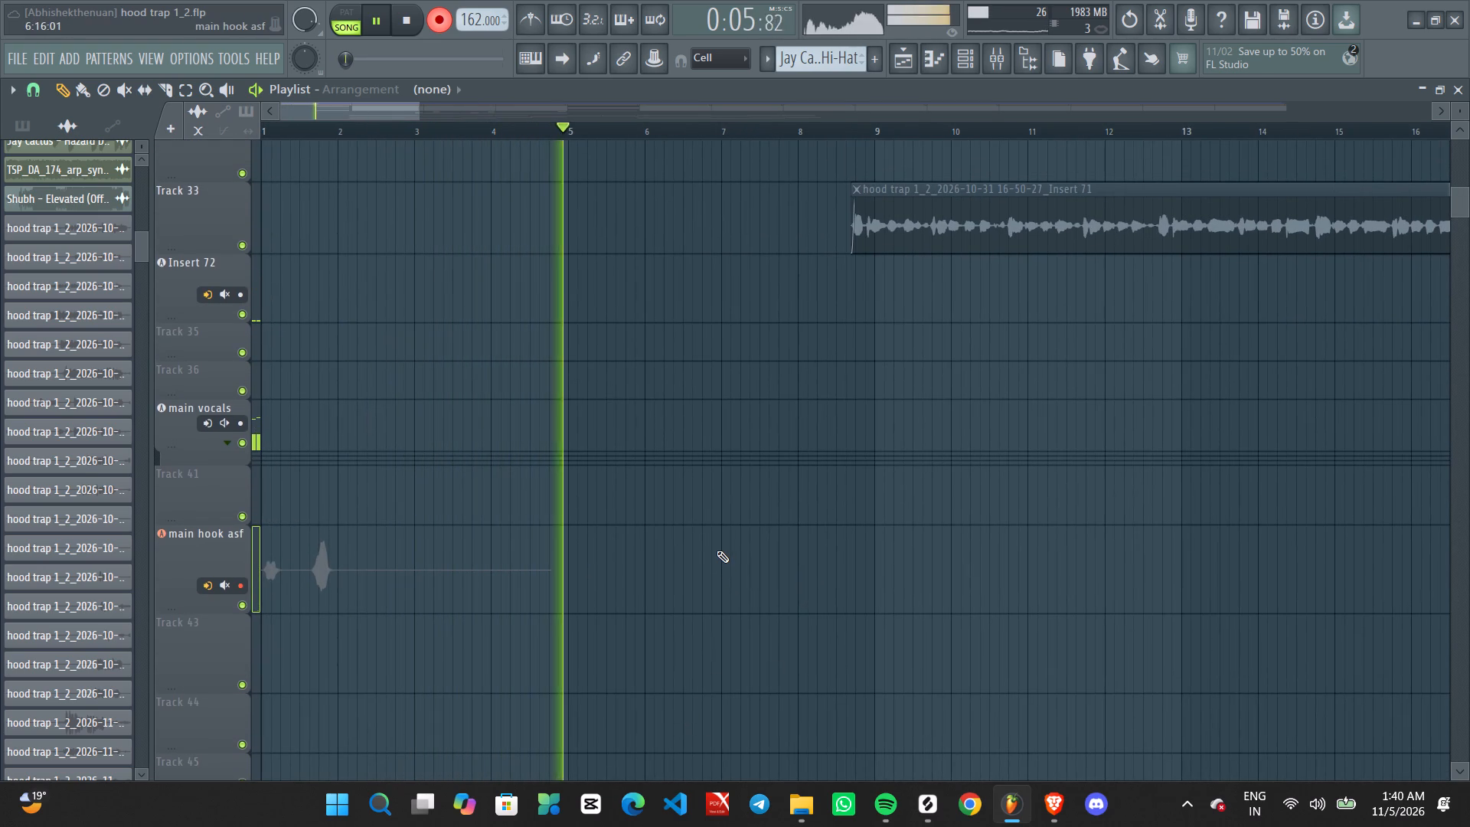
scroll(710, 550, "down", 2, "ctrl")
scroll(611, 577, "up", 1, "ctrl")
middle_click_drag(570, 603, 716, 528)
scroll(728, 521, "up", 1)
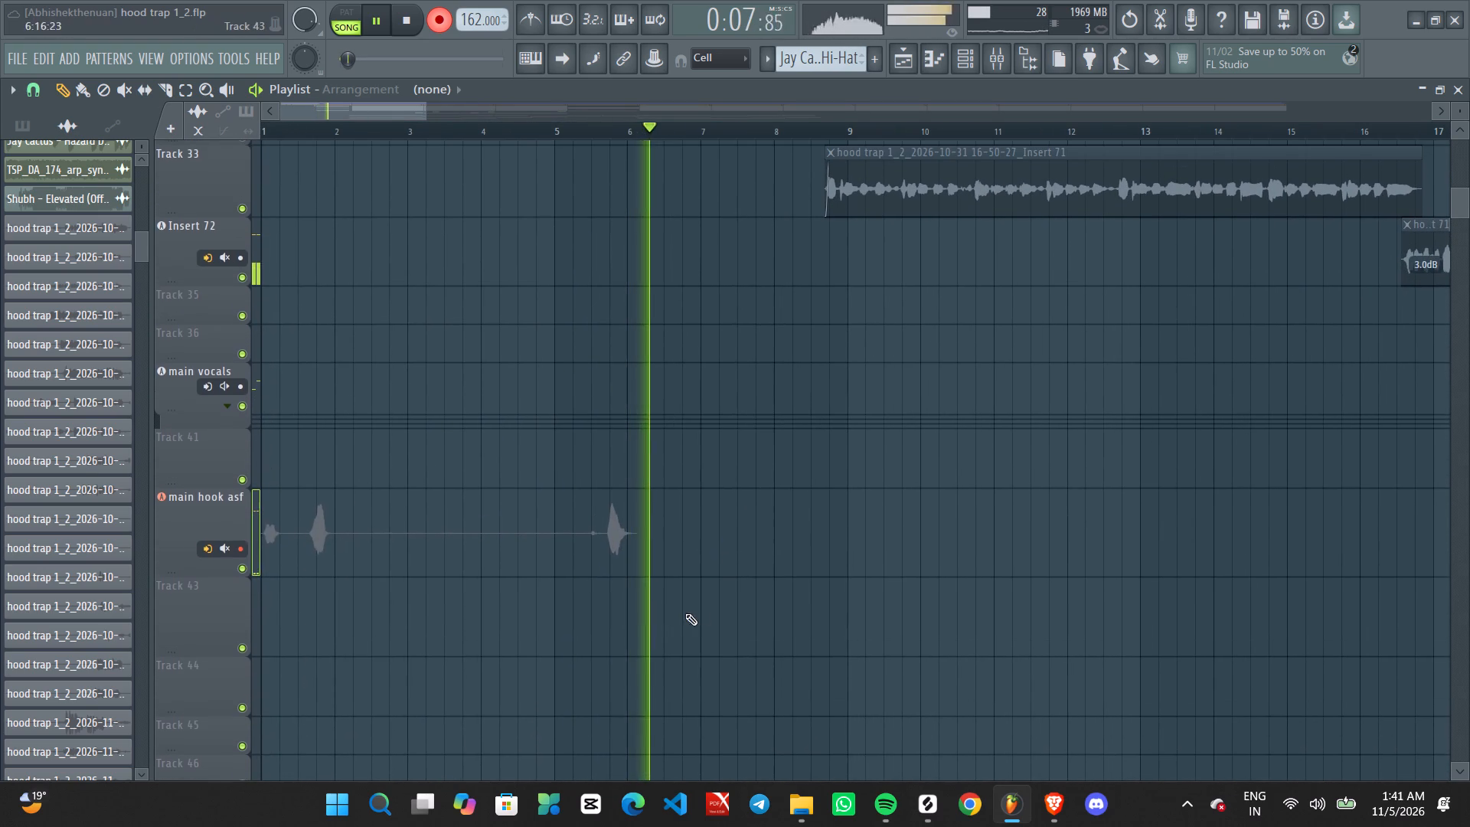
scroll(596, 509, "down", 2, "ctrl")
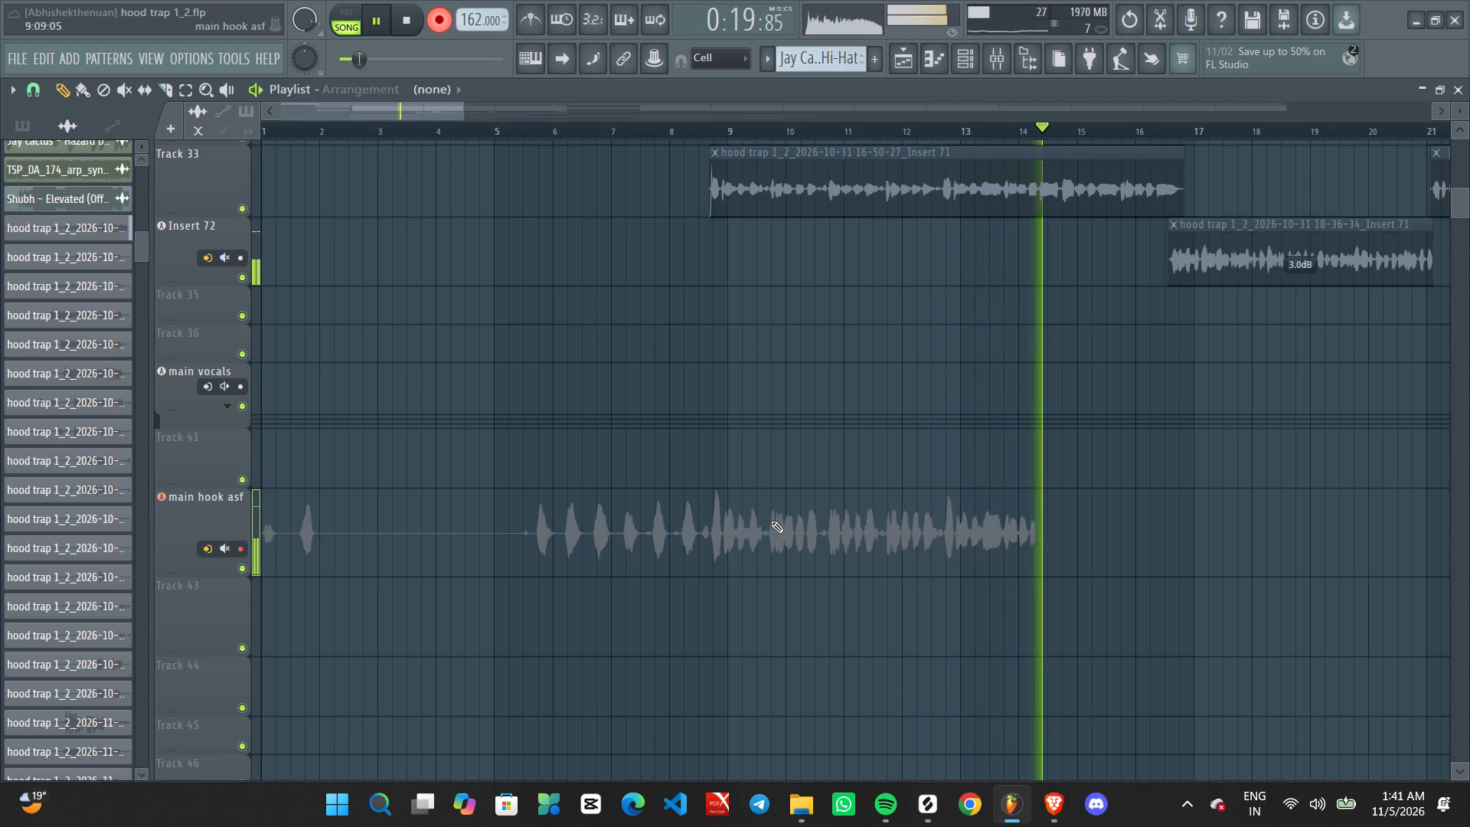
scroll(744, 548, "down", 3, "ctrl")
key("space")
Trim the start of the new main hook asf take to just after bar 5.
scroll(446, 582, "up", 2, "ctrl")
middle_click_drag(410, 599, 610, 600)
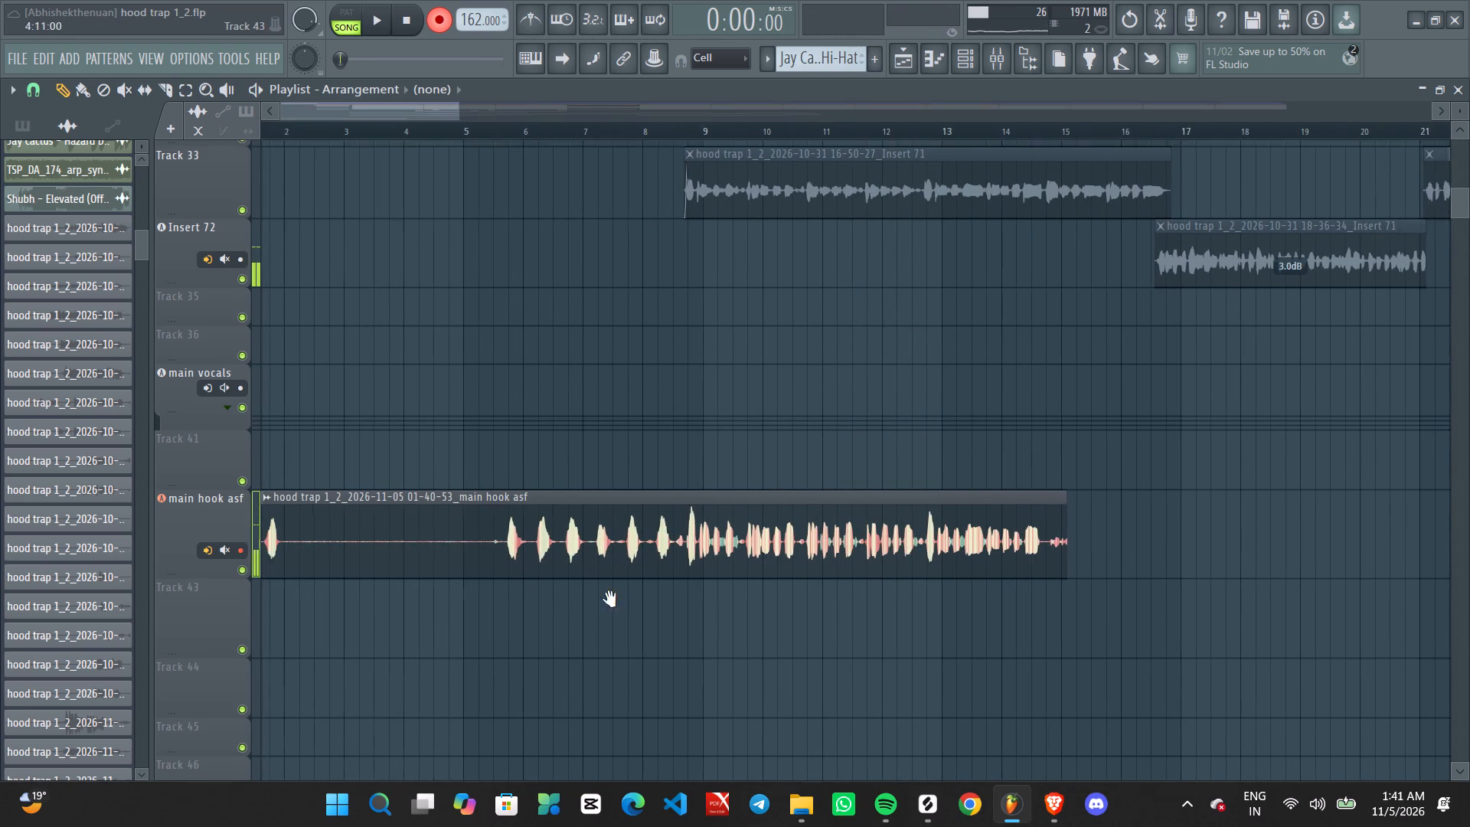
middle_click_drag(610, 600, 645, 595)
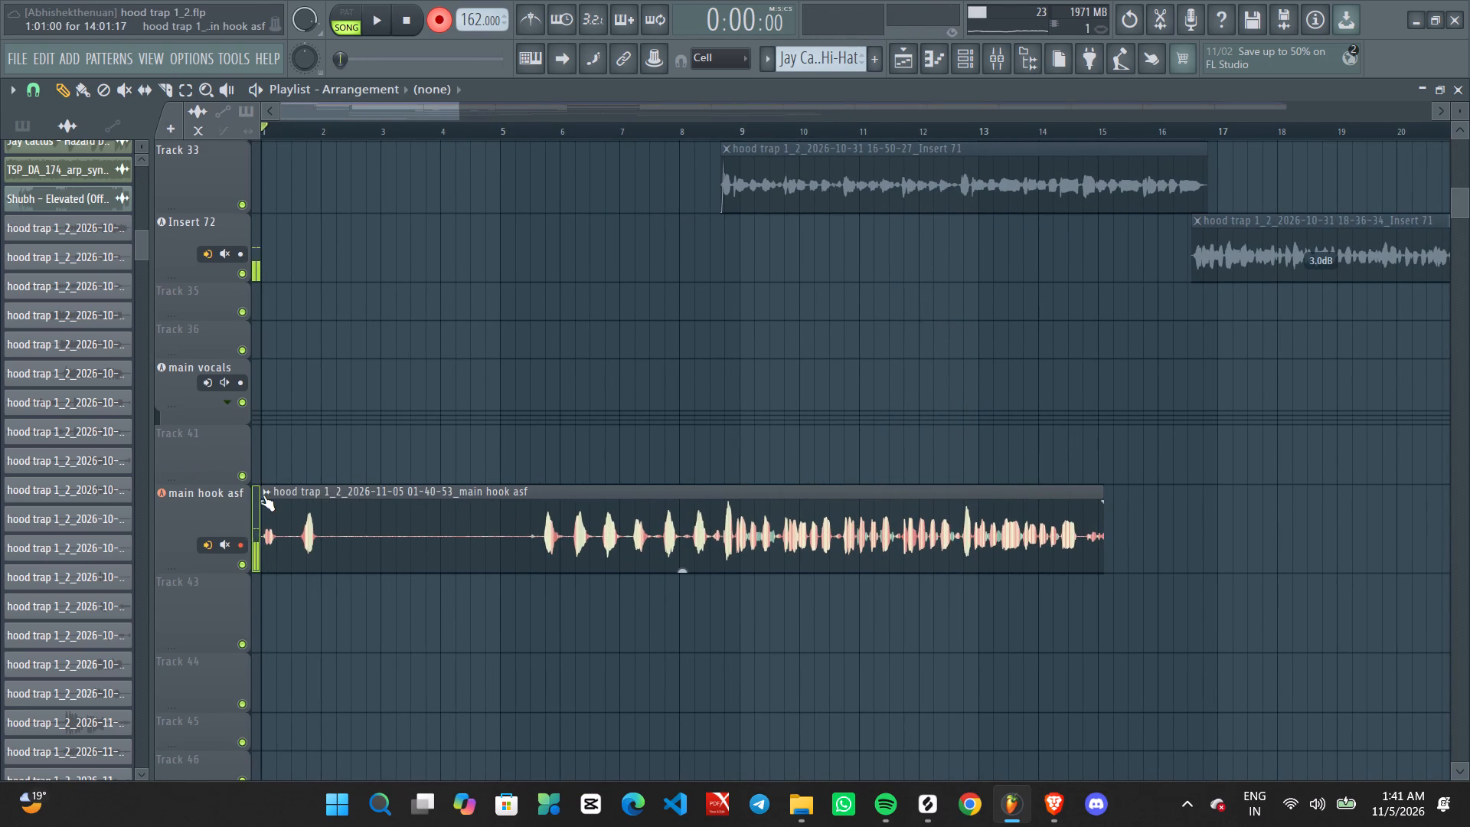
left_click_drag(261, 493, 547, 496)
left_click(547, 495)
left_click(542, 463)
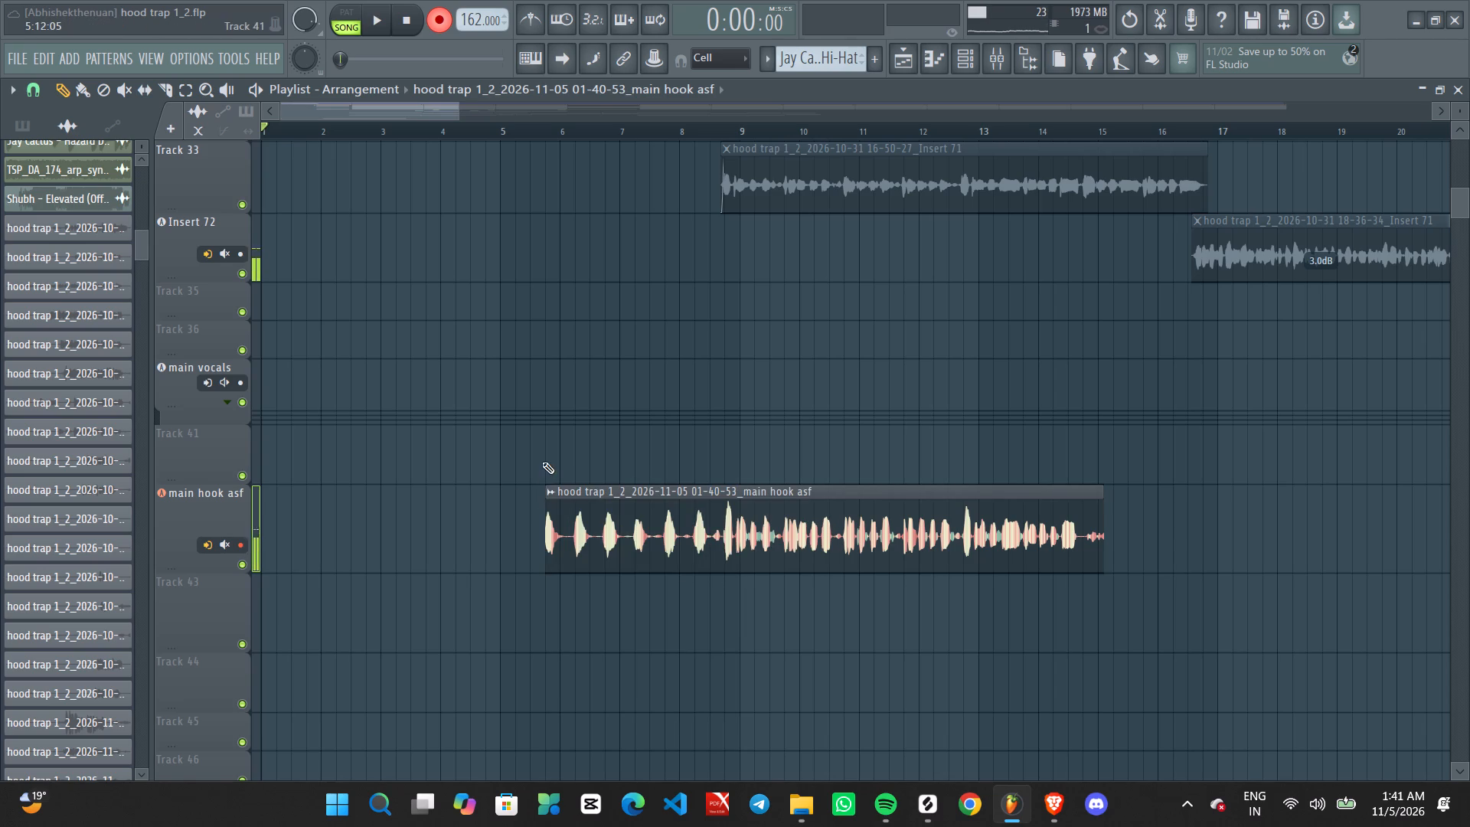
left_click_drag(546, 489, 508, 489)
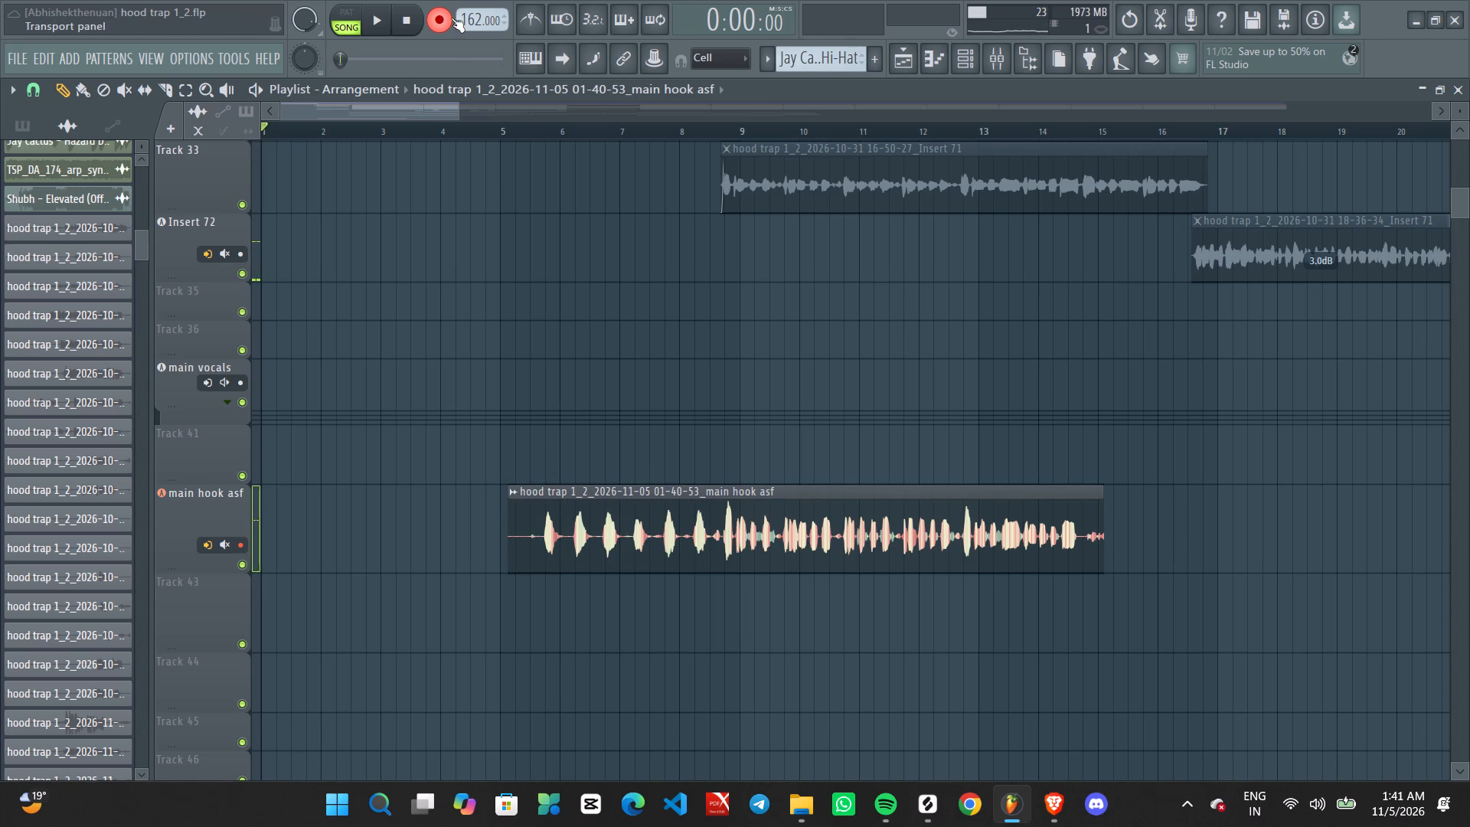
Disarm recording and listen to the trimmed main hook asf take from around bars 5 and 12.
left_click(449, 18)
key("space")
left_click(481, 128)
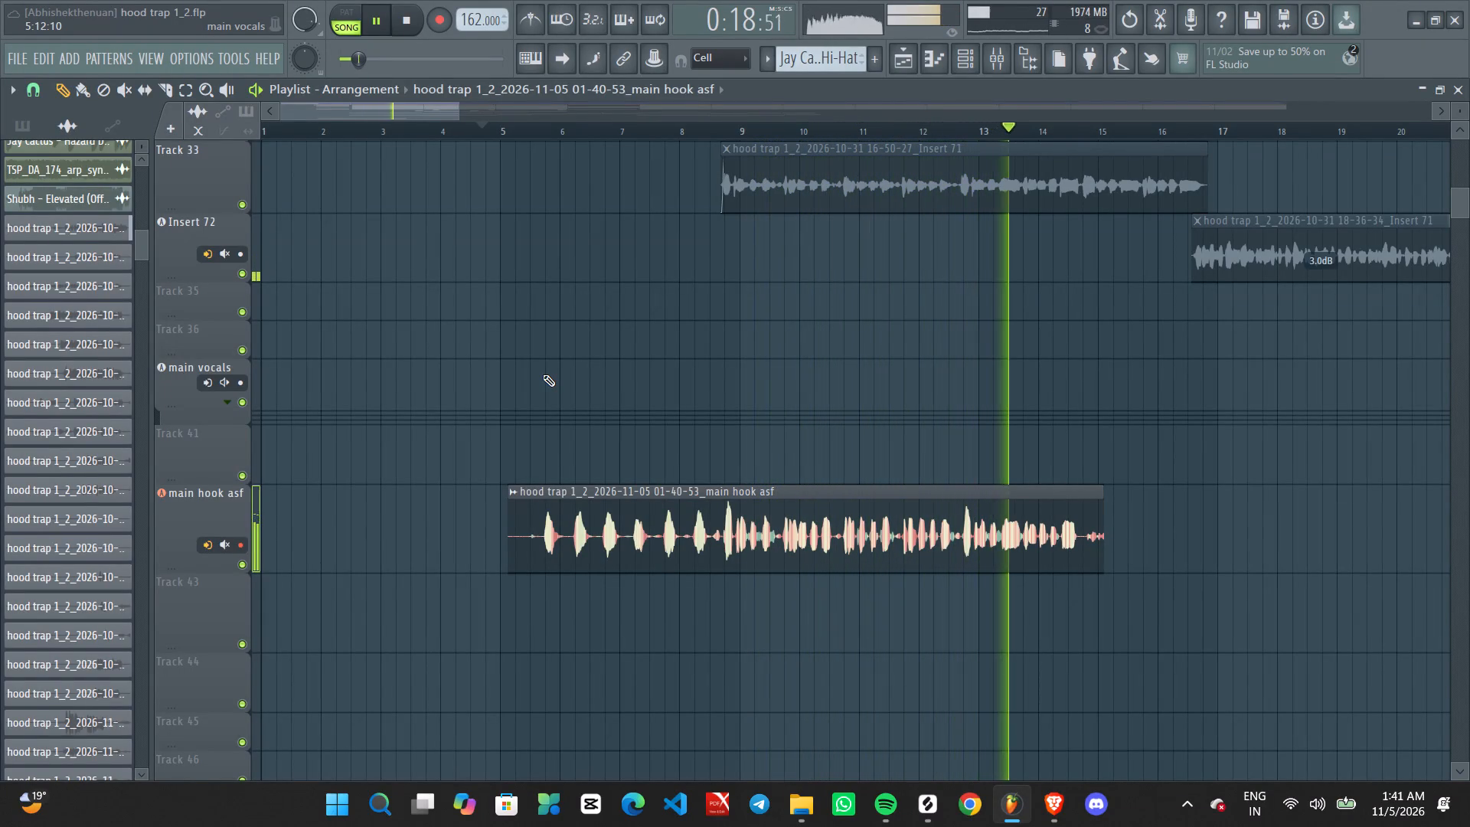
key("space")
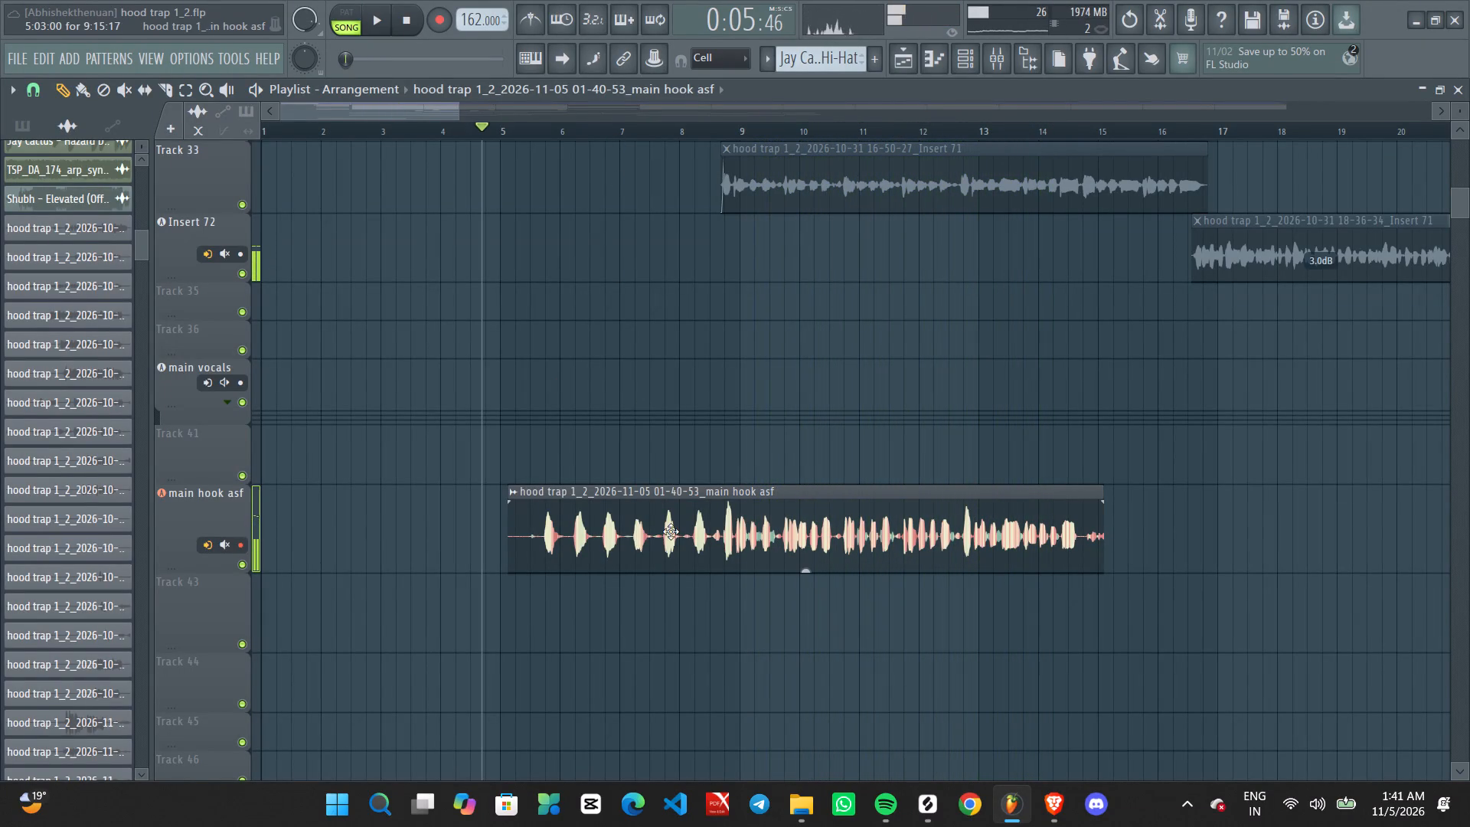
left_click(956, 129)
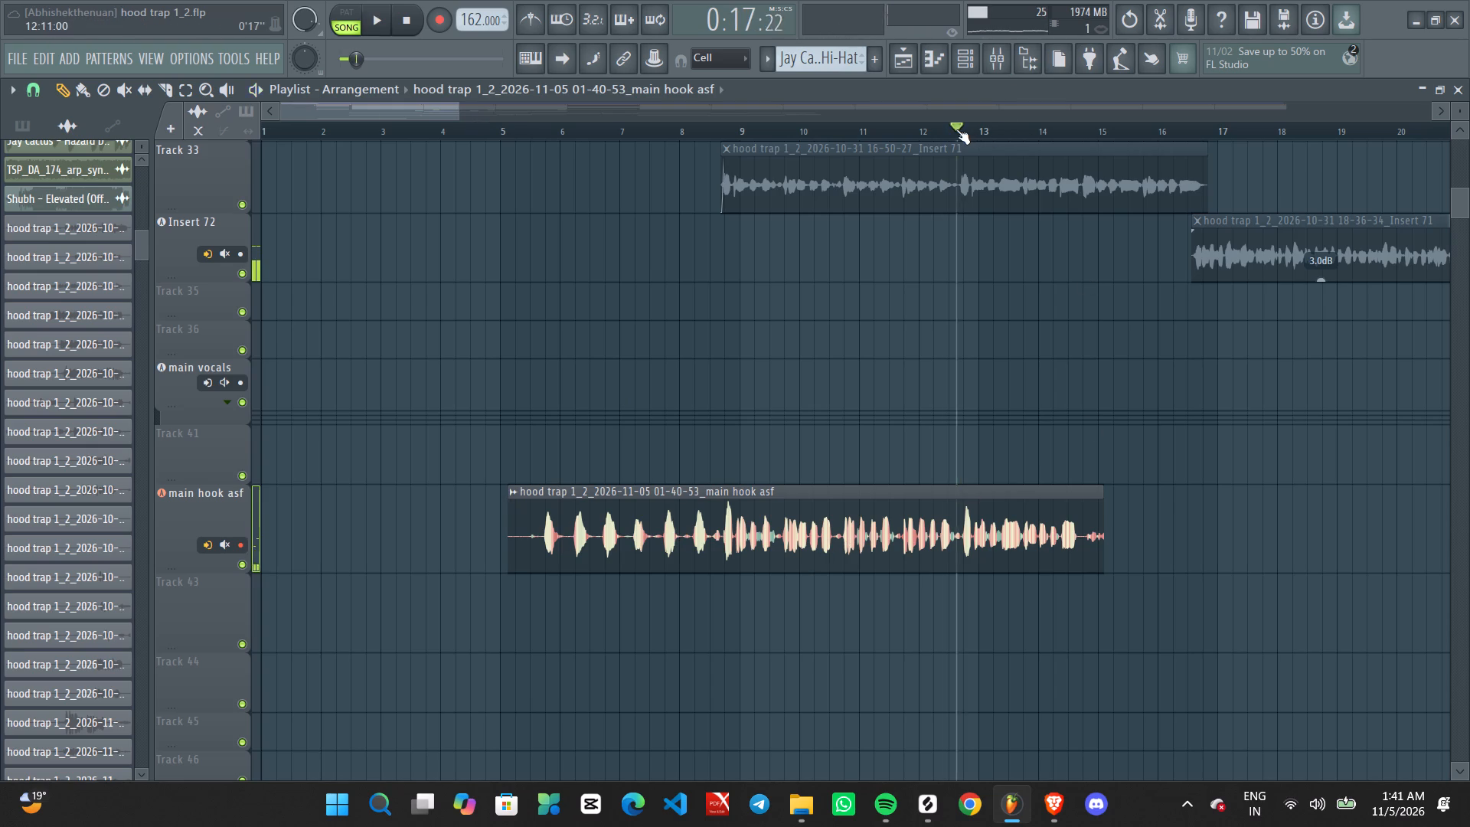
key("space")
key("space")
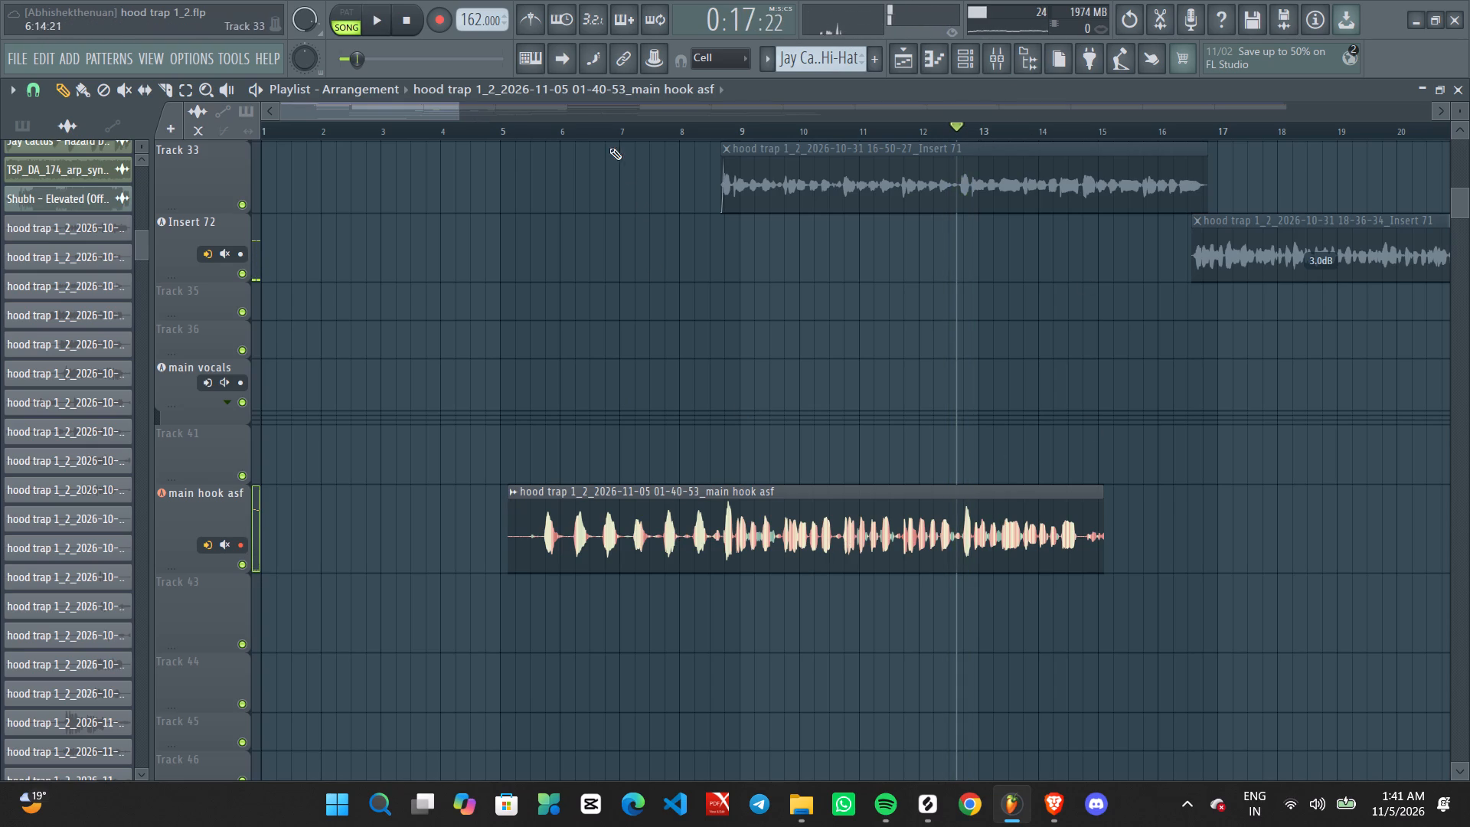
left_click(525, 132)
key("space")
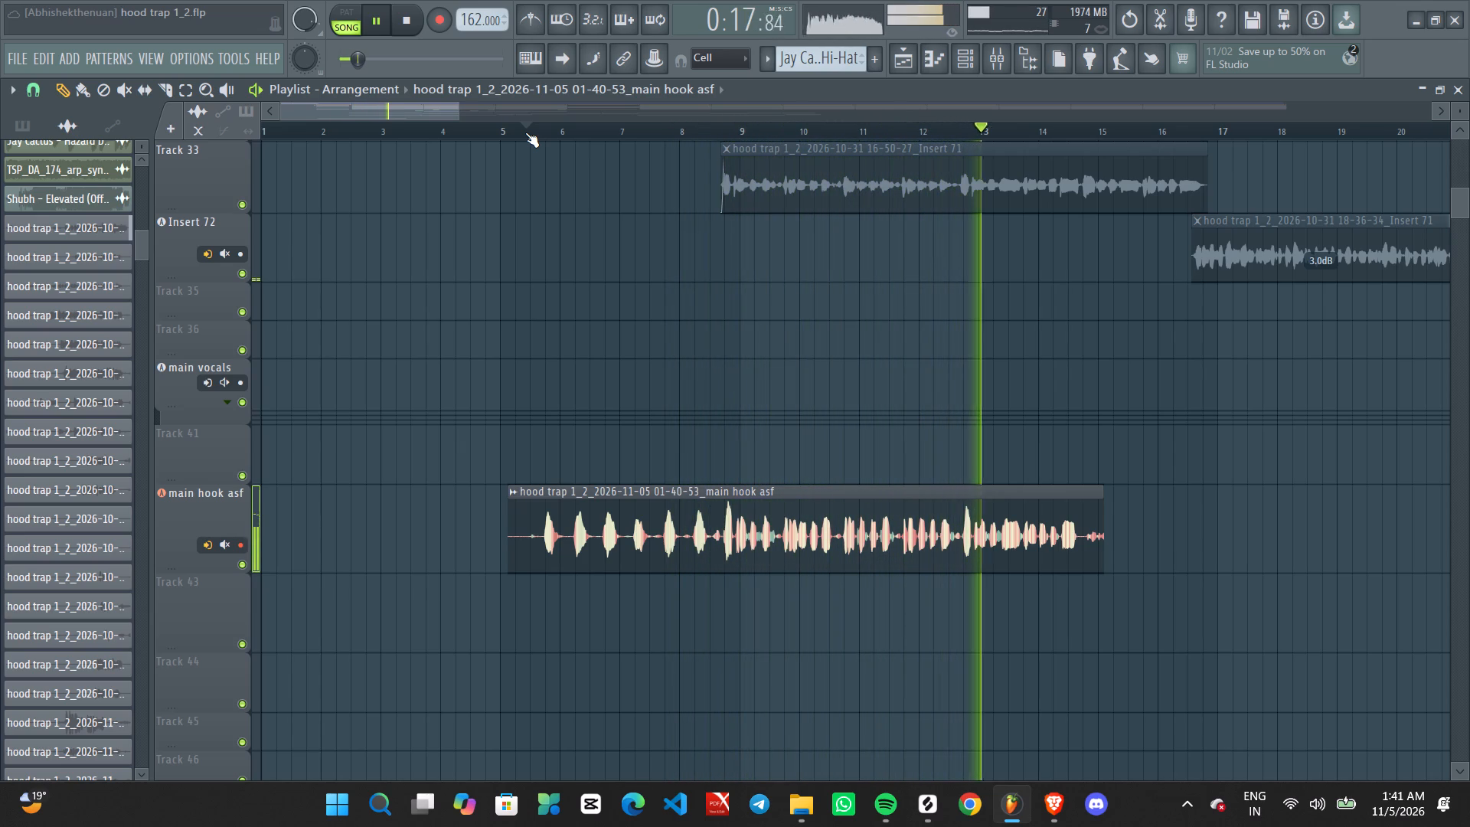
key("space")
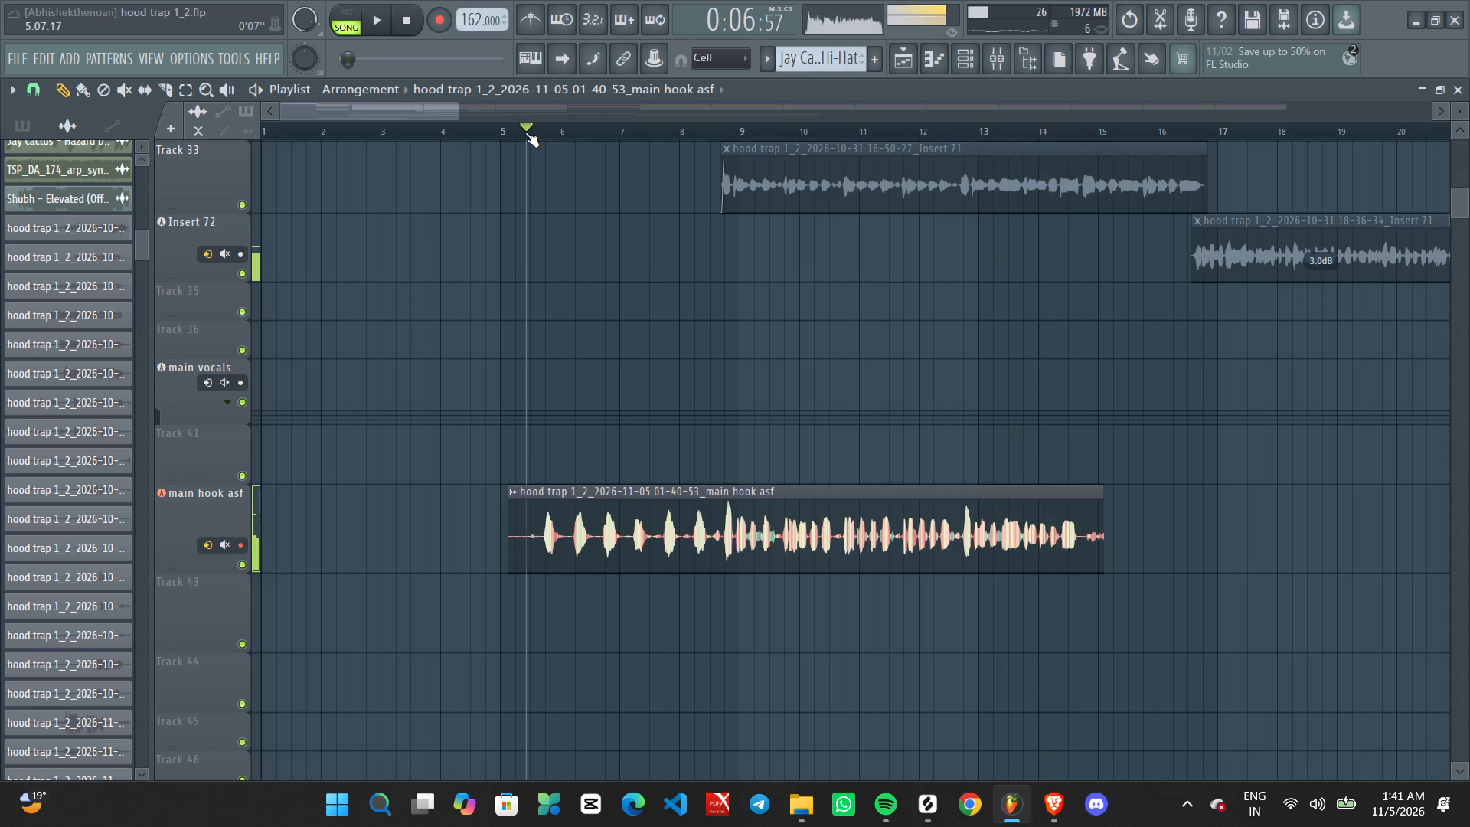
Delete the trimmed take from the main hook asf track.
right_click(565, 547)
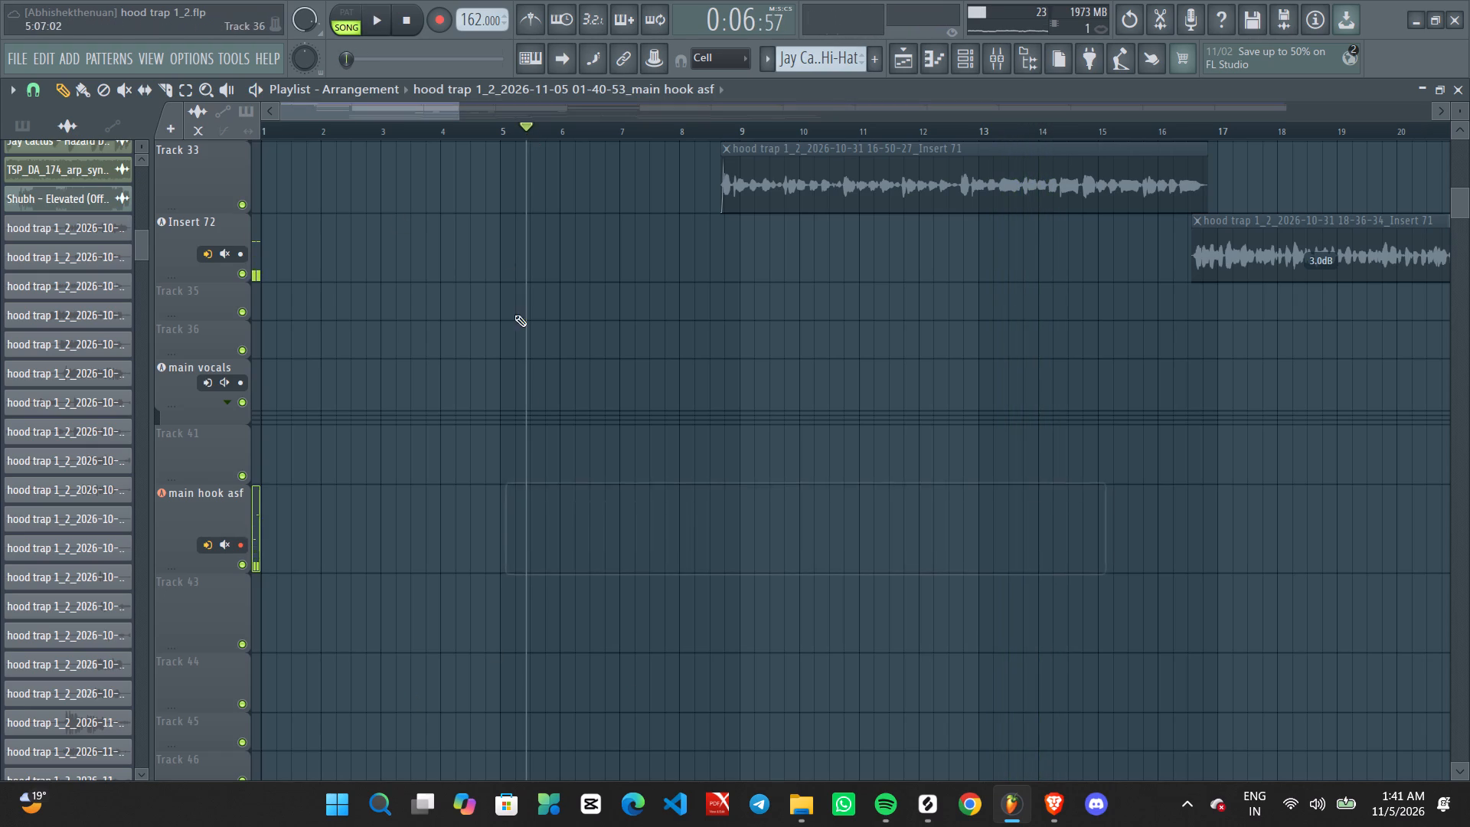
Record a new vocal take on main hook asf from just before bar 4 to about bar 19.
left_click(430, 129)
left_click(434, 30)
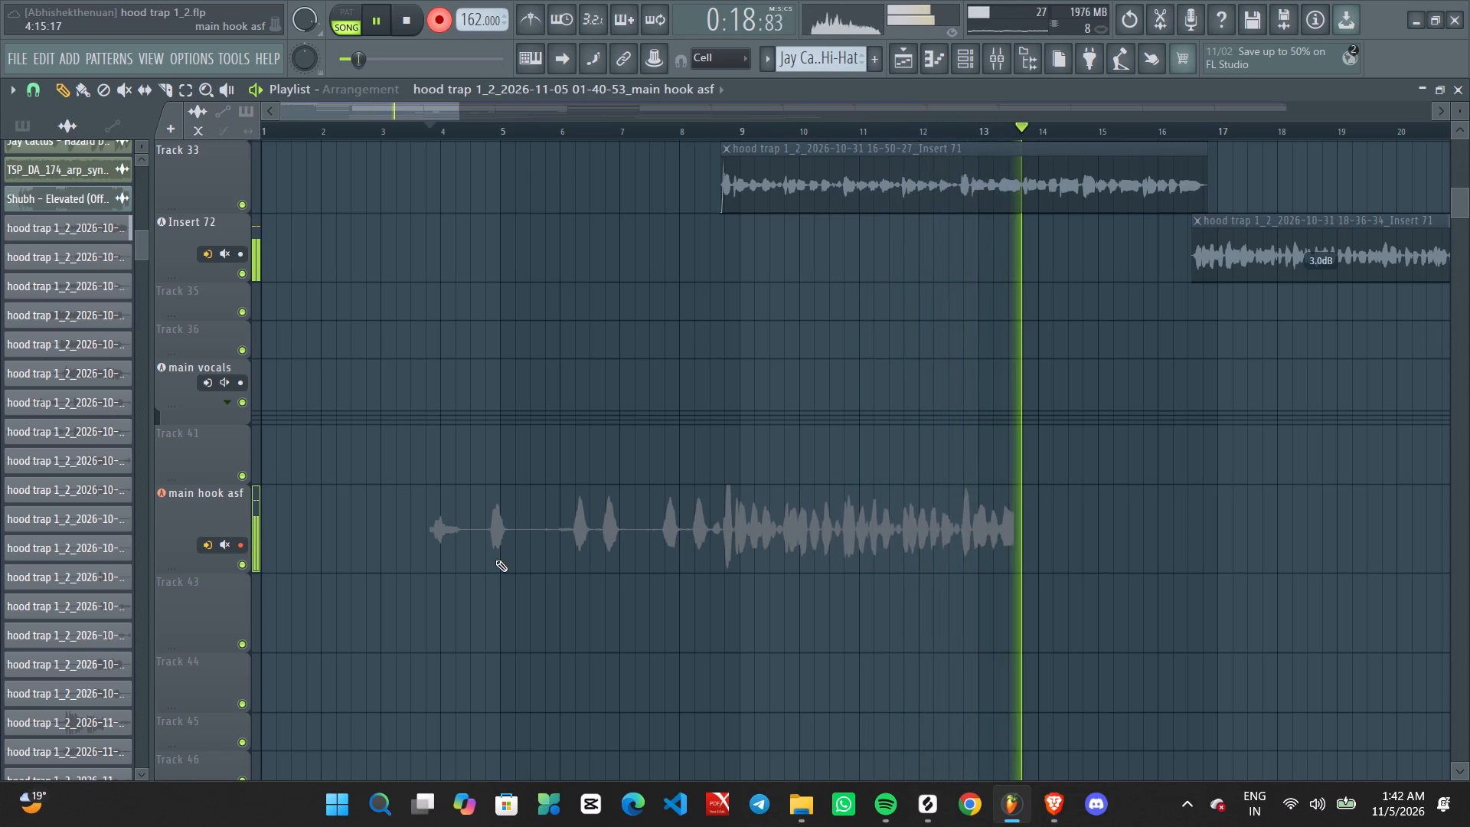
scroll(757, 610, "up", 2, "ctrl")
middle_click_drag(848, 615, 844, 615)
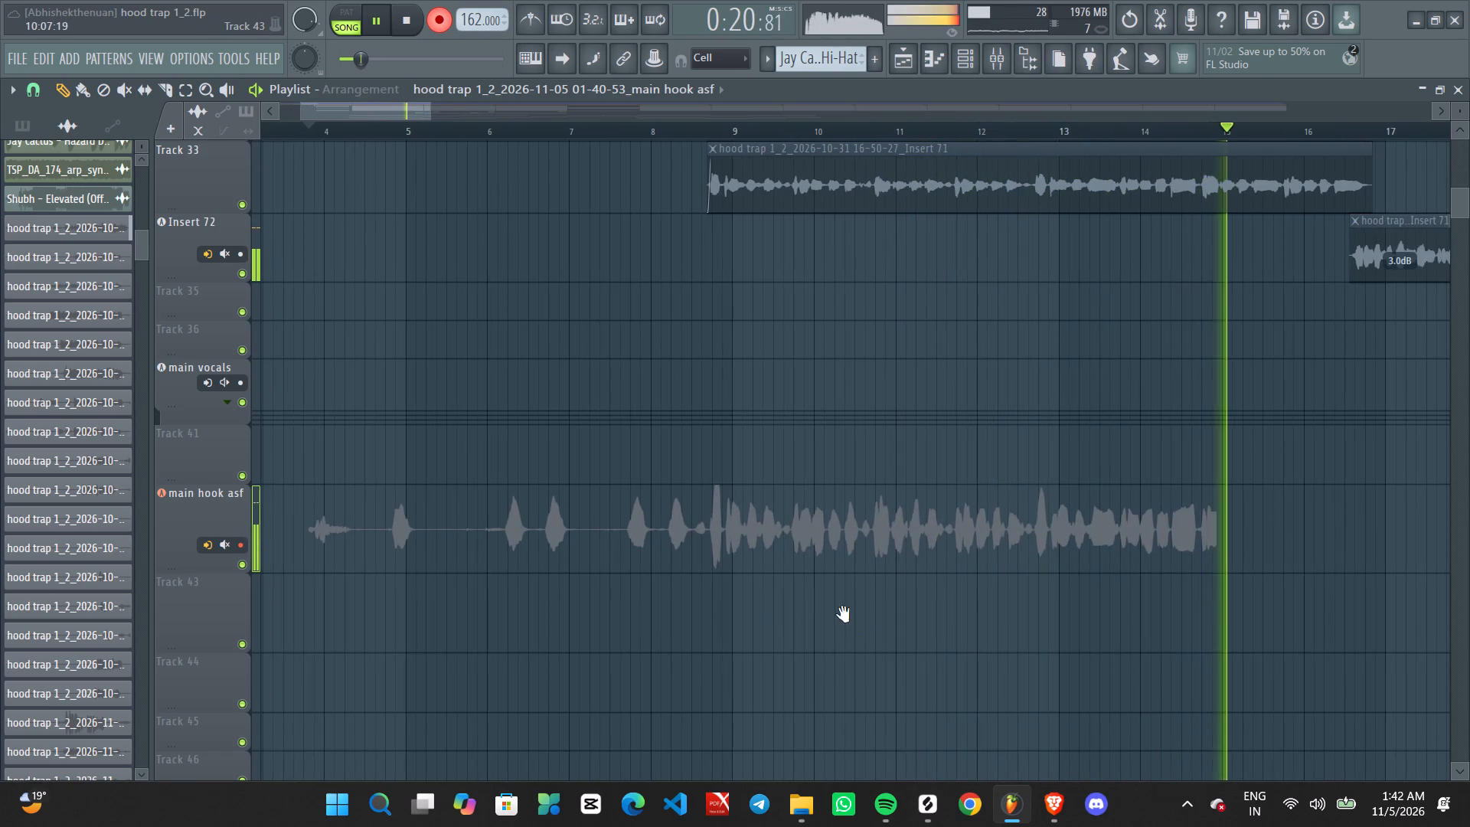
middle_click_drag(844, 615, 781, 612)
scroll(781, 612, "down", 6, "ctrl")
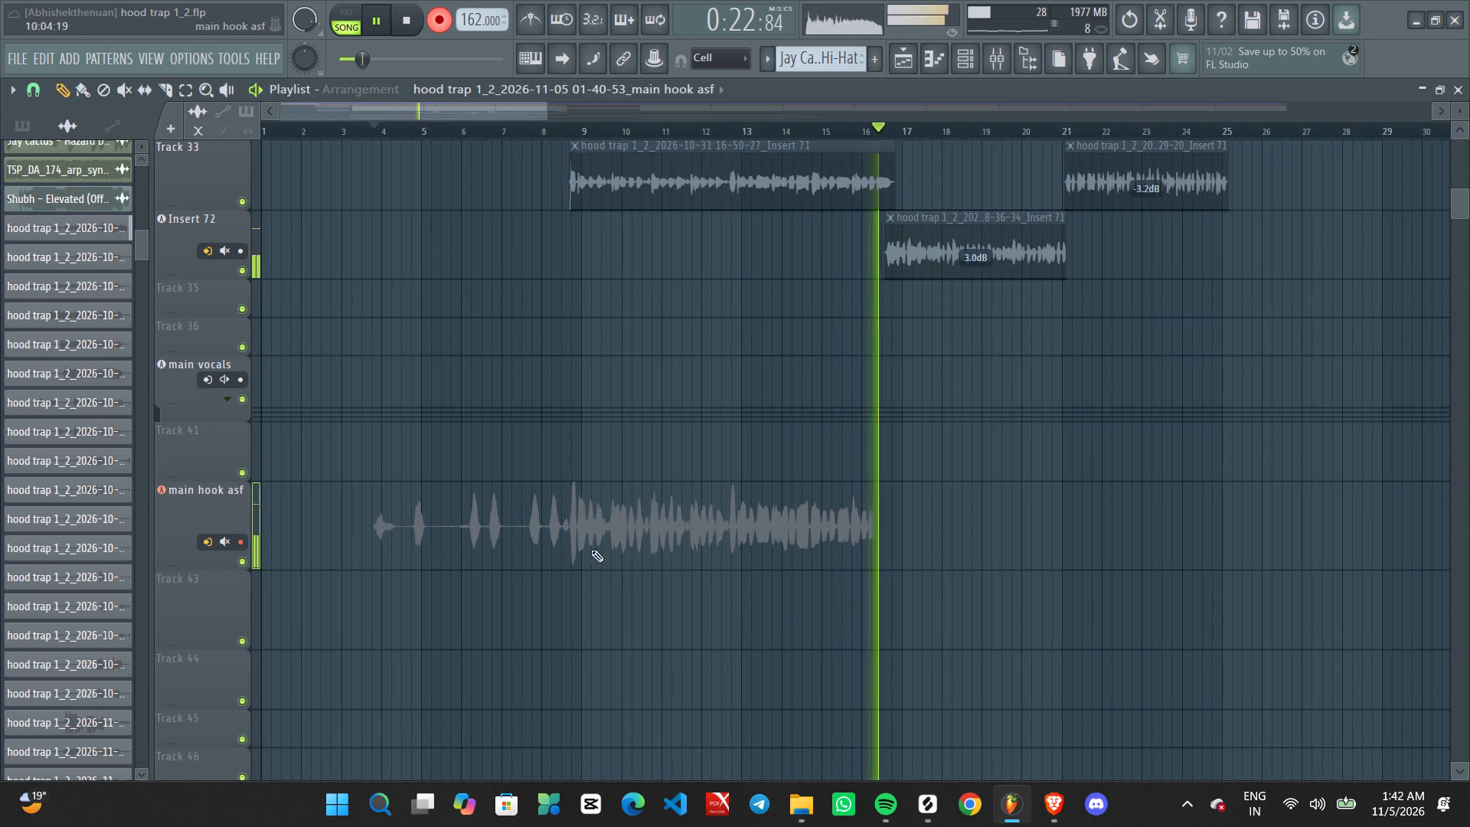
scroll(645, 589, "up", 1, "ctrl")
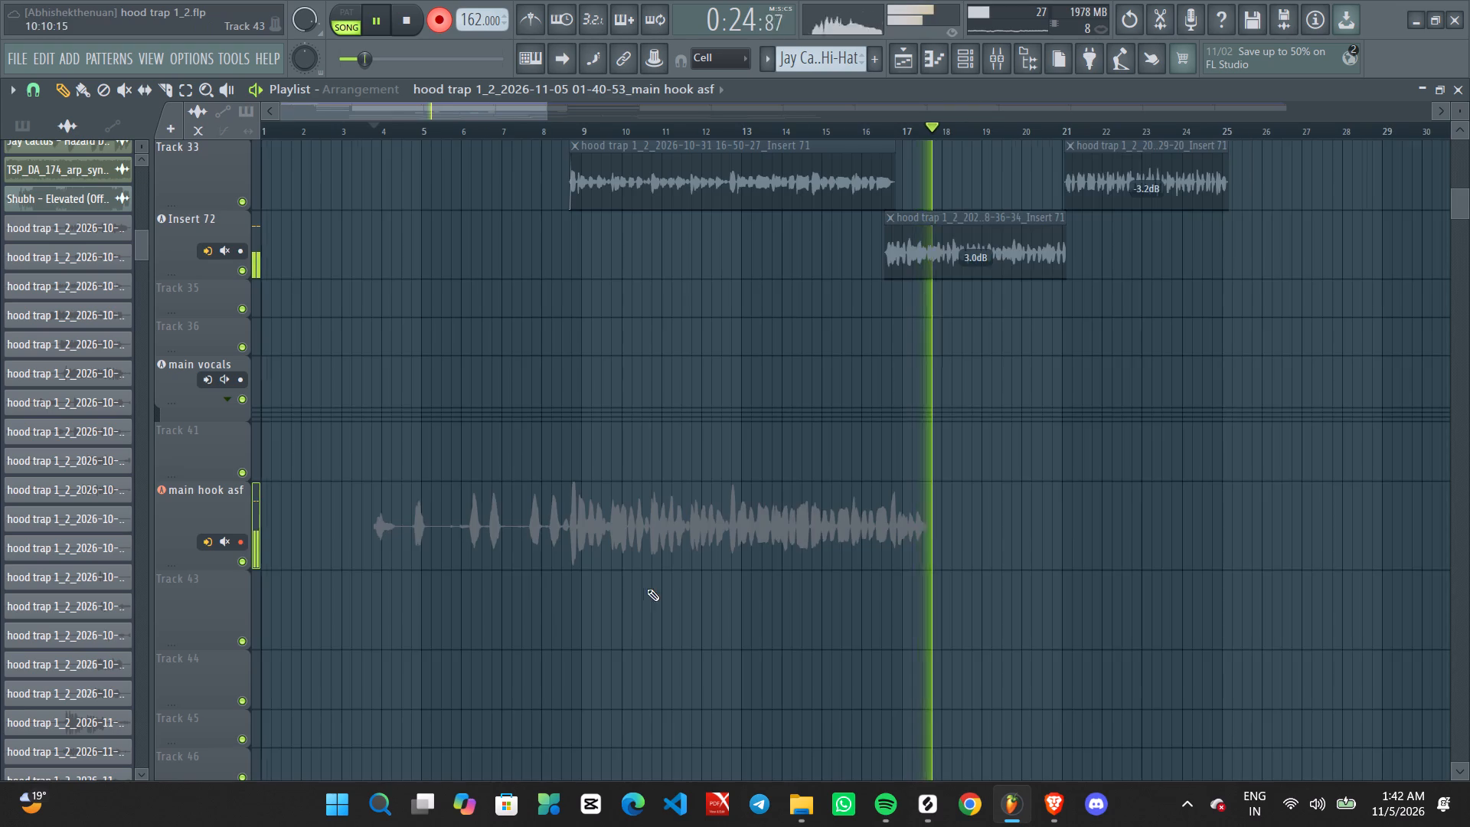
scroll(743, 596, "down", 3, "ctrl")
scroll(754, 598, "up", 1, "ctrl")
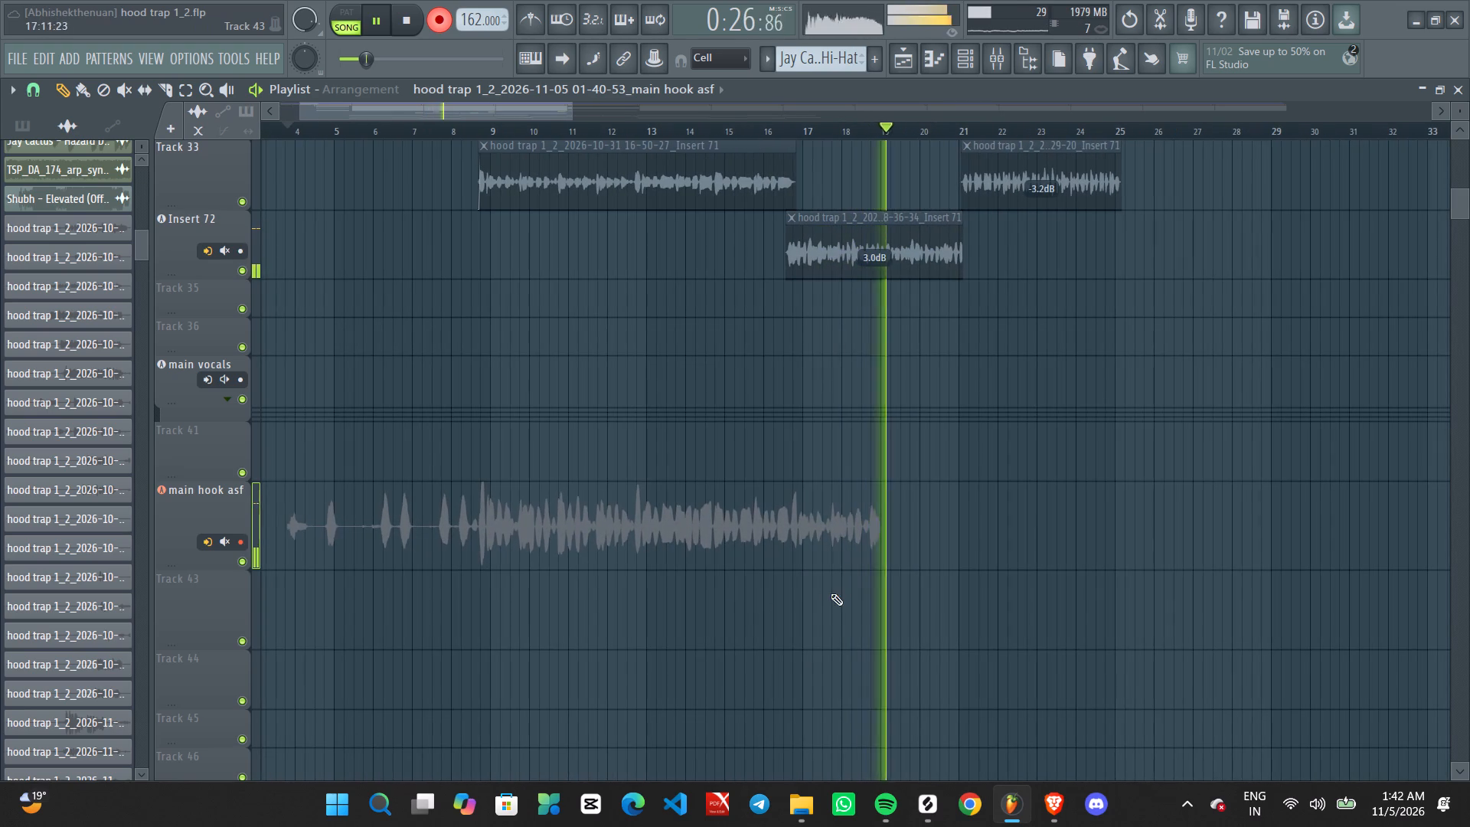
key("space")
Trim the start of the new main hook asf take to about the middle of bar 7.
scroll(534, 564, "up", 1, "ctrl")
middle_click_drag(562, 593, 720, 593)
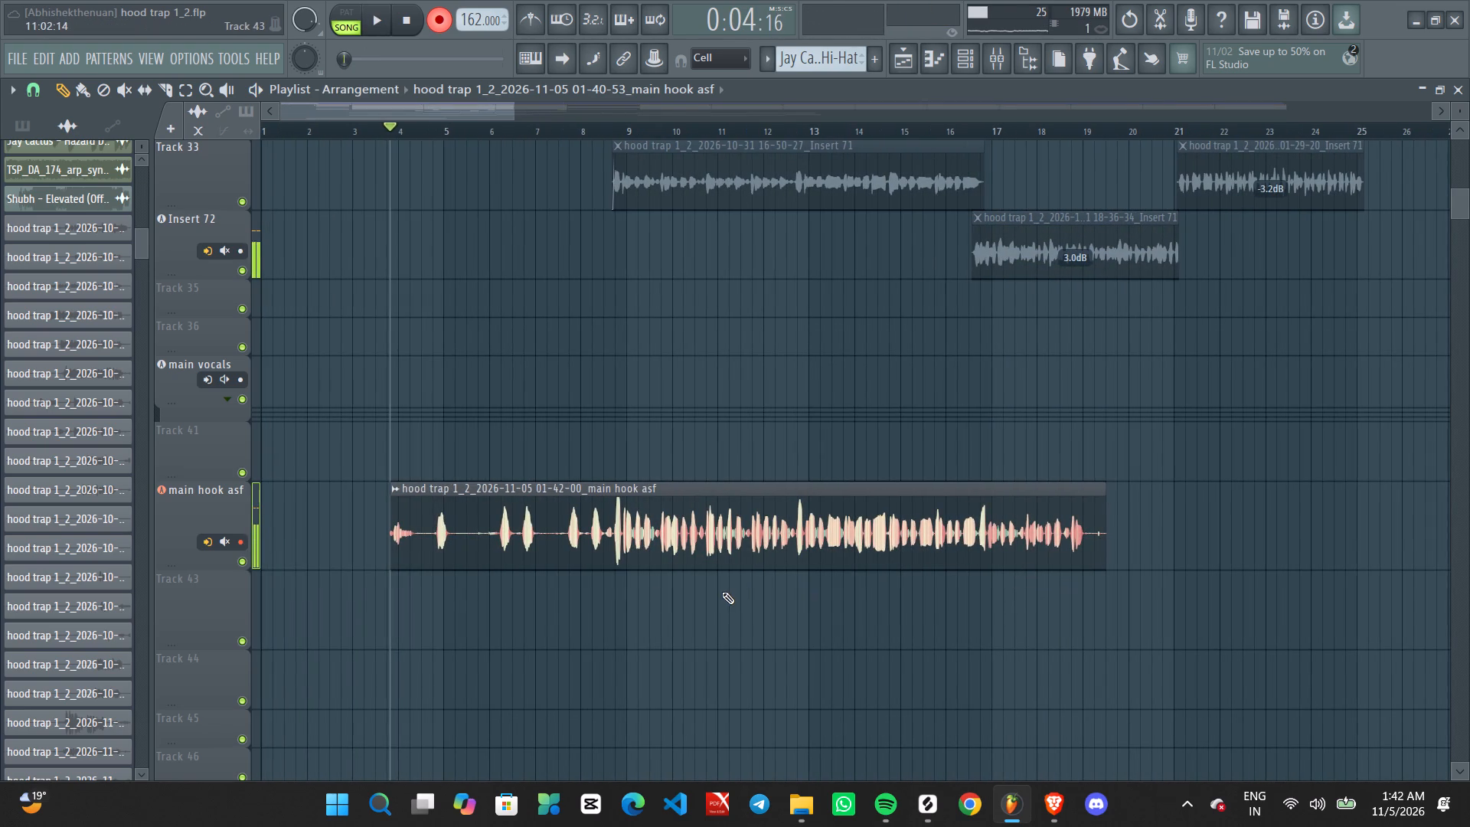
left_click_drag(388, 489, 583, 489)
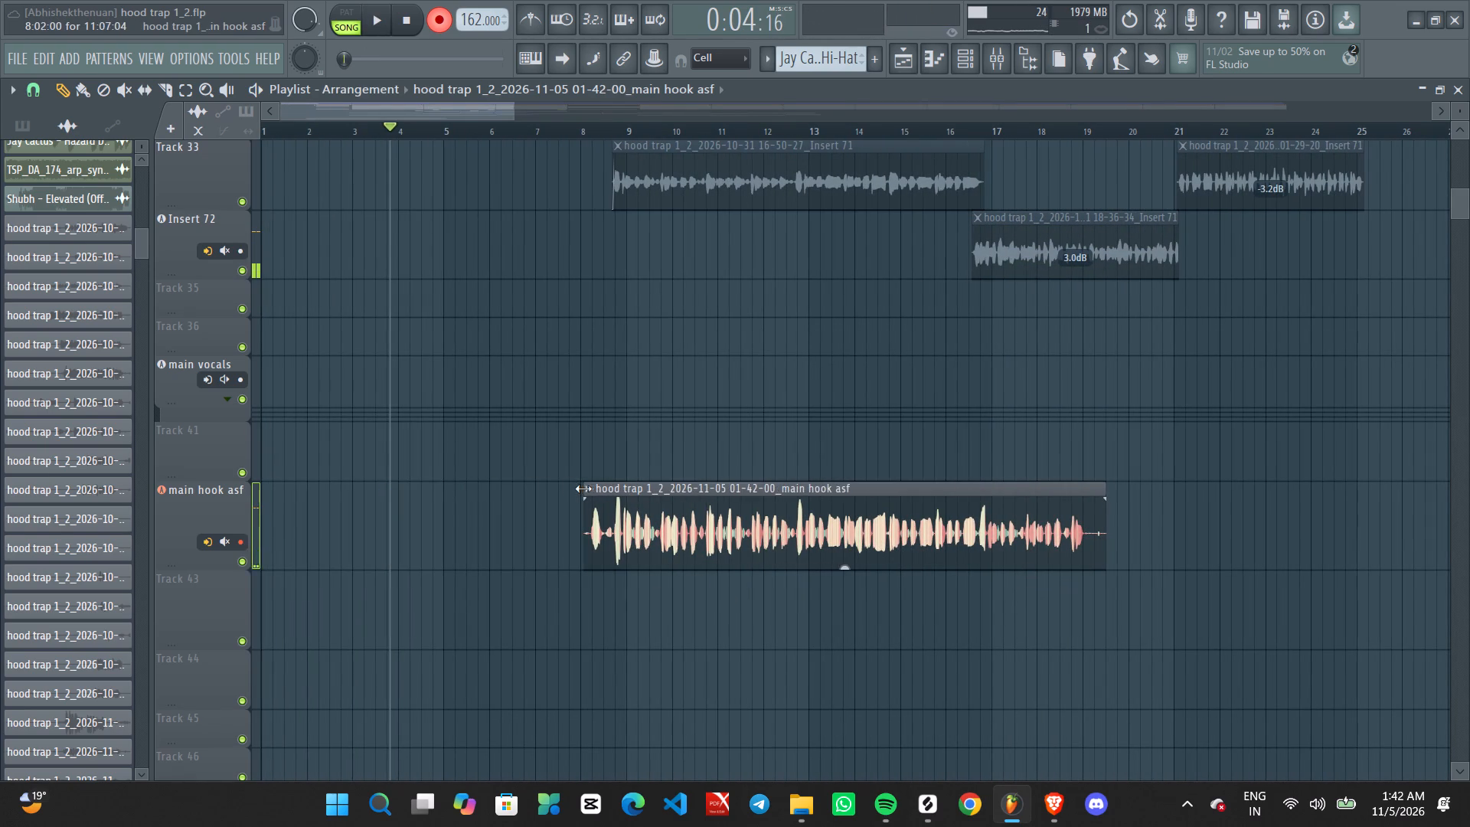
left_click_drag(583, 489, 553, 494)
Disarm recording and listen to the trimmed main hook asf take from around bar 6.
left_click(430, 18)
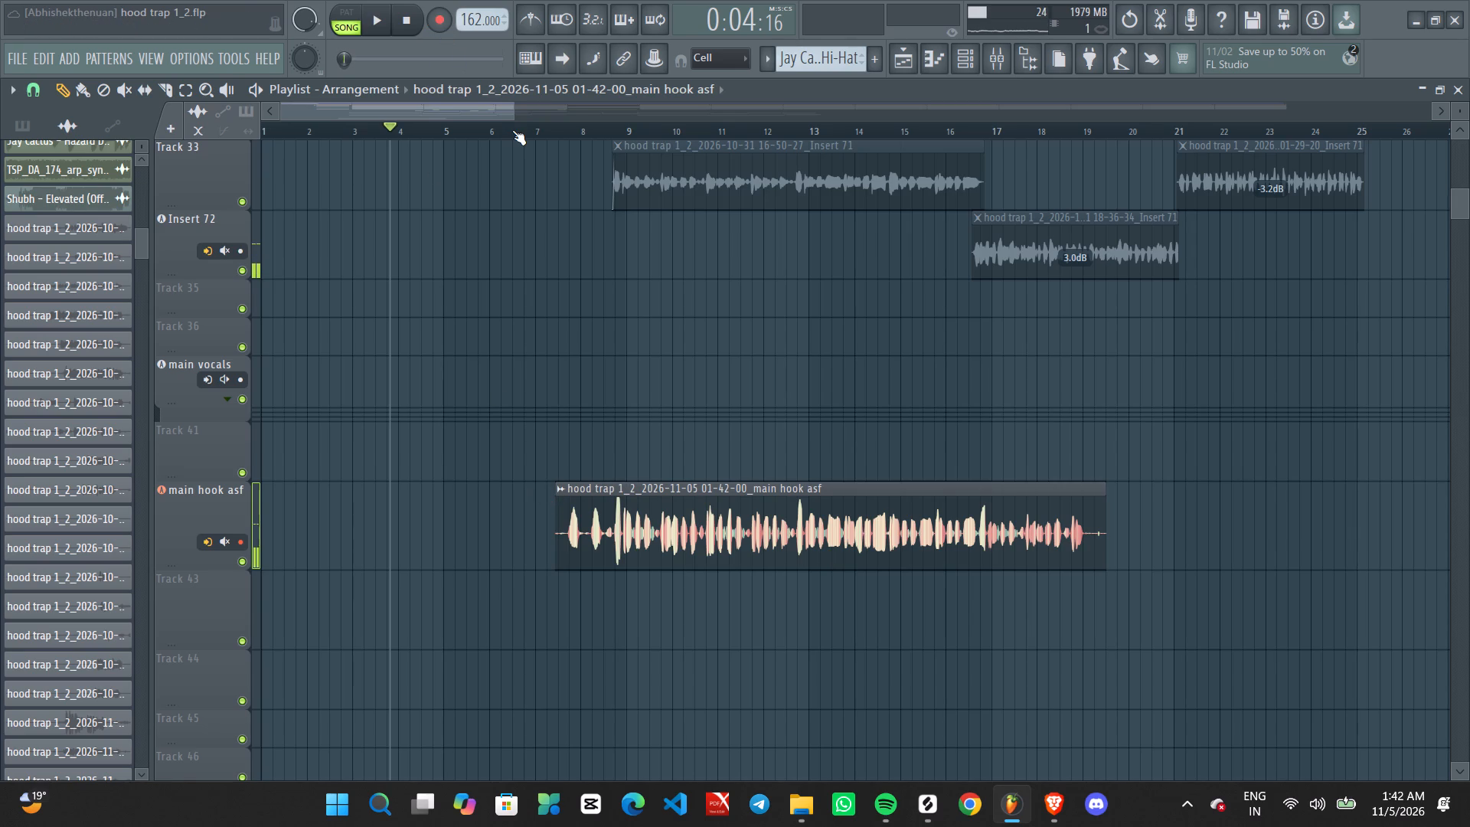
left_click(507, 131)
key("space")
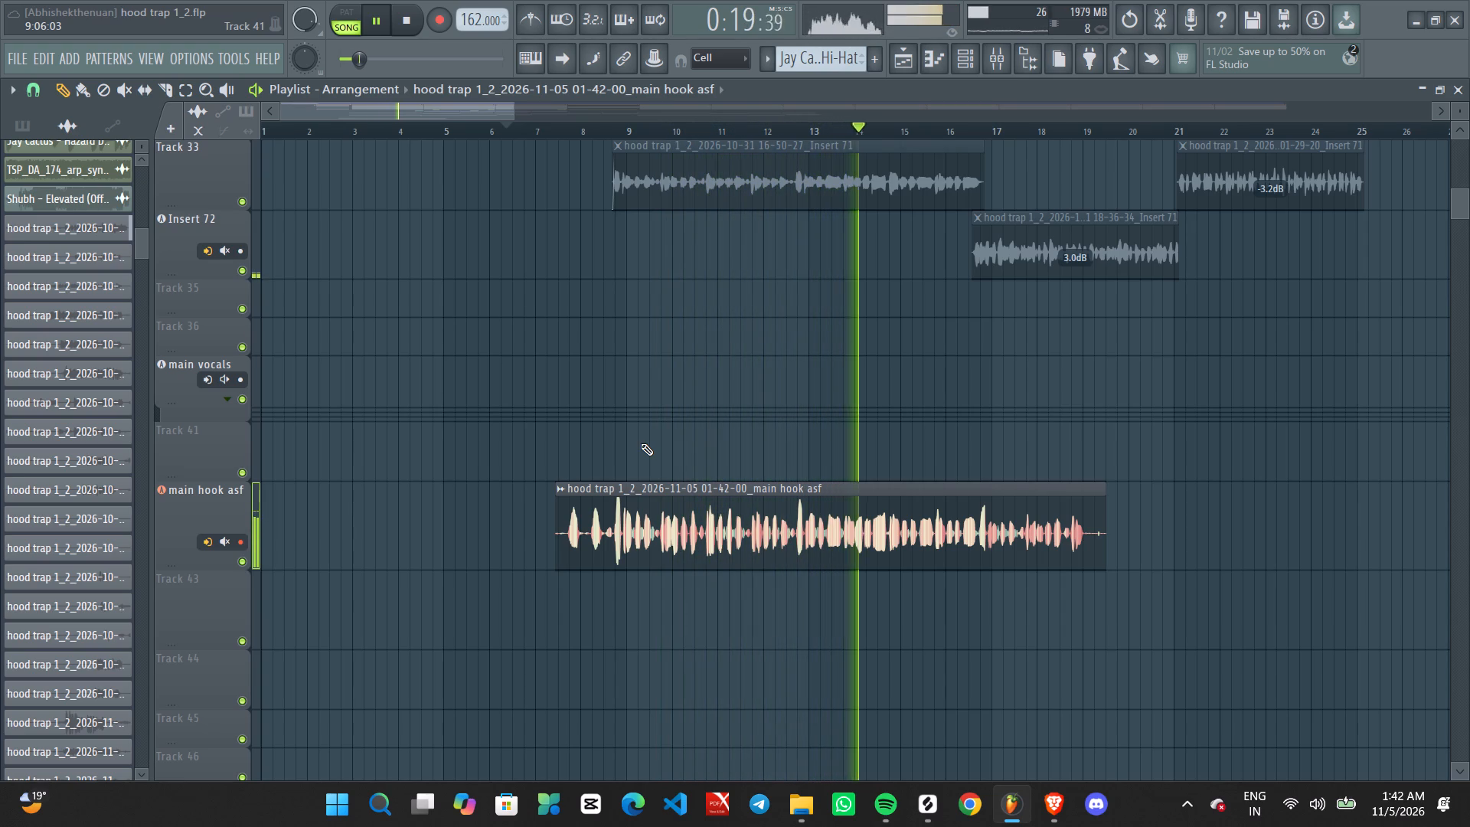
key("space")
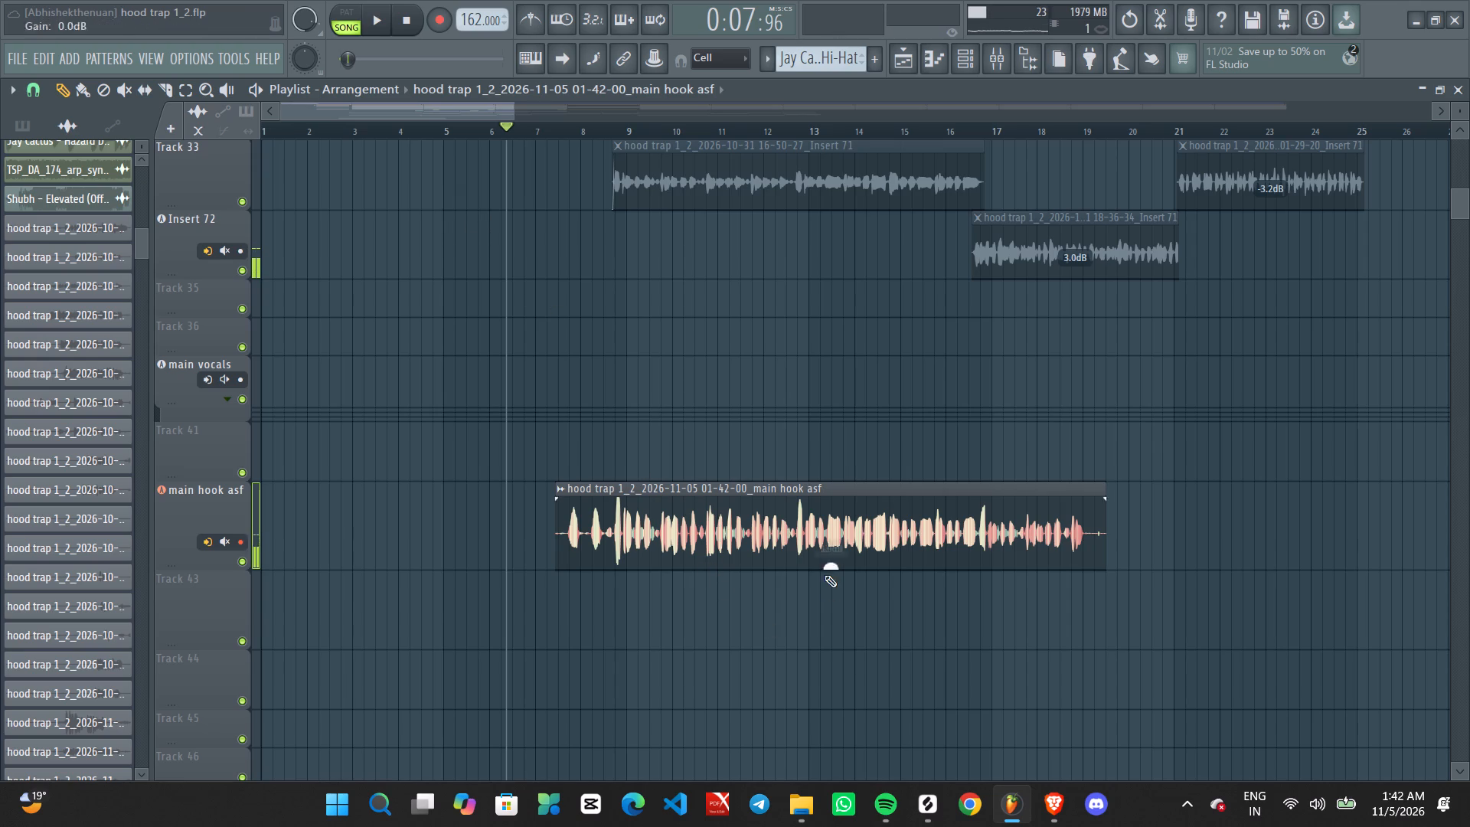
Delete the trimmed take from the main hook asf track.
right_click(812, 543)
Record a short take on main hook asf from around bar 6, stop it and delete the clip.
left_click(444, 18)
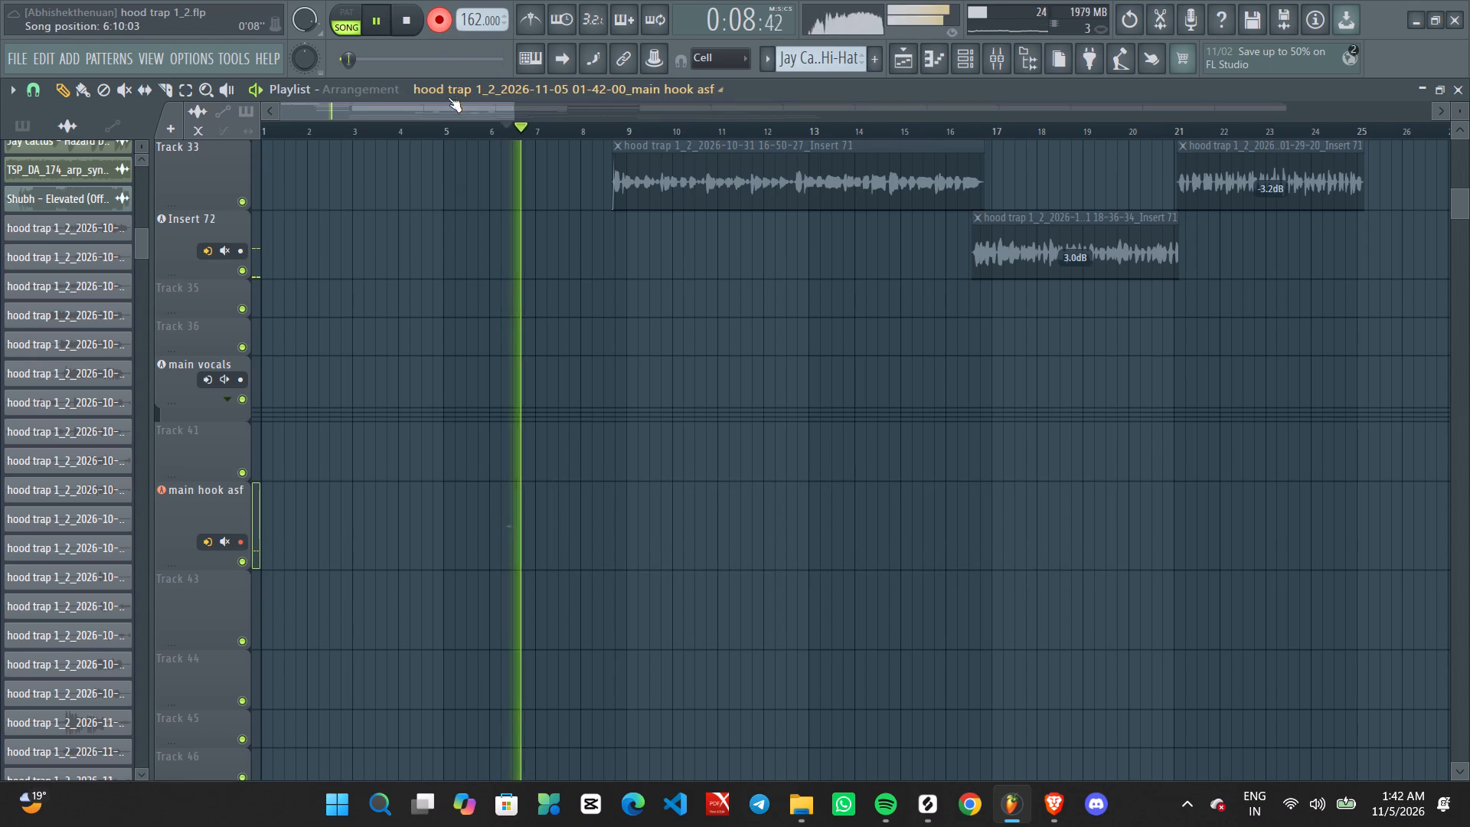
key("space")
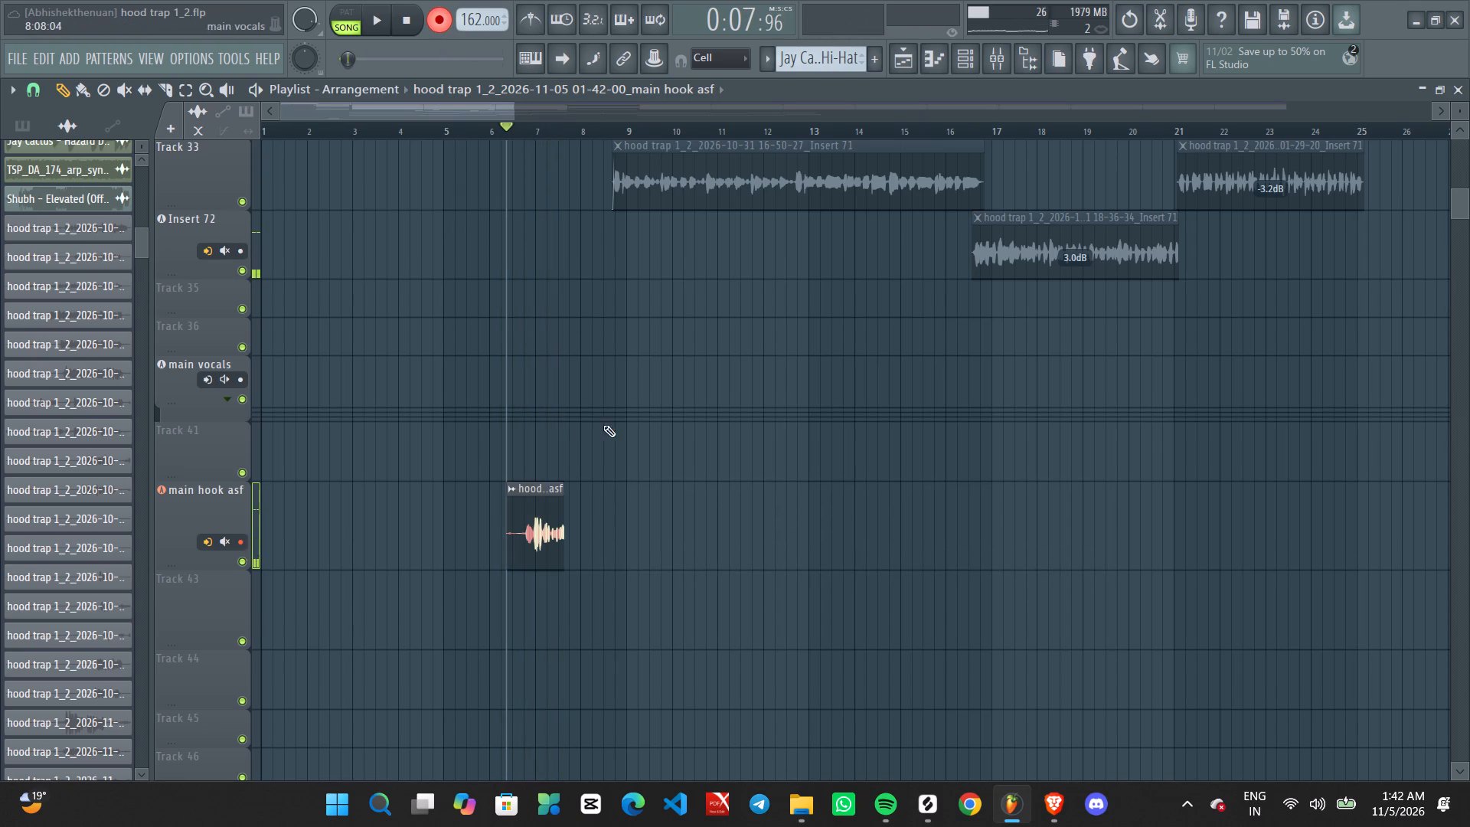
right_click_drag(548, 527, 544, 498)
Start recording a new vocal take on main hook asf from about bar 5.
left_click(444, 131)
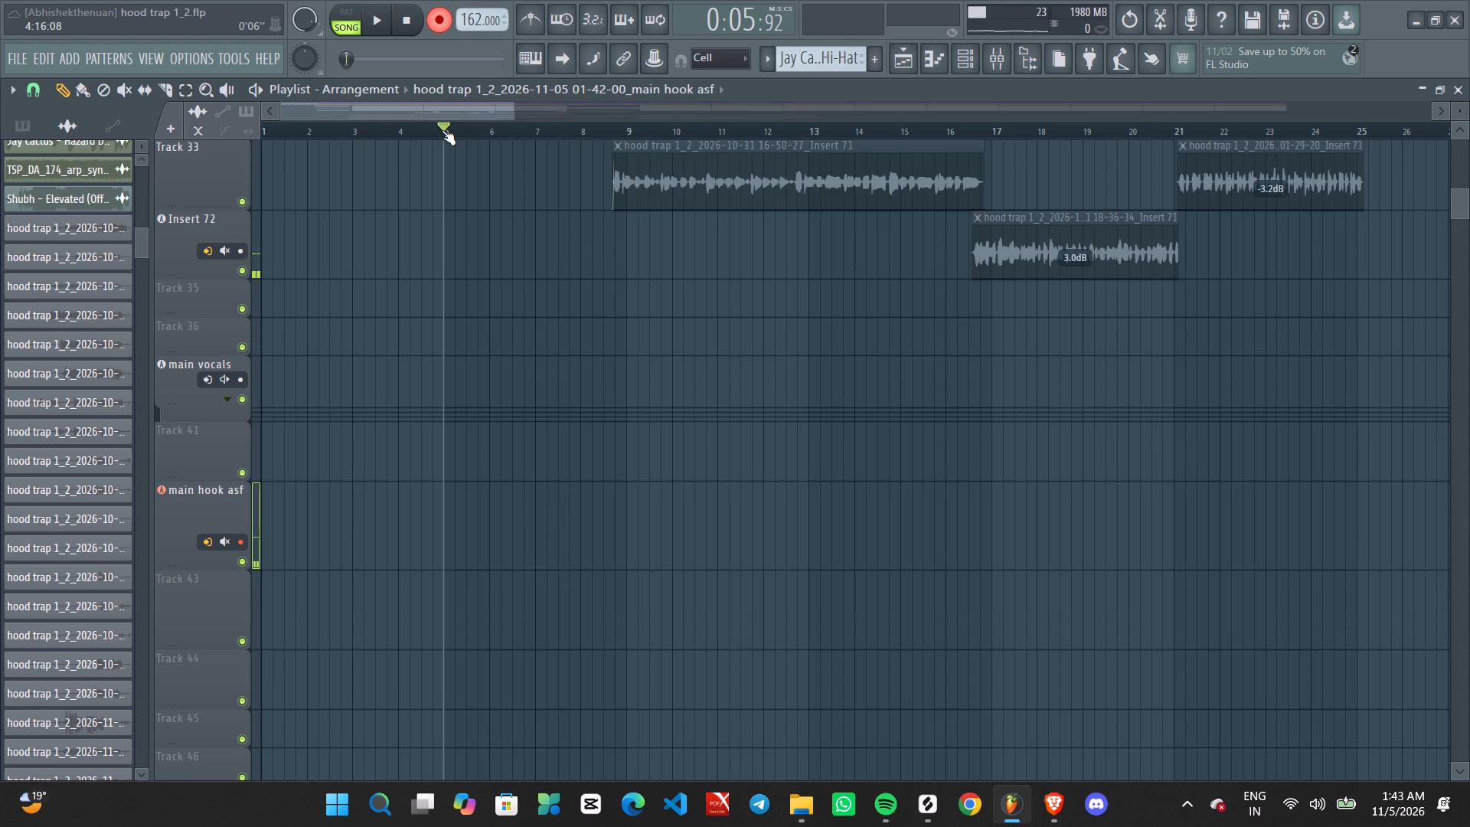
key("space")
Purge the unused audio clips from the project while the take is recording.
left_click(220, 65)
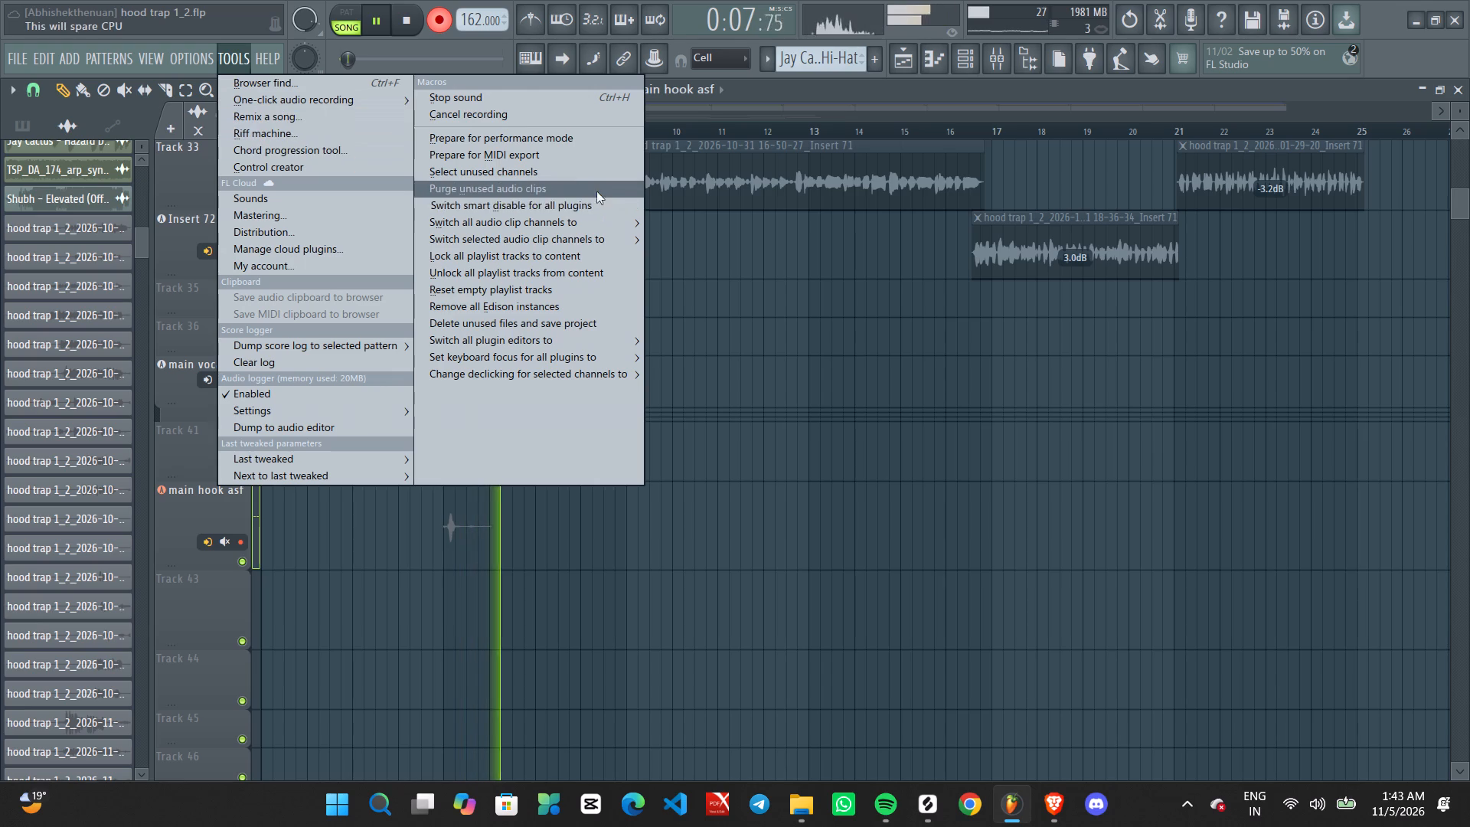
left_click(590, 187)
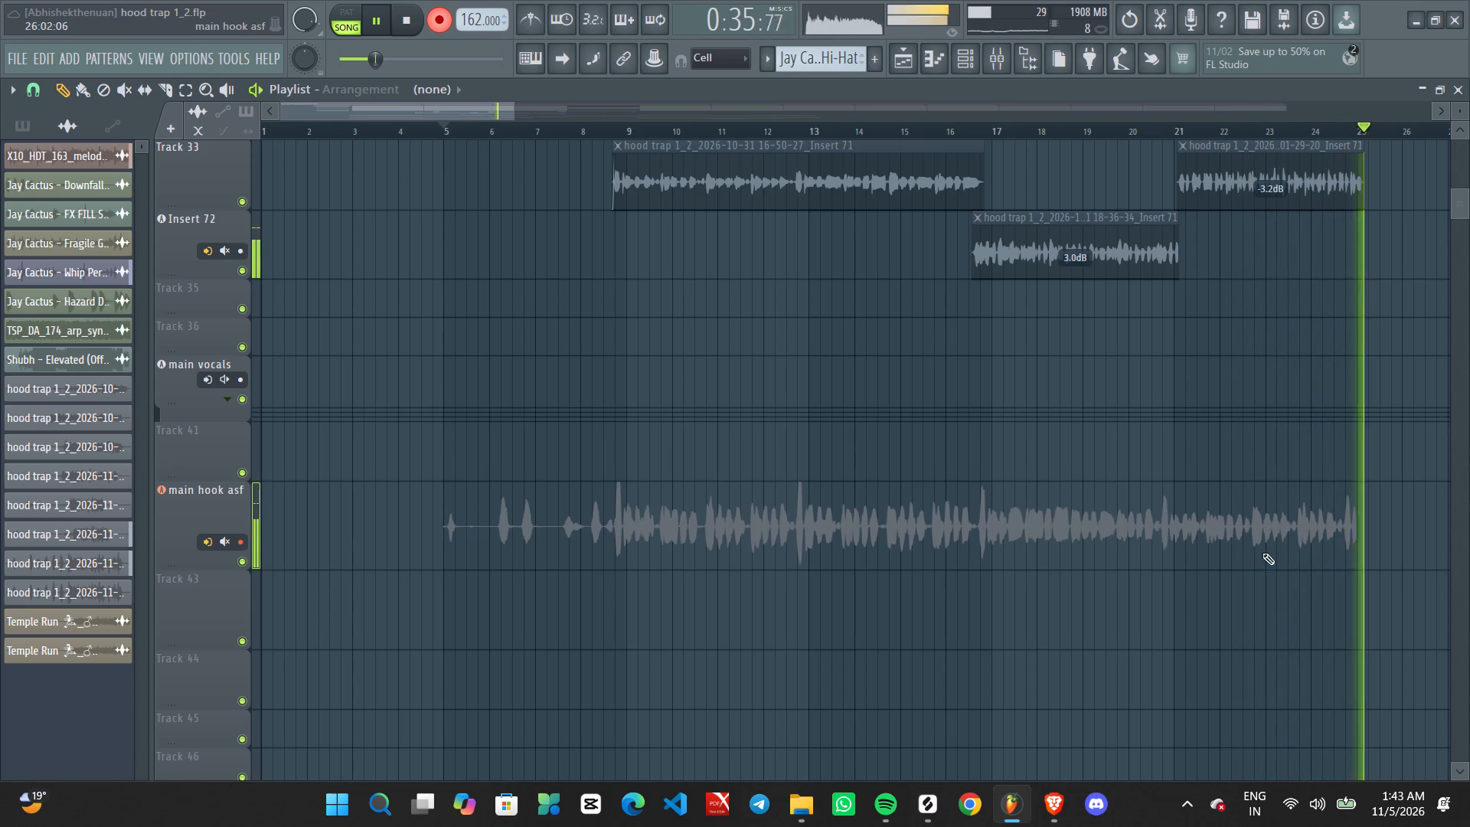
Let the main hook asf take run to about bar 29 and stop recording.
scroll(1176, 522, "down", 4, "ctrl")
middle_click_drag(1282, 563, 1207, 554)
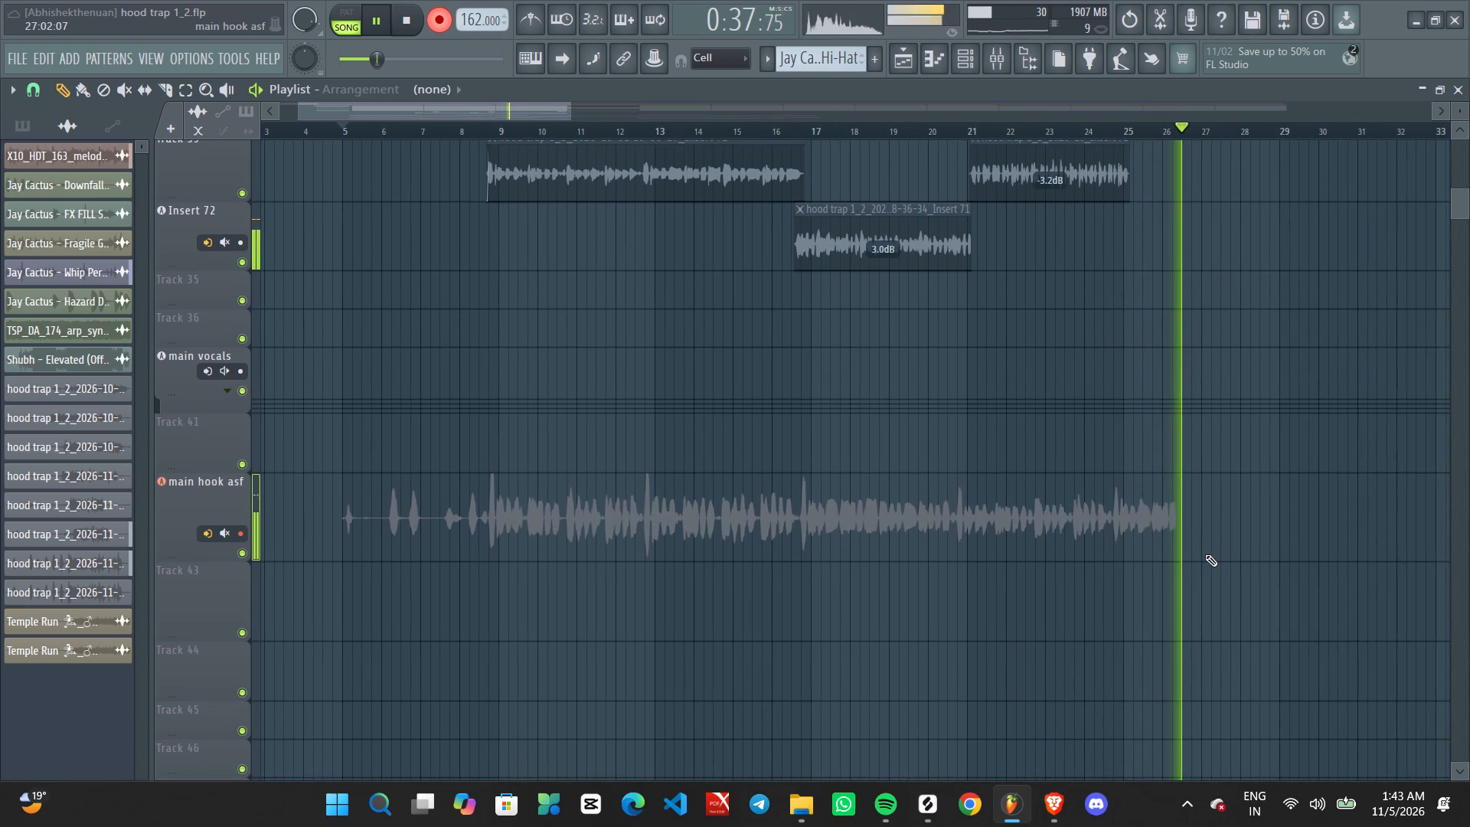
scroll(1205, 554, "down", 3, "ctrl")
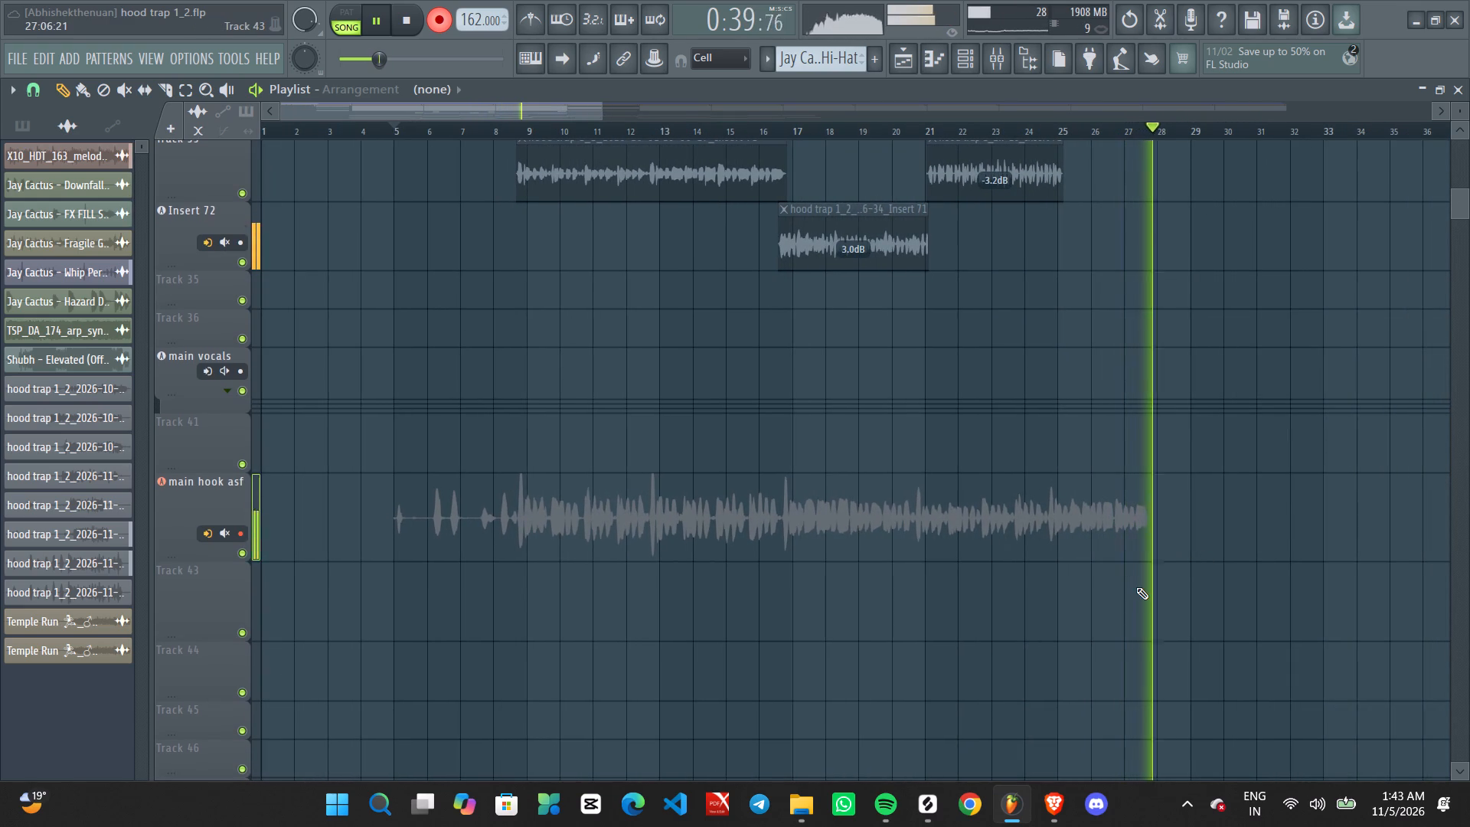
key("space")
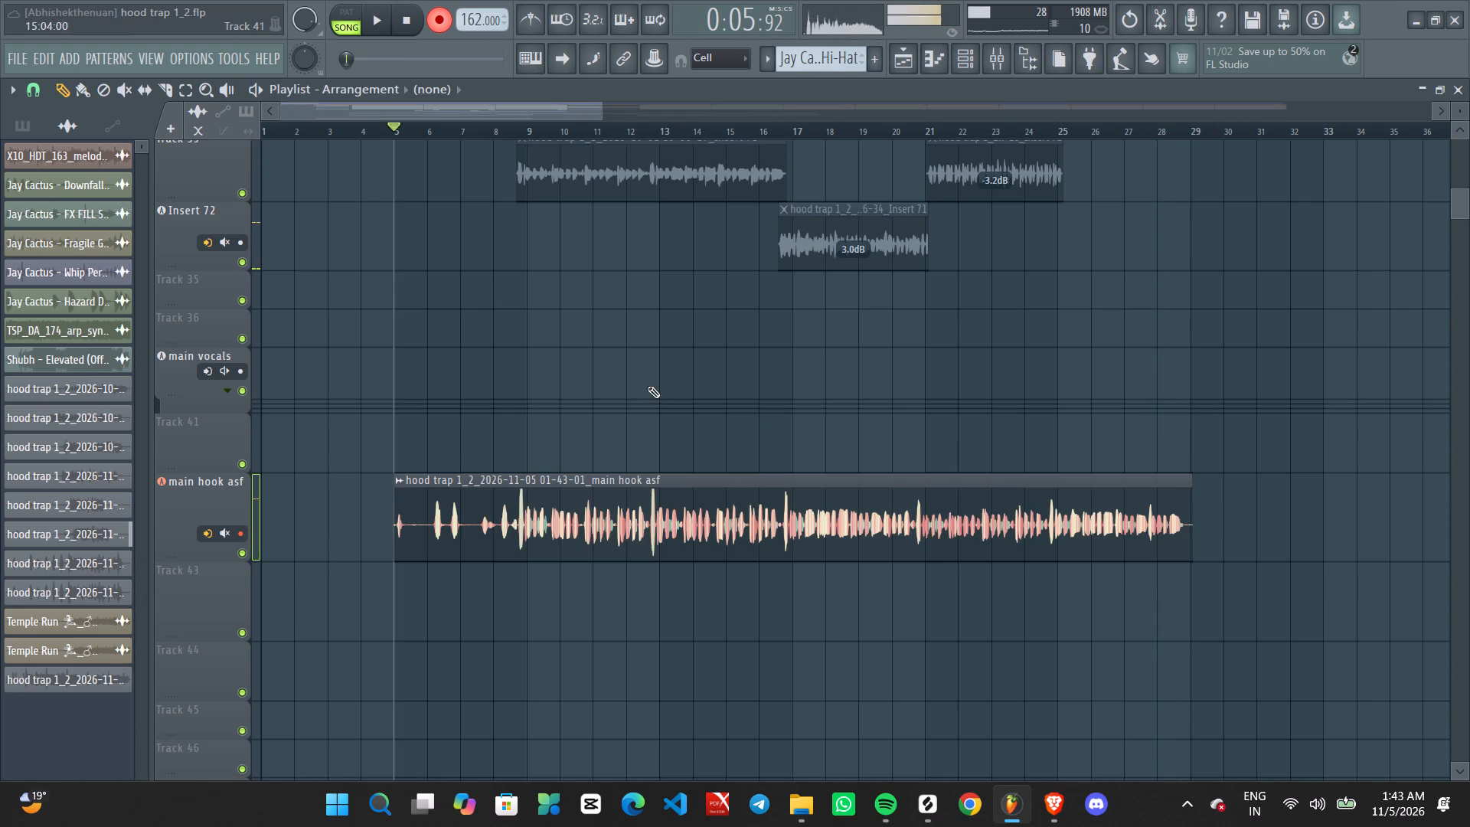
Disarm recording and play back the new main hook asf take from bar 5.
left_click(442, 22)
key("space")
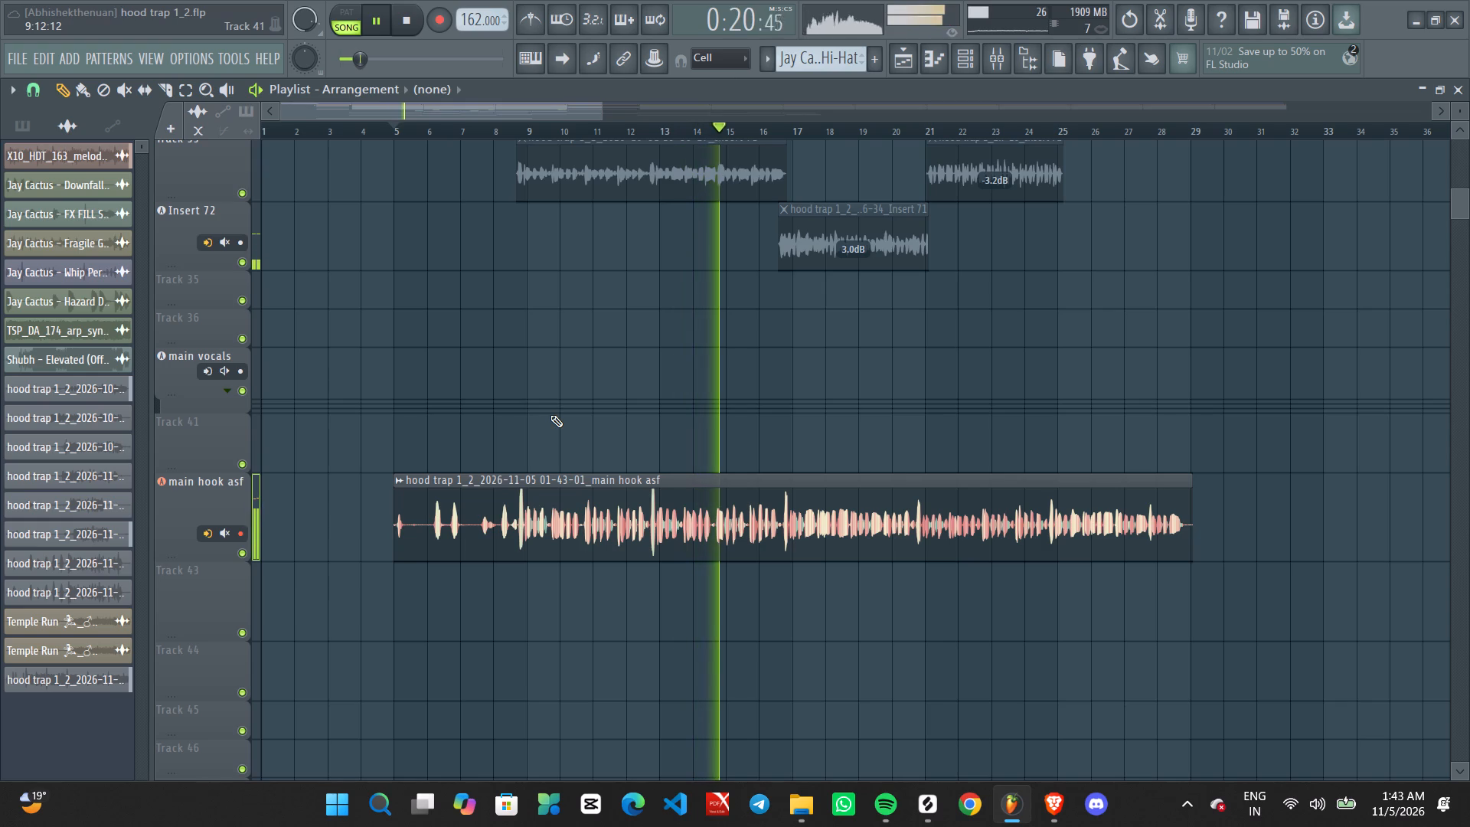
Trim the start of the new main hook asf take to about the middle of bar 7.
scroll(462, 405, "up", 2, "ctrl")
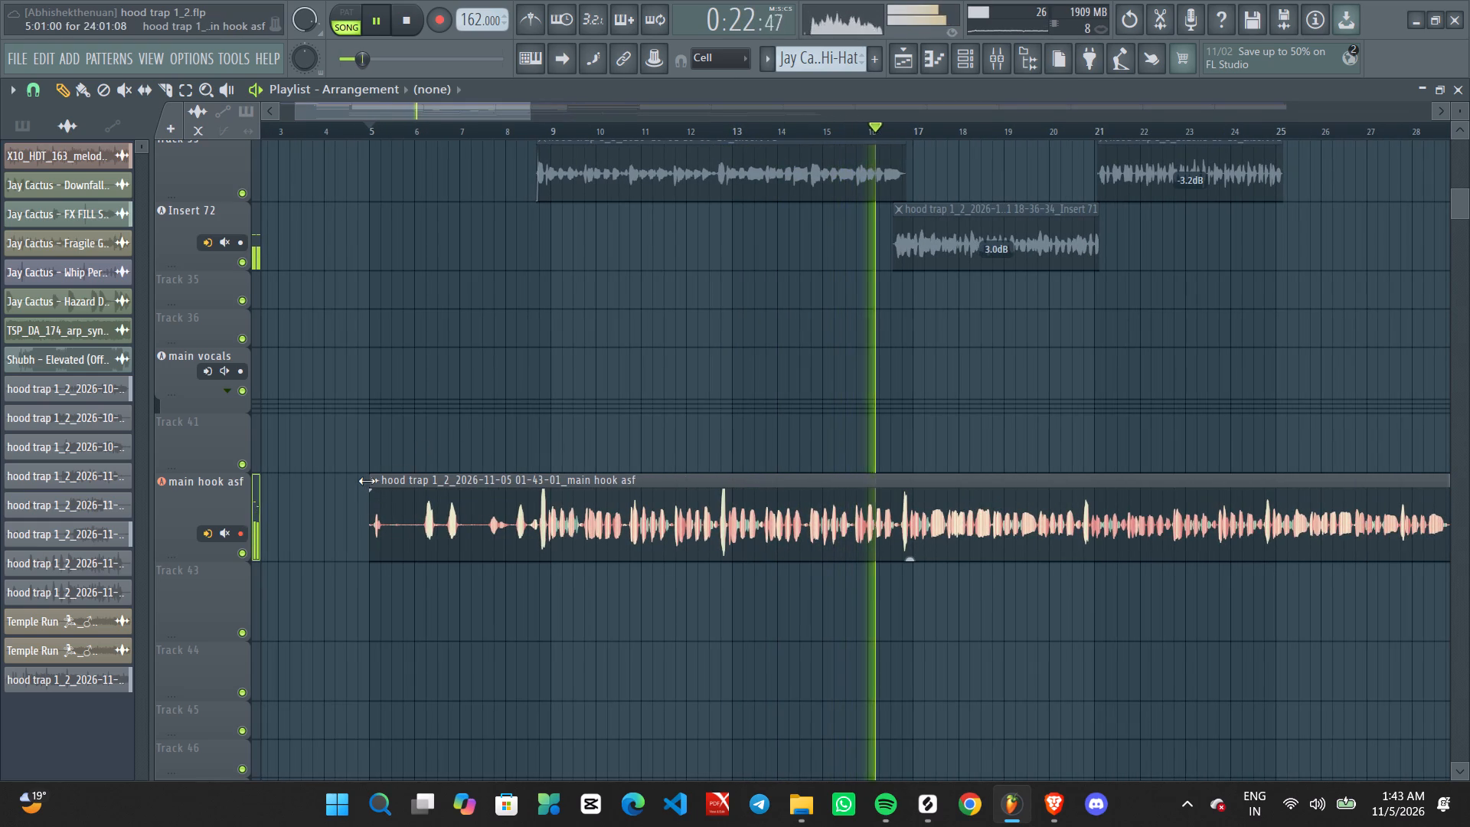
left_click_drag(367, 481, 479, 481)
Keep listening to the trimmed main hook asf take past bar 21 and stop playback.
scroll(825, 563, "down", 3, "ctrl")
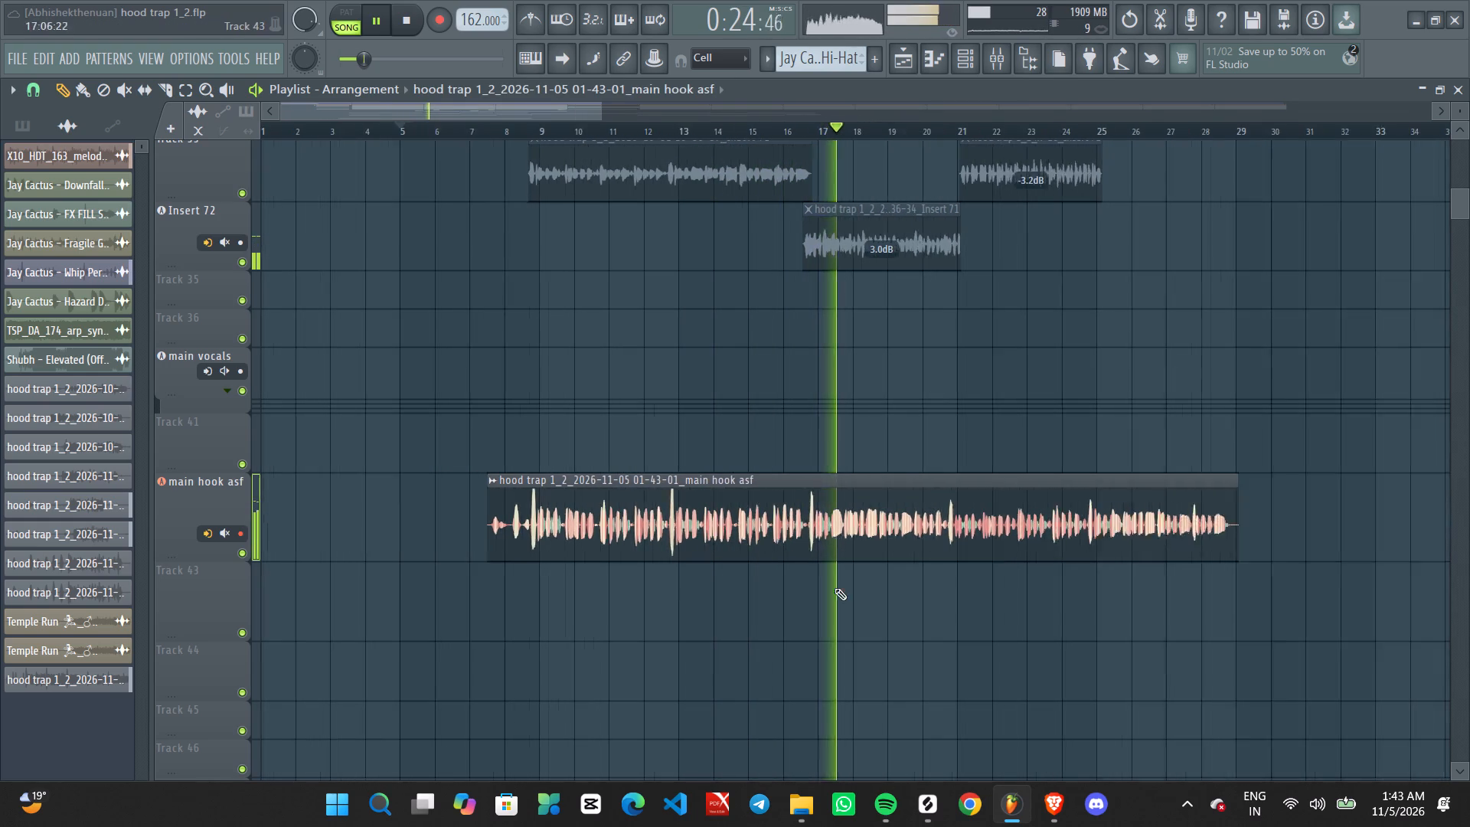
scroll(835, 588, "down", 1, "ctrl")
scroll(870, 608, "up", 1, "ctrl")
scroll(870, 608, "up", 1)
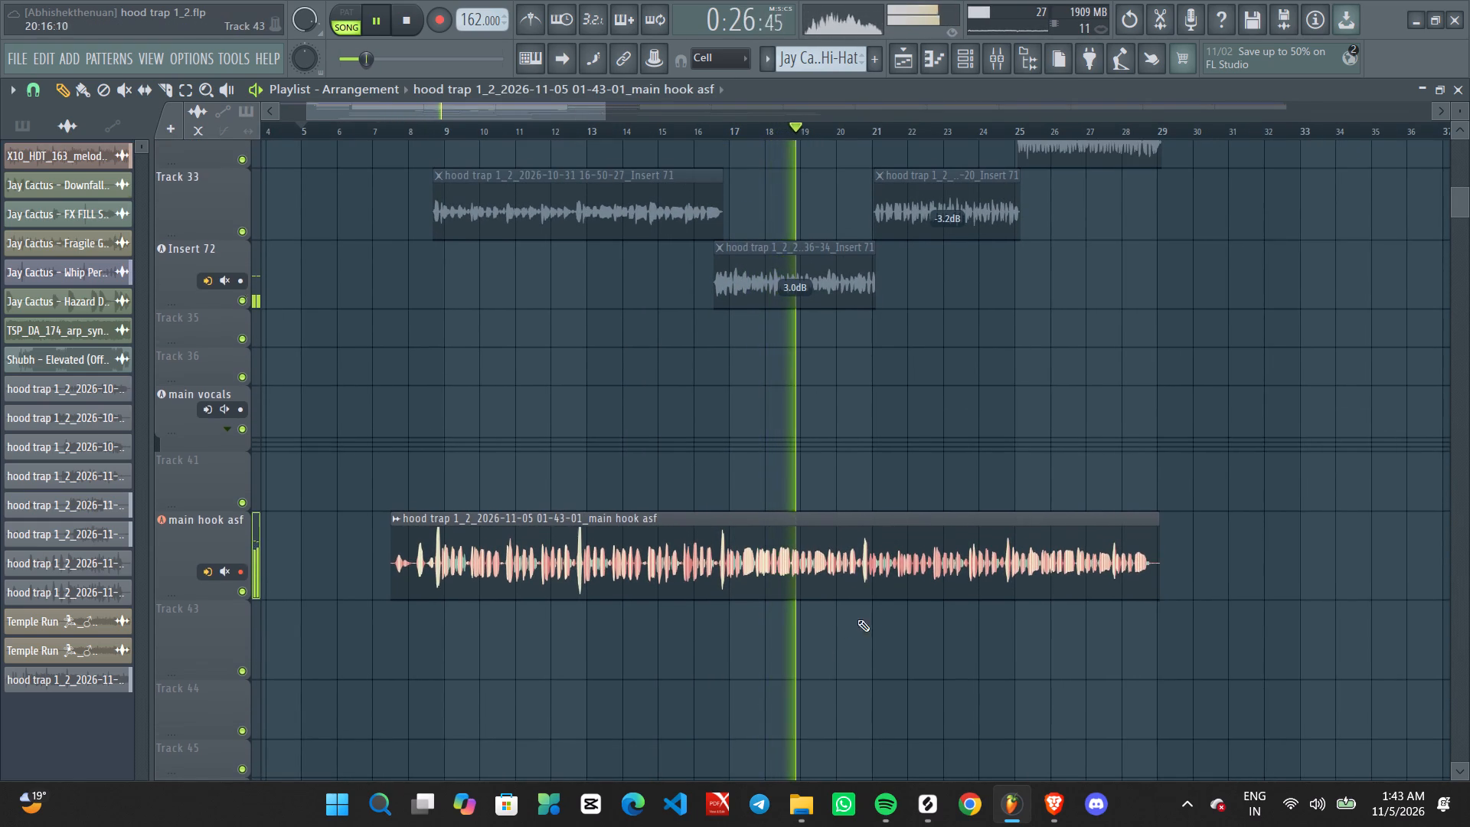
scroll(815, 649, "up", 1, "ctrl")
middle_click_drag(802, 636, 924, 453)
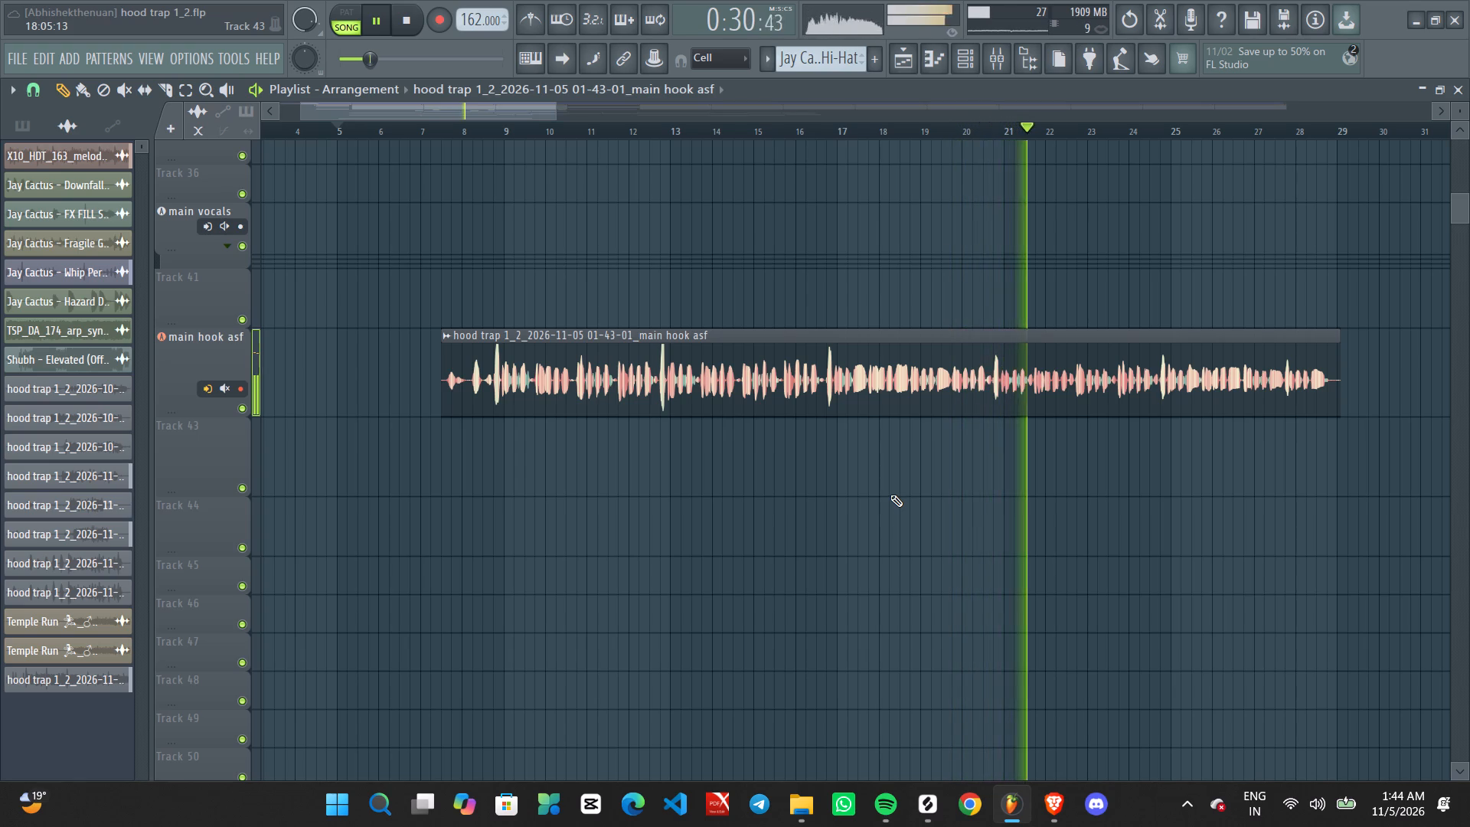
key("space")
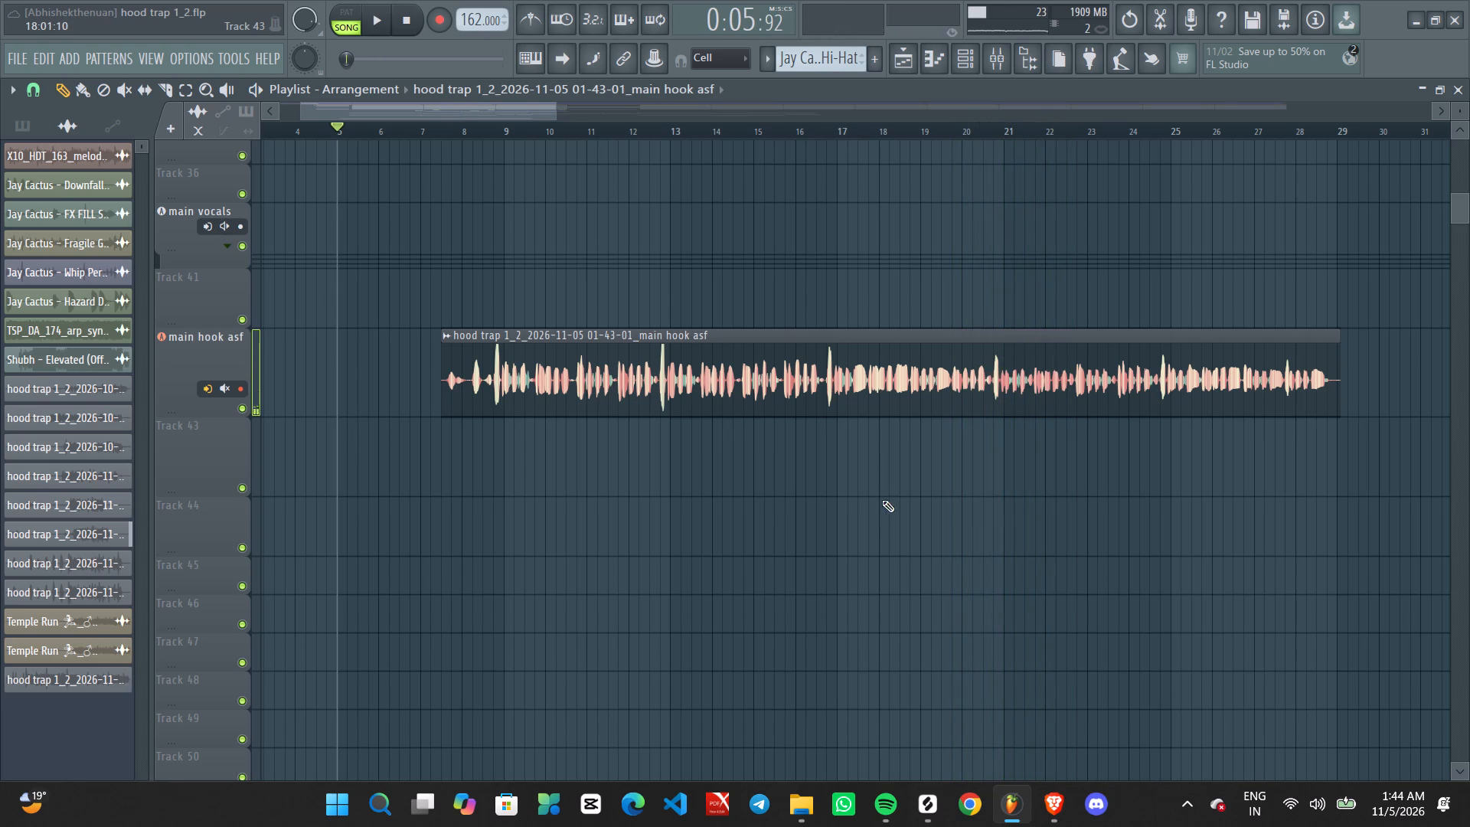
Compare the placement of the trimmed main hook asf take with the older vocal clips on the Insert 71 tracks from around bar 8.
left_click(410, 123)
left_click(416, 126)
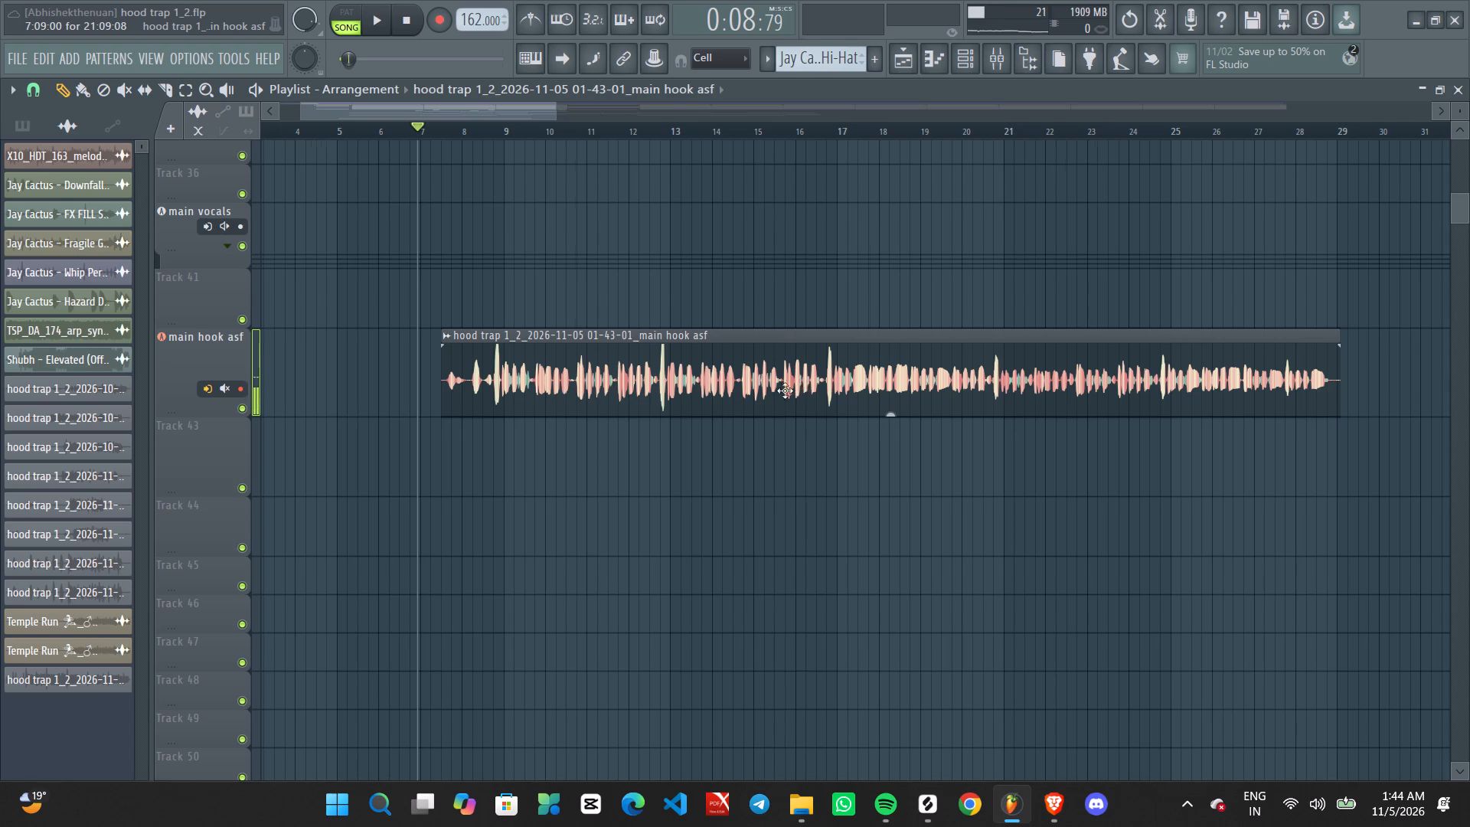
scroll(745, 417, "down", 4, "ctrl")
scroll(519, 498, "up", 1, "ctrl")
middle_click_drag(520, 504, 766, 510)
scroll(566, 508, "up", 7)
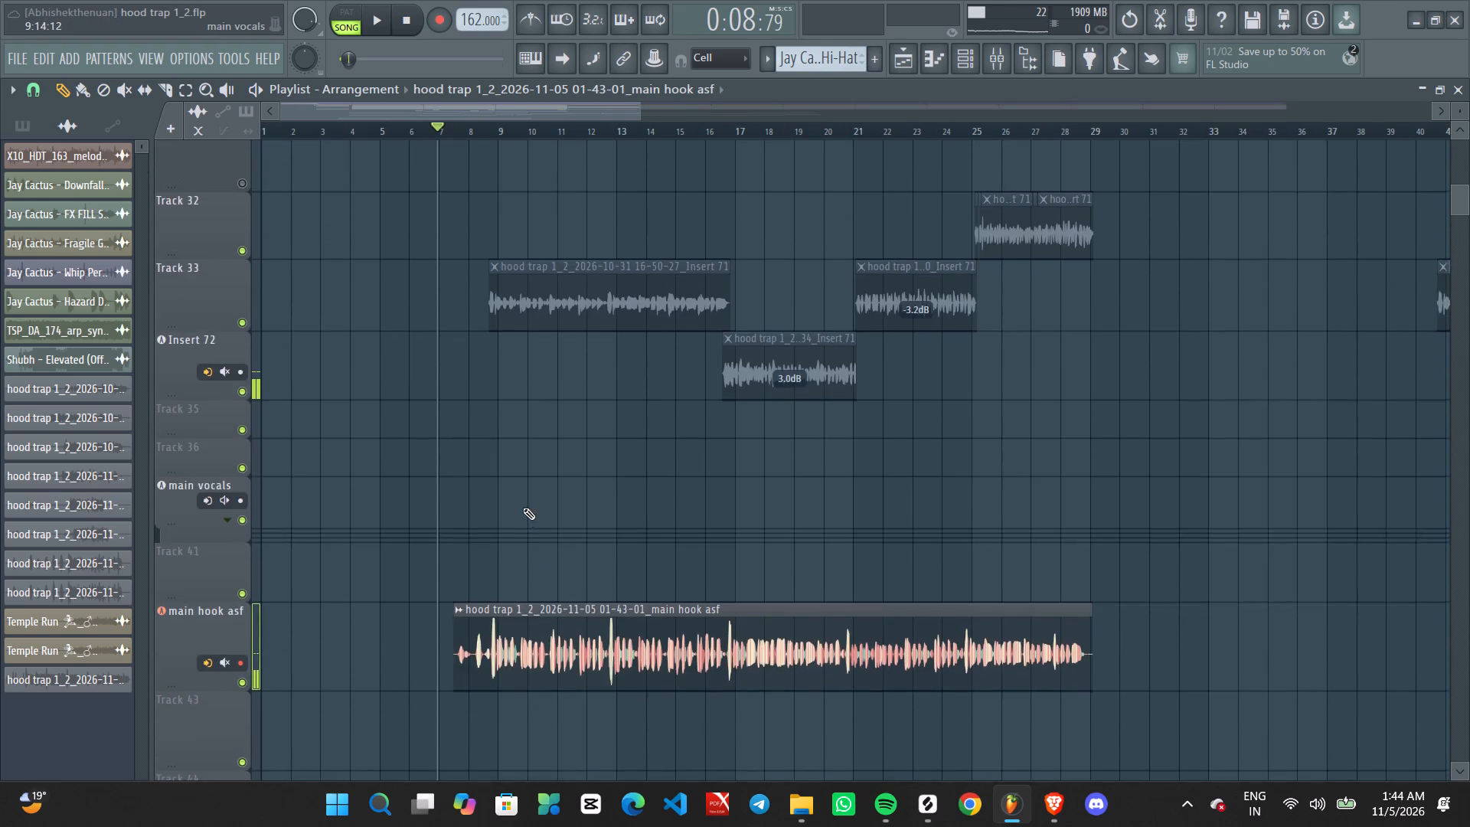
scroll(523, 504, "up", 13)
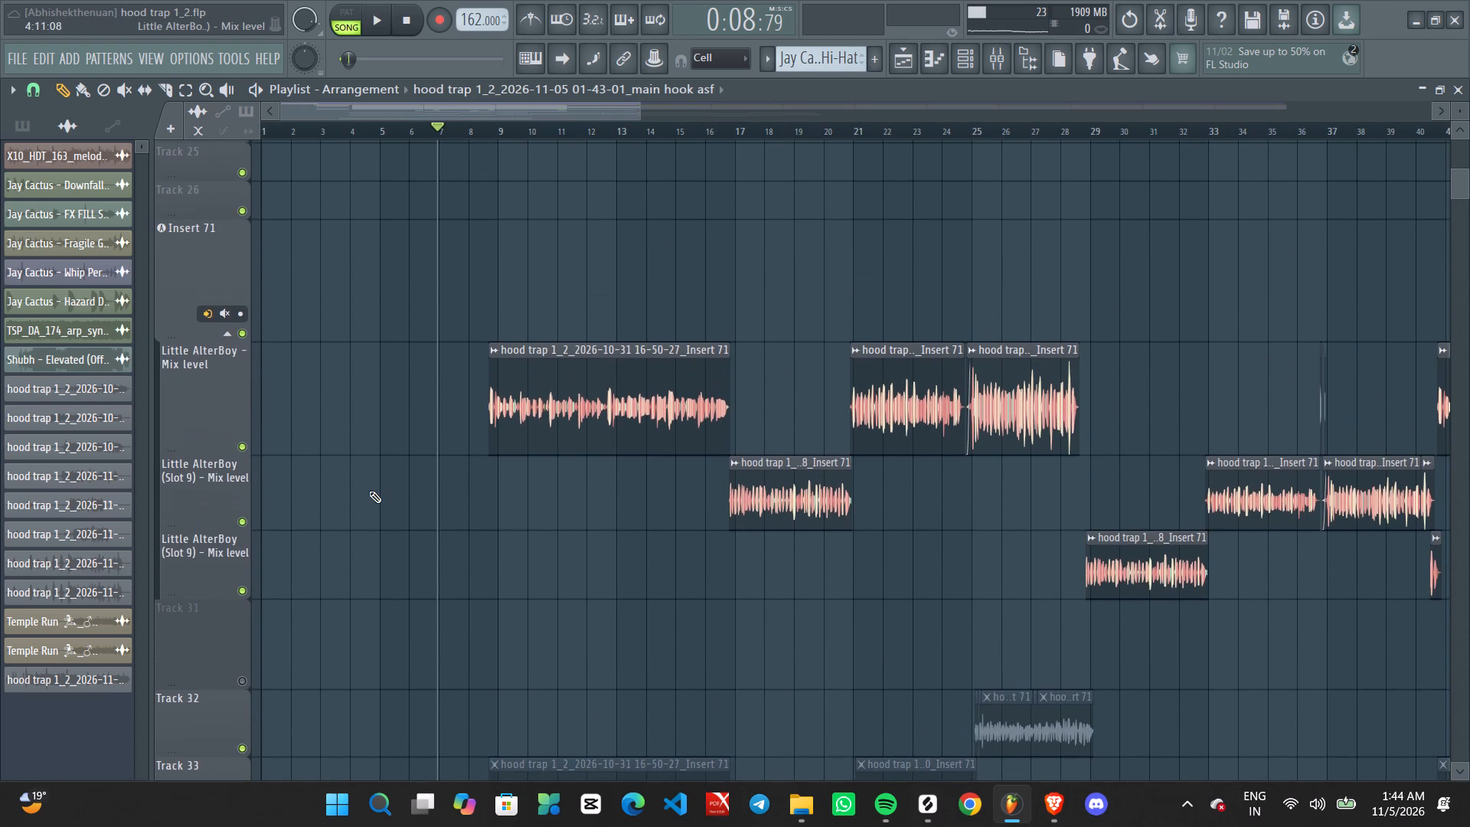
scroll(537, 374, "down", 5, "ctrl")
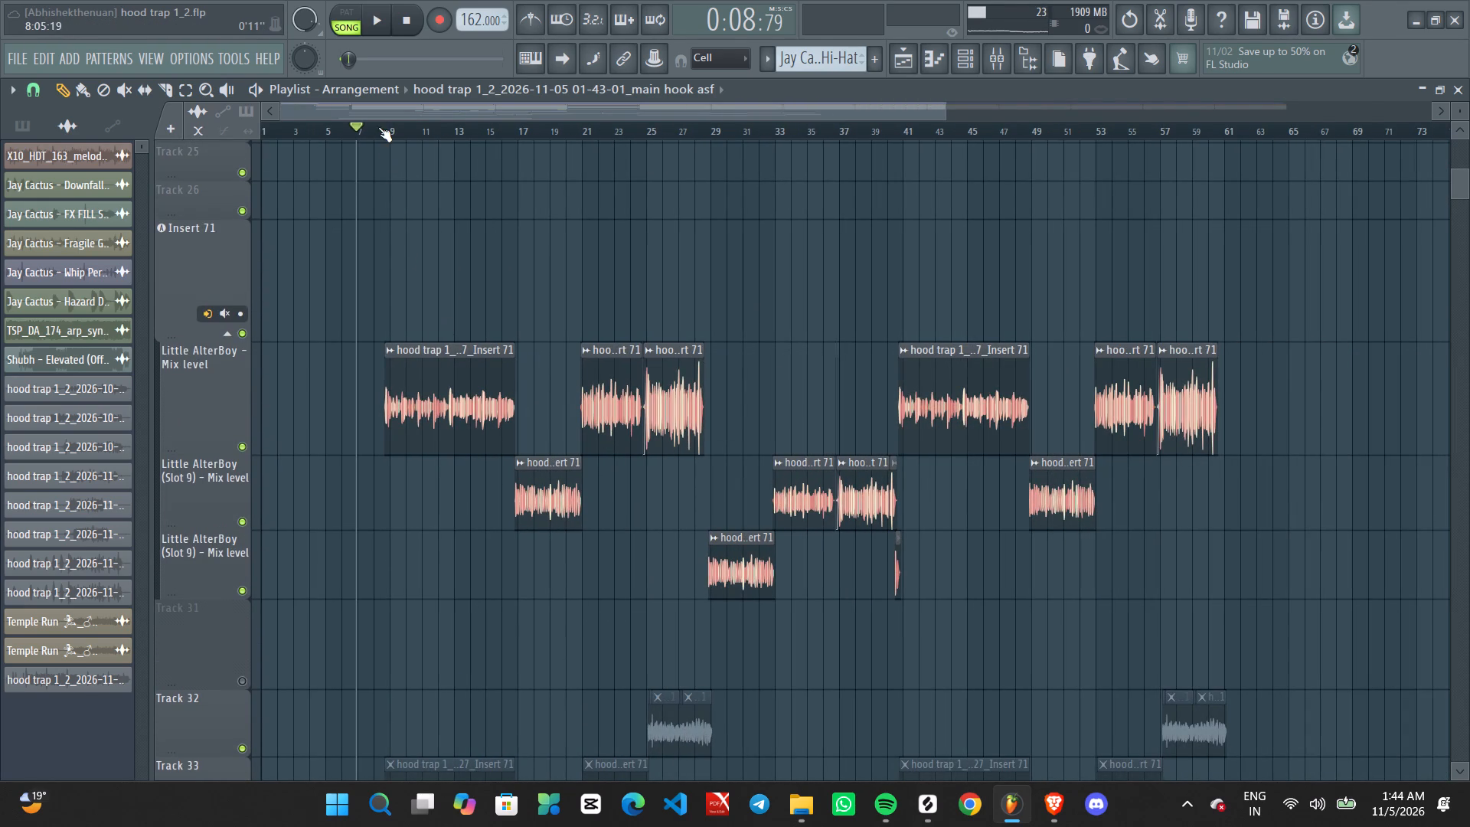
left_click(378, 123)
scroll(403, 479, "up", 1, "ctrl")
middle_click_drag(440, 495, 812, 368)
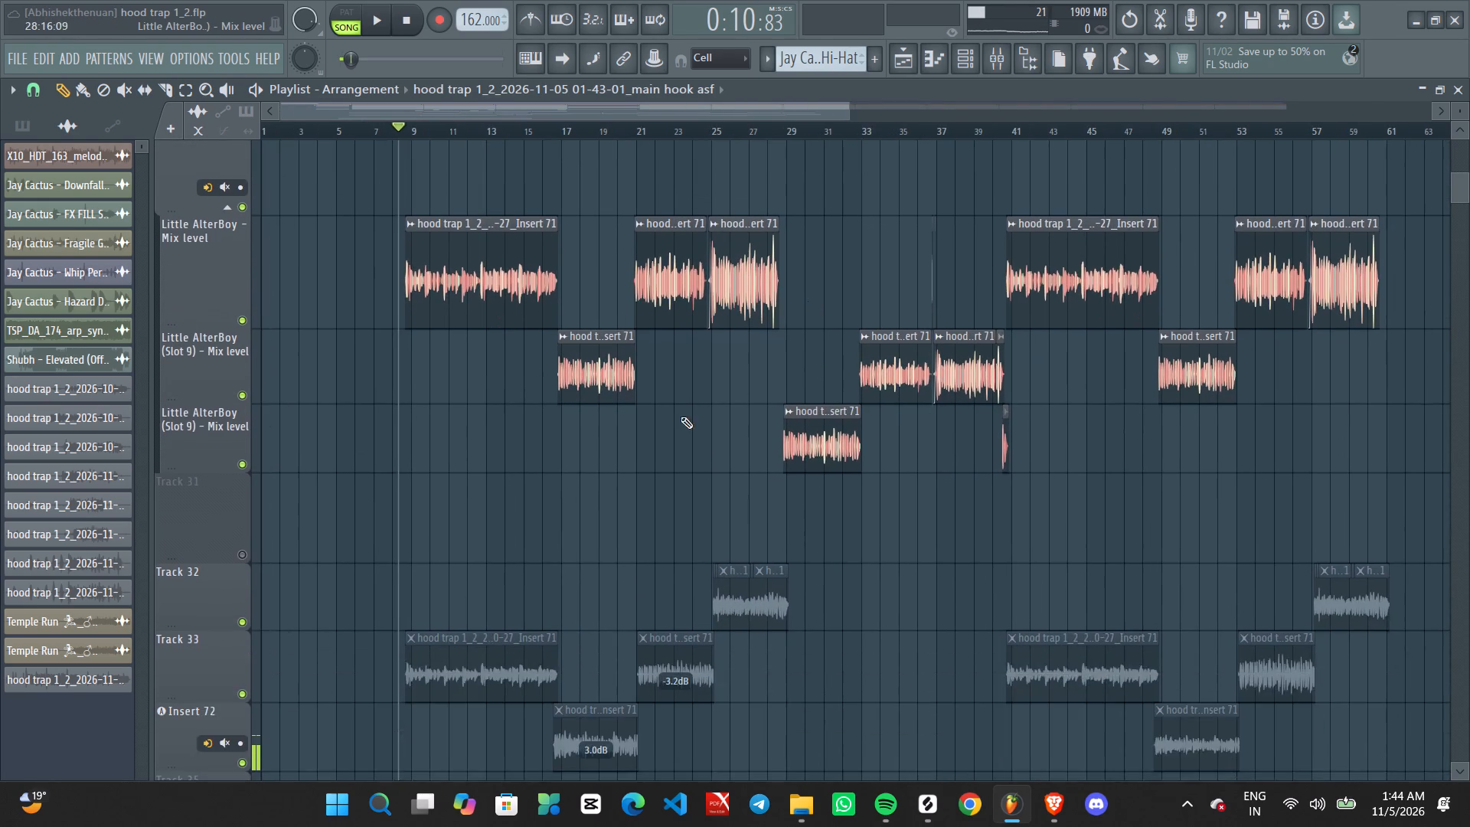
scroll(563, 460, "up", 2, "ctrl")
middle_click_drag(485, 548, 860, 208)
scroll(482, 425, "down", 6)
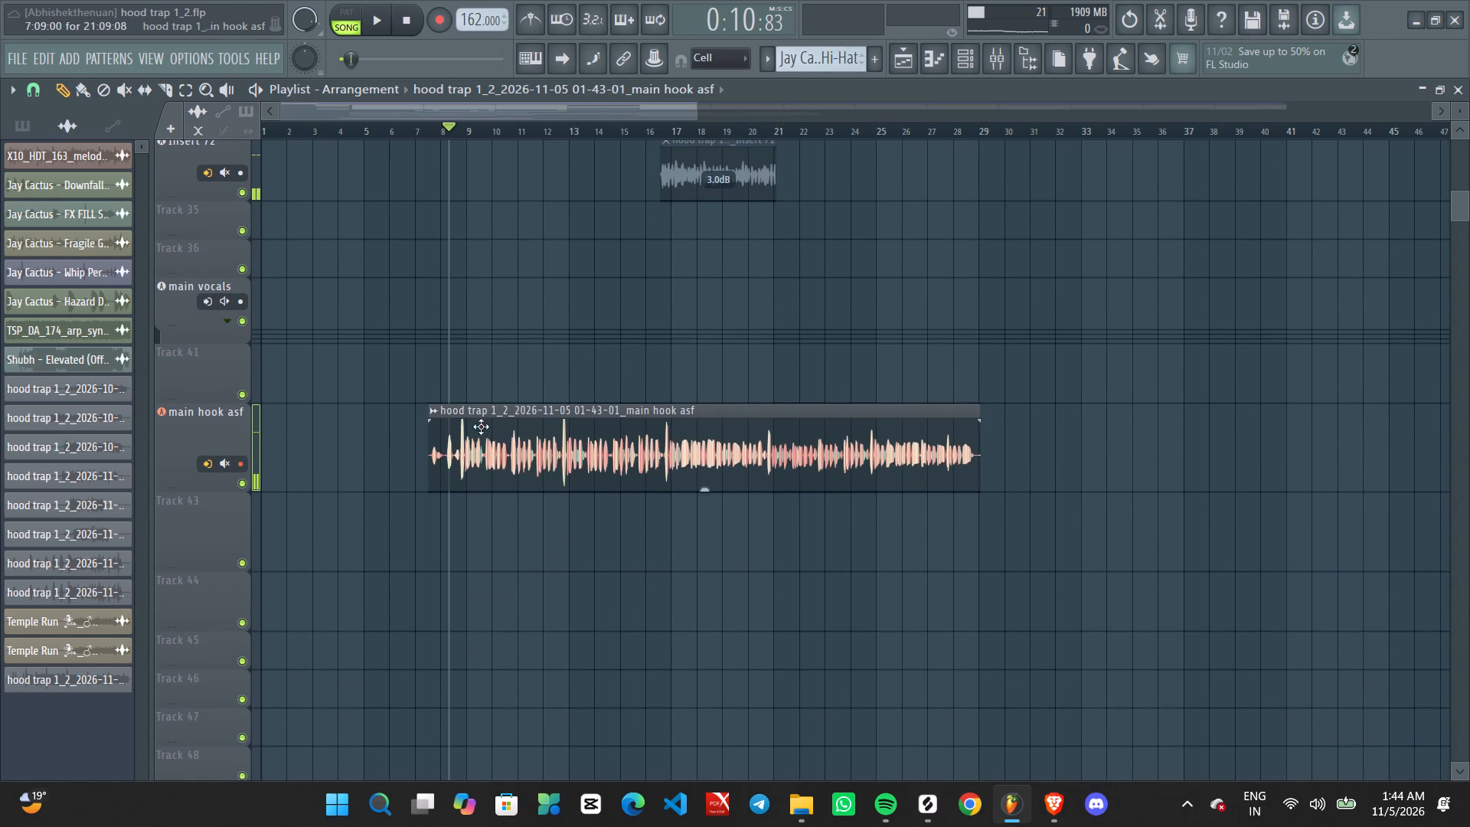
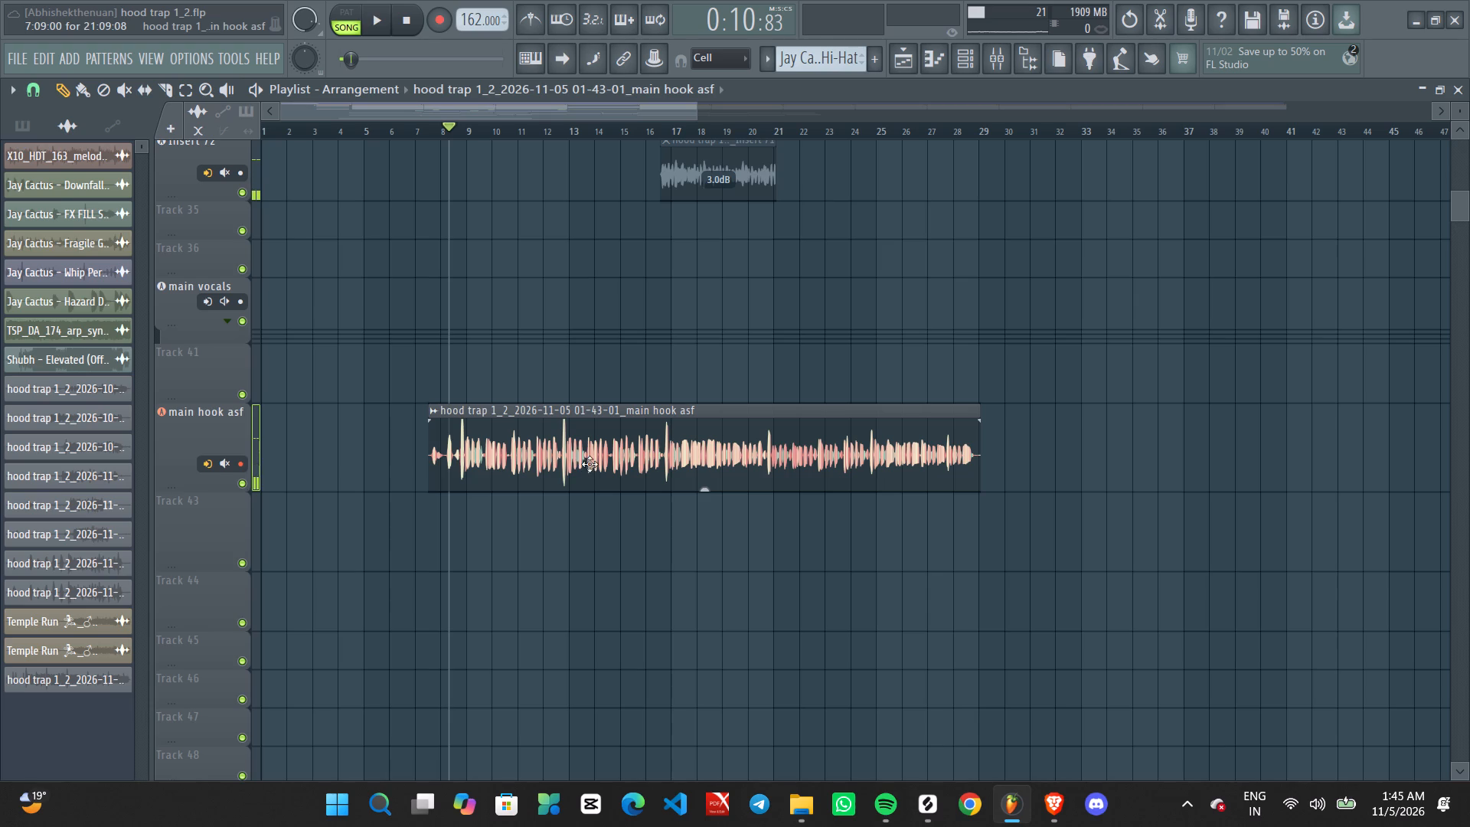
Play back the trimmed main hook asf take from around bar 8 and stop playback.
key("space")
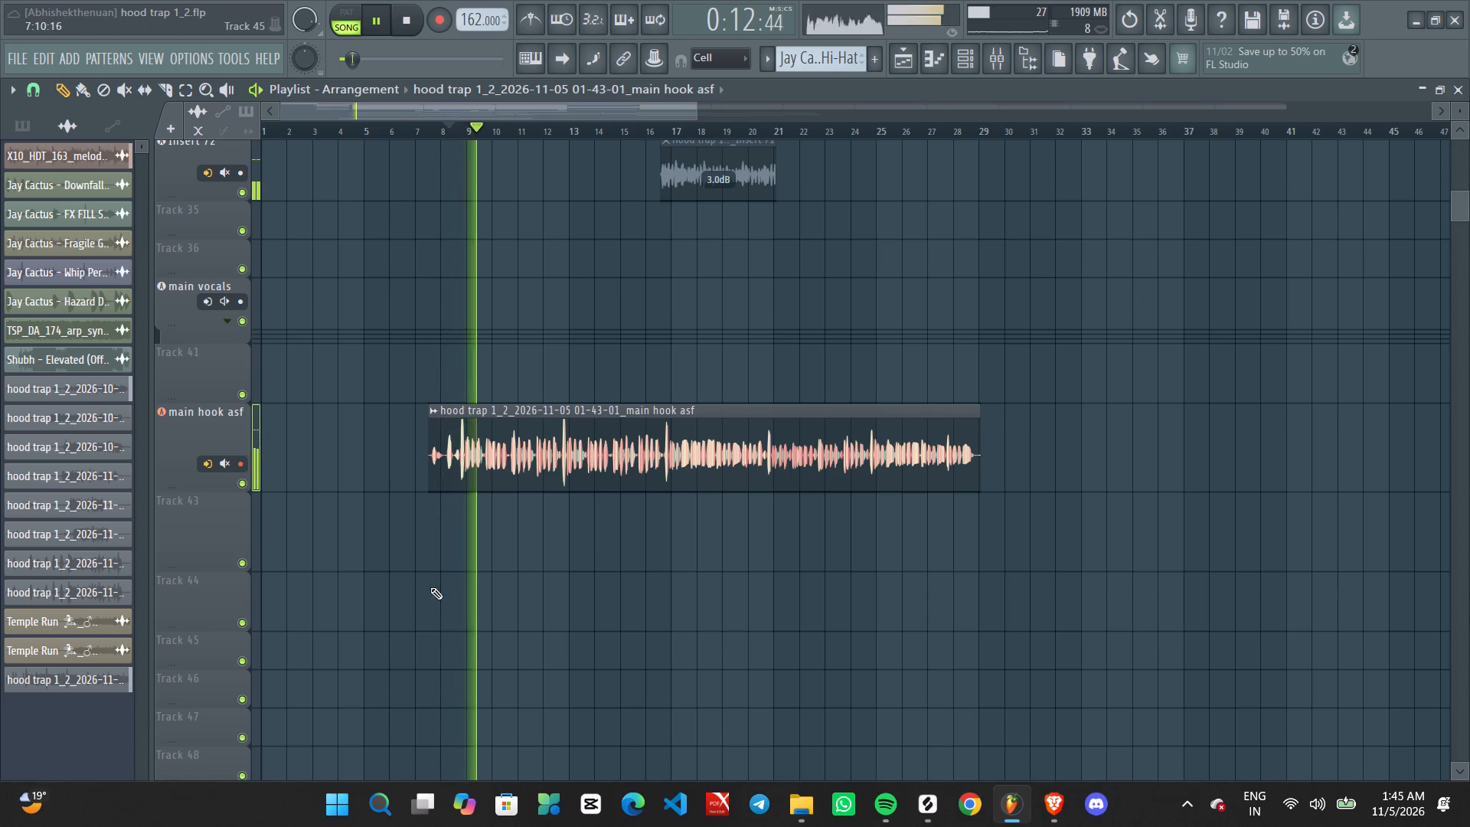
scroll(465, 583, "up", 2, "ctrl")
middle_click_drag(484, 582, 632, 561)
scroll(610, 558, "up", 1, "ctrl")
middle_click_drag(577, 552, 671, 540)
scroll(671, 538, "down", 2, "ctrl")
key("space")
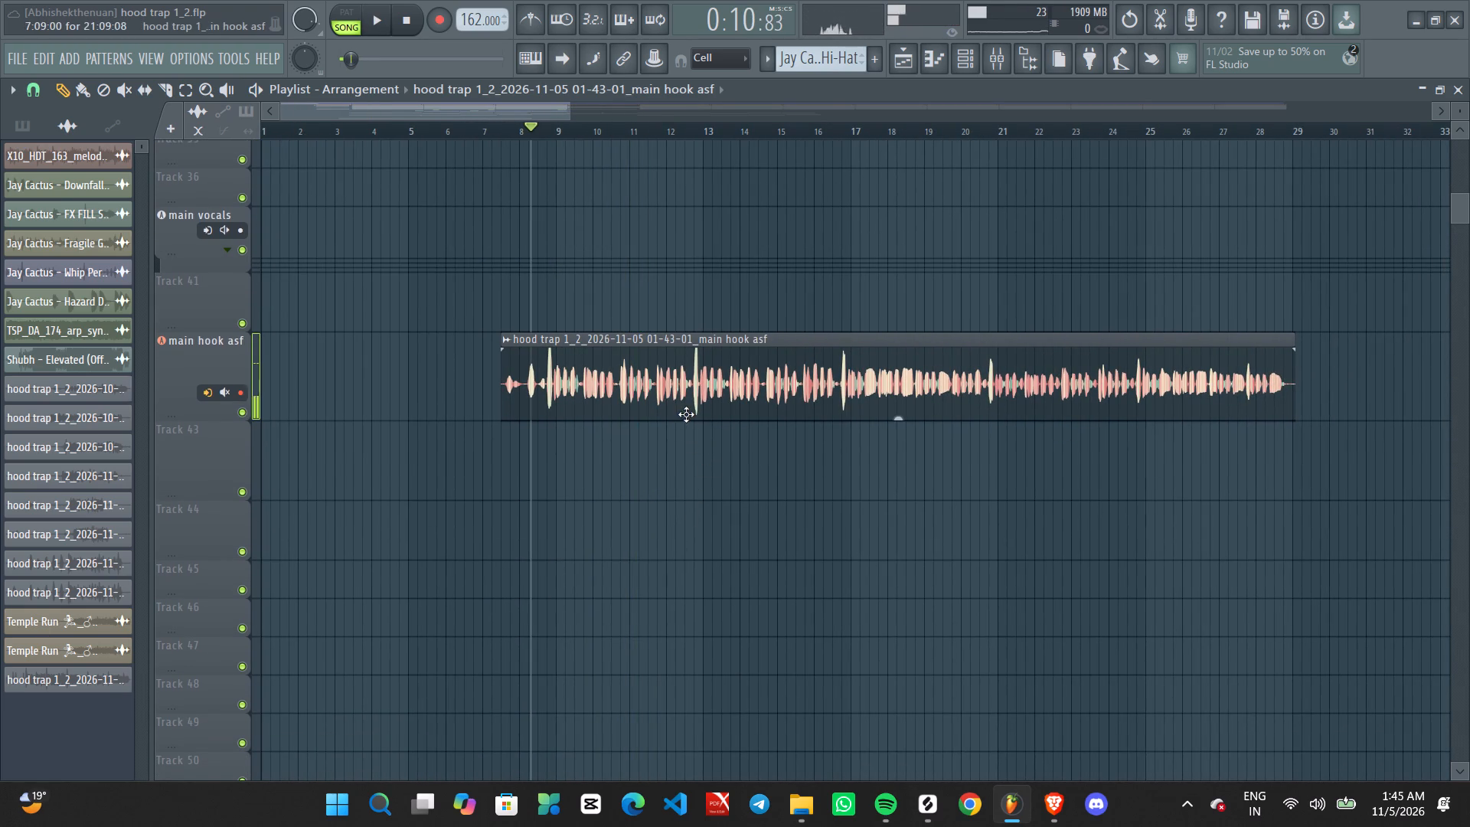
Delete the trimmed main hook asf take and move the song start position to just before bar 5.
right_click(657, 392)
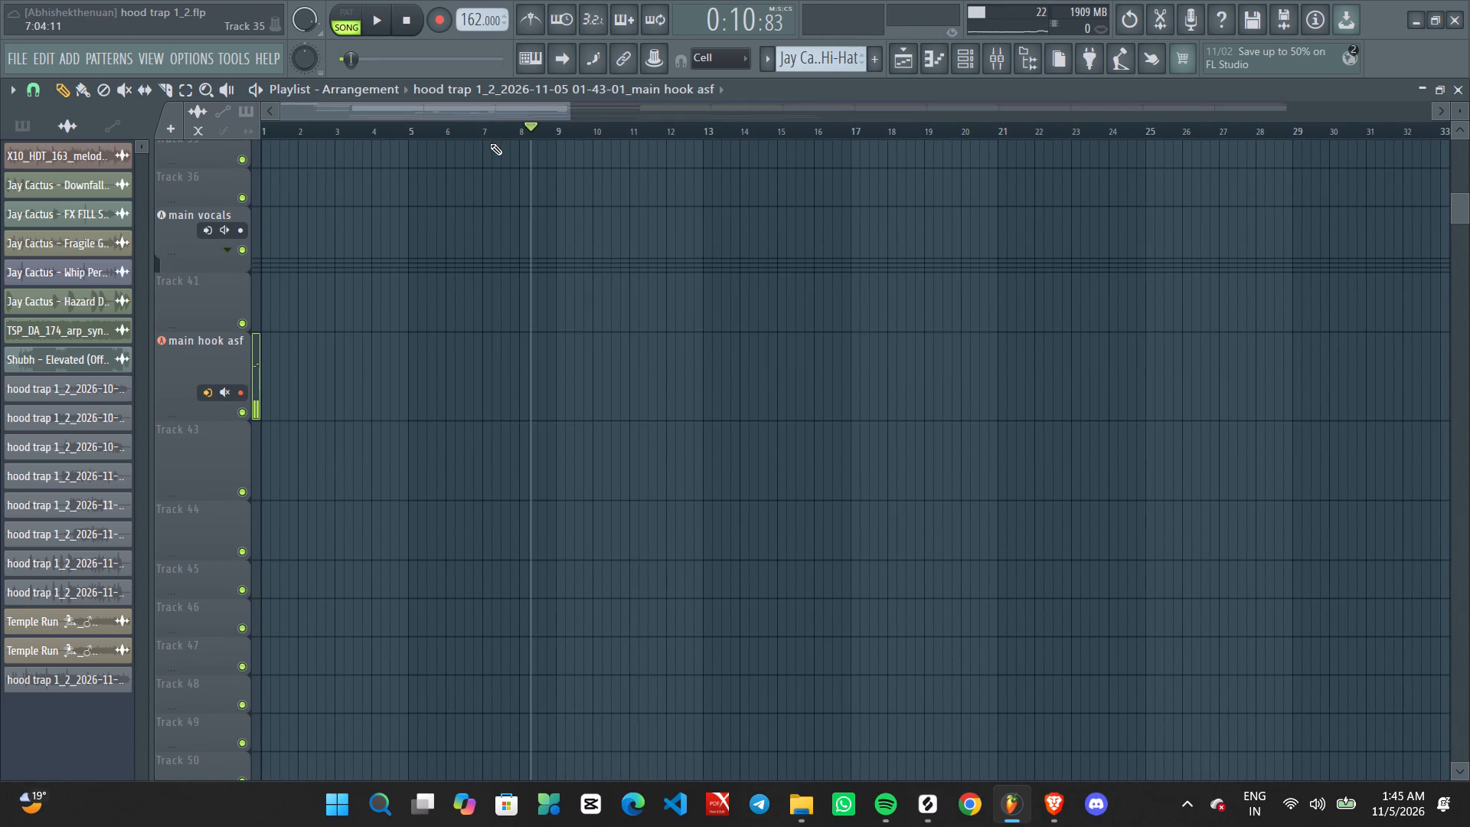
left_click(401, 128)
key("space")
key("space")
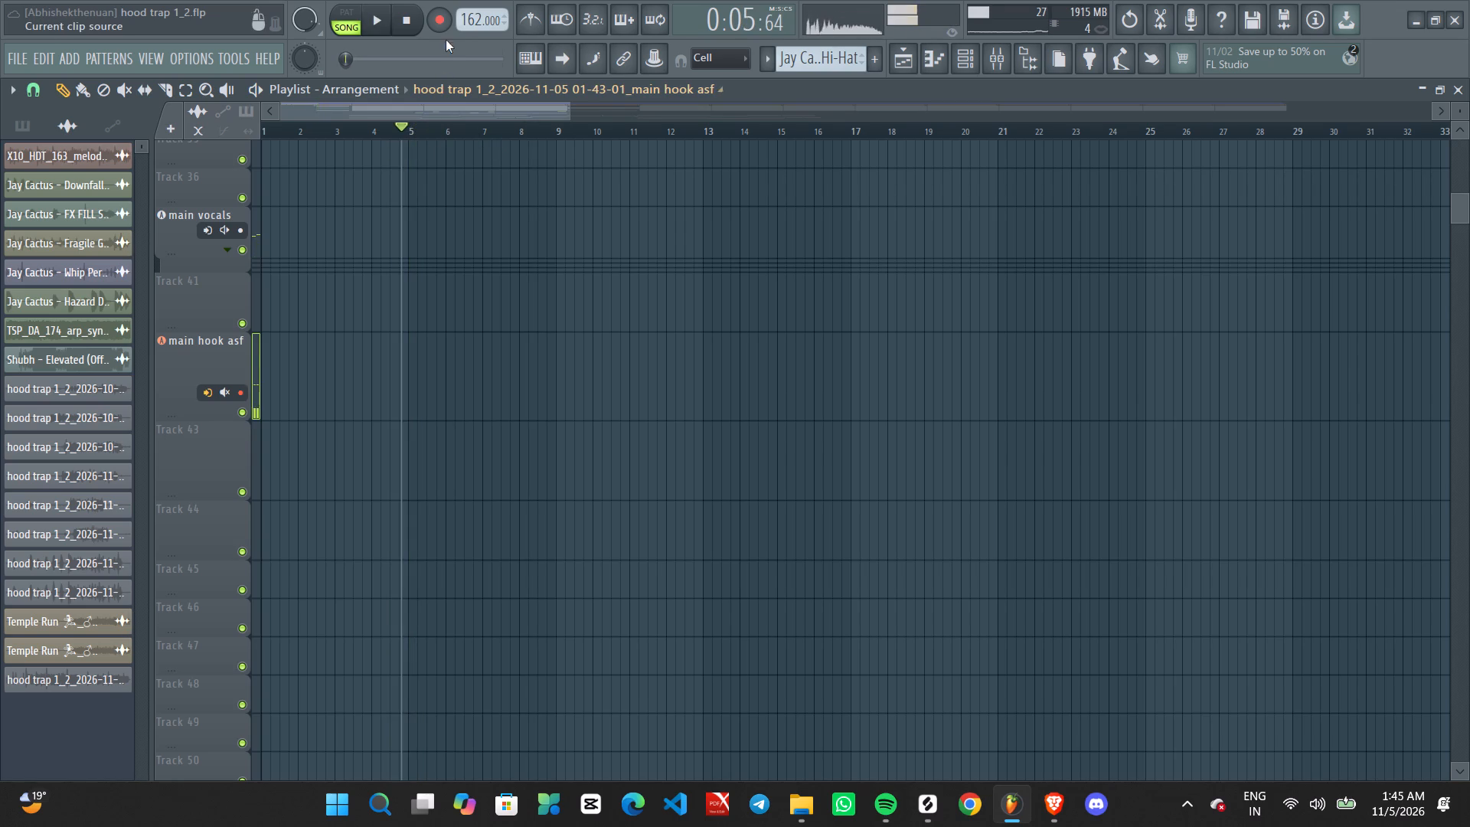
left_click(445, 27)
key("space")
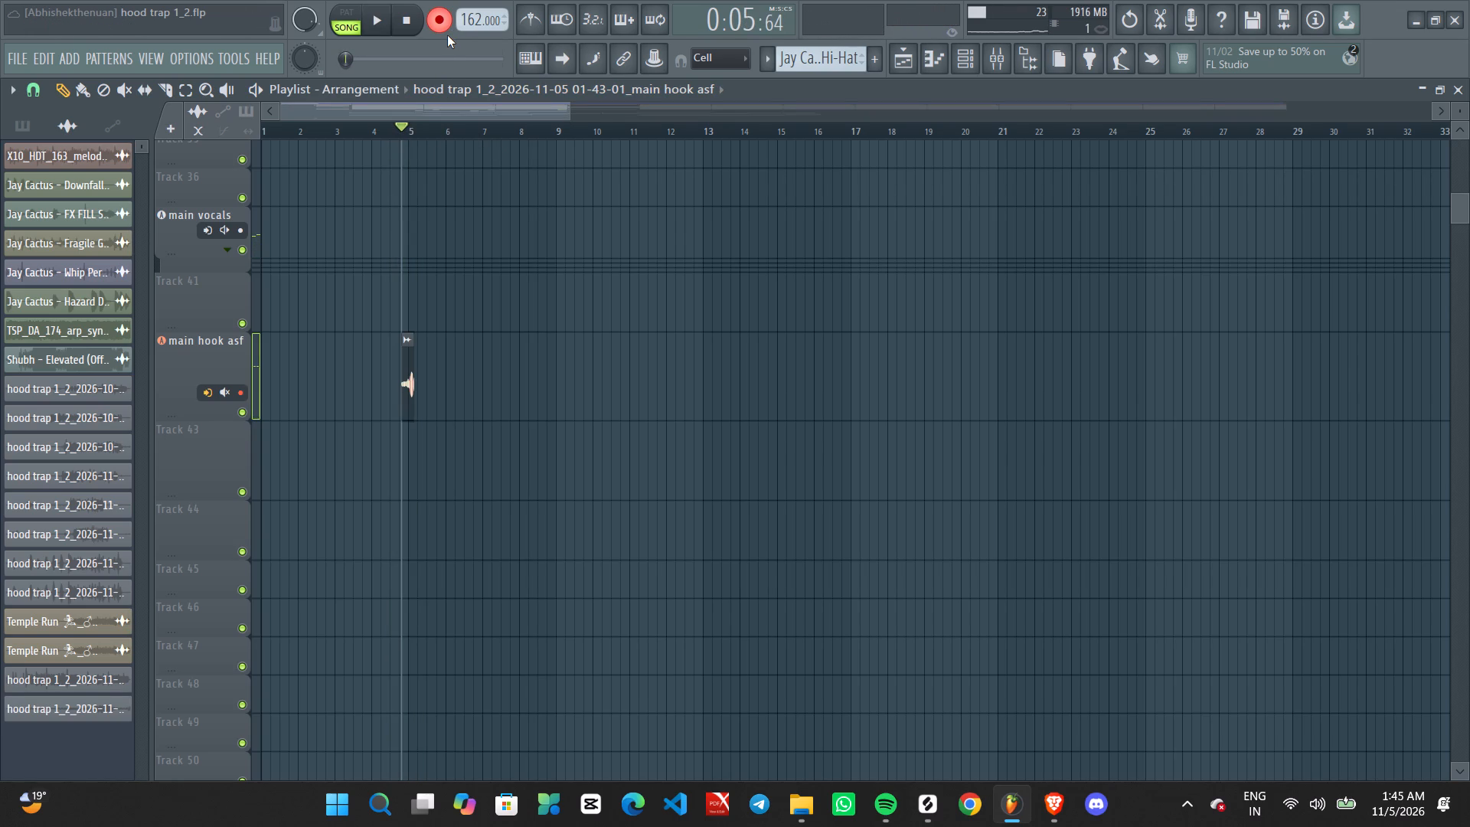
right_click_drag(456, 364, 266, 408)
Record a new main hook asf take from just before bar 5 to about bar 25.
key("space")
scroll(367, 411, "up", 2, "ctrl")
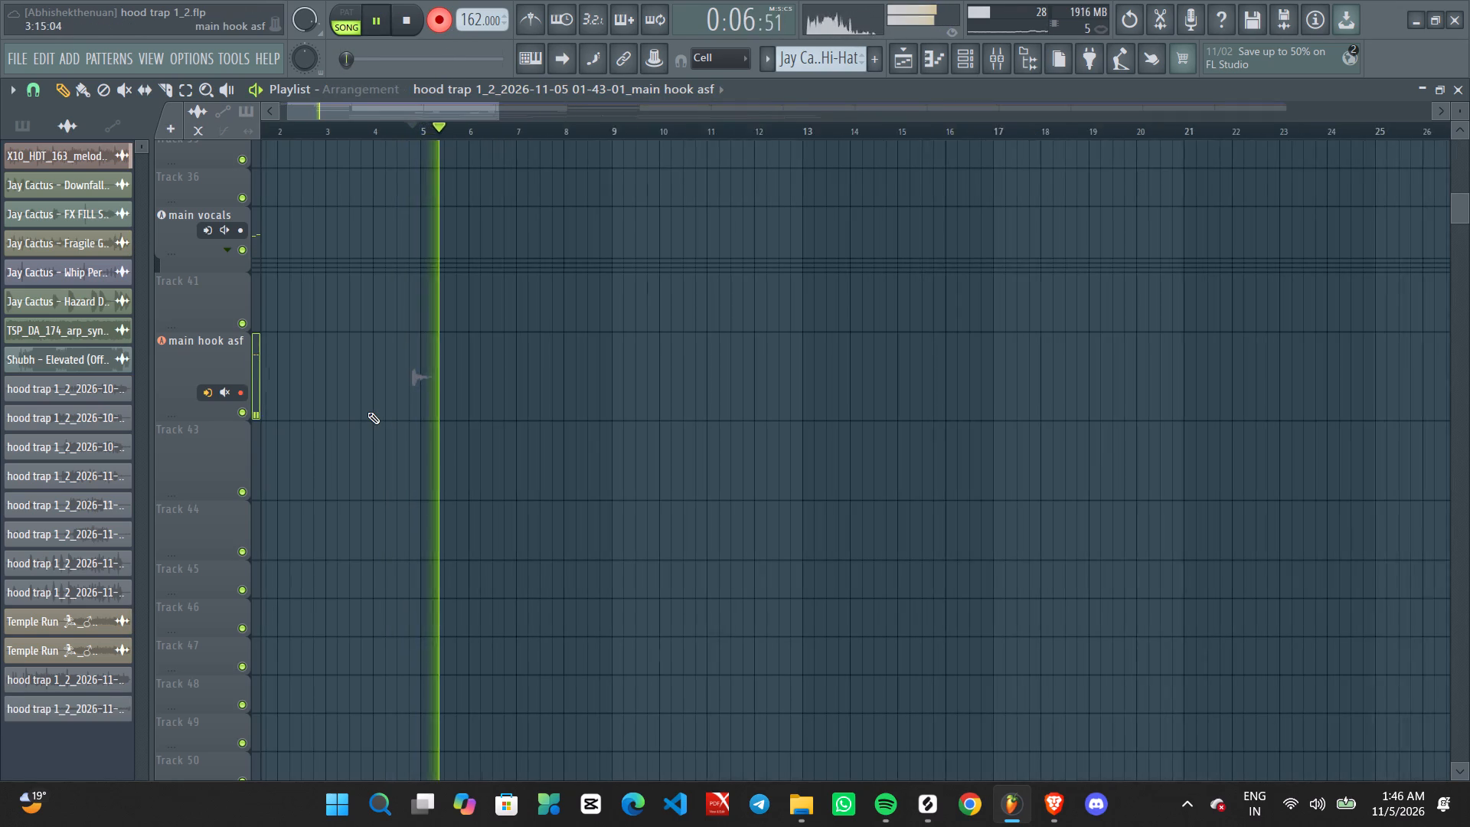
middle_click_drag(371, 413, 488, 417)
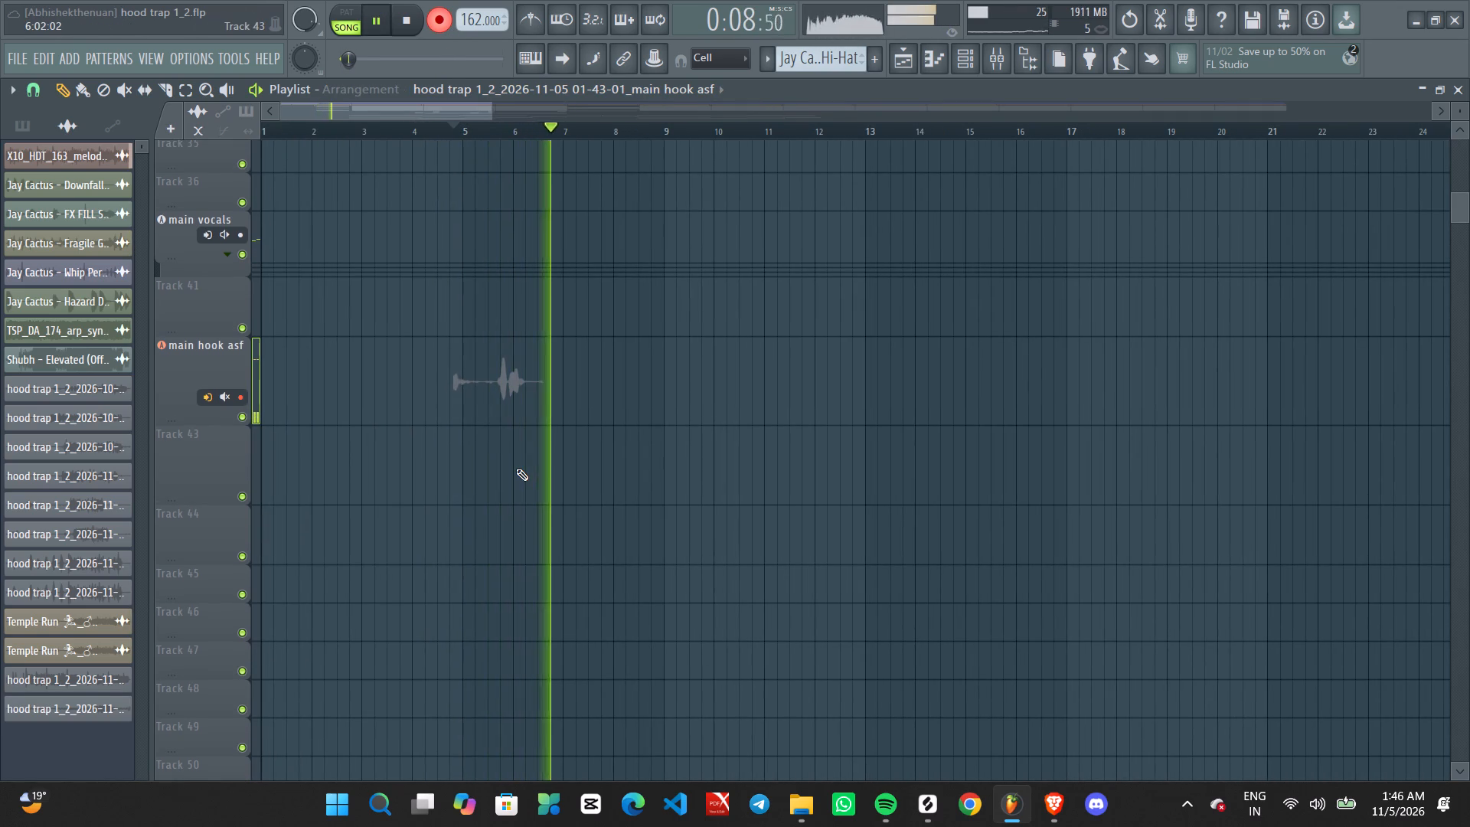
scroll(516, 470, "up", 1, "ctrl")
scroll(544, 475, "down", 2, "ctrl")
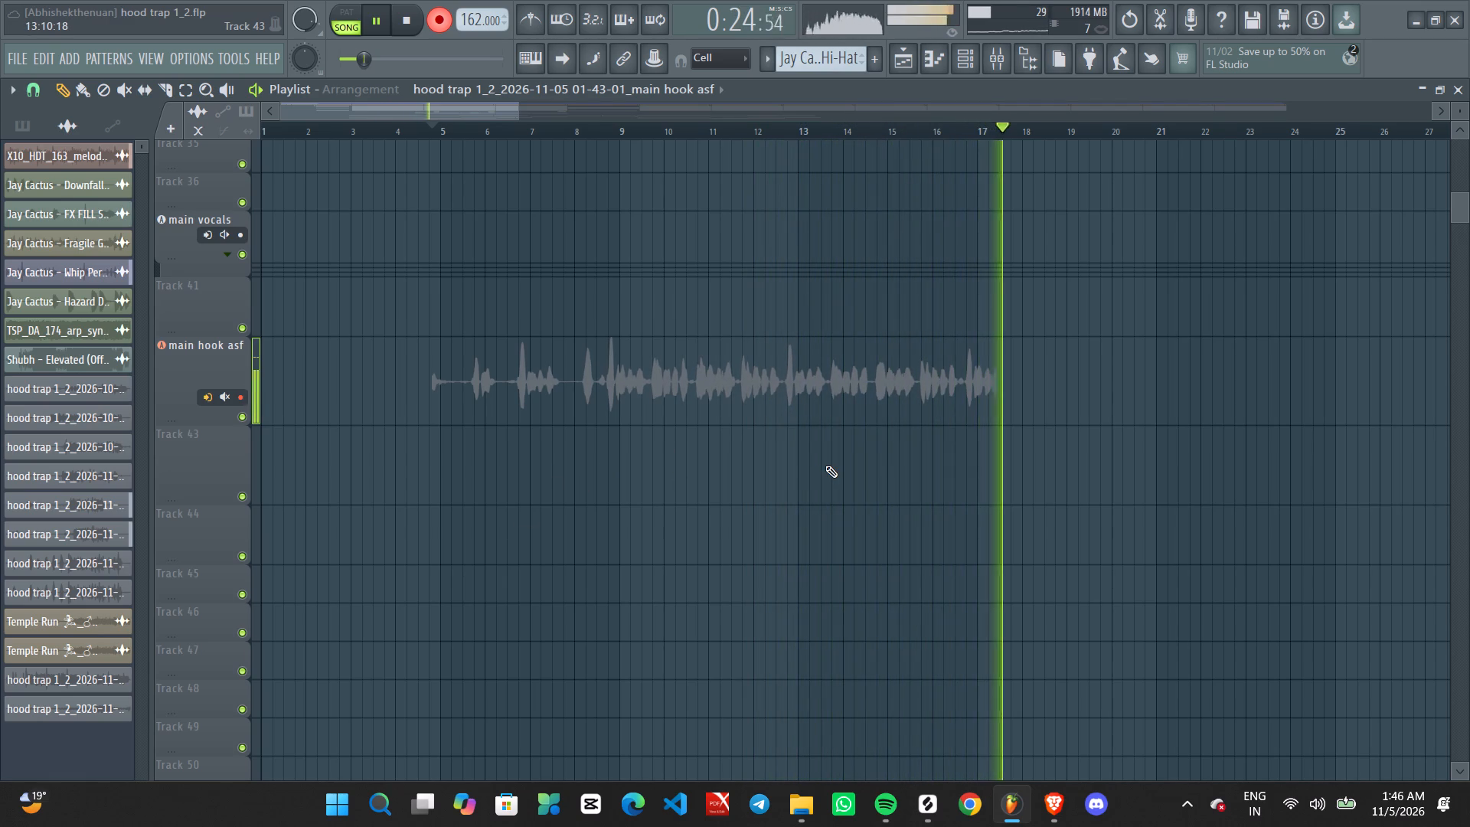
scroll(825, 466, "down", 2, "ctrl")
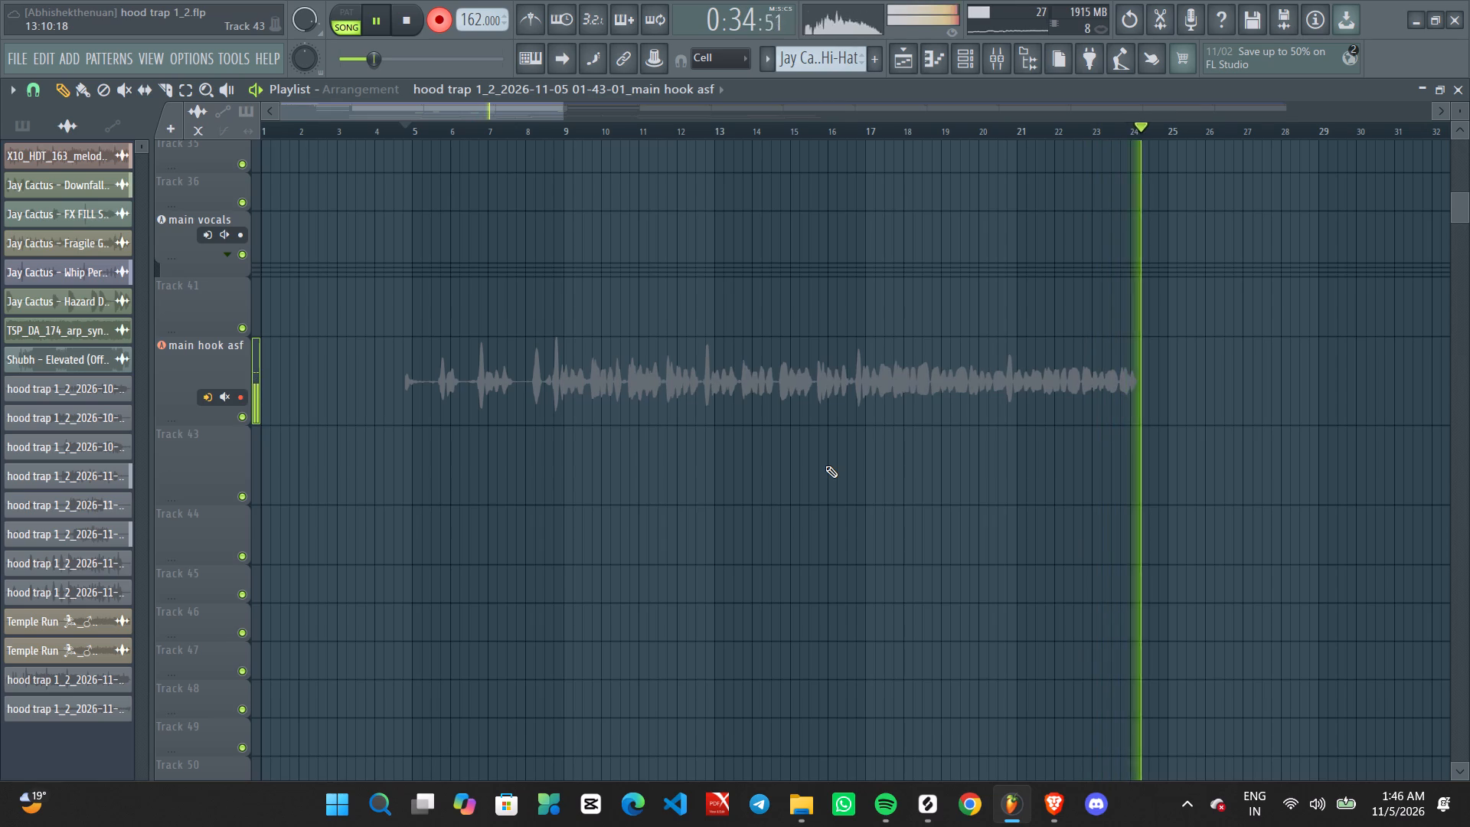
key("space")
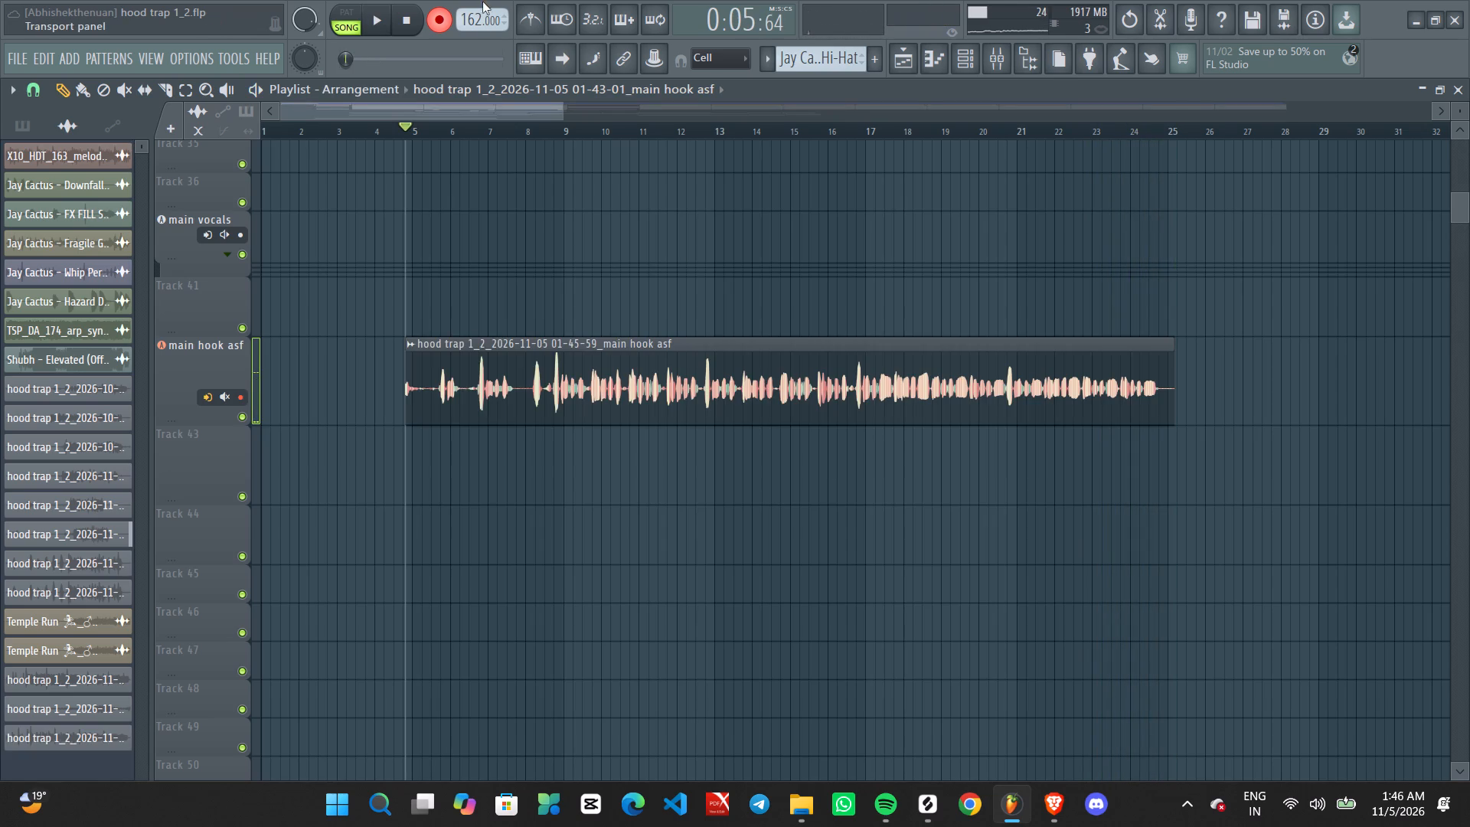
Disarm recording and play back the new main hook asf take from just before bar 5.
left_click(438, 20)
key("space")
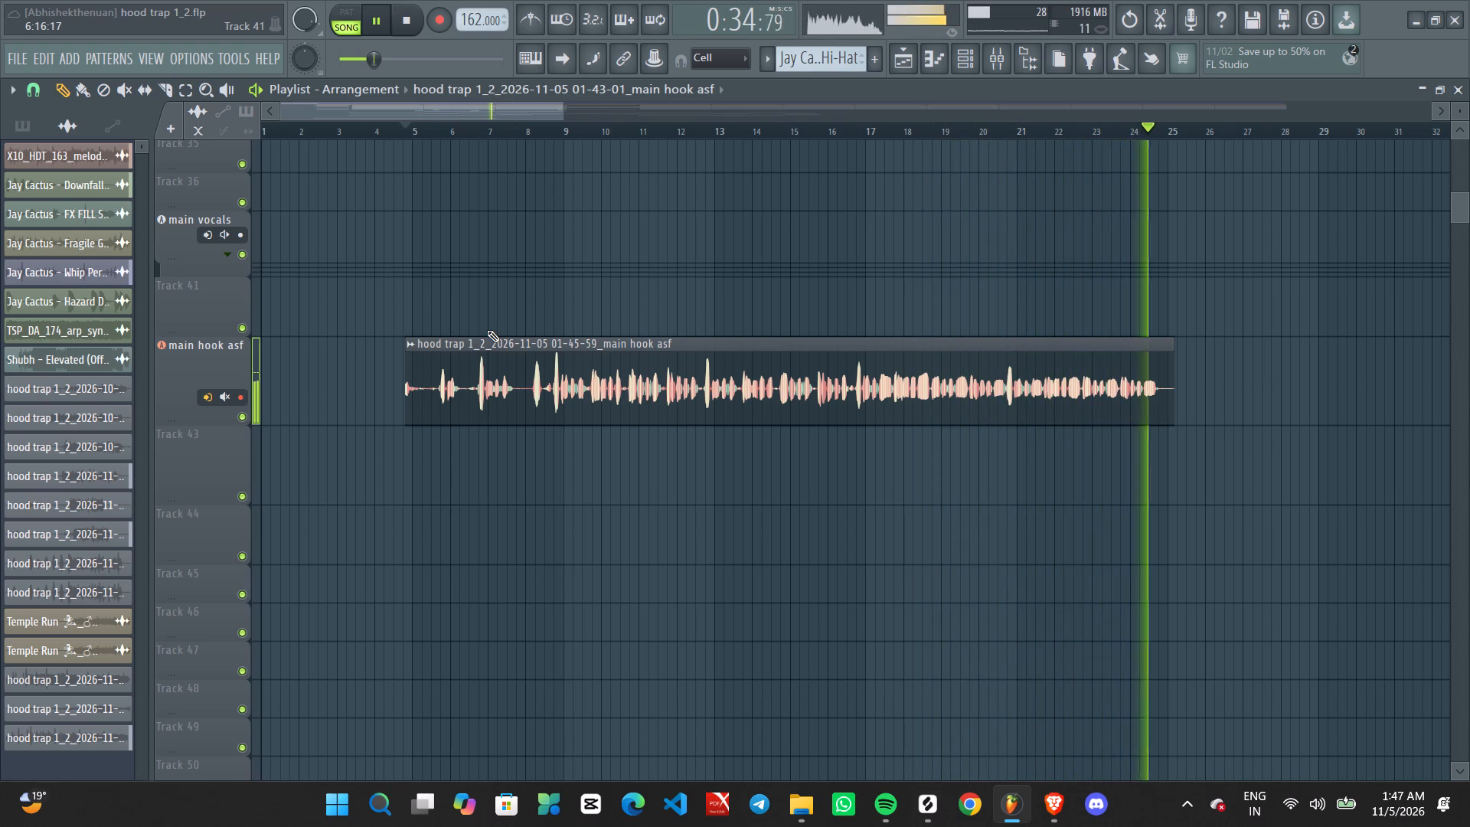
key("space")
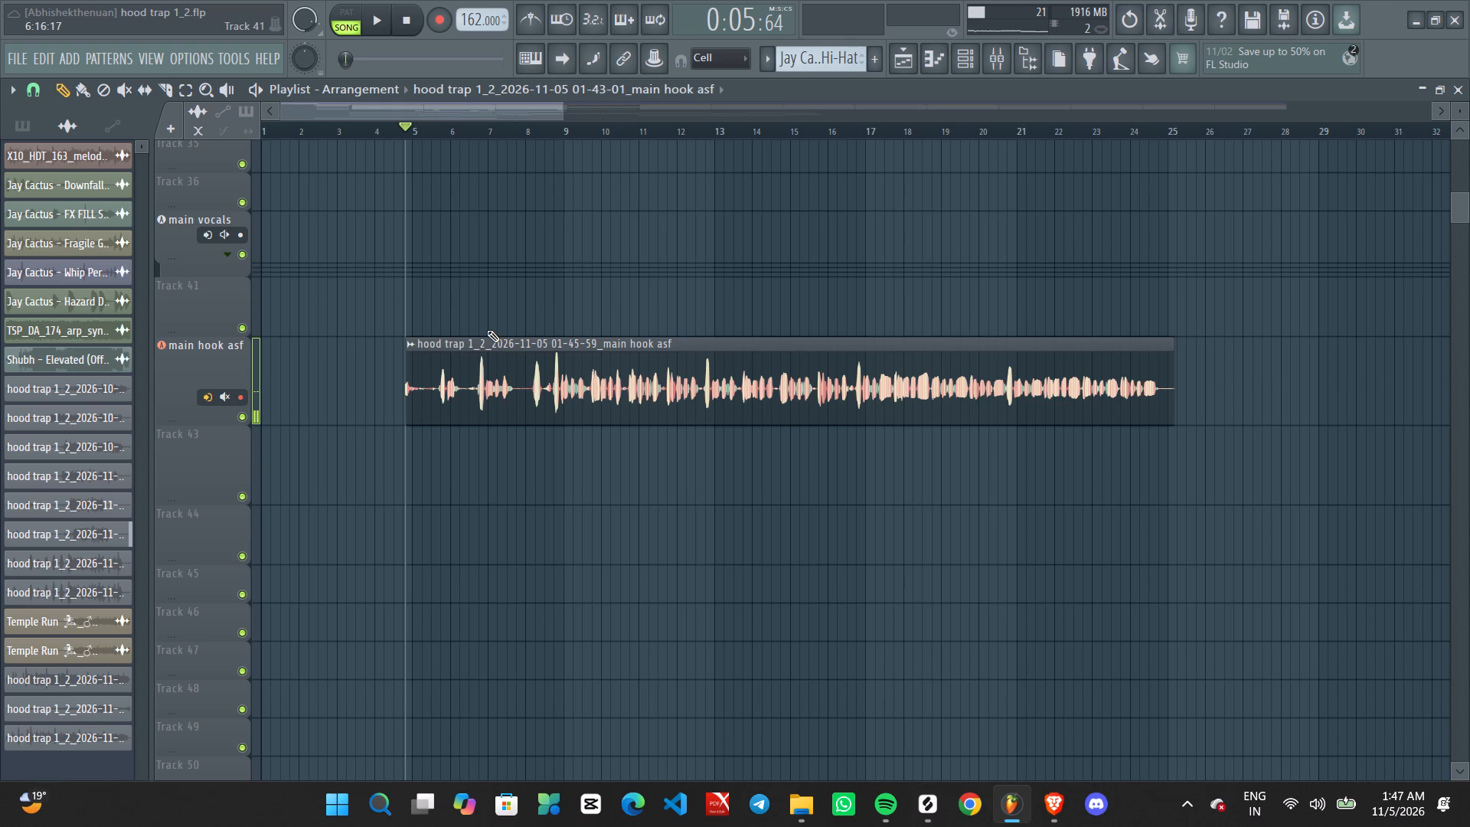
Delete the main hook asf take and start recording another one from just before bar 5.
right_click(594, 374)
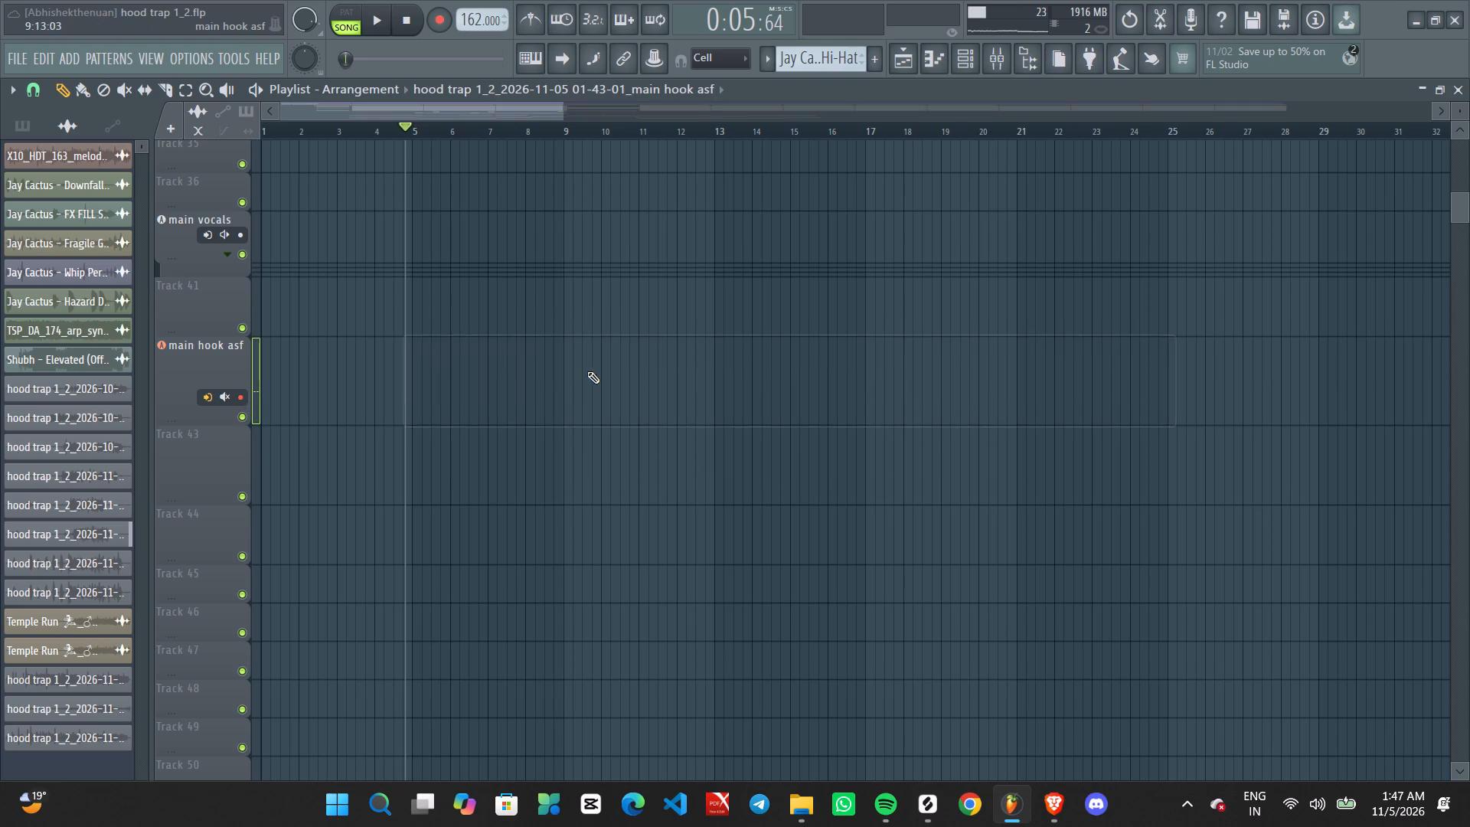
left_click(438, 18)
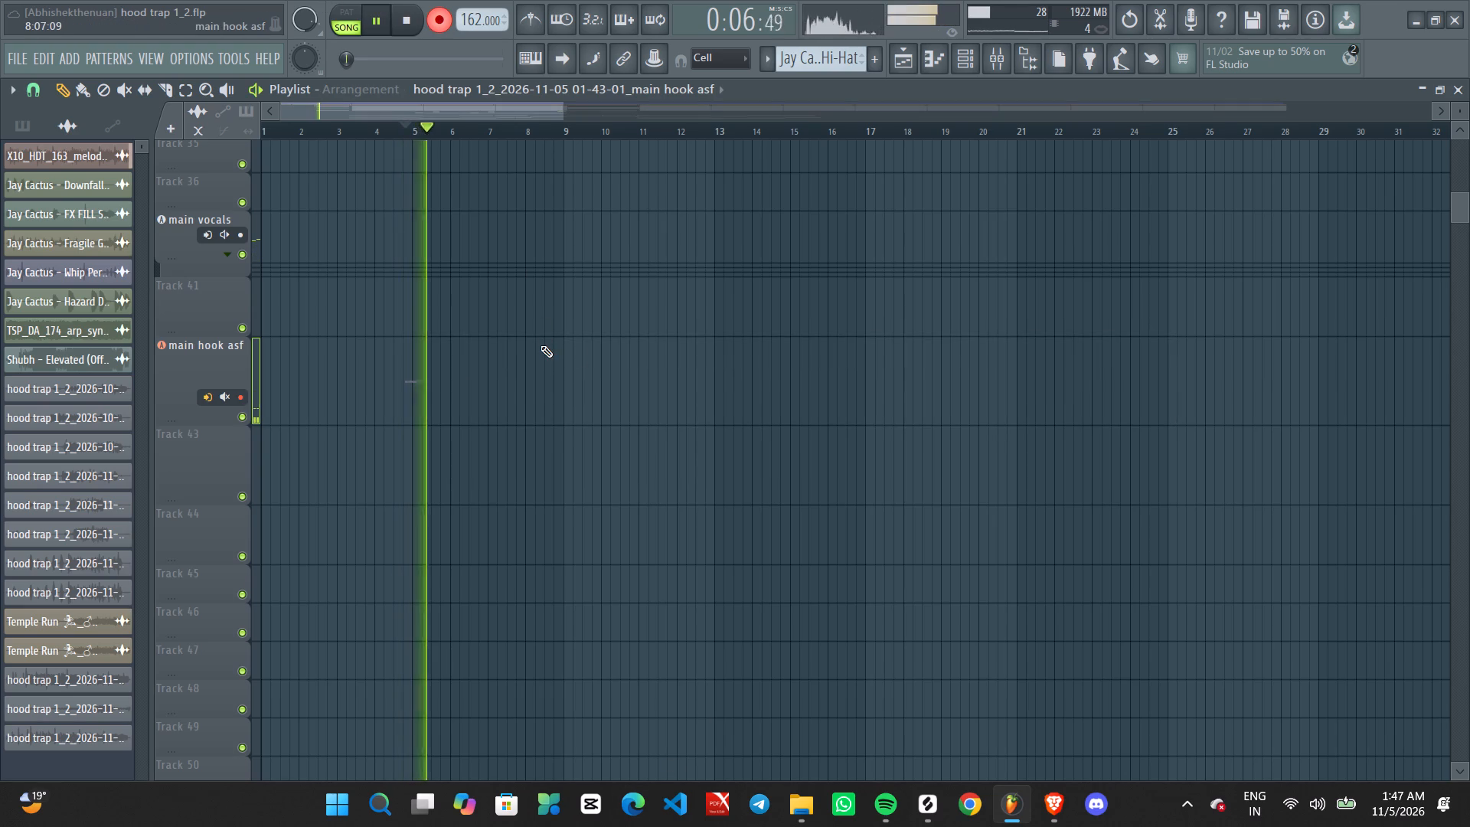
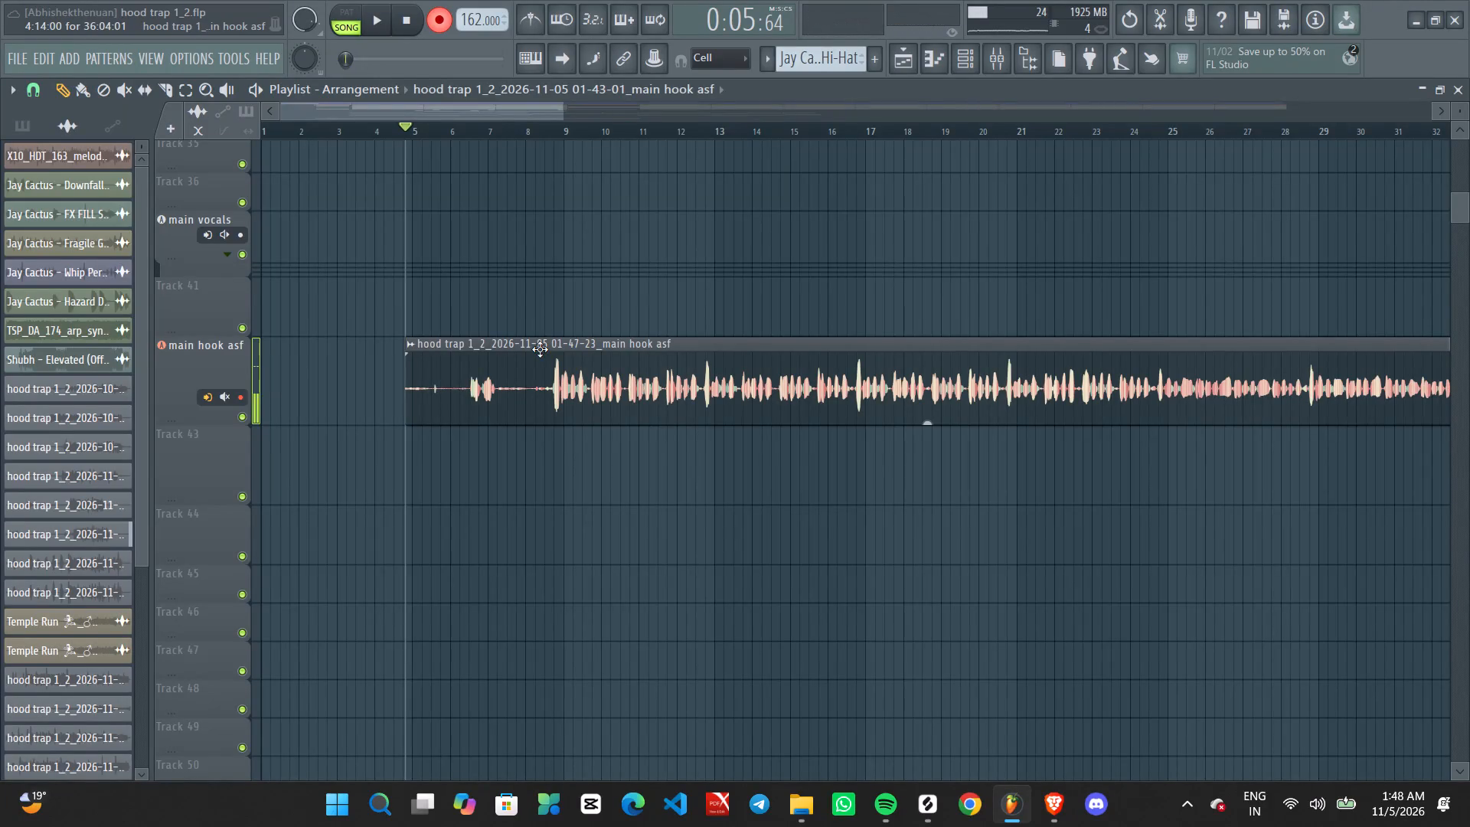
Disarm recording and play back the new main hook asf take from just before bar 5.
left_click(433, 18)
key("space")
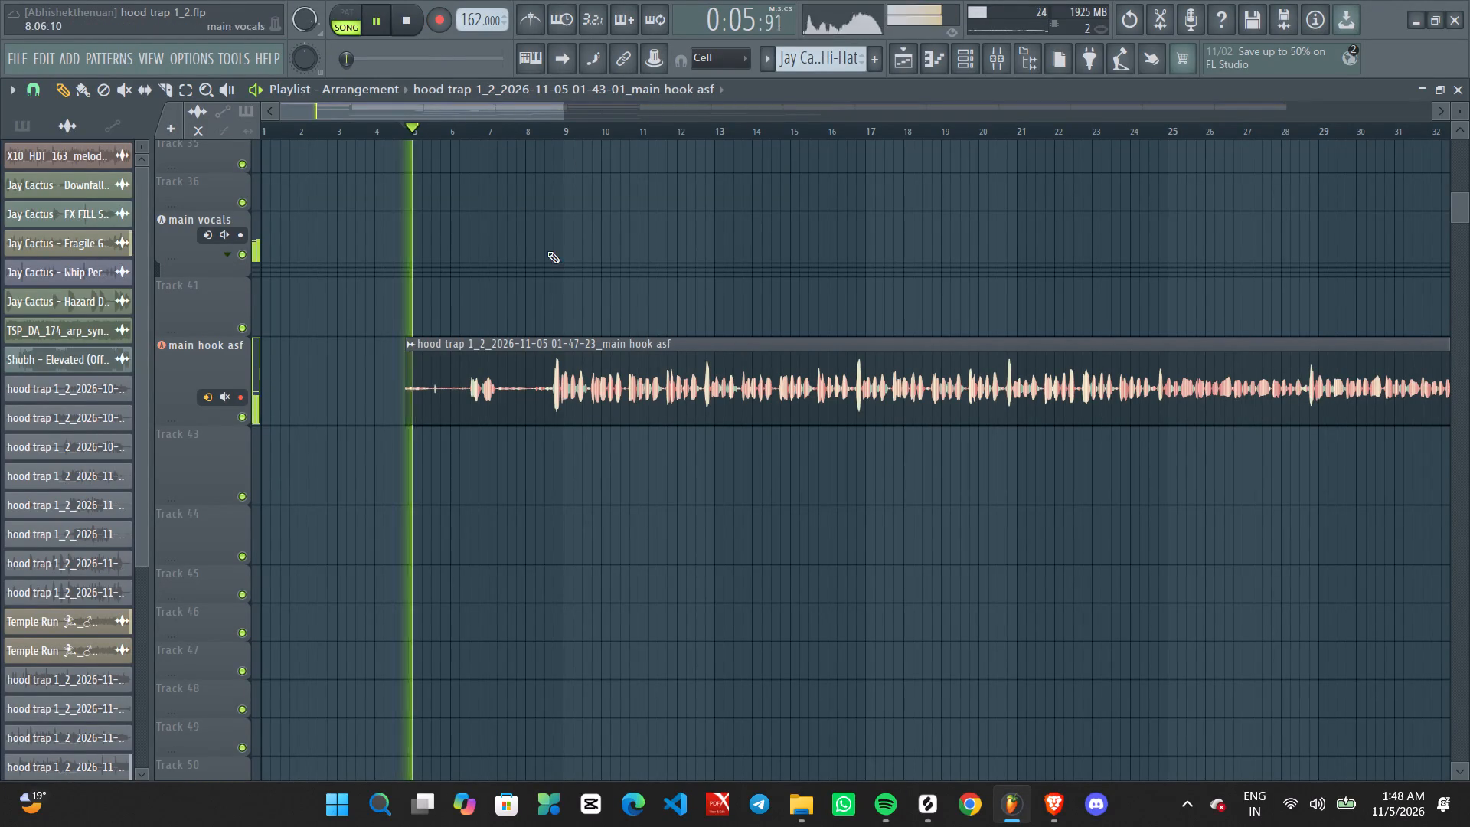
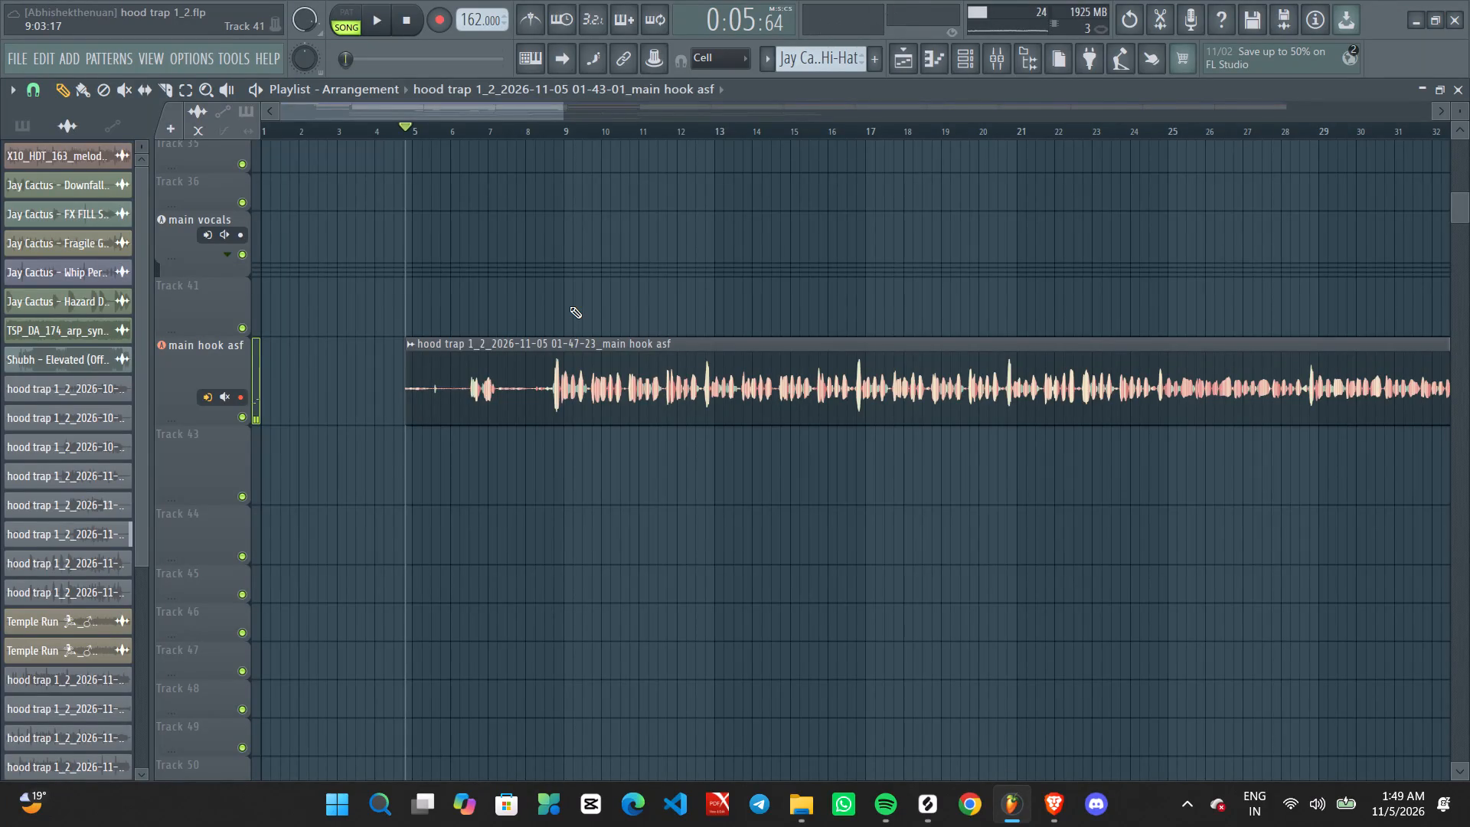
Play back the end of the main hook asf take from about bar 34 and again from bar 32.
scroll(544, 458, "down", 5, "ctrl")
middle_click_drag(1119, 518, 808, 529)
key("space")
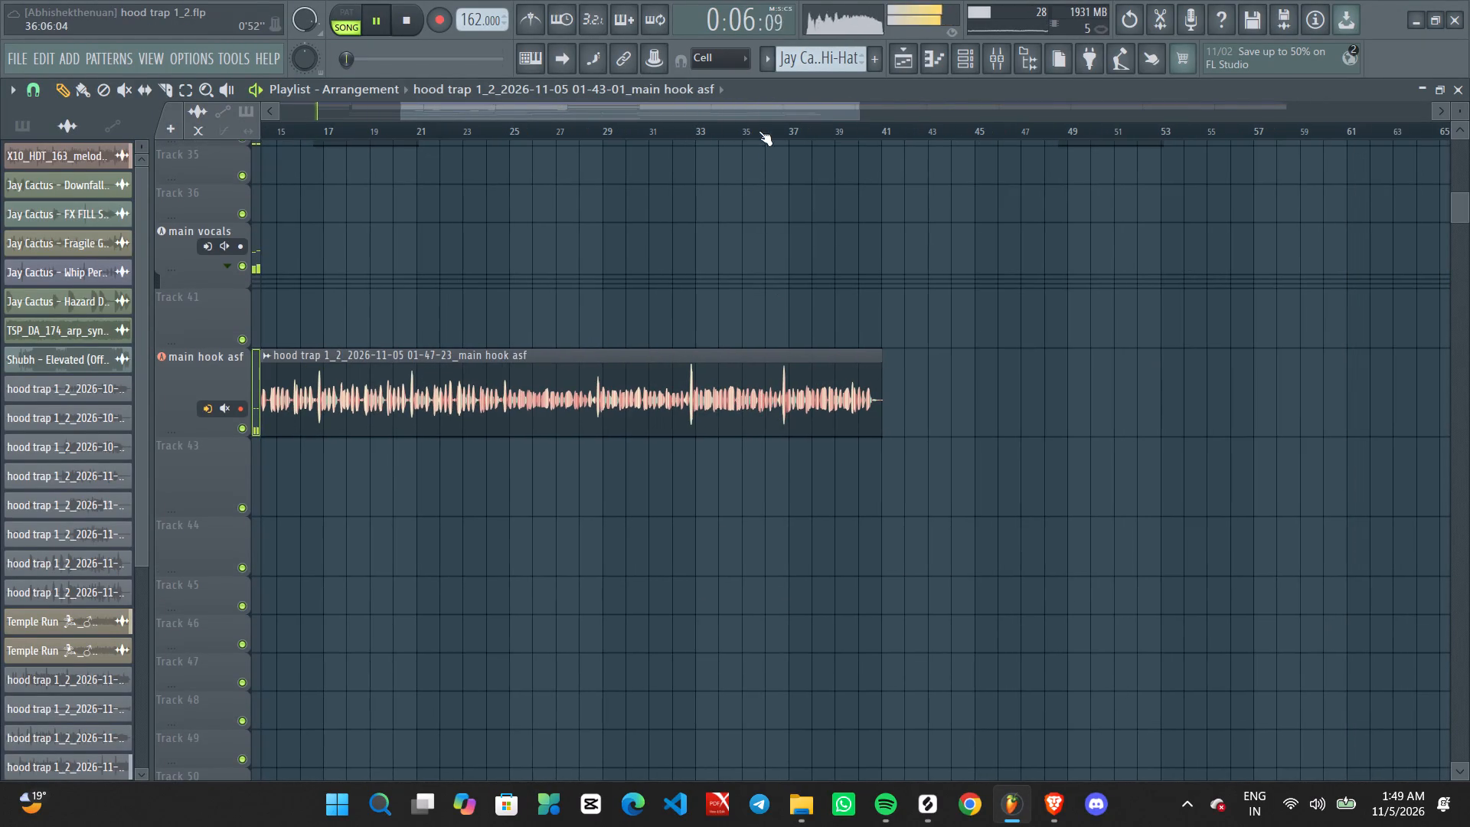
left_click(732, 123)
scroll(799, 408, "up", 6, "ctrl")
key("space")
key("space")
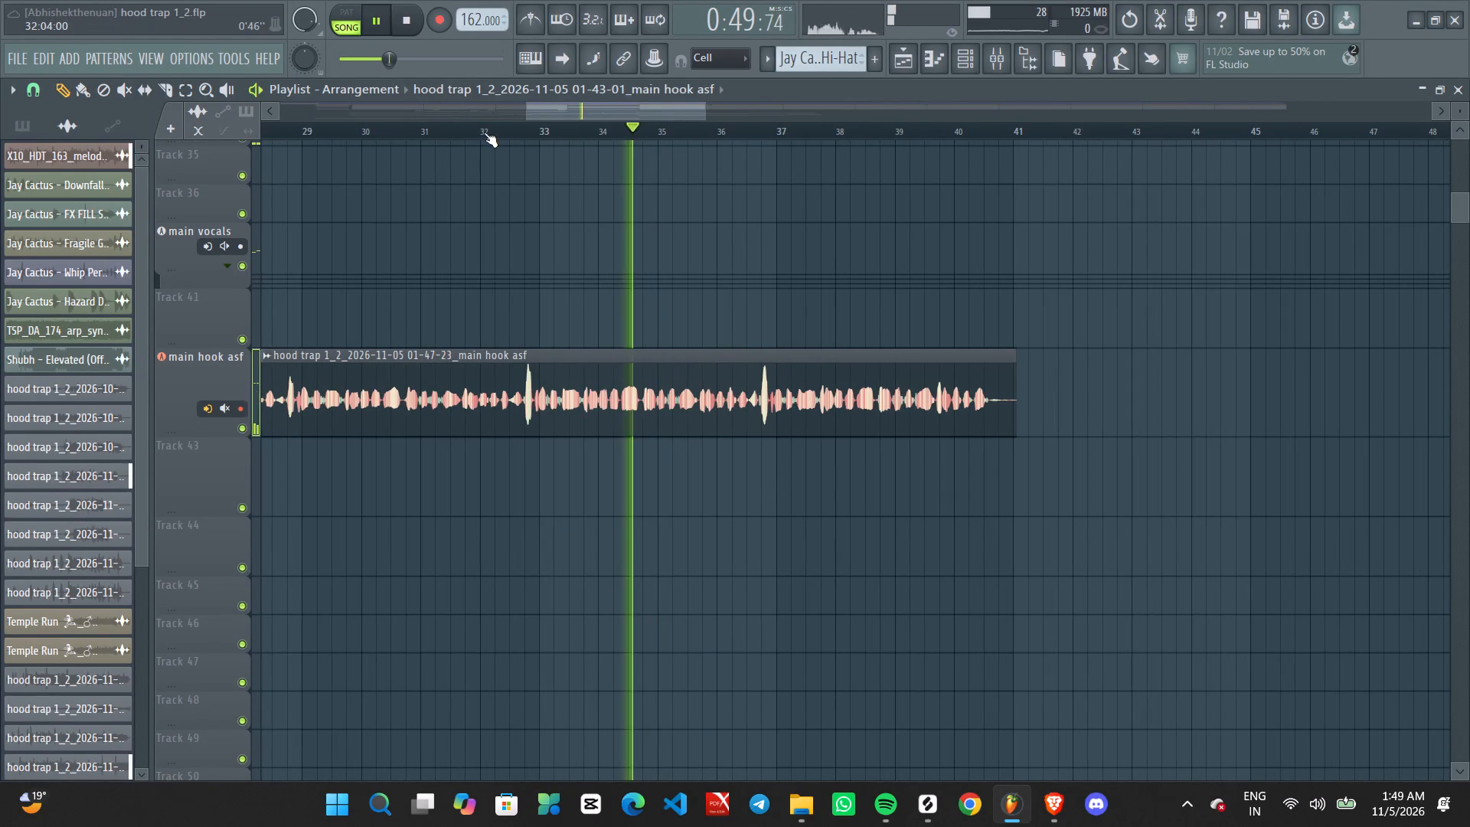
left_click(484, 132)
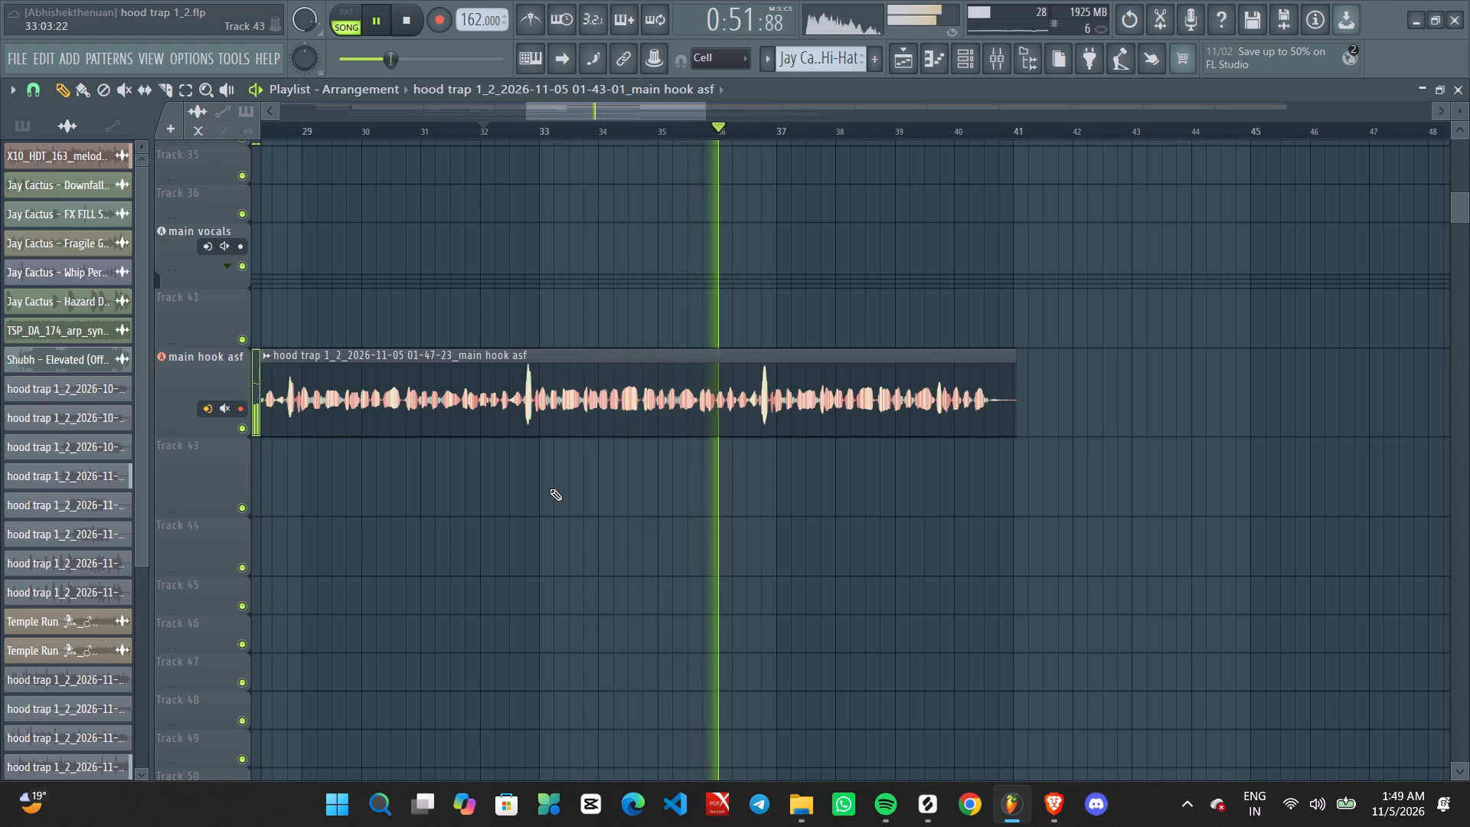
key("space")
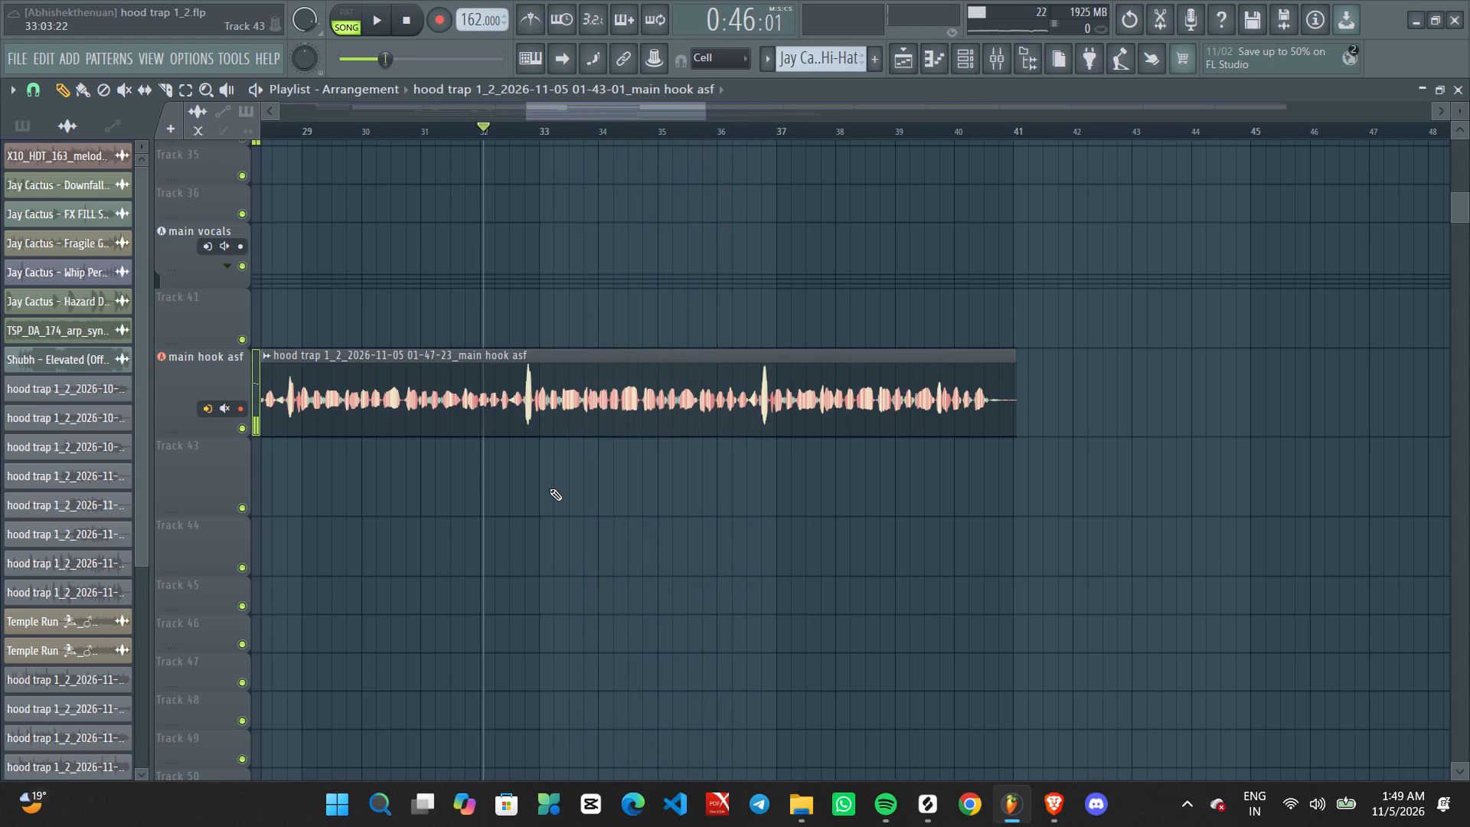
Slice the main hook asf take right before the loud peak just ahead of bar 33.
scroll(485, 513, "up", 5, "ctrl")
middle_click(544, 499)
right_click(548, 499)
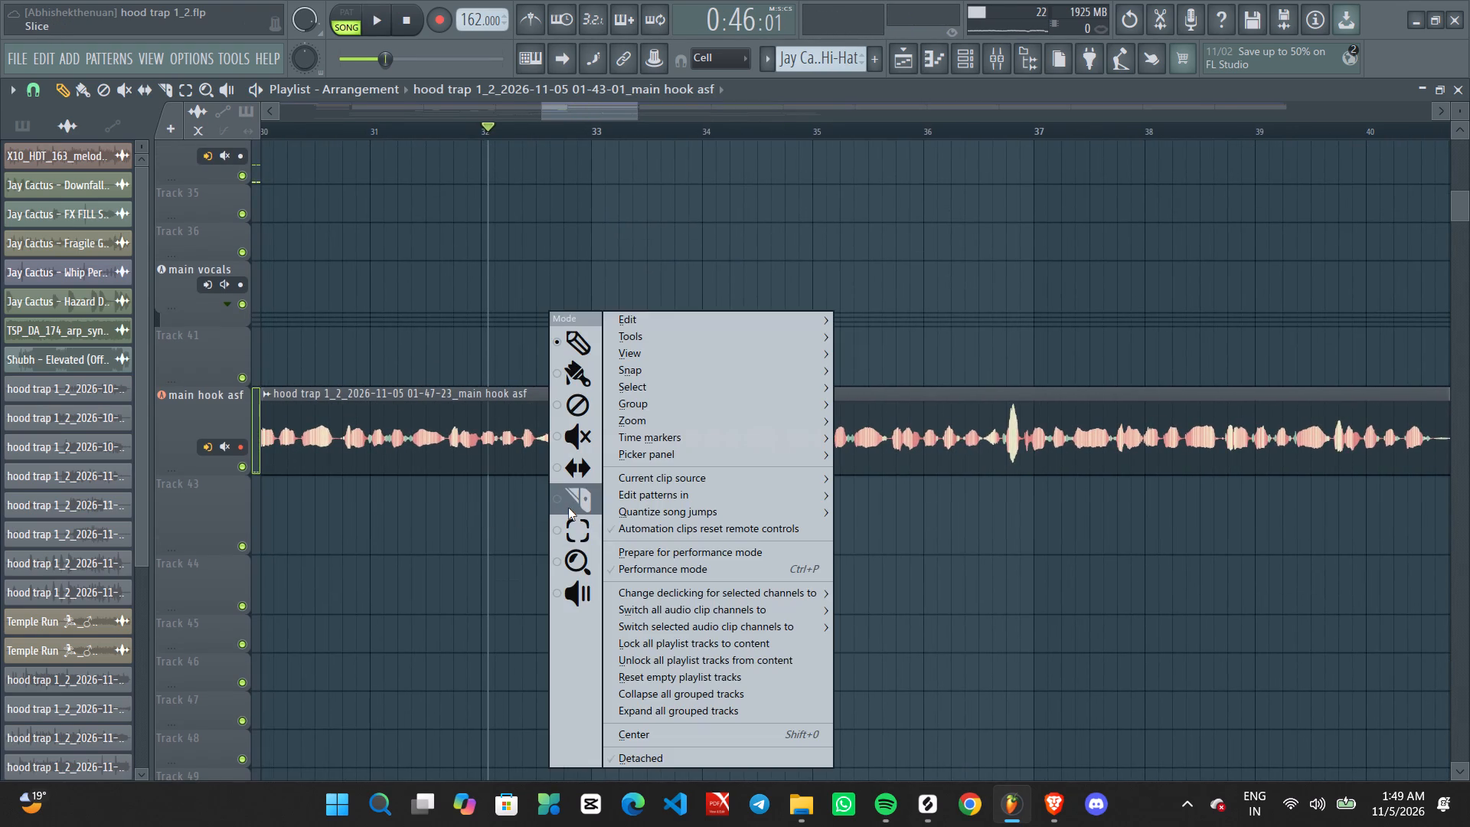
left_click(568, 507)
scroll(589, 505, "up", 10, "ctrl")
left_click_drag(558, 466, 559, 456, "alt")
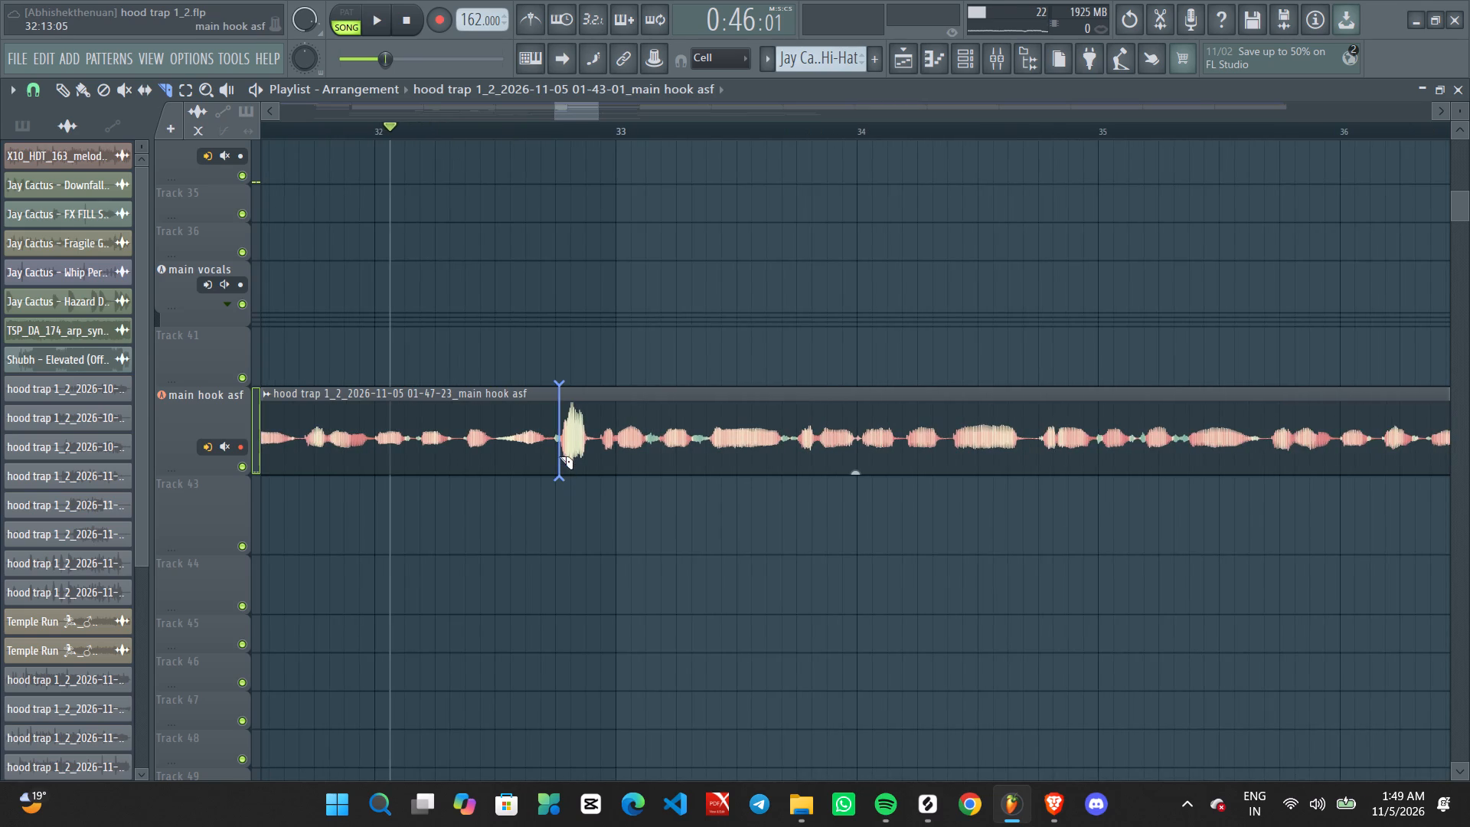
left_click_drag(559, 456, 554, 453, "alt")
scroll(583, 485, "up", 11, "ctrl")
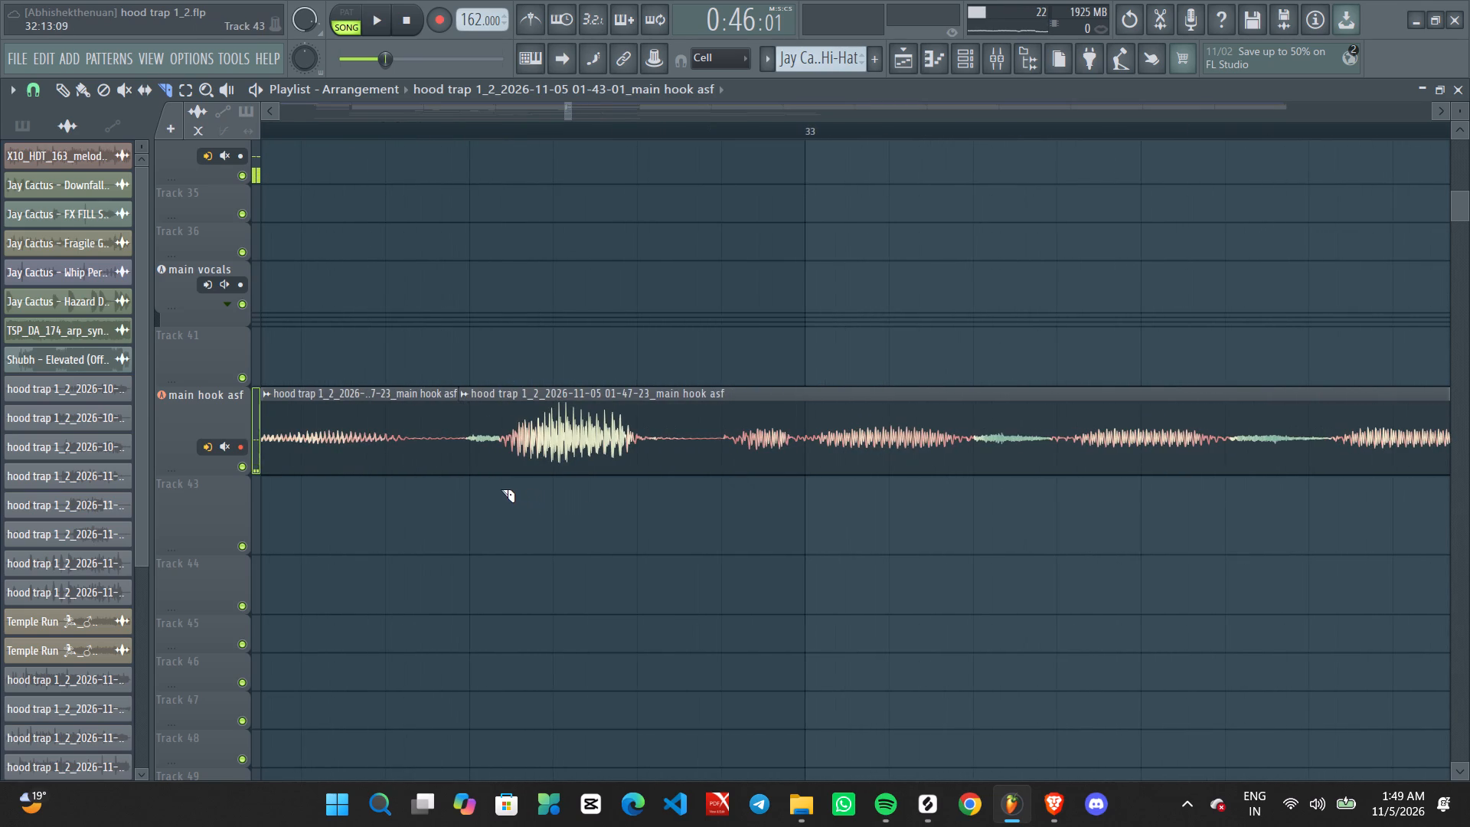
key("ctrl+z")
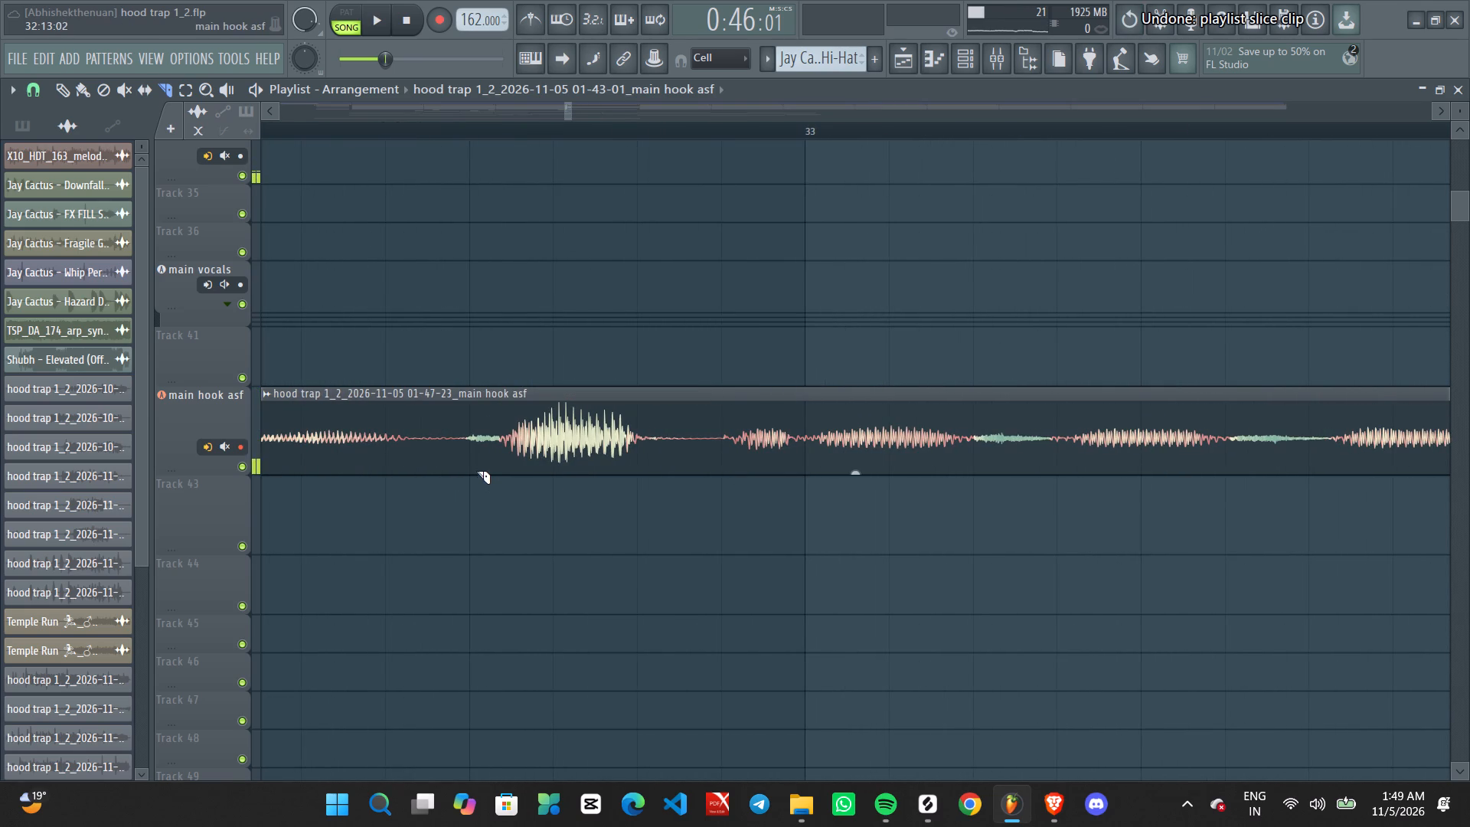
left_click(474, 466)
scroll(492, 469, "down", 9, "ctrl")
scroll(731, 497, "down", 6, "ctrl")
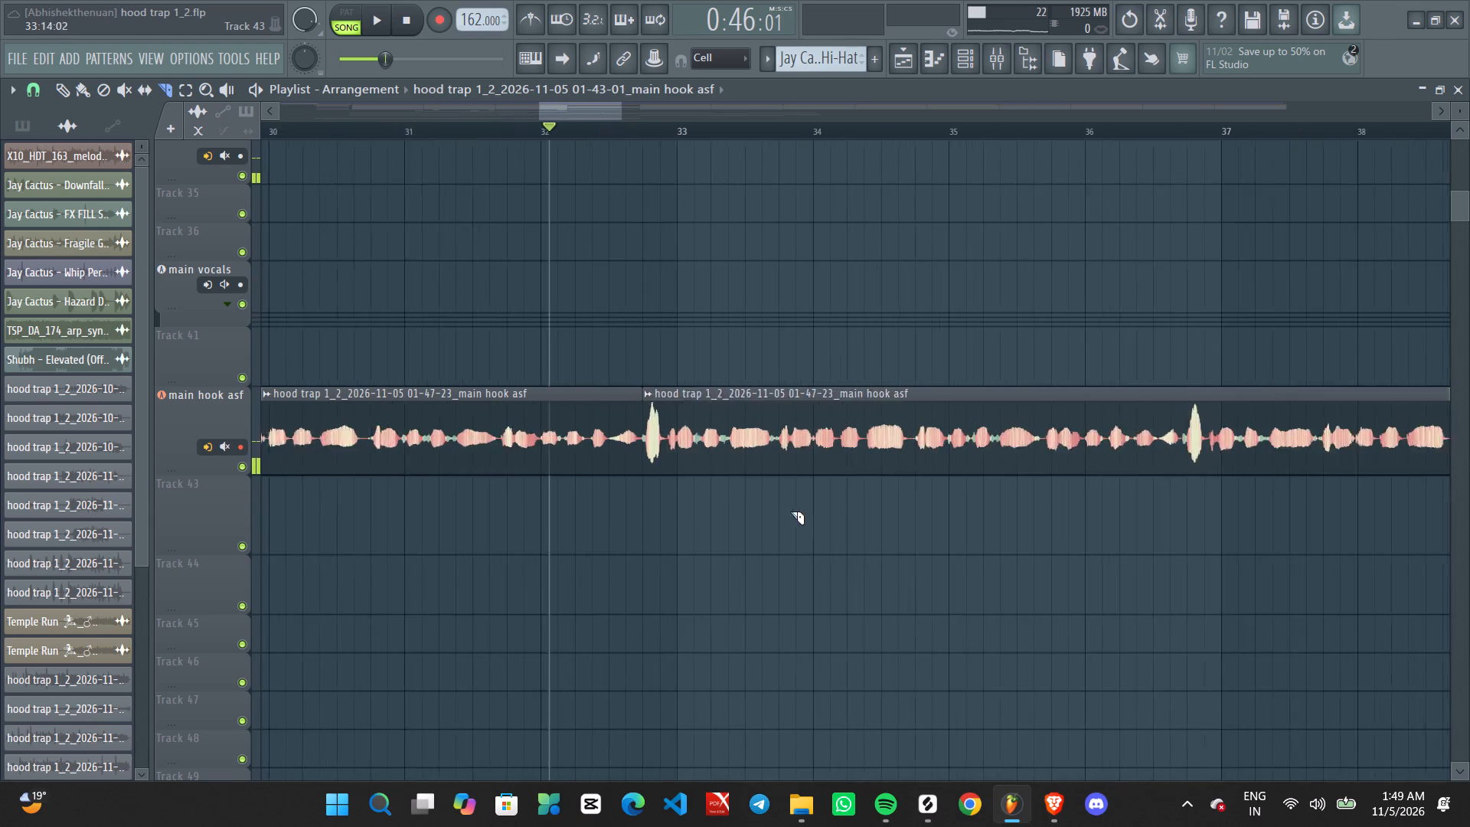
scroll(790, 512, "down", 2, "ctrl")
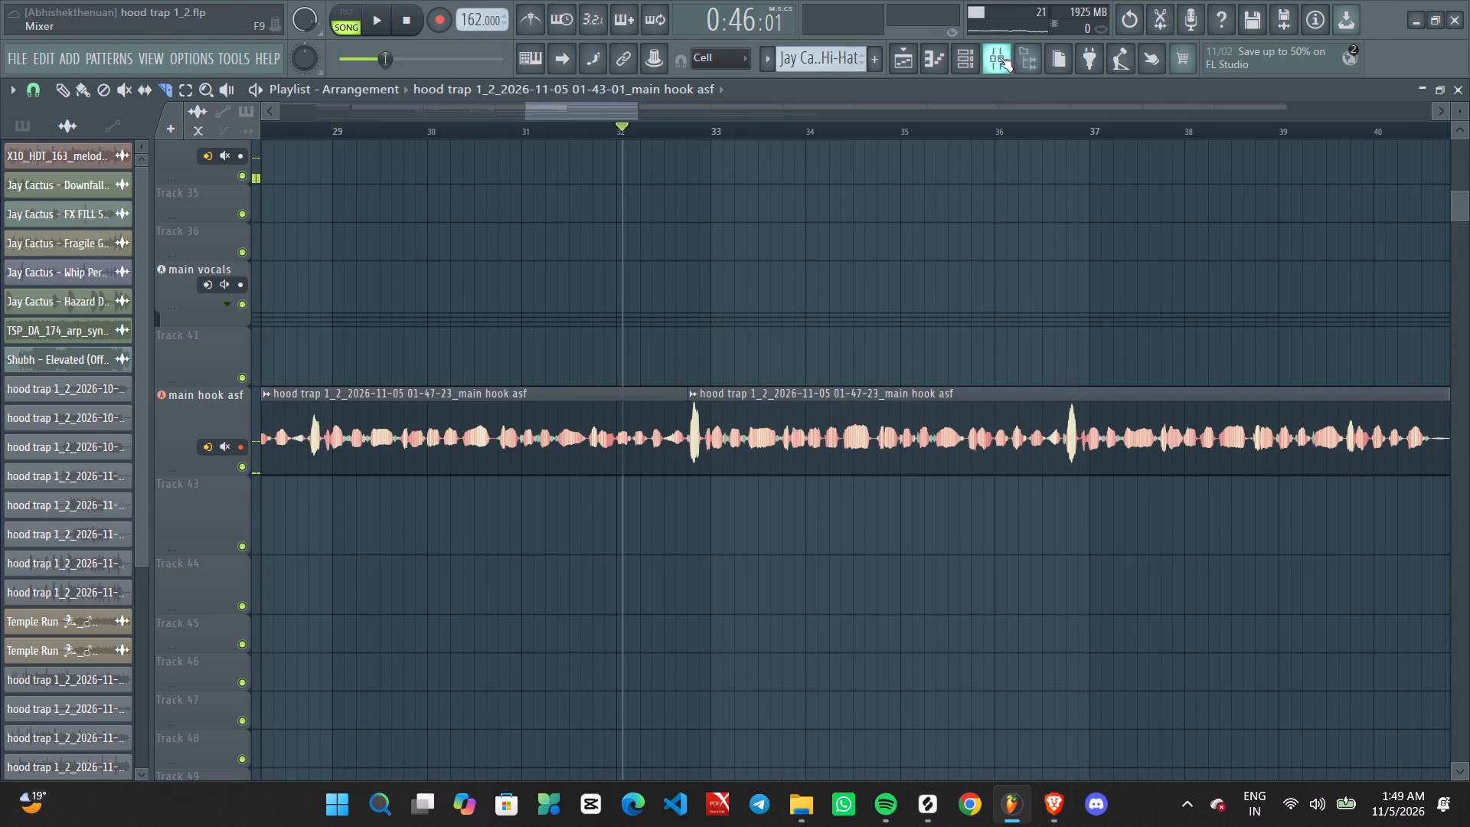
Check the main hook asf Waves Tune Real-Time scale against the song key in the Tunebat browser page and the piano roll keys.
left_click(999, 56)
left_click(1329, 168)
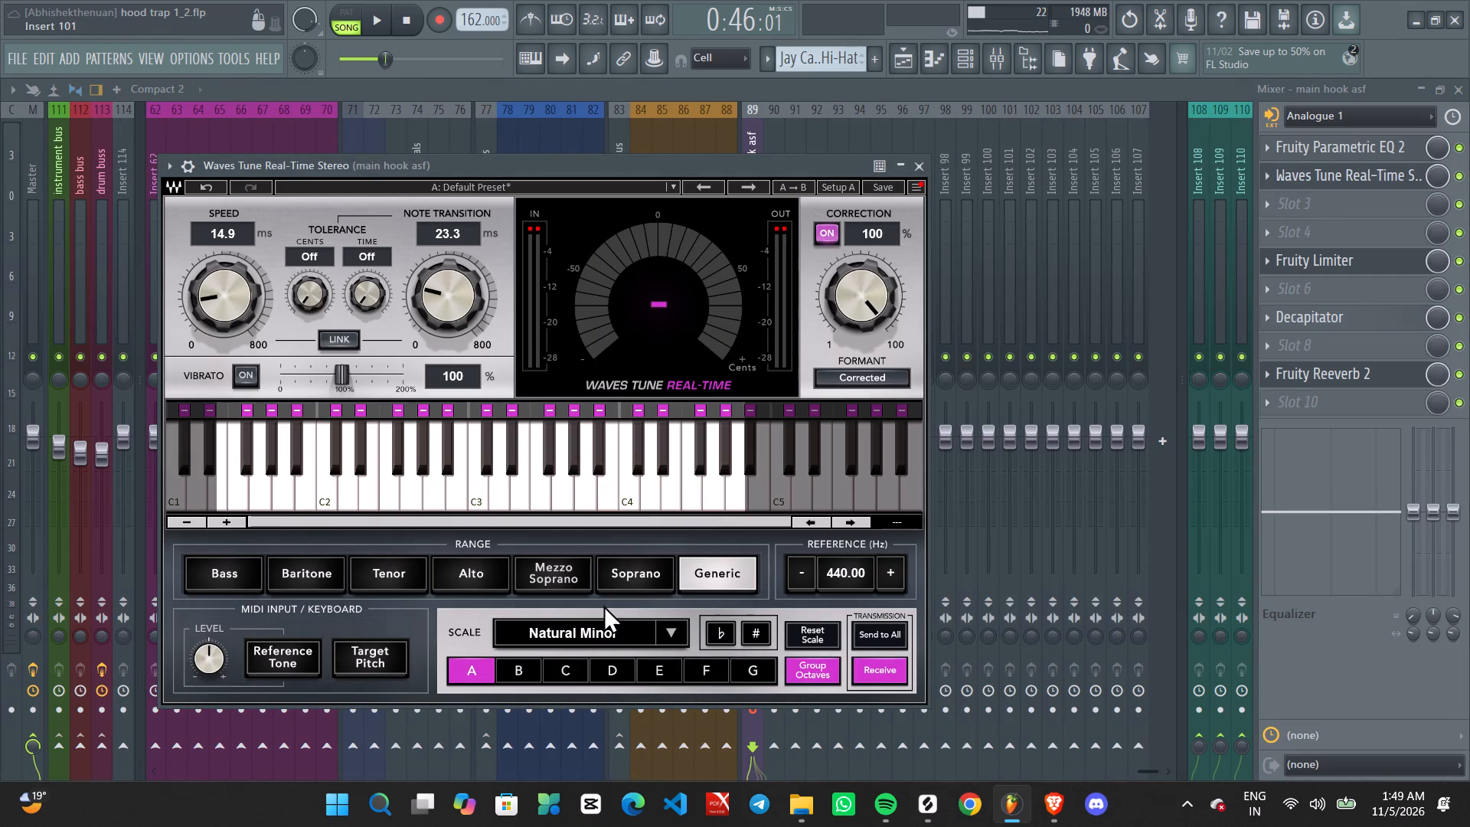
left_click(1045, 804)
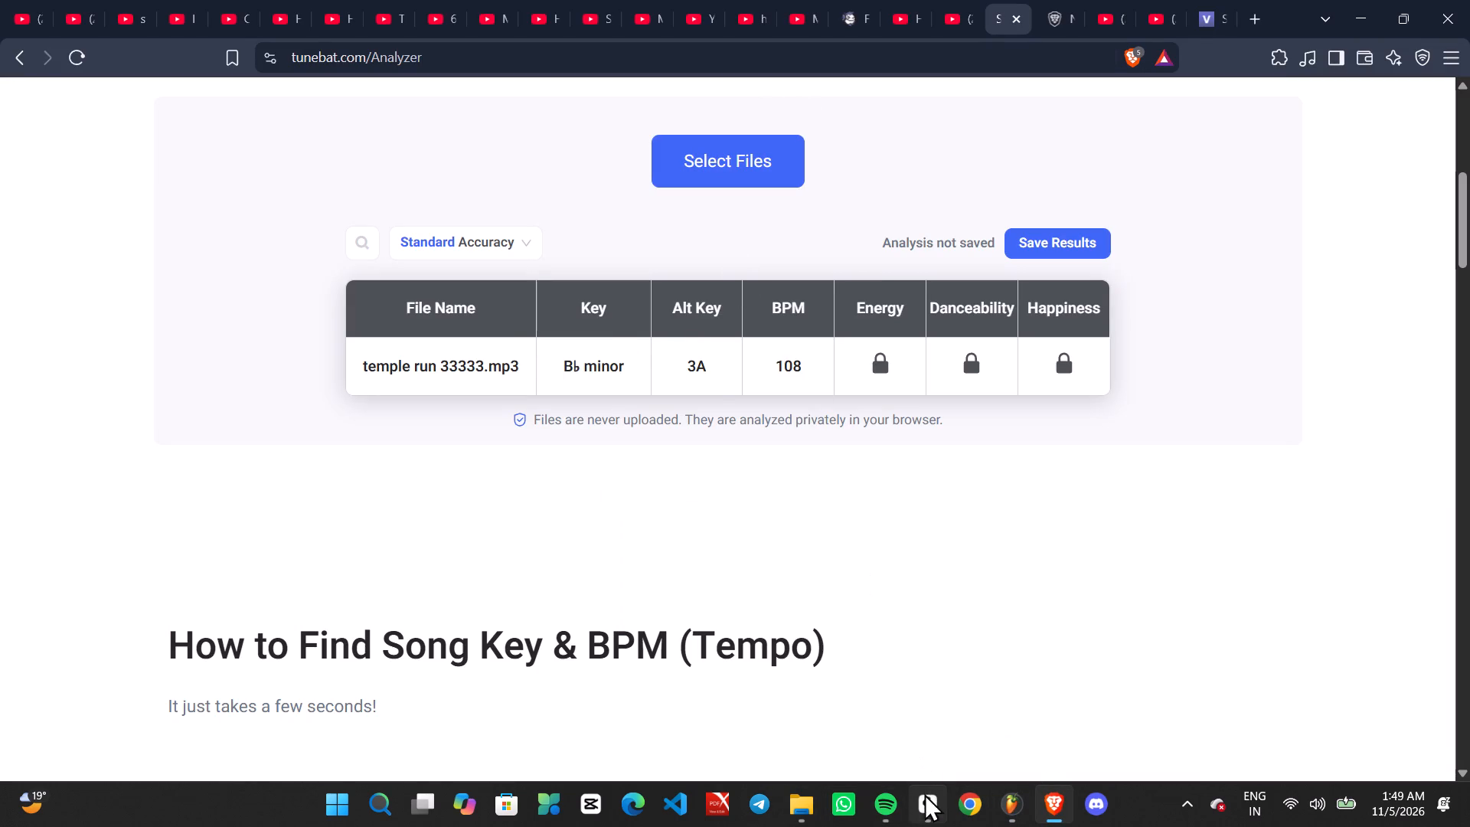
left_click(1007, 806)
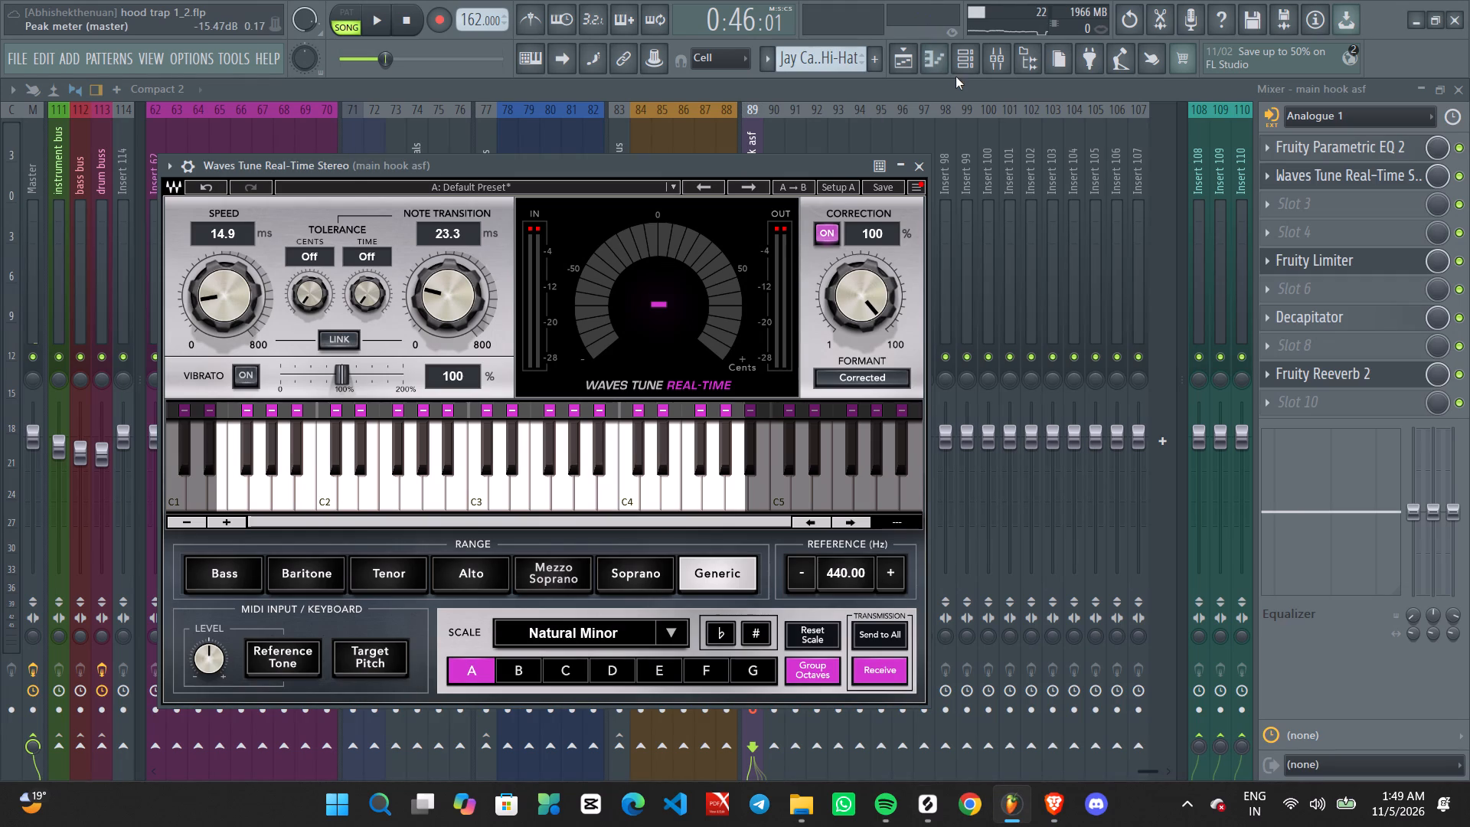
left_click_drag(941, 62, 942, 47)
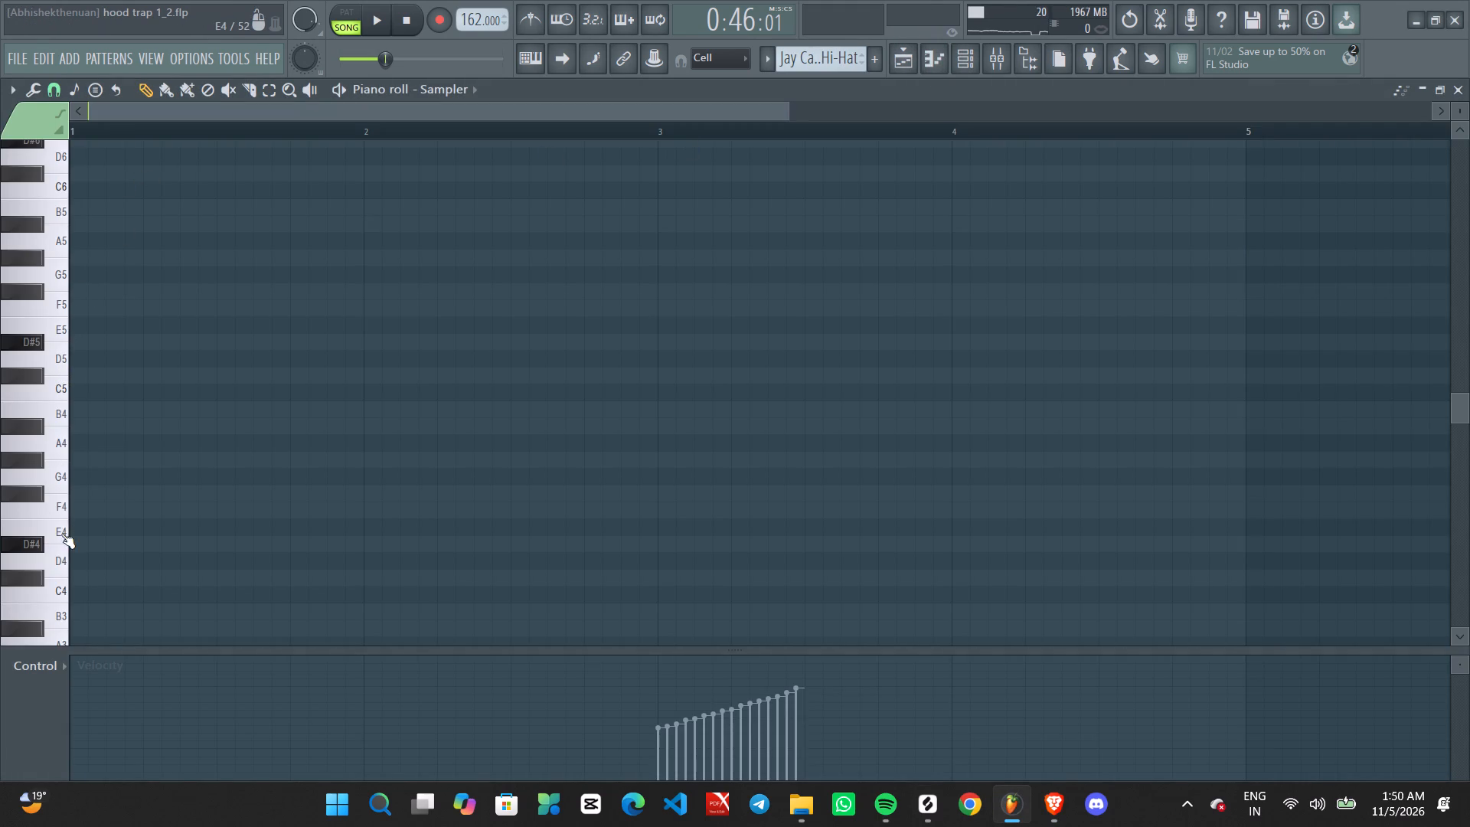
scroll(63, 533, "down", 3)
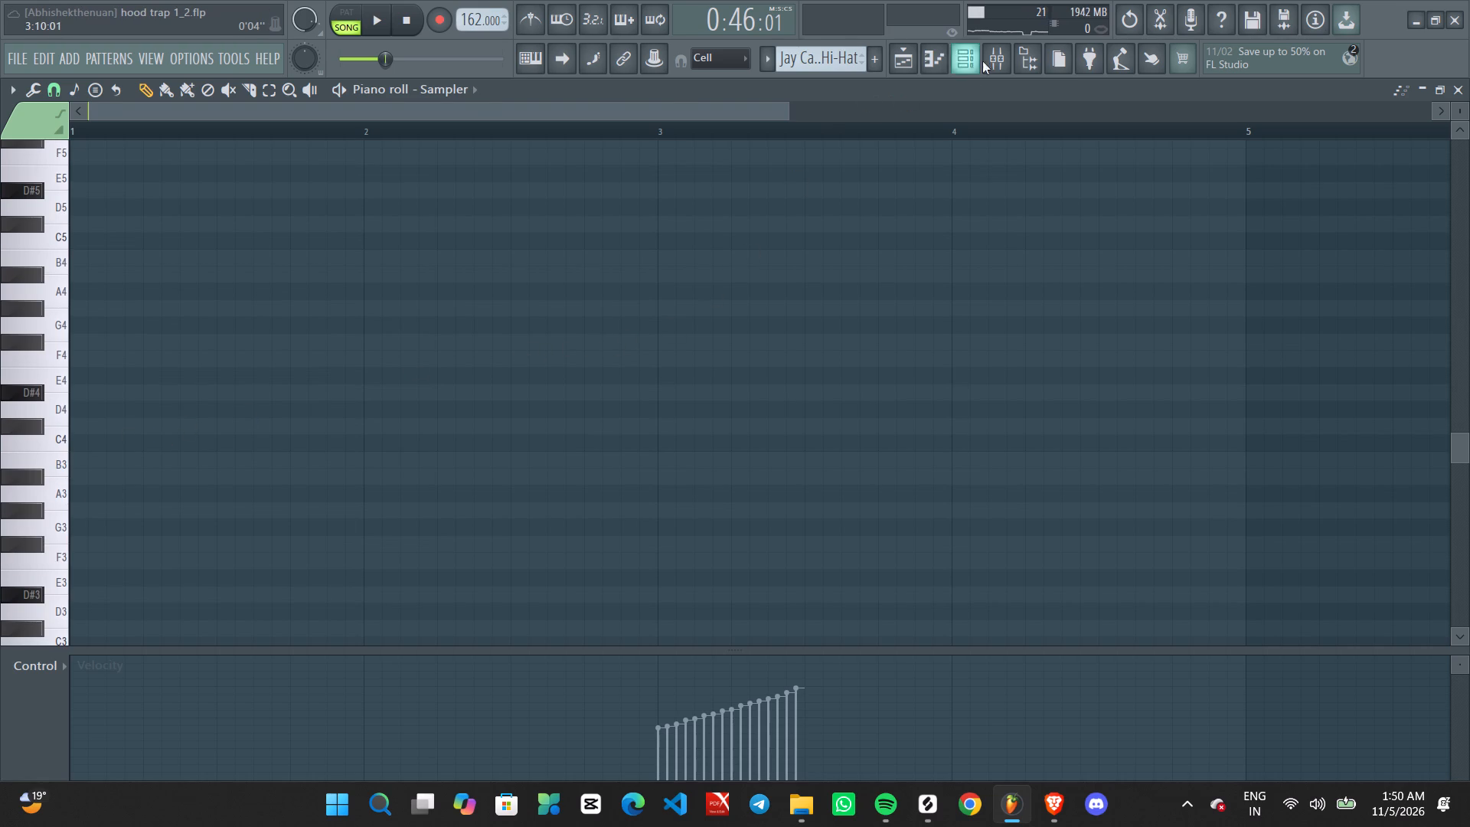
Set the Waves Tune Real-Time scale root on main hook asf to A#, keeping Natural Minor.
left_click(997, 47)
left_click(1401, 174)
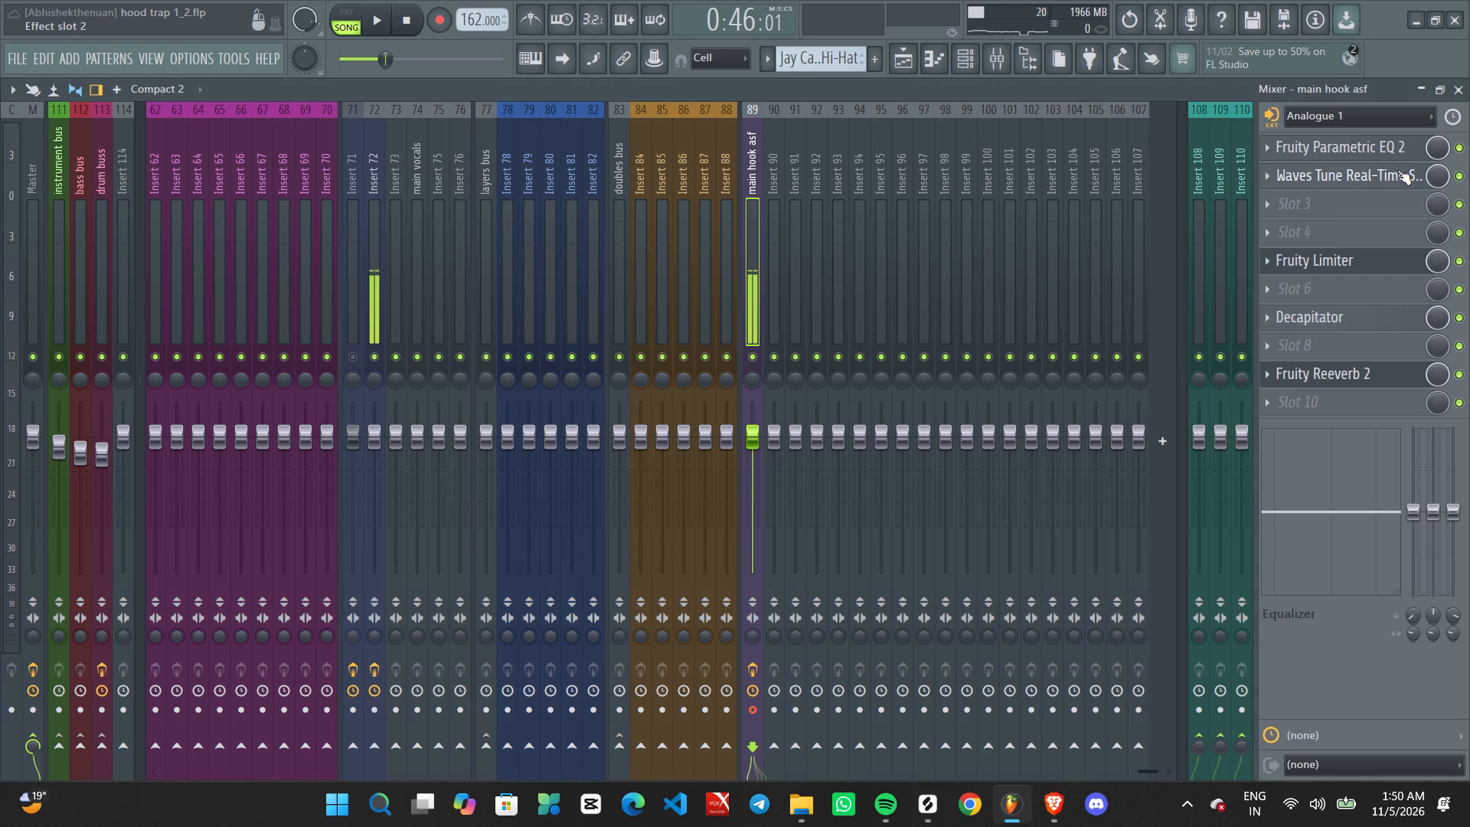
left_click(1361, 178)
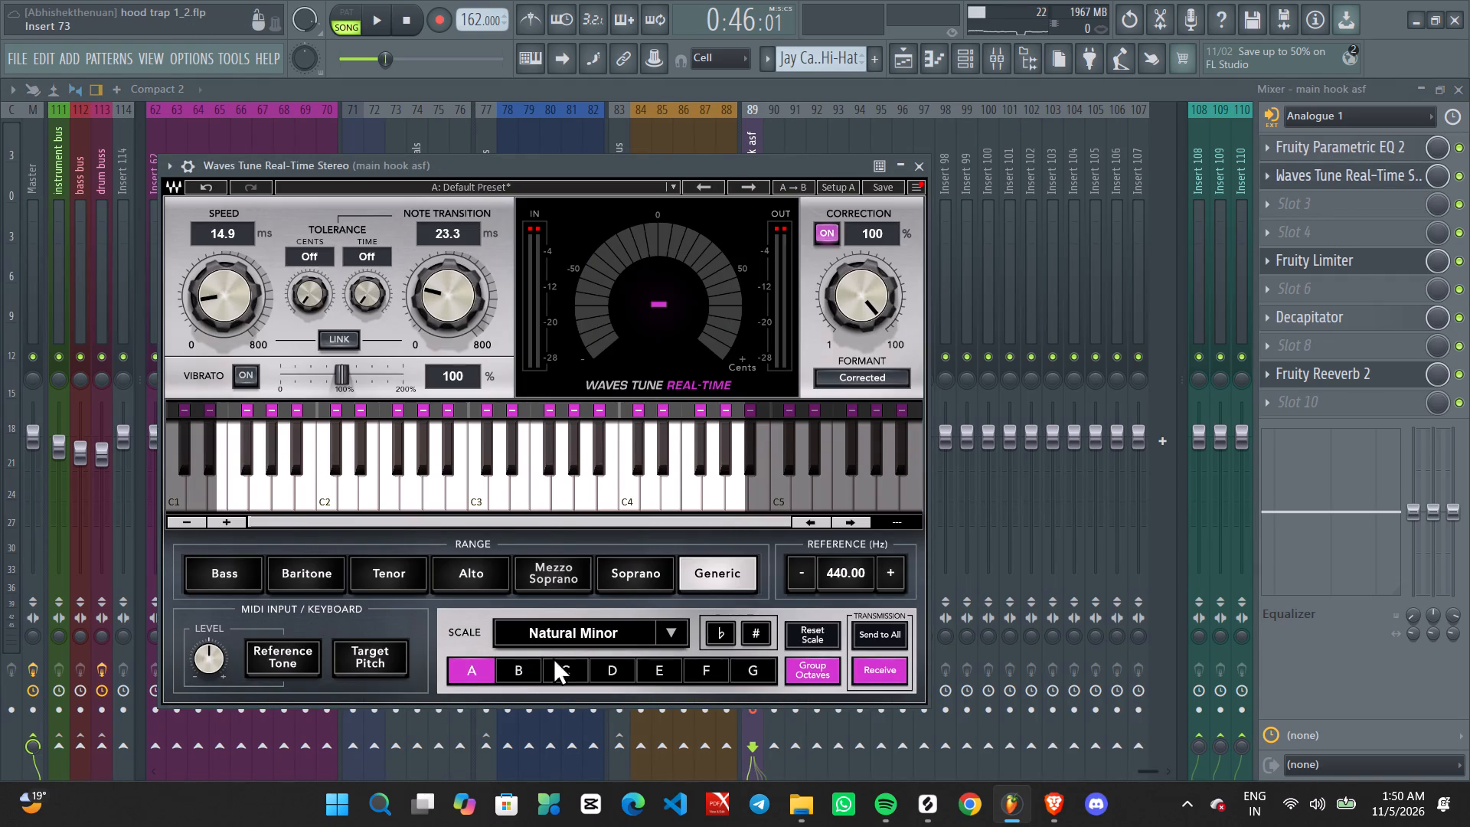
left_click(757, 633)
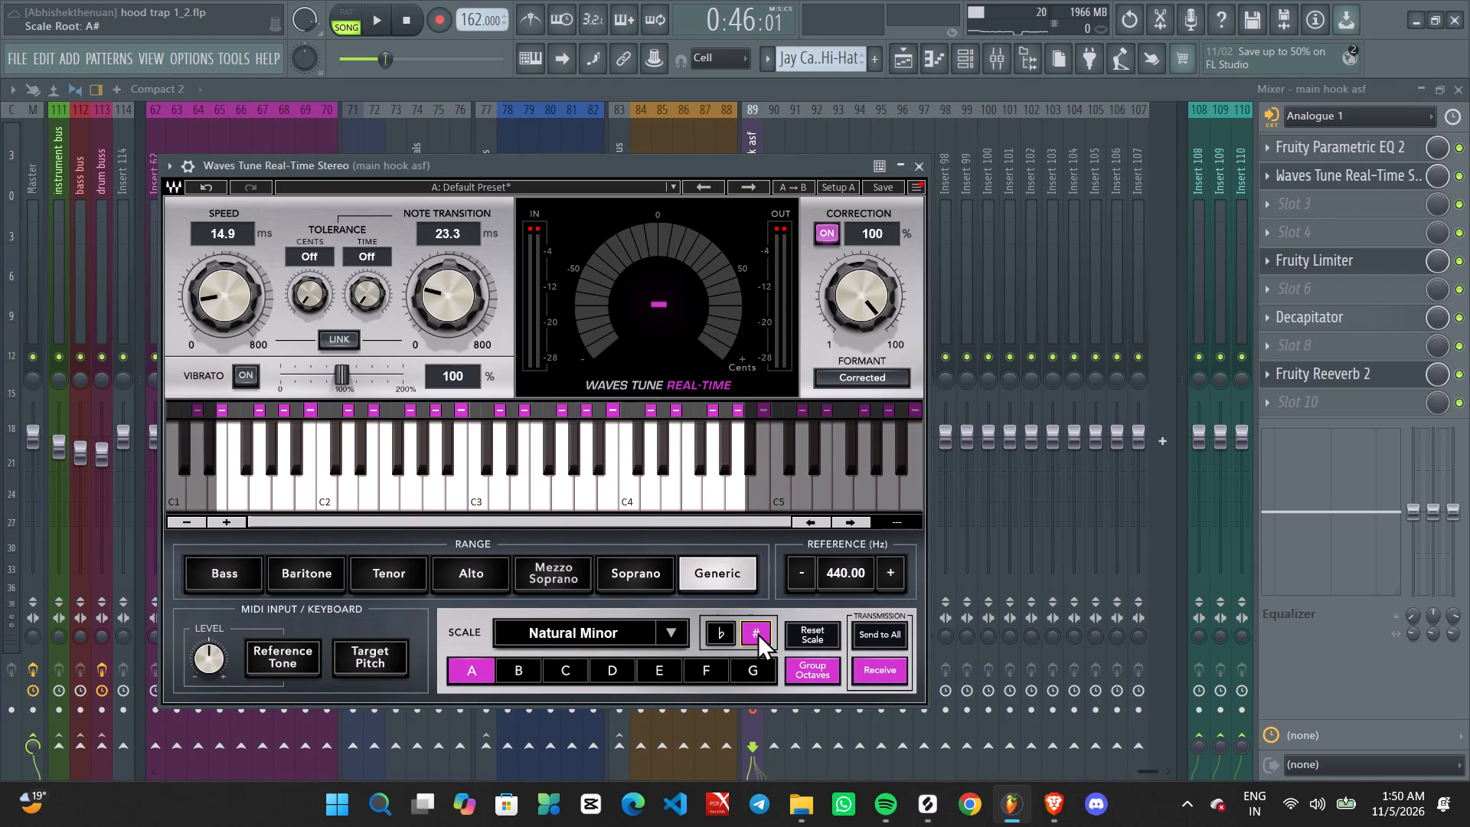
Play back the hook from bar 32 twice while watching the Waves Tune Real-Time pitch display.
key("space")
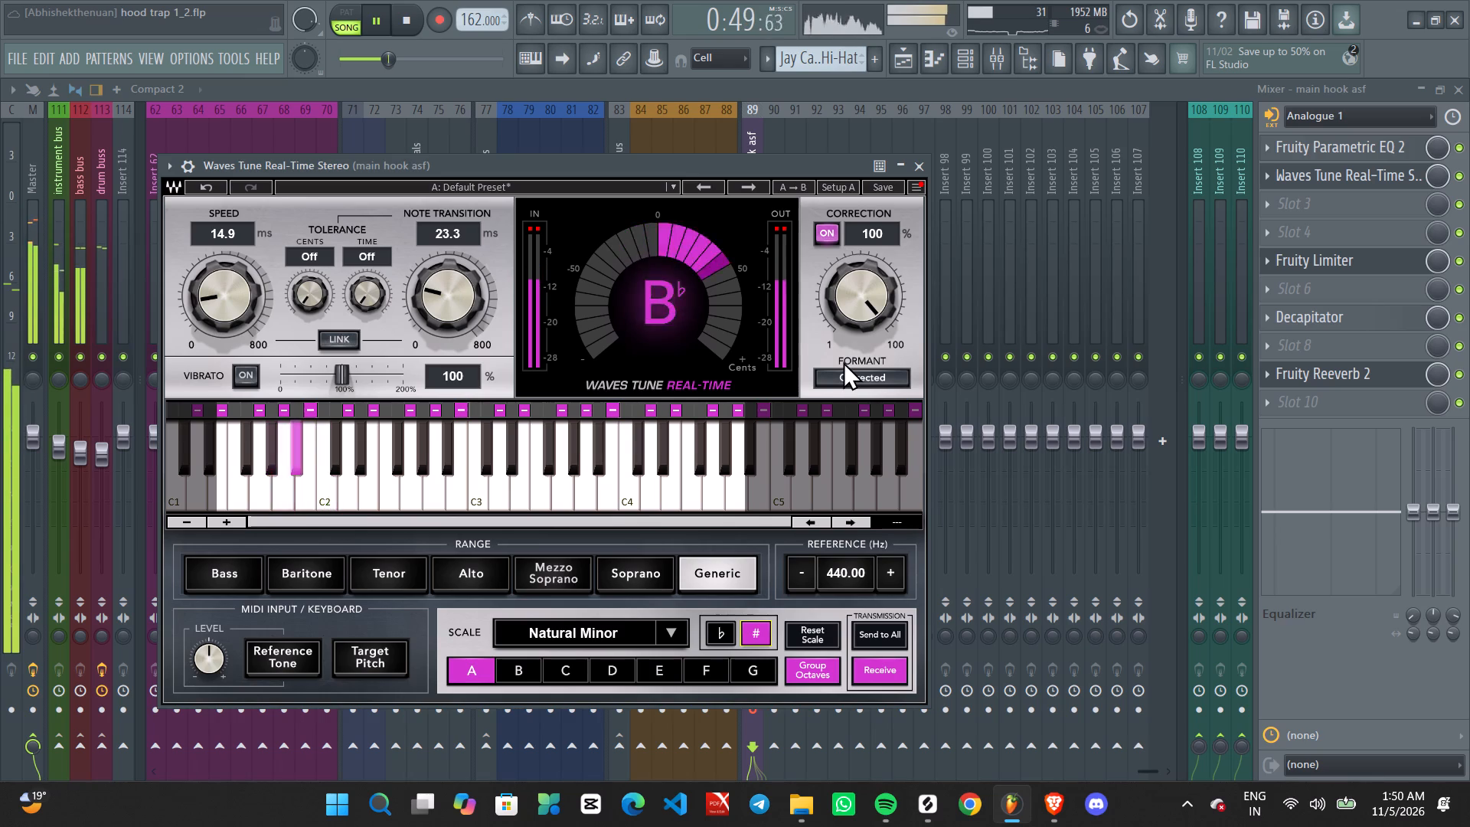
key("space")
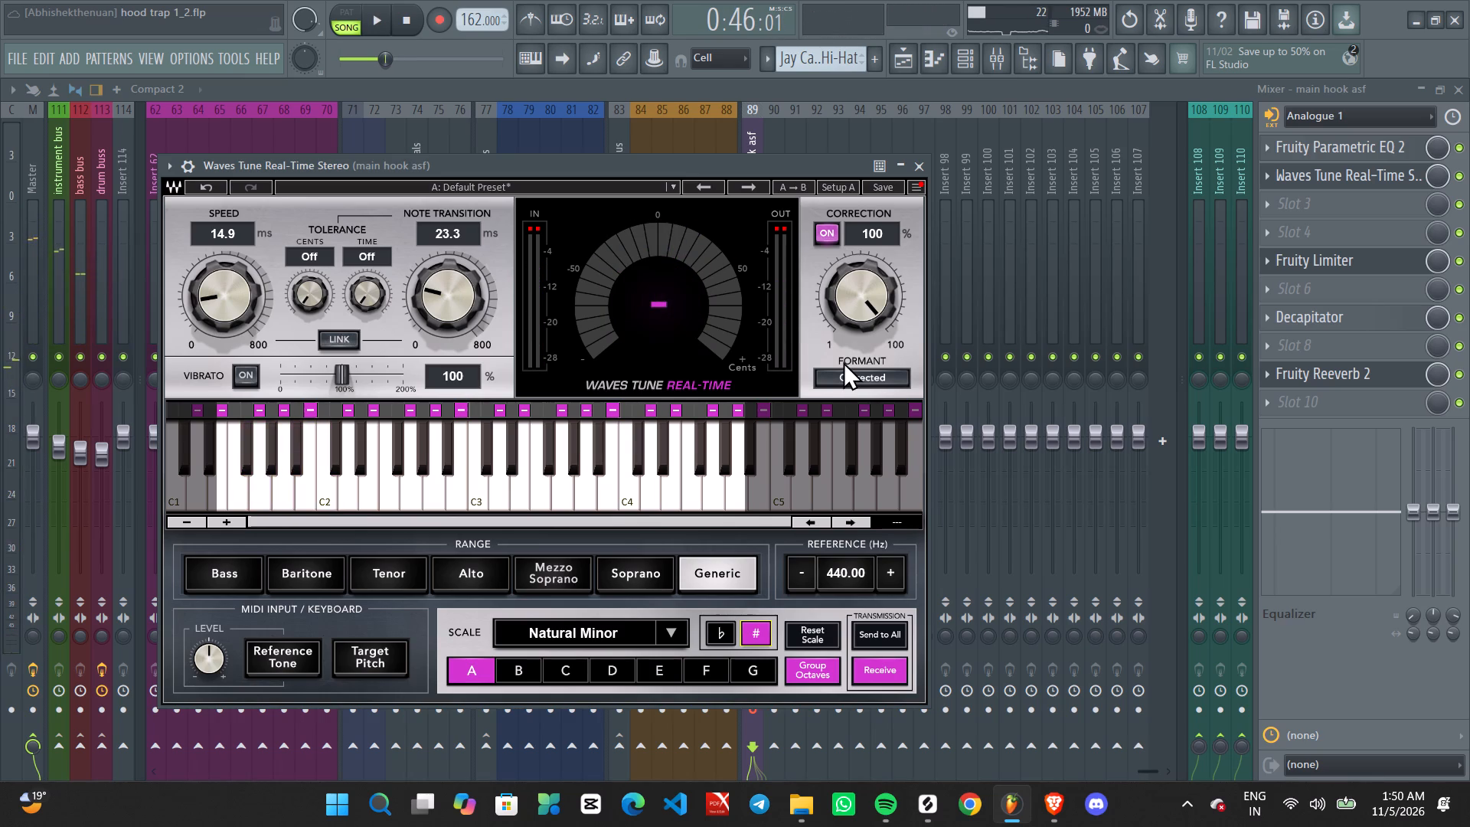
key("space")
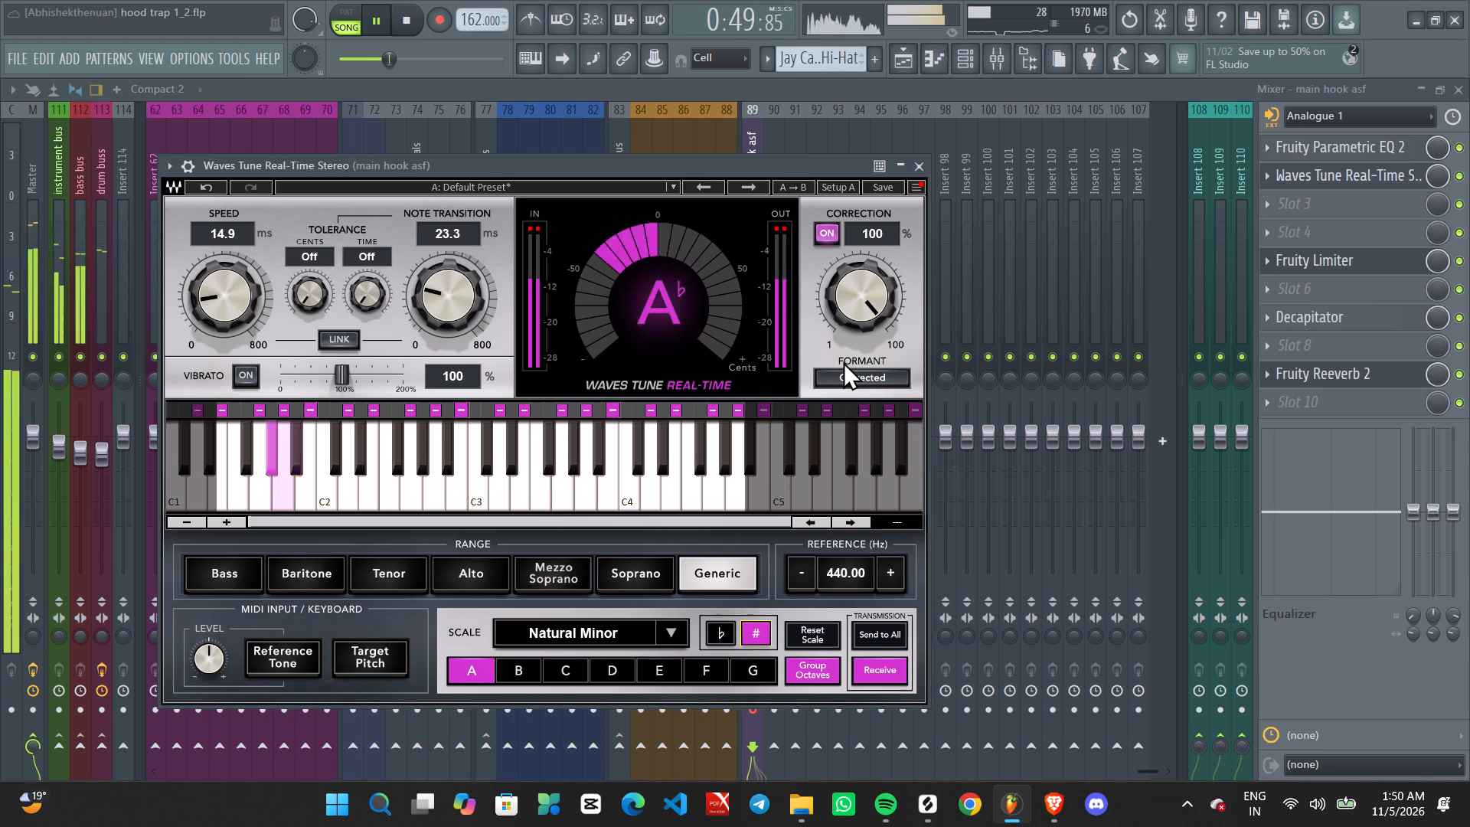
key("space")
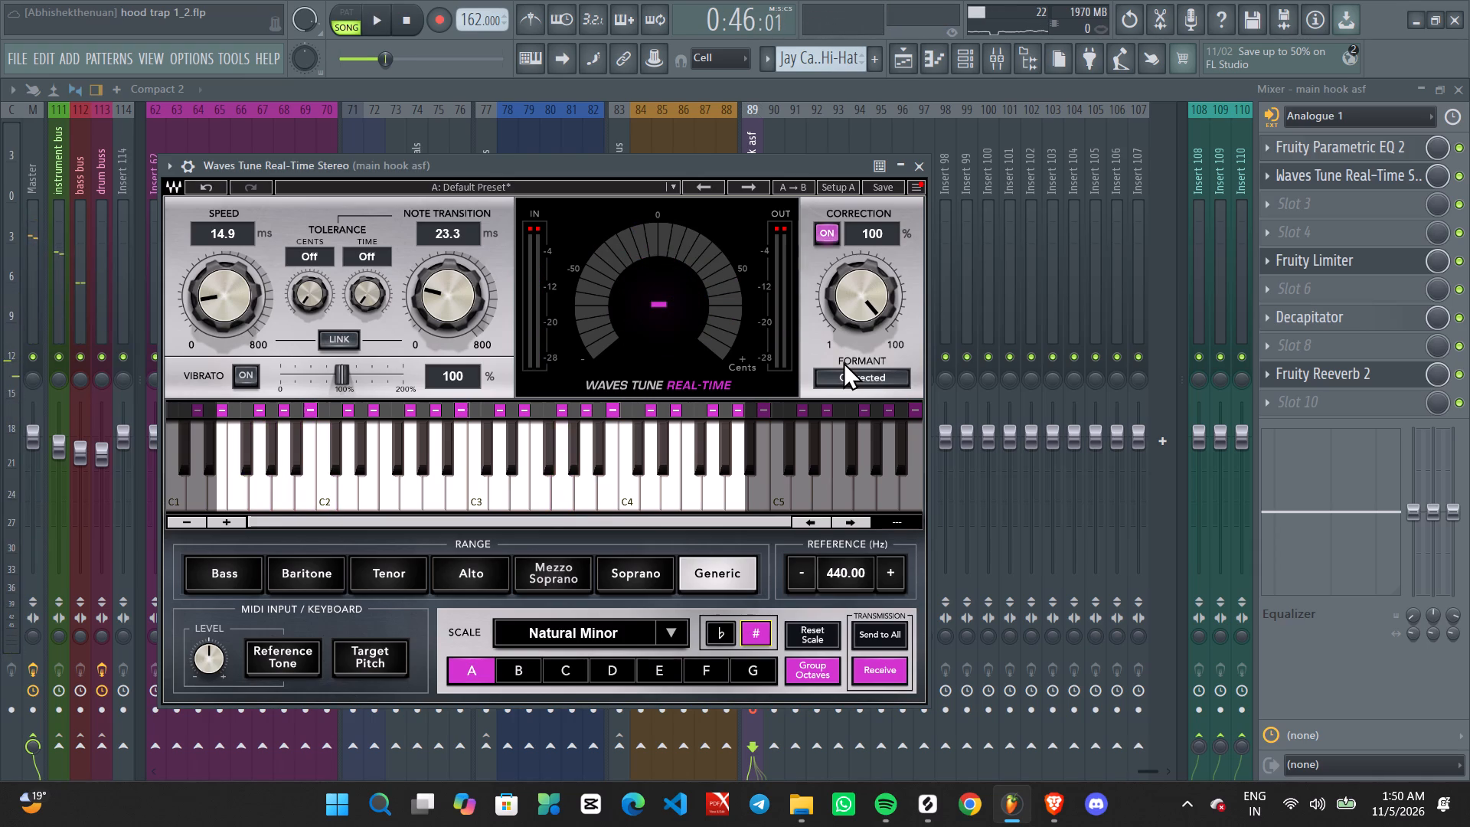
Play back the sliced hook from bar 32 in the Playlist, switch to the Draw tool and review the whole take.
left_click(909, 65)
key("space")
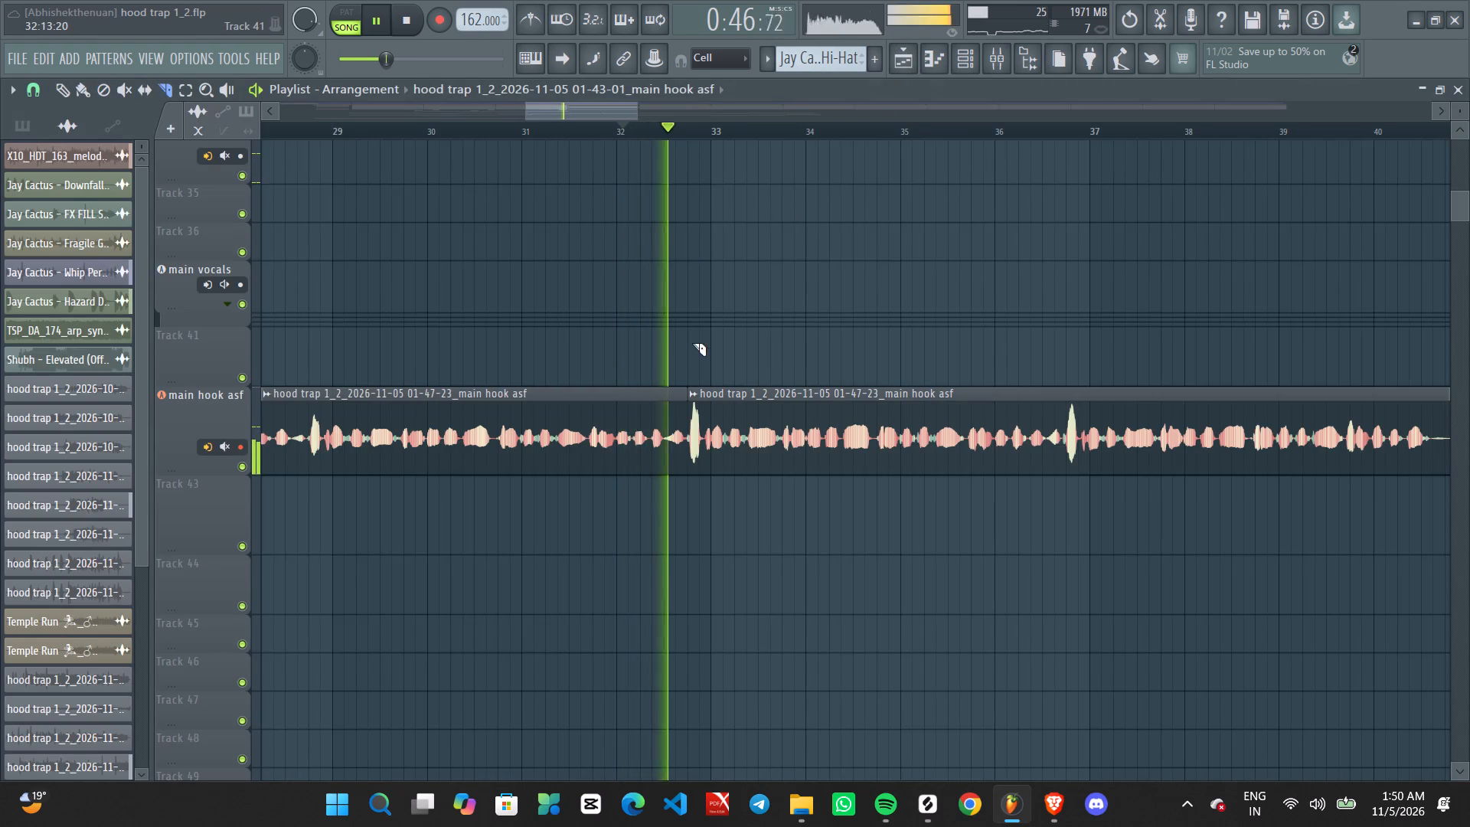
scroll(692, 343, "down", 6)
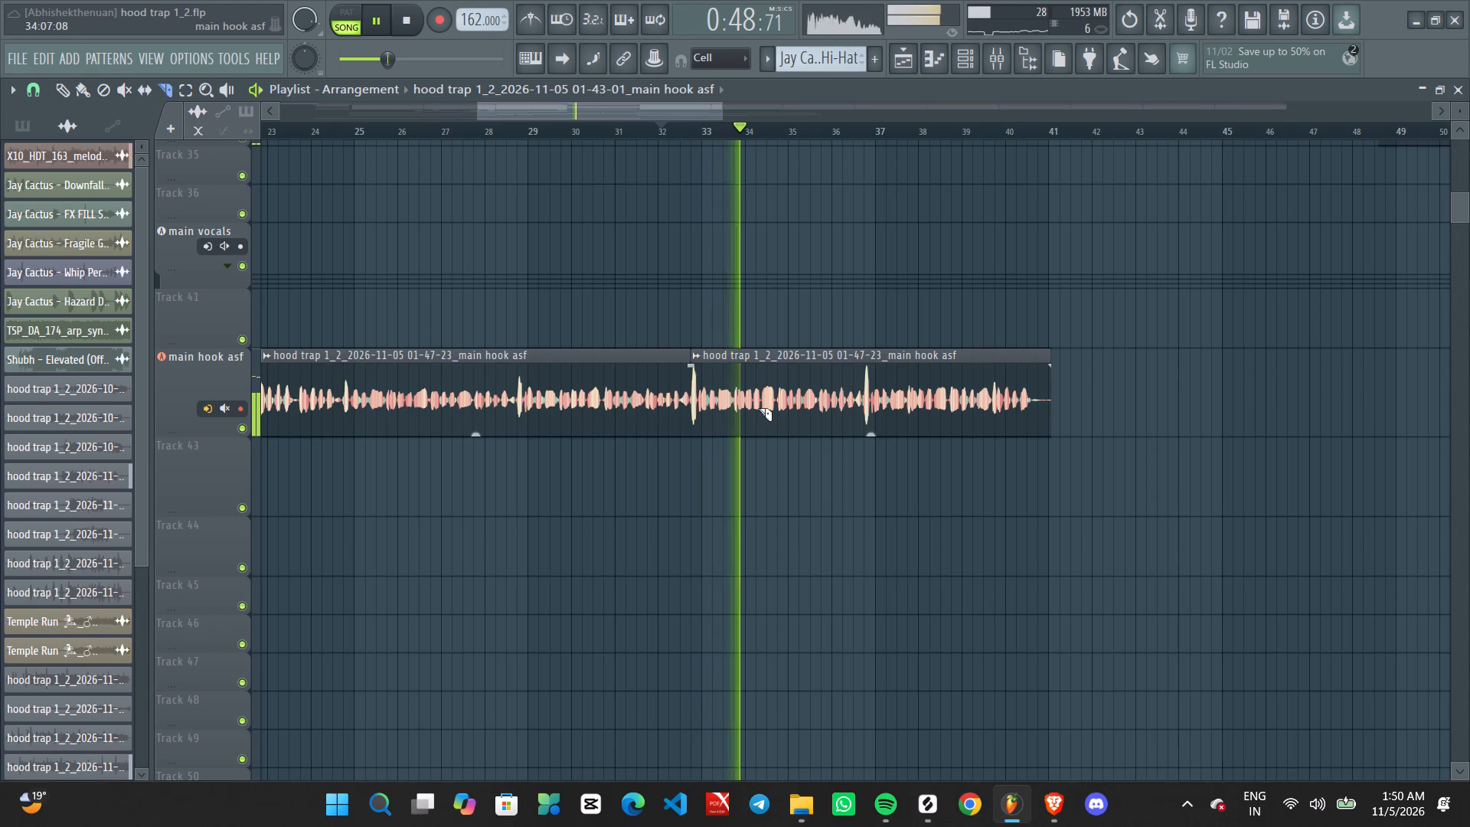
middle_click(725, 224)
right_click(725, 224)
left_click(759, 252)
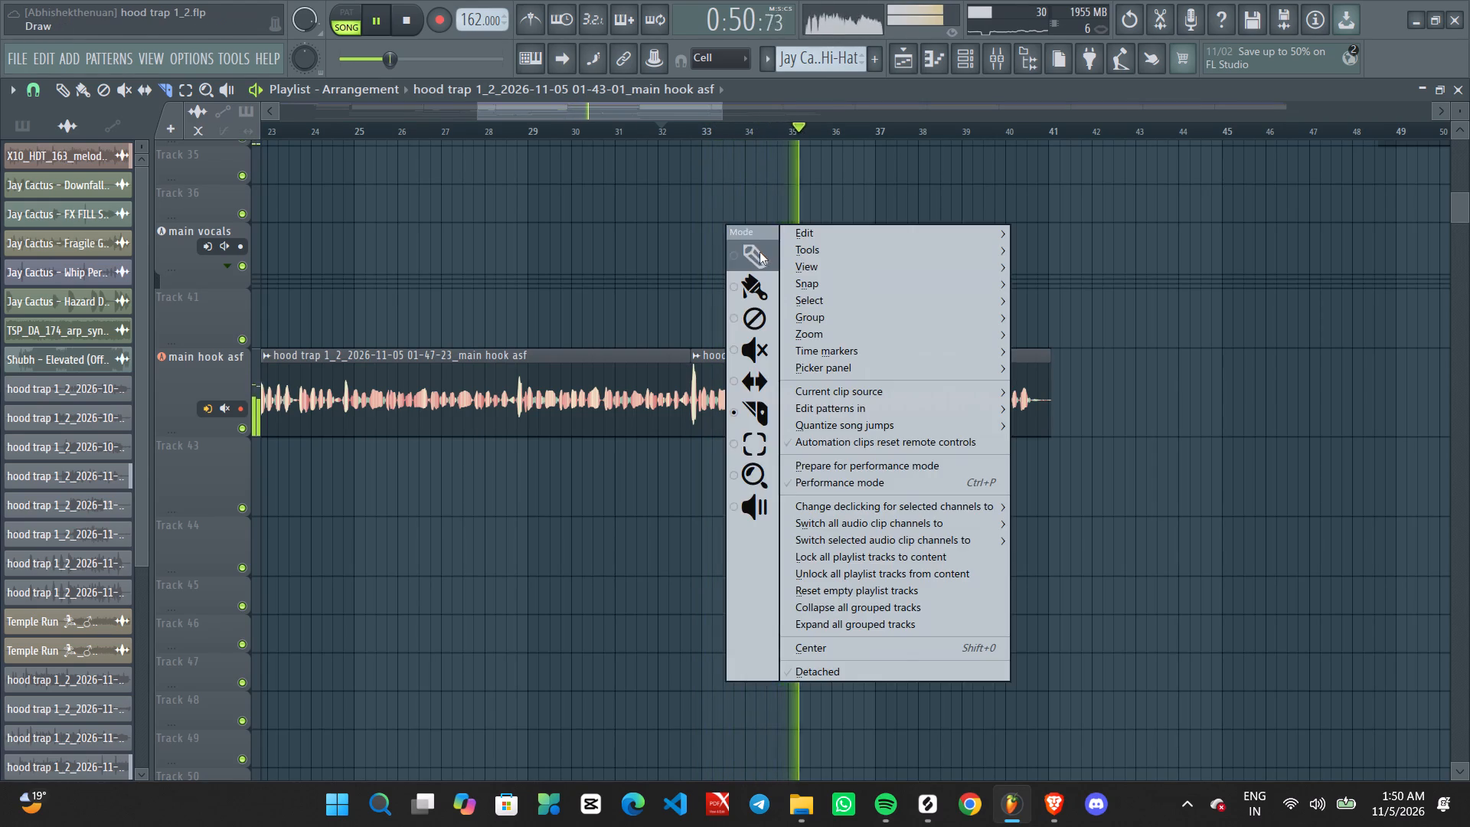
scroll(778, 397, "up", 2, "ctrl")
middle_click_drag(773, 447, 814, 422)
scroll(814, 422, "down", 6, "ctrl")
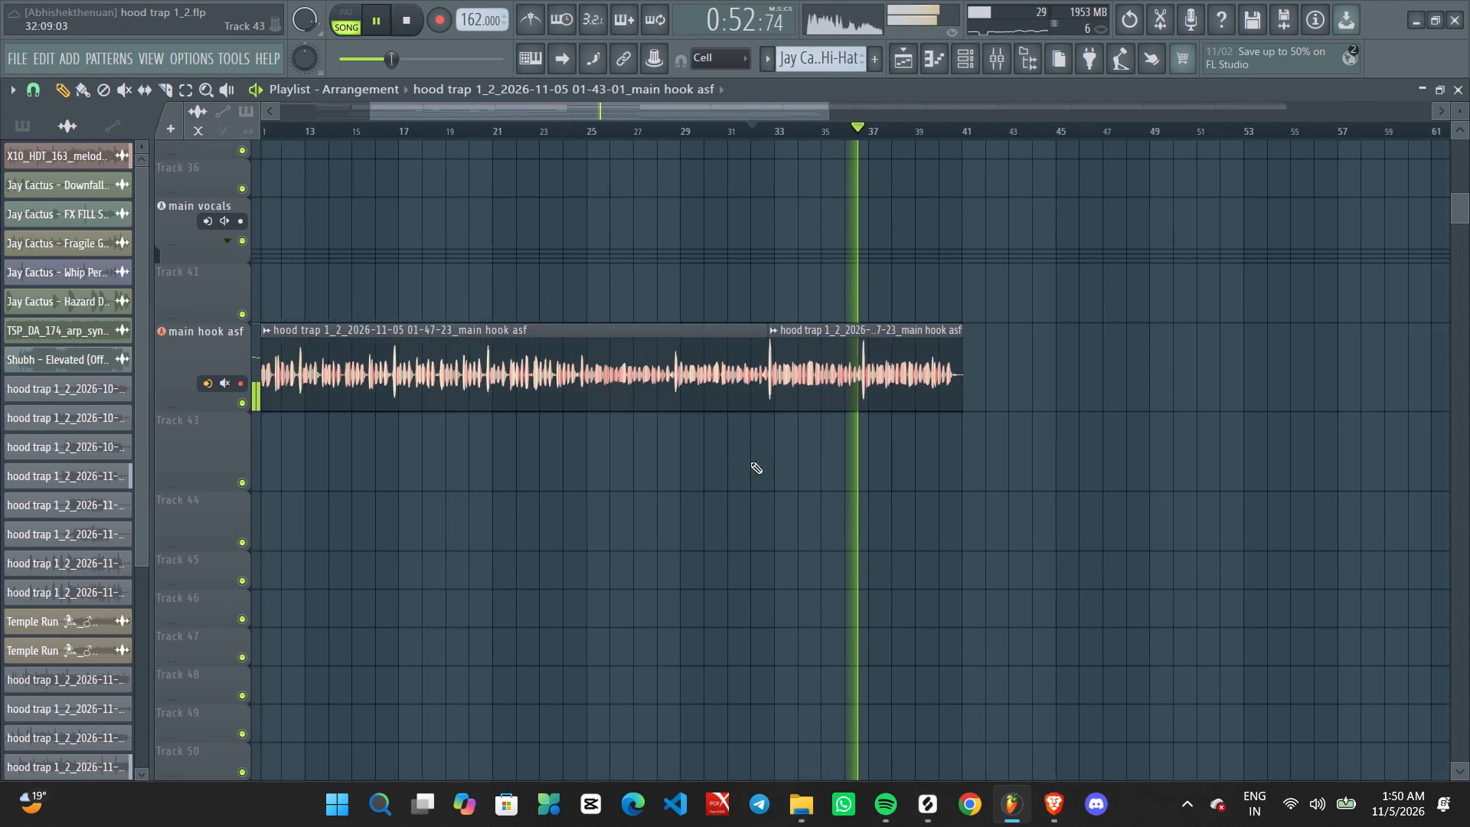
scroll(724, 477, "up", 2, "ctrl")
middle_click_drag(684, 486, 765, 477)
scroll(791, 473, "down", 6, "ctrl")
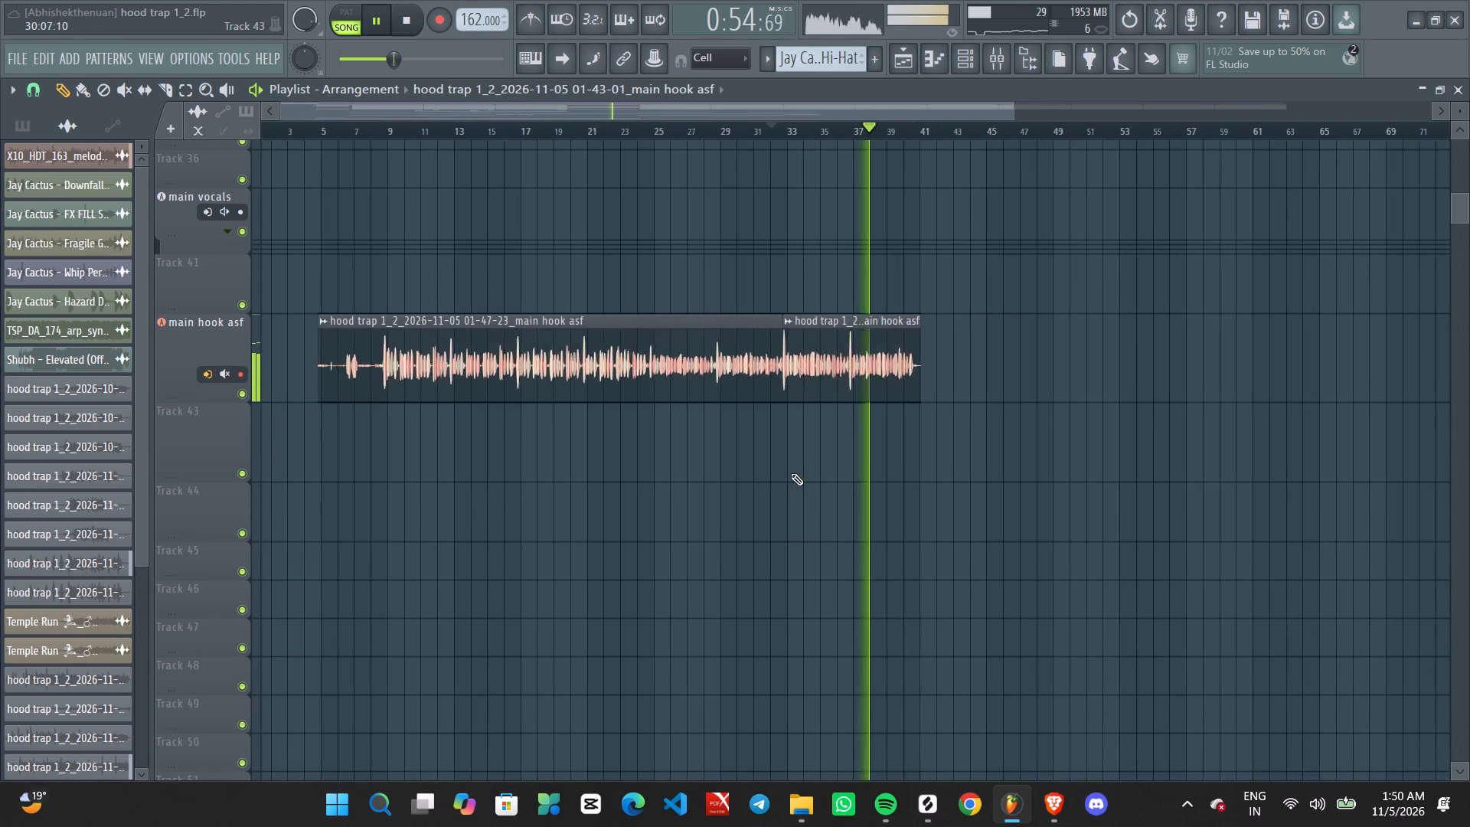
scroll(647, 527, "up", 1, "ctrl")
middle_click_drag(504, 547, 733, 525)
scroll(637, 517, "up", 2, "ctrl")
middle_click_drag(521, 518, 699, 538)
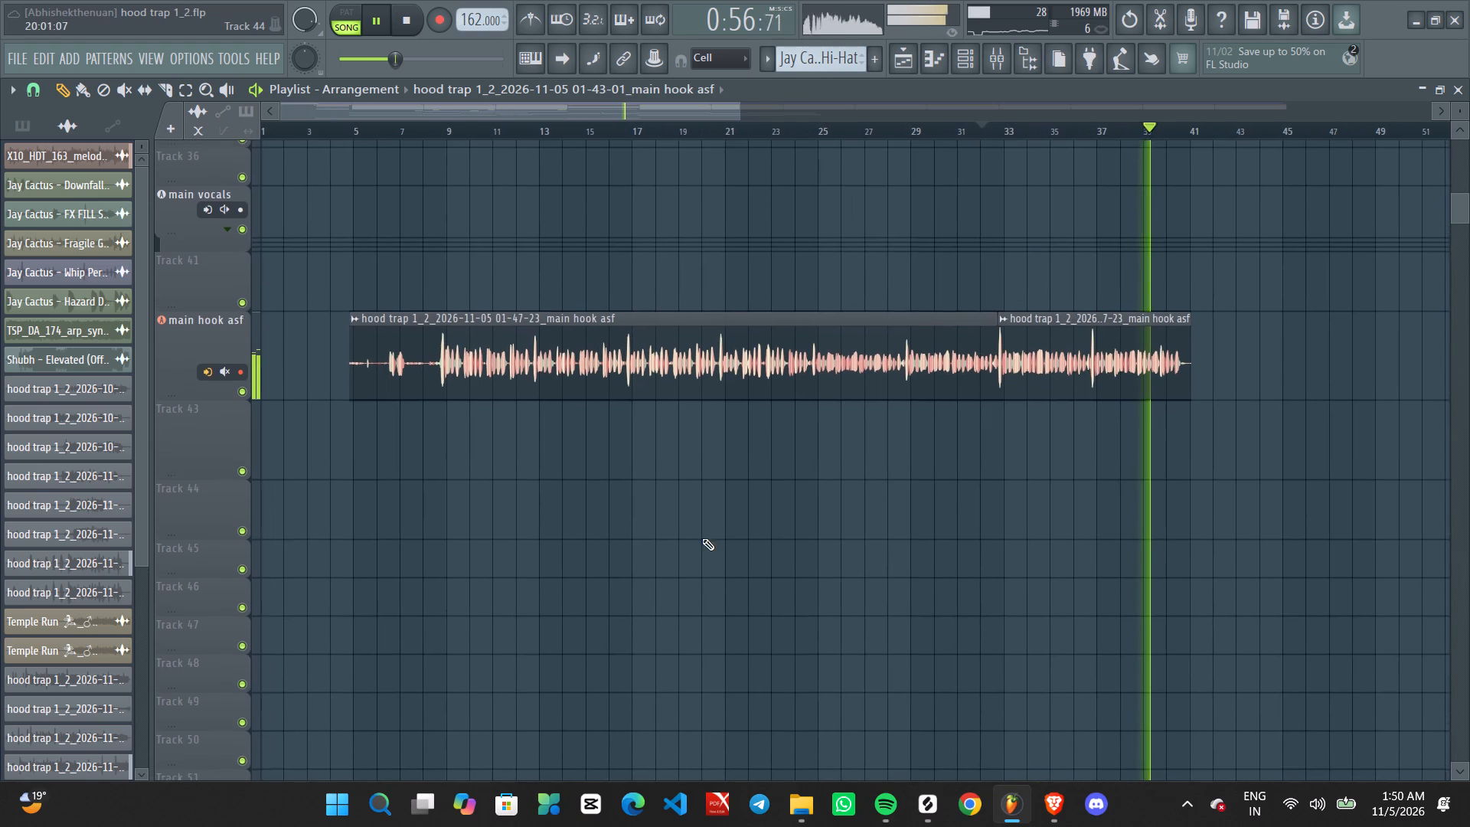
key("space")
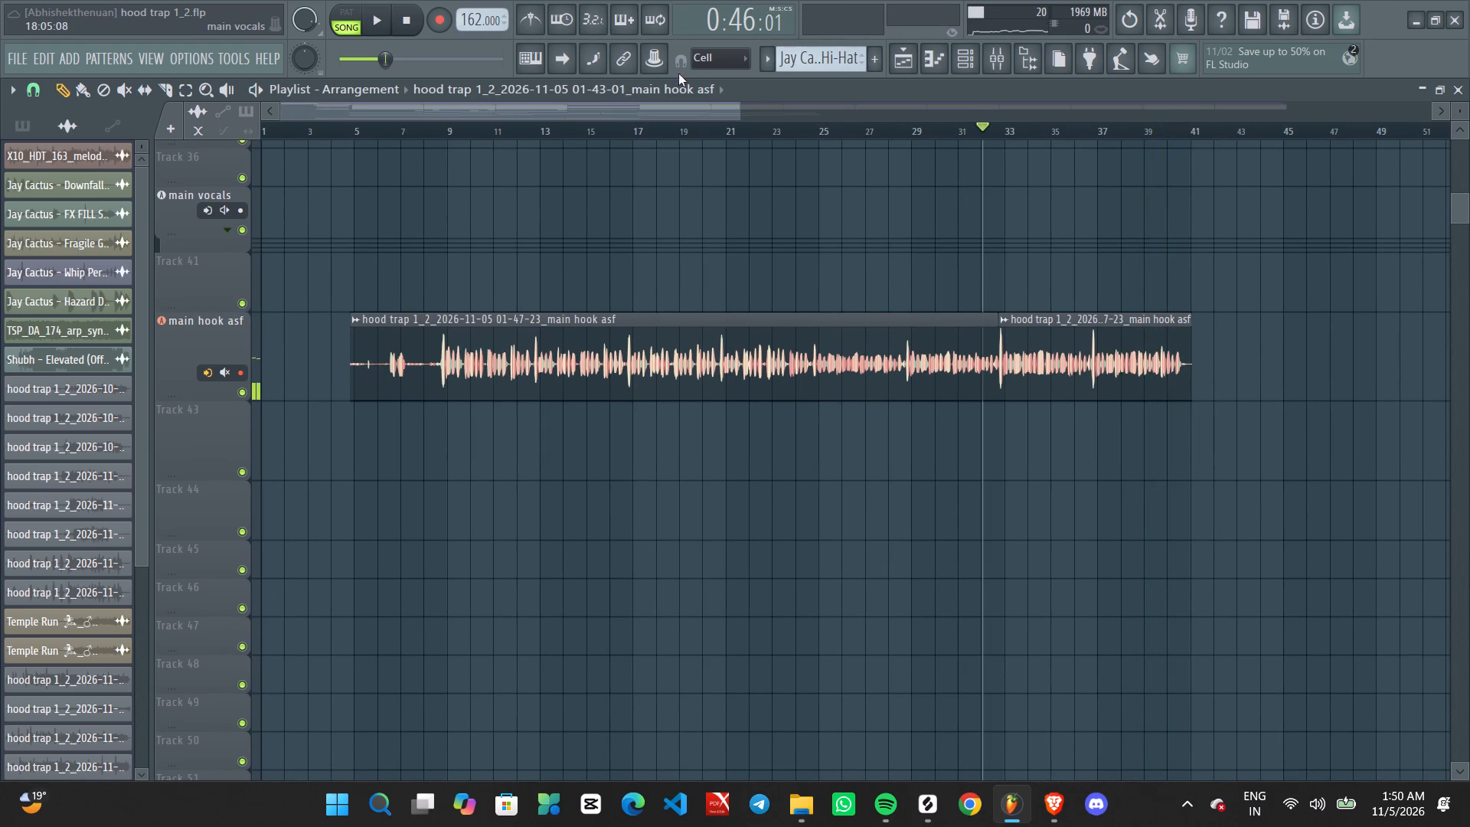
Play back the main hook asf take from just before bar 9, leaving no stray clip on Track 44.
left_click(438, 128)
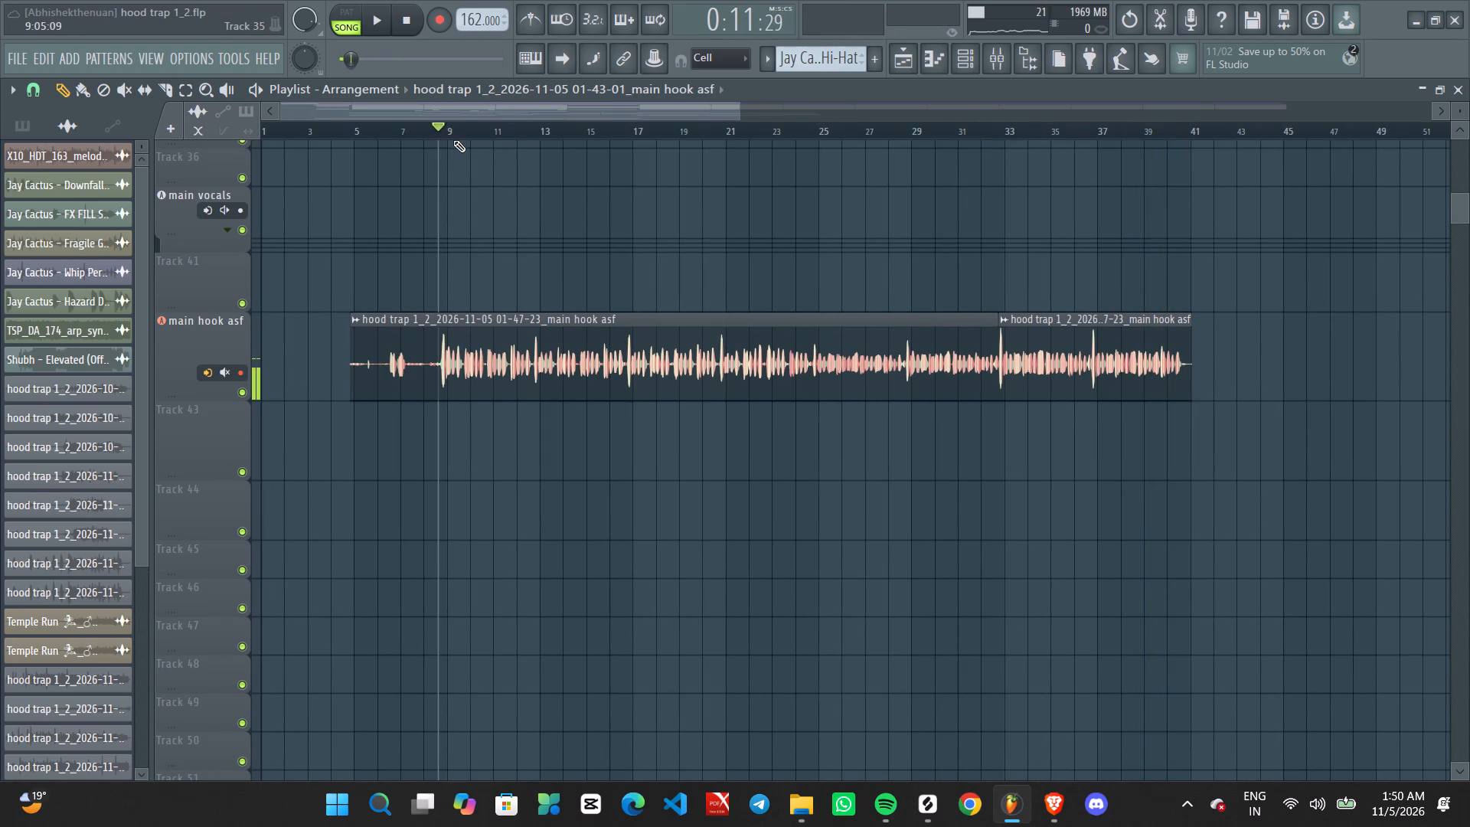
key("space")
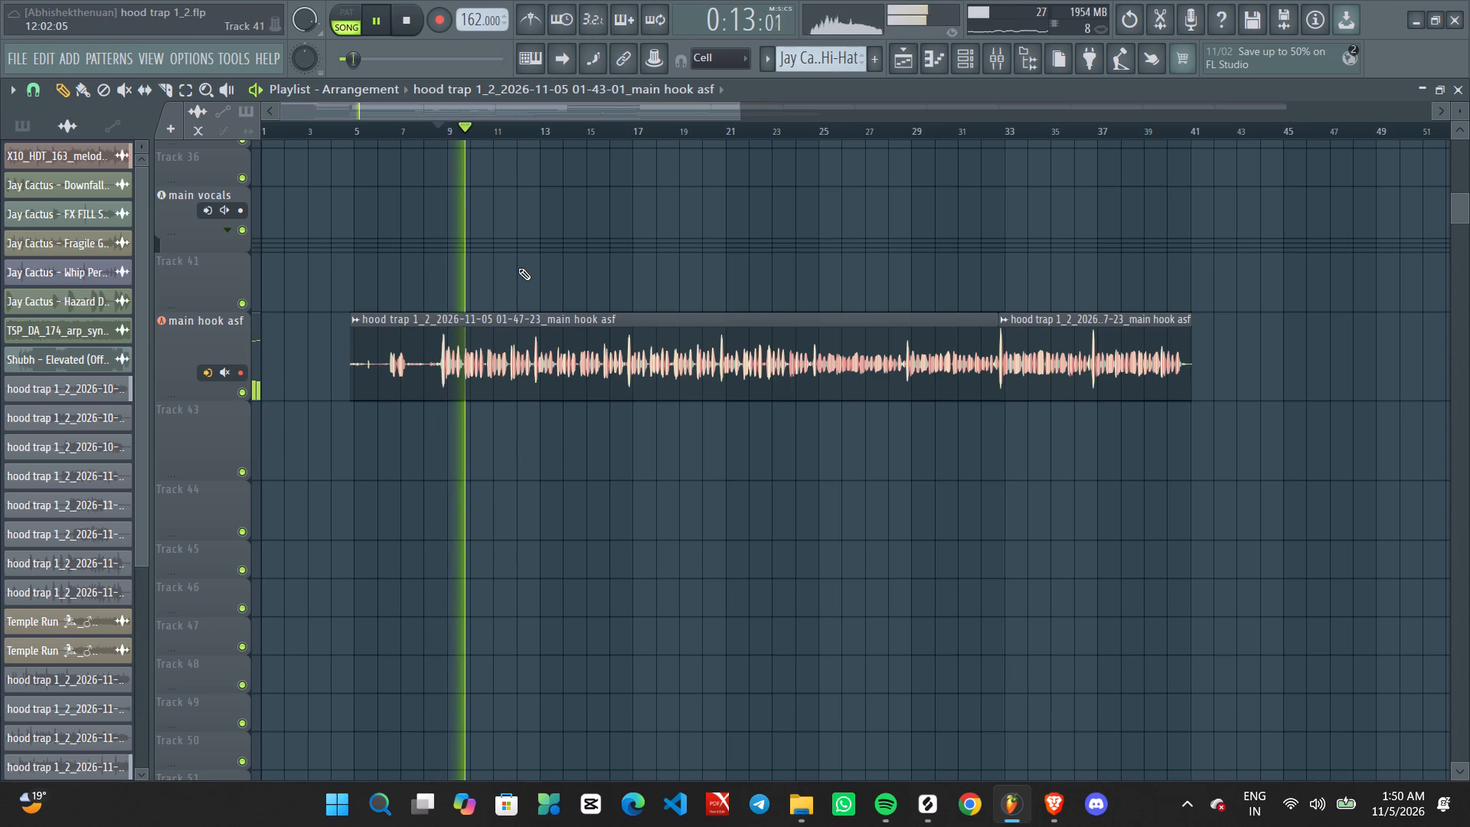
scroll(531, 518, "up", 2, "ctrl")
middle_click_drag(479, 514, 626, 497)
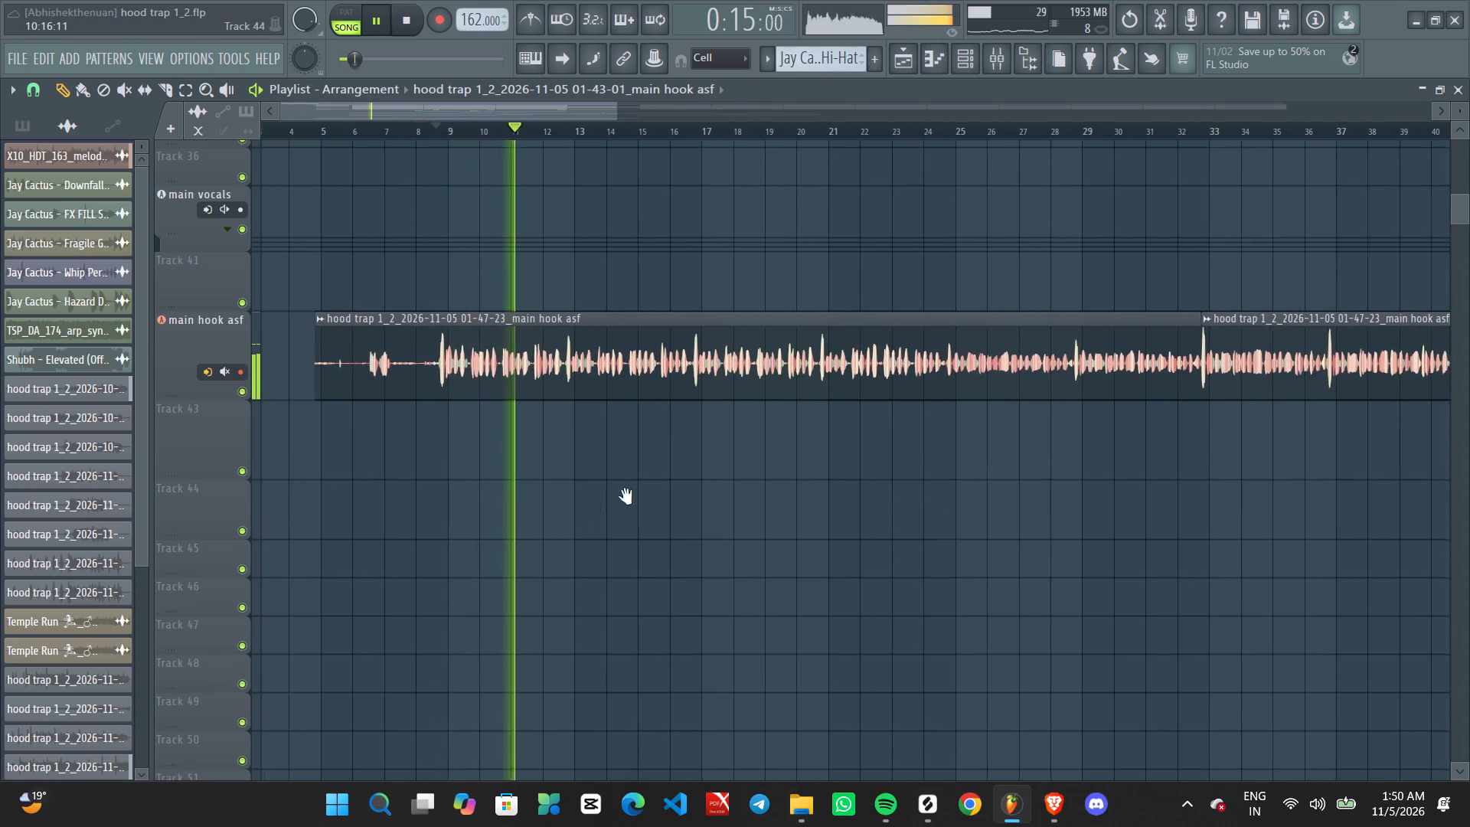
middle_click_drag(626, 497, 636, 497)
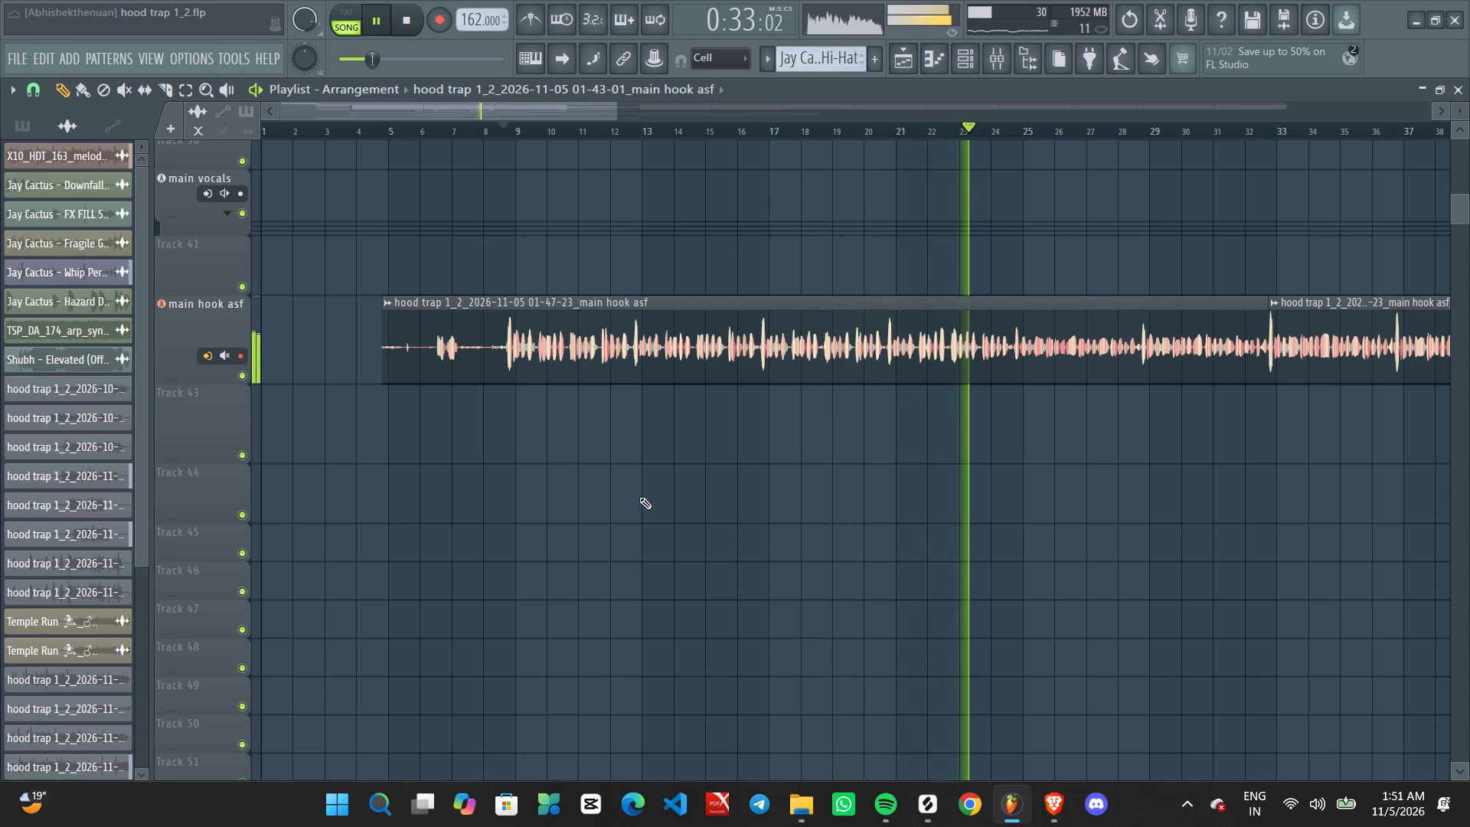
left_click(639, 497)
key("space")
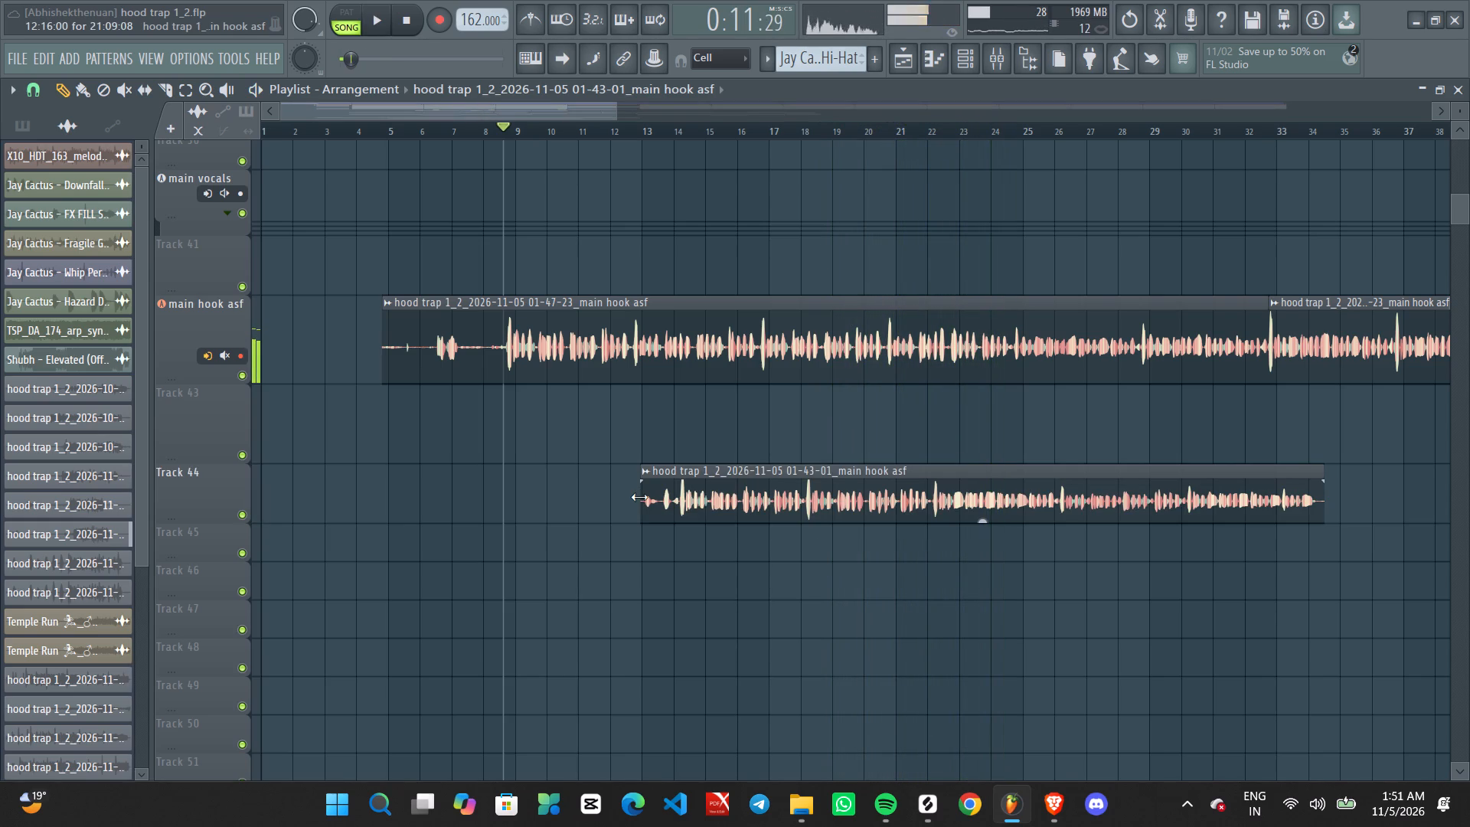
right_click(1046, 468)
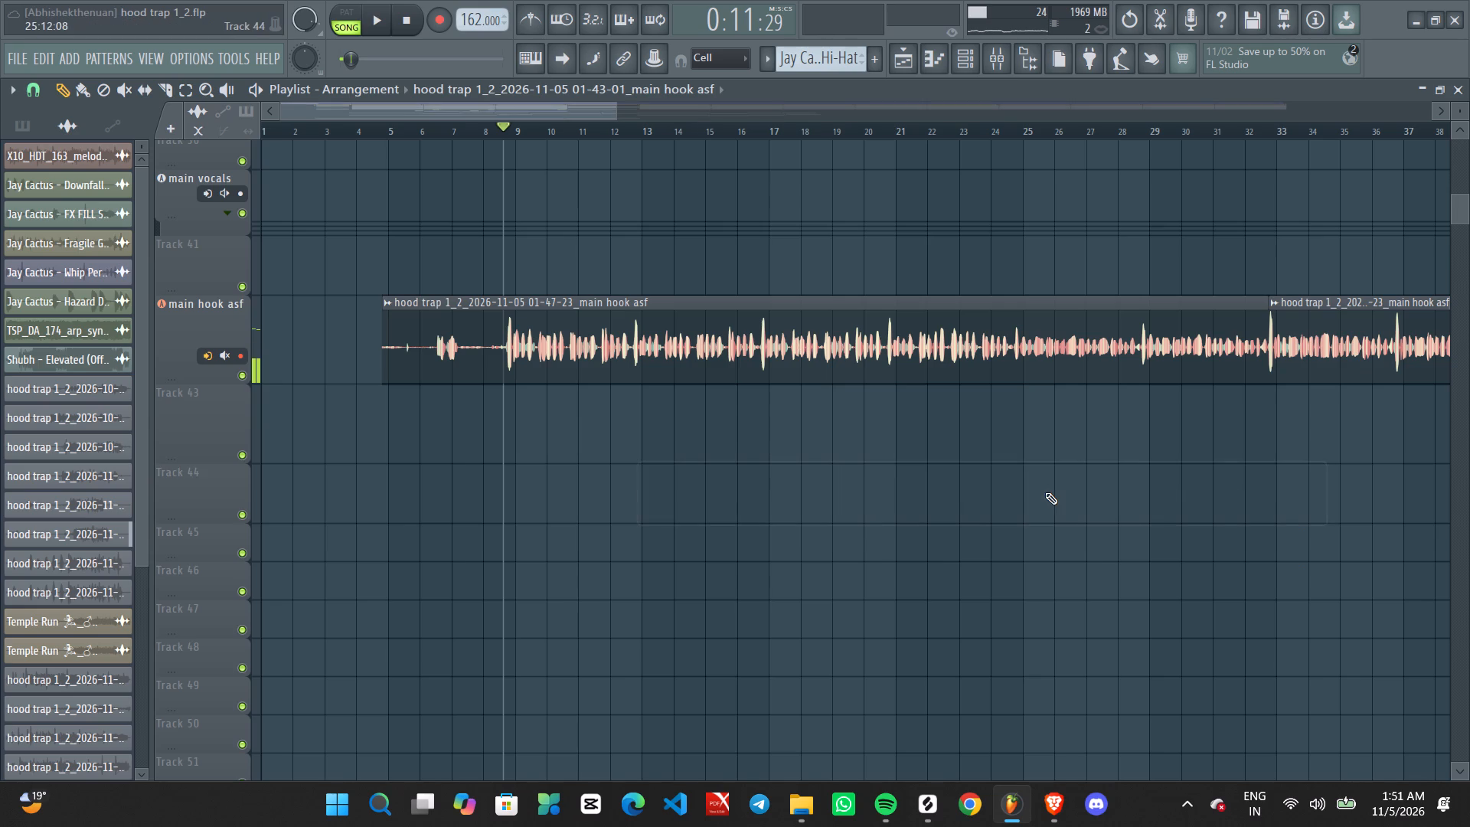
Play back the main hook asf take from just before bar 9 and review it past bar 24, restarting from the same point.
scroll(502, 244, "up", 5, "ctrl")
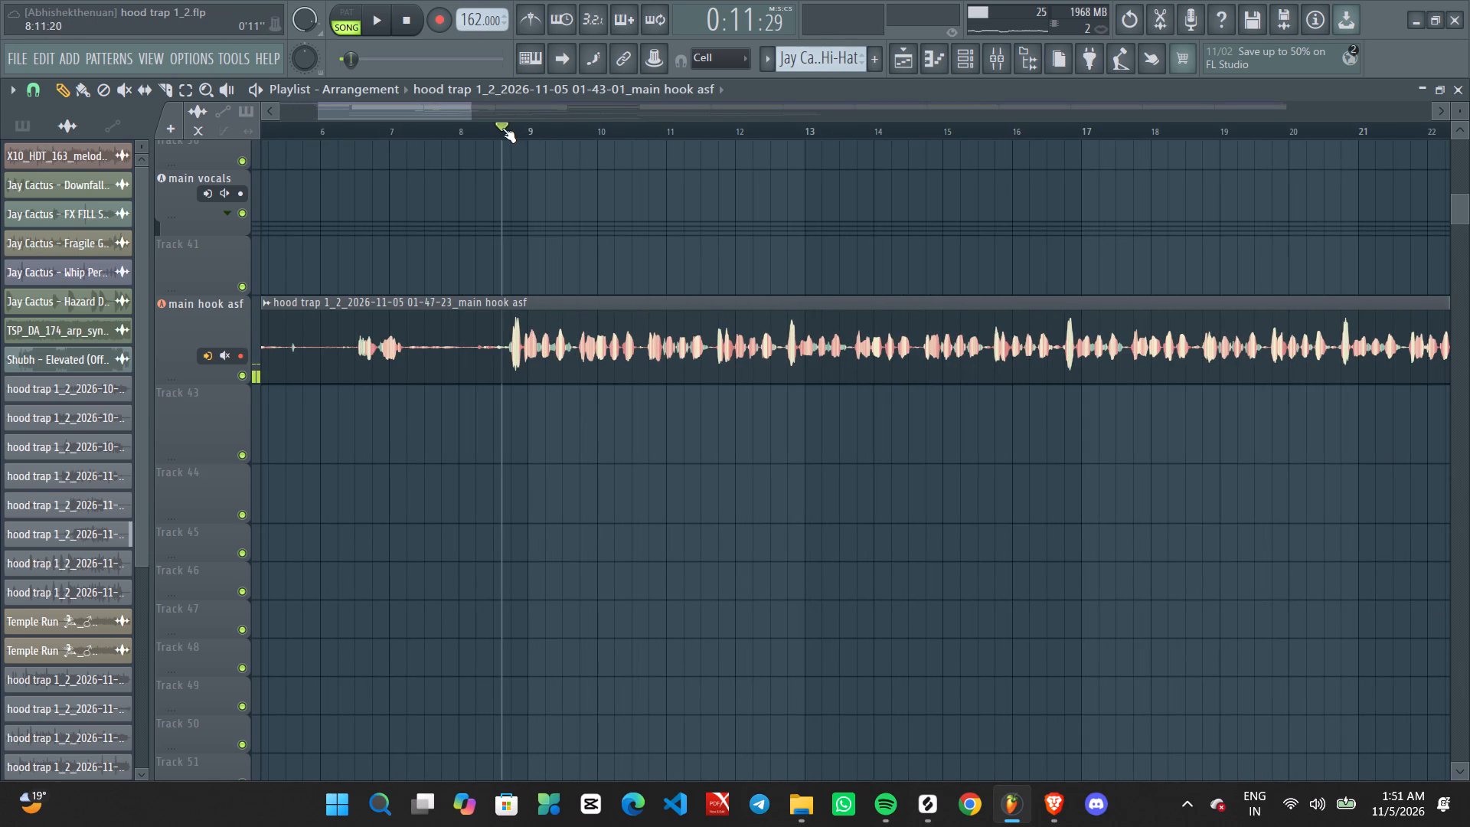
left_click(501, 128)
key("space")
scroll(553, 426, "up", 2, "ctrl")
scroll(553, 426, "down", 3, "ctrl")
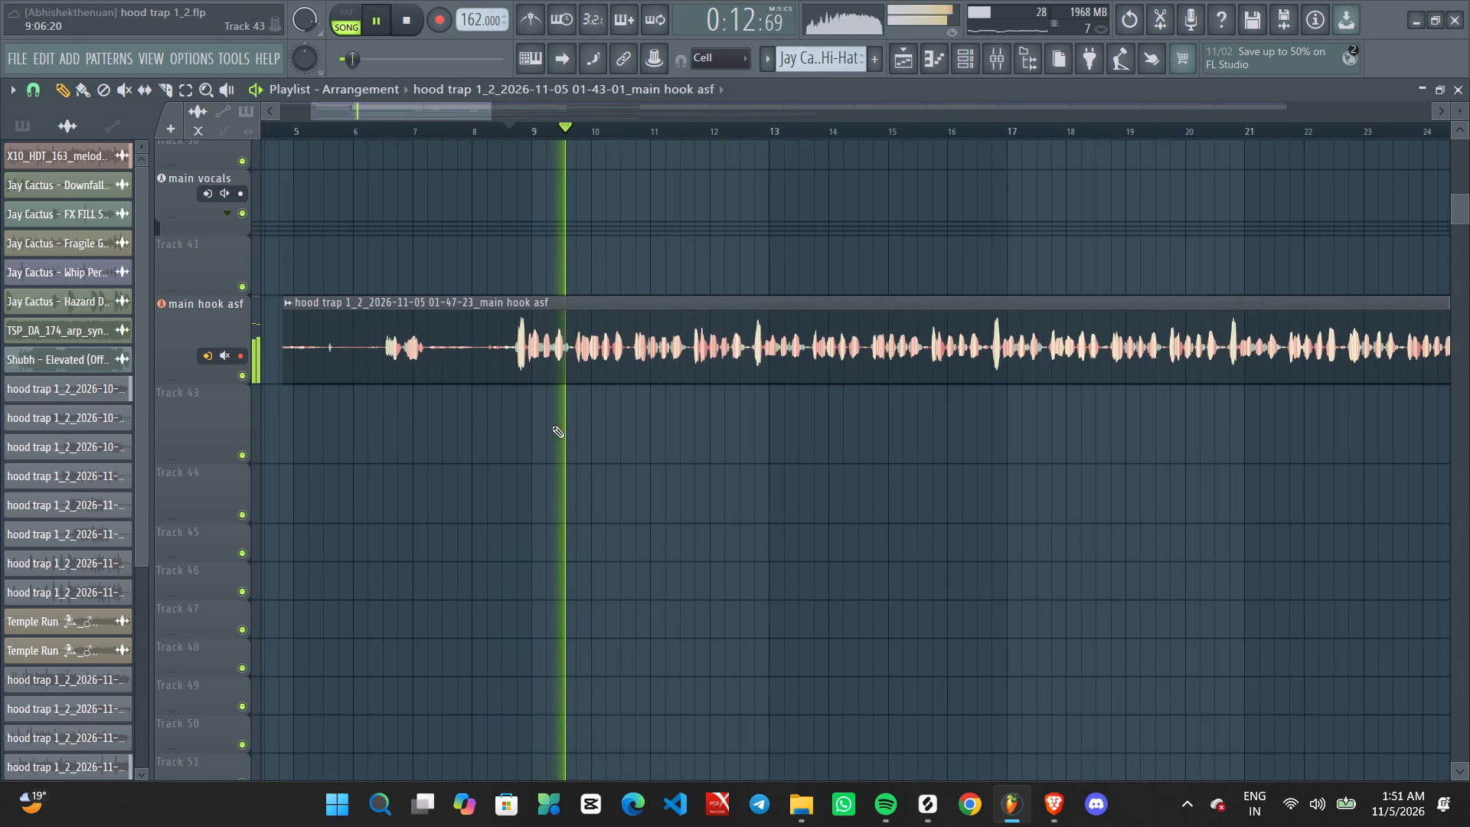
key("space")
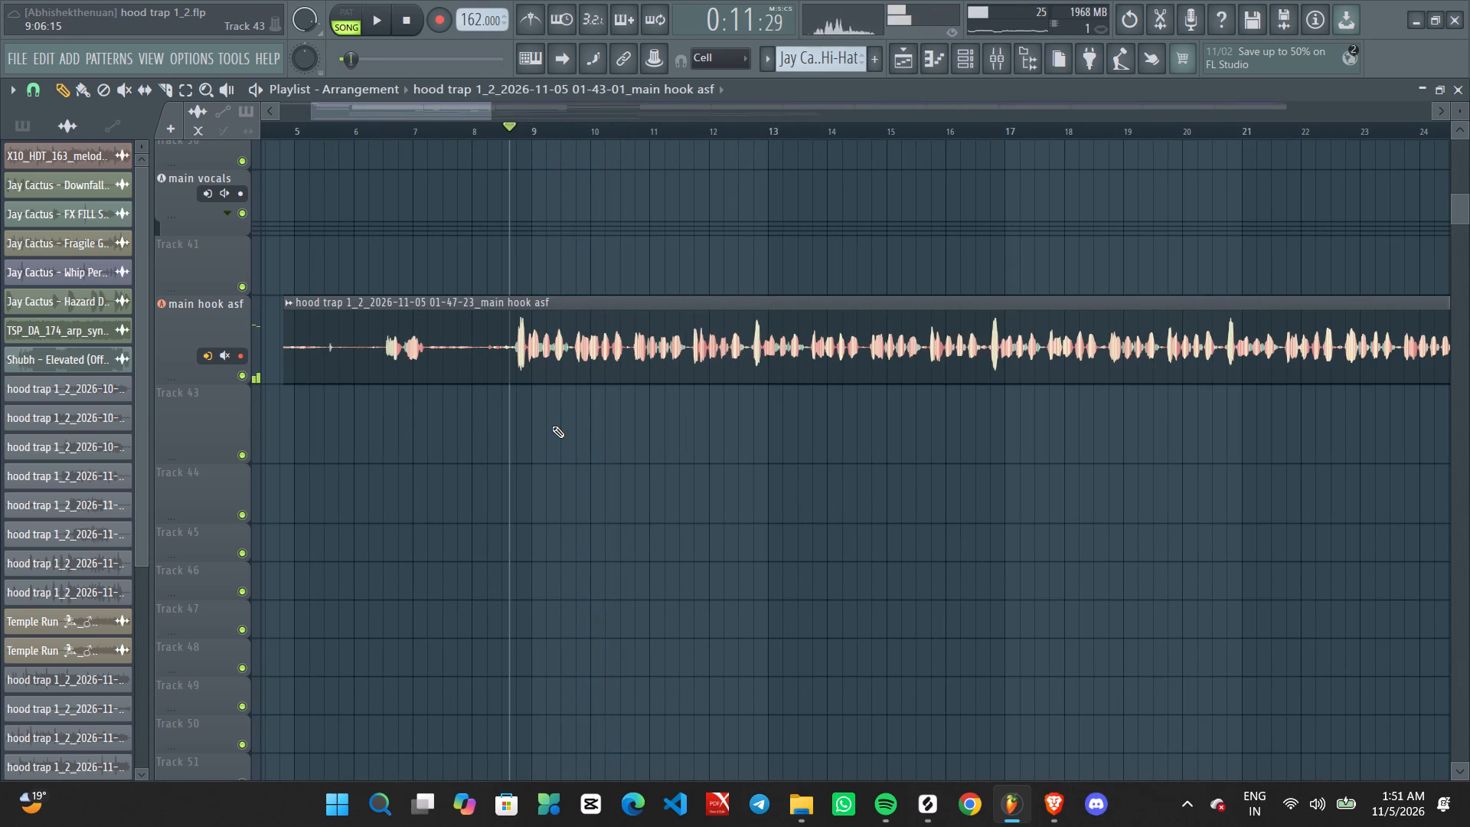
key("space")
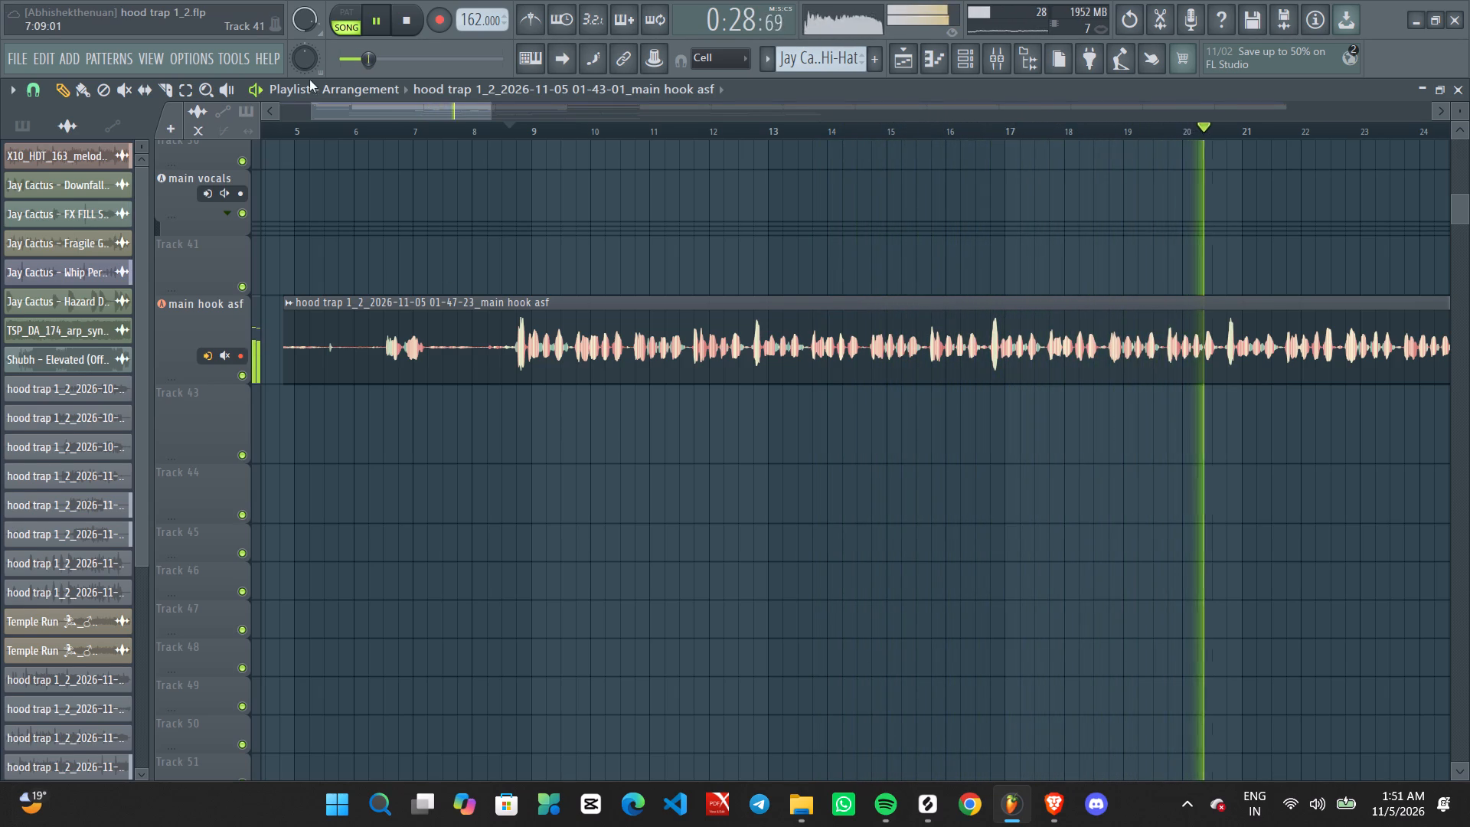
scroll(64, 332, "down", 1)
scroll(988, 442, "down", 6)
middle_click_drag(1237, 374, 1082, 397)
scroll(658, 456, "up", 2, "ctrl")
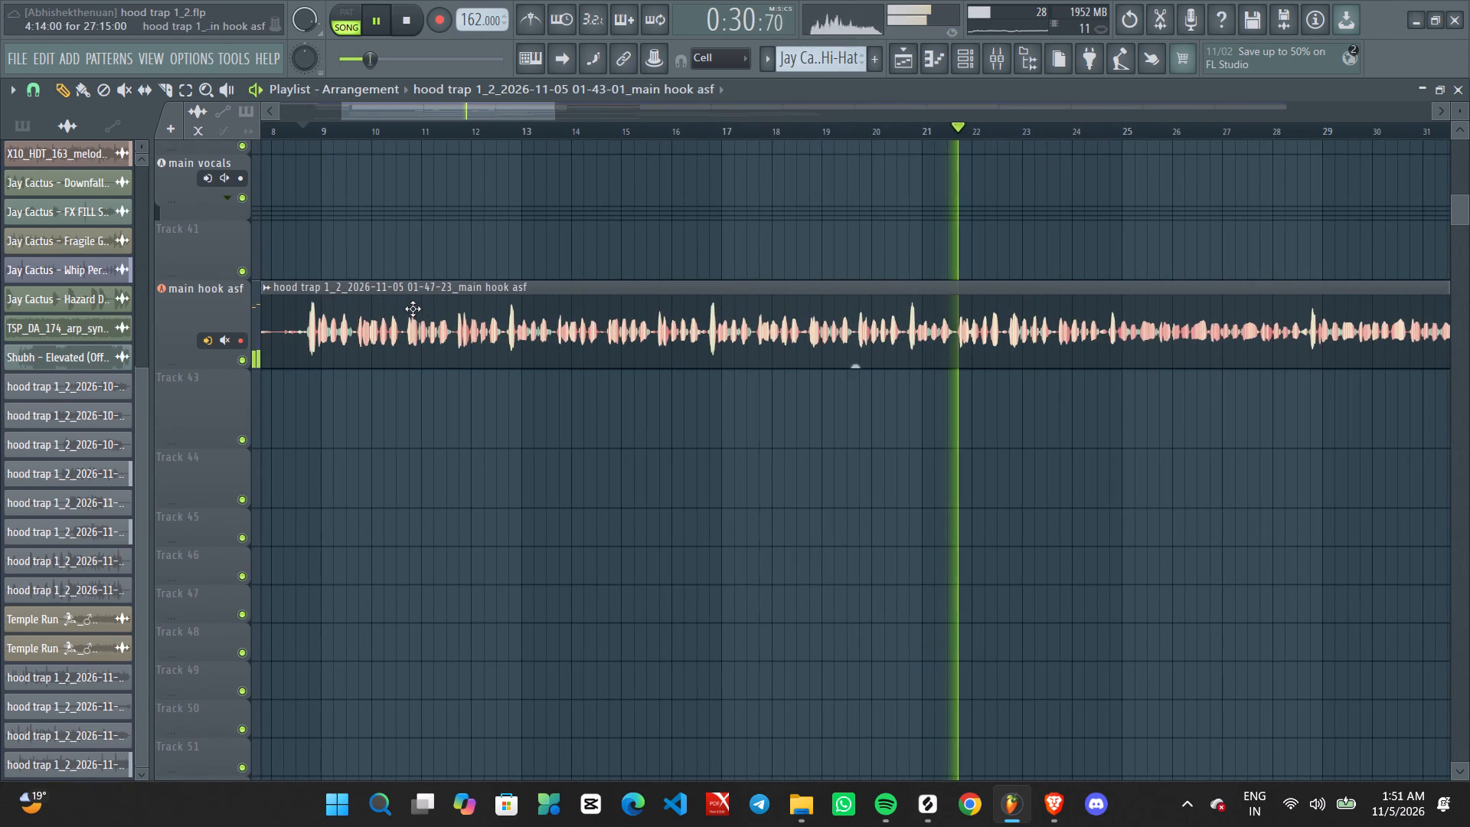
scroll(968, 495, "down", 3, "ctrl")
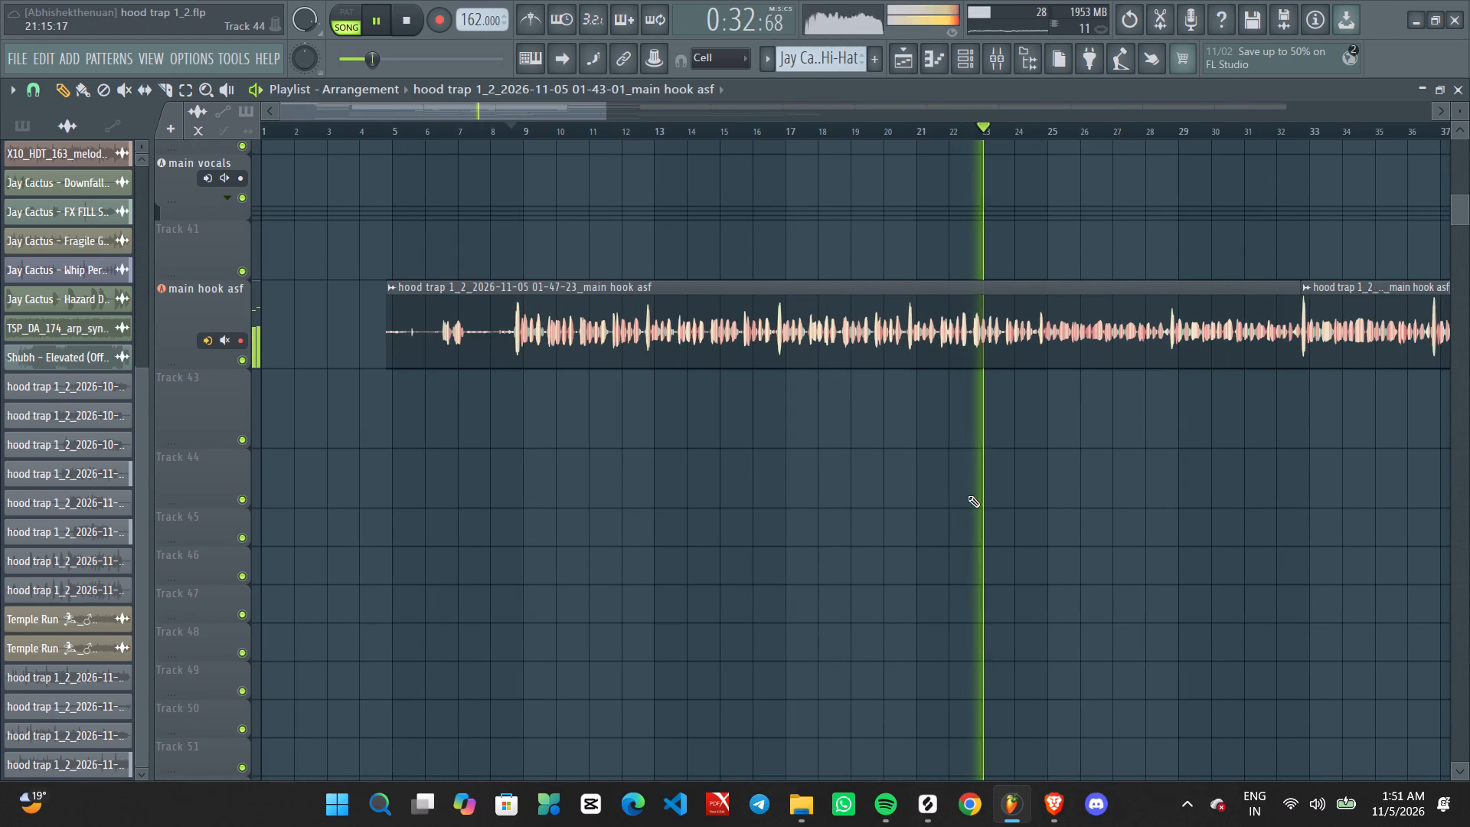
left_click(505, 131)
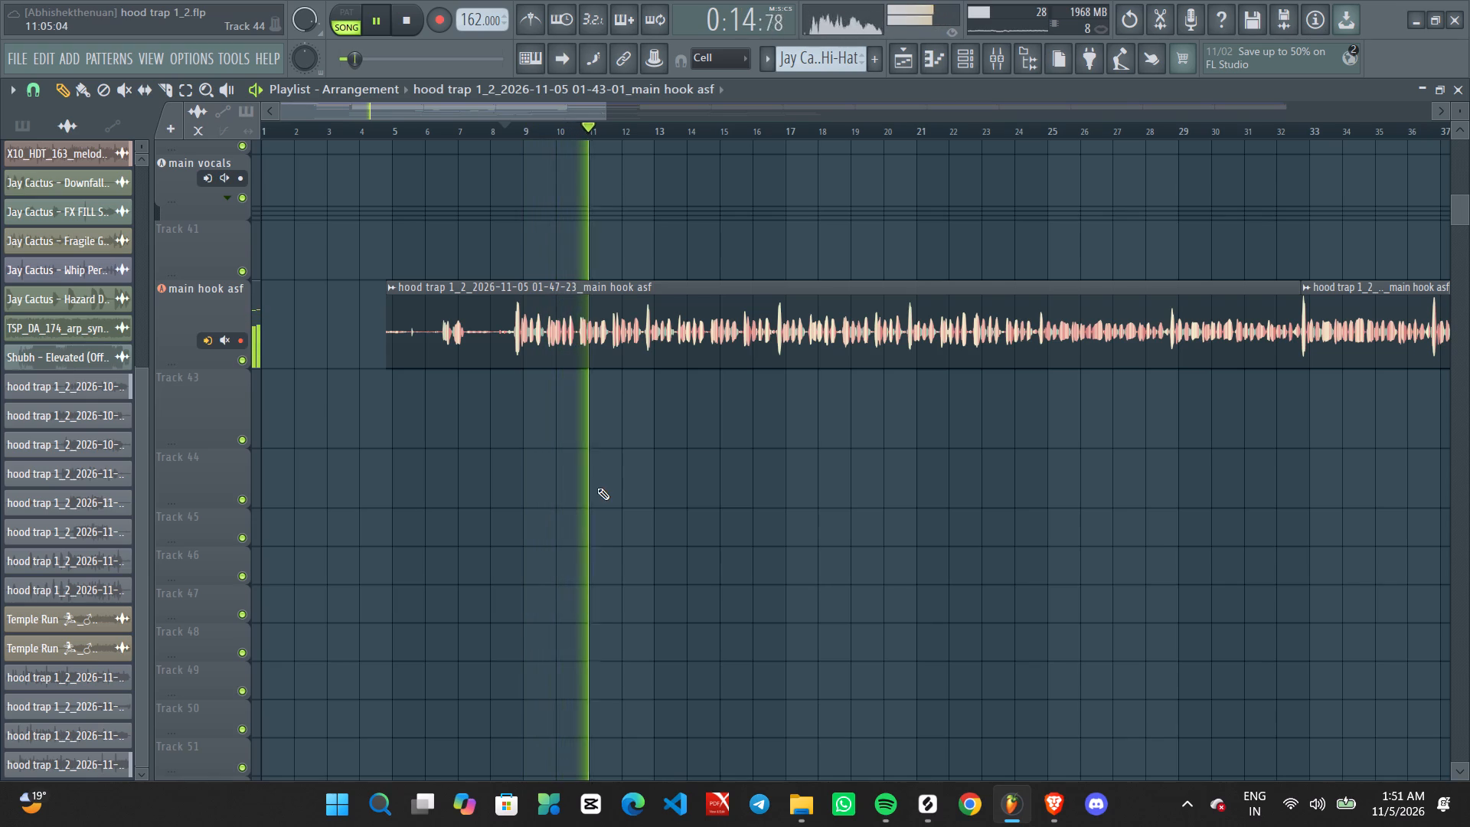
Slice the main hook asf take in the gap between phrases, about midway between bars 12 and 13.
scroll(663, 481, "up", 7, "ctrl")
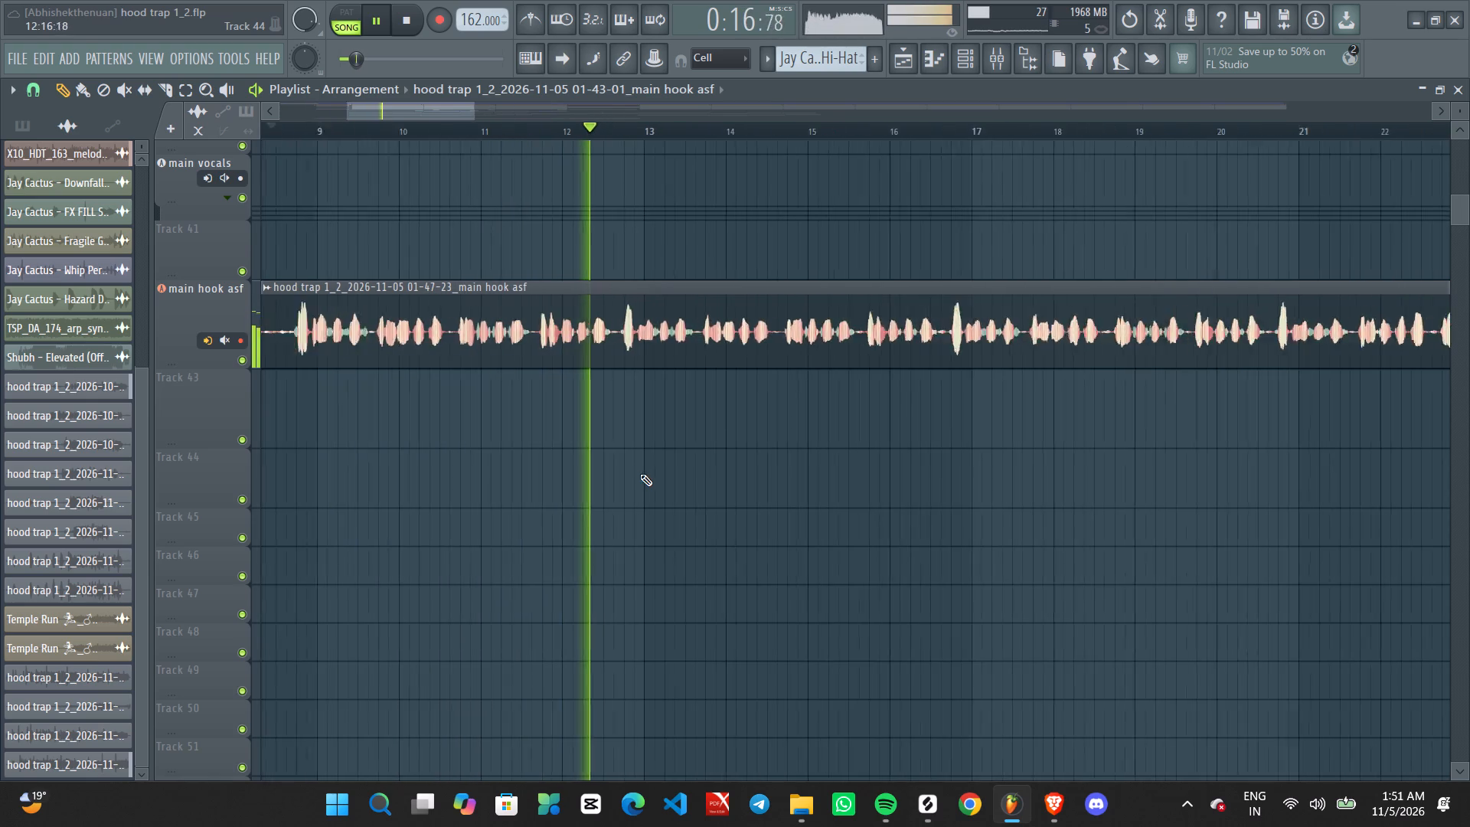
scroll(586, 453, "up", 5, "ctrl")
key("space")
middle_click_drag(620, 419, 628, 417)
right_click(628, 417)
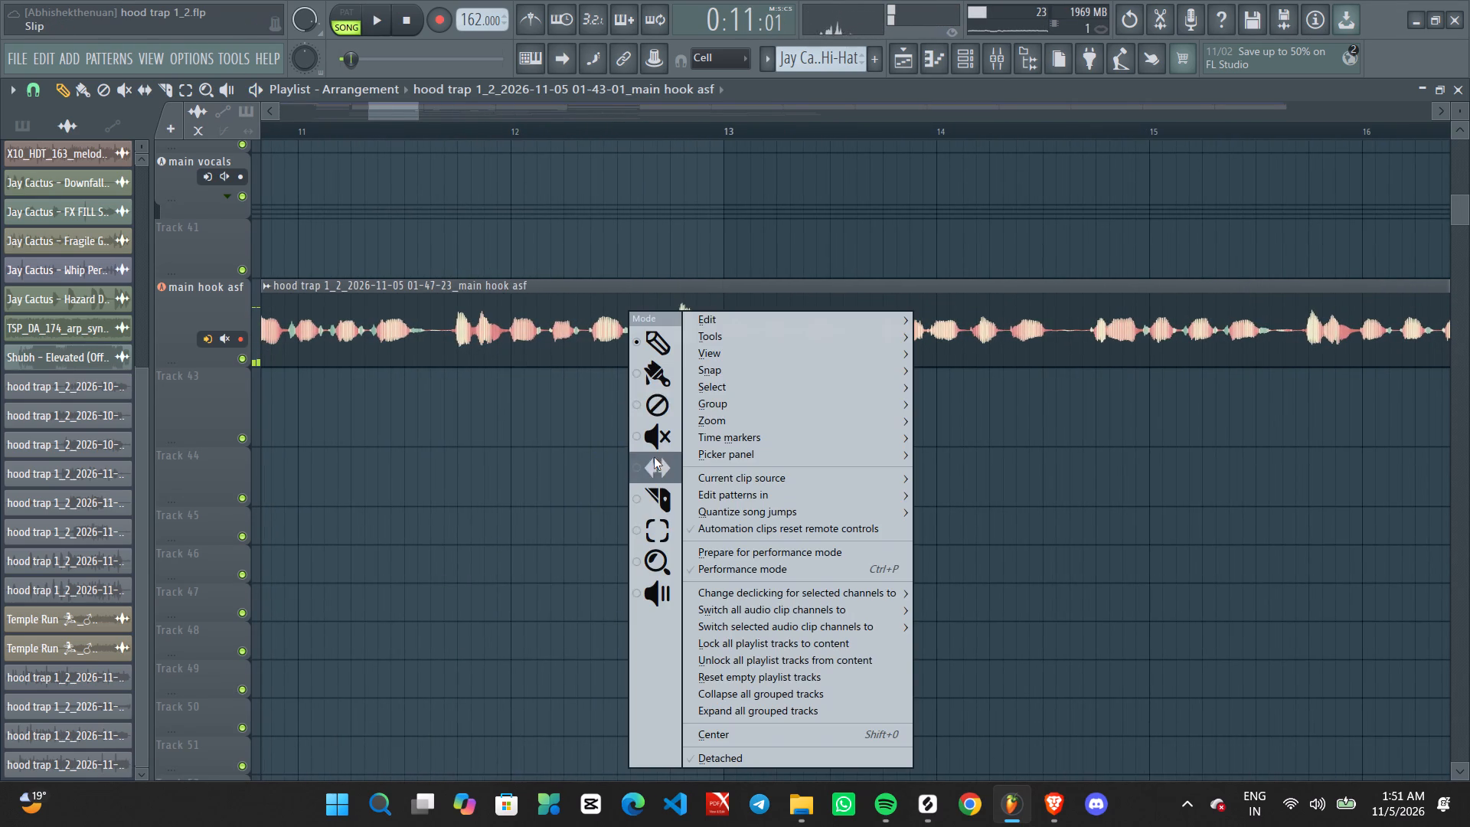
left_click(657, 494)
left_click(650, 345)
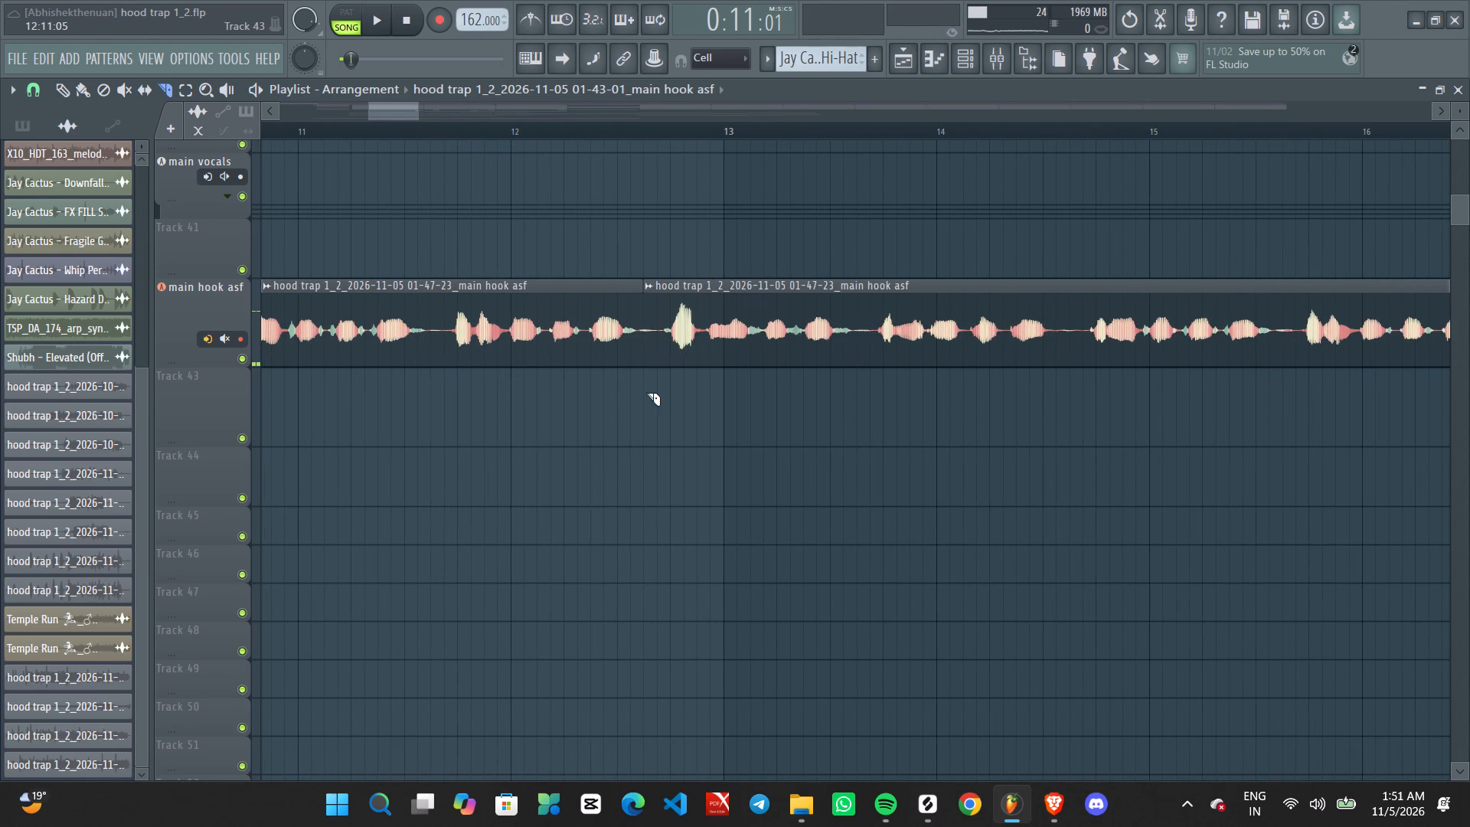
Slice main hook asf just before the first phrase ahead of bar 9 and delete the lead-in before the cut.
scroll(646, 393, "down", 8, "ctrl")
scroll(430, 400, "up", 12, "ctrl")
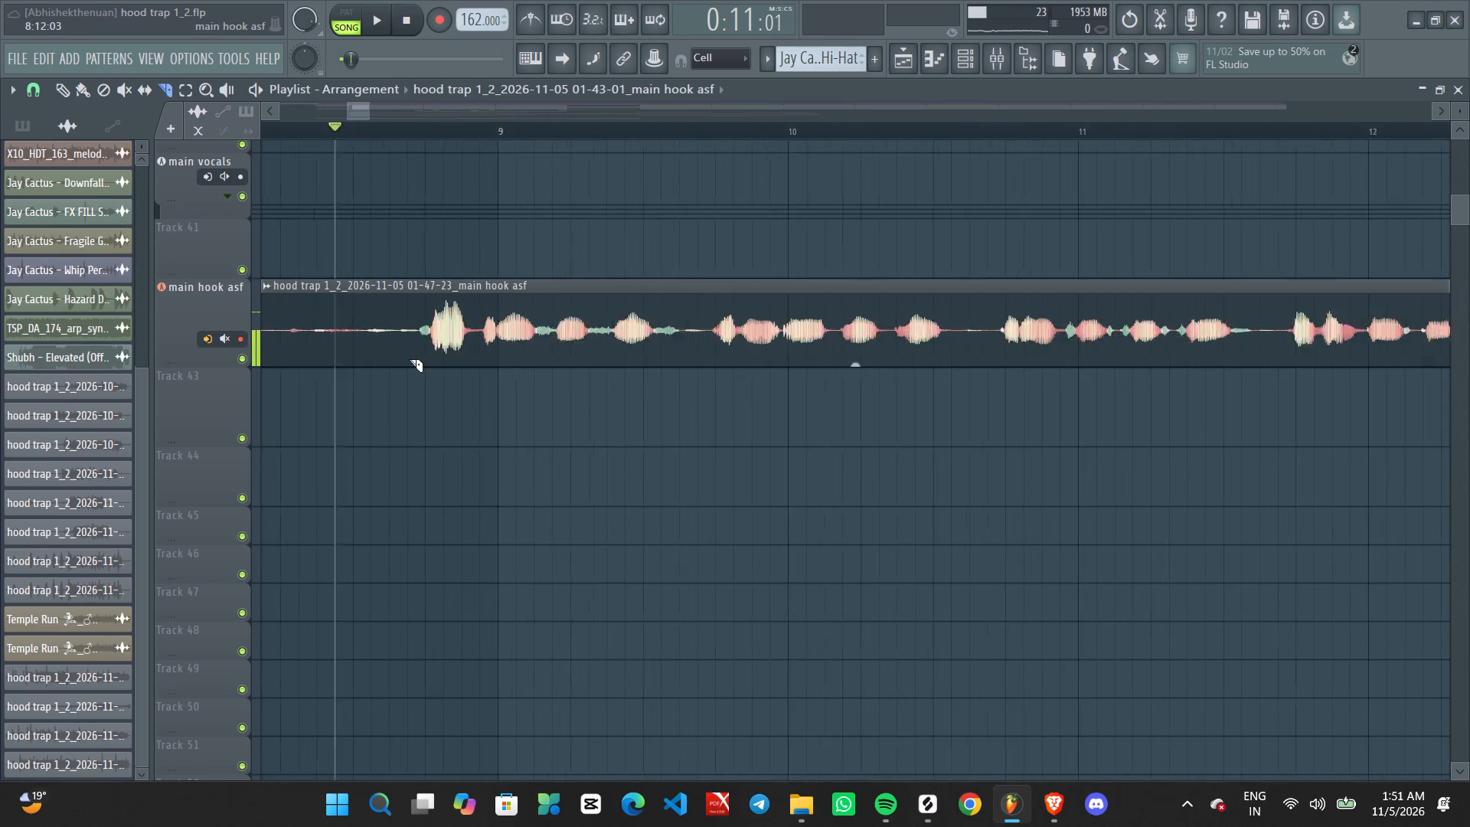
scroll(409, 359, "up", 4, "ctrl")
left_click(430, 354, "alt")
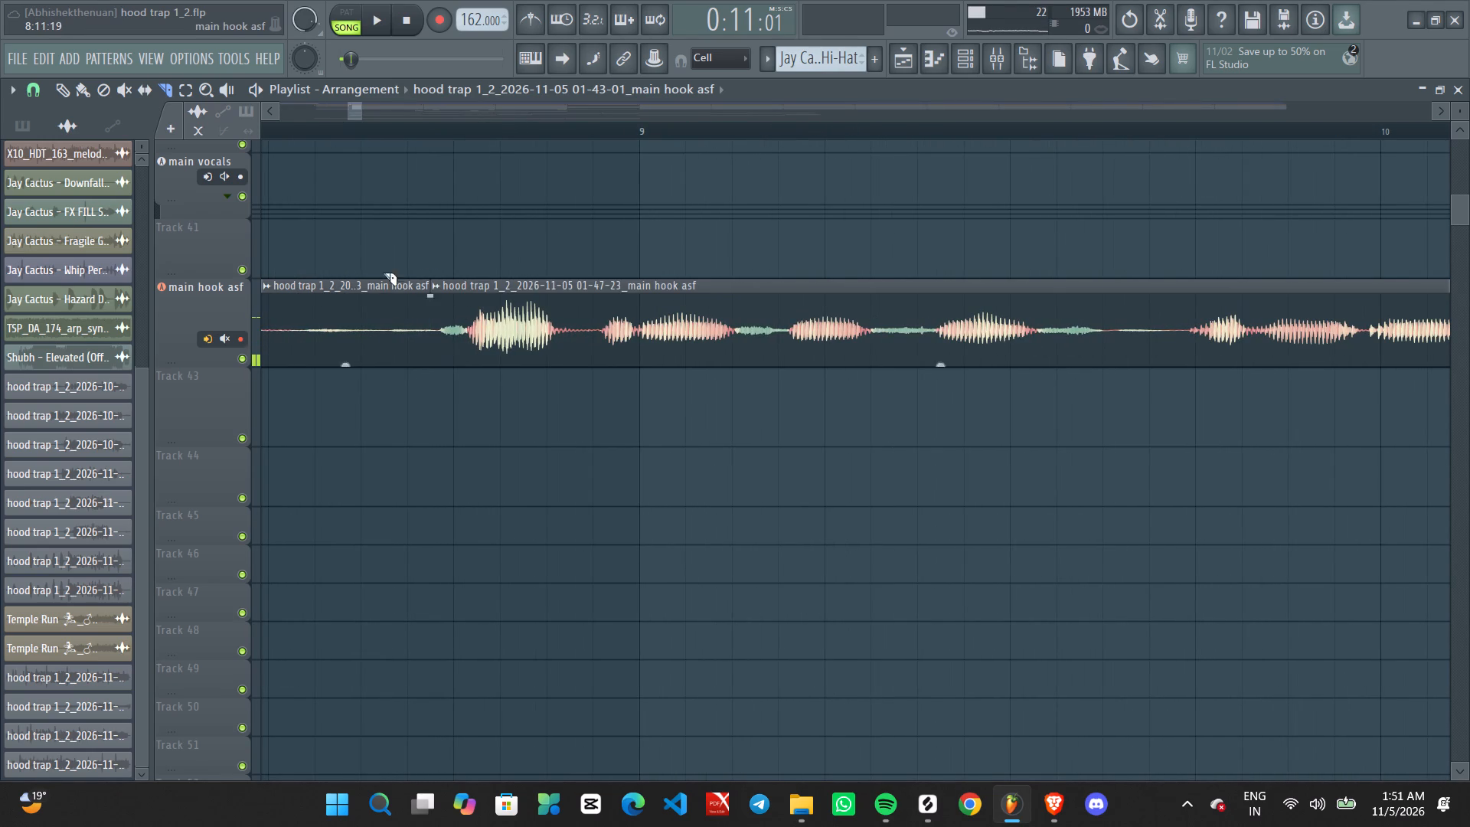
left_click_drag(369, 269, 372, 309, "ctrl")
key("Delete")
Play back the trimmed hook and mute the main hook asf clip running from the cut before bar 13 to just before bar 33.
key("space")
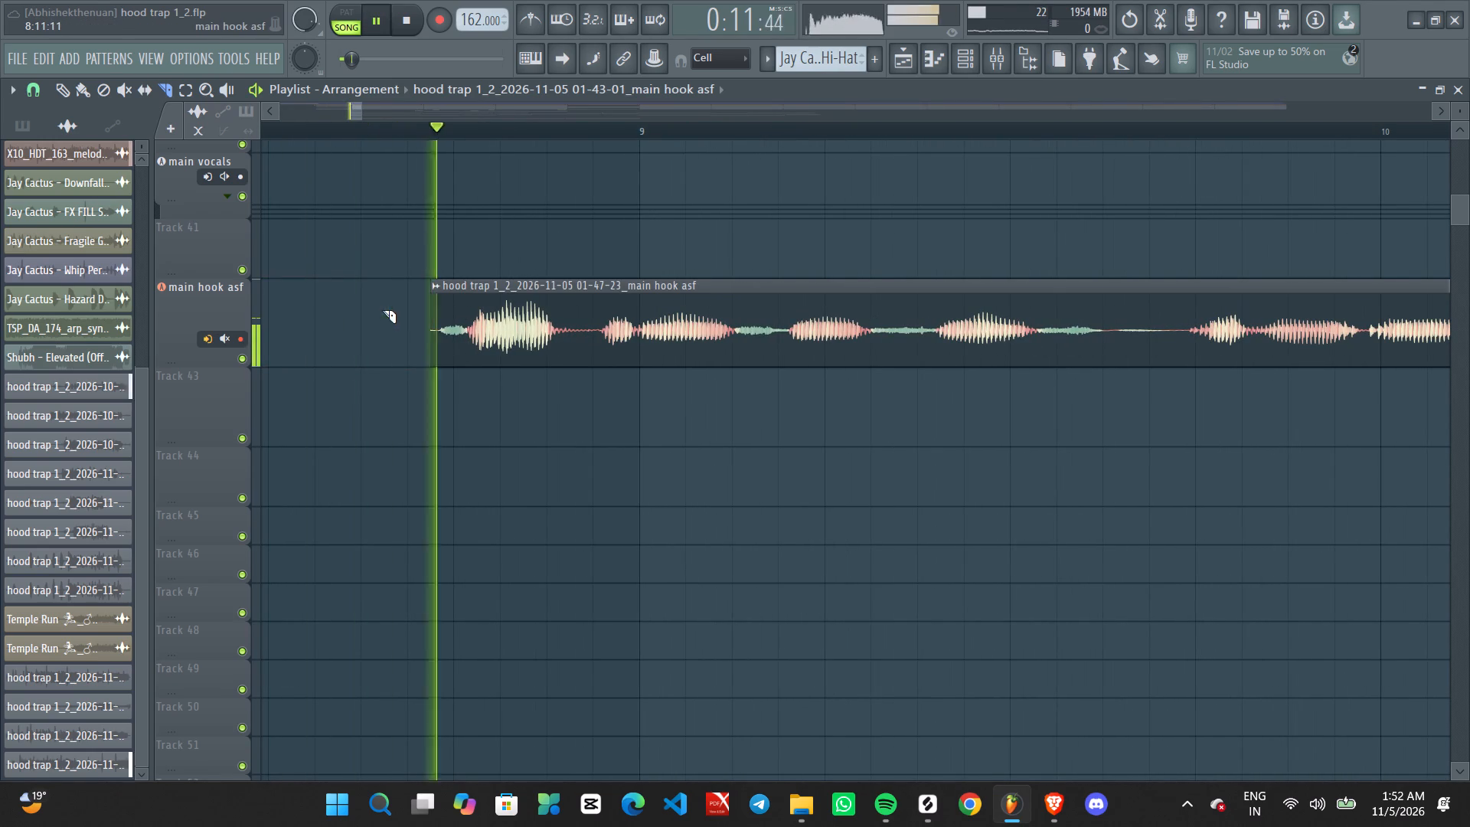
scroll(547, 355, "down", 8, "ctrl")
scroll(785, 519, "down", 7, "ctrl")
scroll(839, 466, "up", 6, "ctrl")
middle_click_drag(906, 458, 838, 453)
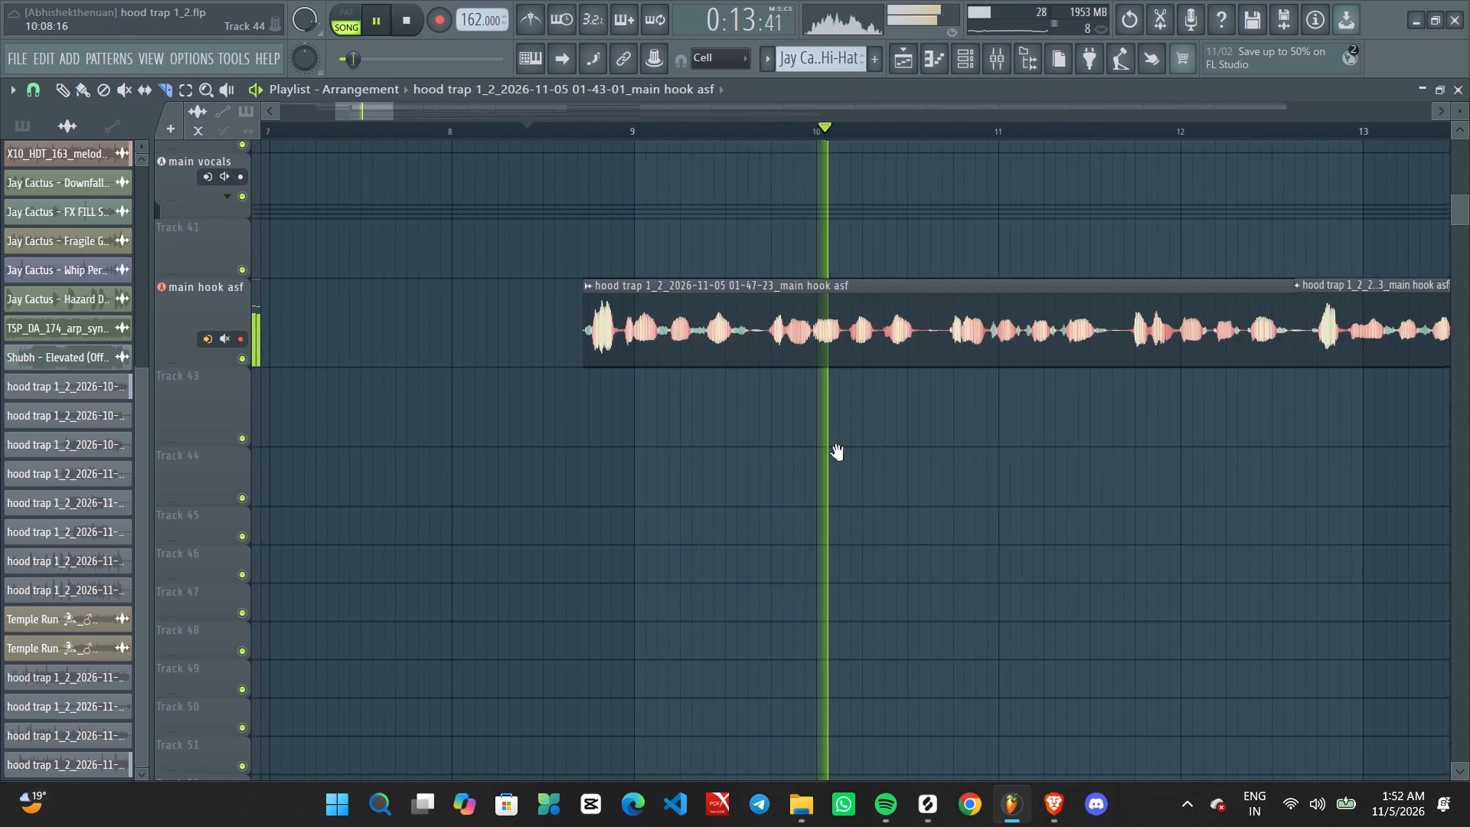
middle_click_drag(838, 453, 619, 469)
middle_click_drag(846, 179, 856, 178)
right_click(856, 178)
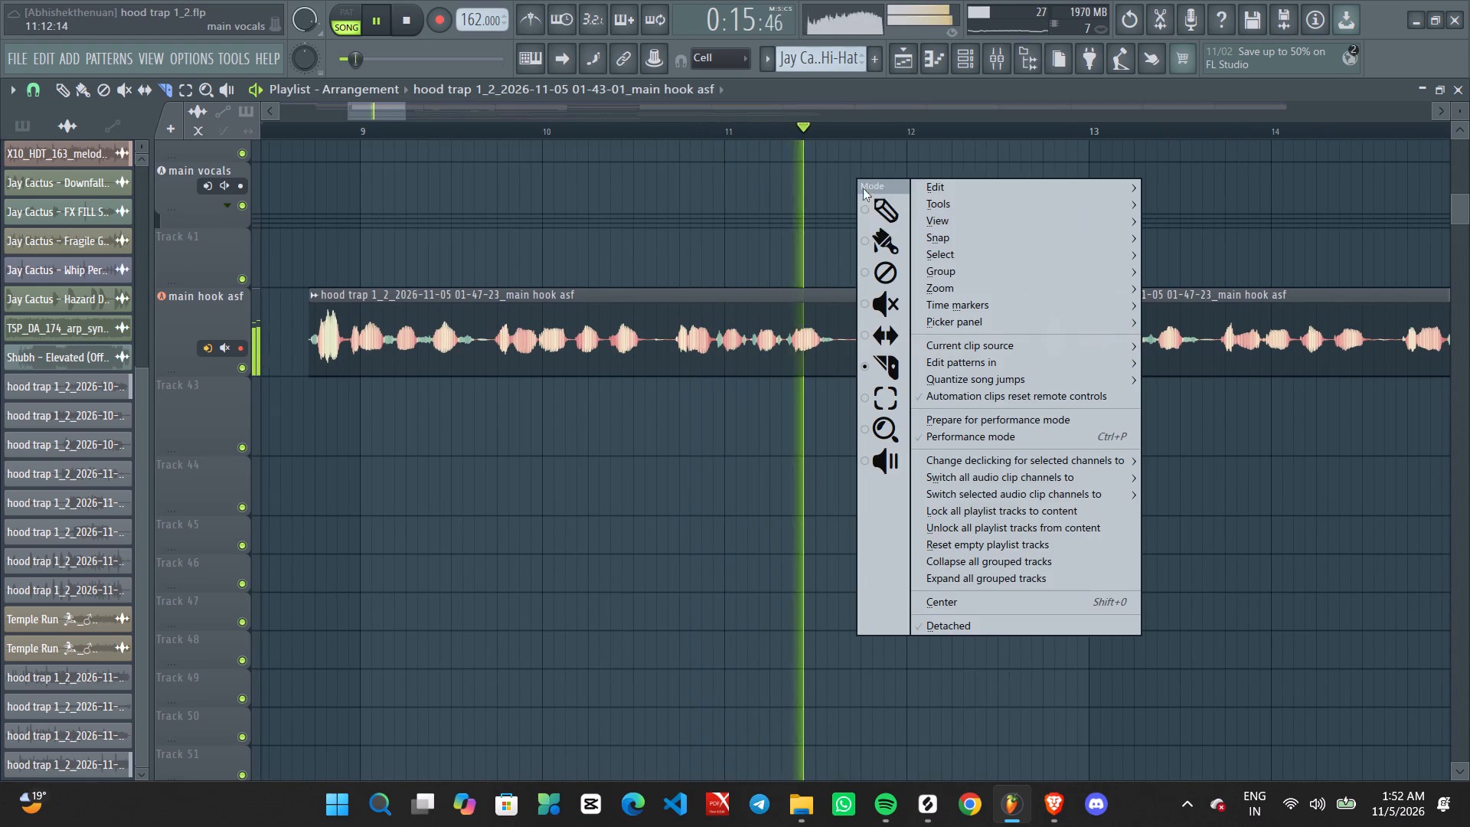
left_click(877, 313)
left_click(1272, 325)
scroll(1190, 371, "down", 1, "ctrl")
scroll(1180, 376, "up", 1, "ctrl")
scroll(1172, 381, "down", 6, "ctrl")
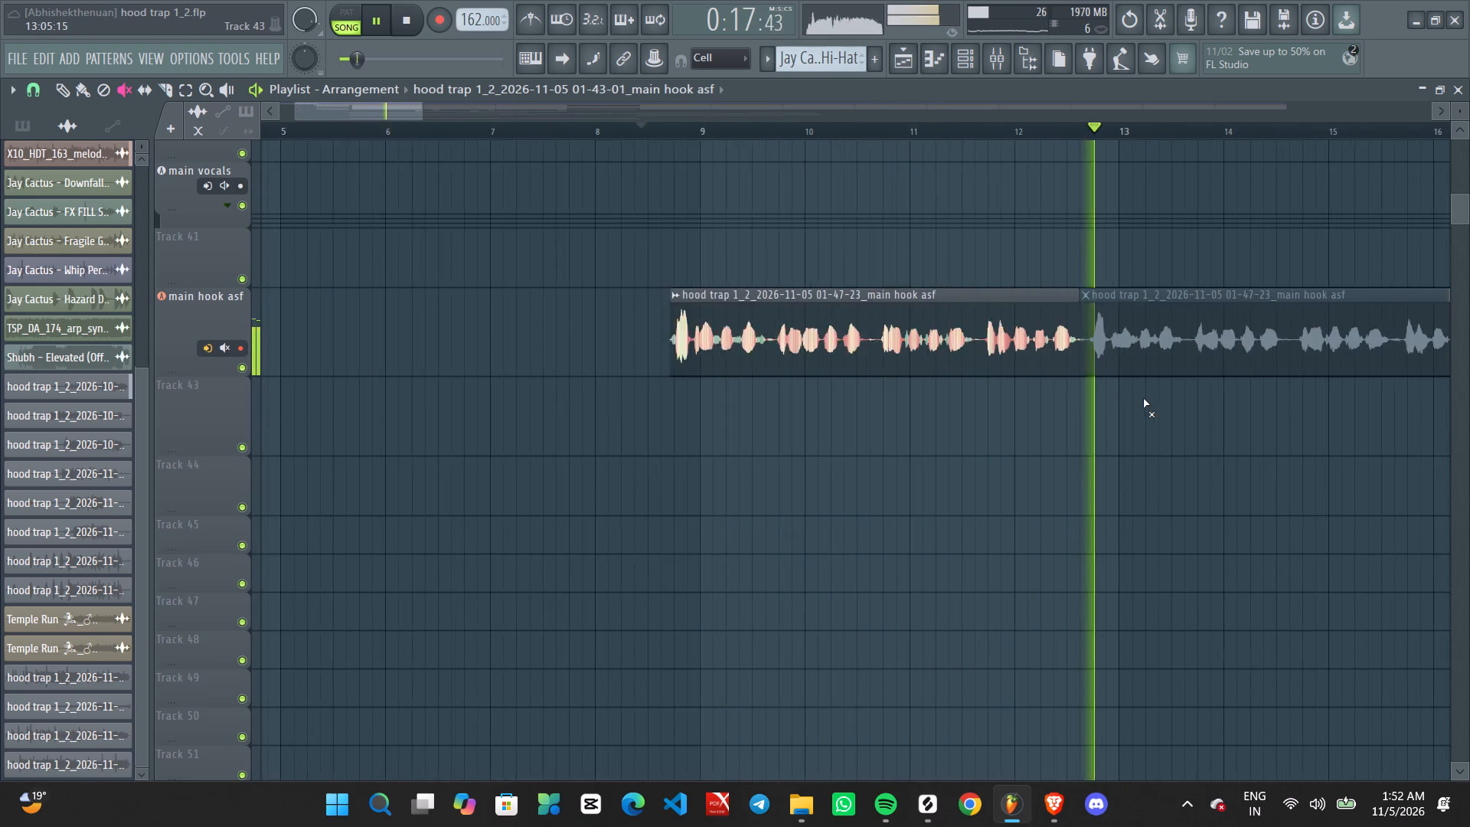
scroll(1140, 407, "down", 19, "ctrl")
key("space")
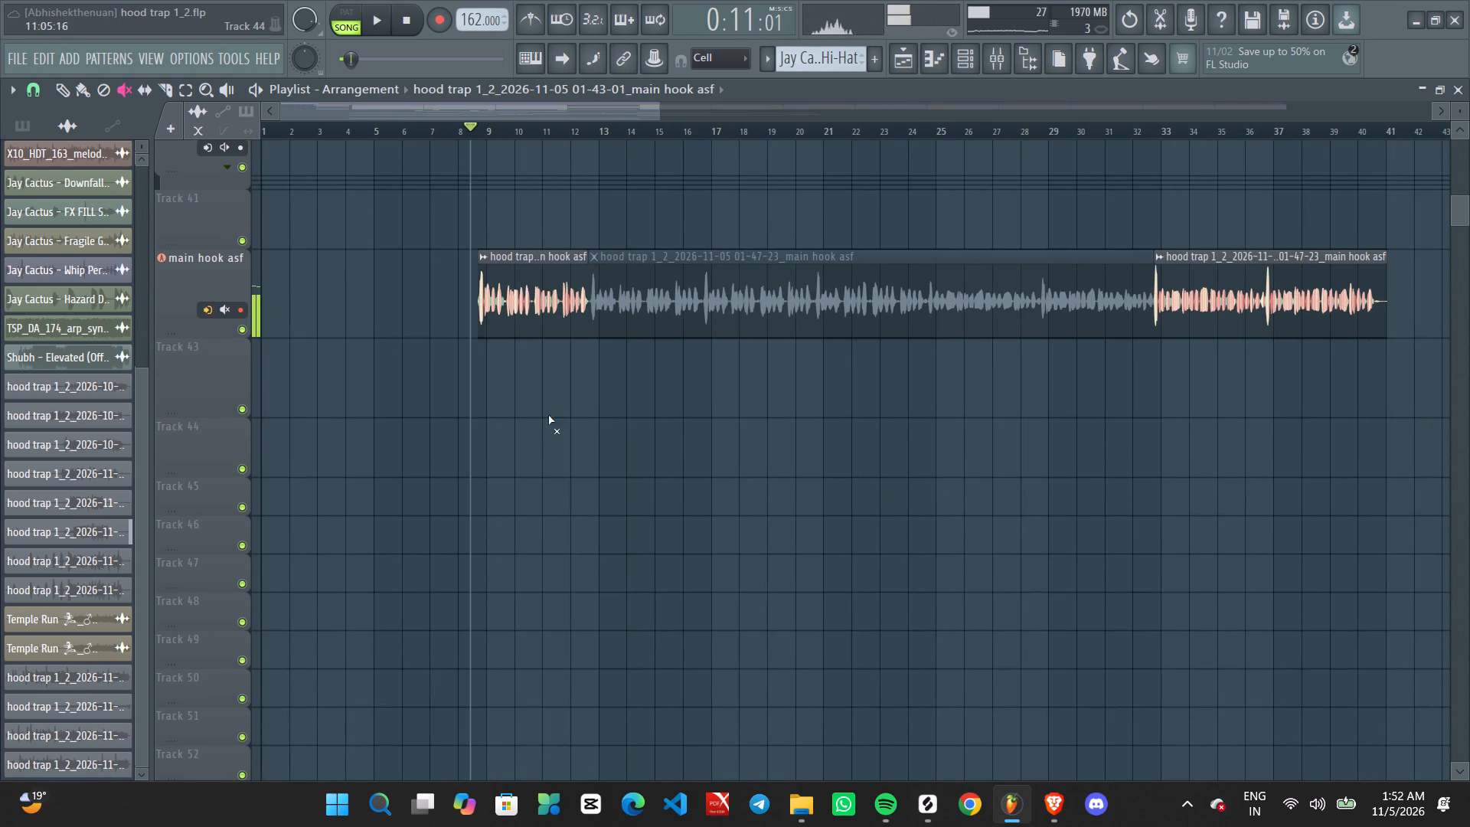
Play back the arrangement from just before bar 4 into the first main hook asf clip.
key("space")
left_click(342, 134)
scroll(408, 369, "up", 2, "ctrl")
scroll(377, 389, "up", 1)
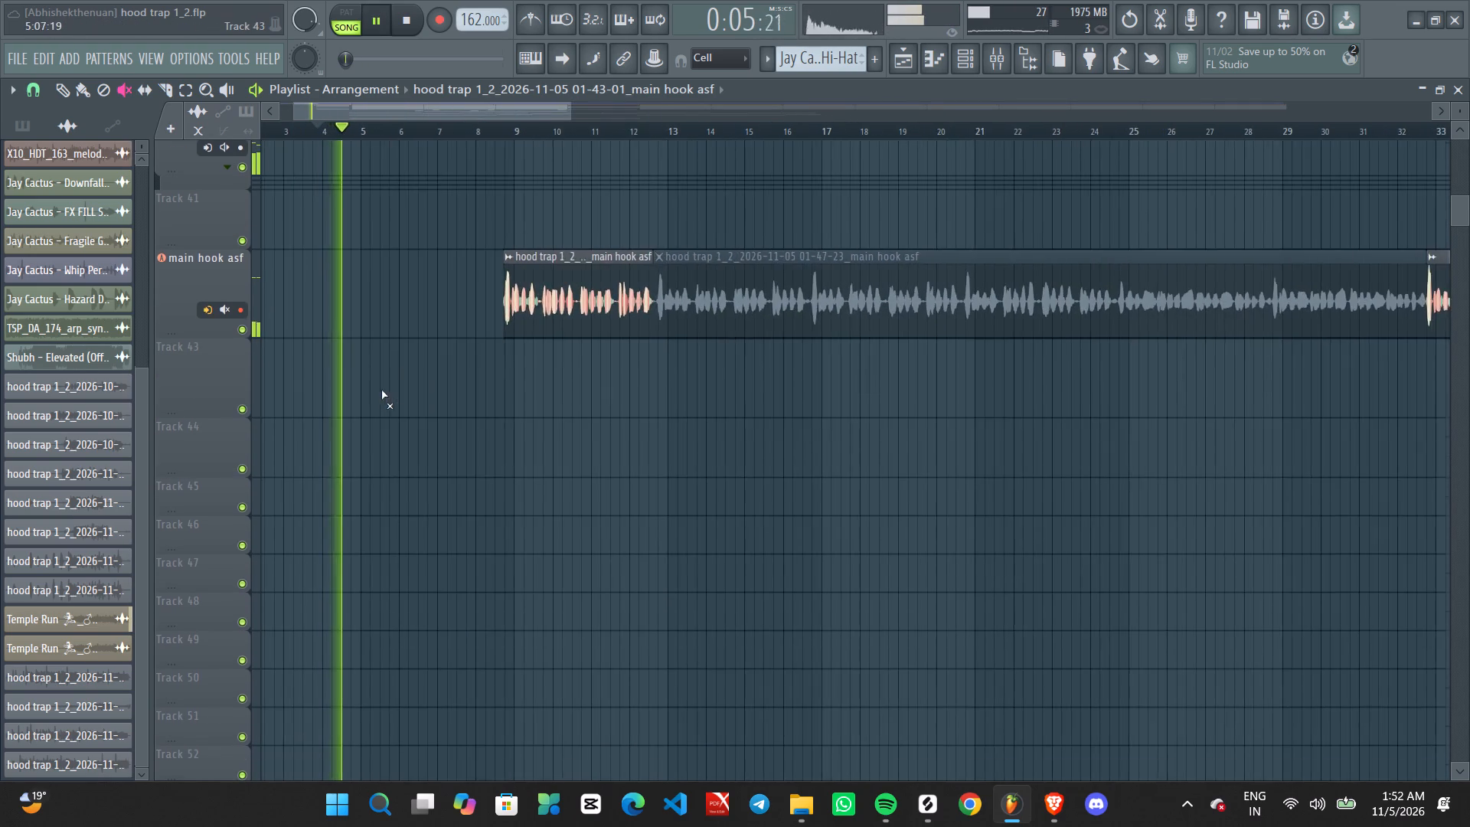
middle_click_drag(390, 392, 454, 414)
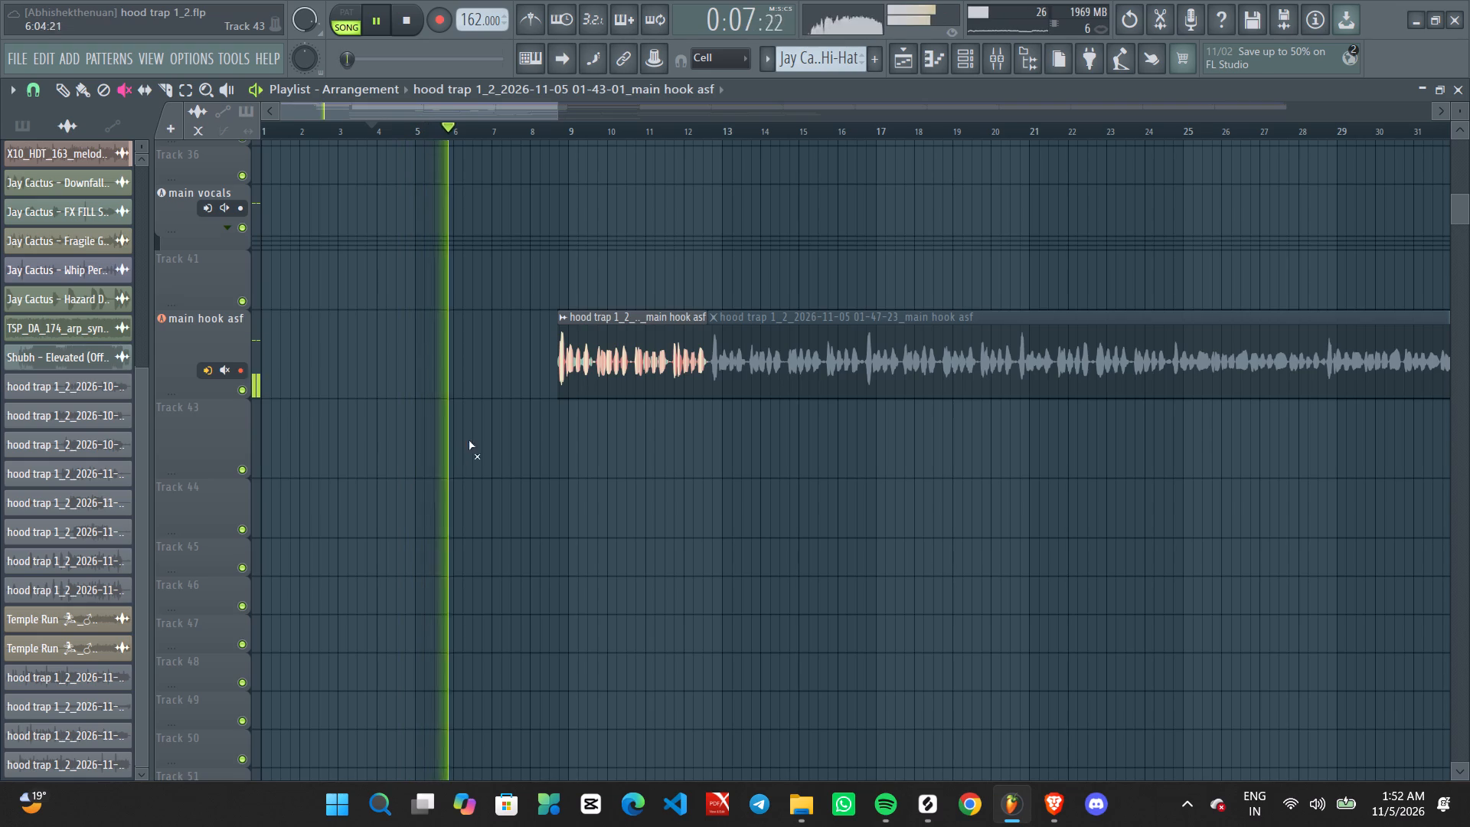
scroll(861, 412, "up", 1, "ctrl")
middle_click_drag(934, 412, 878, 407)
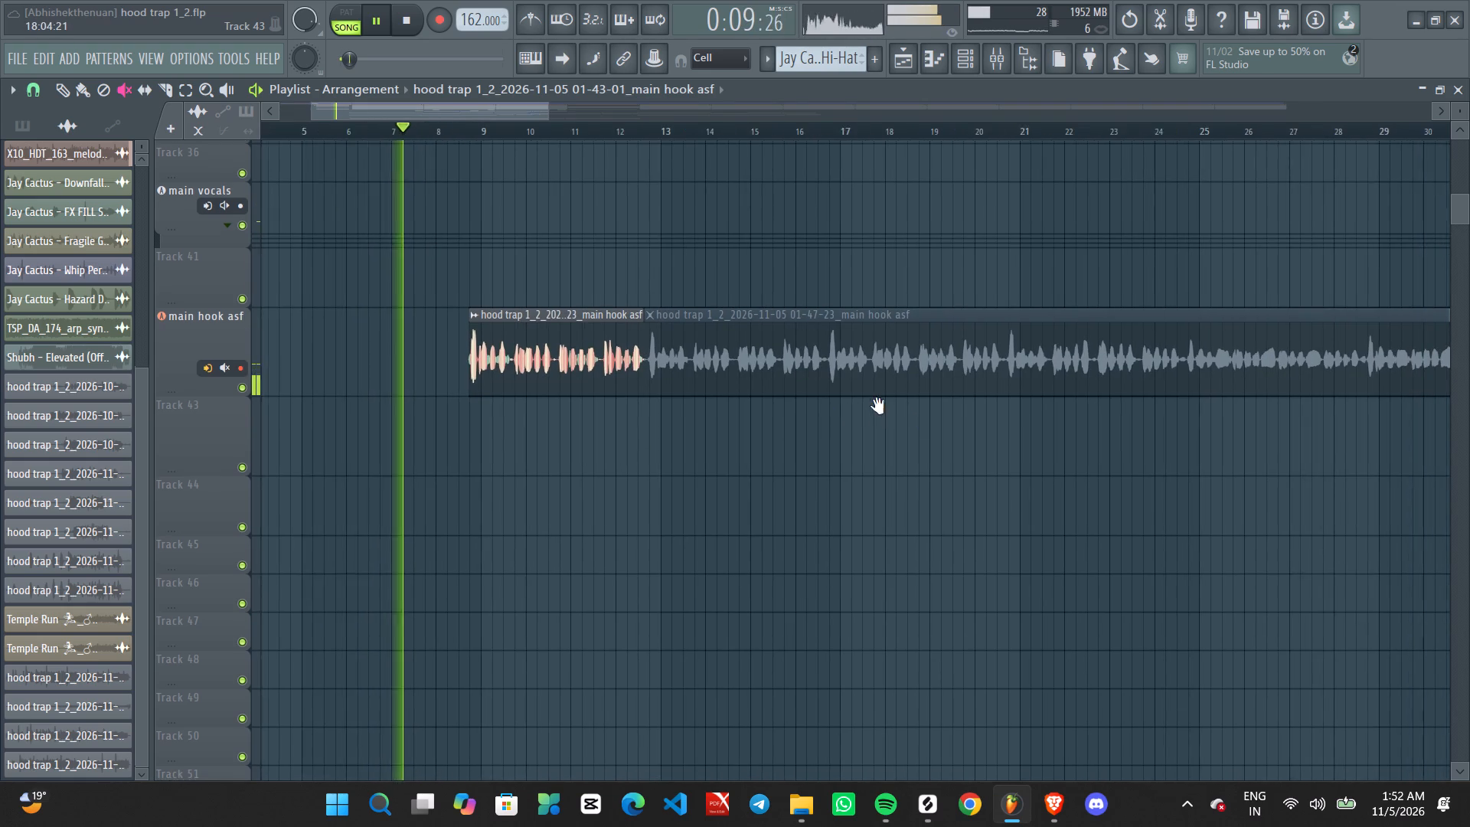
middle_click_drag(878, 407, 869, 408)
scroll(640, 455, "up", 1, "ctrl")
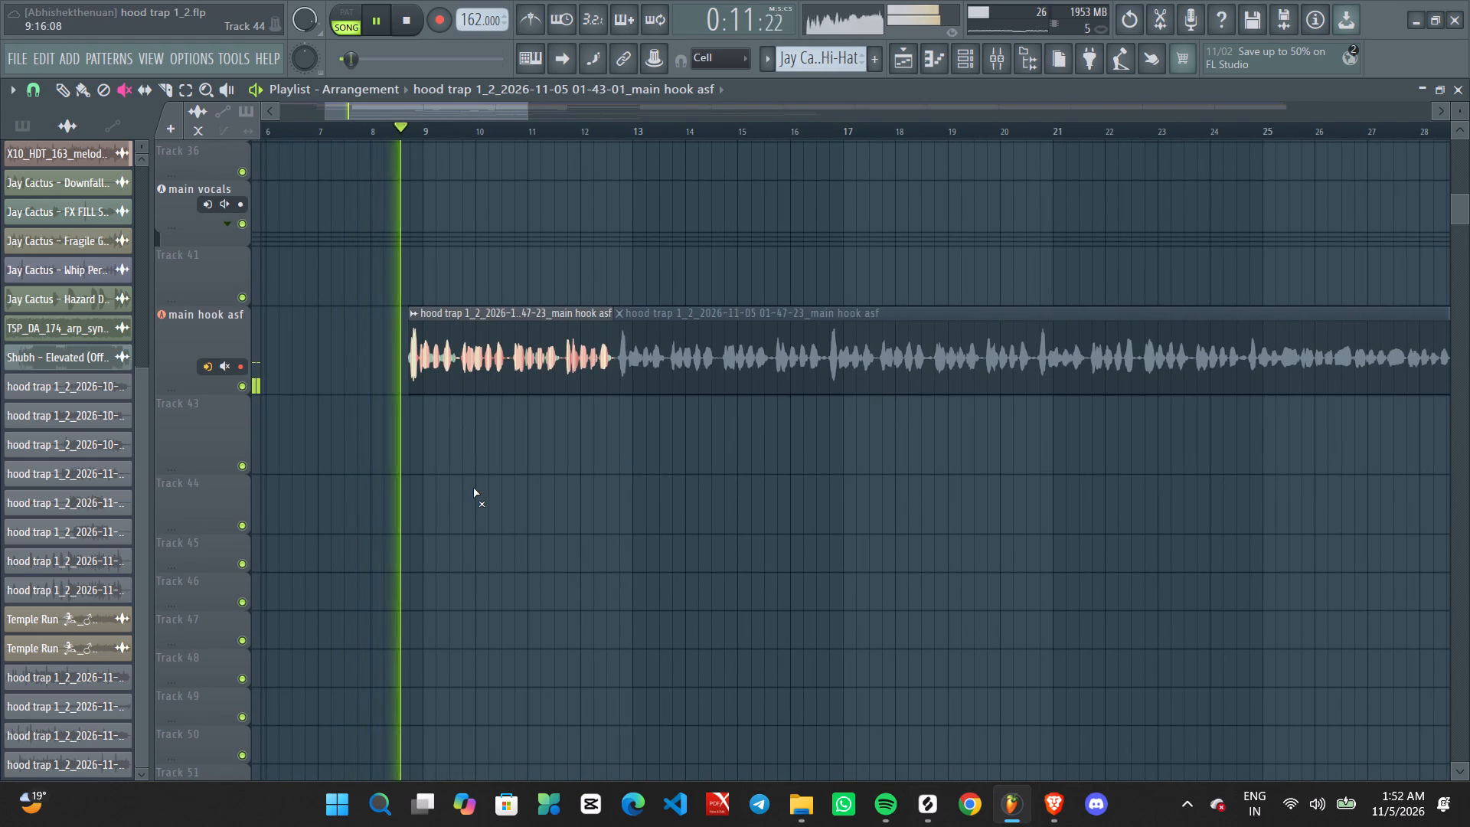
scroll(521, 477, "up", 2, "ctrl")
middle_click_drag(778, 447, 688, 398)
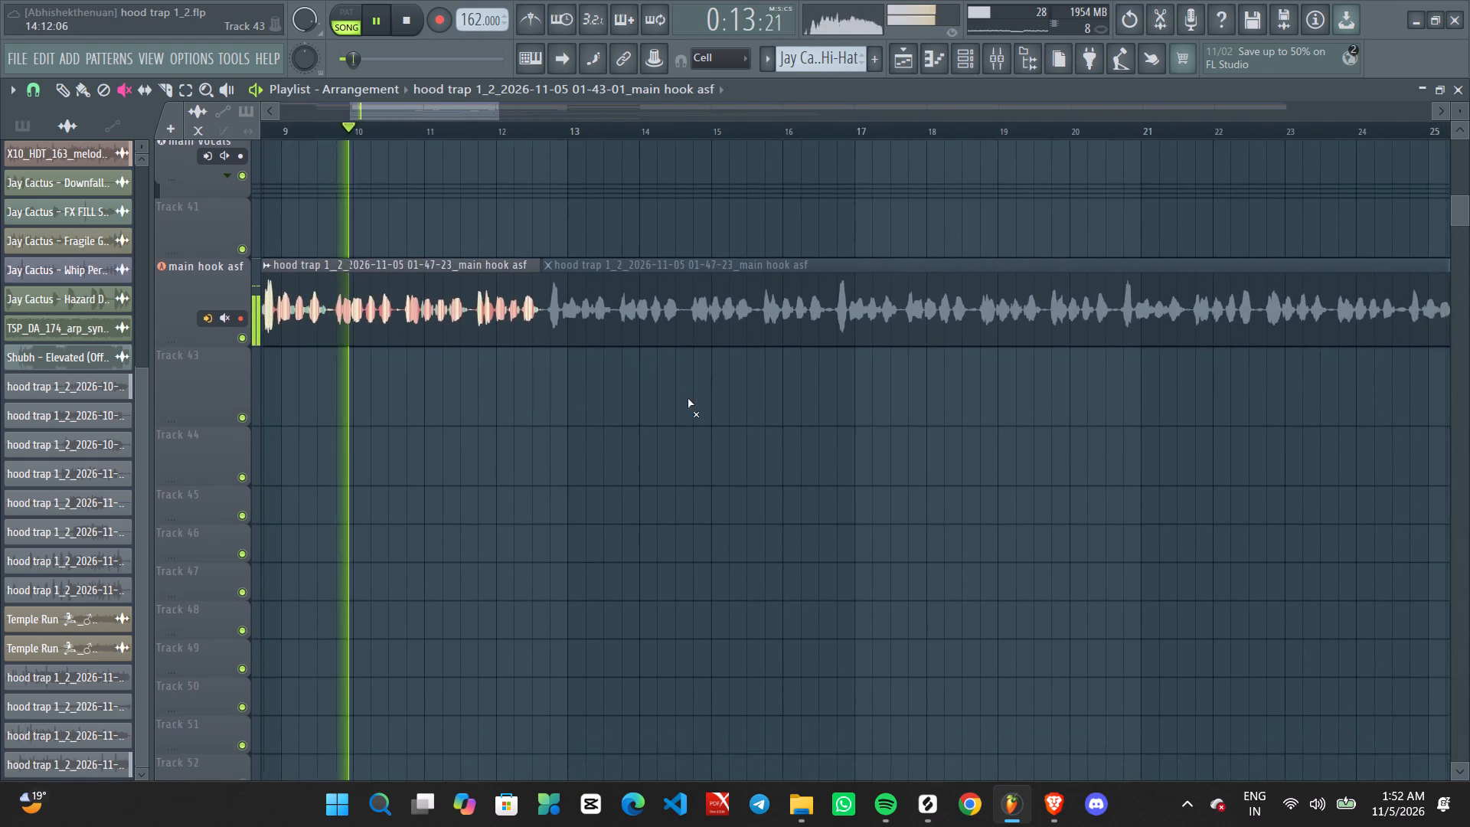
Mute both main hook asf clips after the first one, including the last clip from about bar 33, and stop playback.
scroll(704, 395, "down", 7, "ctrl")
left_click_drag(1103, 295, 1353, 291)
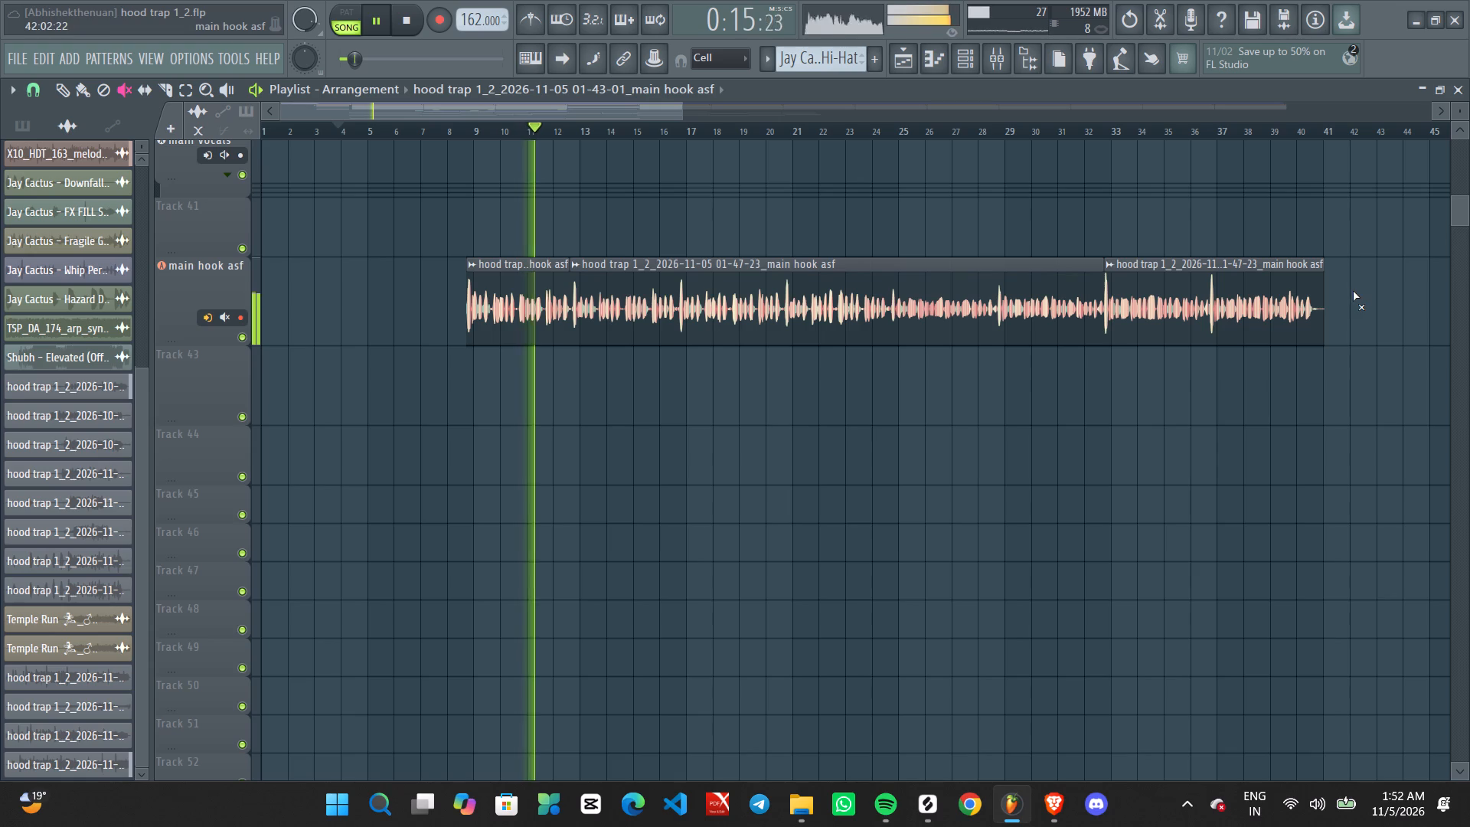
left_click_drag(1276, 306, 667, 347)
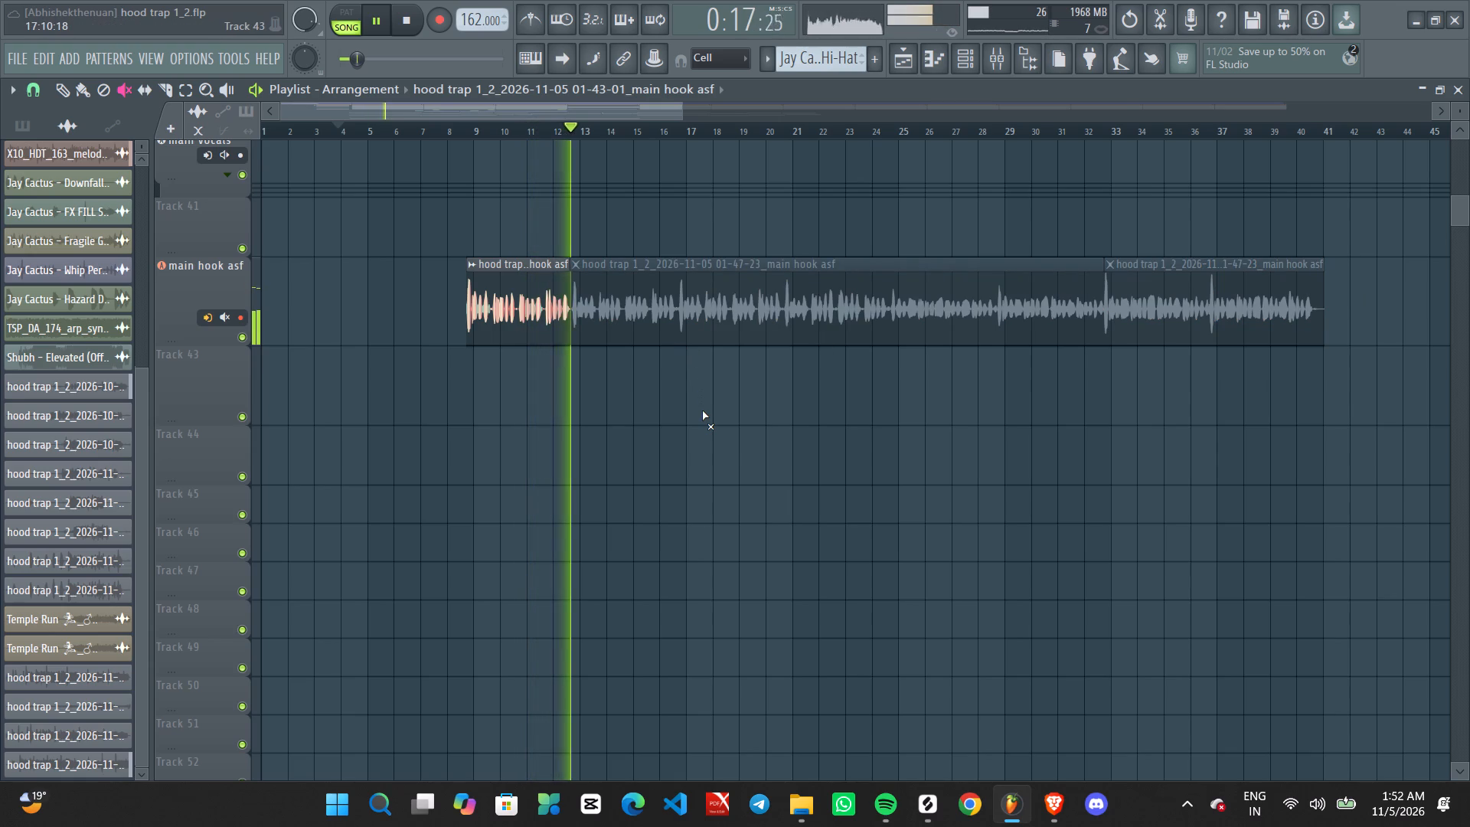
key("space")
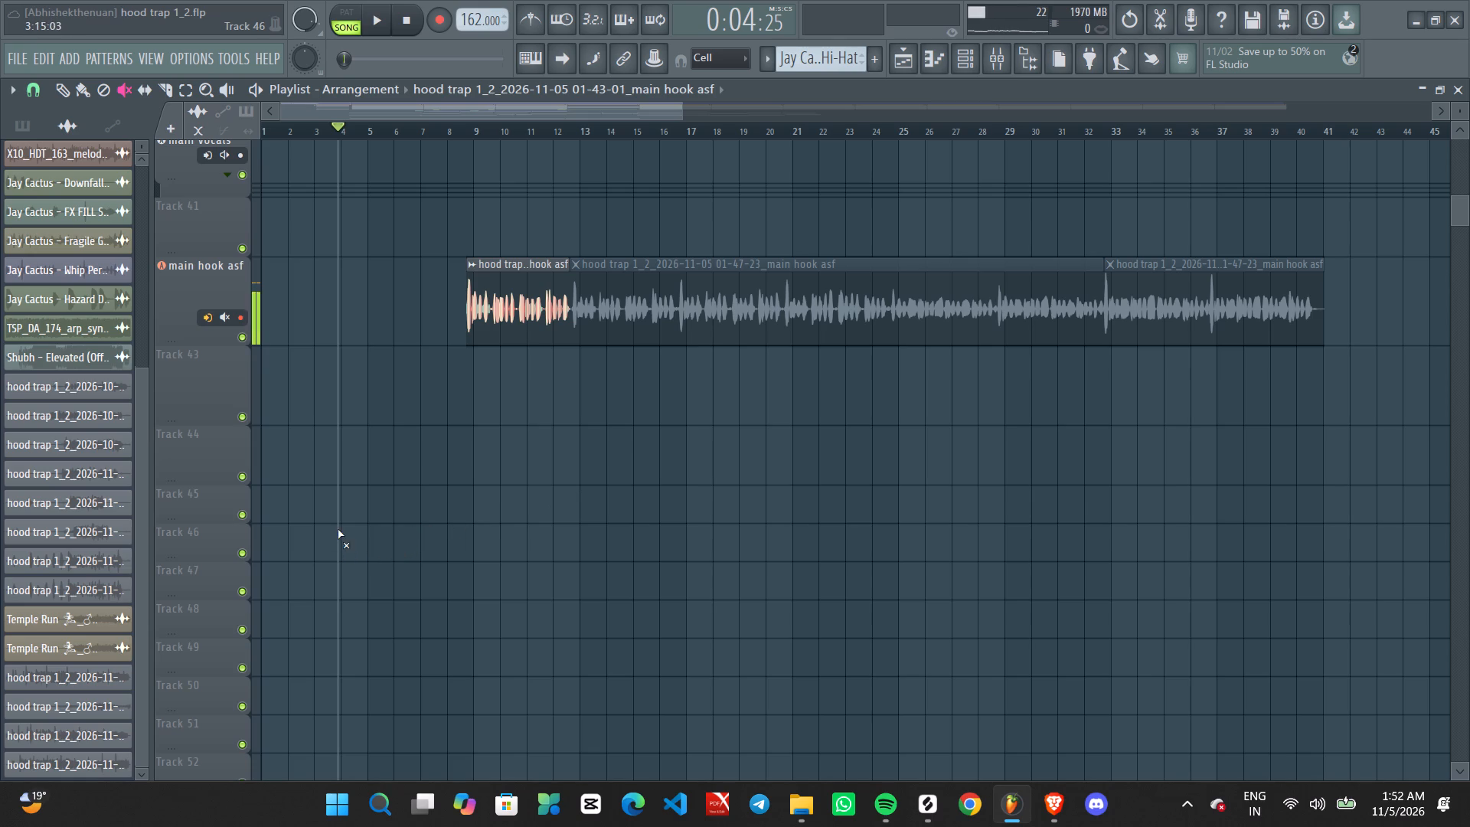
Play back the arrangement from the start of the song up to the hook's entry.
left_click_drag(325, 136, 204, 159)
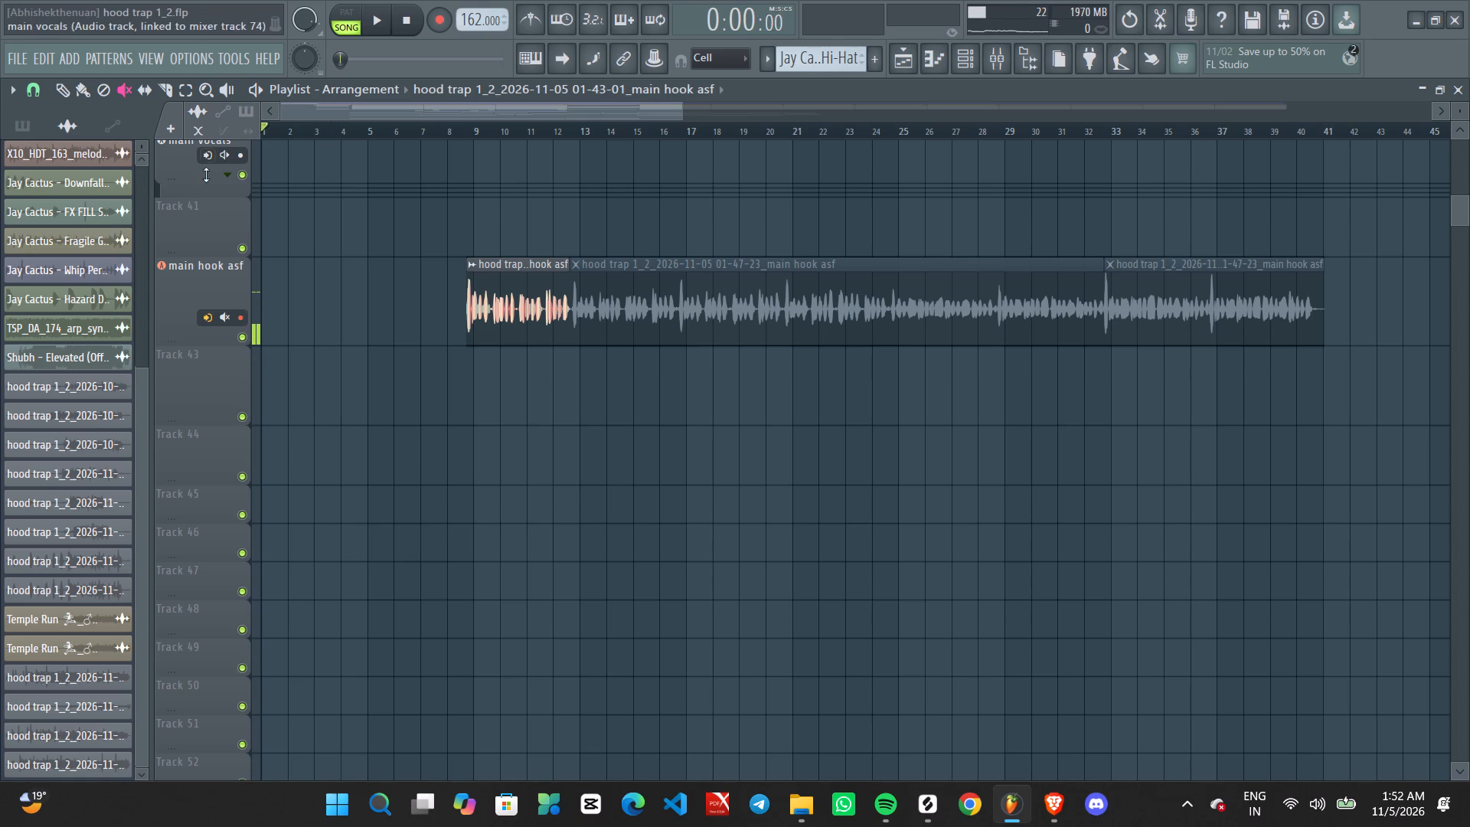
key("space")
scroll(368, 304, "up", 2, "ctrl")
middle_click_drag(341, 352, 530, 389)
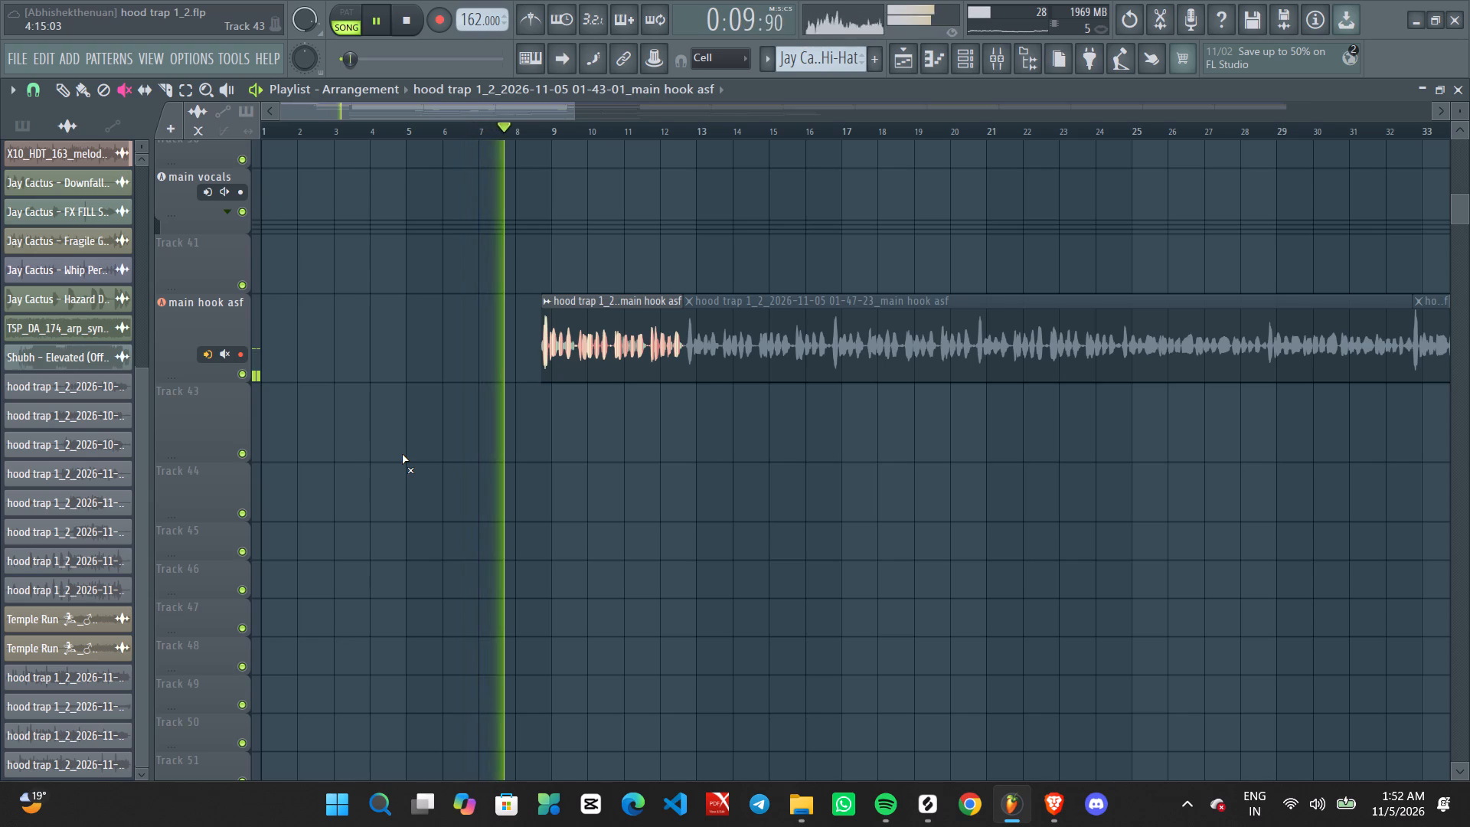
key("space")
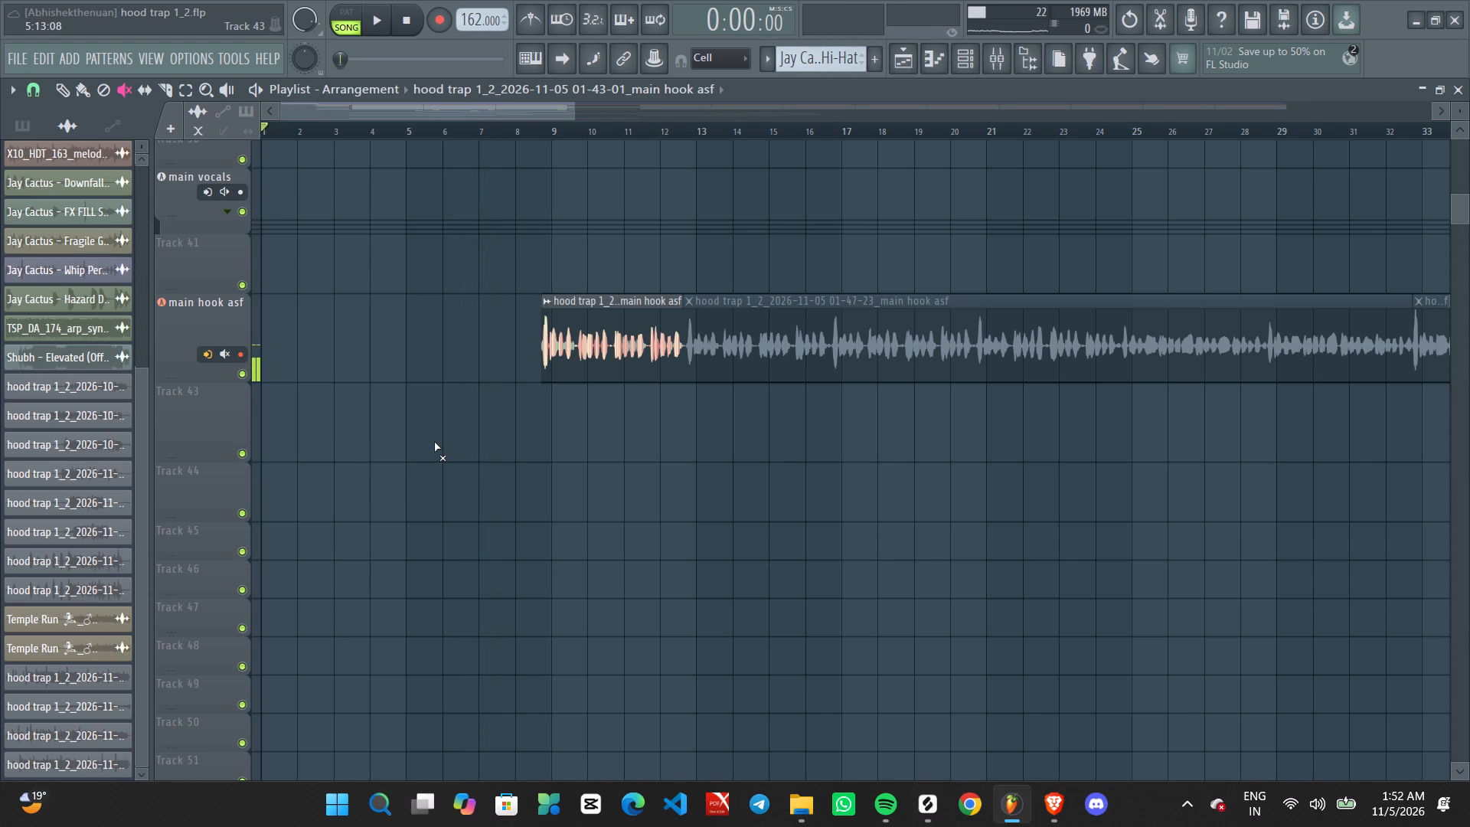
Review the beat pattern and audio tracks above main hook asf, especially around the hook's entry at bar 9.
scroll(479, 431, "up", 8)
scroll(415, 407, "up", 8)
scroll(498, 372, "up", 1)
scroll(498, 372, "down", 1)
scroll(499, 371, "up", 16)
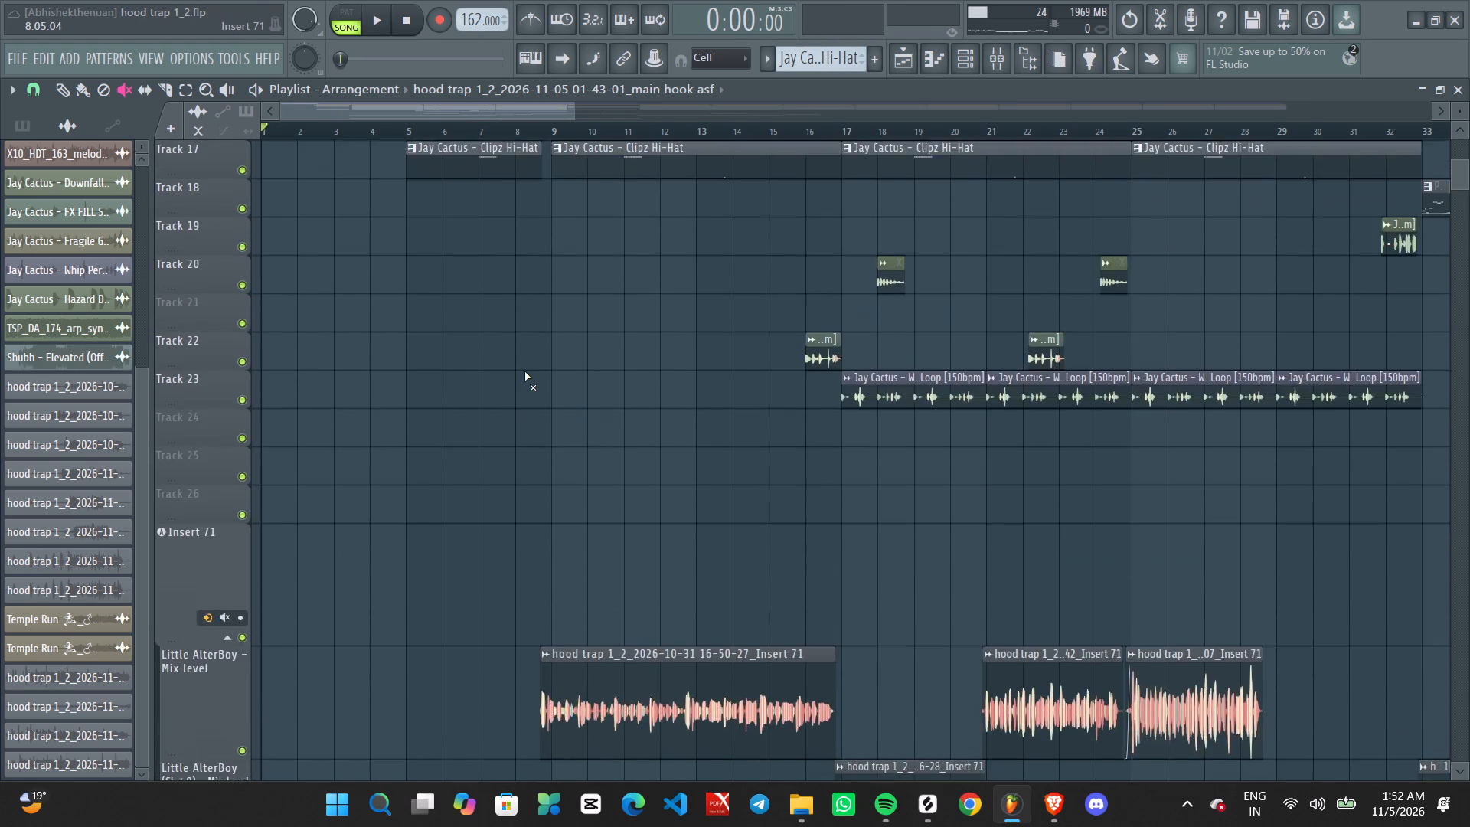
scroll(524, 371, "up", 20)
scroll(524, 371, "up", 1)
scroll(526, 371, "down", 2)
scroll(526, 371, "up", 3)
scroll(526, 371, "down", 10)
scroll(526, 371, "up", 1)
scroll(526, 371, "down", 4)
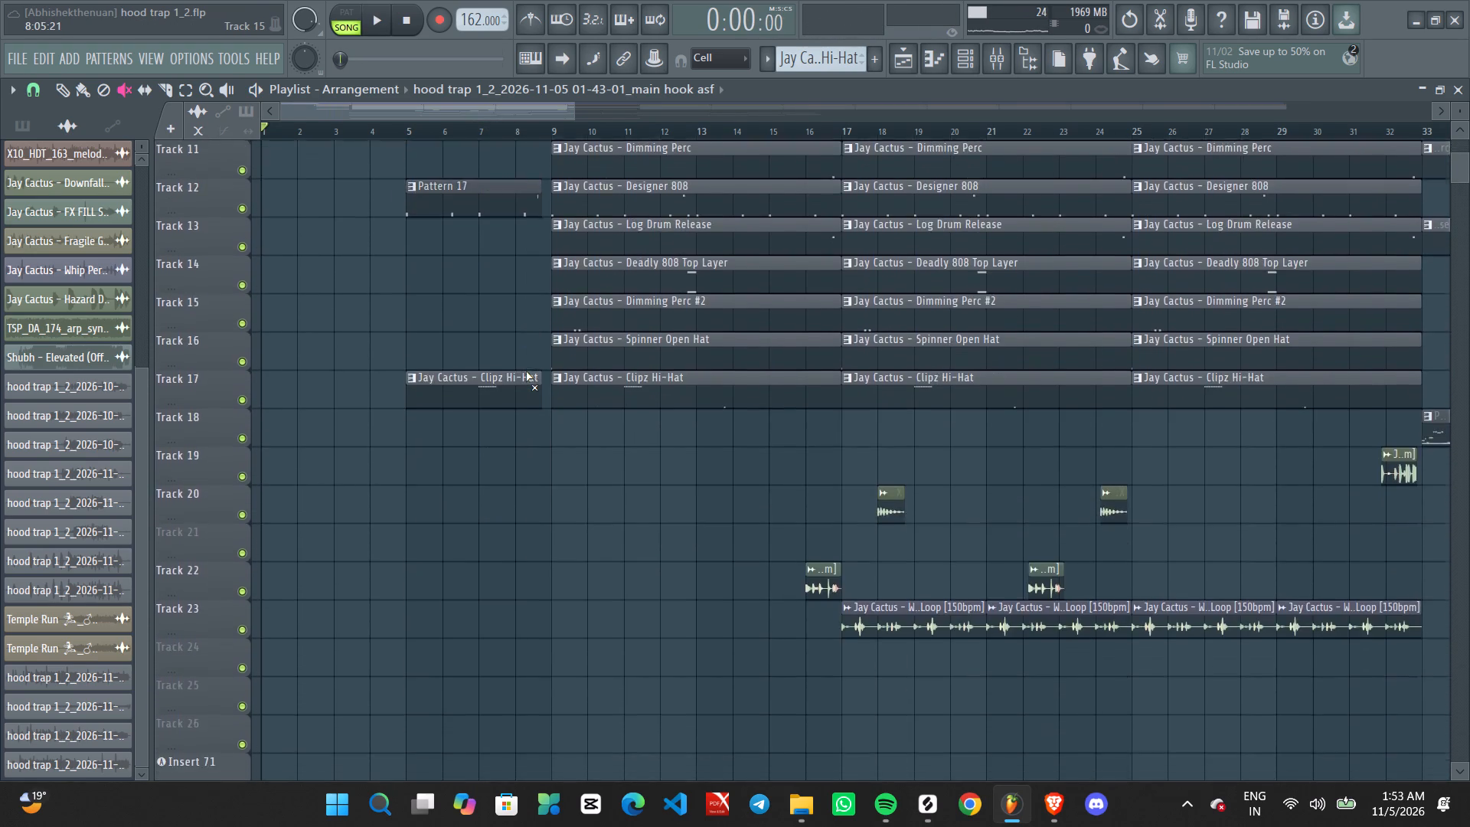
scroll(526, 371, "down", 7)
scroll(526, 371, "up", 1)
scroll(526, 371, "down", 20)
scroll(526, 371, "down", 5)
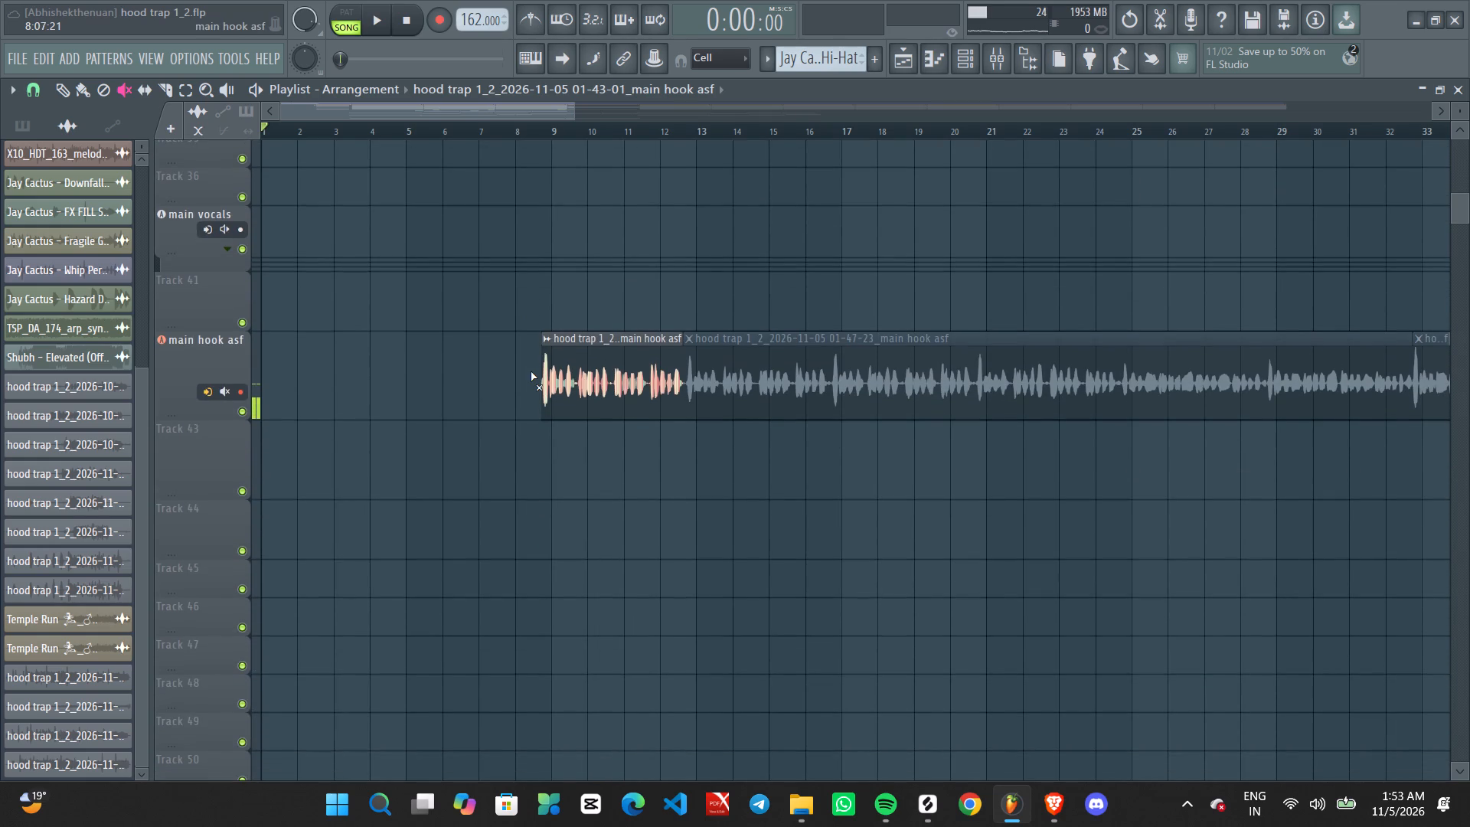
Play back the arrangement from about bar 7 through the first main hook asf clip, and stop playback.
middle_click(547, 208)
right_click(549, 207)
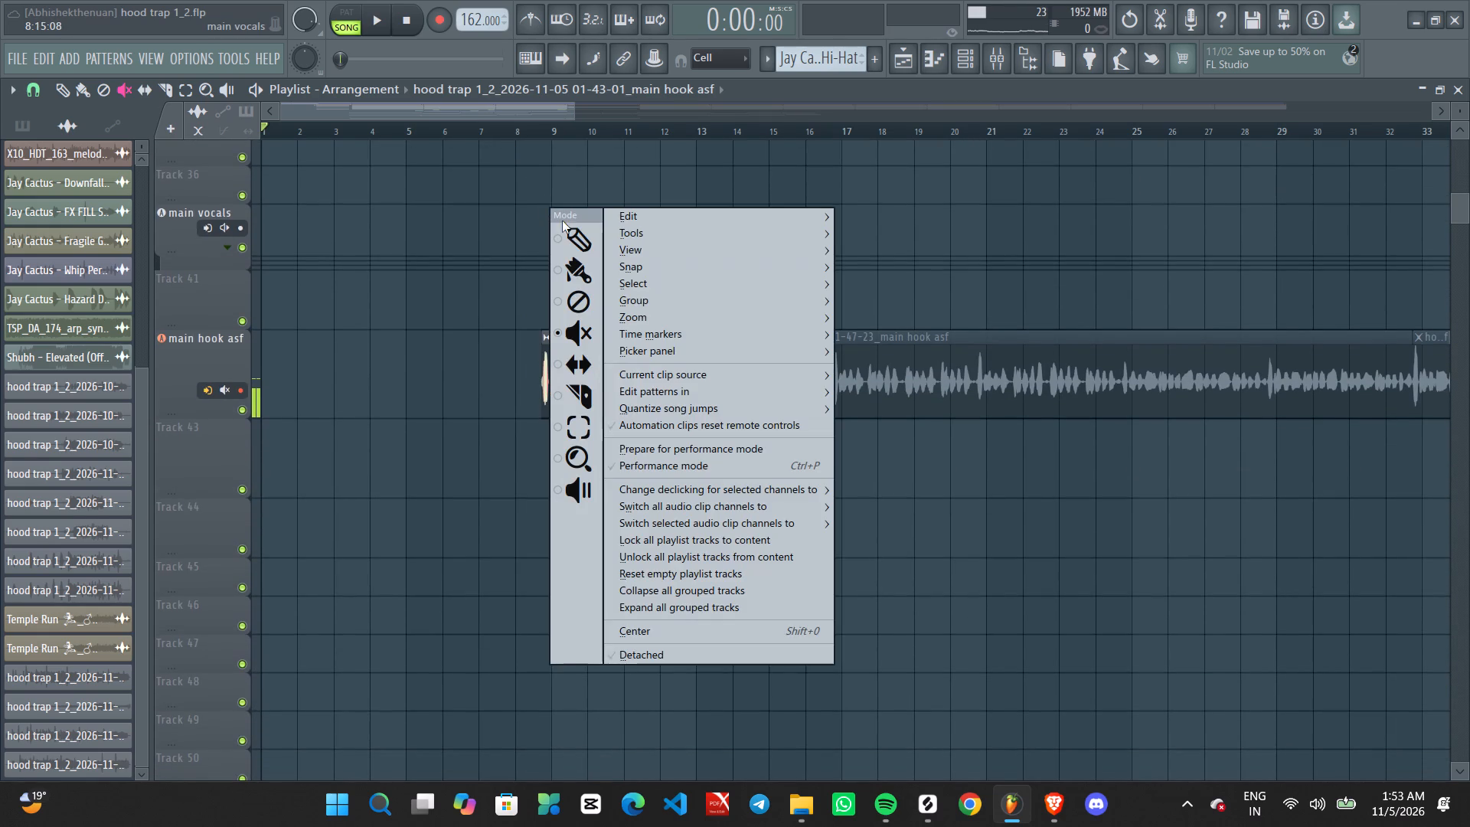
left_click(564, 231)
left_click(478, 131)
key("space")
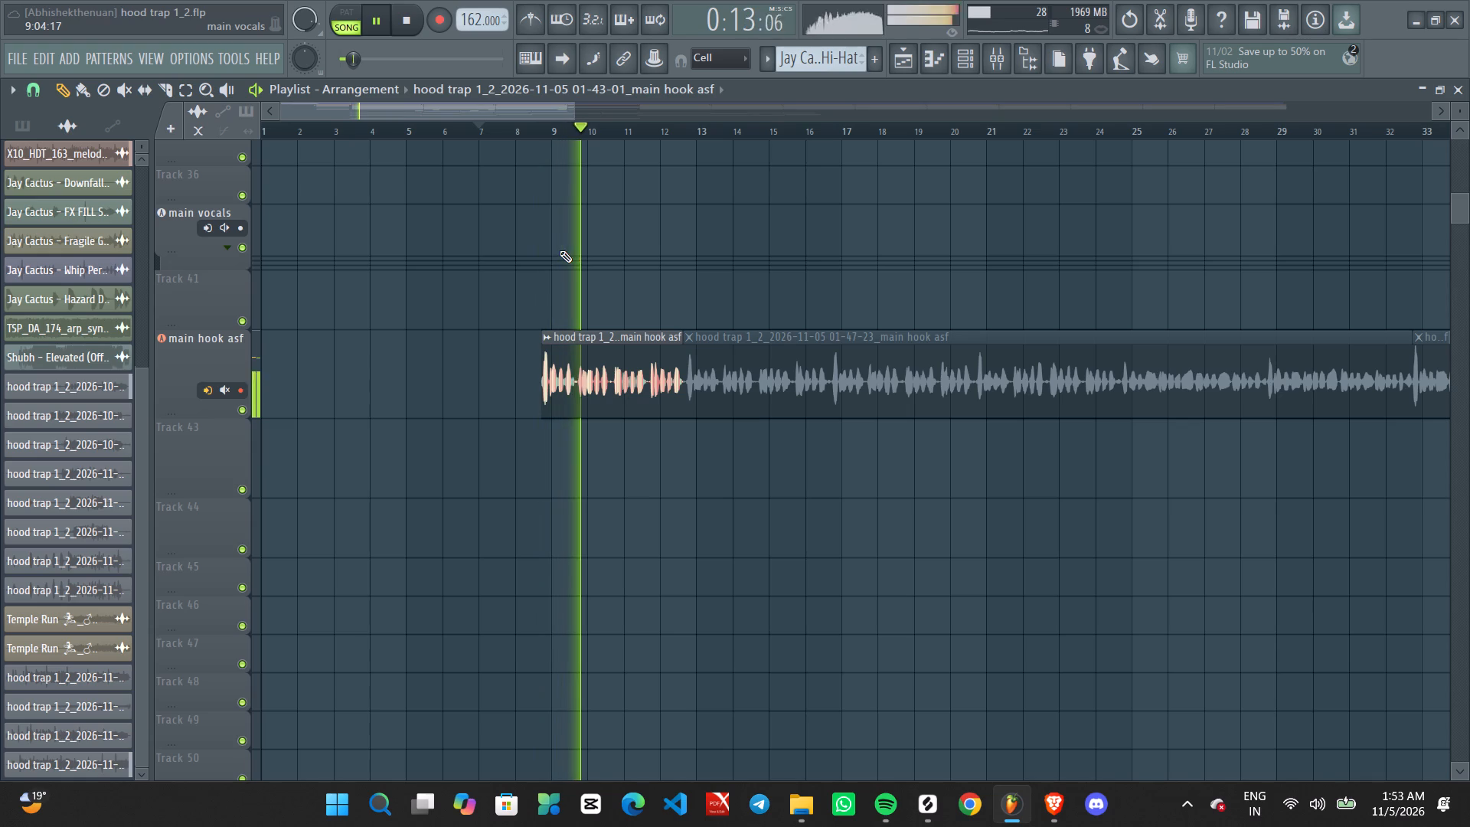
scroll(709, 499, "up", 1, "ctrl")
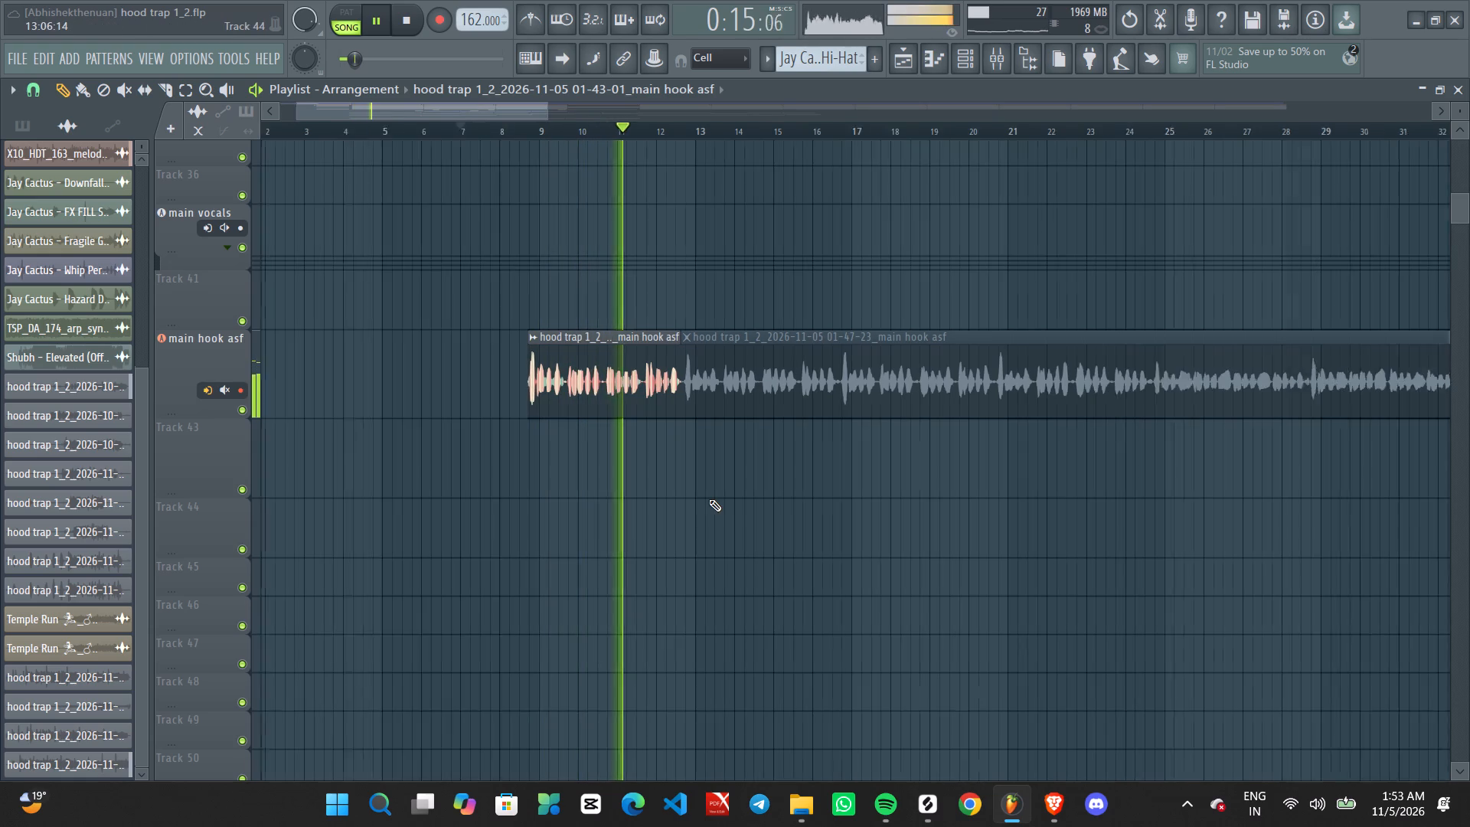
middle_click_drag(713, 502, 668, 394)
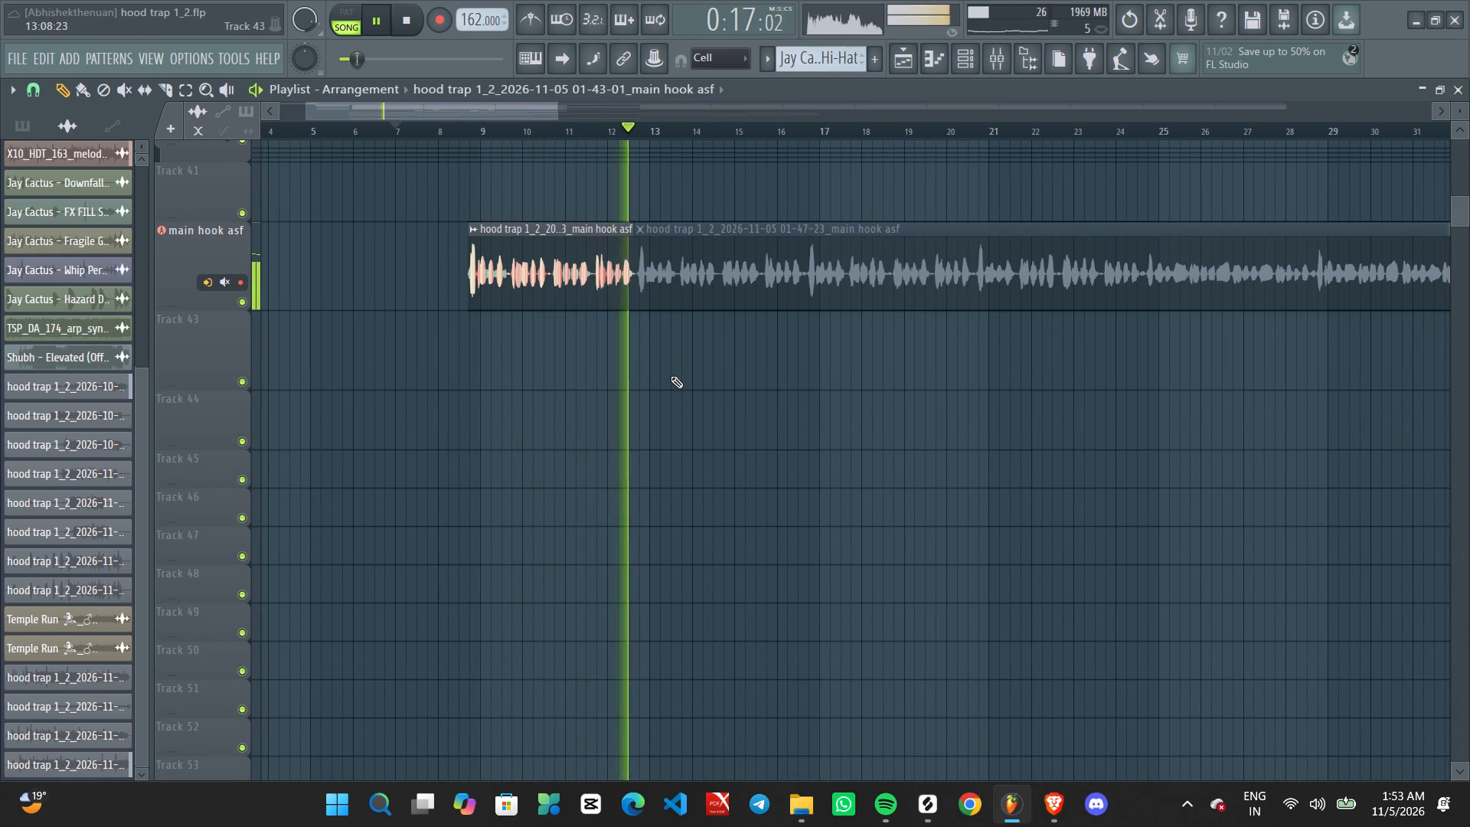
scroll(671, 376, "down", 2, "ctrl")
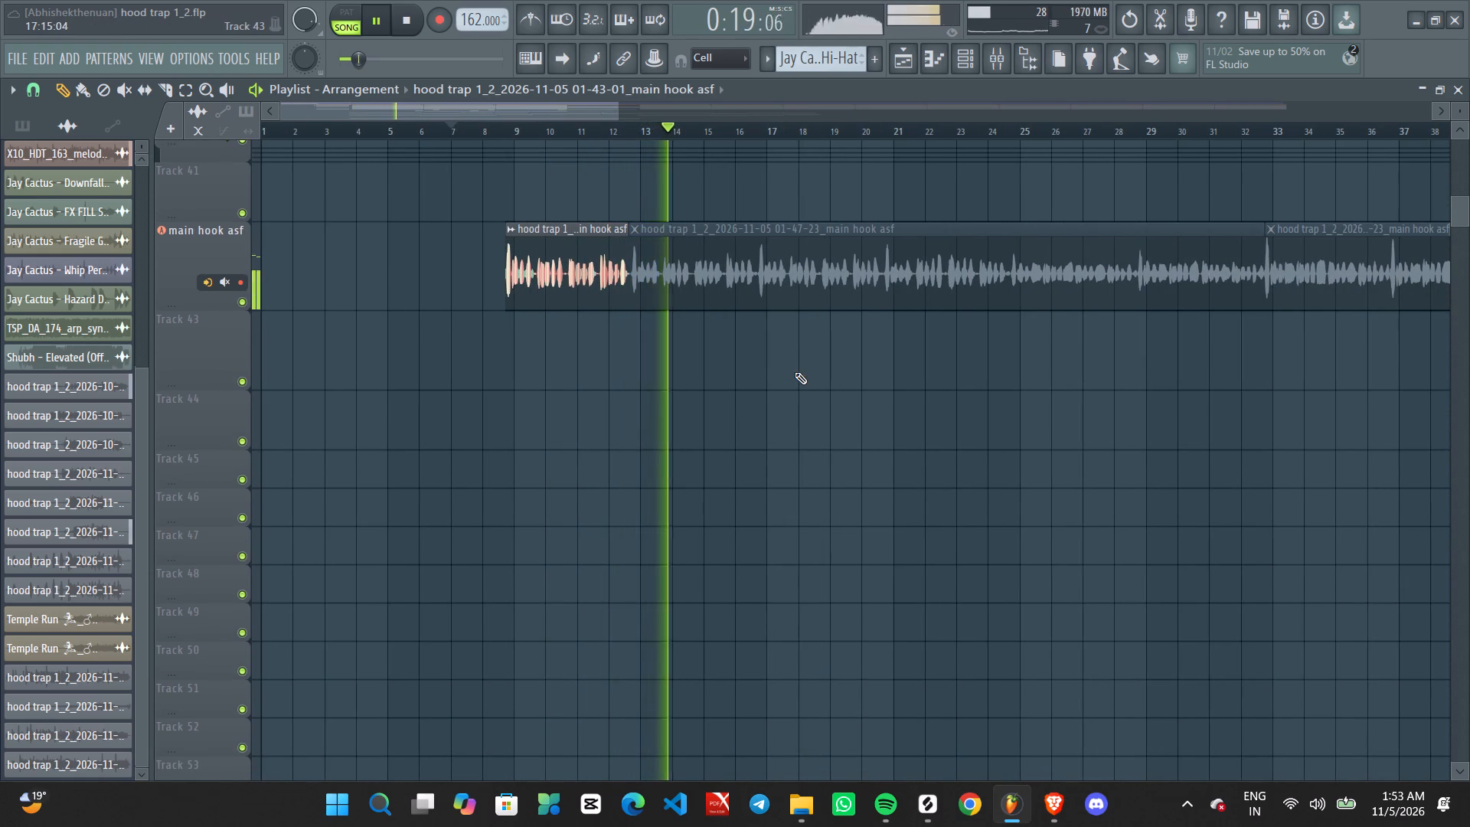
scroll(795, 372, "down", 6, "ctrl")
key("space")
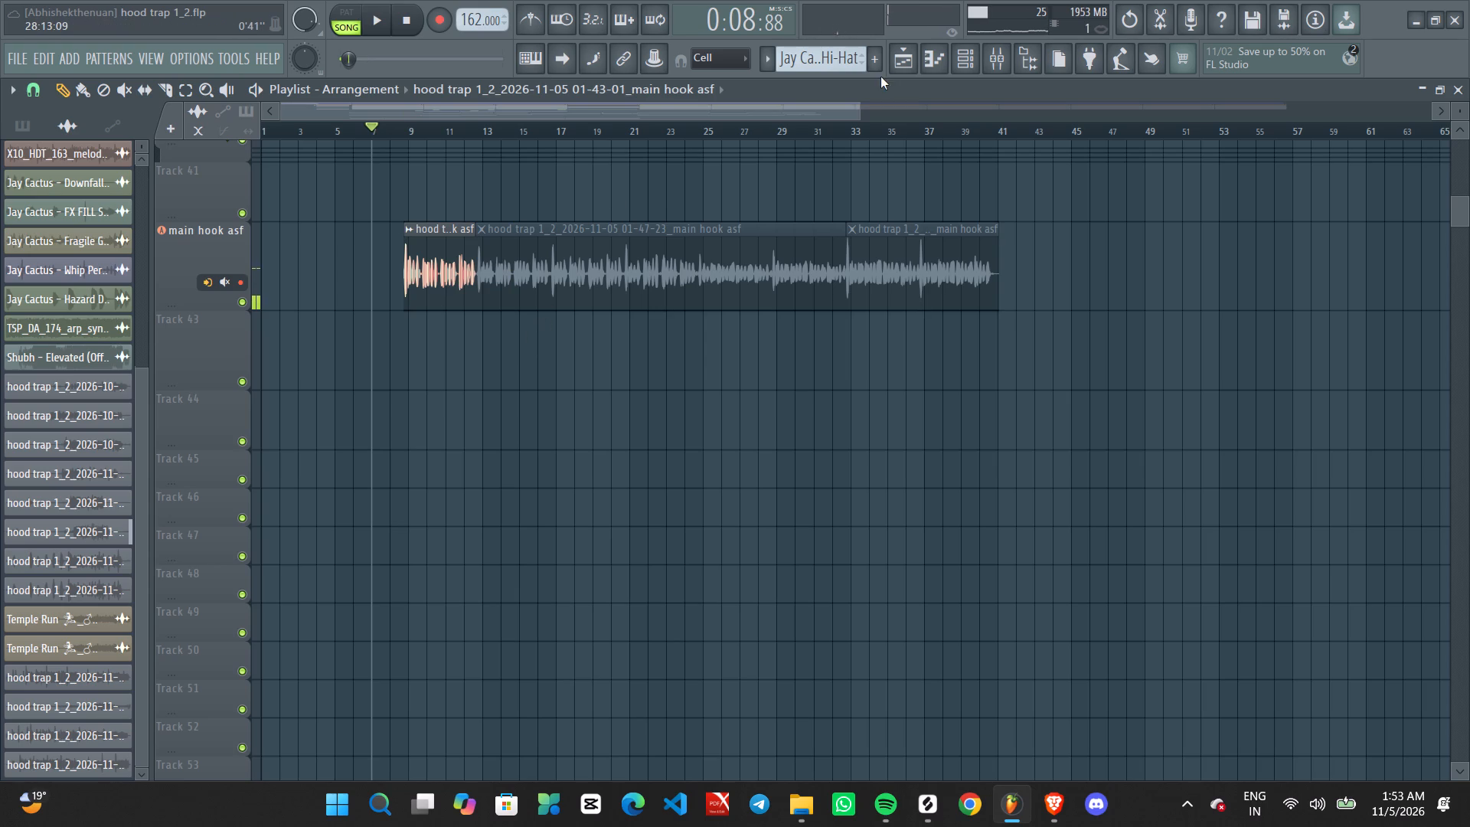
Adjust the Decapitator drive on the main hook asf mixer track to 1.2 while the hook plays, and stop playback.
left_click(1000, 61)
left_click(1298, 322)
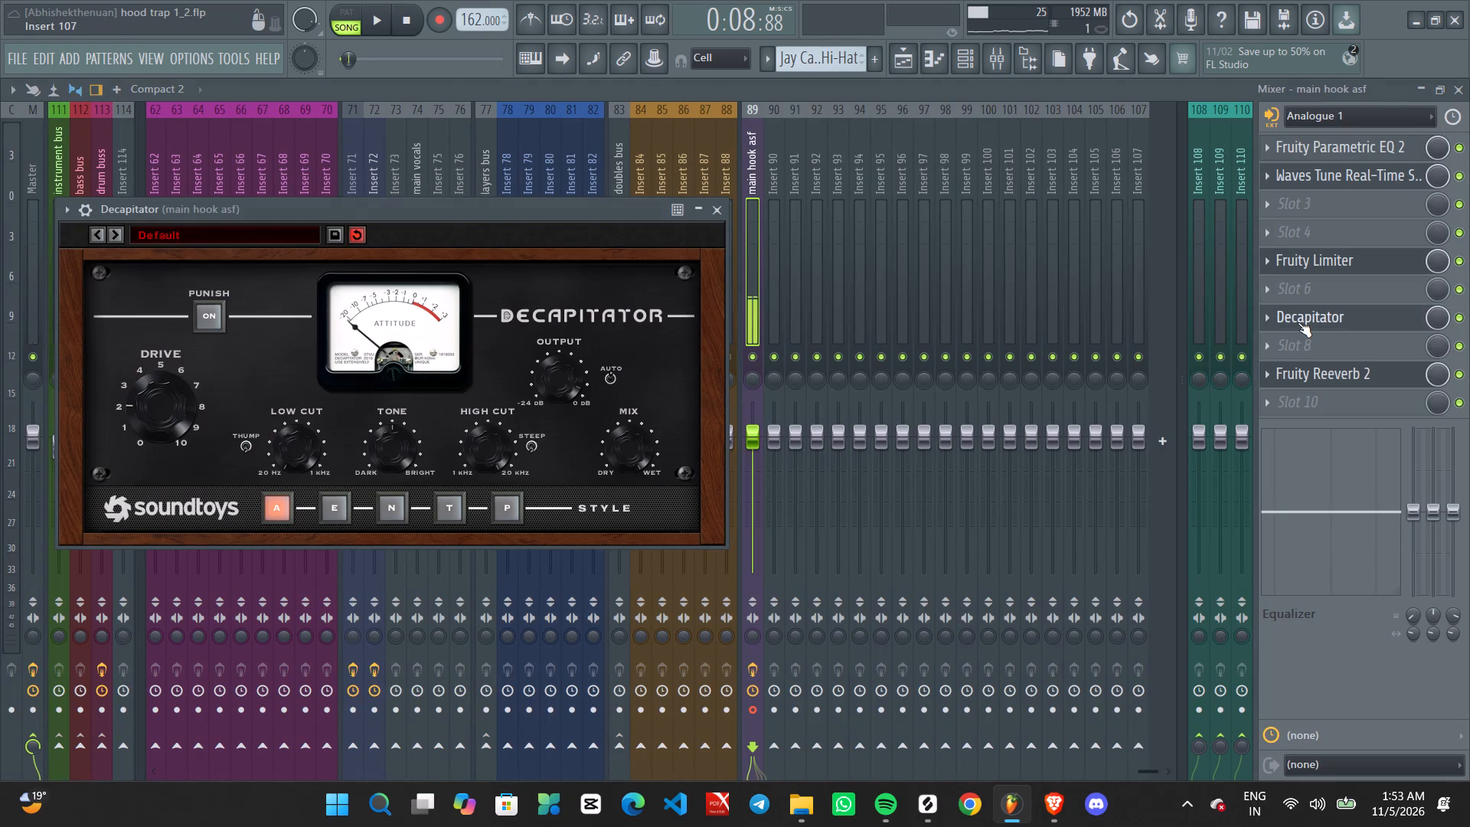
scroll(157, 406, "down", 3)
key("space")
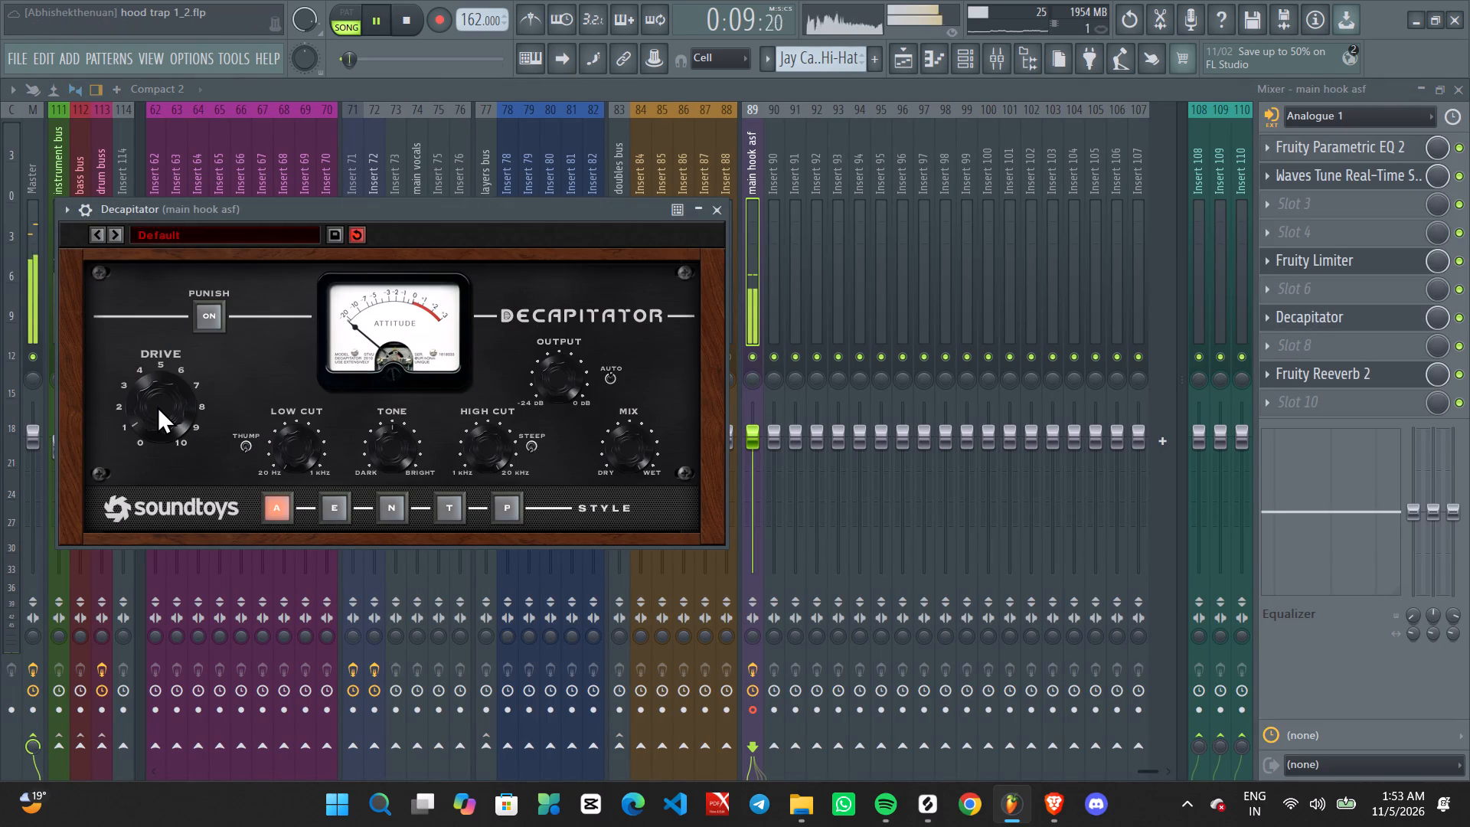
scroll(157, 406, "up", 1)
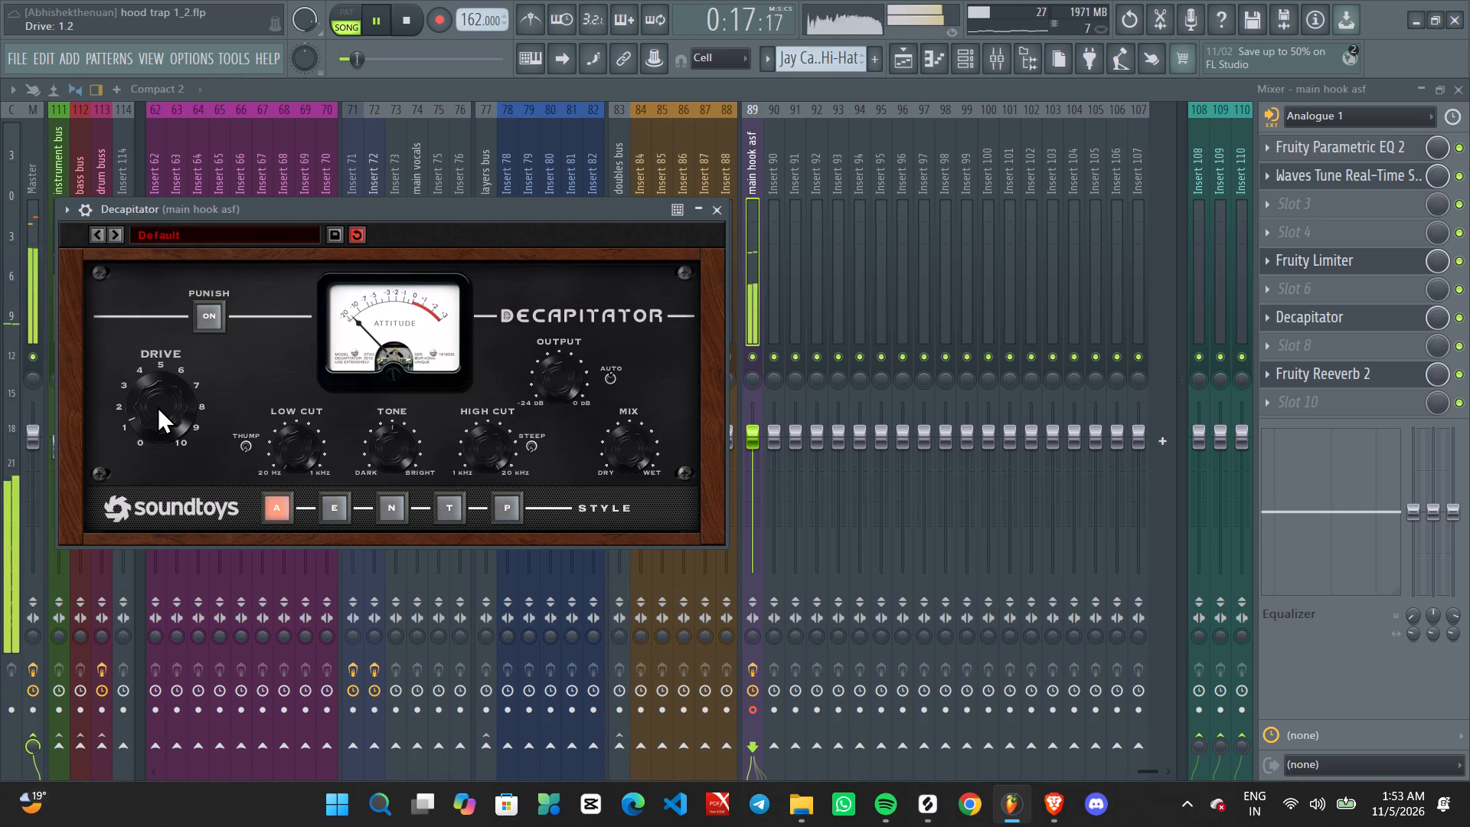
key("space")
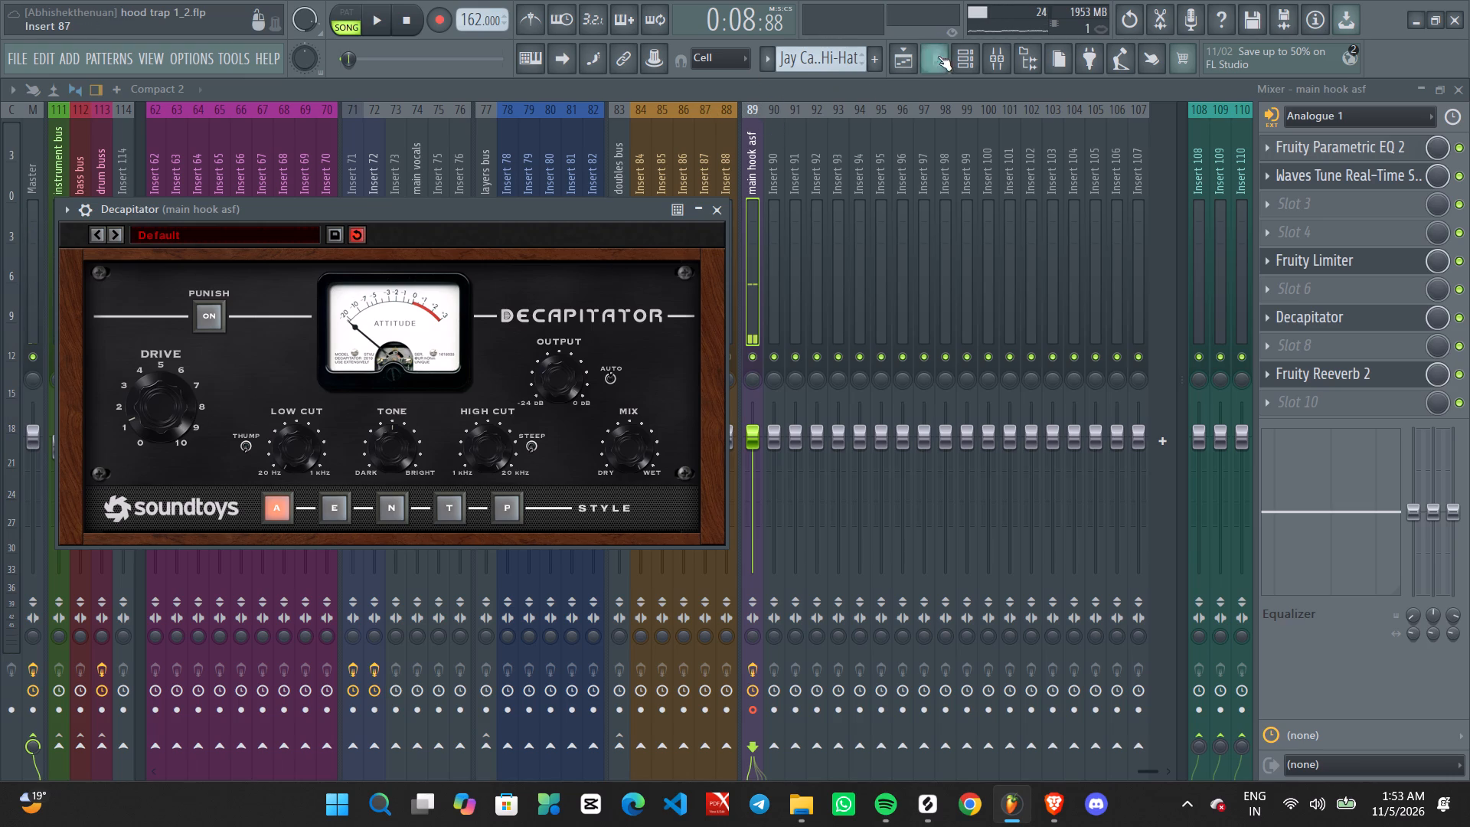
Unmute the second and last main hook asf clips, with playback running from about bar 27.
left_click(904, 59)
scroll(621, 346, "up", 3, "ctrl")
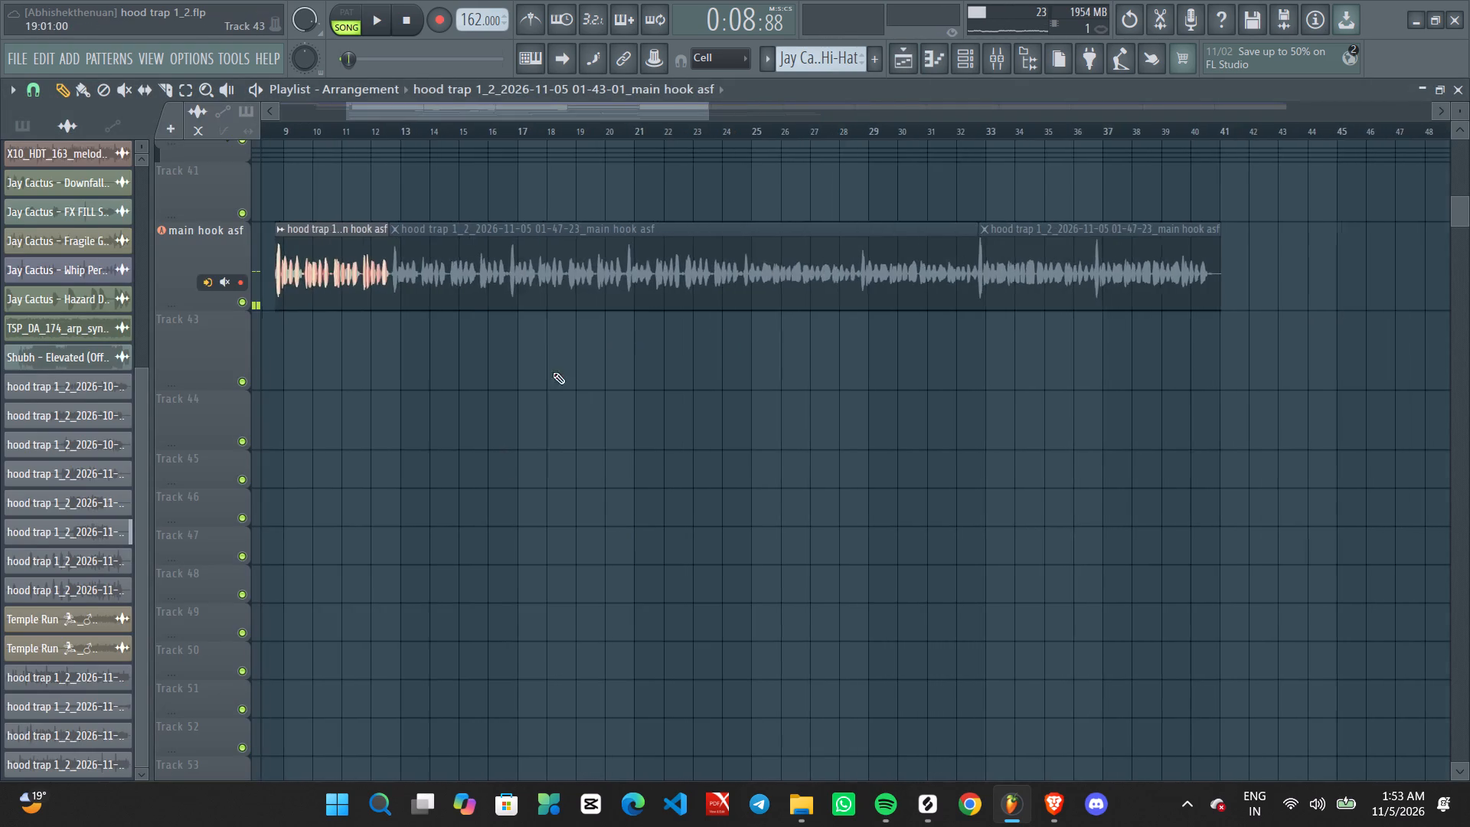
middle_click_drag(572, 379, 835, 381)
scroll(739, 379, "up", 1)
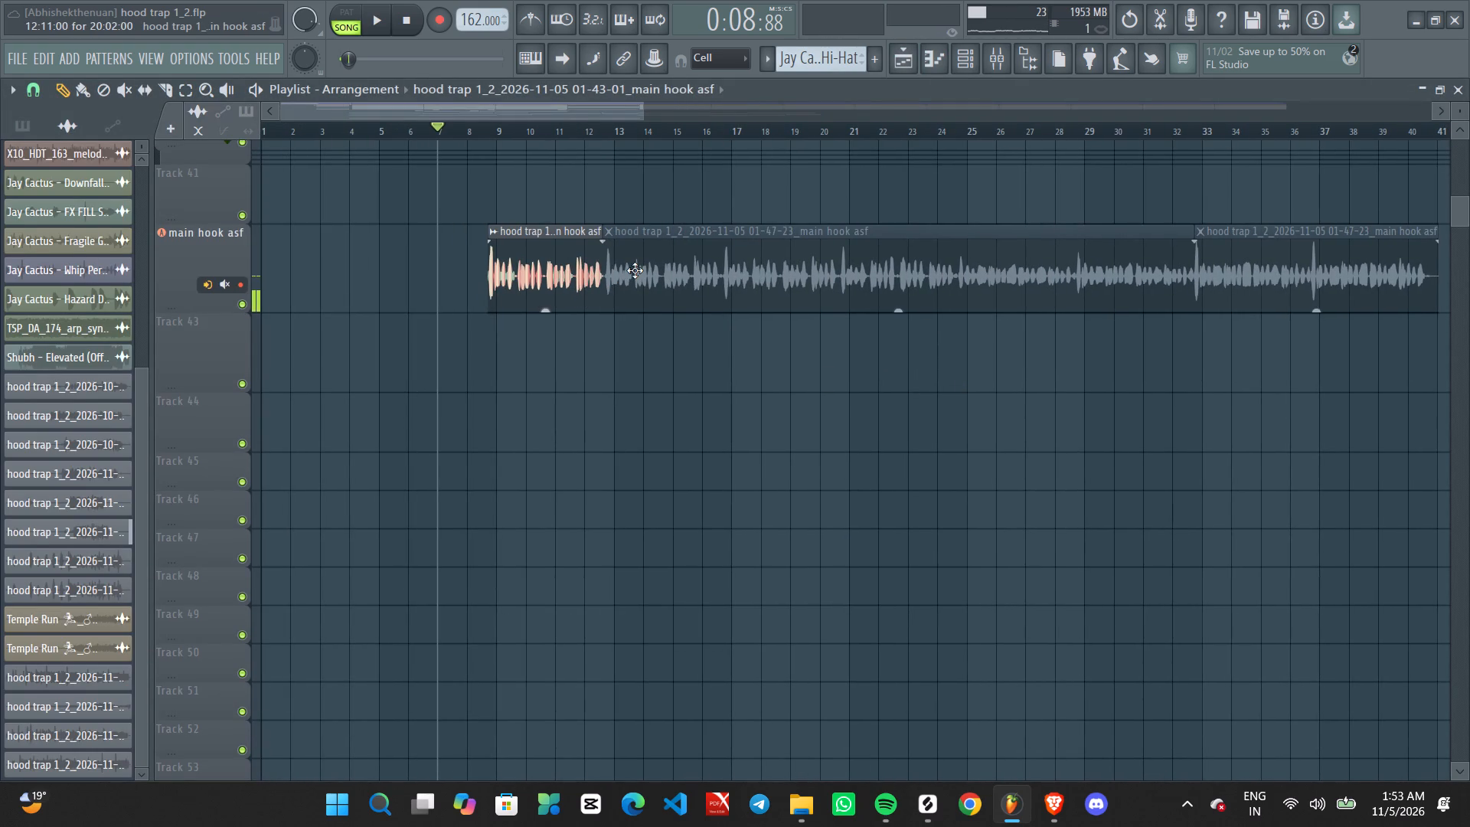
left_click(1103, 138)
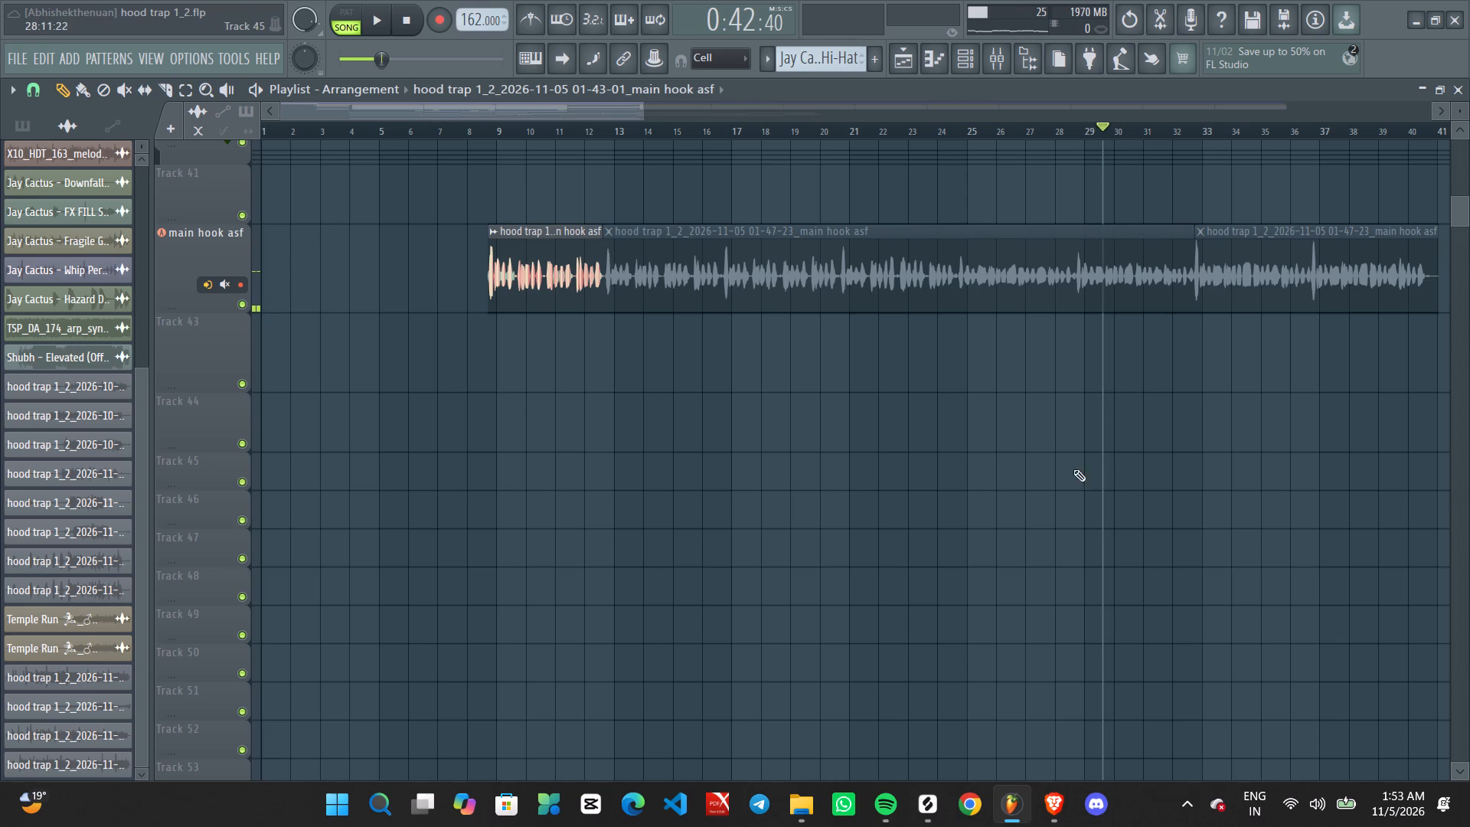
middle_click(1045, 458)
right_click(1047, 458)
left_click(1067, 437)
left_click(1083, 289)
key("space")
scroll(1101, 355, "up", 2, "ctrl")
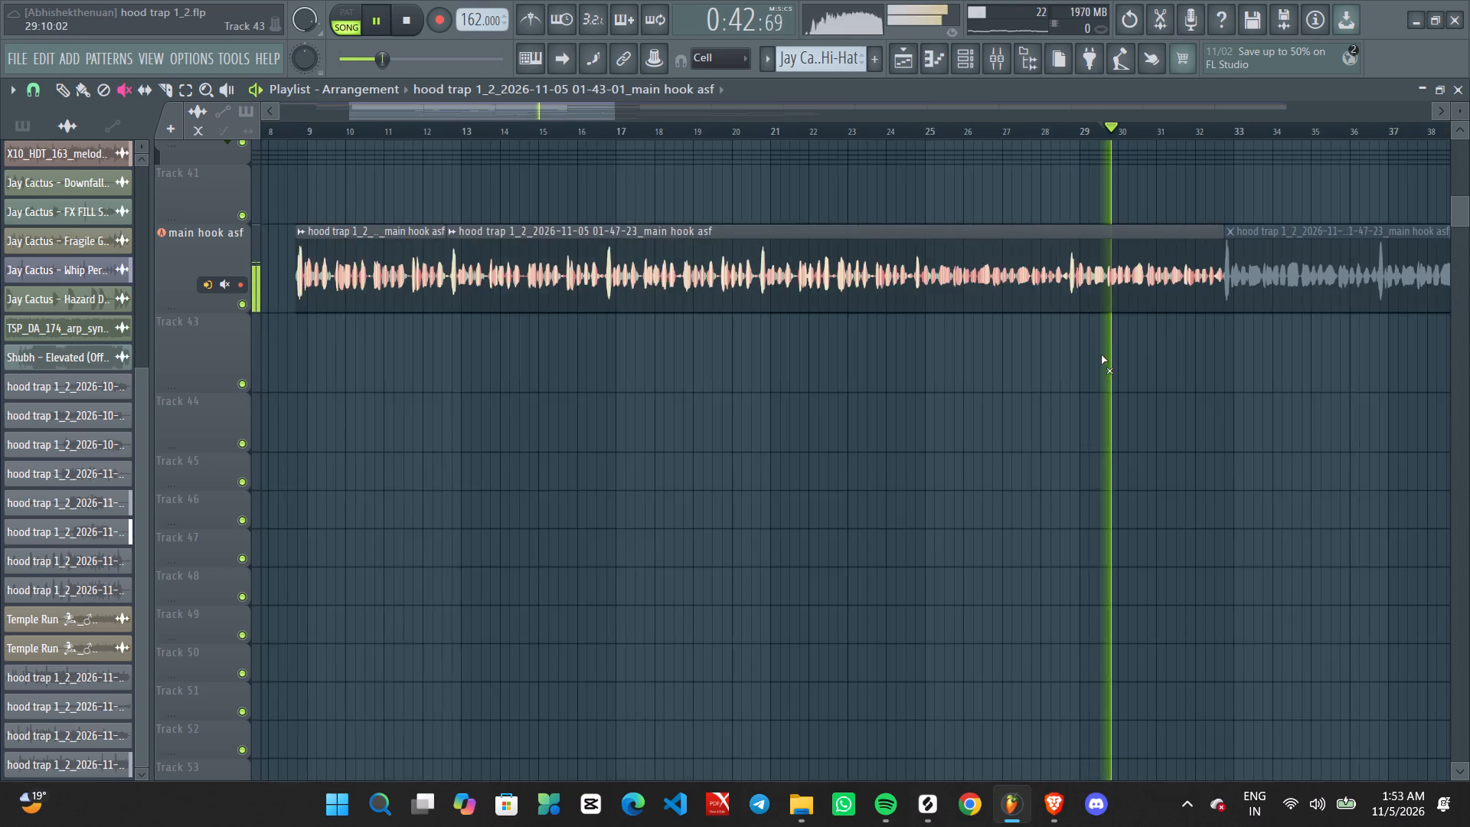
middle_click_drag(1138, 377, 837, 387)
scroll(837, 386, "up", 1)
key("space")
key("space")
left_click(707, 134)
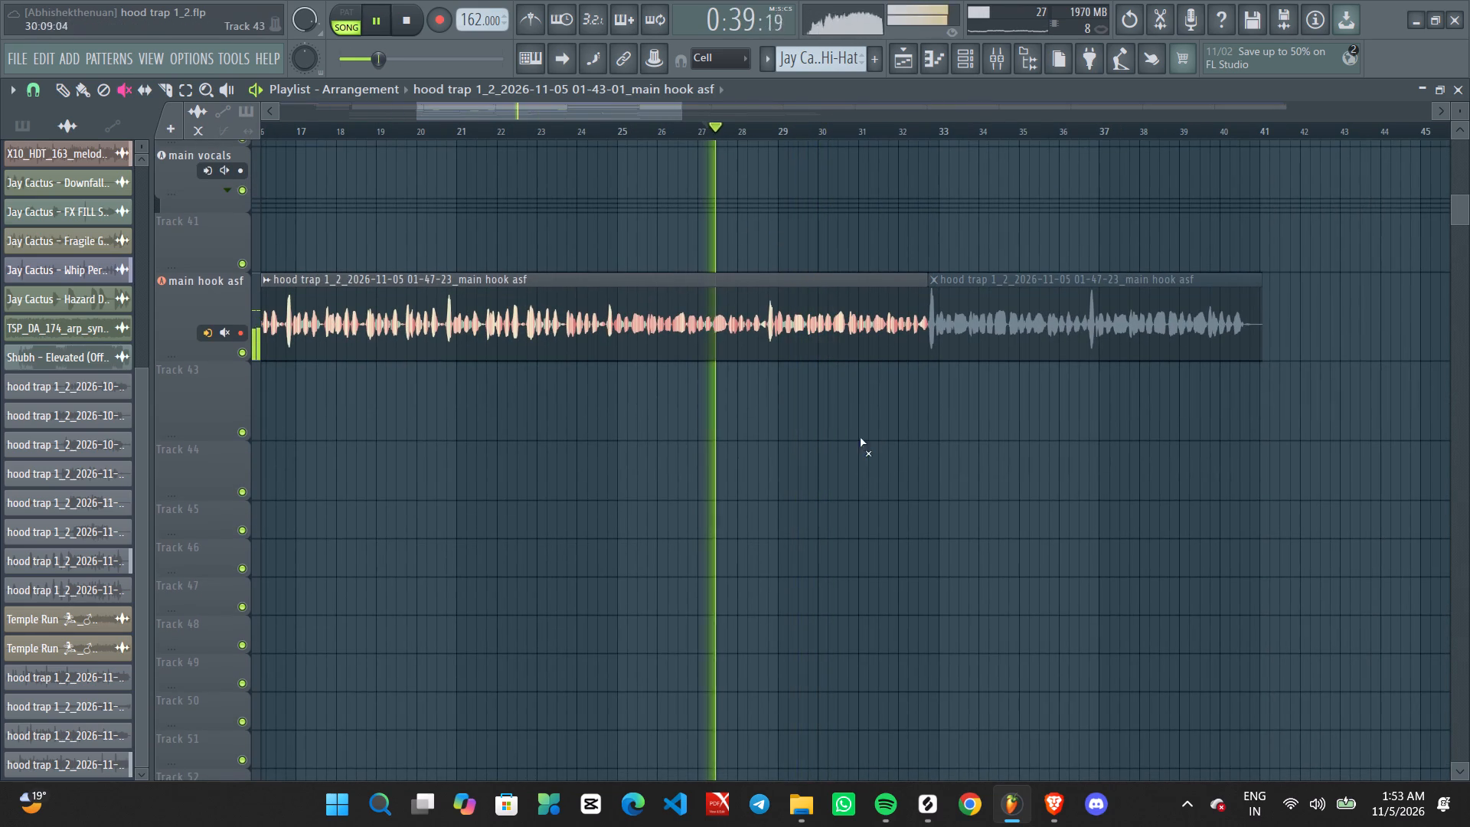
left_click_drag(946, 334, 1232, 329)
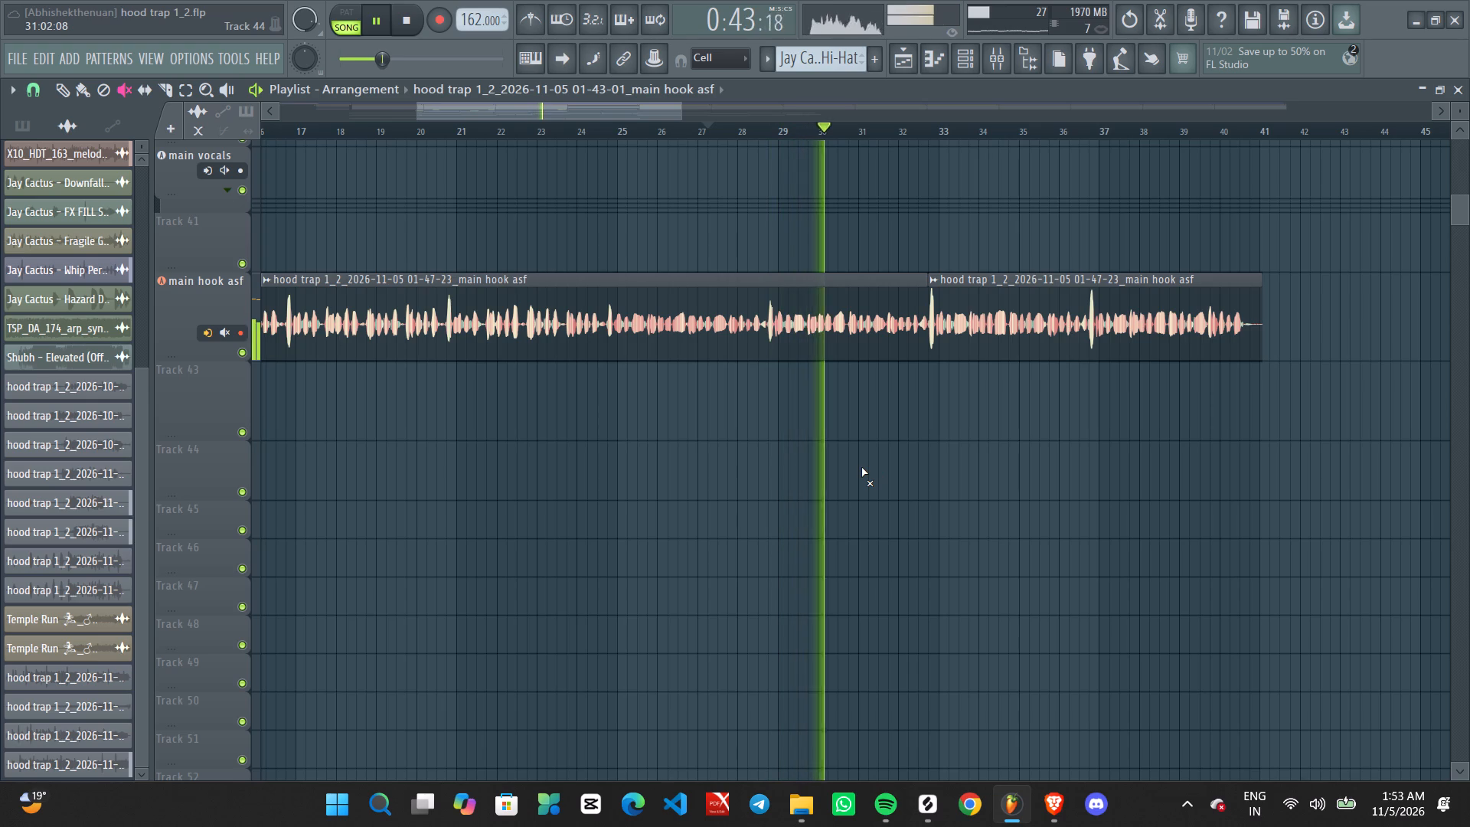
Listen to the end of the second main hook asf clip and into the last one past bar 38, and stop playback.
scroll(975, 479, "up", 1, "ctrl")
middle_click_drag(1062, 458, 863, 483)
scroll(771, 522, "up", 2, "ctrl")
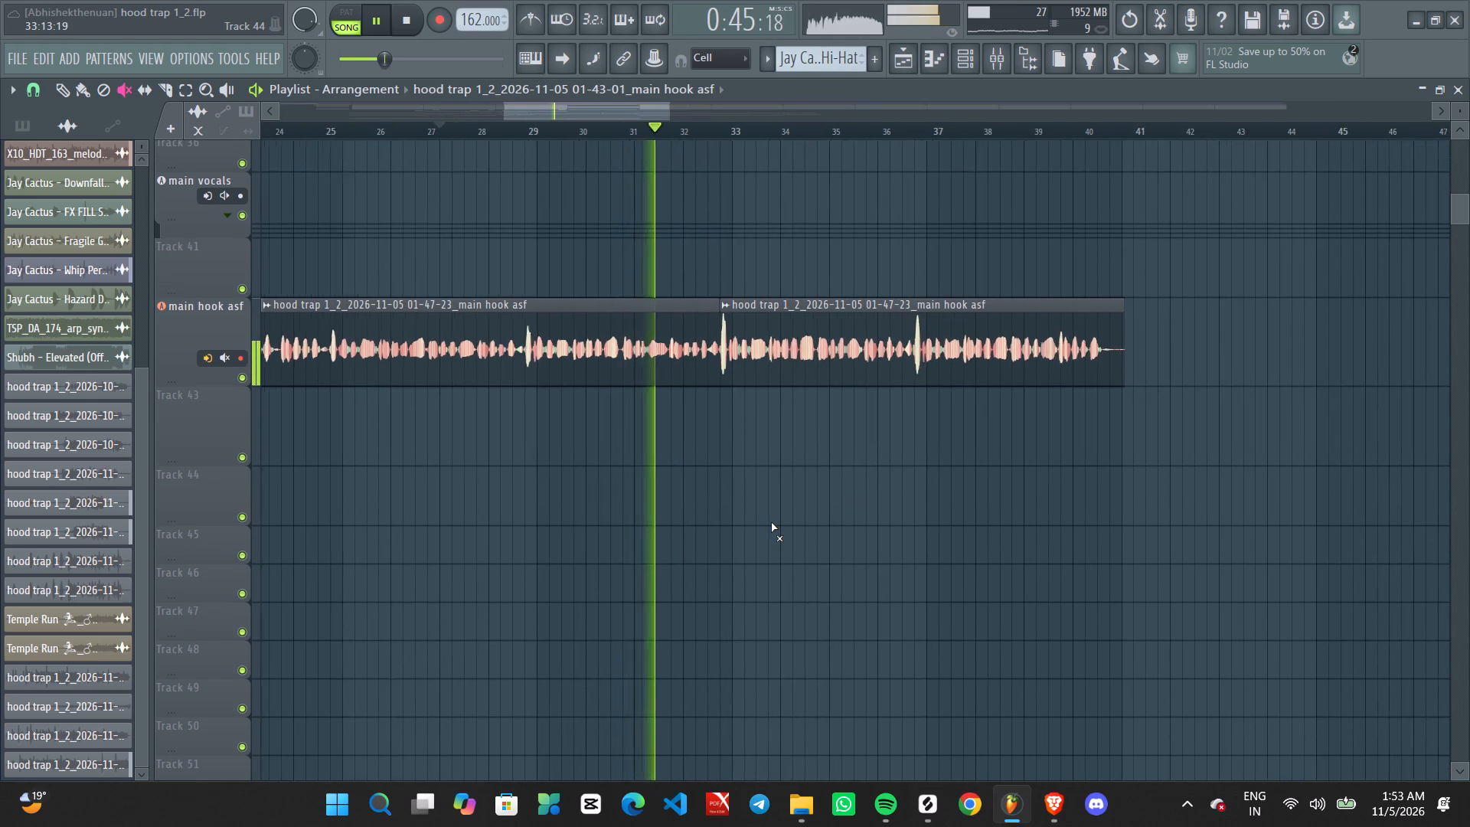
scroll(771, 522, "up", 3, "ctrl")
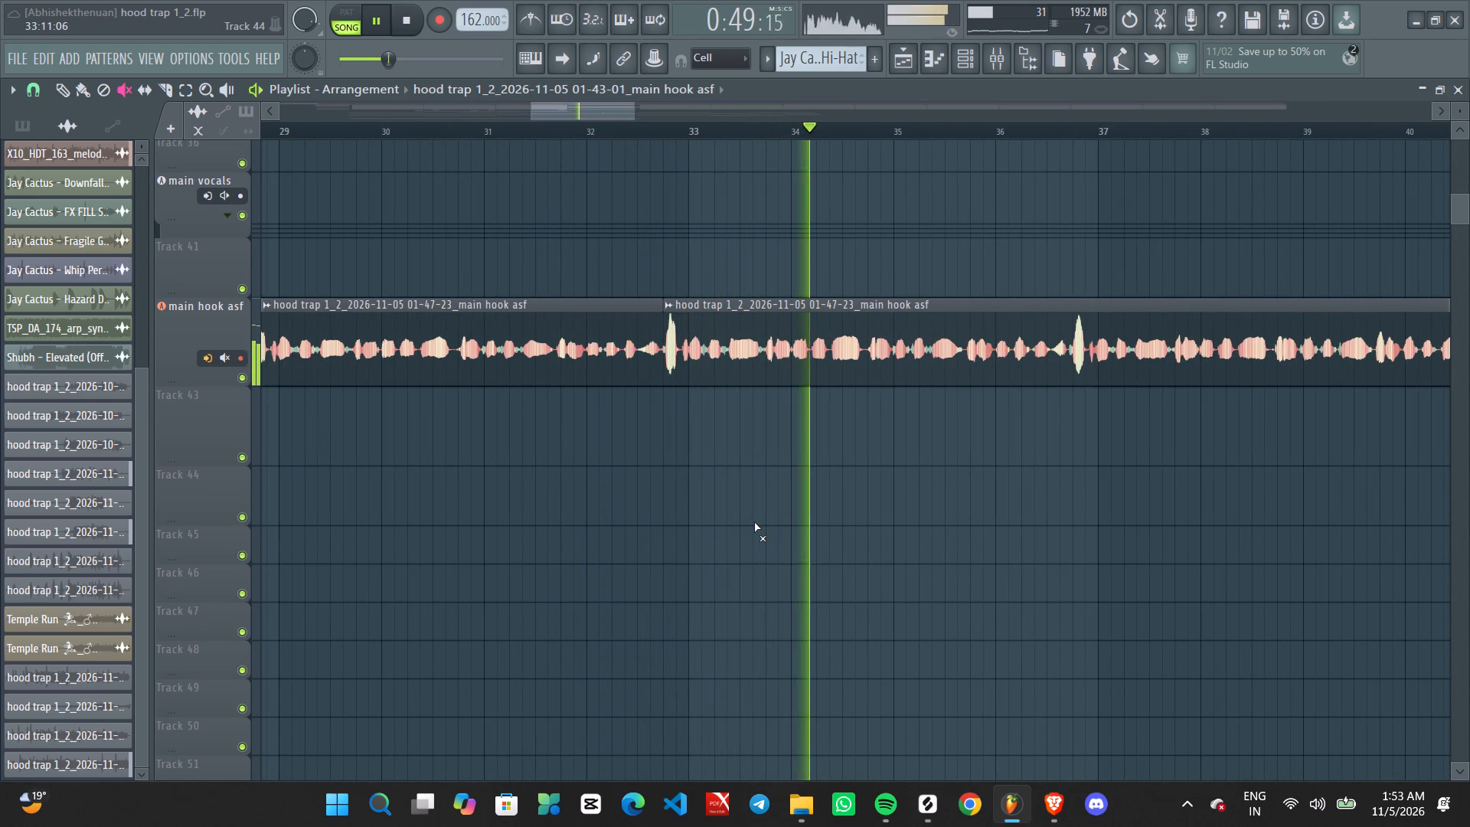
scroll(754, 522, "down", 8, "ctrl")
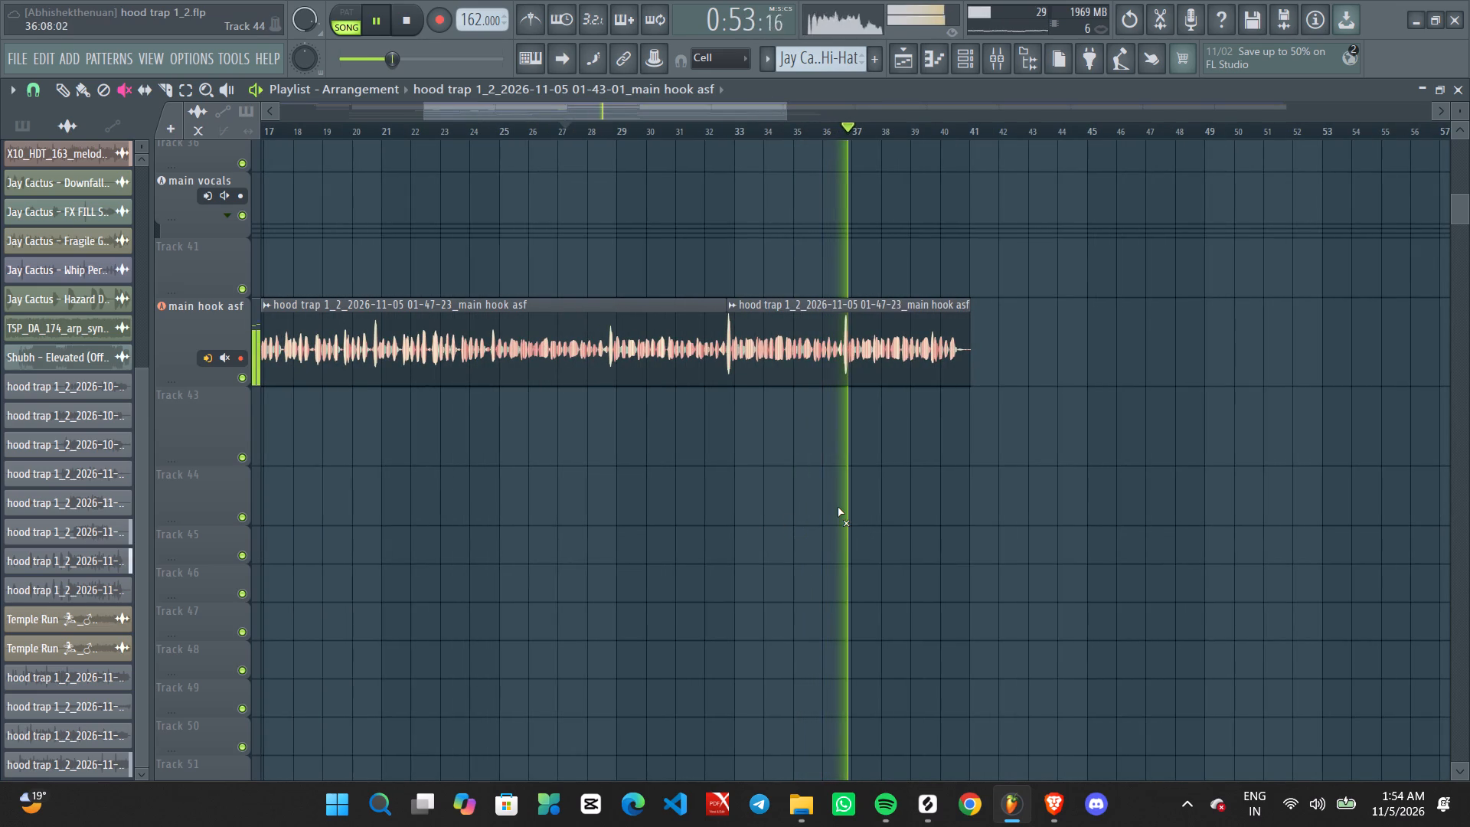
scroll(838, 507, "up", 2, "ctrl")
middle_click_drag(818, 512, 859, 505)
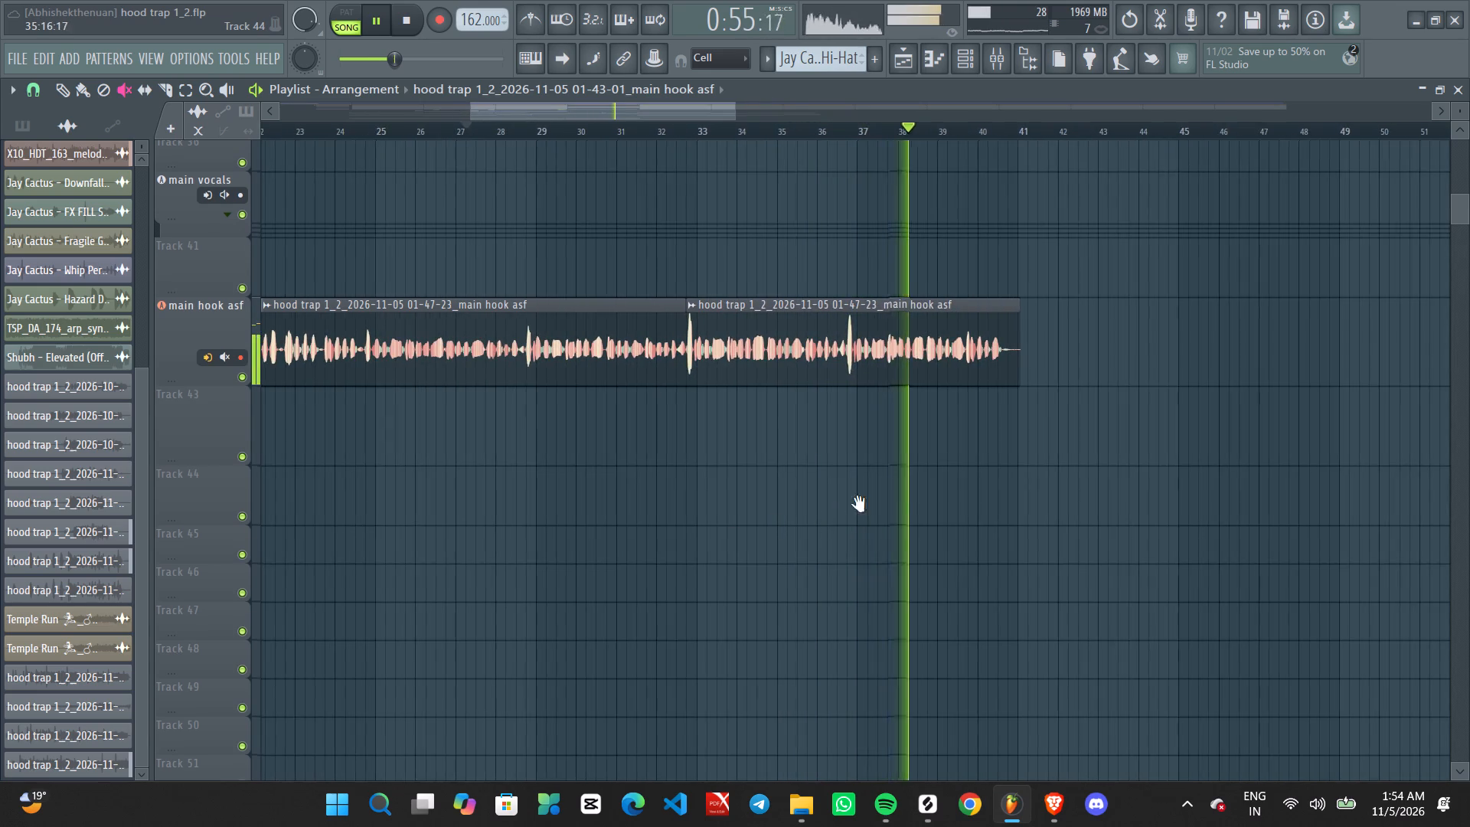
middle_click_drag(859, 505, 946, 491)
scroll(928, 486, "down", 8, "ctrl")
key("space")
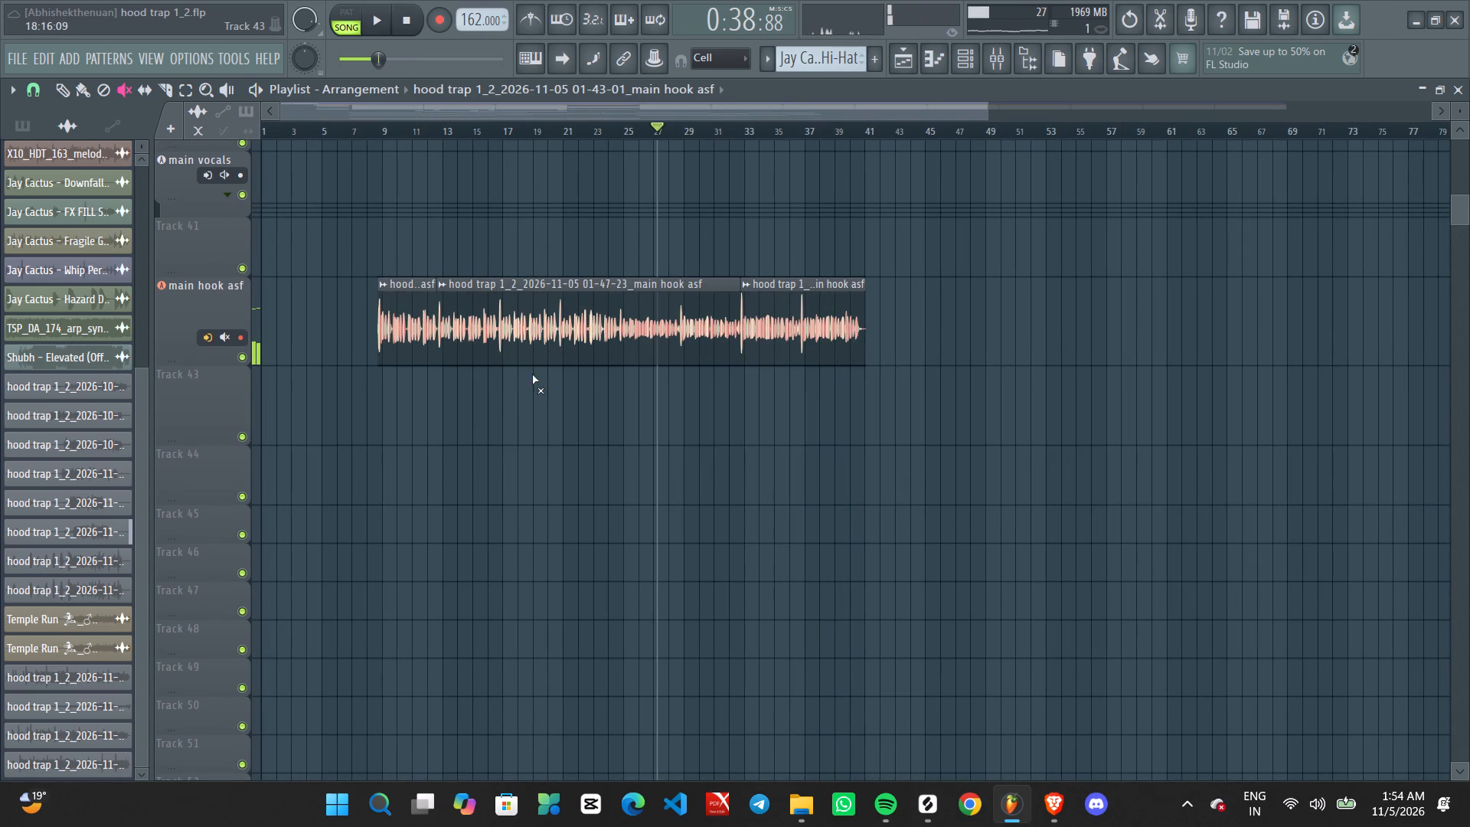
Delete the second and last main hook asf clips, keeping only the first one near bar 9.
scroll(515, 404, "up", 6, "ctrl")
middle_click_drag(521, 419, 779, 419)
right_click_drag(686, 332, 1449, 293)
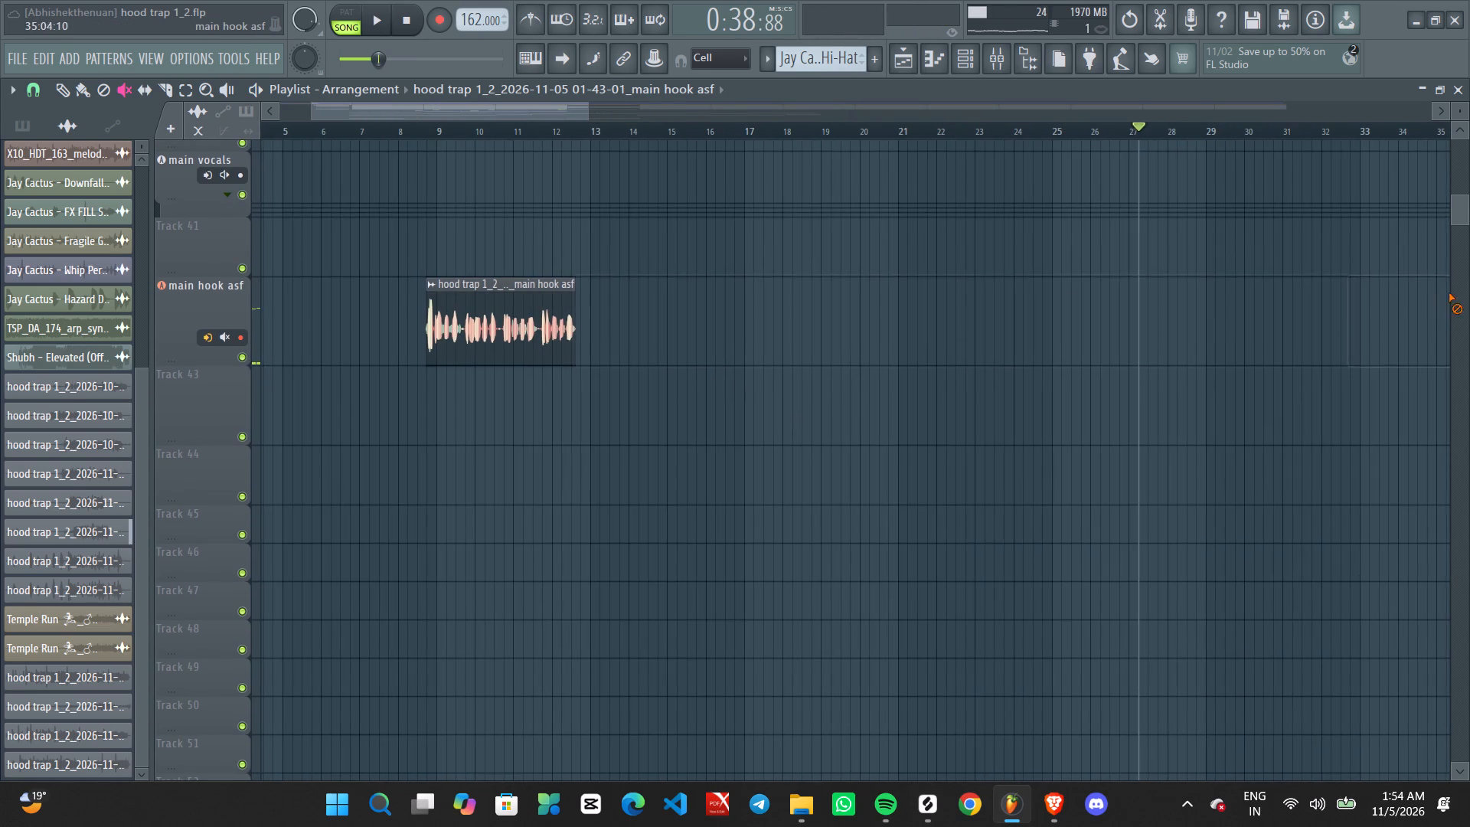
right_click_drag(1449, 293, 1454, 292)
Move the remaining hook clip from the main hook asf track down to Track 43, and return to the Draw tool.
scroll(1160, 316, "down", 8, "ctrl")
scroll(535, 391, "up", 4, "ctrl")
middle_click_drag(561, 400, 807, 441)
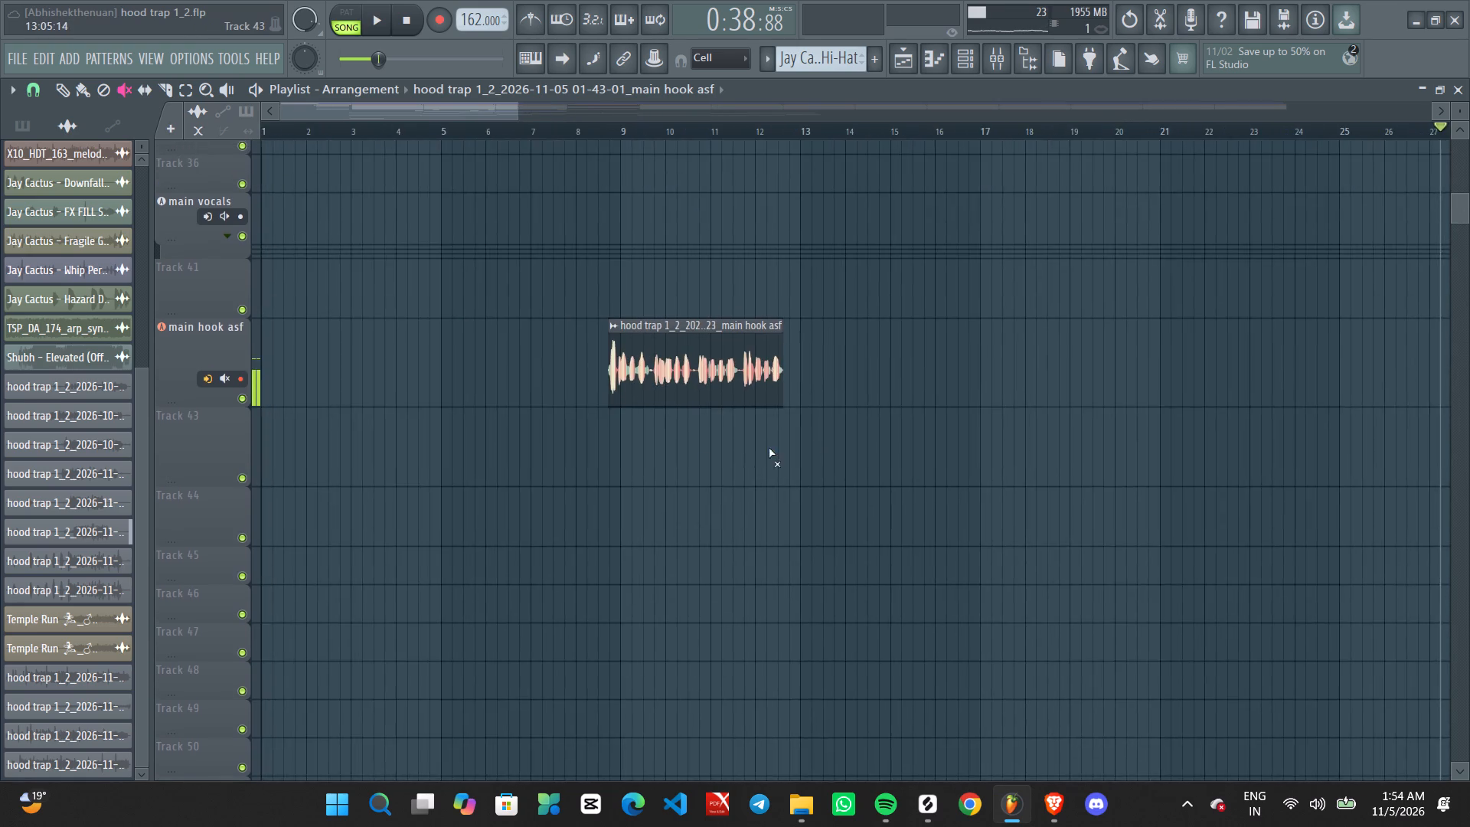
scroll(682, 456, "up", 2, "ctrl")
middle_click_drag(633, 482, 732, 470)
left_click_drag(704, 305, 787, 369, "ctrl")
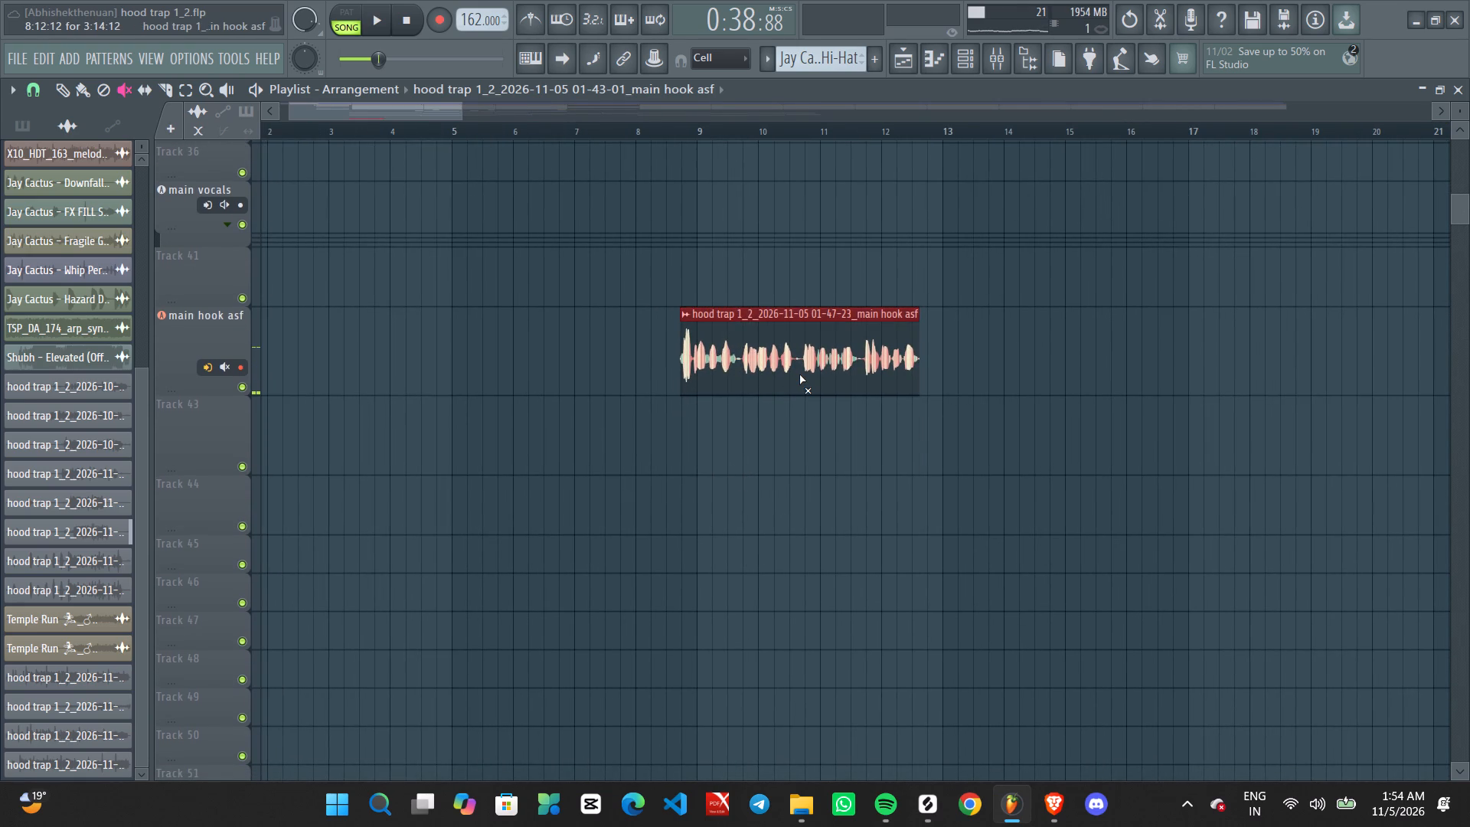
key("shift+Down")
middle_click(747, 273, "ctrl")
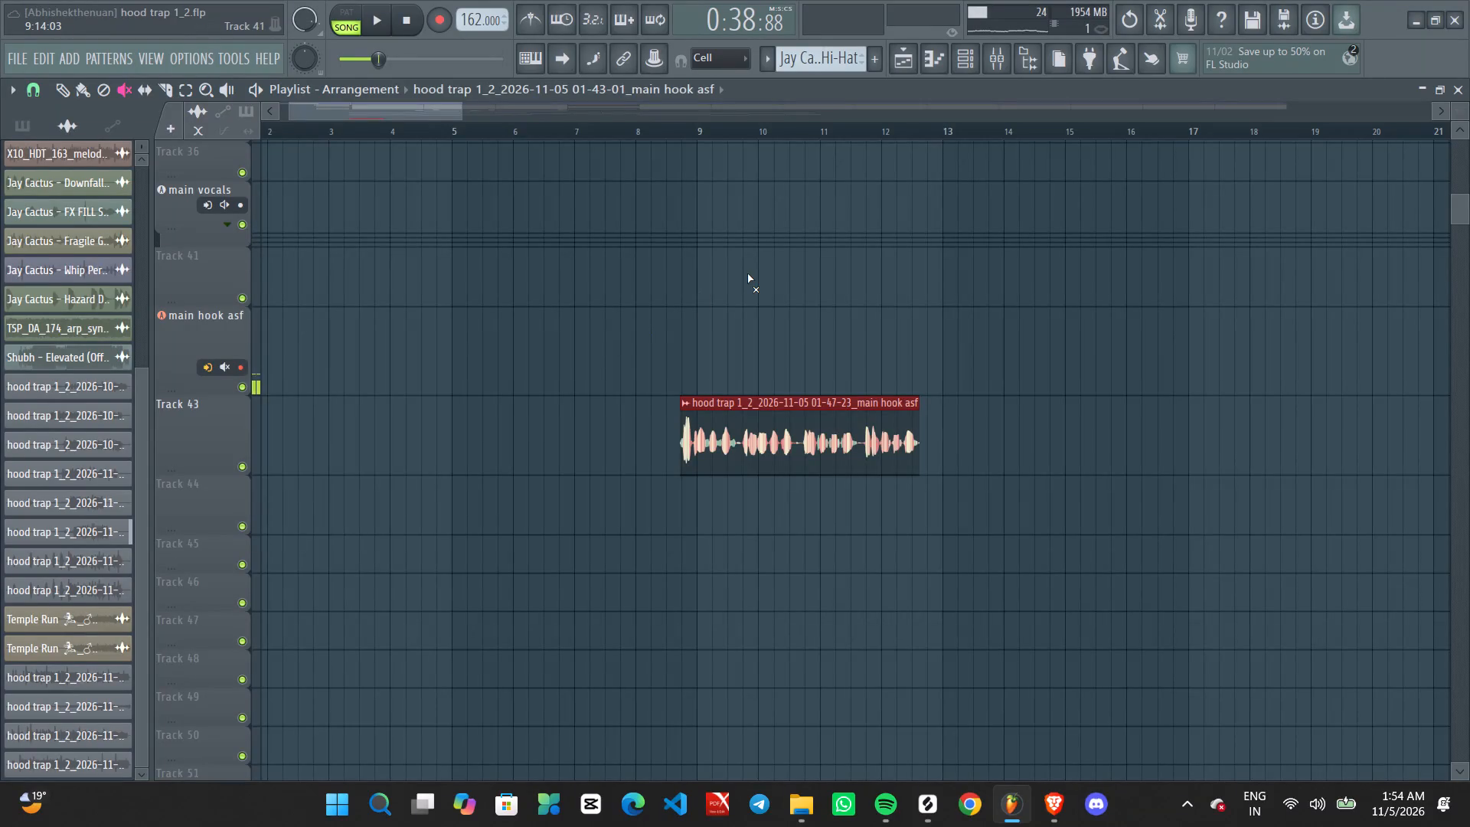
middle_click_drag(750, 273, 761, 271)
right_click(759, 272)
double_click(780, 303)
left_click(778, 319, "ctrl")
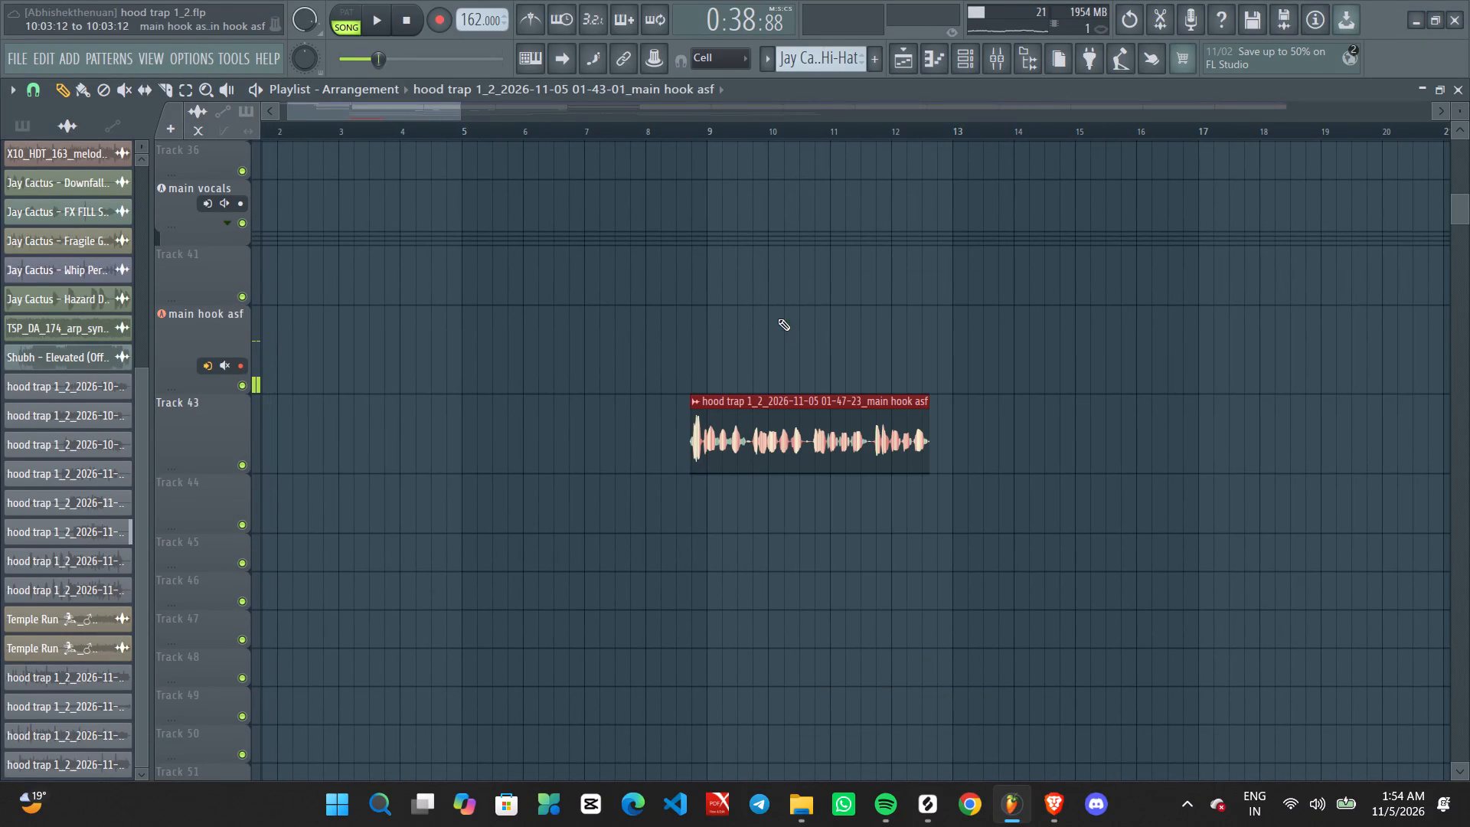
scroll(776, 352, "up", 2, "ctrl")
middle_click_drag(926, 315, 912, 321)
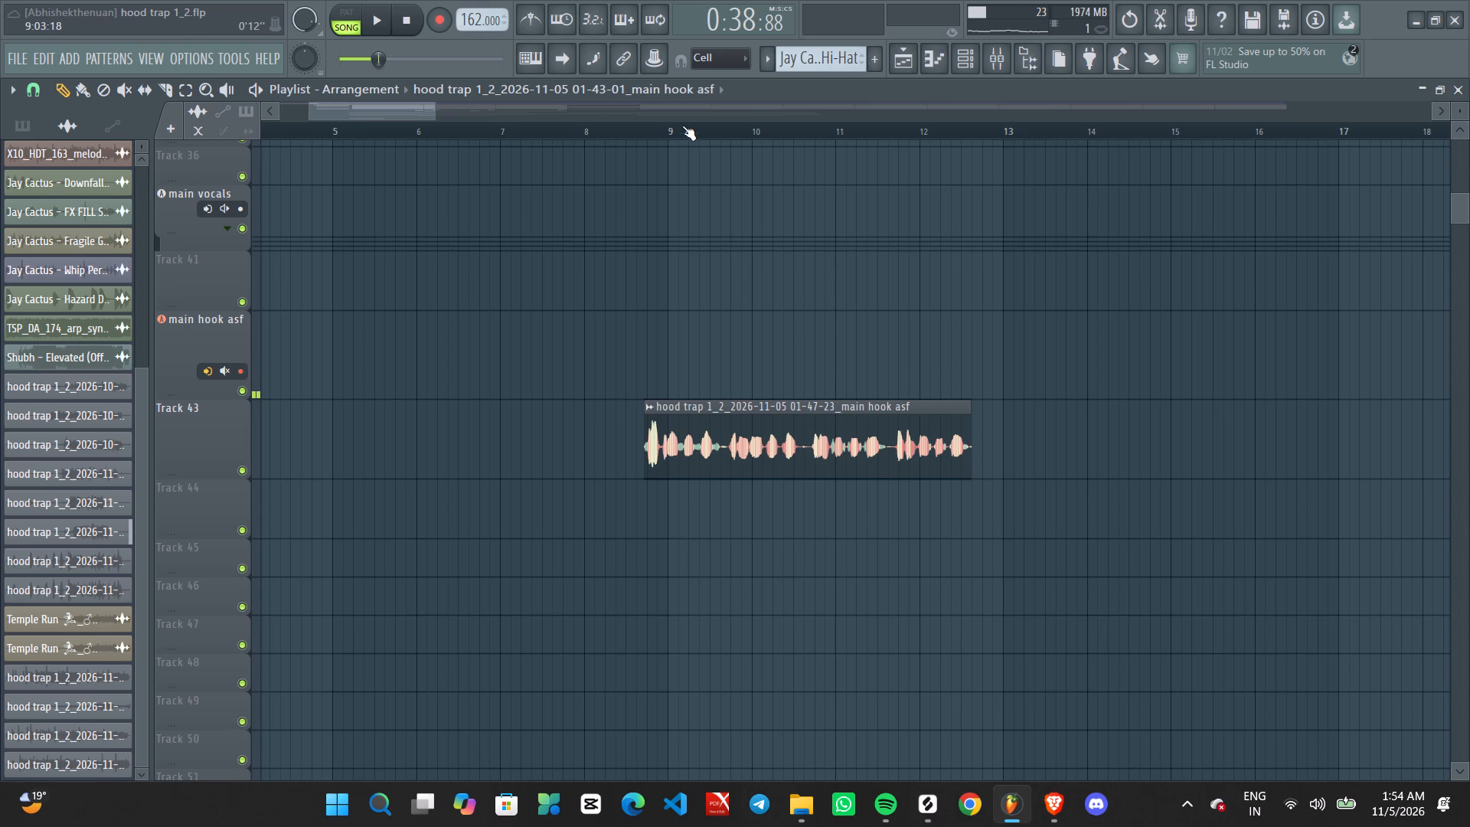
Arm recording with the start point between bars 7 and 8, and try a short main hook asf take, deleting it.
left_click(556, 127)
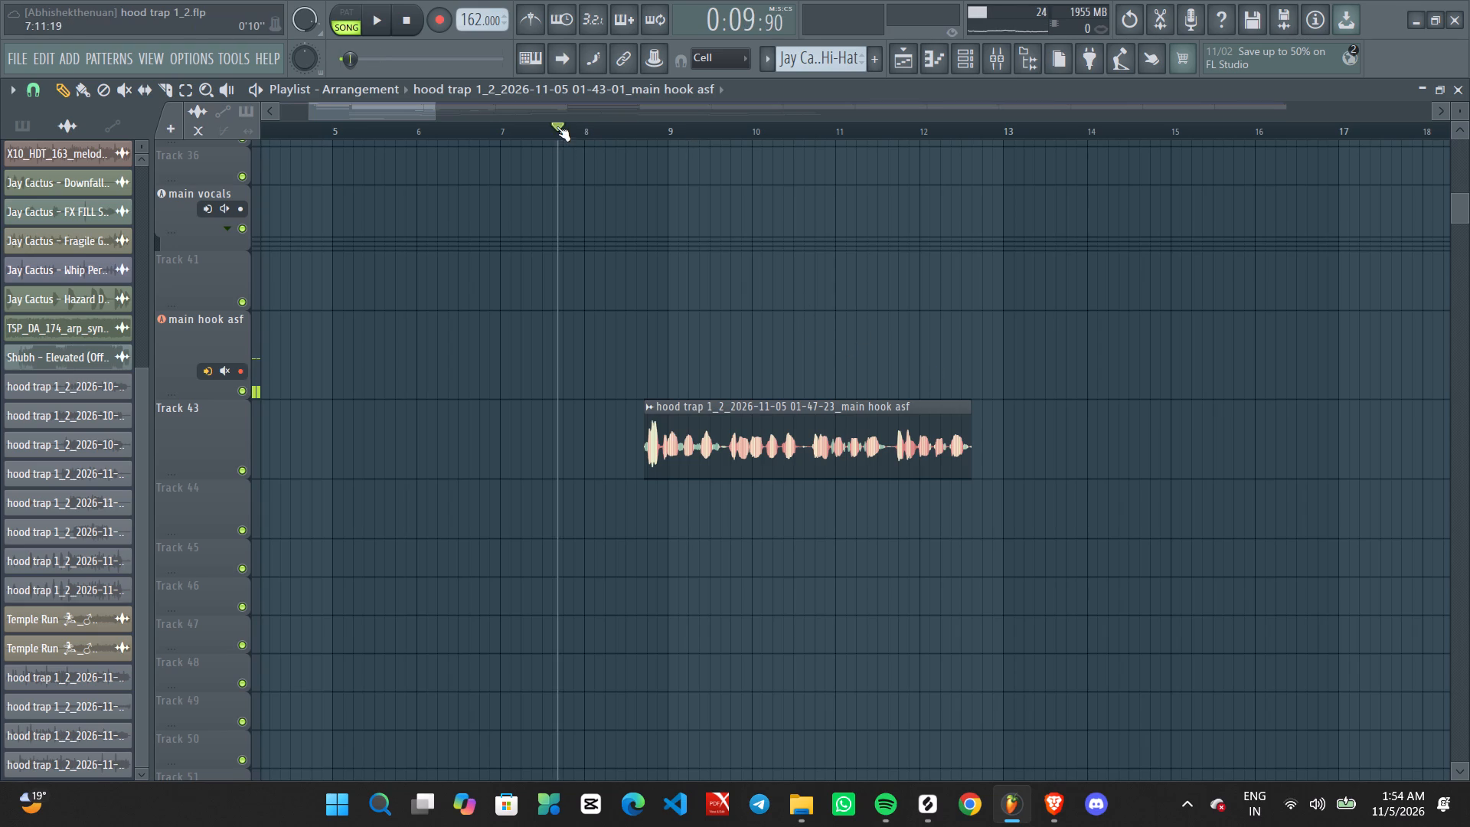
key("space")
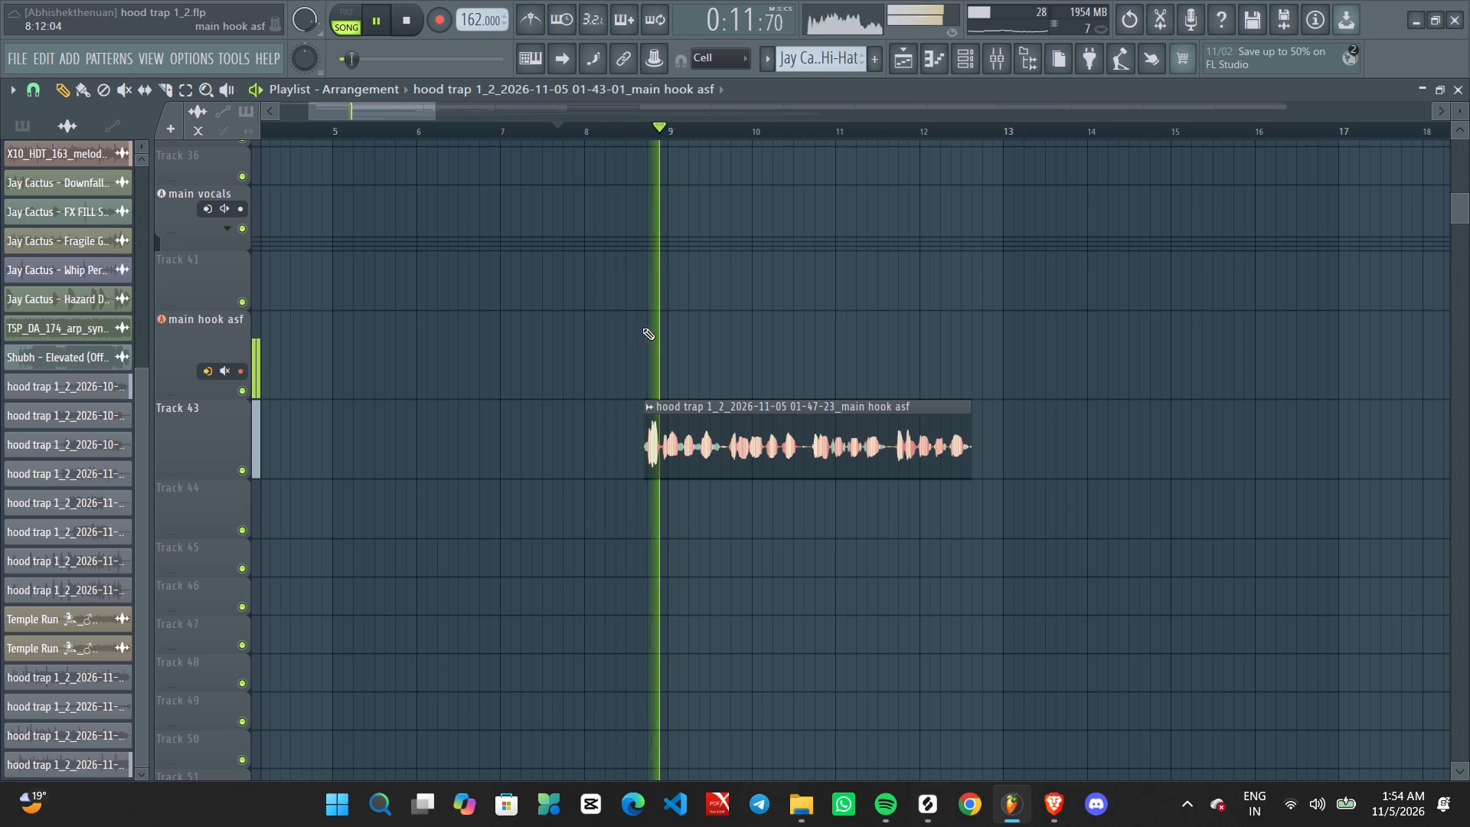
left_click(435, 18)
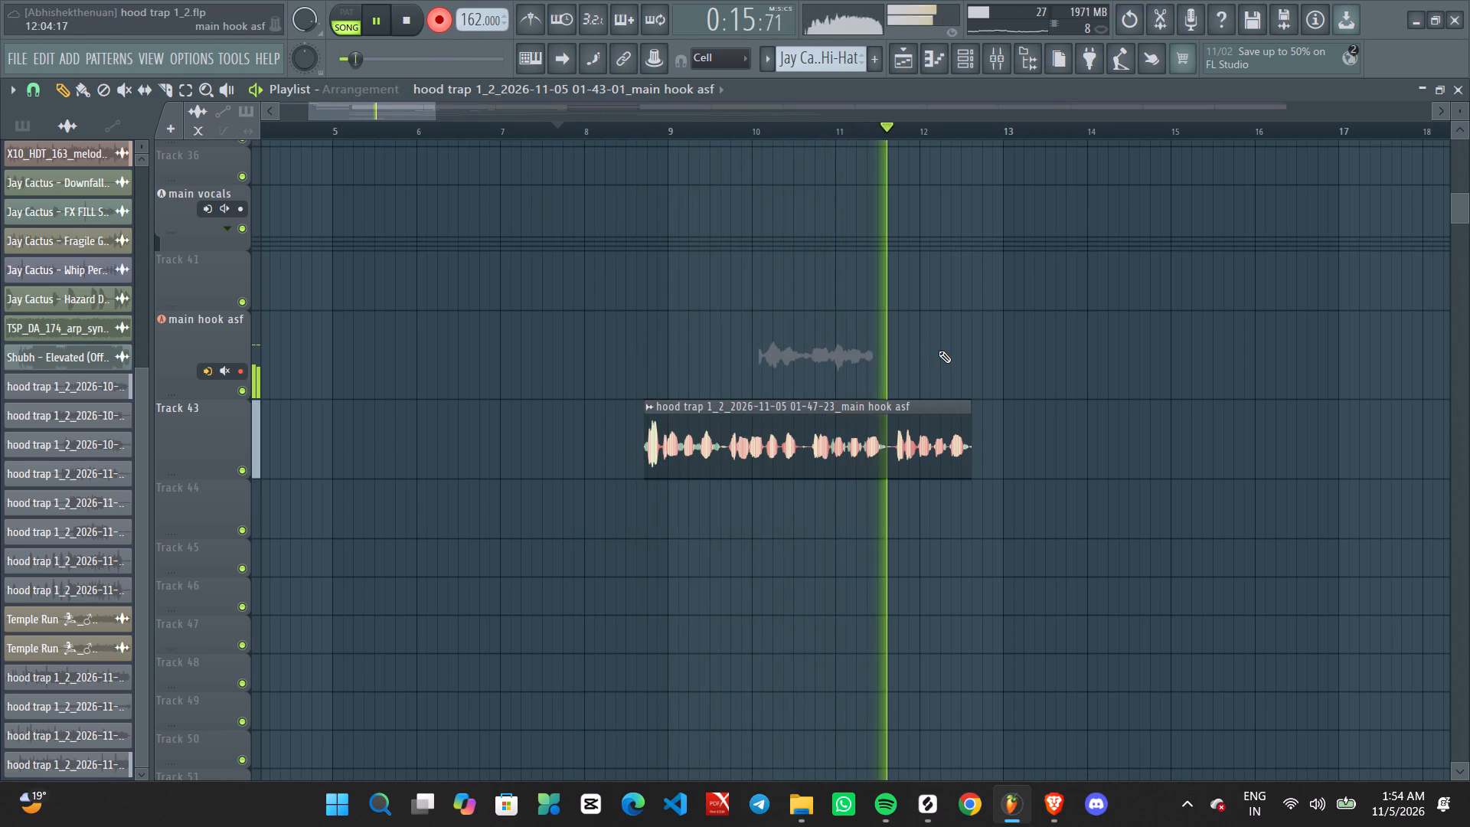
key("space")
right_click(844, 364)
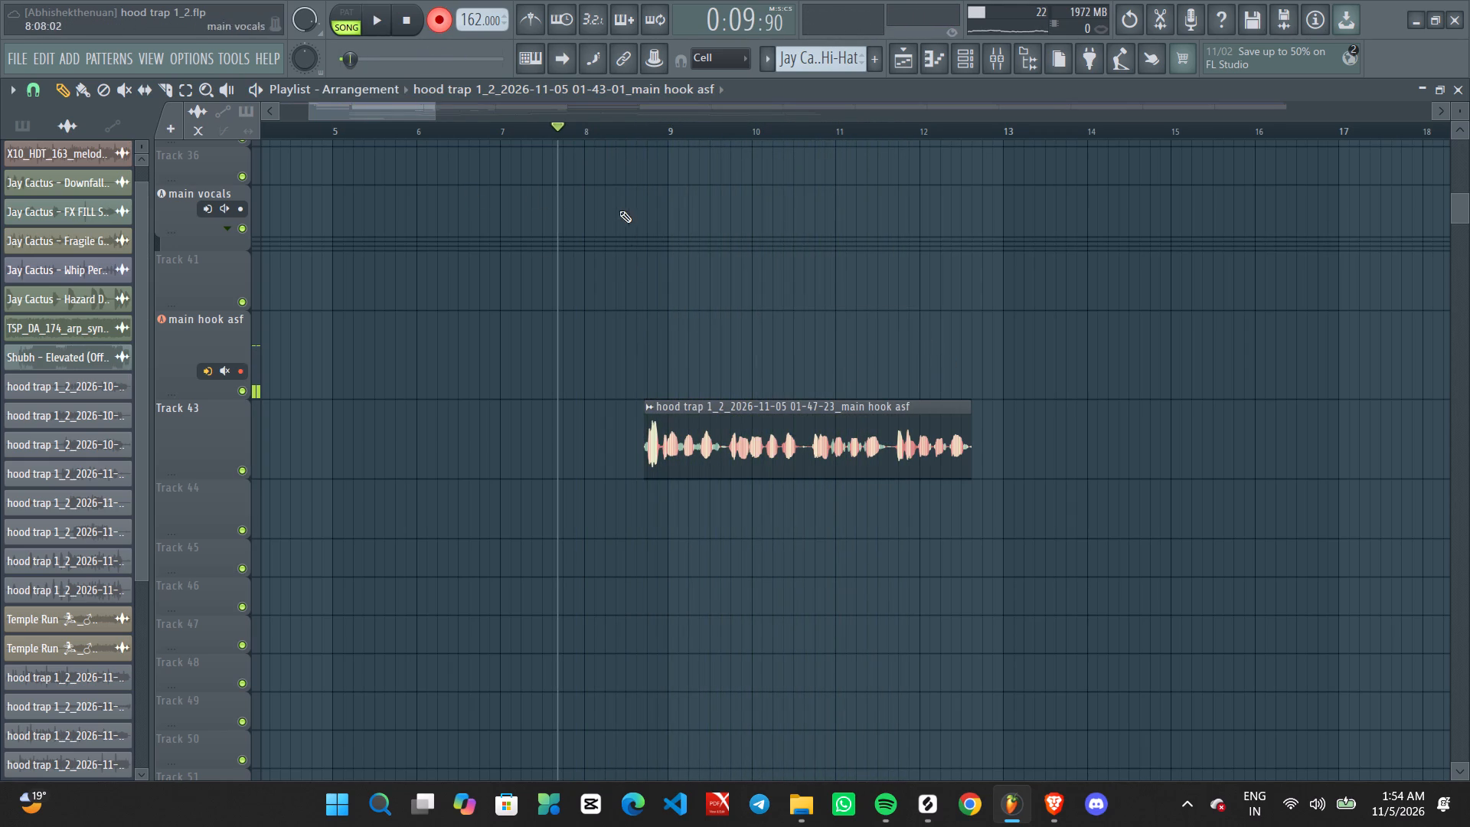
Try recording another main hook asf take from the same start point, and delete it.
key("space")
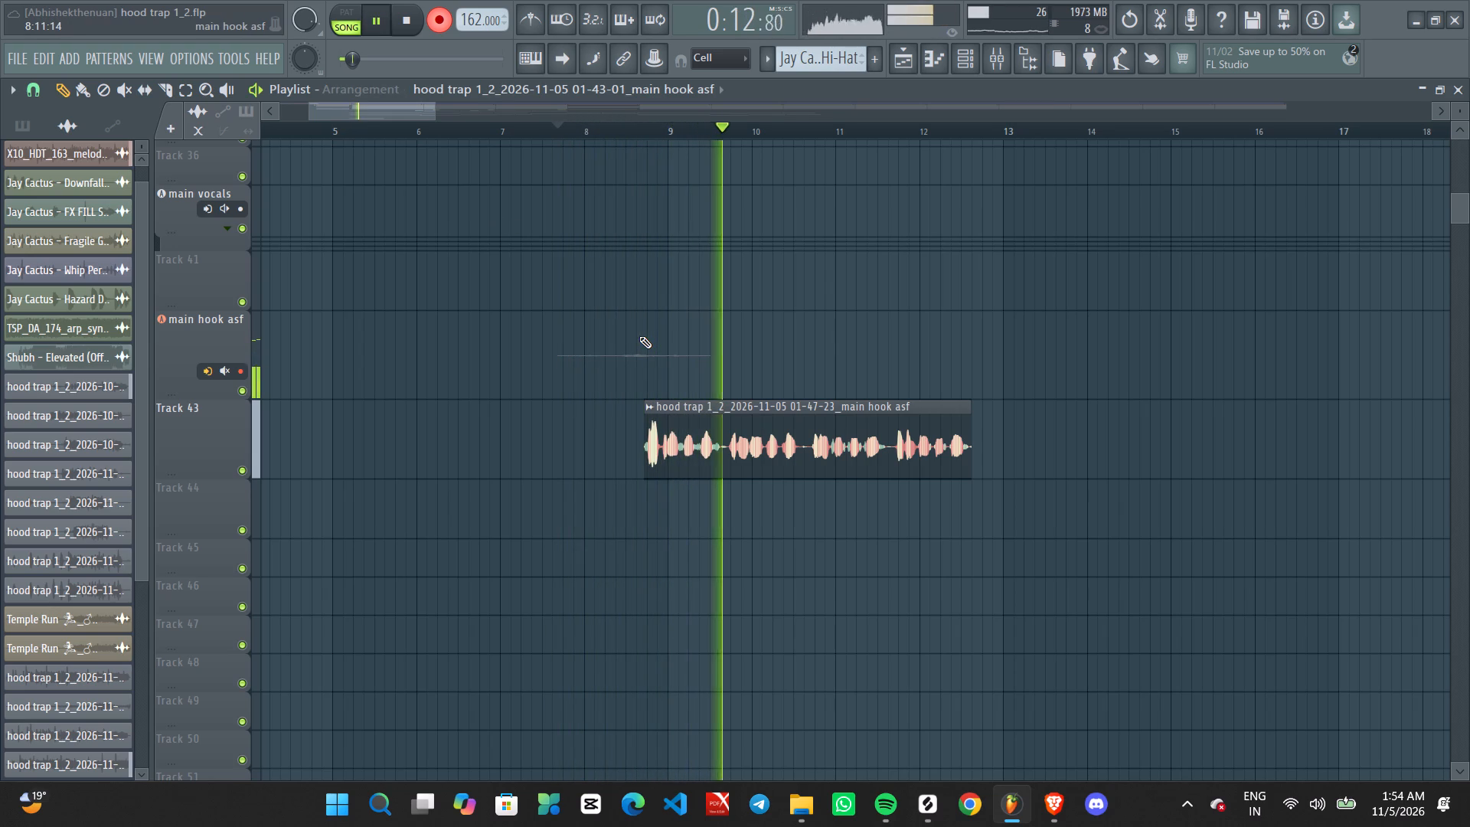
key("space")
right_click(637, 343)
Record a new hook take on main hook asf from between bars 7 and 8 to just past bar 17.
key("space")
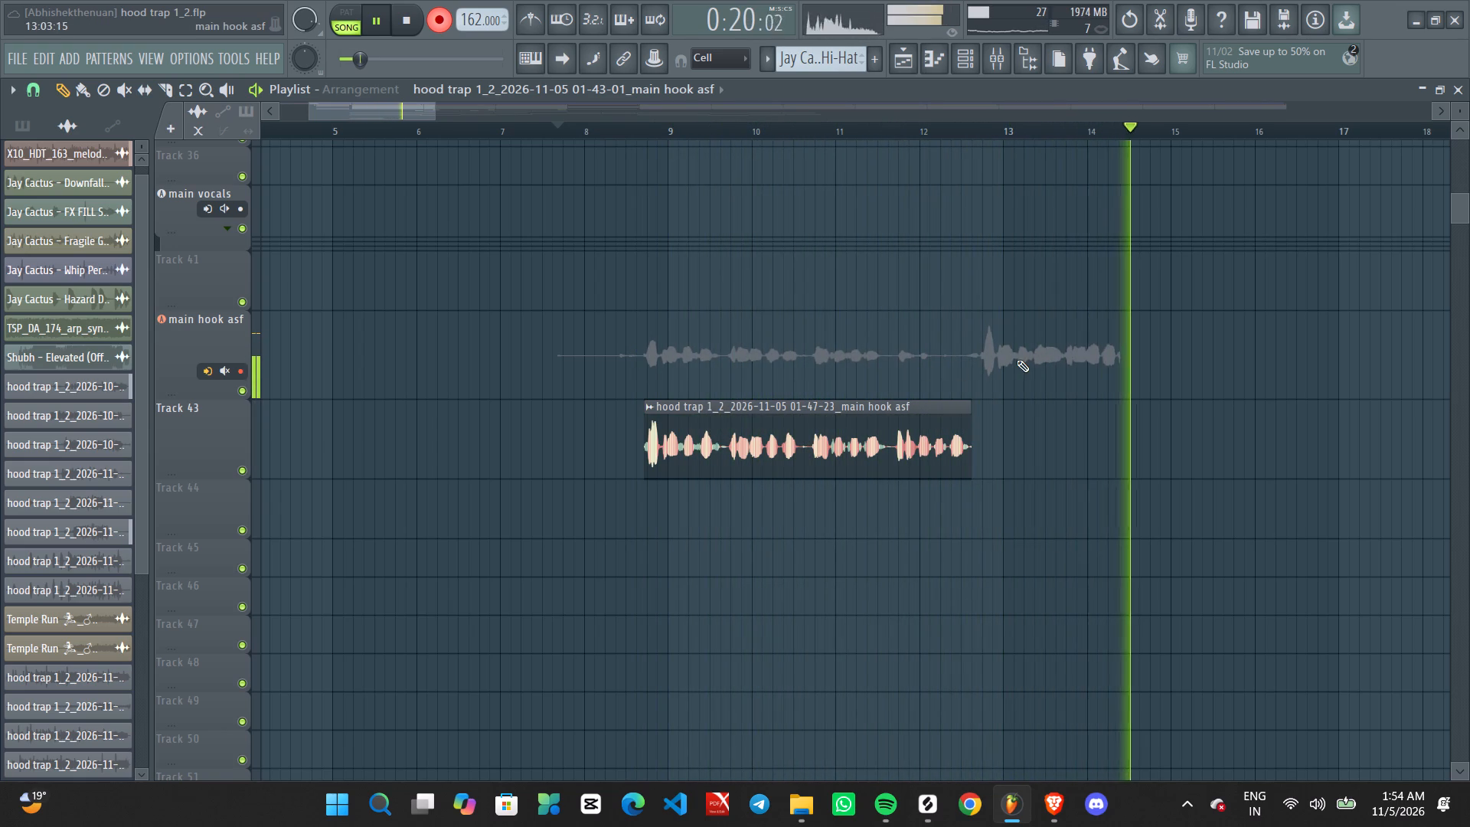
scroll(1017, 360, "down", 5, "ctrl")
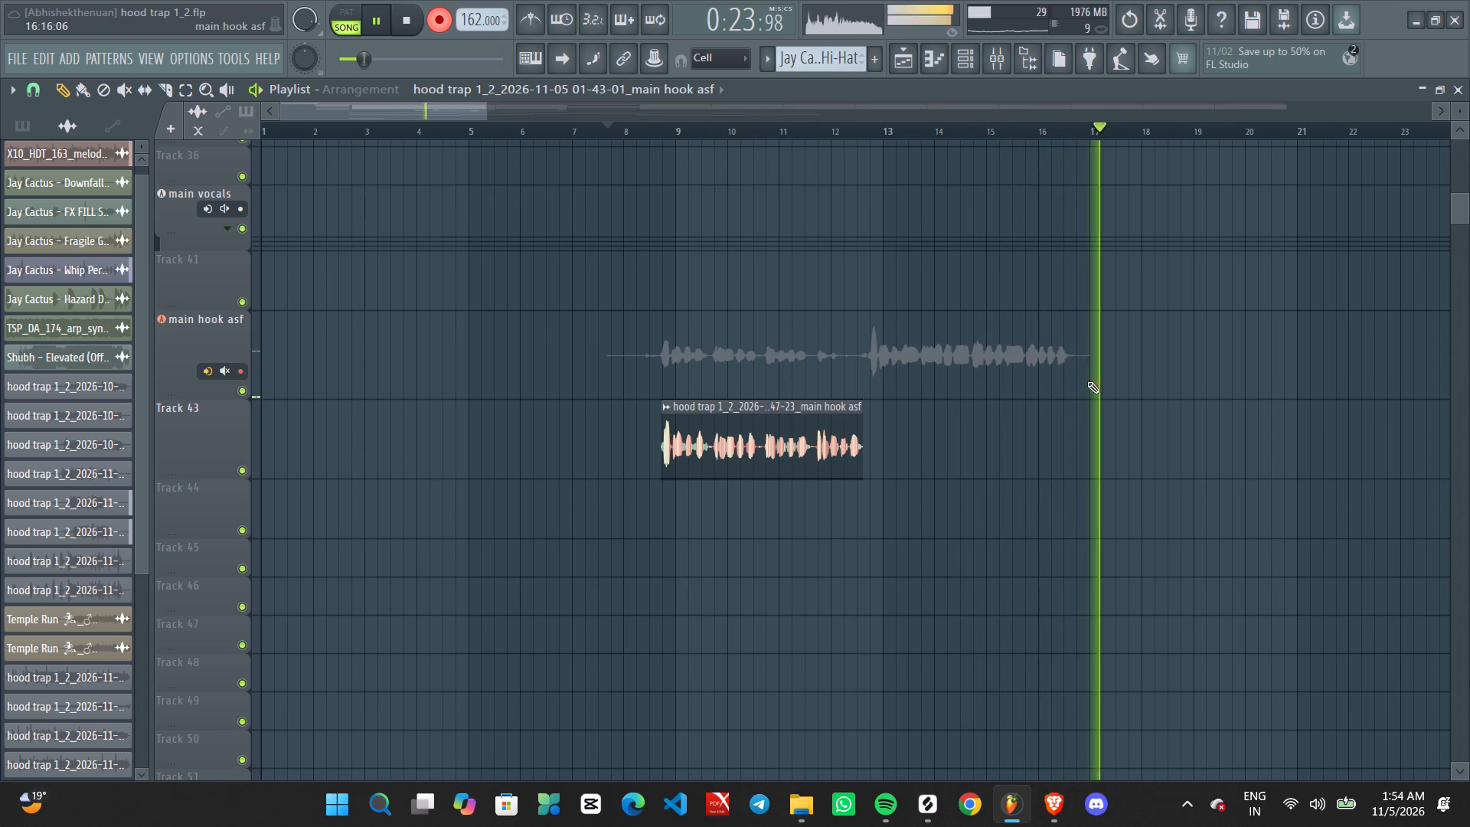
key("space")
Trim the new take's start to meet the earlier hook clip's end between bars 12 and 13, disarm recording, and add a tiny fade-in.
left_click_drag(608, 319, 622, 319)
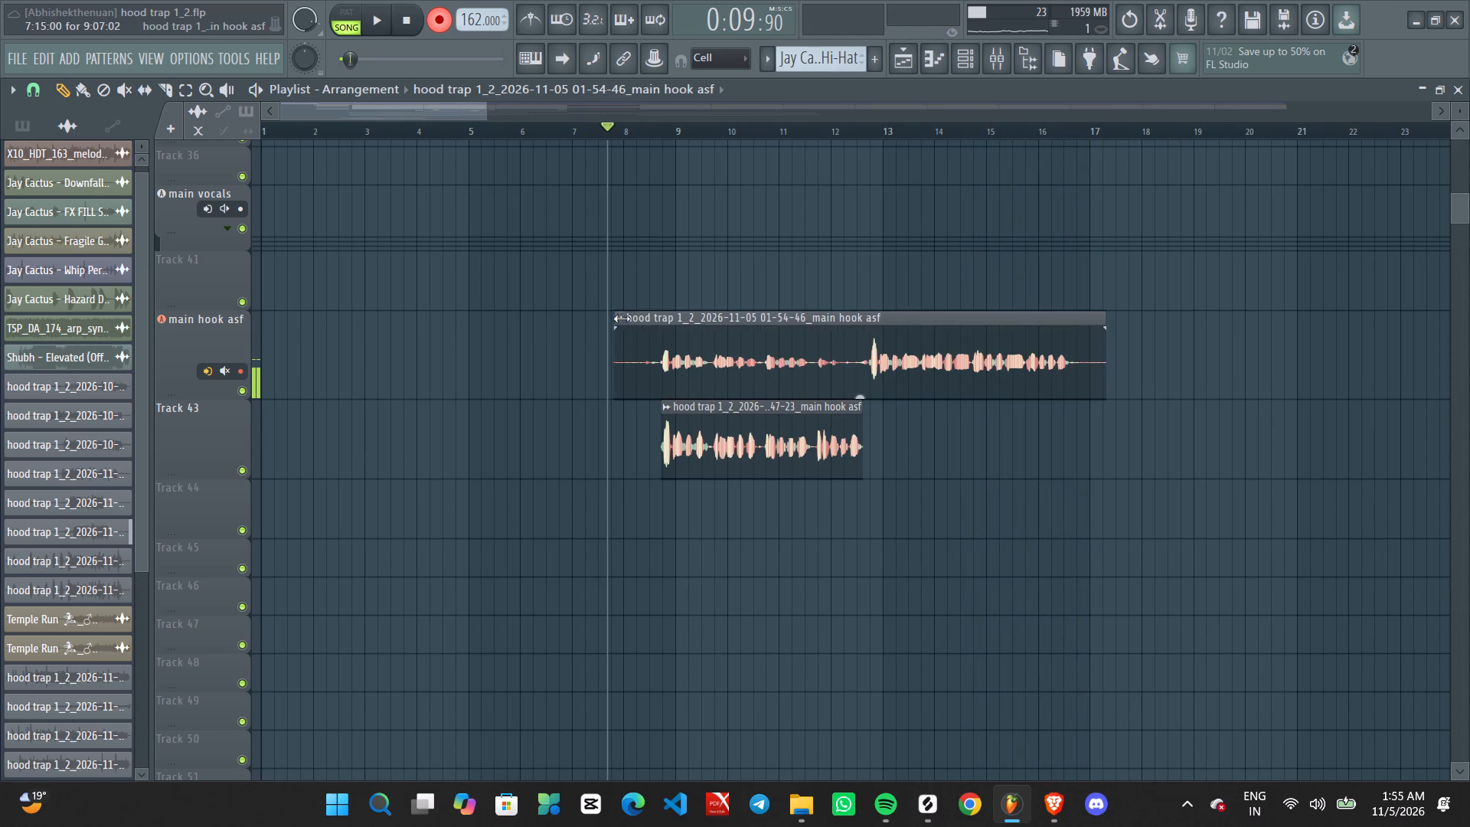
left_click_drag(622, 319, 860, 322)
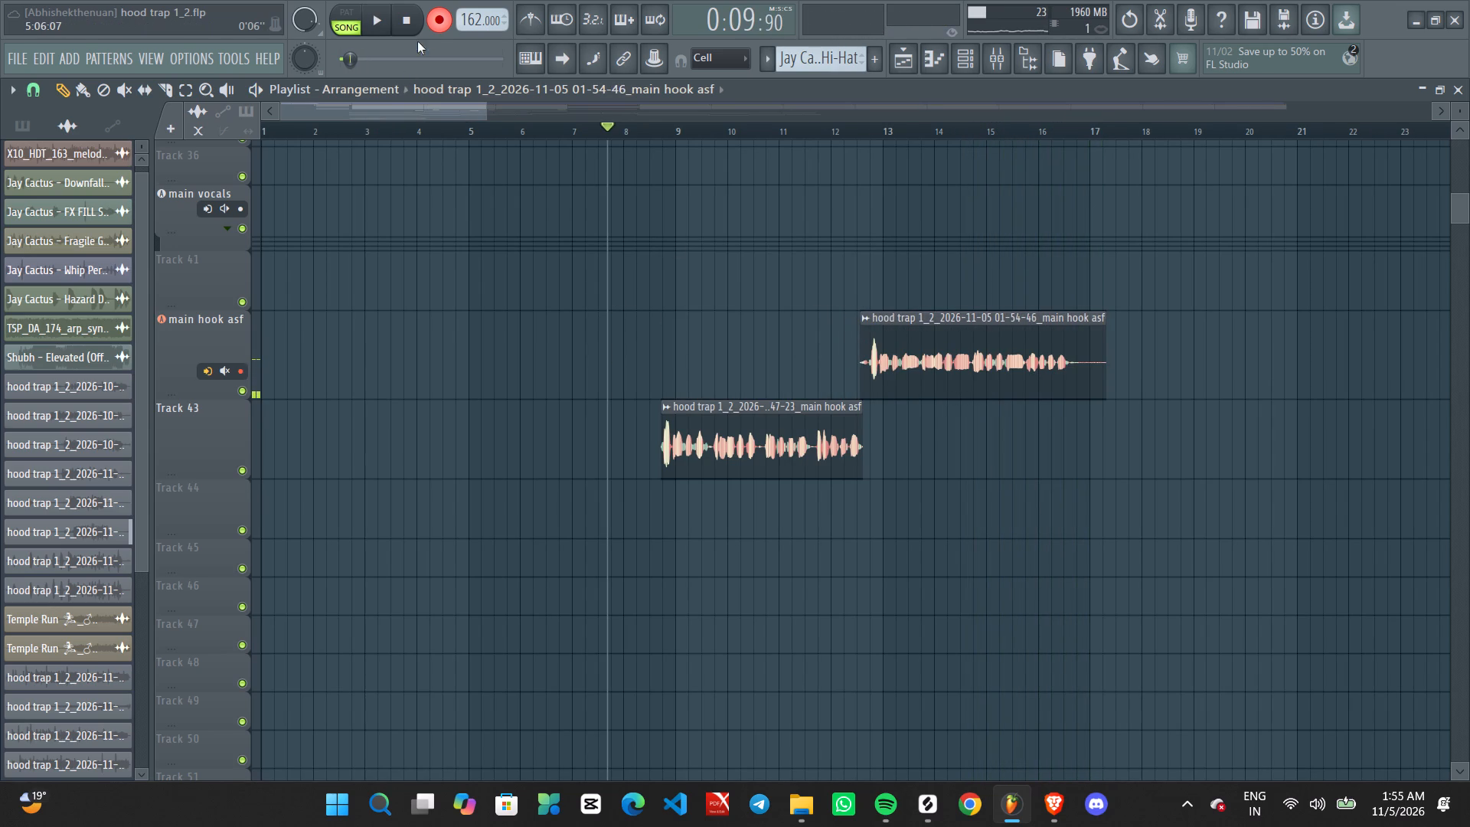
left_click(432, 19)
key("space")
scroll(877, 316, "up", 6)
scroll(818, 404, "up", 5, "ctrl")
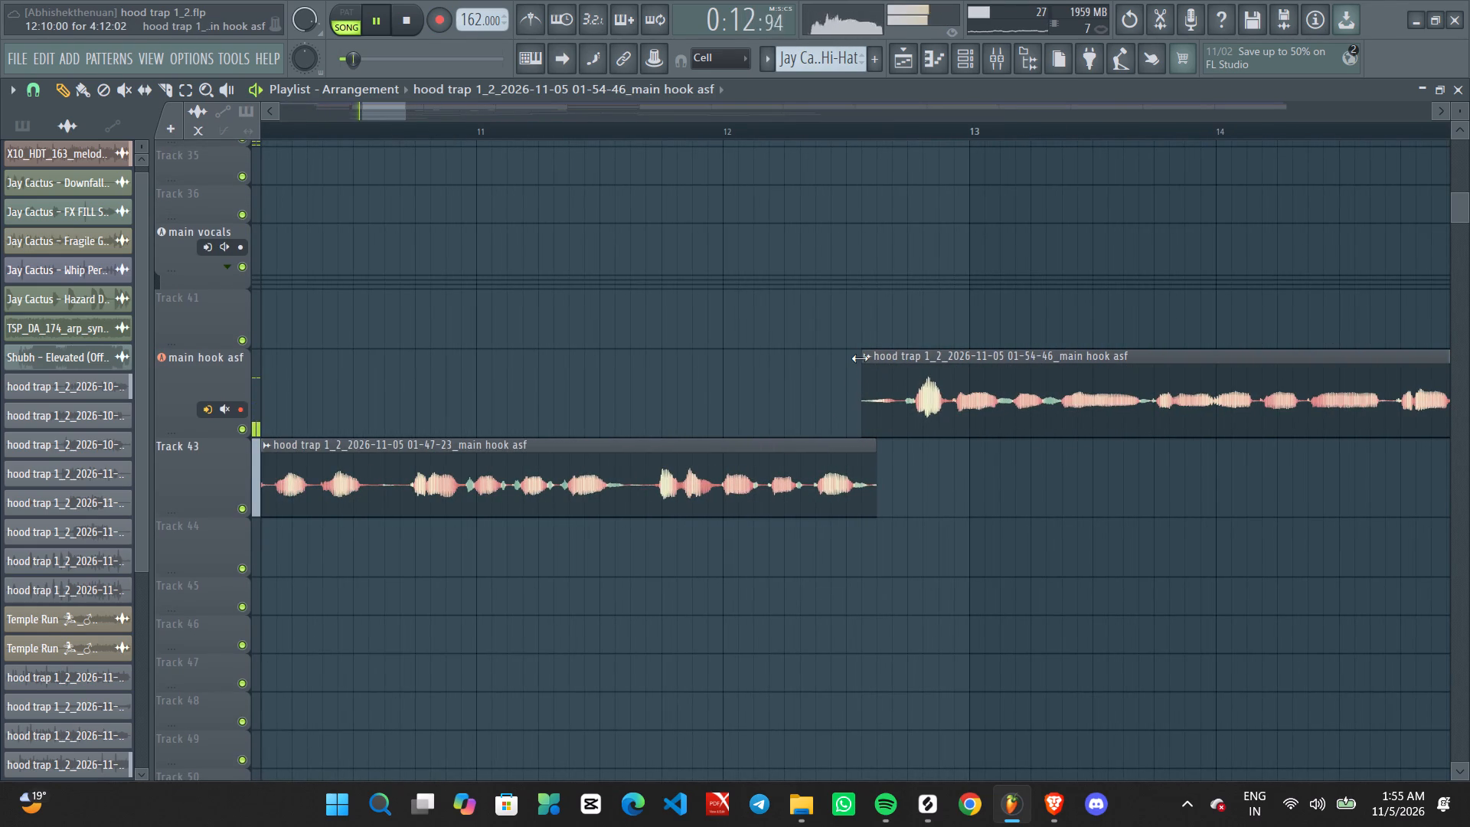
left_click_drag(860, 358, 875, 358, "alt")
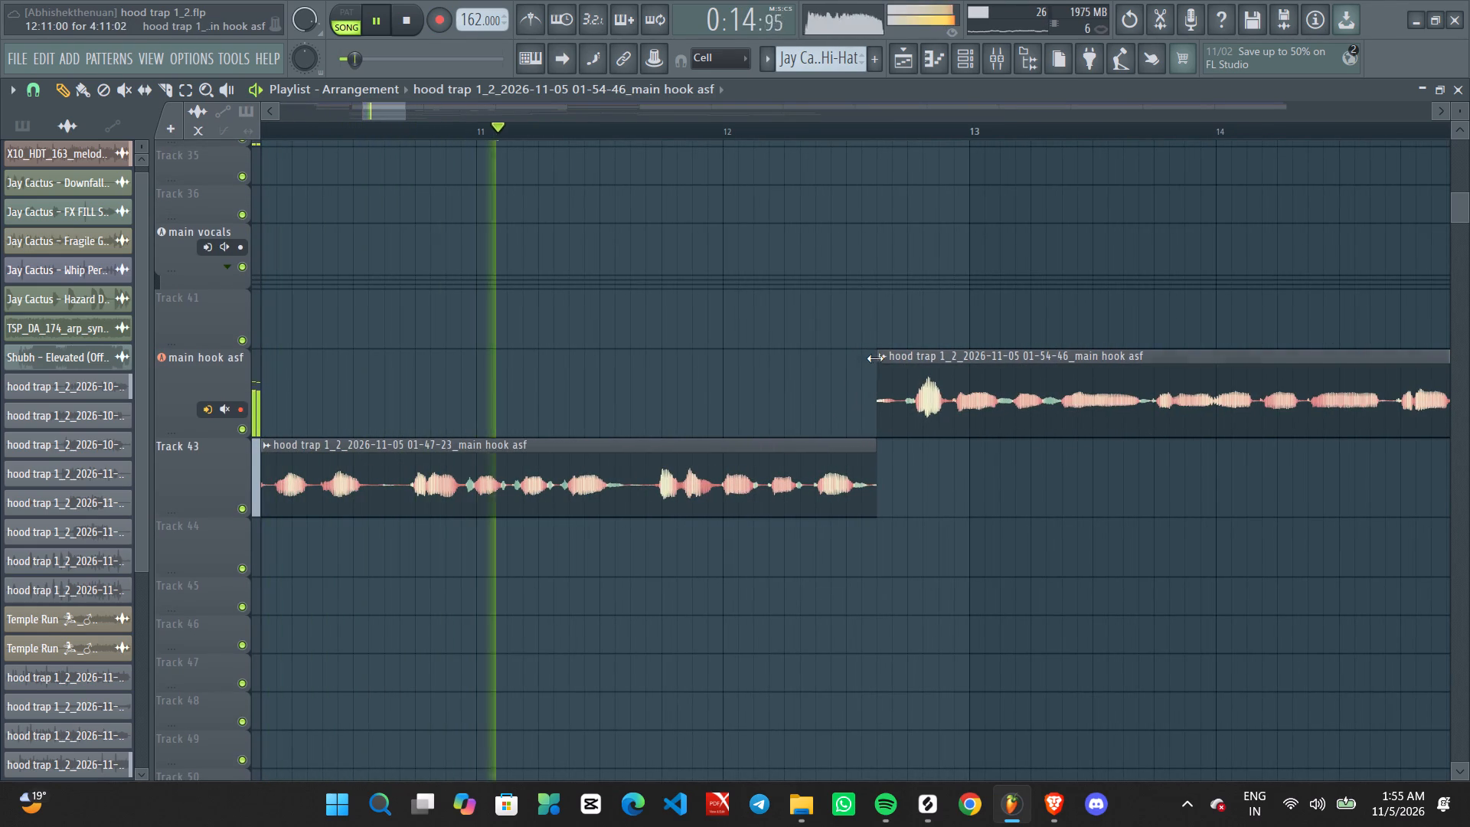
left_click(878, 368)
Trim the silent end of the new main hook asf take back to about bar 16.7 and play both clips through.
scroll(886, 433, "down", 5, "ctrl")
scroll(923, 489, "up", 5, "ctrl")
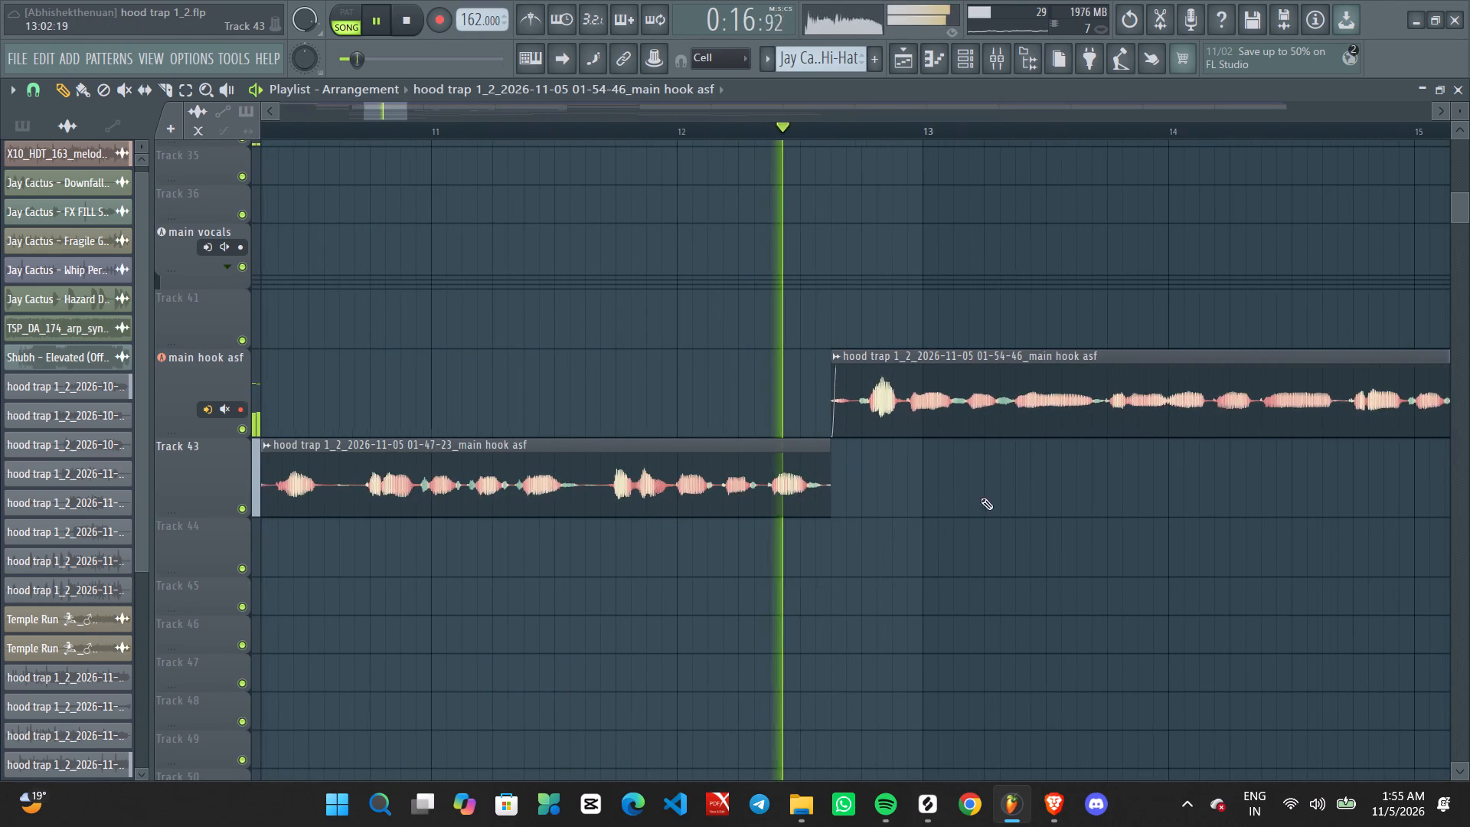
scroll(1007, 498, "down", 8, "ctrl")
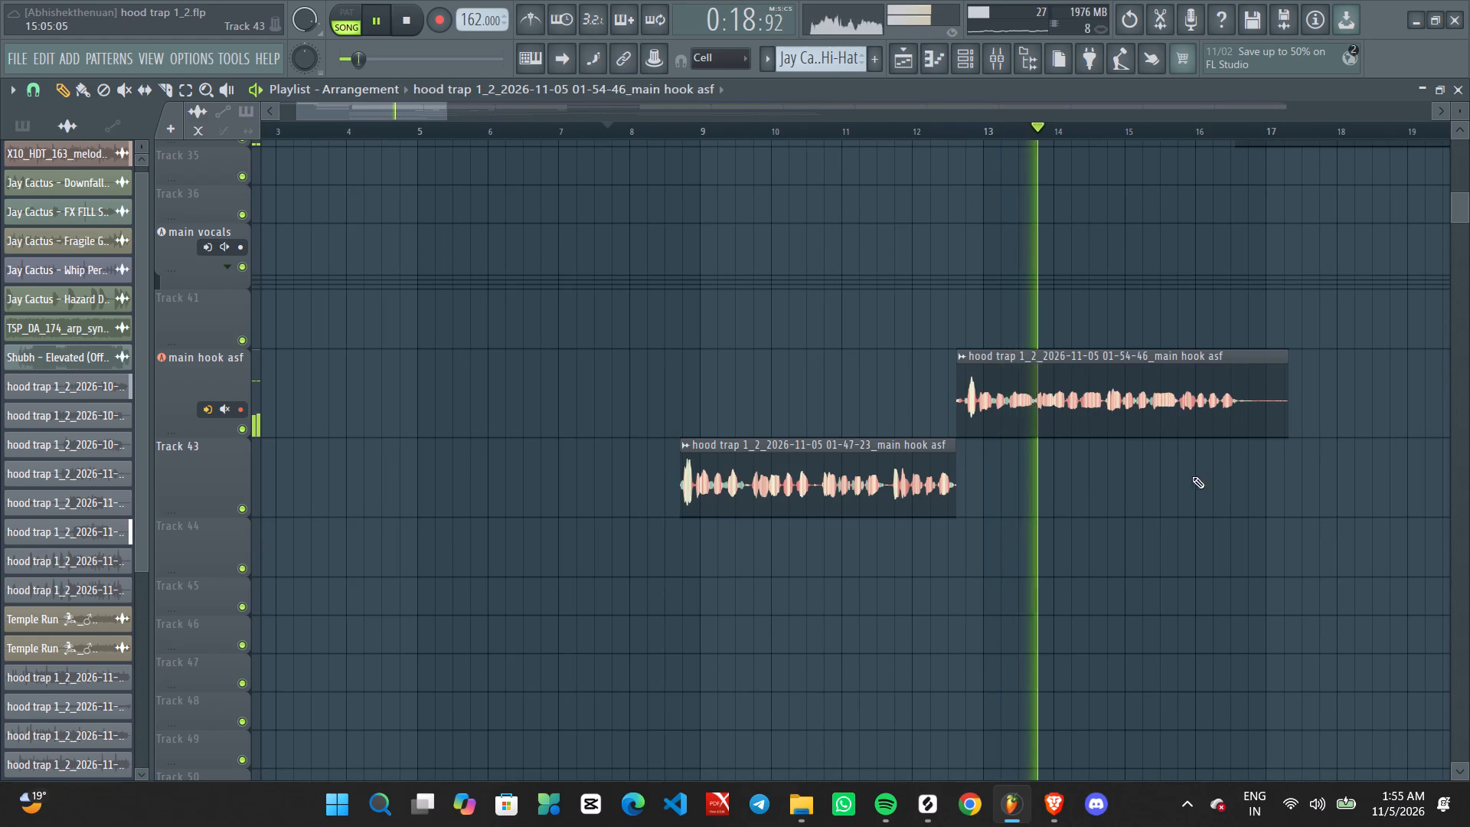
scroll(1223, 470, "up", 5, "ctrl")
left_click_drag(1362, 352, 1274, 365, "alt")
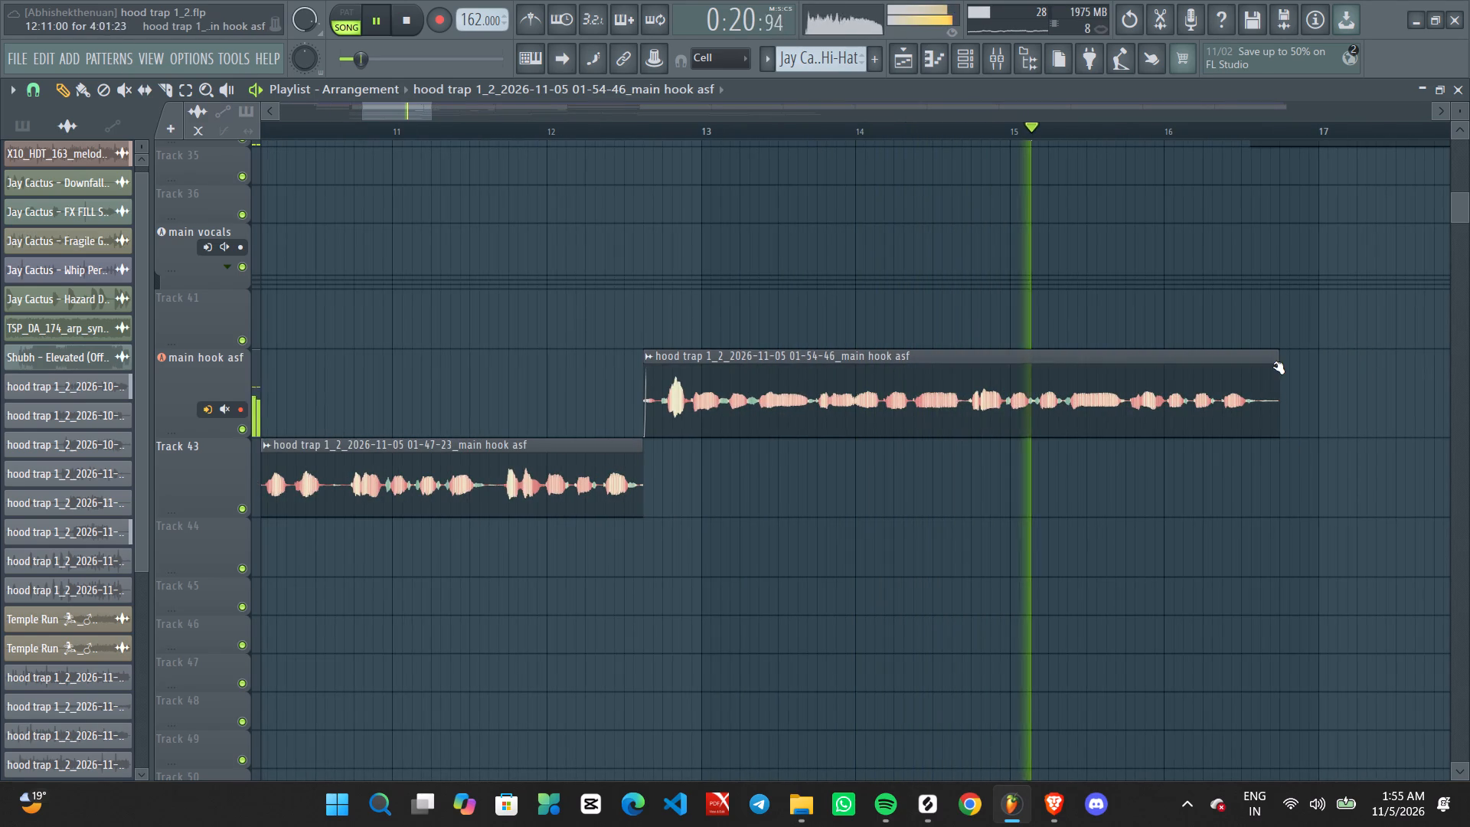
scroll(1090, 500, "down", 9, "ctrl")
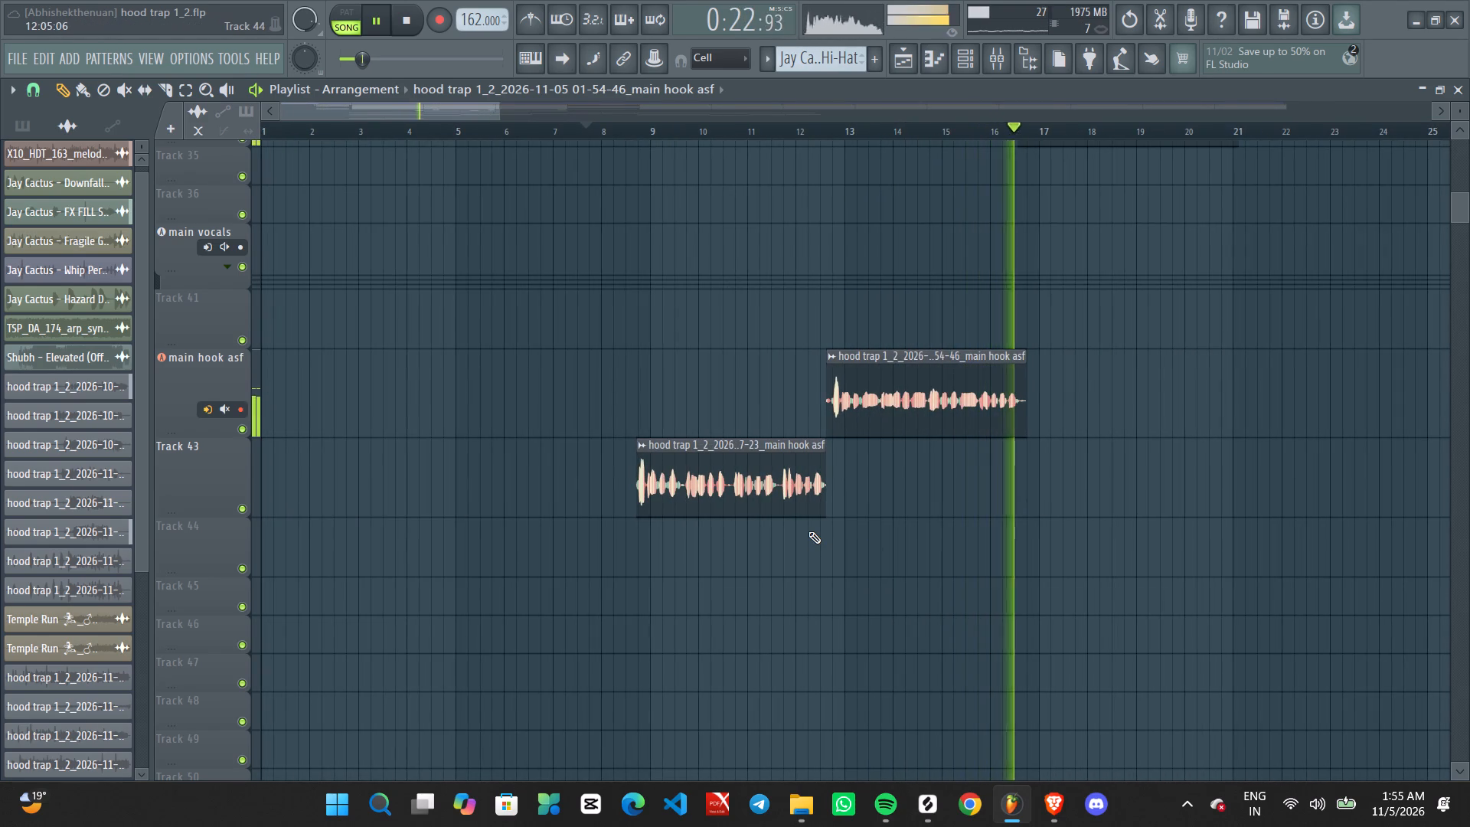
key("space")
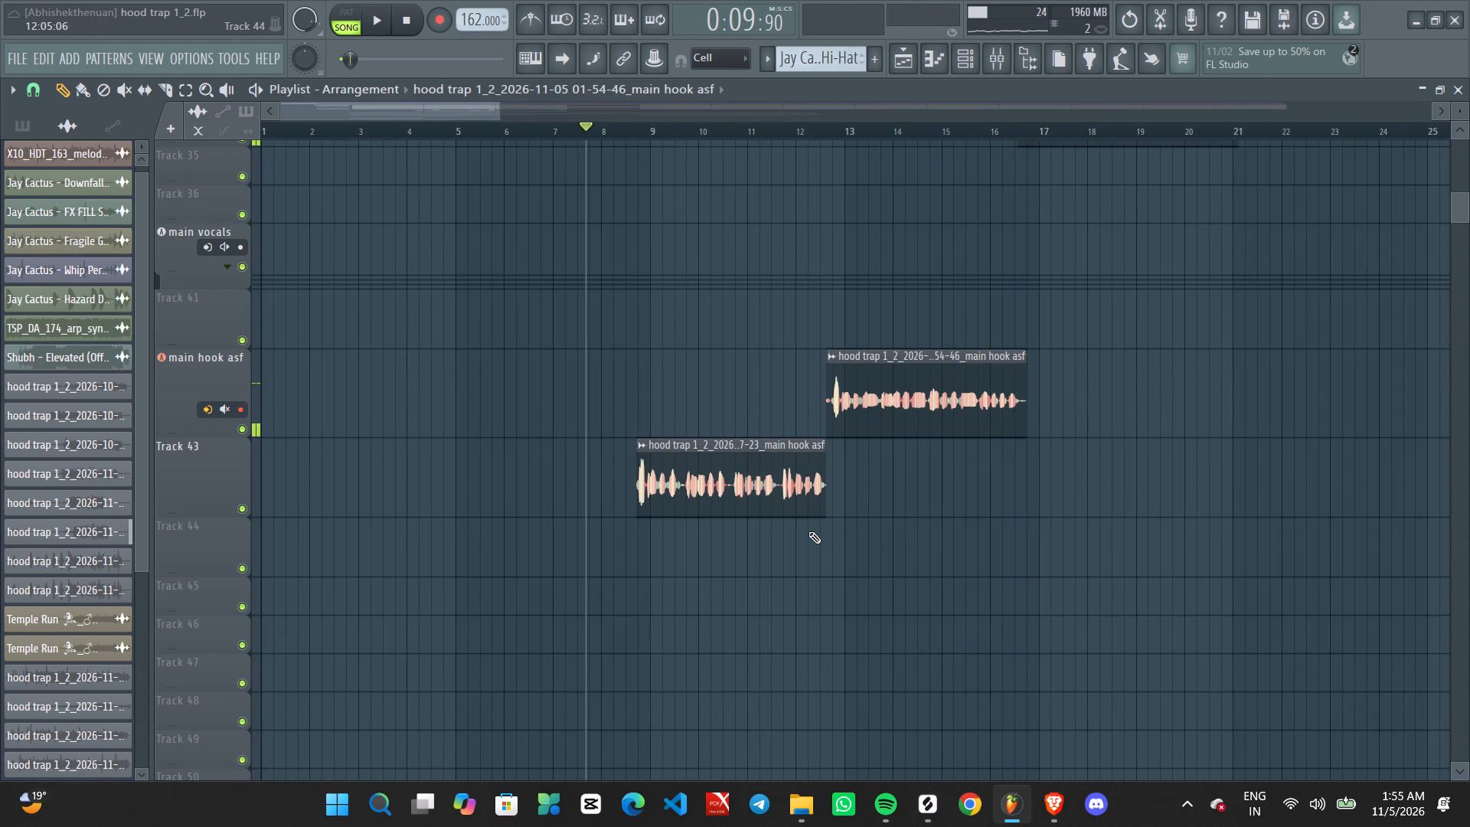
key("space")
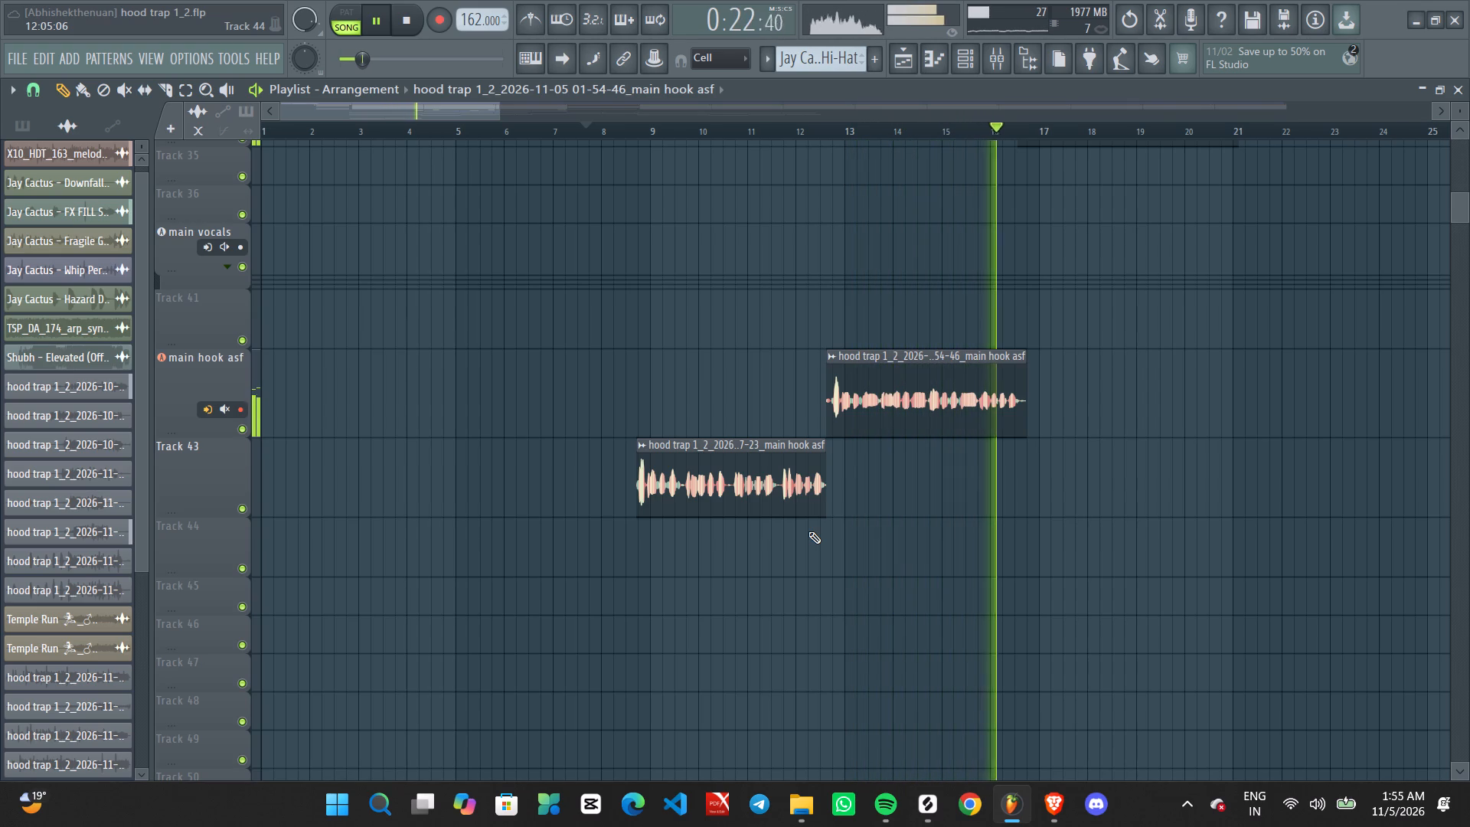
key("space")
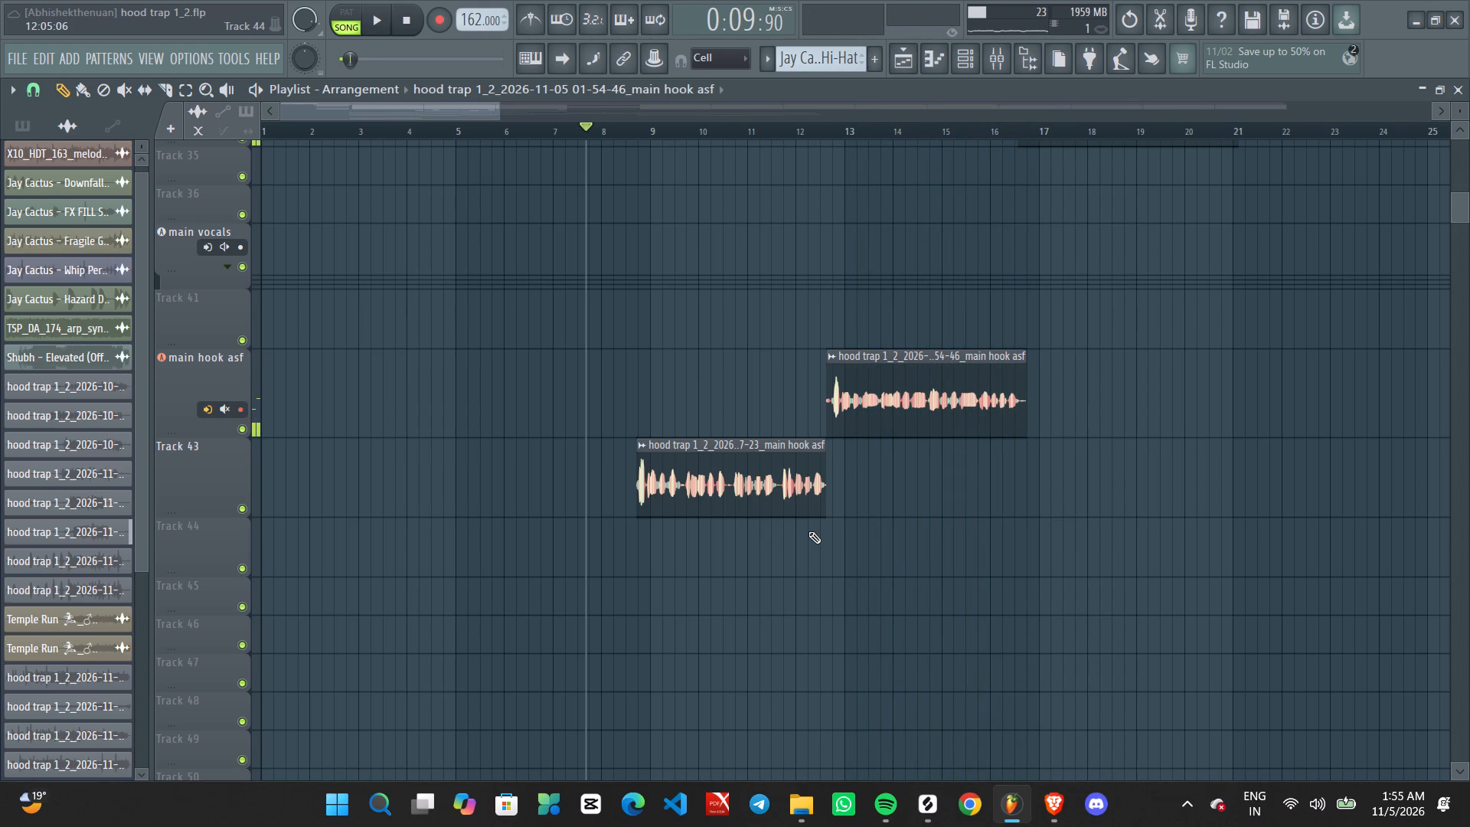
Move the trimmed take from the main hook asf track down to Track 43, directly after the earlier hook clip.
left_click_drag(863, 319, 906, 444, "ctrl")
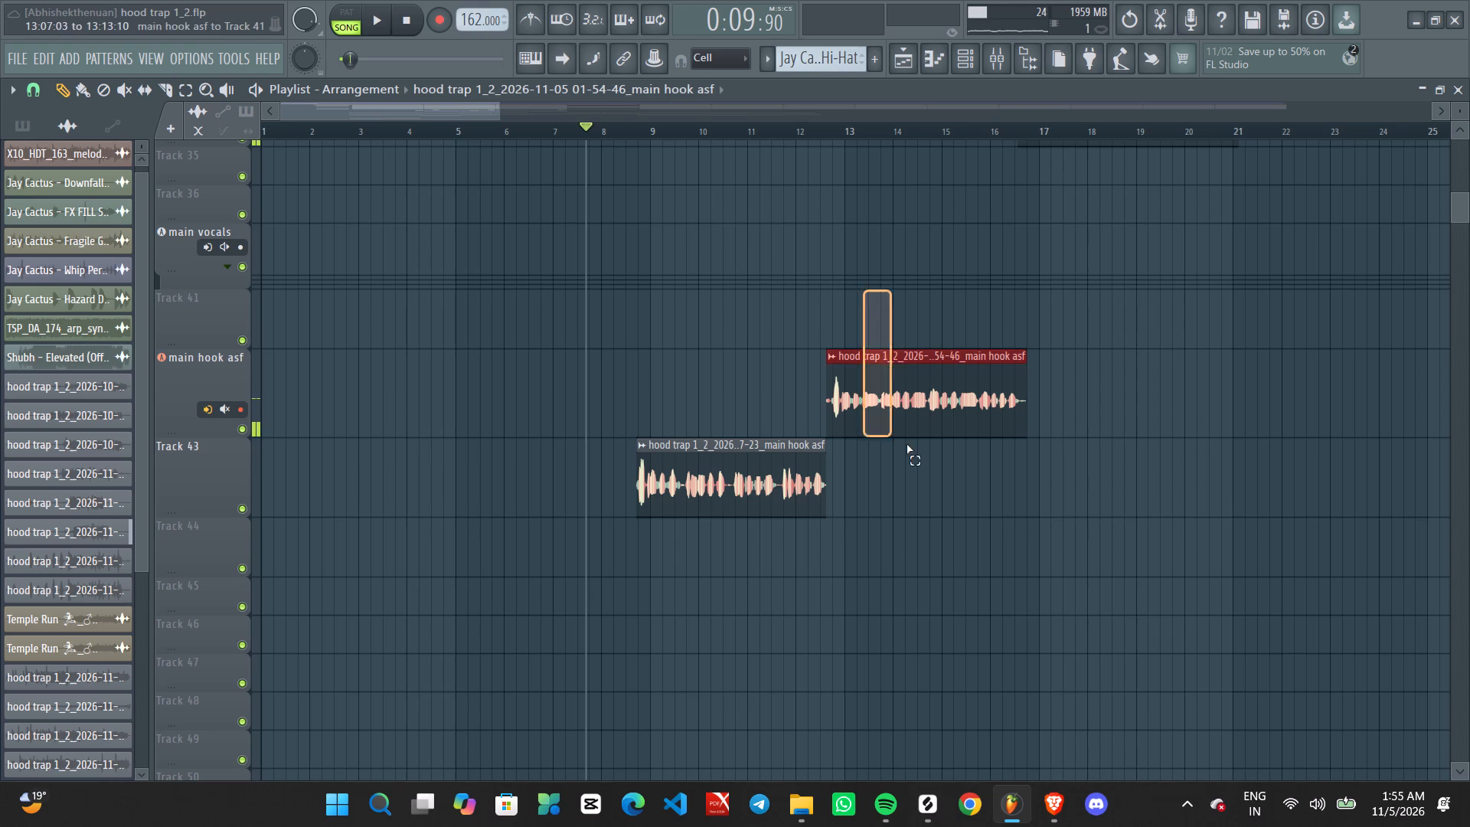
left_click_drag(906, 444, 906, 447, "ctrl")
key("shift+Down")
left_click(831, 410, "ctrl")
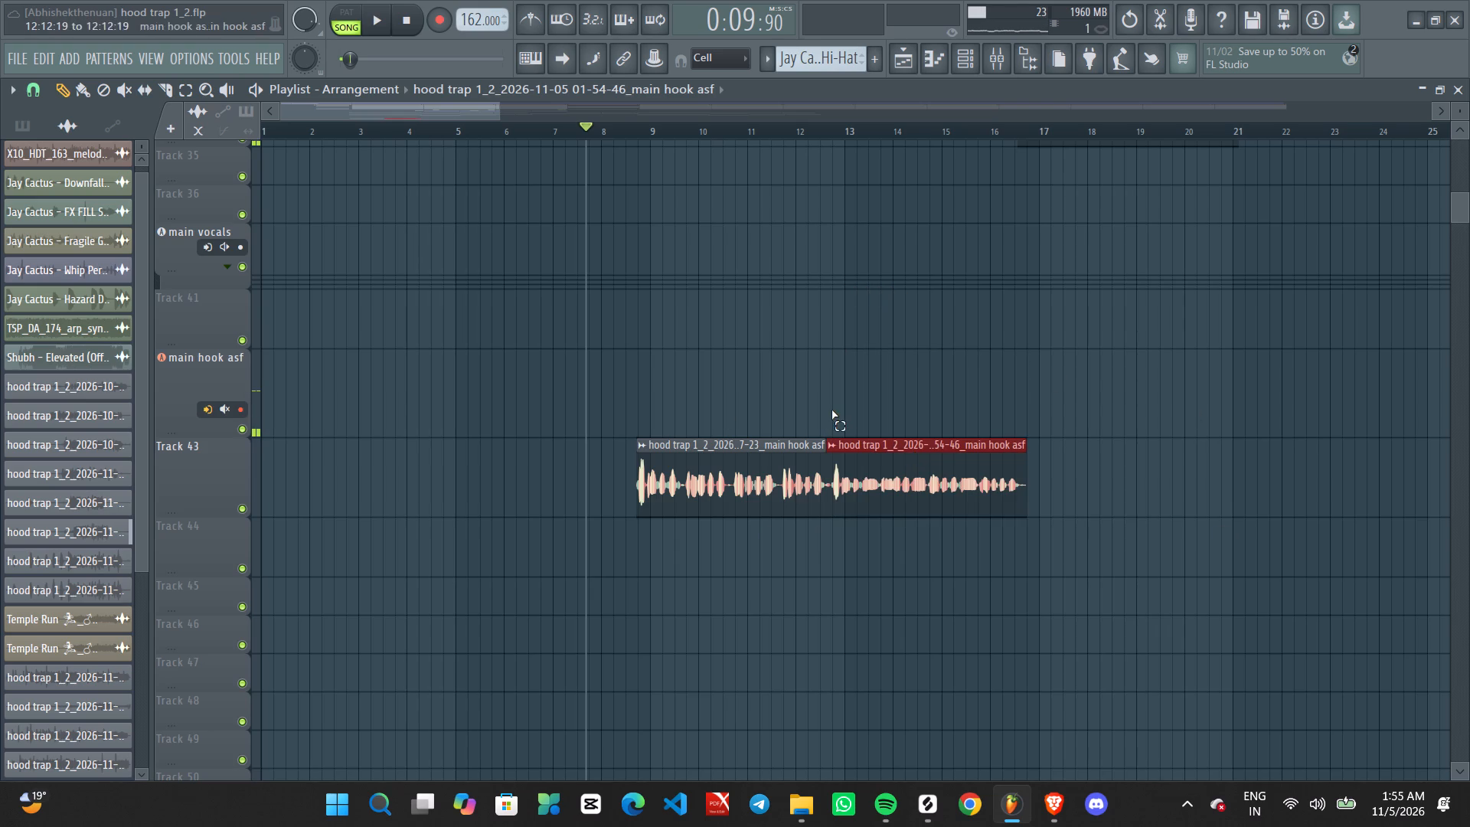
Play back the two joined hook clips on Track 43 and check their transition and timing against the beat.
key("space")
scroll(831, 391, "down", 2, "ctrl")
scroll(831, 405, "up", 2, "ctrl")
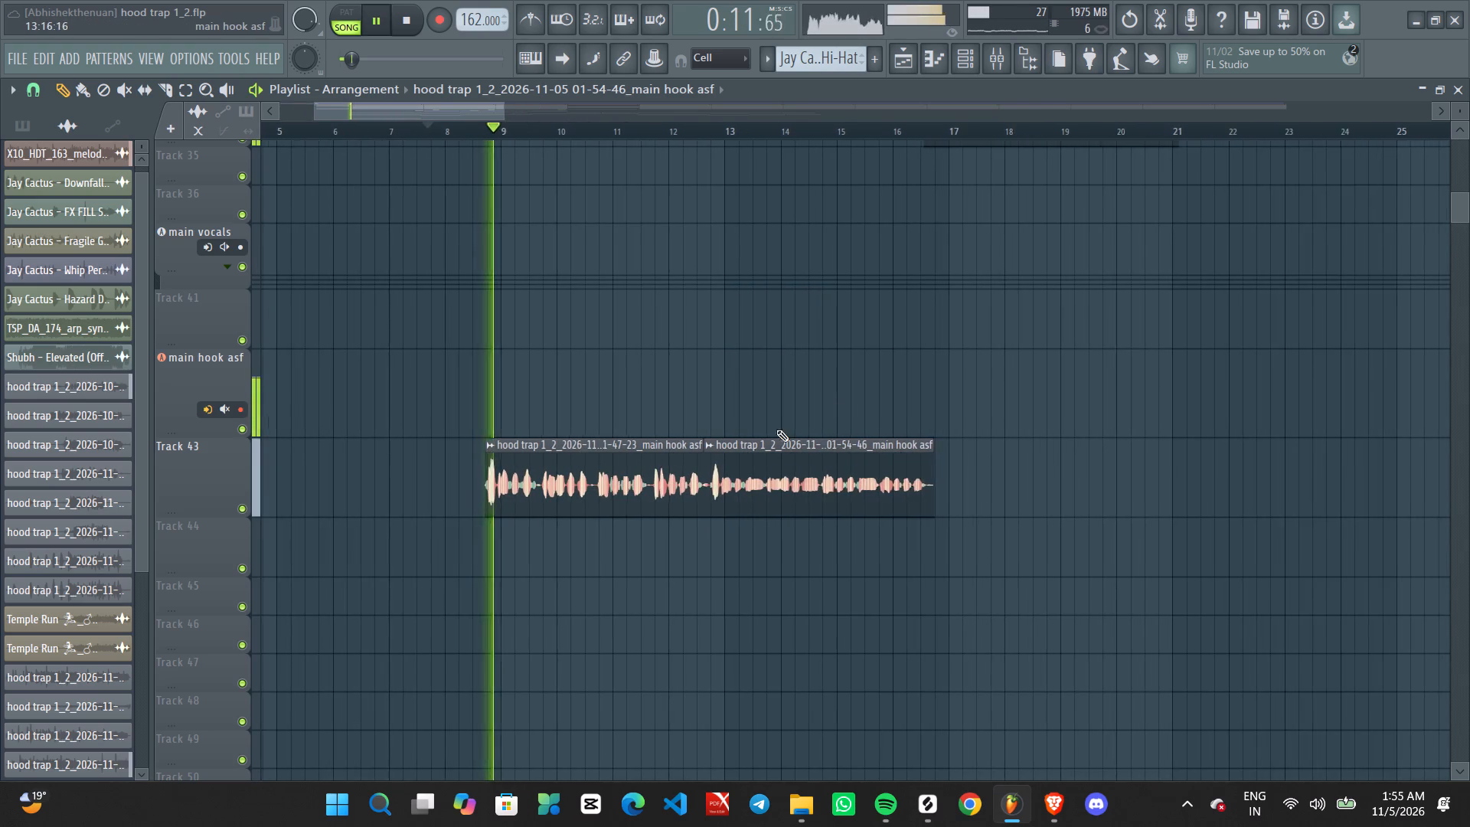
middle_click_drag(788, 424, 851, 384)
scroll(845, 376, "down", 5, "ctrl")
scroll(776, 588, "up", 2, "ctrl")
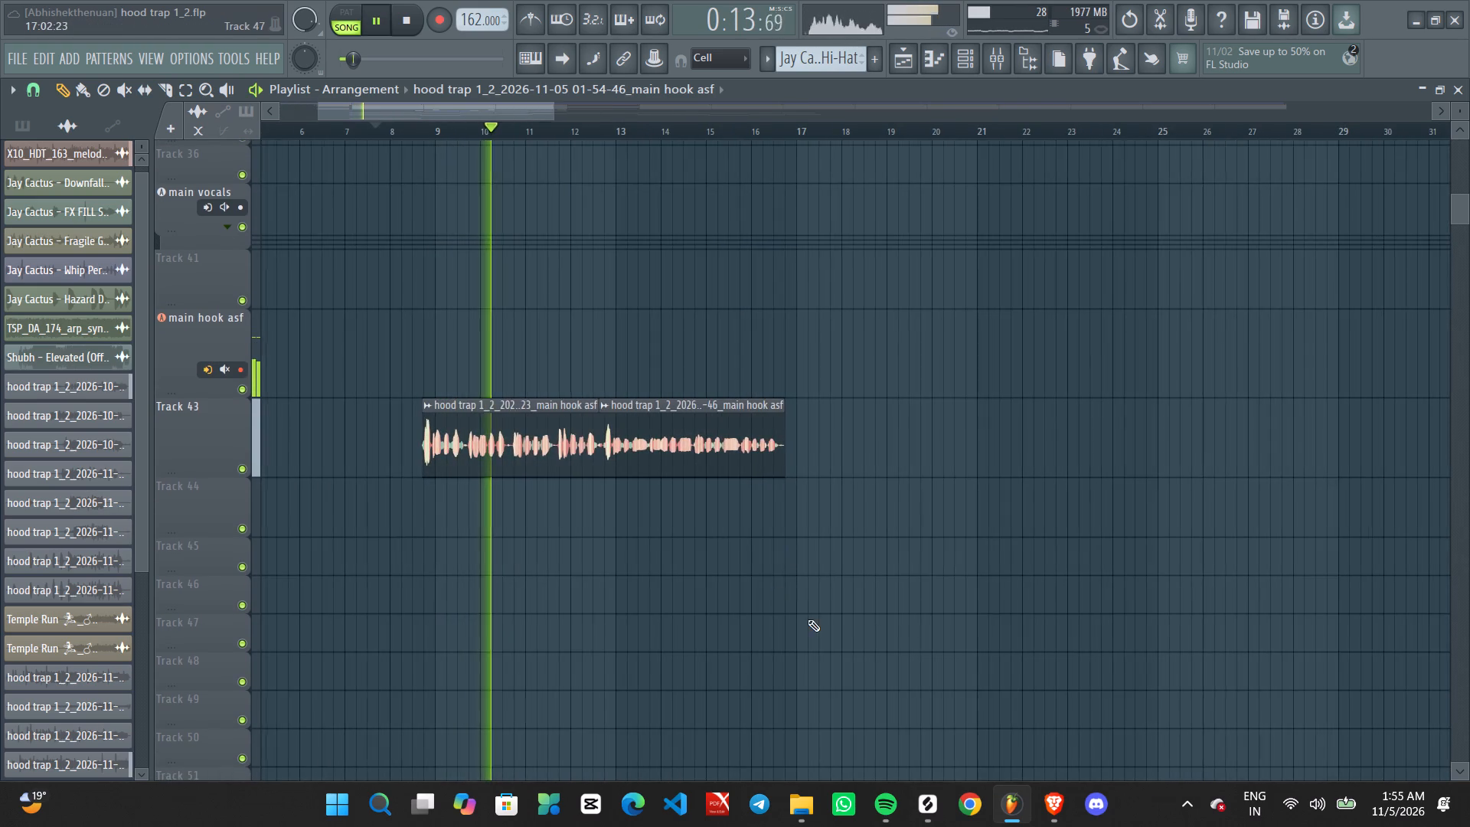
middle_click_drag(812, 613, 805, 540)
scroll(799, 545, "down", 3, "ctrl")
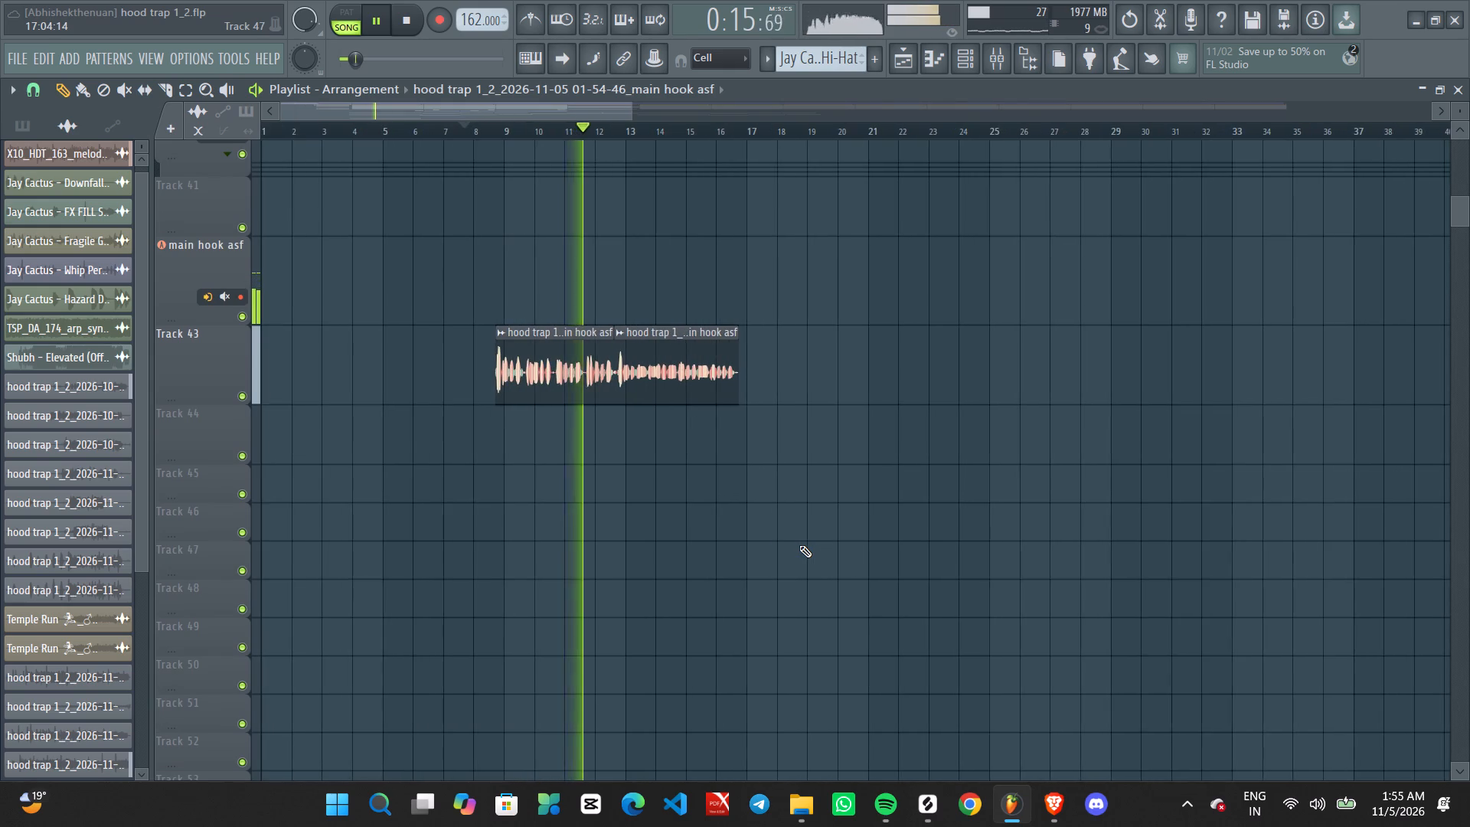
scroll(799, 545, "up", 2, "ctrl")
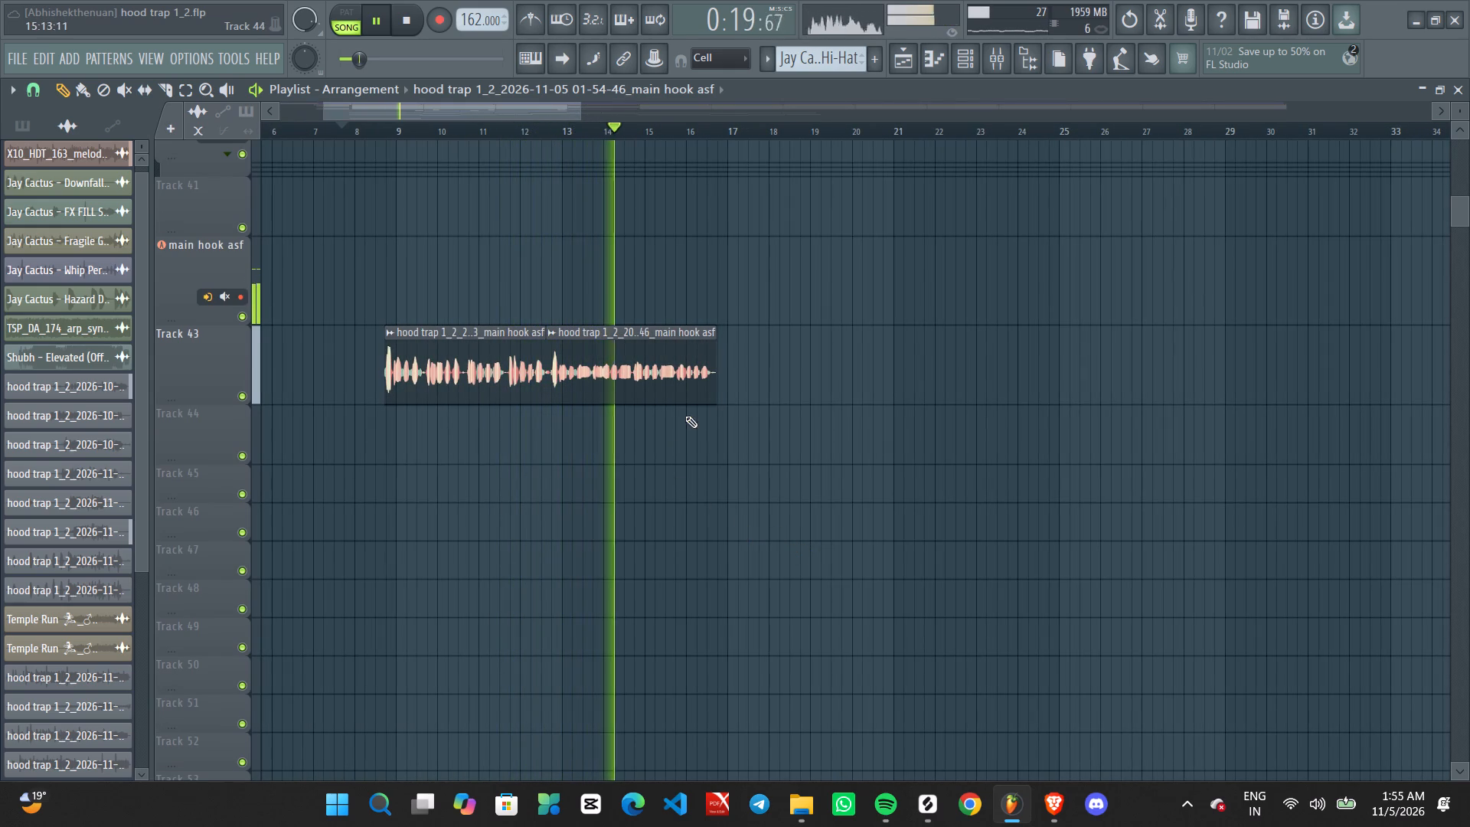
scroll(687, 466, "up", 1, "ctrl")
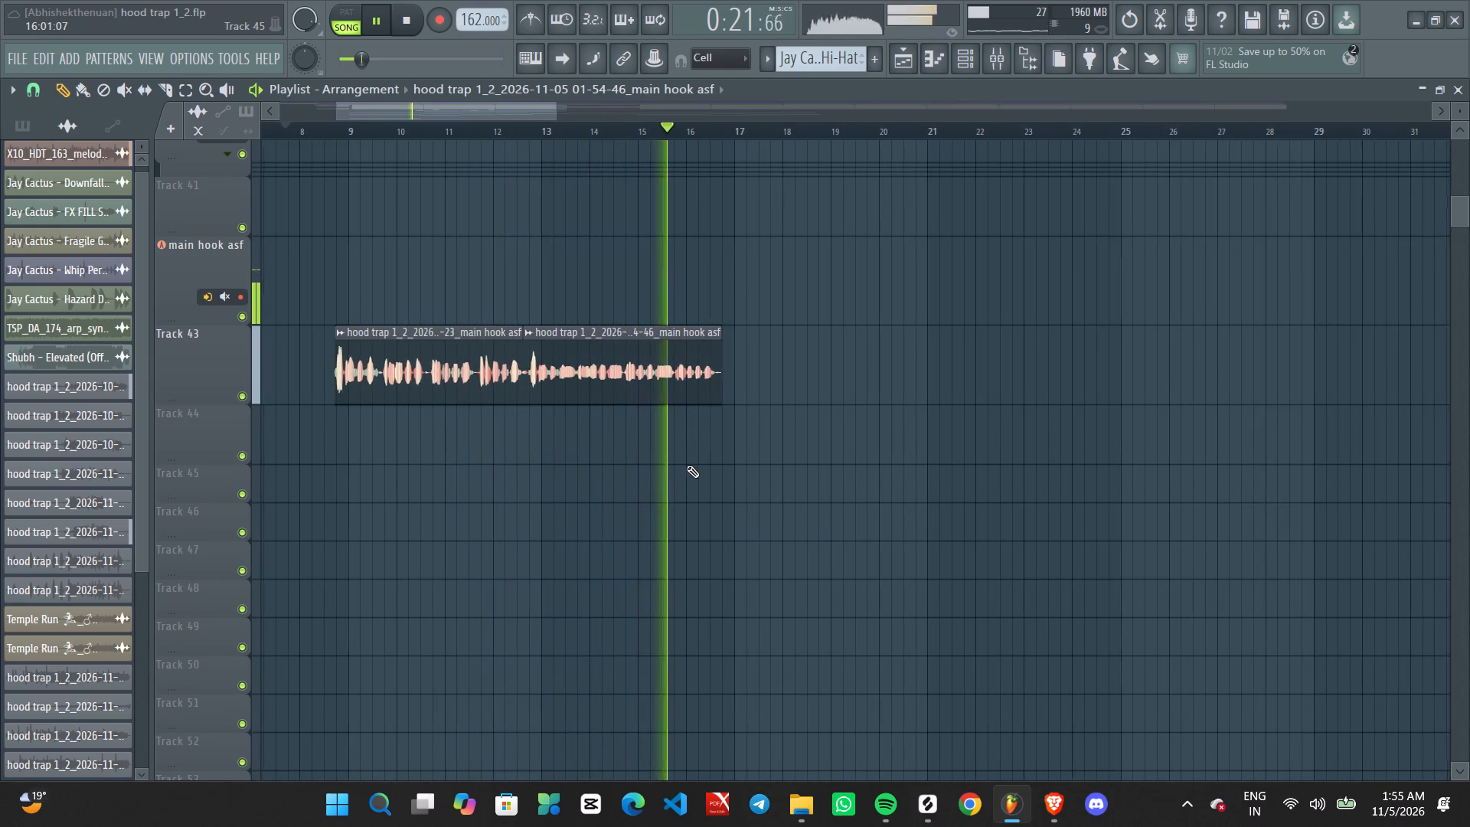
scroll(687, 466, "down", 5, "ctrl")
key("space")
scroll(616, 452, "up", 2, "ctrl")
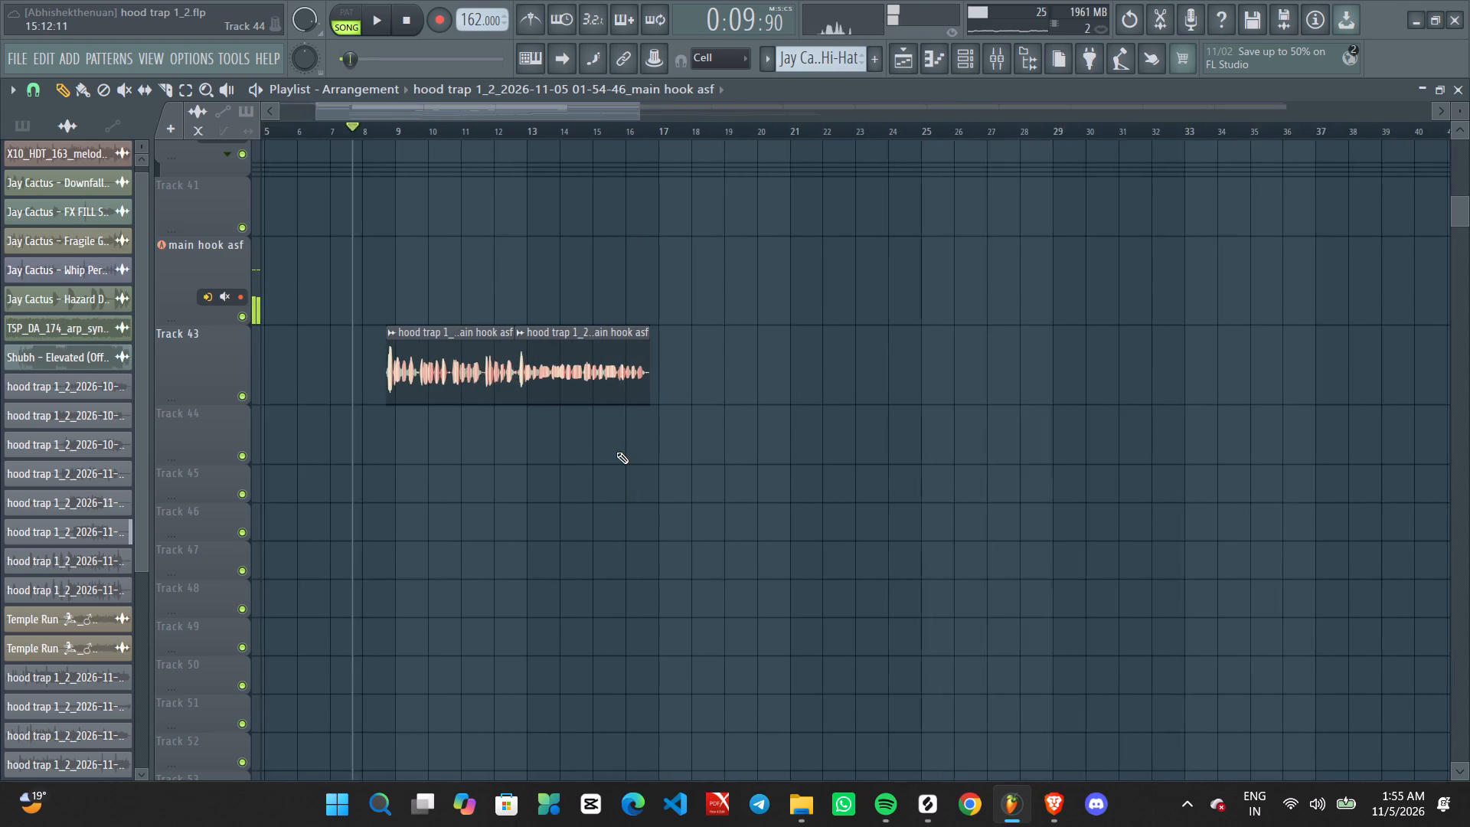
scroll(616, 452, "up", 3, "ctrl")
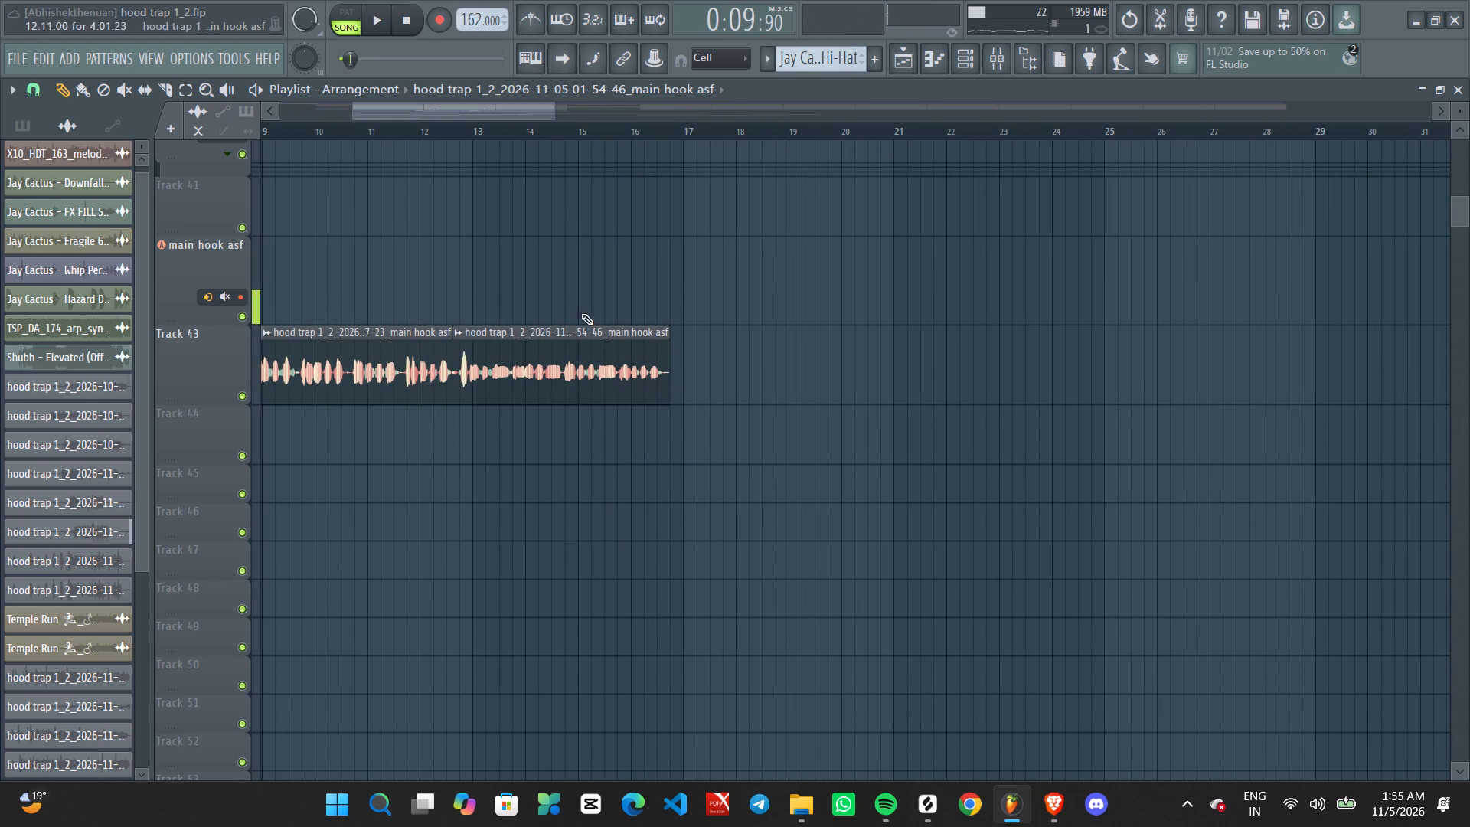
scroll(349, 318, "down", 4, "ctrl")
Replay the hook and trim the second Track 43 clip's end slightly further, to about bar 16.6.
middle_click_drag(377, 413, 483, 439)
key("space")
scroll(401, 434, "up", 4, "ctrl")
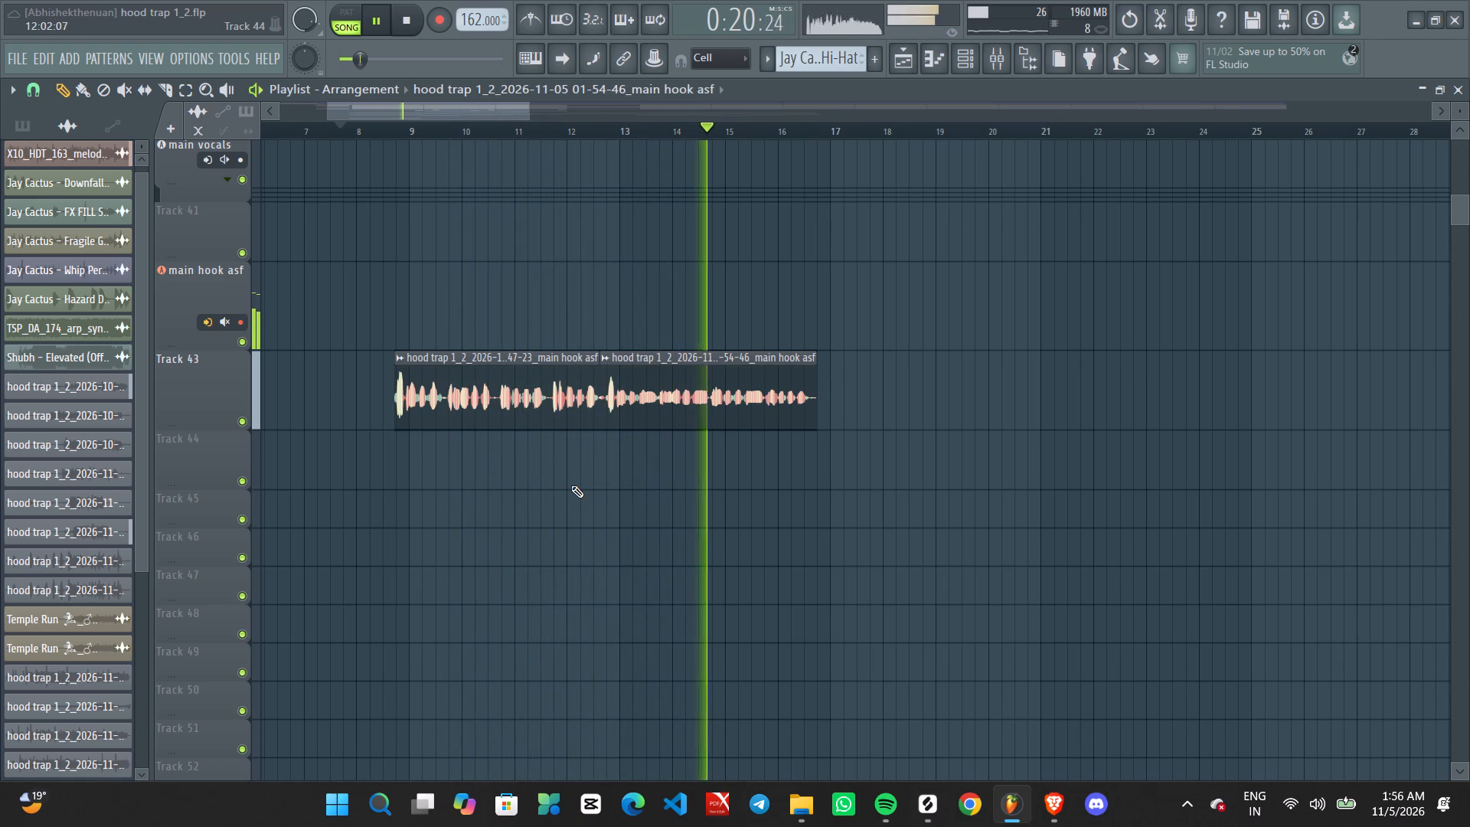
scroll(831, 449, "up", 5, "ctrl")
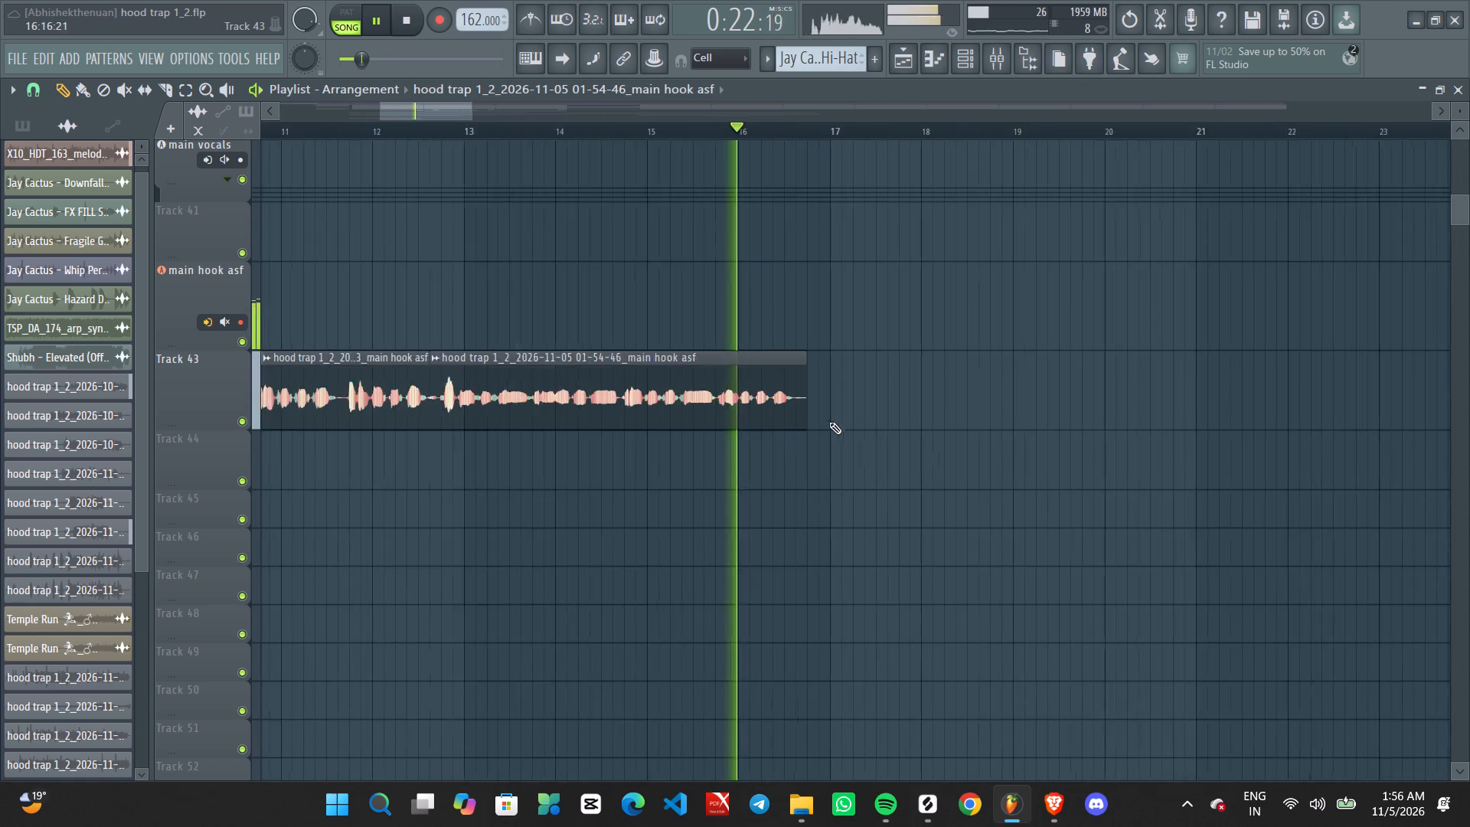
left_click_drag(797, 360, 782, 360, "alt")
key("space")
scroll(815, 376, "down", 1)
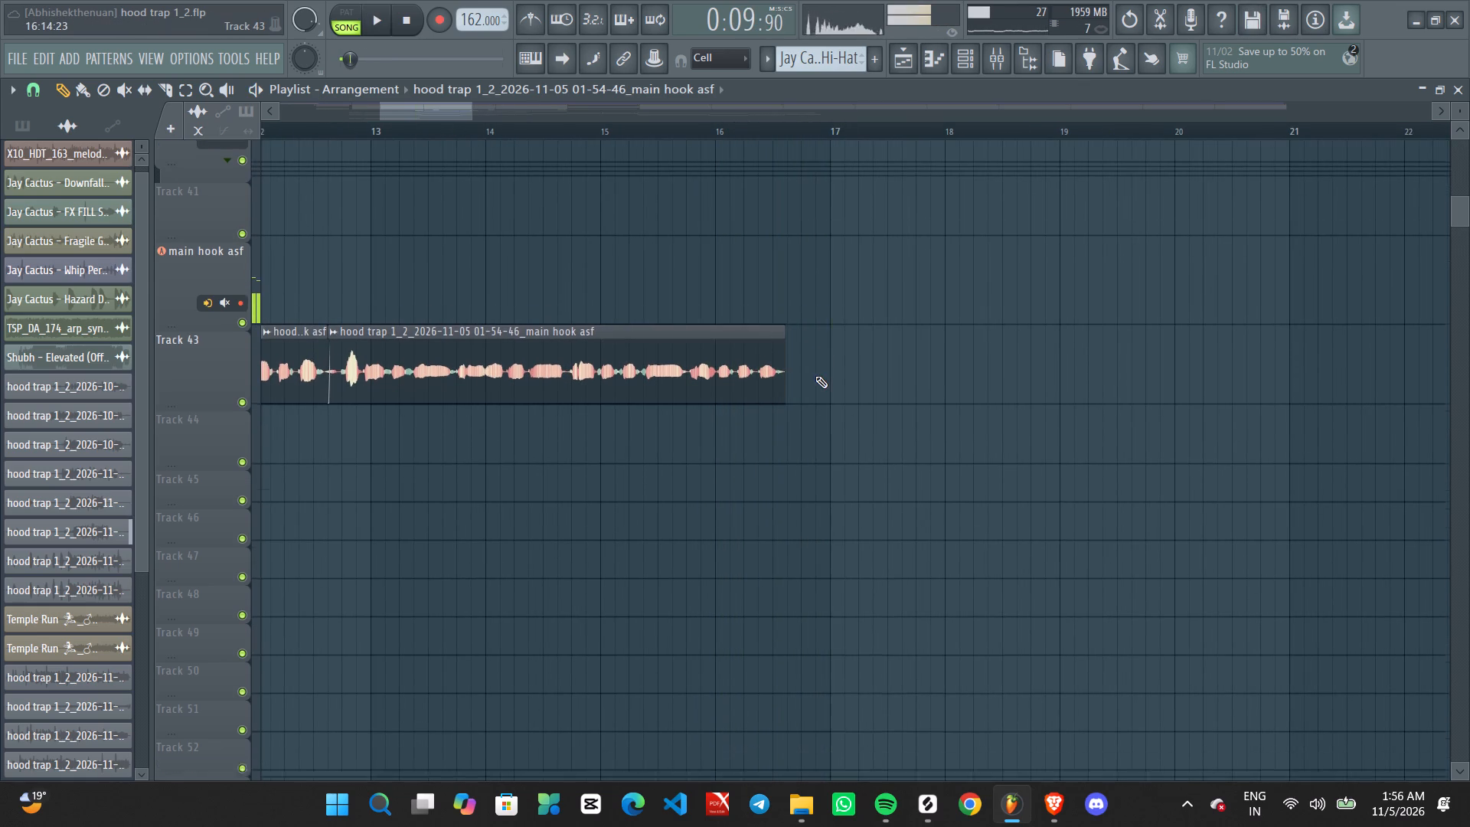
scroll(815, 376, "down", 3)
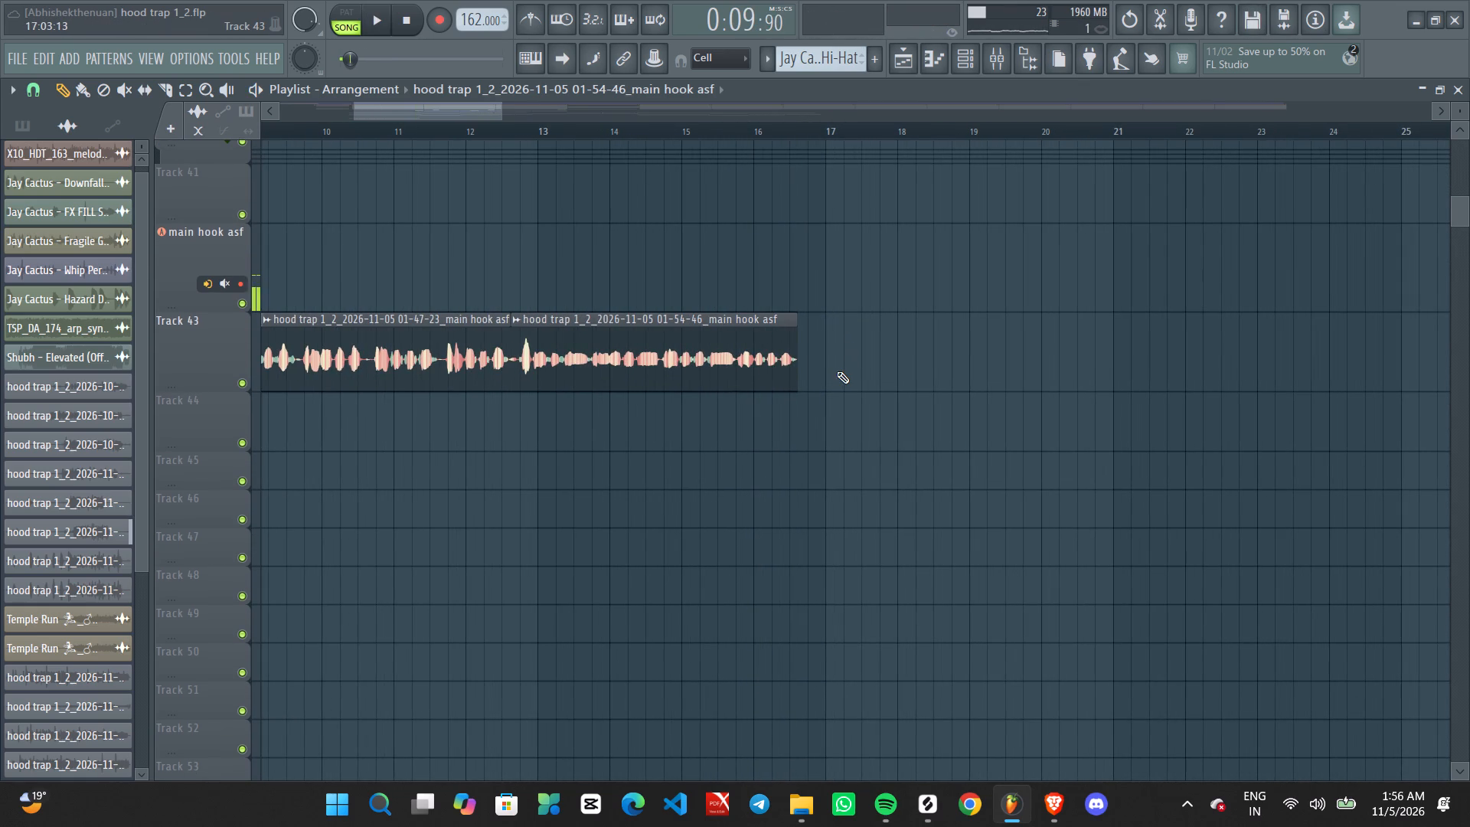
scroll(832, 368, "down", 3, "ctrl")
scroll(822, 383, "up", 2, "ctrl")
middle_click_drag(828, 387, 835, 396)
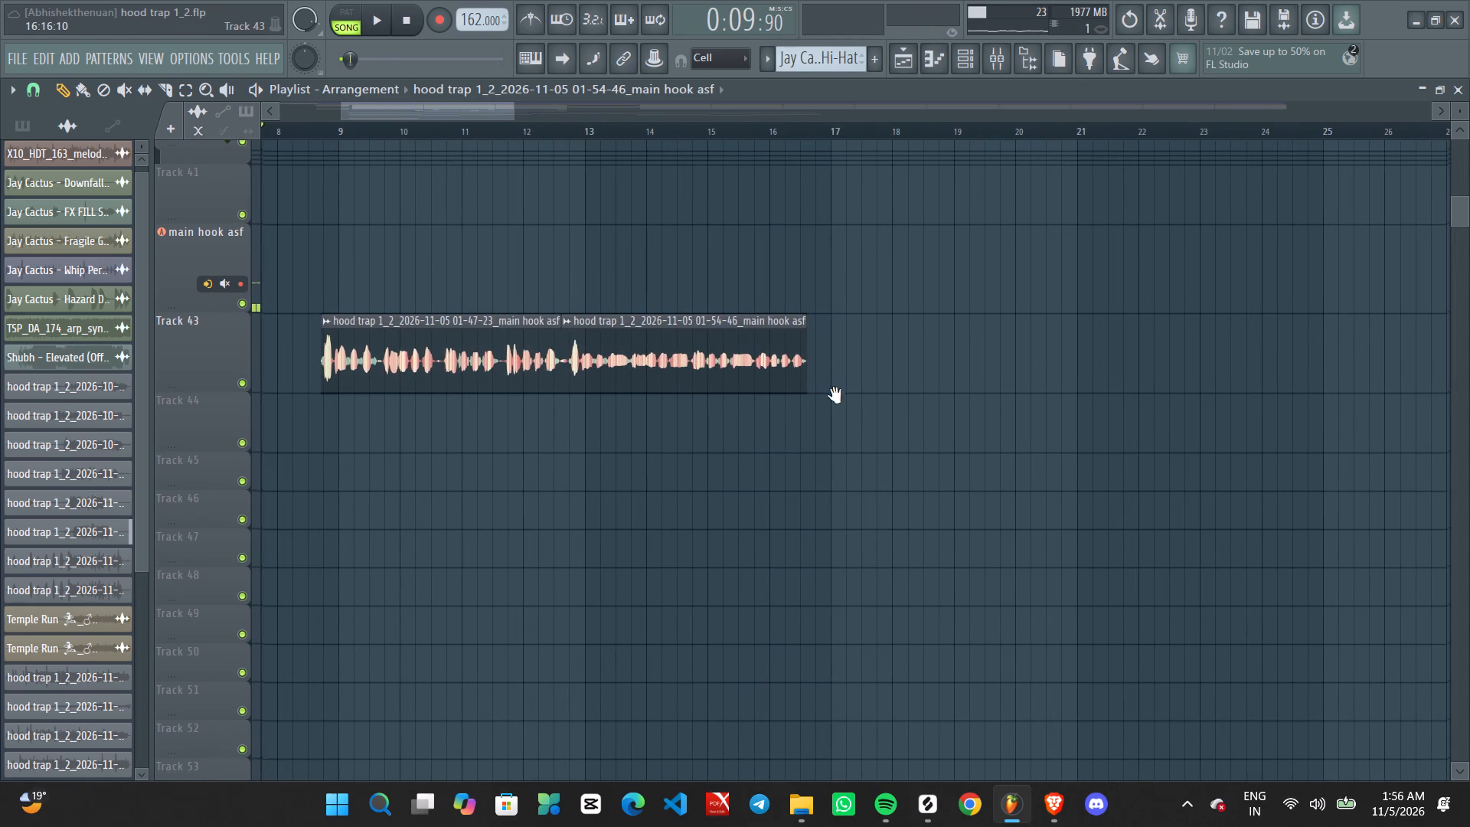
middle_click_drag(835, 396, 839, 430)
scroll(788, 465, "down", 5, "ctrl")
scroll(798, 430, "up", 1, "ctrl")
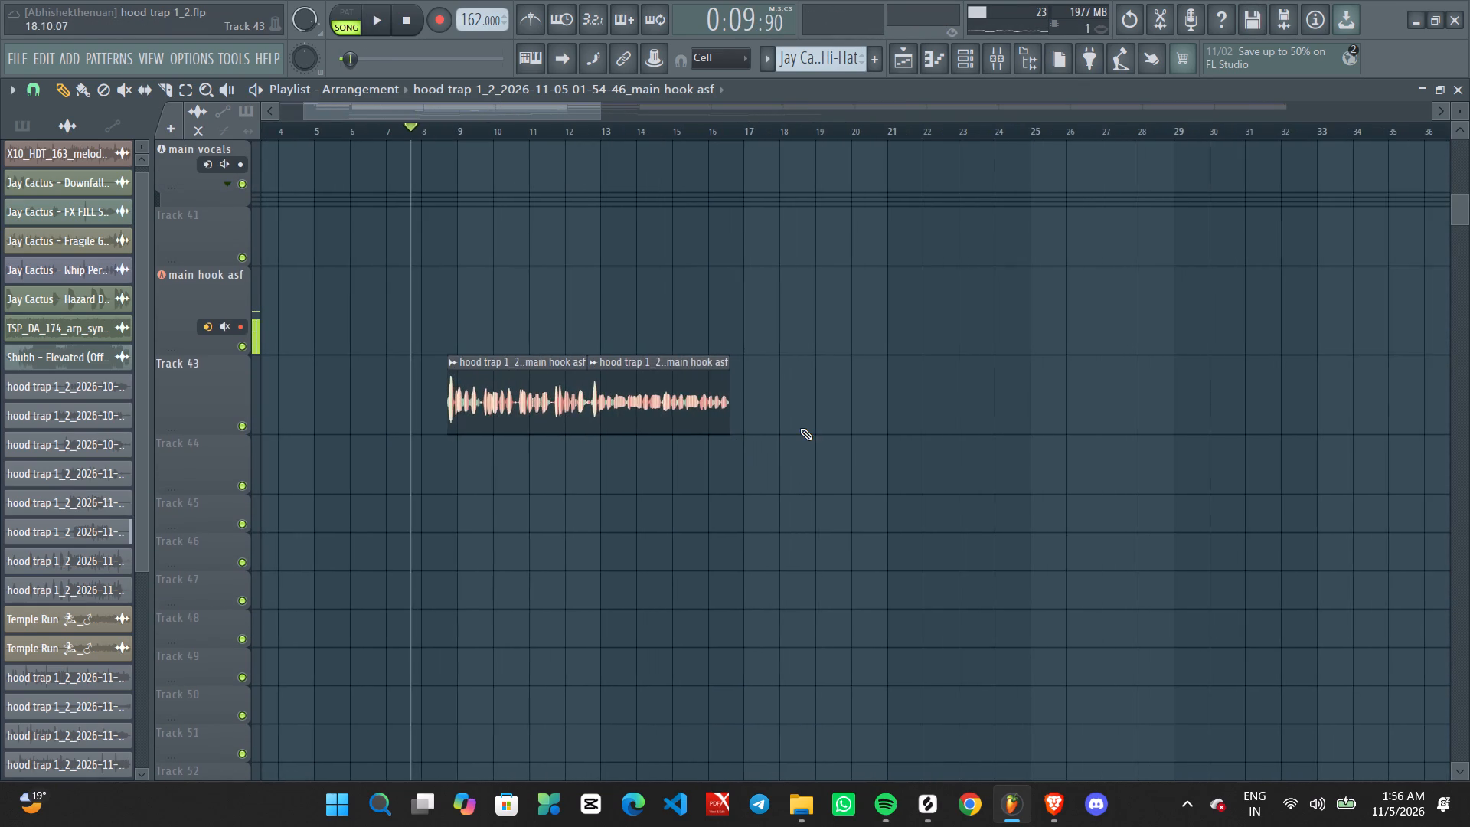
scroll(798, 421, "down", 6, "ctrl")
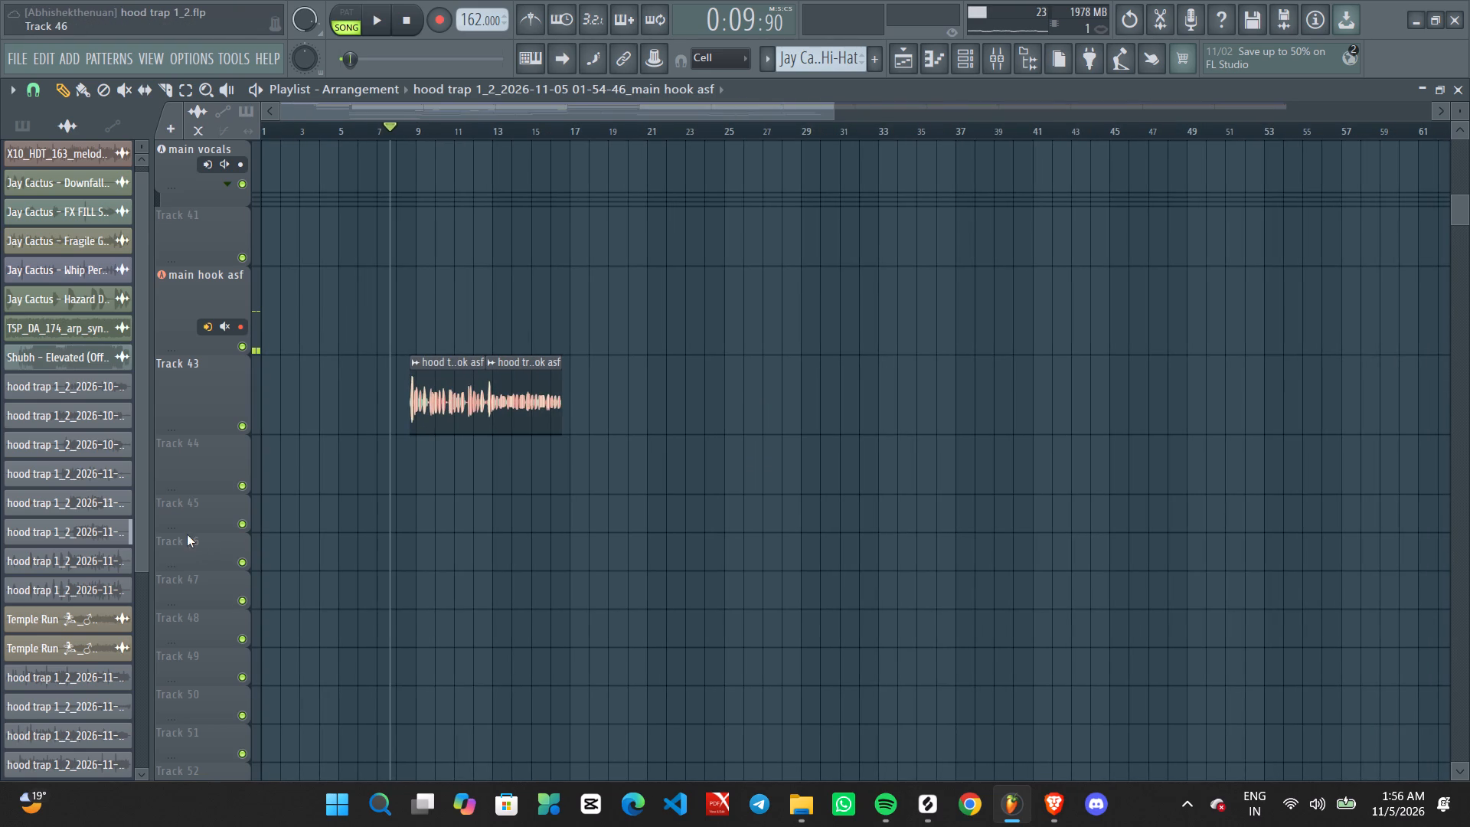
Increase the height of Track 45 in the playlist.
left_click_drag(204, 531, 201, 562)
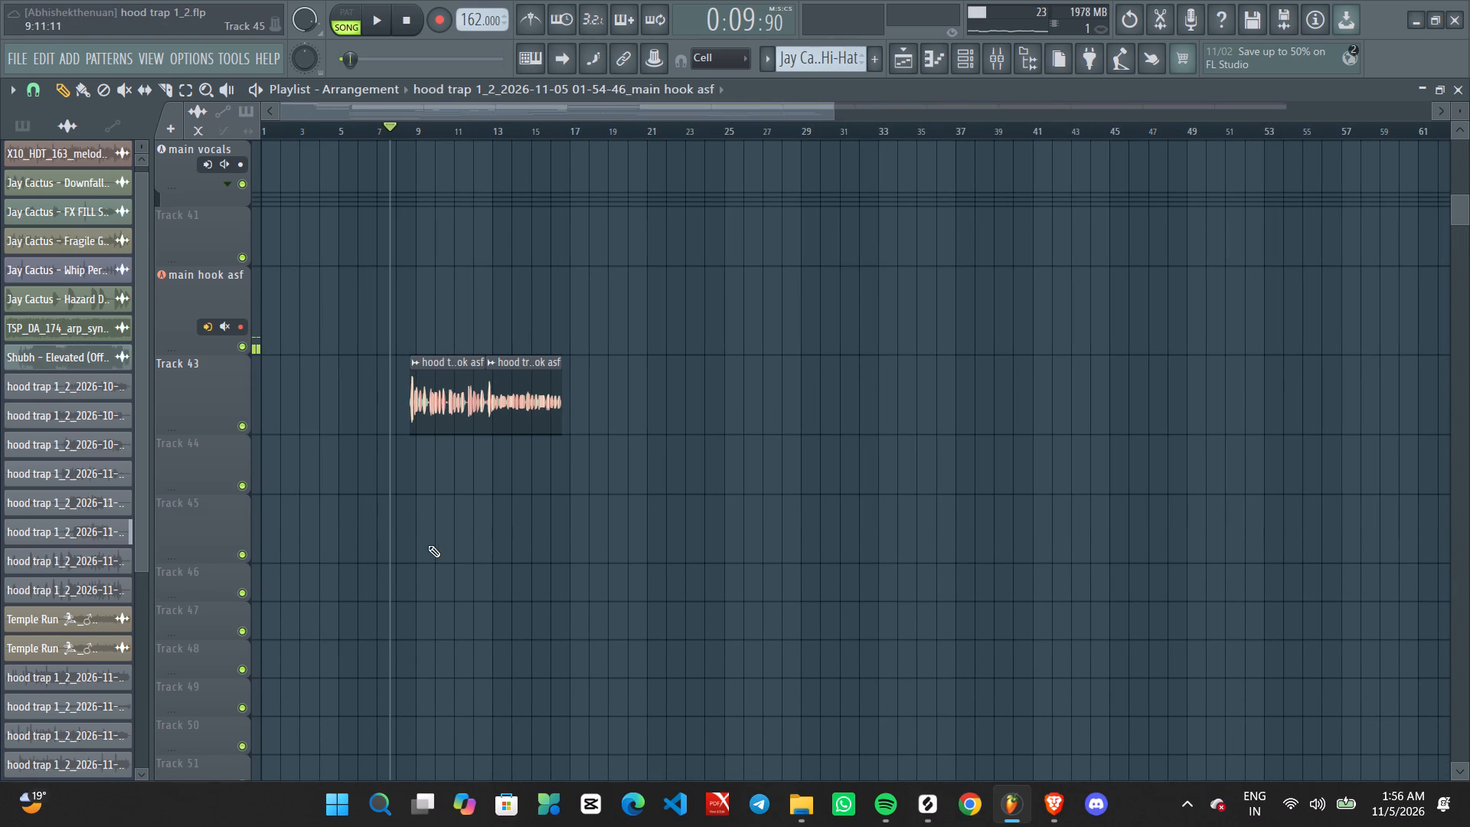
scroll(428, 545, "up", 1, "ctrl")
middle_click_drag(462, 534, 571, 462)
scroll(538, 459, "down", 3, "ctrl")
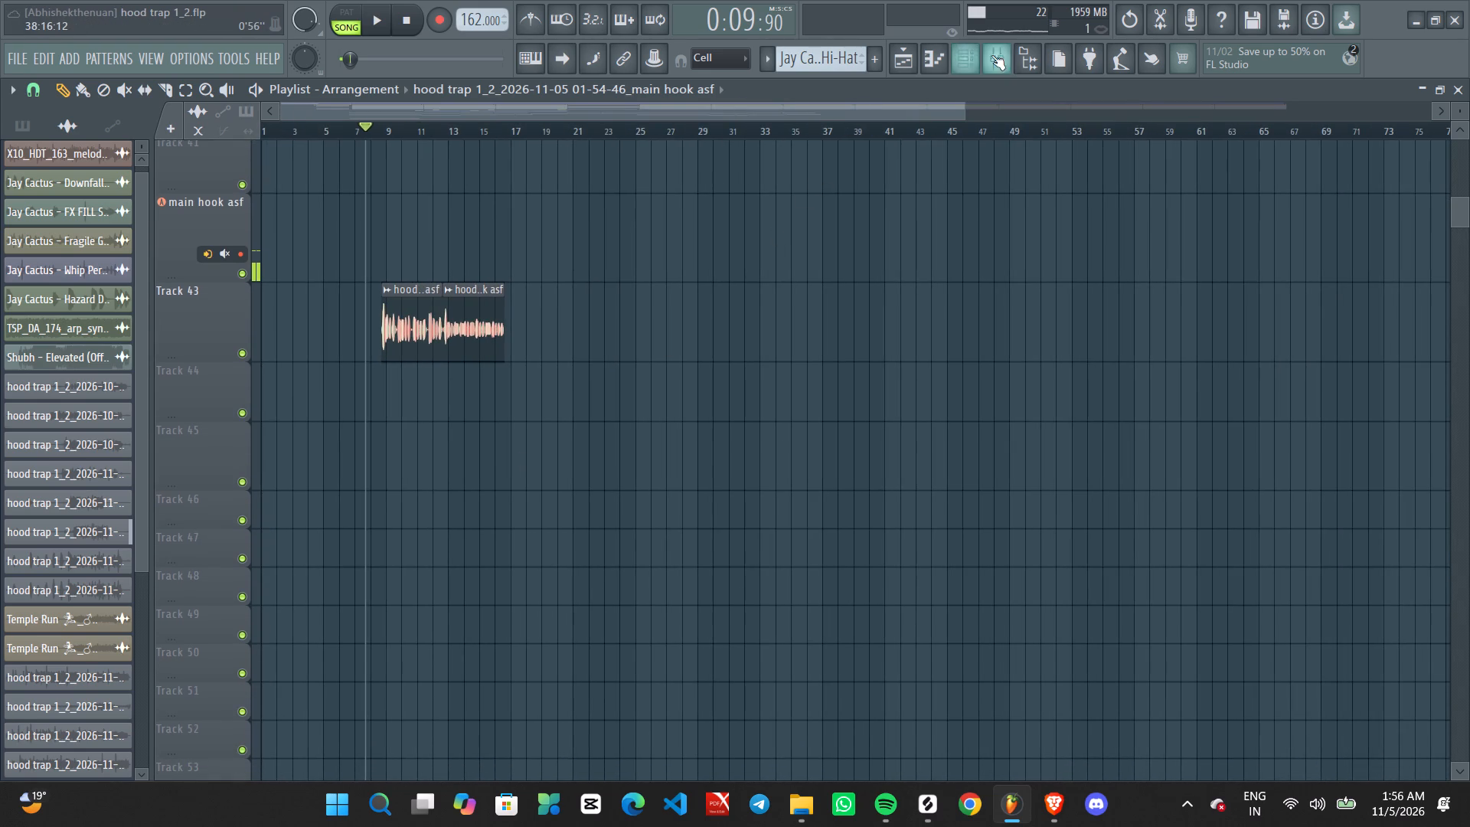
Add a separator in the mixer before Insert 93, leaving main hook asf and Inserts 90 to 92 as one section.
left_click(993, 55)
scroll(919, 254, "down", 4)
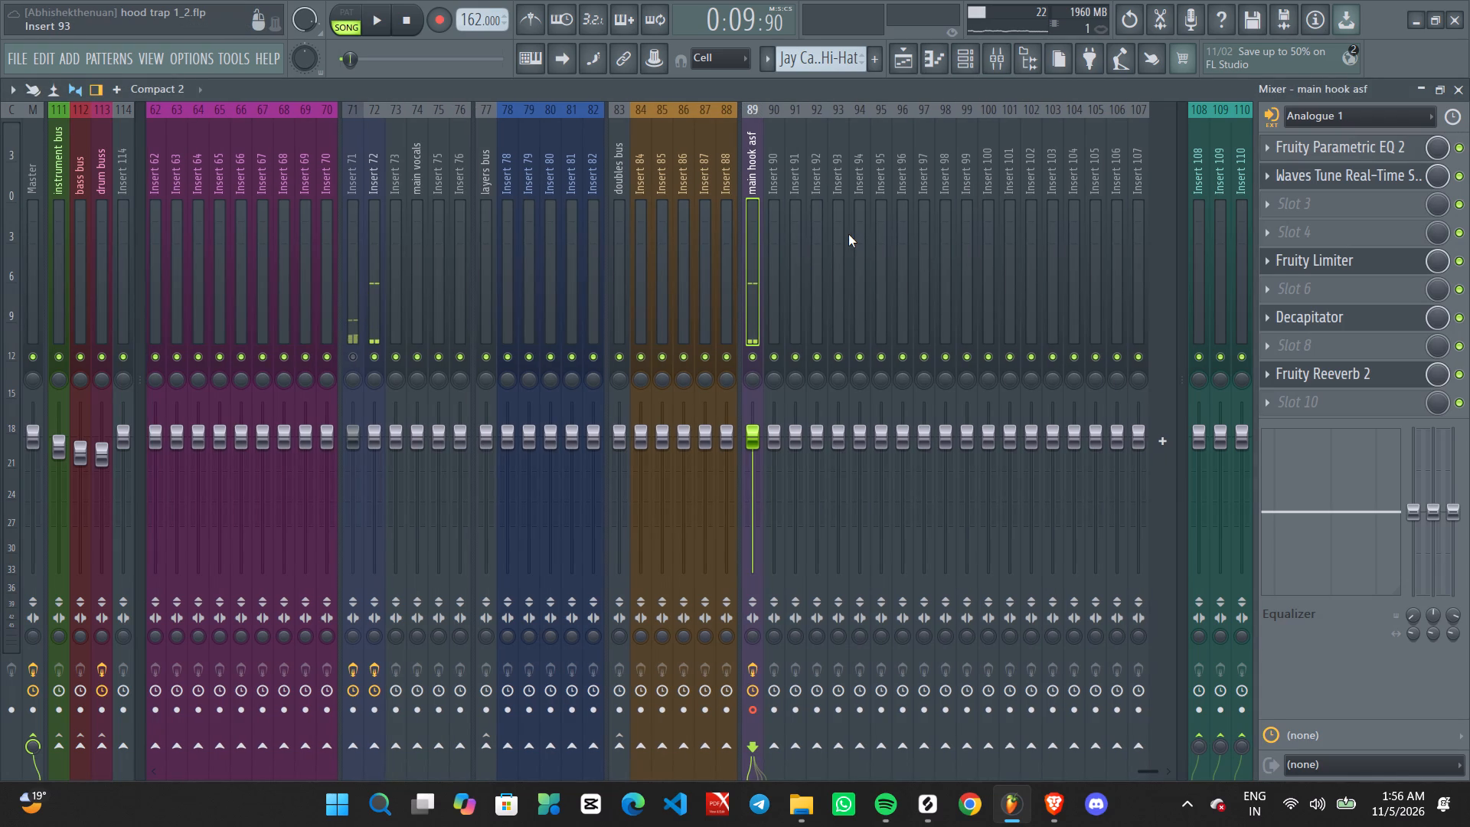
left_click(844, 234)
right_click(844, 234)
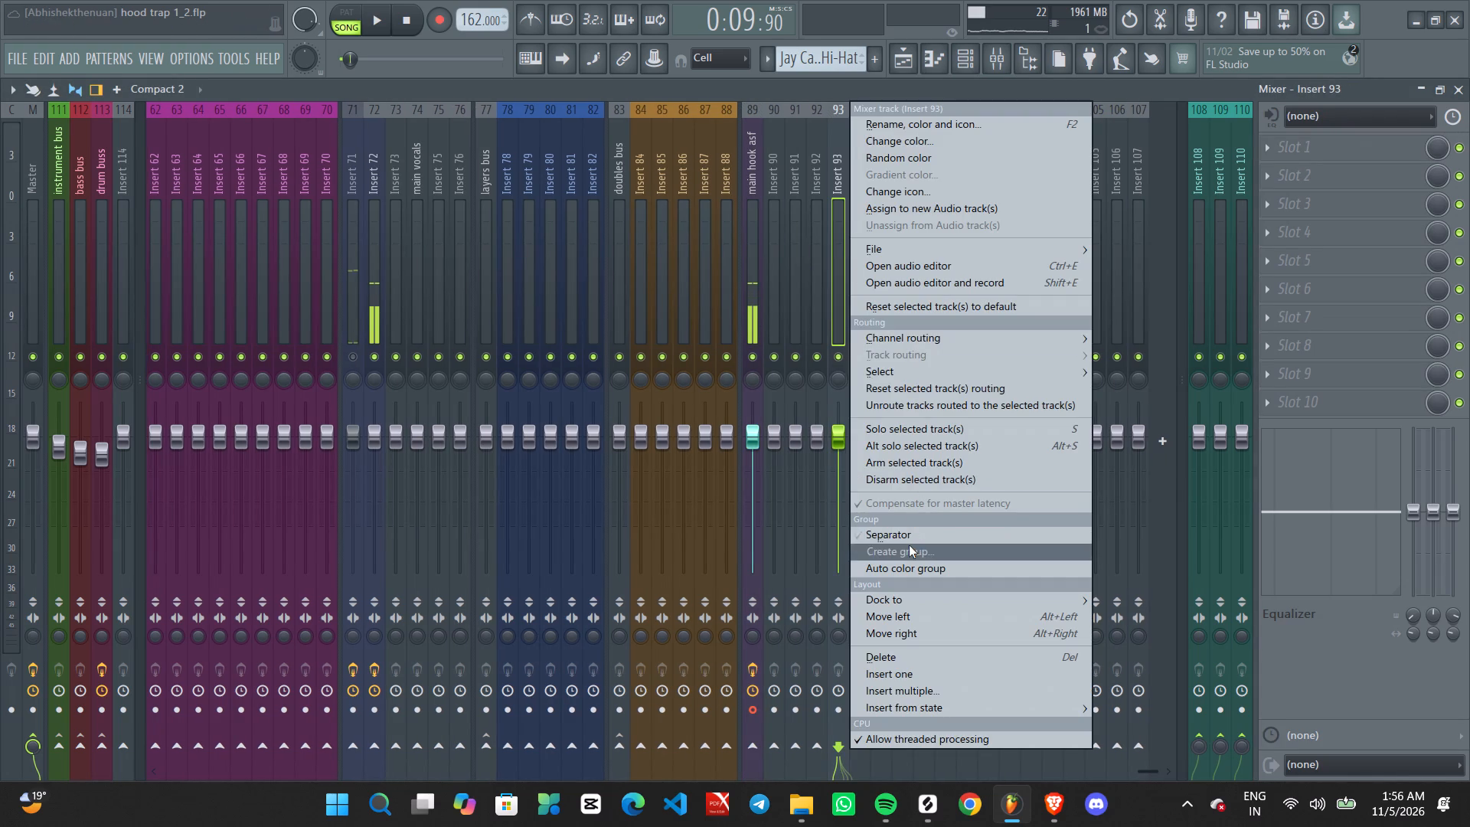
left_click(910, 545)
left_click(734, 538)
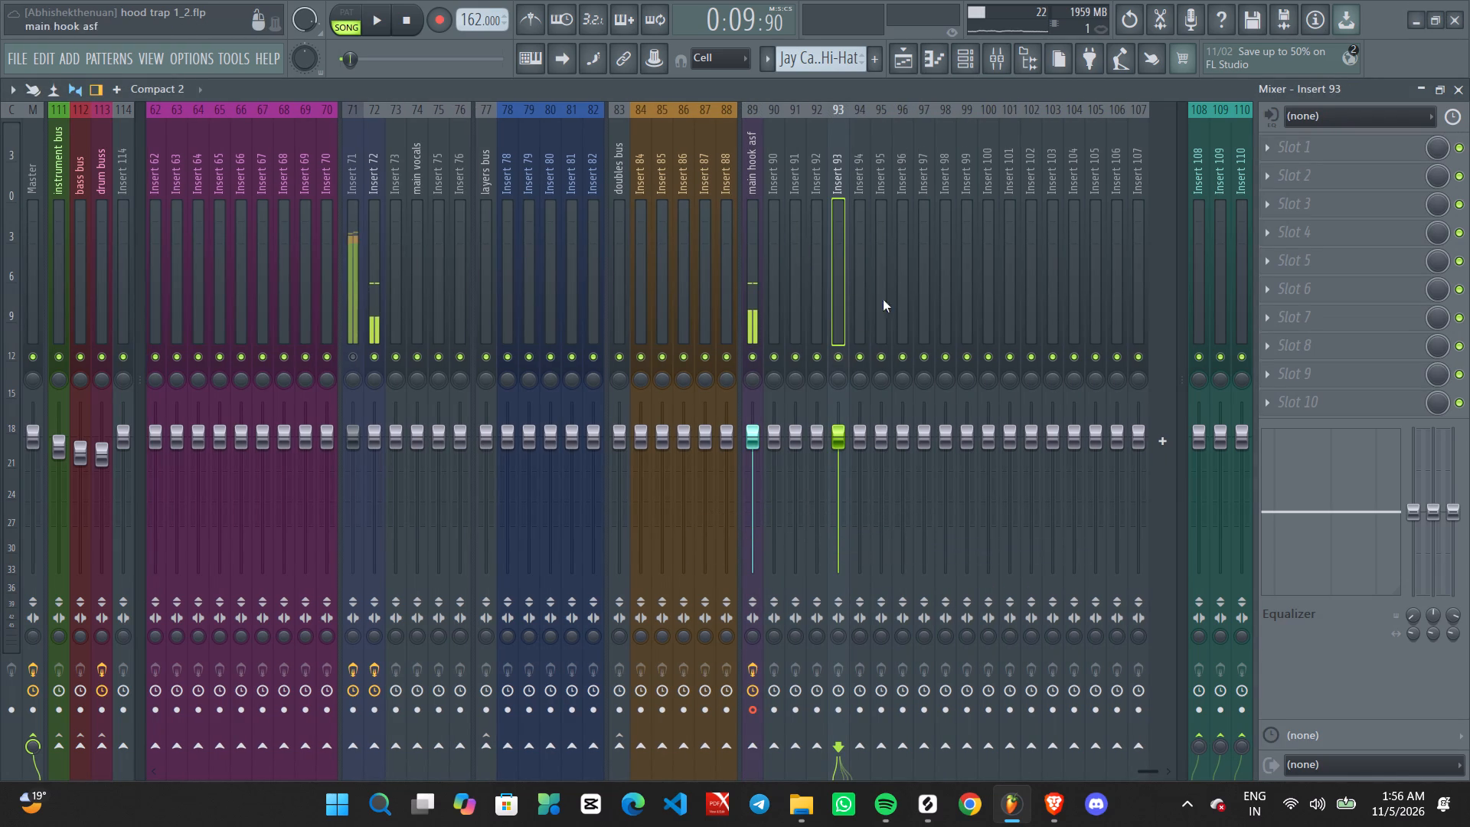
right_click(842, 239)
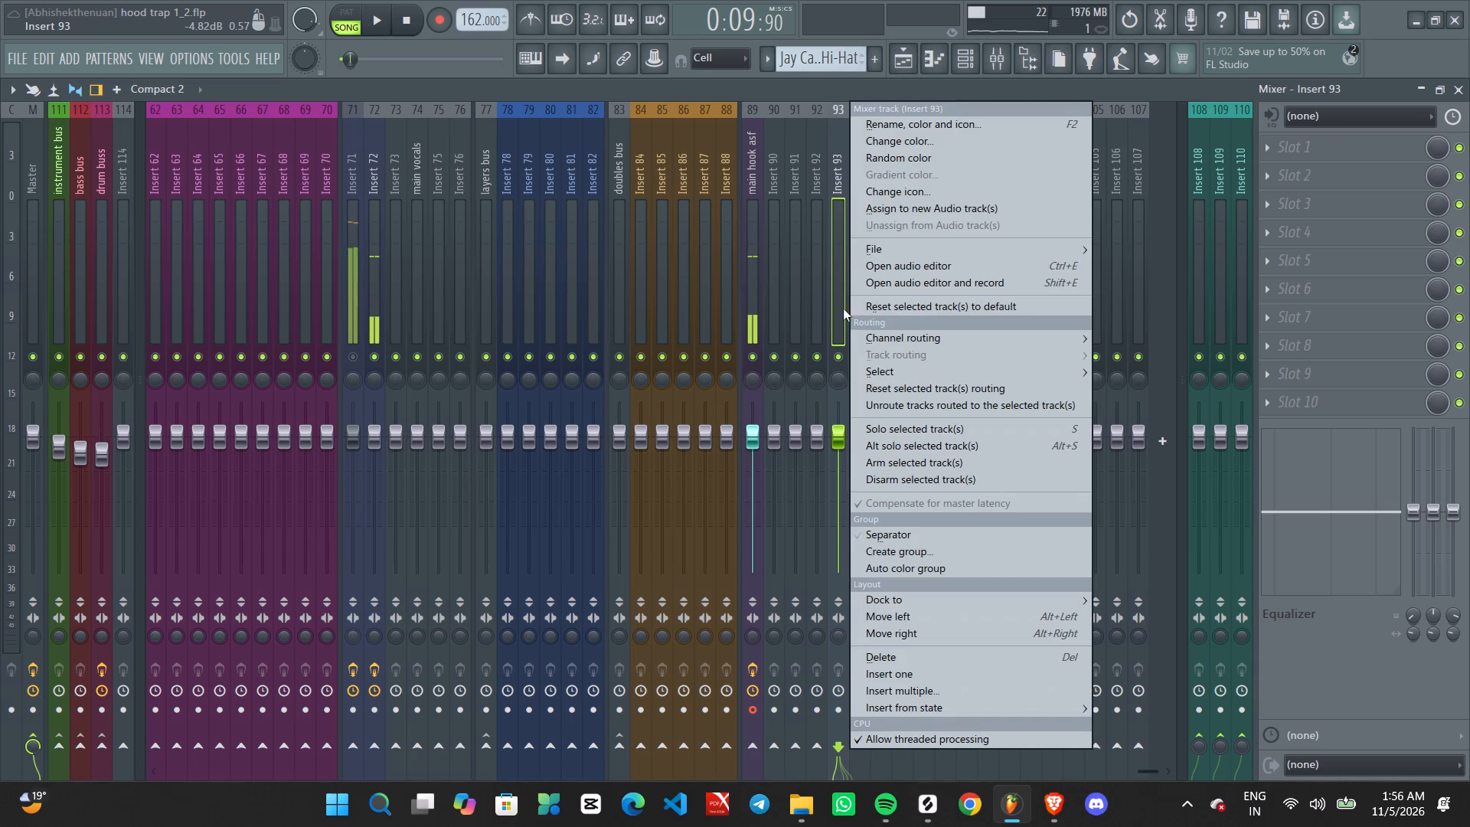
left_click(889, 541)
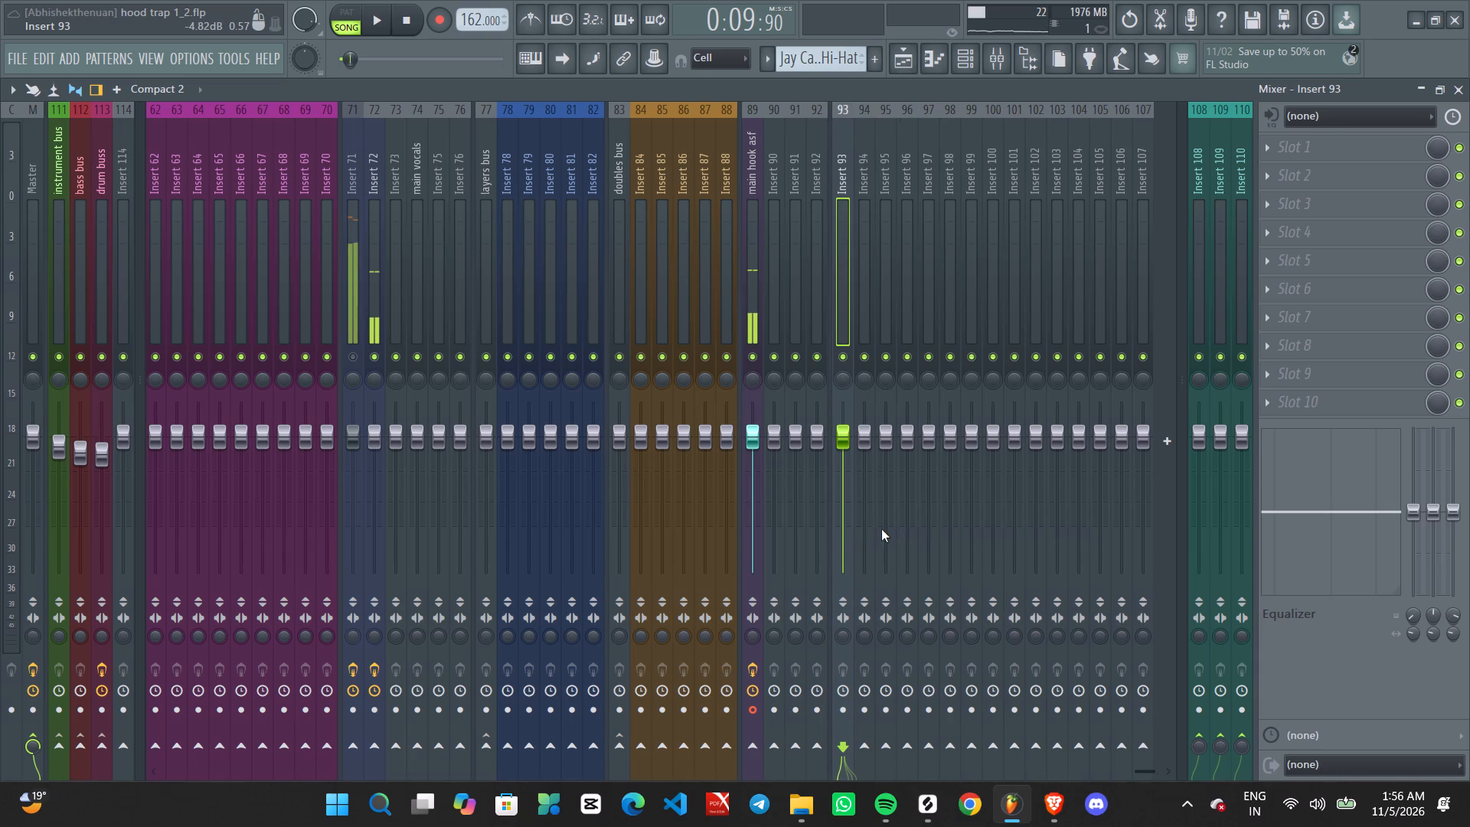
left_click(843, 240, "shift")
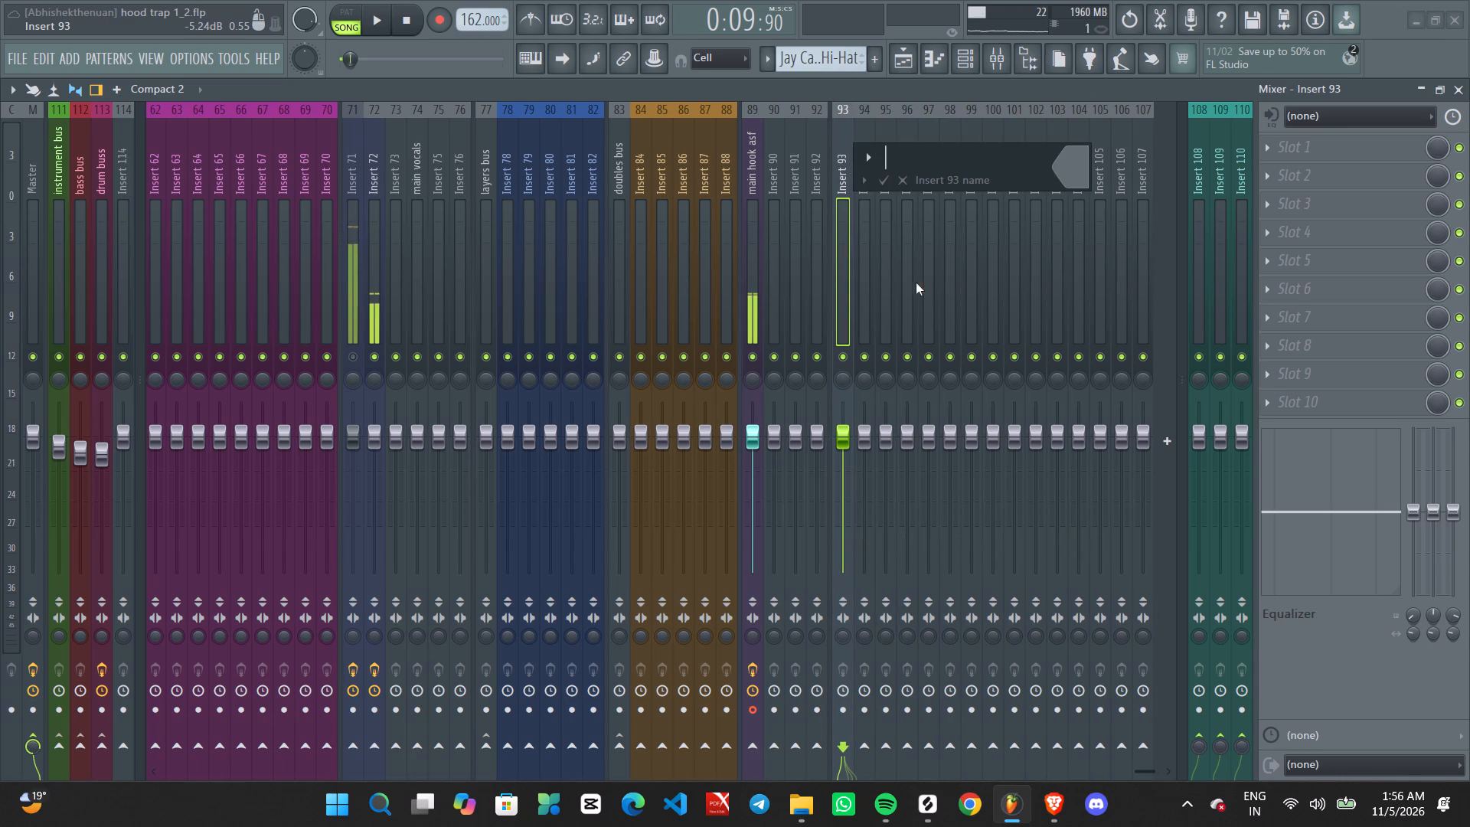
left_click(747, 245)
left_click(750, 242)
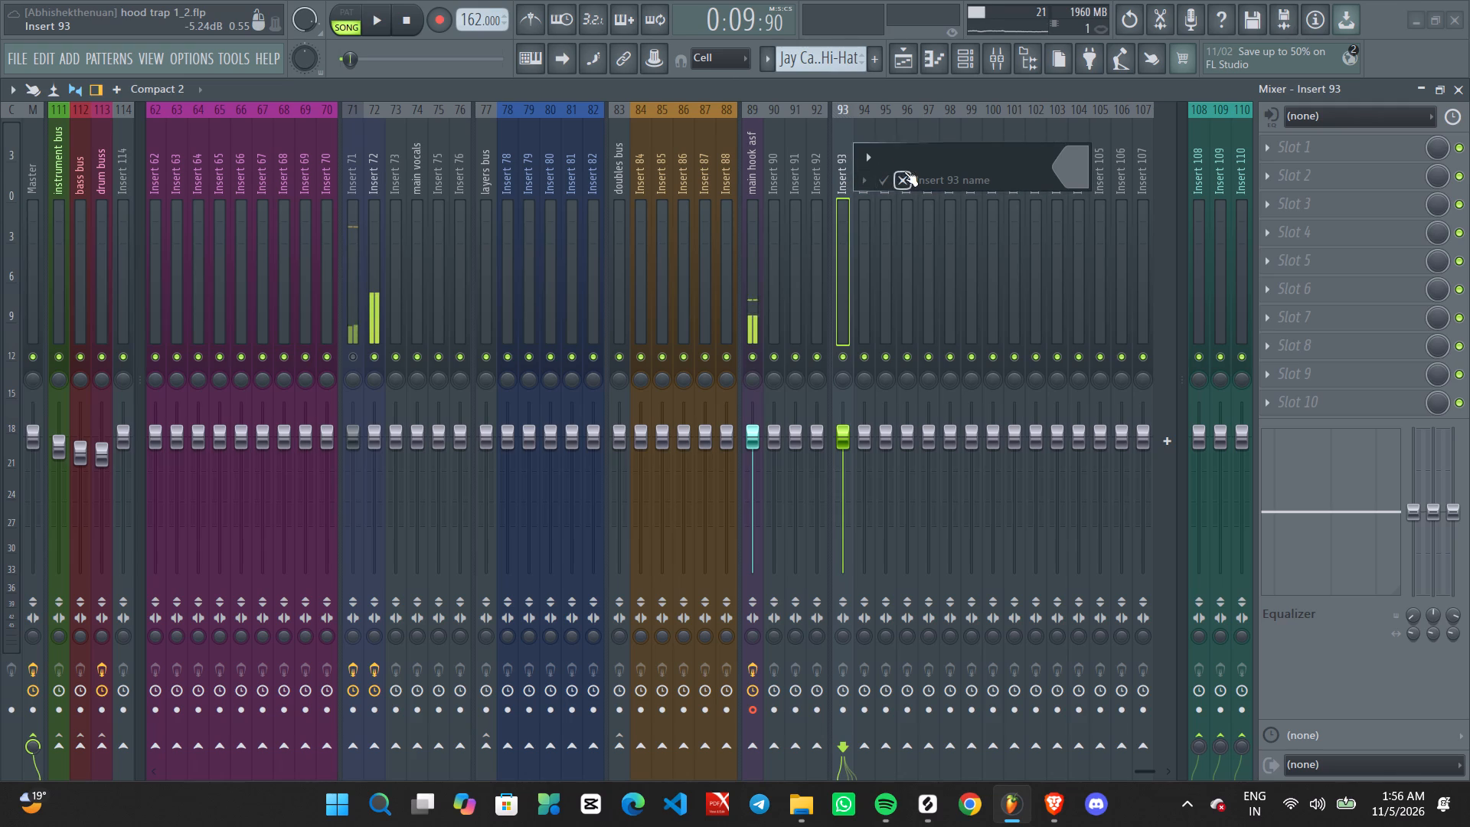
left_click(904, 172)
Unassign the main hook asf mixer track from its audio track.
left_click(754, 224)
right_click(754, 221)
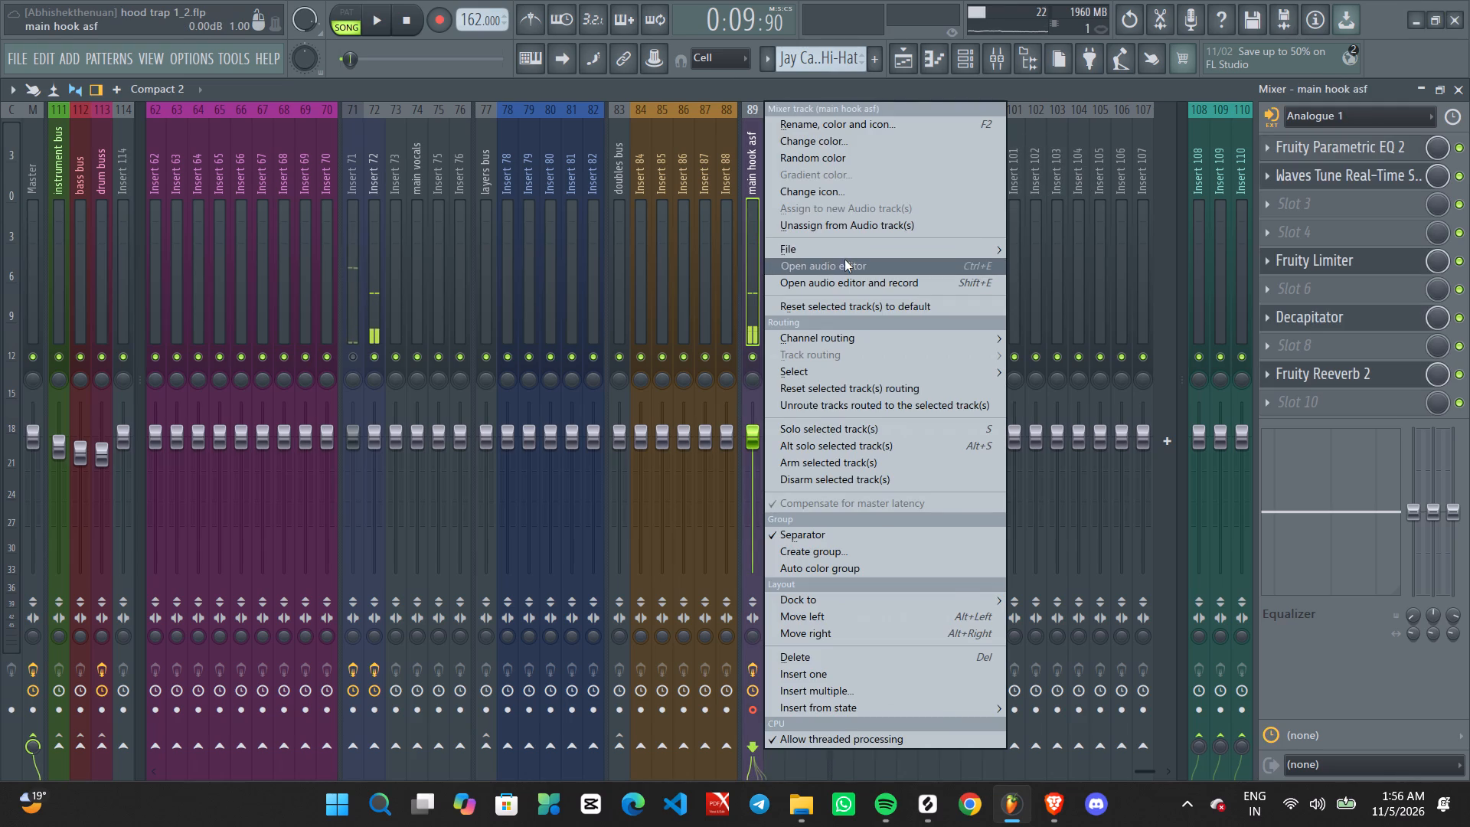
left_click_drag(1043, 250, 916, 230)
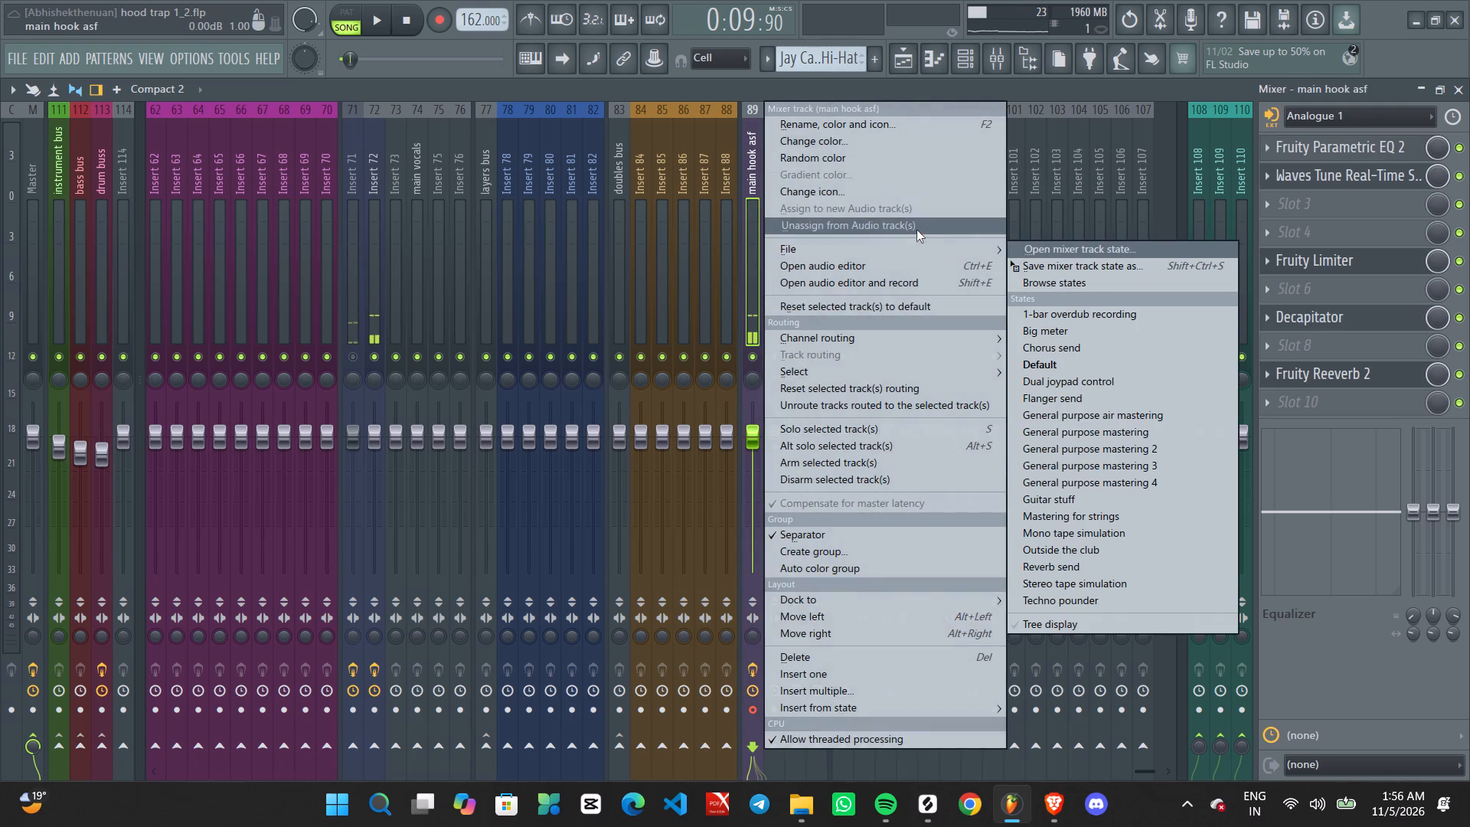
left_click_drag(916, 230, 920, 230)
Copy the main hook asf mixer track state, including its effect chain, onto Insert 93.
right_click(747, 243)
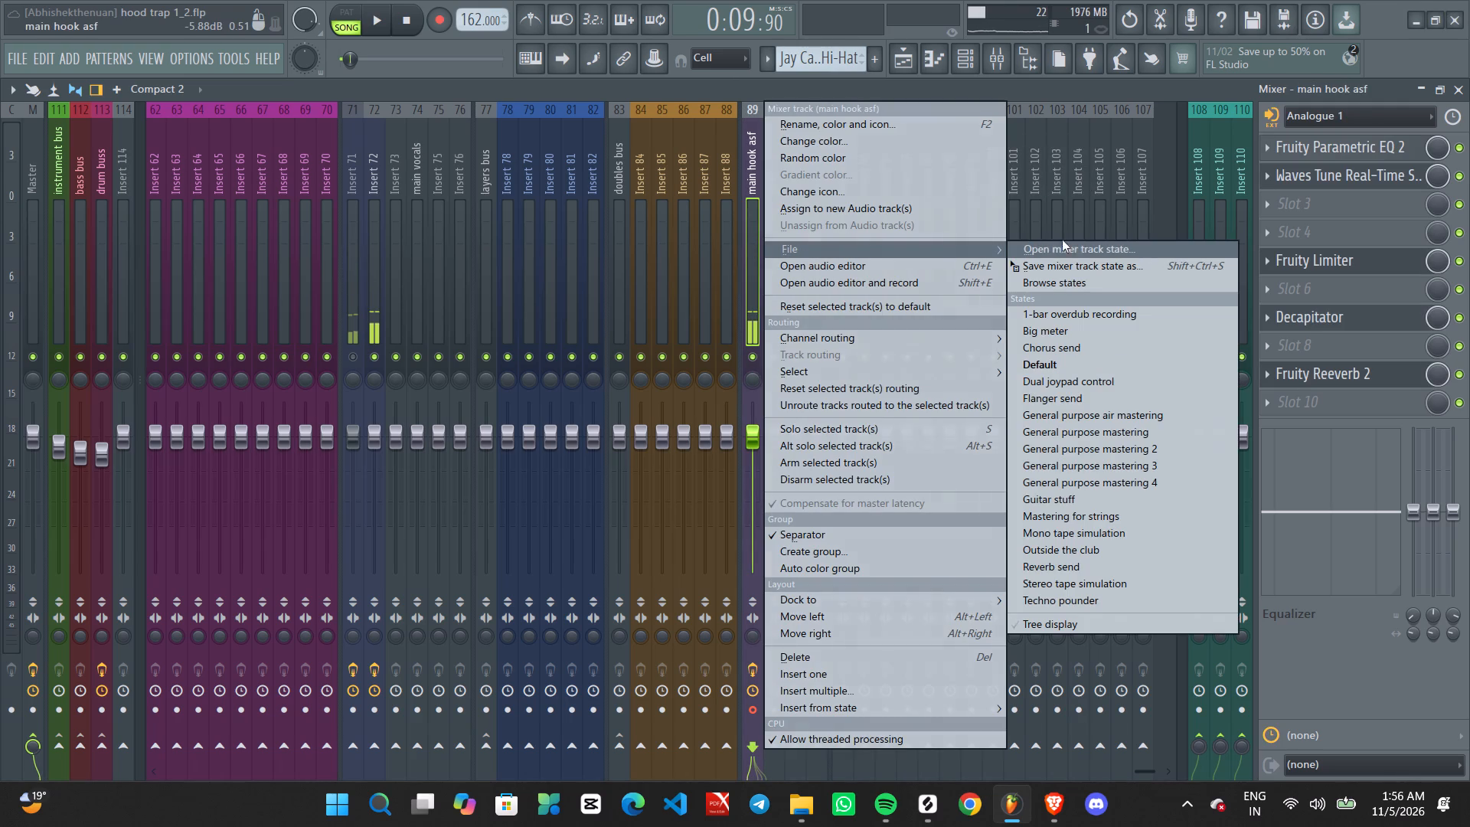
left_click_drag(1073, 264, 842, 238)
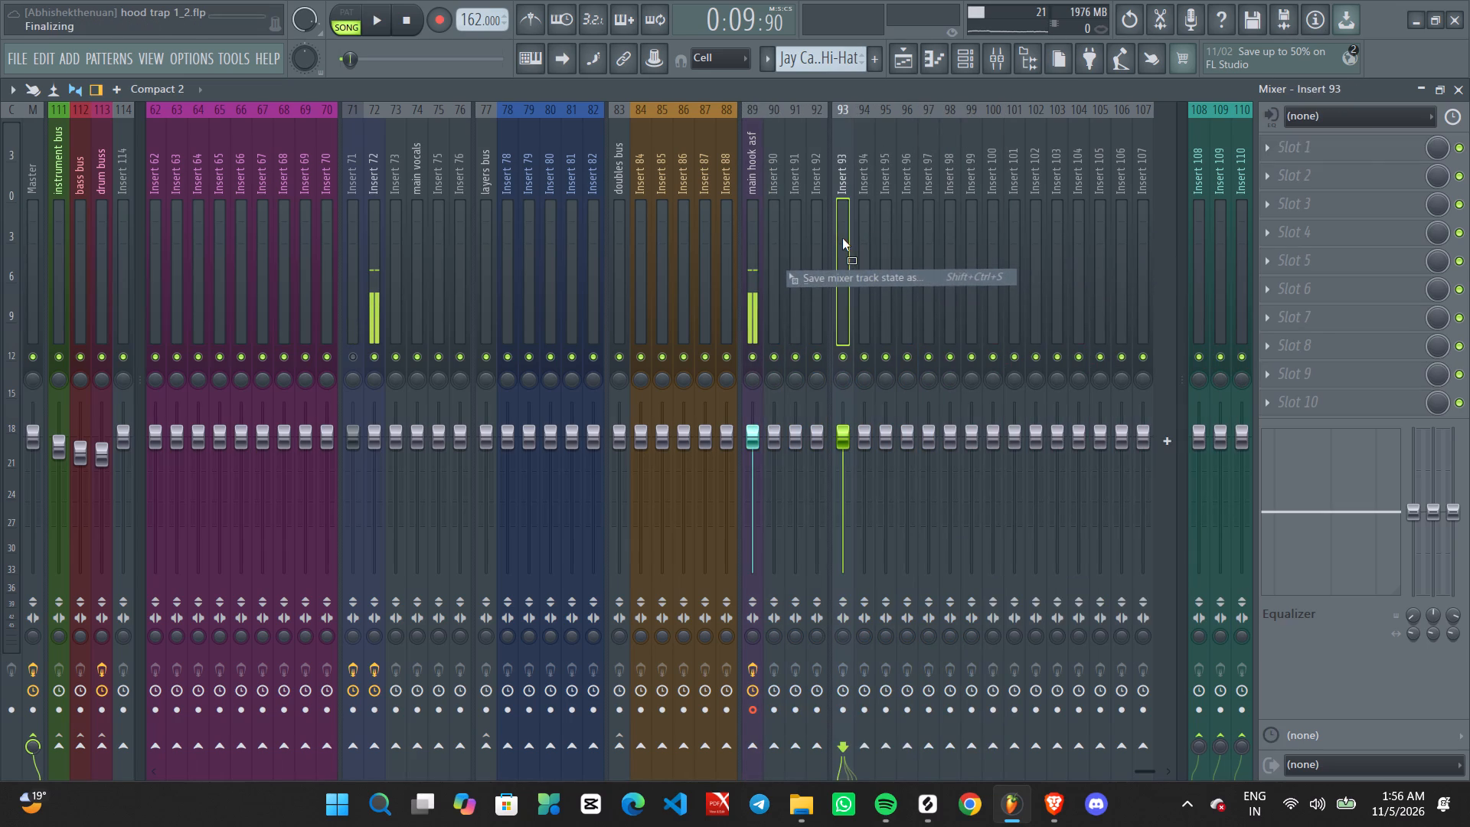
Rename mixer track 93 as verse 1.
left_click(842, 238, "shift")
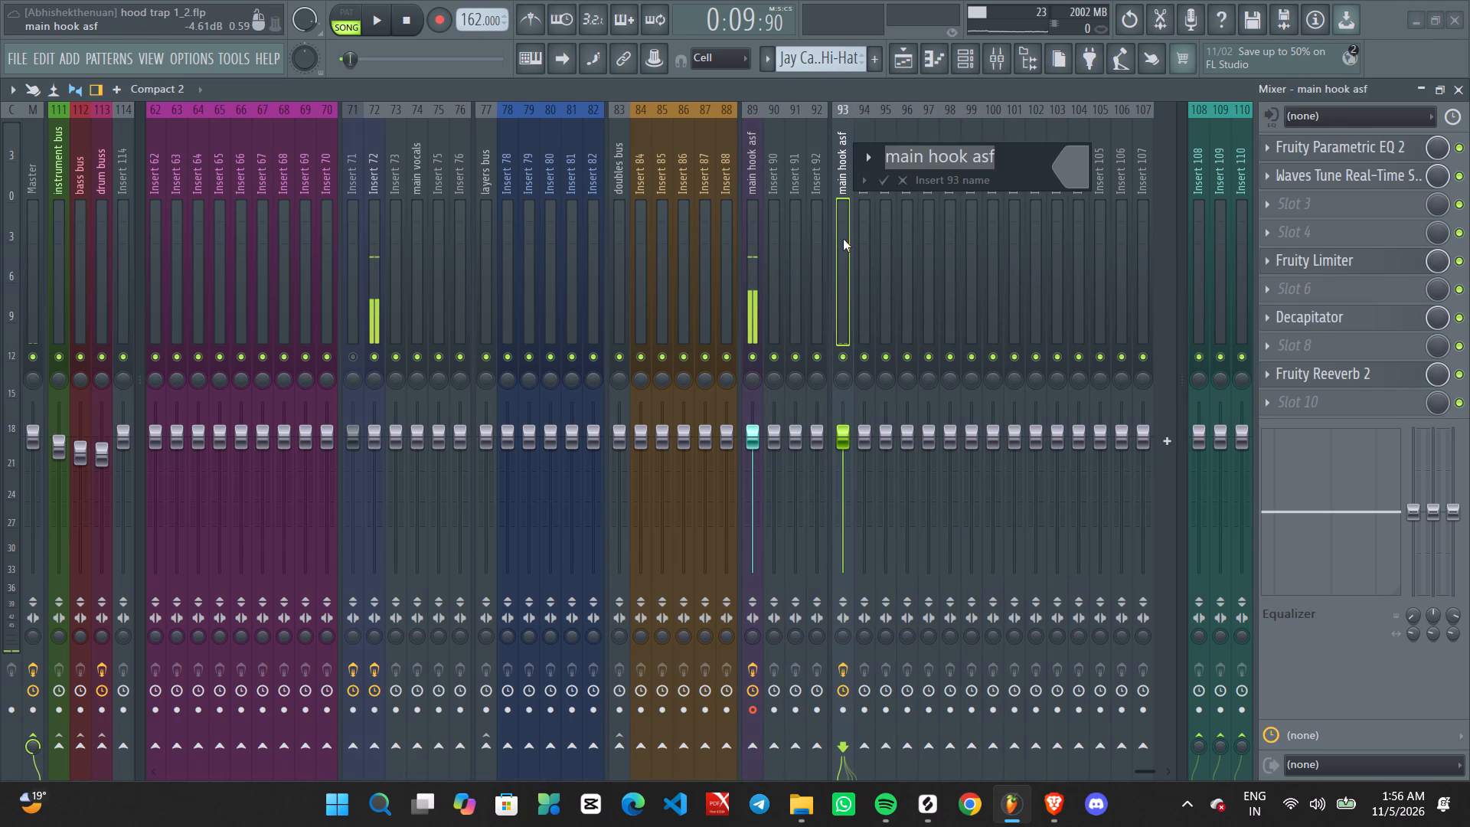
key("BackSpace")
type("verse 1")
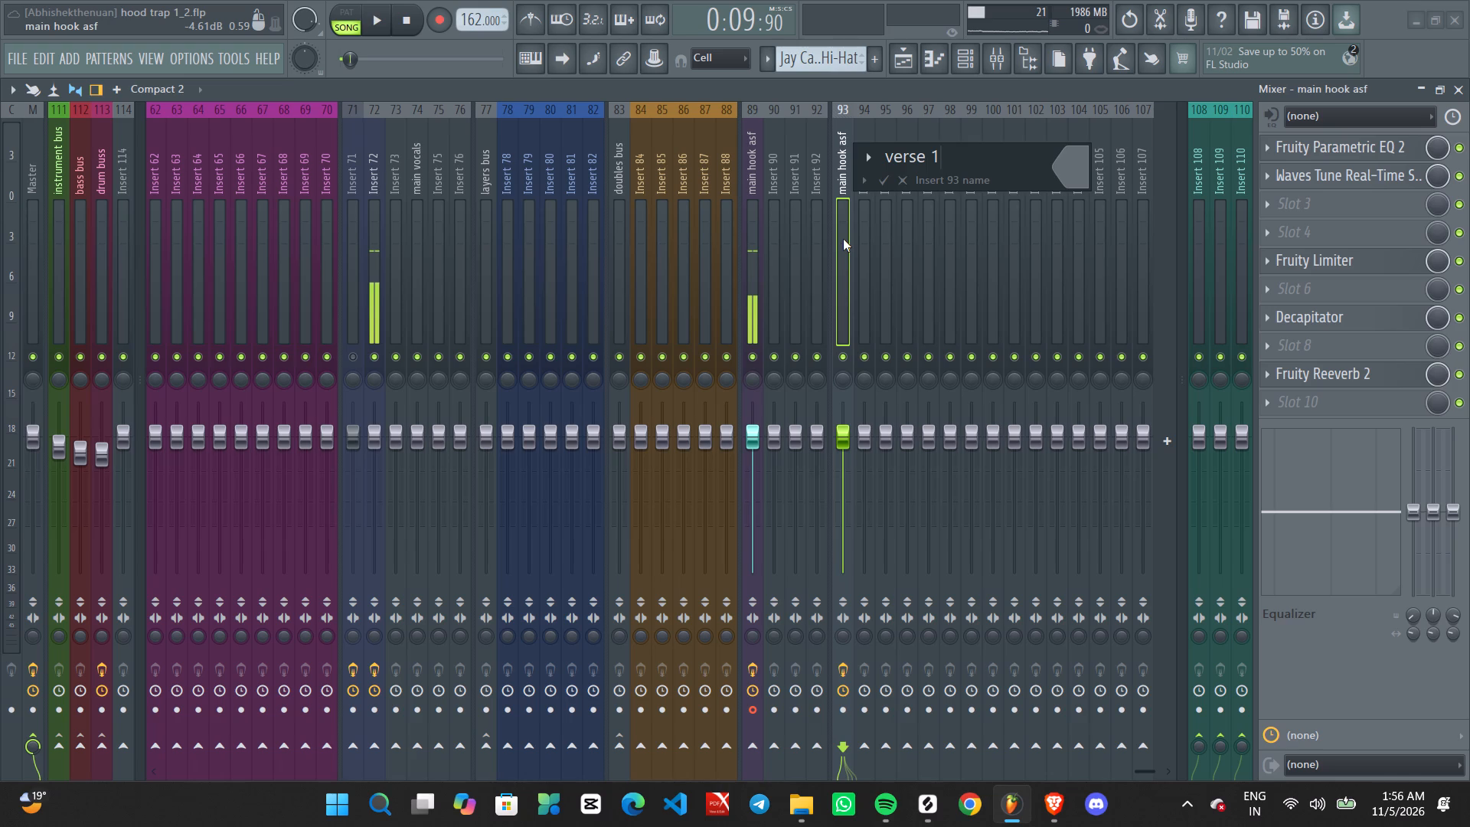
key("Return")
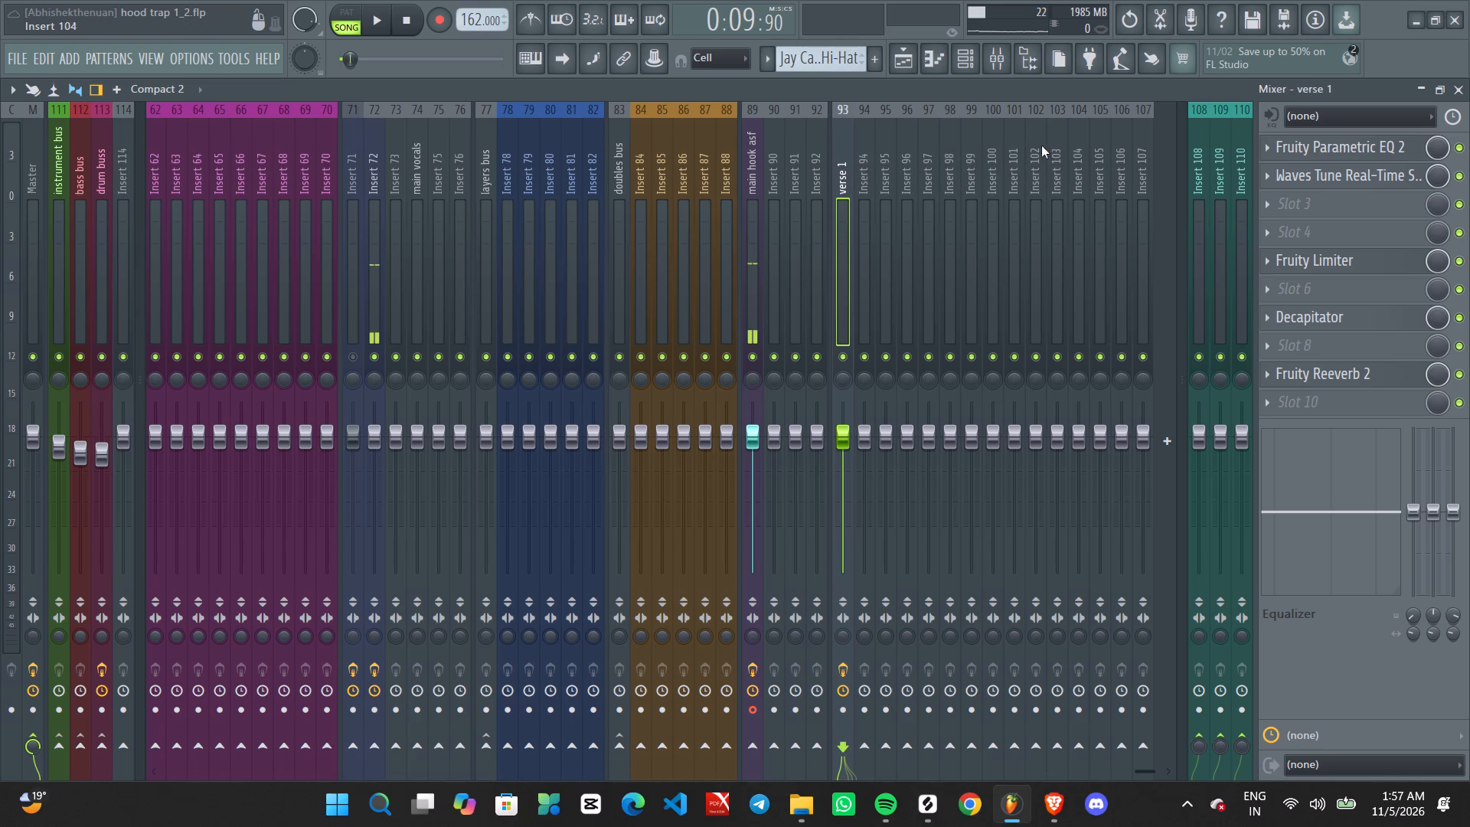
Rename mixer track 93 as ## verse.
left_click(839, 185, "shift")
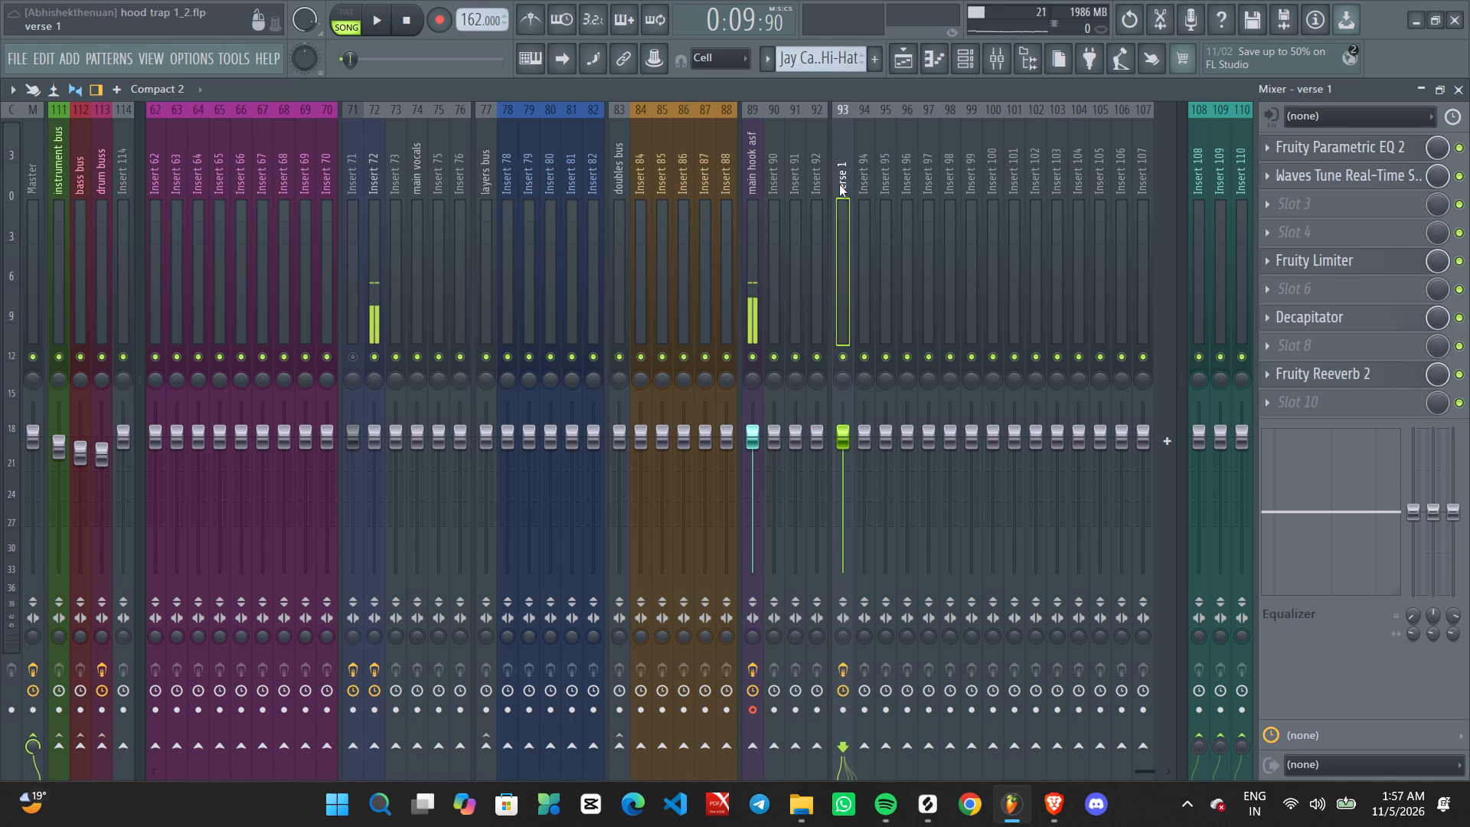
key("BackSpace")
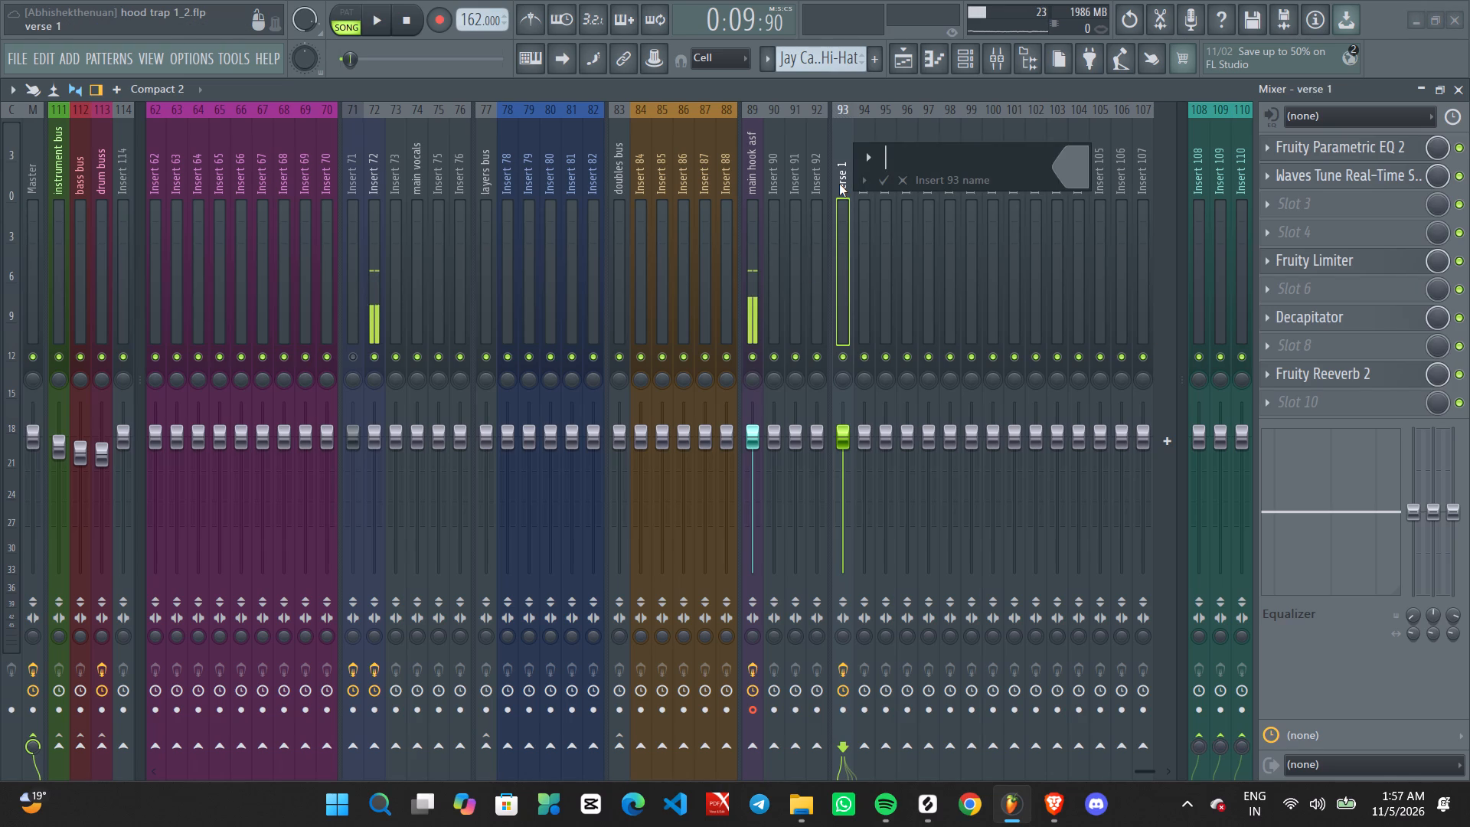
type("##")
key("space")
type("verse")
key("Return")
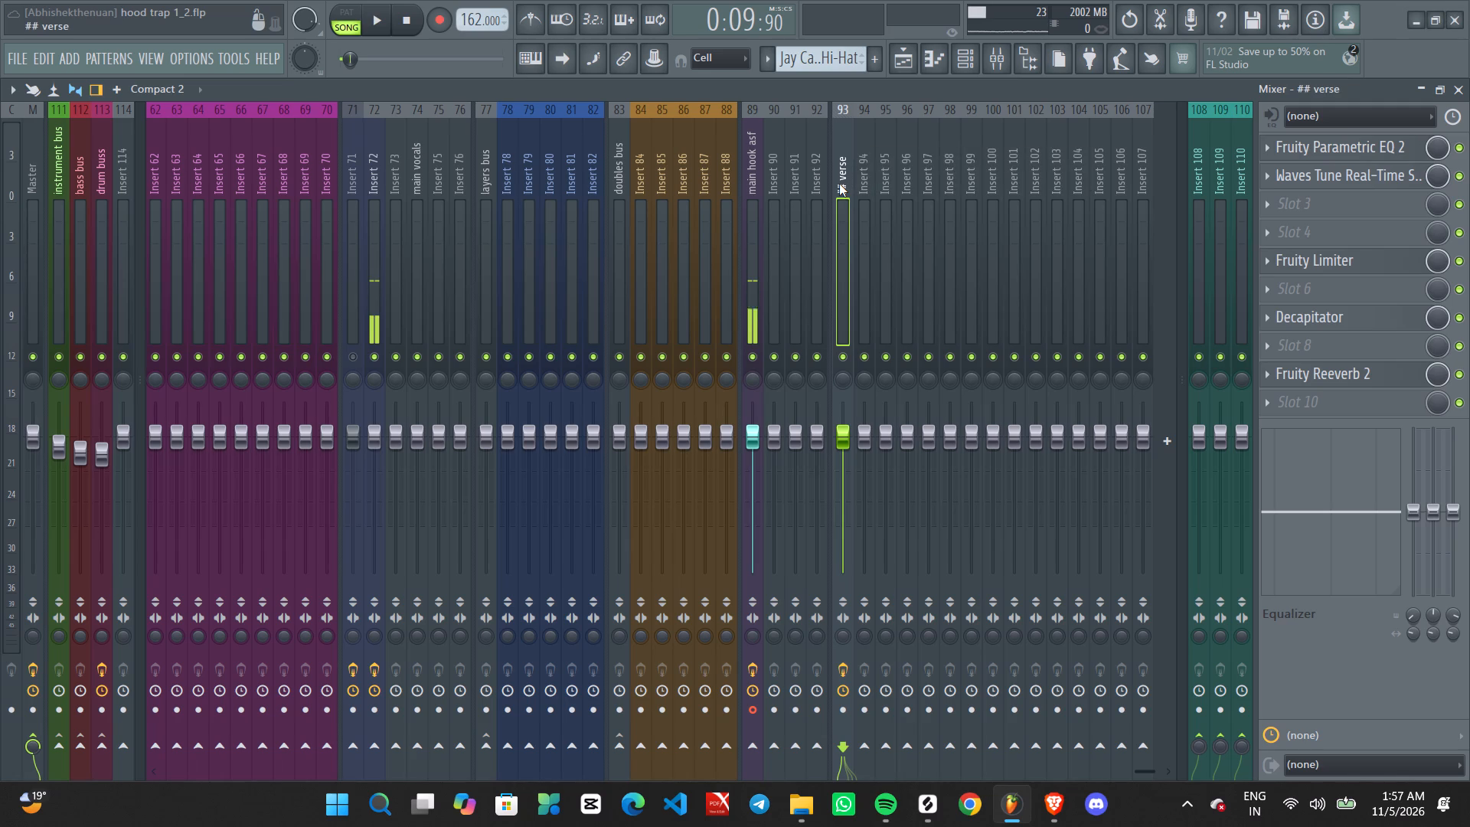
Set playlist Track 45 as an audio track linked to mixer track 93, ## verse.
left_click(906, 54)
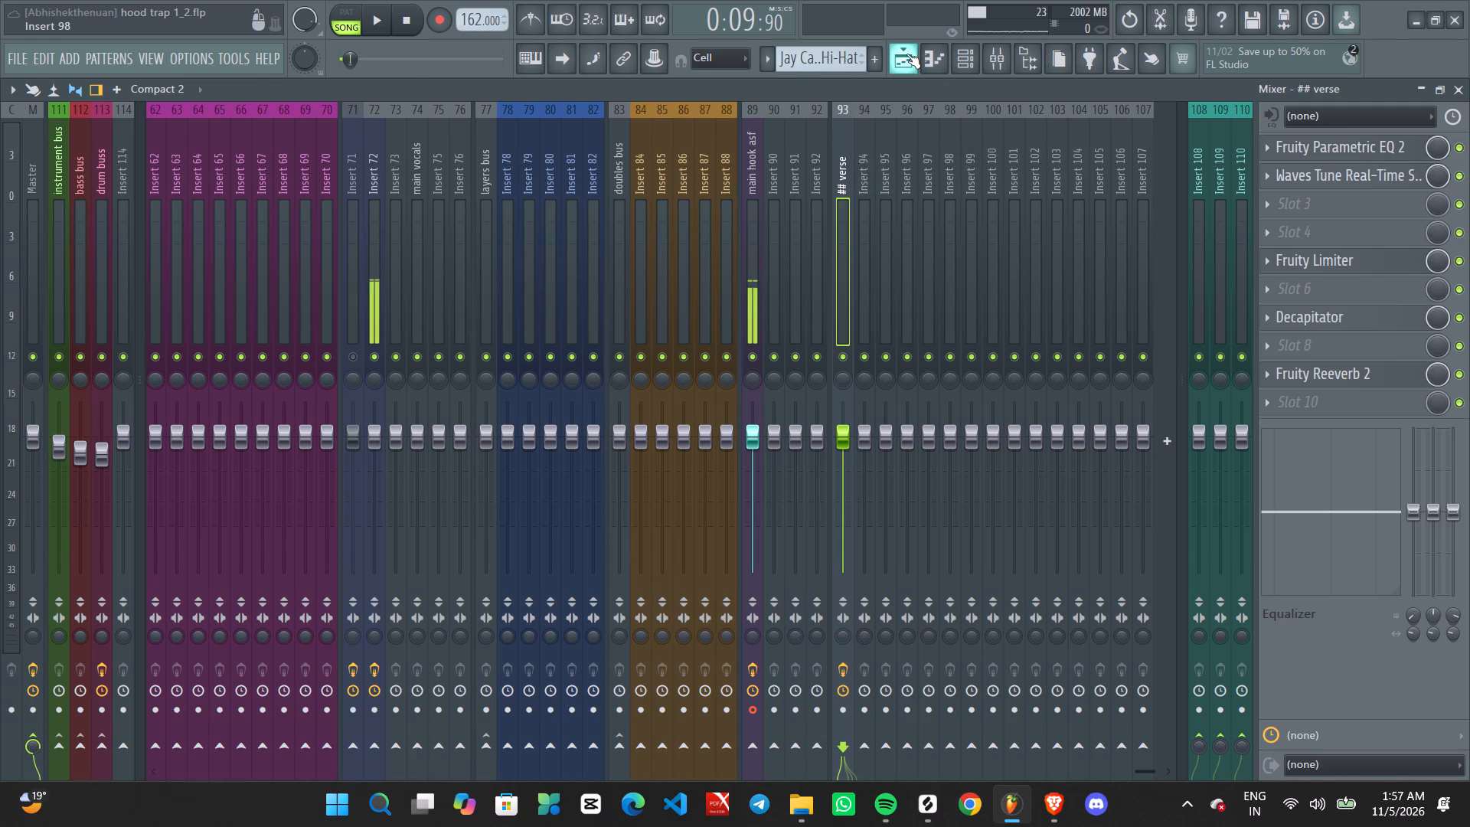
scroll(696, 449, "up", 1, "ctrl")
middle_click_drag(488, 508, 724, 473)
scroll(462, 471, "up", 1, "ctrl")
middle_click_drag(398, 474, 580, 479)
right_click(191, 427)
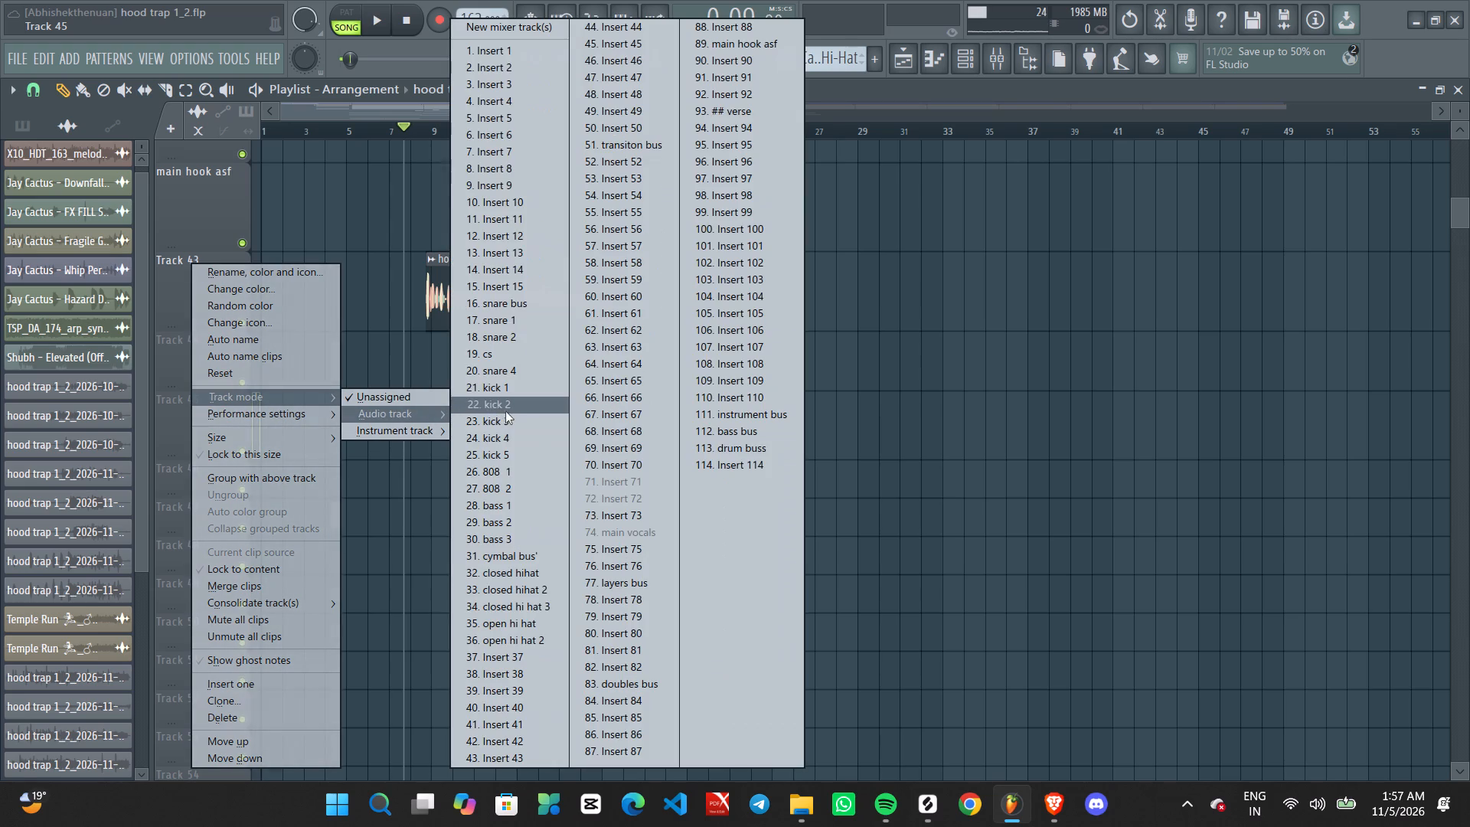
left_click(744, 110)
scroll(482, 441, "up", 2, "ctrl")
middle_click_drag(443, 451, 625, 429)
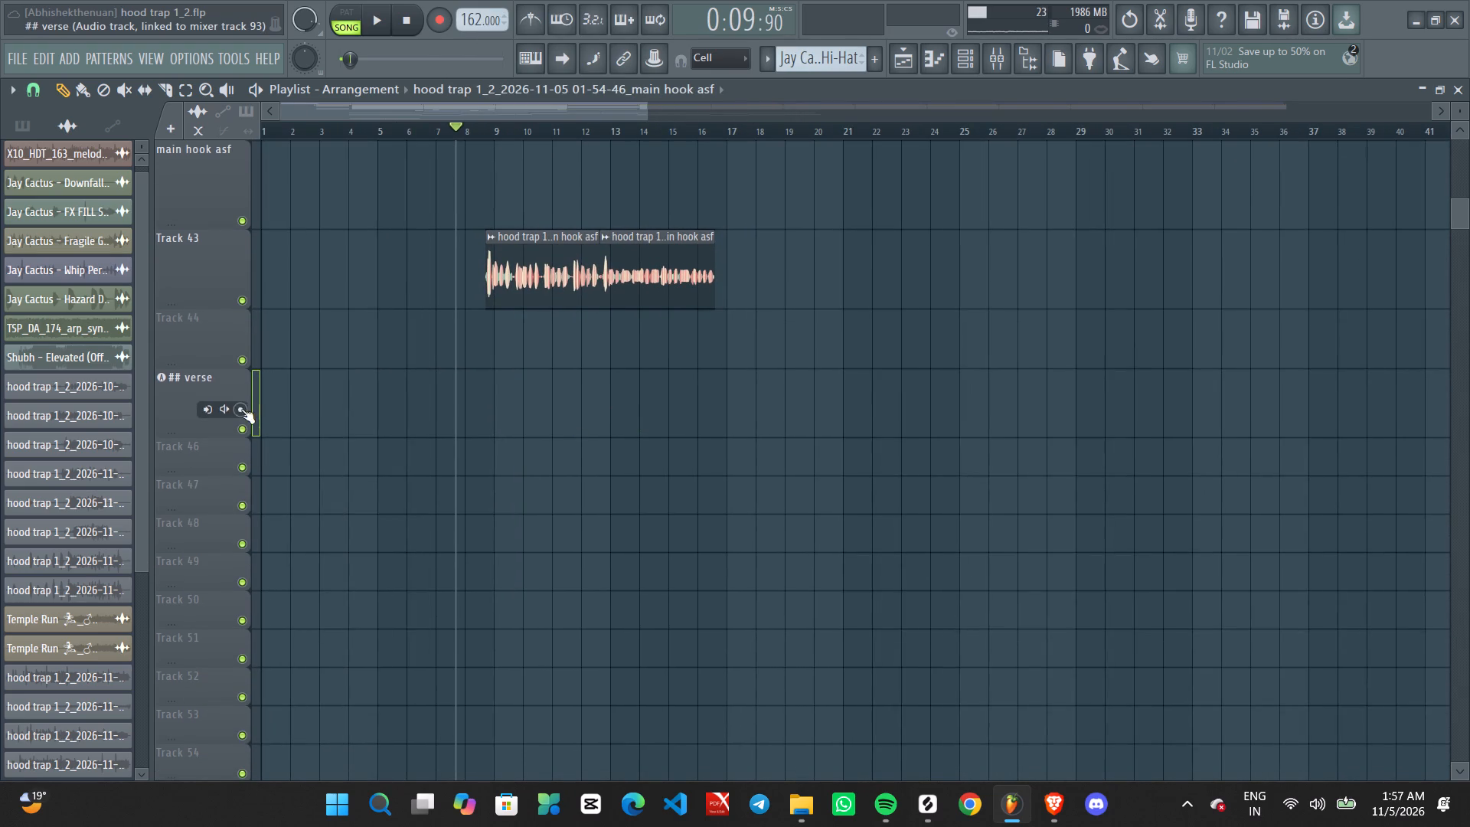
Arm the ## verse playlist track and switch on recording mode.
left_click(241, 409)
scroll(254, 361, "up", 10)
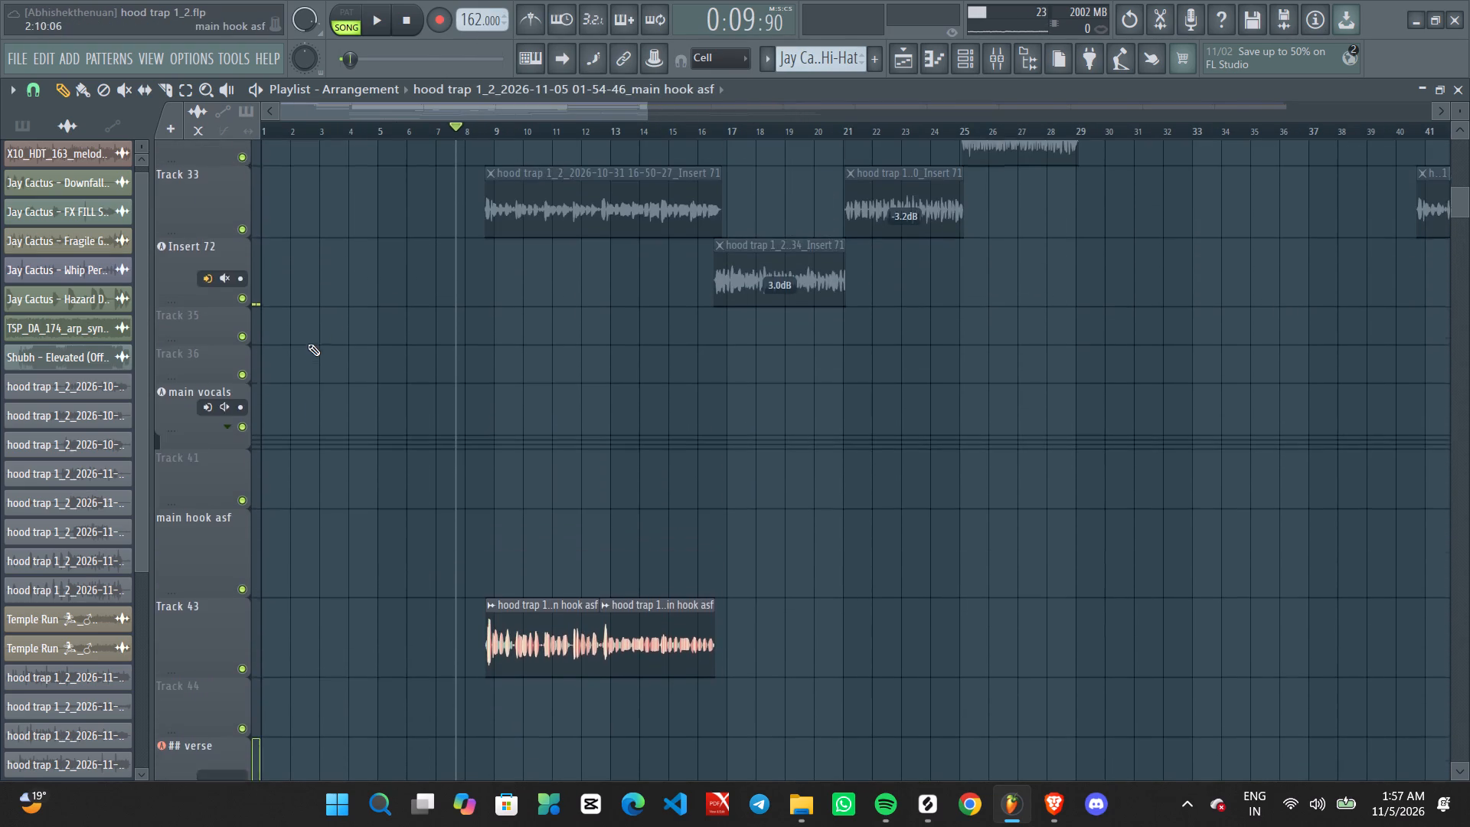
scroll(378, 293, "up", 6)
left_click(450, 18)
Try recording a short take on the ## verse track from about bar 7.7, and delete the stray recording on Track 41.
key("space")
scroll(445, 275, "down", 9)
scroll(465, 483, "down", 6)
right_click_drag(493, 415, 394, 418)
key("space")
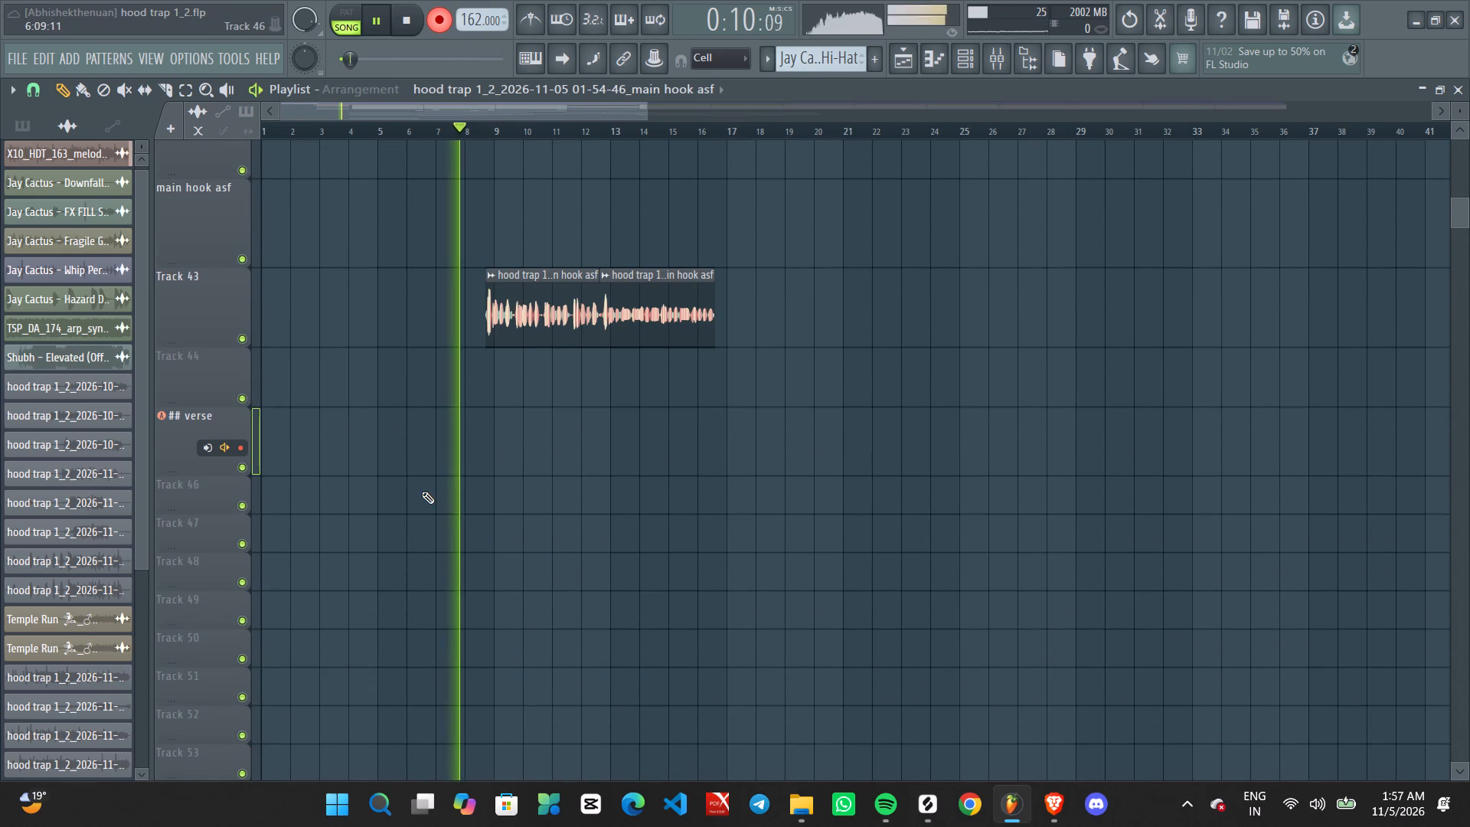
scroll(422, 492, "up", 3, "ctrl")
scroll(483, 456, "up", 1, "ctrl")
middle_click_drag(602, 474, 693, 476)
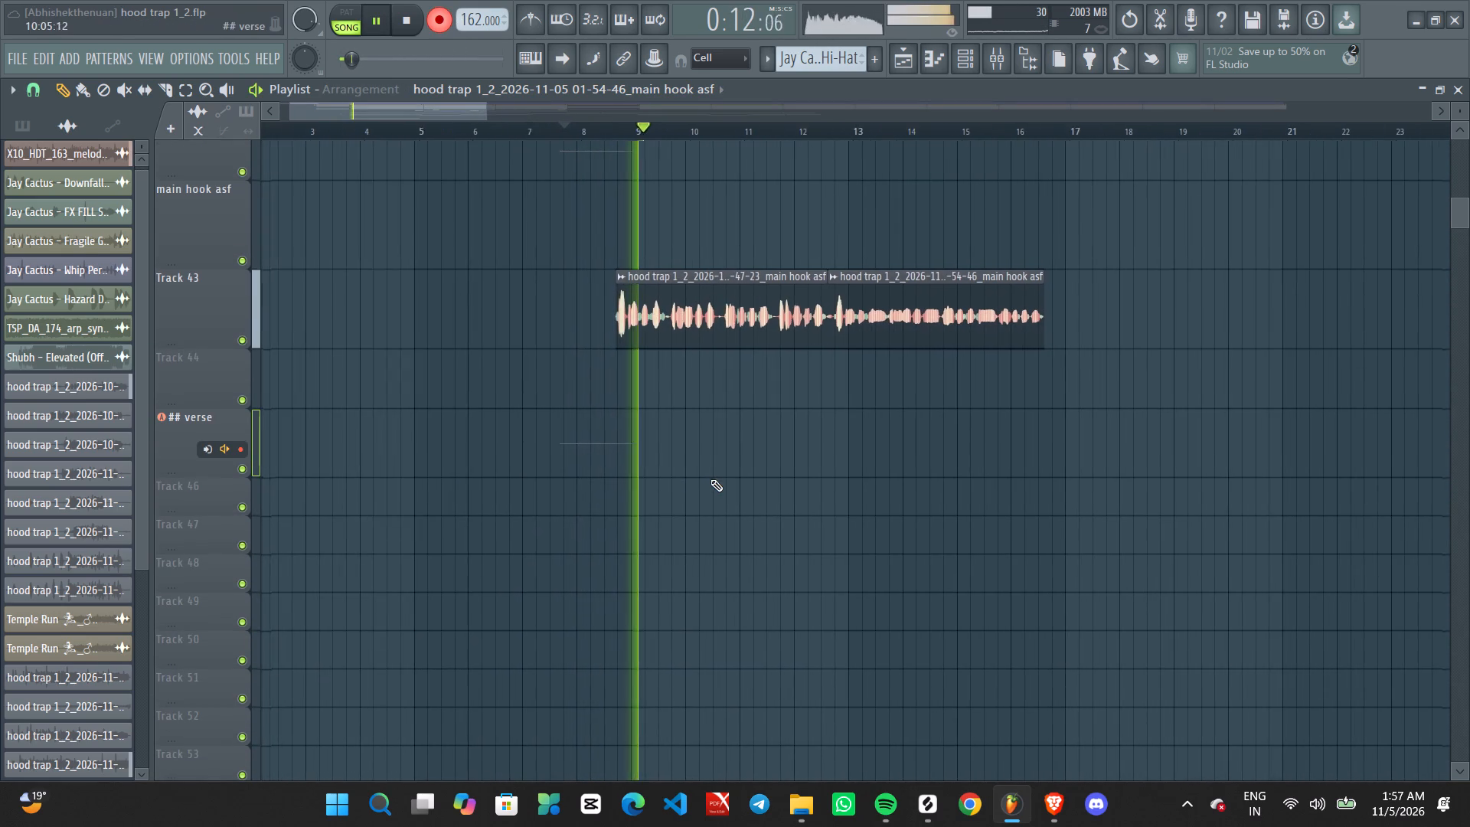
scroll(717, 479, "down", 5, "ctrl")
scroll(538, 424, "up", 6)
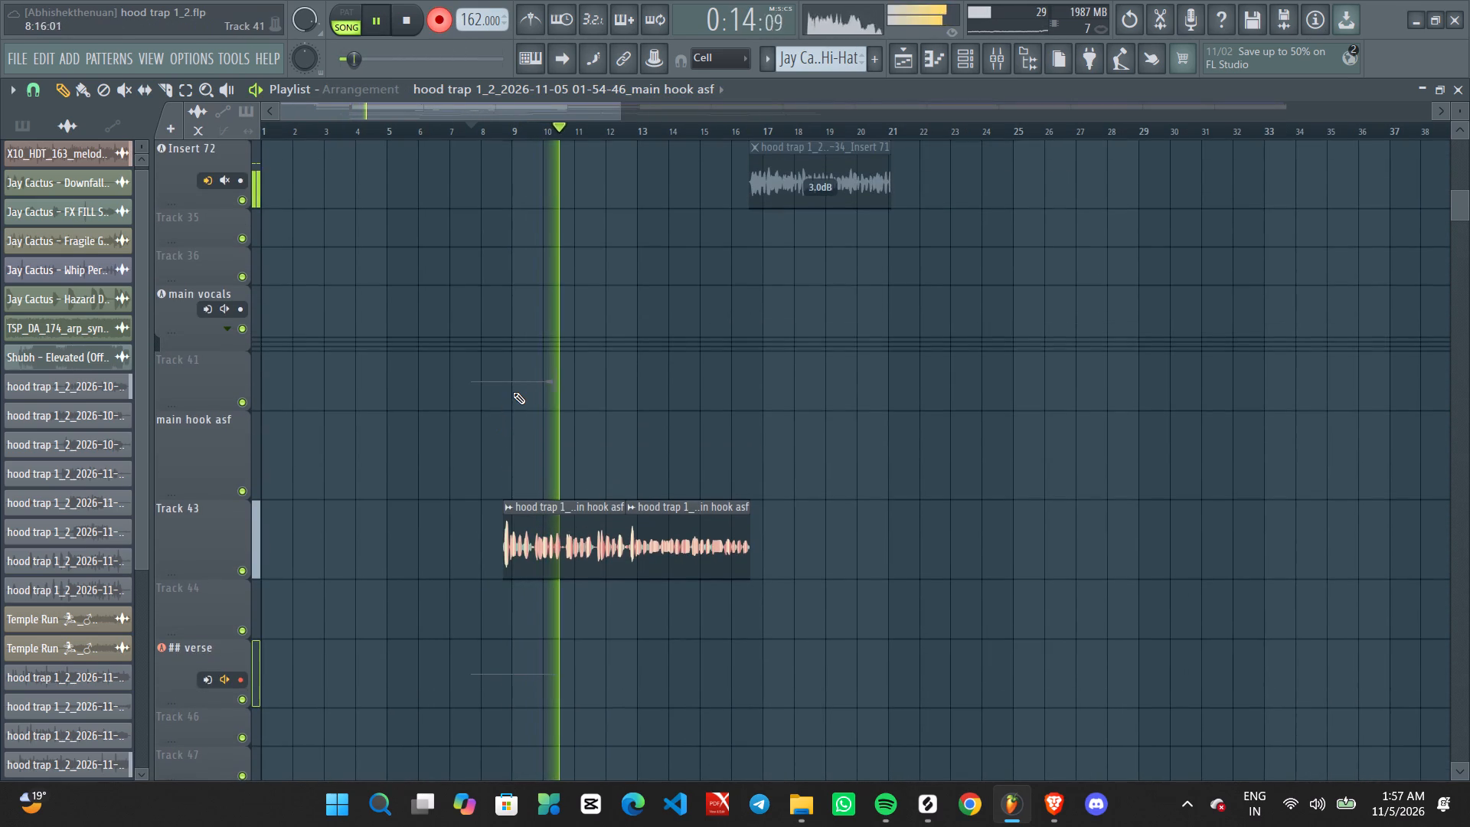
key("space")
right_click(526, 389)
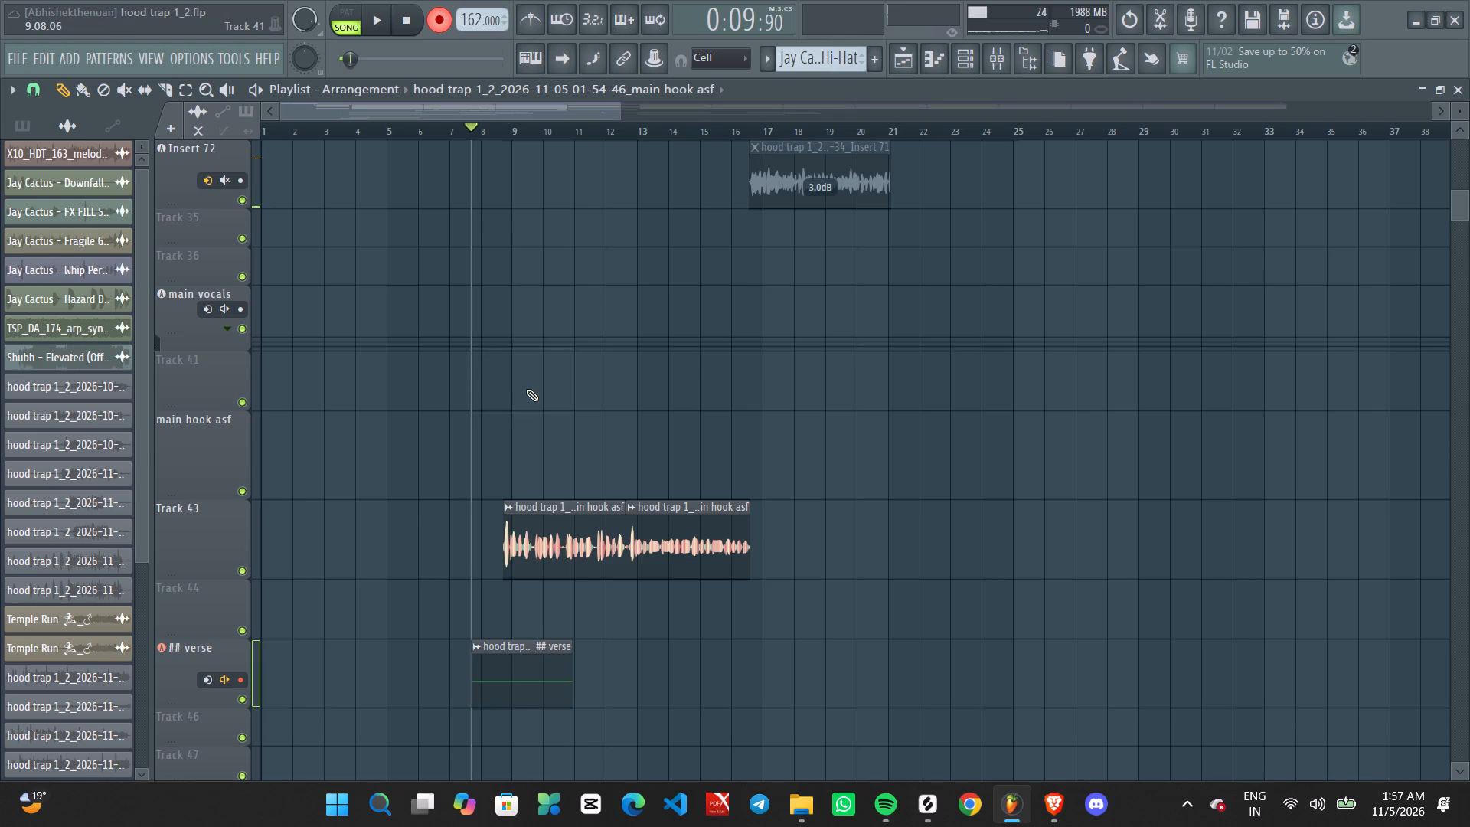
Disarm recording on the main hook asf mixer track and return to the playlist.
scroll(346, 419, "up", 13)
scroll(305, 426, "down", 9)
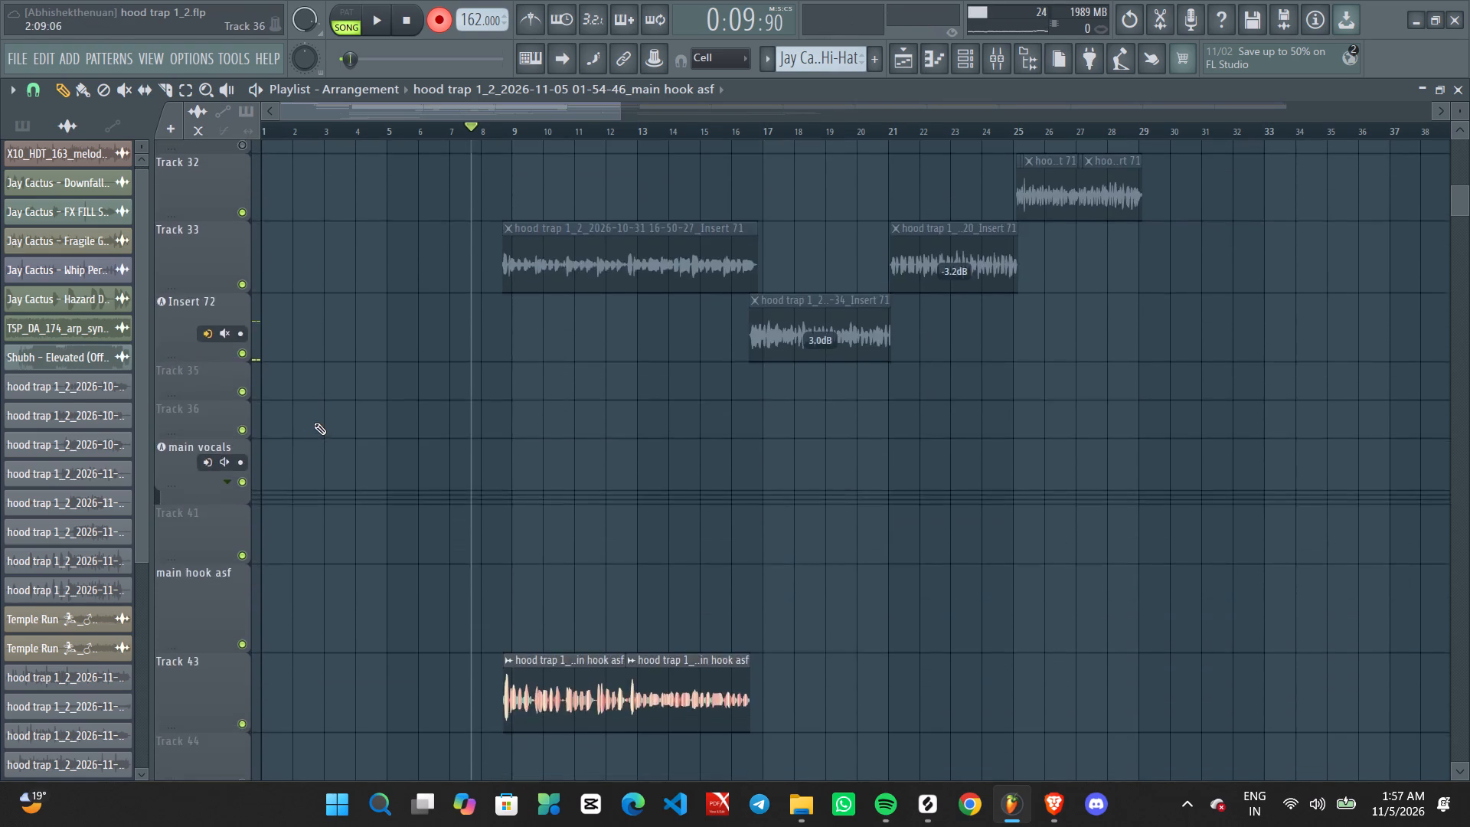
scroll(320, 420, "up", 15)
scroll(324, 420, "down", 4)
scroll(324, 420, "up", 1)
scroll(324, 420, "down", 4)
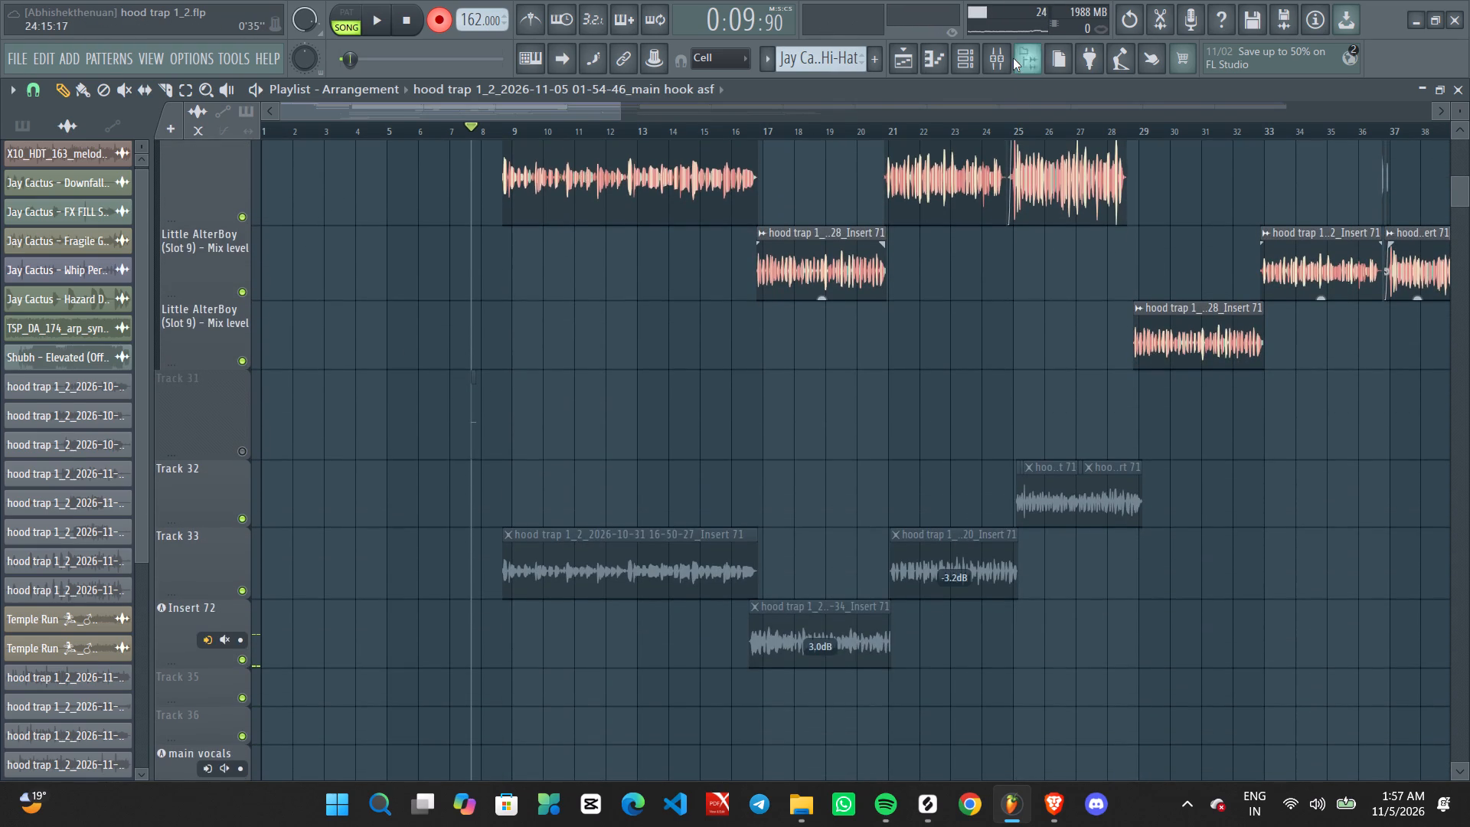
left_click(1004, 57)
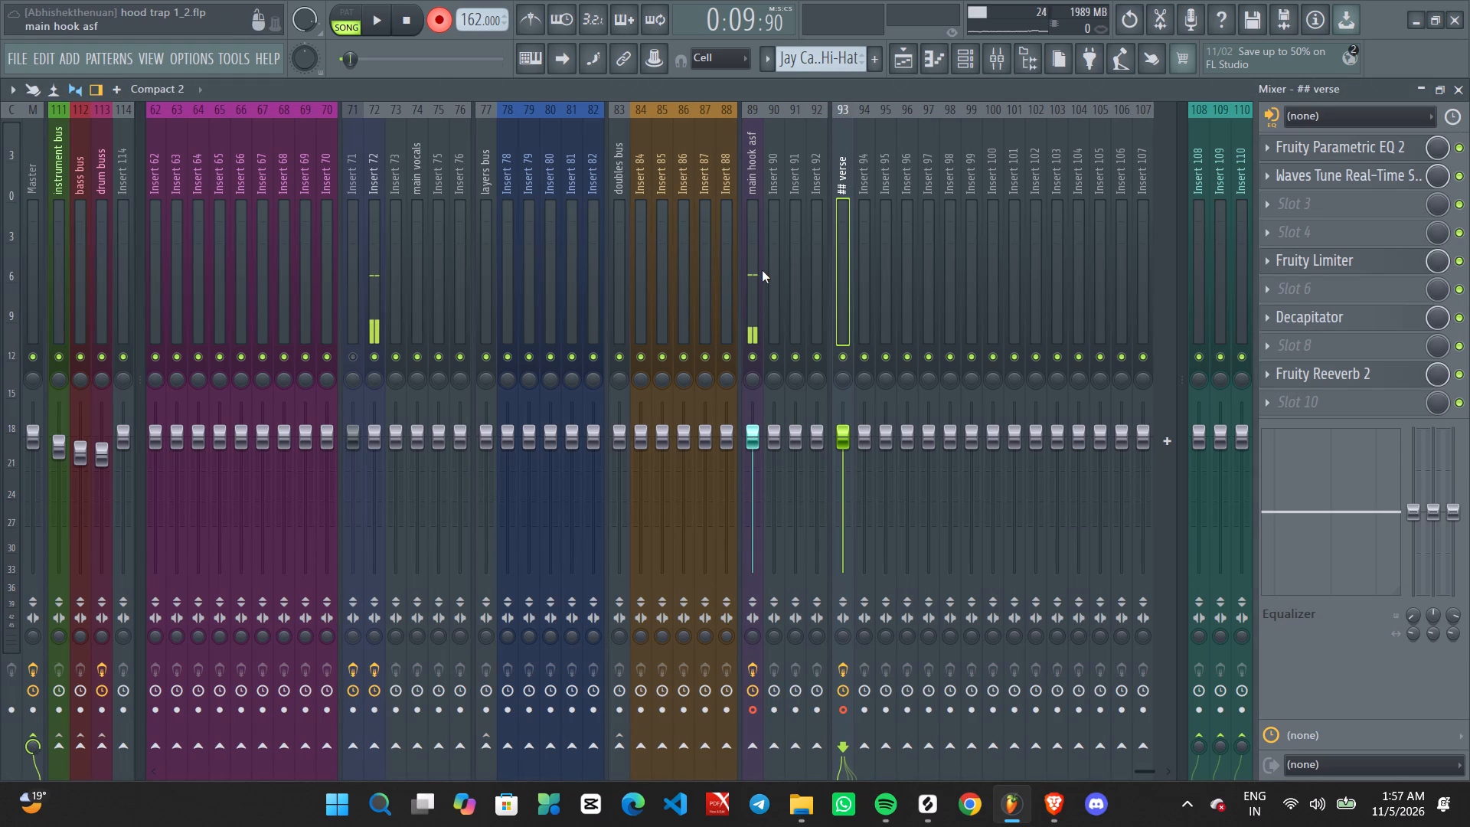
left_click(762, 270)
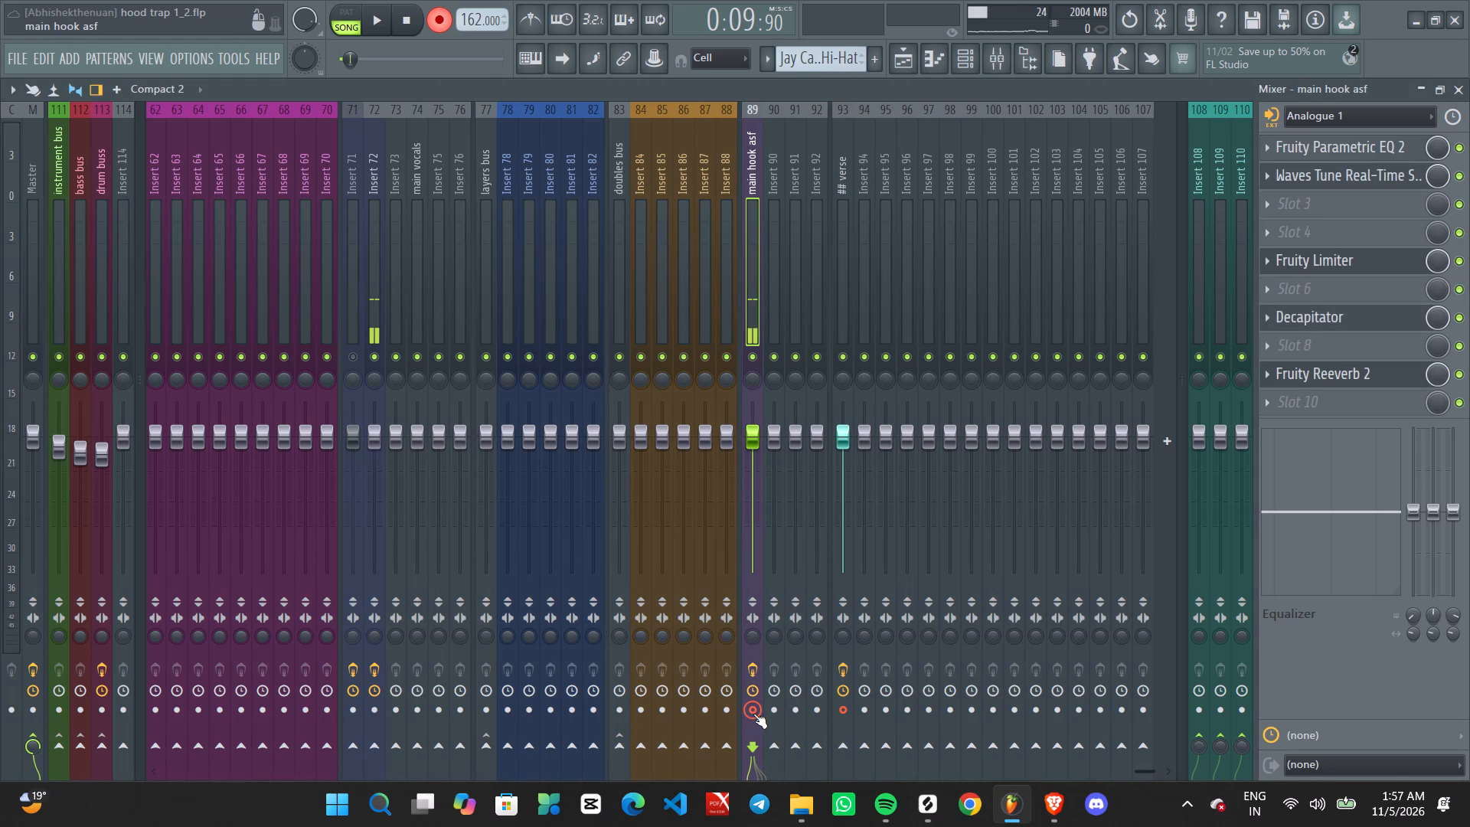
left_click(754, 712)
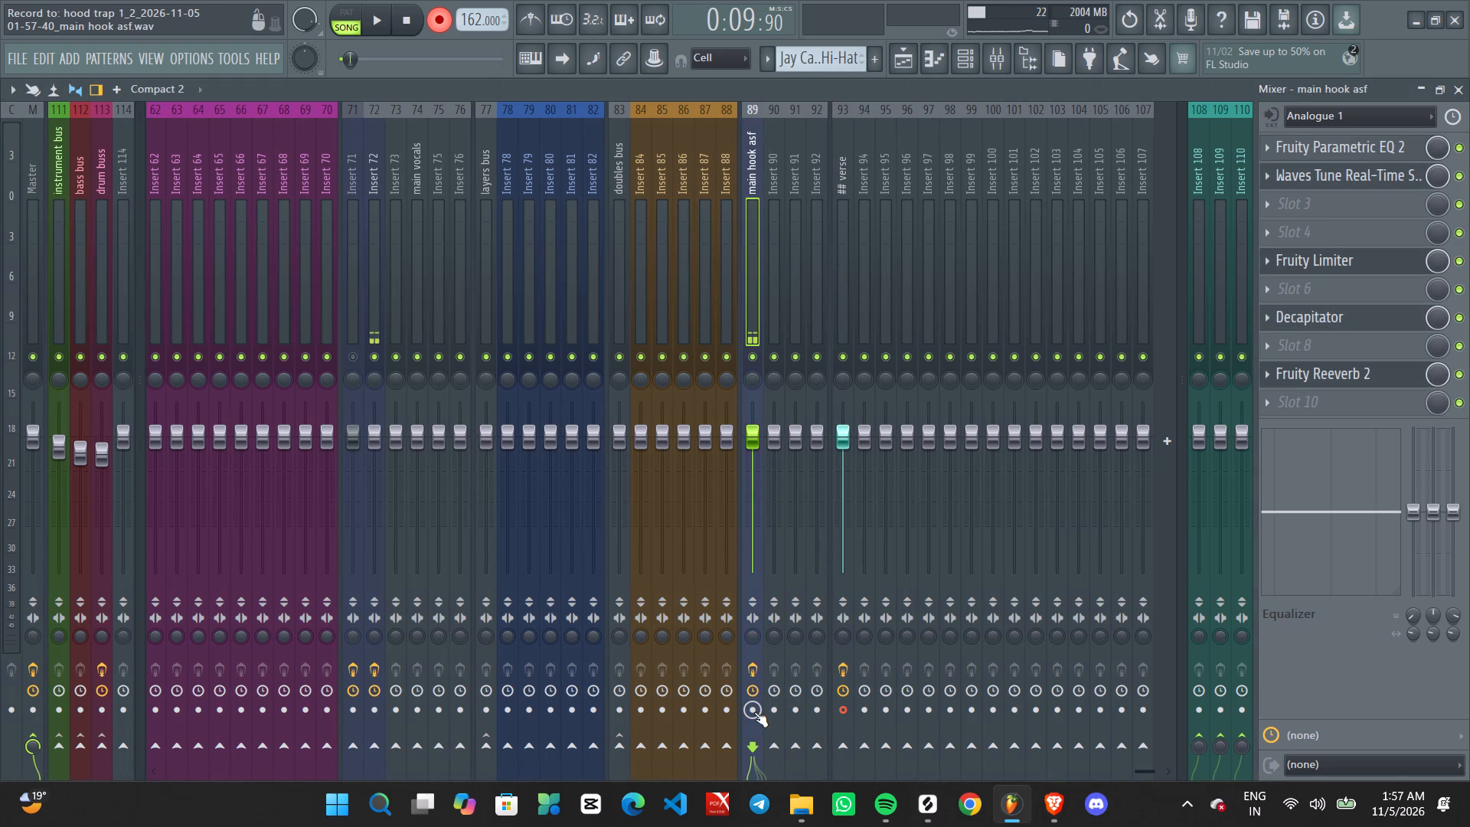
left_click(895, 58)
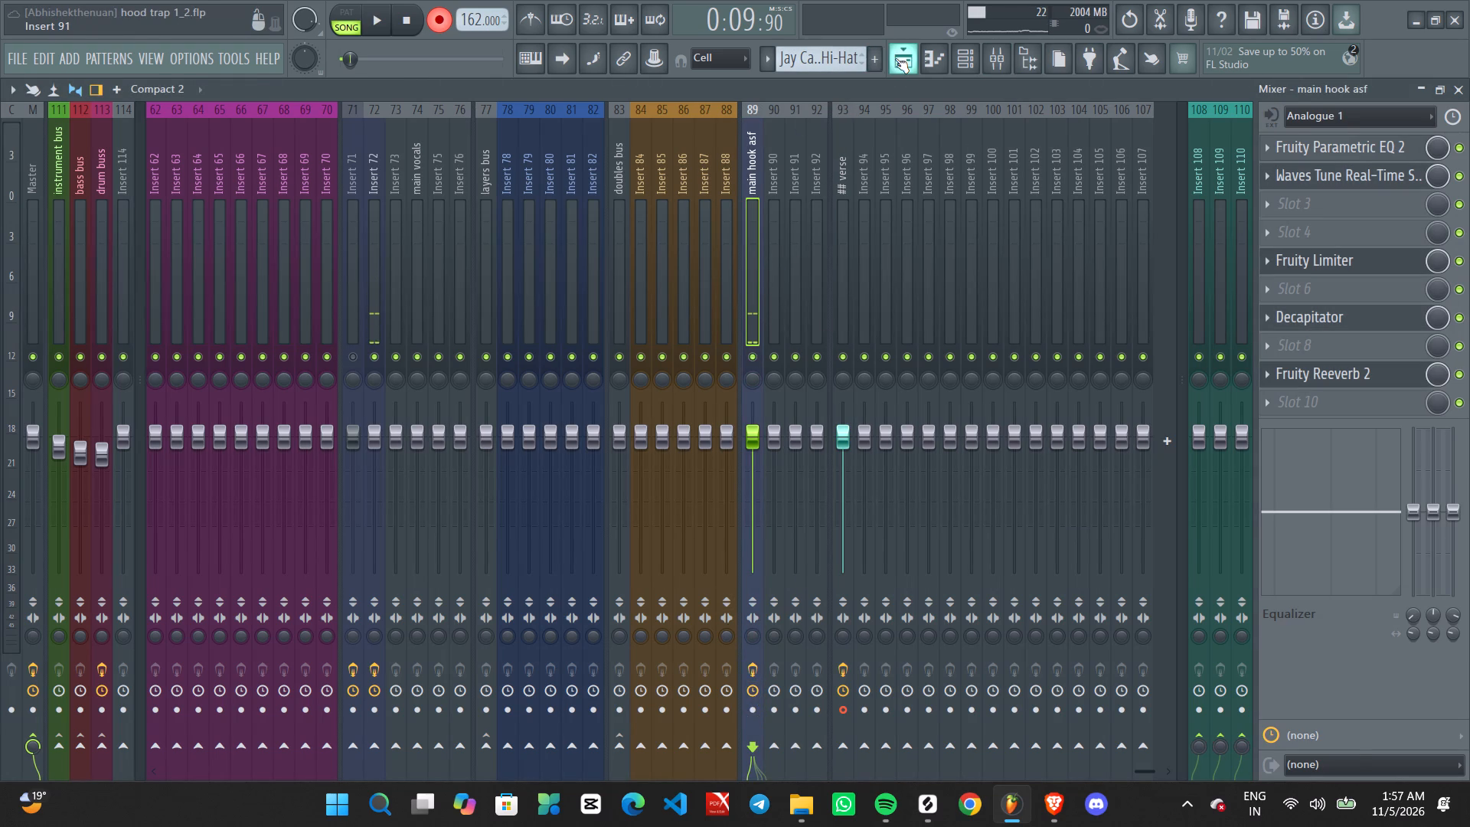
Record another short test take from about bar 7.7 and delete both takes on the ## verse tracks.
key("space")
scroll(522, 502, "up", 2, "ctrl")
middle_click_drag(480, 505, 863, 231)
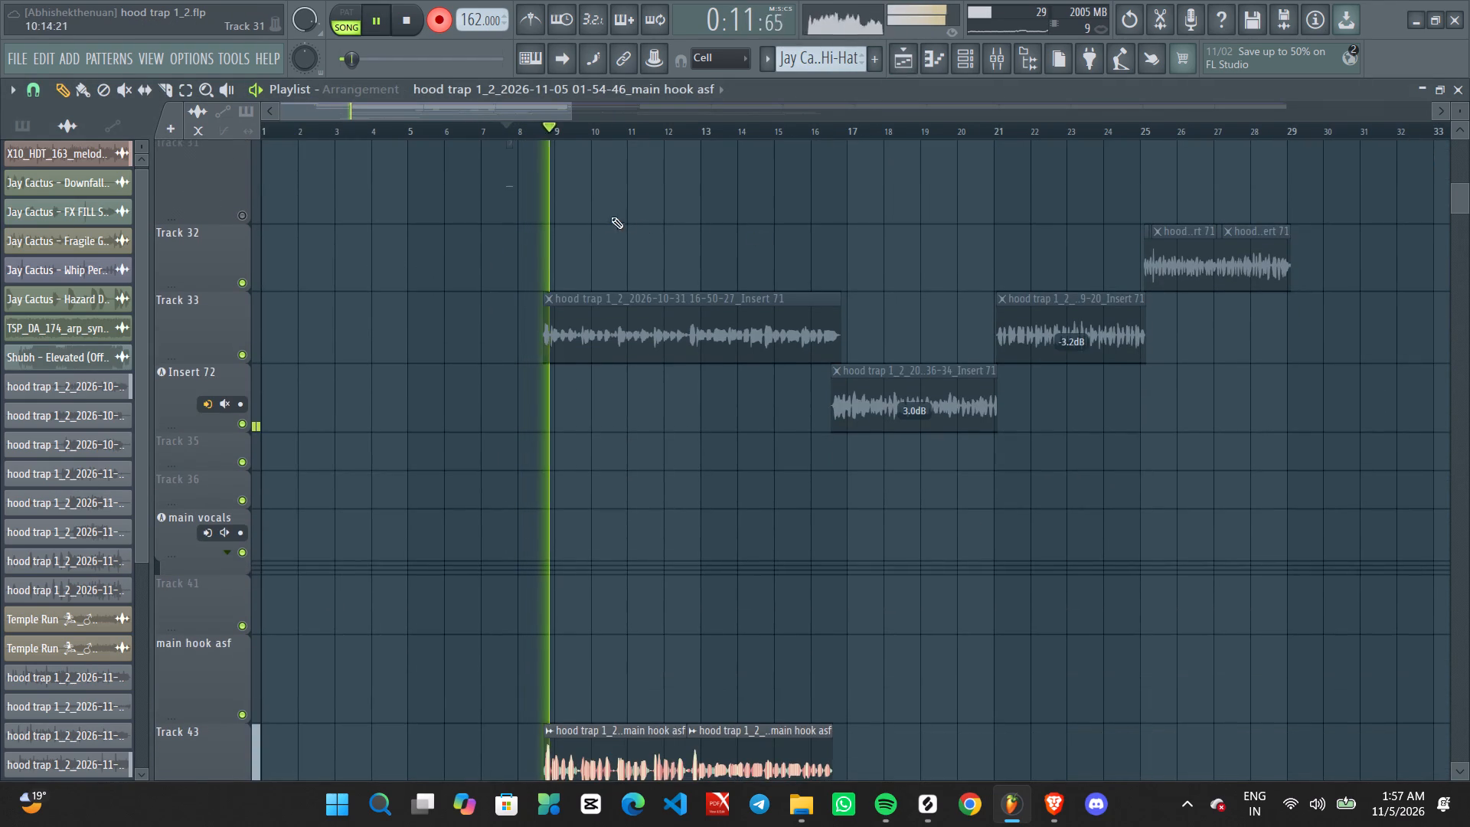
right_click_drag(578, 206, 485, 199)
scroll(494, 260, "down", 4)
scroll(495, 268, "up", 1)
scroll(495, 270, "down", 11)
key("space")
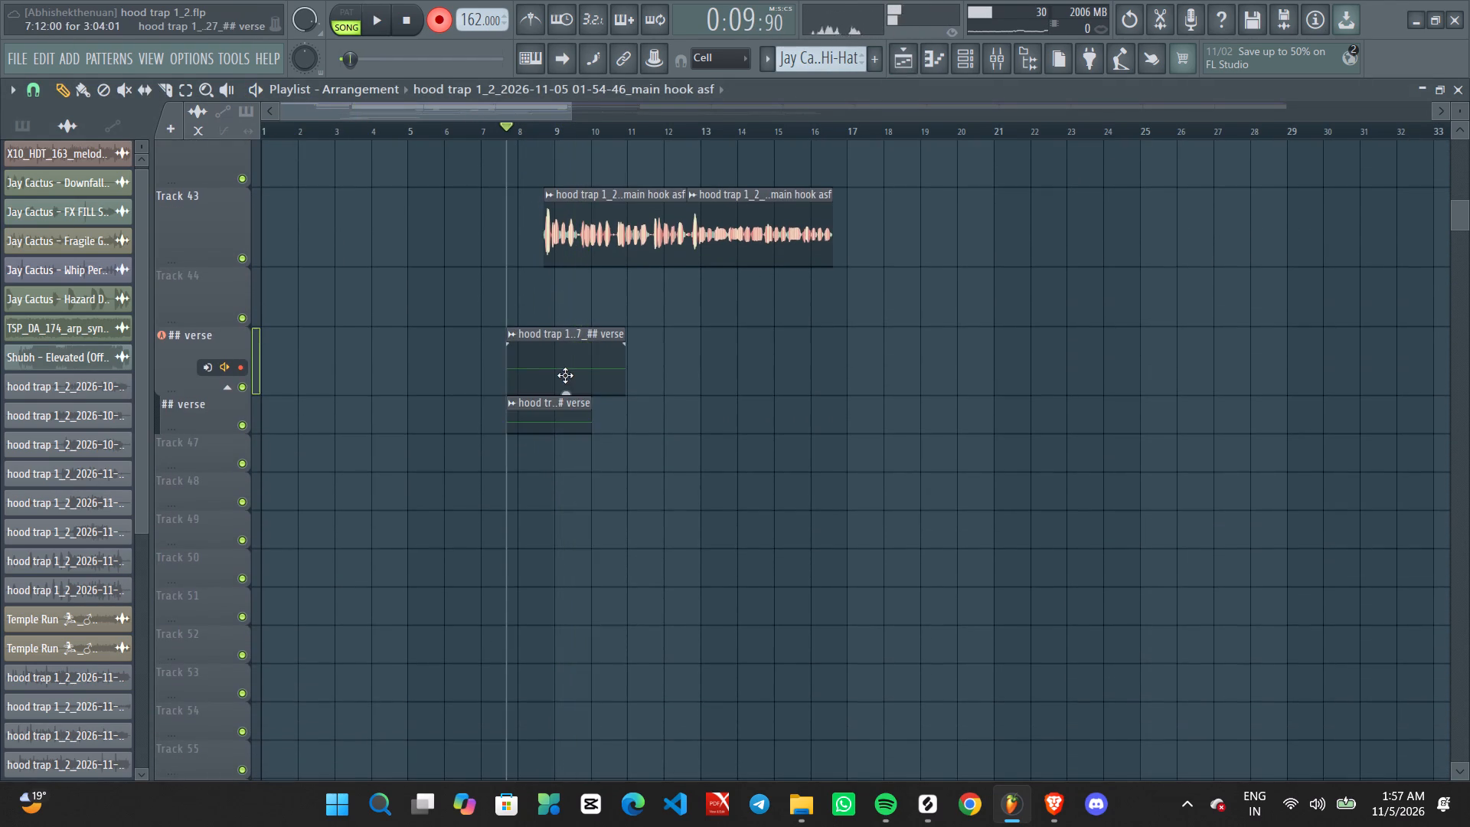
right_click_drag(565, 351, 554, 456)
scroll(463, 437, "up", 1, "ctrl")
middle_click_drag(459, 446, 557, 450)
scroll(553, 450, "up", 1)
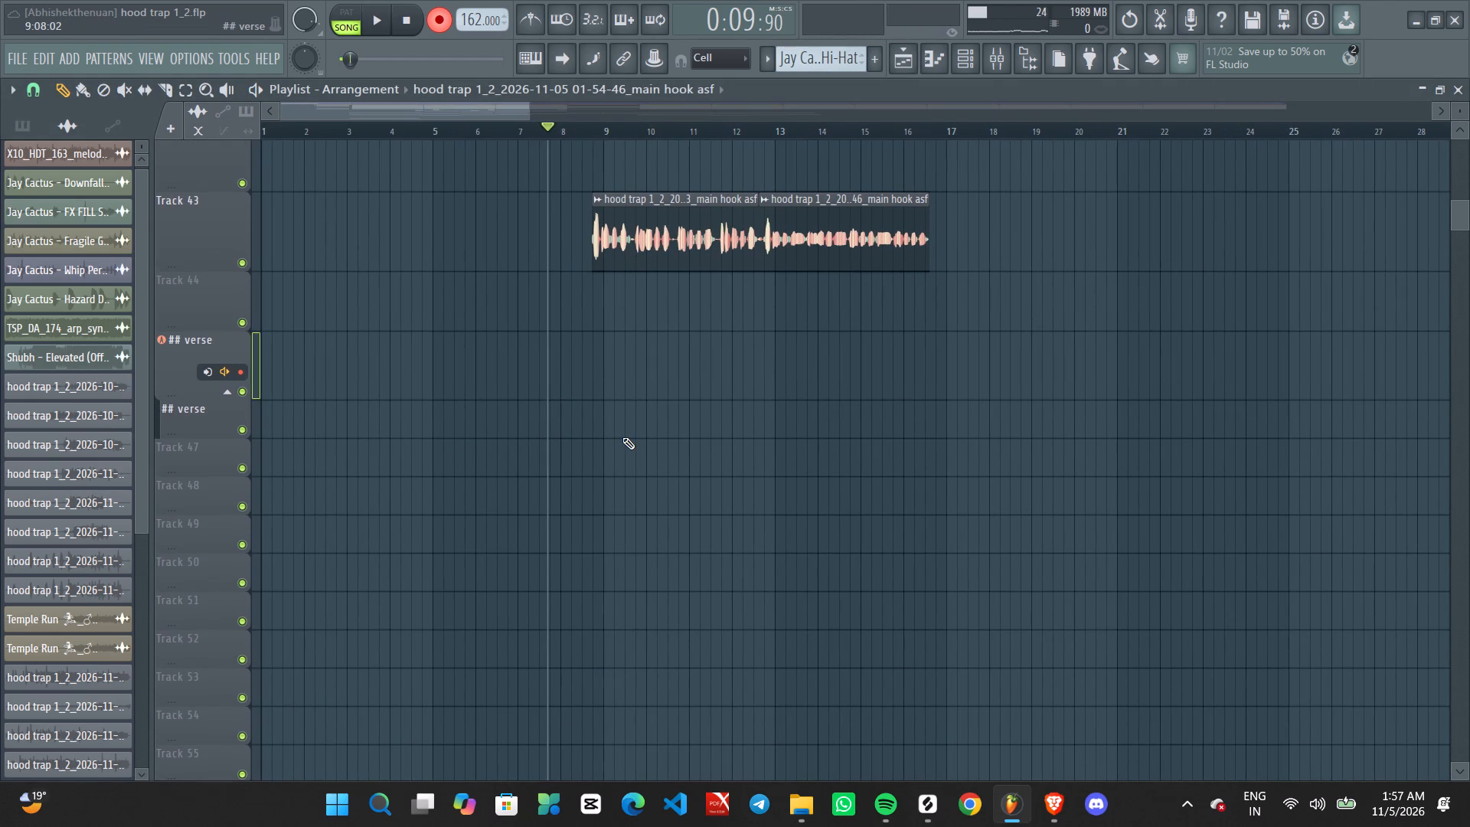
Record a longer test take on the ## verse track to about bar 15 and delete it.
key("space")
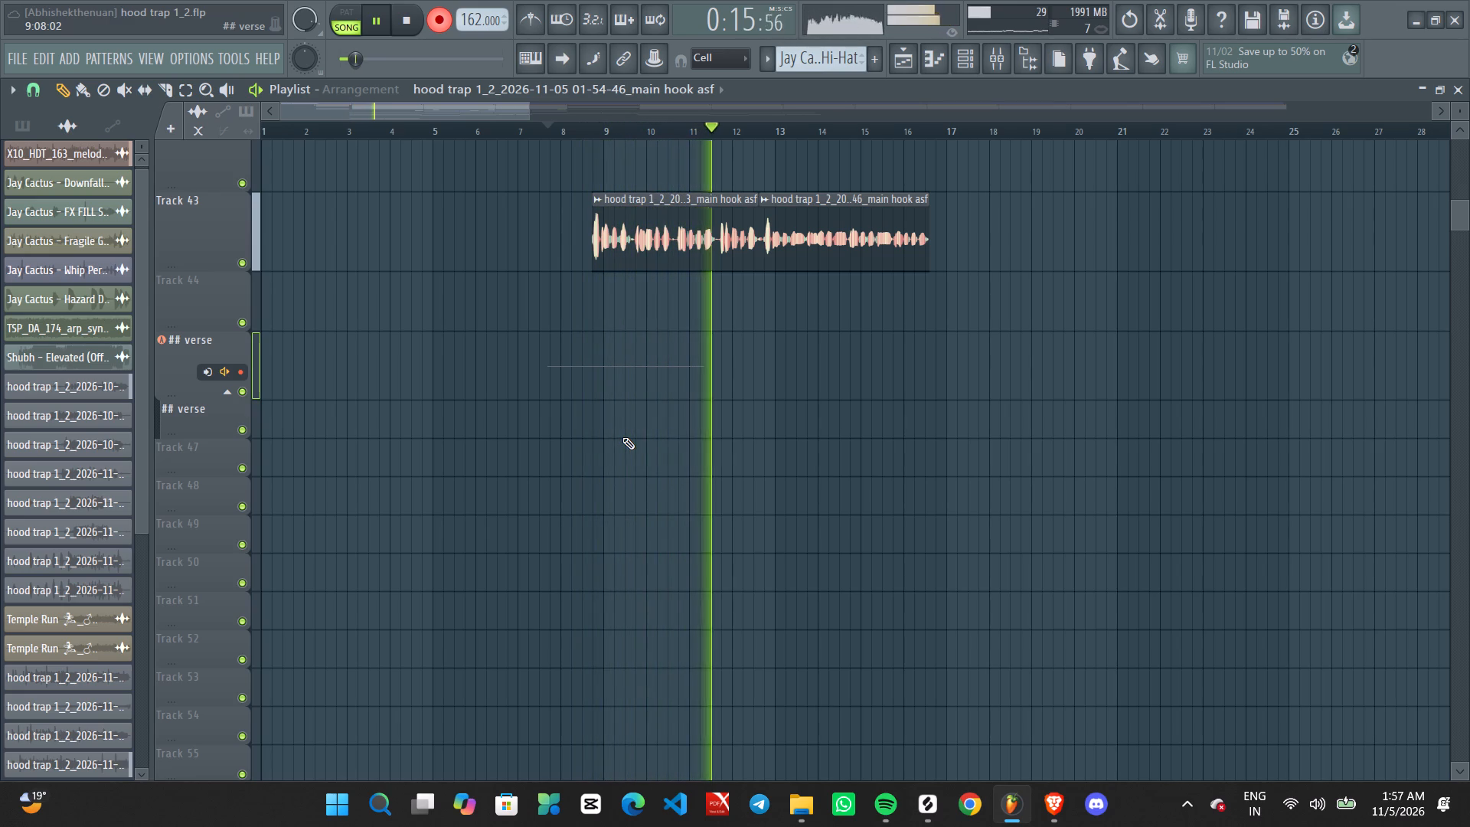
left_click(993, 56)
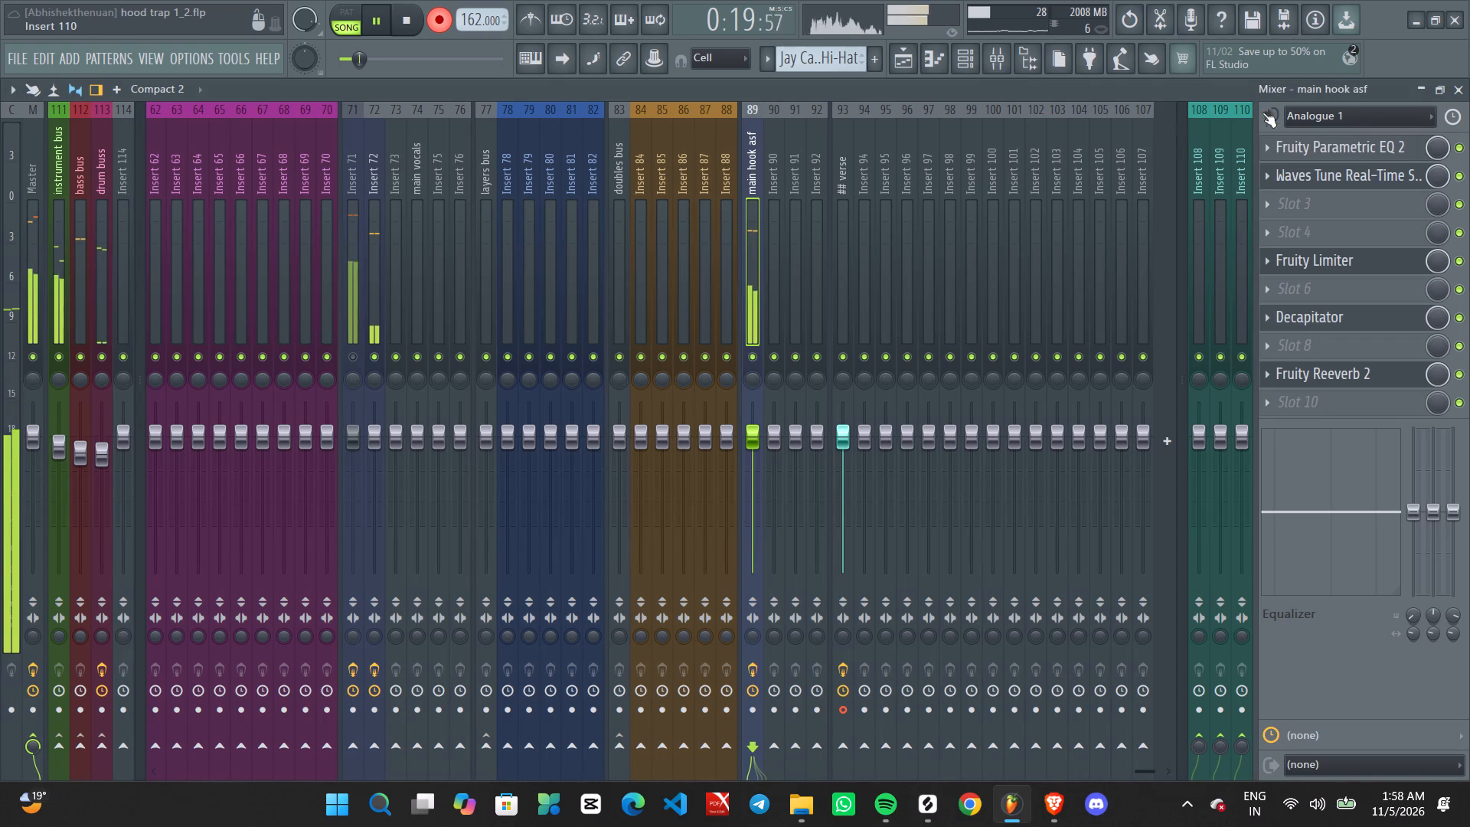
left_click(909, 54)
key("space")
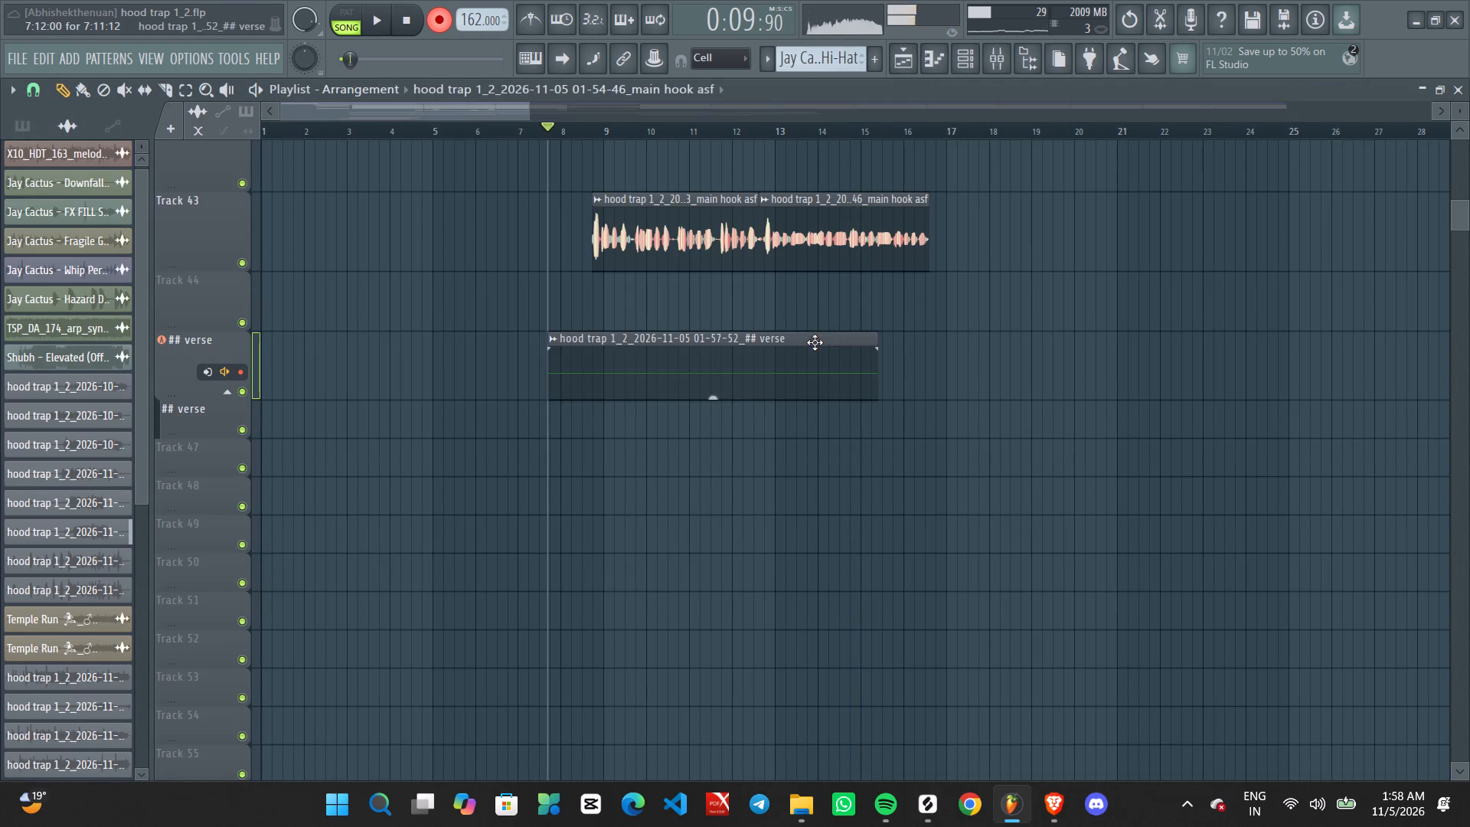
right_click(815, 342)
Set the ## verse mixer track's audio input to Analogue 1.
left_click(995, 47)
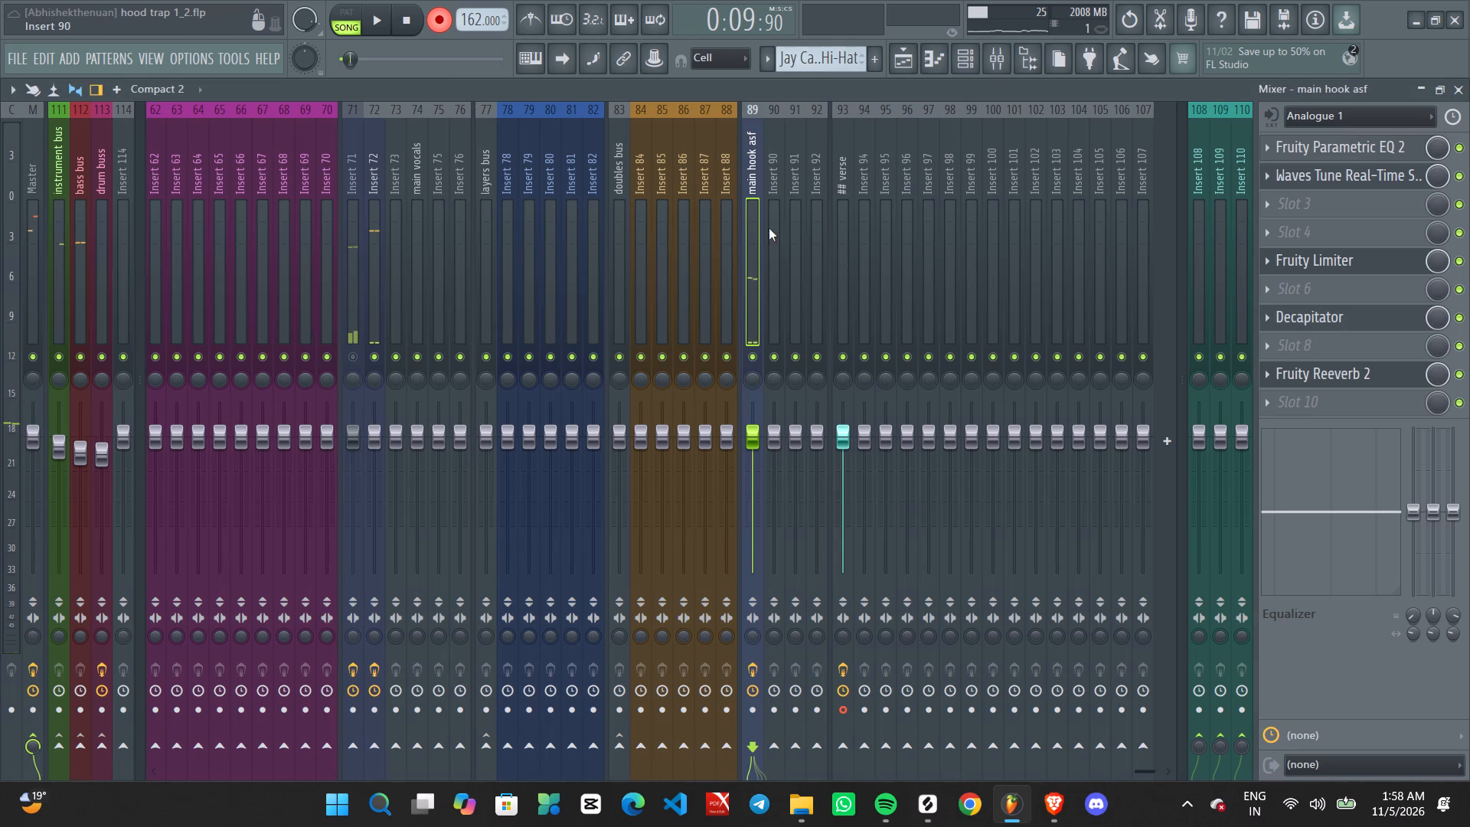
left_click(750, 224)
left_click(844, 231)
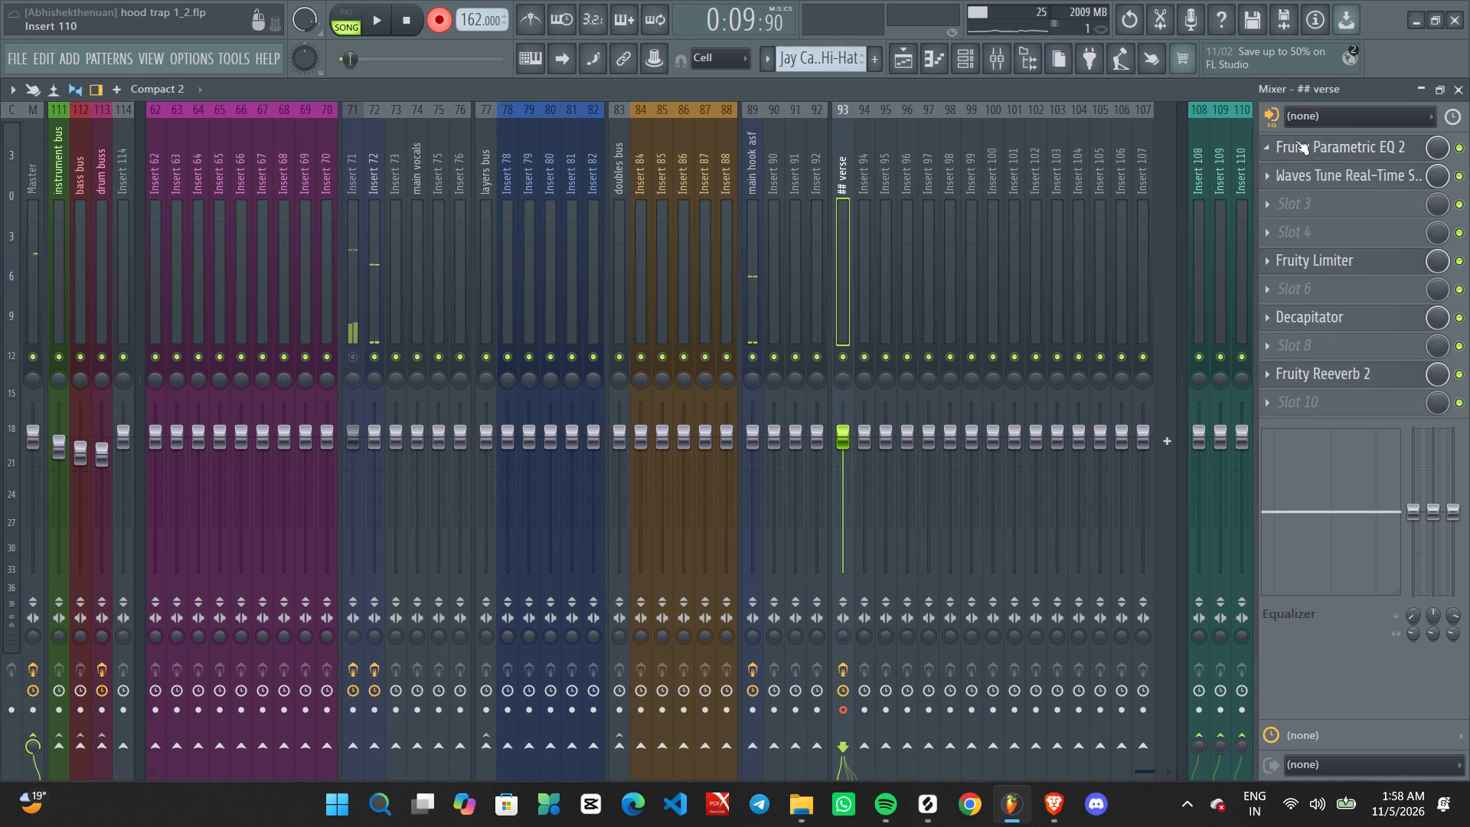
left_click(1322, 112)
left_click(1325, 193)
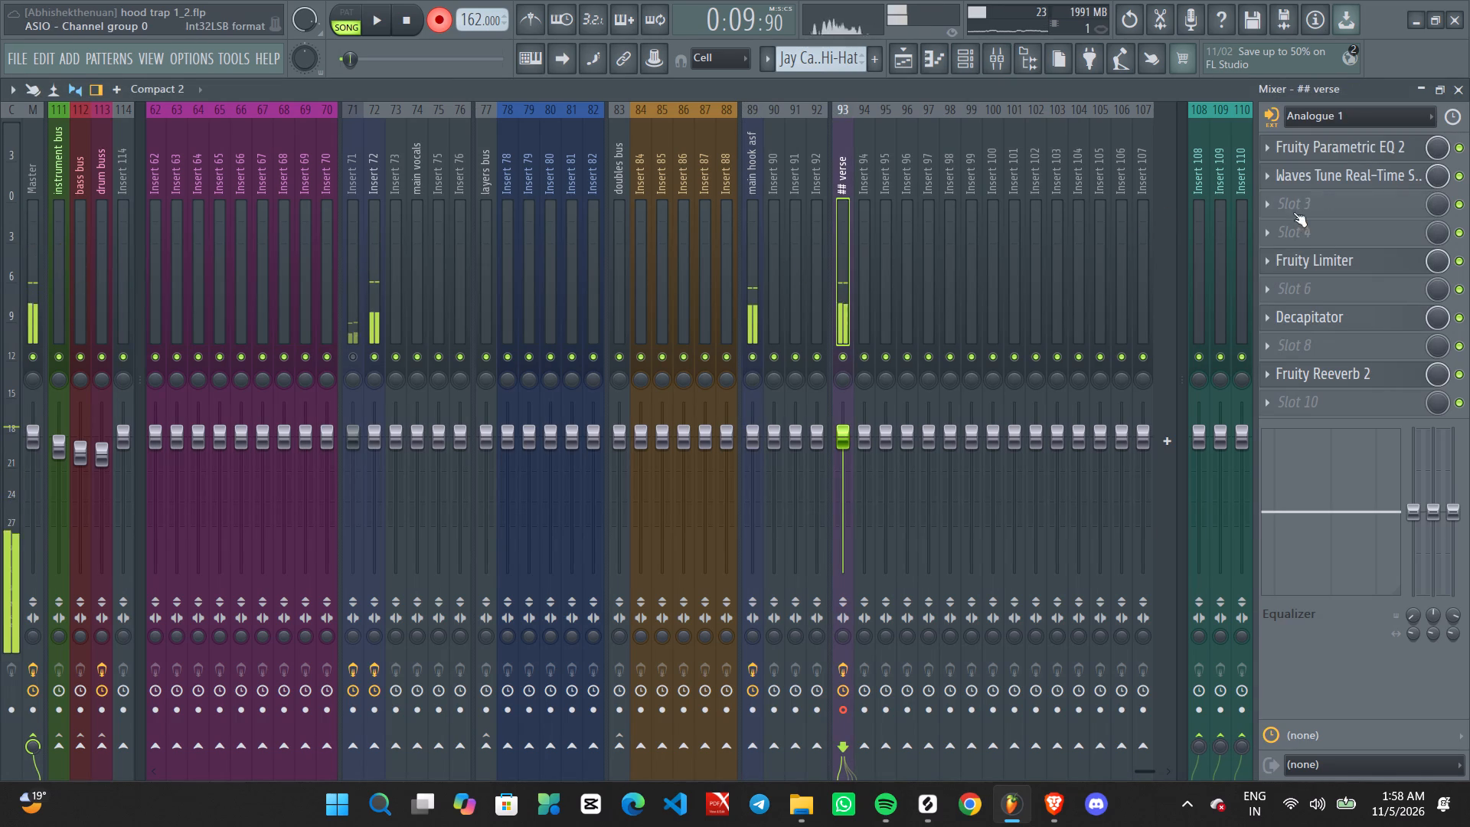
Set external input monitoring to Off on the ## verse mixer track.
left_click(1266, 110)
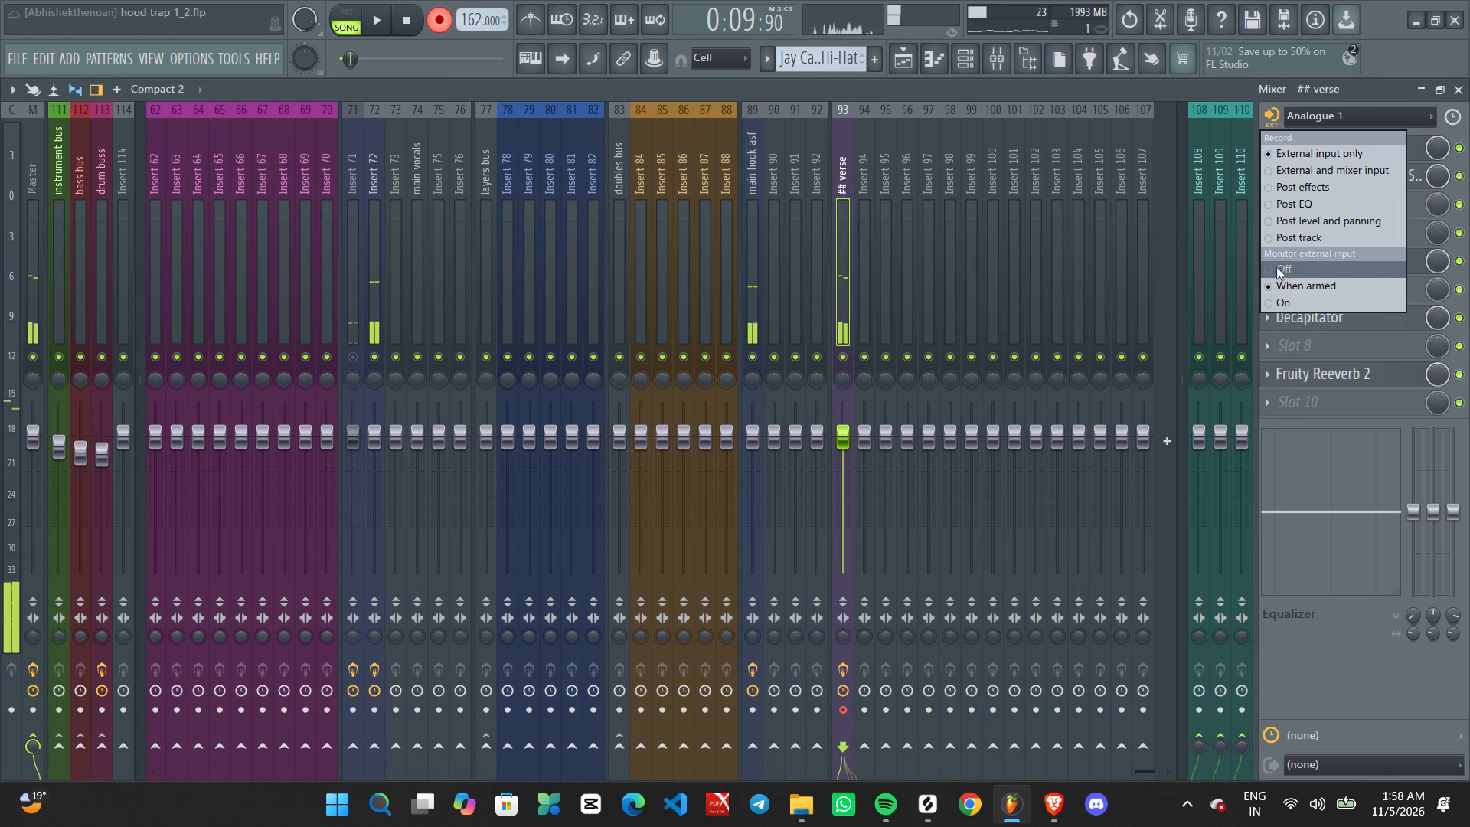
left_click(1280, 272)
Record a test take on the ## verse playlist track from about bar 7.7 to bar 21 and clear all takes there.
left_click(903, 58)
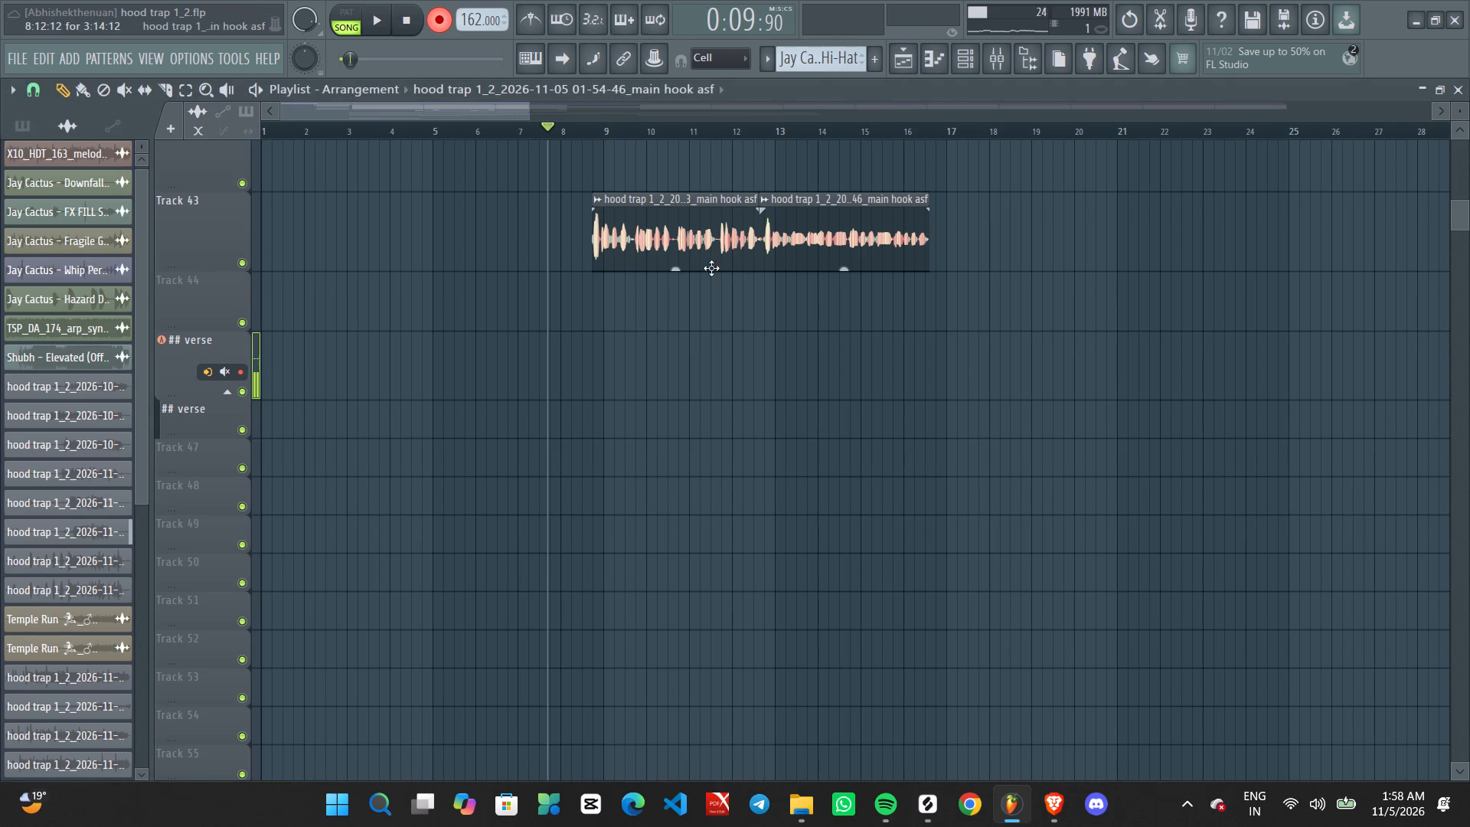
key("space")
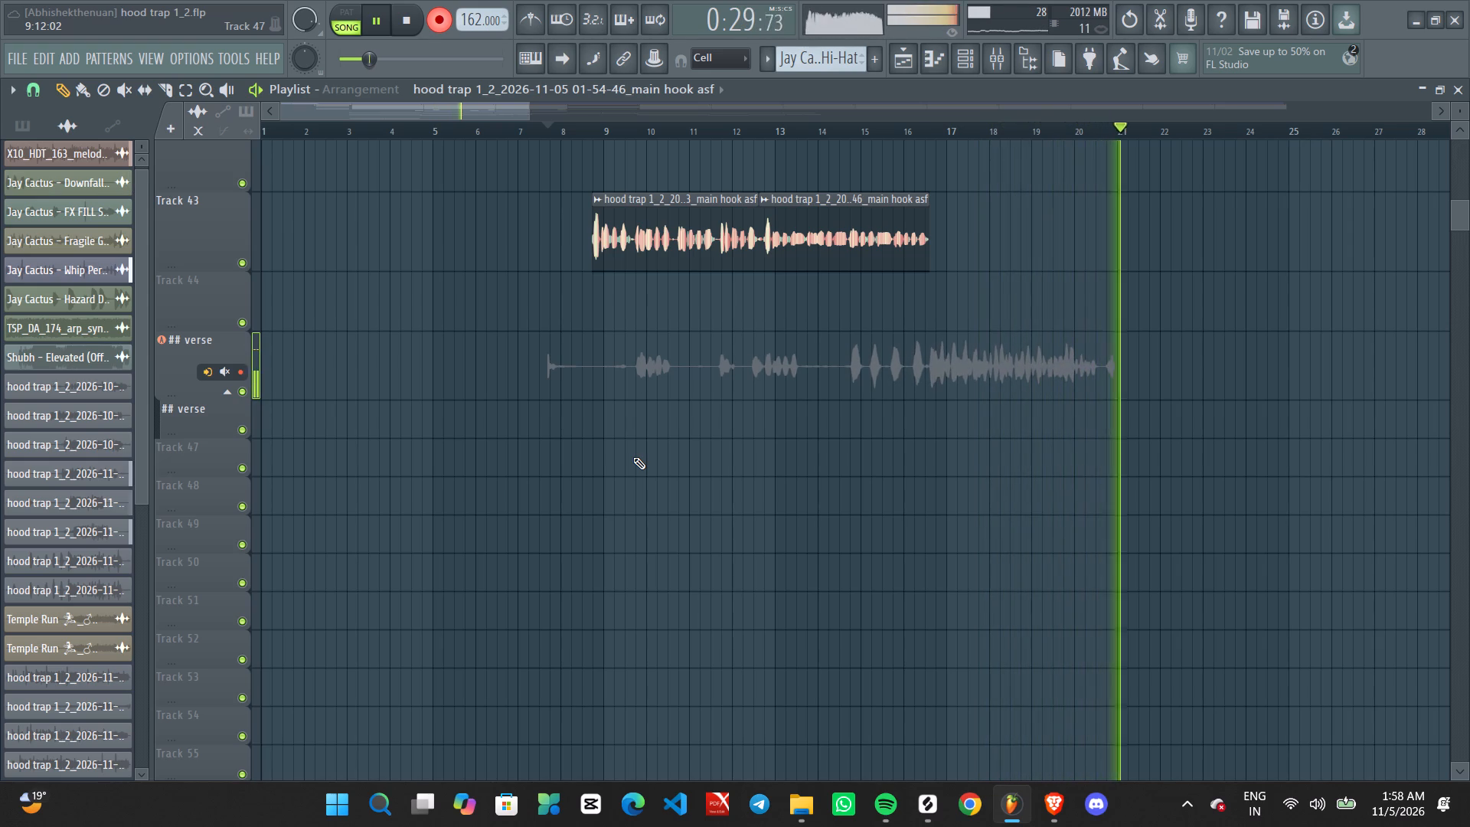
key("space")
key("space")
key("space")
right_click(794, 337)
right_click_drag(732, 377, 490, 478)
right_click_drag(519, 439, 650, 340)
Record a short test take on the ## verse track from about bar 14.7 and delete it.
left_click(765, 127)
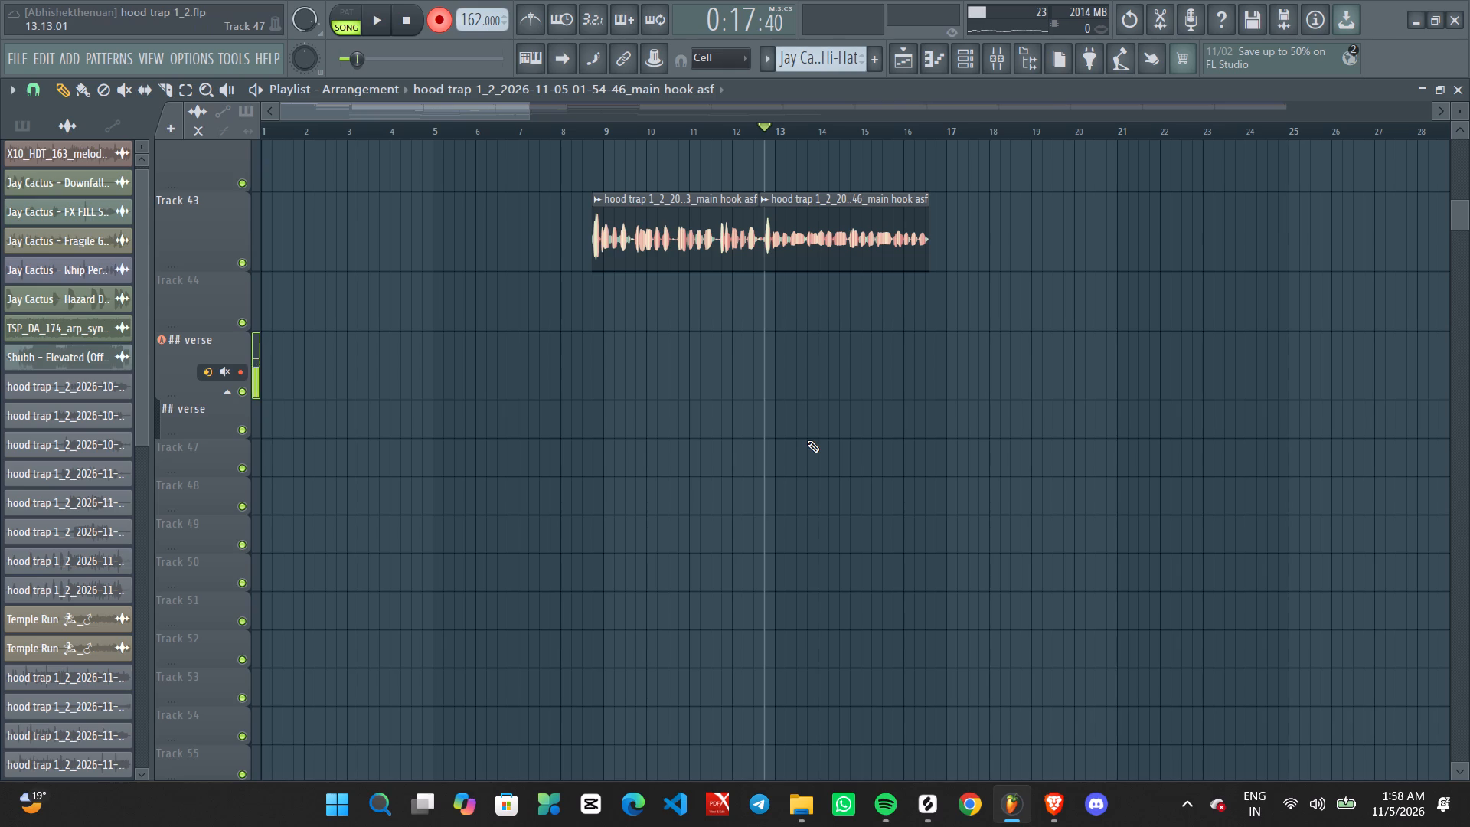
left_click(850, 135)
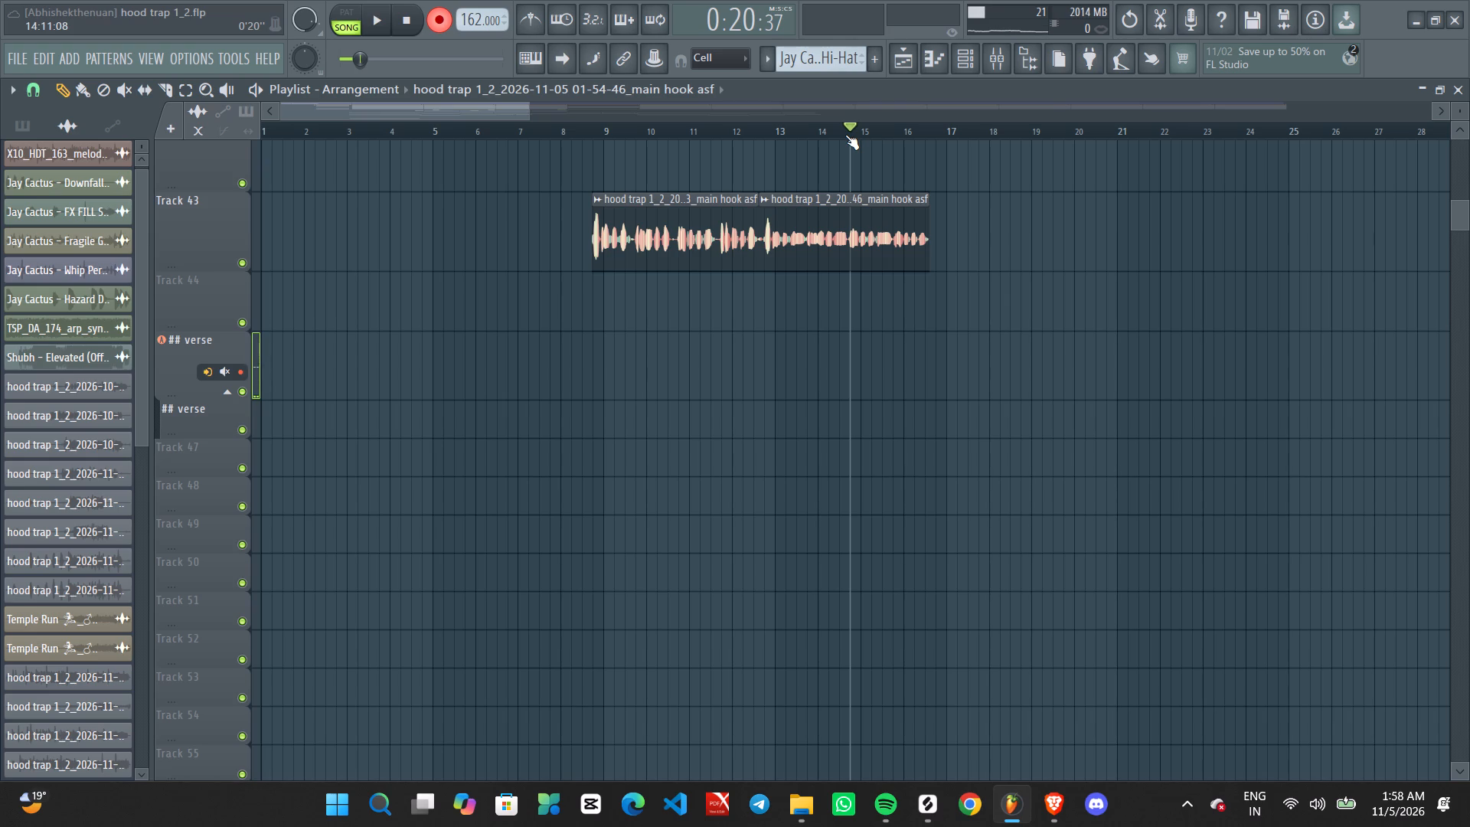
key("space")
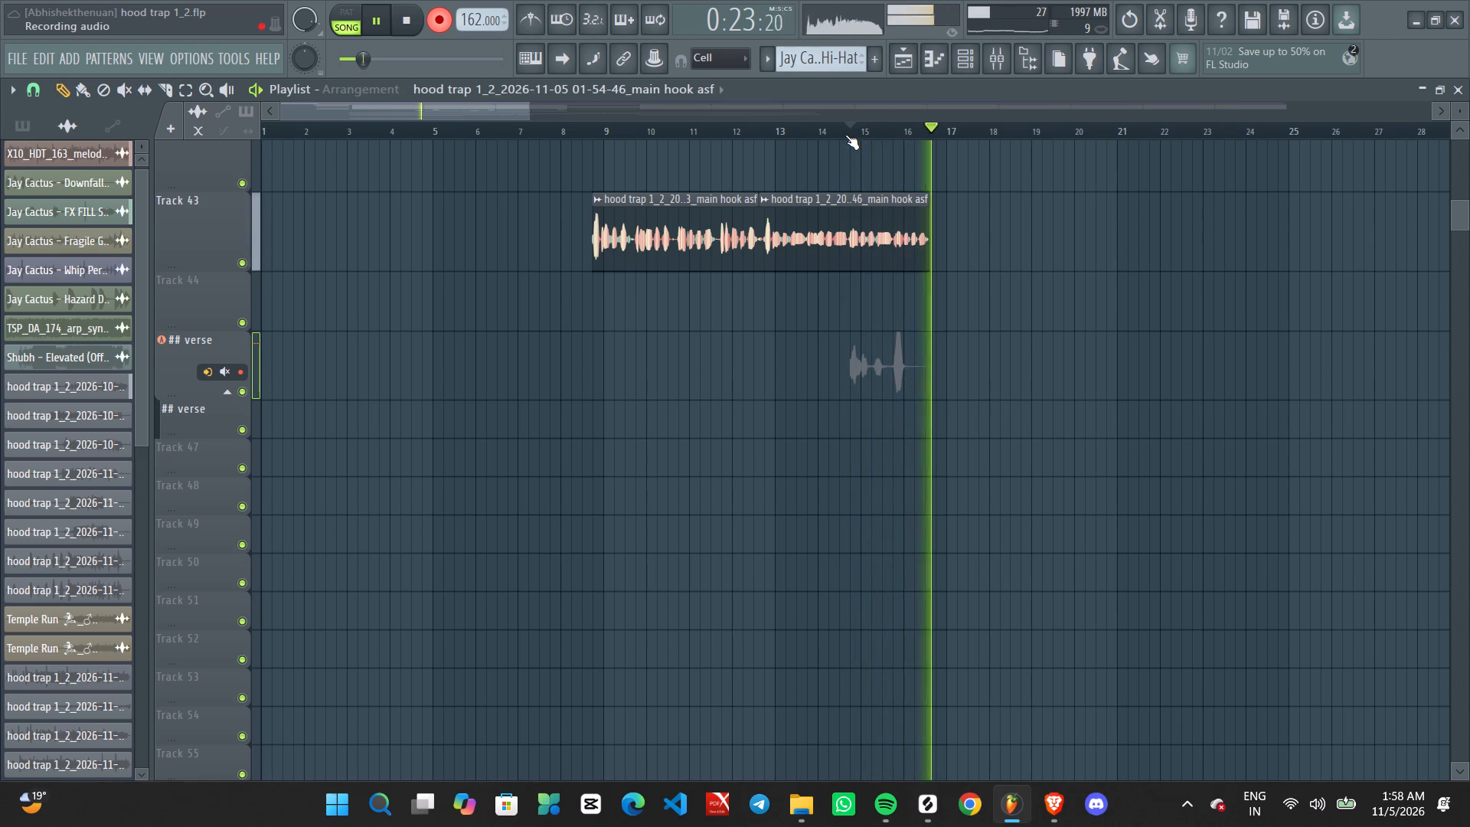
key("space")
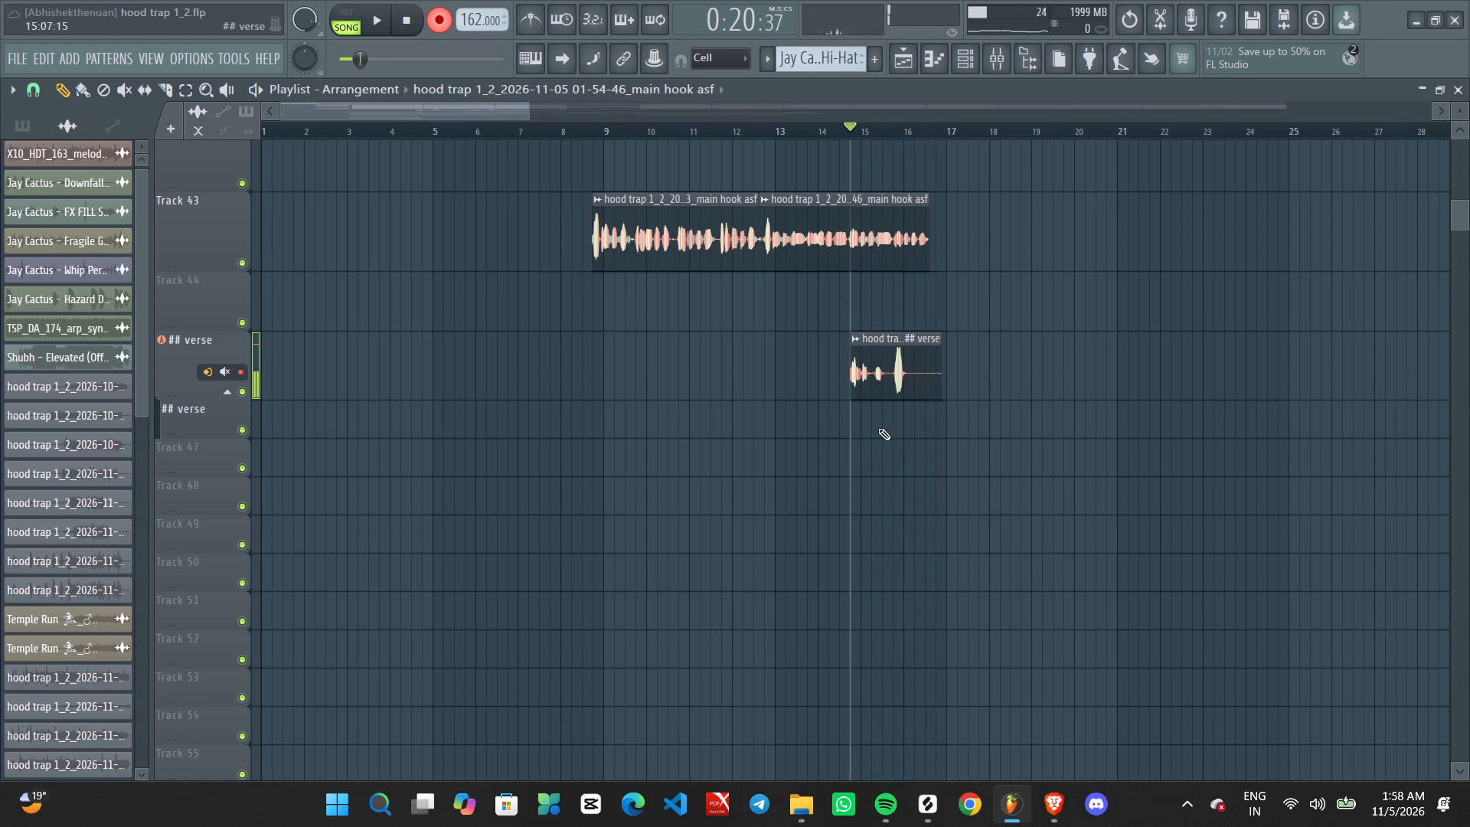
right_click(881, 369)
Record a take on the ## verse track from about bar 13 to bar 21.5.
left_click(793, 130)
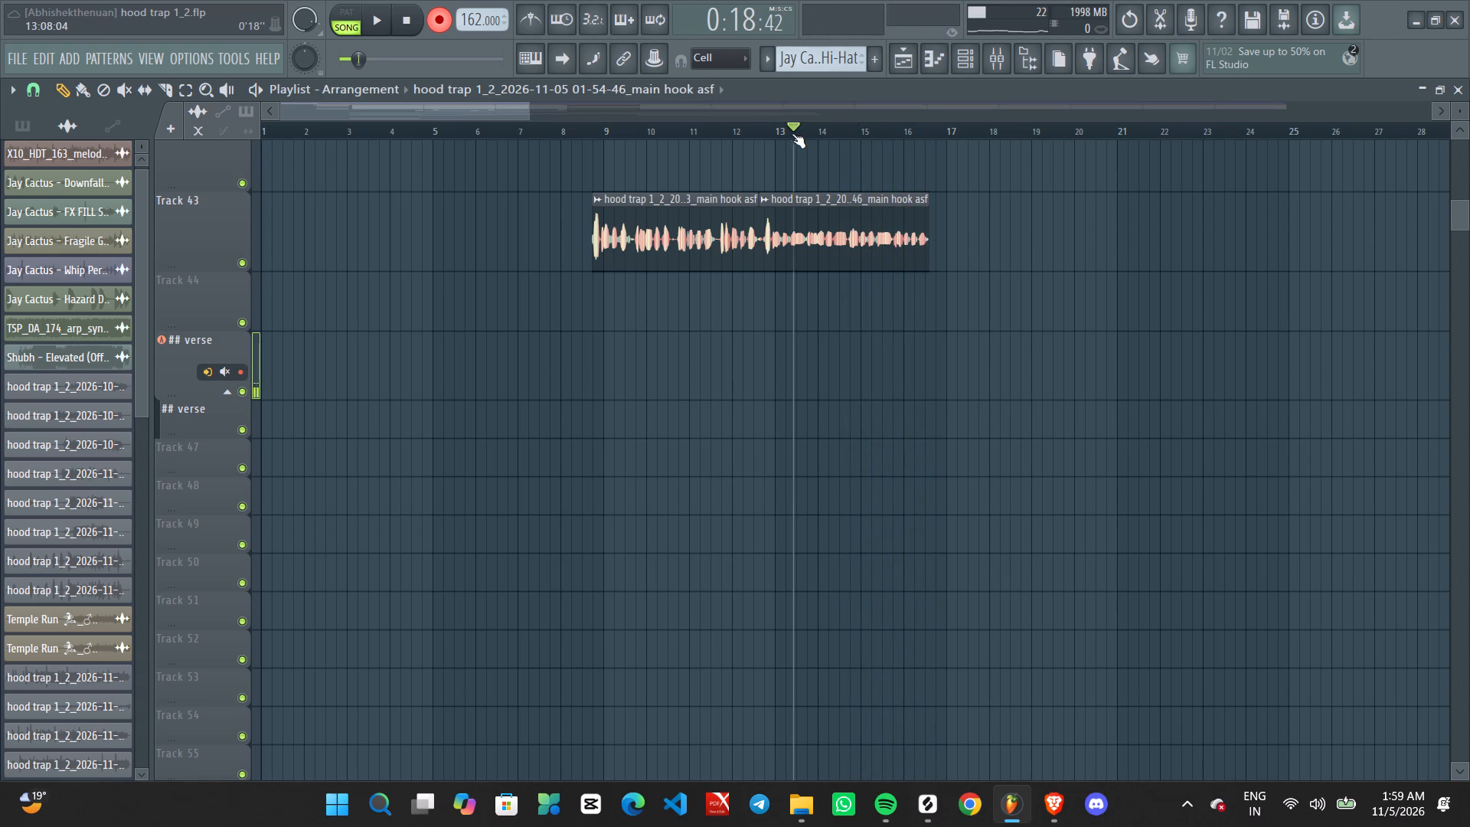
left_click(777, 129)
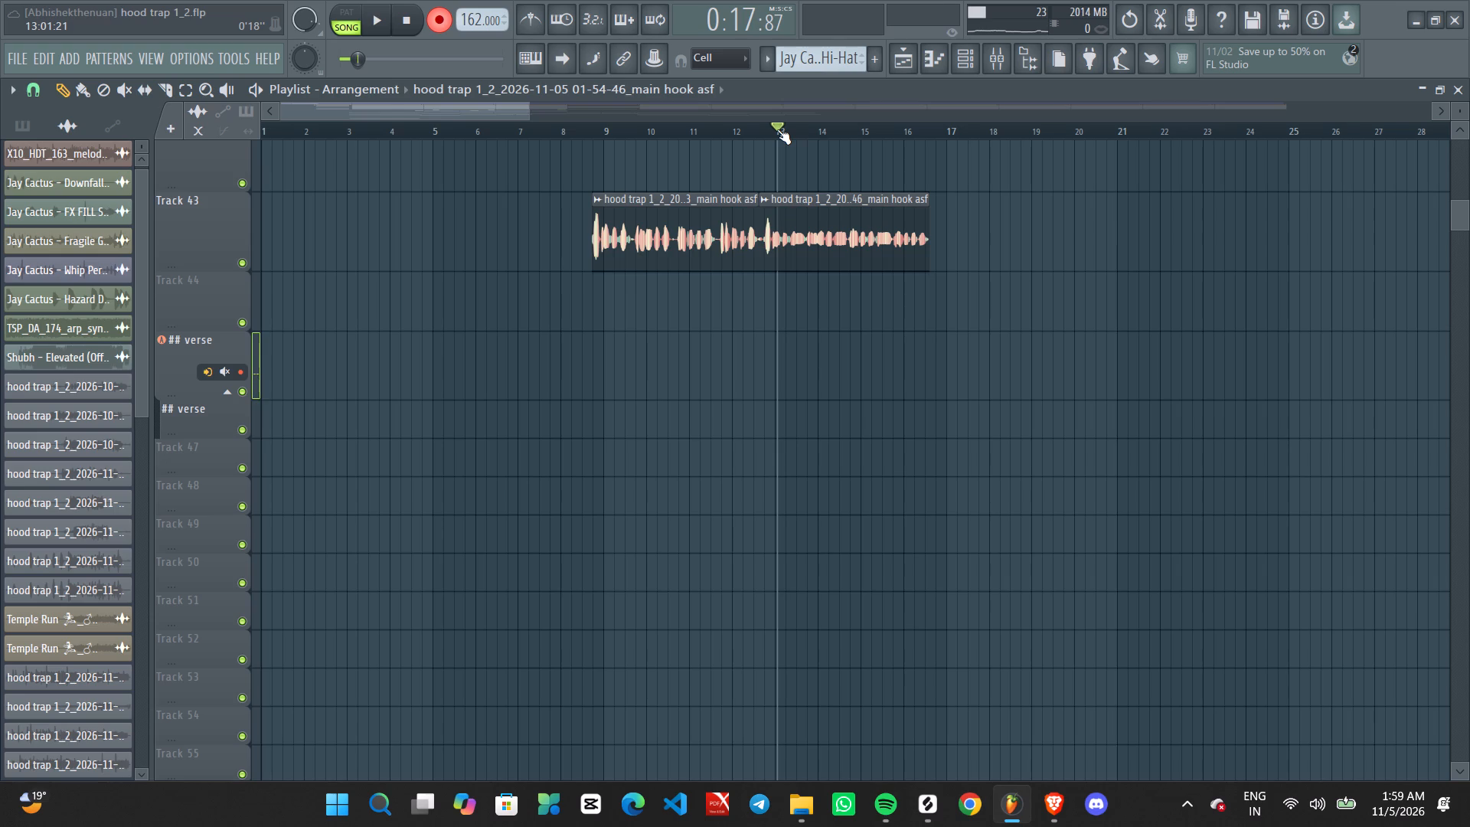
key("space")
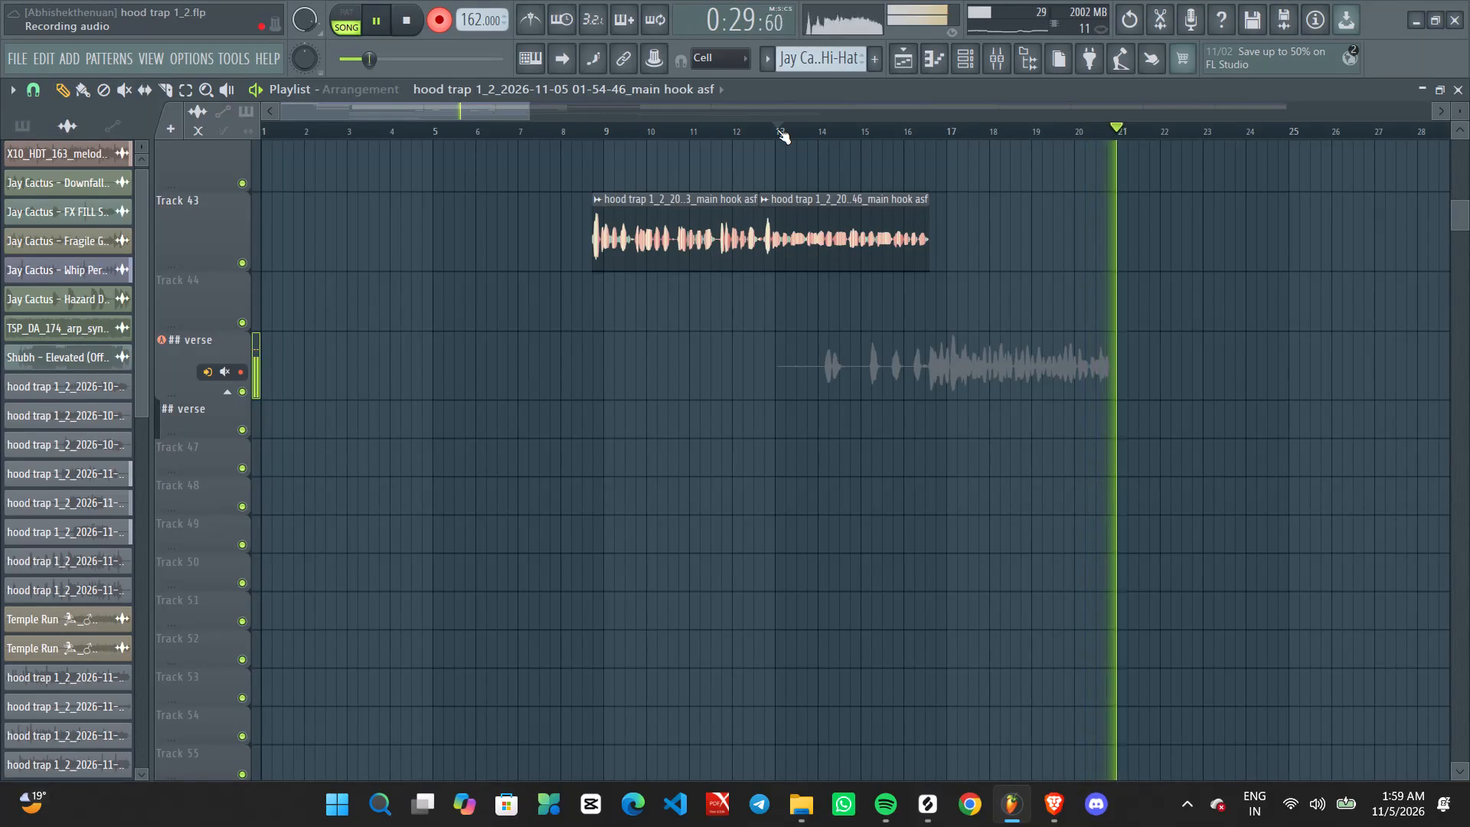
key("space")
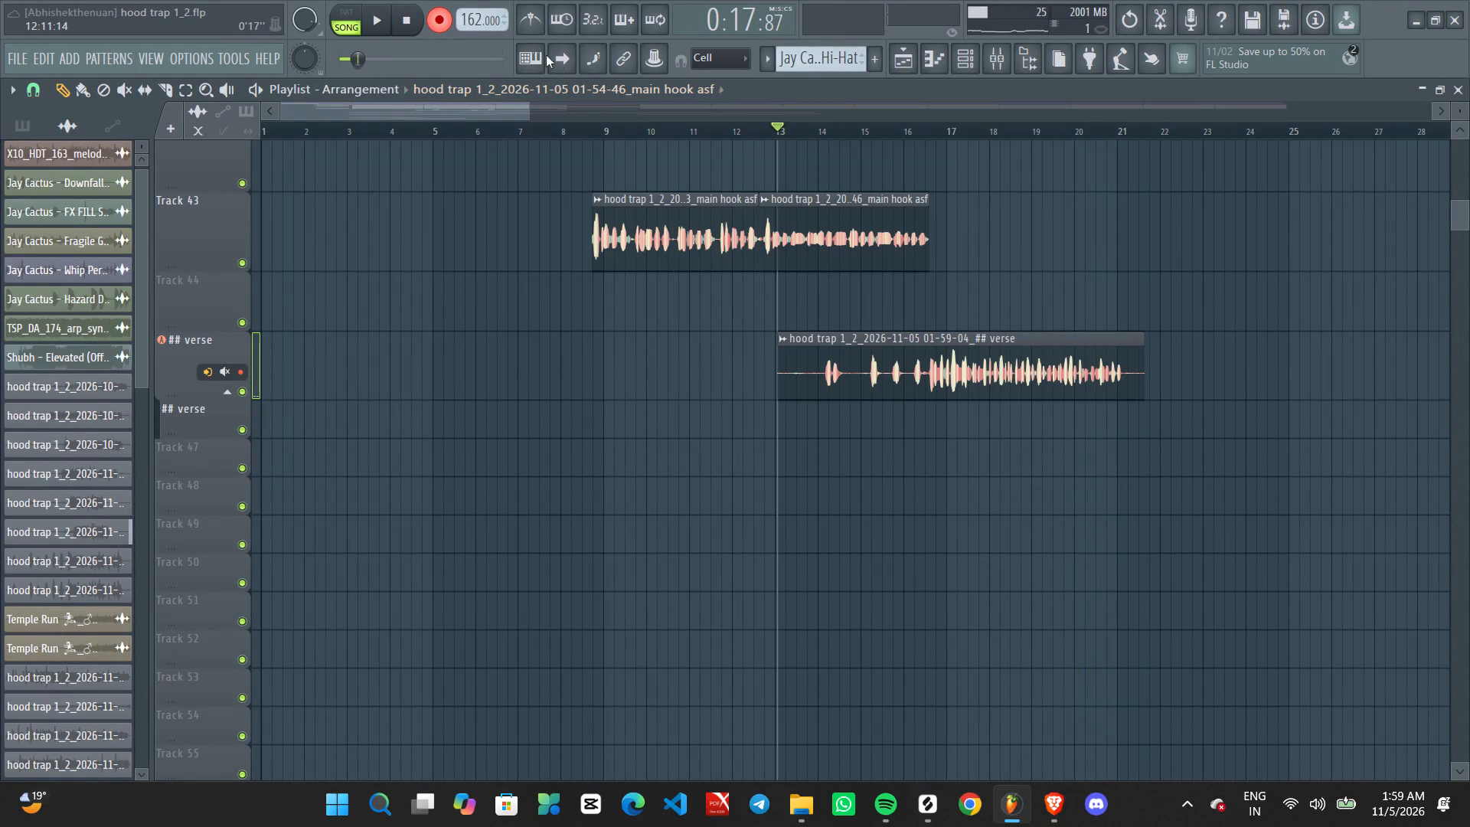
Turn off recording mode and play back the new ## verse take from bar 13.
left_click(435, 12)
key("space")
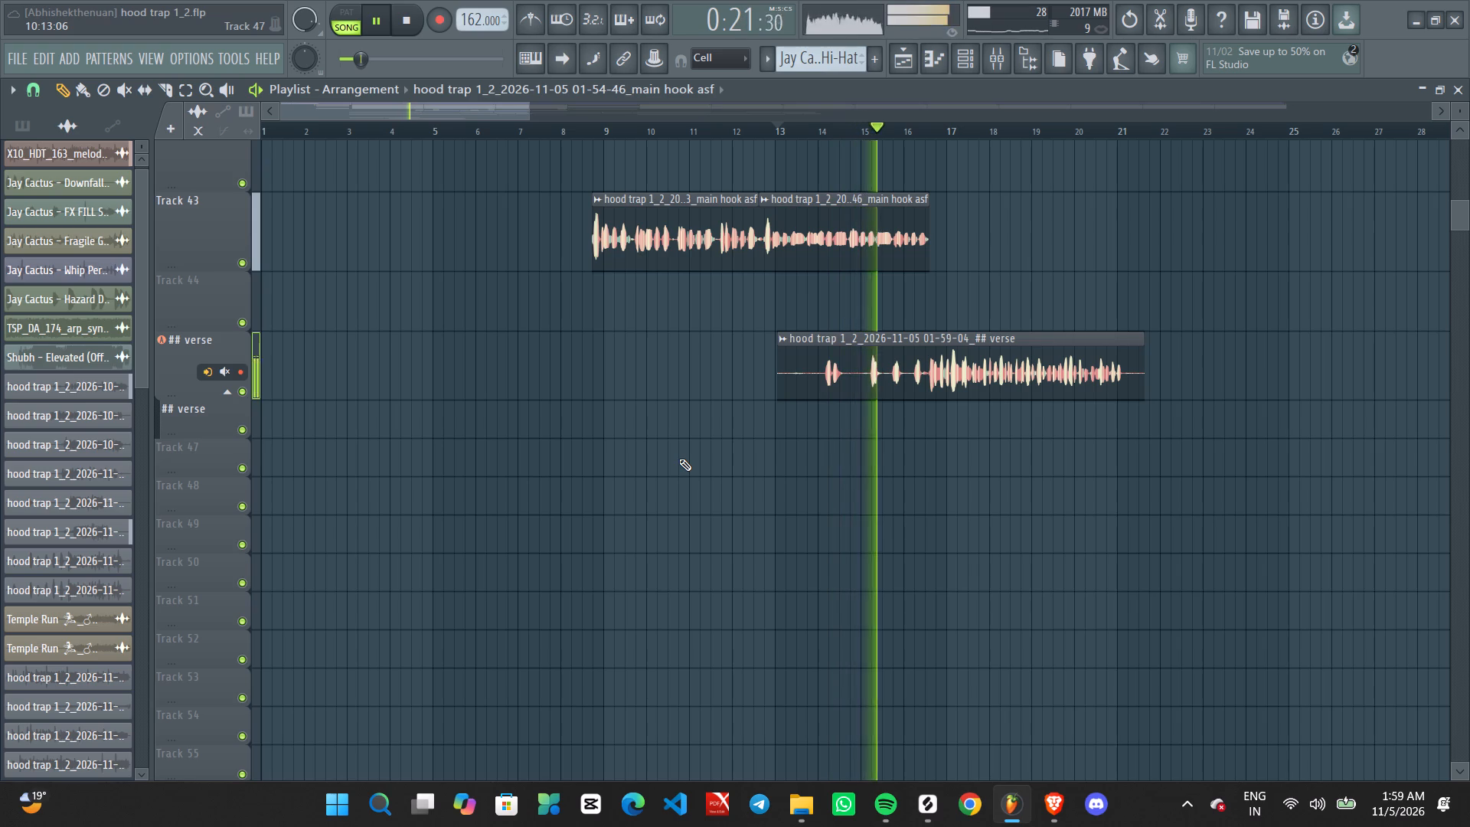
key("space")
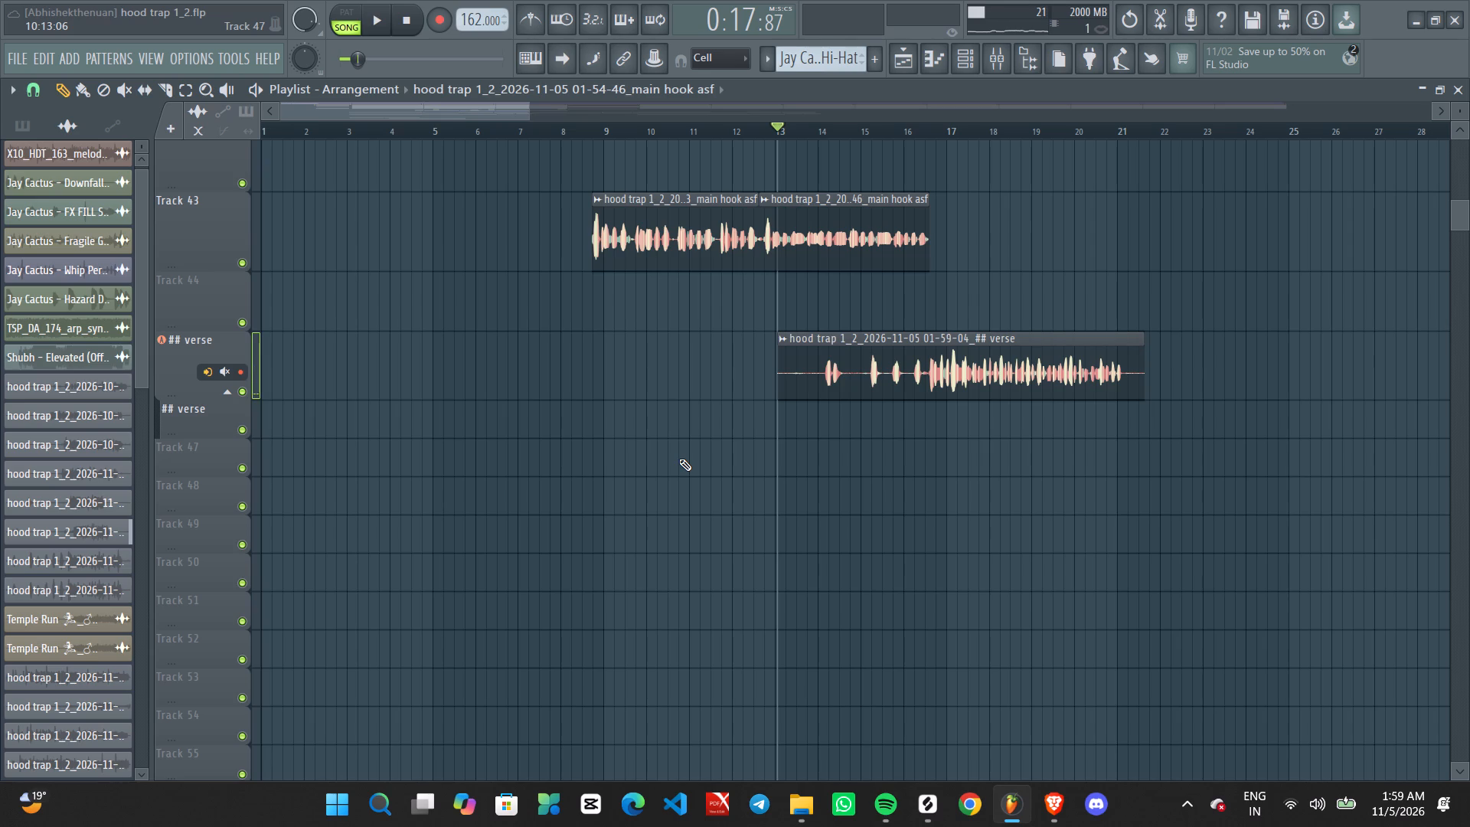
key("space")
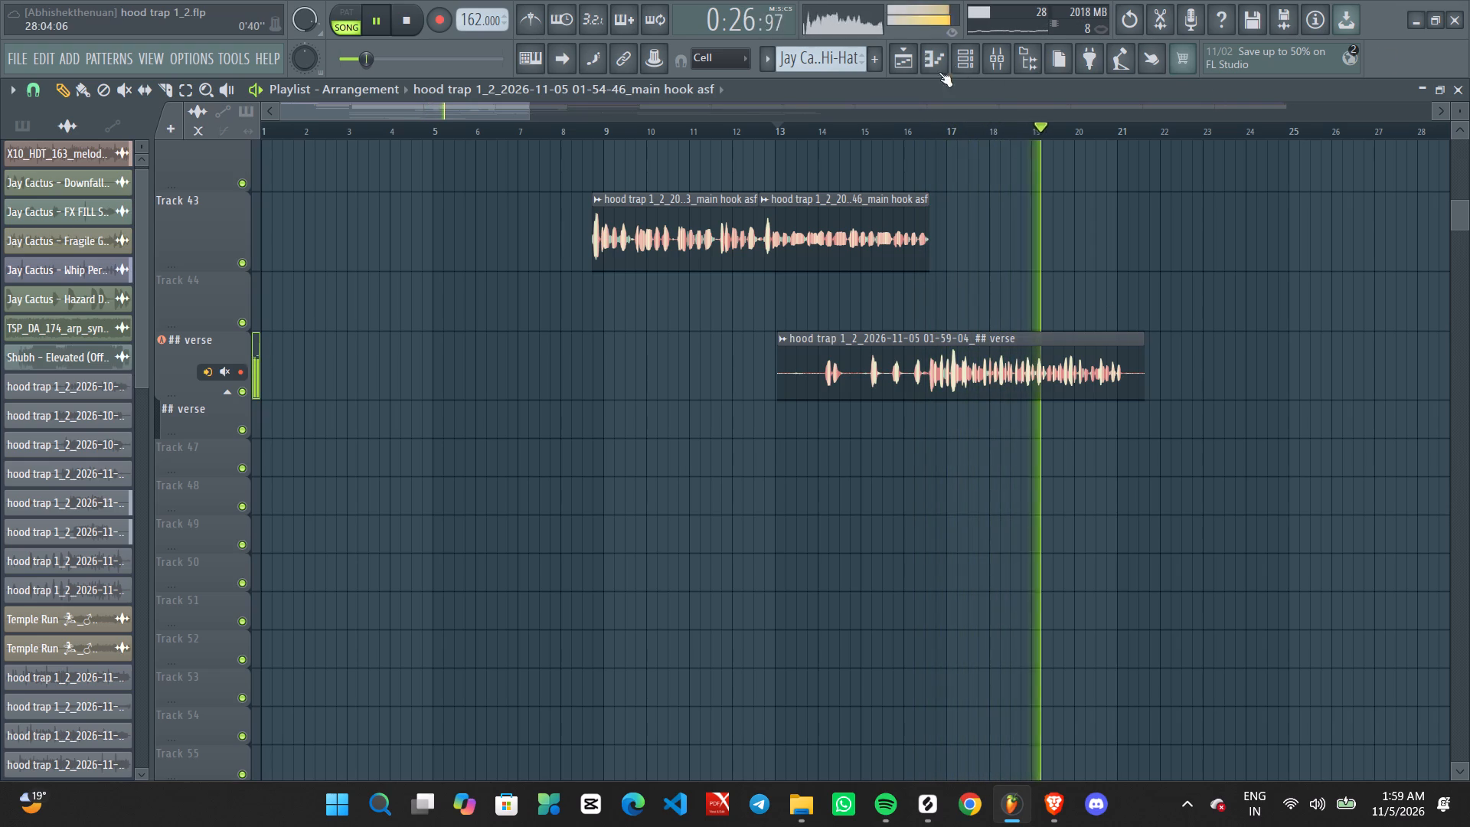
Lower the wet level of Fruity Reeverb 2 on the ## verse mixer track and restart playback.
left_click(988, 53)
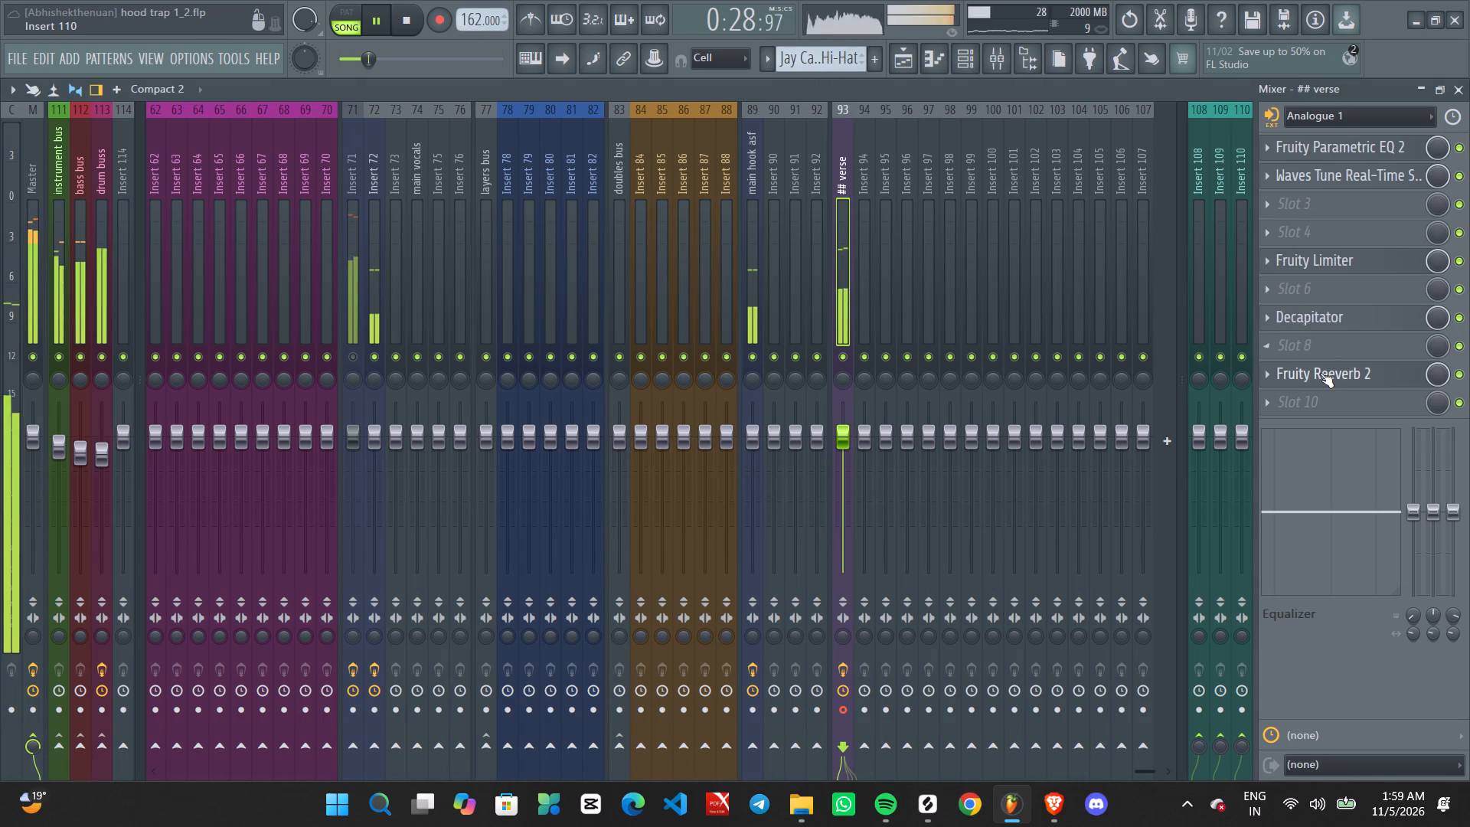
left_click(1321, 373)
scroll(597, 332, "down", 1)
key("space")
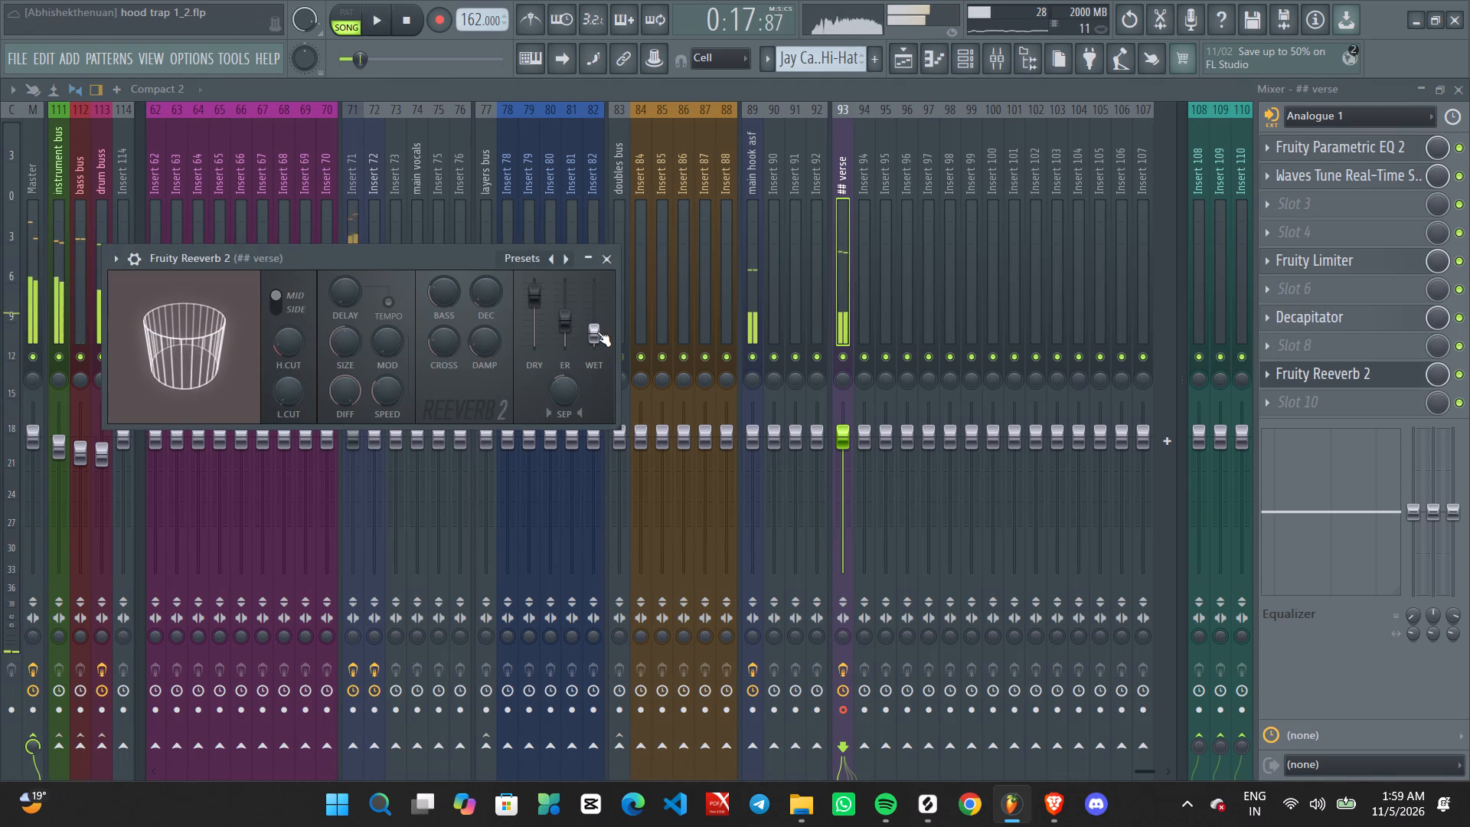
key("space")
Raise the Fruity Limiter compressor threshold on the ## verse mixer track to about -11.6 dB while the take plays.
left_click(1304, 253)
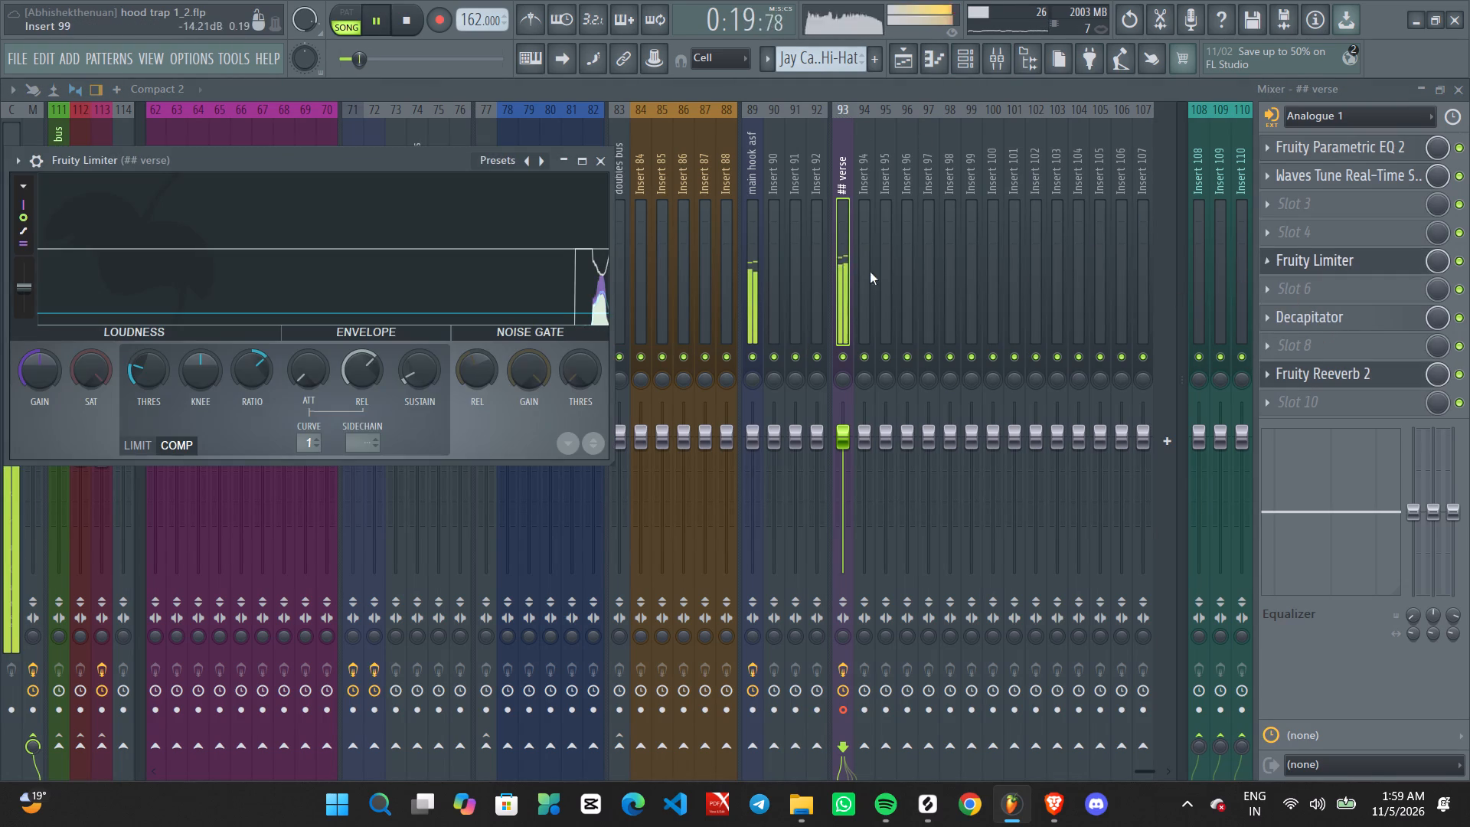
scroll(161, 364, "up", 4)
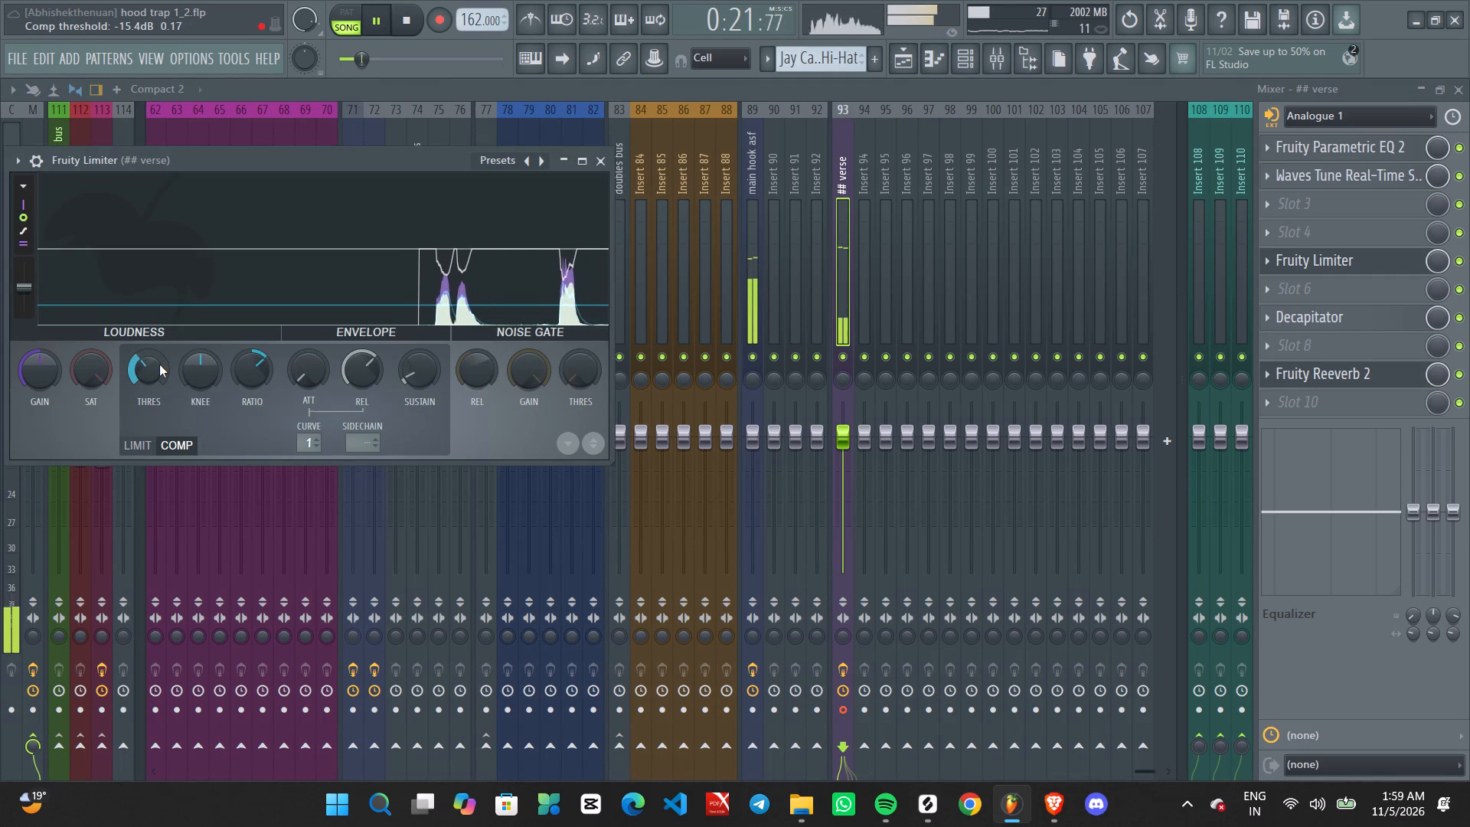
scroll(159, 364, "up", 3)
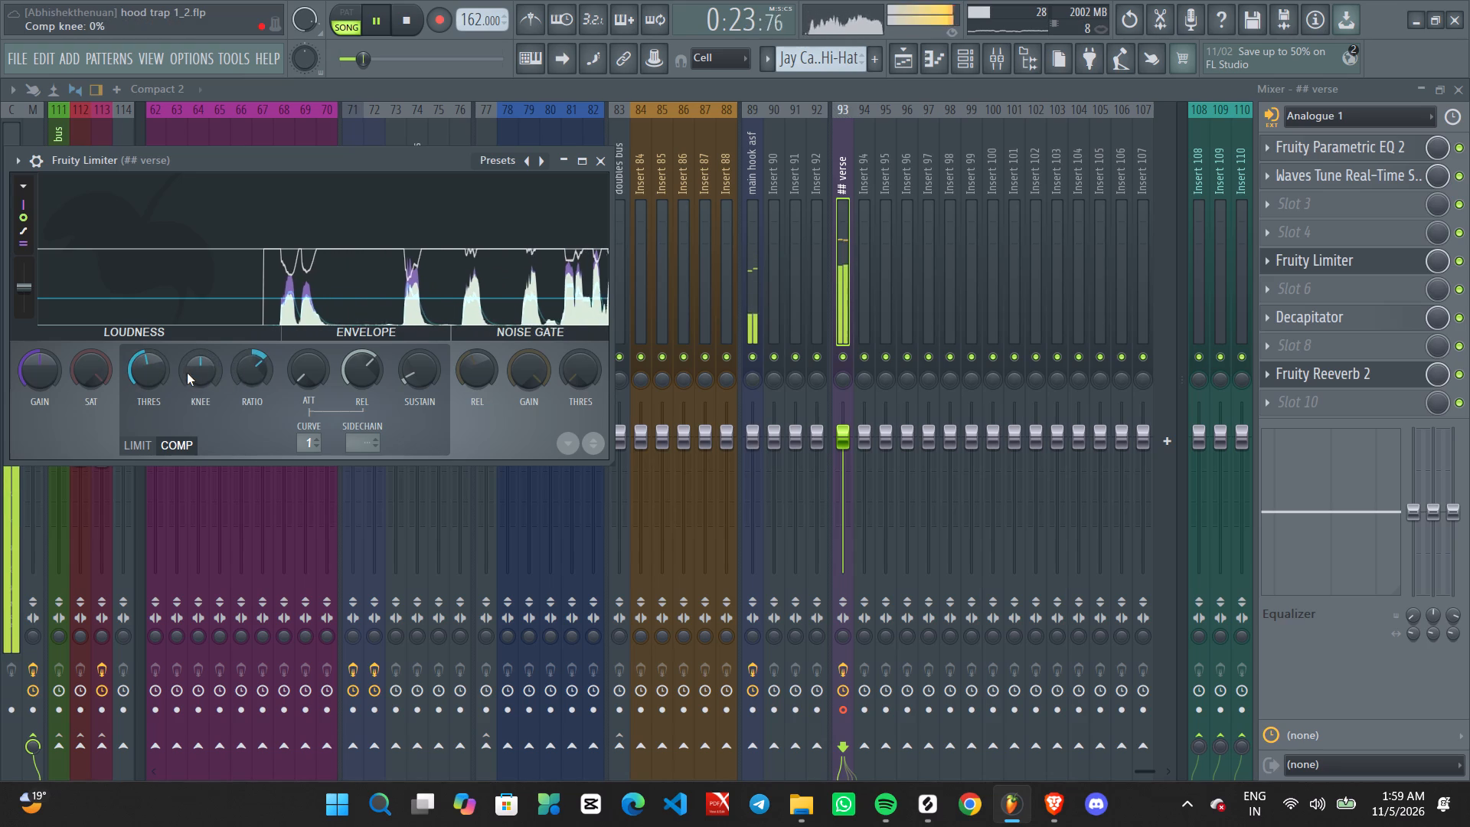
scroll(159, 366, "up", 1)
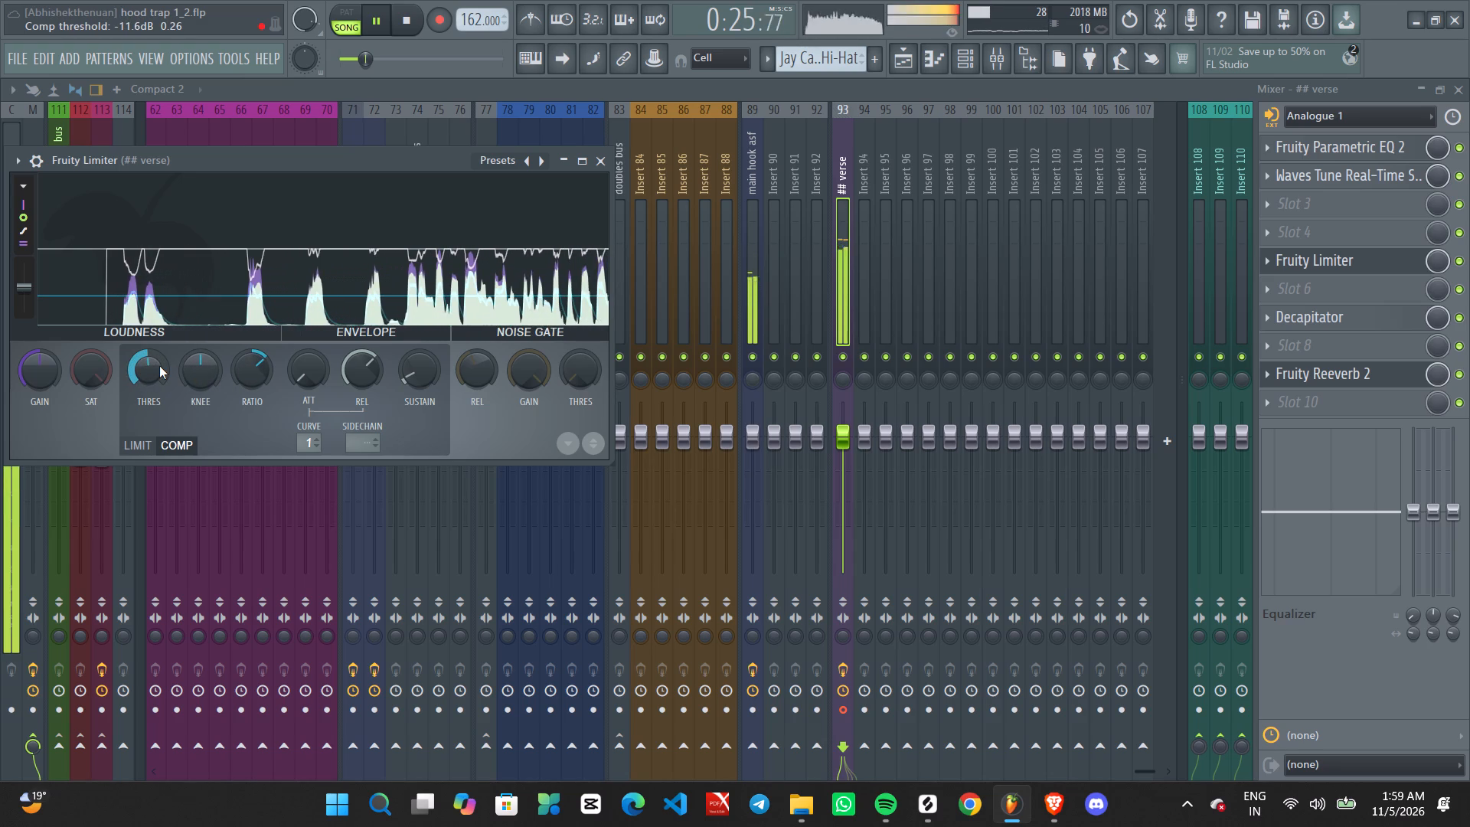
left_click(599, 164)
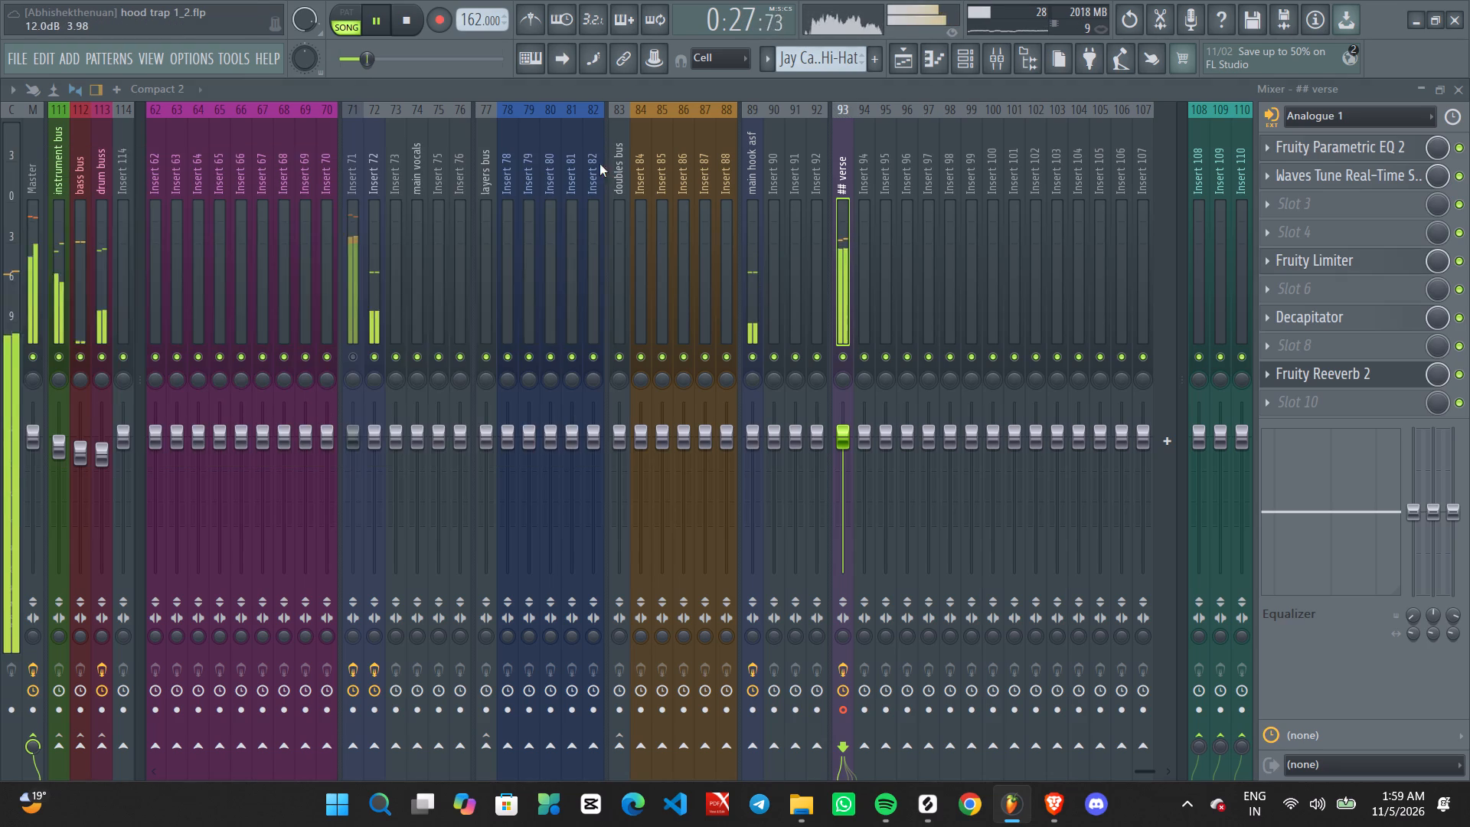
Stop playback and slightly raise the Fruity Limiter compressor threshold on the main hook asf mixer track.
left_click(750, 240)
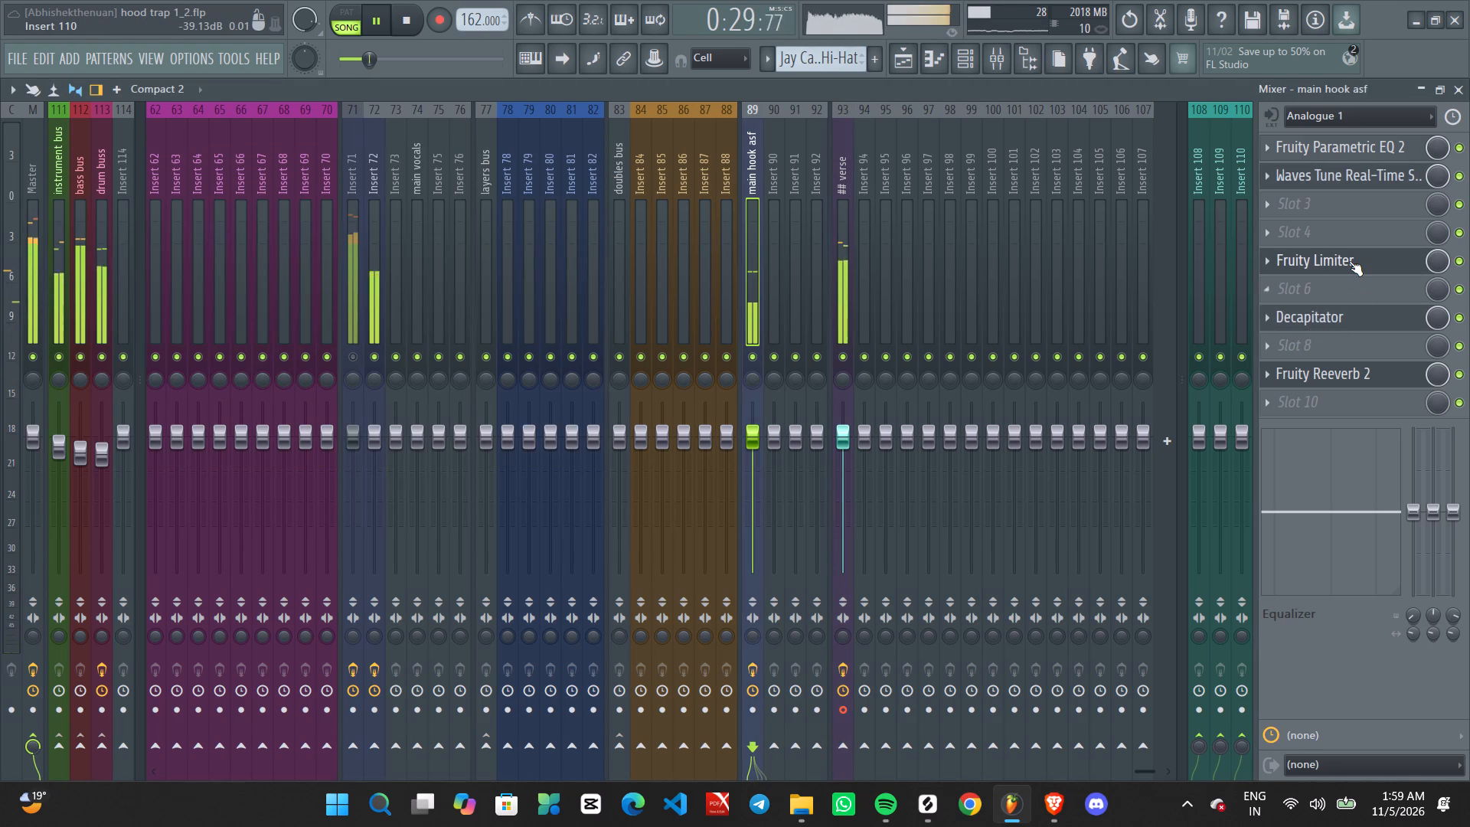
left_click(1349, 261)
left_click(1338, 260)
key("space")
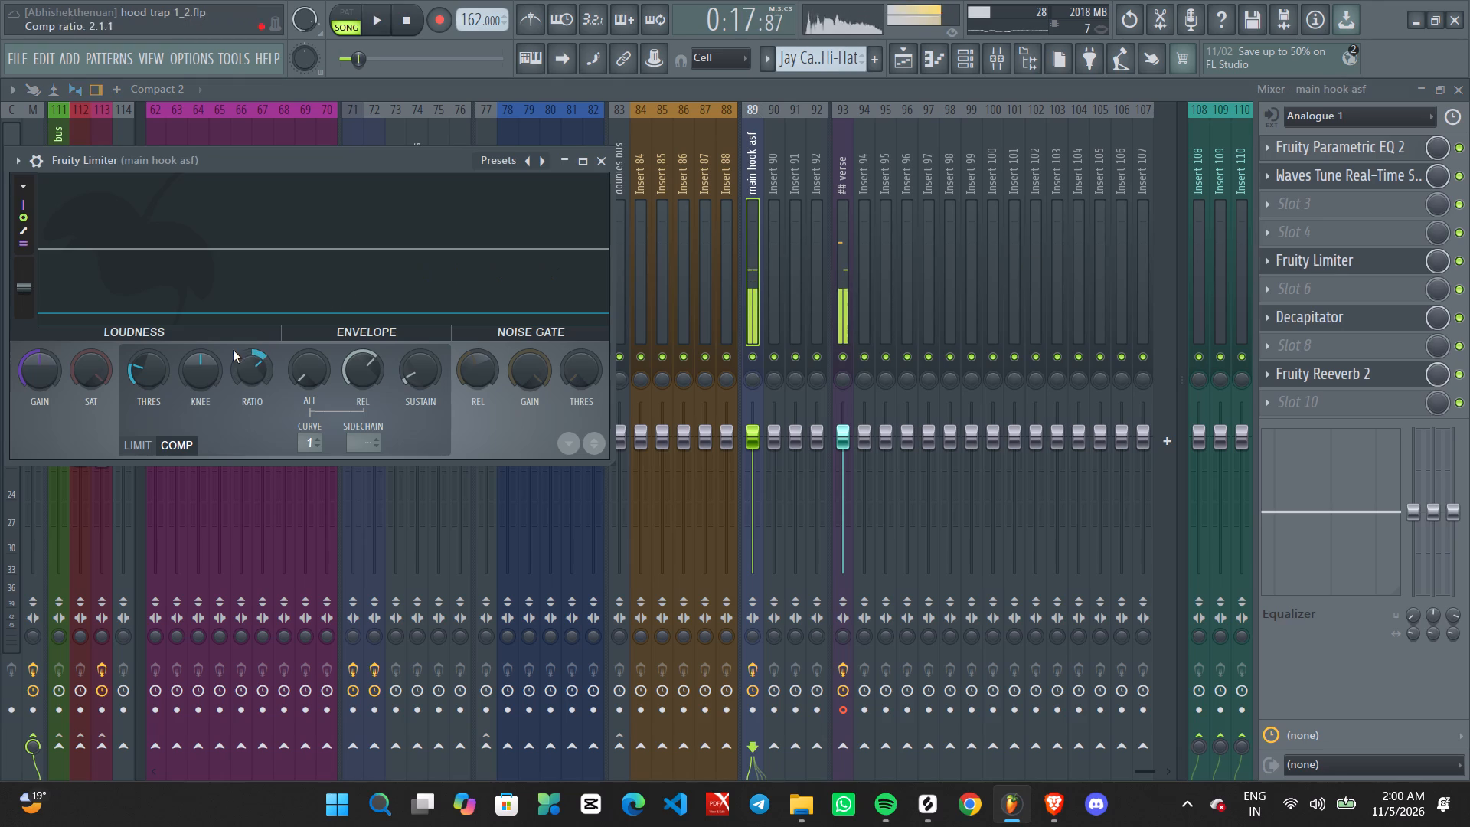
scroll(150, 366, "up", 3)
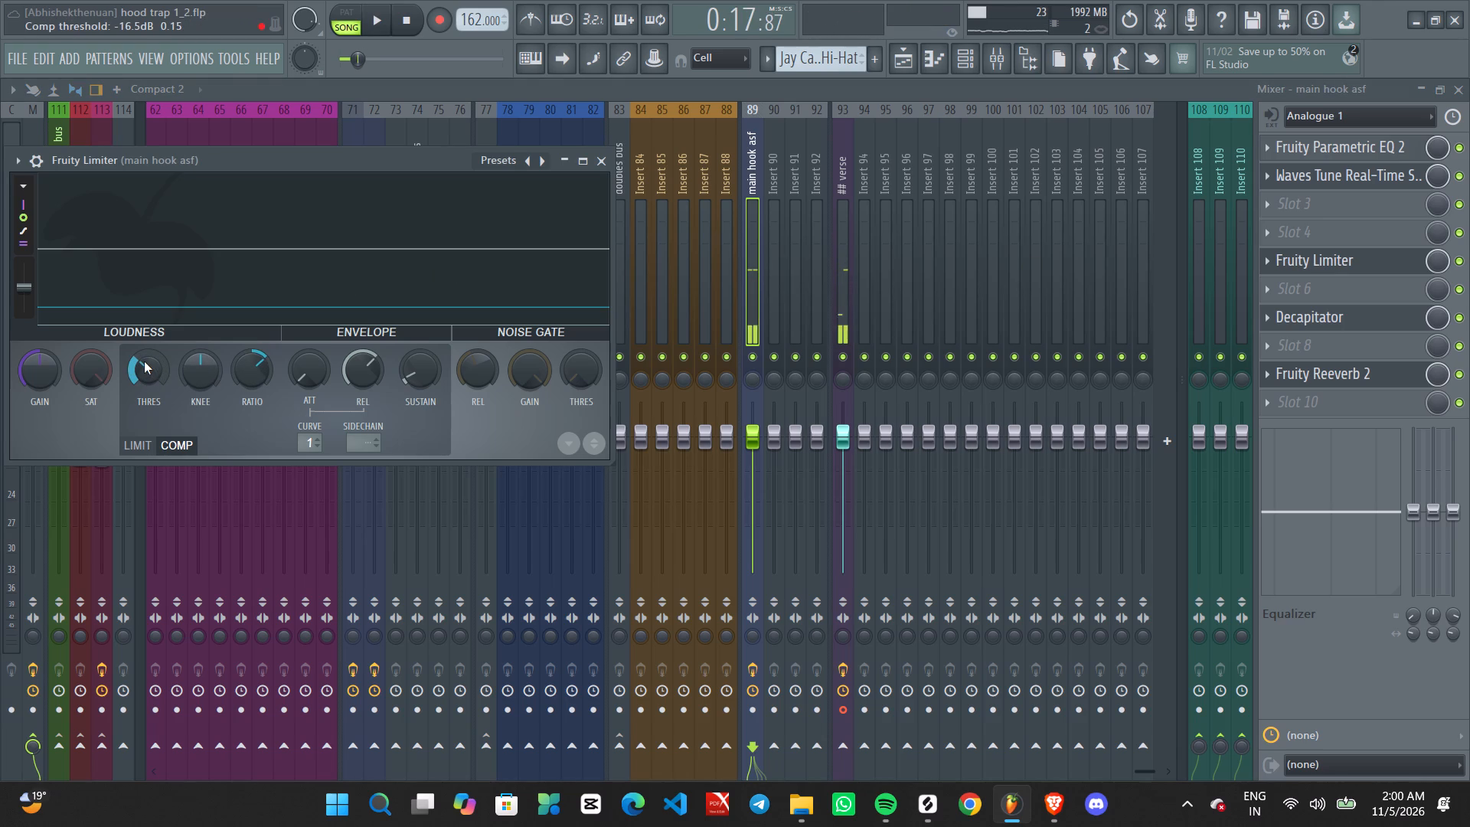
Set Waves Tune Real-Time on the ## verse mixer track to 31.4 ms note transition and 17.4 ms speed.
left_click(848, 194)
left_click(1334, 176)
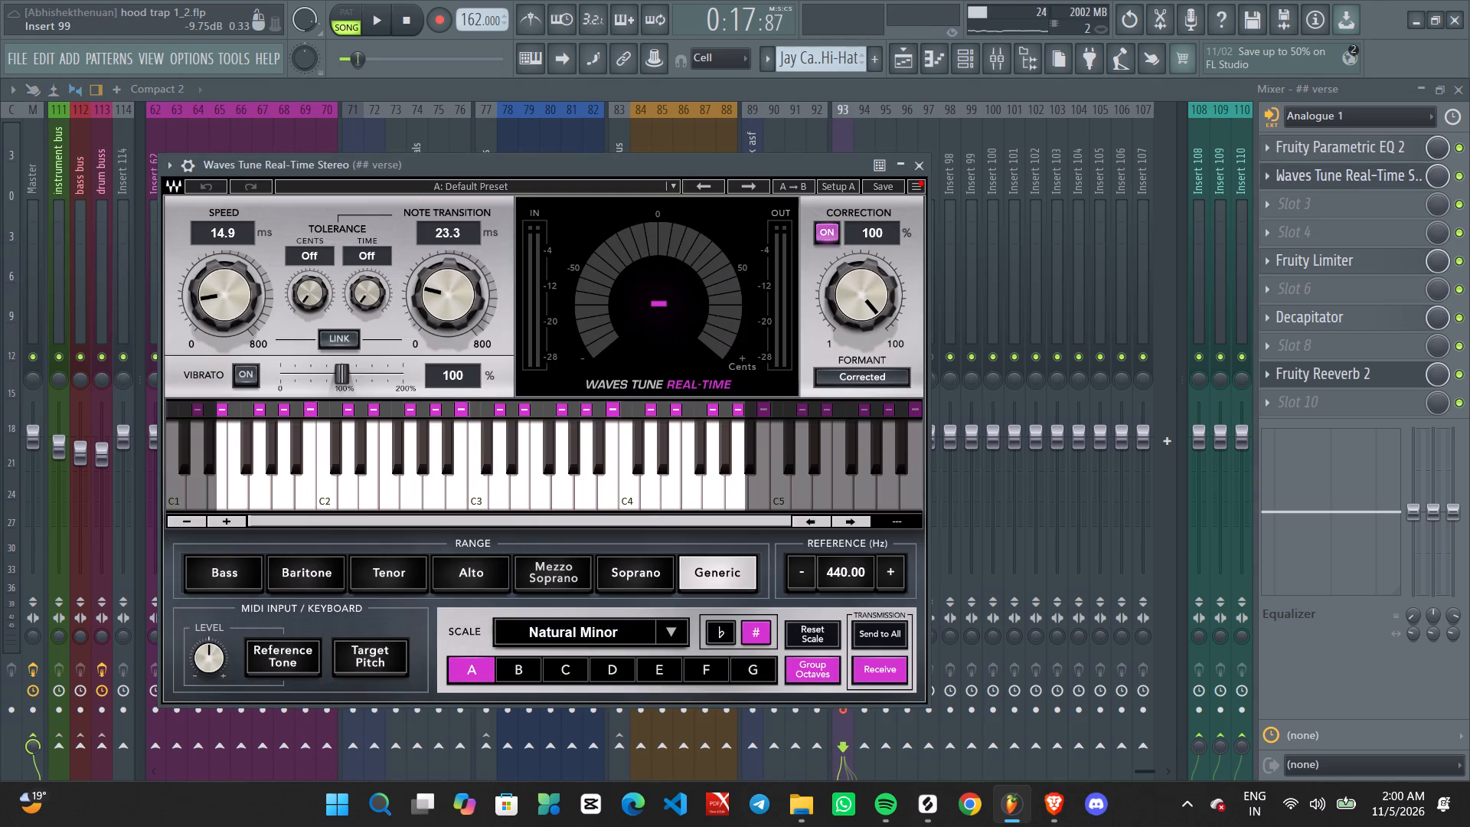
scroll(475, 288, "up", 5)
scroll(214, 307, "up", 2)
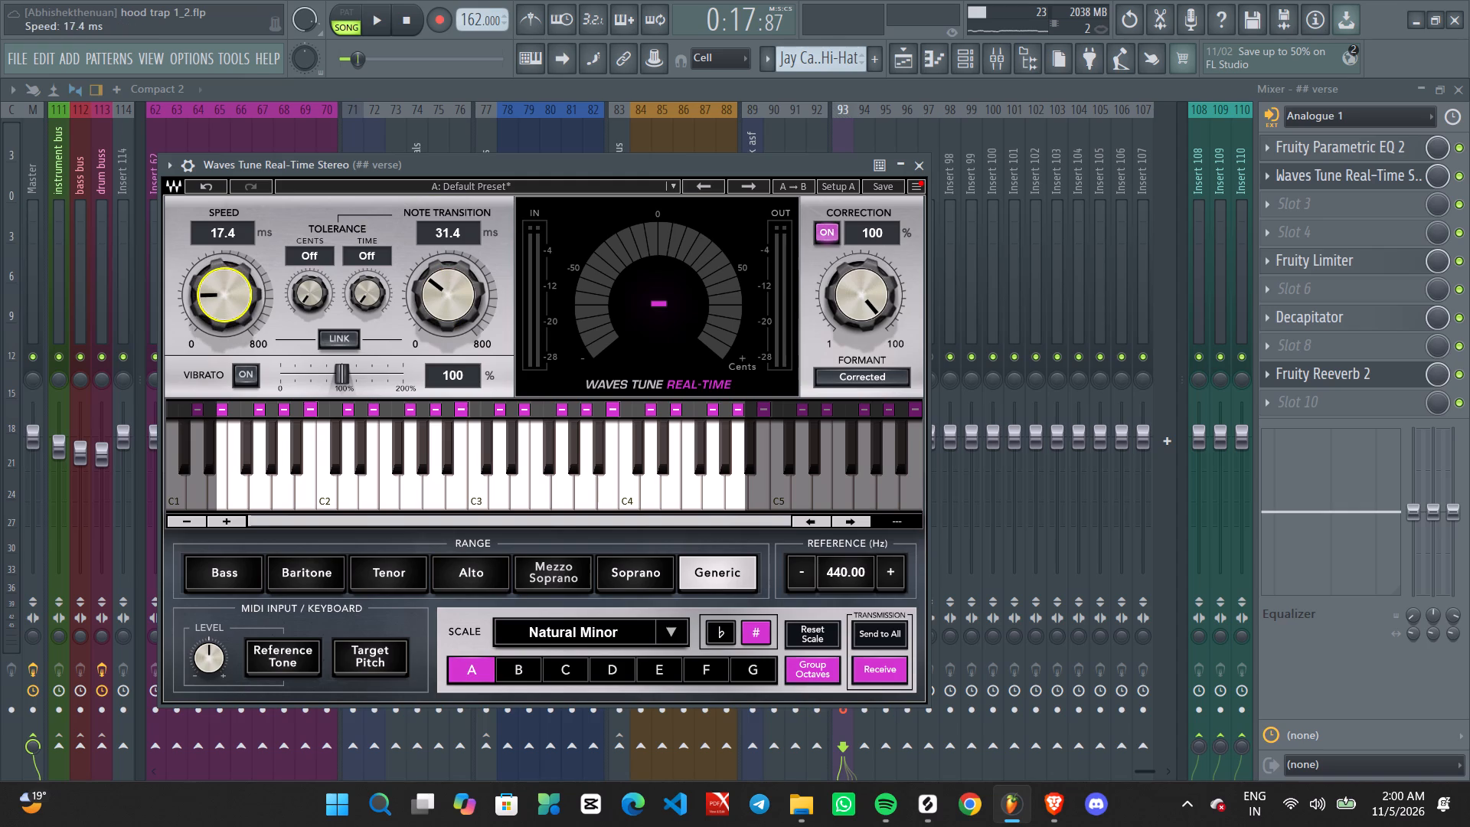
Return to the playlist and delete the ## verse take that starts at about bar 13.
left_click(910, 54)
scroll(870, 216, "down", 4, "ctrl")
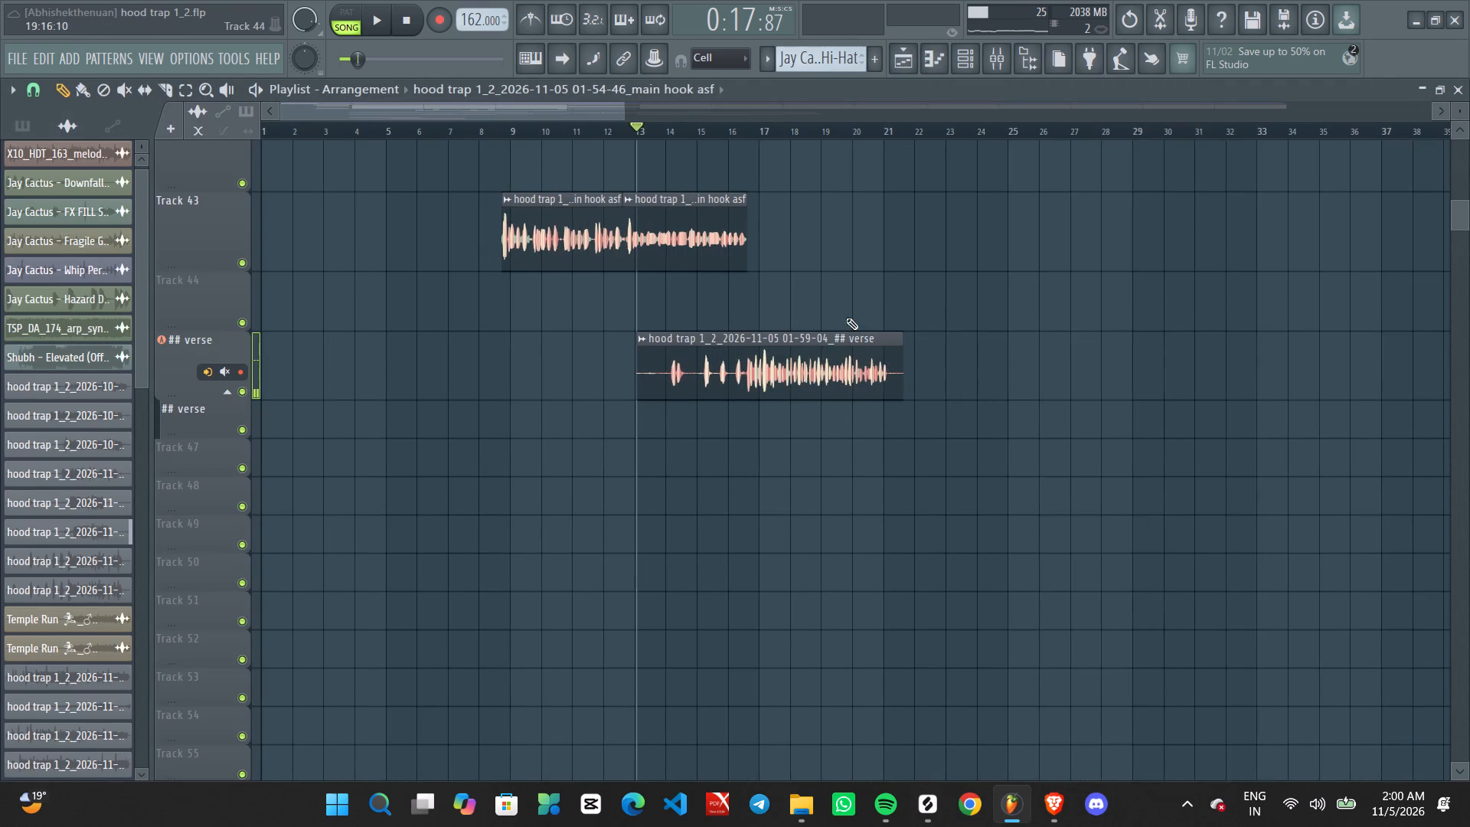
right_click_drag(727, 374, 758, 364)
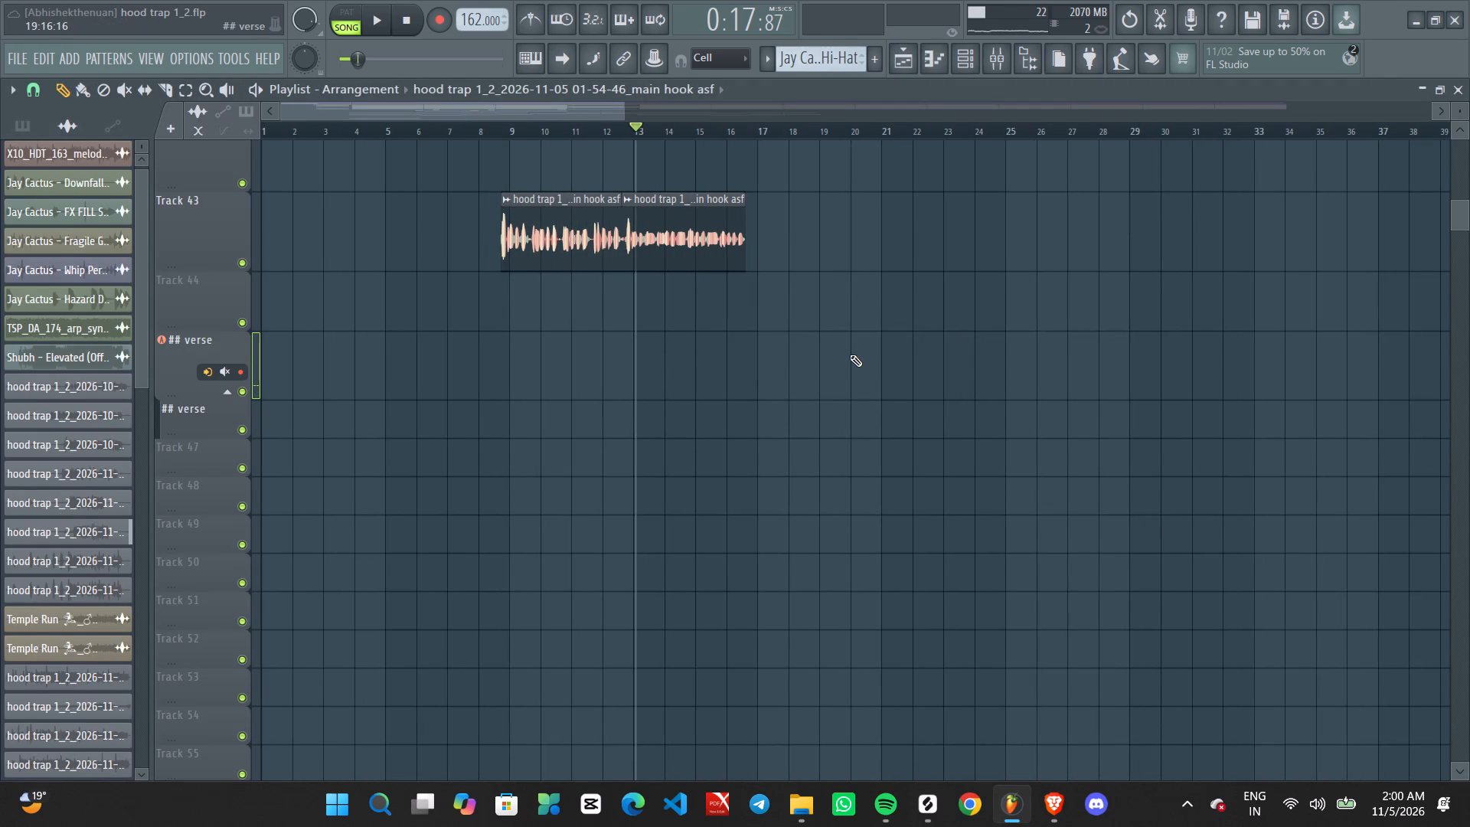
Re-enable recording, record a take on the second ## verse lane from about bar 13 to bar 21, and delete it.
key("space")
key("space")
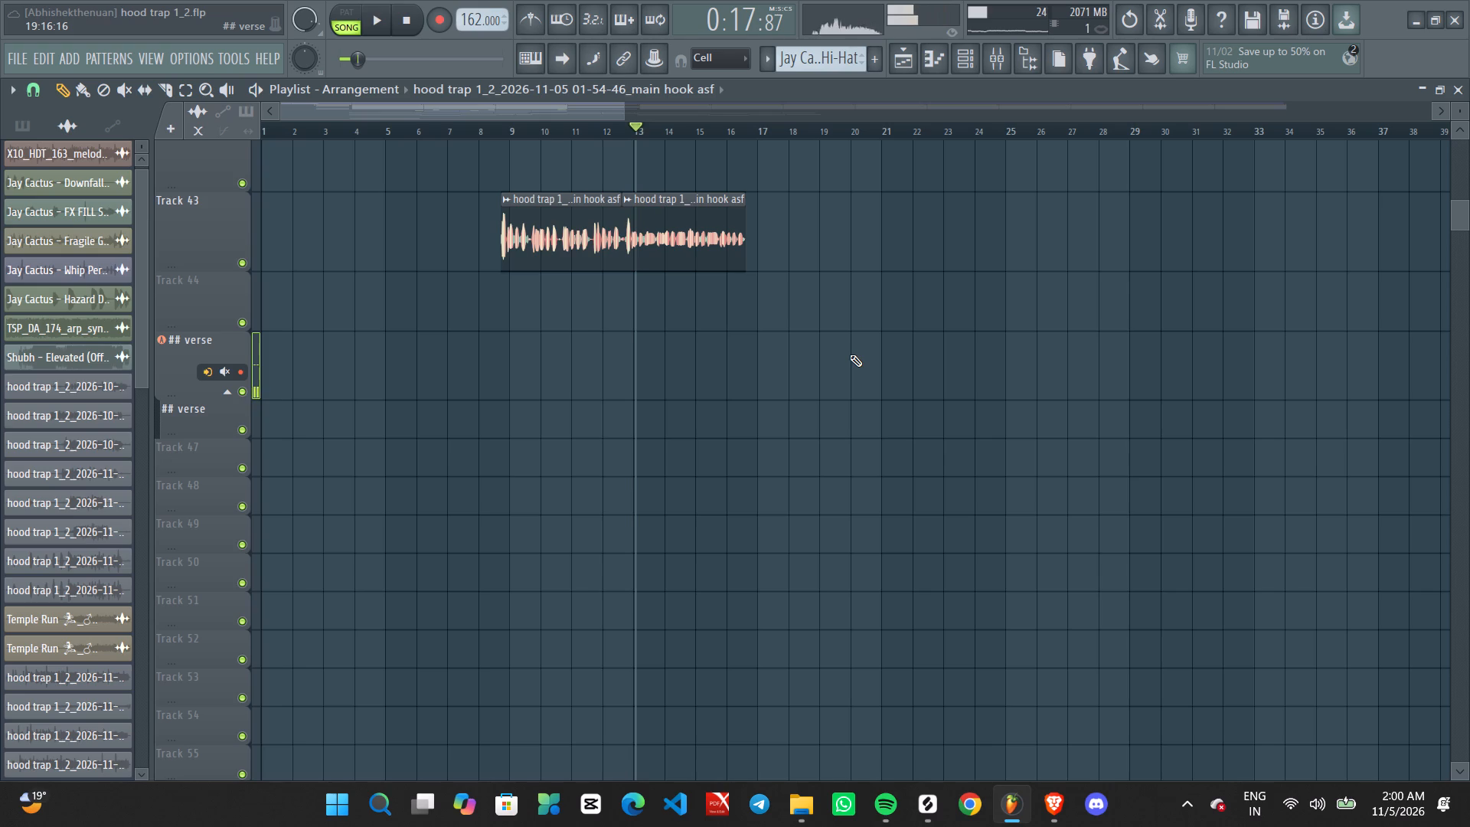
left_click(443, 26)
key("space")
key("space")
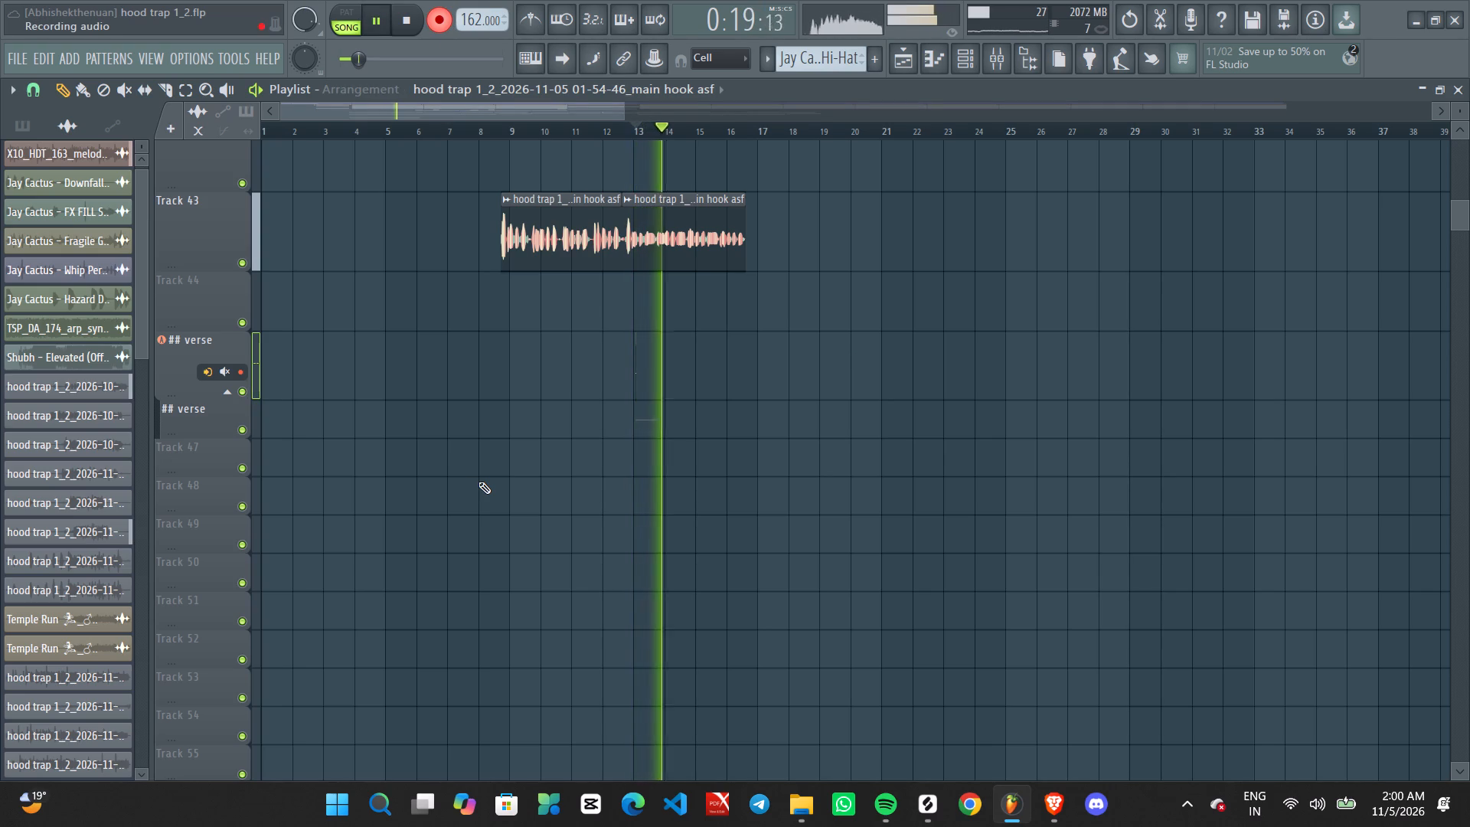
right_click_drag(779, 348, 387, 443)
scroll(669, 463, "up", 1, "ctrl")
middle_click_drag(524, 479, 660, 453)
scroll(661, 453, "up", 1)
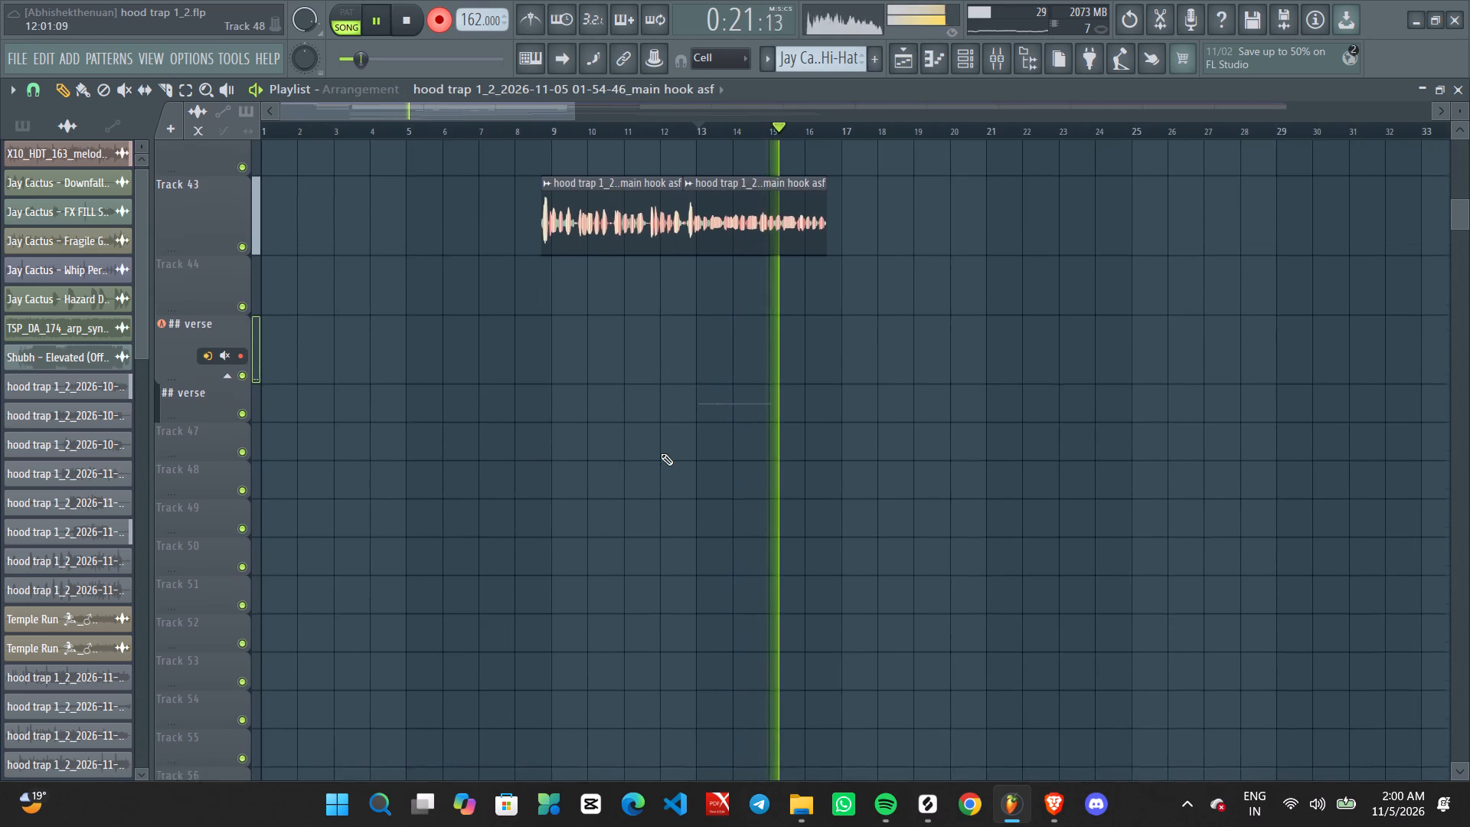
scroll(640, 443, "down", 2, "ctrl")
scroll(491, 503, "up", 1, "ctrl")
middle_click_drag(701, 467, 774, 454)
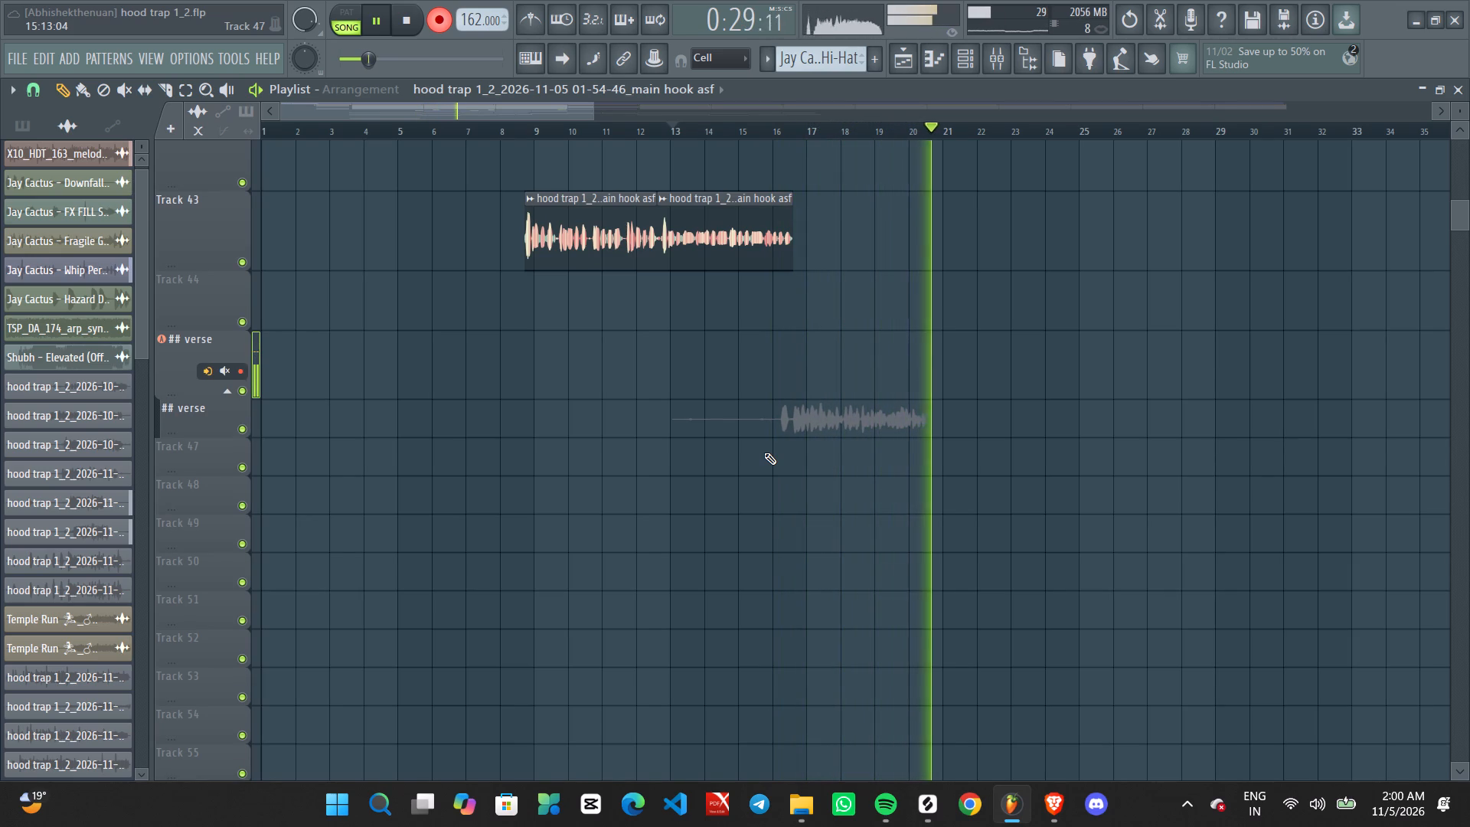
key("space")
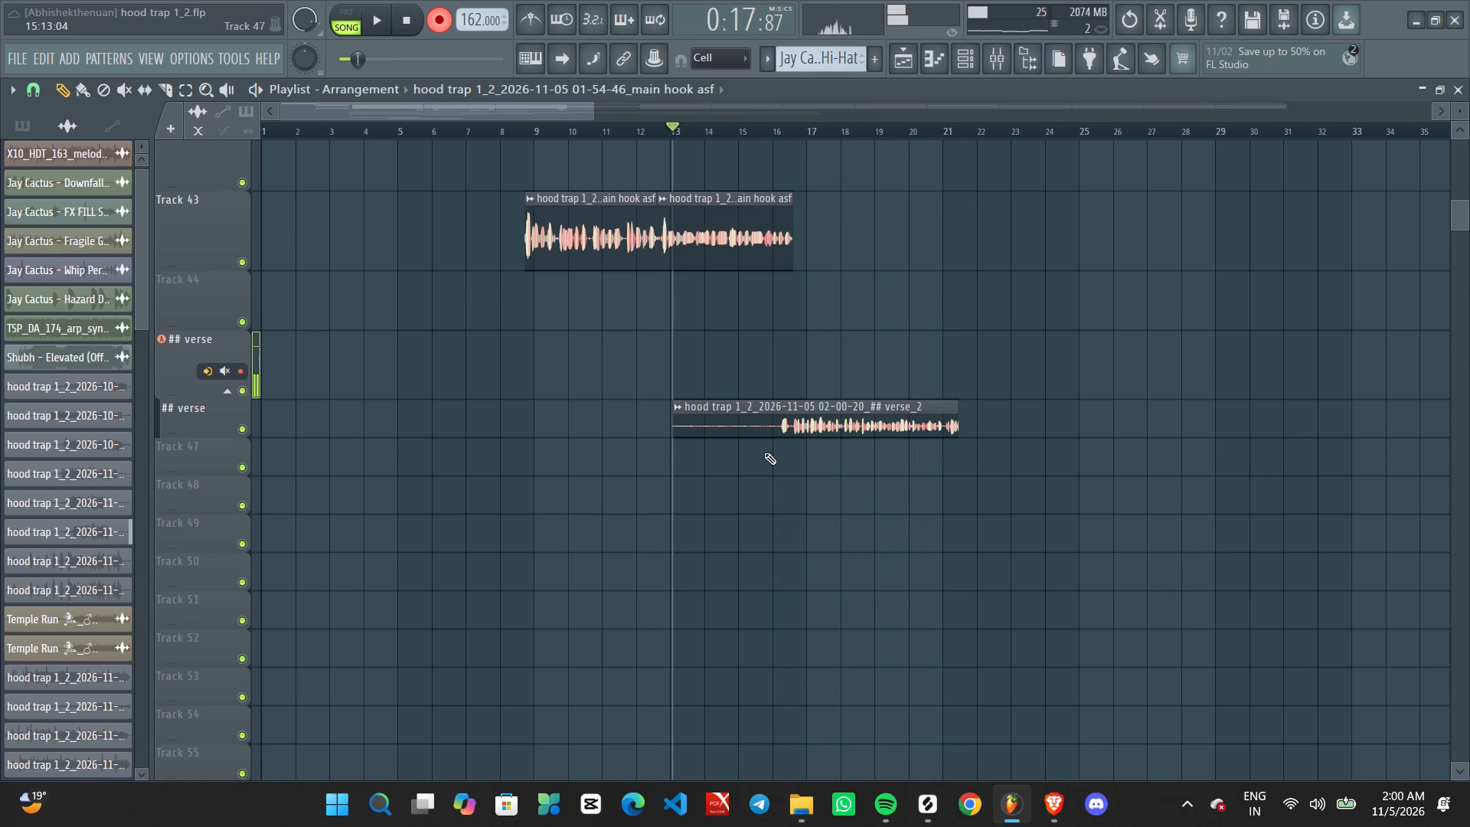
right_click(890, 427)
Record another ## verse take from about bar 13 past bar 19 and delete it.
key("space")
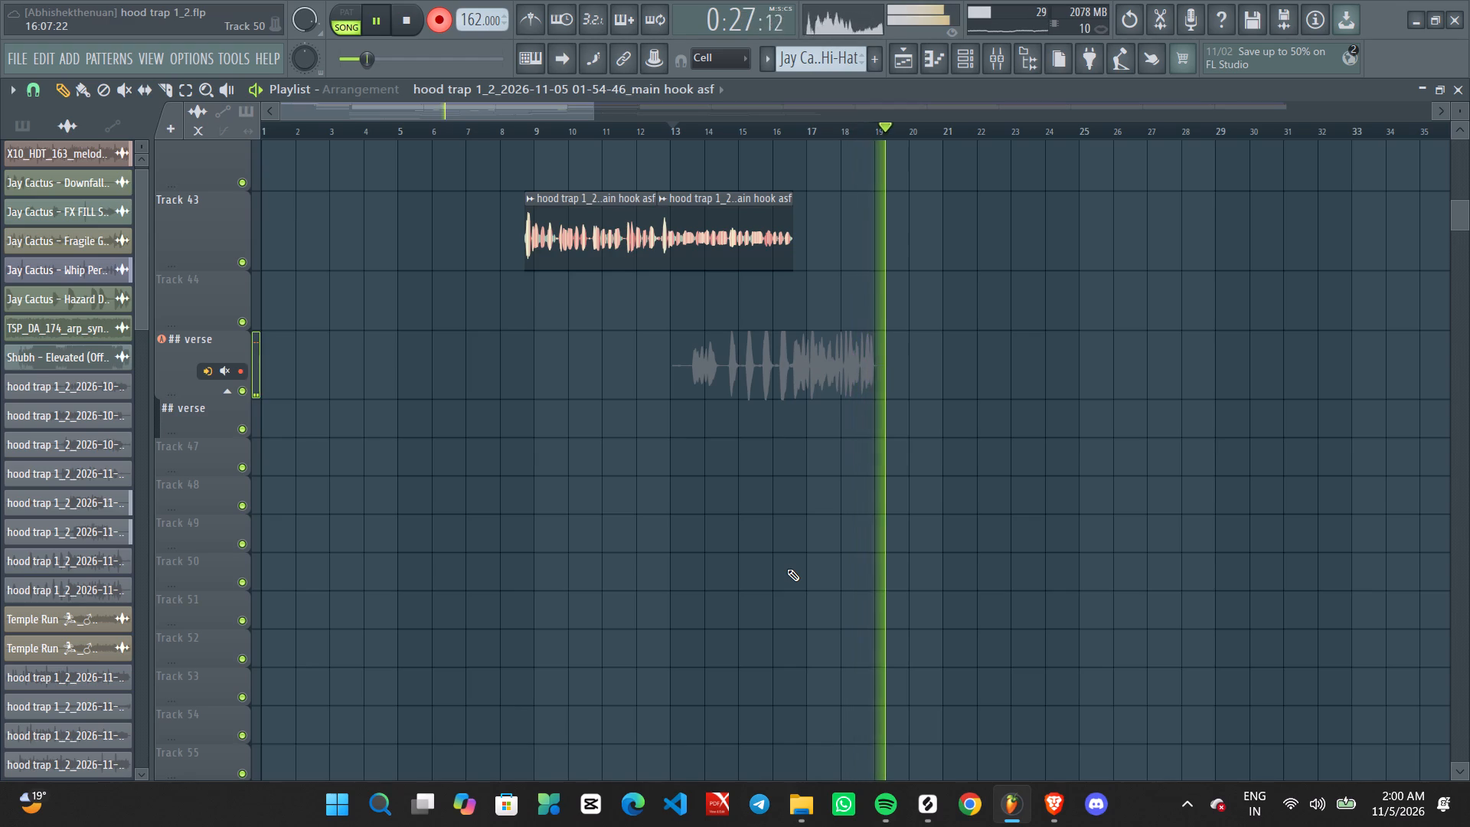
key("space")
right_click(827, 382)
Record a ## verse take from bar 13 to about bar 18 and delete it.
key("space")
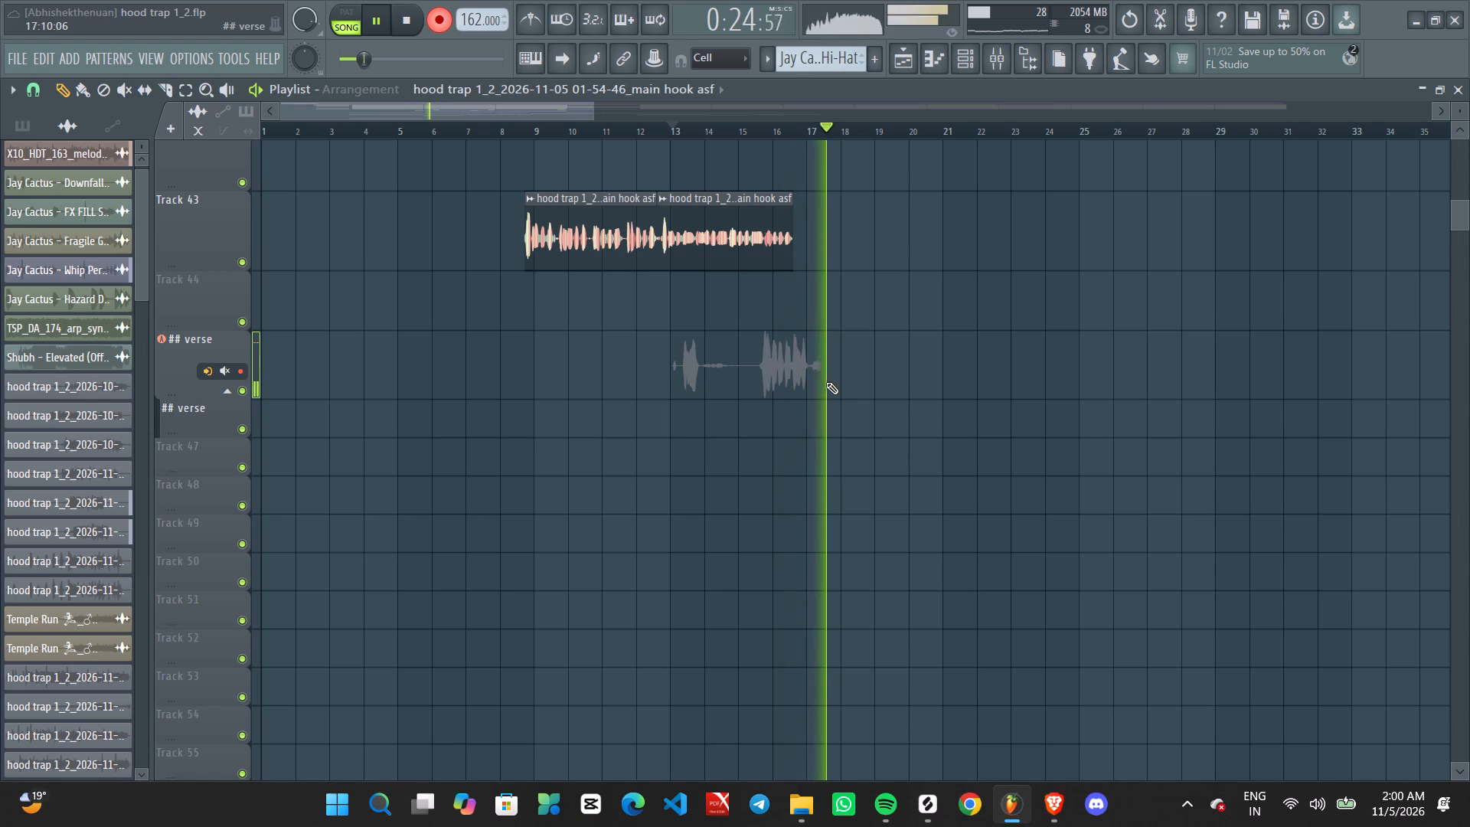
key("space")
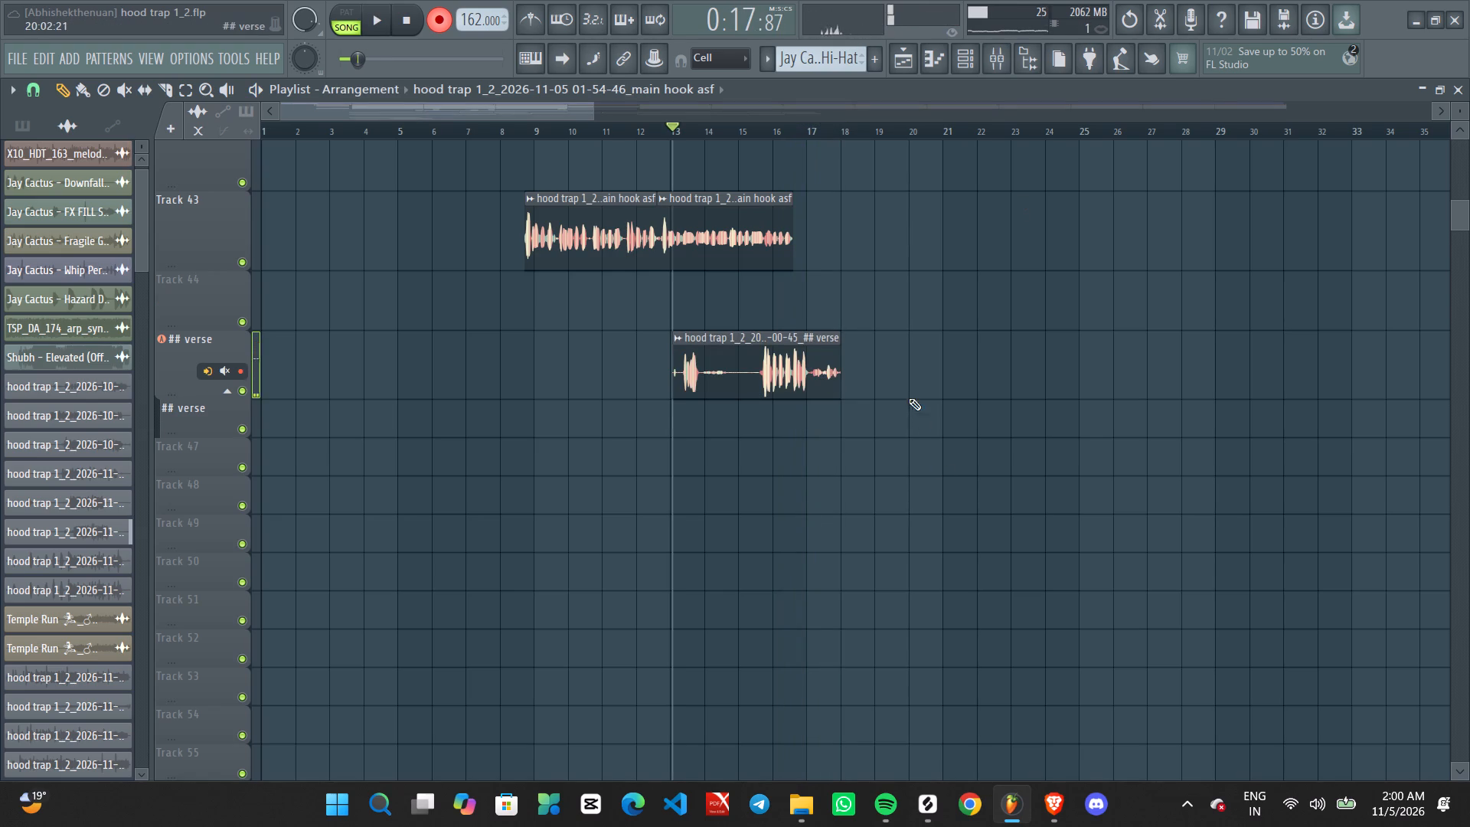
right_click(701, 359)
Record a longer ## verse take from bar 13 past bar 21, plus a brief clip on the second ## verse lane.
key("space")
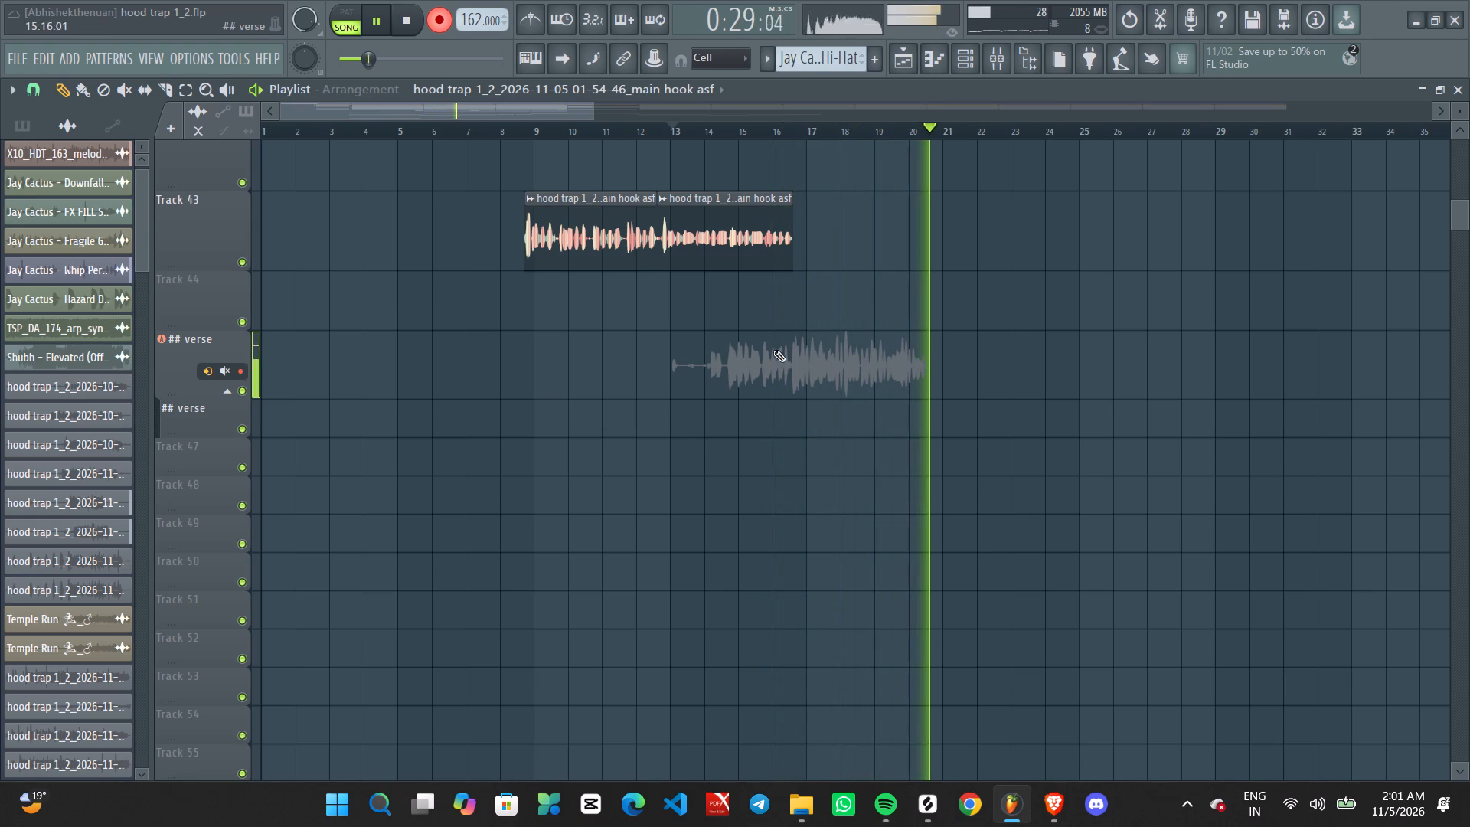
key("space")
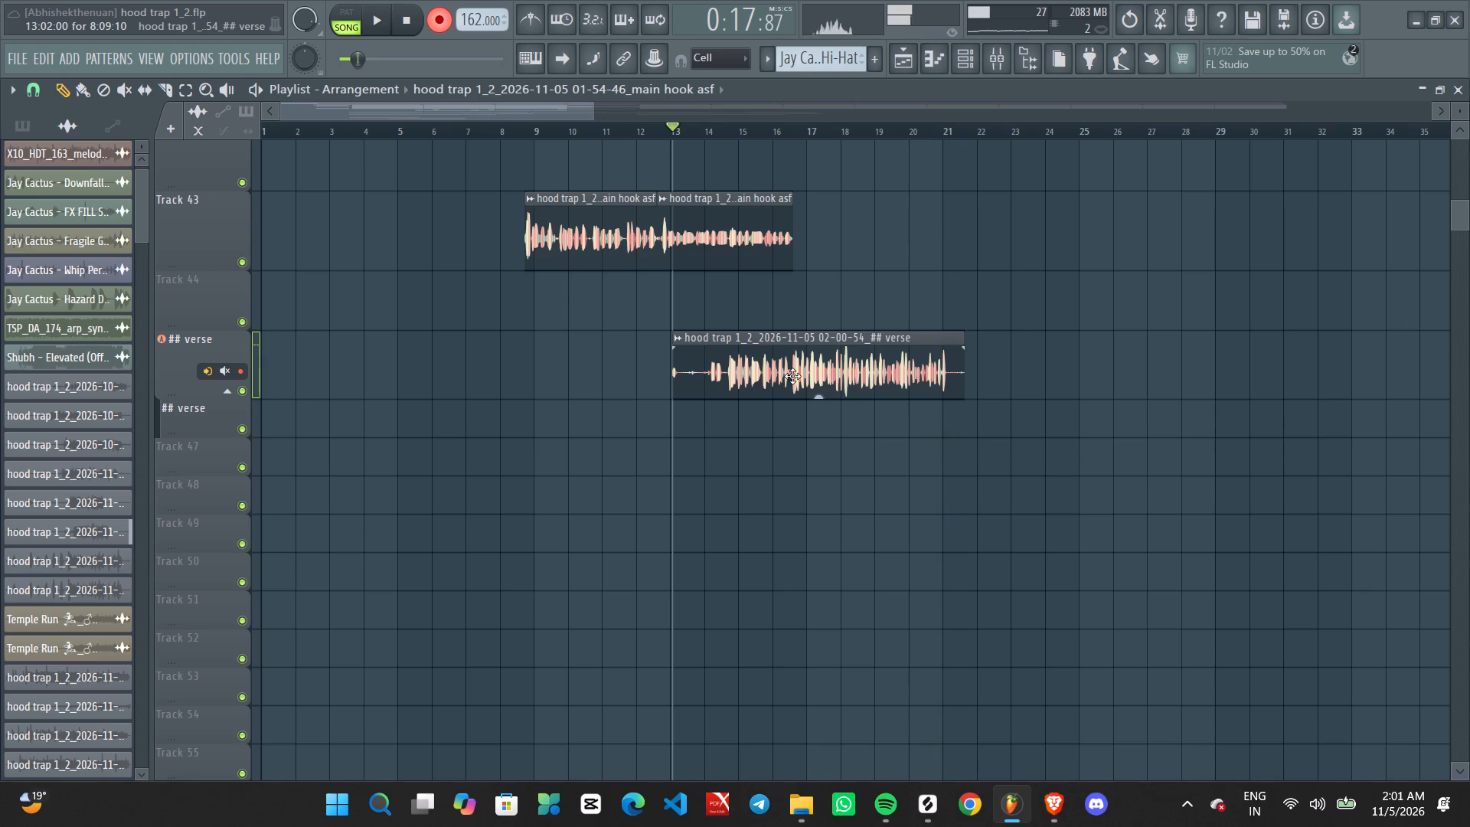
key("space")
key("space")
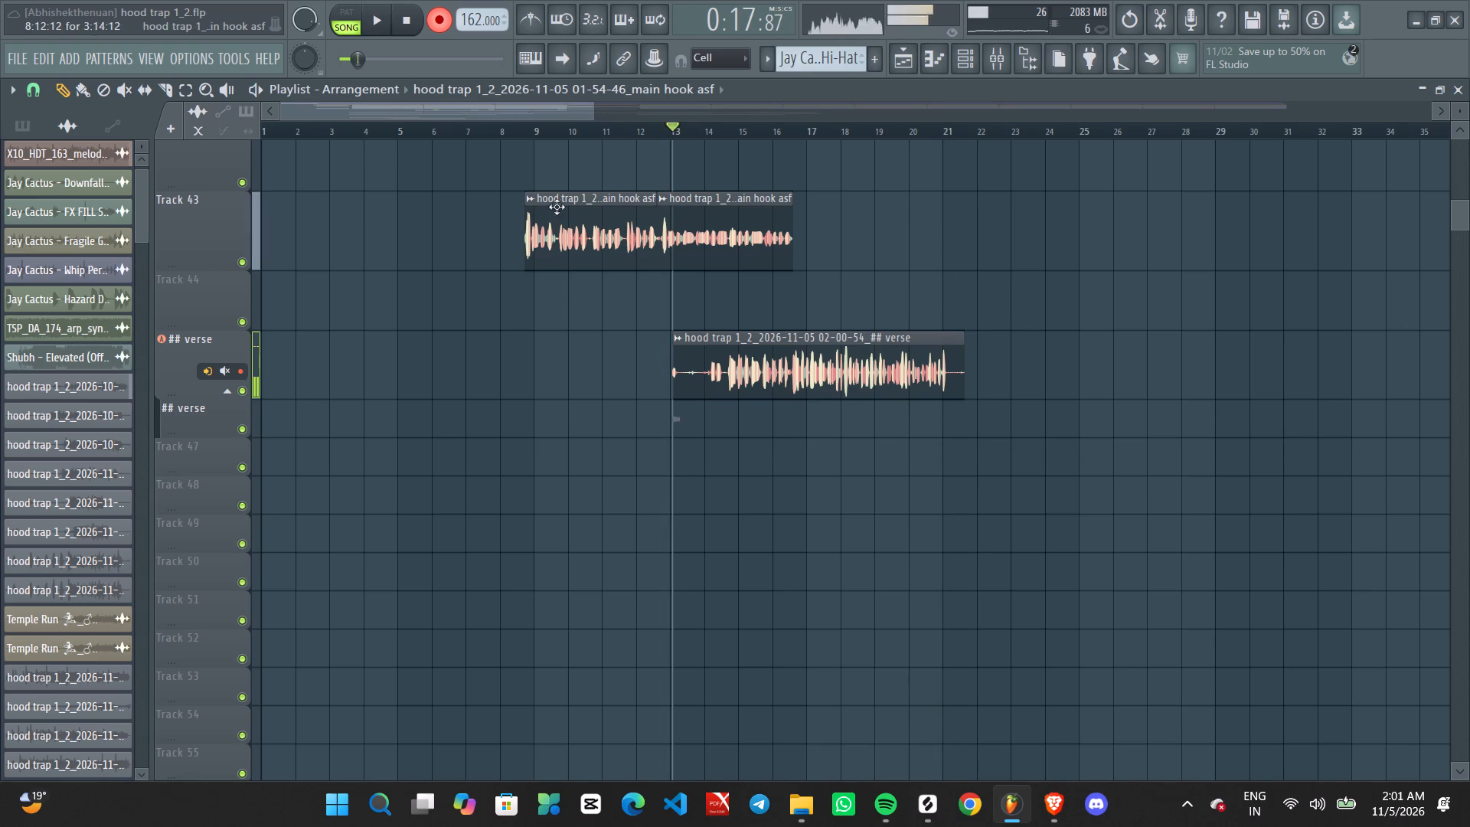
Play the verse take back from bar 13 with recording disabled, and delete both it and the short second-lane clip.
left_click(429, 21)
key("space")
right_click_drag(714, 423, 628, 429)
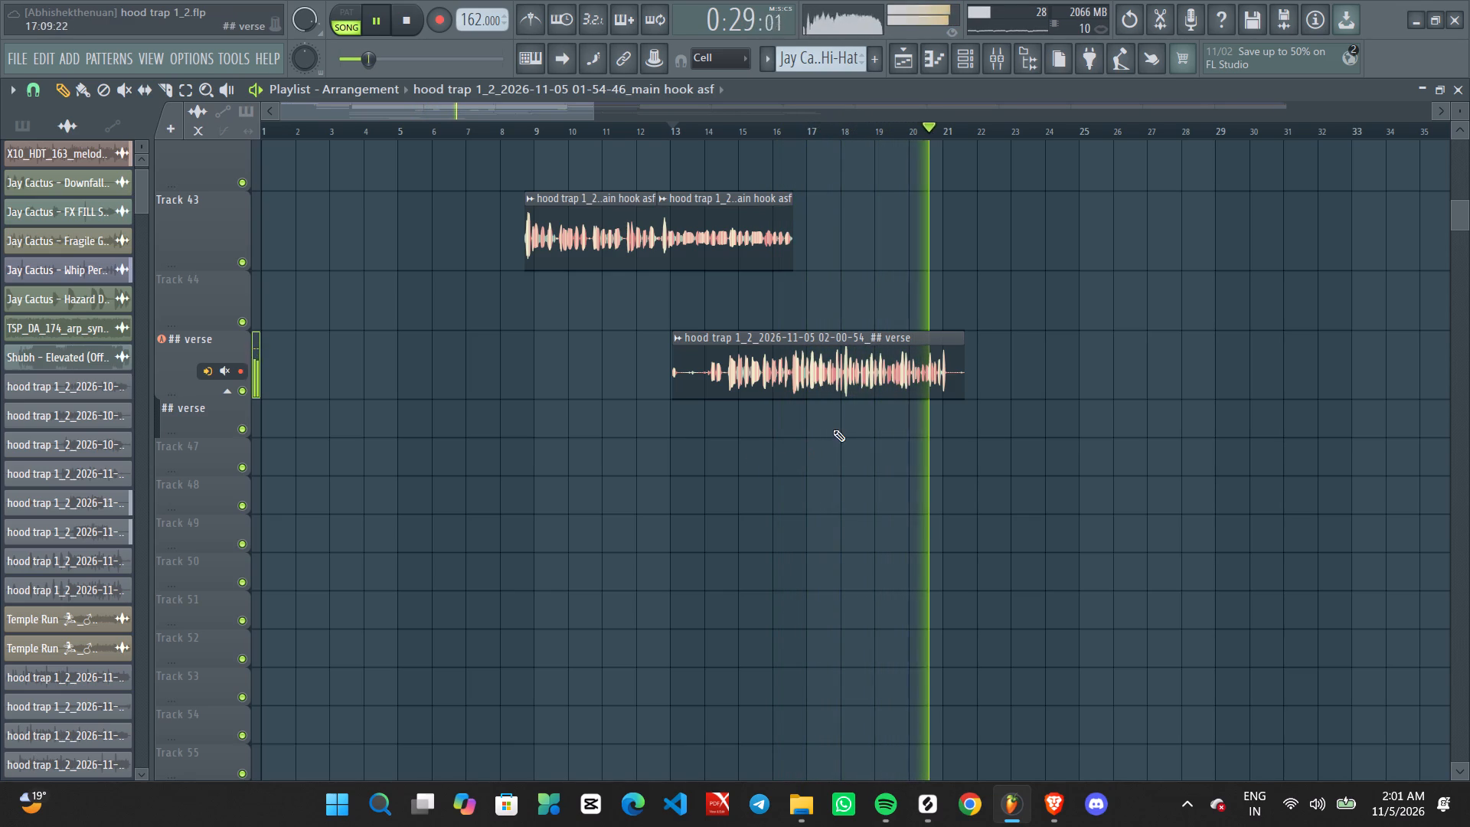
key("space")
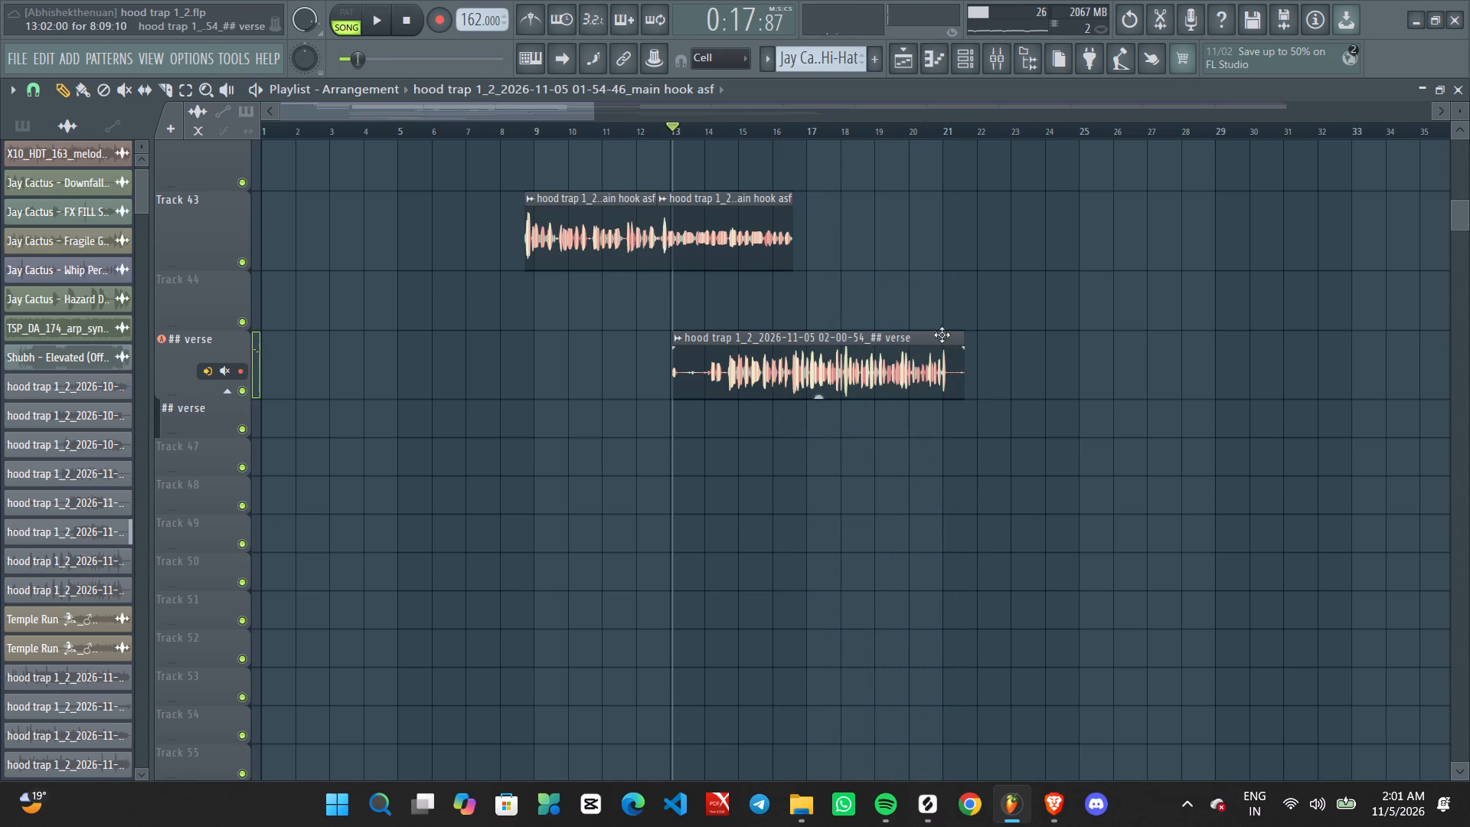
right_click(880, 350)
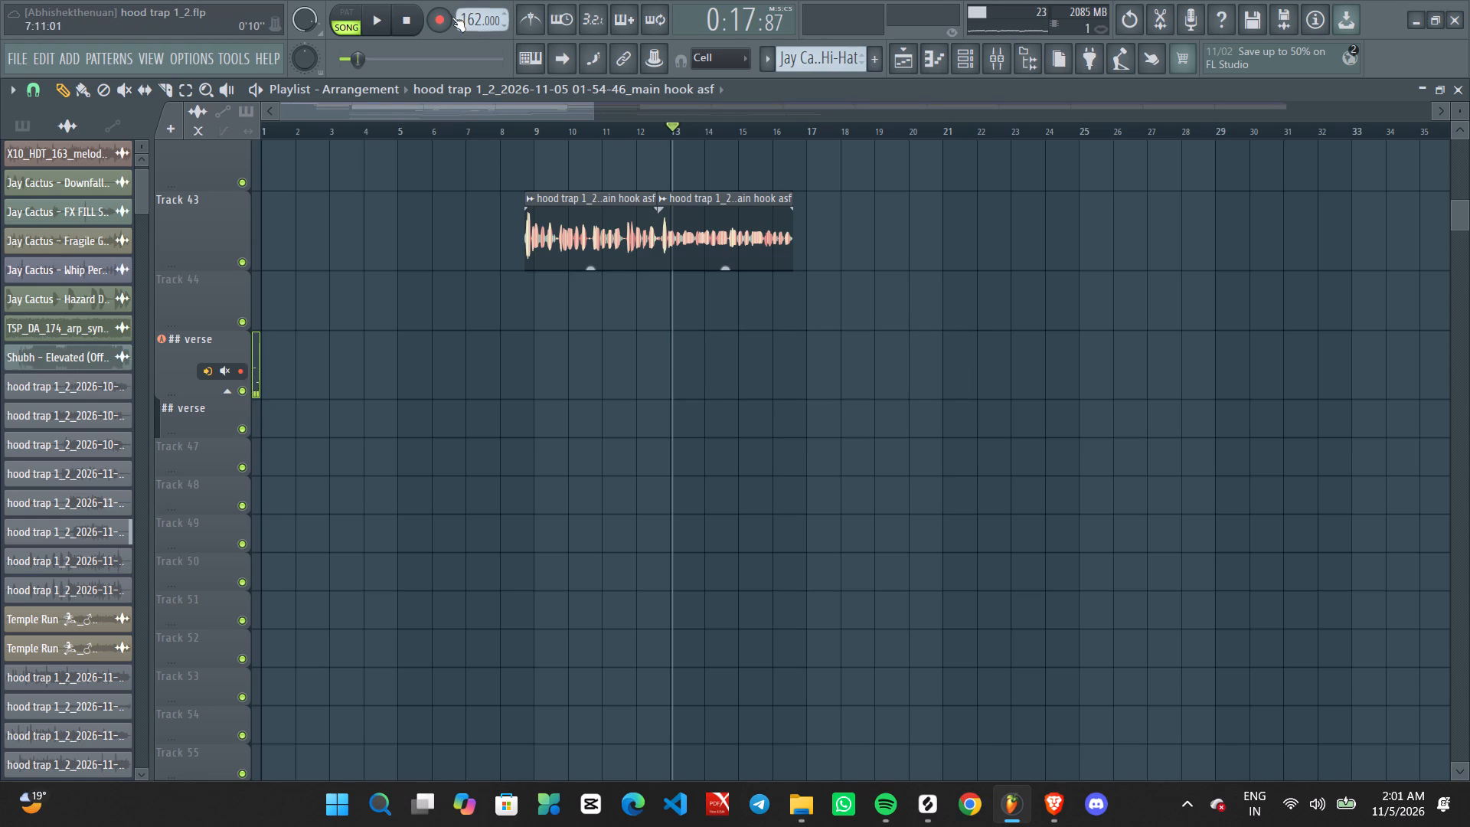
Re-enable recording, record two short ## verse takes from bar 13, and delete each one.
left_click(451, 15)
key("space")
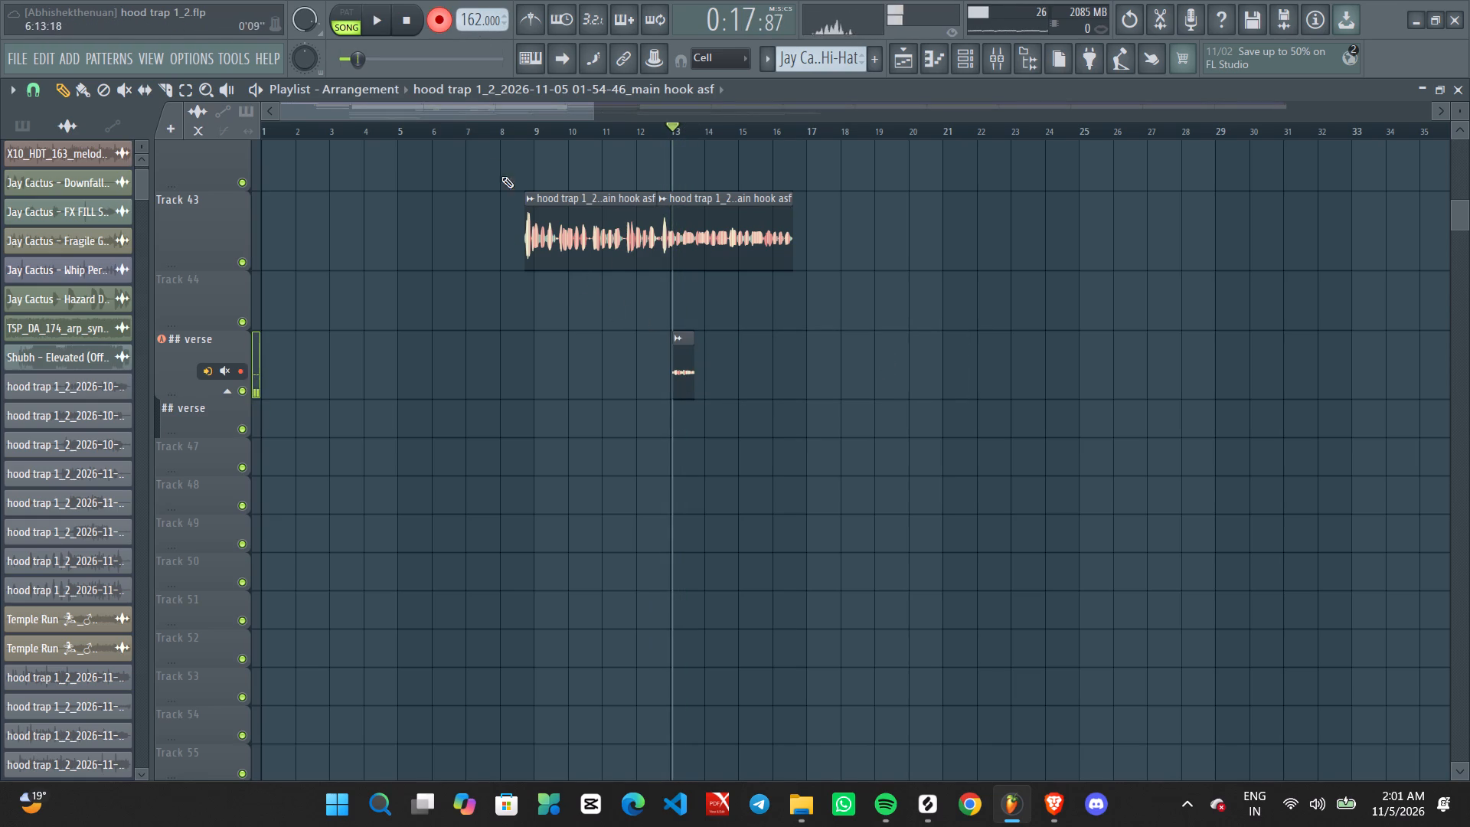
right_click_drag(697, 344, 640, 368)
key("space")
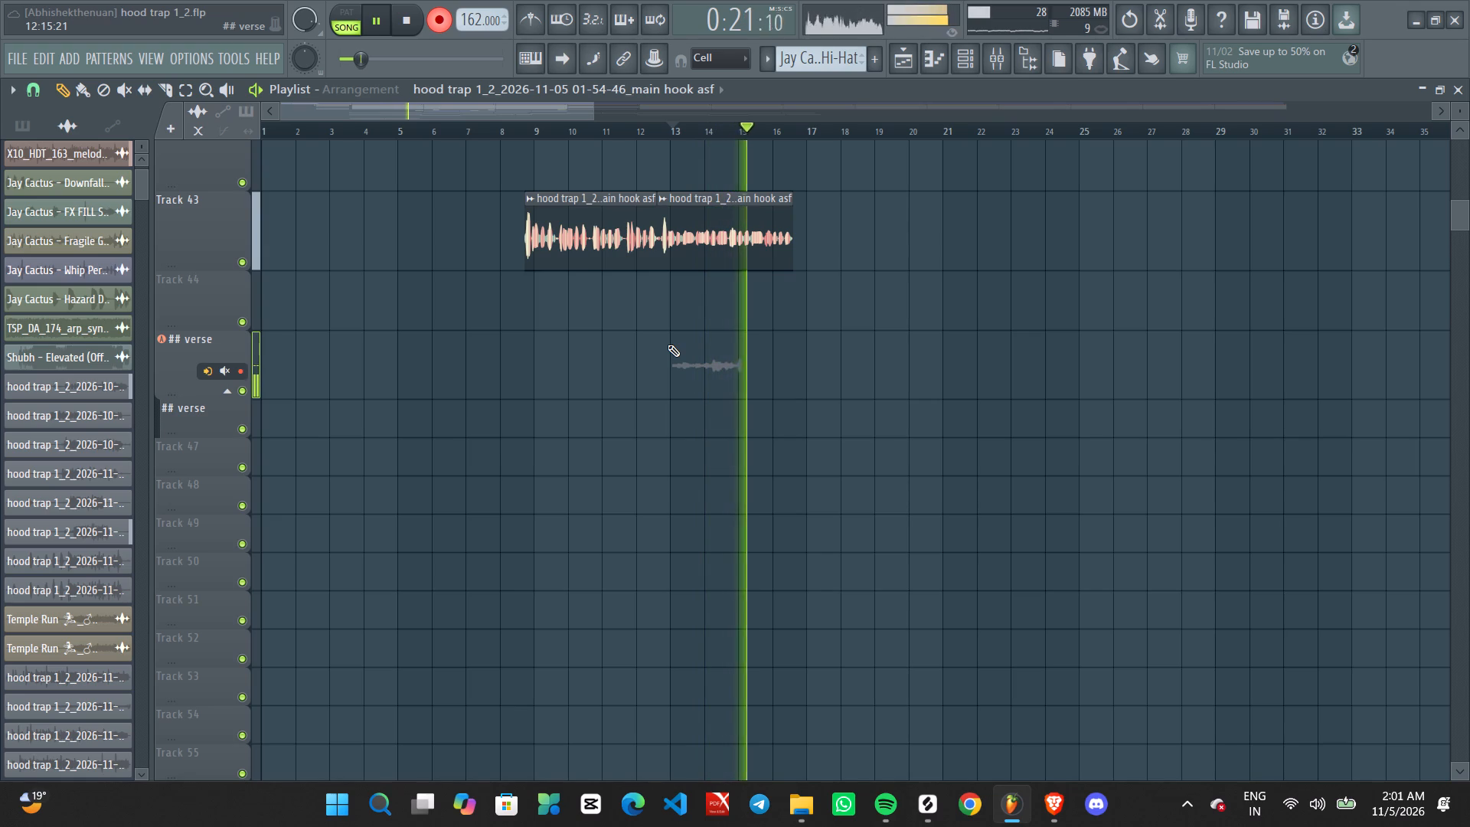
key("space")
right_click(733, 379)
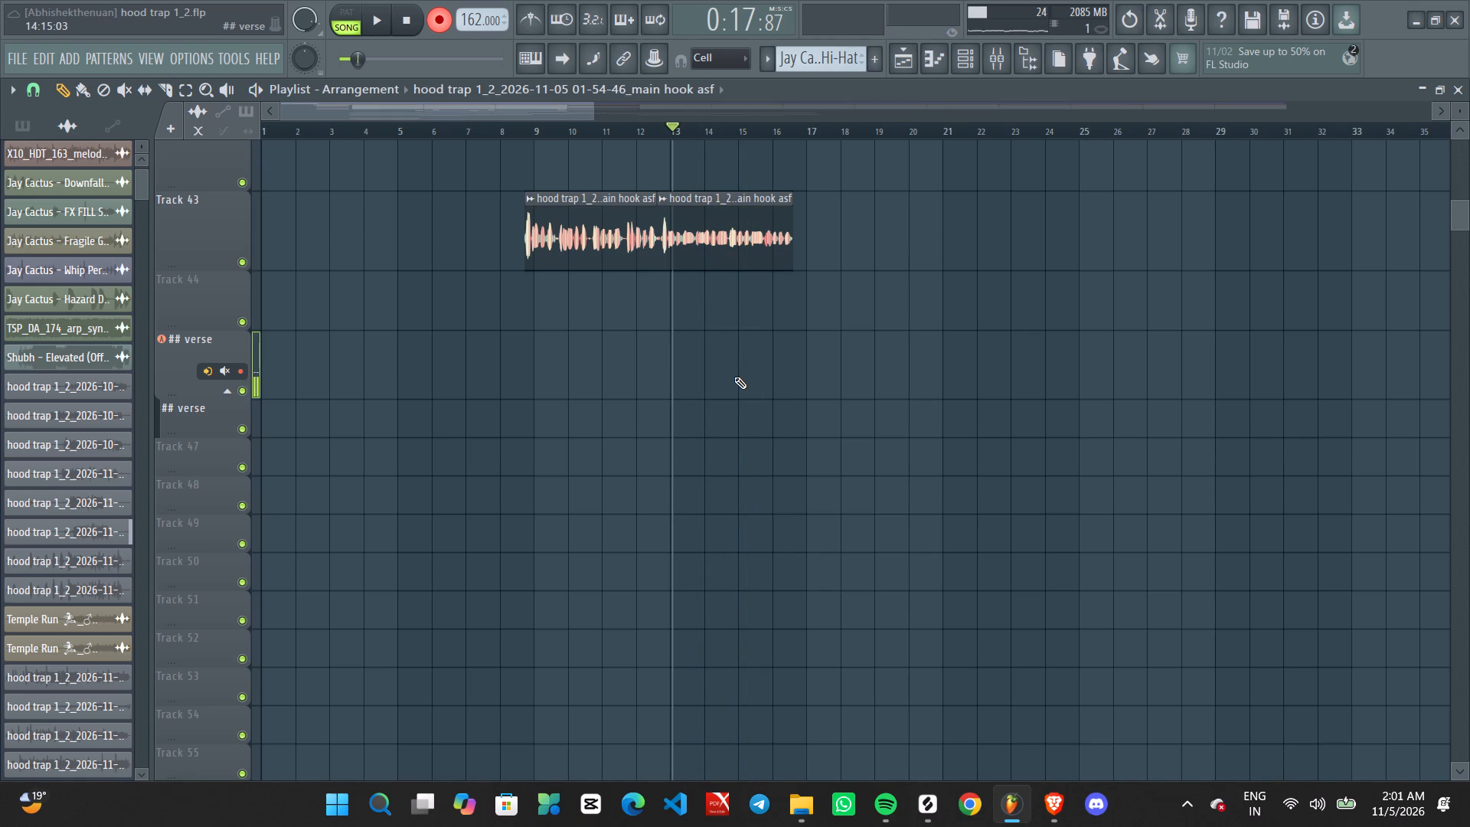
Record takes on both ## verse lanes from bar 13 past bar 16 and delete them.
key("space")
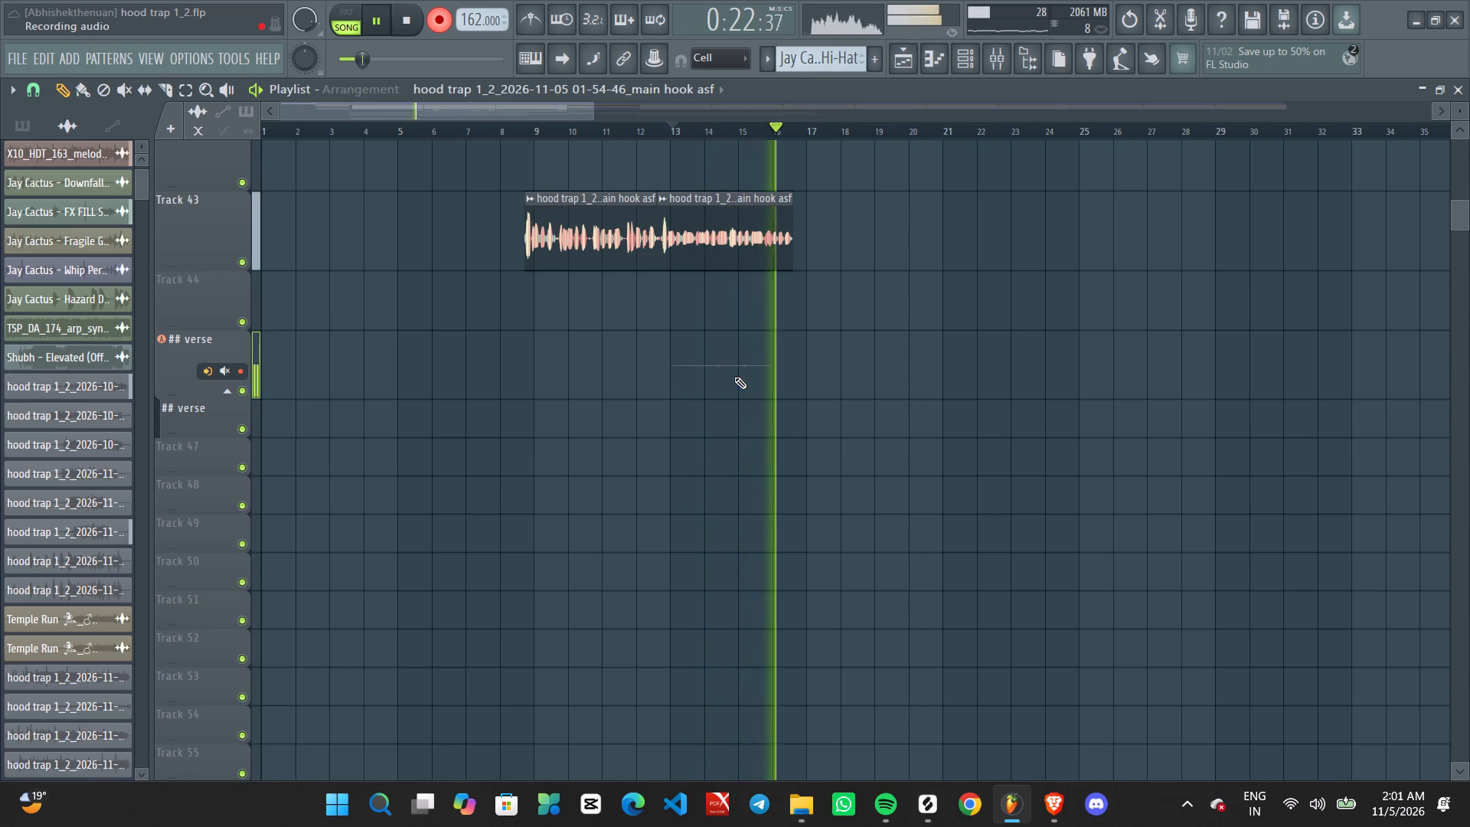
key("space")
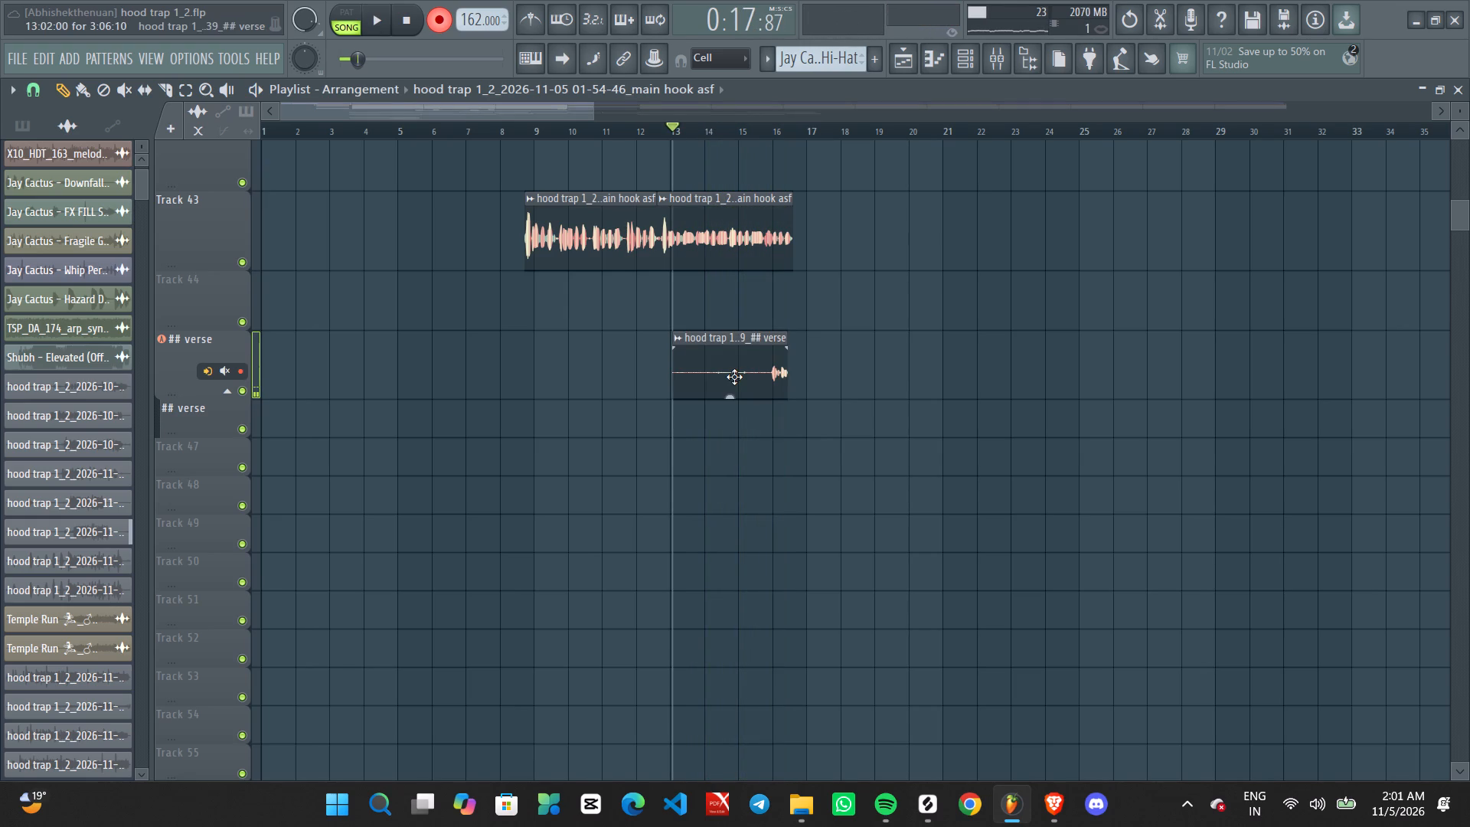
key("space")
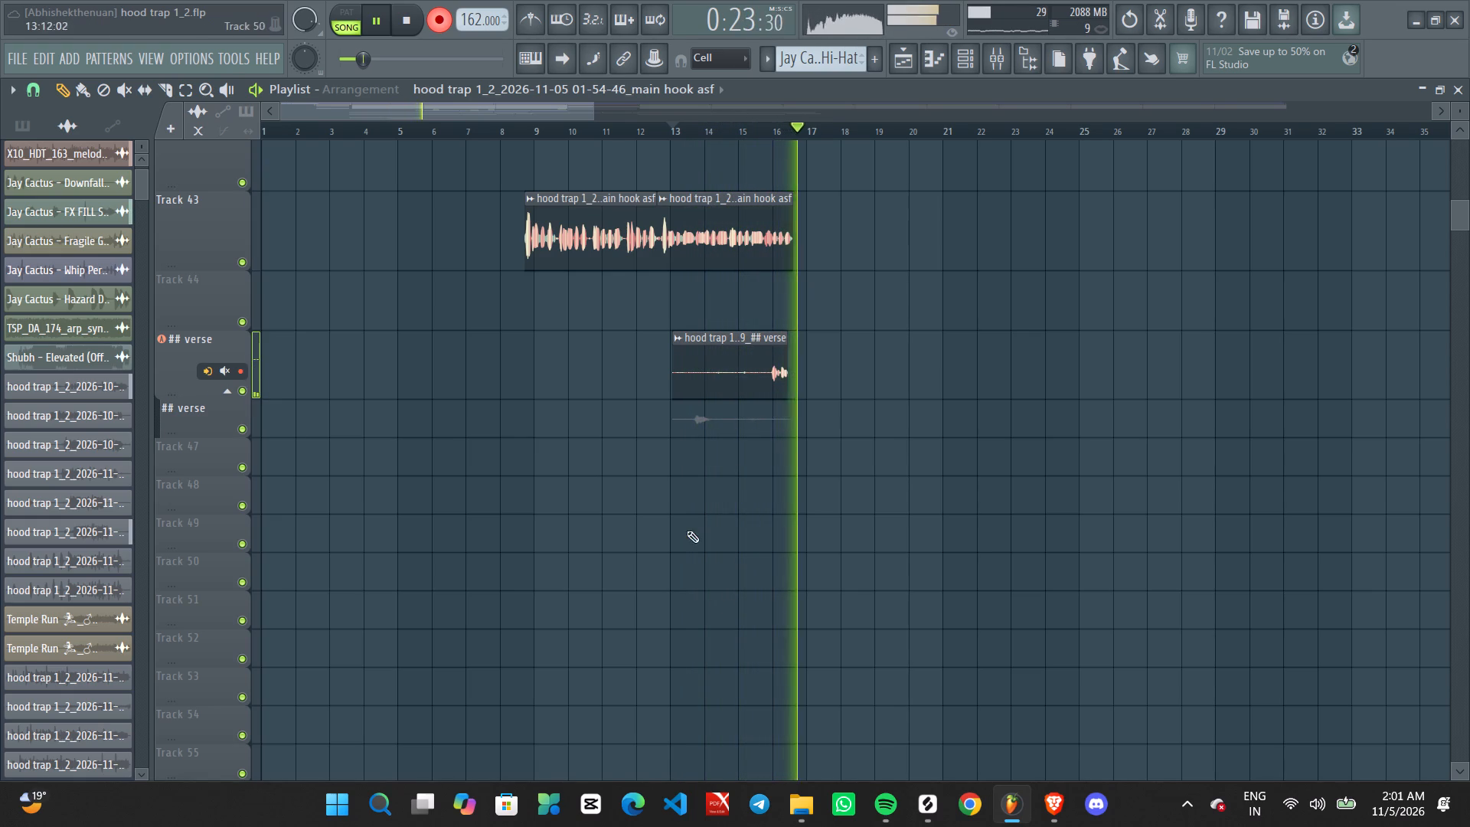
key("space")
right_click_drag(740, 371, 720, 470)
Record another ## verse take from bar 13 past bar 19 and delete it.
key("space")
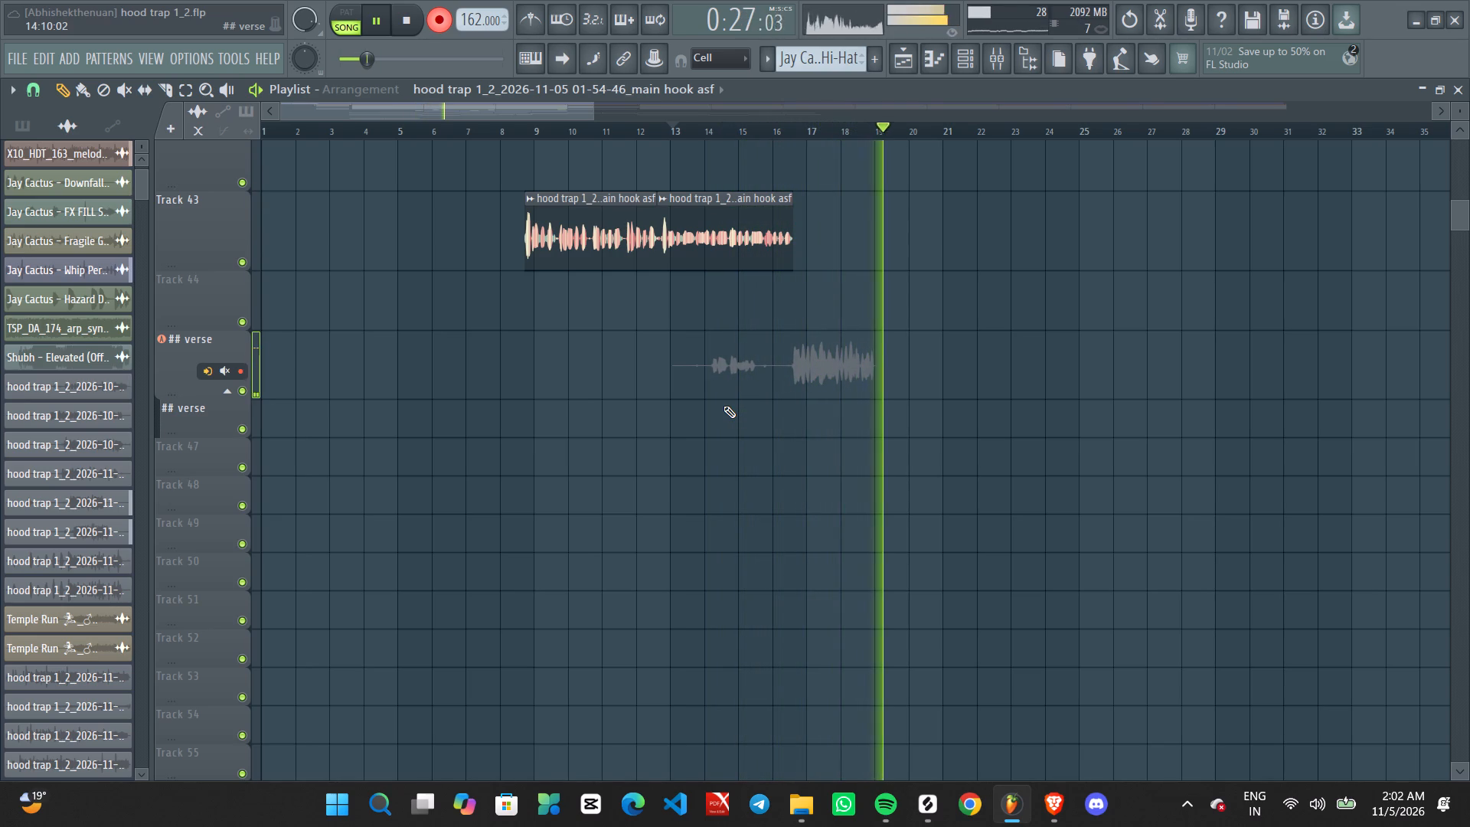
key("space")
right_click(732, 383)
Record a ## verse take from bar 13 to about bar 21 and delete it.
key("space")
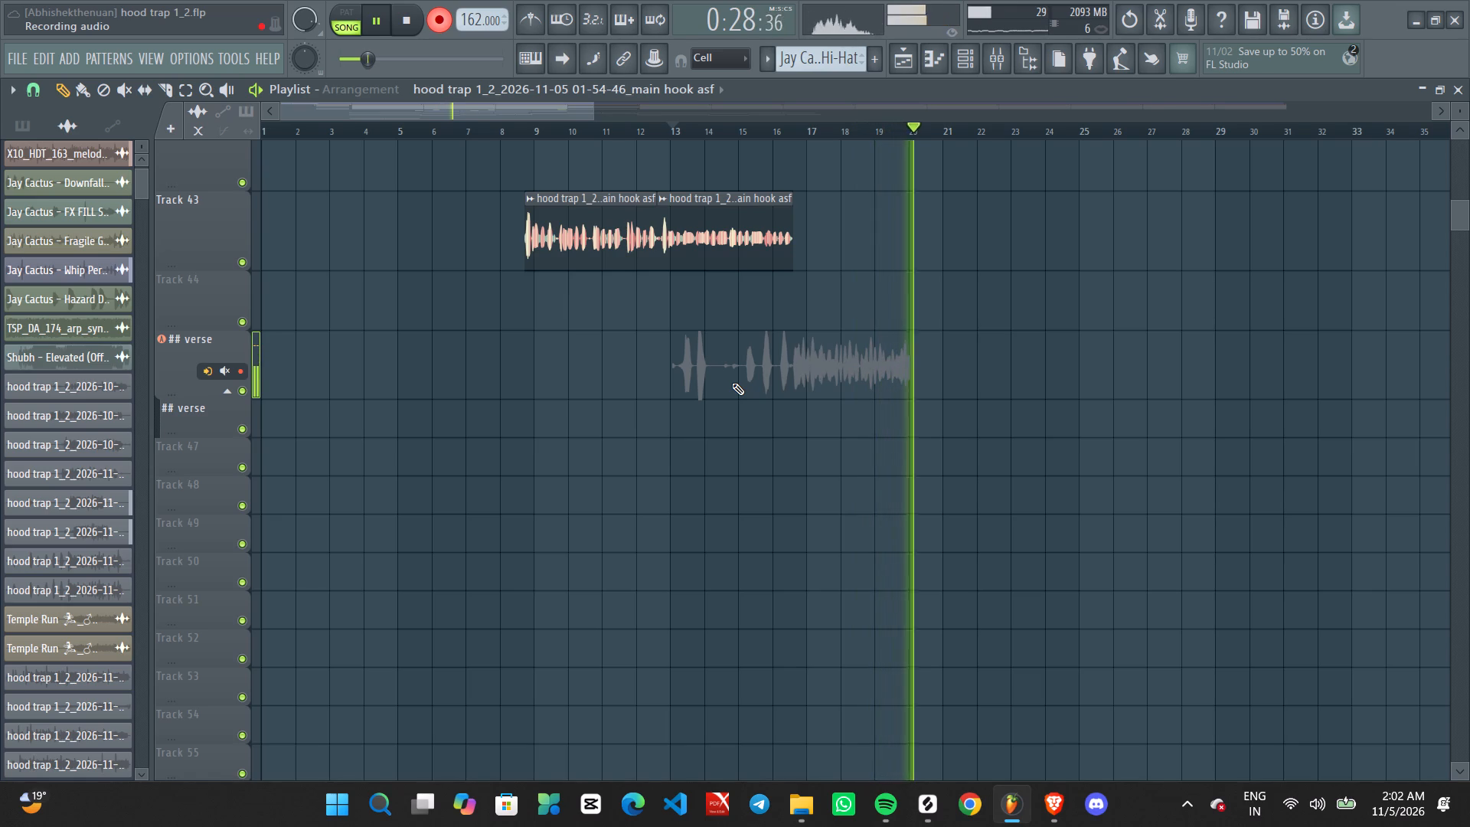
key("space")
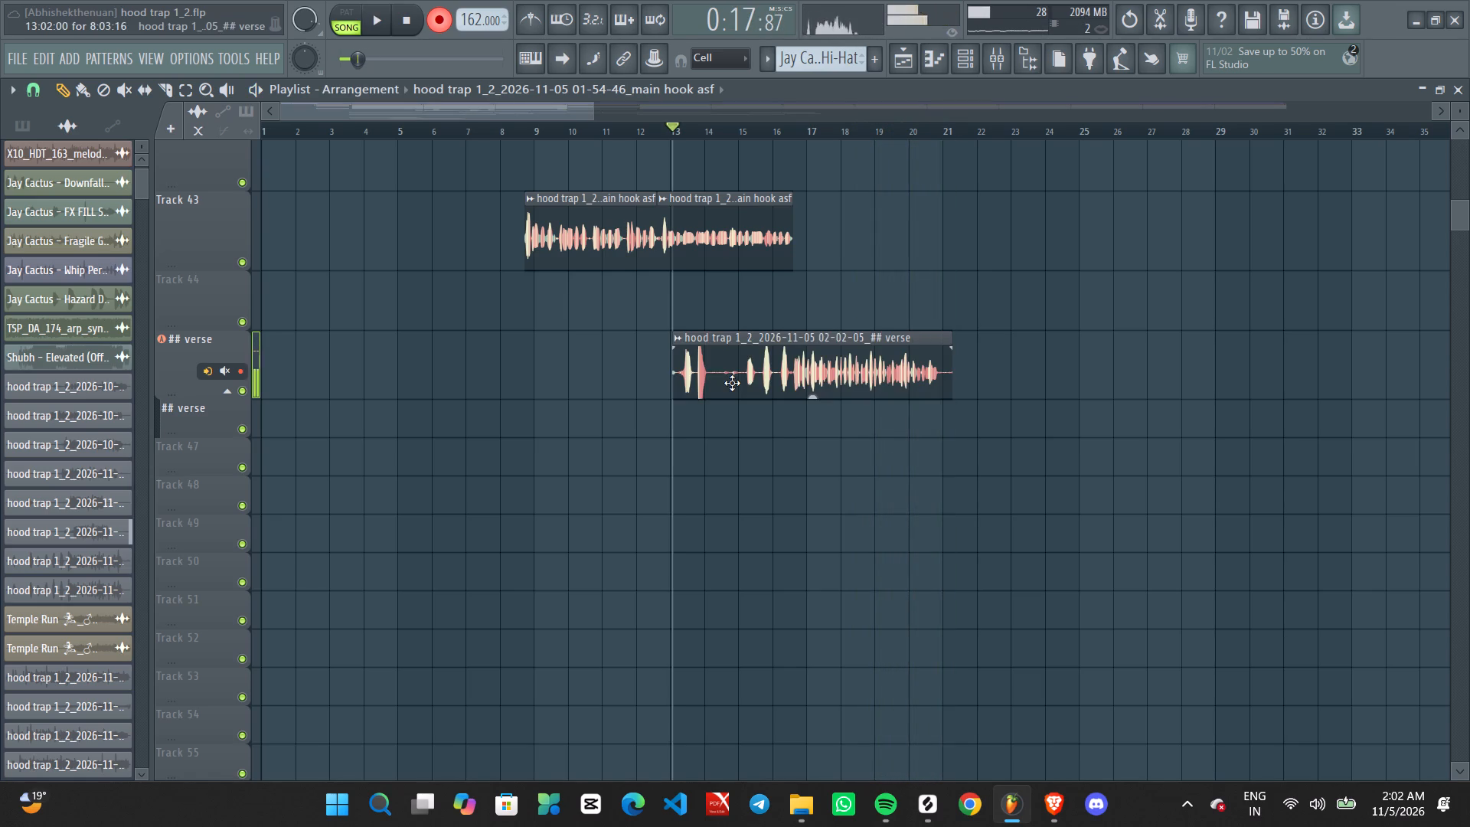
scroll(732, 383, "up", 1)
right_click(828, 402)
Record a new ## verse take starting at bar 13.
key("space")
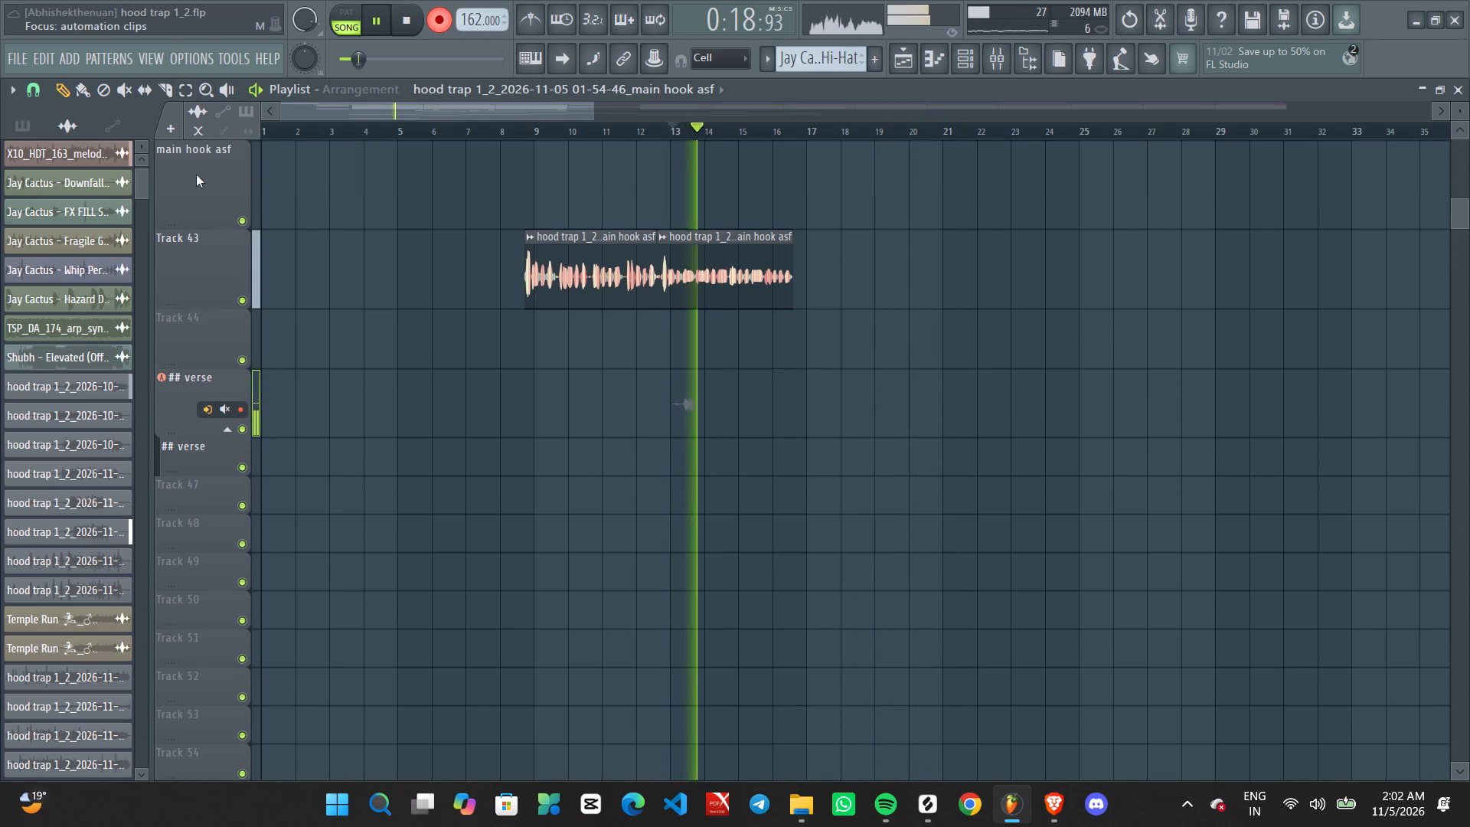
scroll(560, 555, "down", 4)
scroll(727, 397, "up", 2)
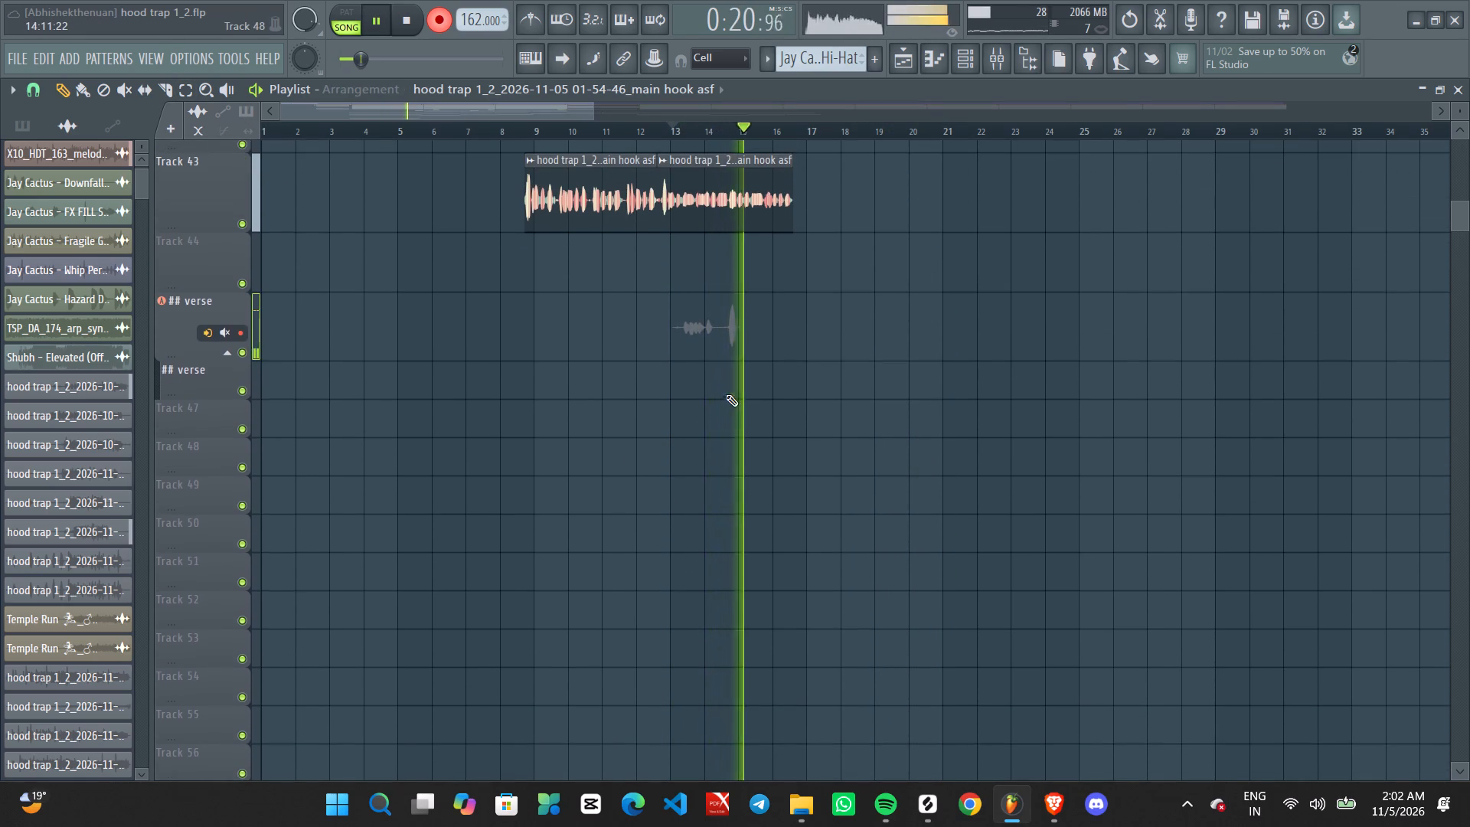
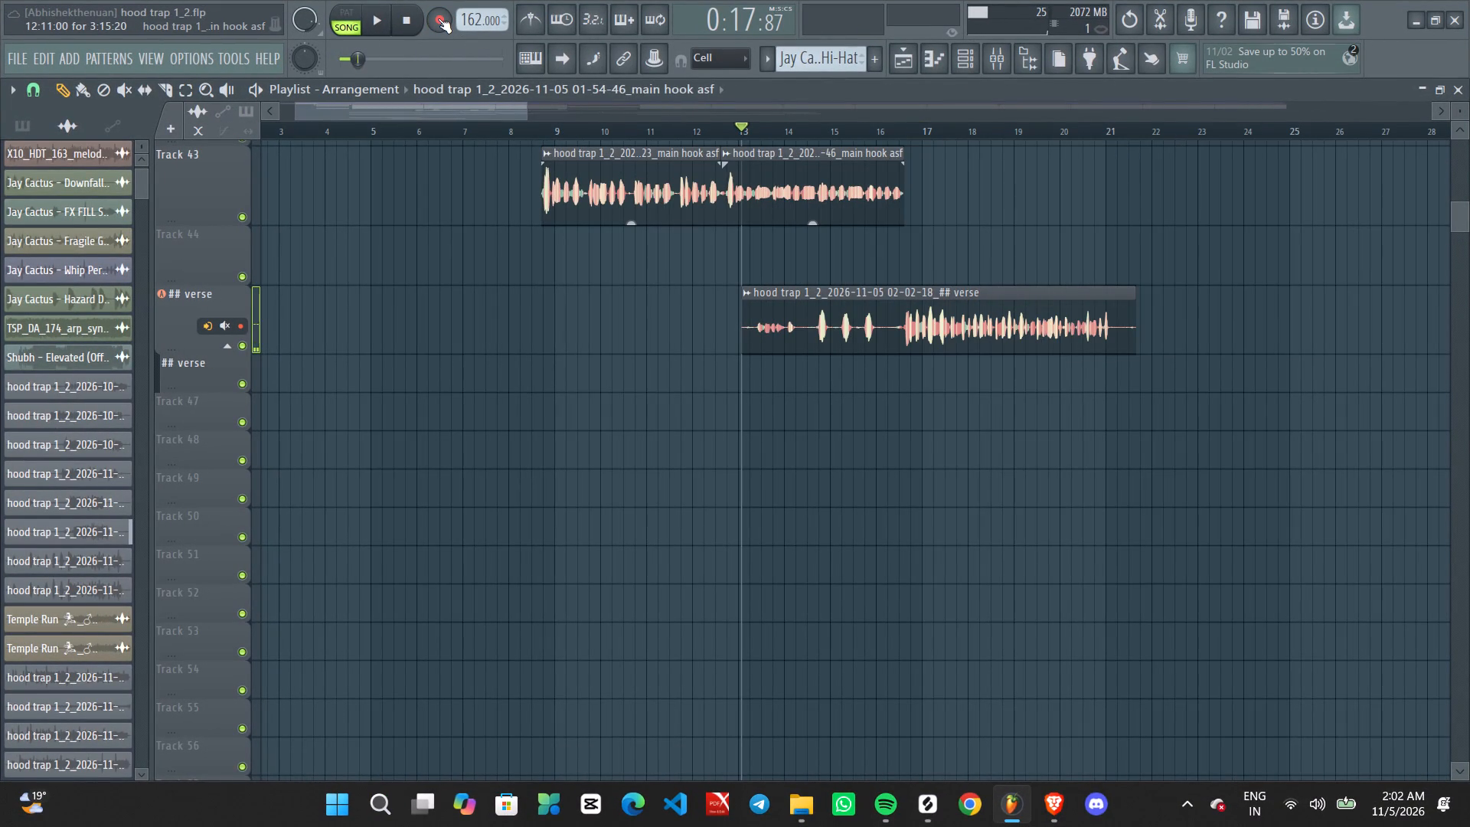
key("space")
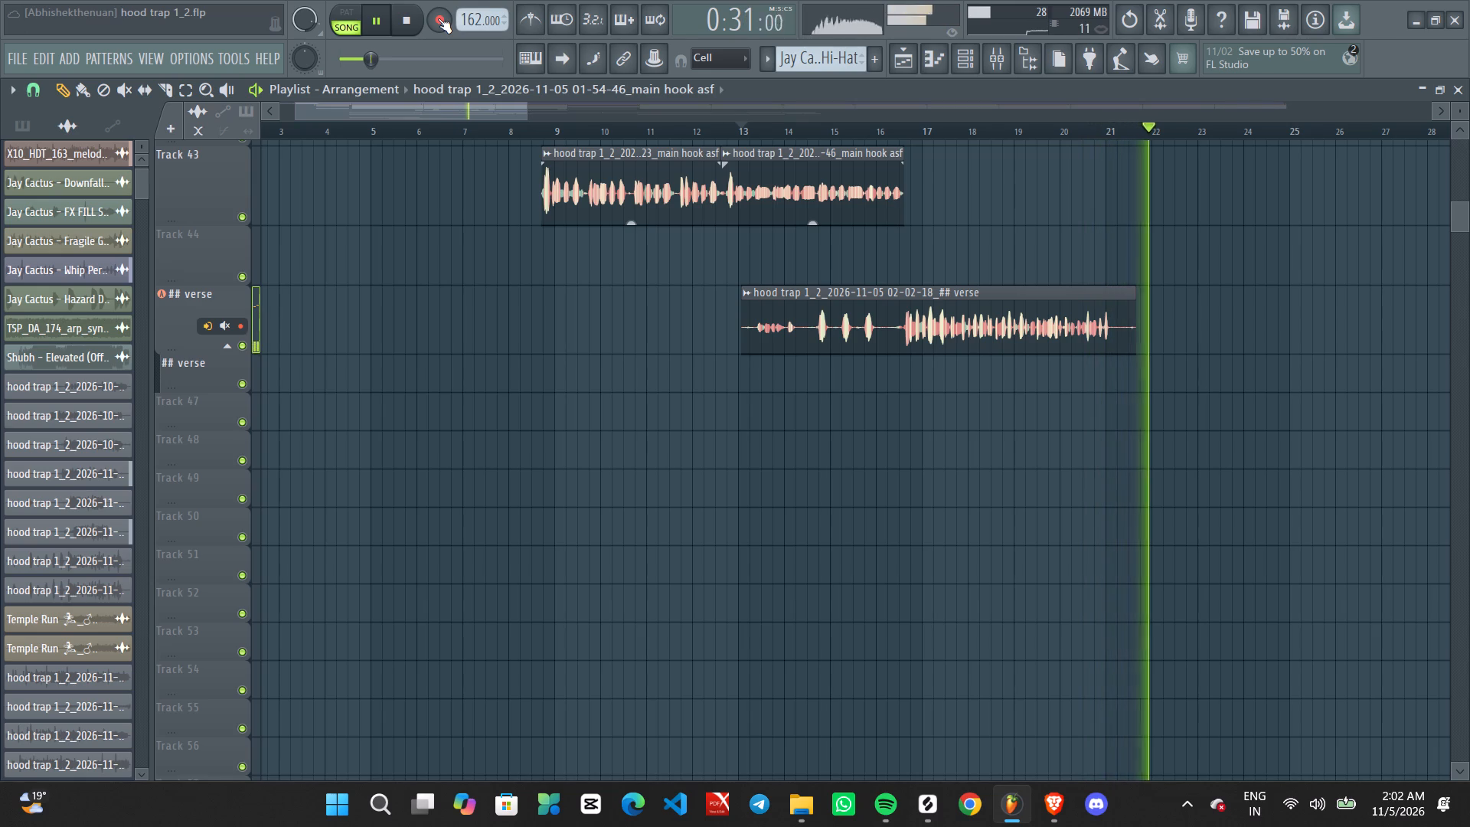
key("space")
key("space")
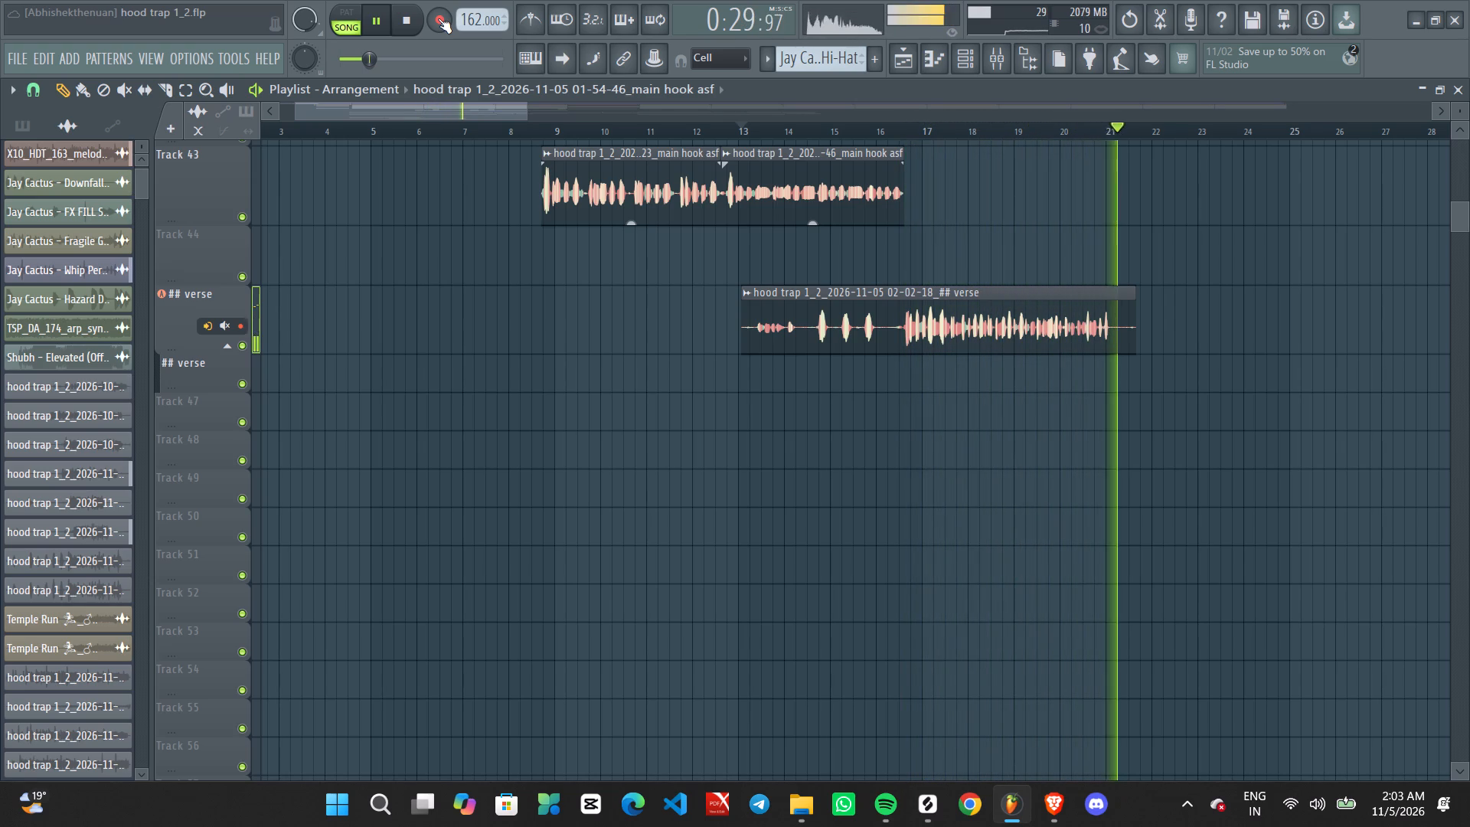
key("space")
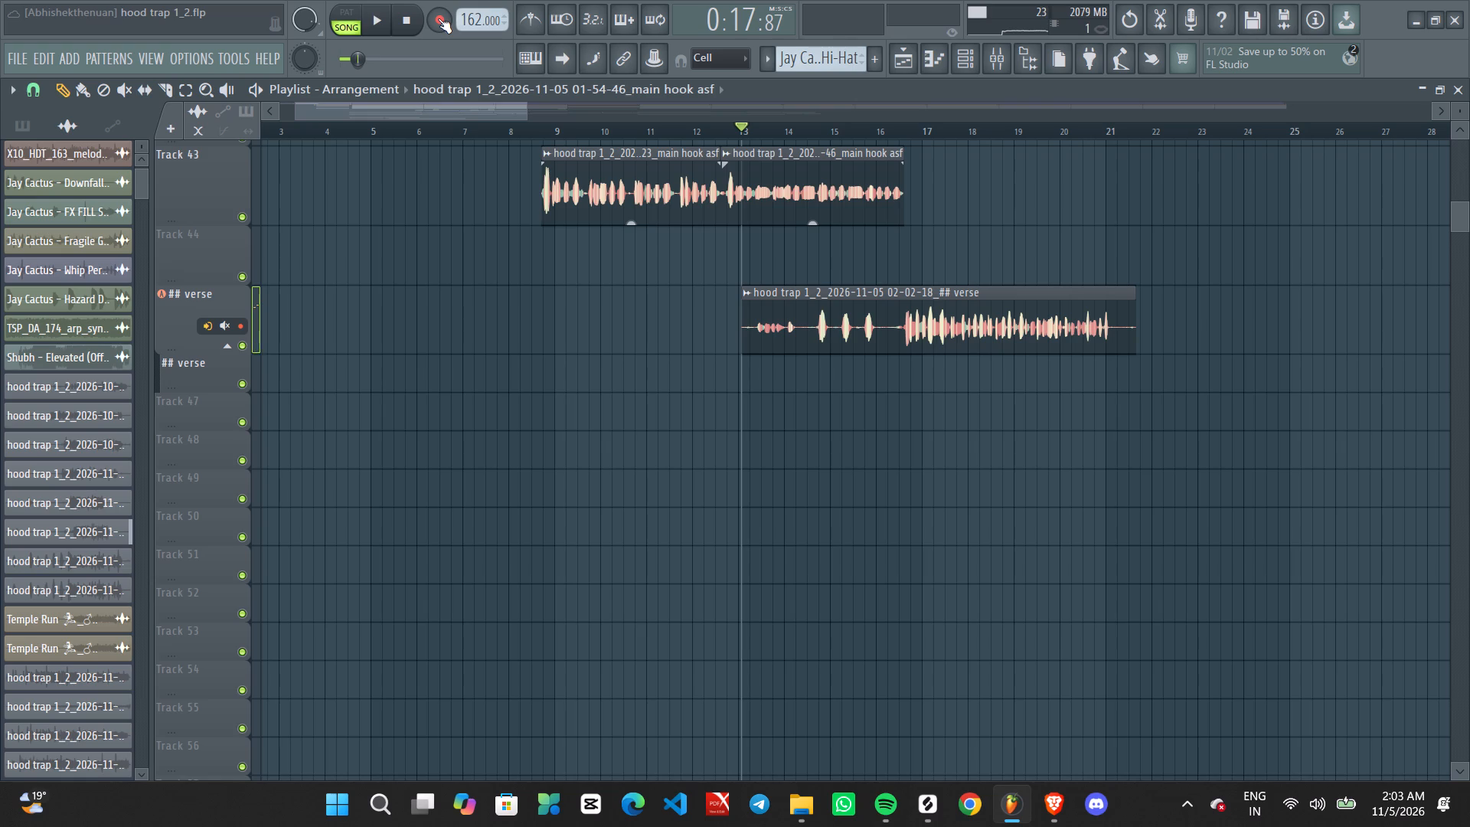
key("space")
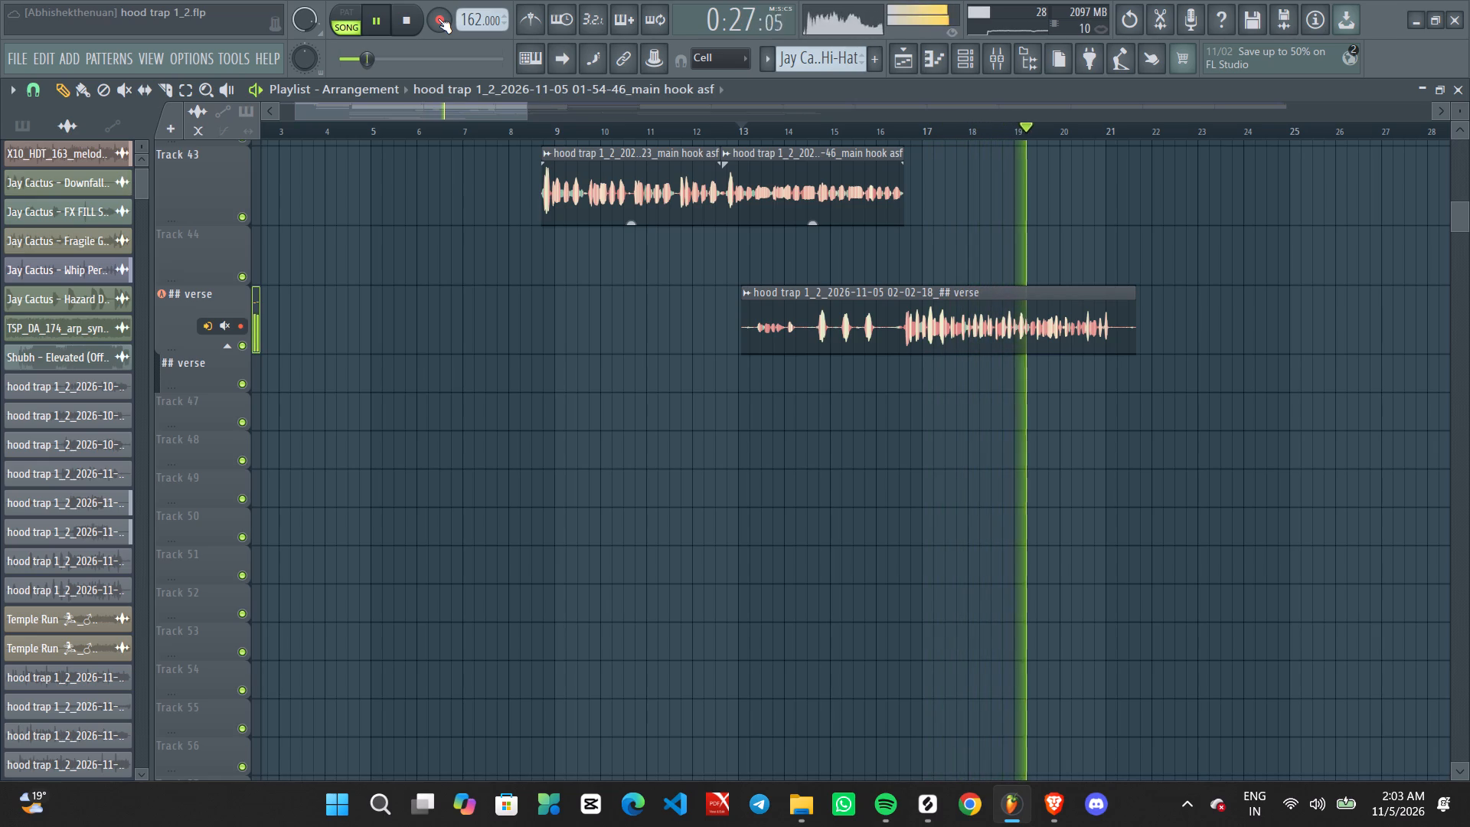
key("space")
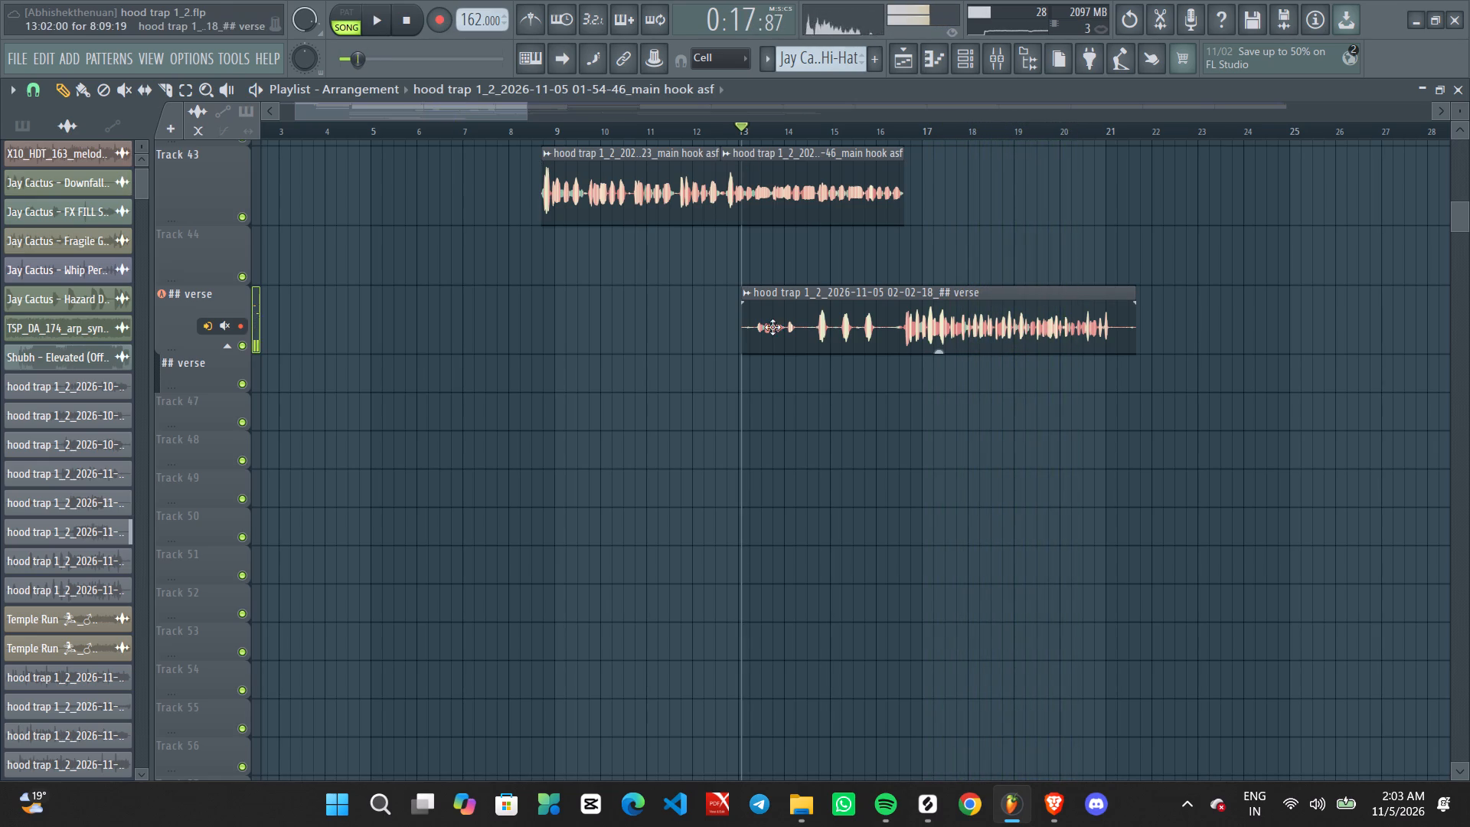
Trim the ## verse clip to run from about halfway through bar 16 to bar 21, with a fade-in of about 0.08 seconds.
scroll(747, 349, "up", 2, "ctrl")
left_click_drag(739, 288, 959, 289)
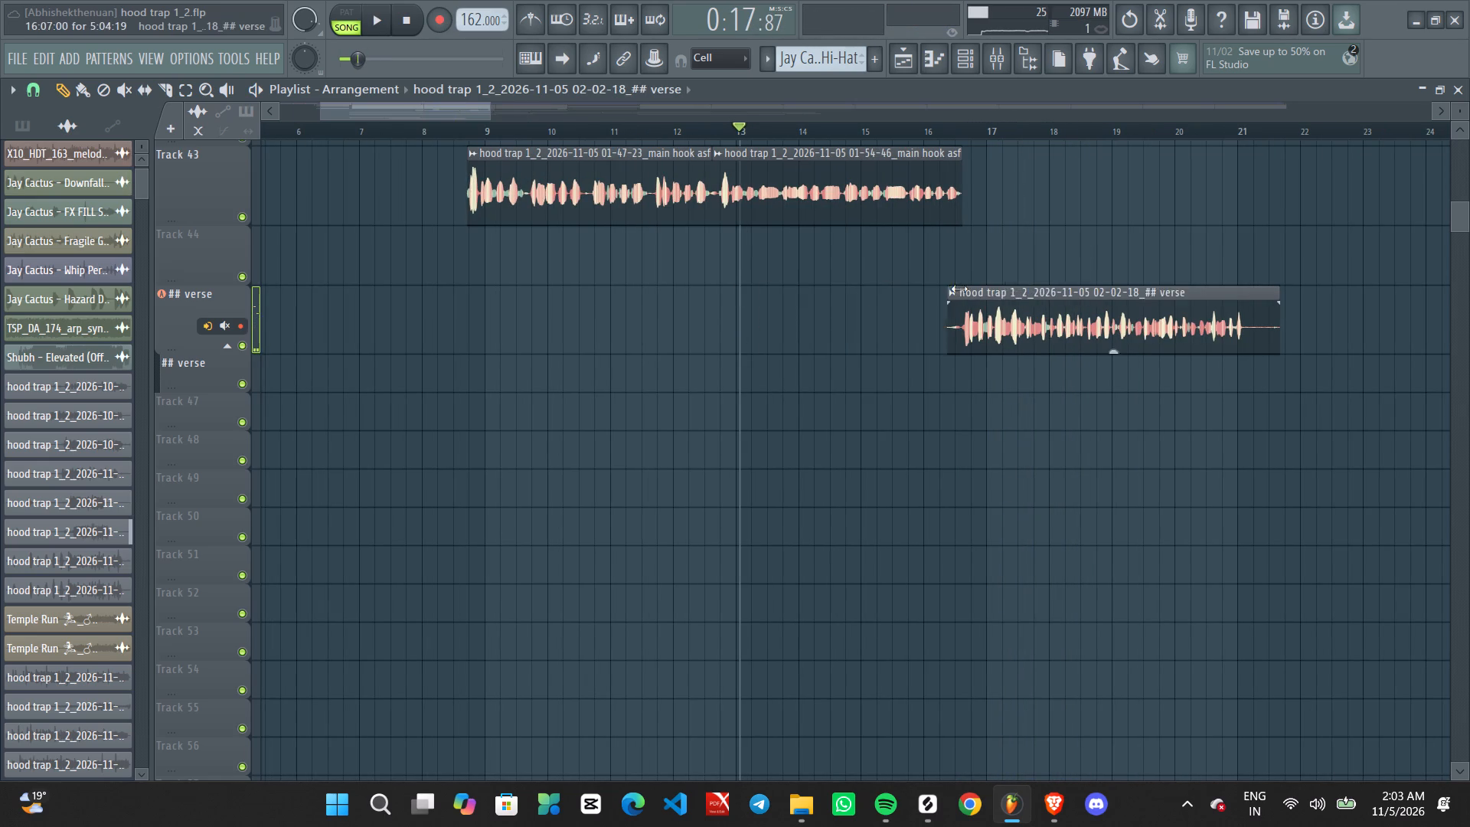
left_click_drag(959, 289, 954, 292)
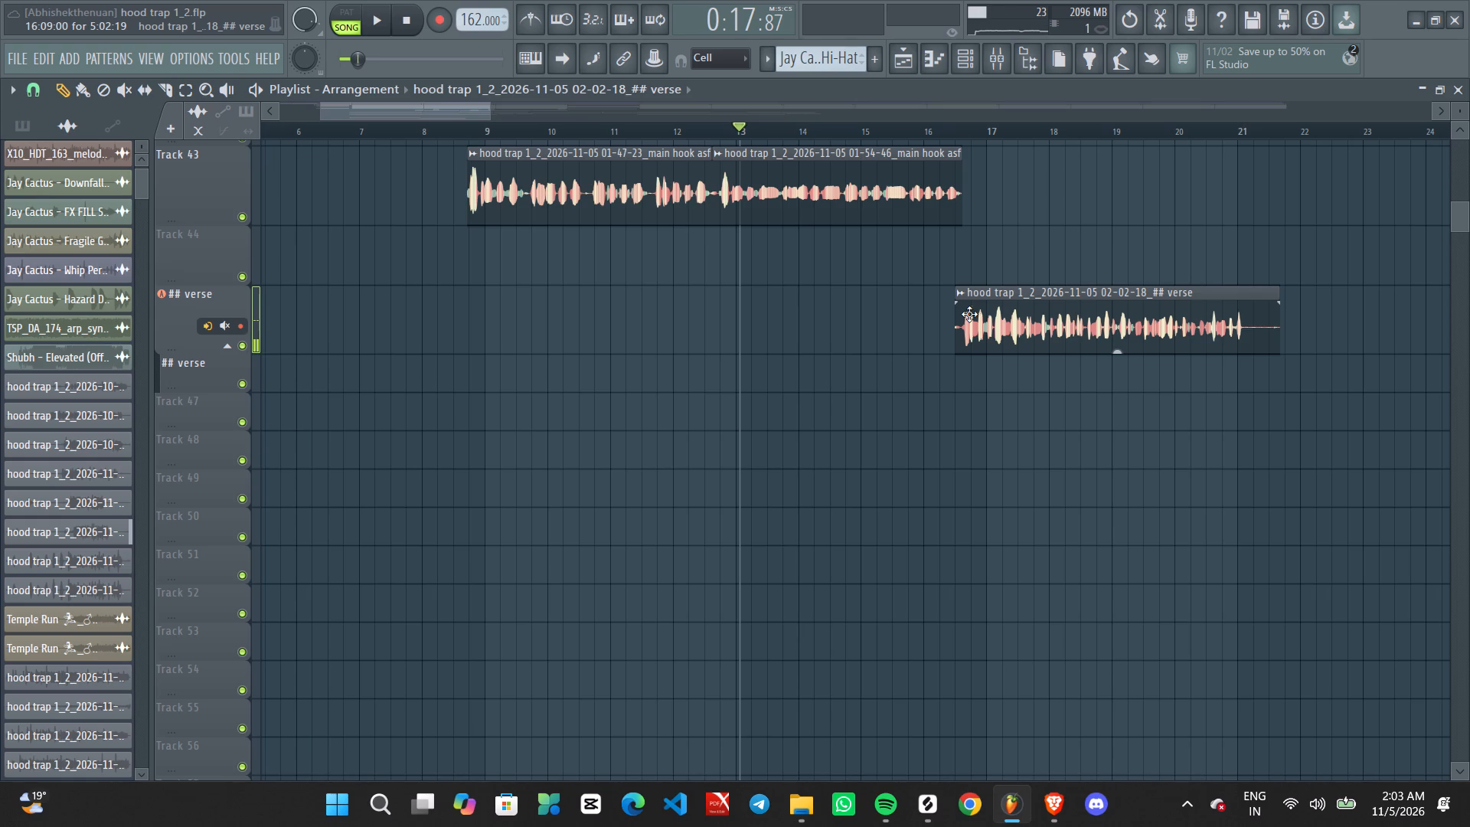
scroll(1084, 436, "up", 3, "ctrl")
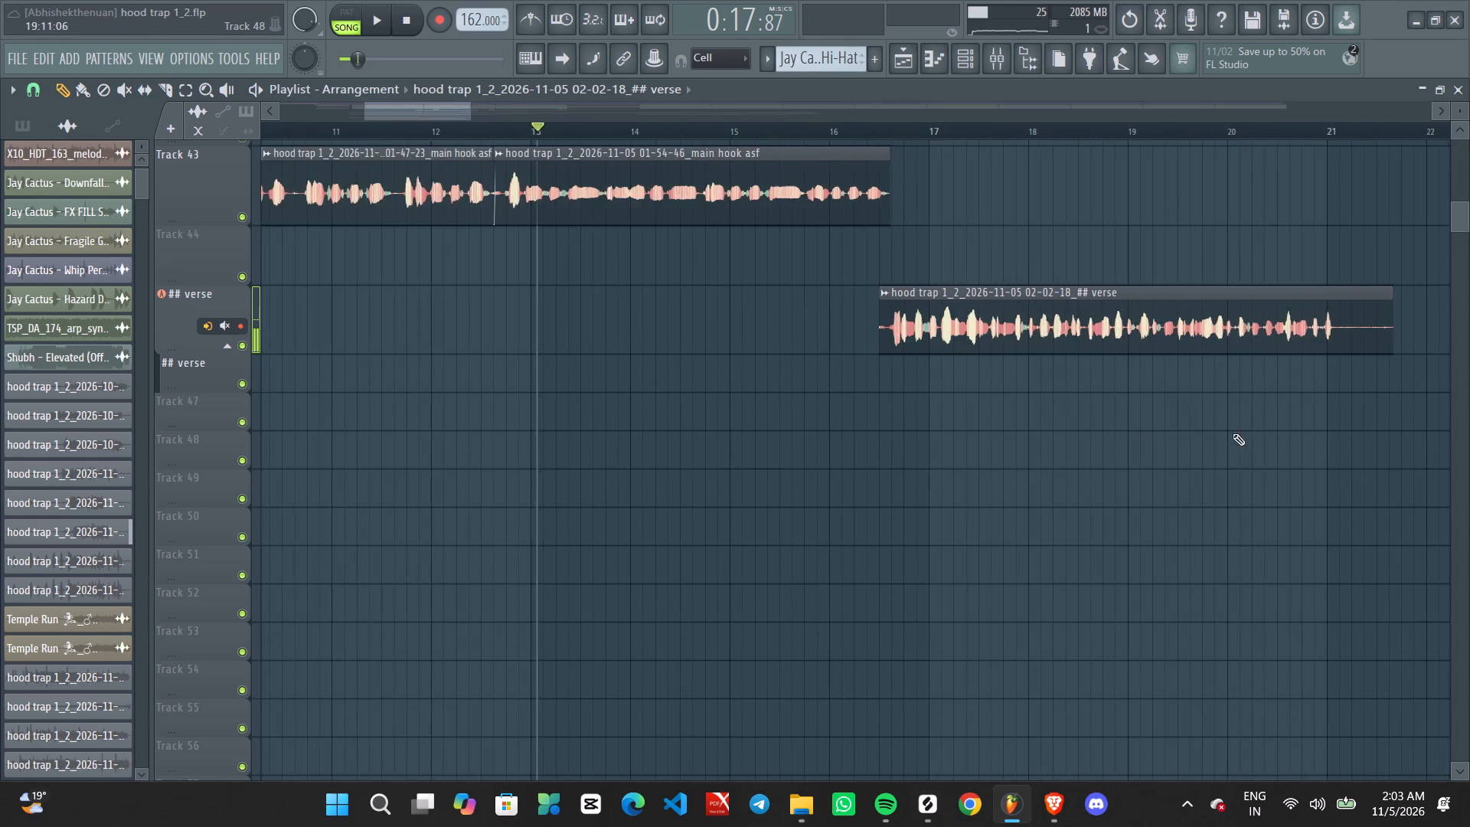
middle_click_drag(1250, 420, 908, 465)
left_click_drag(1050, 337, 991, 335, "alt")
left_click(539, 352)
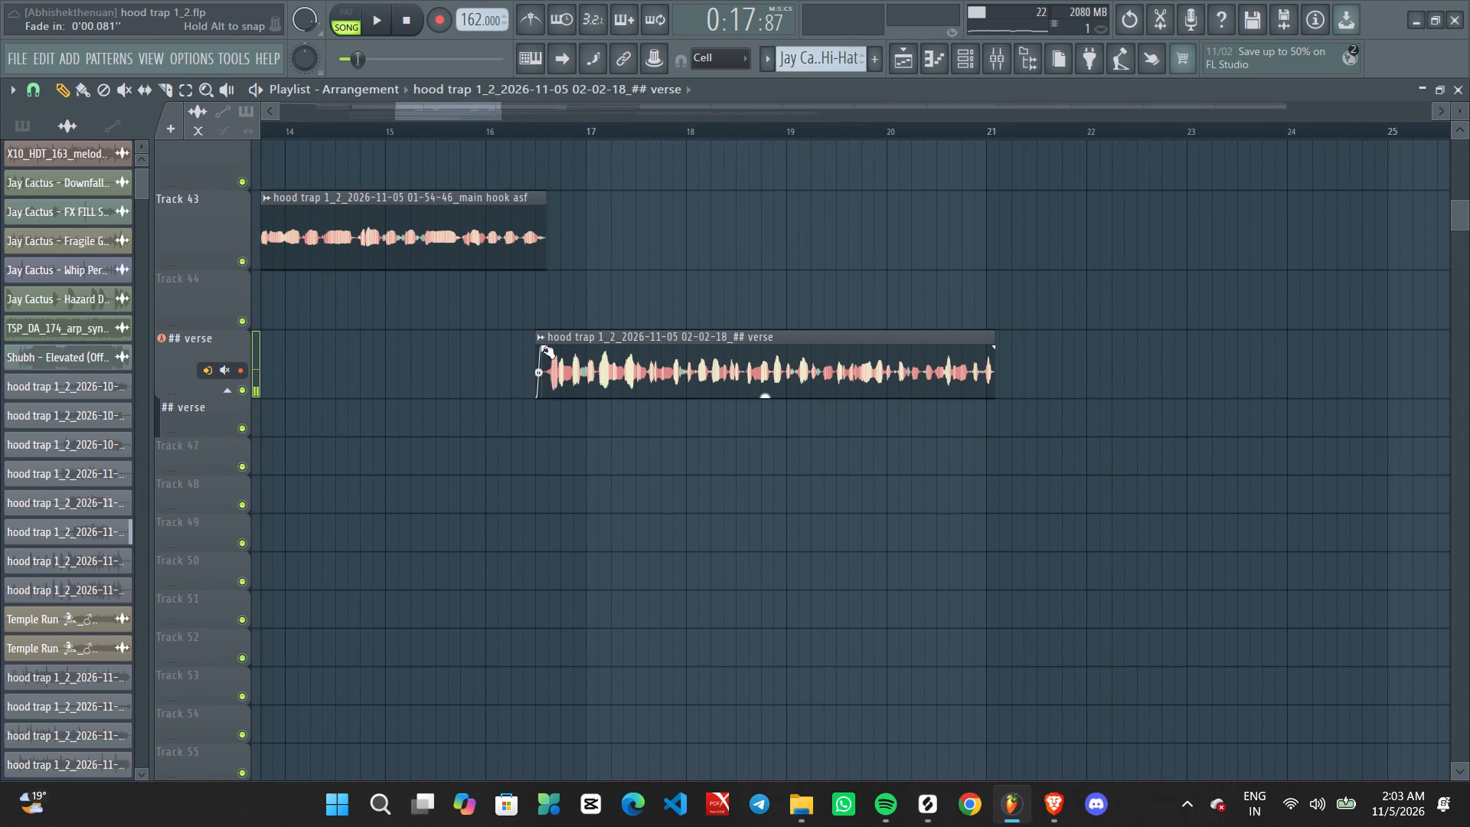
Move the trimmed ## verse clip down one track, onto the ## verse lane below the armed track.
scroll(576, 403, "down", 6, "ctrl")
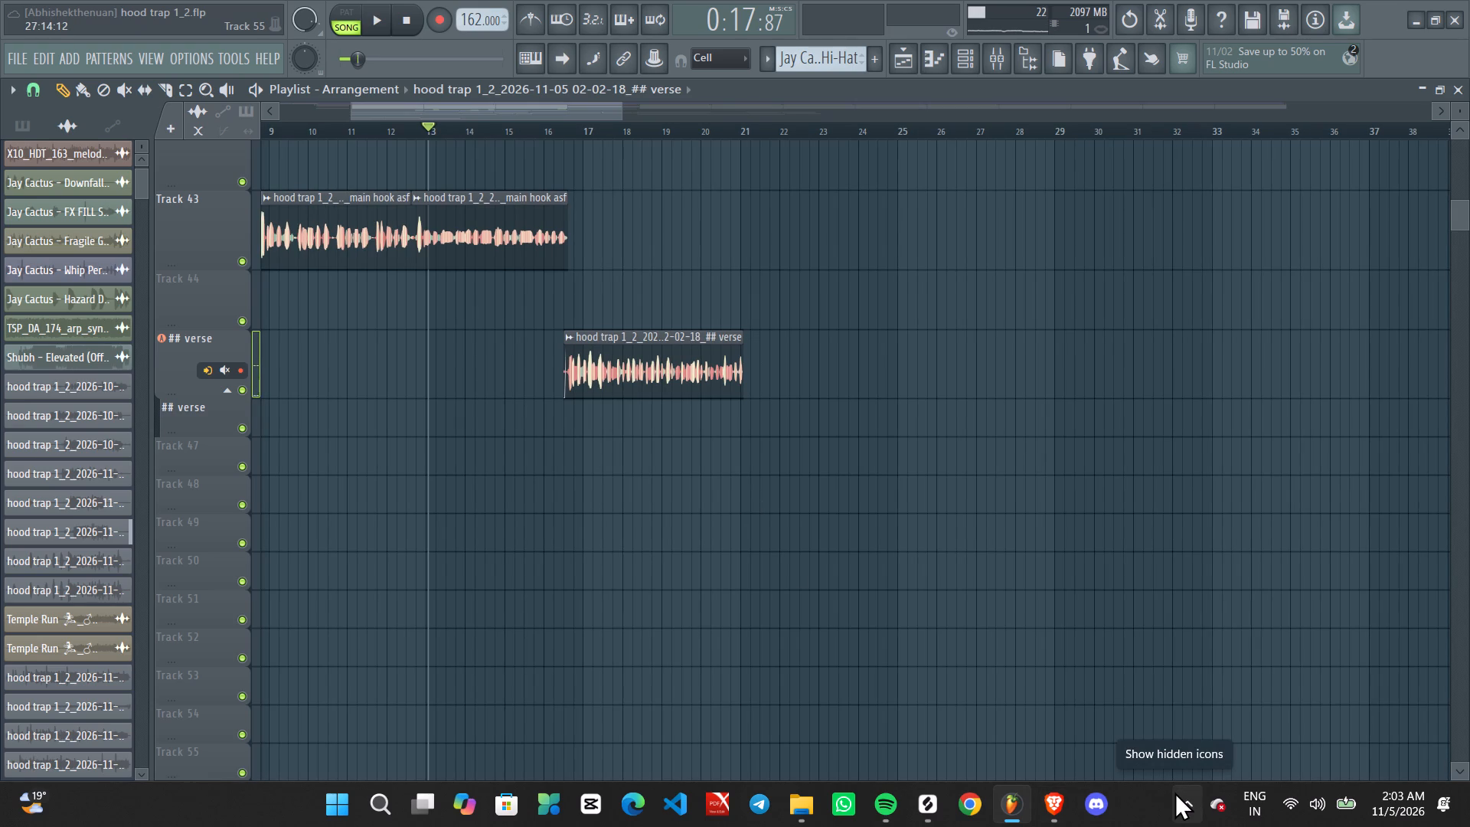
scroll(693, 175, "up", 1, "ctrl")
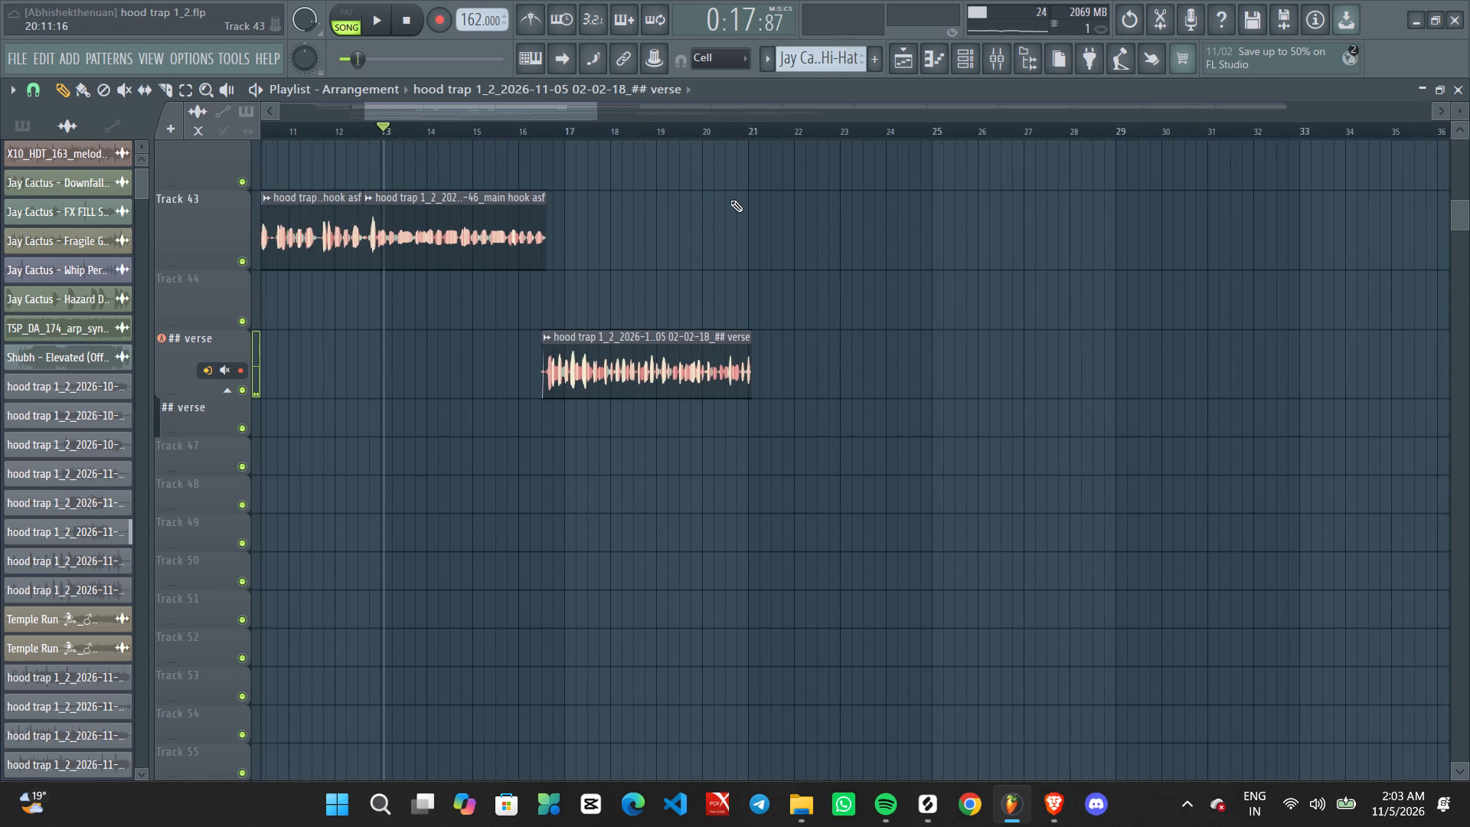
middle_click_drag(712, 208, 664, 224)
left_click(622, 122)
left_click_drag(603, 342, 615, 387, "ctrl")
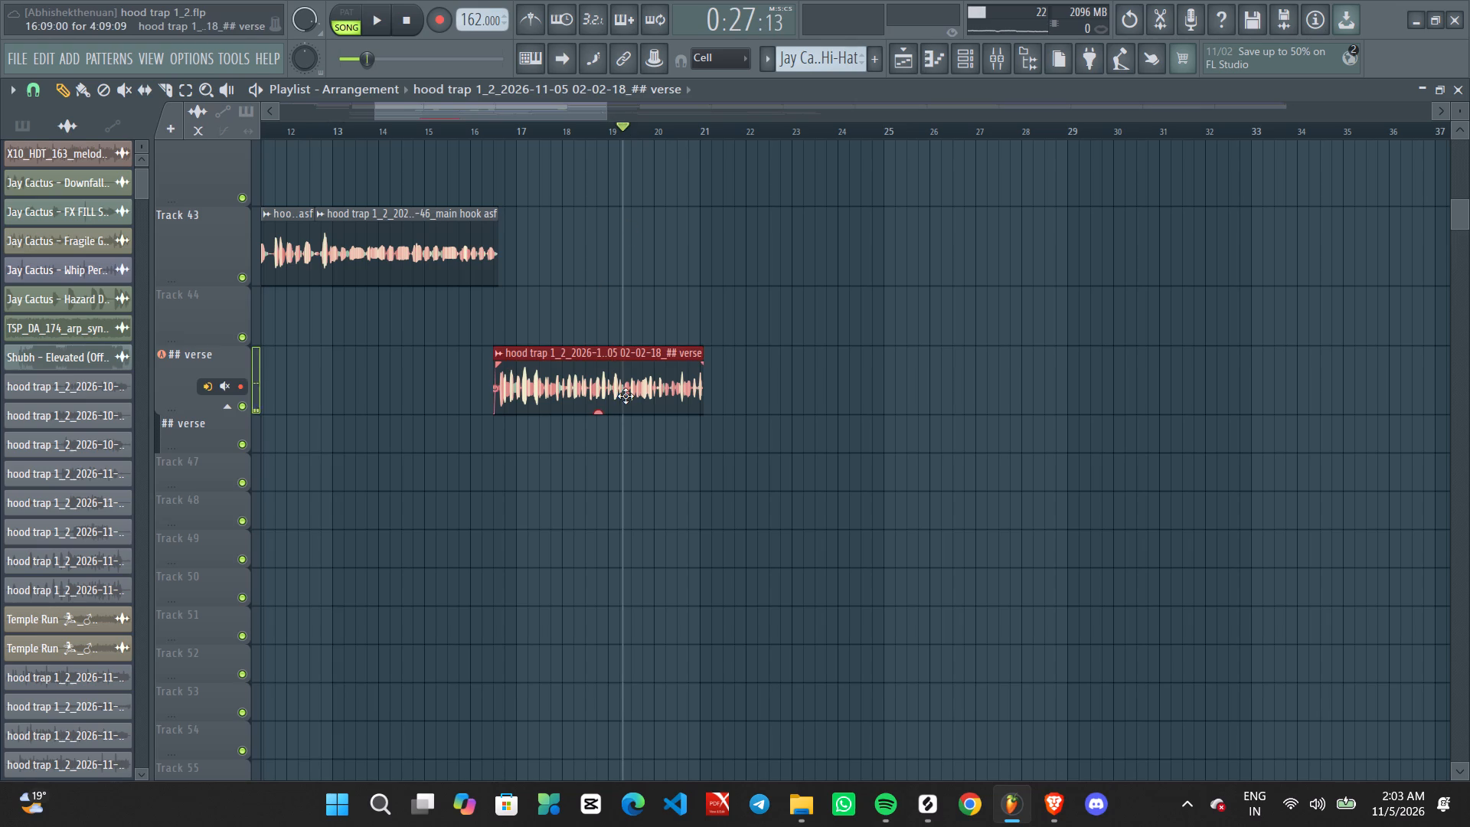
key("shift+Down")
left_click(688, 322, "ctrl")
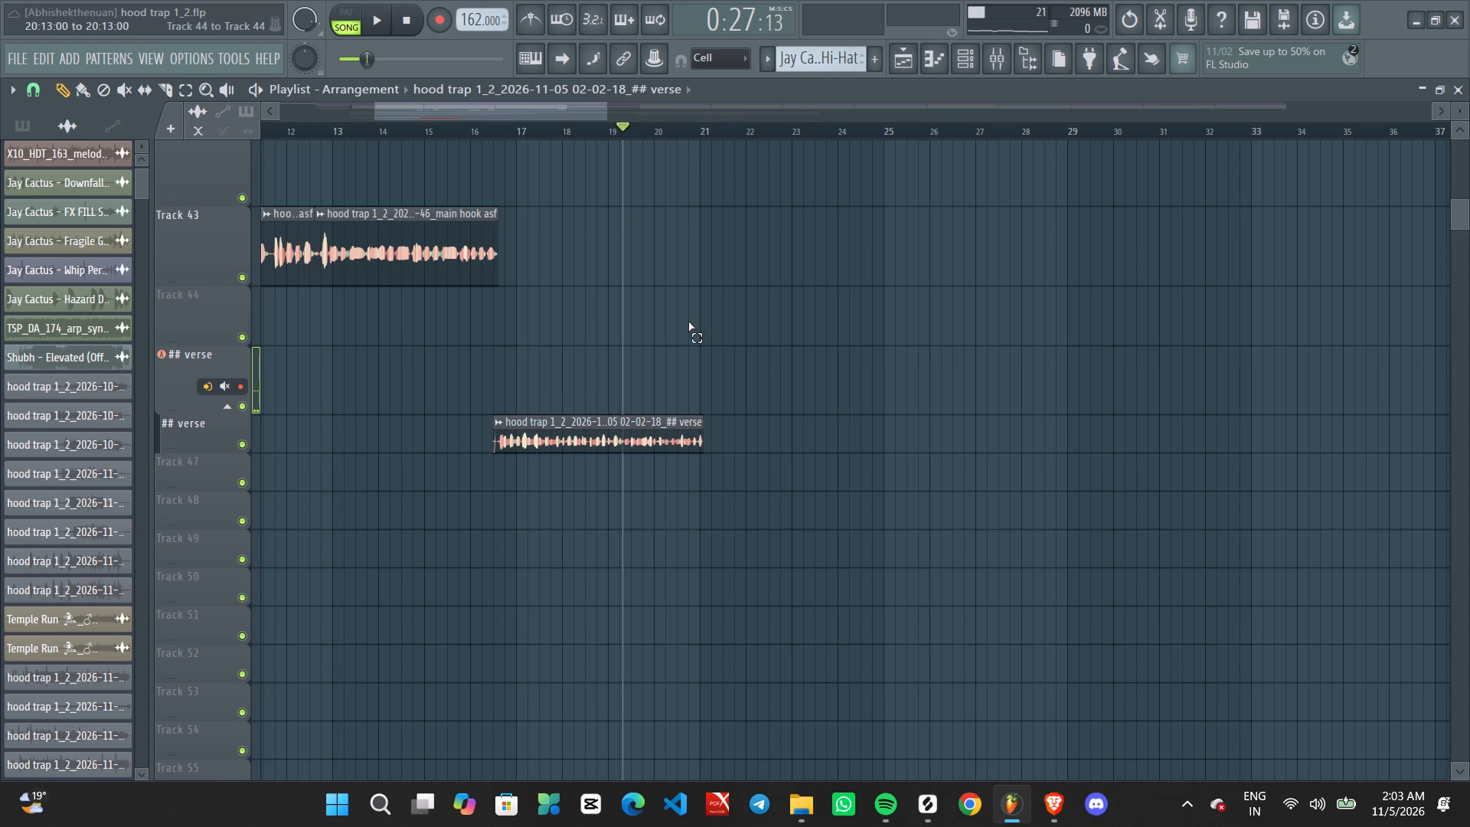
Set the song position to about 17:10, preview briefly from there, and arm recording.
left_click(550, 127)
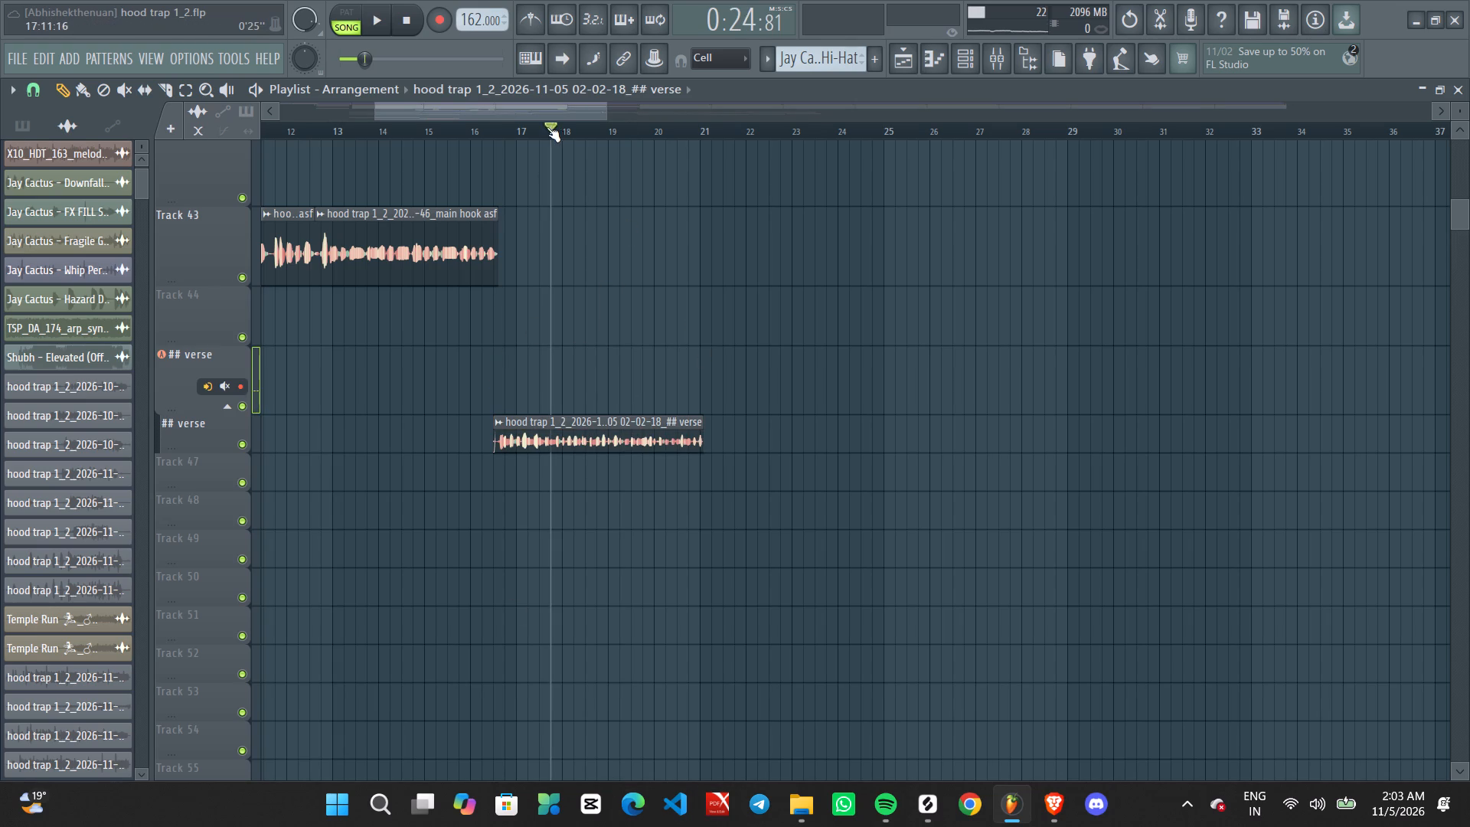
left_click(526, 127)
left_click(535, 131)
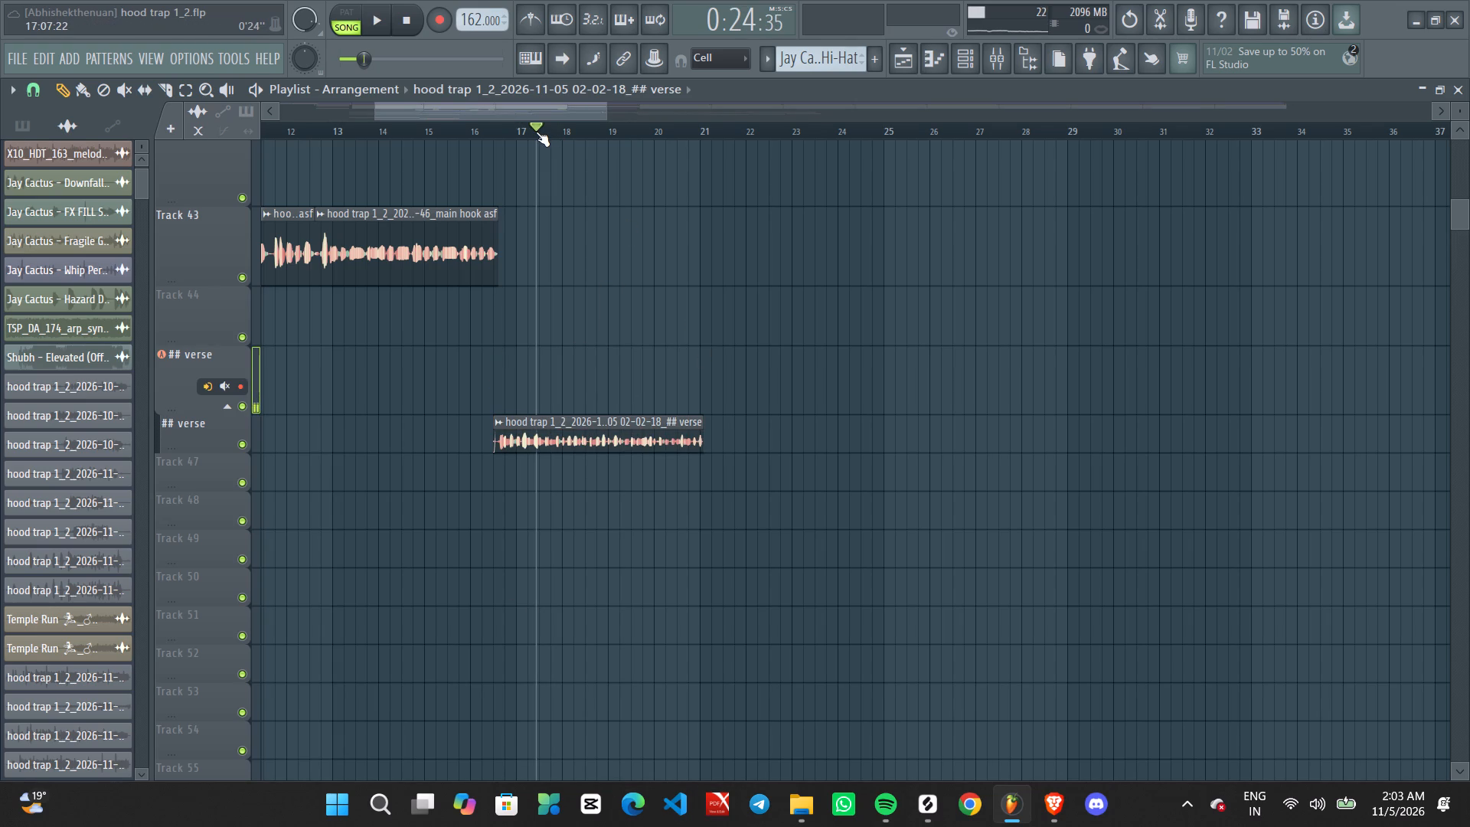
left_click(557, 126)
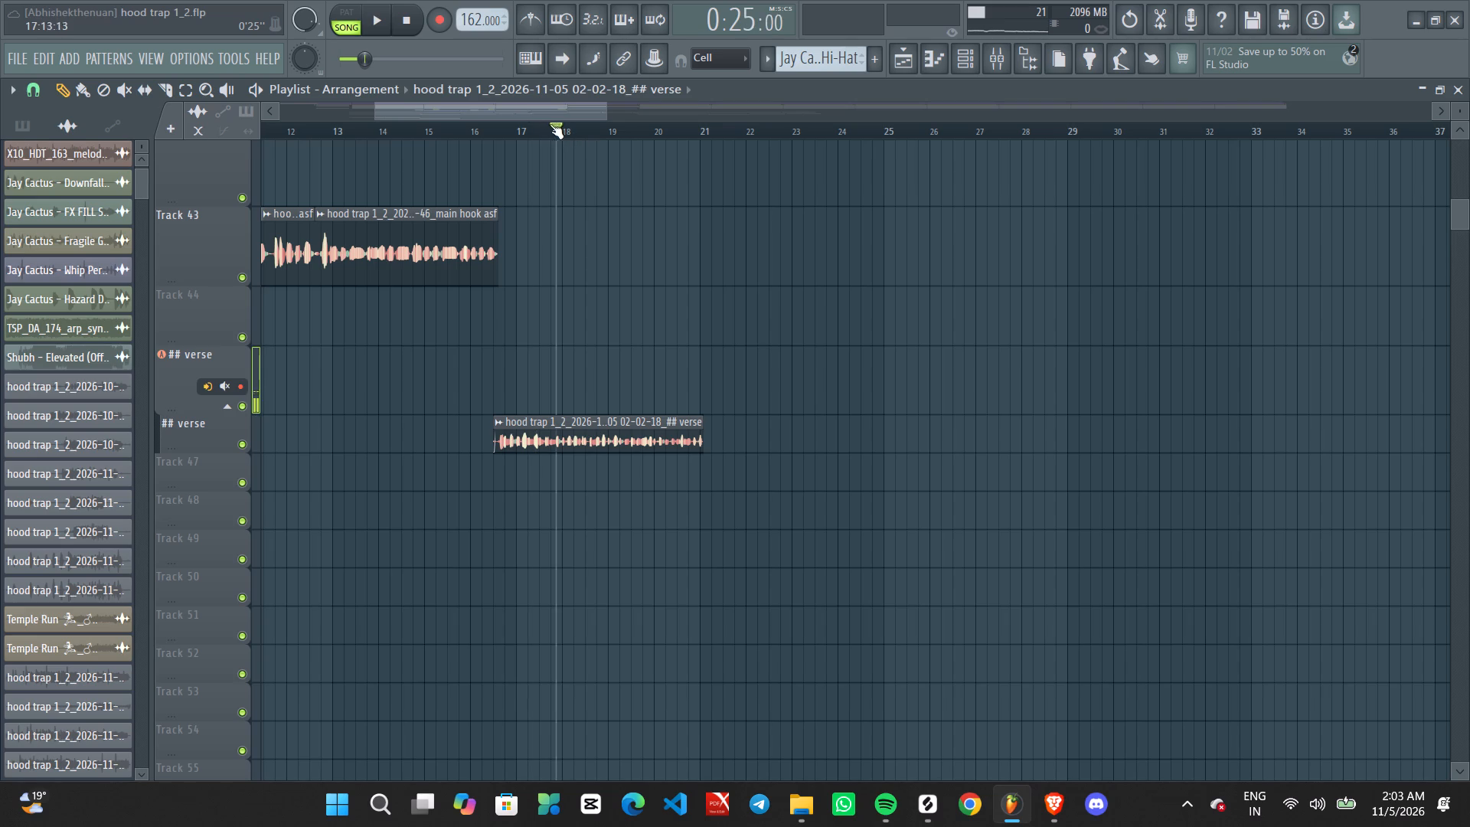
left_click(548, 124)
key("space")
key("space")
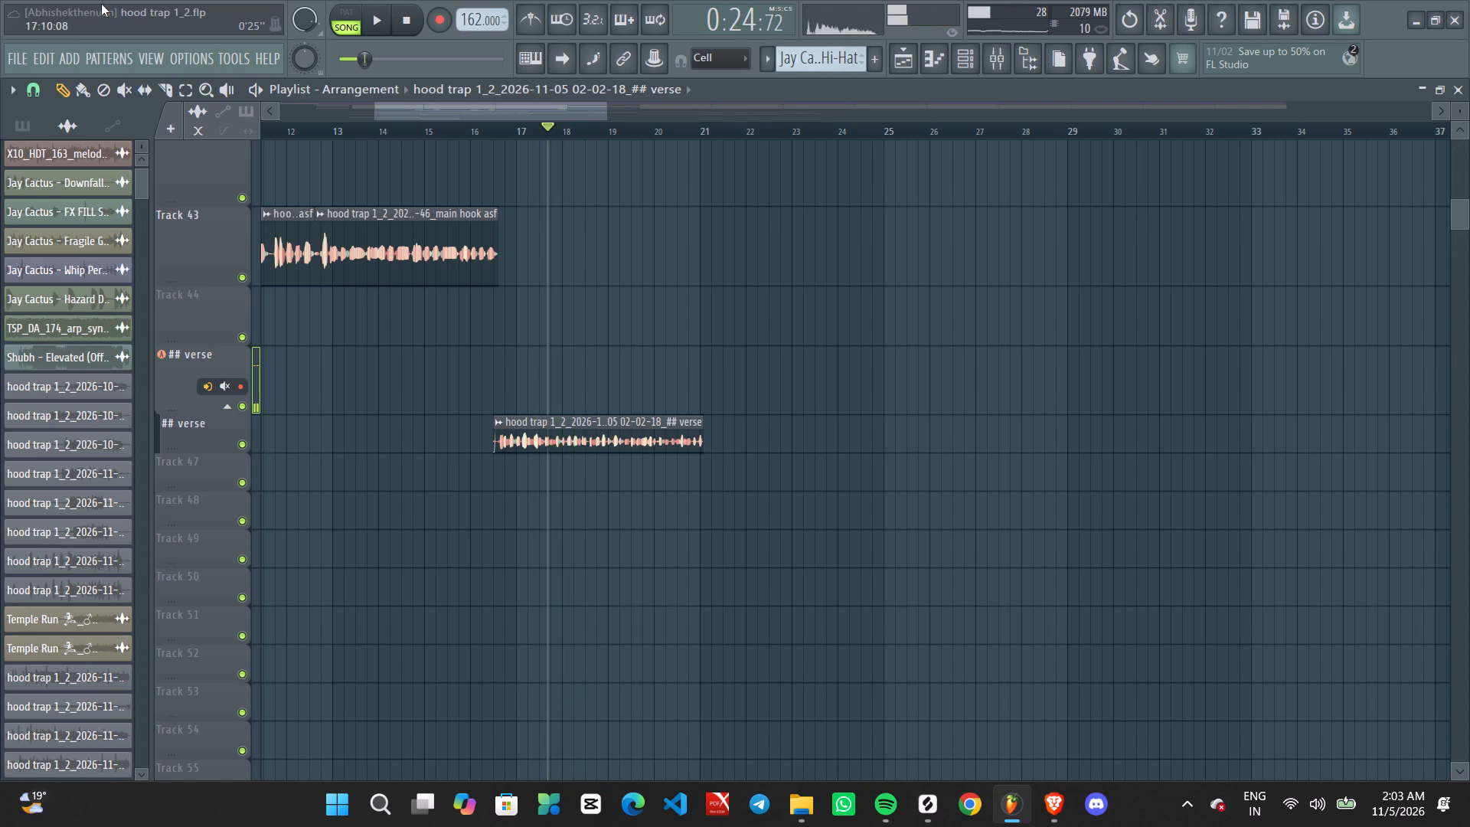
left_click(433, 24)
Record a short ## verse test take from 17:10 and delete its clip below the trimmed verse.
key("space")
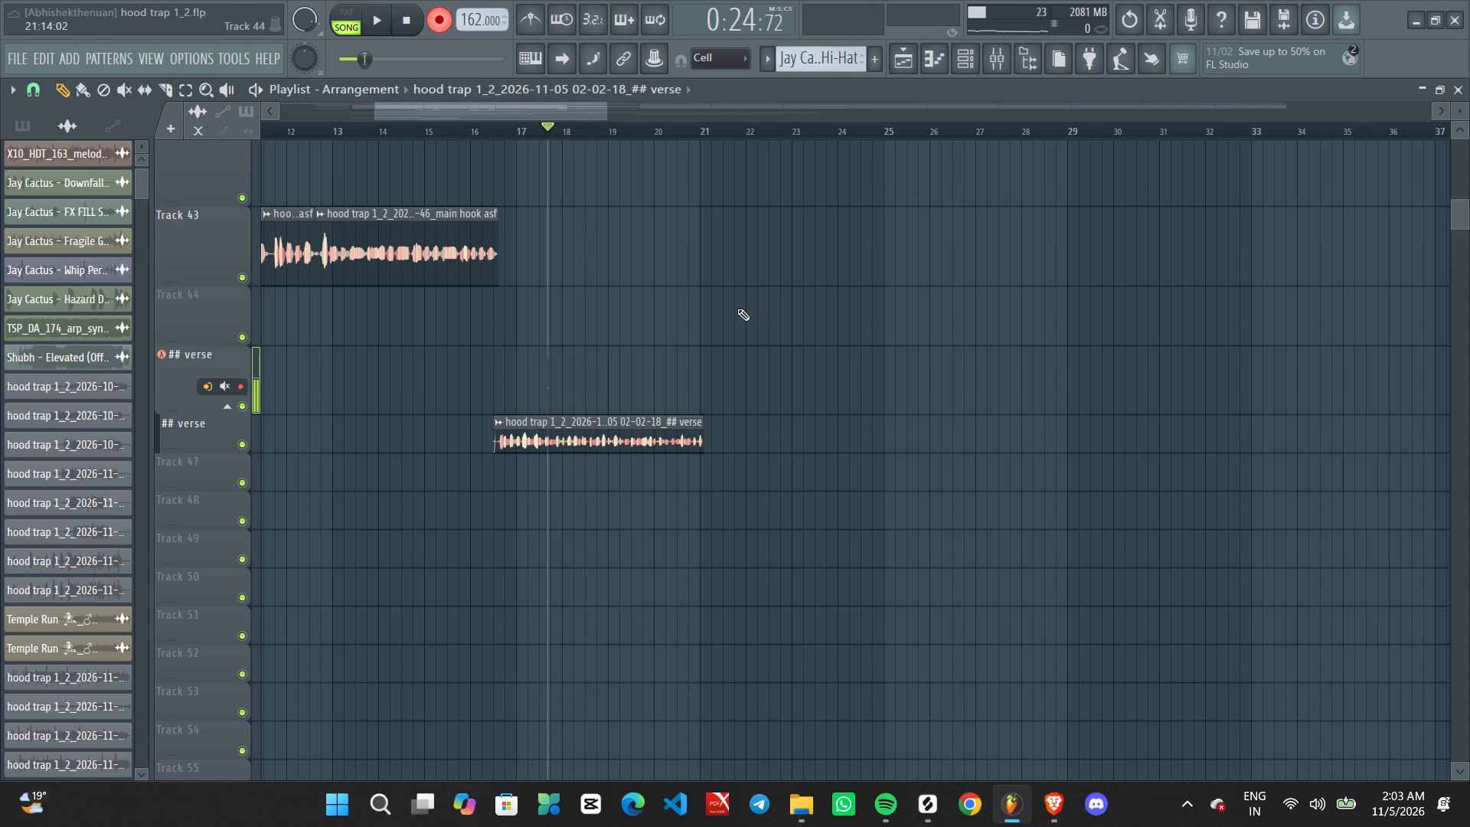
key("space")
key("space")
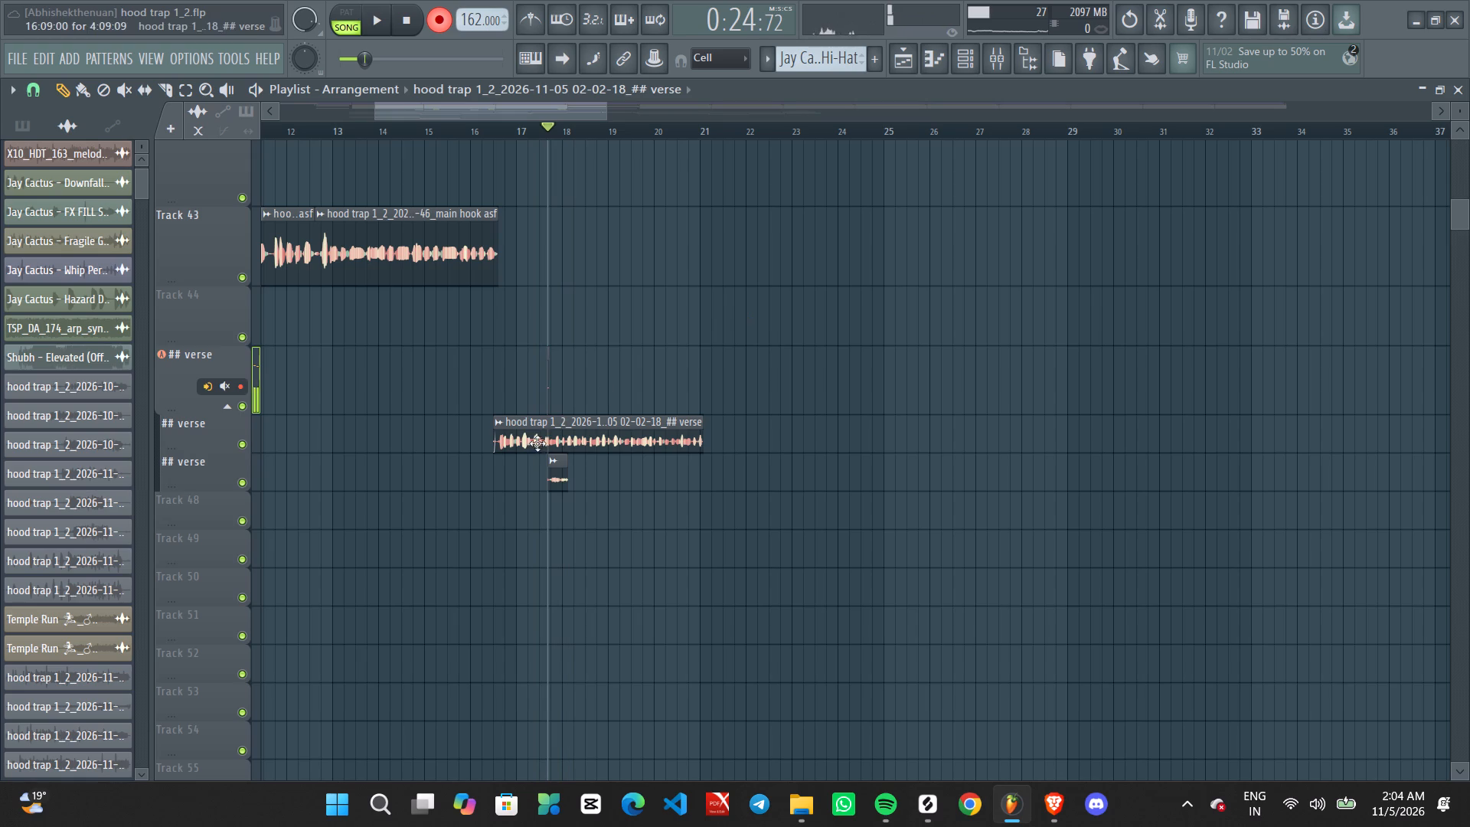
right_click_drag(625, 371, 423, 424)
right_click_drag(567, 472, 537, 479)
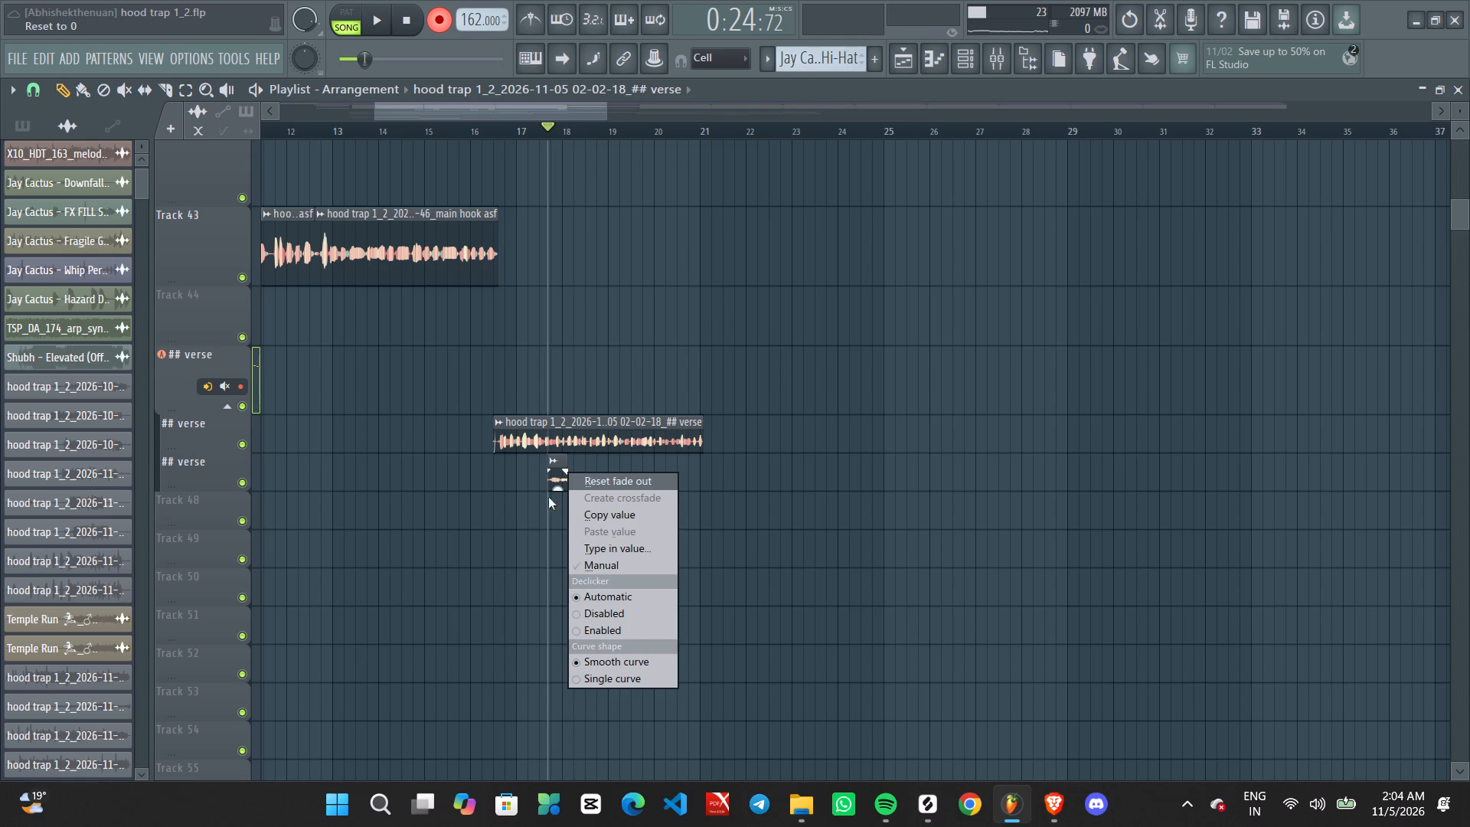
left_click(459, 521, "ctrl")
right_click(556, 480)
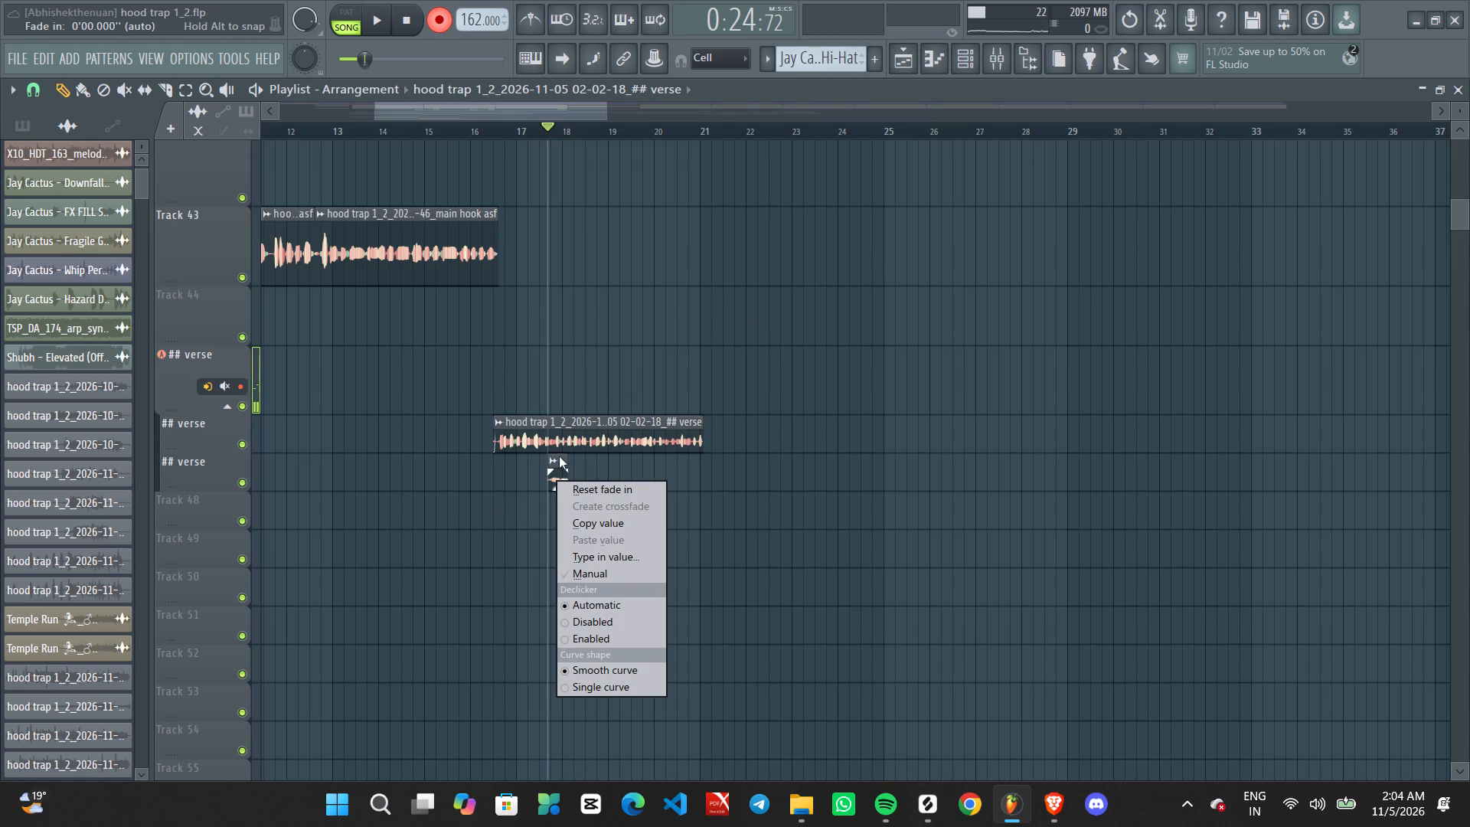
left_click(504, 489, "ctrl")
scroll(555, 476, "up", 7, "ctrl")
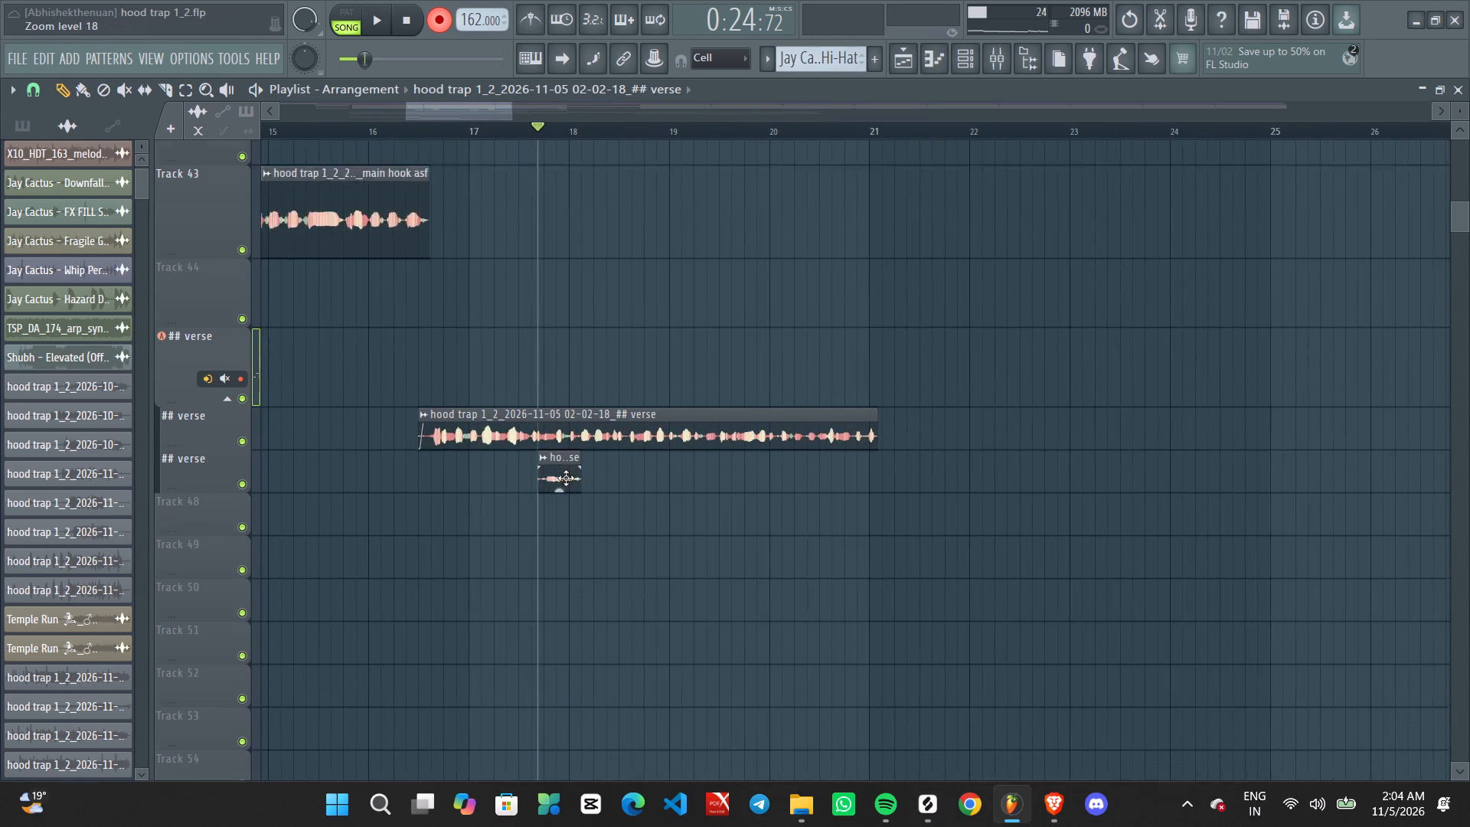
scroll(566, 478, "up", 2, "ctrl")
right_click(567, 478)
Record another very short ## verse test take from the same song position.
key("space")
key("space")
Adjust the Decapitator's Drive to a low setting on the ## verse mixer insert, and close the plugin.
left_click(994, 61)
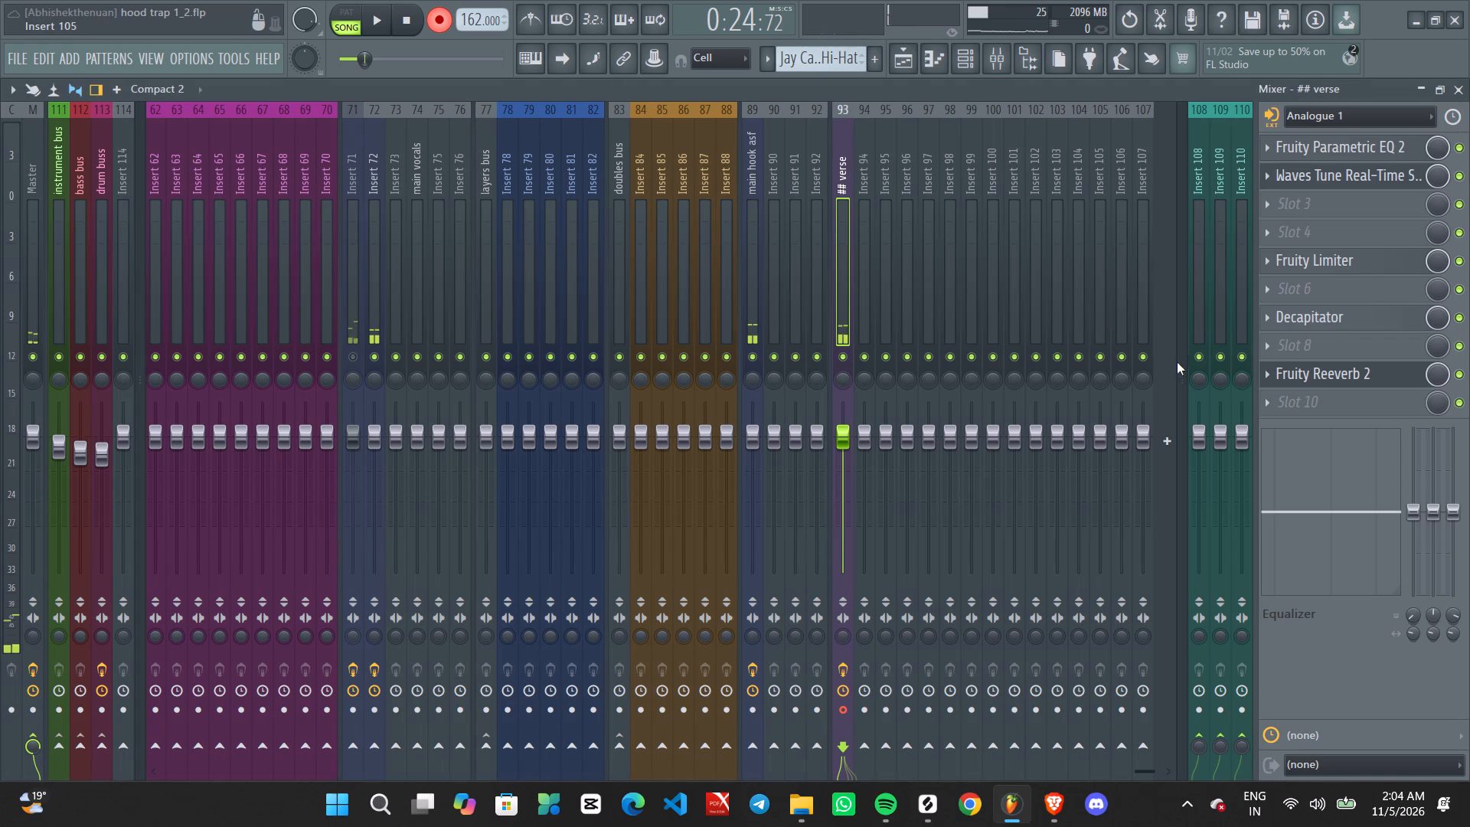
left_click(1348, 317)
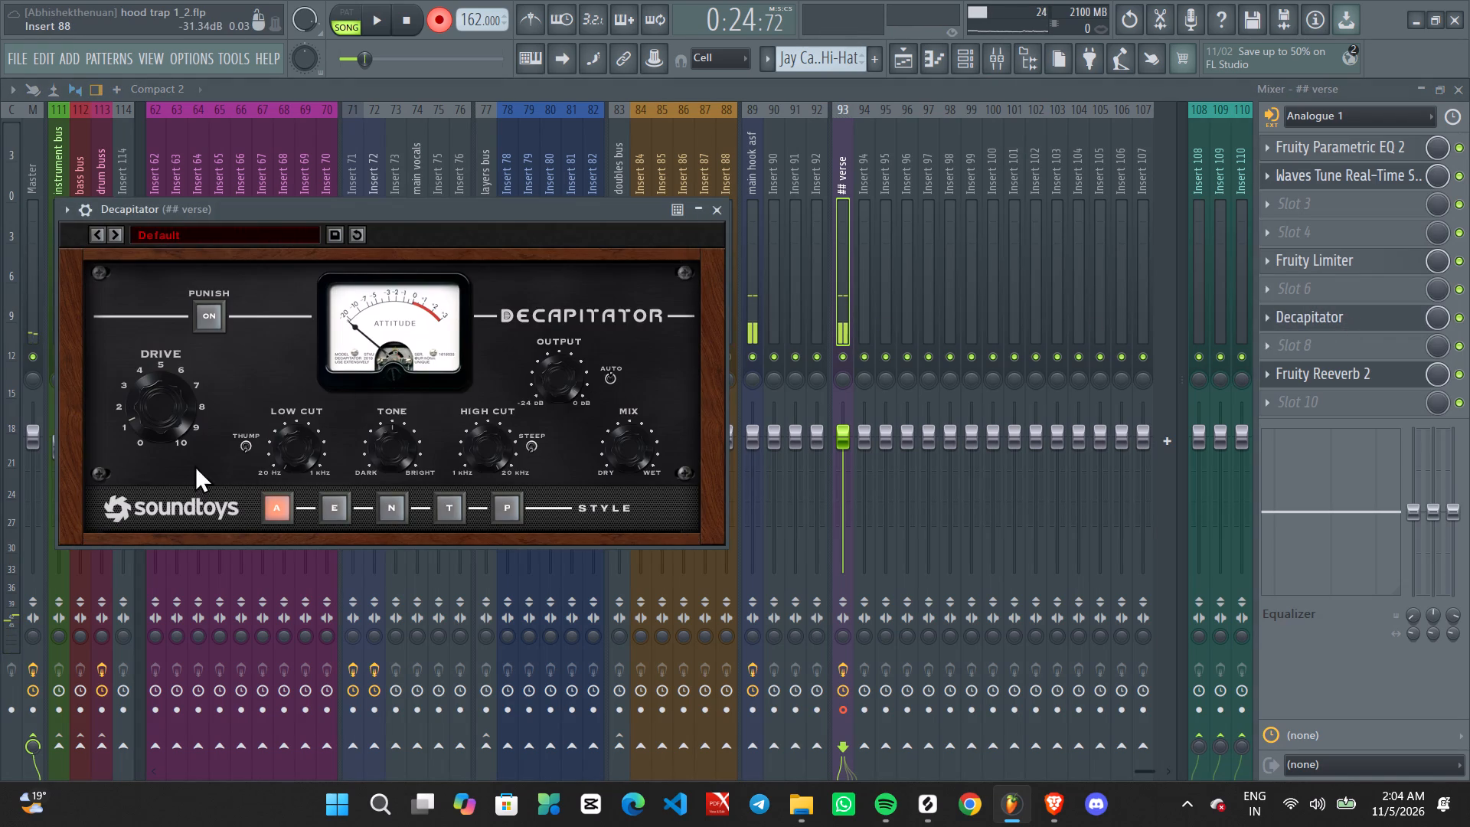
scroll(162, 404, "down", 2)
scroll(162, 404, "up", 1)
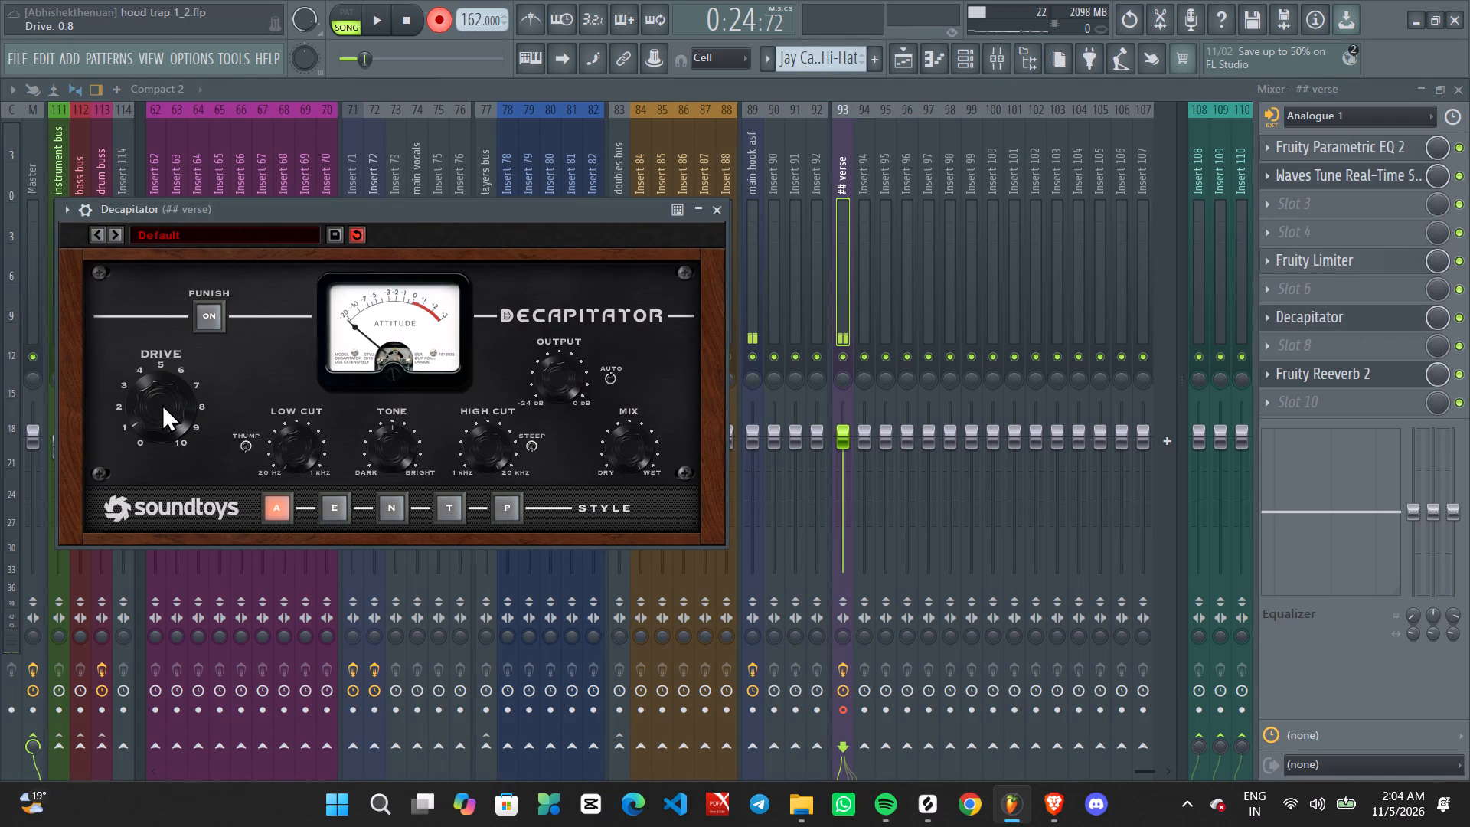
left_click_drag(162, 404, 163, 408)
left_click_drag(163, 408, 155, 413)
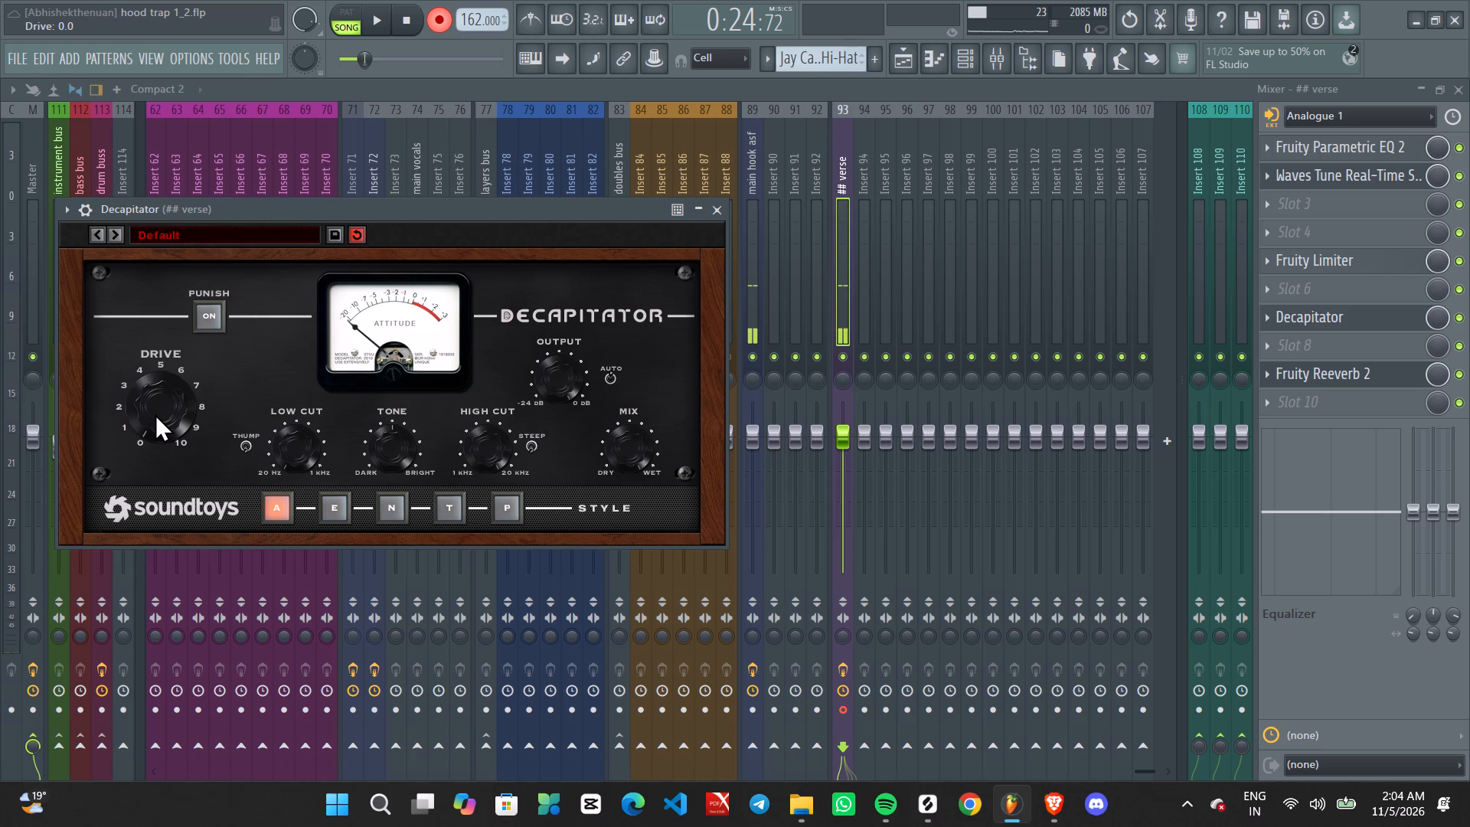
scroll(155, 413, "up", 2)
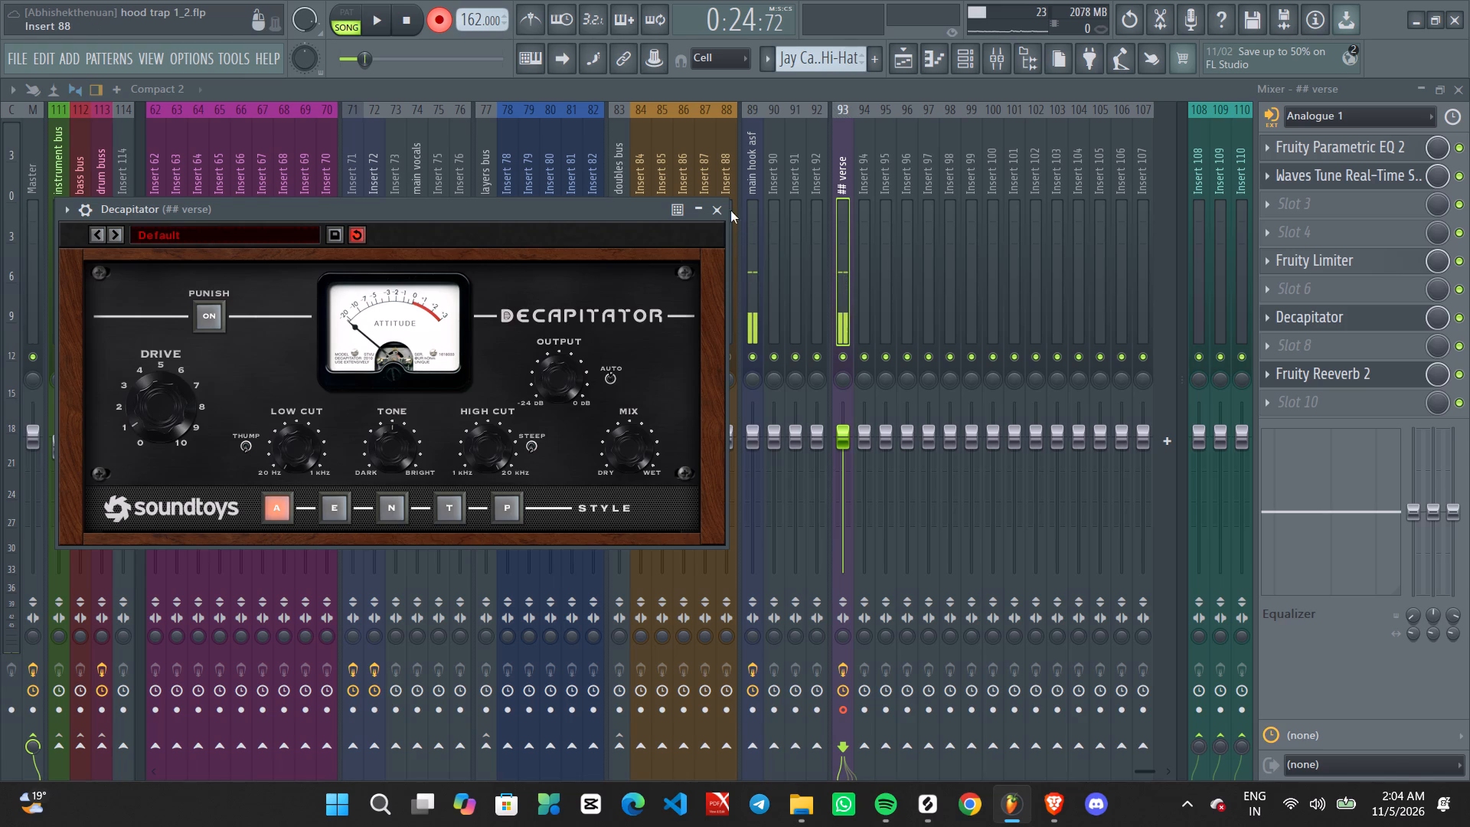
left_click(725, 211)
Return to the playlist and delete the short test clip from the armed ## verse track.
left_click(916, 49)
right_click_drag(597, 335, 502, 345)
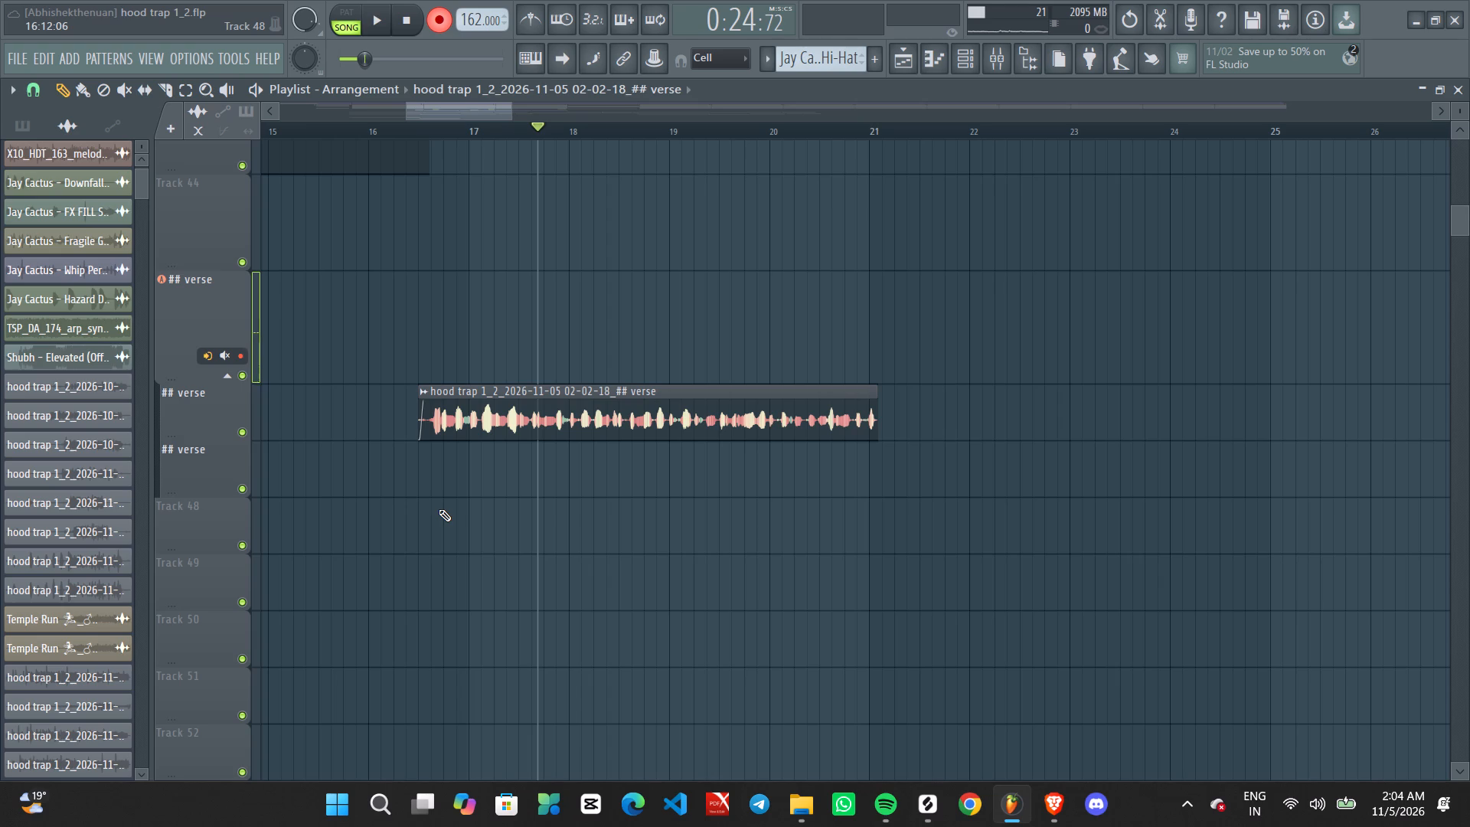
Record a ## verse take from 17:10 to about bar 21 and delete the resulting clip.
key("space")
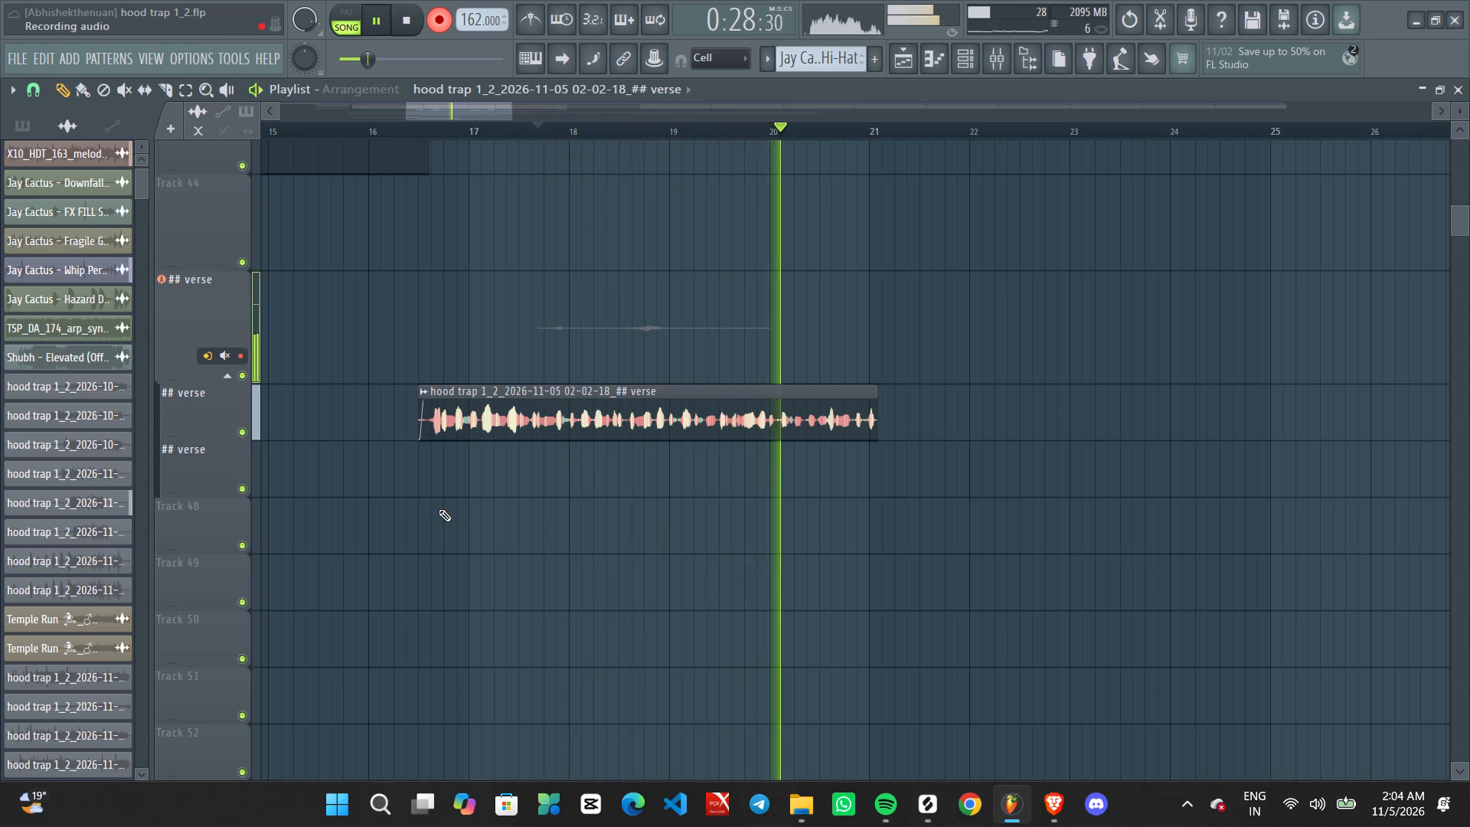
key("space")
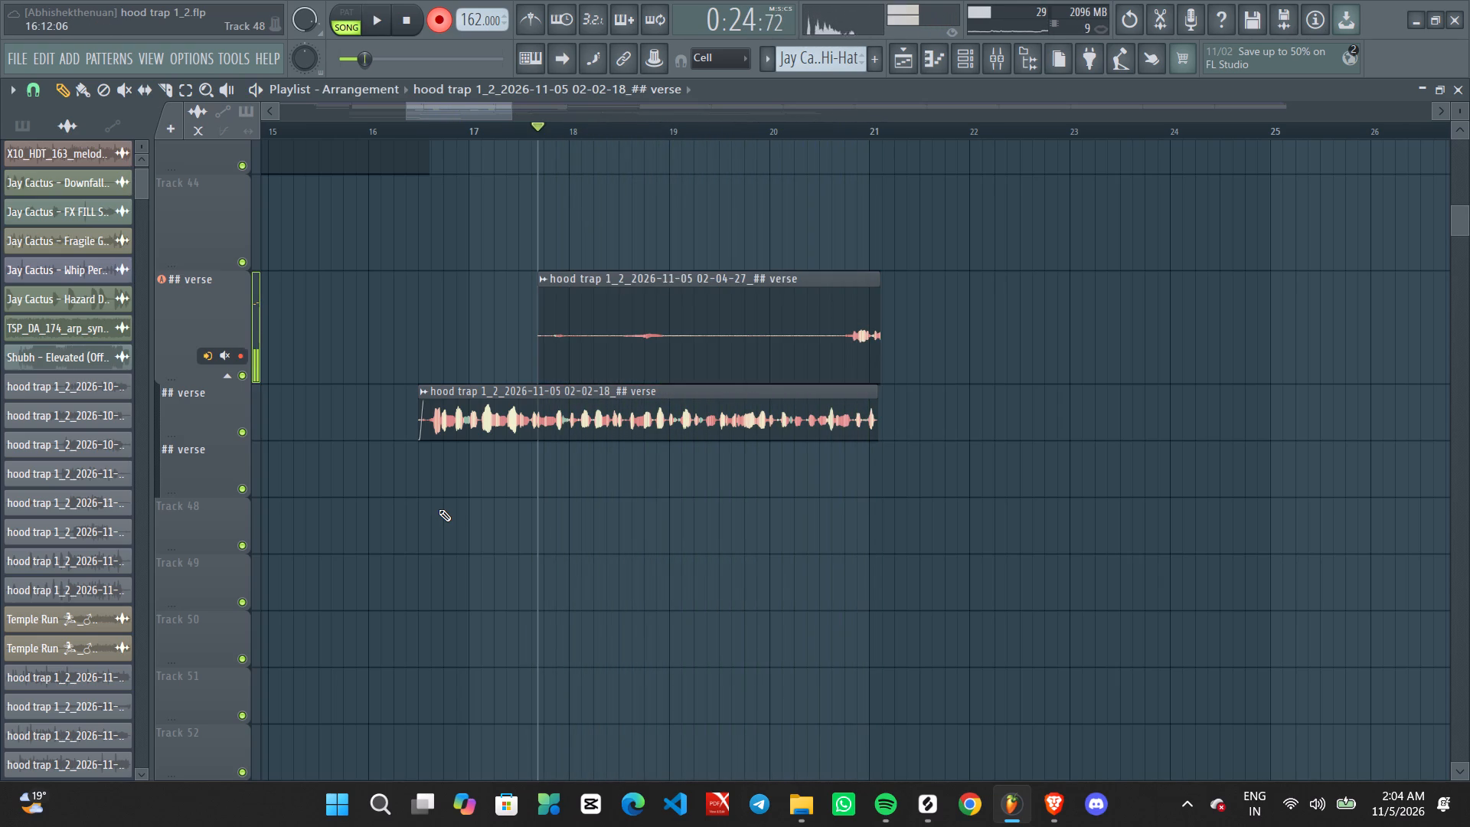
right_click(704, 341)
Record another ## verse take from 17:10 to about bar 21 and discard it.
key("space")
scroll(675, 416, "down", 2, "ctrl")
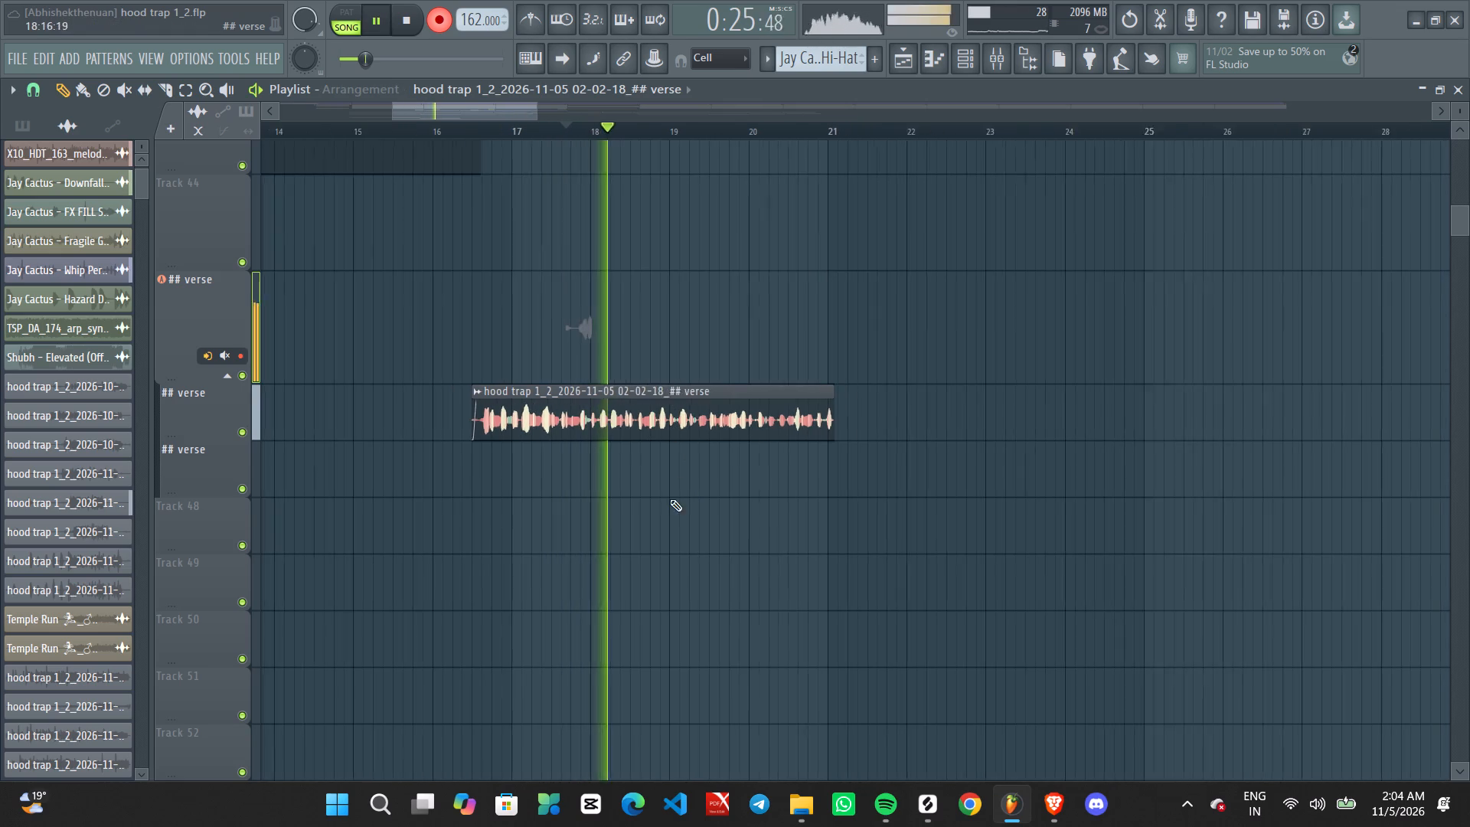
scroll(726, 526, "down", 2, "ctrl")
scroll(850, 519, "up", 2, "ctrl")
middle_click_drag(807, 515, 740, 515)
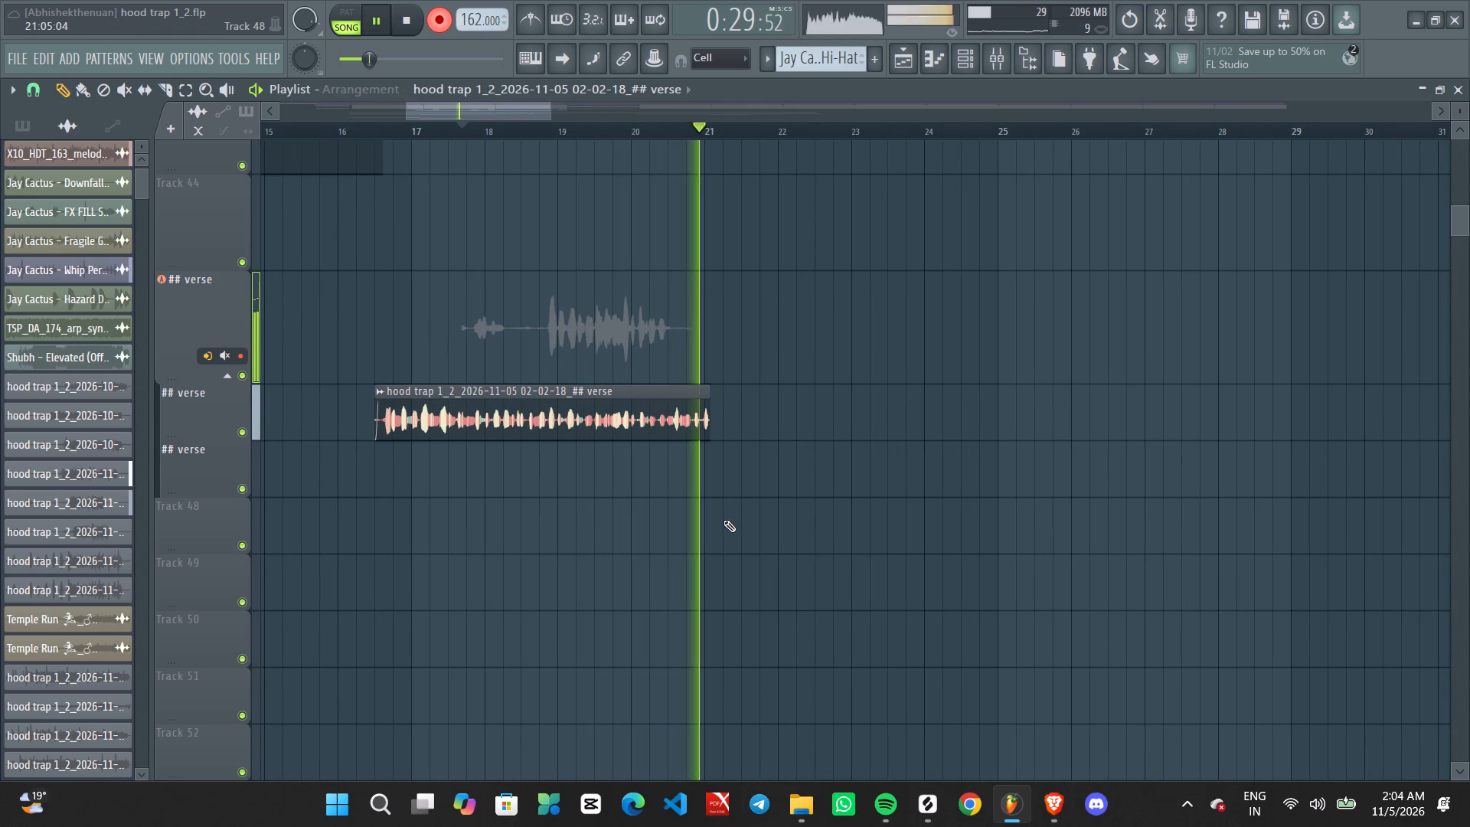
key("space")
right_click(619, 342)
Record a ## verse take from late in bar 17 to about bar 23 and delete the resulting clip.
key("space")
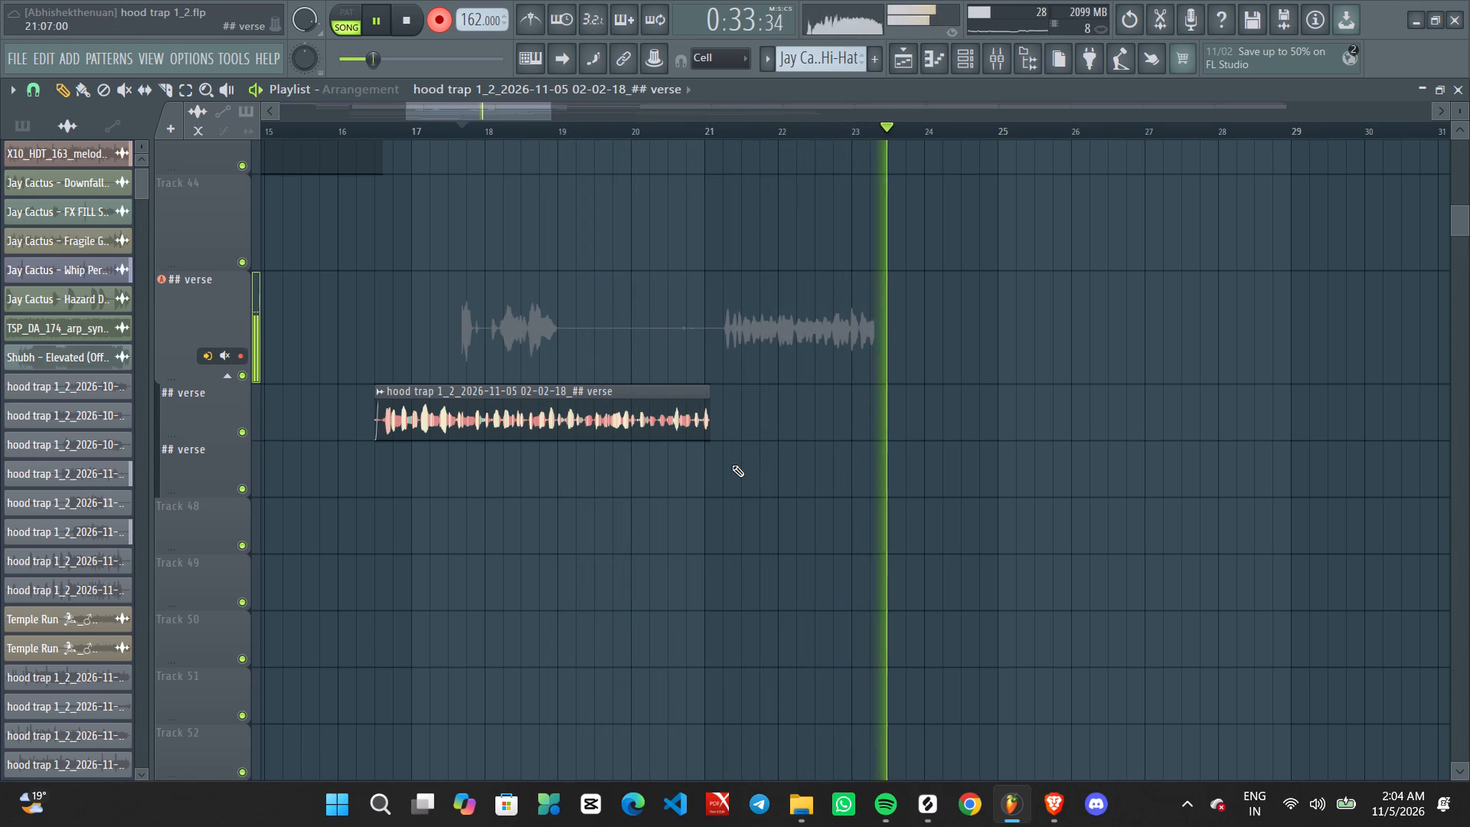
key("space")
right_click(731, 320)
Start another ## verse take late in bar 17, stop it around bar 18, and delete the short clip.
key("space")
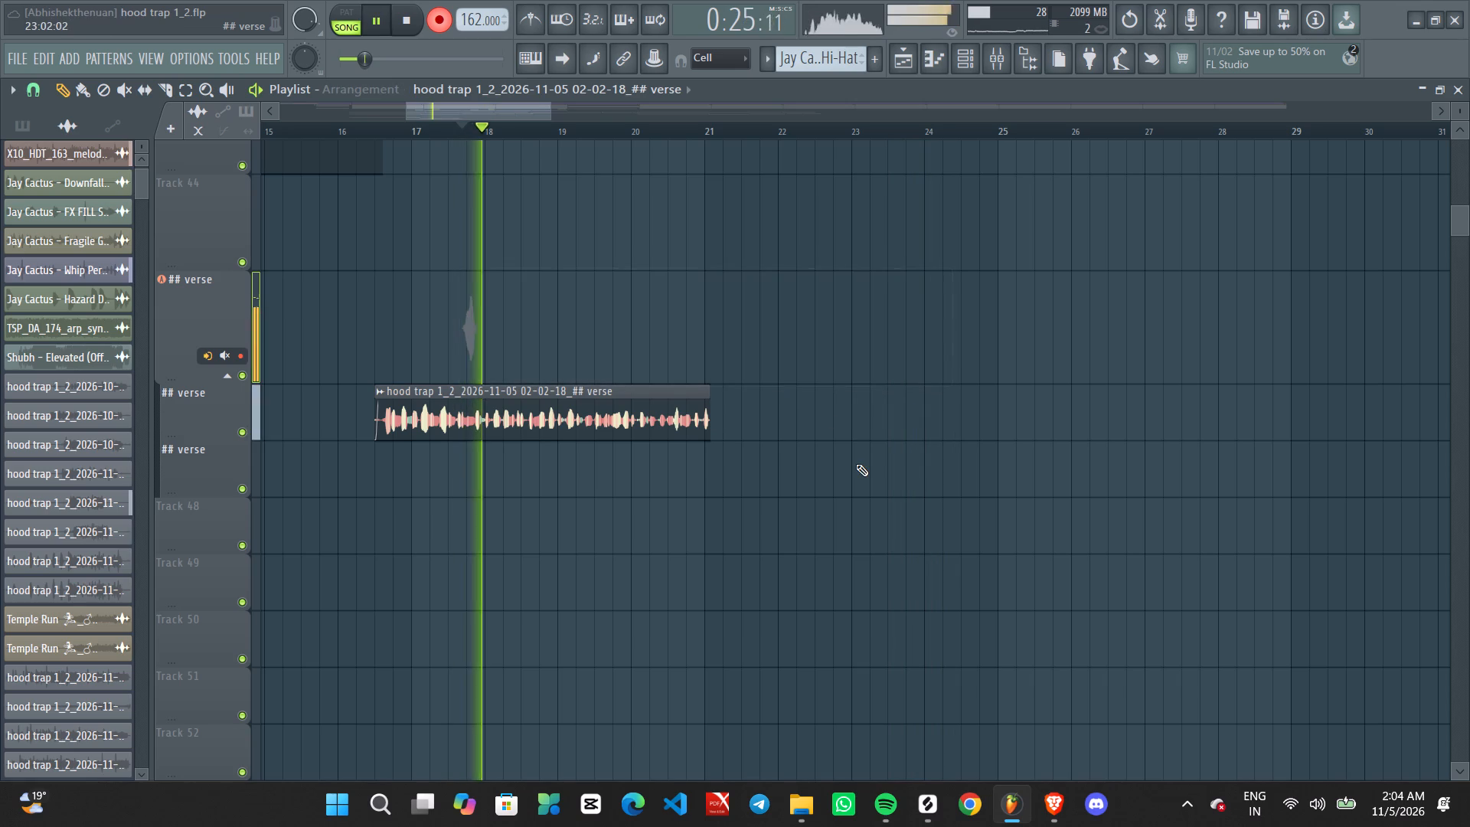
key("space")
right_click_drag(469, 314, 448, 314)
Record a full ## verse take on the armed track from 17:12 to about bar 45.
key("space")
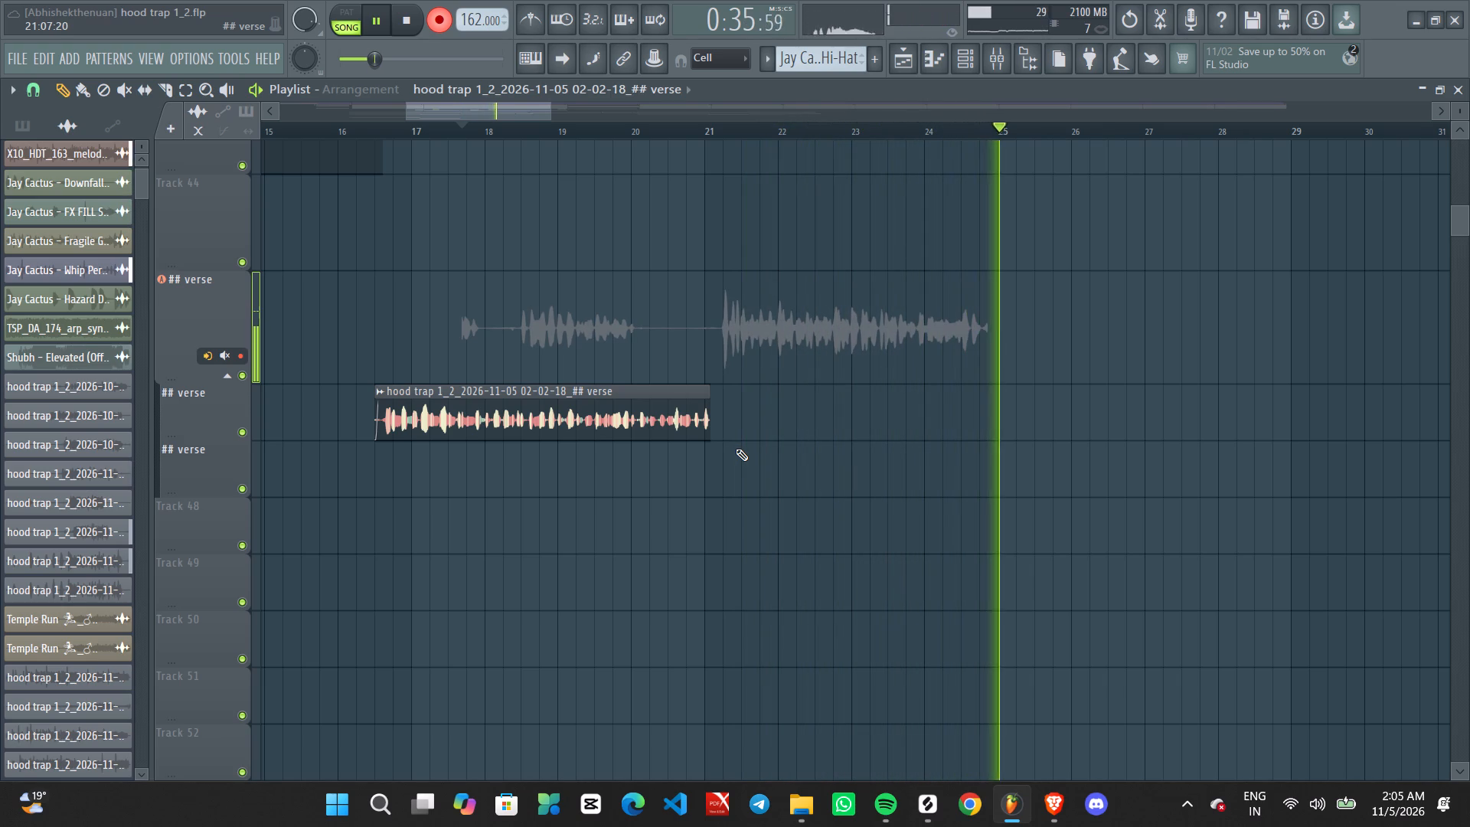
scroll(789, 440, "down", 3, "ctrl")
scroll(958, 456, "up", 2, "ctrl")
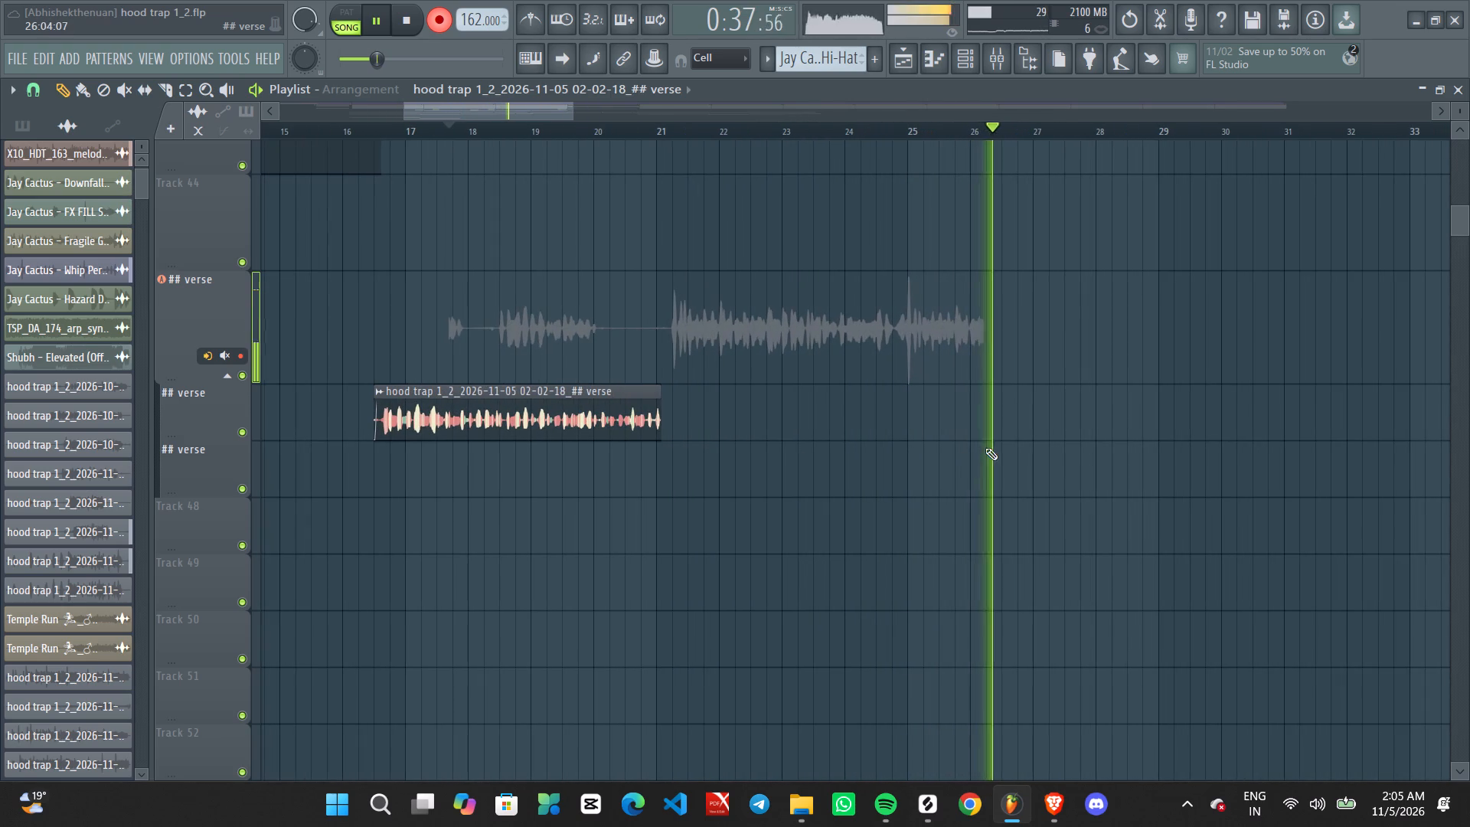
middle_click_drag(964, 435, 867, 427)
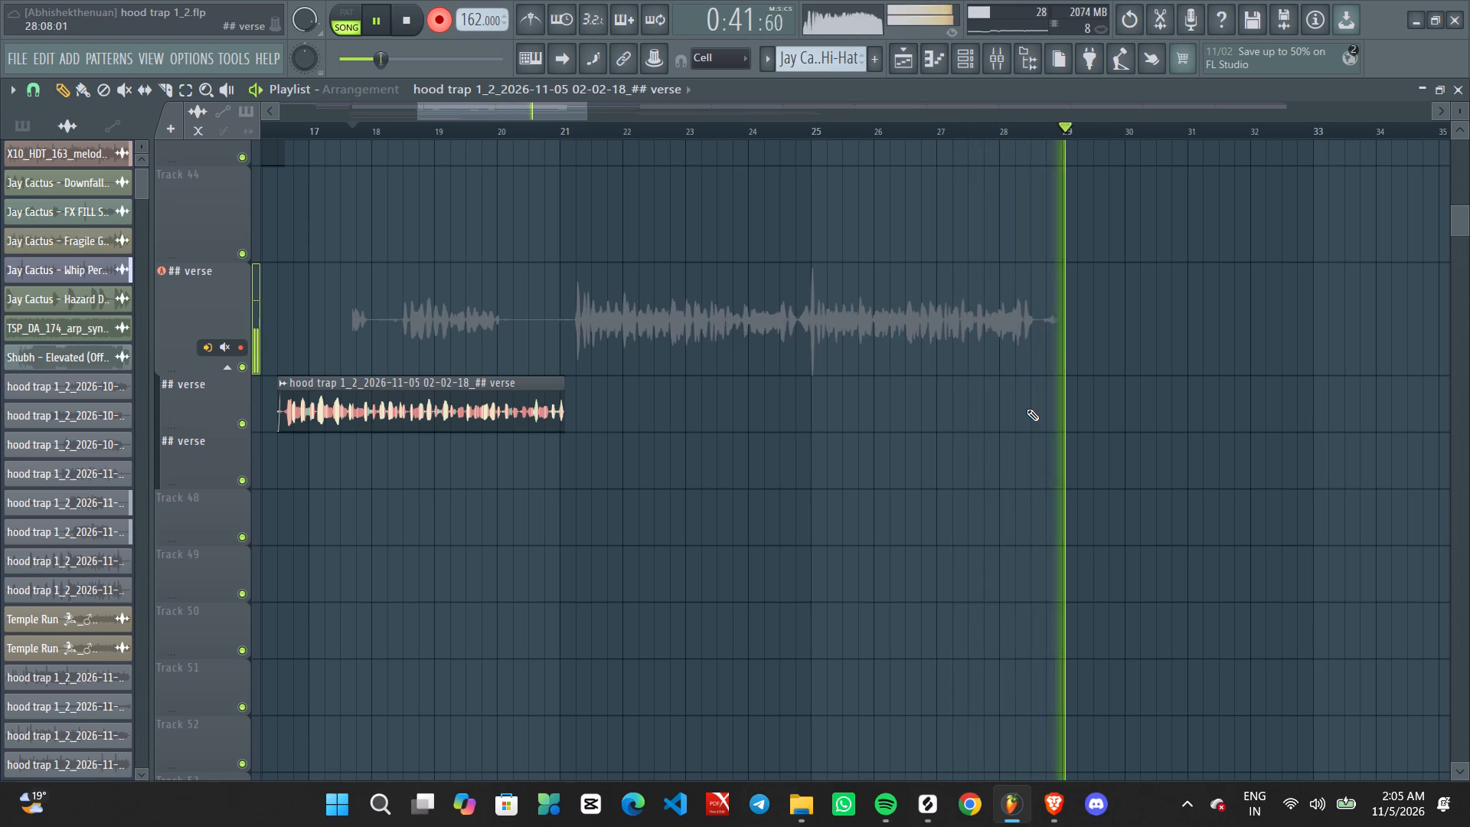
scroll(1027, 409, "down", 2, "ctrl")
scroll(1083, 409, "up", 2, "ctrl")
middle_click_drag(1110, 399, 941, 385)
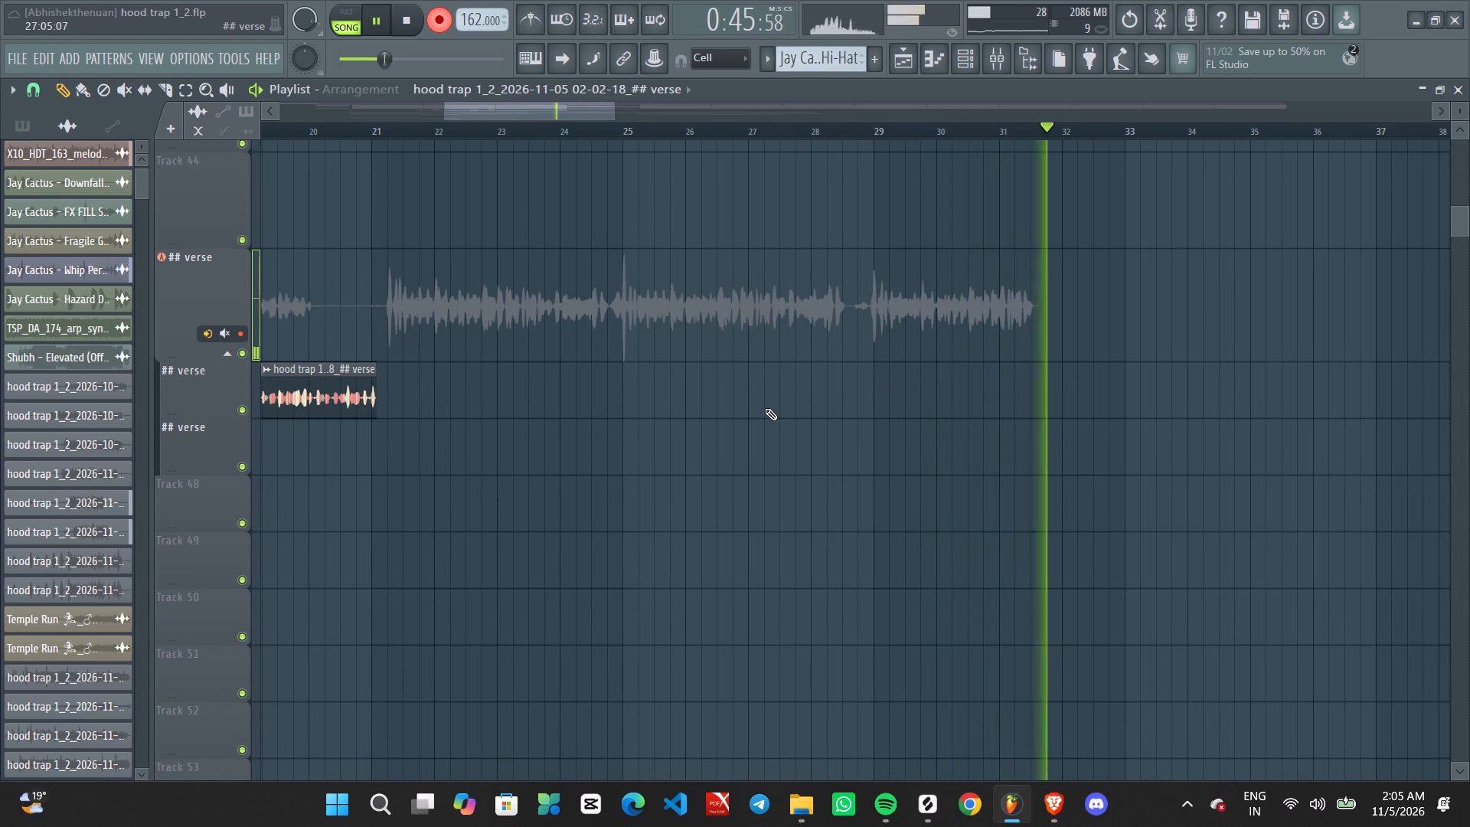
scroll(1013, 420, "up", 1, "ctrl")
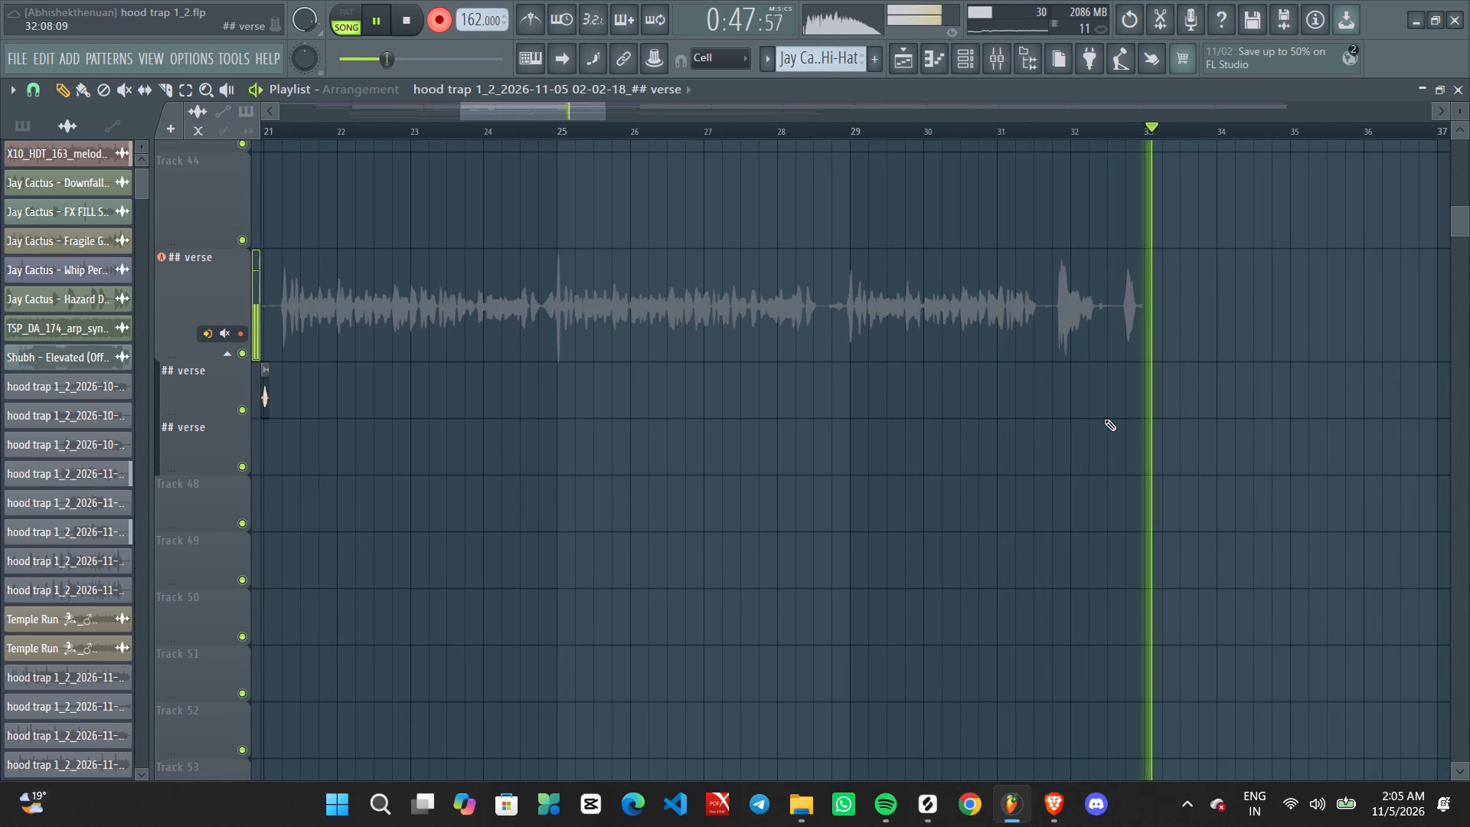
scroll(1104, 419, "down", 2, "ctrl")
scroll(1129, 419, "up", 1, "ctrl")
middle_click_drag(1148, 410, 1125, 412)
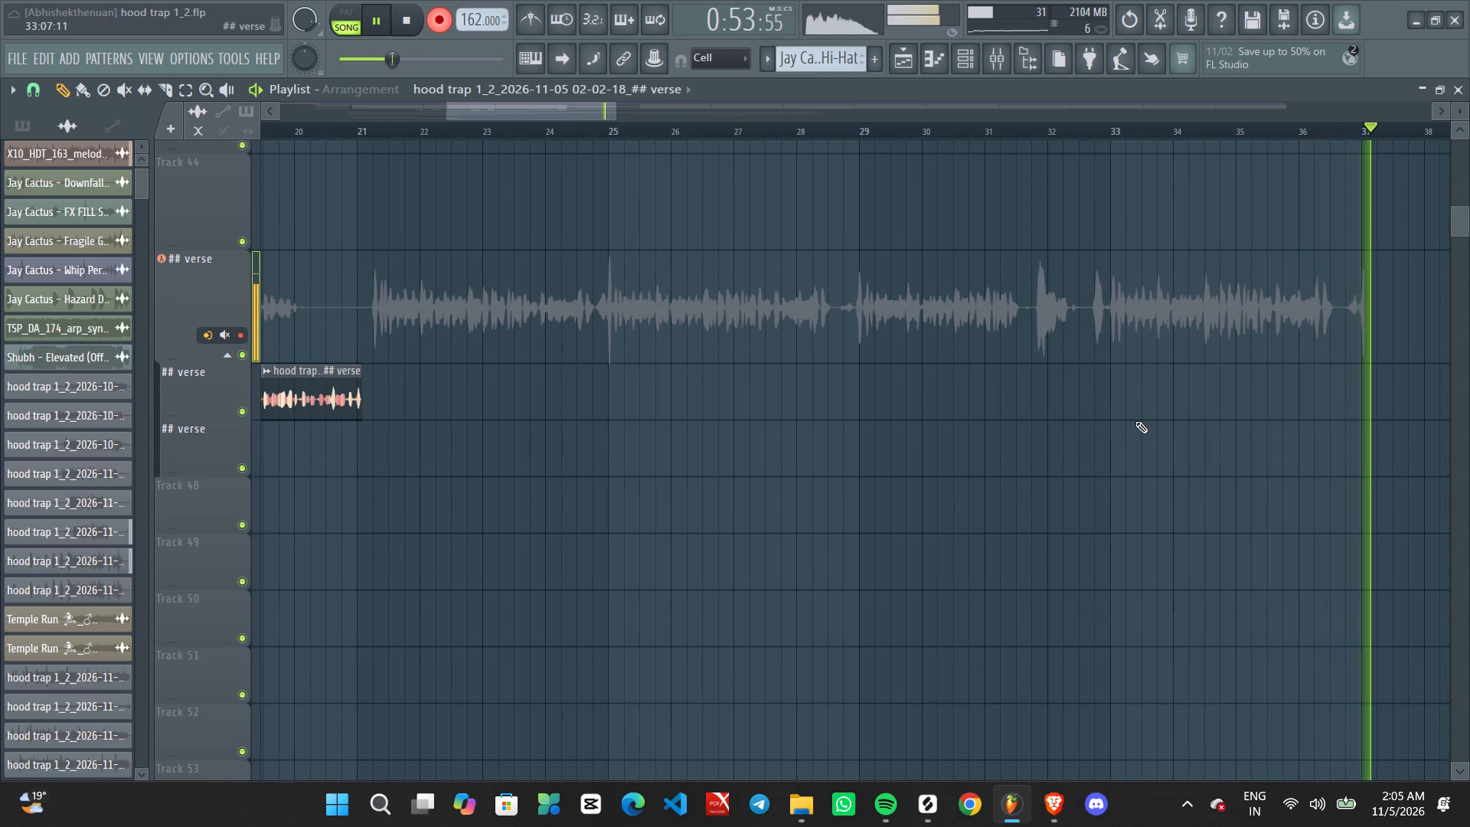
scroll(1169, 423, "up", 1, "ctrl")
middle_click_drag(1119, 423, 810, 416)
scroll(808, 416, "up", 1)
scroll(1011, 400, "down", 4, "ctrl")
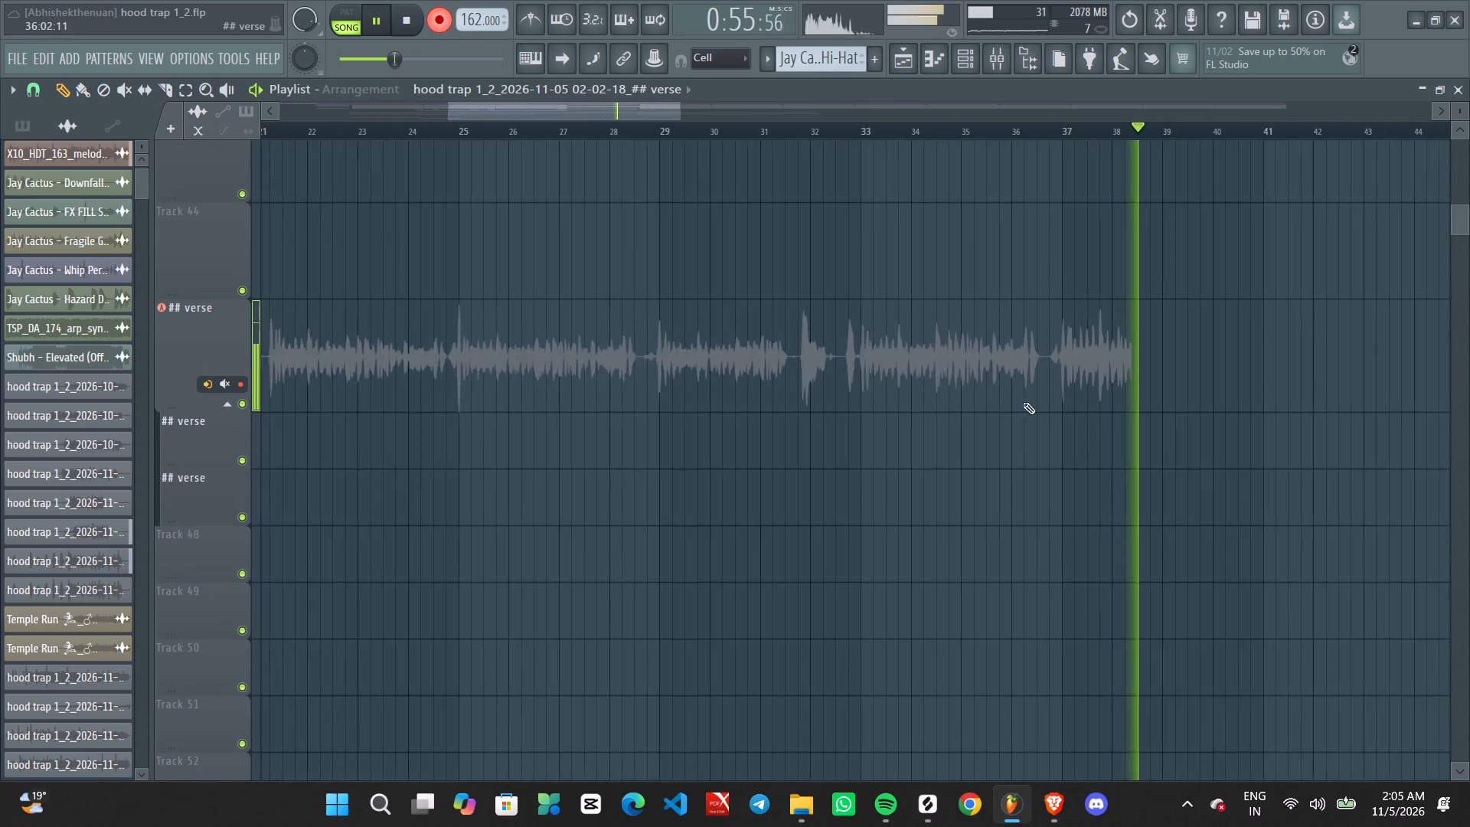
scroll(1138, 411, "up", 1, "ctrl")
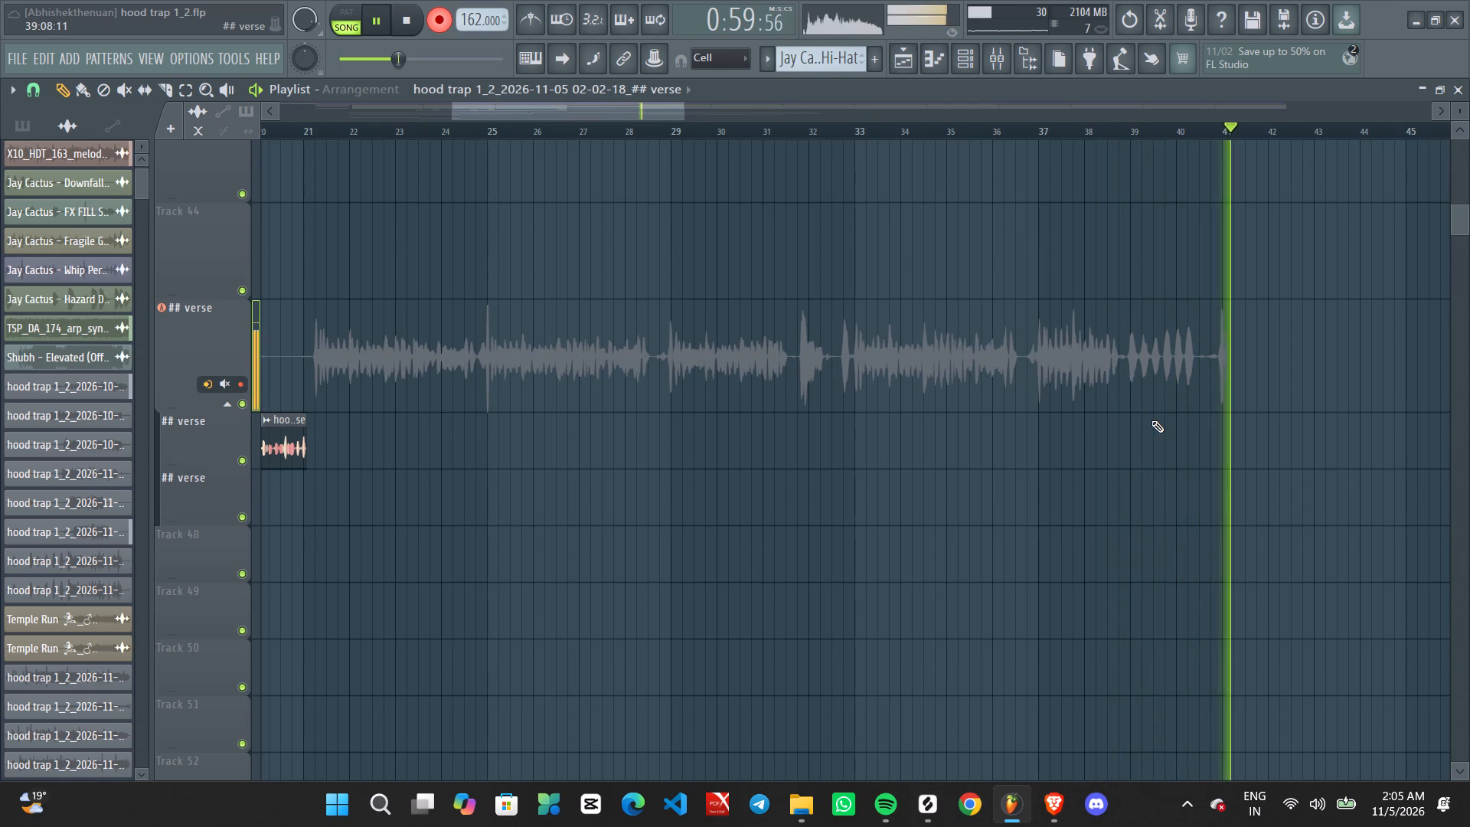
scroll(1152, 420, "down", 4, "ctrl")
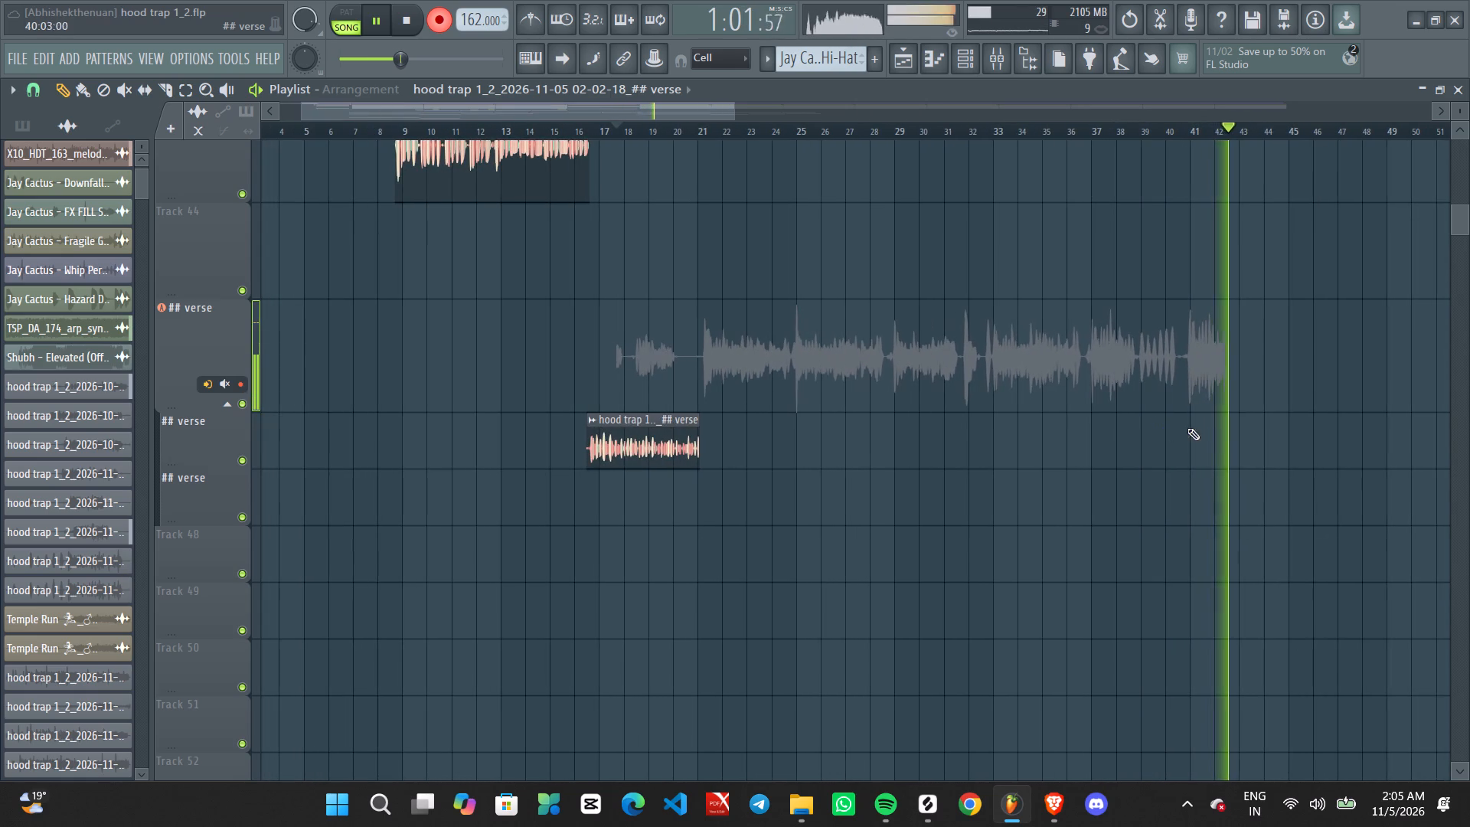
scroll(1245, 429, "up", 3, "ctrl")
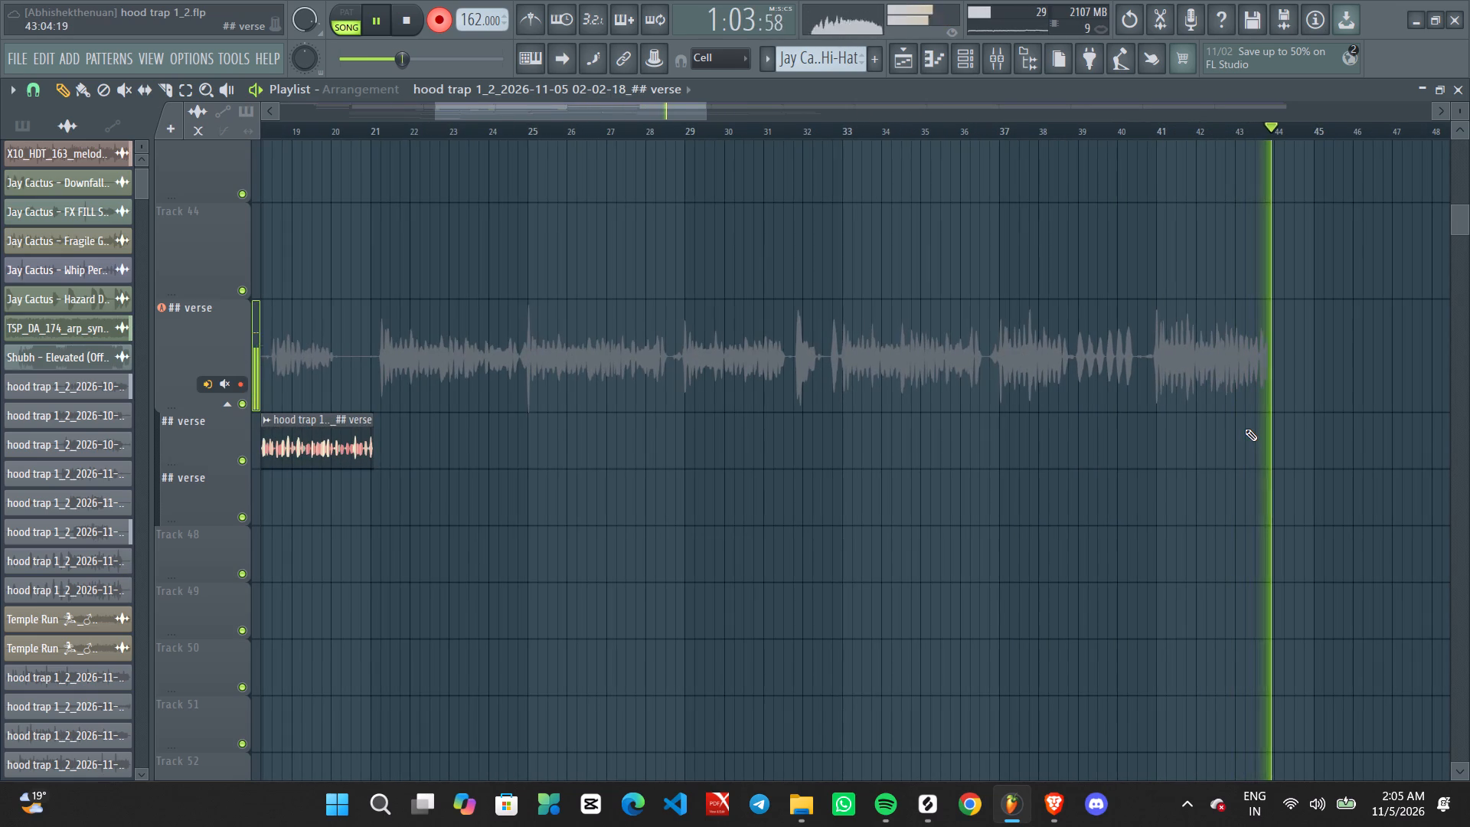
scroll(1245, 429, "down", 3, "ctrl")
key("space")
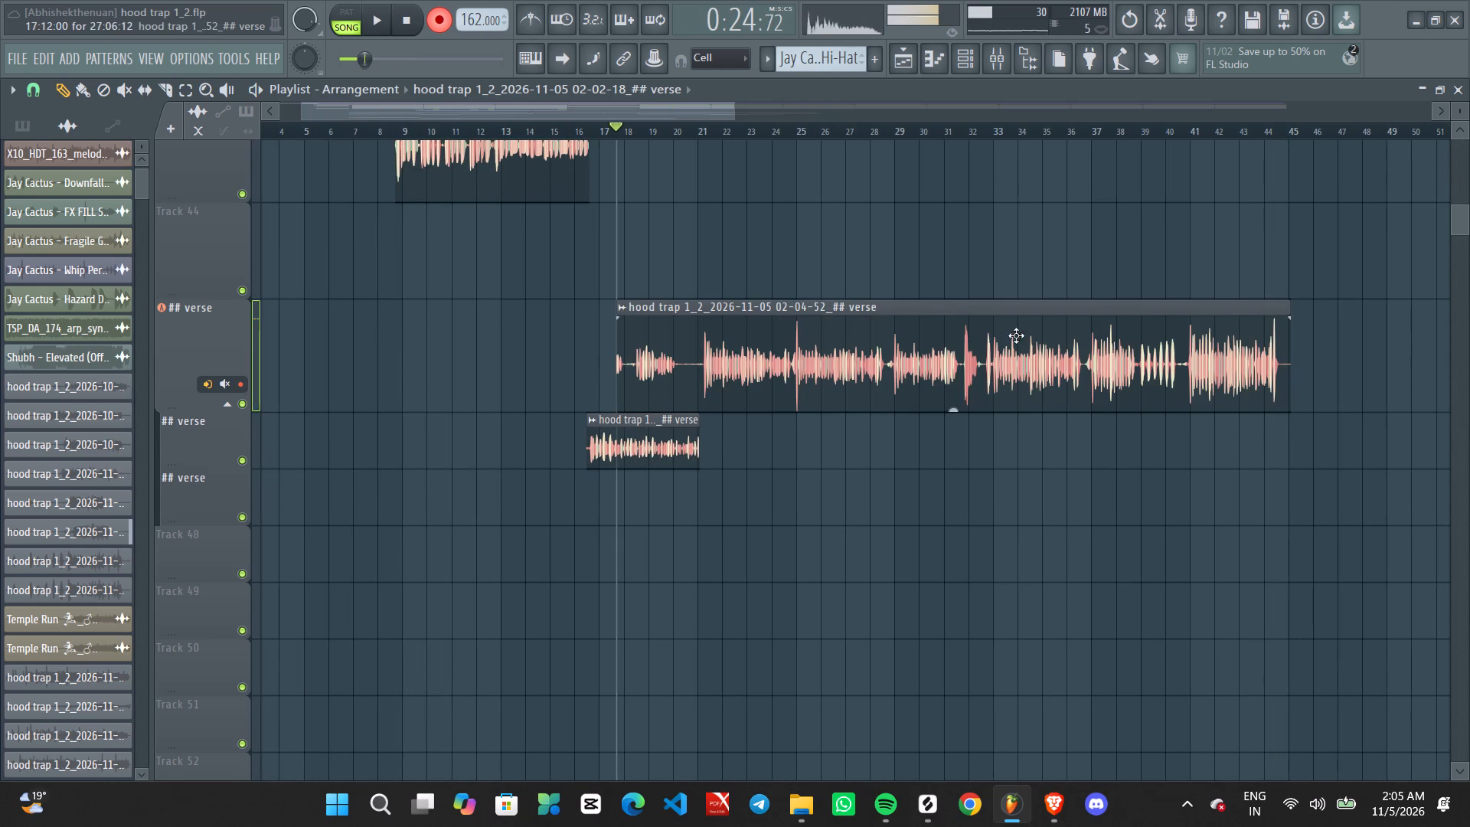
Turn off recording mode and play back the new long ## verse take from its start.
left_click(442, 11)
key("space")
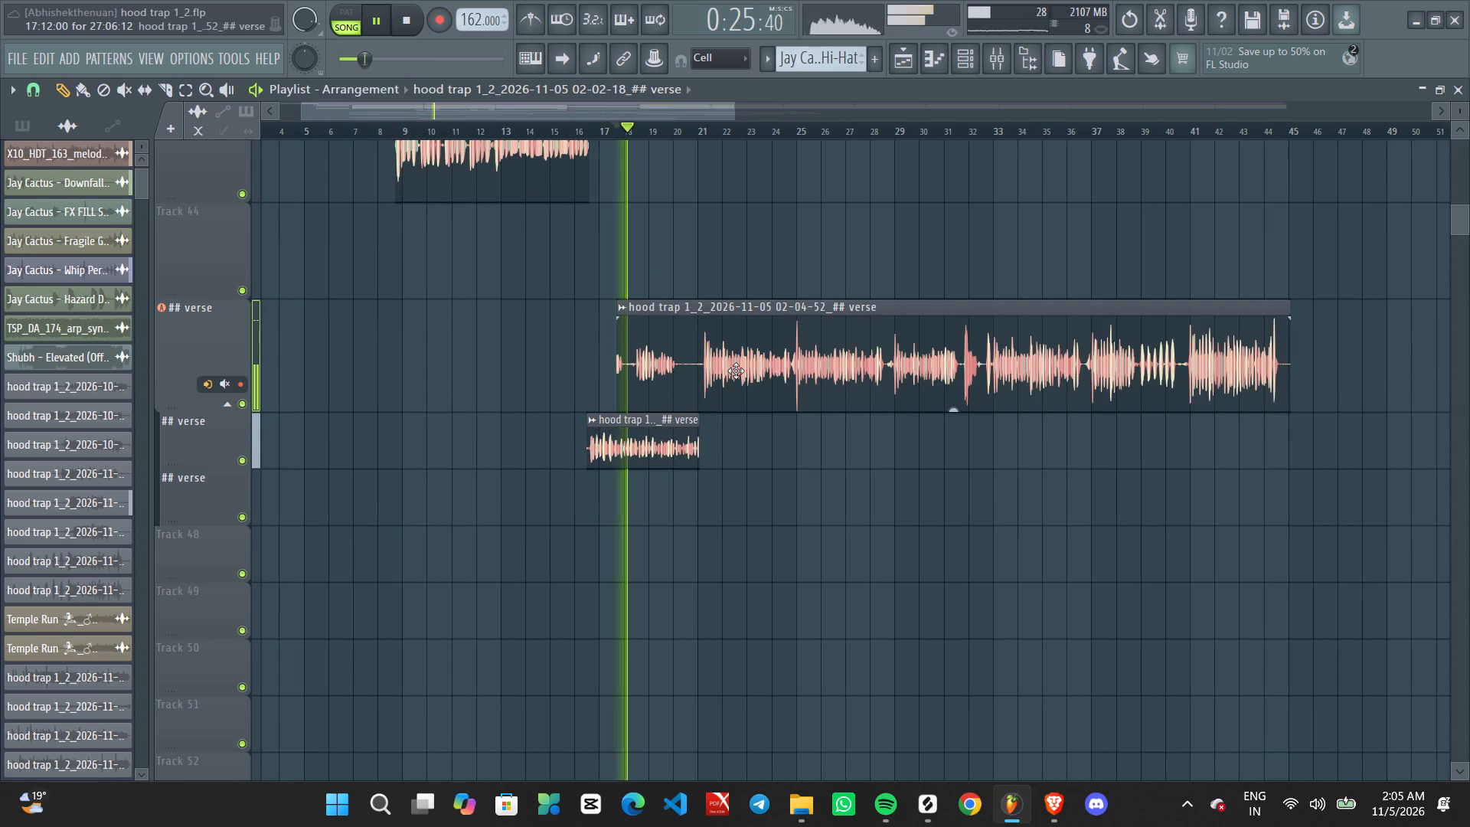
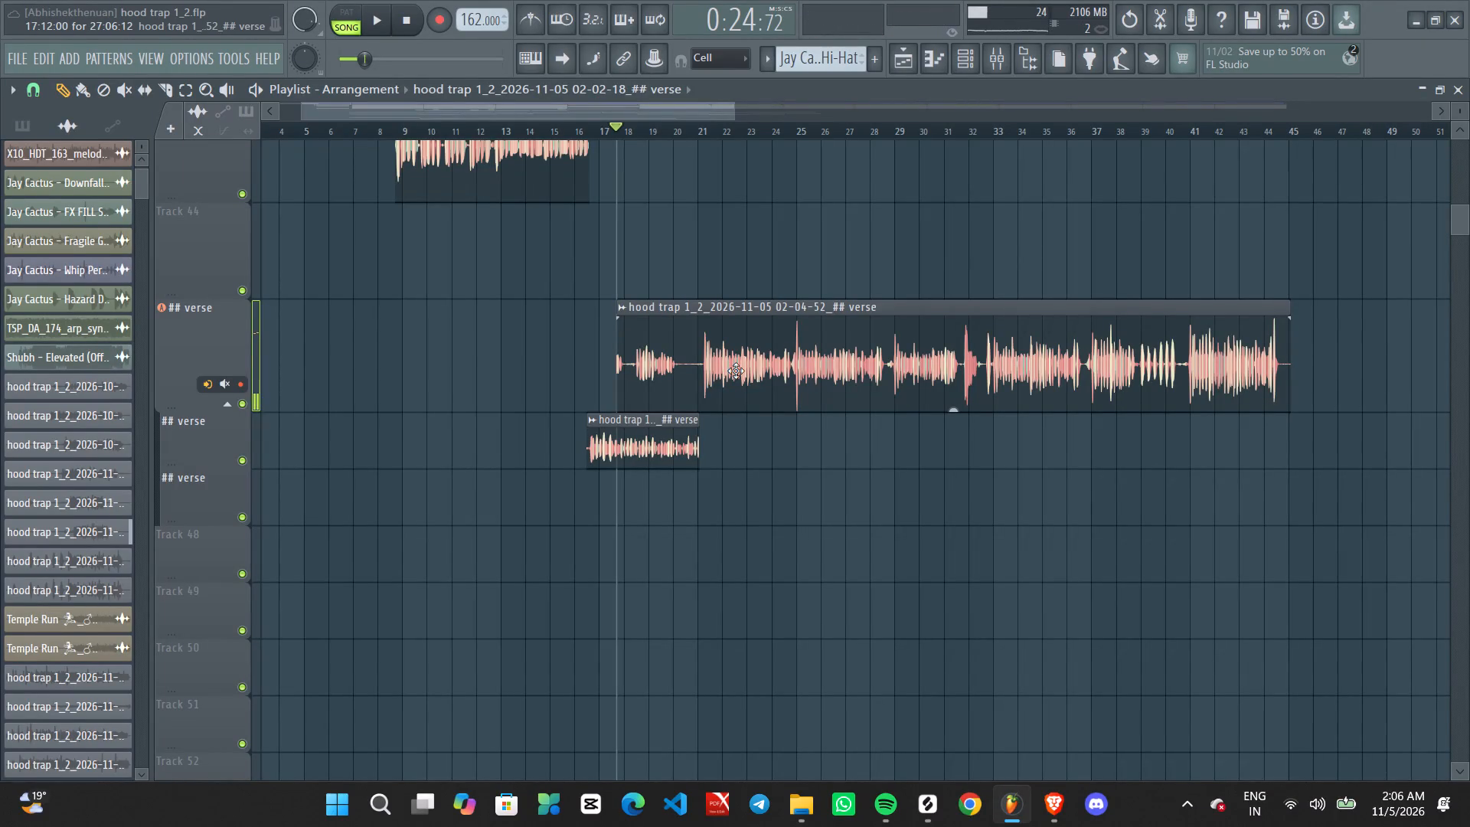
Delete the long ## verse take spanning bars 17 to 45.
scroll(759, 719, "up", 3, "ctrl")
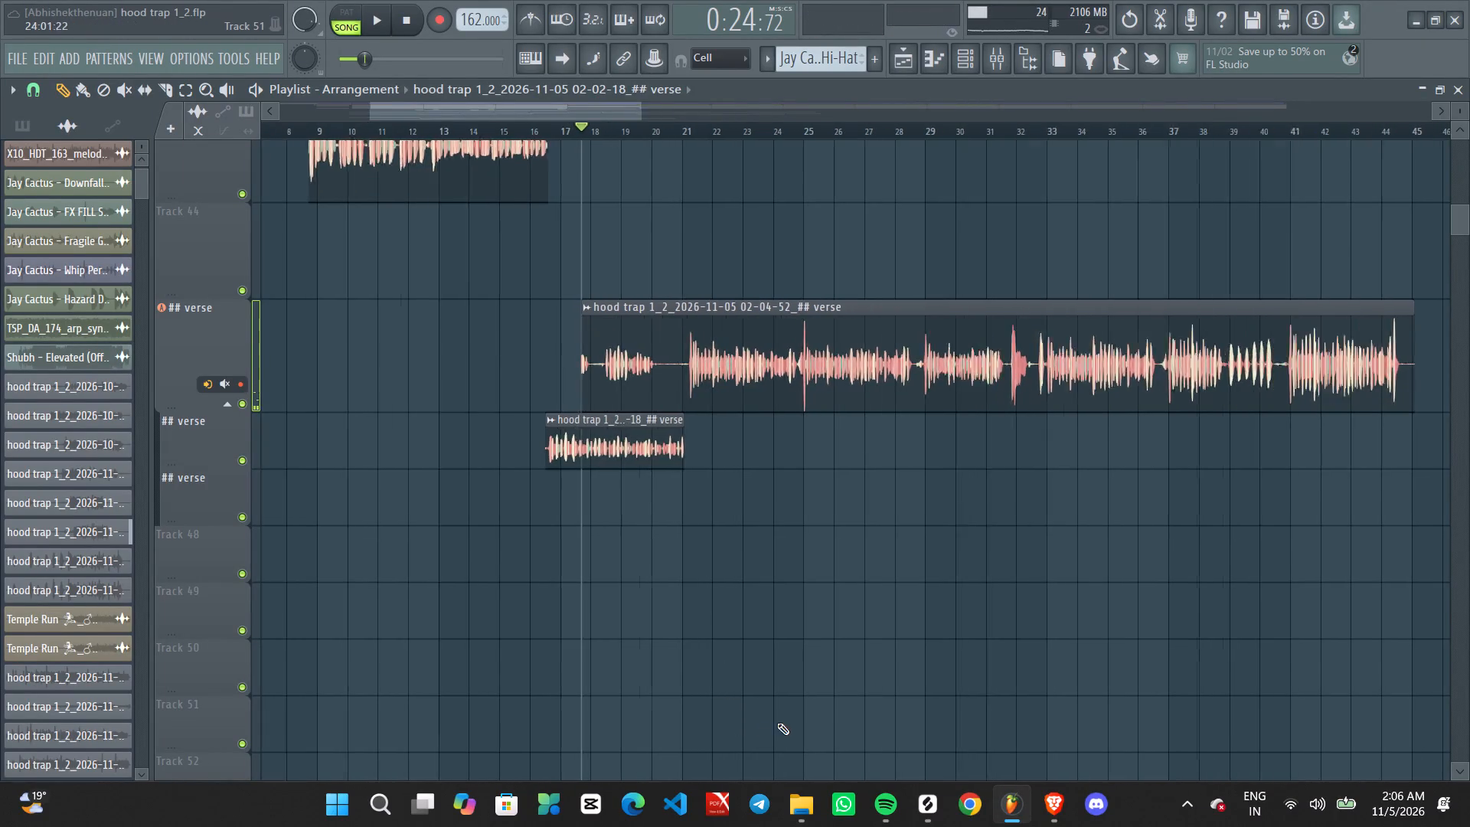
scroll(777, 723, "up", 2, "ctrl")
middle_click_drag(825, 732, 690, 732)
scroll(403, 724, "down", 6, "ctrl")
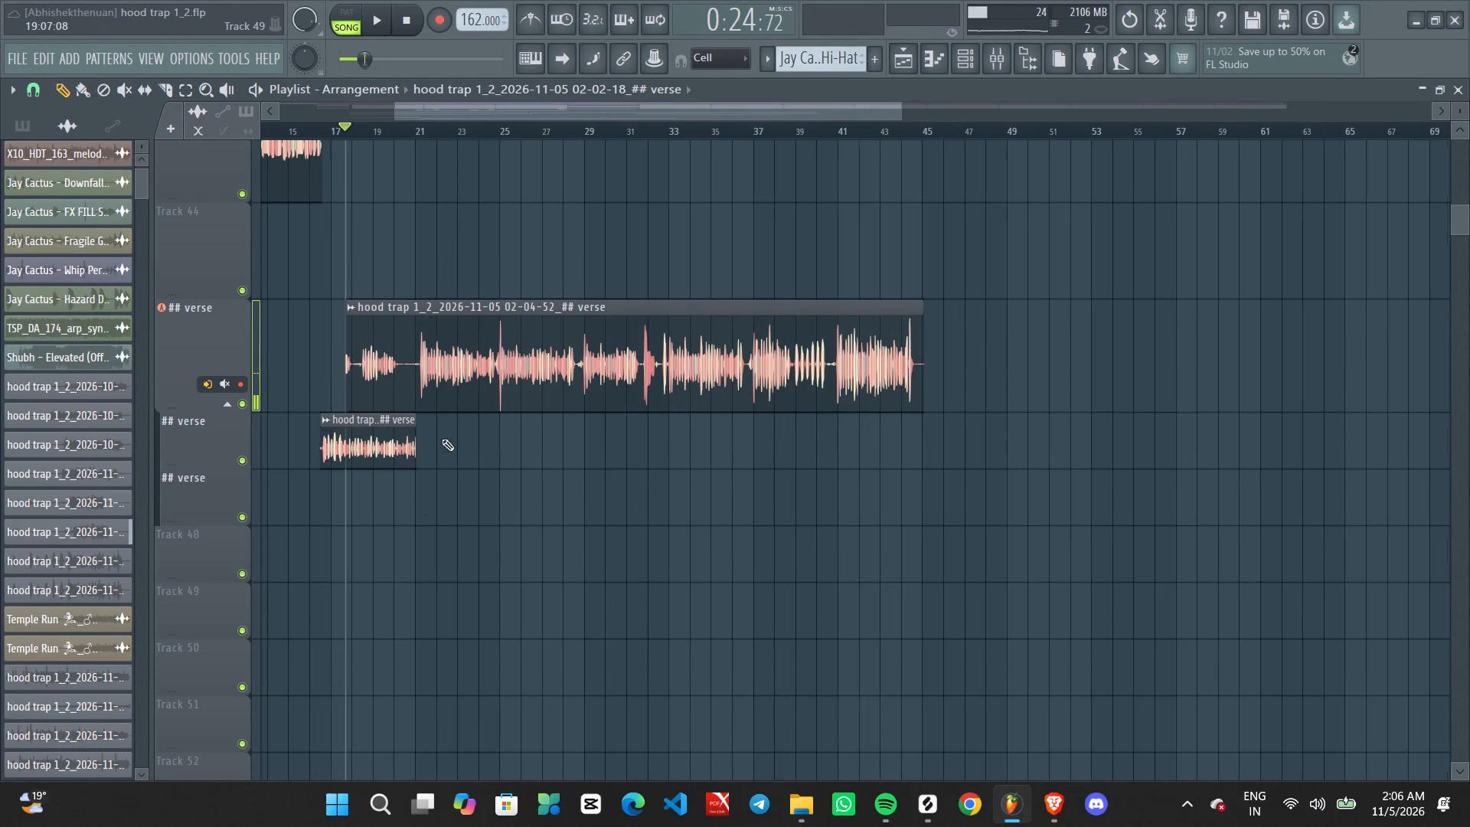
right_click(470, 345)
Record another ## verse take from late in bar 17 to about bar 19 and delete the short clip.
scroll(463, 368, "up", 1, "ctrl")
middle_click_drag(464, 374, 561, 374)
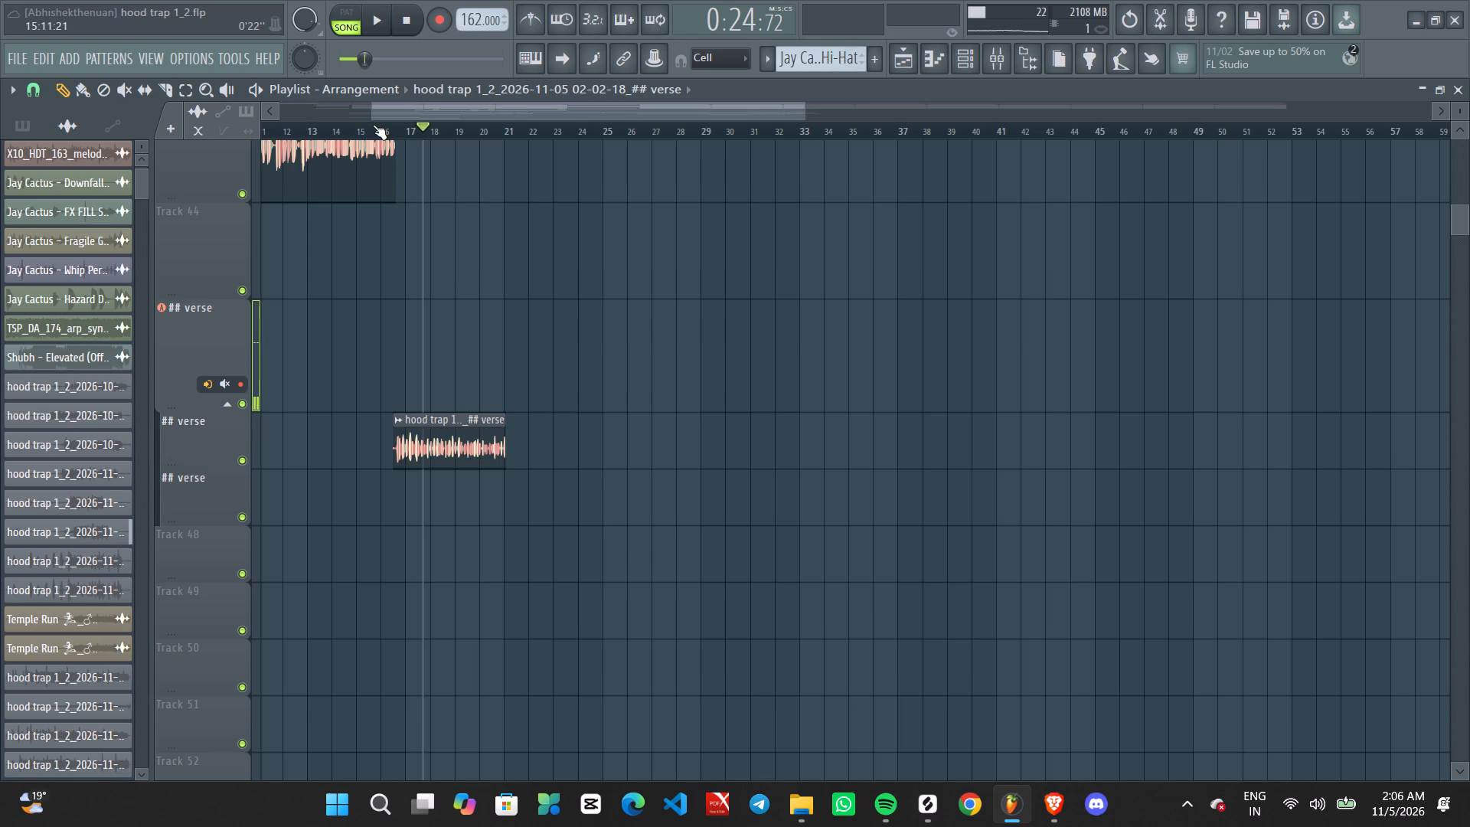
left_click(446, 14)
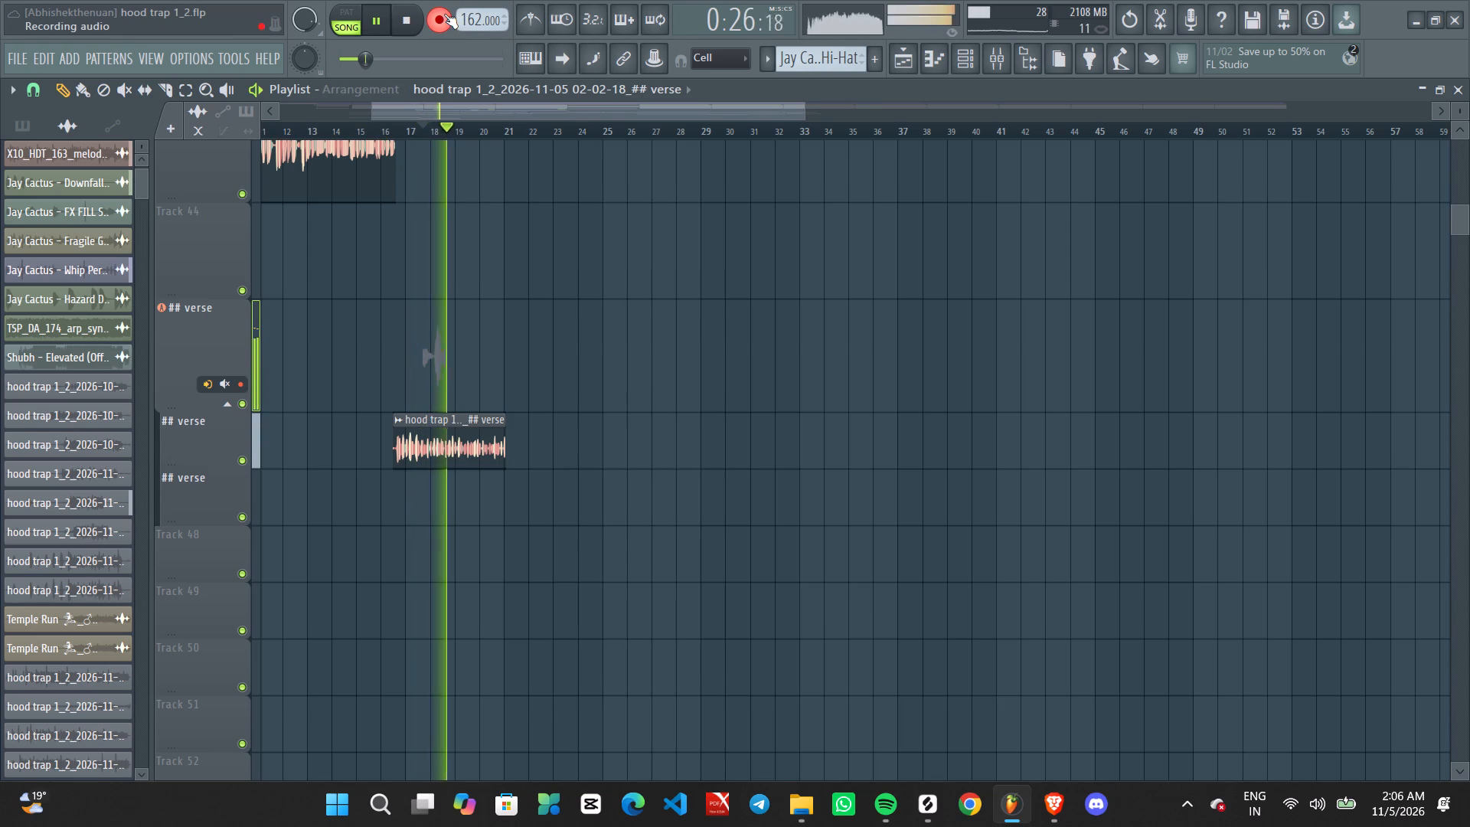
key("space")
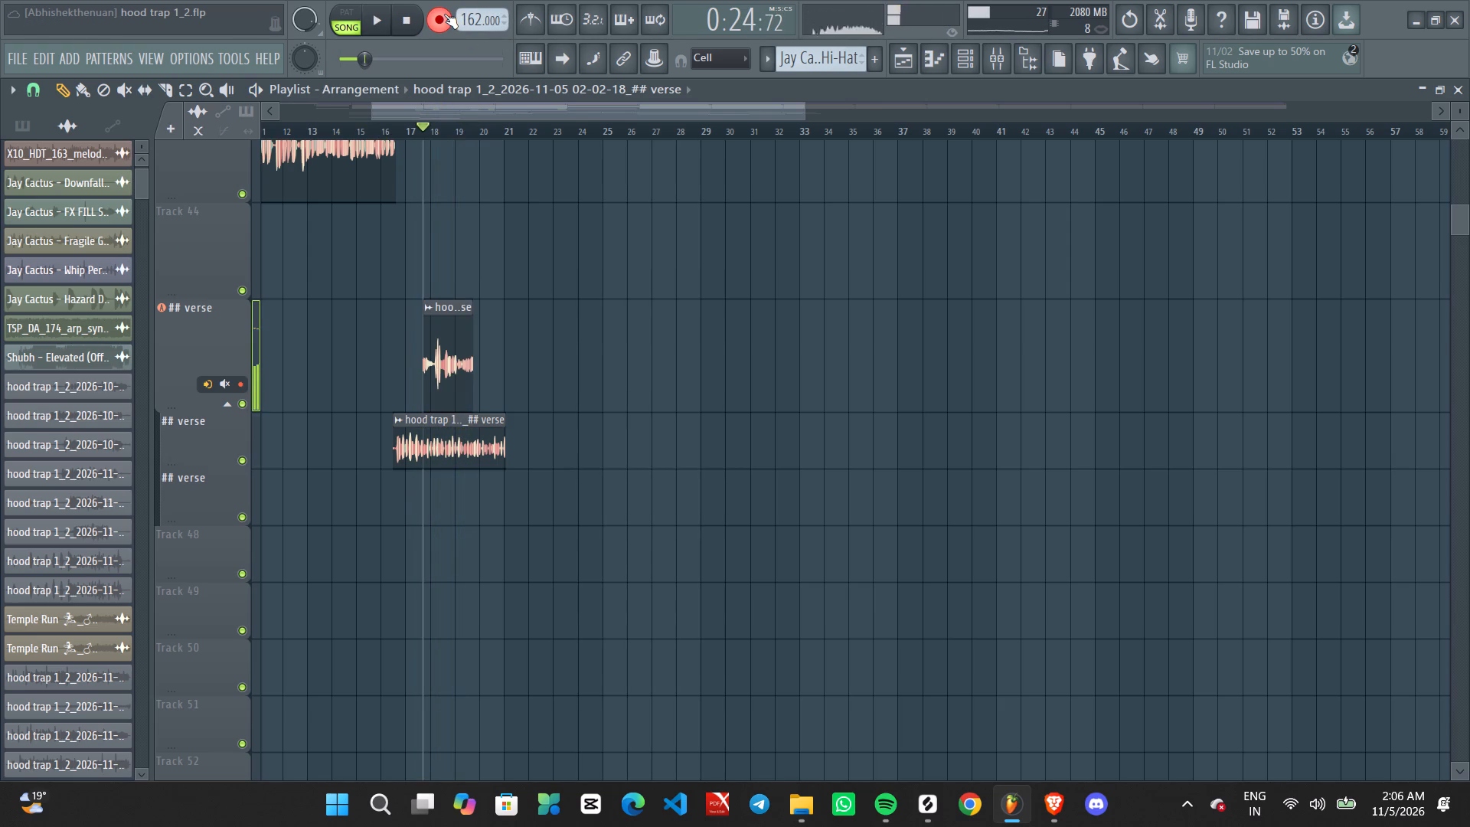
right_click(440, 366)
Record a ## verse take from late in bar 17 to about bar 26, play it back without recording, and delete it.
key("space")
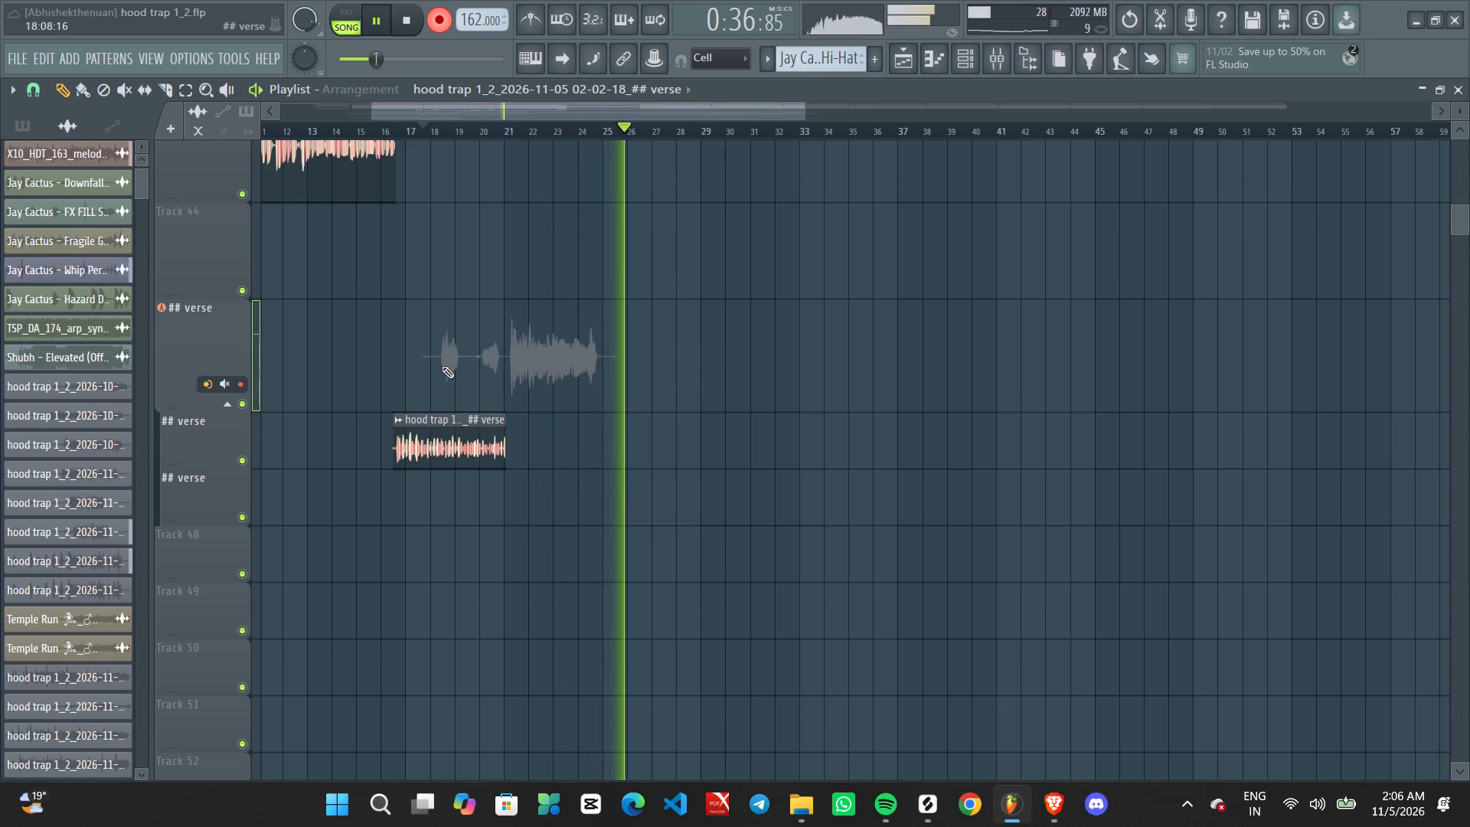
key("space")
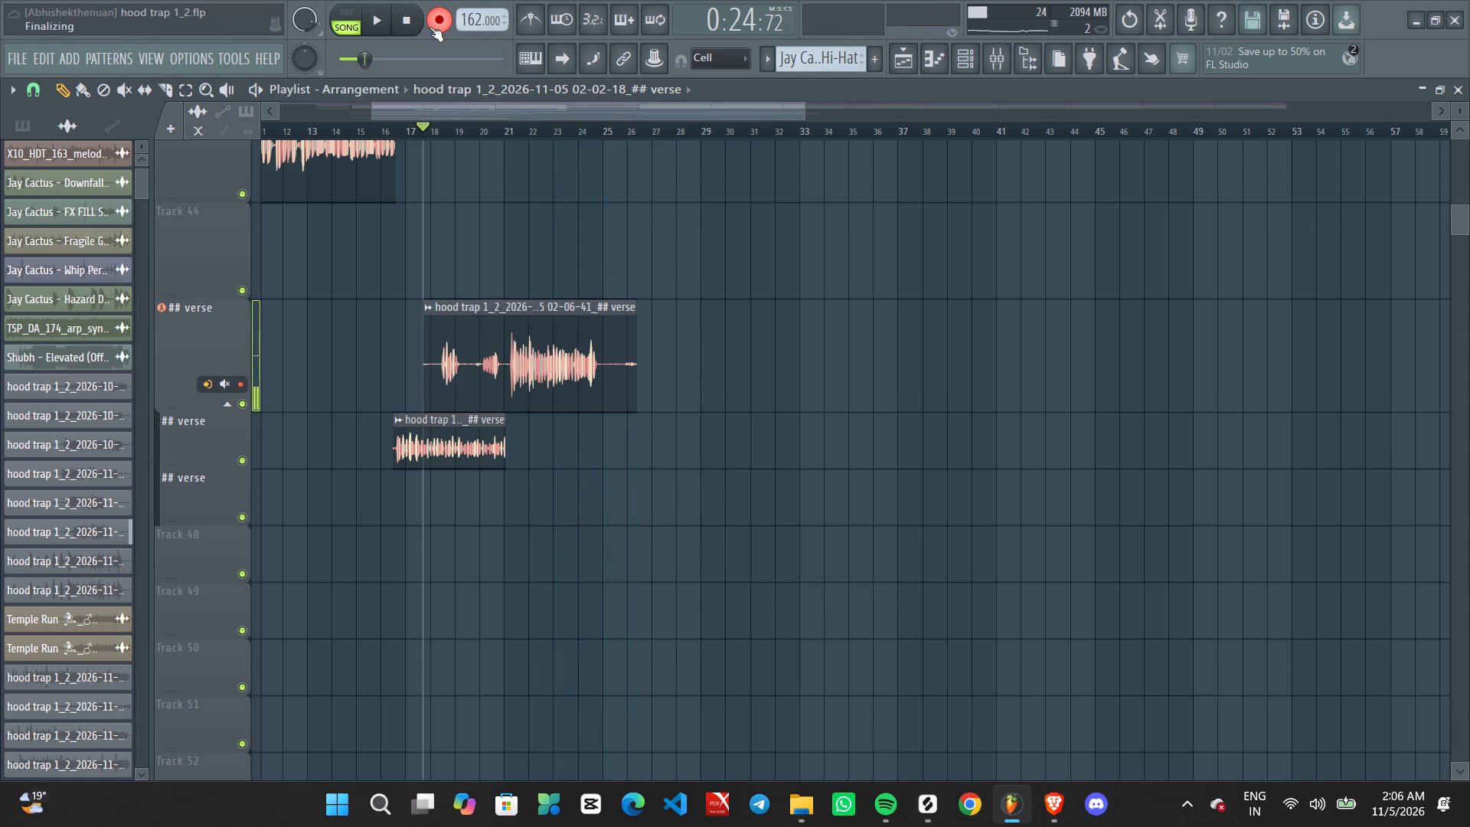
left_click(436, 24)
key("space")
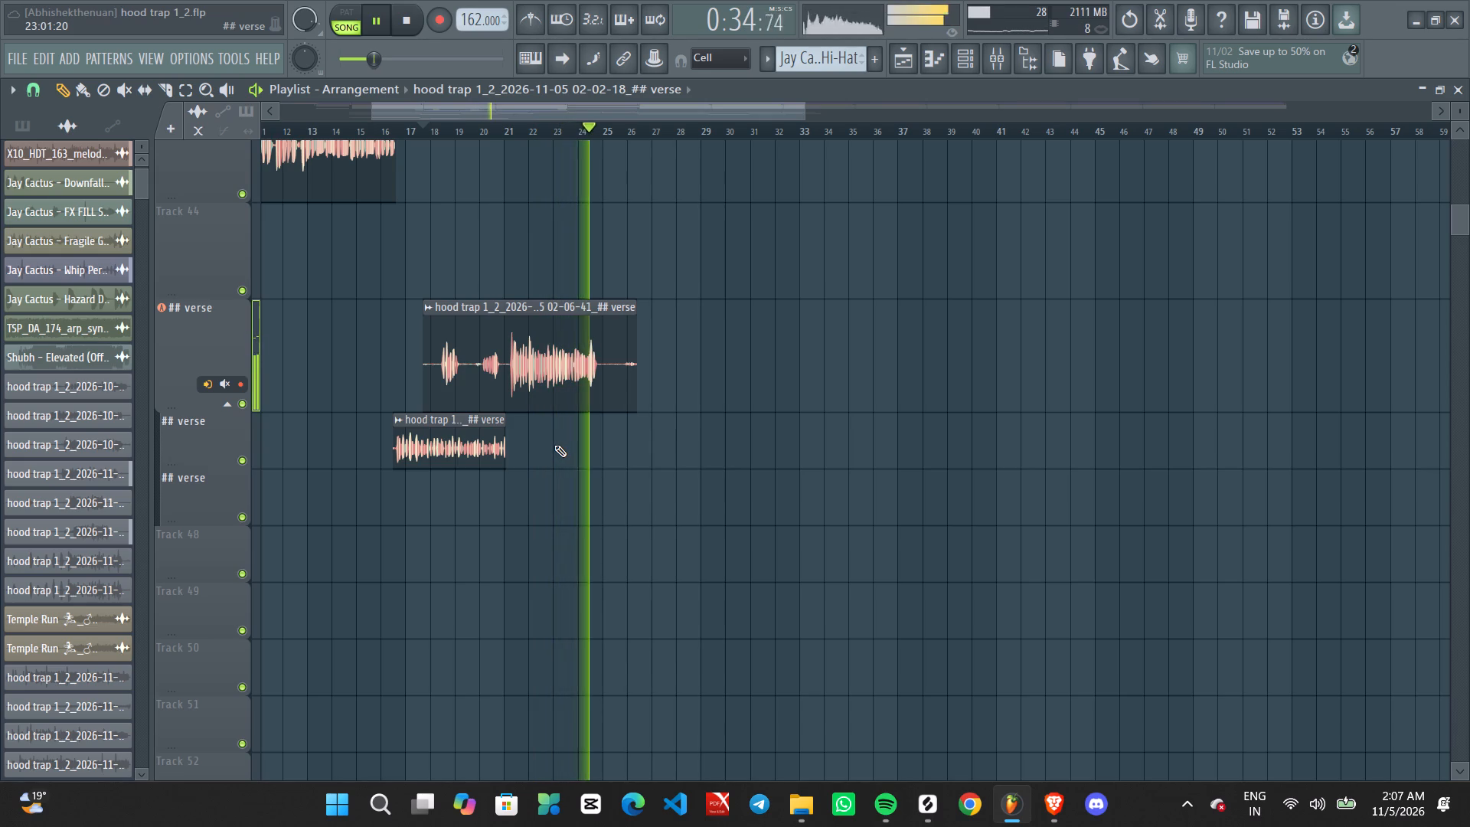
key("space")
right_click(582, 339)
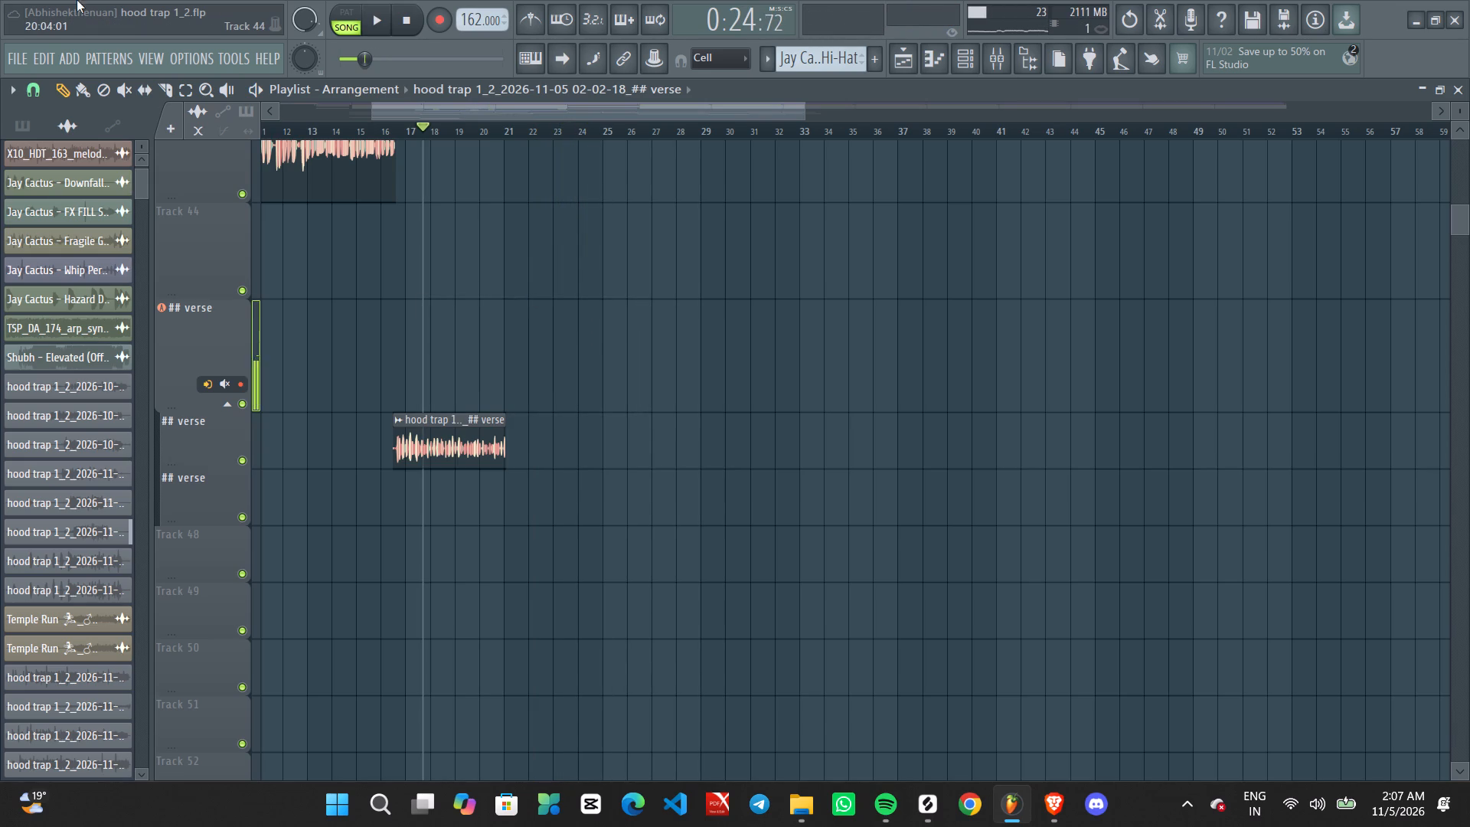
Record a fresh ## verse take from late in bar 17 to nearly bar 26 and turn off recording mode.
left_click(433, 12)
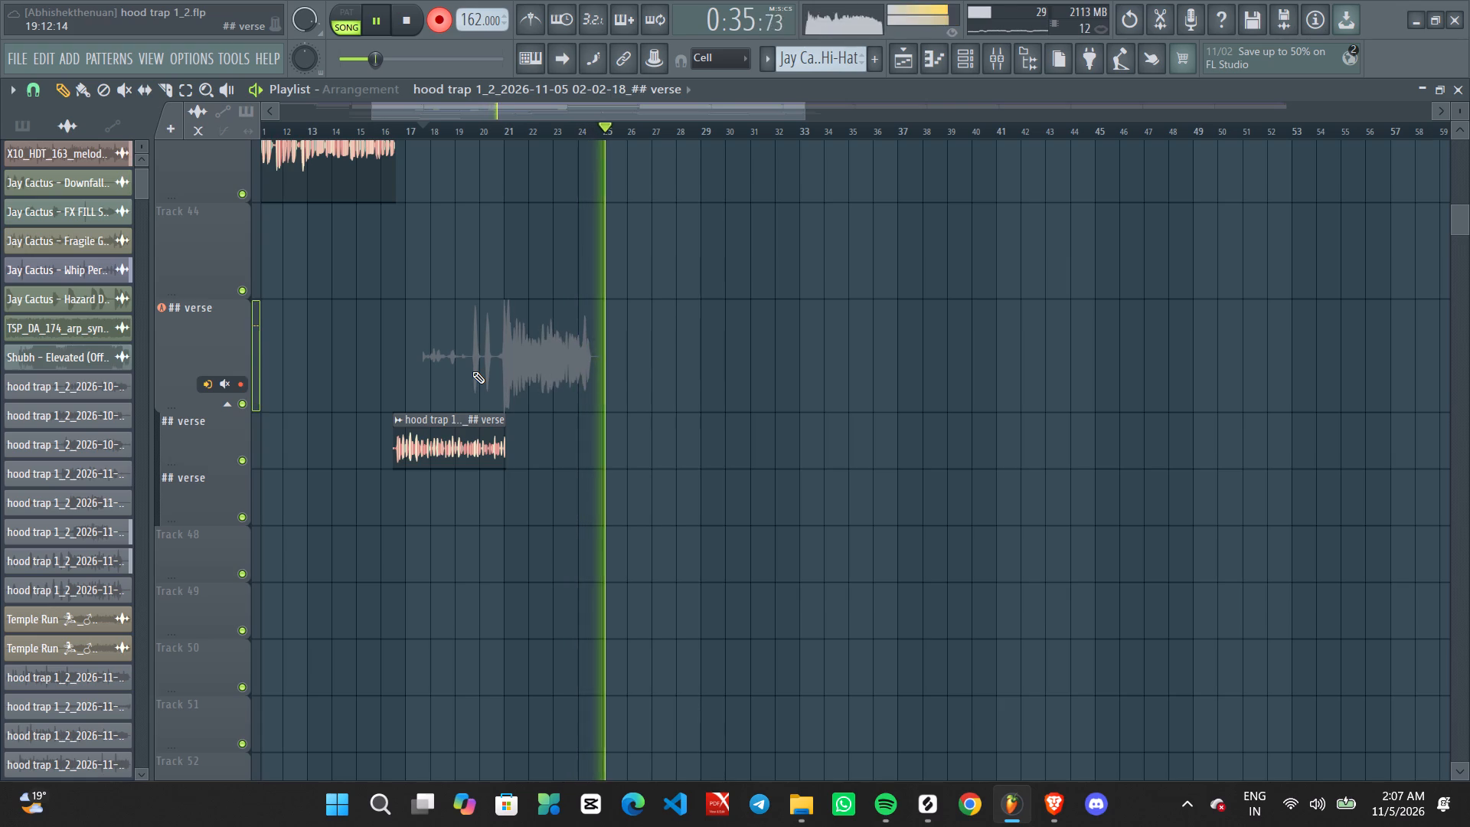
key("space")
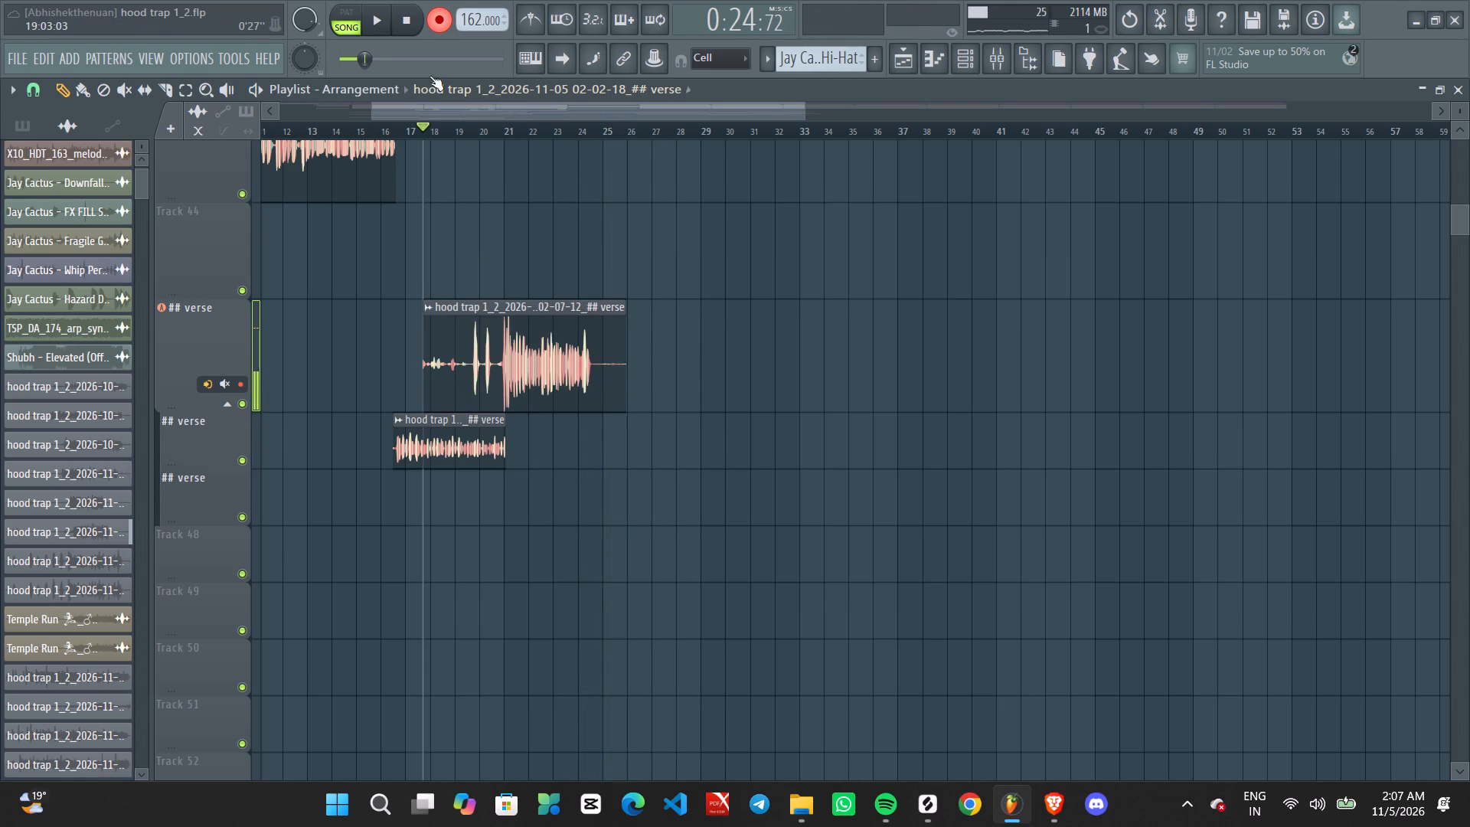
left_click(439, 22)
Play back the new take and trim both ends so it starts at 20:11:09 and lasts 4:00:09.
key("space")
key("space")
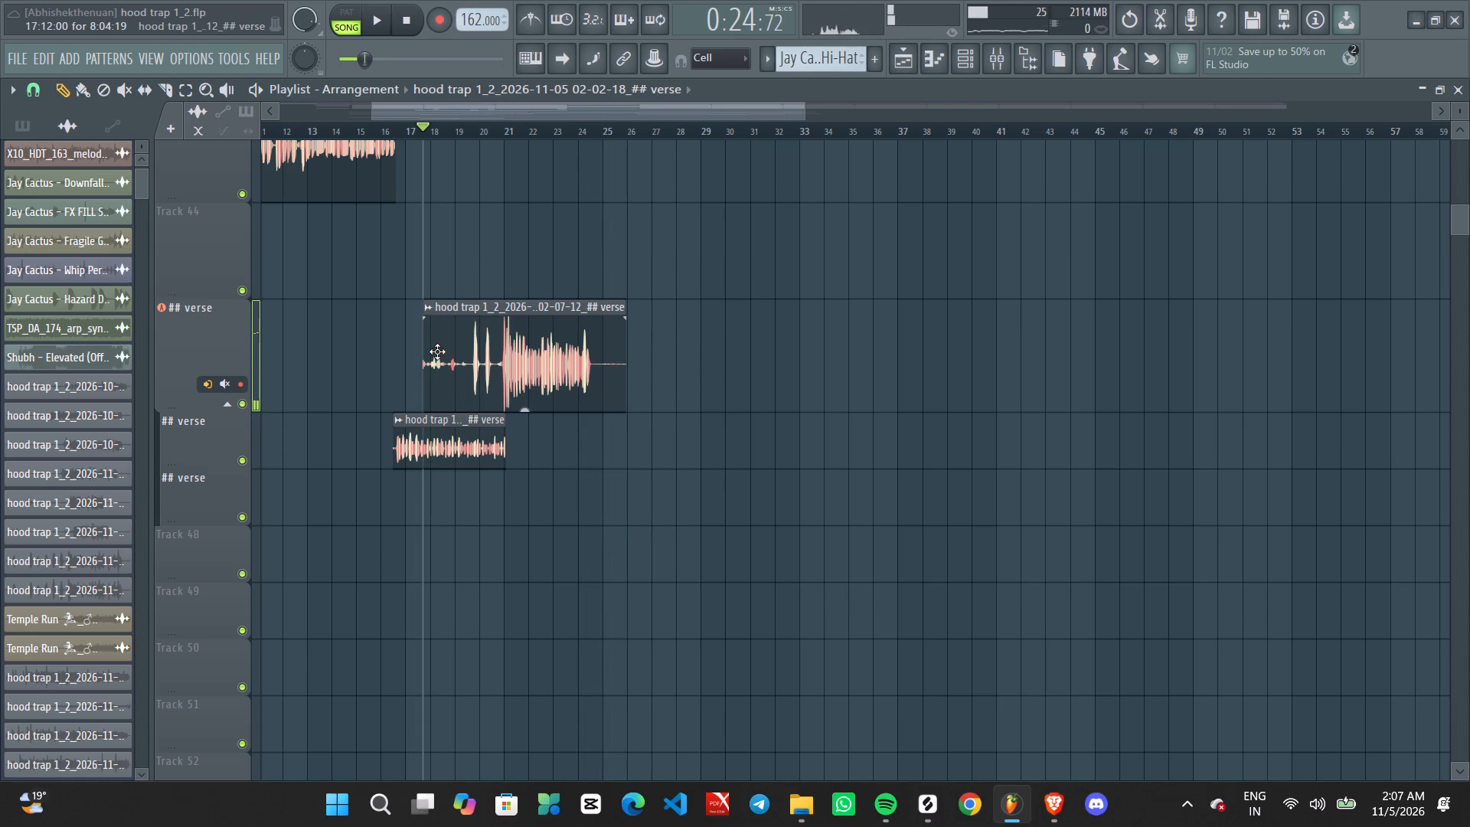
key("space")
scroll(508, 445, "up", 3, "ctrl")
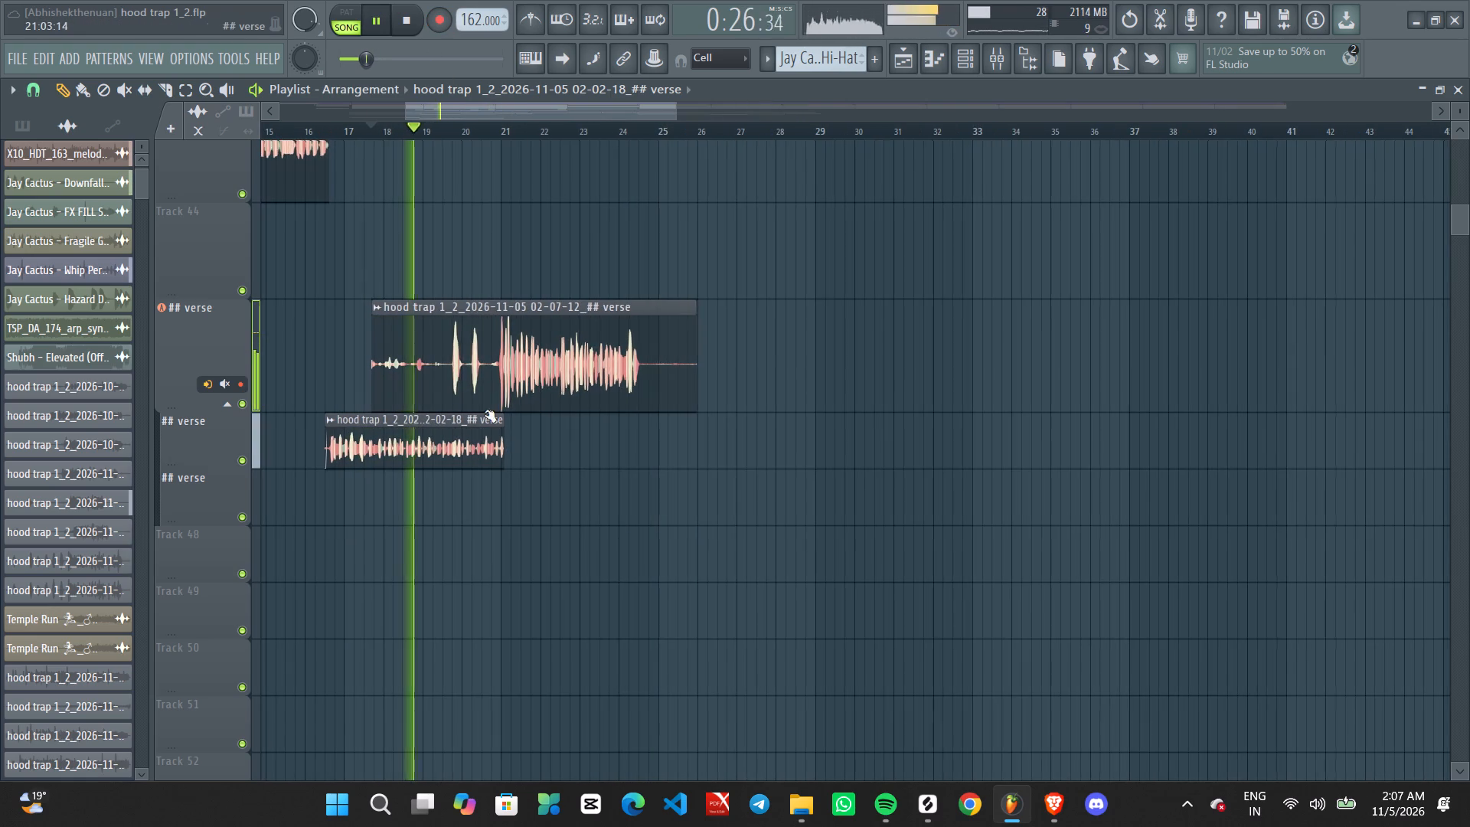
left_click_drag(370, 305, 486, 306, "alt")
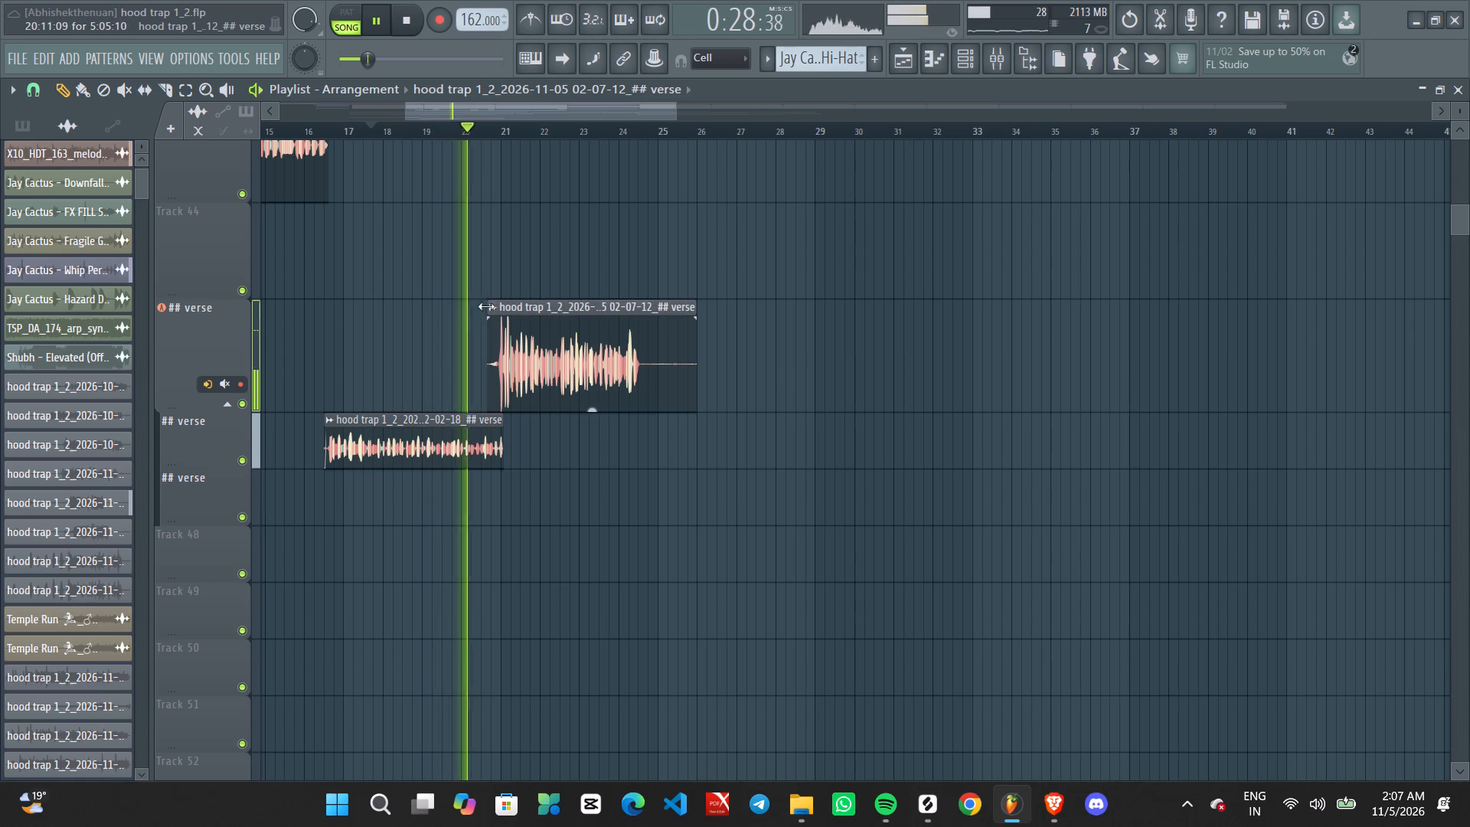
scroll(517, 429, "up", 6, "ctrl")
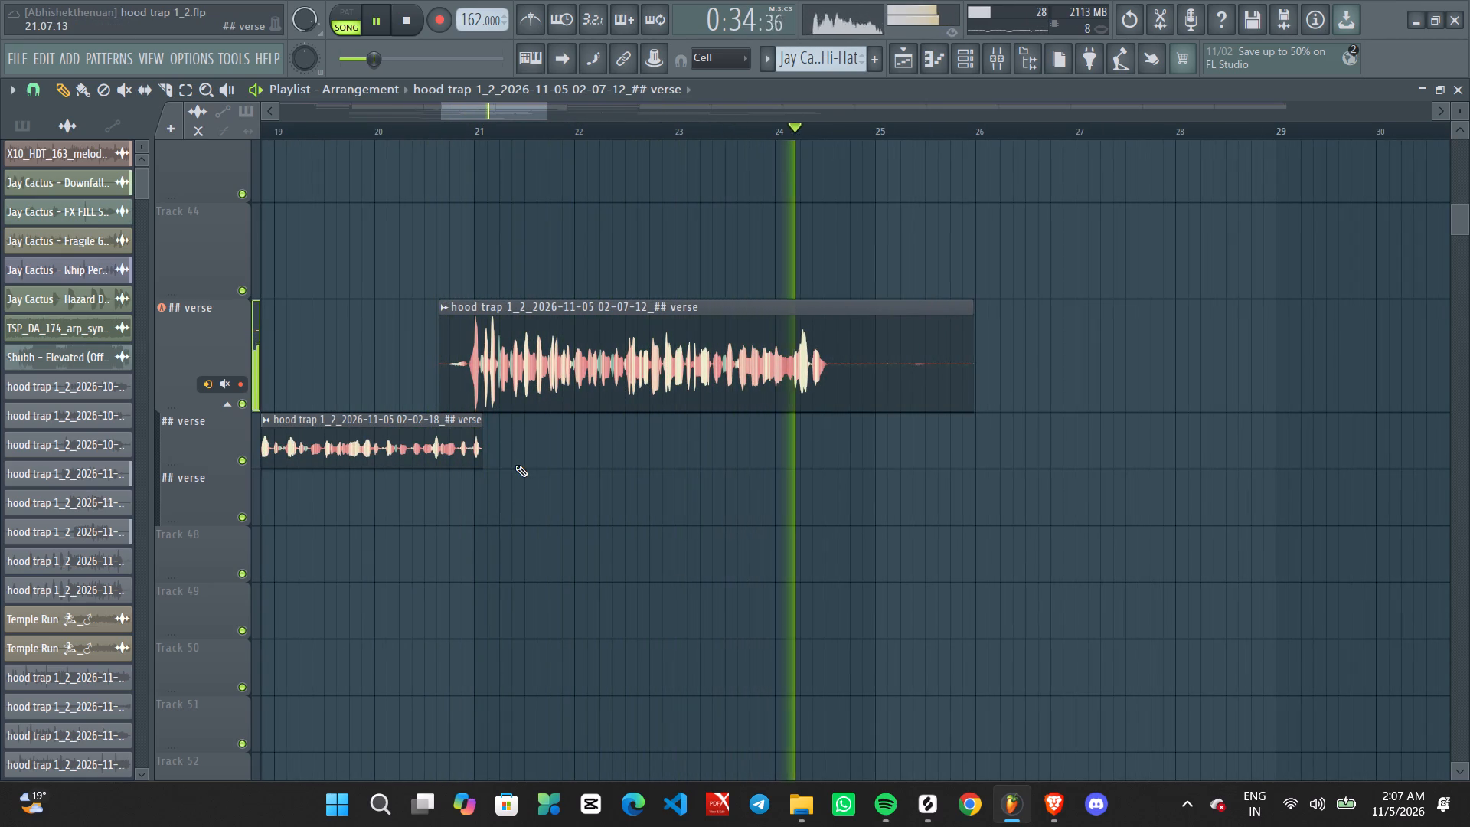
key("space")
key("space")
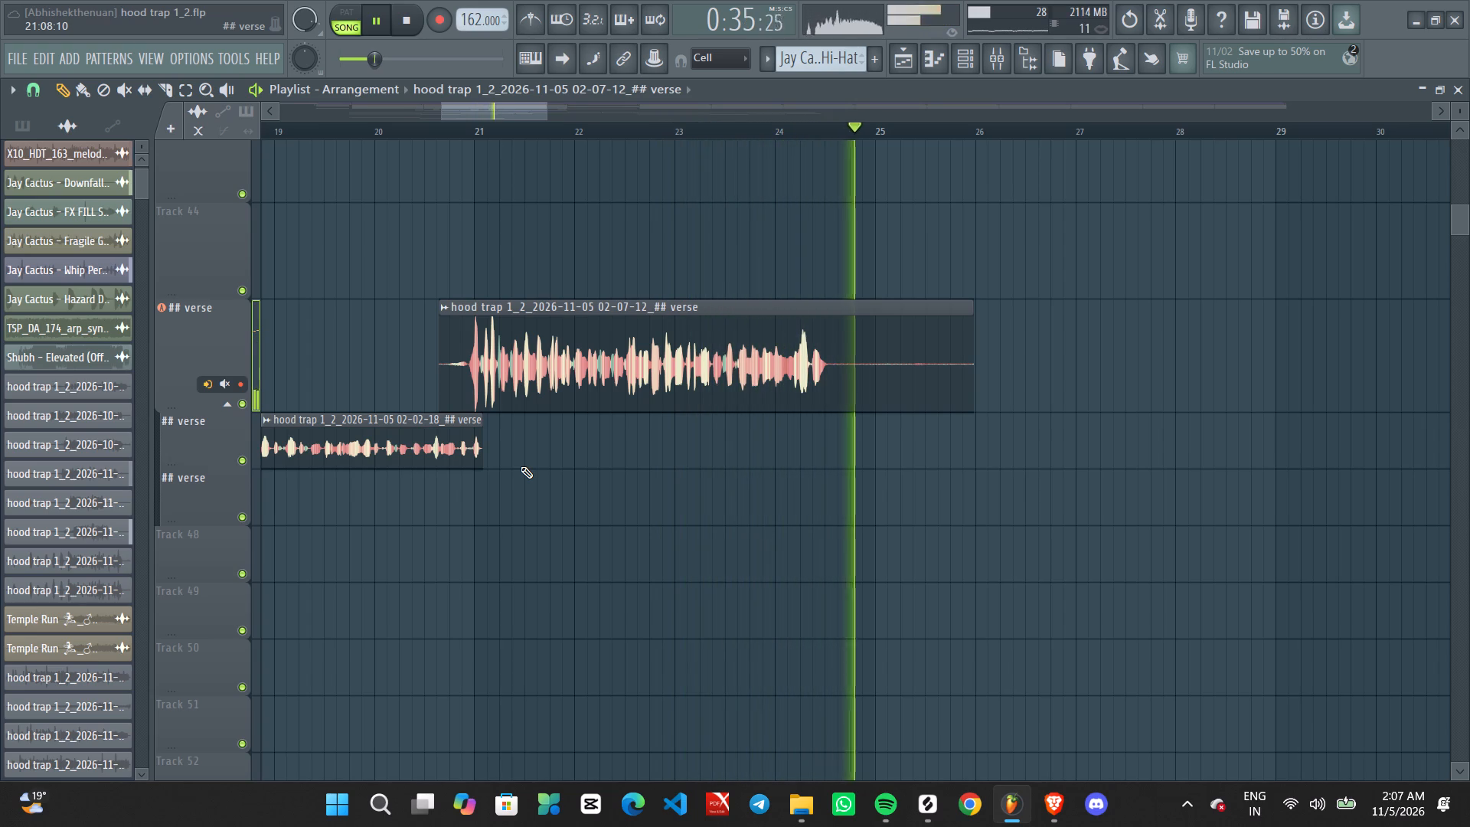
key("space")
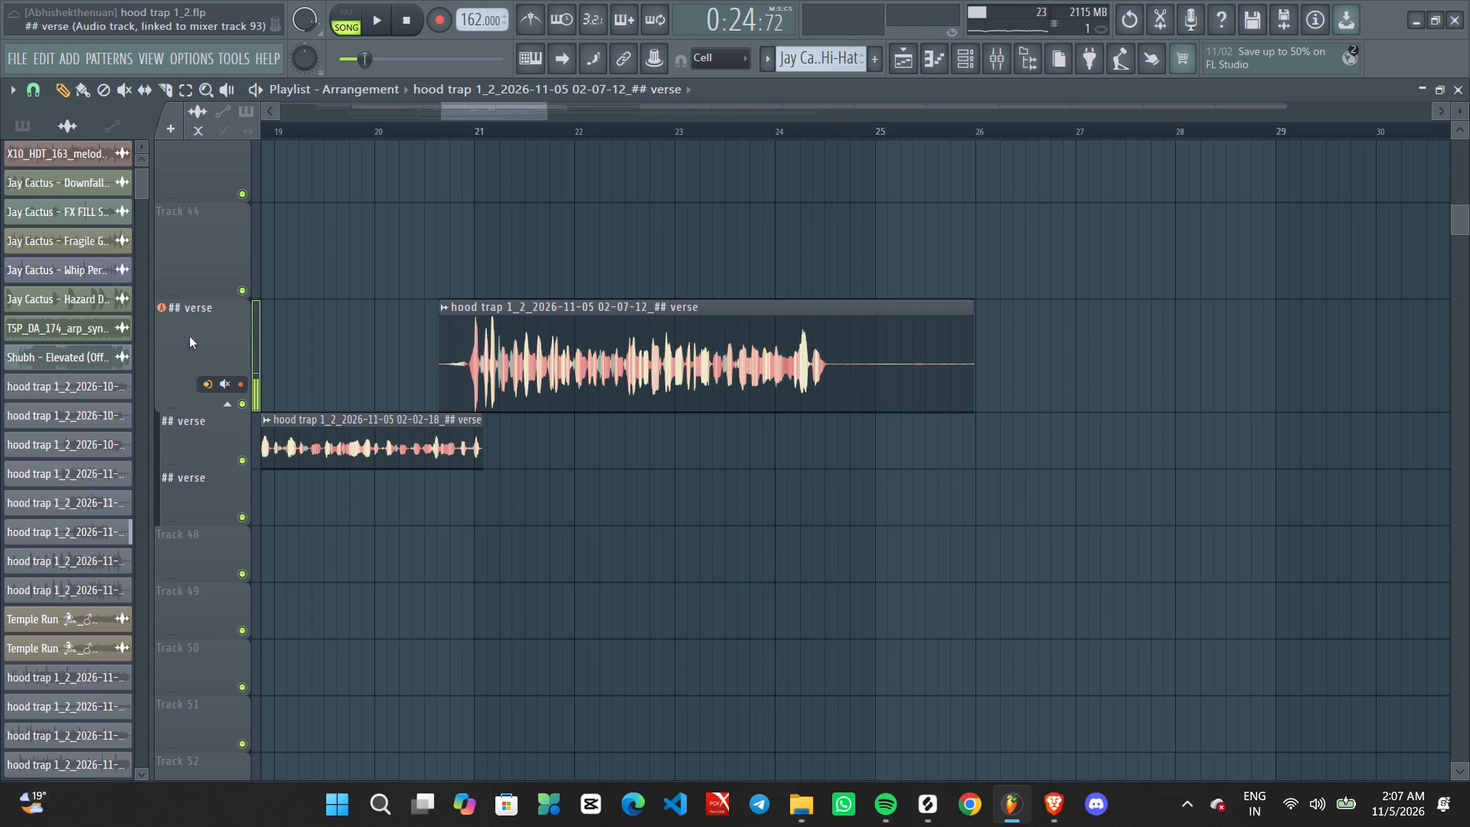
left_click_drag(969, 308, 872, 319, "alt")
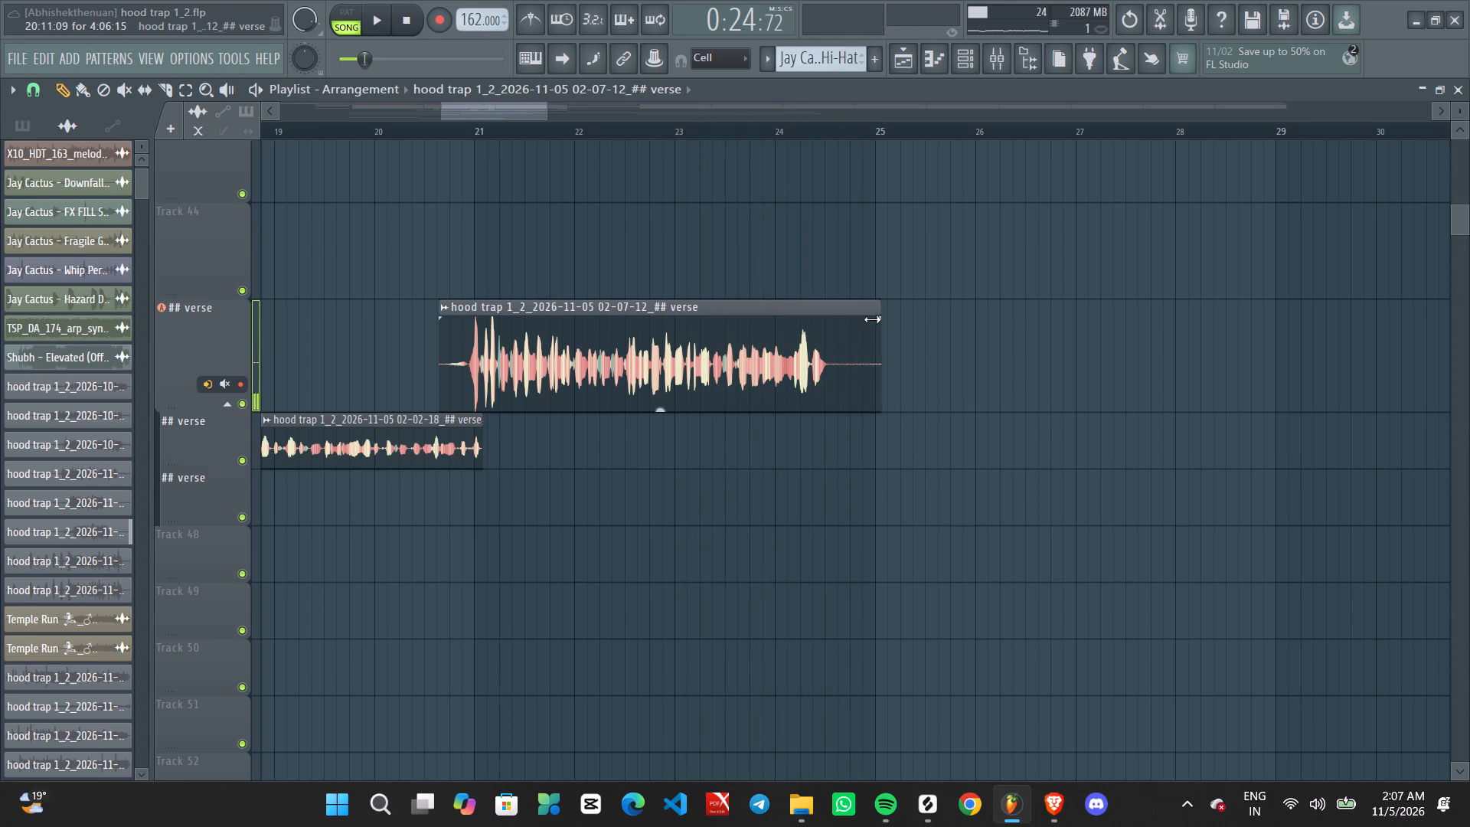
left_click_drag(872, 319, 837, 319, "alt")
Shift the trimmed ## verse take later so it starts at 20:15:13.
scroll(425, 499, "up", 5, "ctrl")
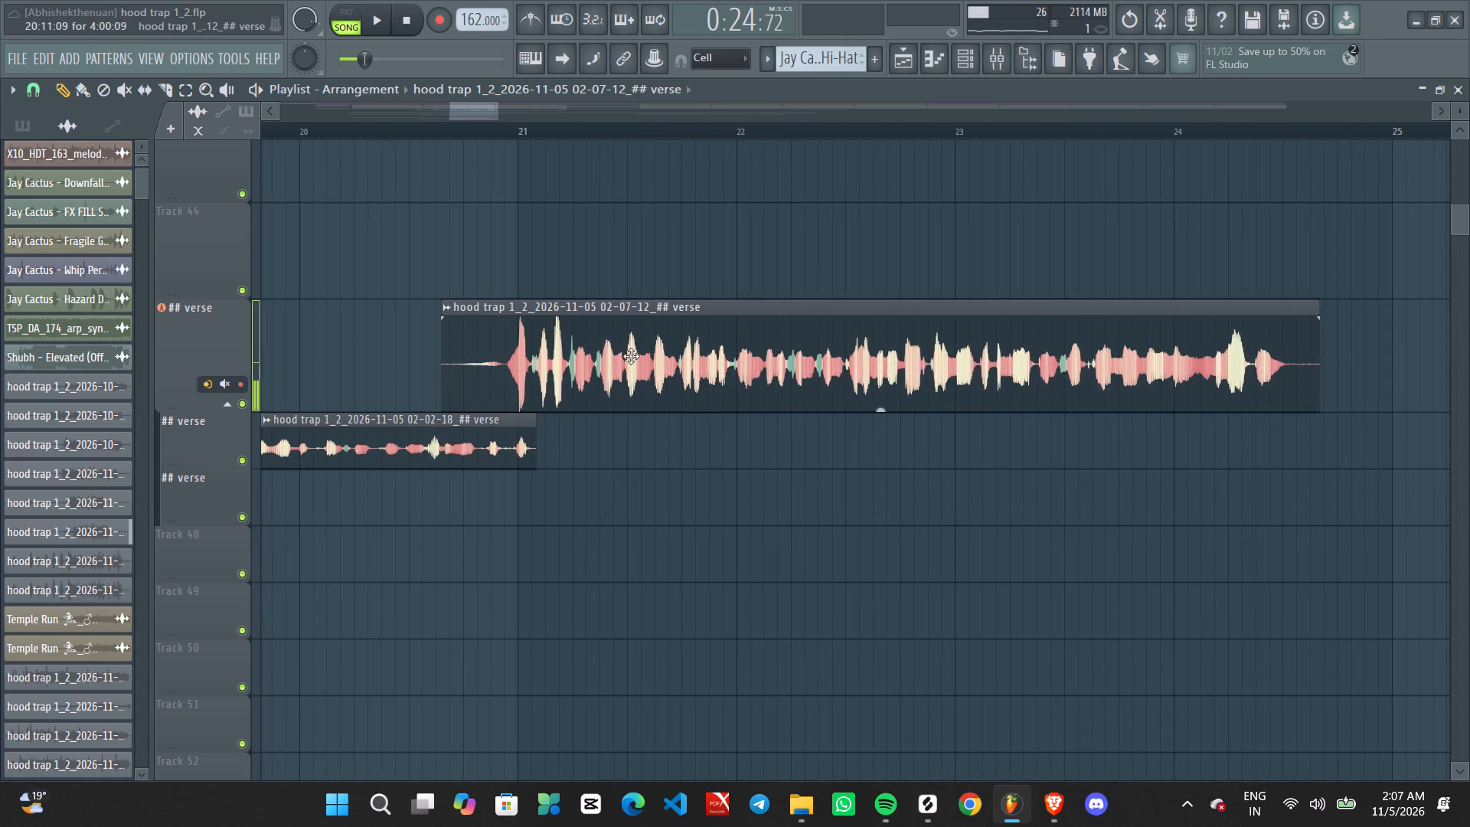
left_click_drag(631, 356, 681, 355, "alt")
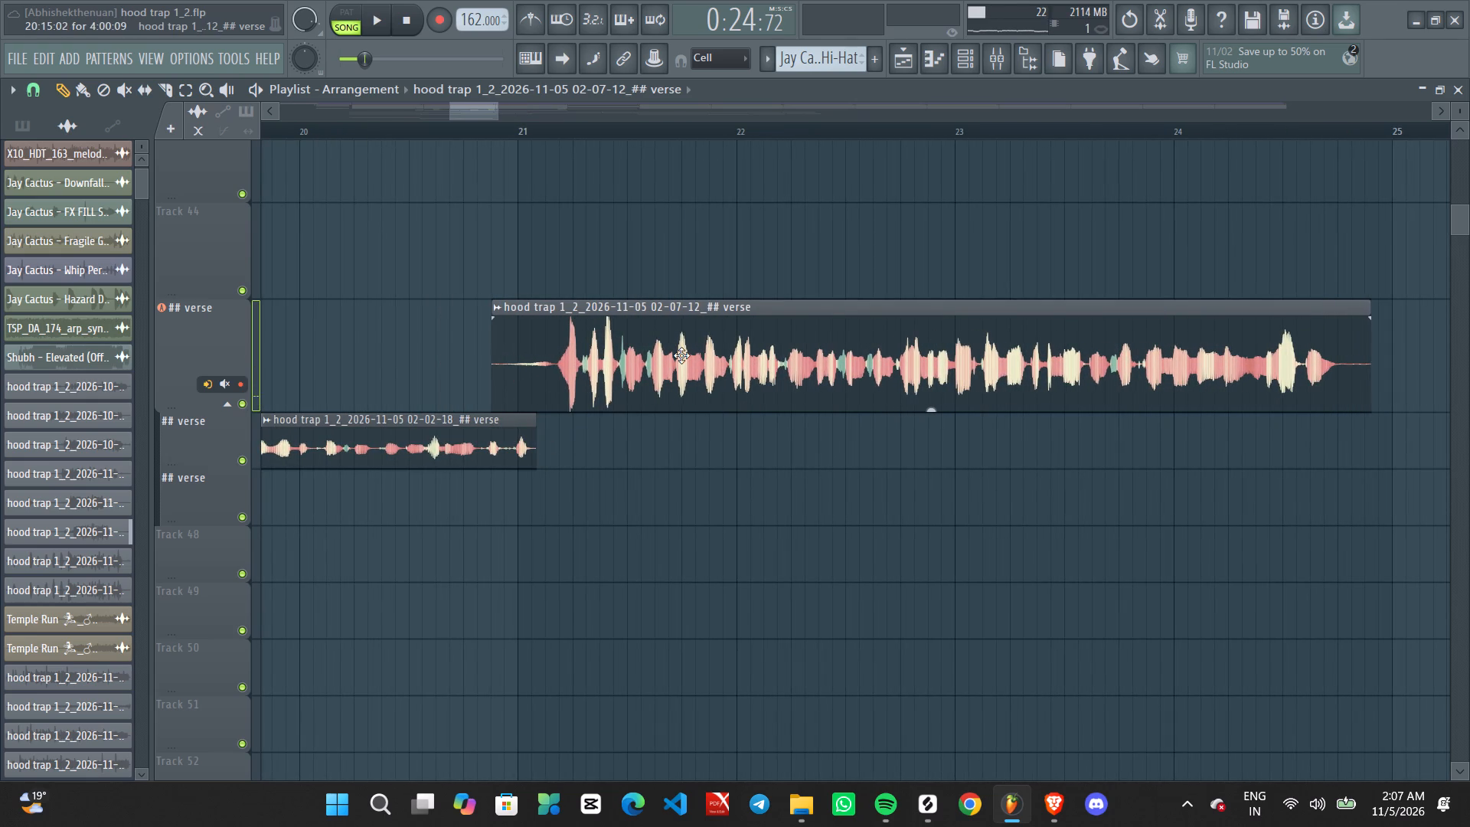
left_click_drag(681, 355, 688, 355, "alt")
Play back the transition from the first verse clip into the new take and nudge the take earlier to 20:15:09.
key("space")
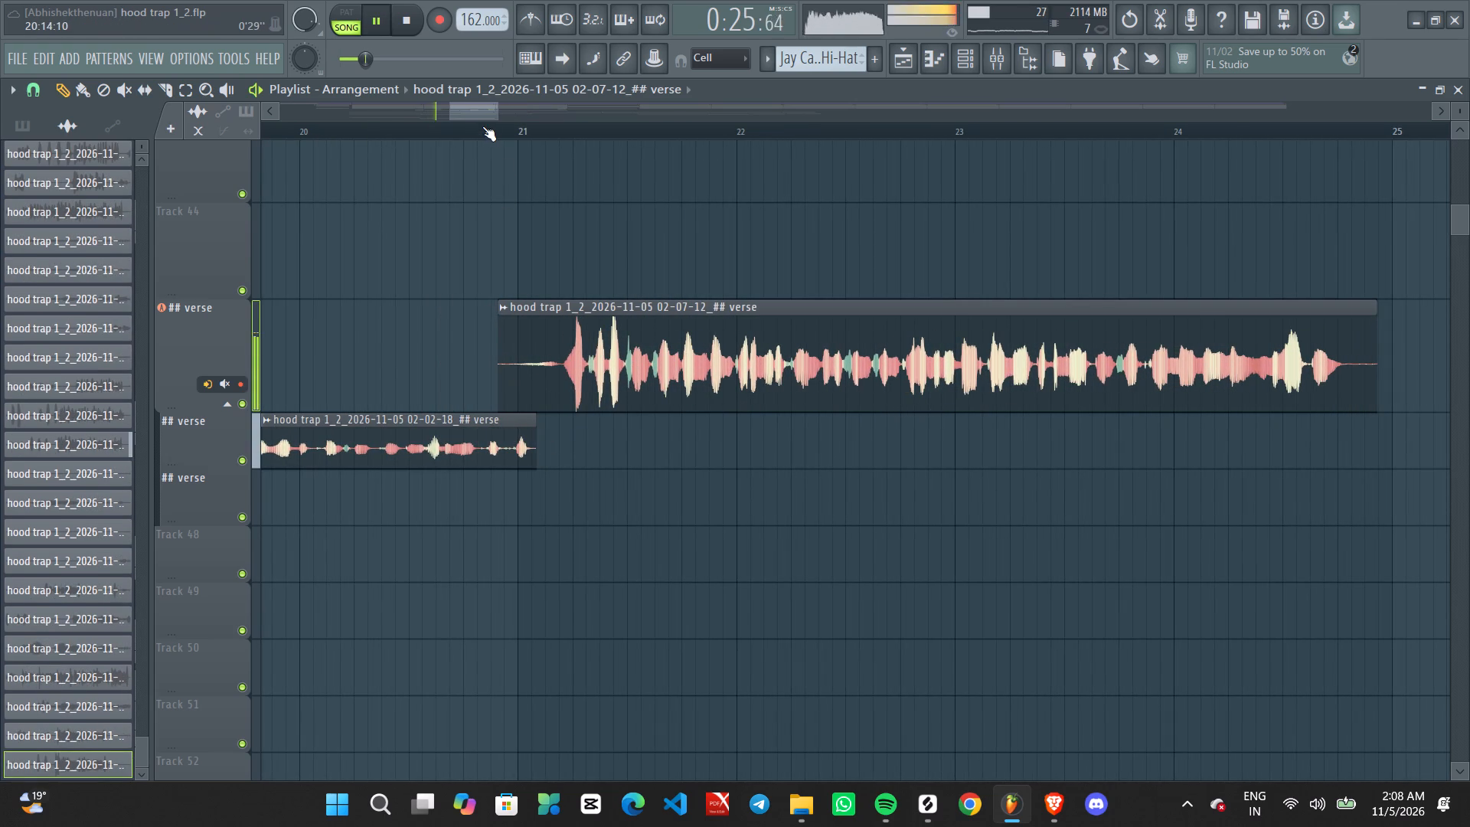
left_click(482, 126)
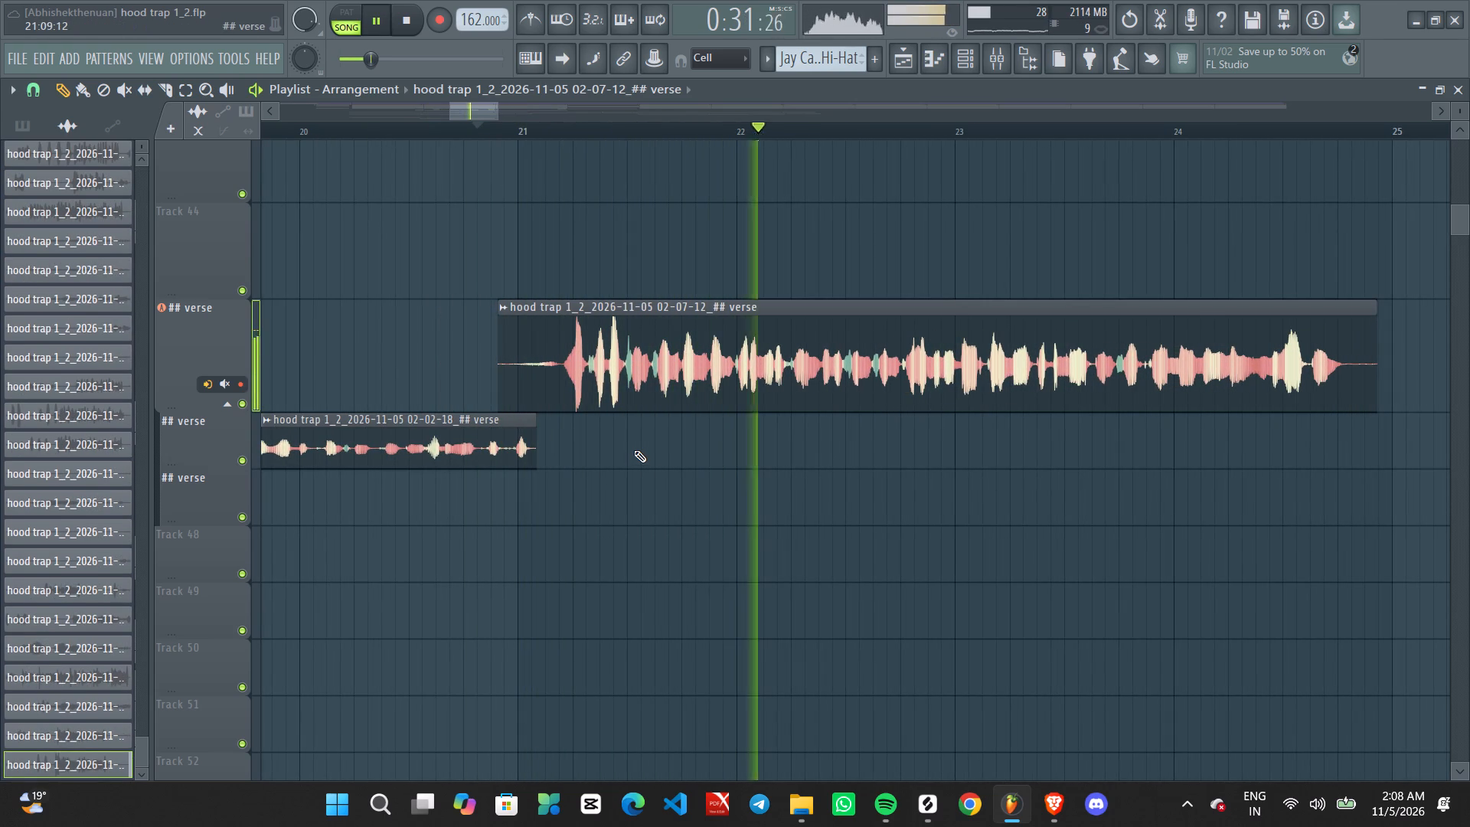
key("space")
left_click(295, 125)
scroll(348, 201, "down", 6, "ctrl")
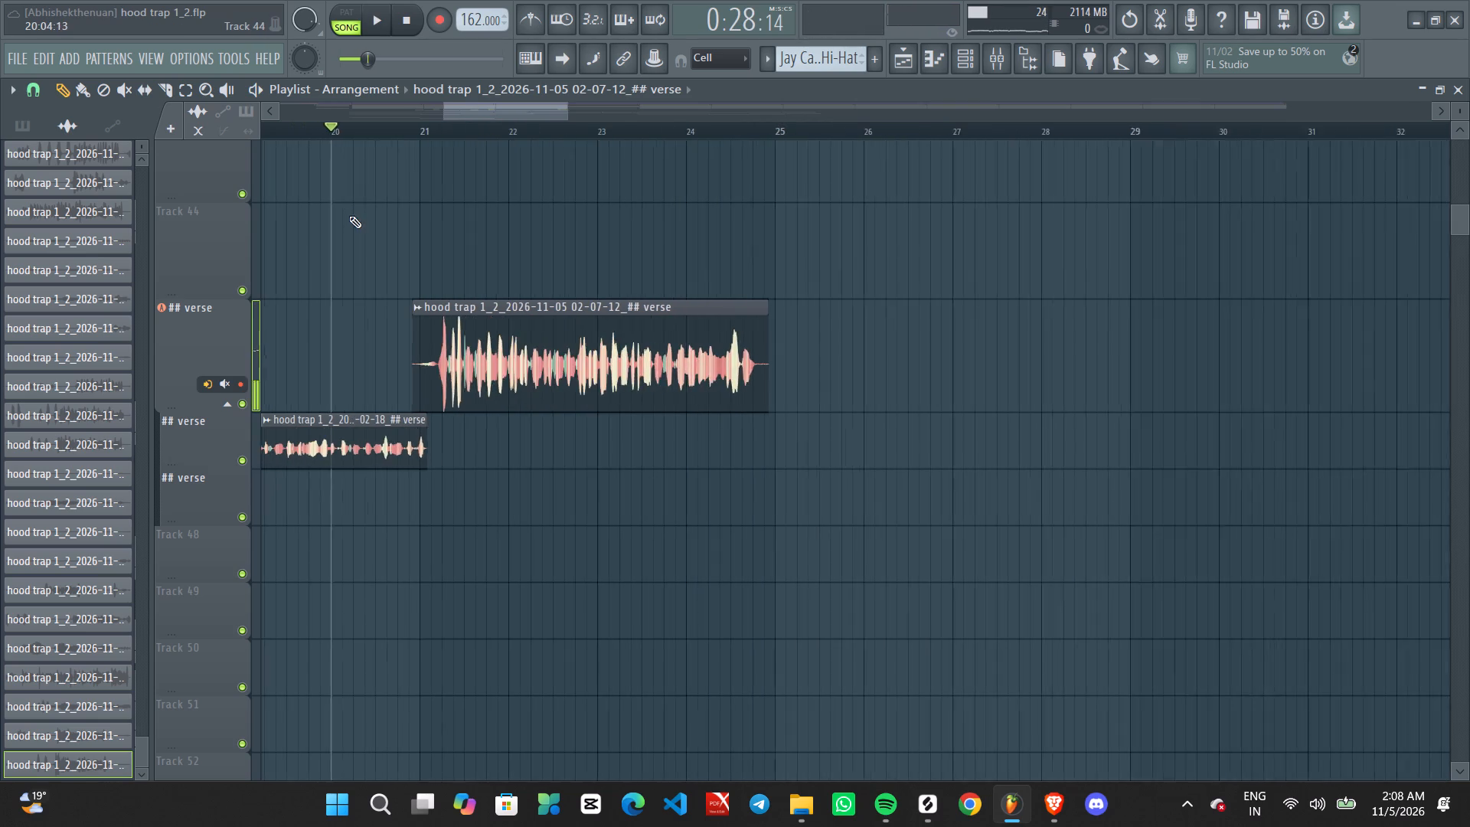
key("space")
scroll(317, 240, "up", 2, "ctrl")
middle_click_drag(370, 253, 520, 253)
key("space")
left_click(335, 133)
key("space")
scroll(463, 276, "up", 2)
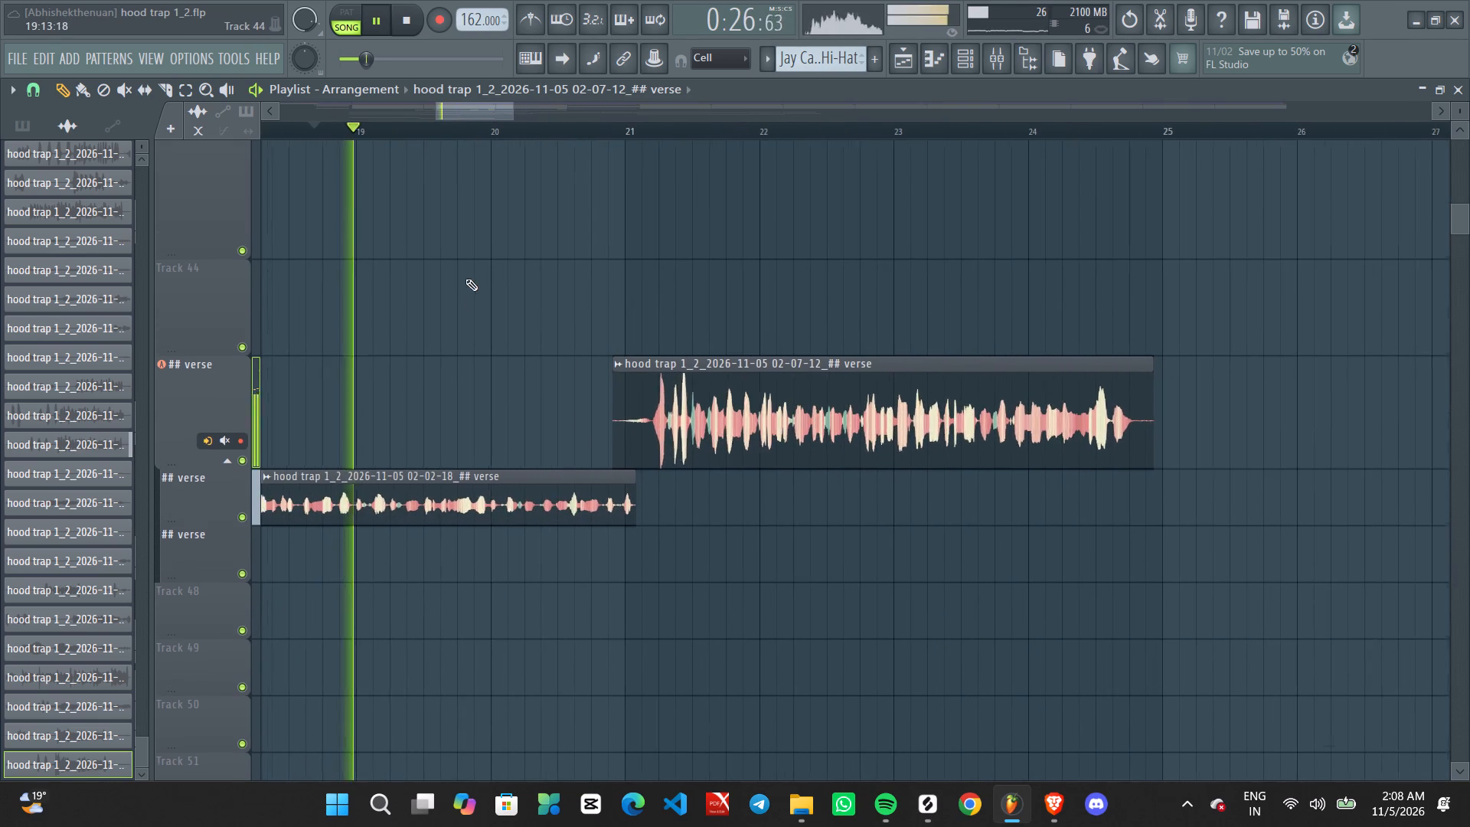
scroll(649, 471, "up", 5, "ctrl")
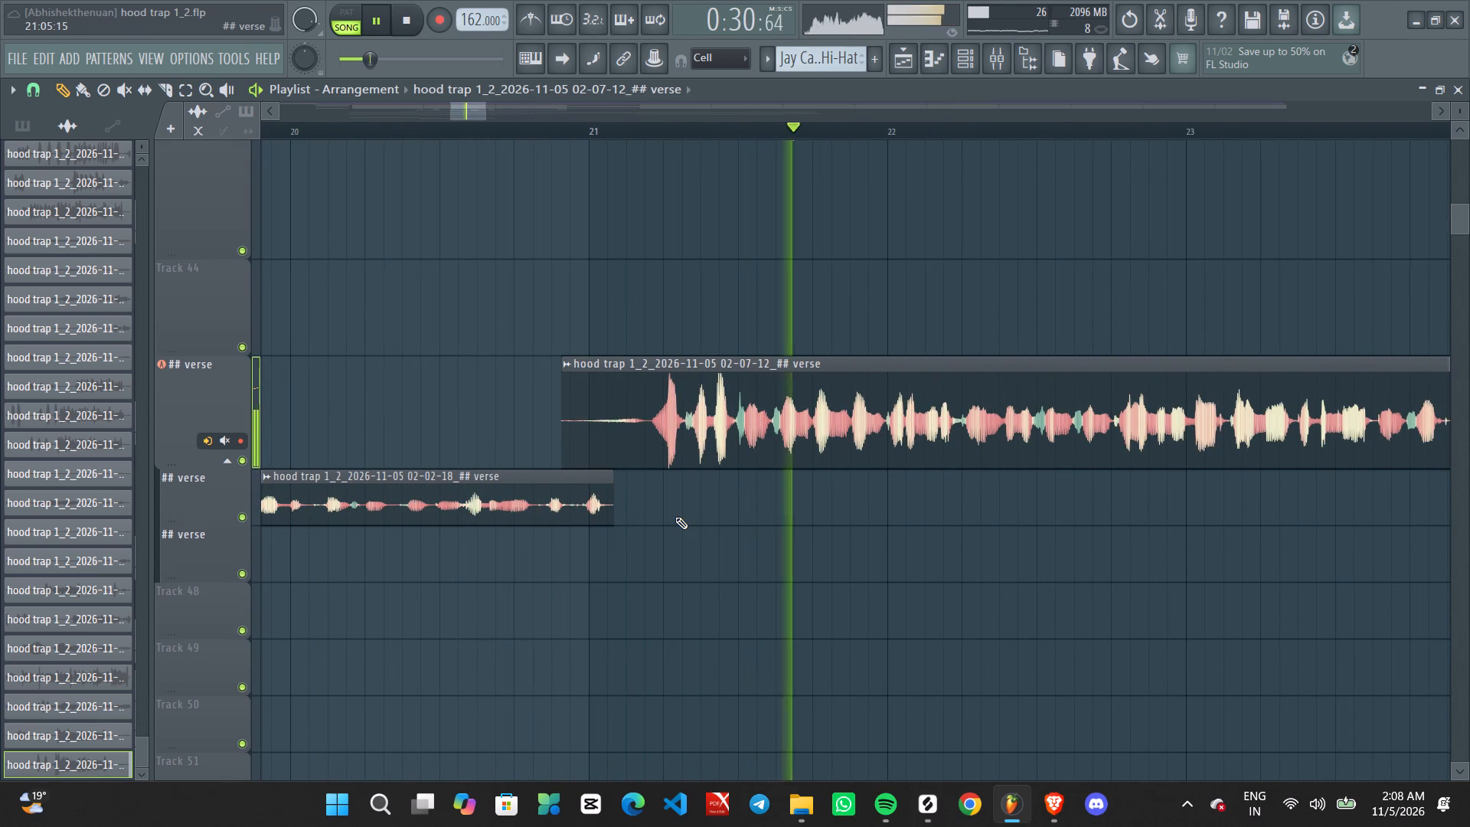
scroll(668, 508, "up", 3, "ctrl")
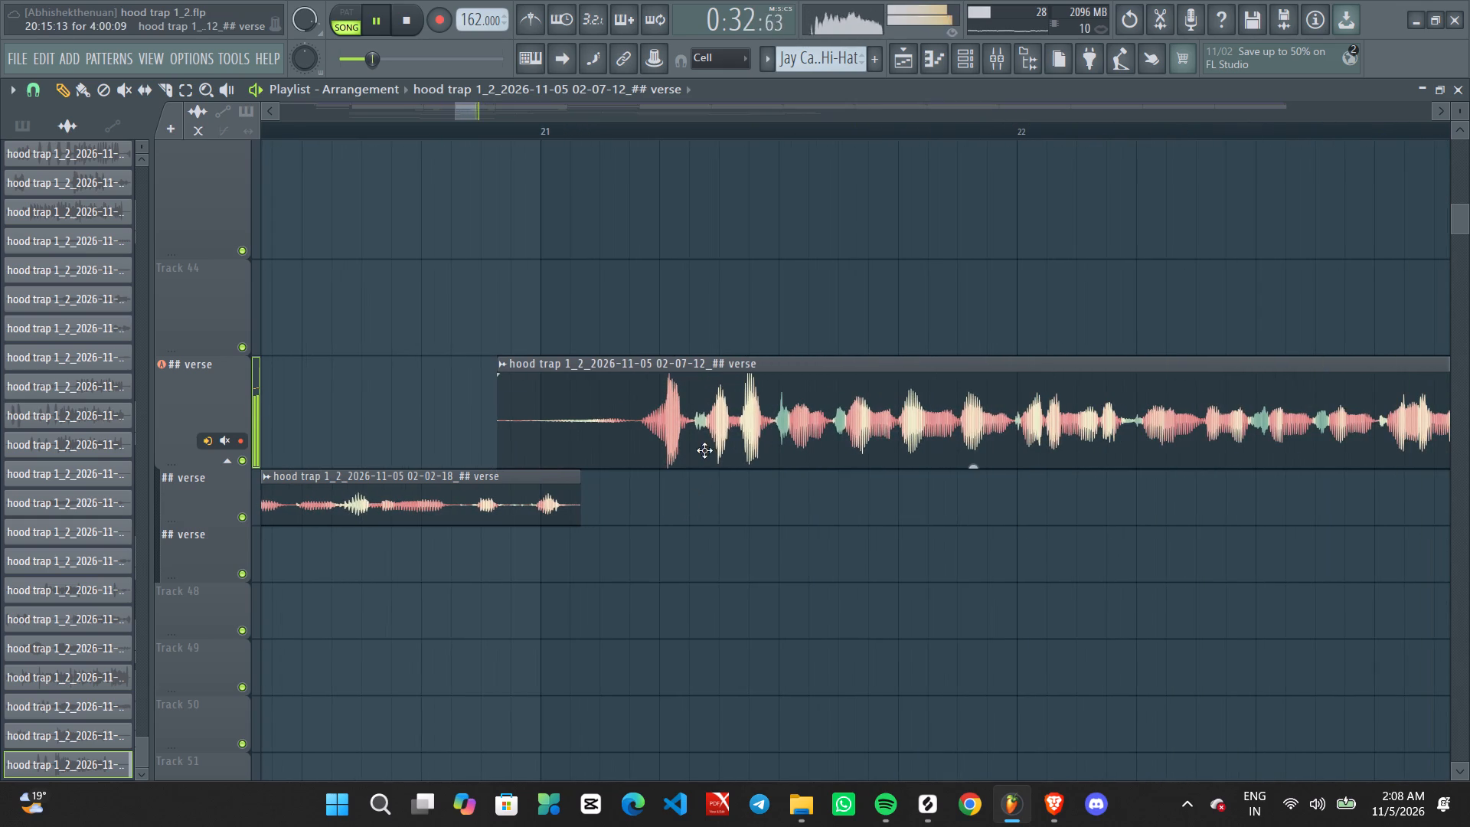
key("space")
left_click(706, 431, "alt")
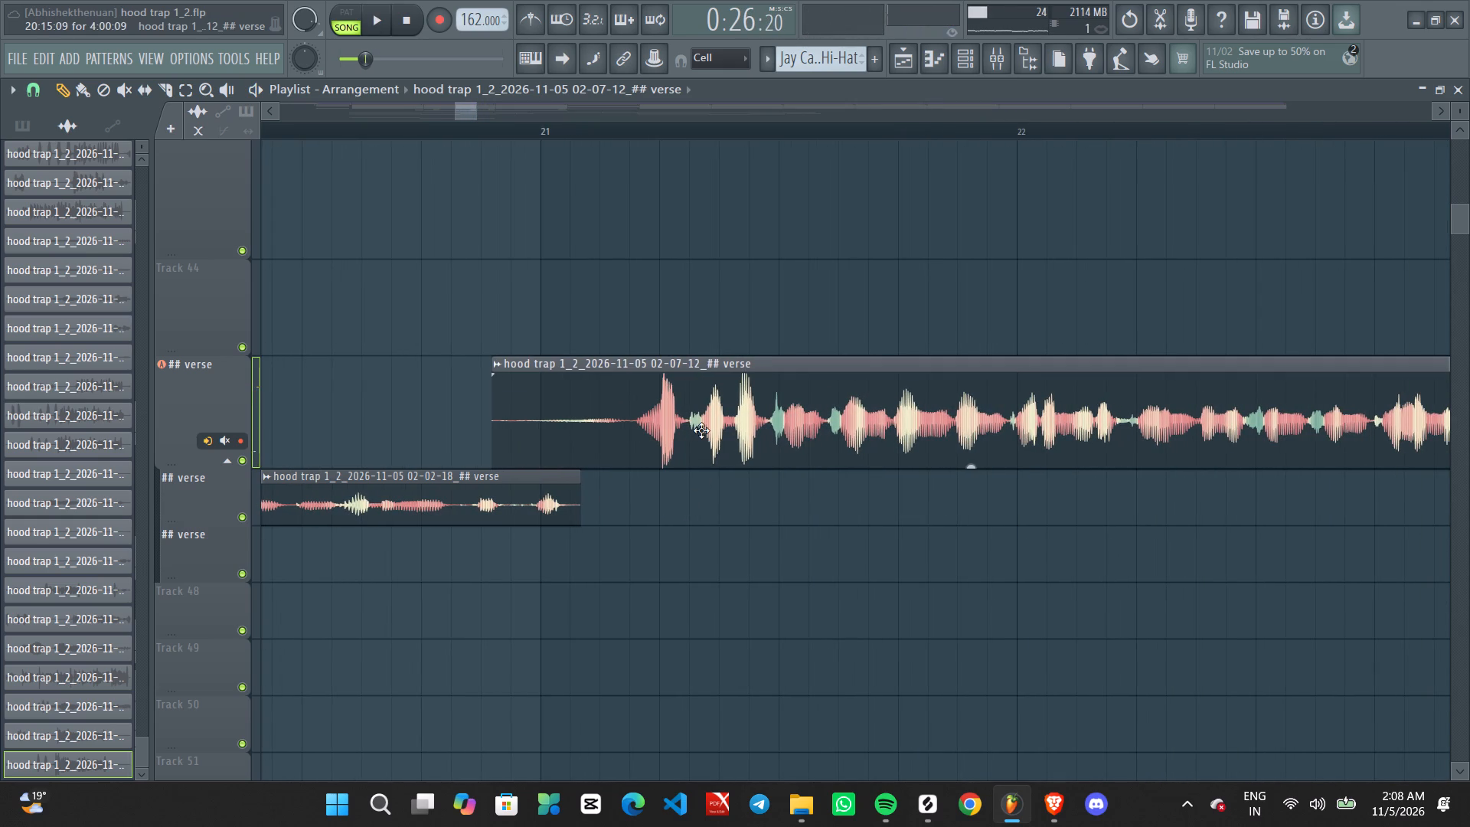
Trim the new take's quiet lead-in to start at about bar 21 and play it back in context.
key("space")
left_click_drag(490, 364, 545, 362, "alt")
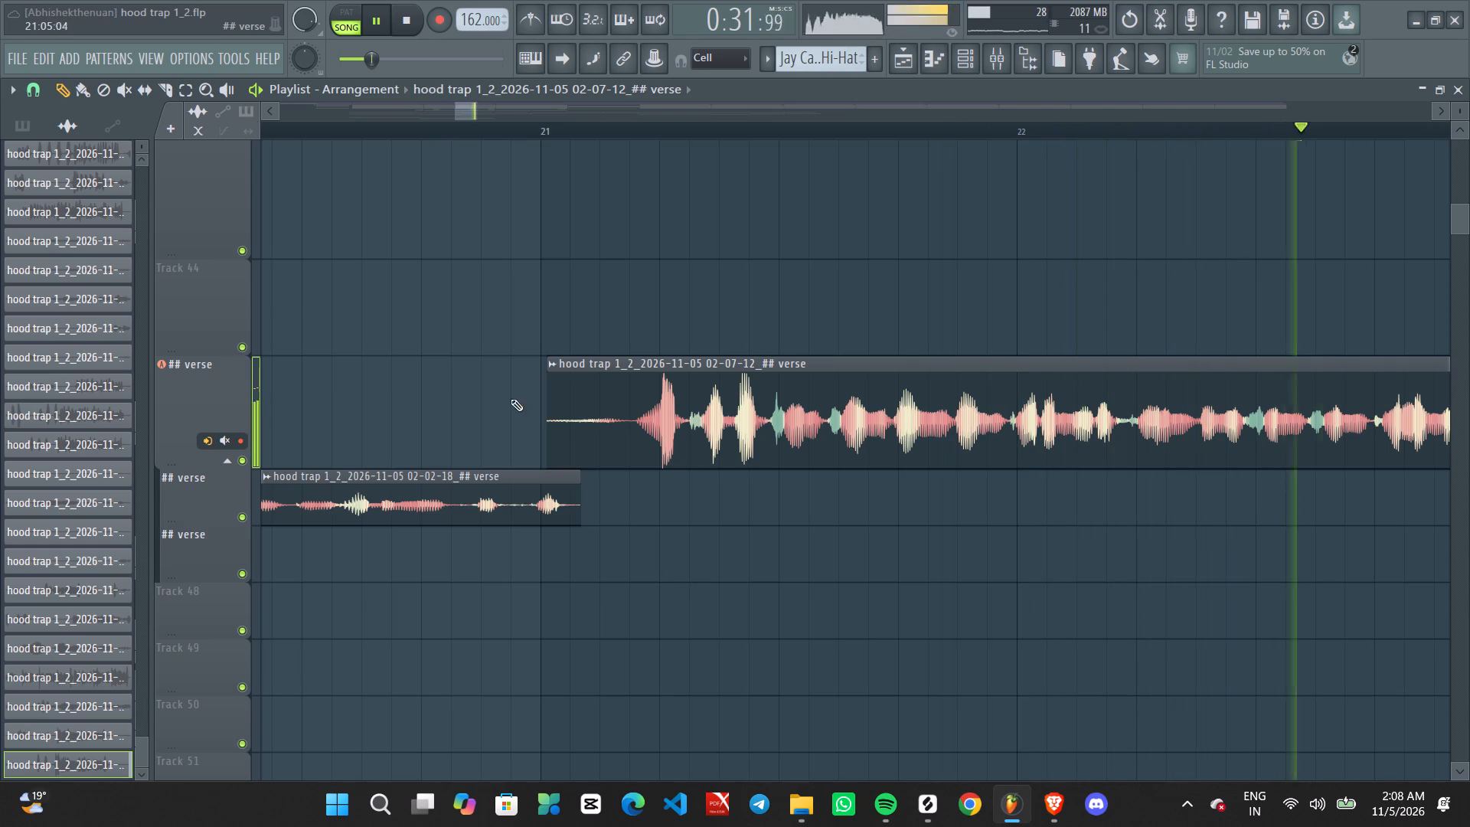
scroll(290, 175, "down", 8, "ctrl")
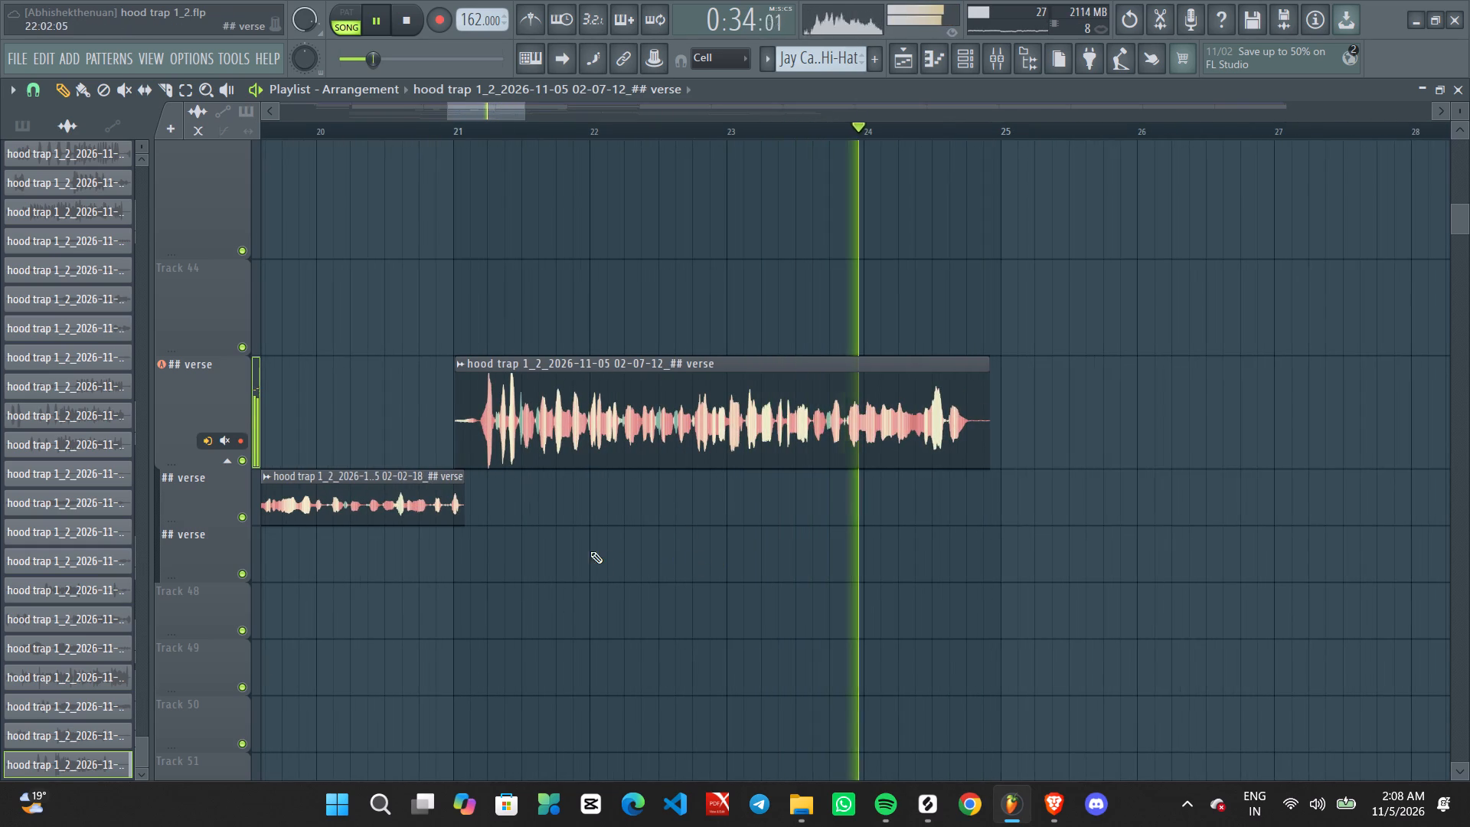
scroll(497, 530, "up", 7, "ctrl")
key("space")
Trim the take's start to 21:02:07, where the first verse clip ends, give it a short fade-in, and audition it.
left_click_drag(398, 376, 460, 376)
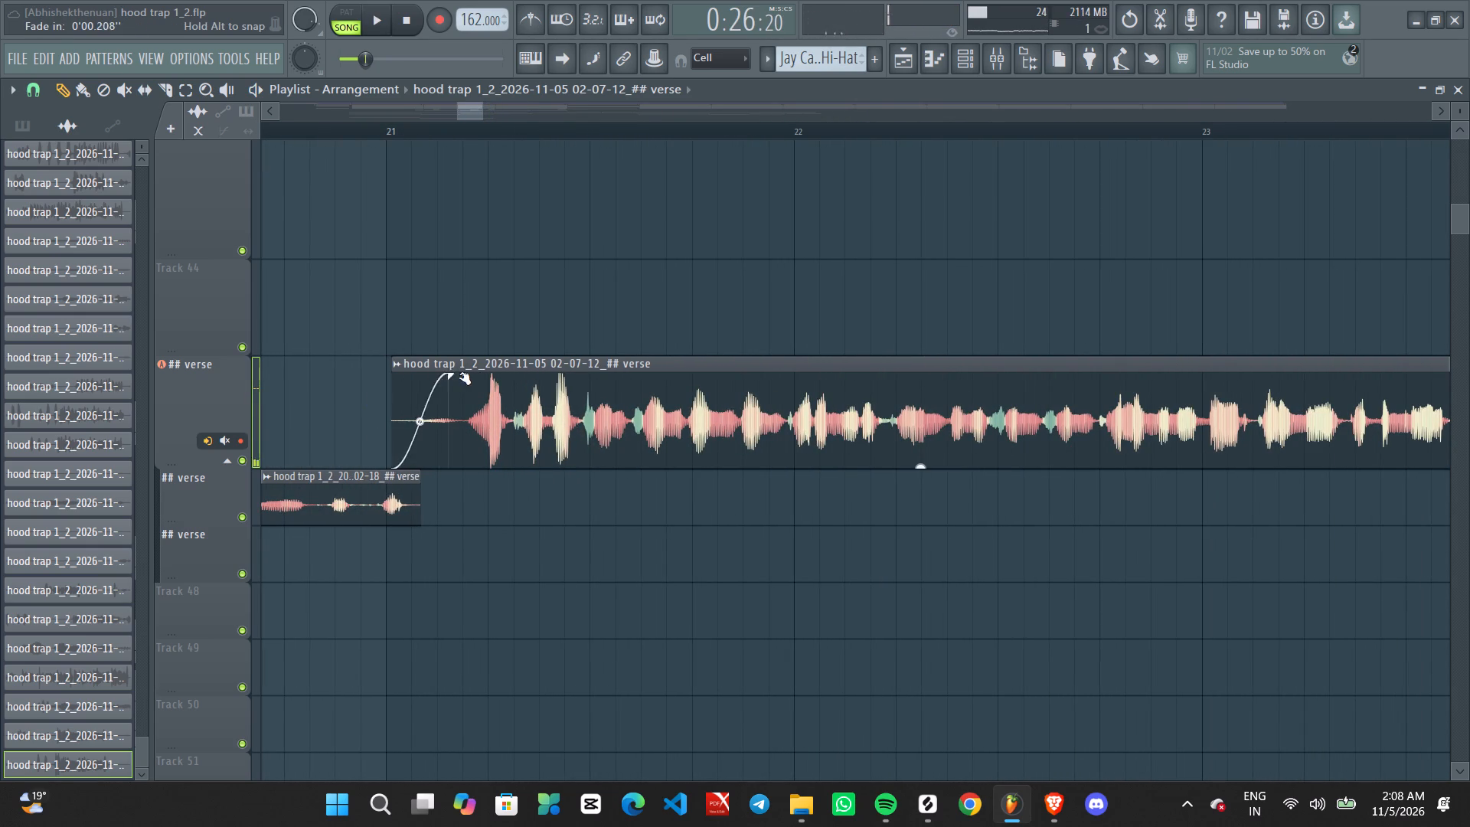
left_click_drag(460, 376, 488, 376)
key("space")
left_click_drag(392, 365, 420, 365, "alt")
left_click_drag(501, 378, 458, 378)
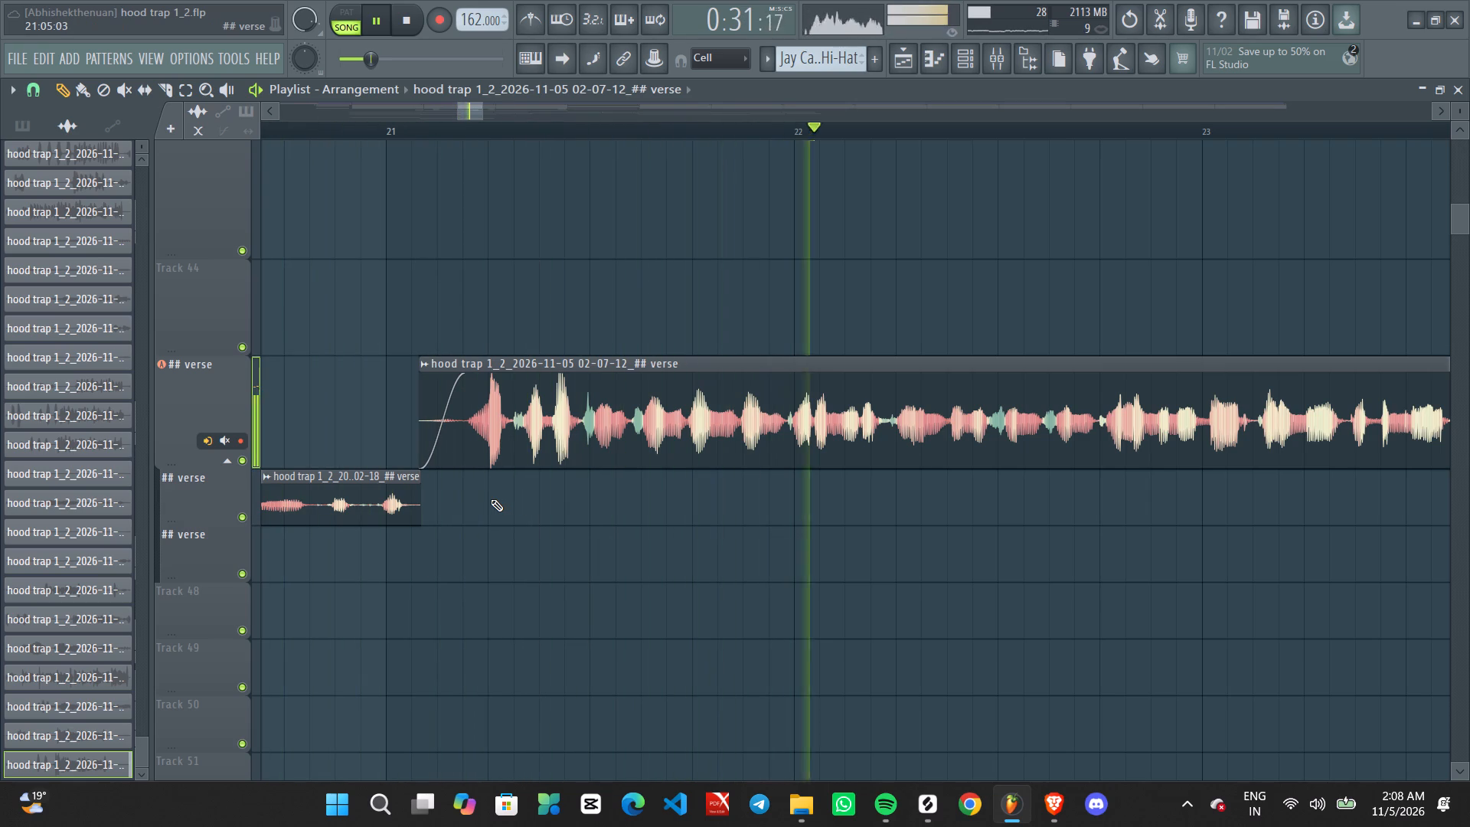
scroll(491, 499, "down", 5, "ctrl")
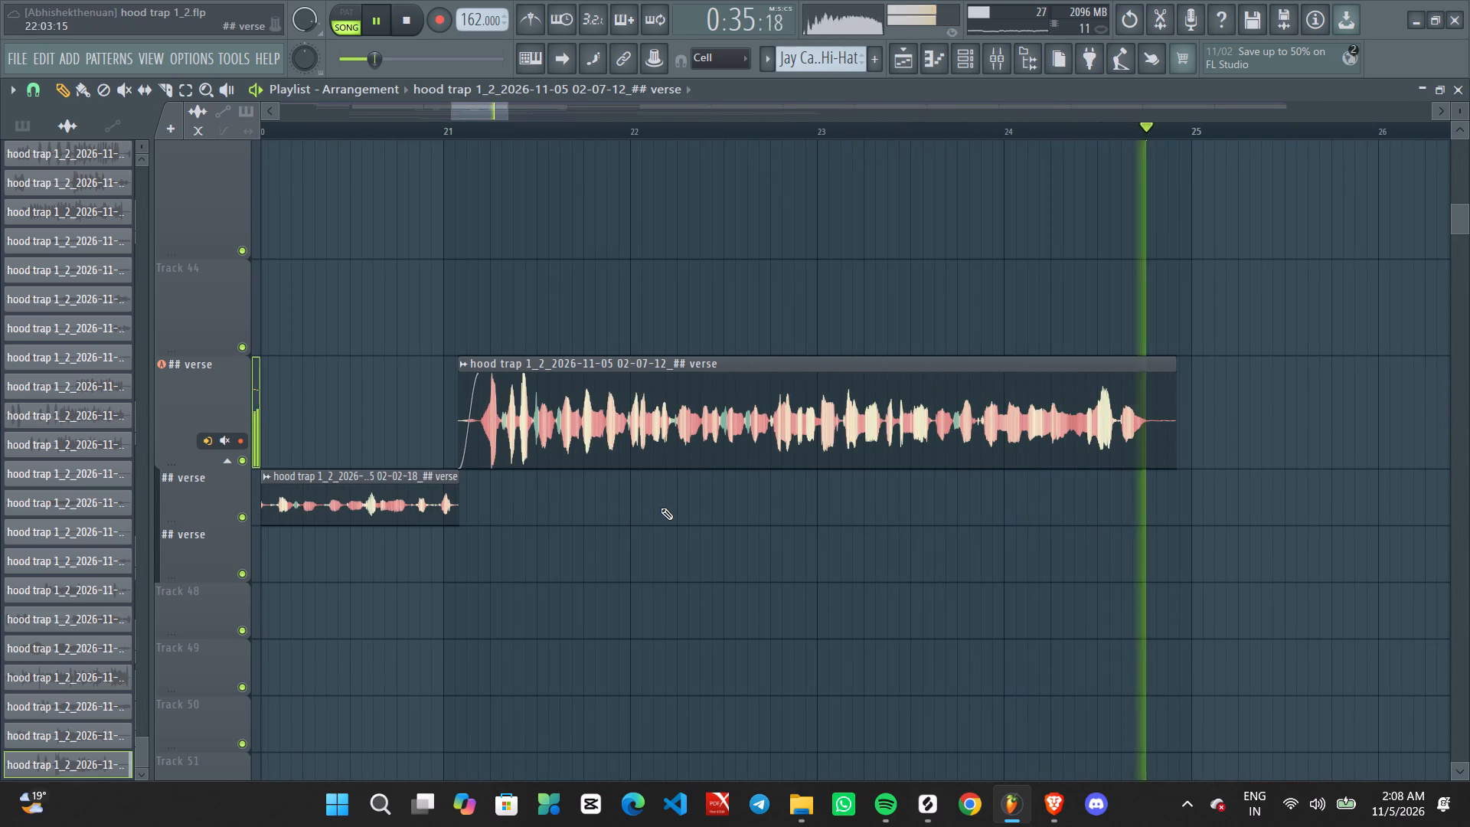
key("space")
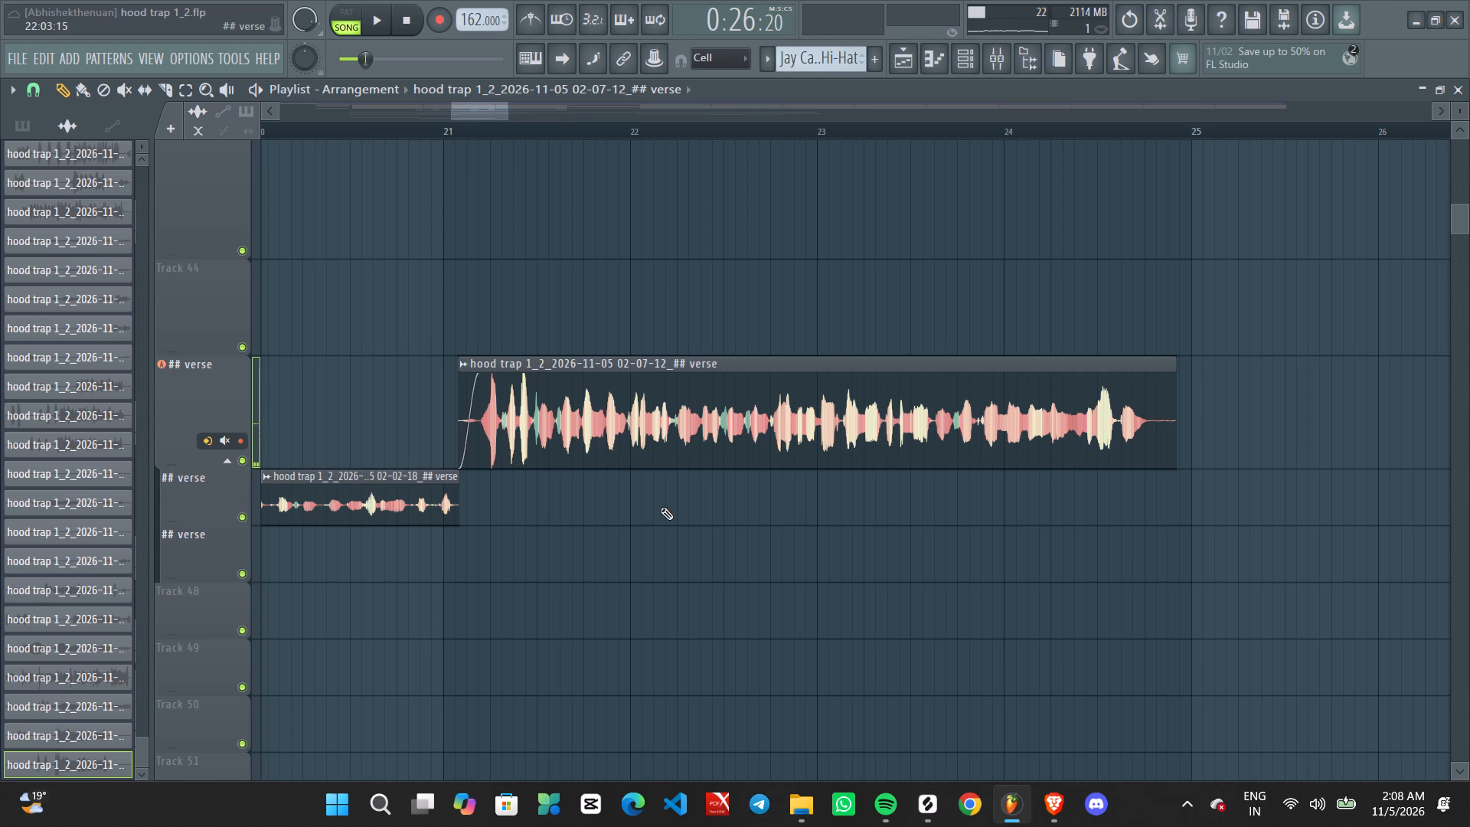
Move the finished take down onto the ## verse track below, directly following the first verse clip.
left_click_drag(750, 360, 773, 444, "ctrl")
key("shift+Down")
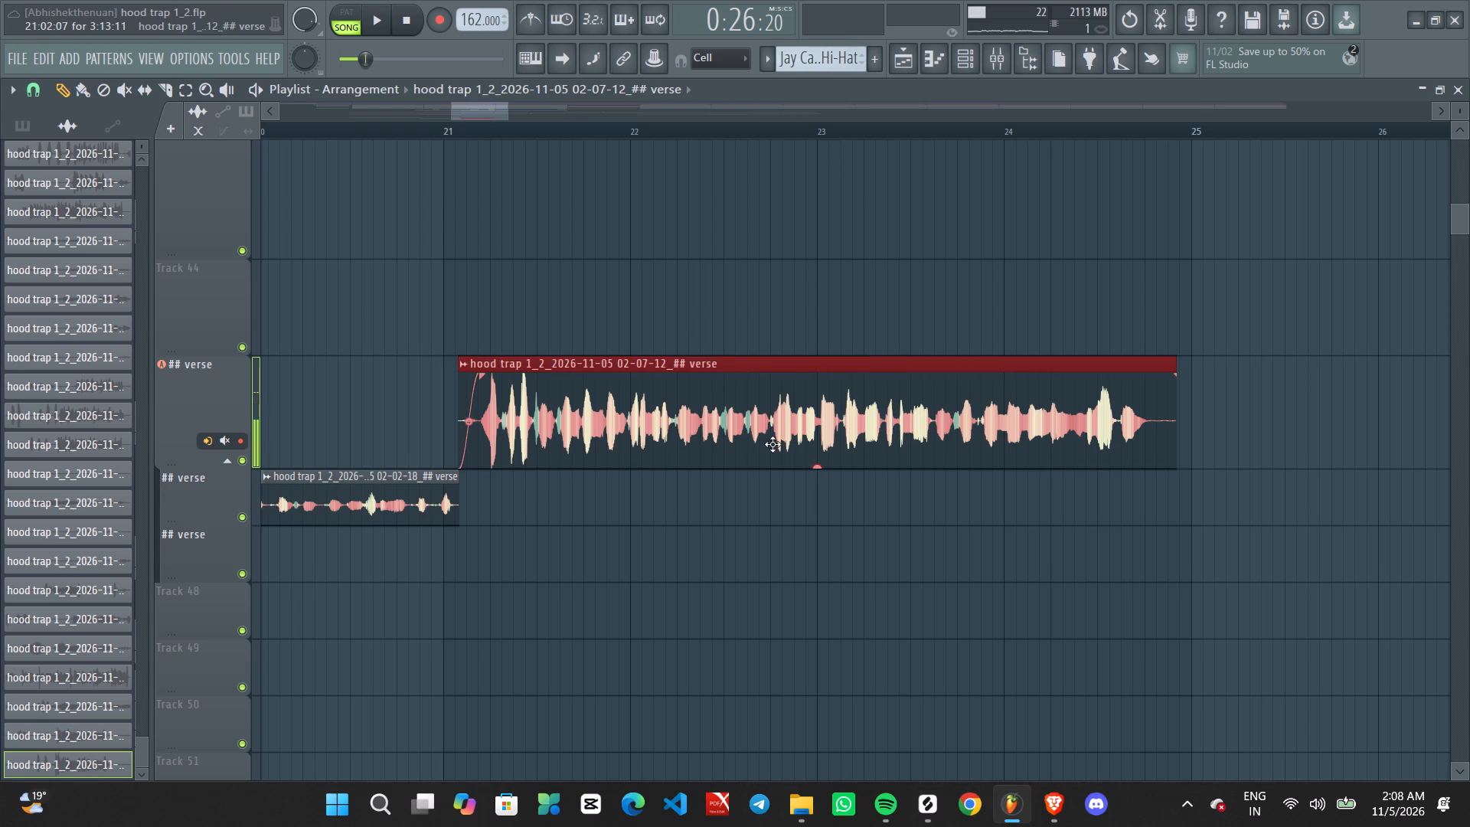
left_click(743, 434, "ctrl")
scroll(753, 364, "down", 6, "ctrl")
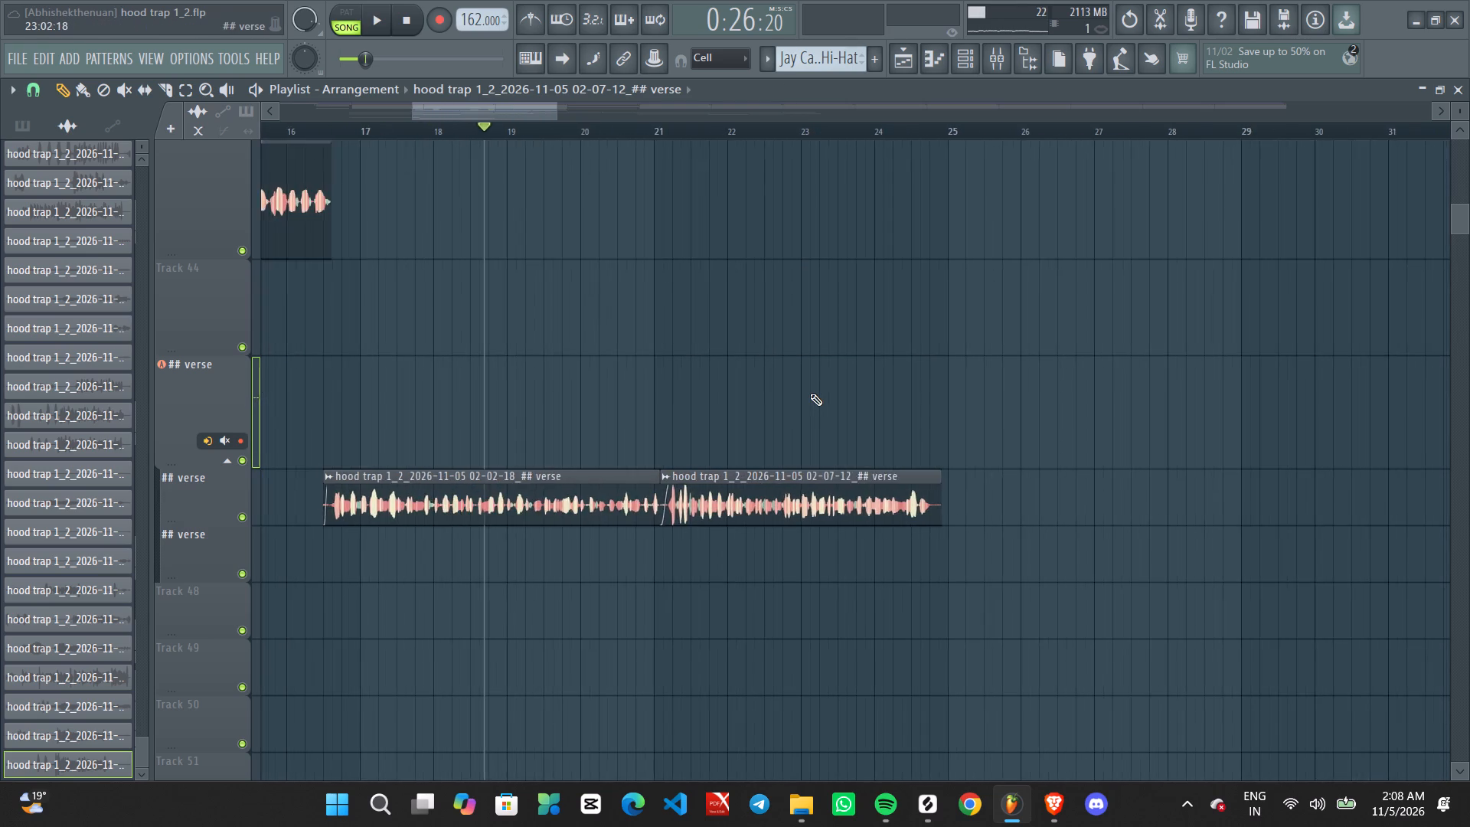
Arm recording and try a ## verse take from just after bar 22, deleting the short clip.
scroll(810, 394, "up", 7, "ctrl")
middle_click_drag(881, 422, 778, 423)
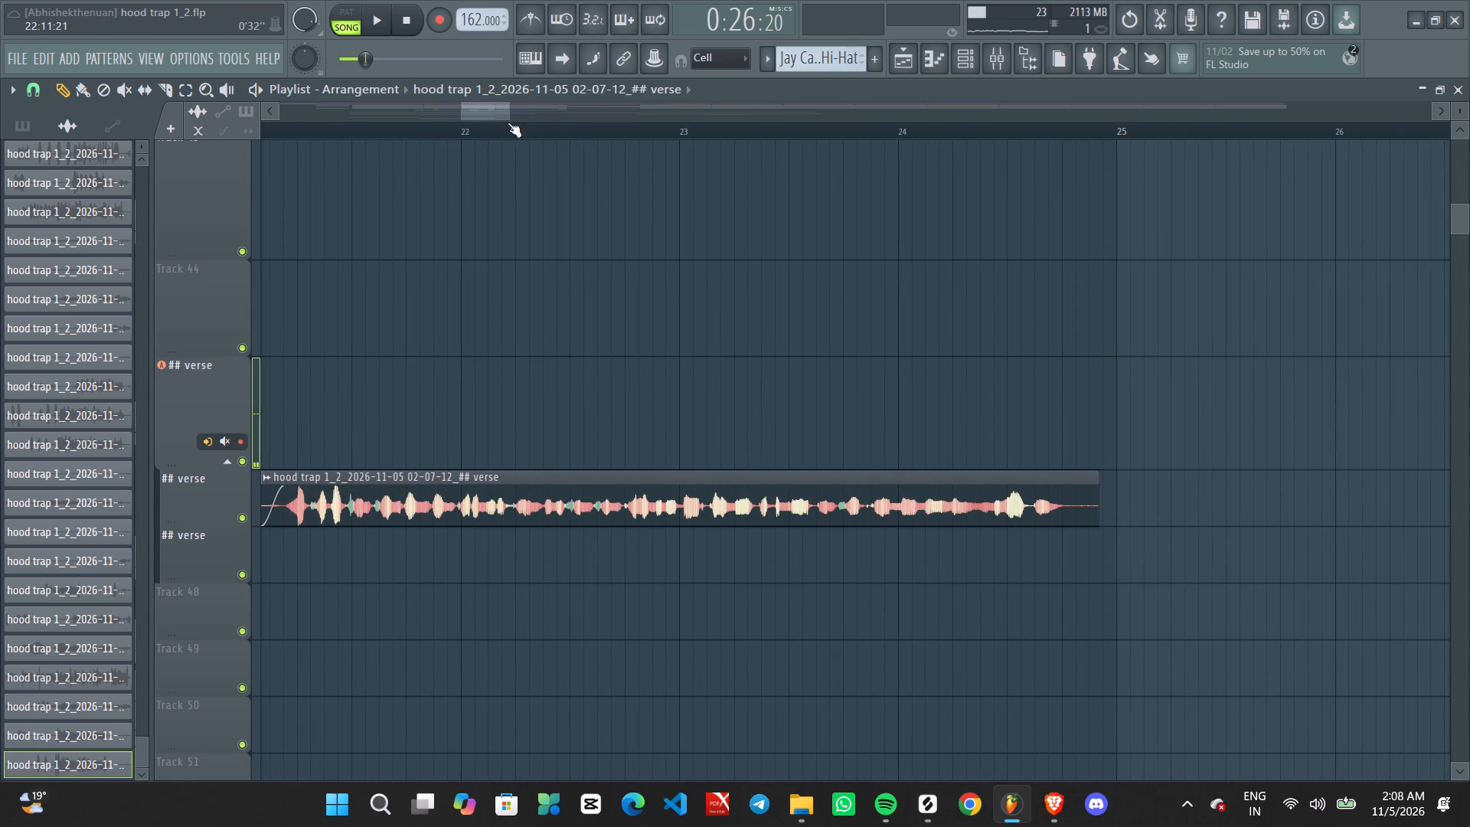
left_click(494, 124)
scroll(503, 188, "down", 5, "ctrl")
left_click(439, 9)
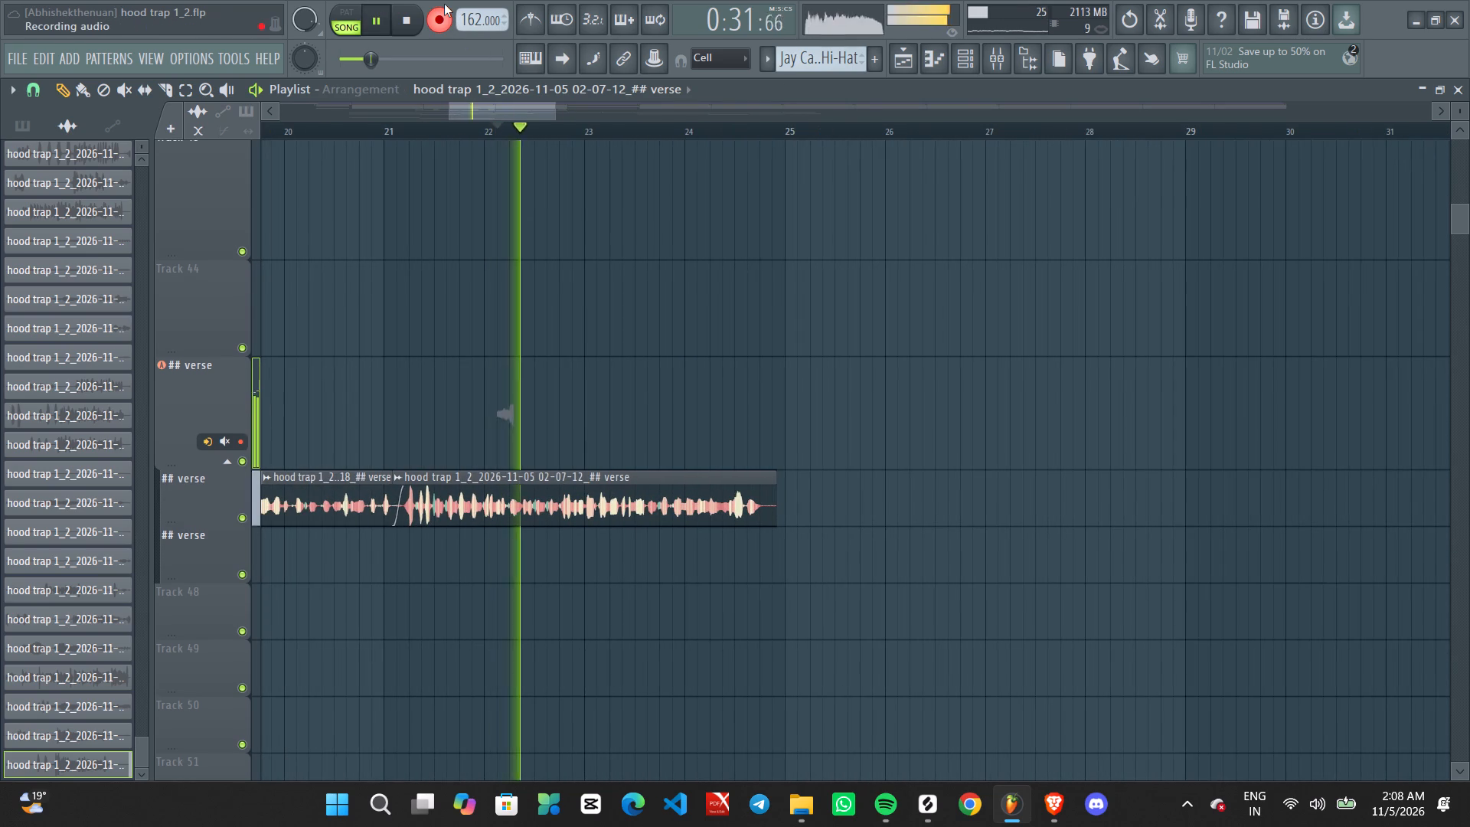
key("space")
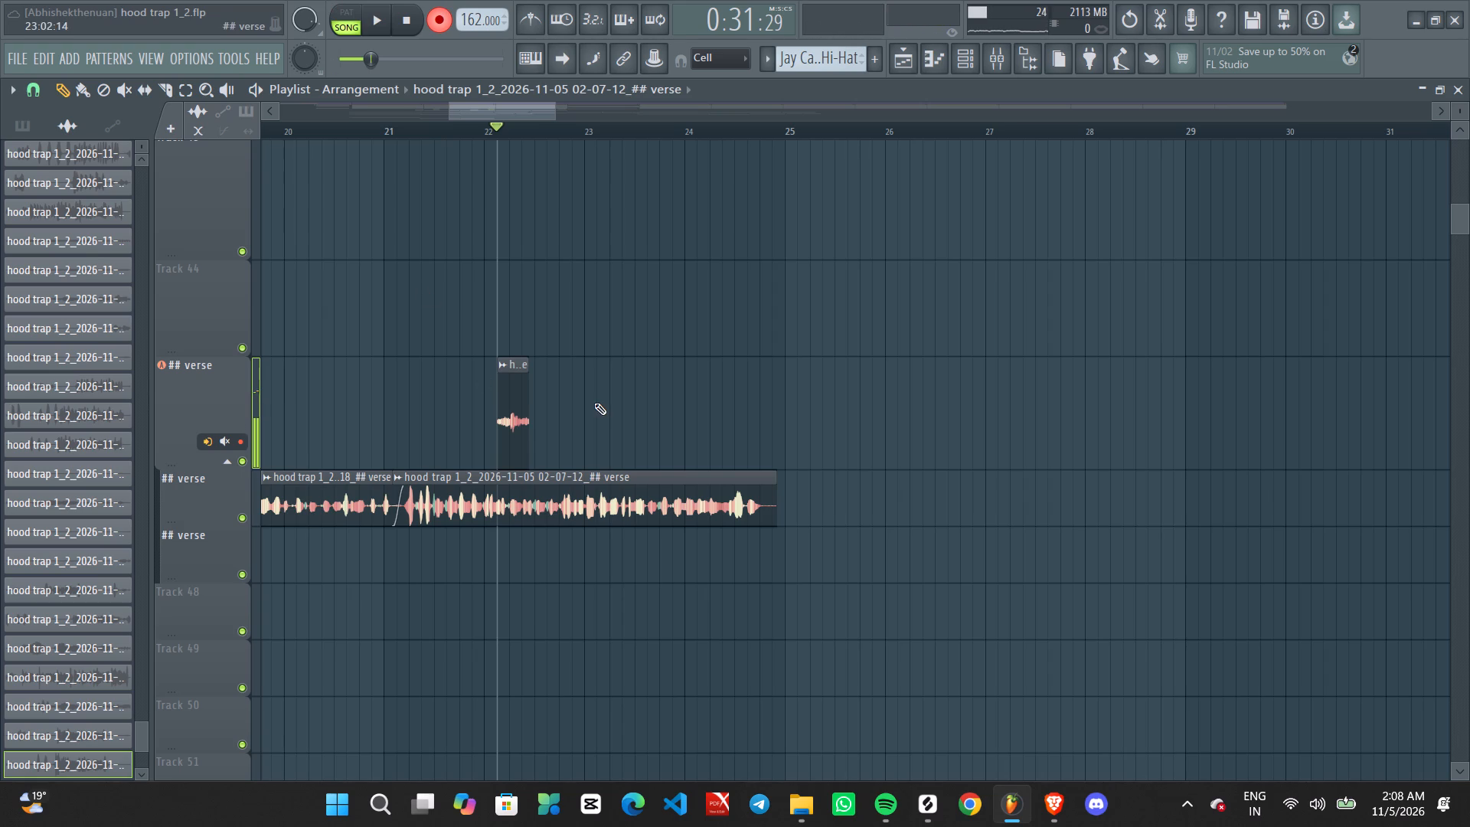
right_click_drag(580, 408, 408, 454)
Record the next line on the upper ## verse track from just before bar 21, deleting the first two takes and keeping the third.
left_click(374, 126)
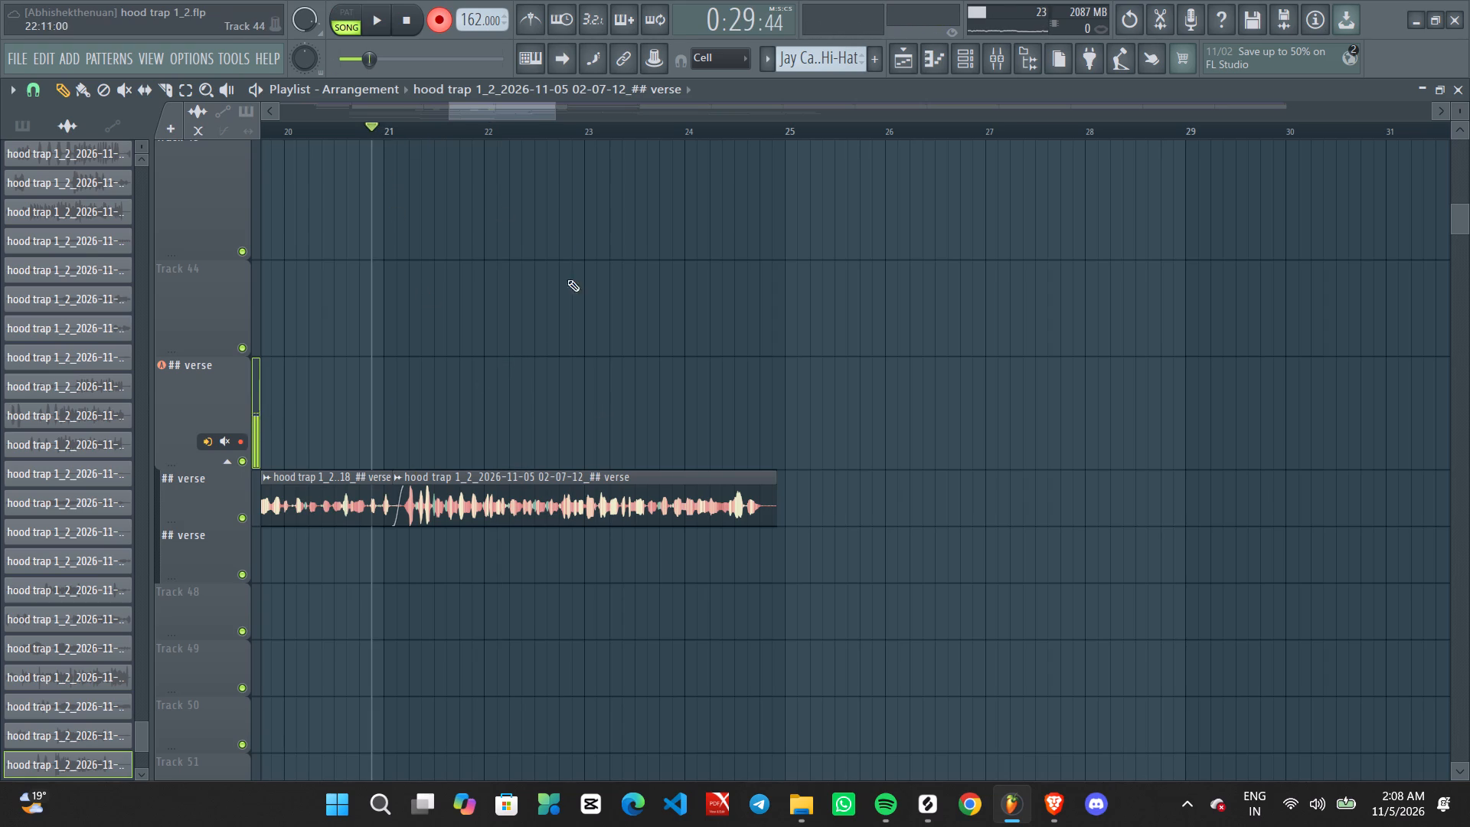
scroll(579, 253, "down", 6, "ctrl")
scroll(578, 350, "up", 1, "ctrl")
middle_click_drag(530, 379, 552, 379)
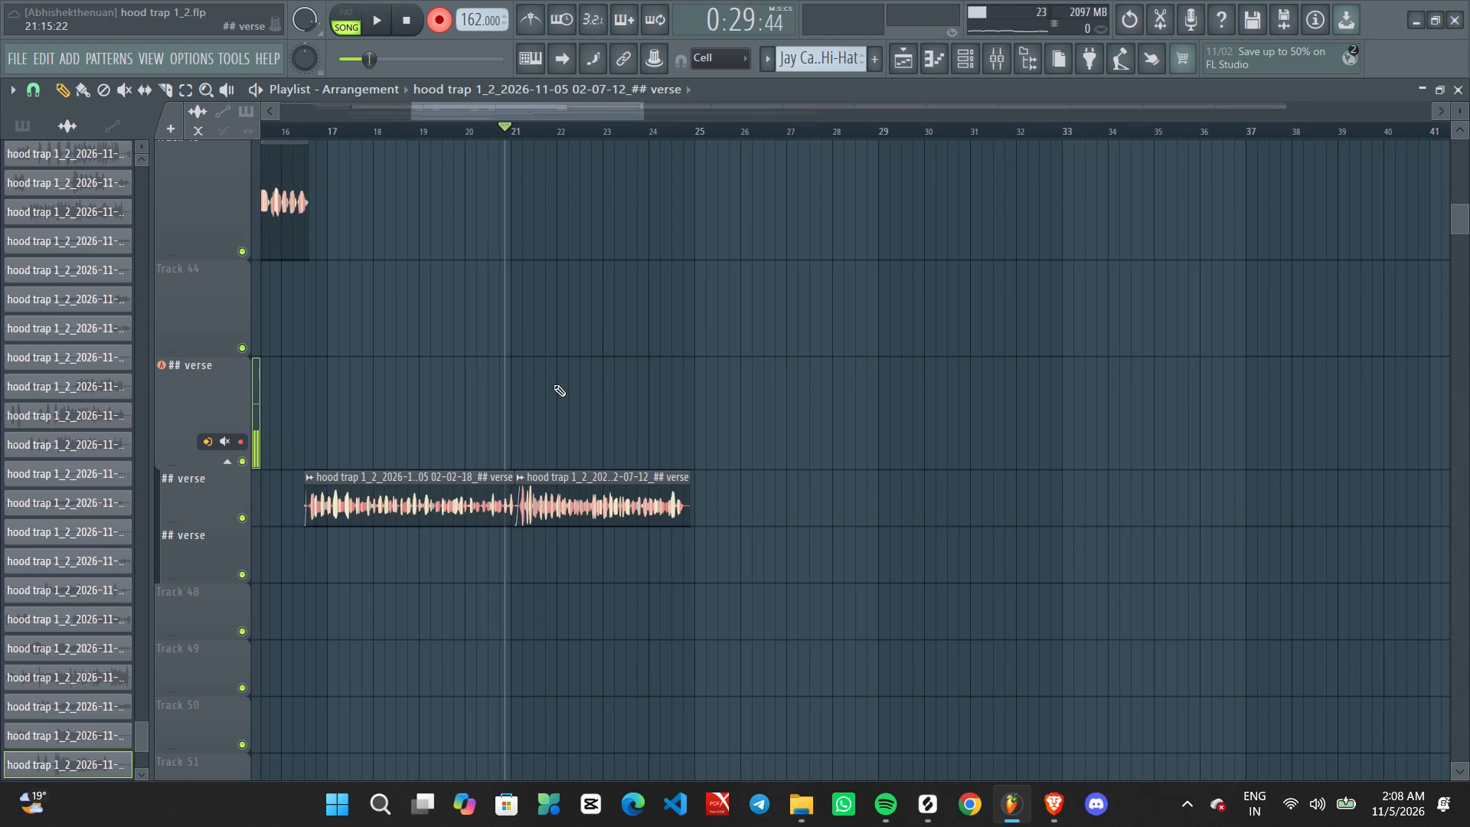
scroll(548, 384, "down", 2, "ctrl")
key("space")
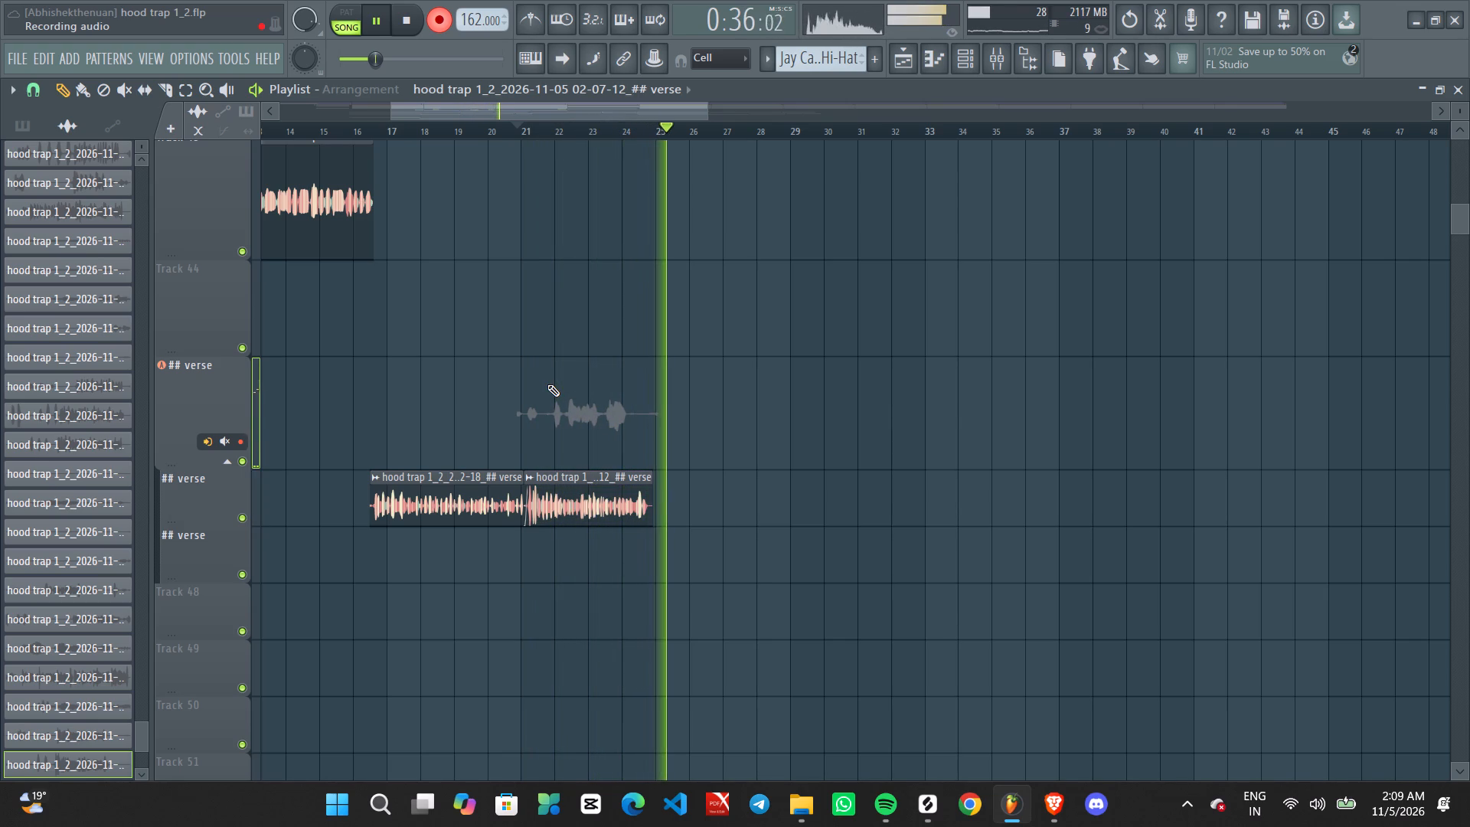
key("space")
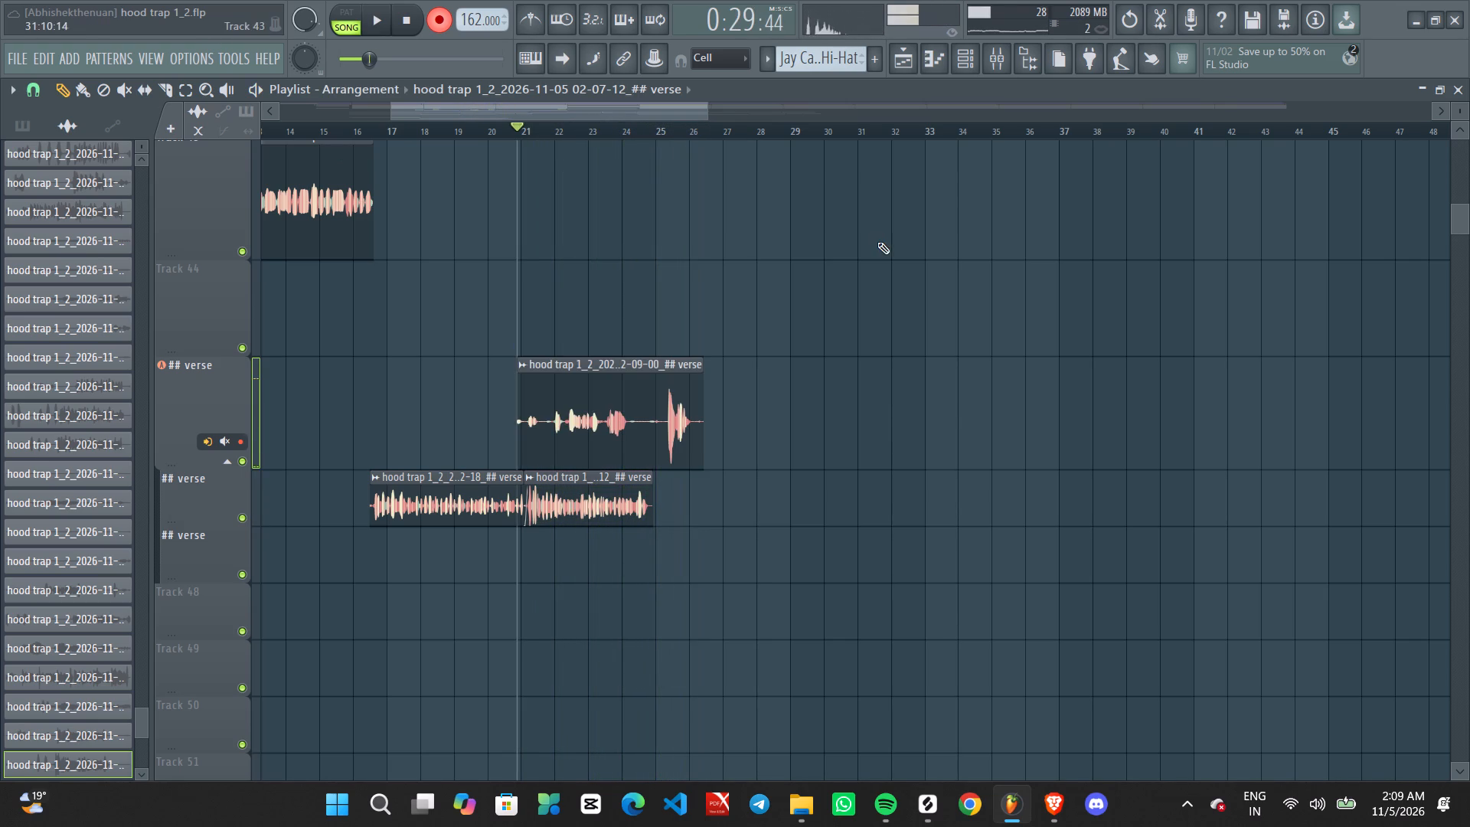
right_click(634, 410)
key("space")
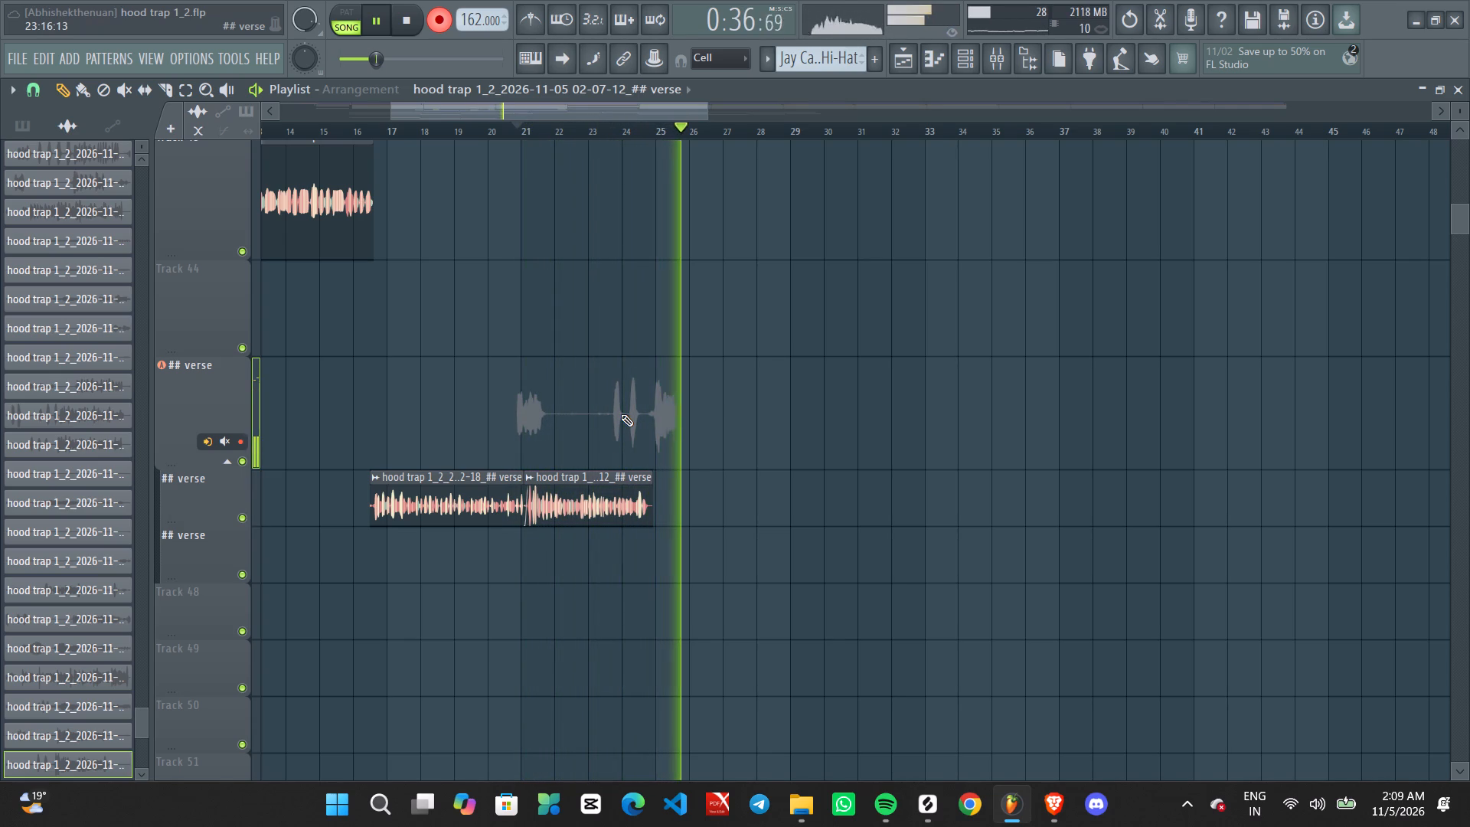
key("space")
right_click_drag(289, 74, 298, 74)
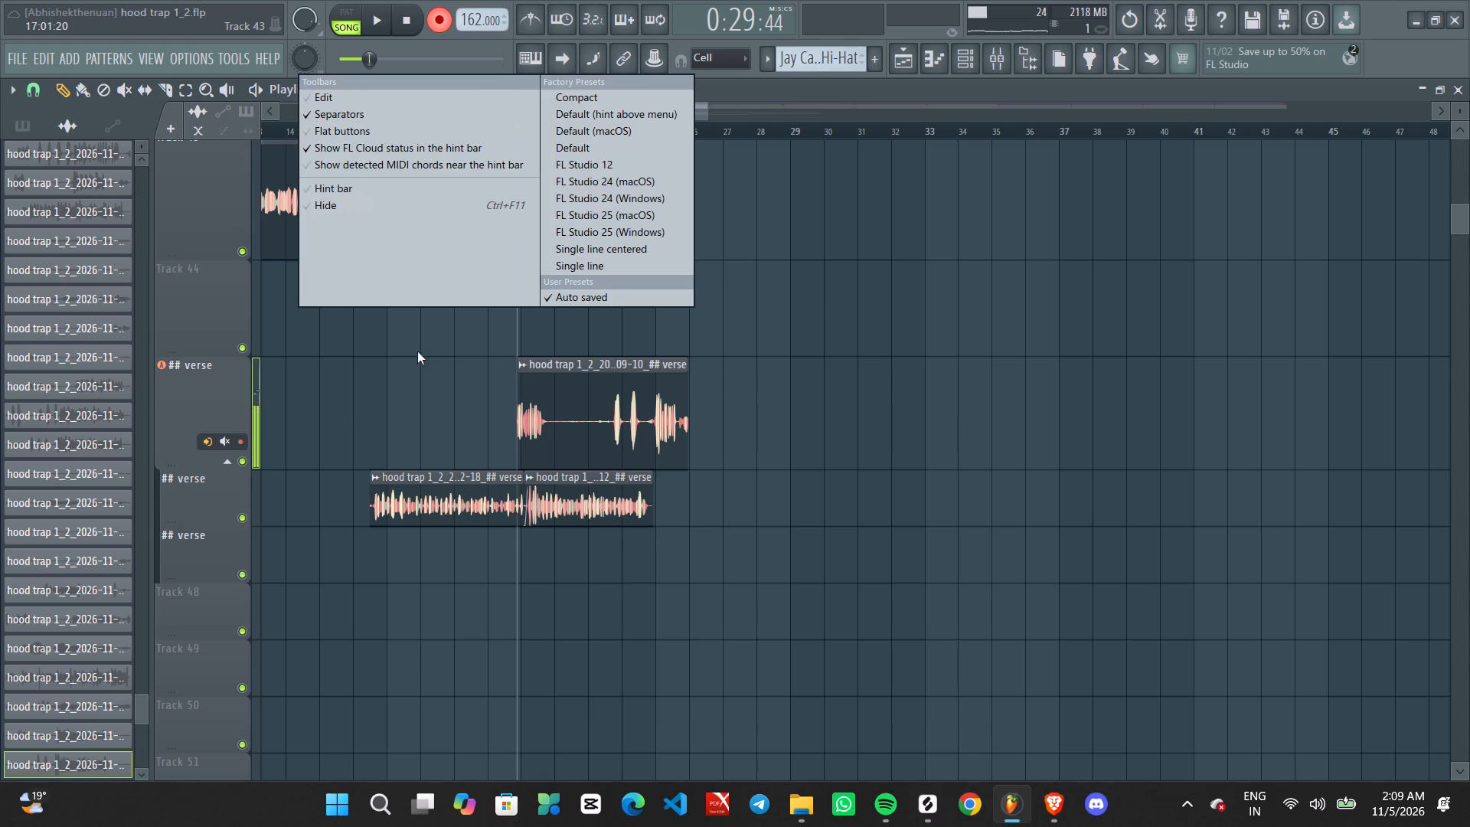
right_click(630, 423)
key("space")
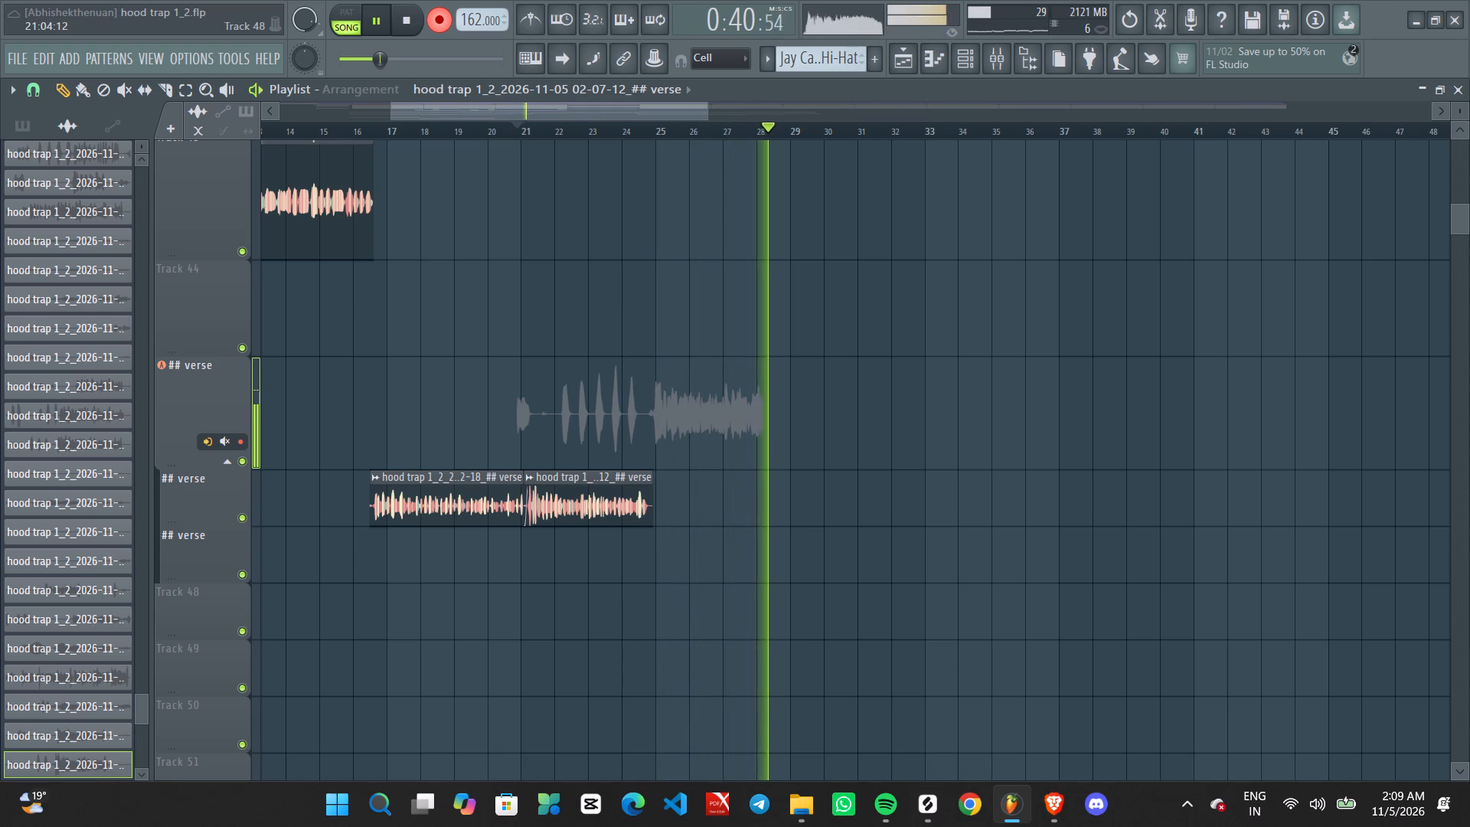
key("space")
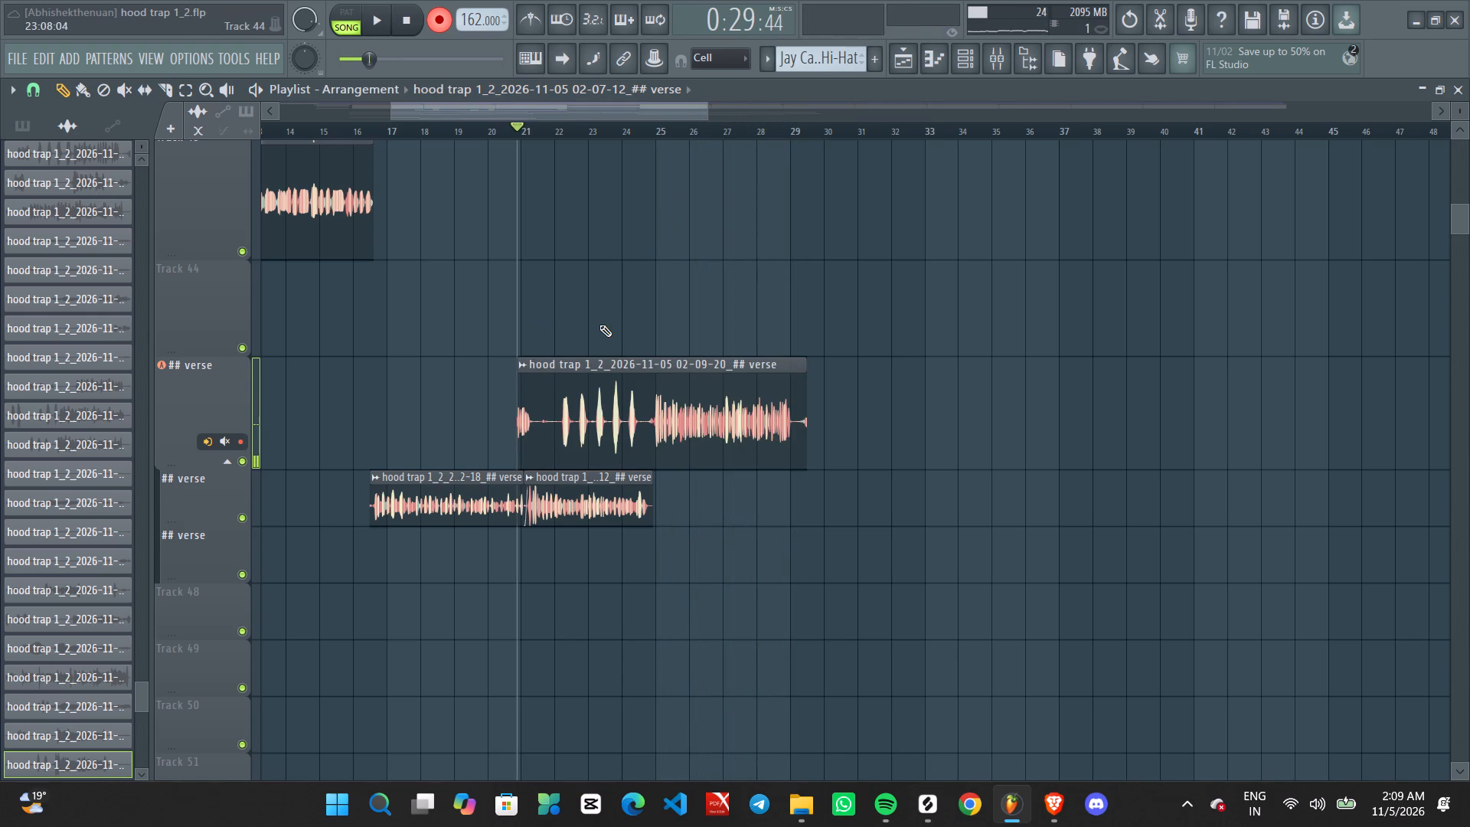
Trim the new take's lead-in to start at 24:13:16 and give it a short fade-in.
left_click_drag(518, 363, 584, 367, "alt")
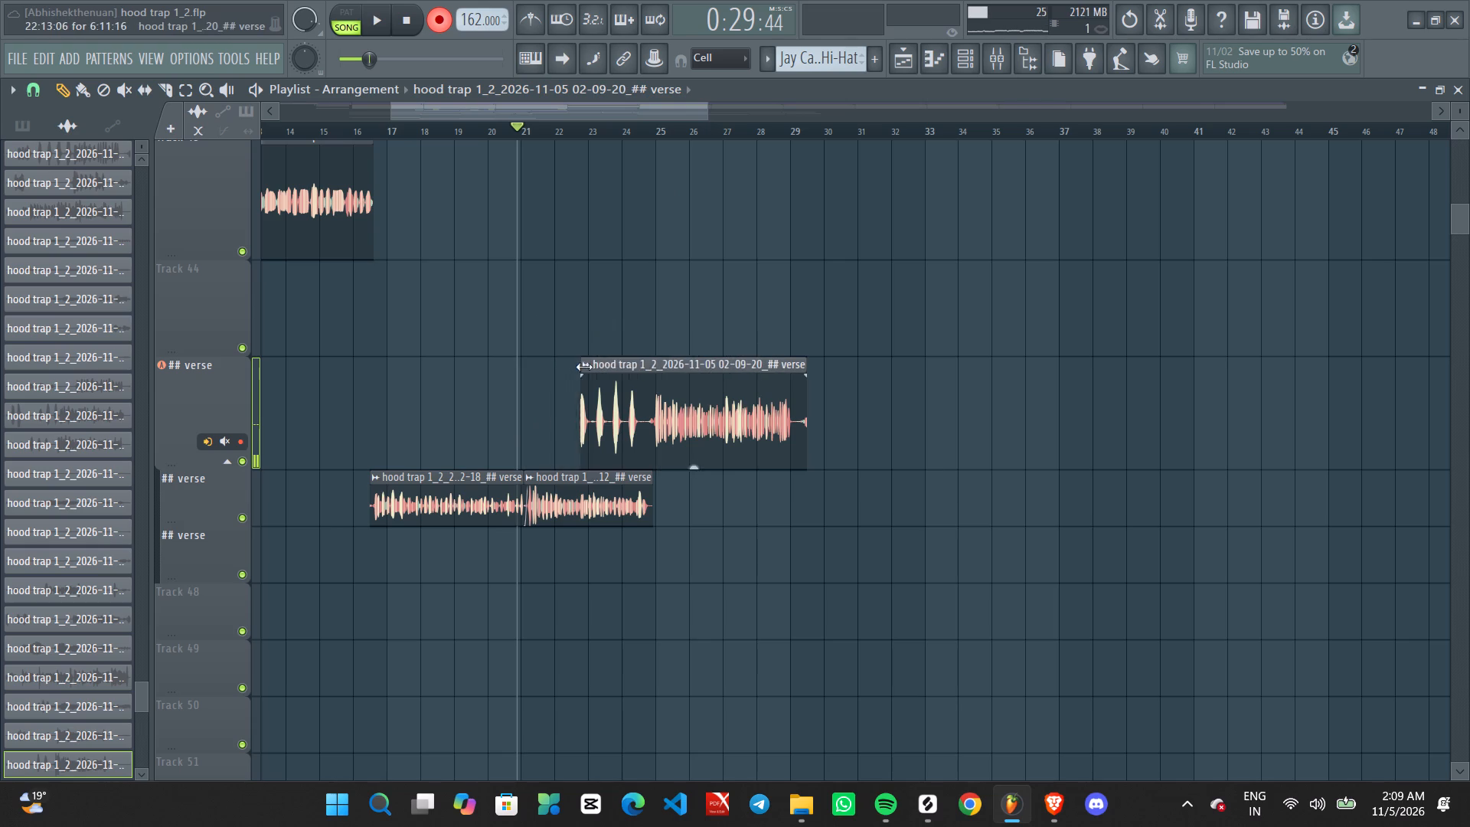
left_click_drag(584, 367, 649, 367, "alt")
scroll(642, 449, "up", 7, "ctrl")
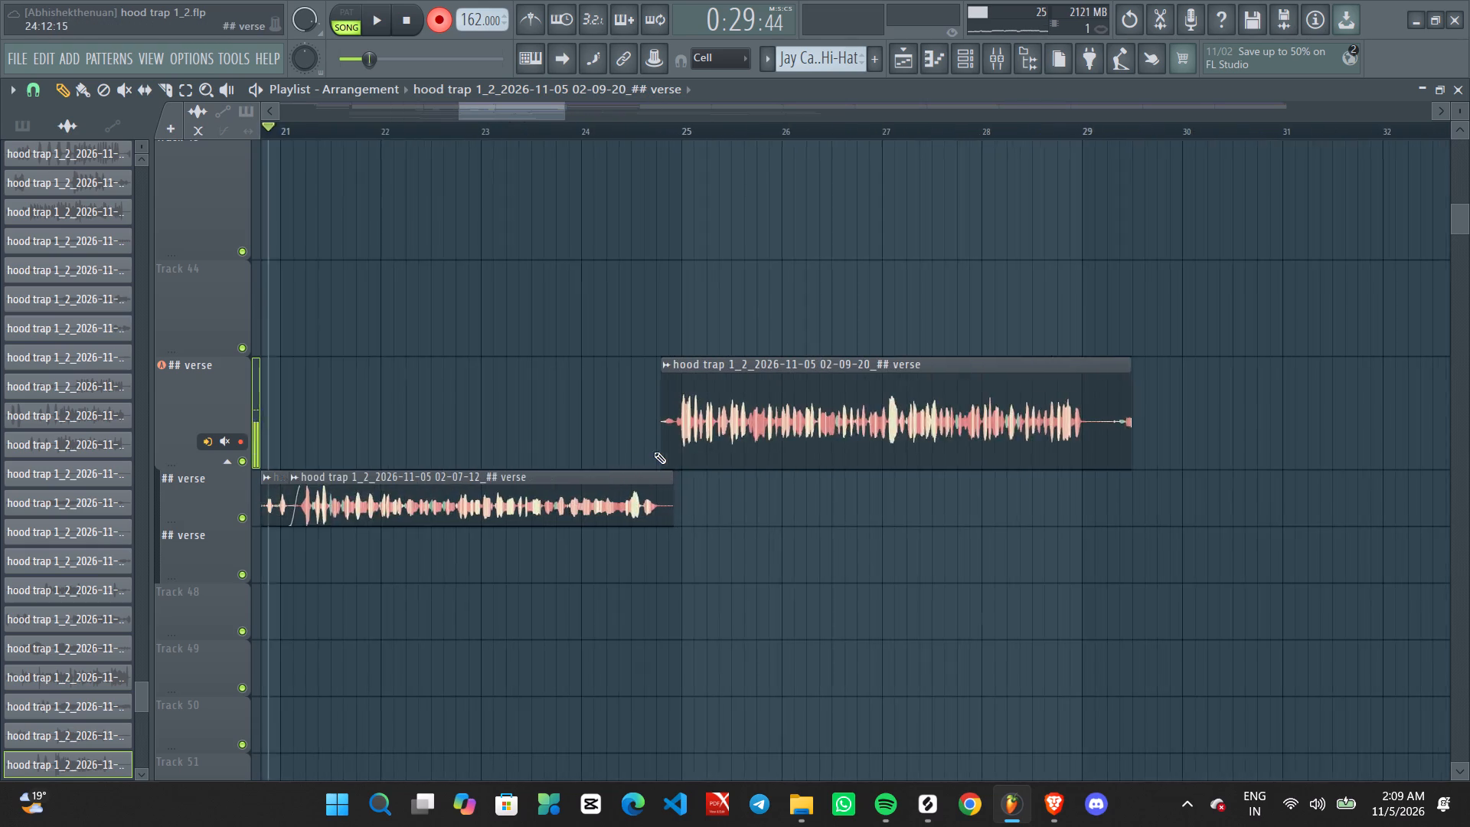
scroll(655, 452, "up", 6, "ctrl")
left_click_drag(668, 381, 688, 379)
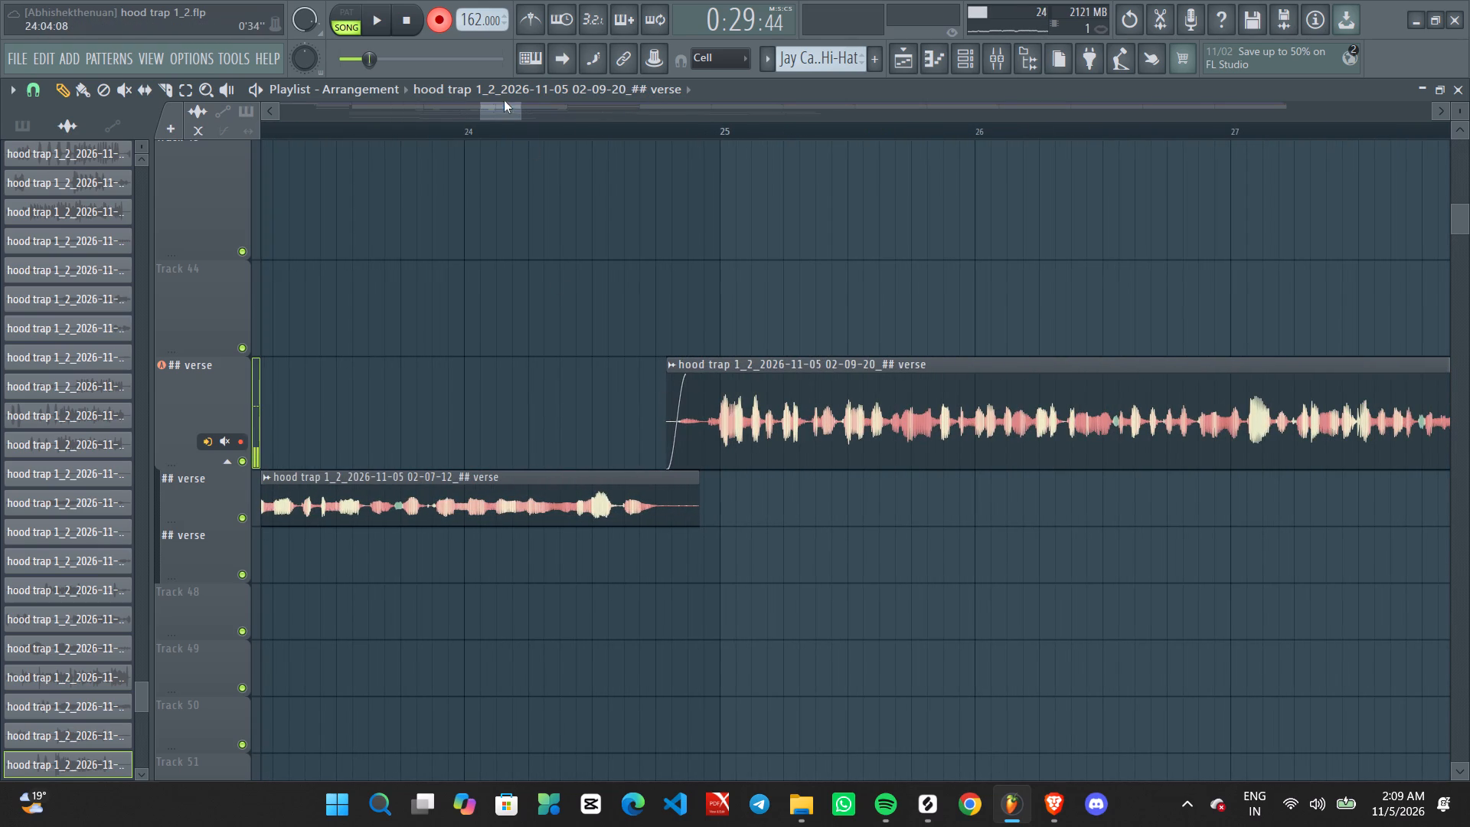
Turn off recording and audition the verse twice from just before bar 21 through the new take.
left_click(438, 21)
scroll(475, 120, "down", 8, "ctrl")
scroll(390, 233, "down", 3)
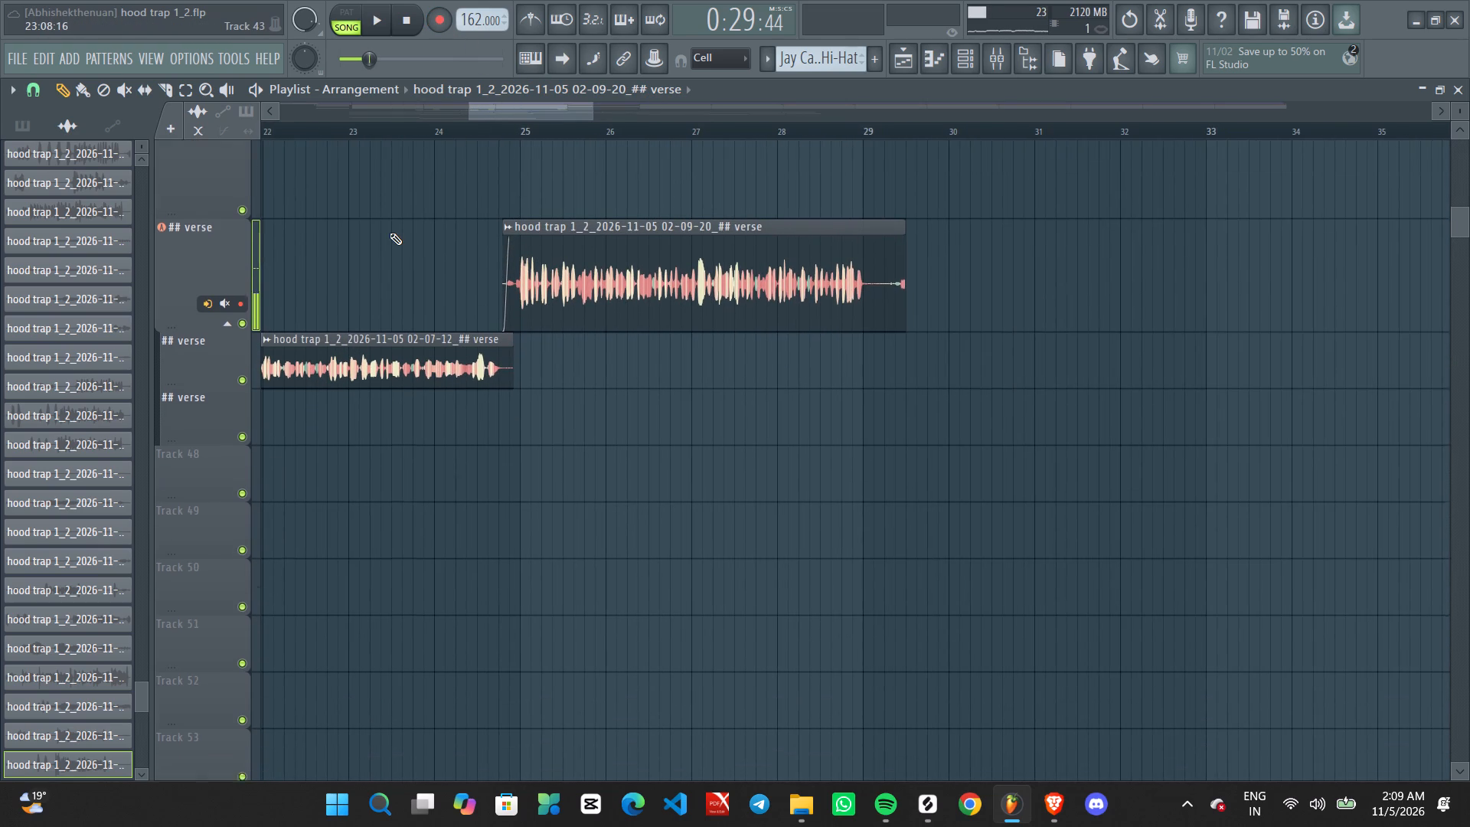
key("space")
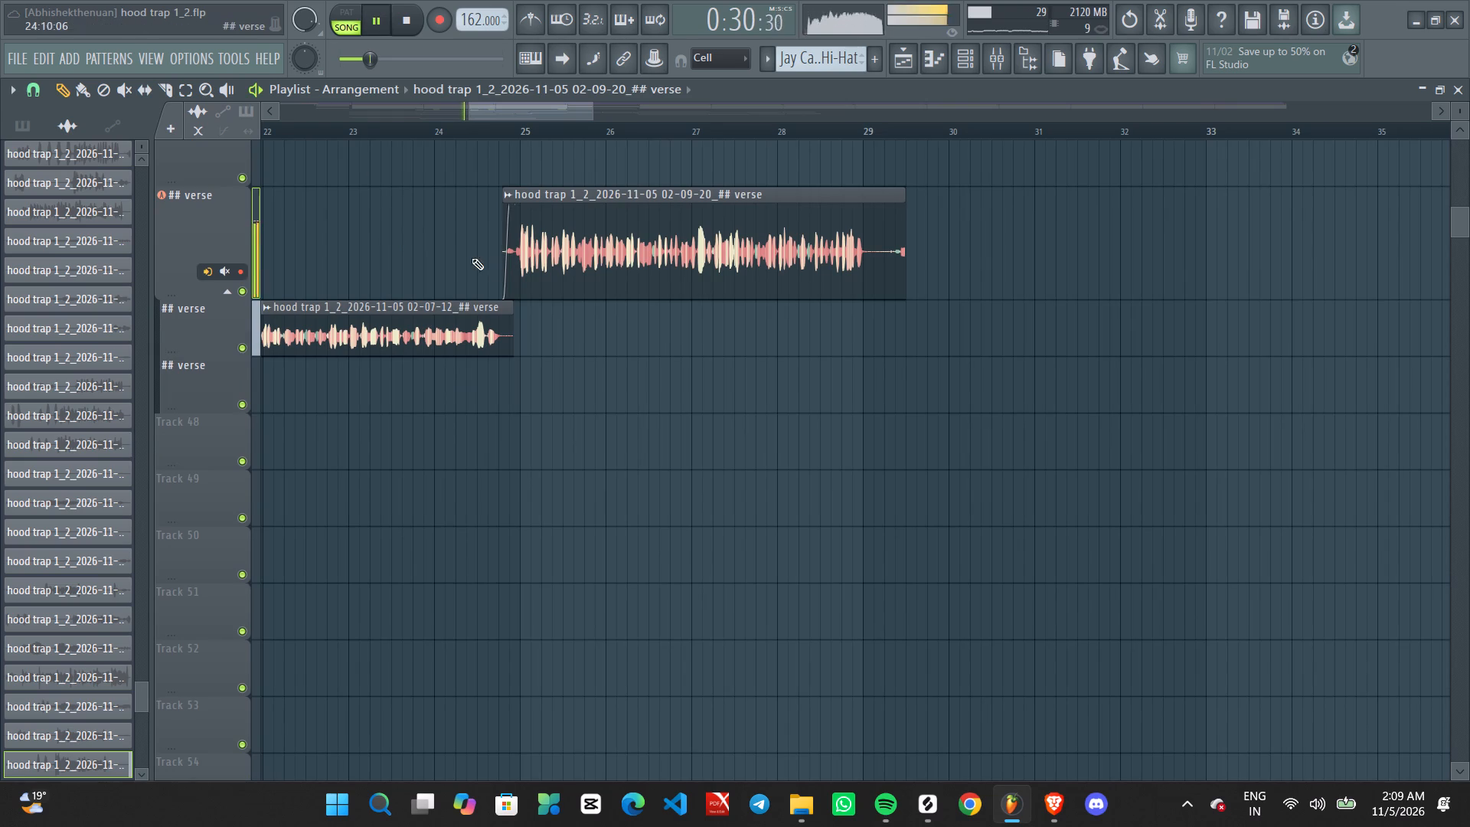
scroll(467, 270, "down", 4, "ctrl")
scroll(436, 336, "up", 2, "ctrl")
middle_click_drag(448, 403, 495, 429)
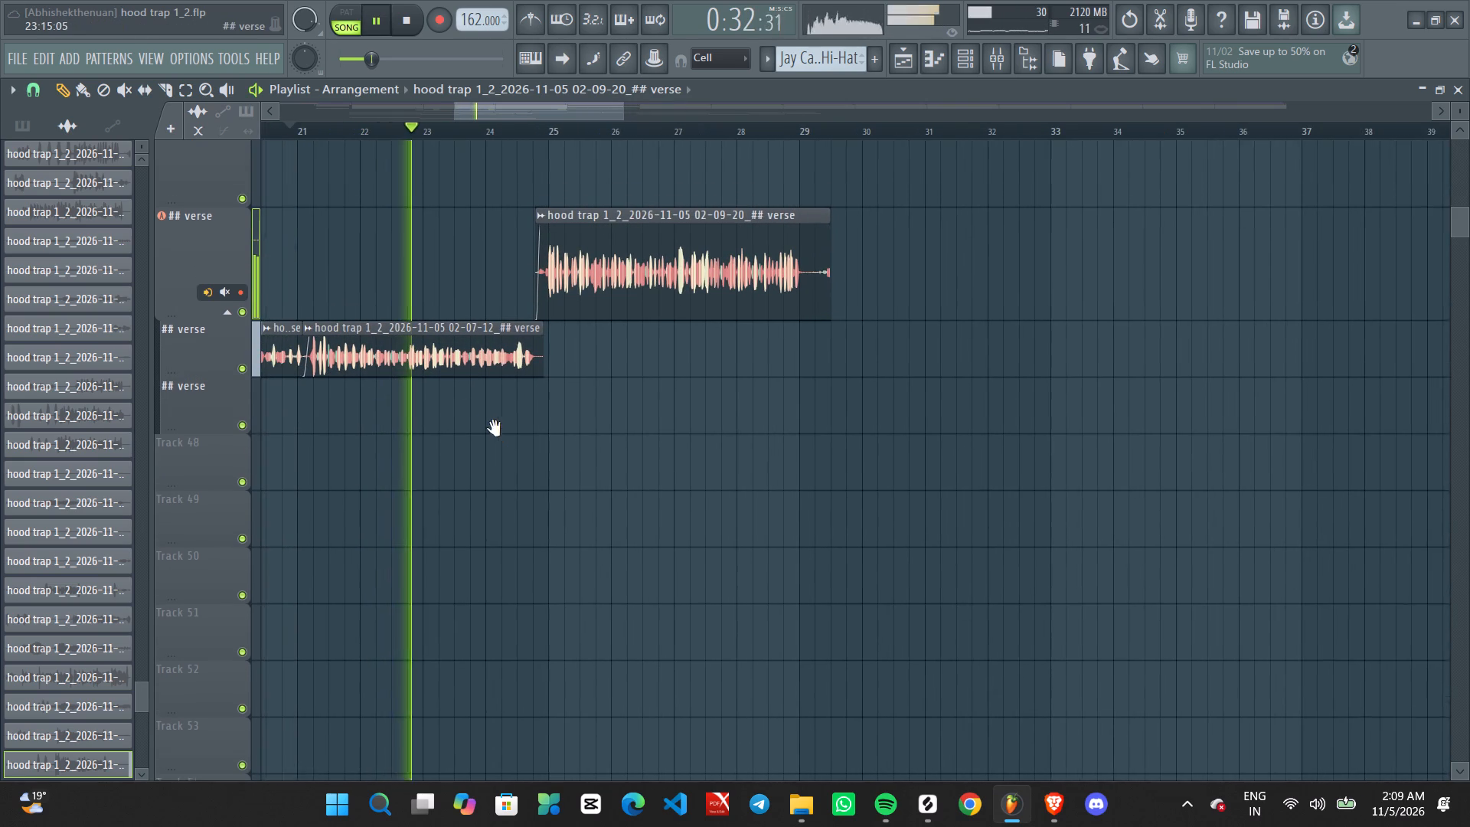
middle_click_drag(495, 429, 501, 429)
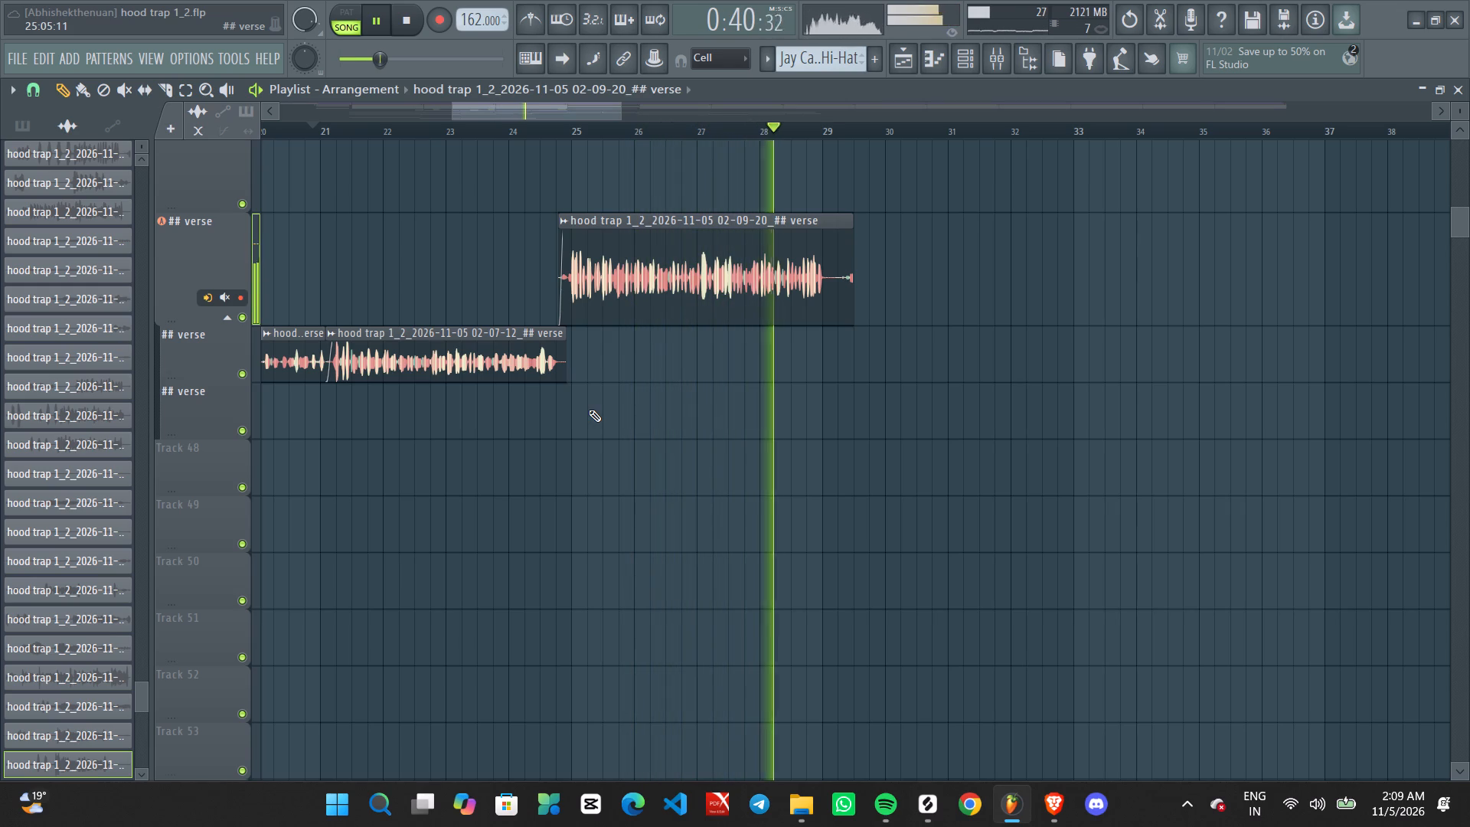
key("space")
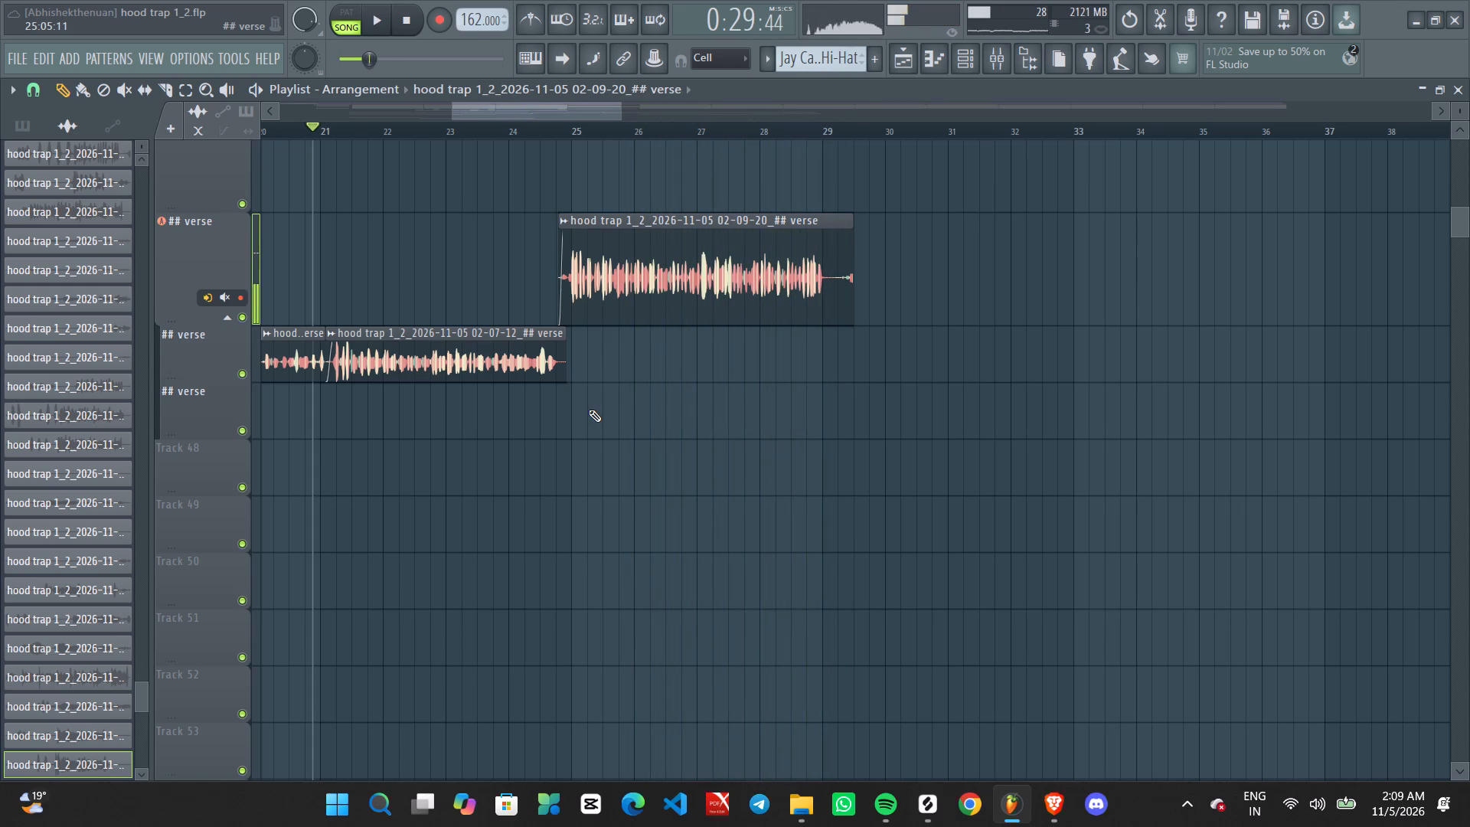
key("space")
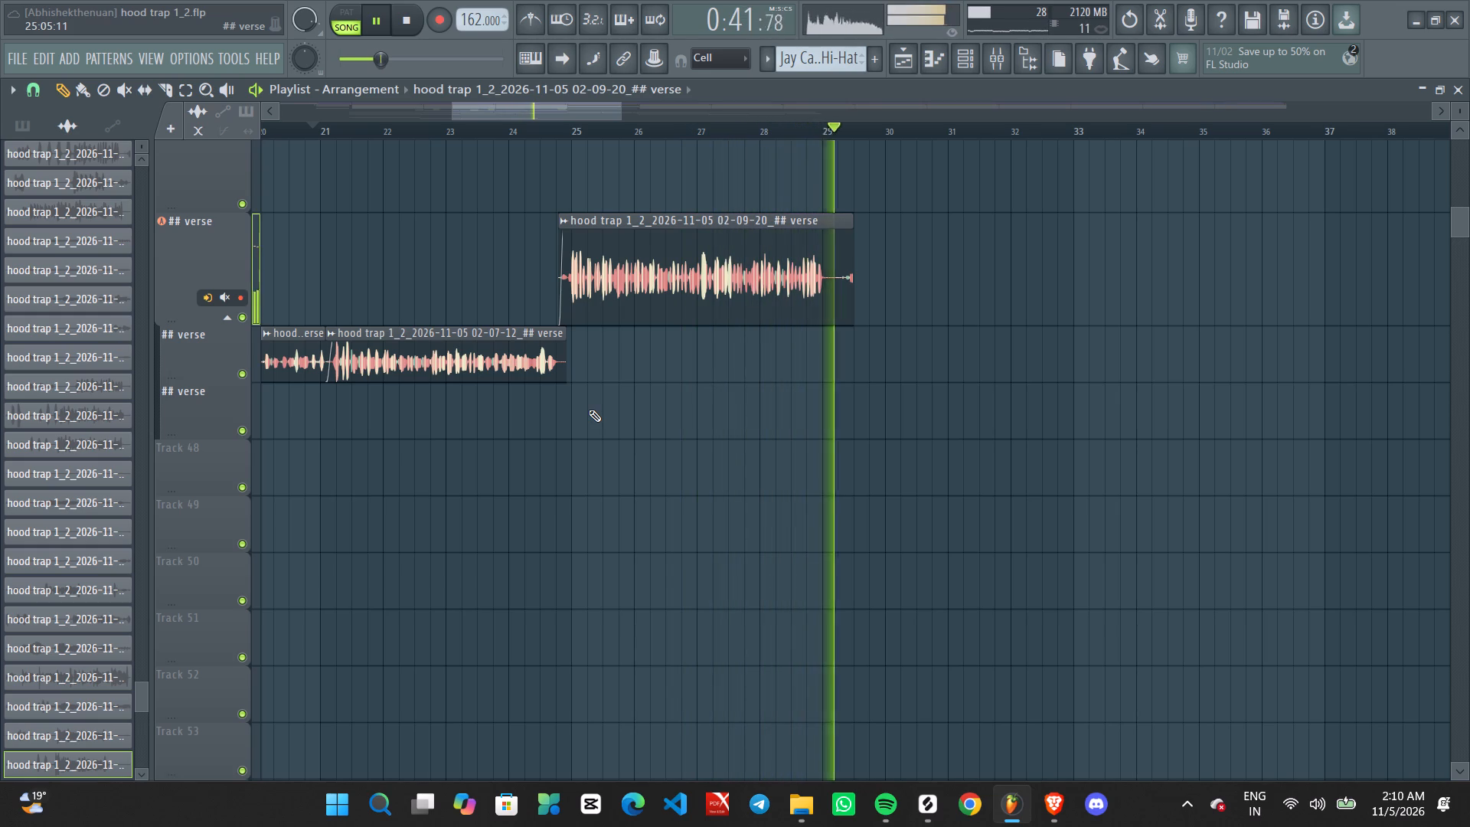
key("space")
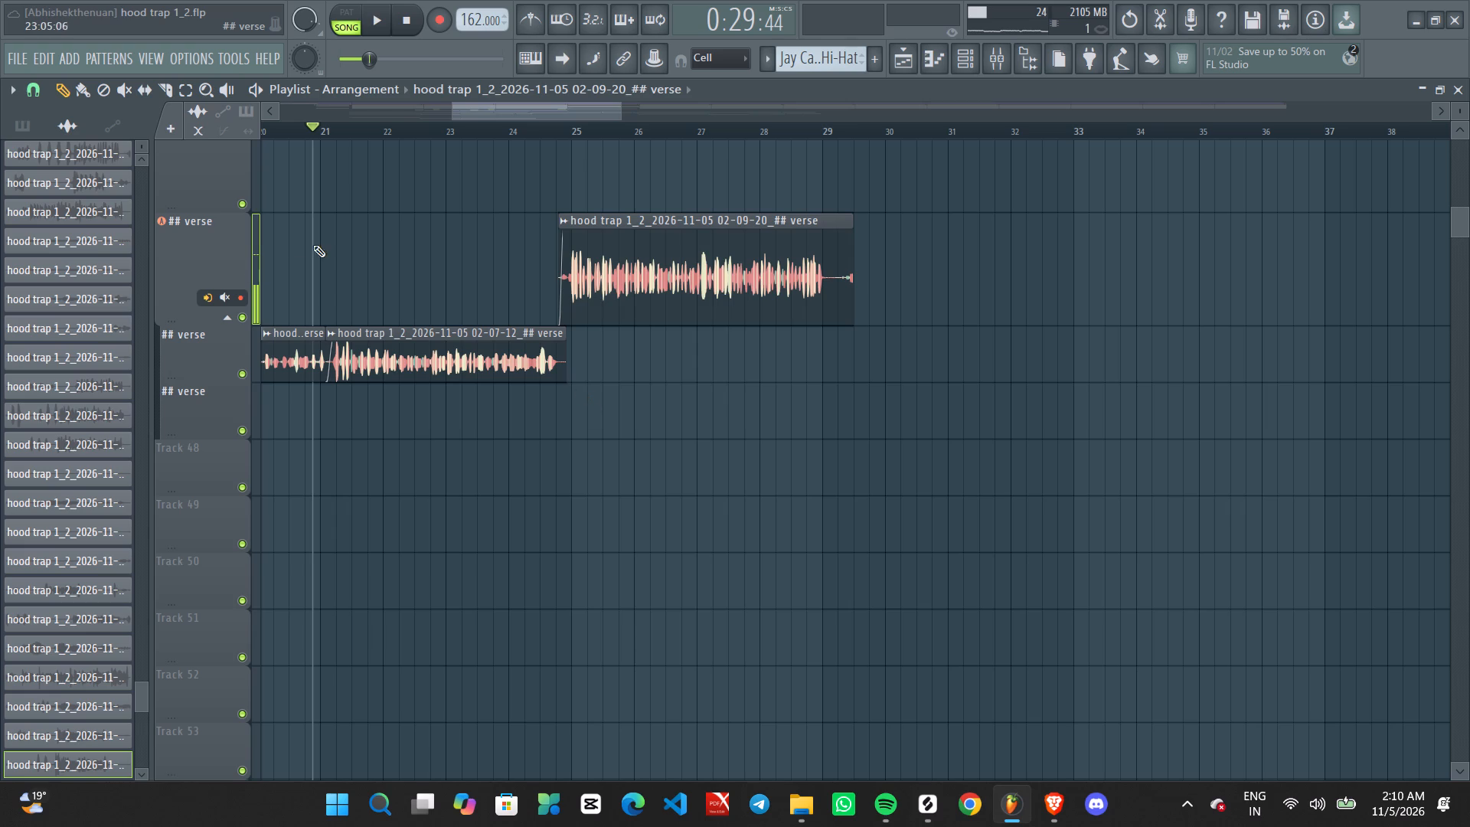
Trim the quiet tail off the new take so it ends at about bar 29.
scroll(868, 287, "up", 7, "ctrl")
left_click_drag(819, 223, 810, 227, "alt")
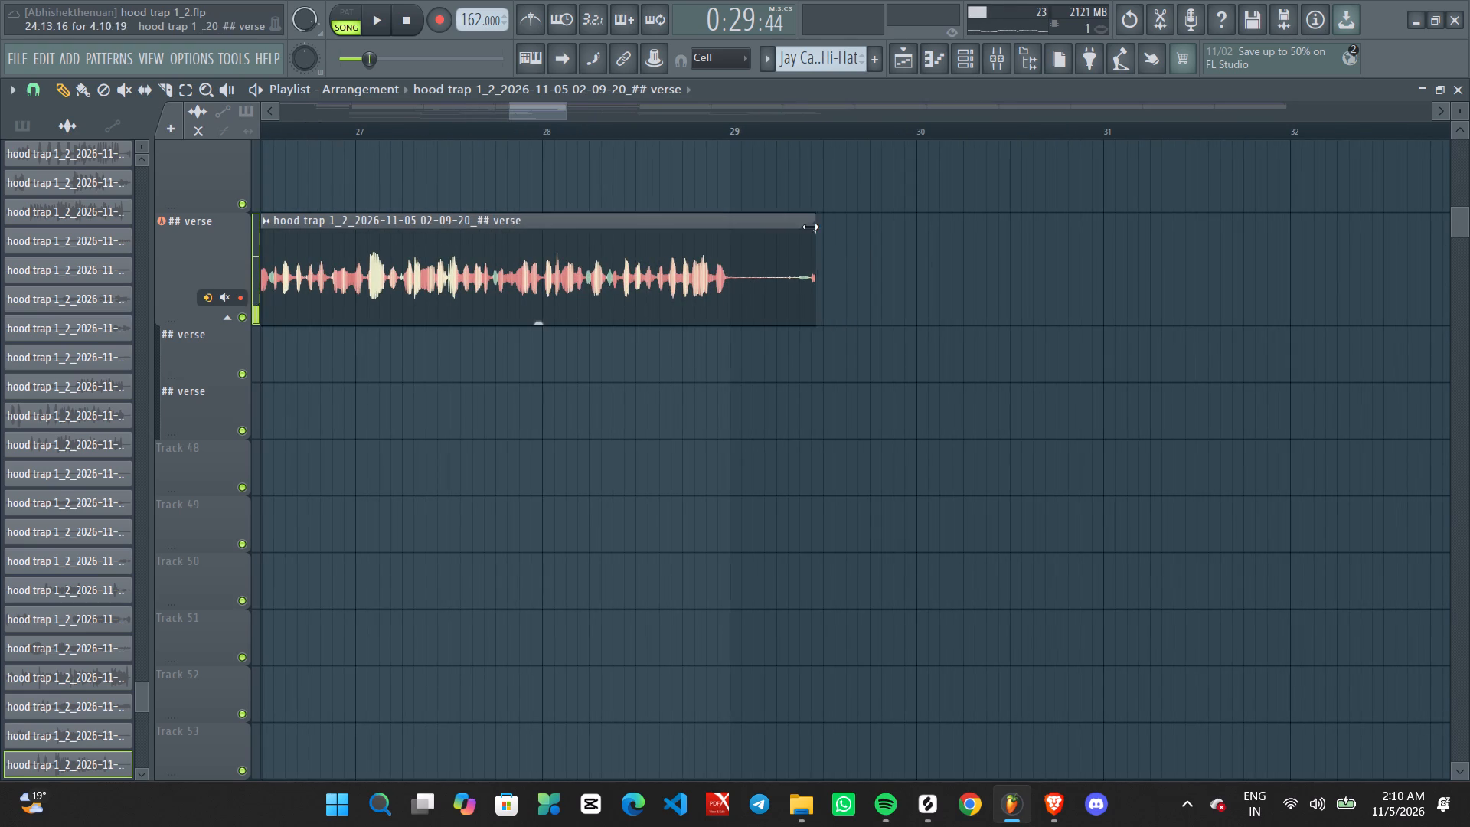
left_click_drag(810, 227, 742, 234, "alt")
scroll(589, 259, "down", 7, "ctrl")
Move the trimmed take down two tracks onto the lowest ## verse track.
left_click_drag(465, 210, 503, 306, "ctrl")
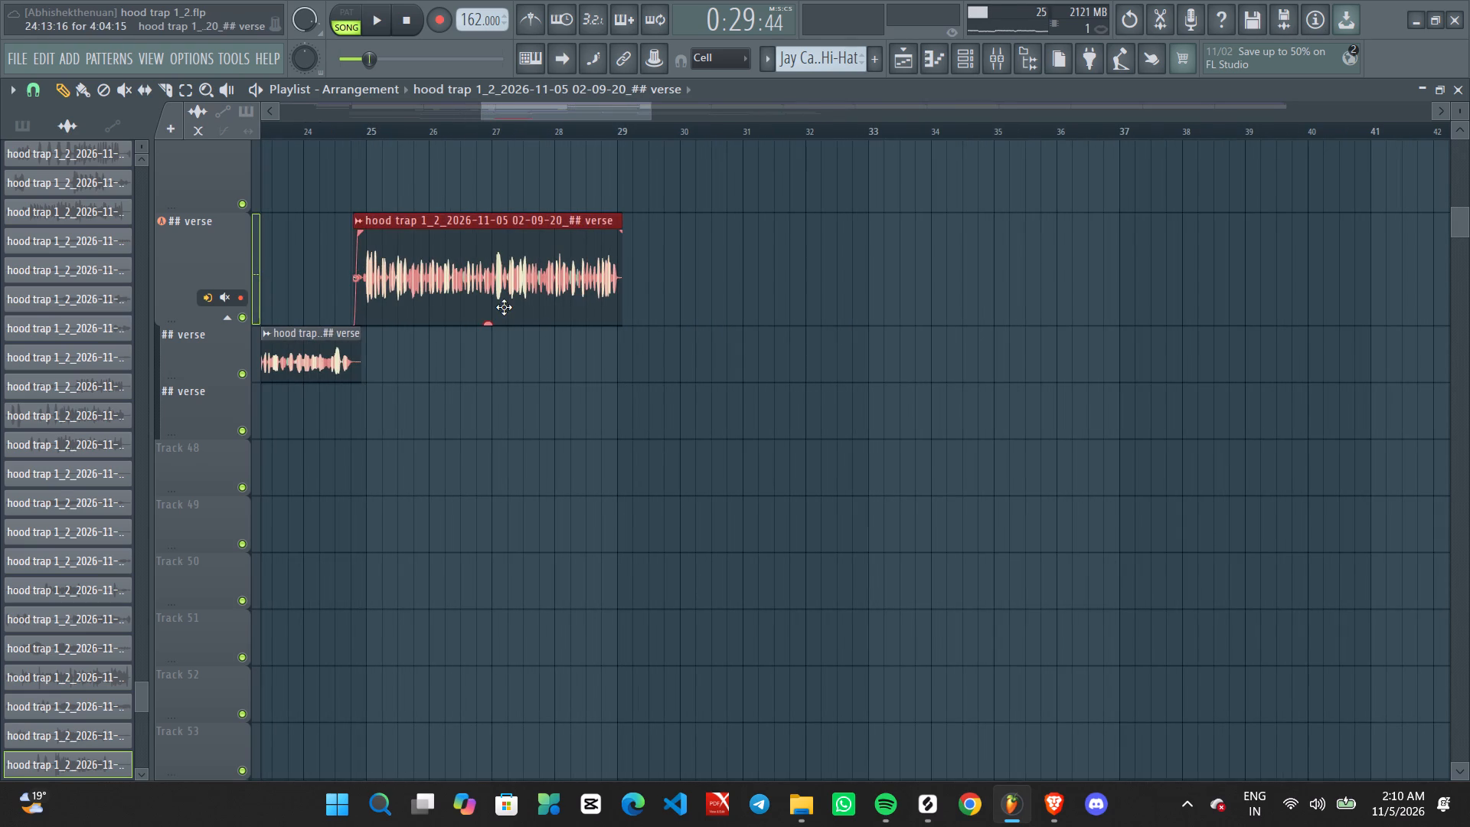
key("shift+Down")
key("shift+Down")
Mute the moved take on the lowest ## verse track.
middle_click(432, 283)
right_click(432, 283)
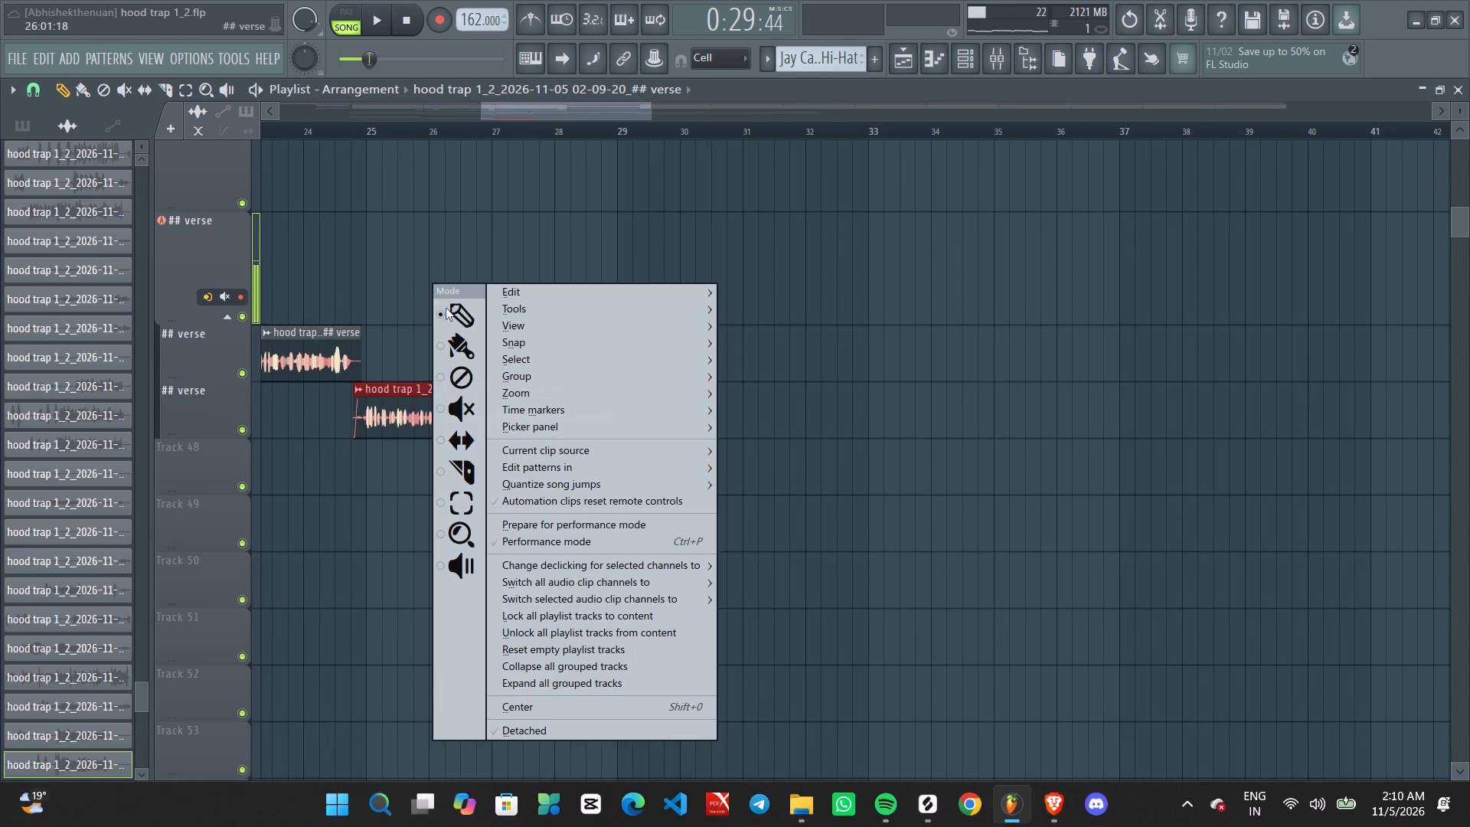
left_click(452, 403)
left_click(436, 423)
key("space")
key("space")
left_click(428, 401)
Start recording another ## verse take from about 21:09 and delete the short false-start clip.
scroll(426, 360, "down", 4, "ctrl")
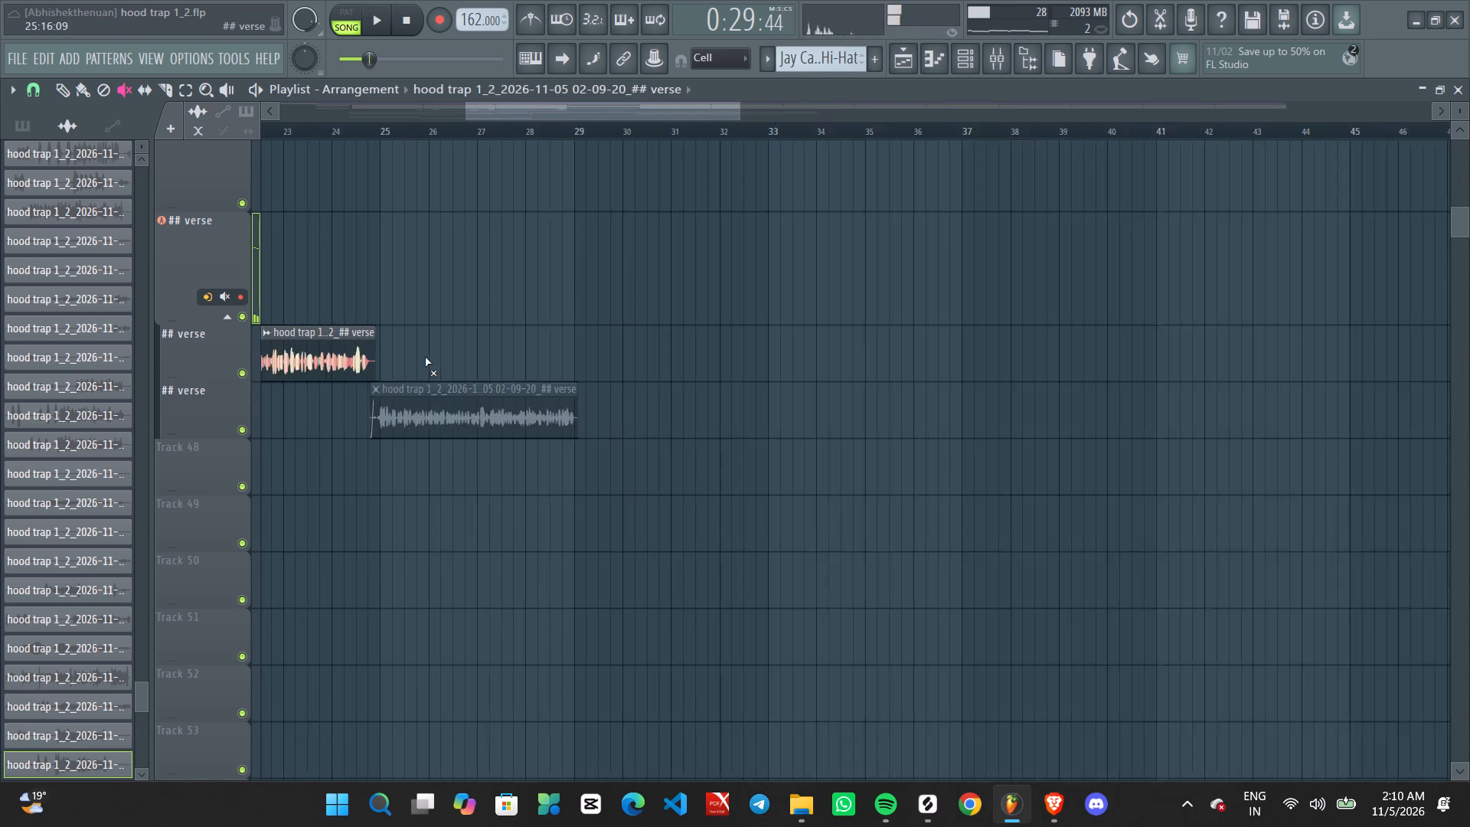
scroll(425, 357, "down", 2, "ctrl")
middle_click_drag(410, 338, 524, 343)
left_click(425, 124)
left_click(430, 124)
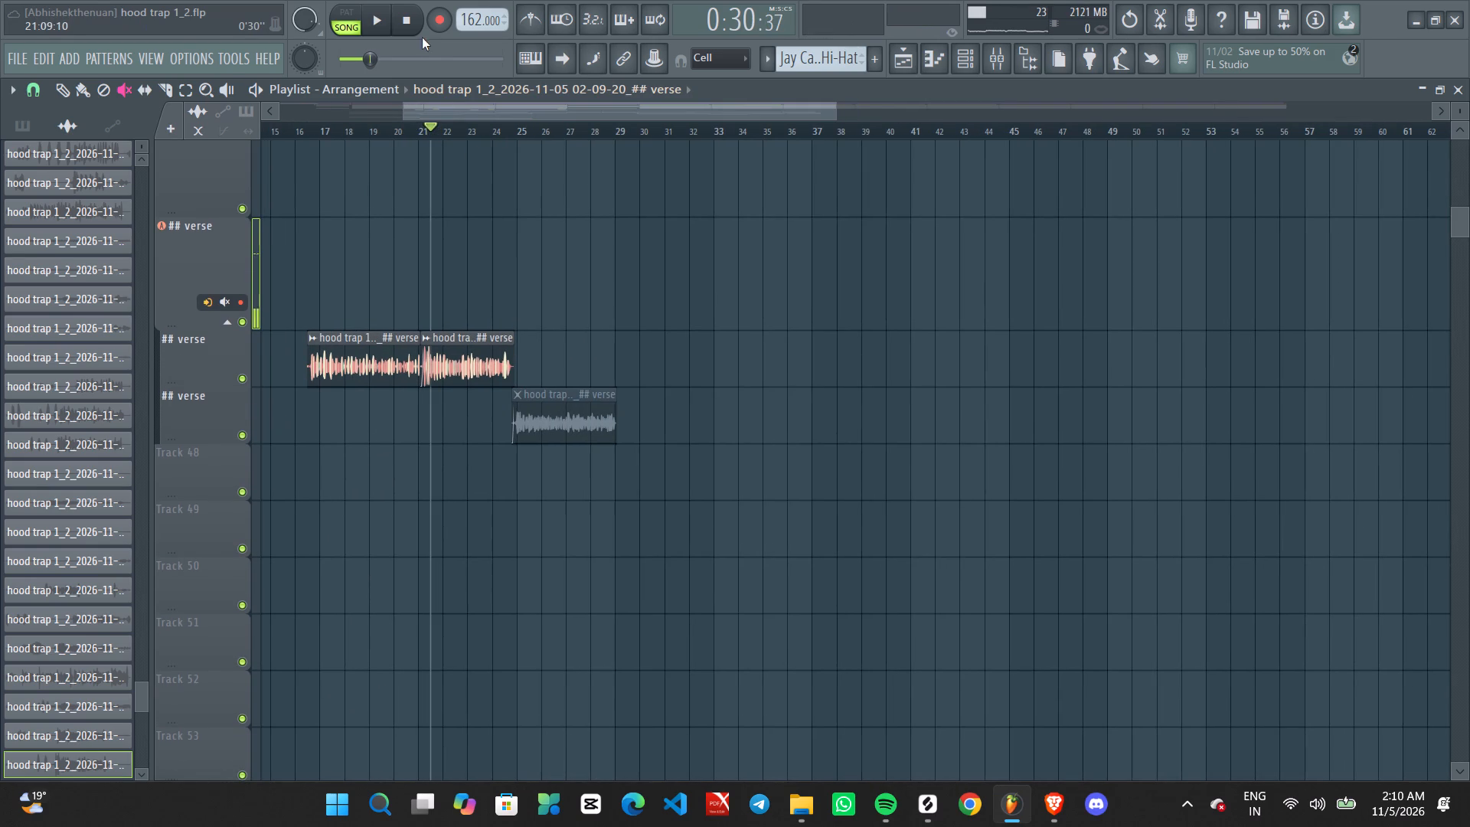
left_click(433, 21)
key("space")
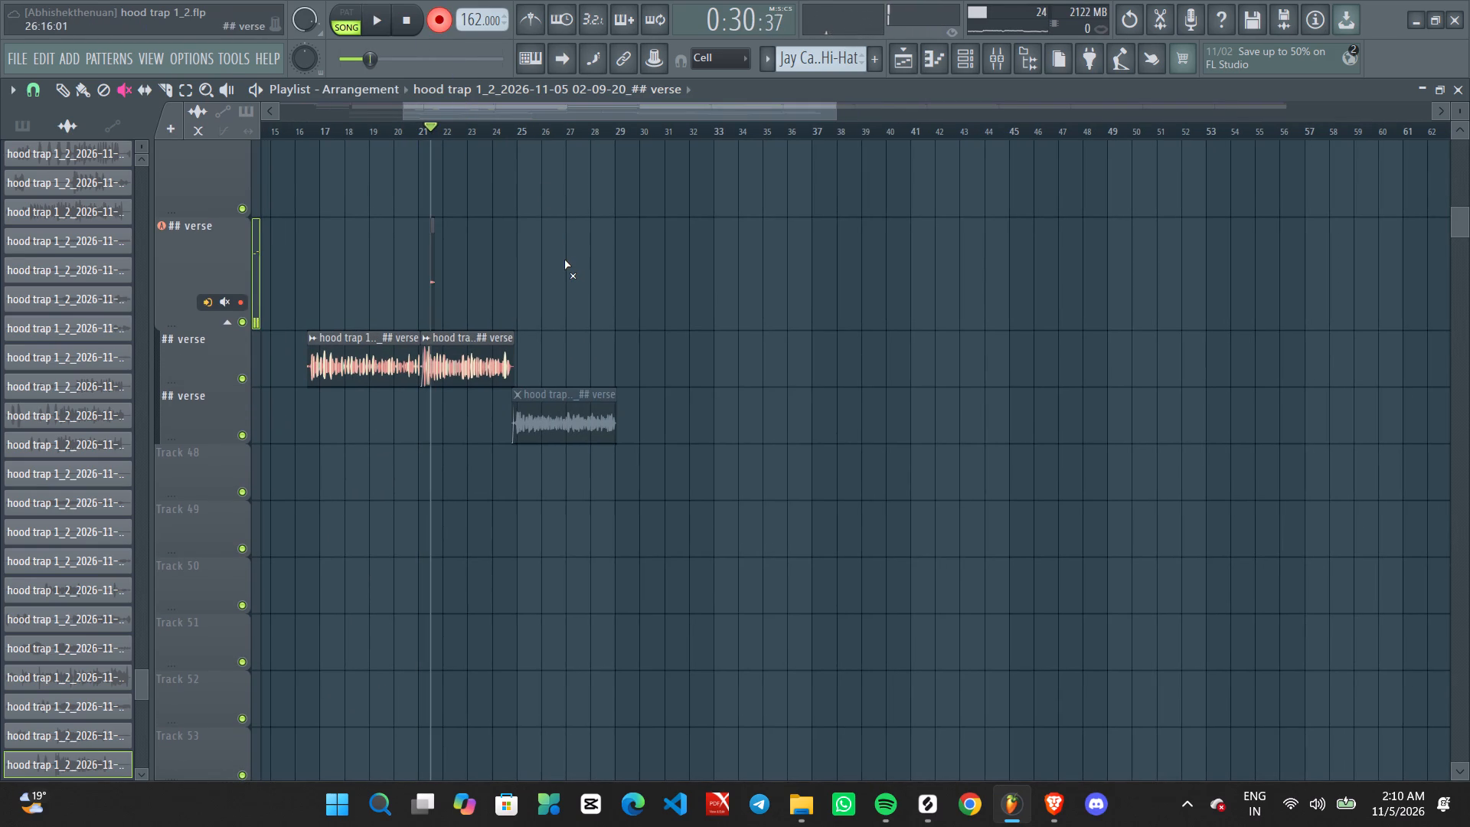
key("space")
right_click_drag(461, 280, 387, 280)
Stop and delete the running take, and record the line again from the same start point to past bar 29.
scroll(509, 345, "up", 2, "ctrl")
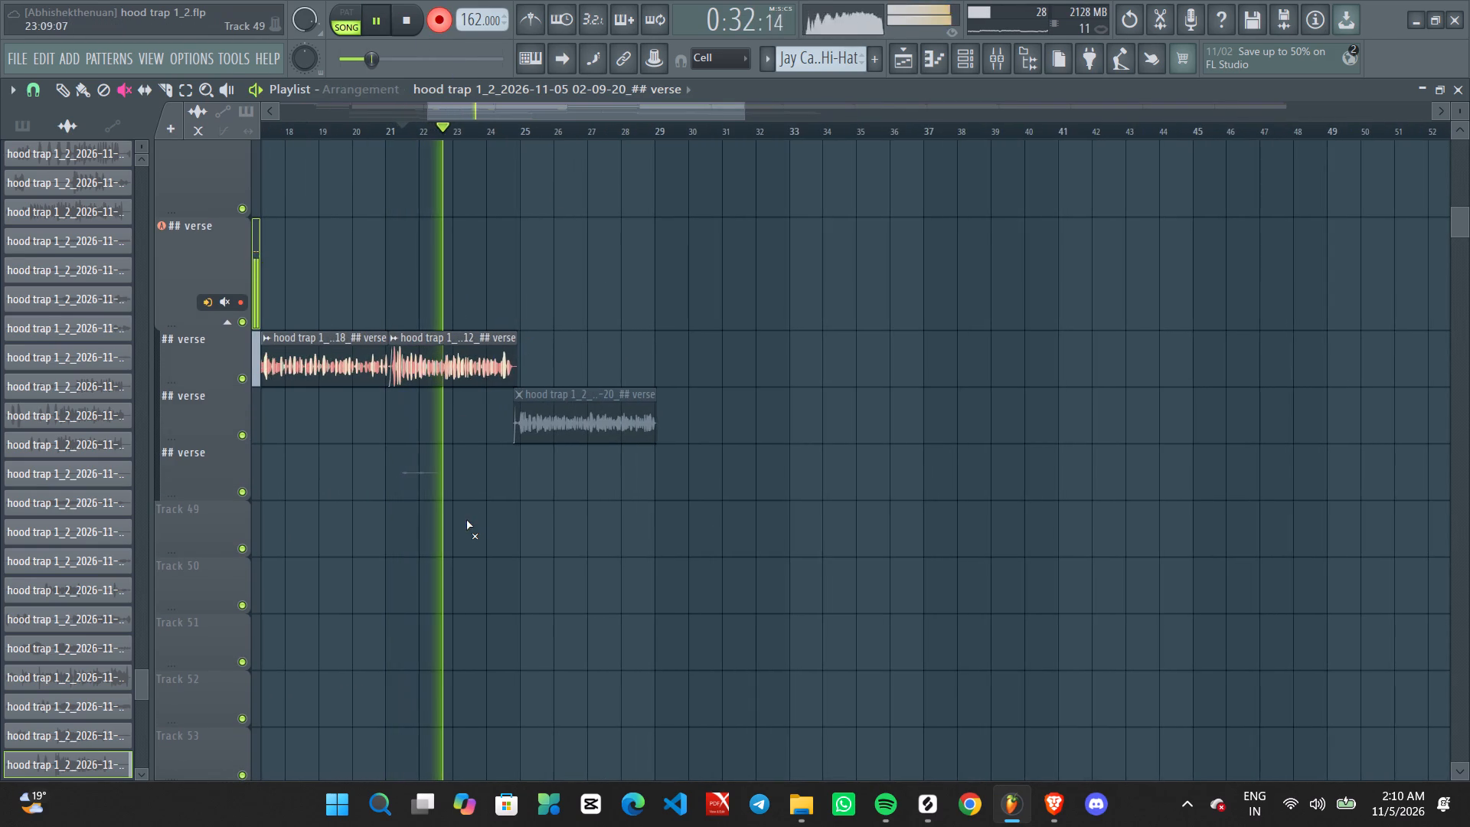
scroll(460, 520, "up", 1, "ctrl")
middle_click_drag(448, 519, 518, 456)
scroll(526, 447, "down", 3, "ctrl")
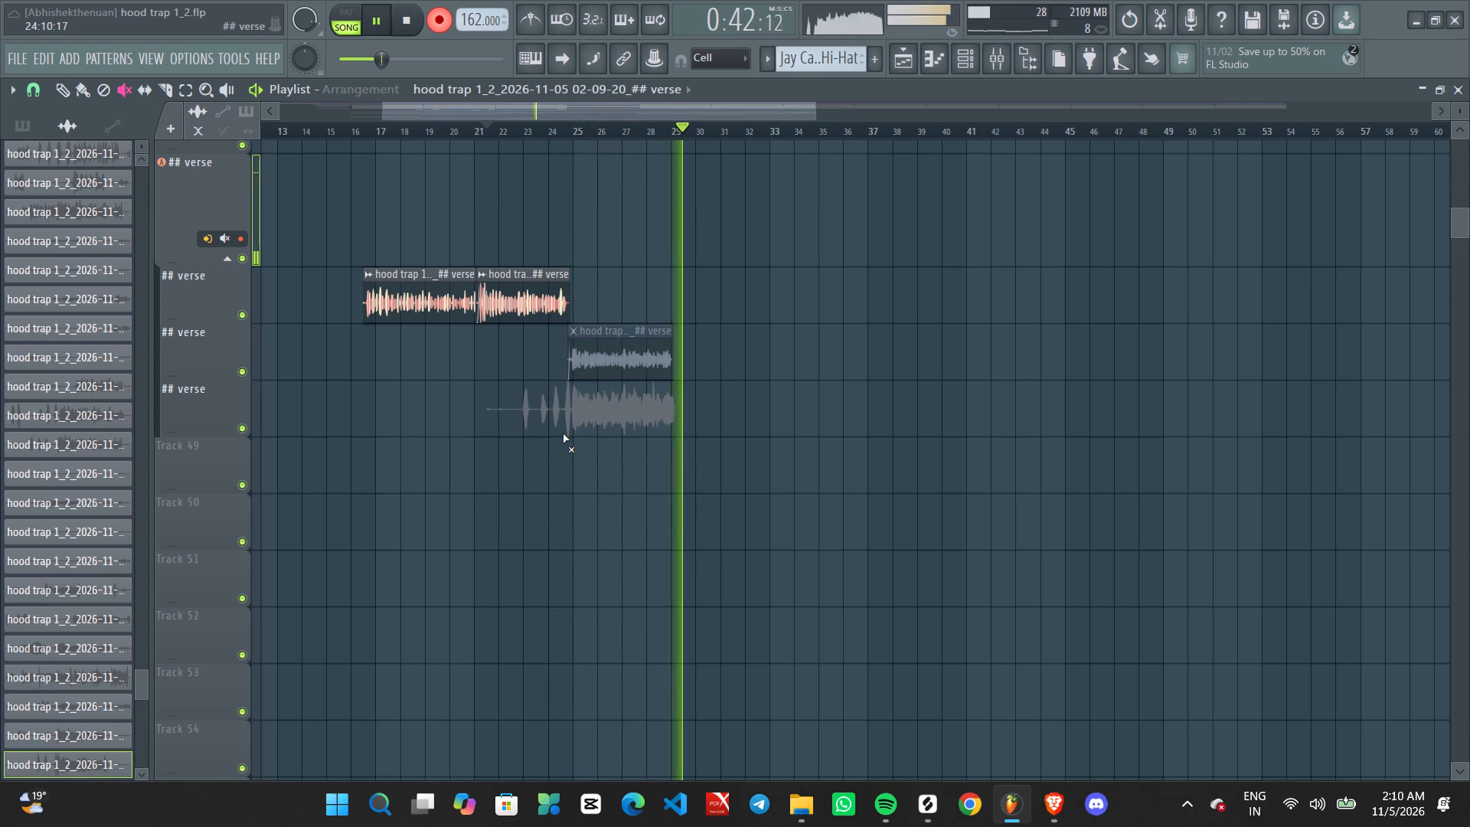
key("space")
right_click(658, 419)
key("space")
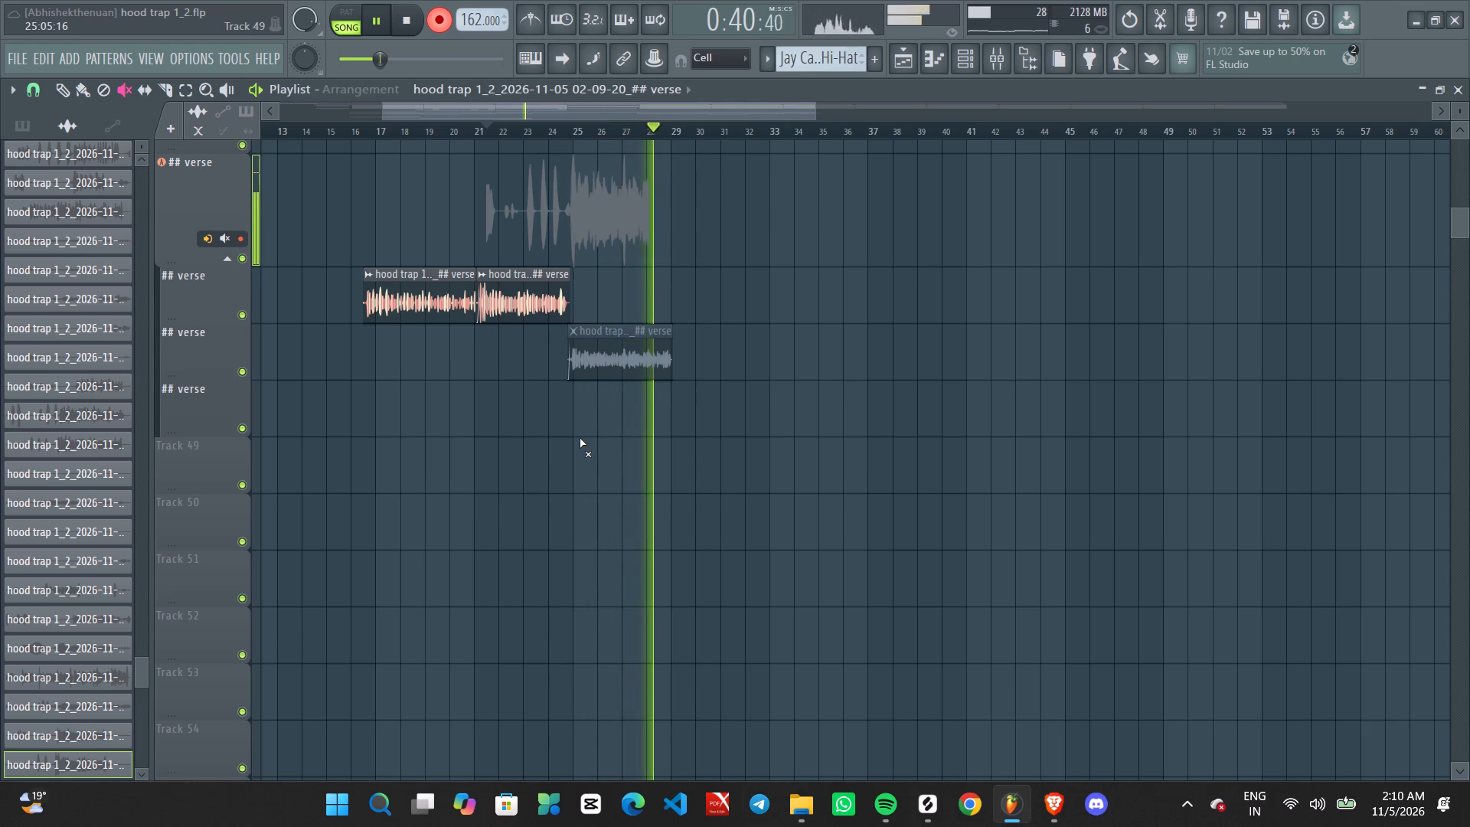
key("space")
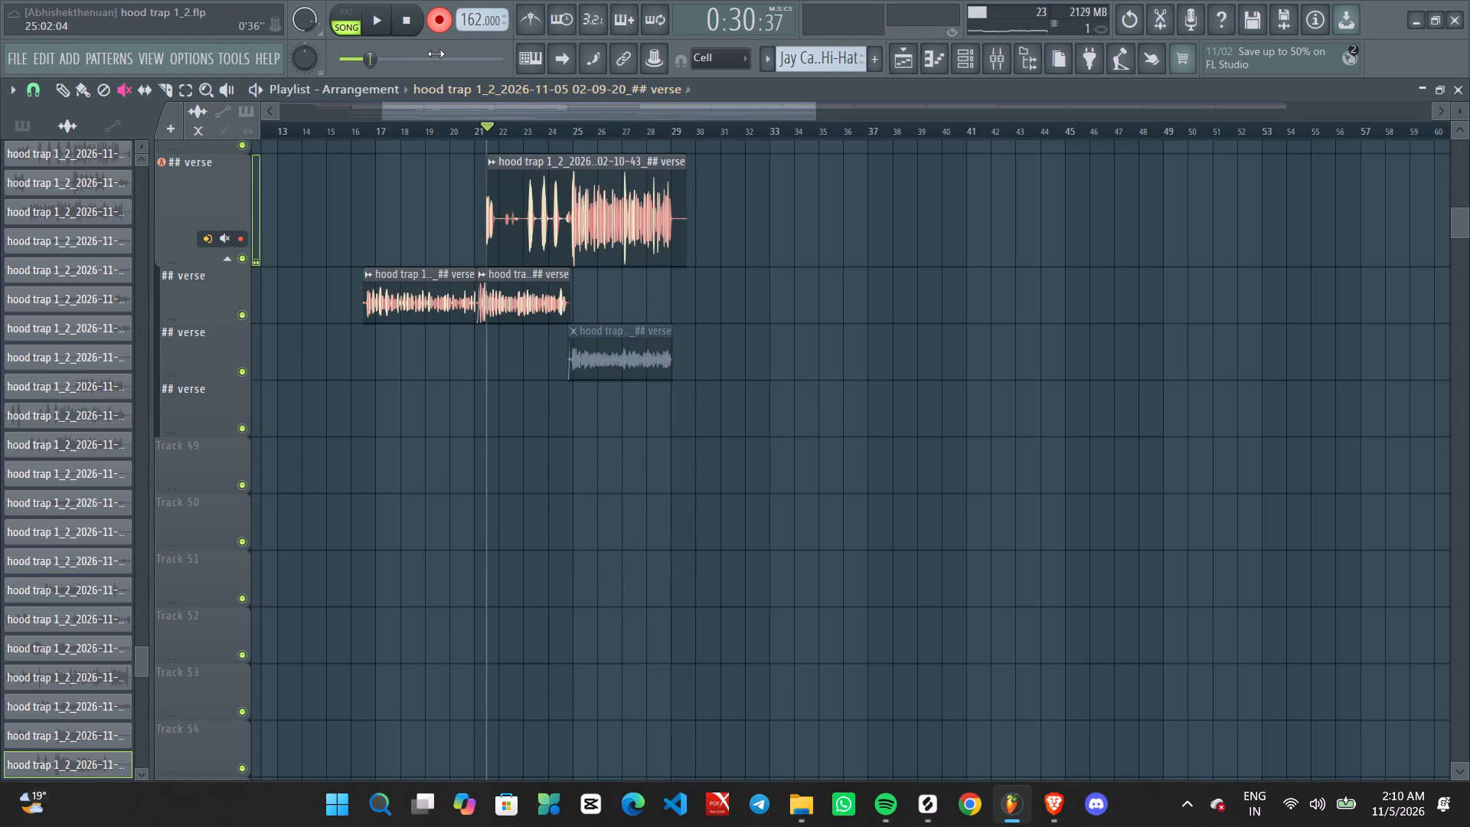
Turn off recording and, while playing the new take back, trim its lead-in to start at about 24:07.
left_click(436, 34)
key("space")
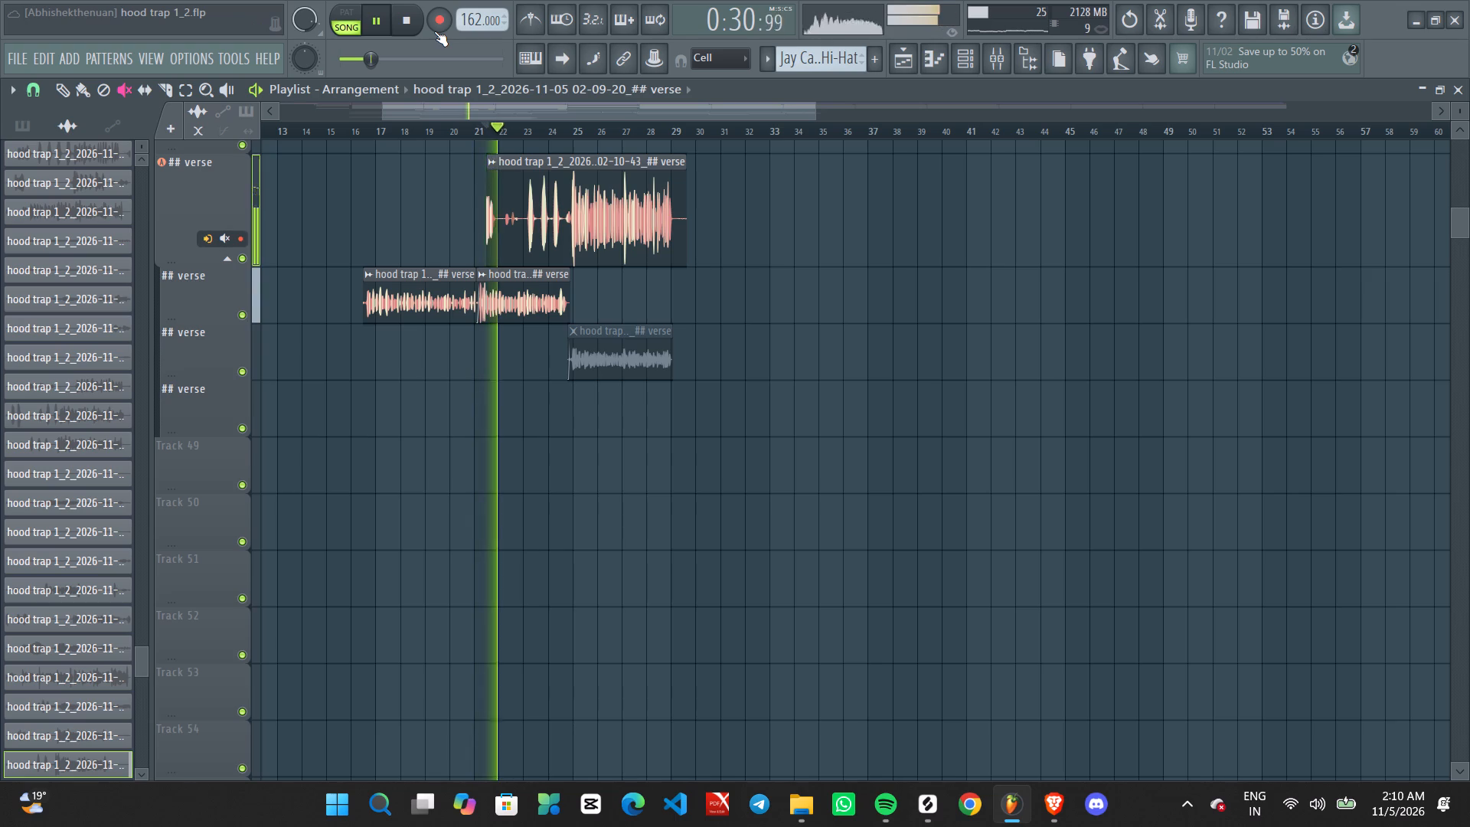
scroll(547, 192, "up", 4, "ctrl")
middle_click(372, 184)
right_click_drag(374, 183, 383, 178)
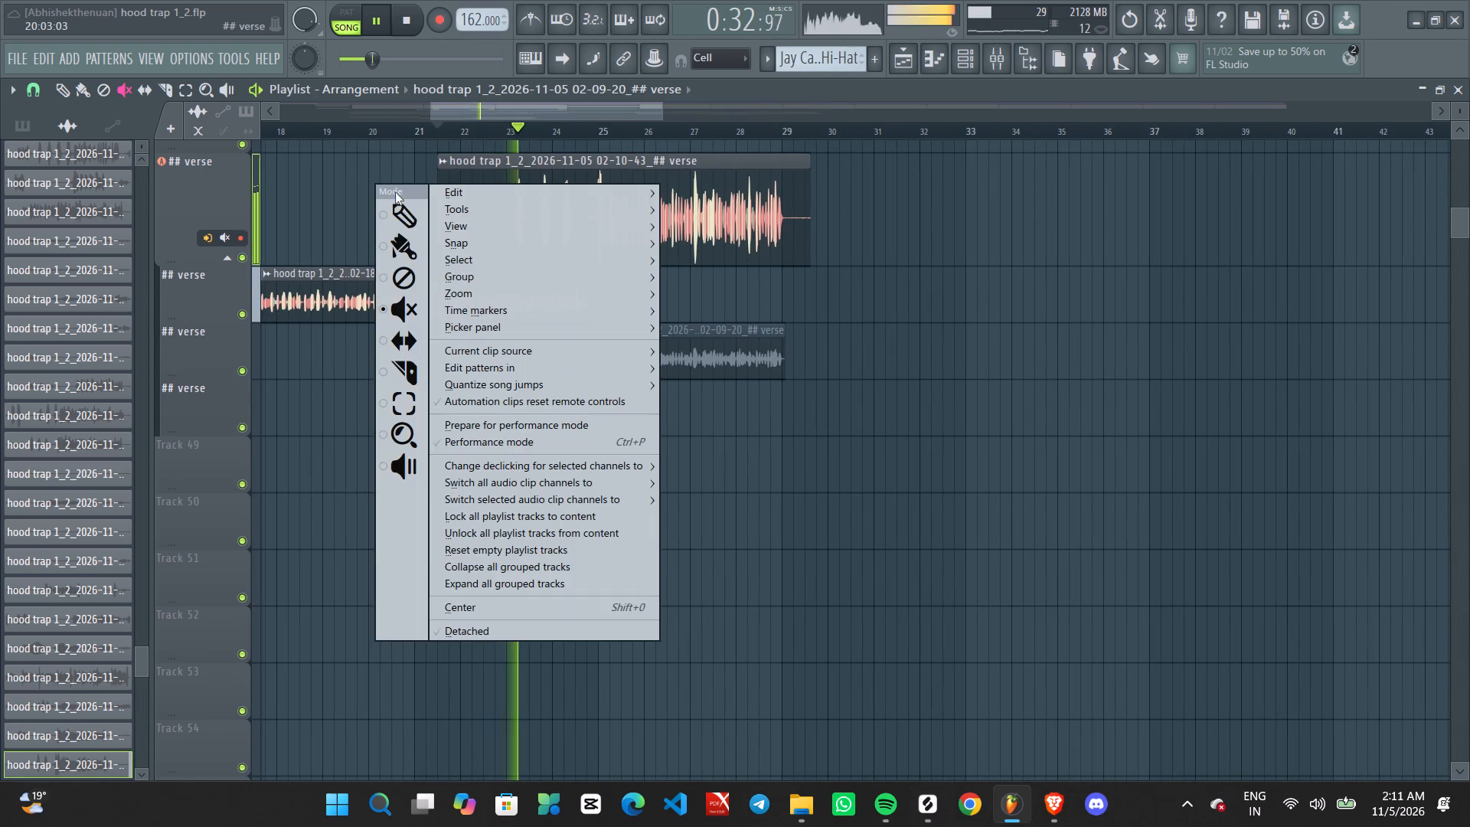
left_click(395, 208)
left_click_drag(438, 159, 574, 159, "alt")
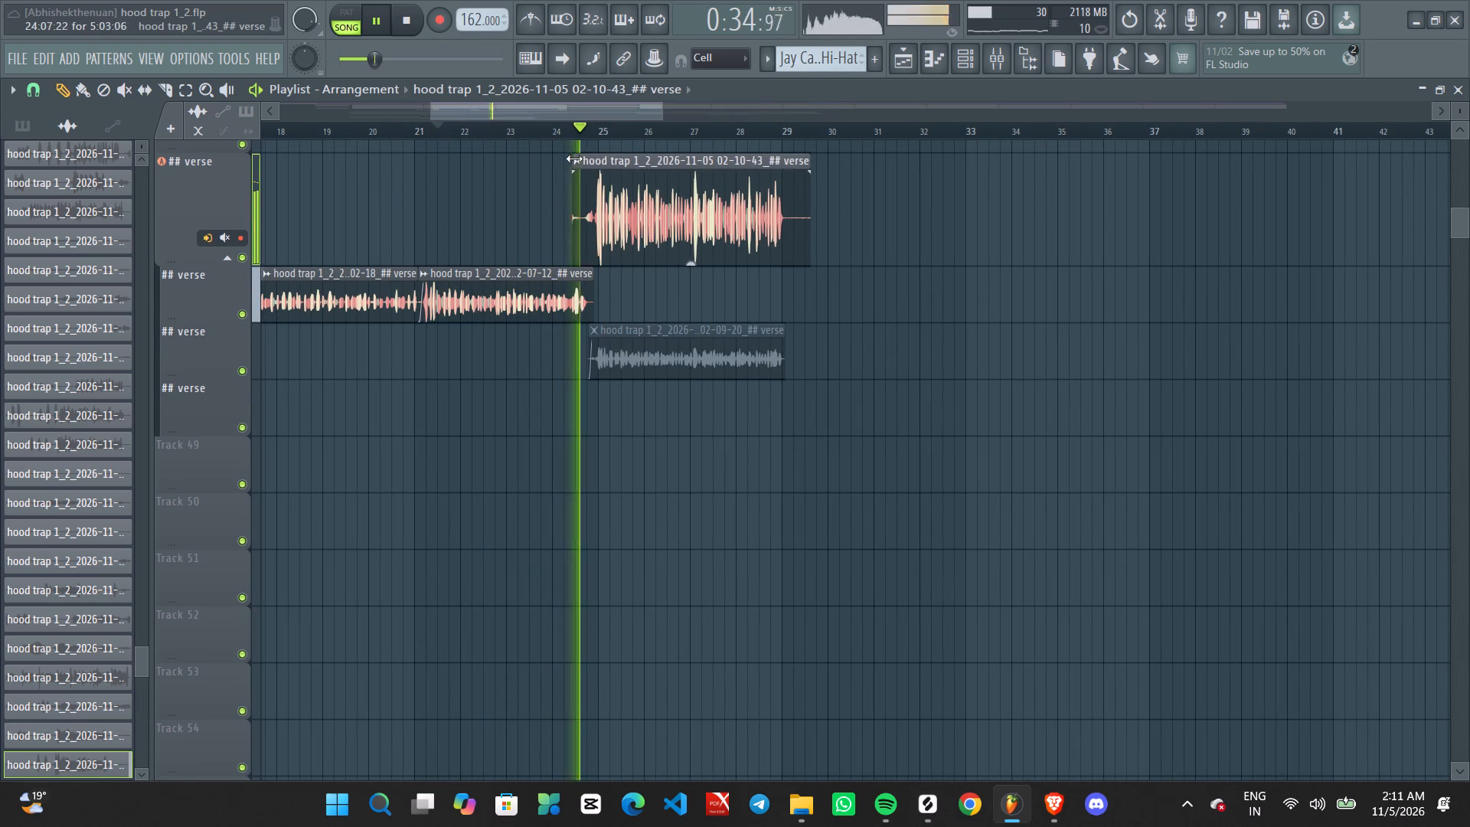
left_click_drag(574, 159, 576, 159, "alt")
scroll(662, 309, "up", 2, "ctrl")
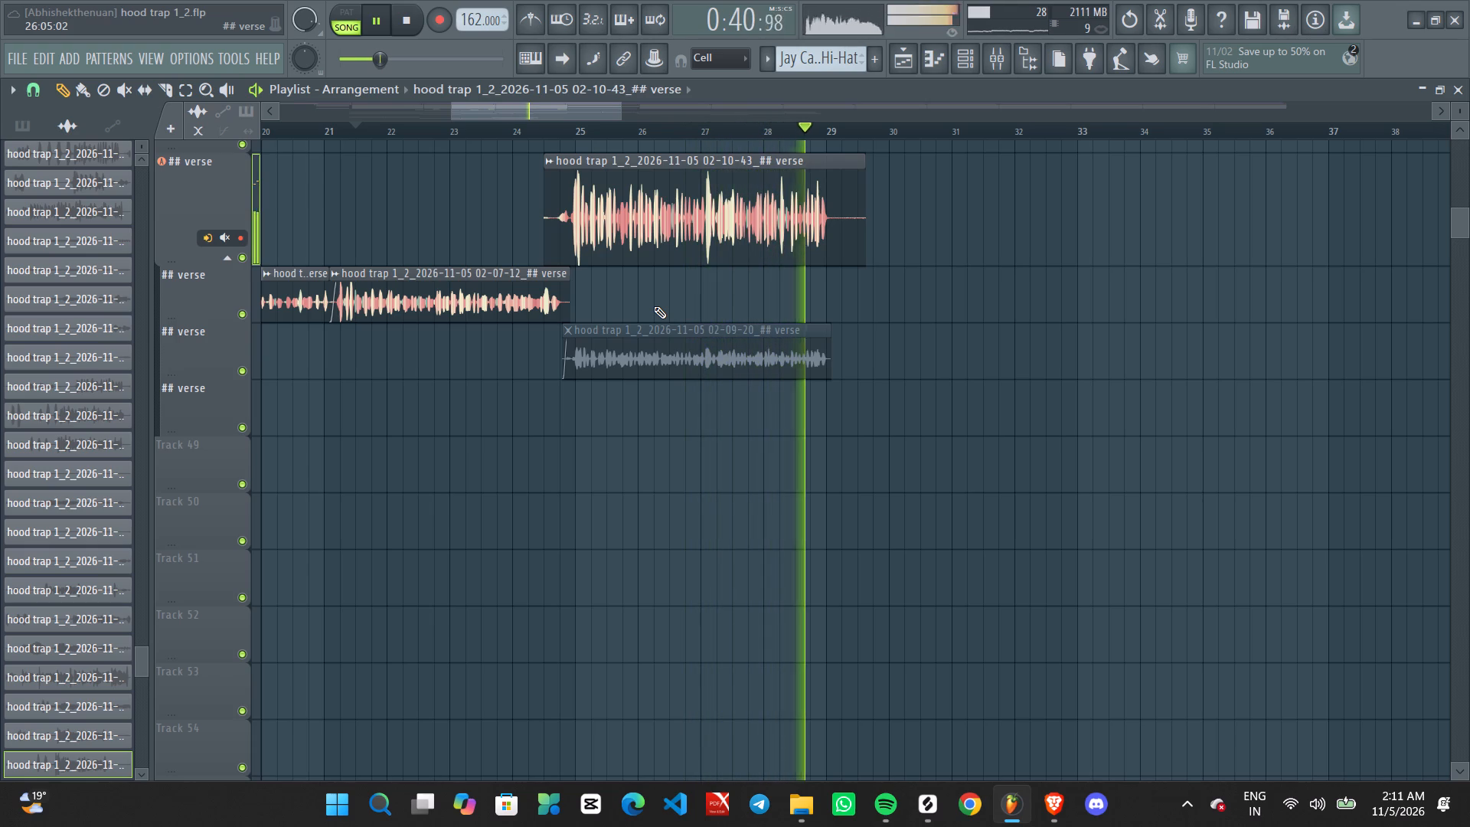
Trim both ends of the newest ## verse take, 02-10-43, so it runs from about 24:12 to bar 29.
key("space")
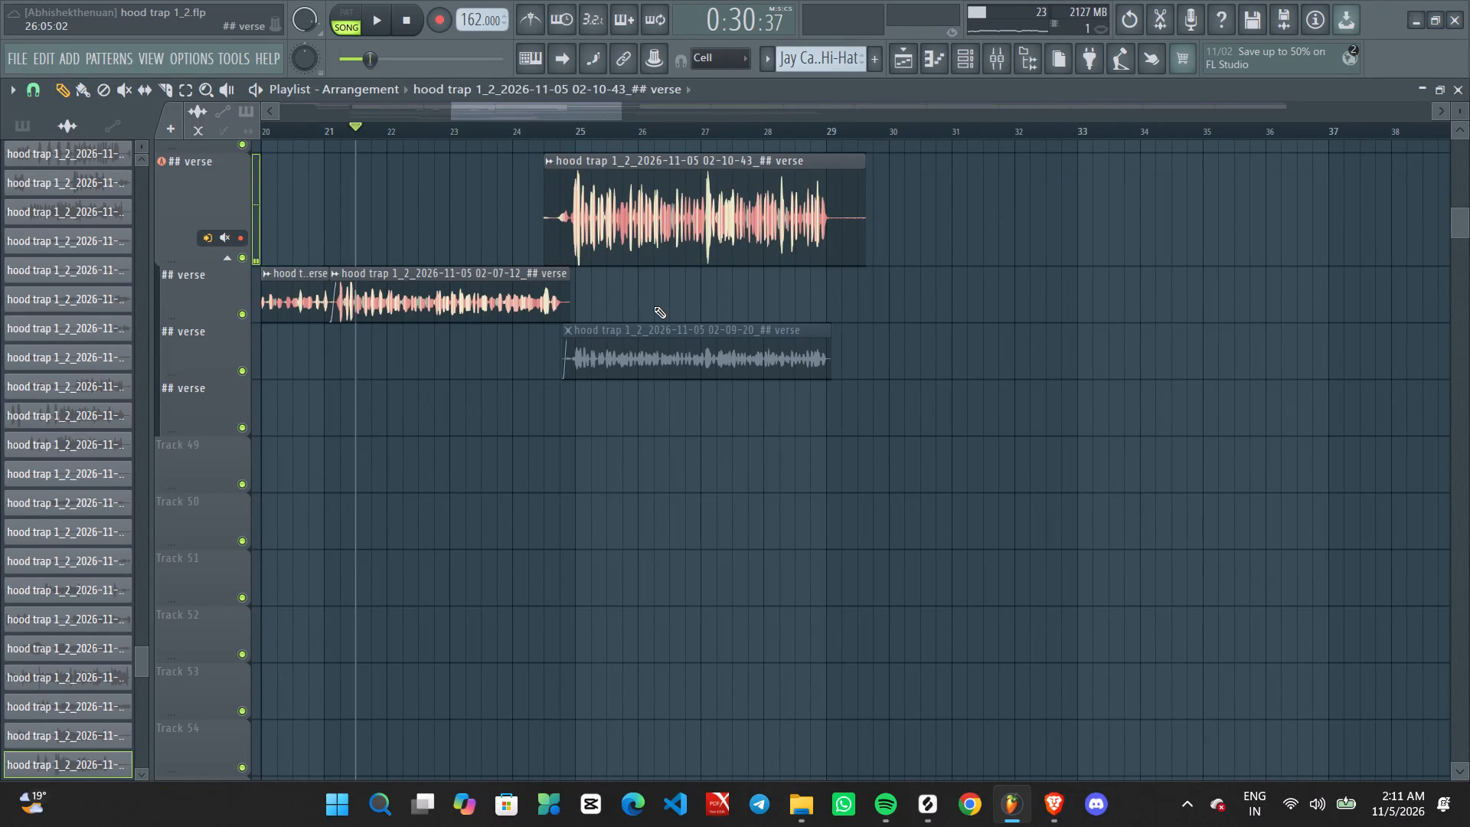
scroll(1039, 233, "up", 4, "ctrl")
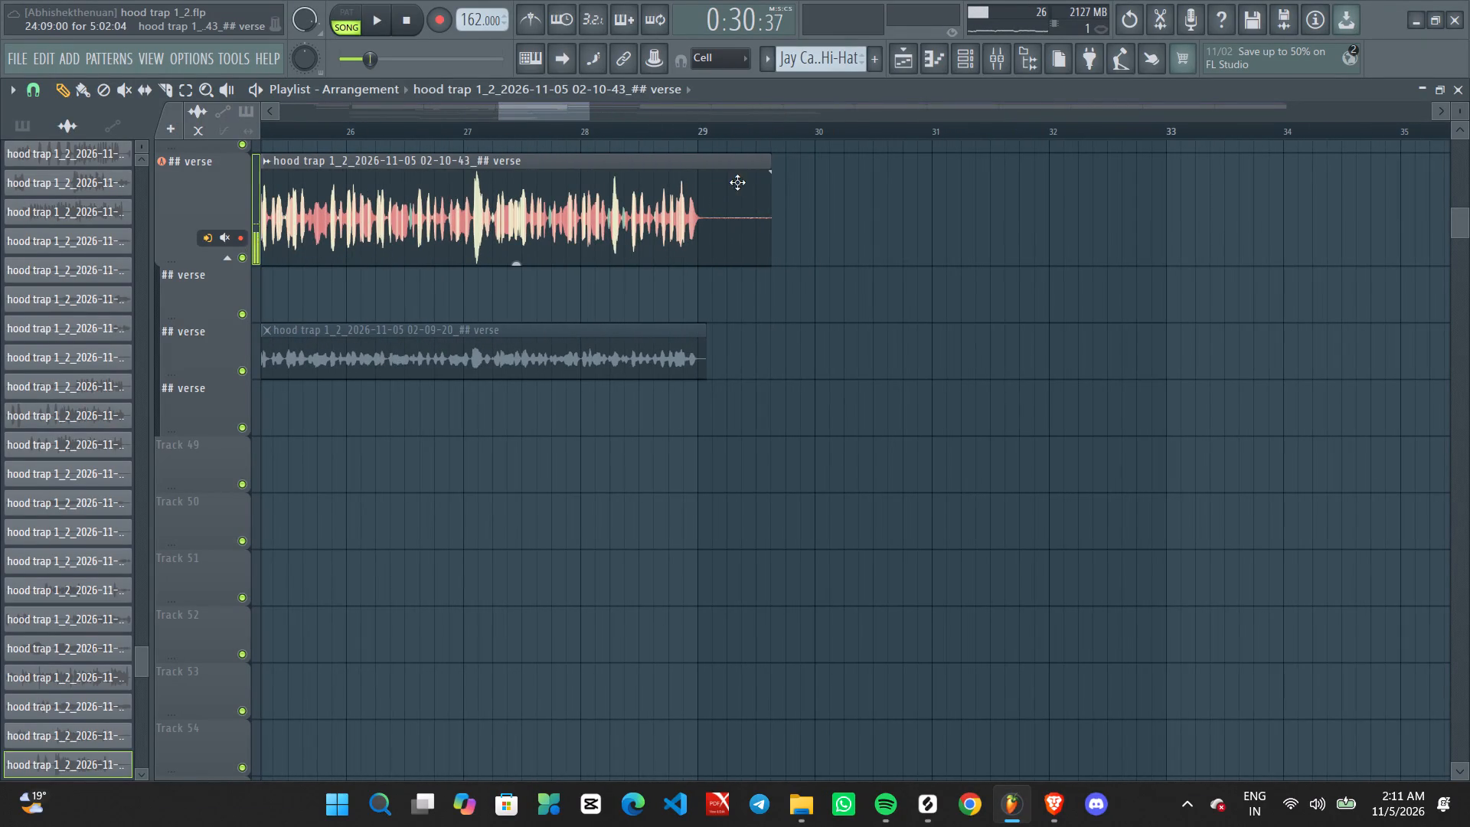
left_click_drag(773, 162, 704, 161, "alt")
scroll(636, 228, "down", 4, "ctrl")
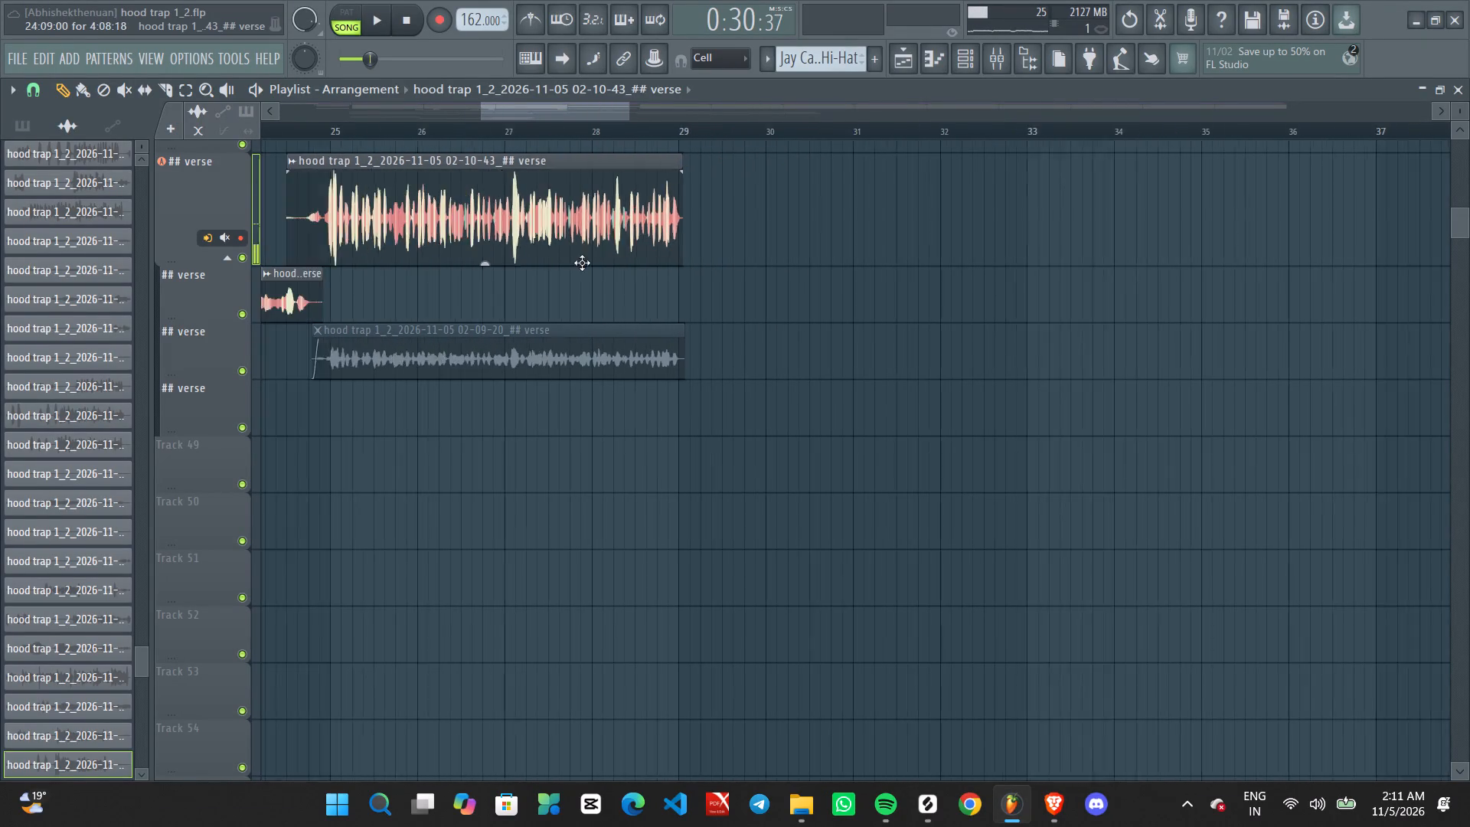
scroll(582, 263, "down", 3, "ctrl")
scroll(477, 267, "up", 6, "ctrl")
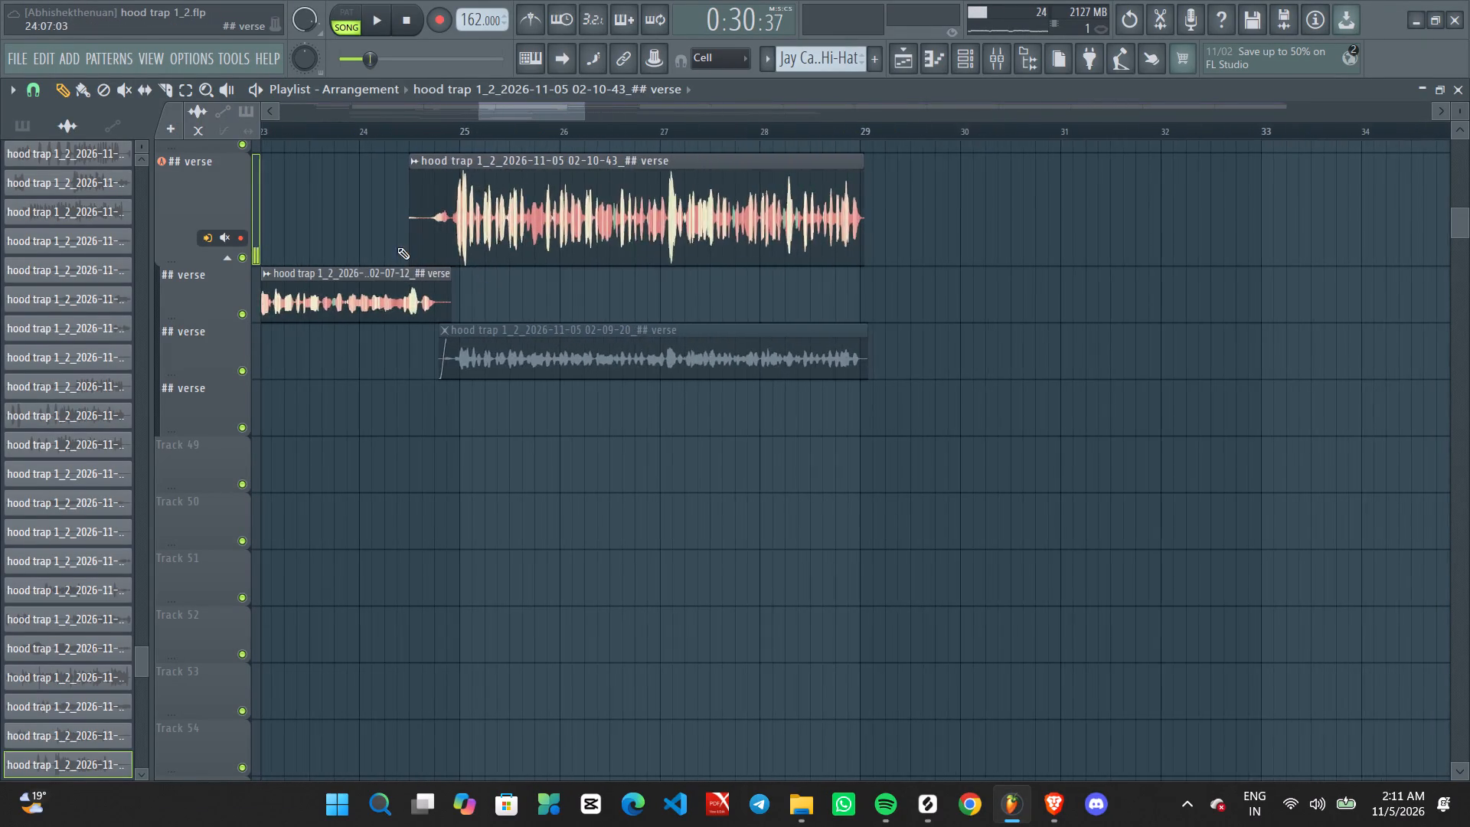
scroll(397, 247, "up", 7, "ctrl")
left_click_drag(432, 164, 489, 165, "alt")
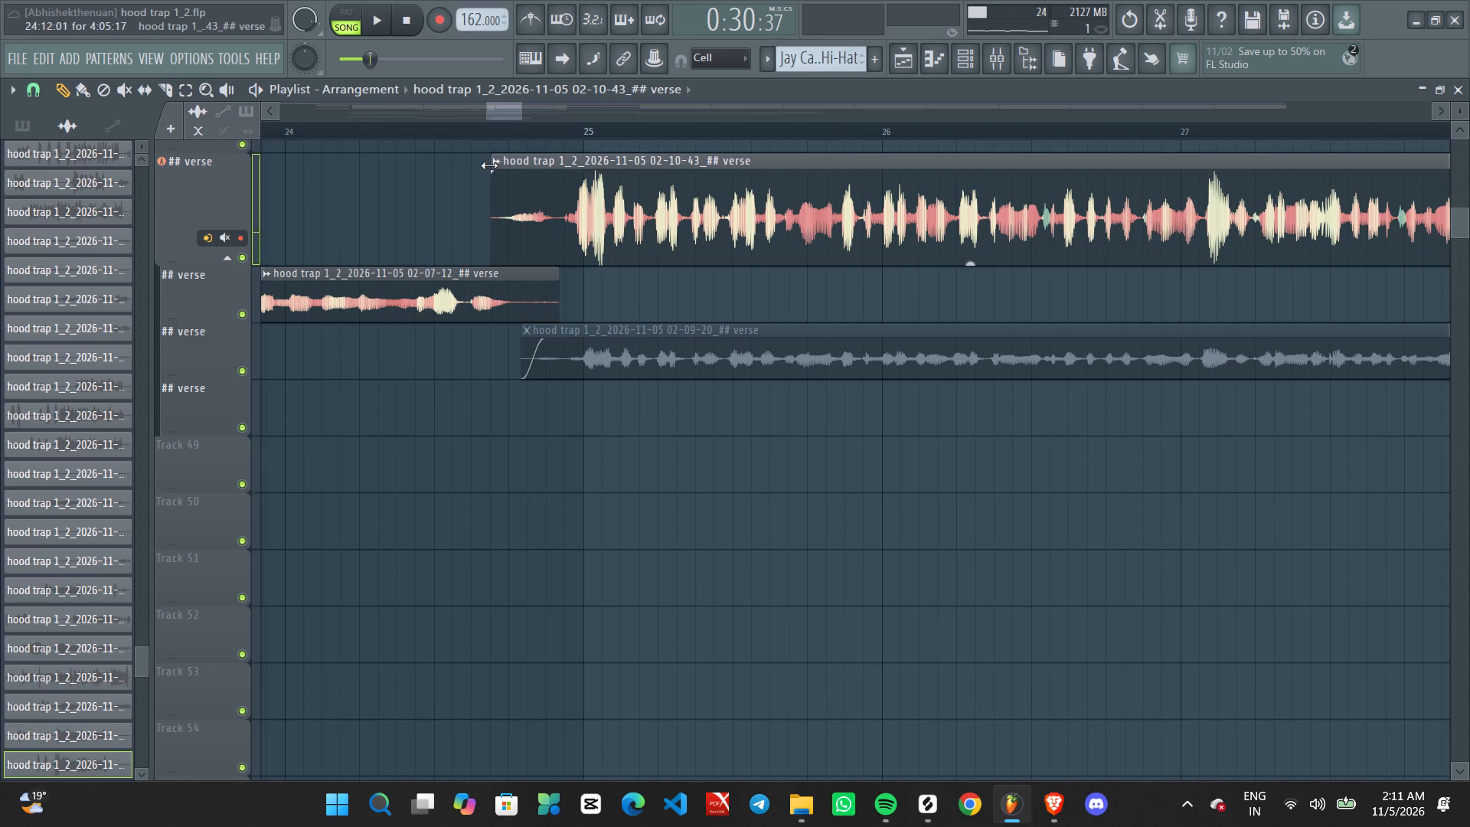
left_click_drag(489, 165, 491, 165, "alt")
scroll(475, 175, "down", 16, "ctrl")
Play the sequenced ## verse takes from about bar 16 to check how they follow one another.
middle_click_drag(385, 197, 544, 197)
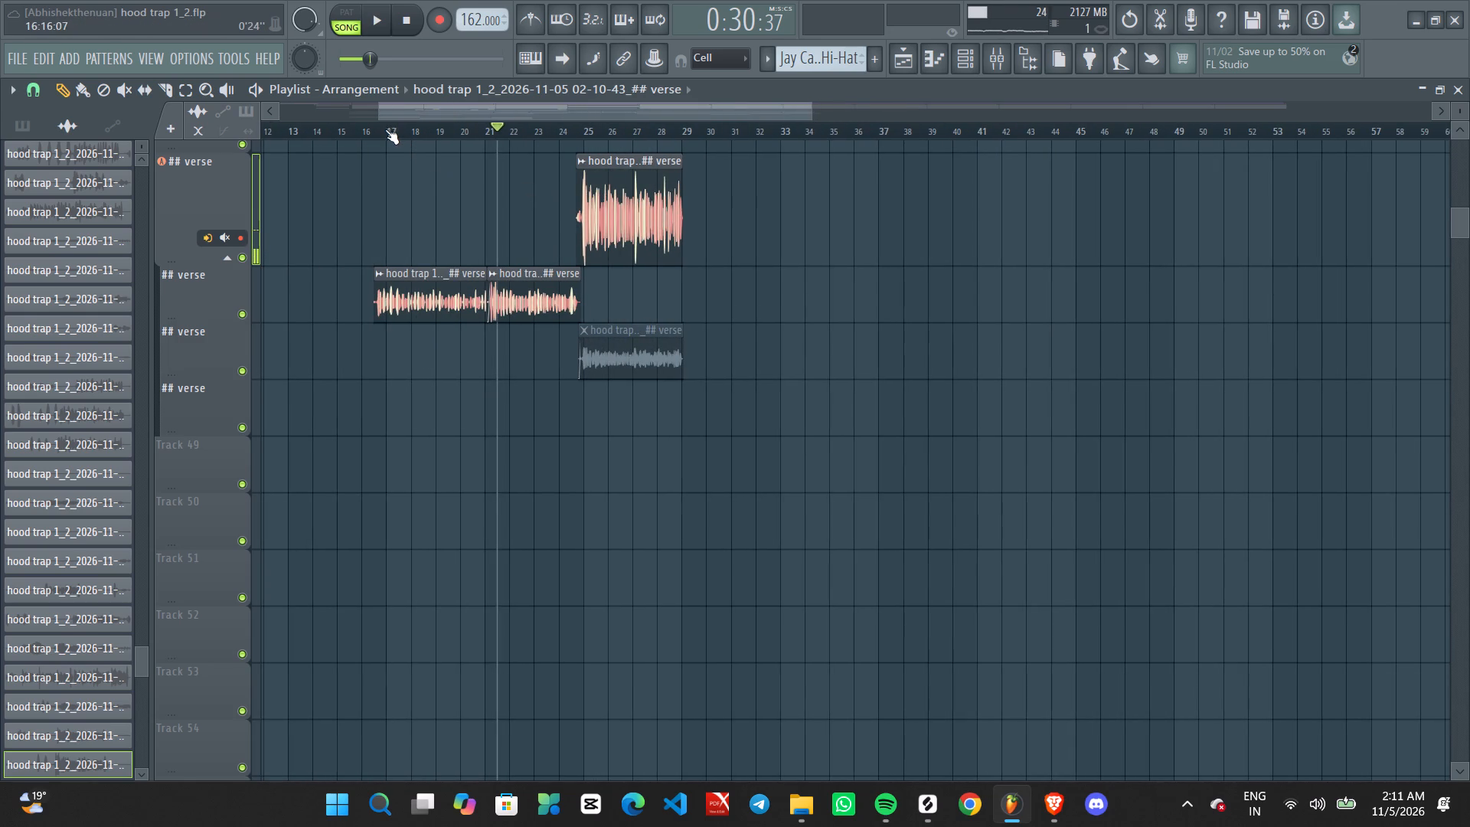
left_click(384, 129)
left_click(370, 128)
key("space")
scroll(382, 325, "up", 4, "ctrl")
middle_click_drag(411, 344, 449, 345)
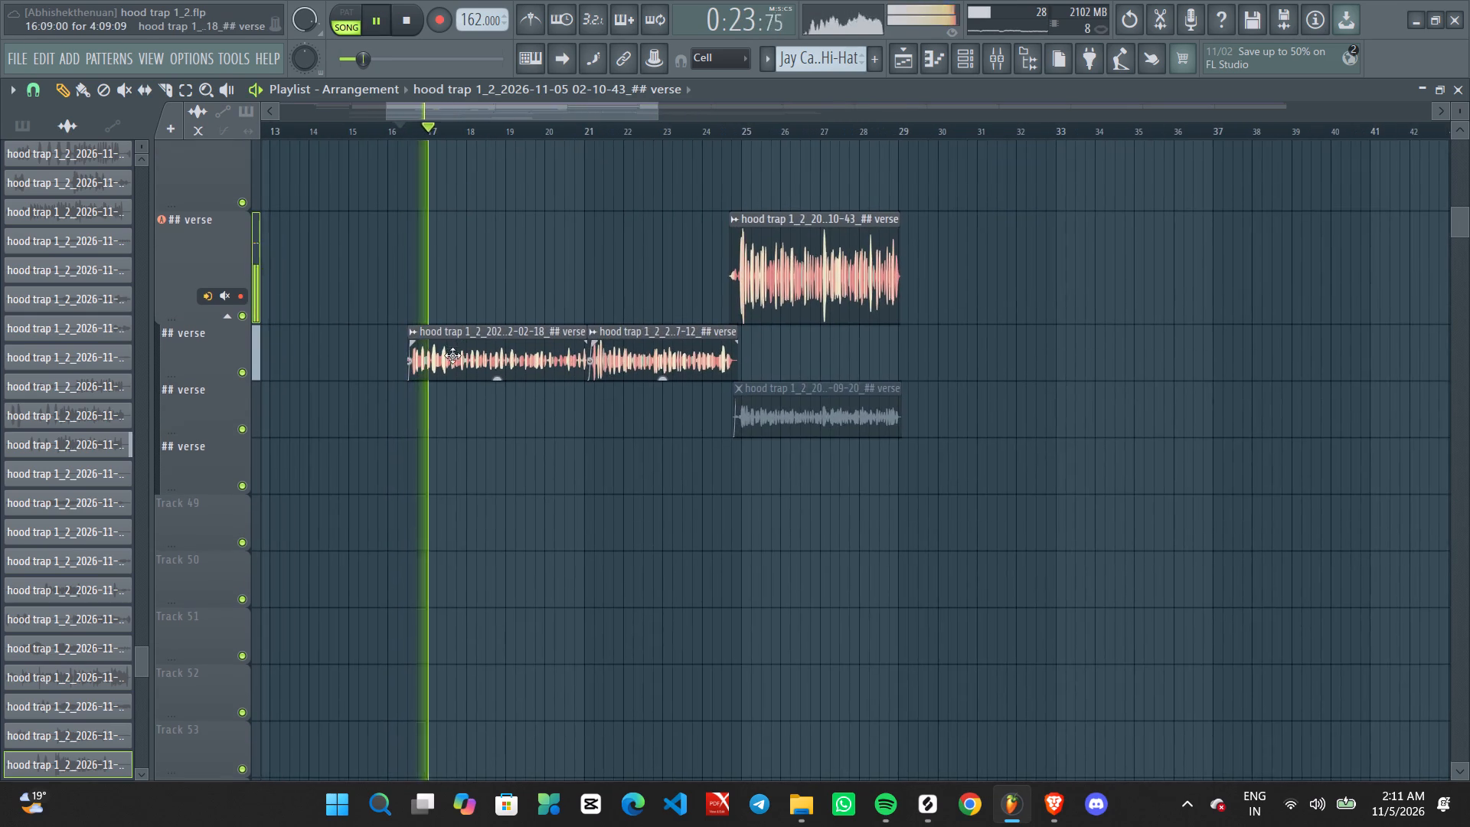
scroll(470, 397, "up", 2, "ctrl")
scroll(511, 427, "down", 2, "ctrl")
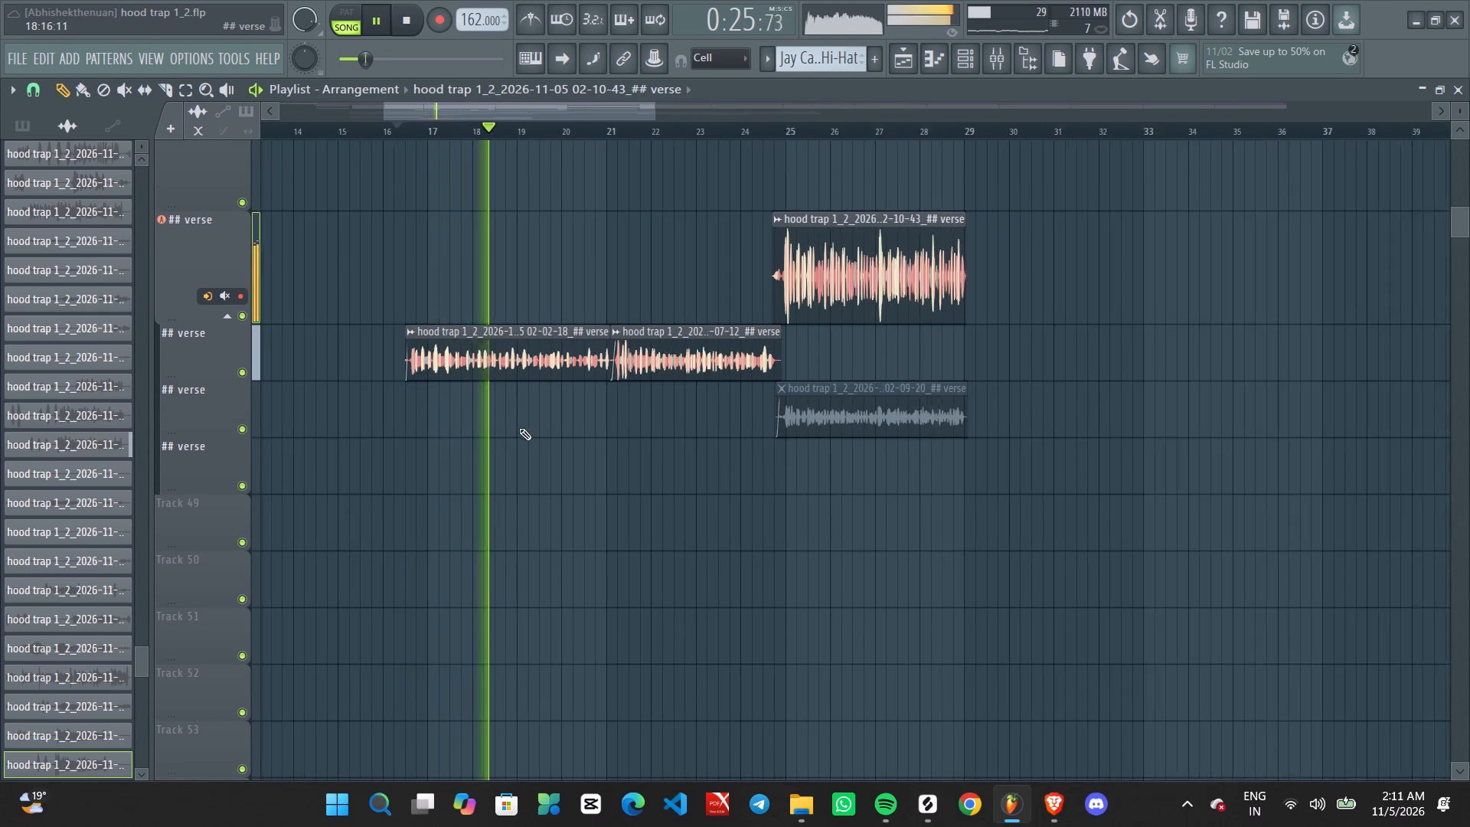
scroll(528, 433, "up", 2, "ctrl")
middle_click_drag(609, 438, 561, 420)
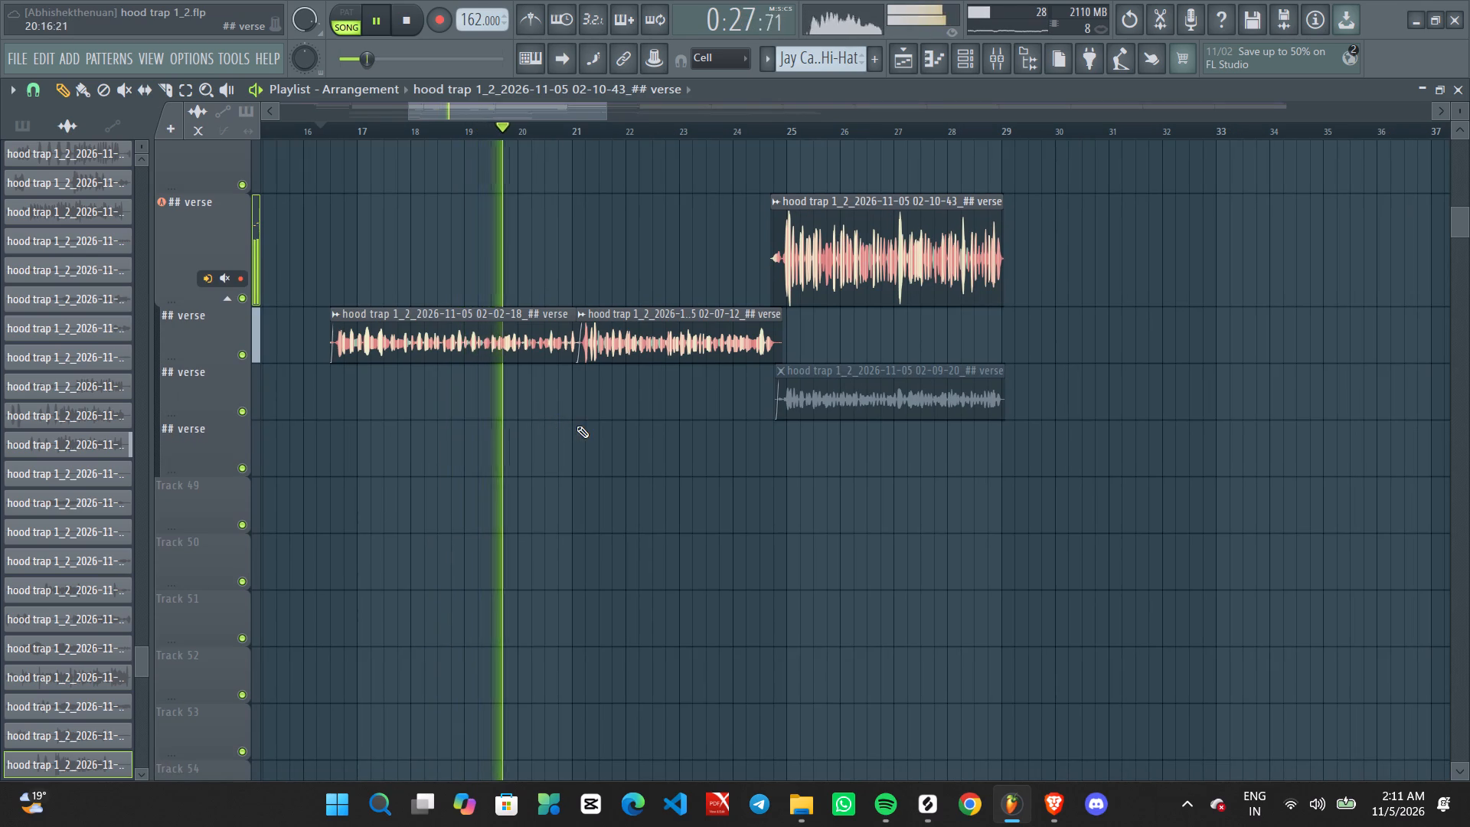
scroll(586, 427, "up", 2, "ctrl")
middle_click_drag(613, 428, 595, 421)
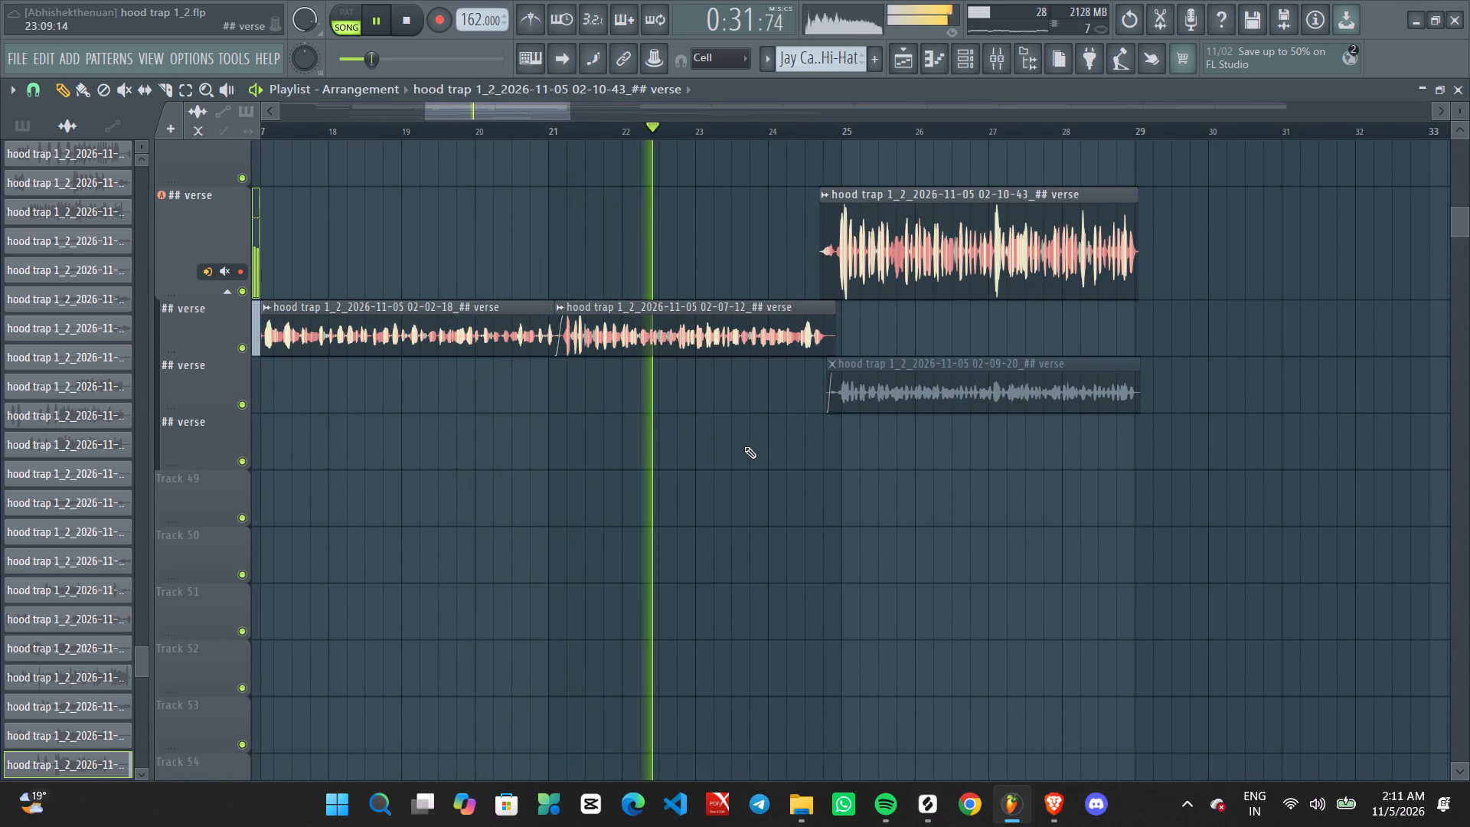
Add a short fade-out to the end of the 02-07-12 ## verse take, and stop playback past bar 29.
scroll(850, 340, "up", 5, "ctrl")
left_click_drag(812, 315, 795, 313)
scroll(768, 472, "down", 4, "ctrl")
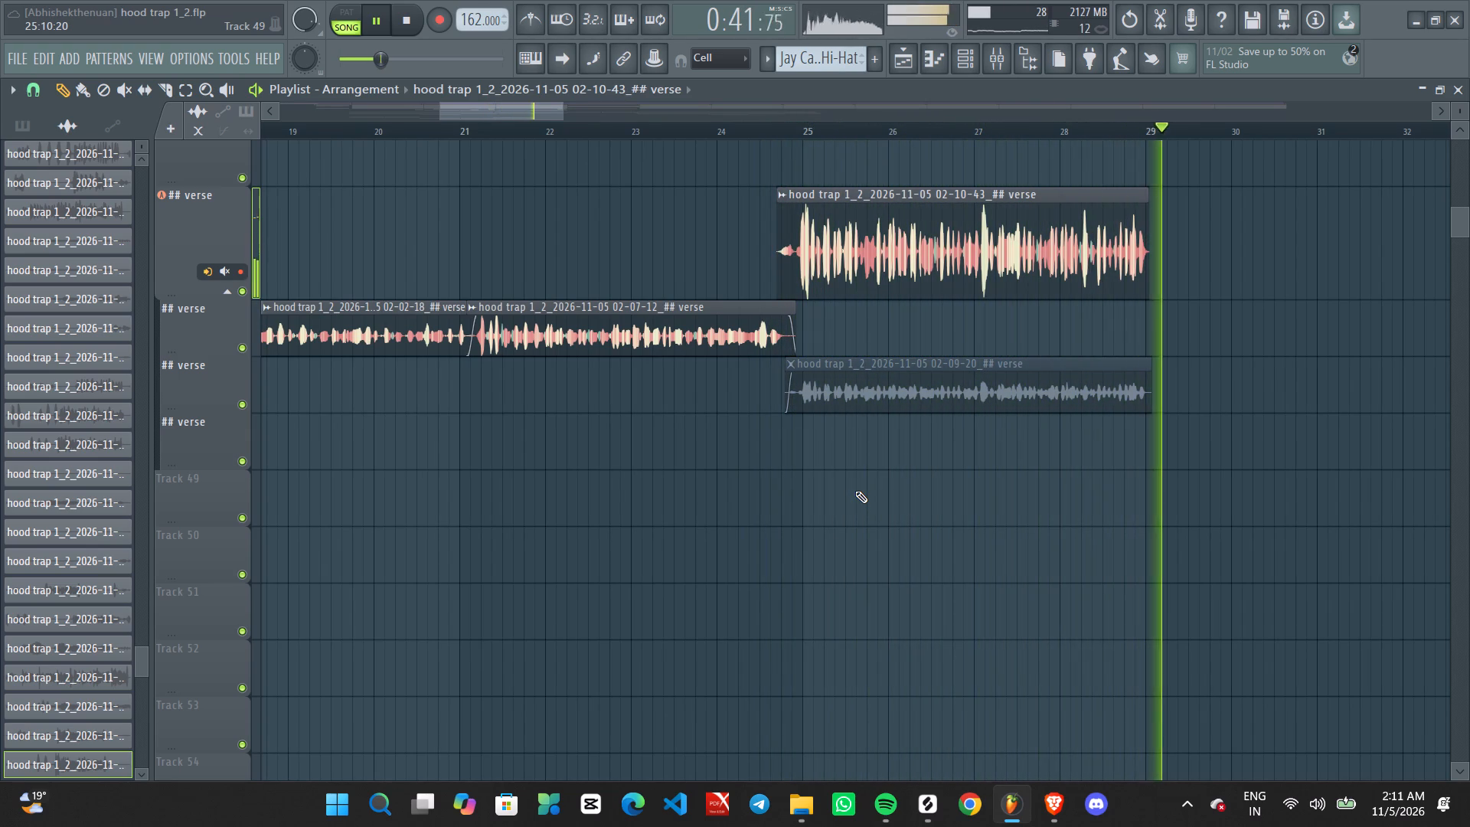
key("space")
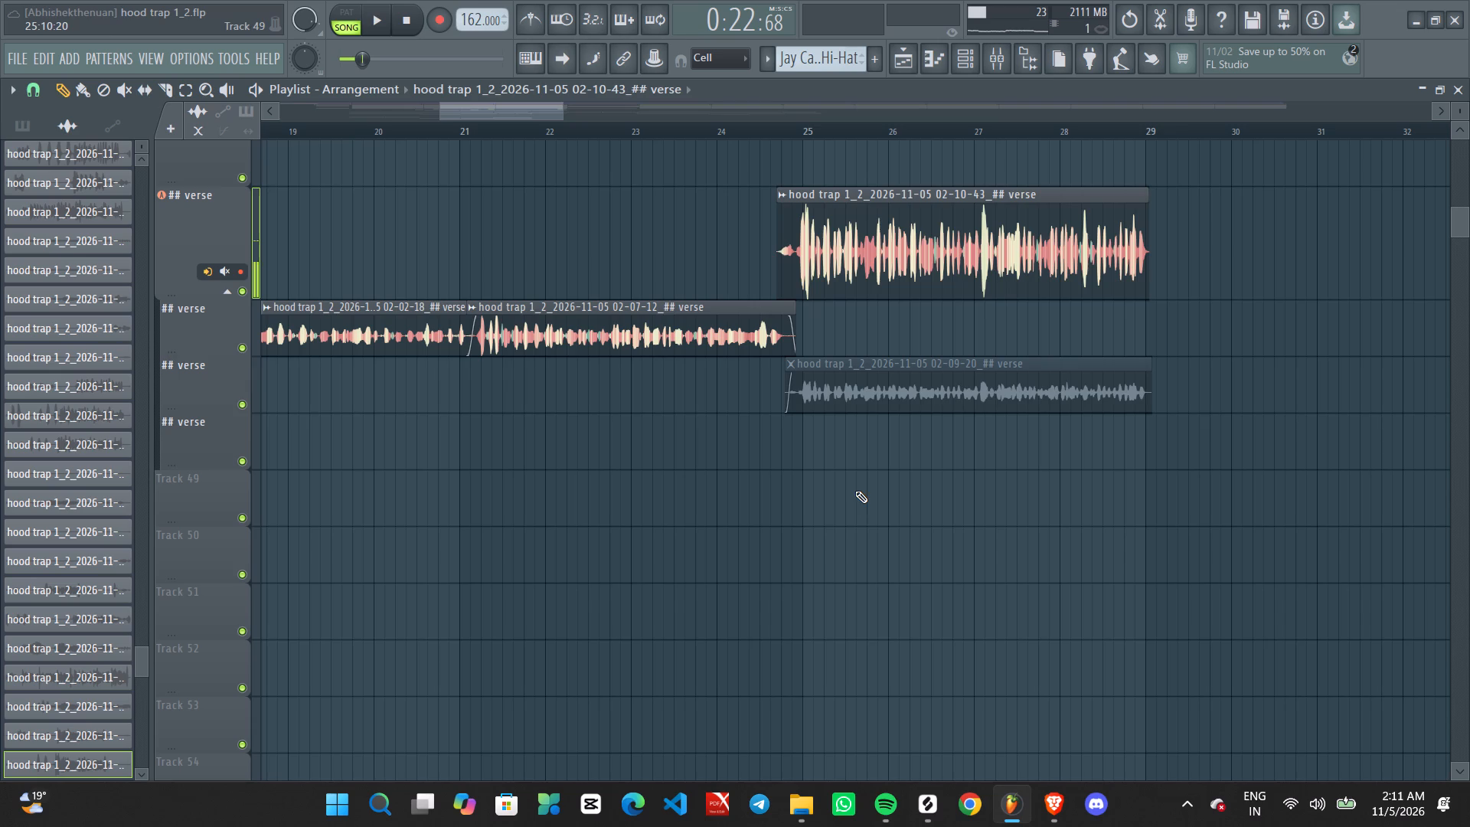
Delete the muted 02-09-20 ## verse take below the kept ones.
scroll(1111, 445, "up", 3, "ctrl")
scroll(808, 427, "up", 1, "ctrl")
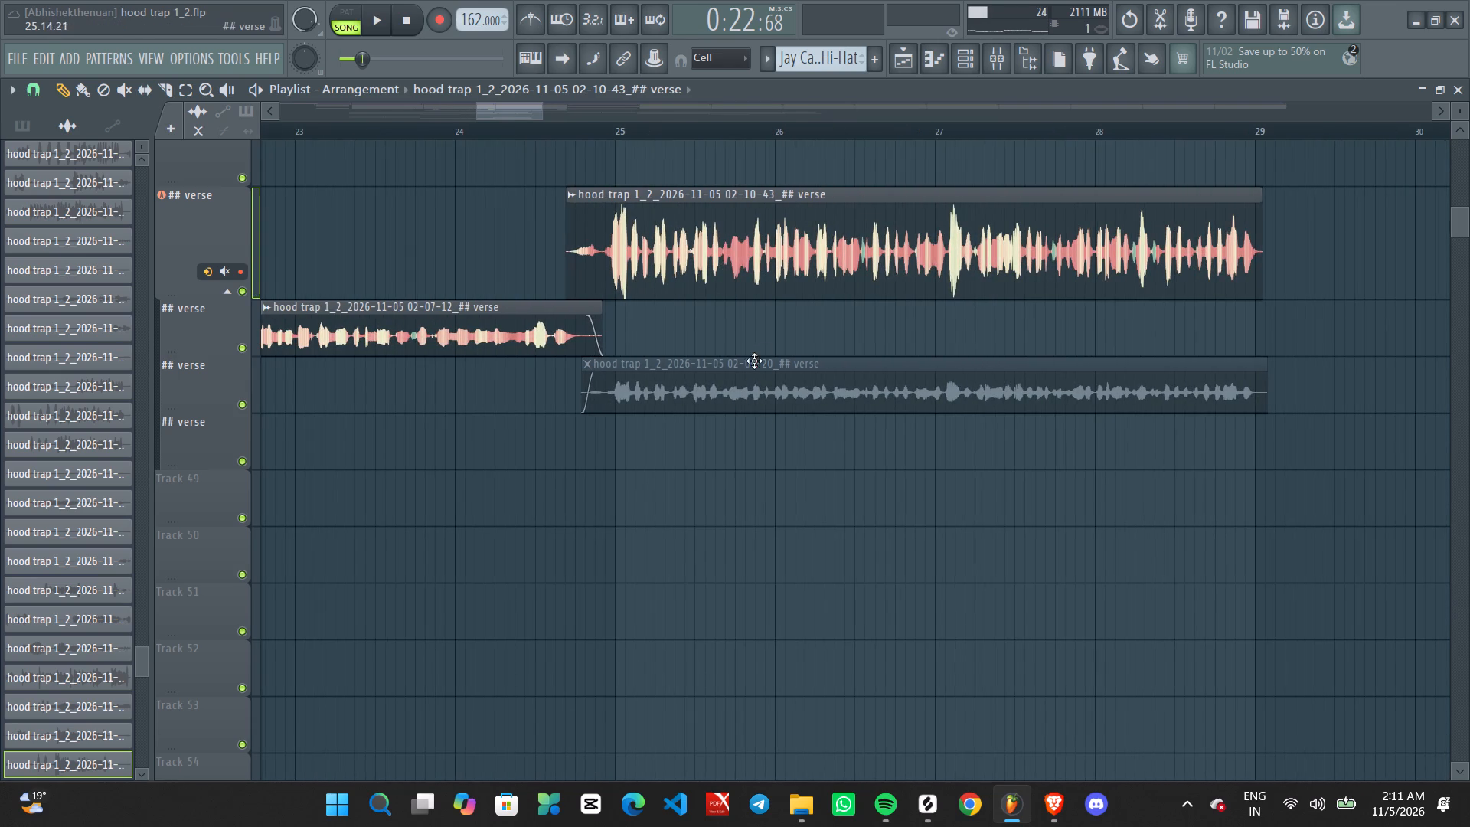
right_click(756, 374)
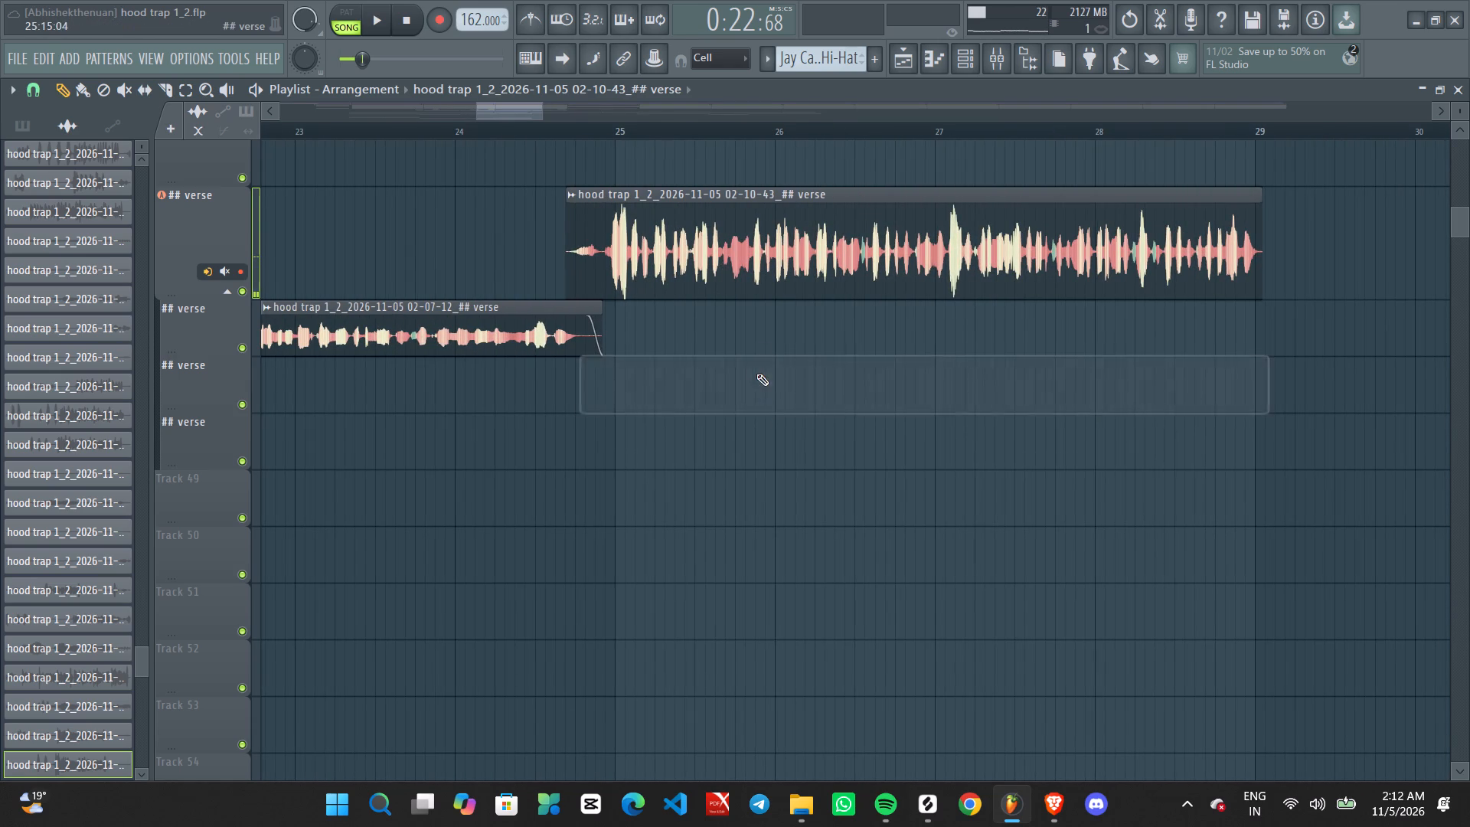
Trim the 02-10-43 take's start to about 24:13 and add a fade-in over its lead-in before bar 25.
scroll(577, 201, "up", 5, "ctrl")
left_click_drag(554, 192, 586, 192, "alt")
left_click_drag(590, 204, 646, 201)
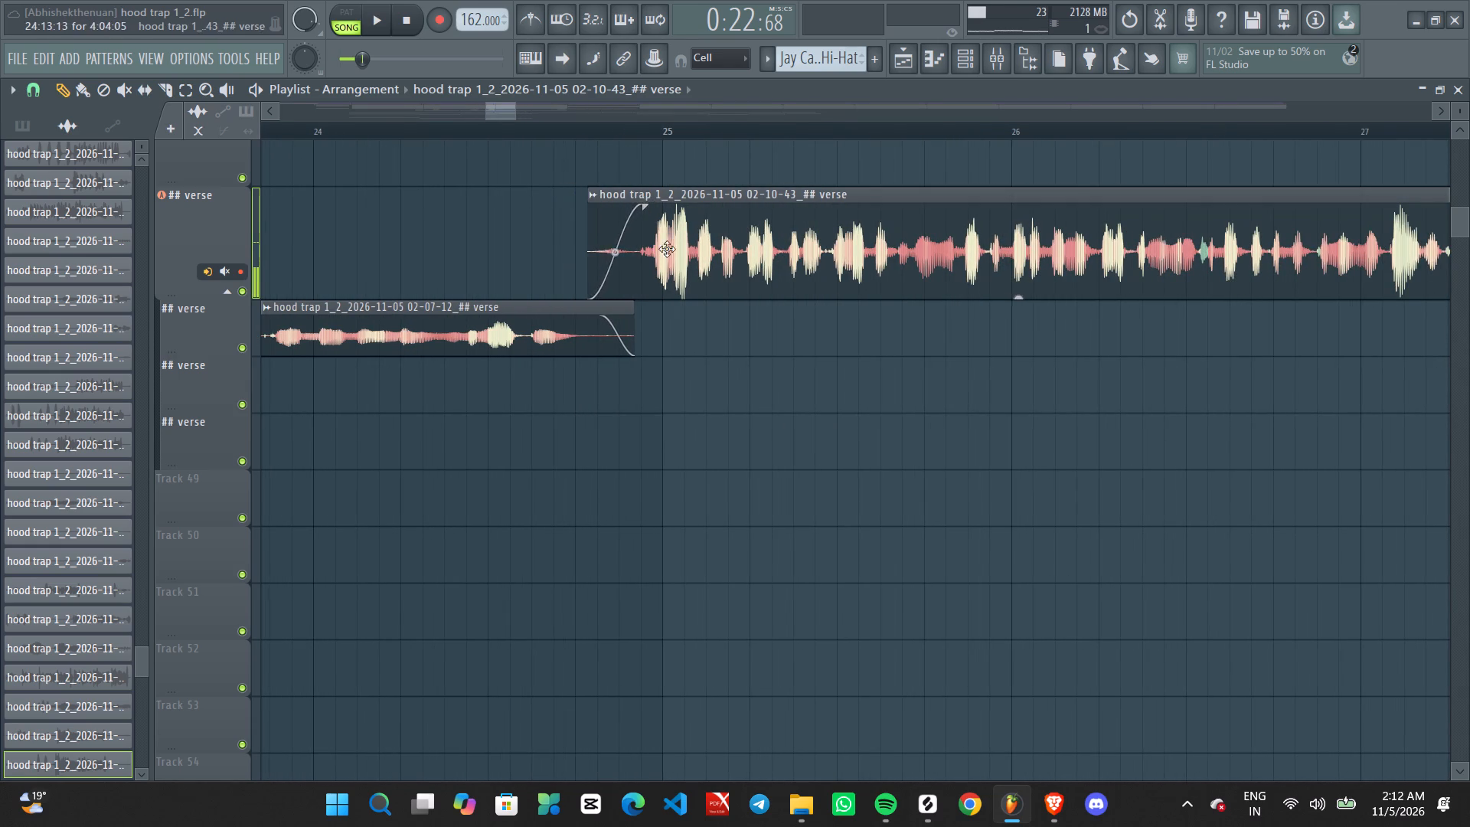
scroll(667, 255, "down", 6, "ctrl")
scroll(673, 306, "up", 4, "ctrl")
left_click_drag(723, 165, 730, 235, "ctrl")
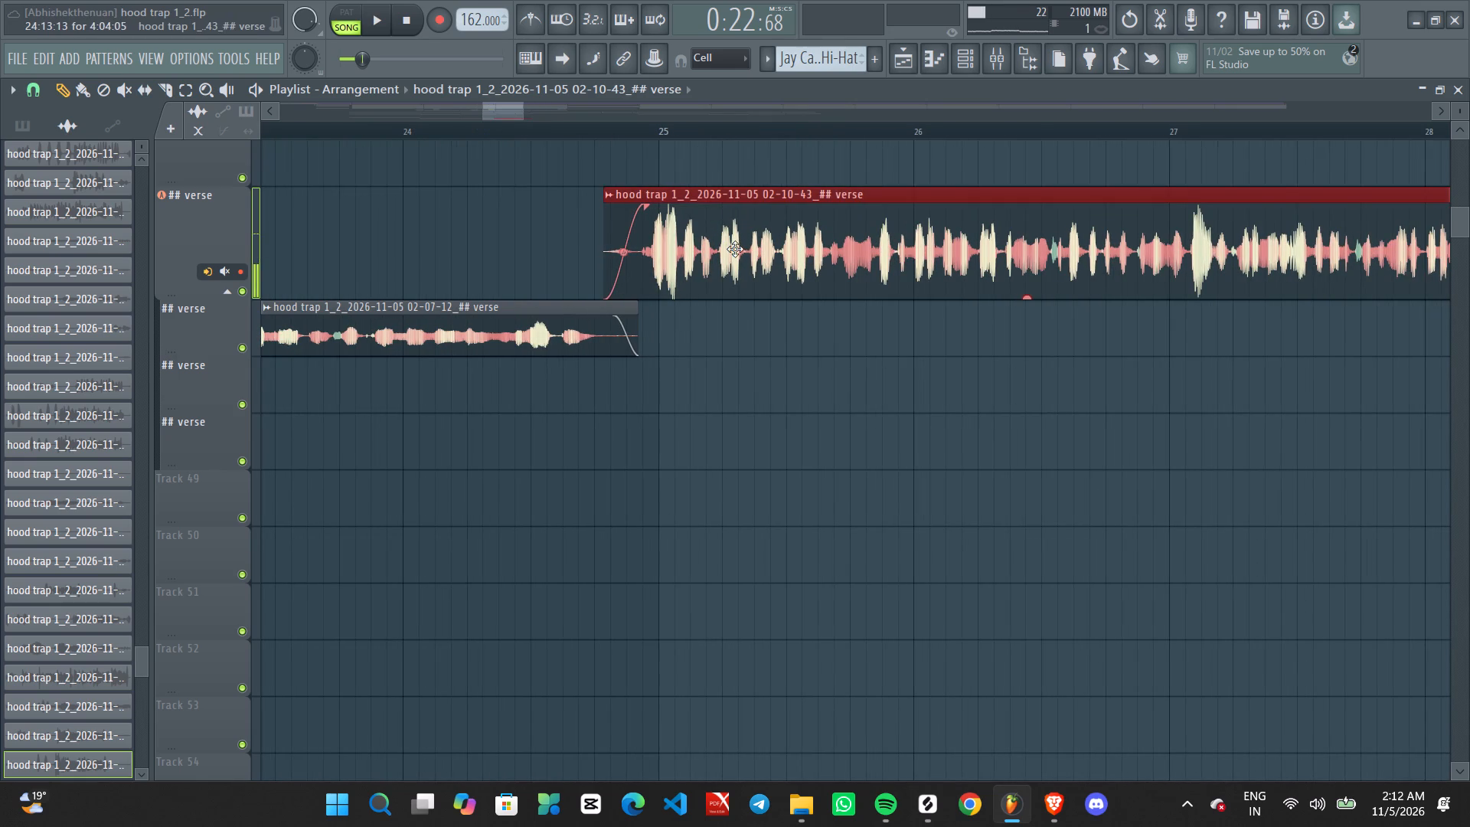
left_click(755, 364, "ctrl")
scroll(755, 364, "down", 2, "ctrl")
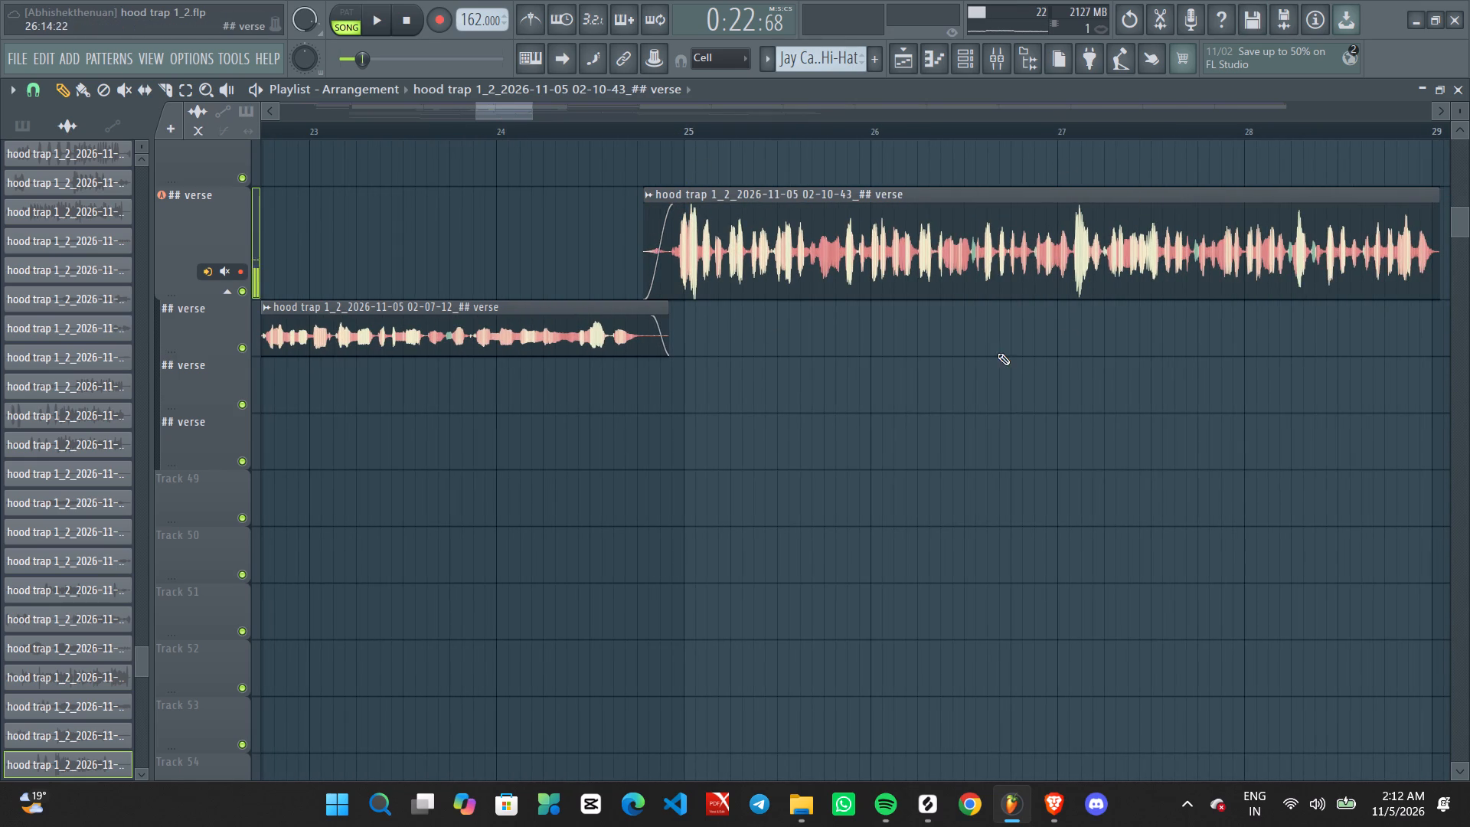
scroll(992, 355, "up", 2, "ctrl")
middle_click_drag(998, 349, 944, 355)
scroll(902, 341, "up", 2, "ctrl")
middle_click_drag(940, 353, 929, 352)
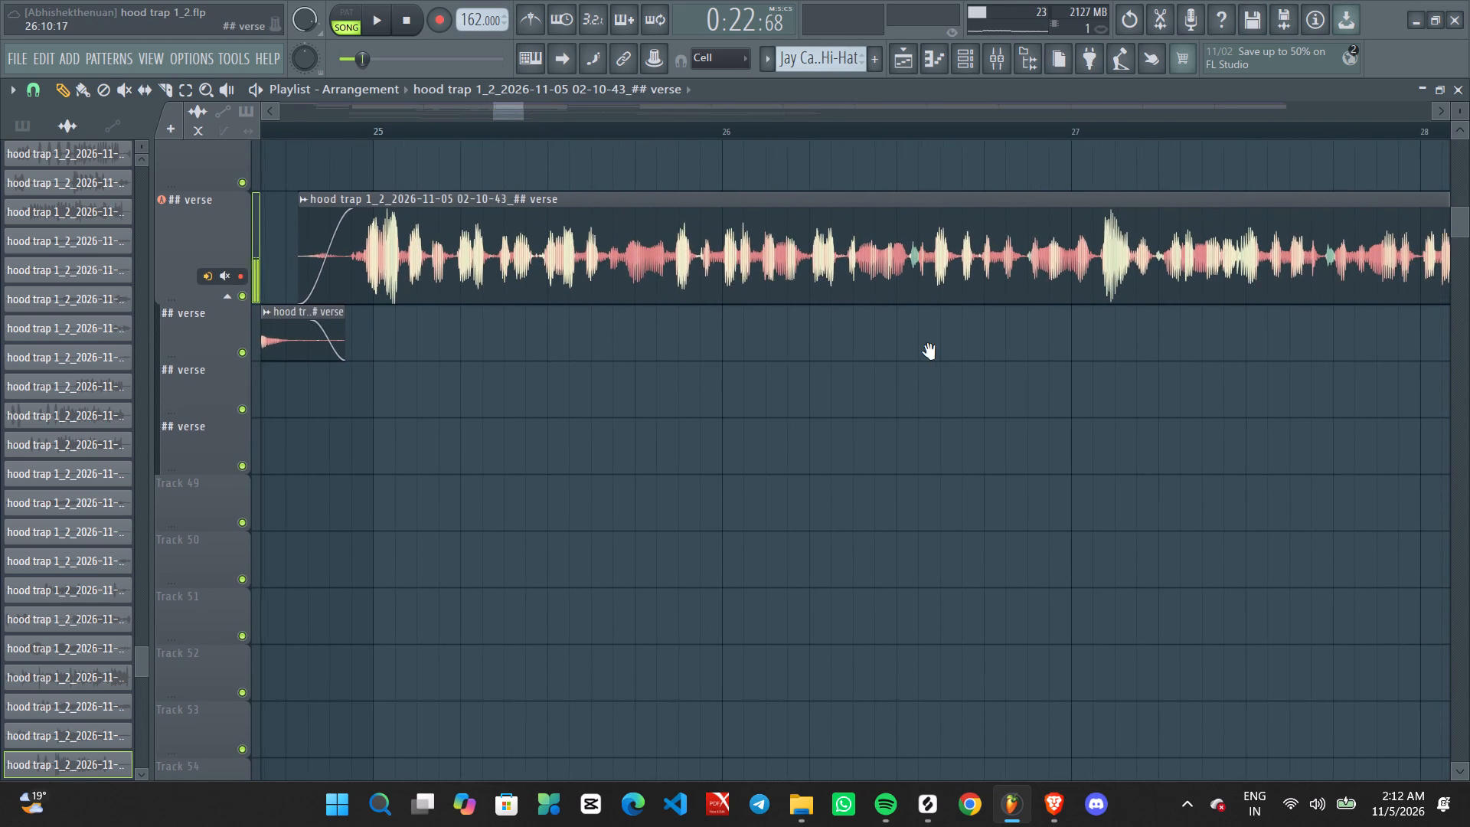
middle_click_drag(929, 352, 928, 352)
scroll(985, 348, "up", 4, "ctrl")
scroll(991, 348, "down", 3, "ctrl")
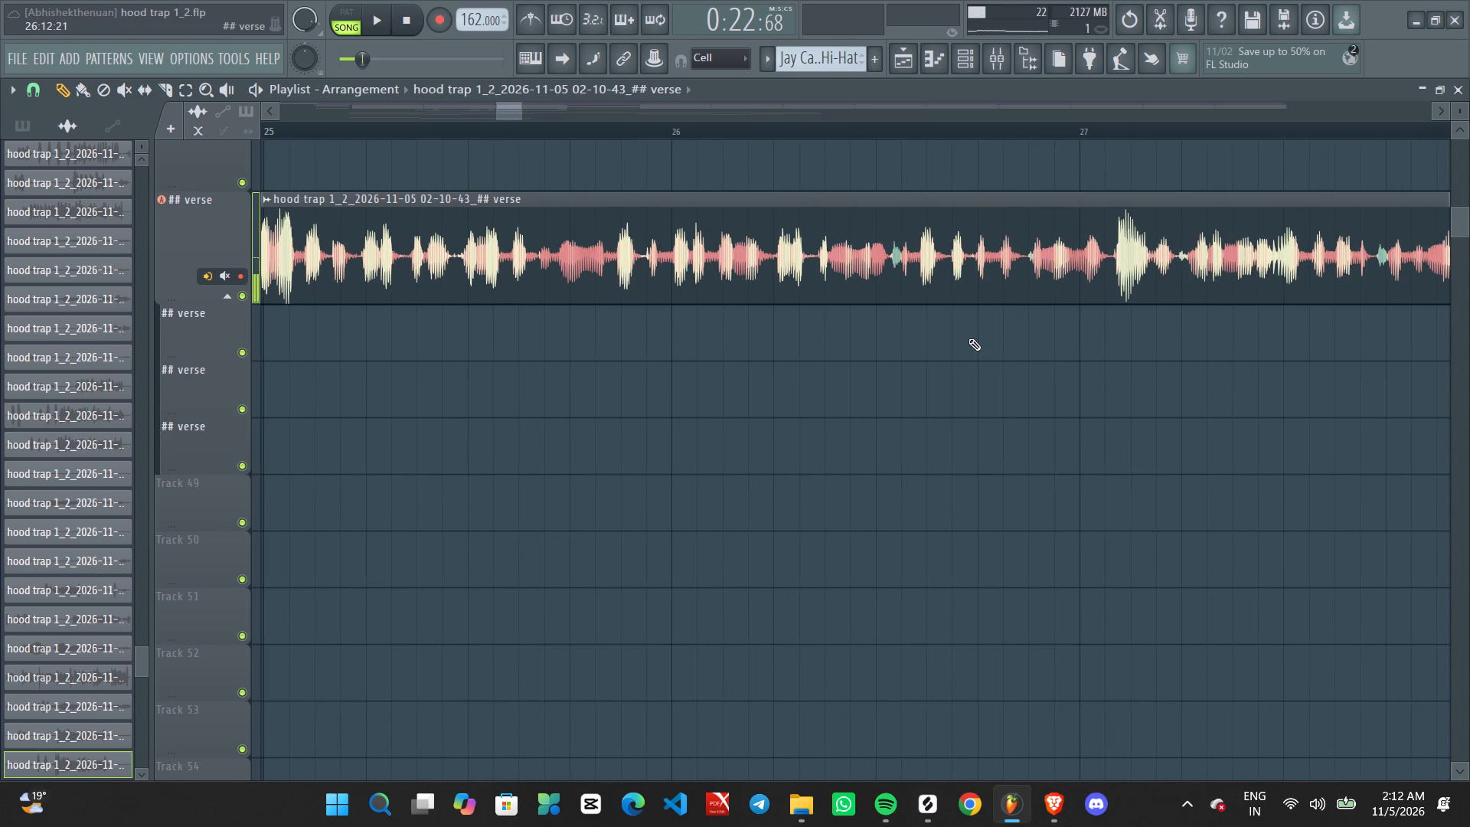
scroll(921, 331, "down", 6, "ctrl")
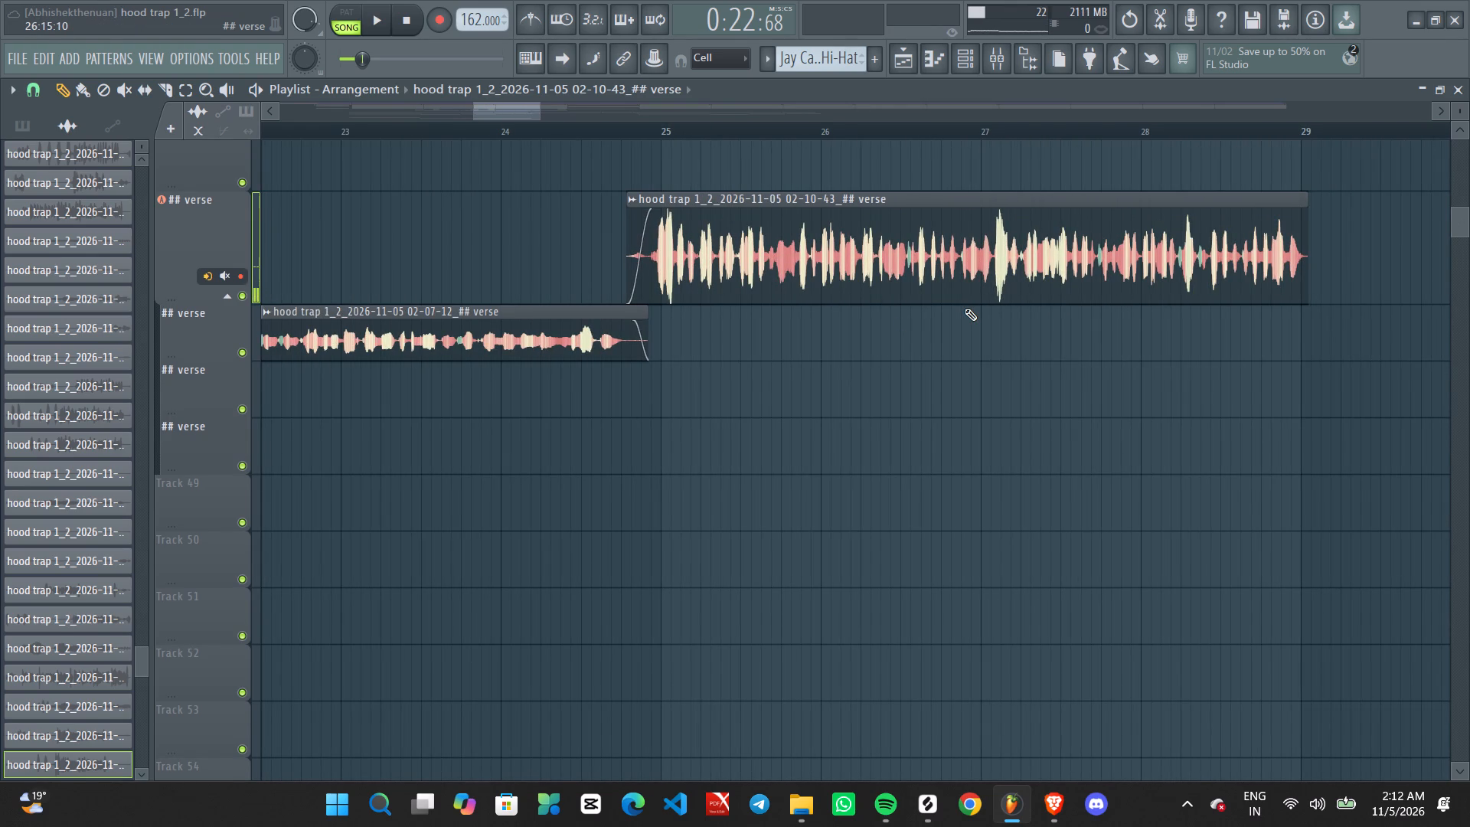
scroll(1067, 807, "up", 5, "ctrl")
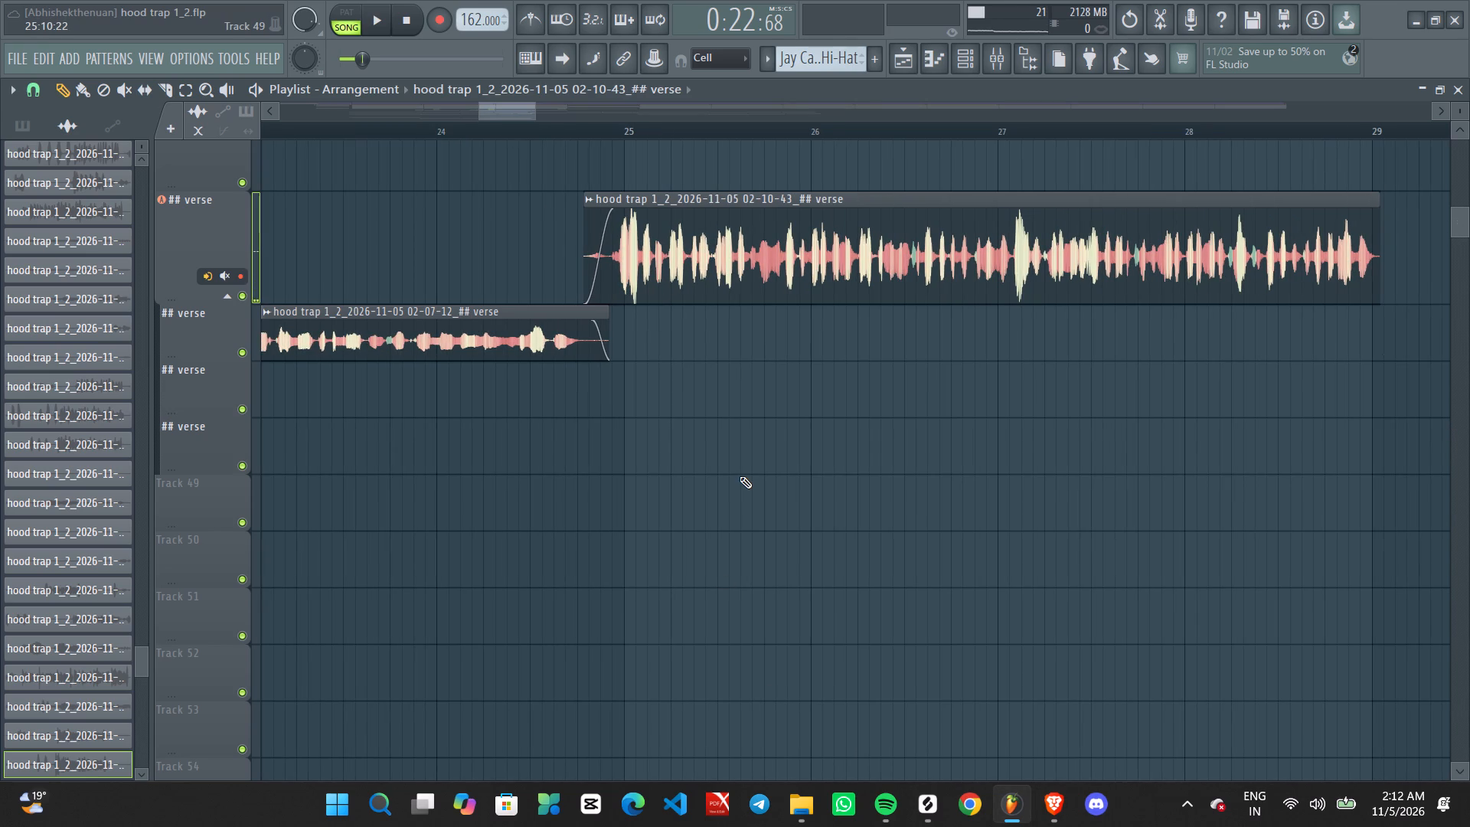
Play the verse with the mixer open to check the track levels, and return to the playlist.
left_click(991, 45)
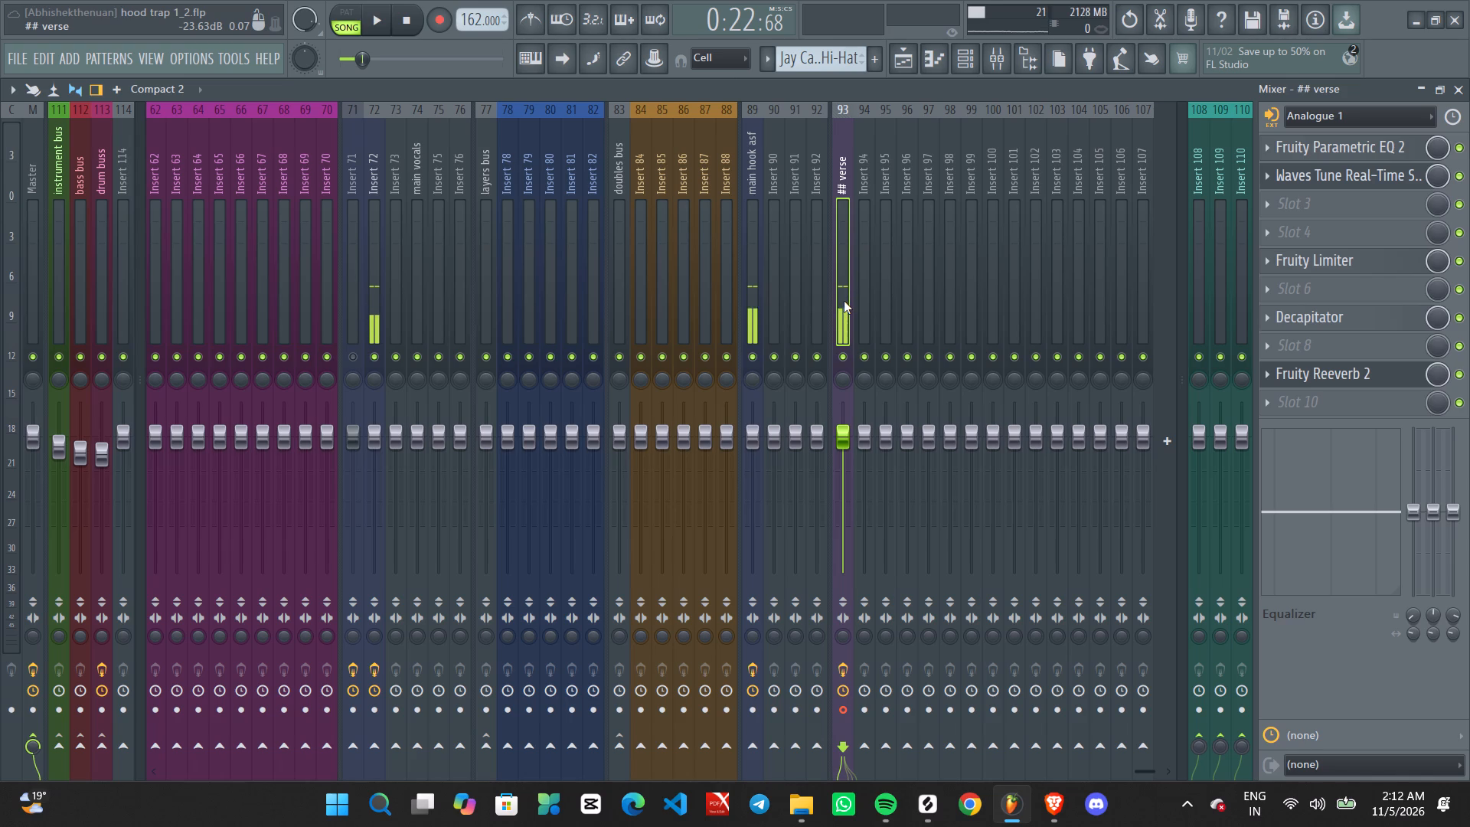
key("space")
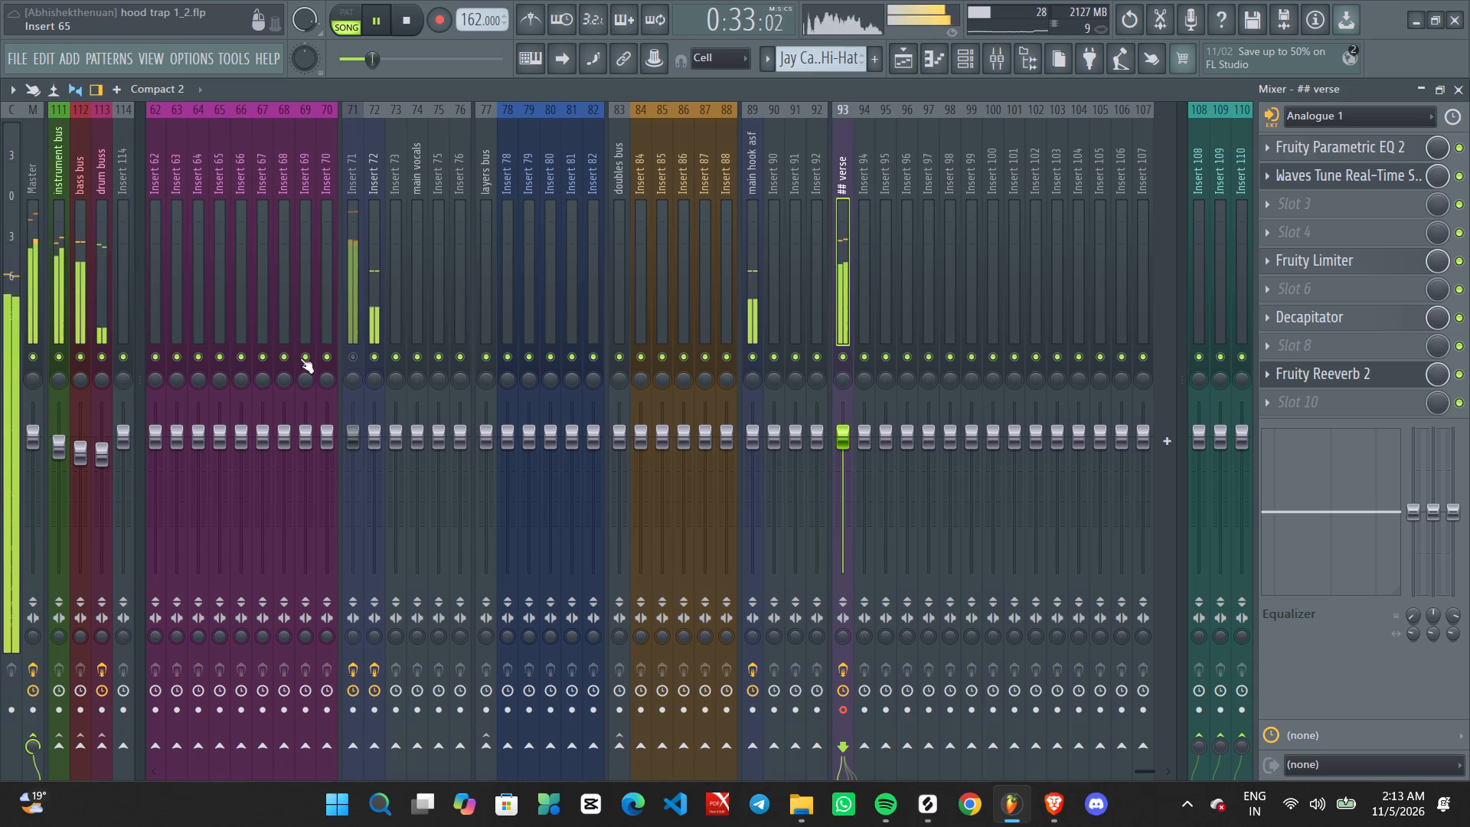
key("space")
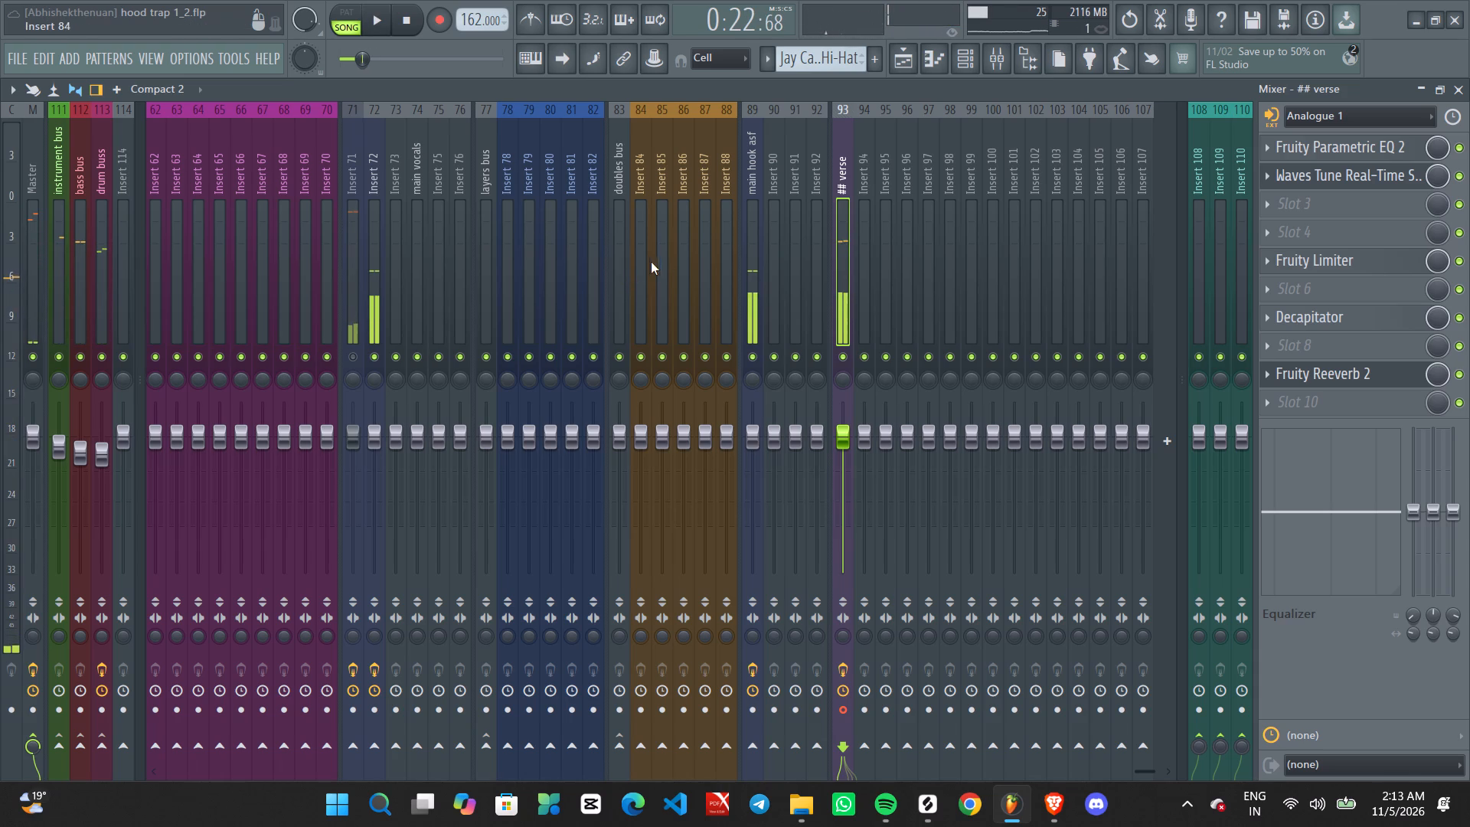
left_click(906, 57)
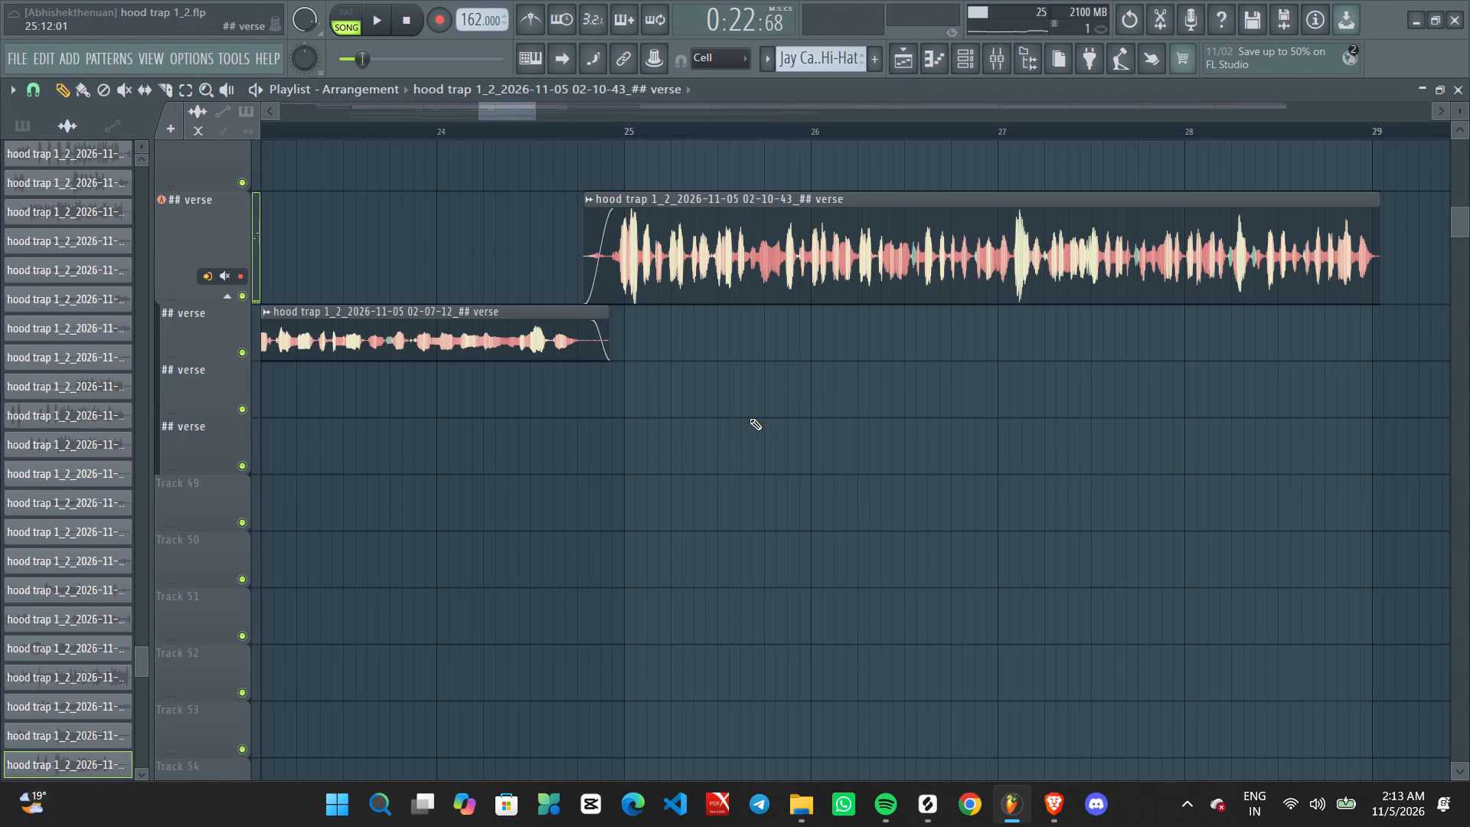
Remove the overlap between takes 02-07-12 and 02-10-43 by shortening the first one's end and starting the second at about 24:14.
scroll(765, 417, "up", 4, "ctrl")
scroll(528, 371, "up", 5, "ctrl")
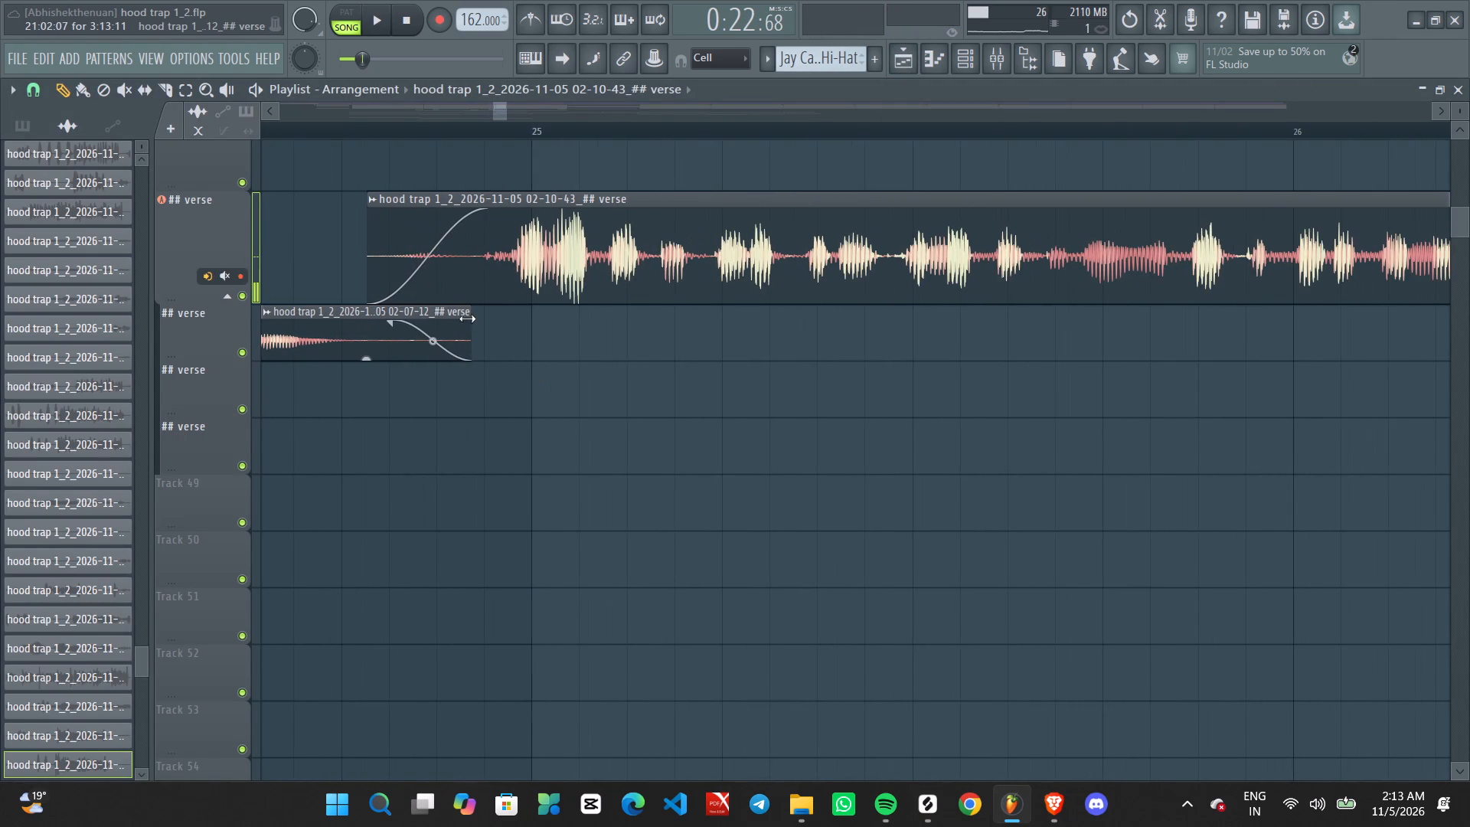
left_click_drag(465, 314, 412, 313, "alt")
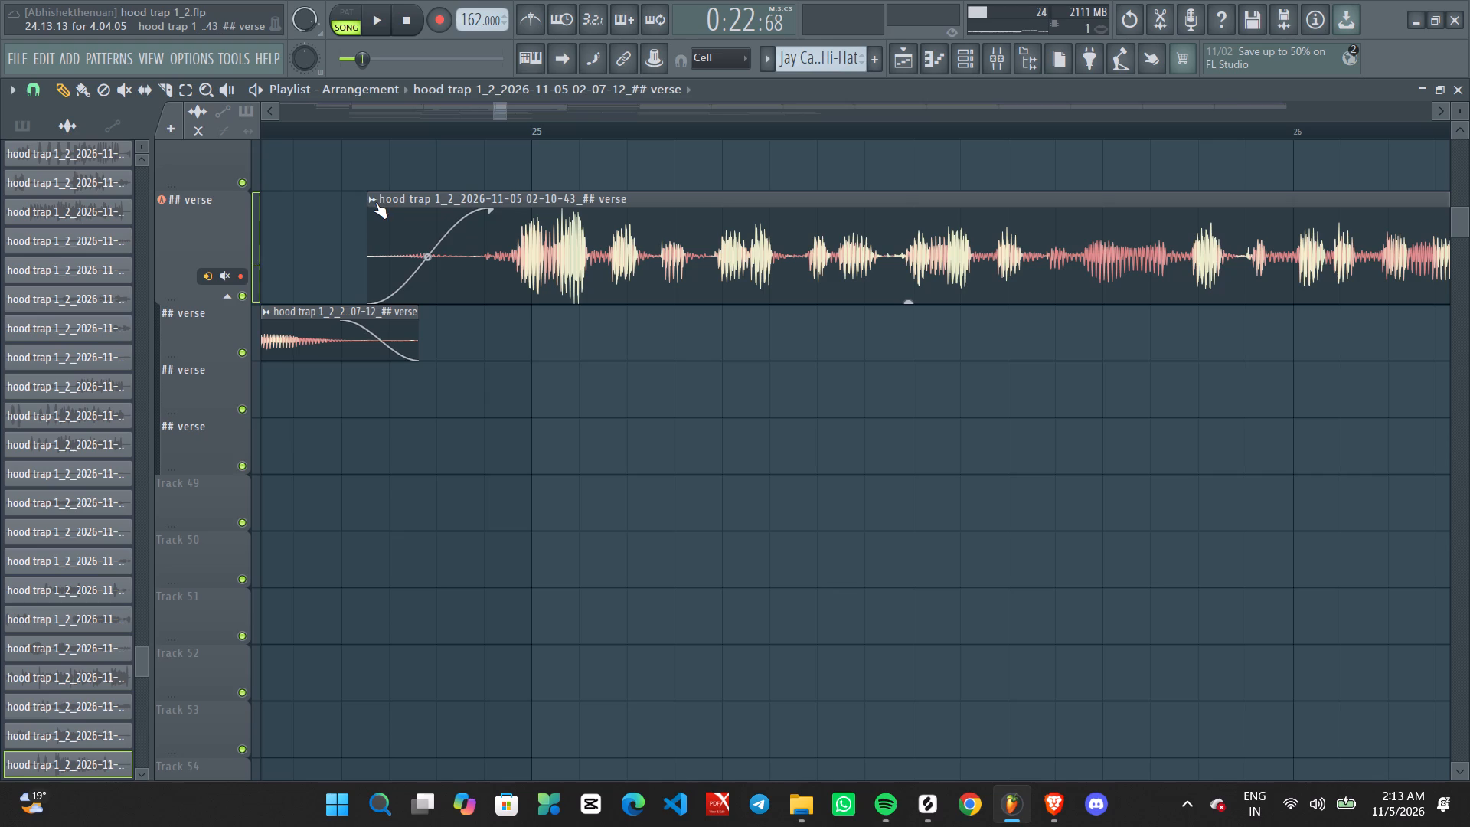
left_click_drag(365, 198, 424, 197, "alt")
scroll(465, 222, "down", 6, "ctrl")
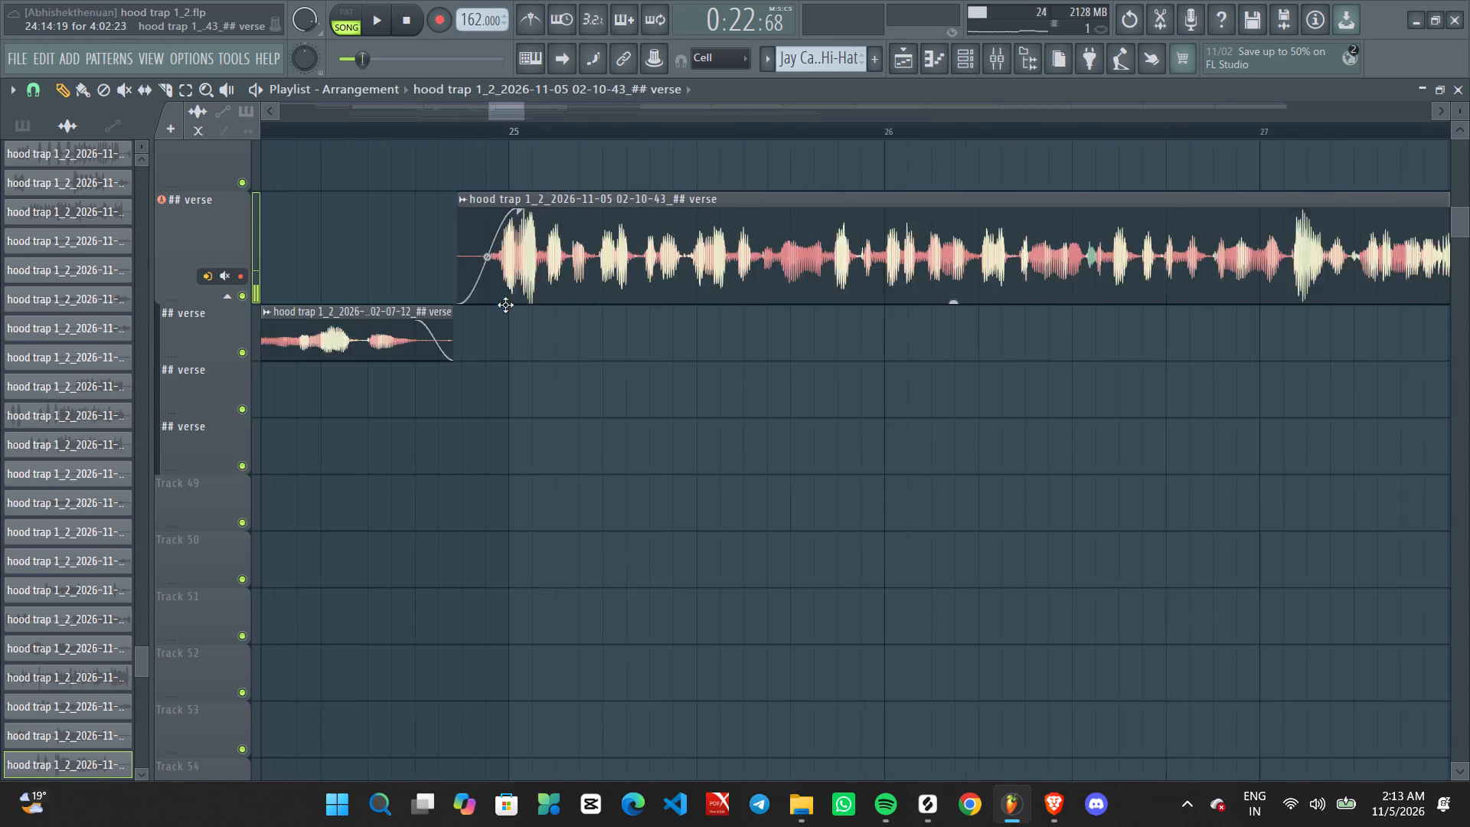
scroll(505, 305, "down", 2, "ctrl")
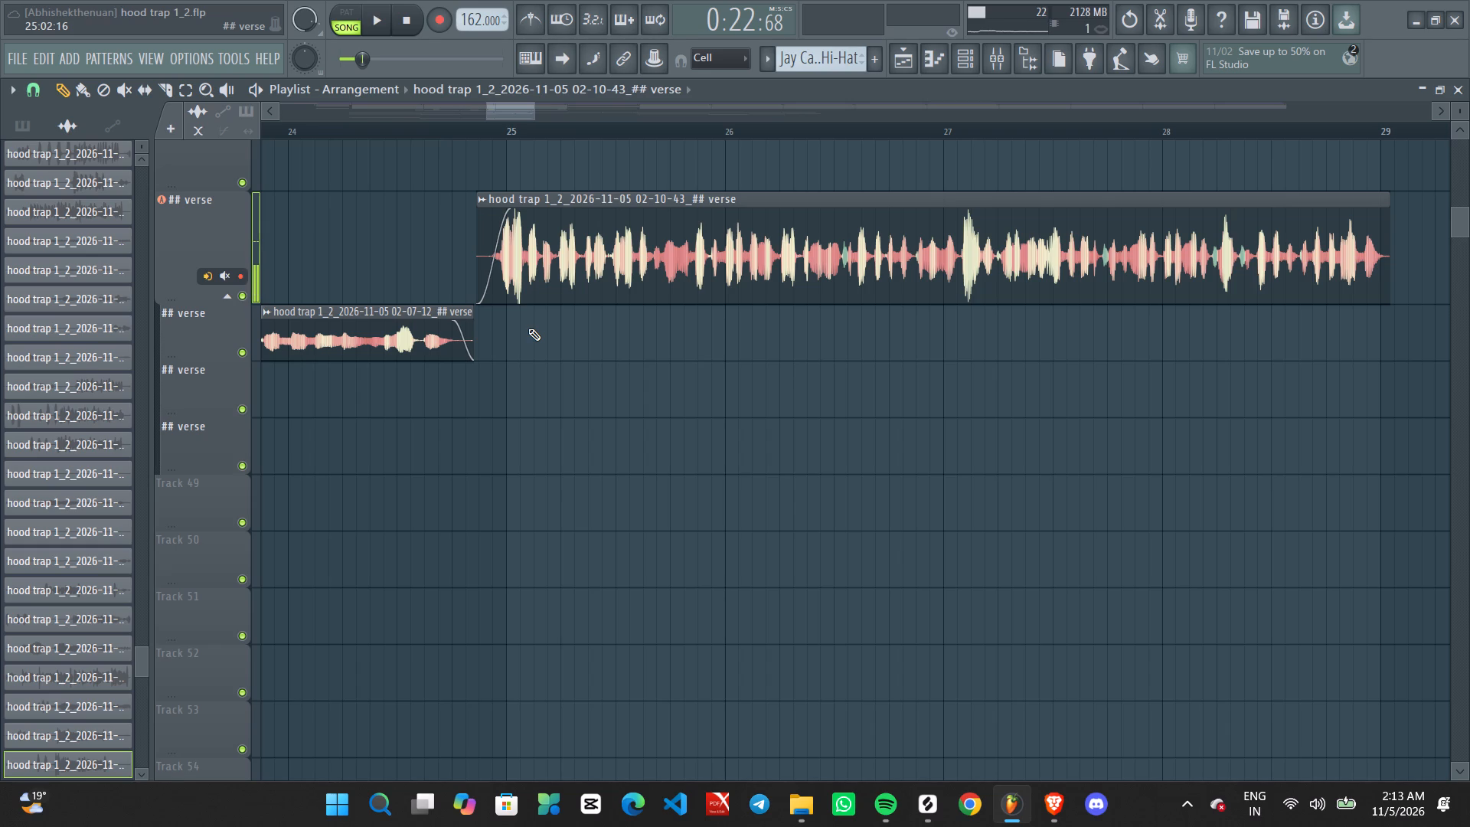
Play the verse with the mixer open to check the ## verse track's level against the buses.
left_click(1001, 56)
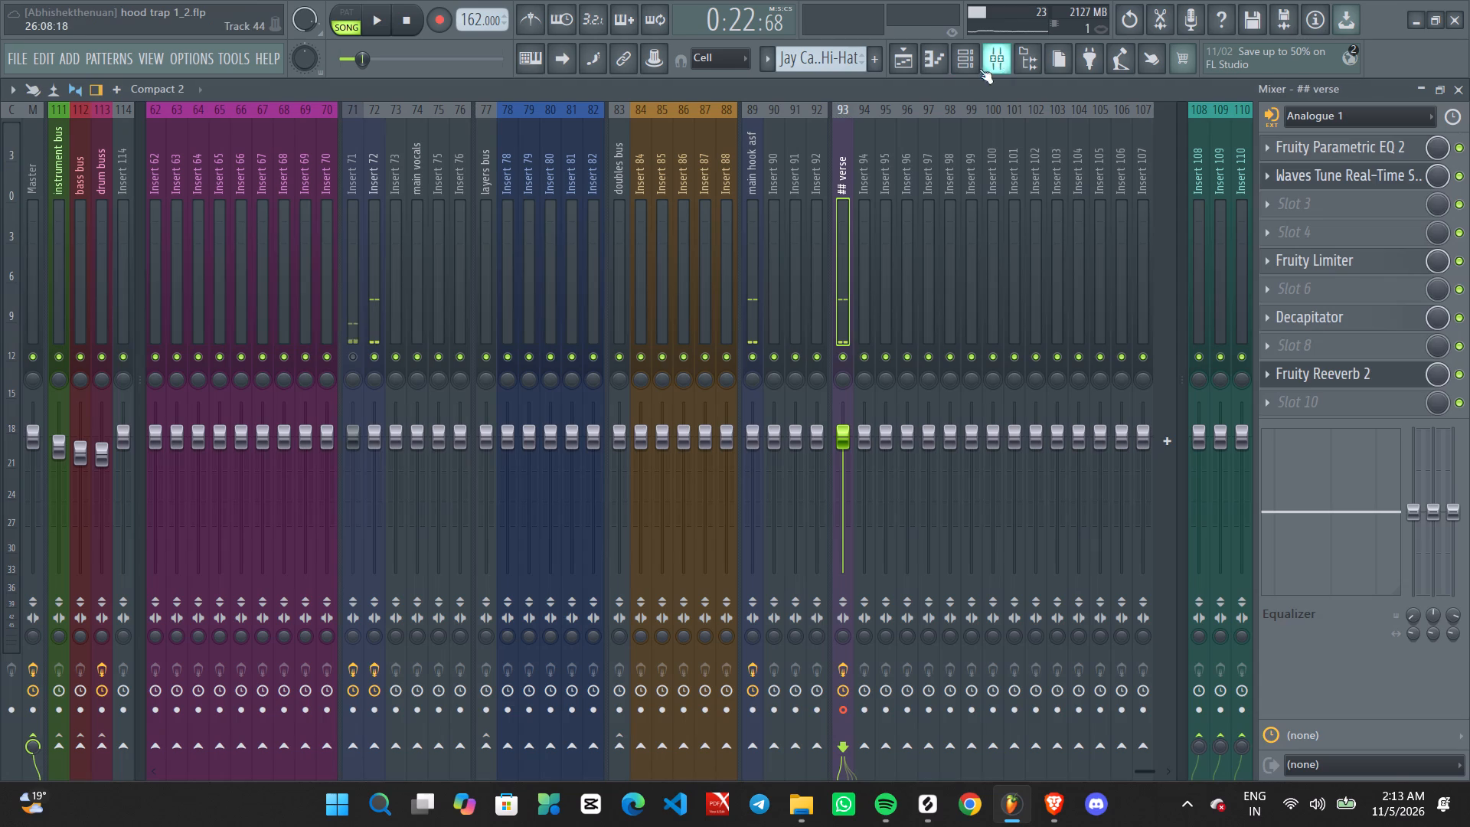
key("space")
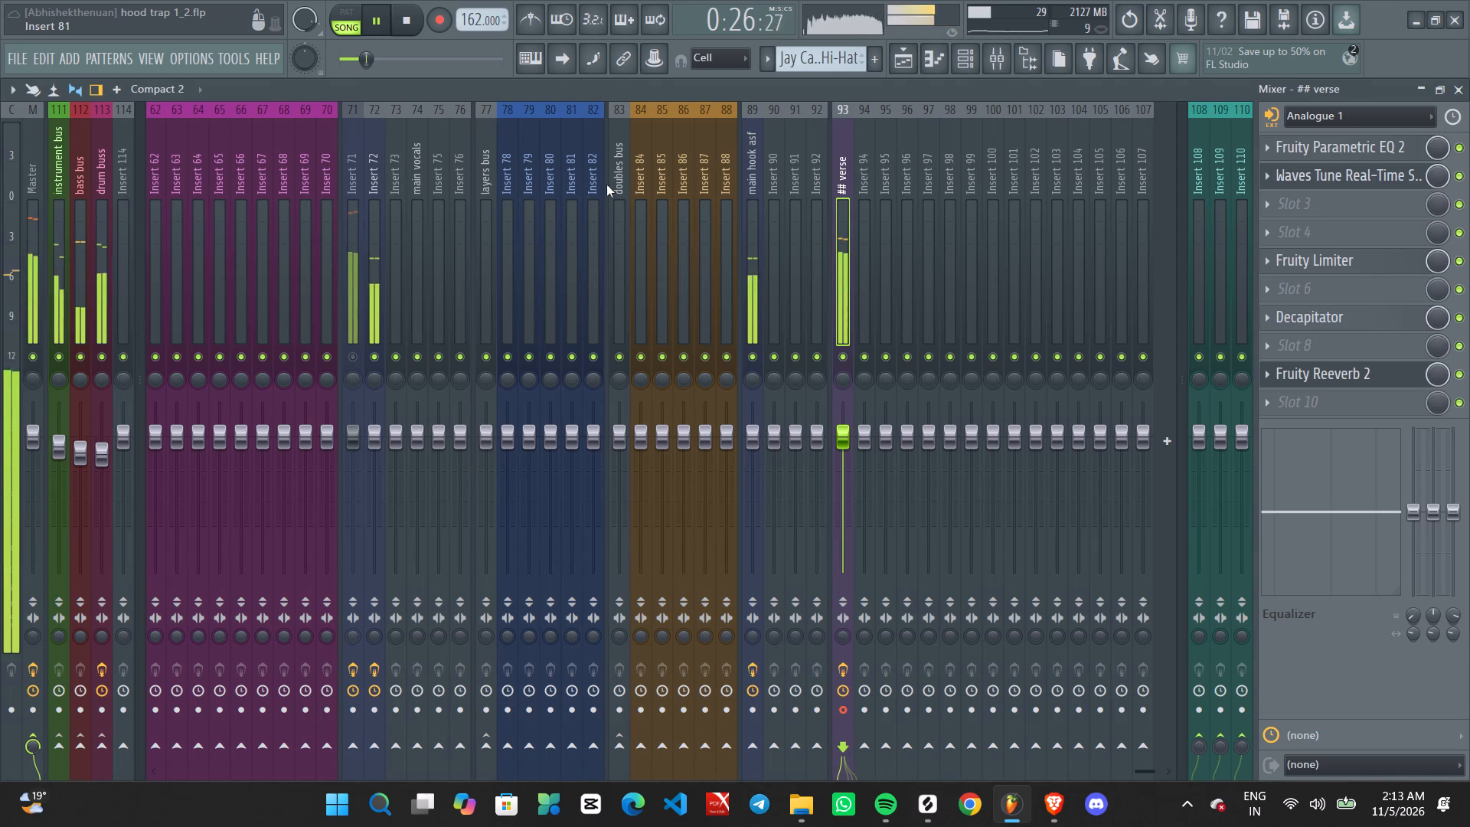
key("space")
Load KClip3 into the Master track's first effect slot, play the verse through it, and return to the playlist.
left_click(38, 181)
key("space")
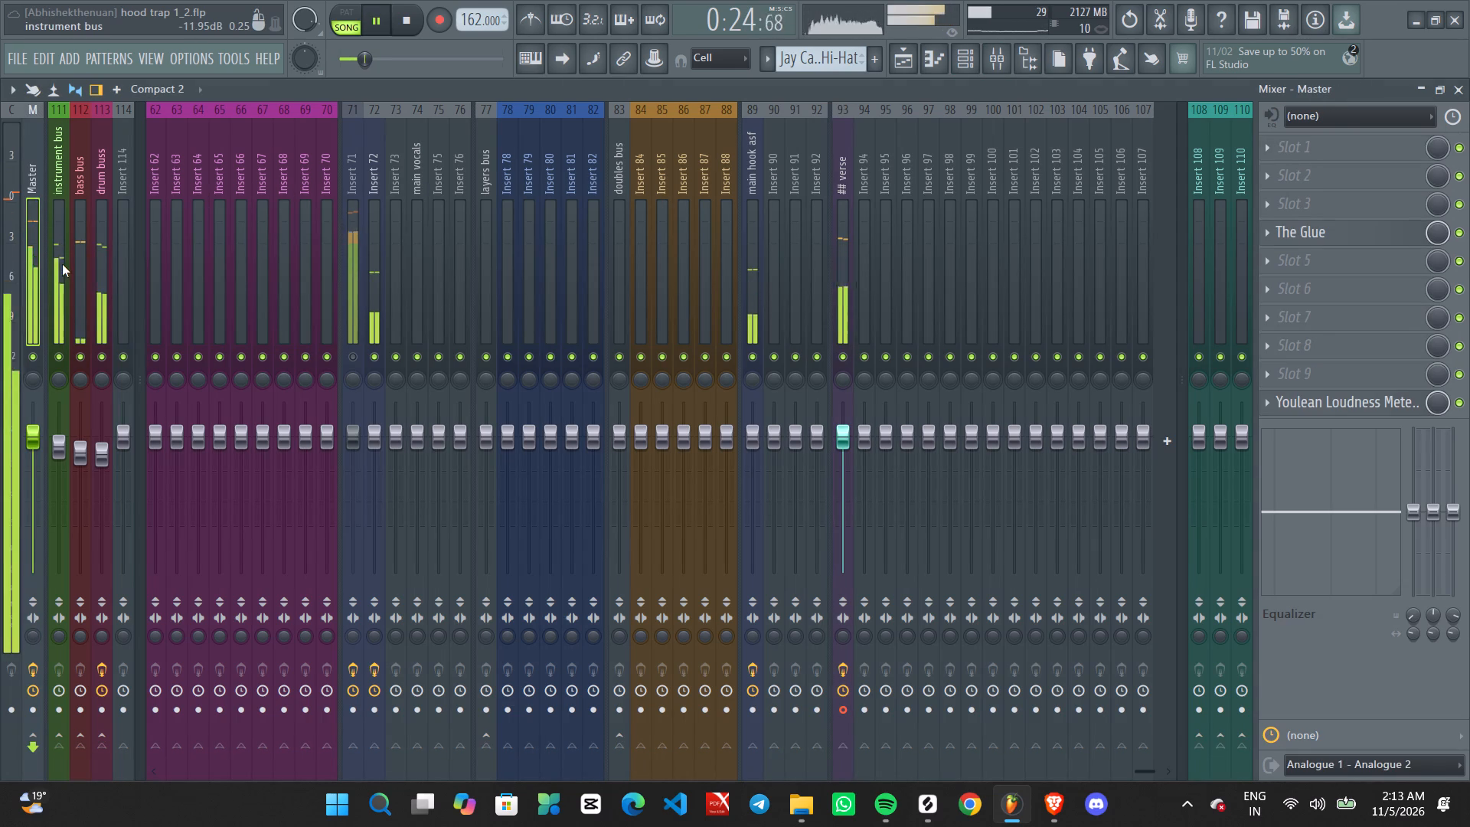
key("space")
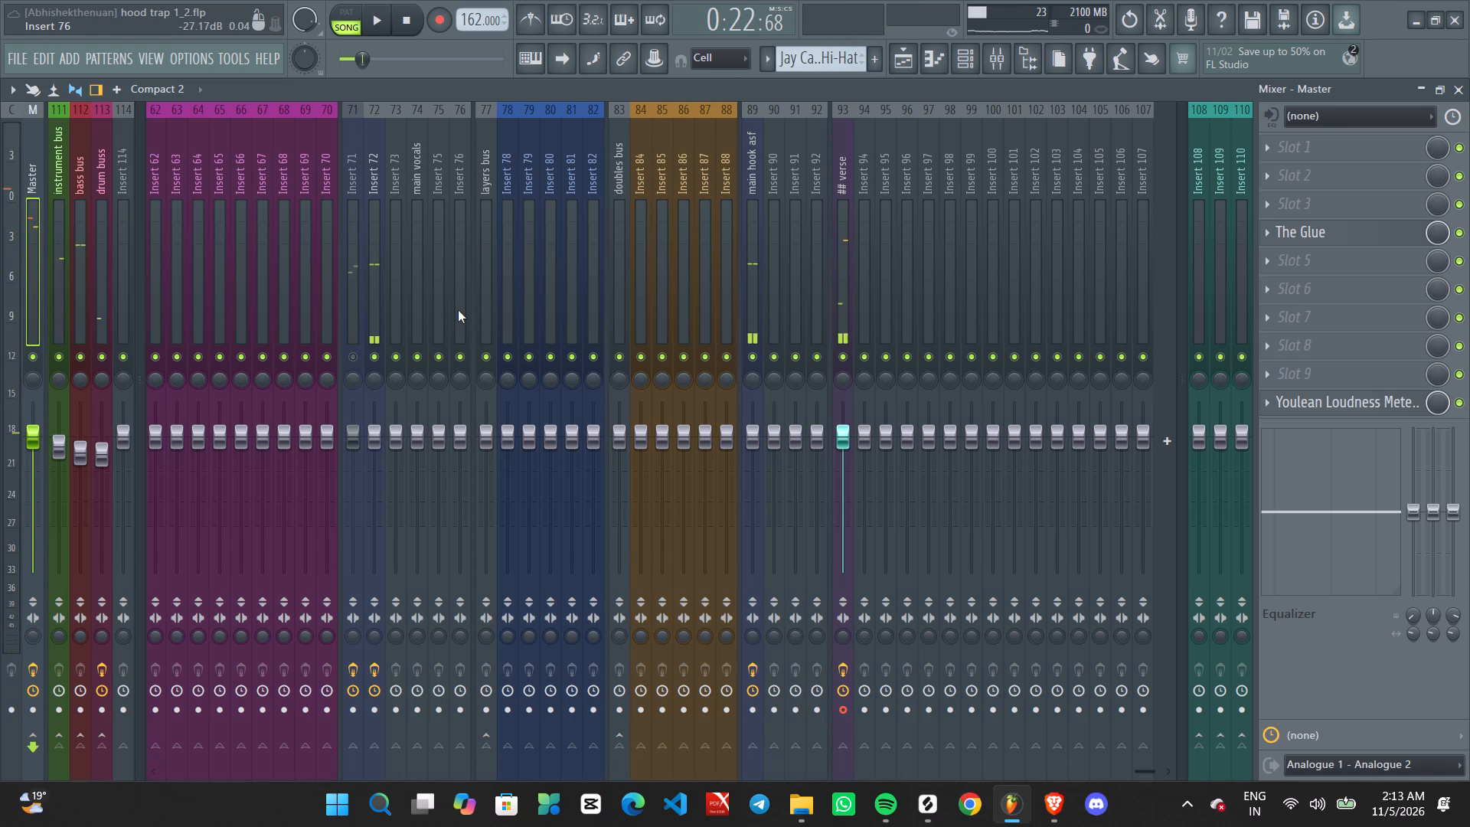
key("space")
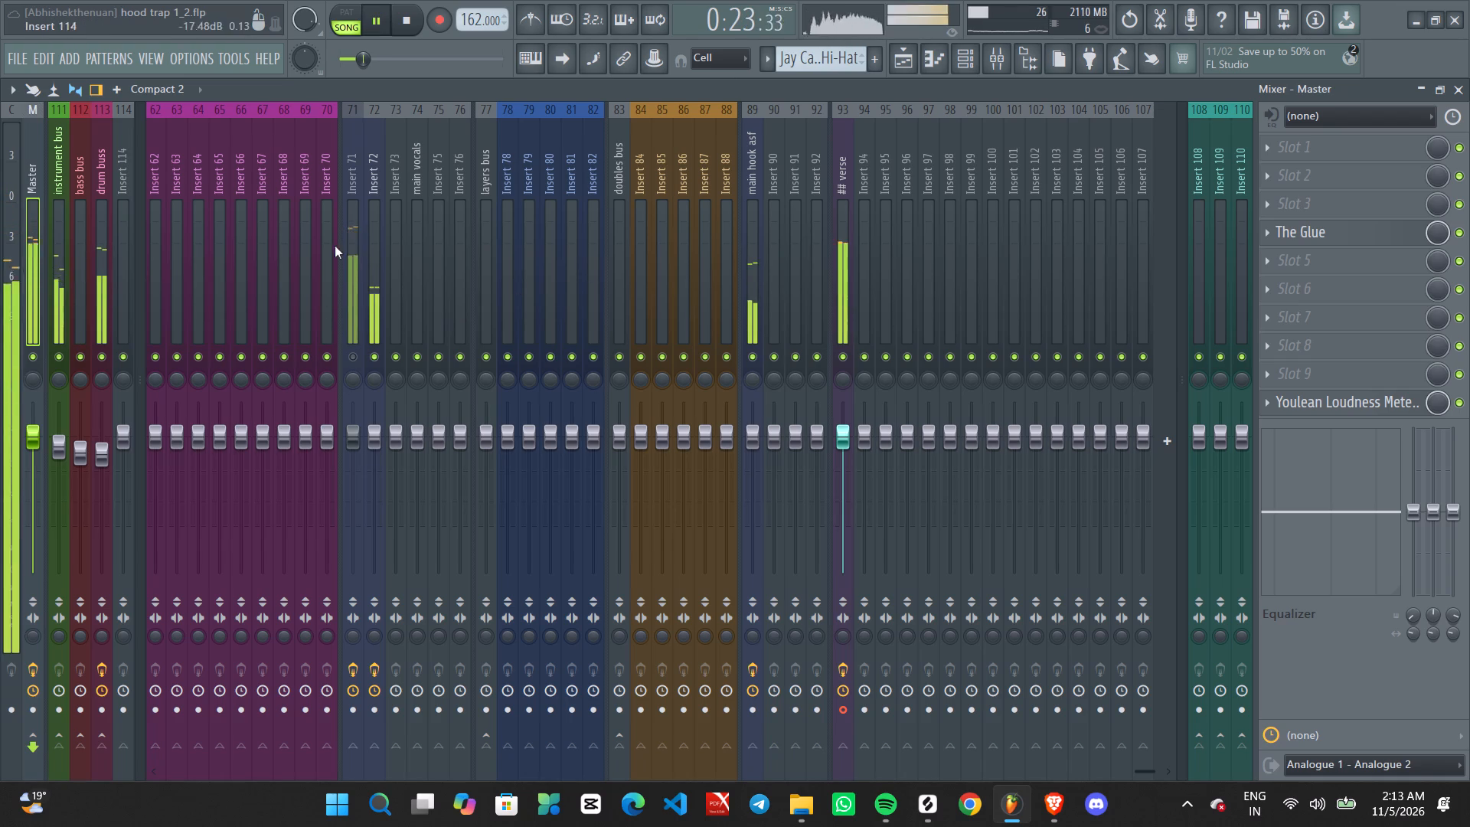
left_click(1374, 142)
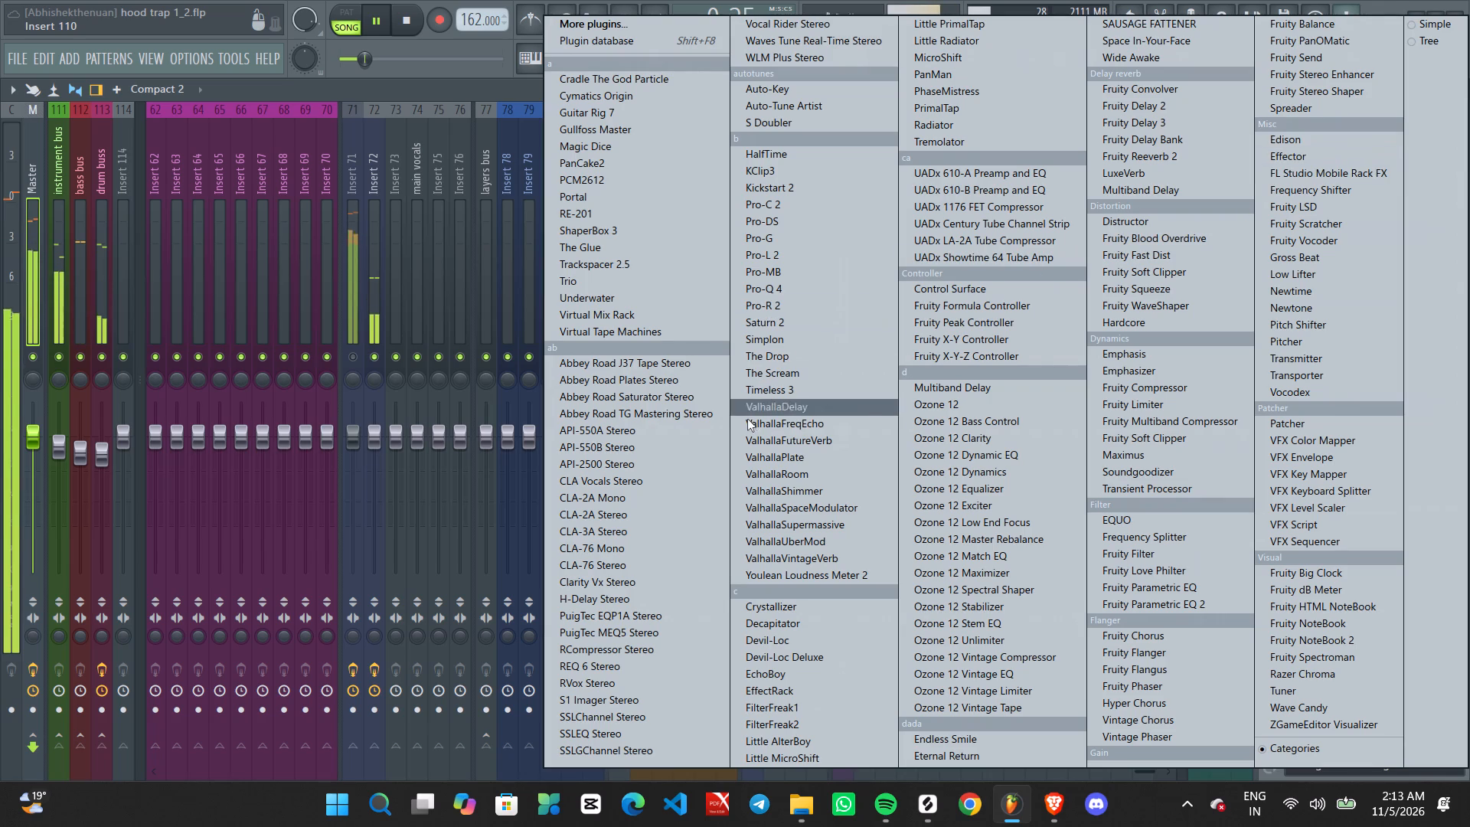
left_click(766, 173)
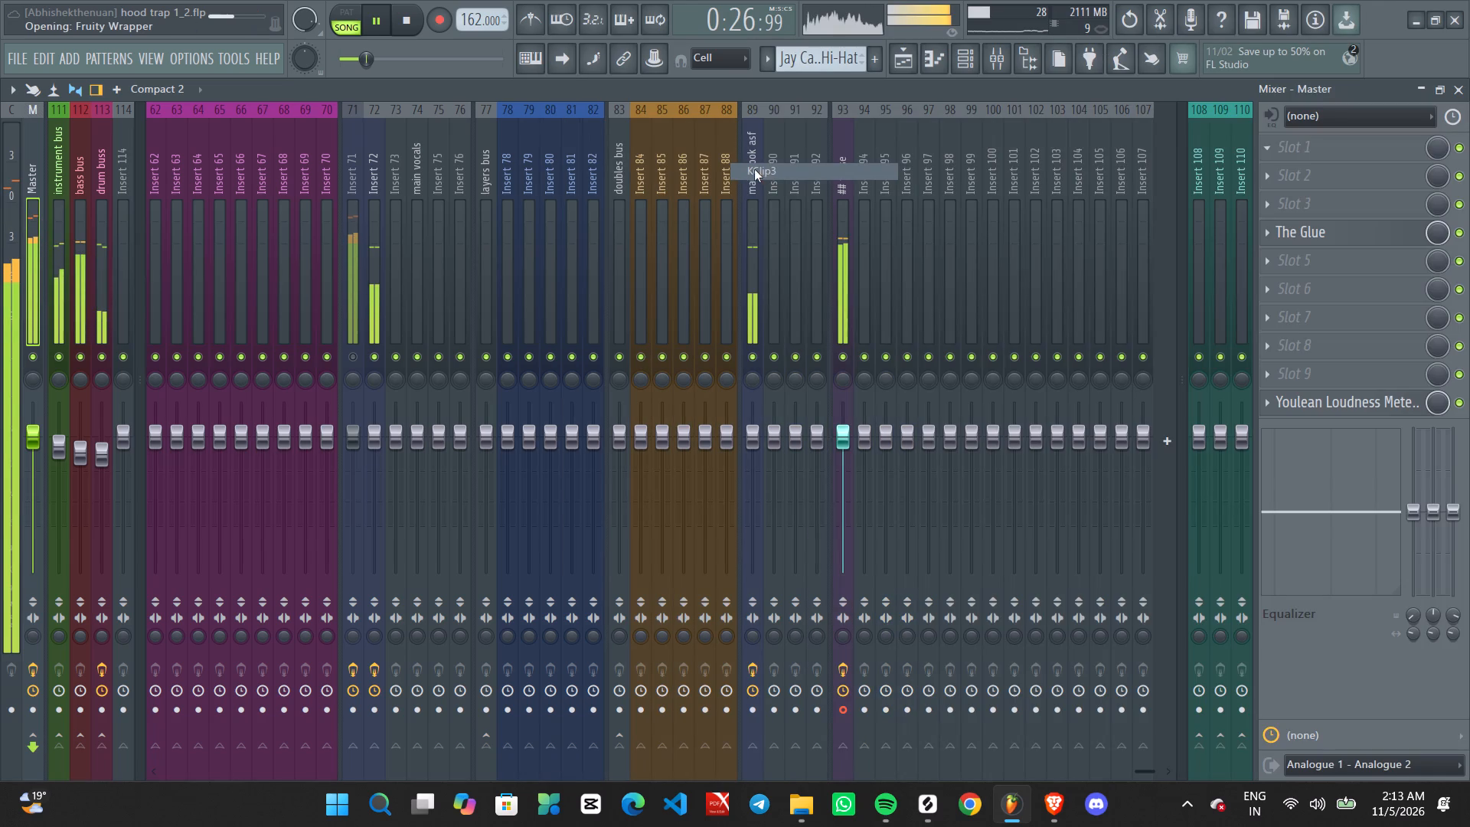
left_click_drag(423, 211, 485, 136)
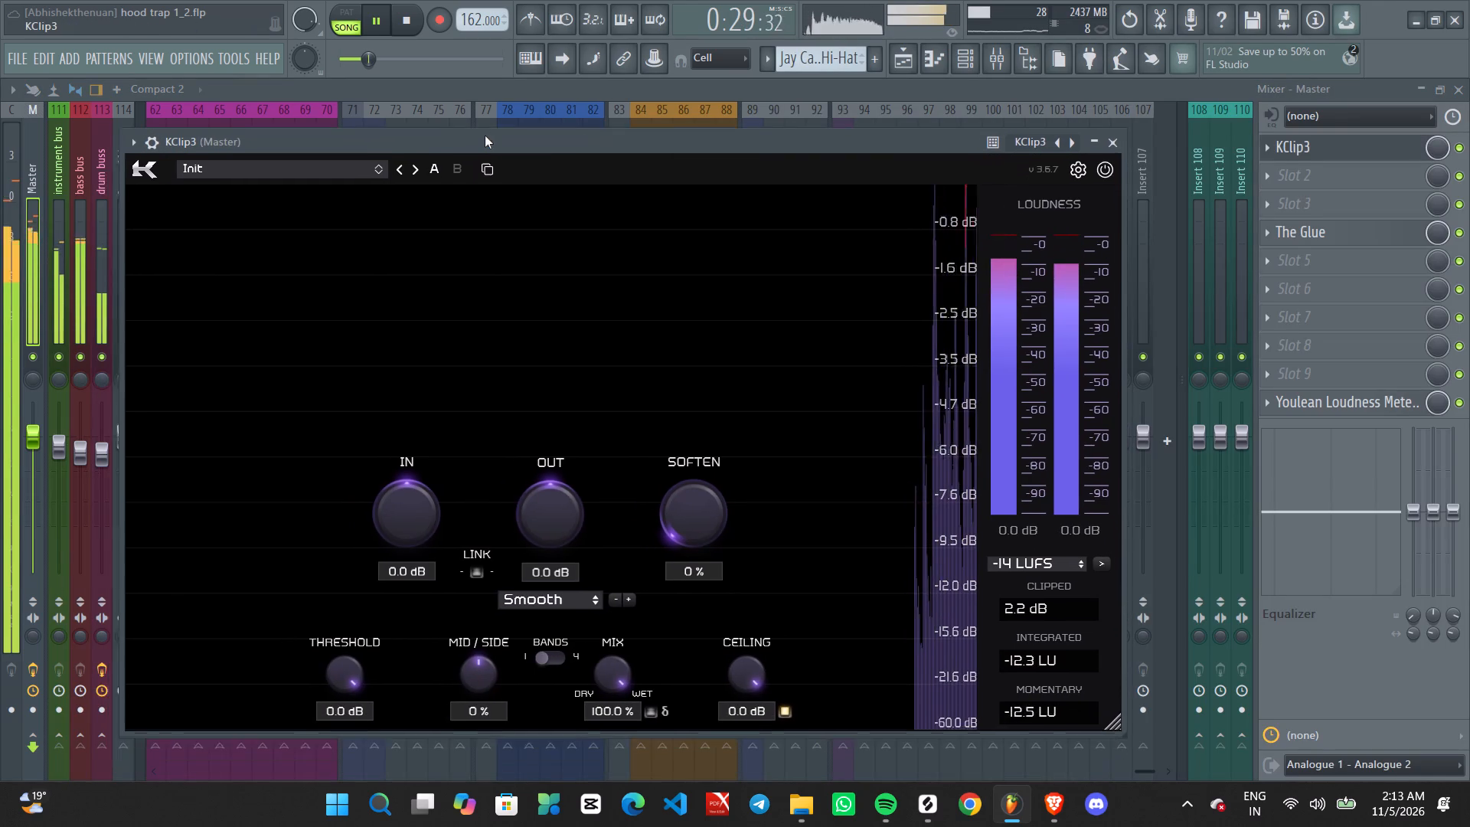
left_click_drag(485, 136, 472, 124)
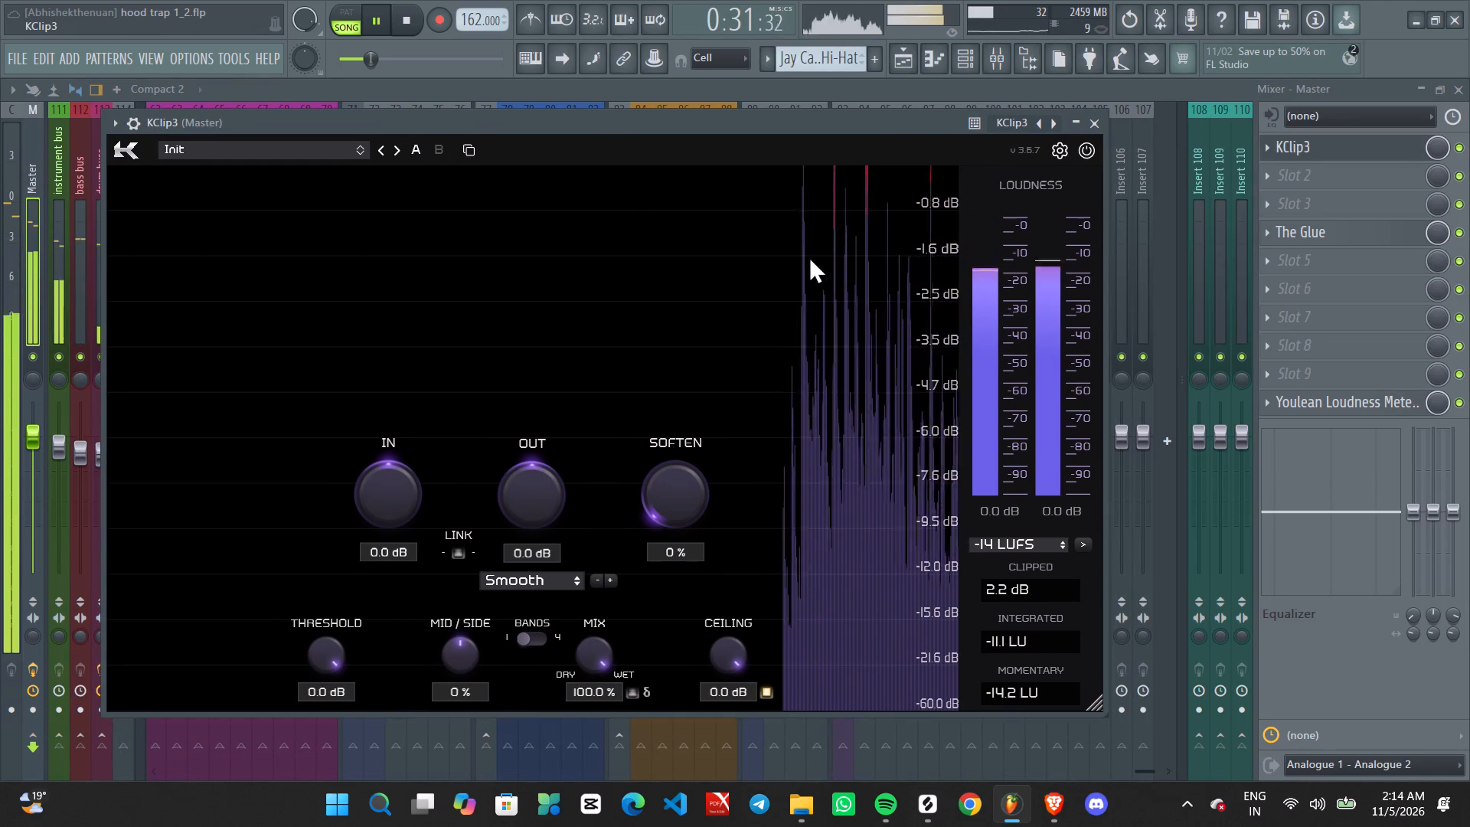
key("space")
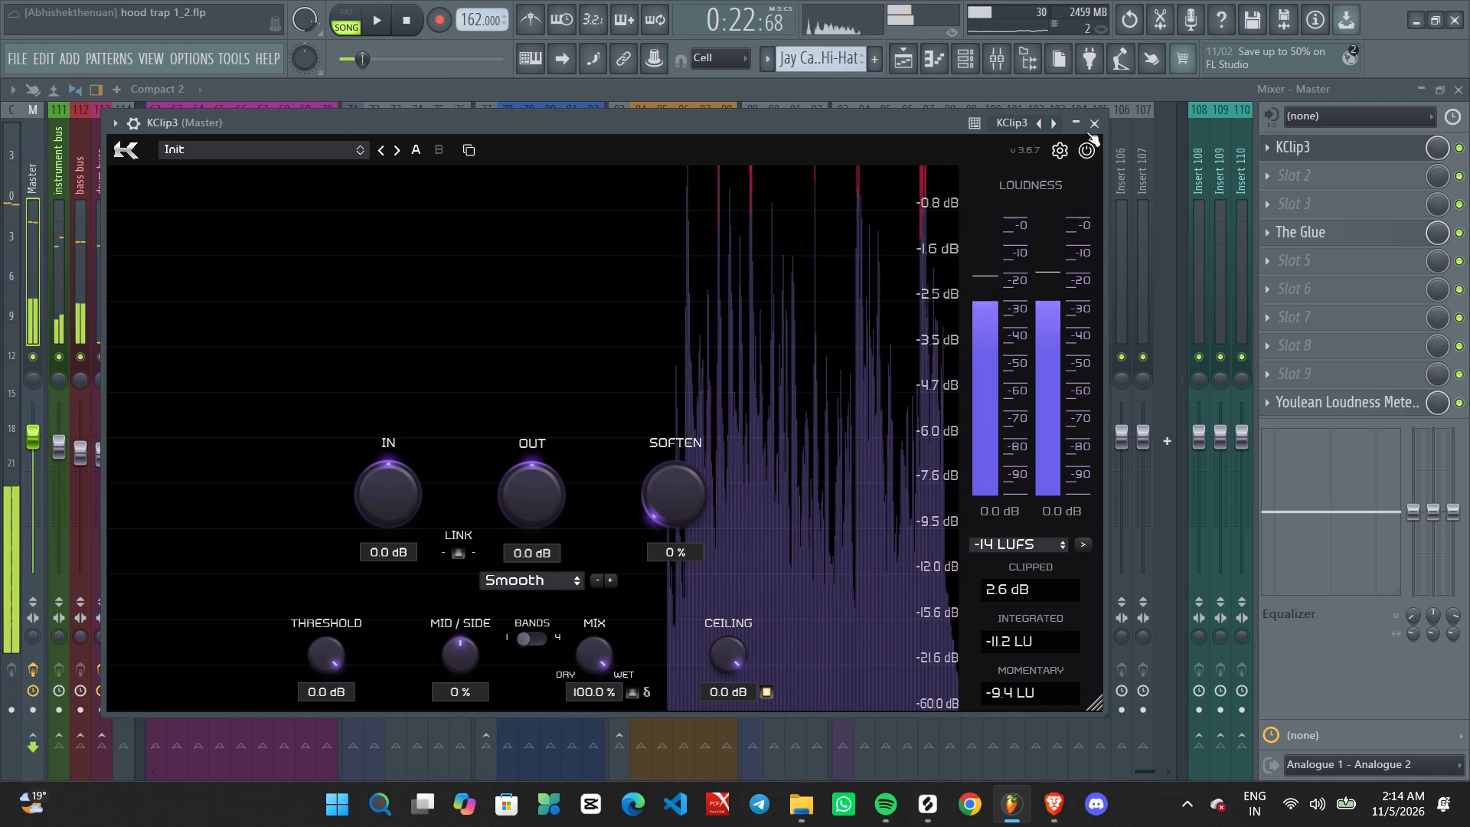
left_click(1086, 123)
left_click(996, 64)
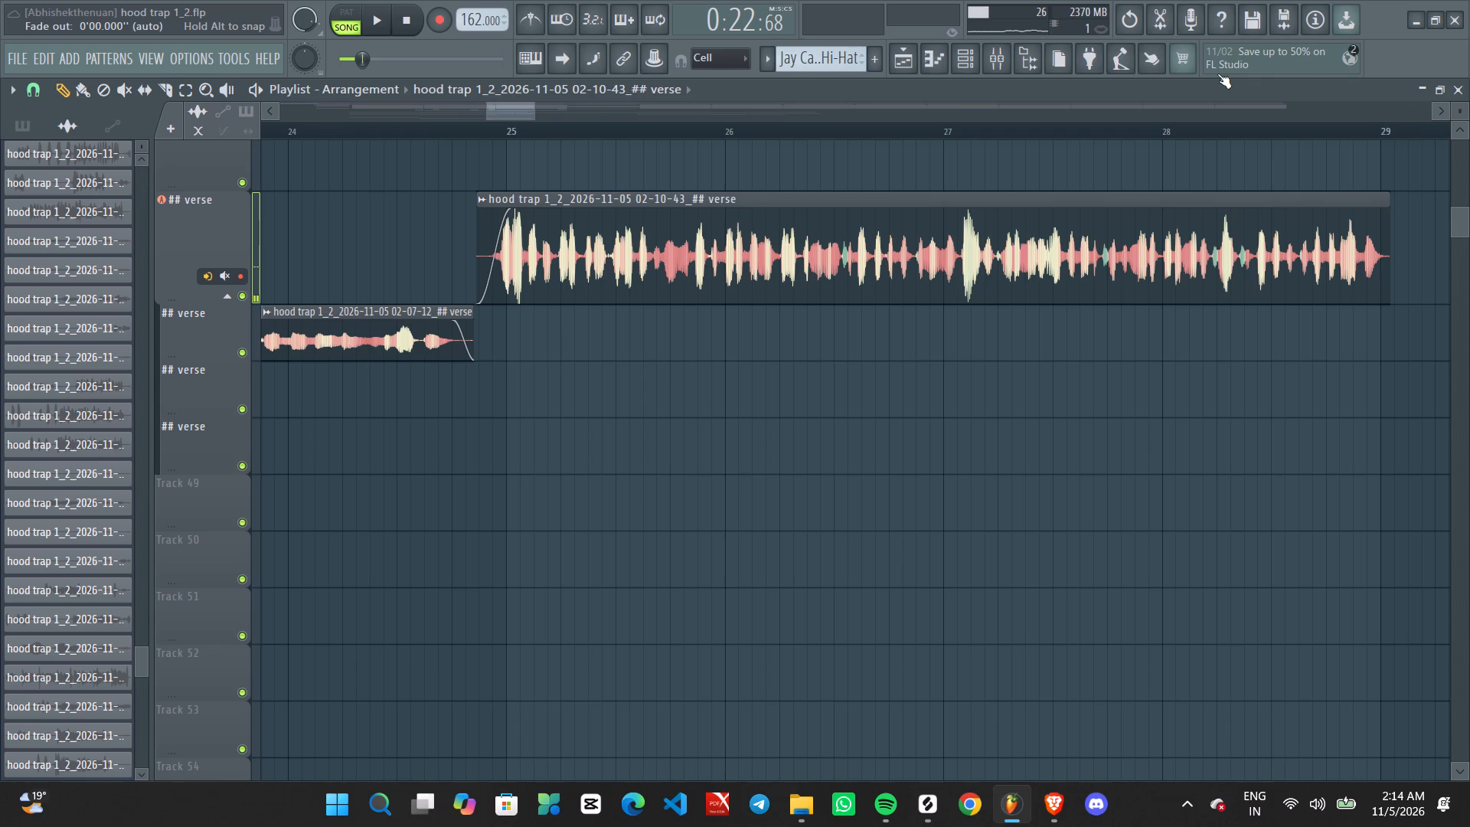
Lower the instrument bus, bass bus and drum bus faders in the mixer, bringing the drum bus to -4.0 dB.
left_click(994, 57)
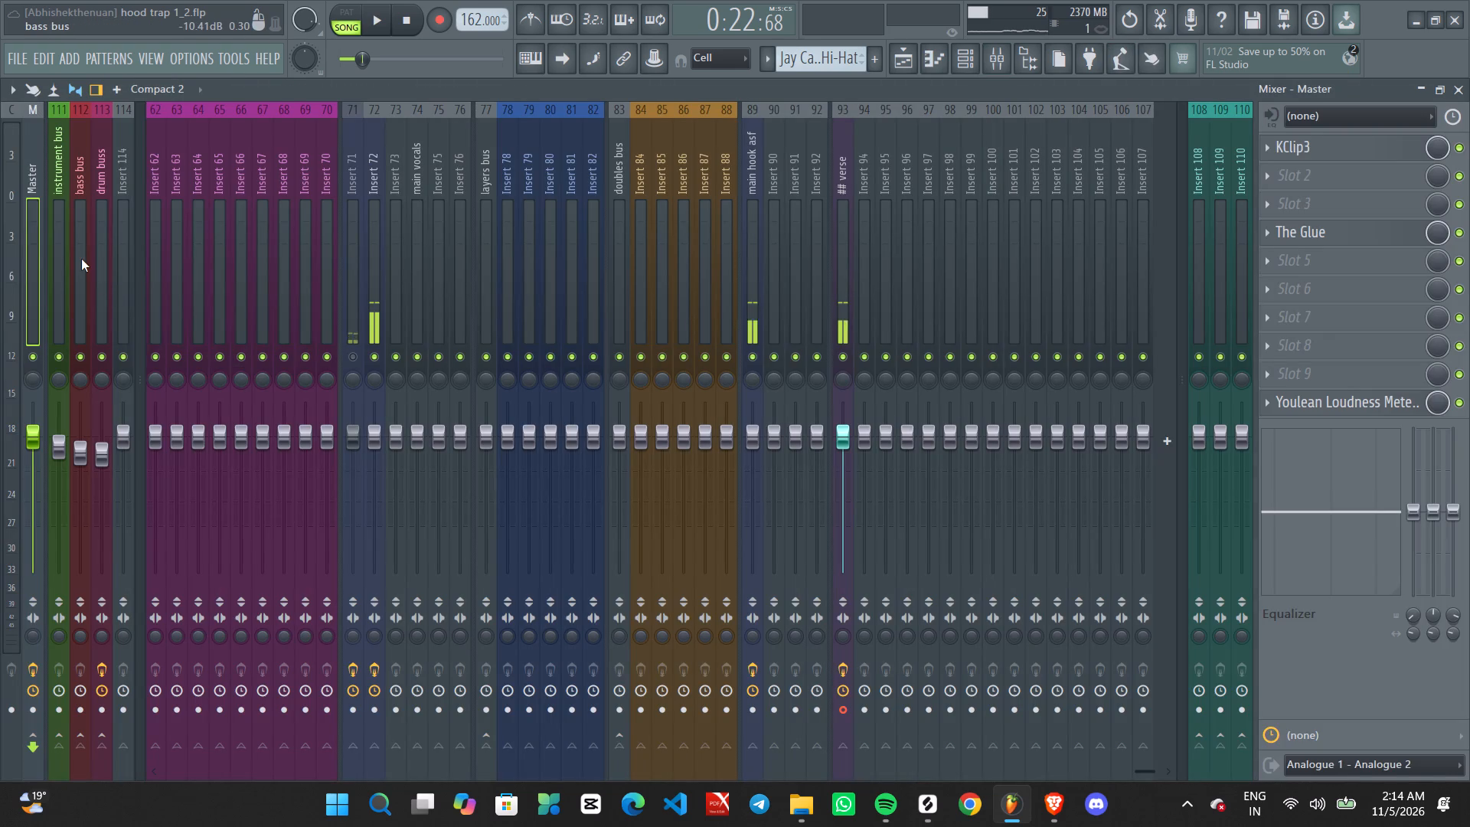
left_click(81, 259)
left_click(94, 257)
left_click(62, 253)
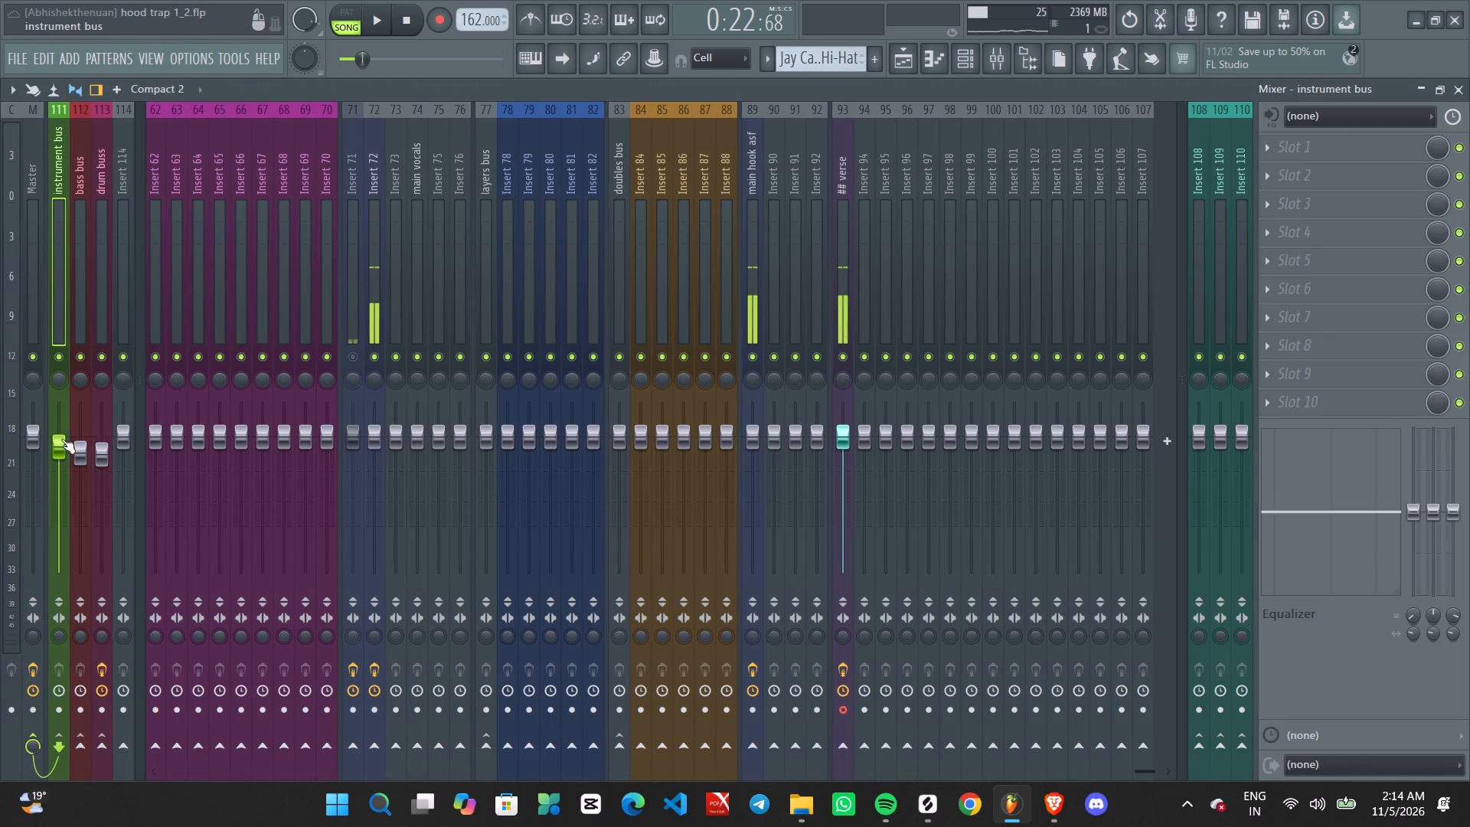
scroll(58, 448, "down", 1)
left_click(88, 246)
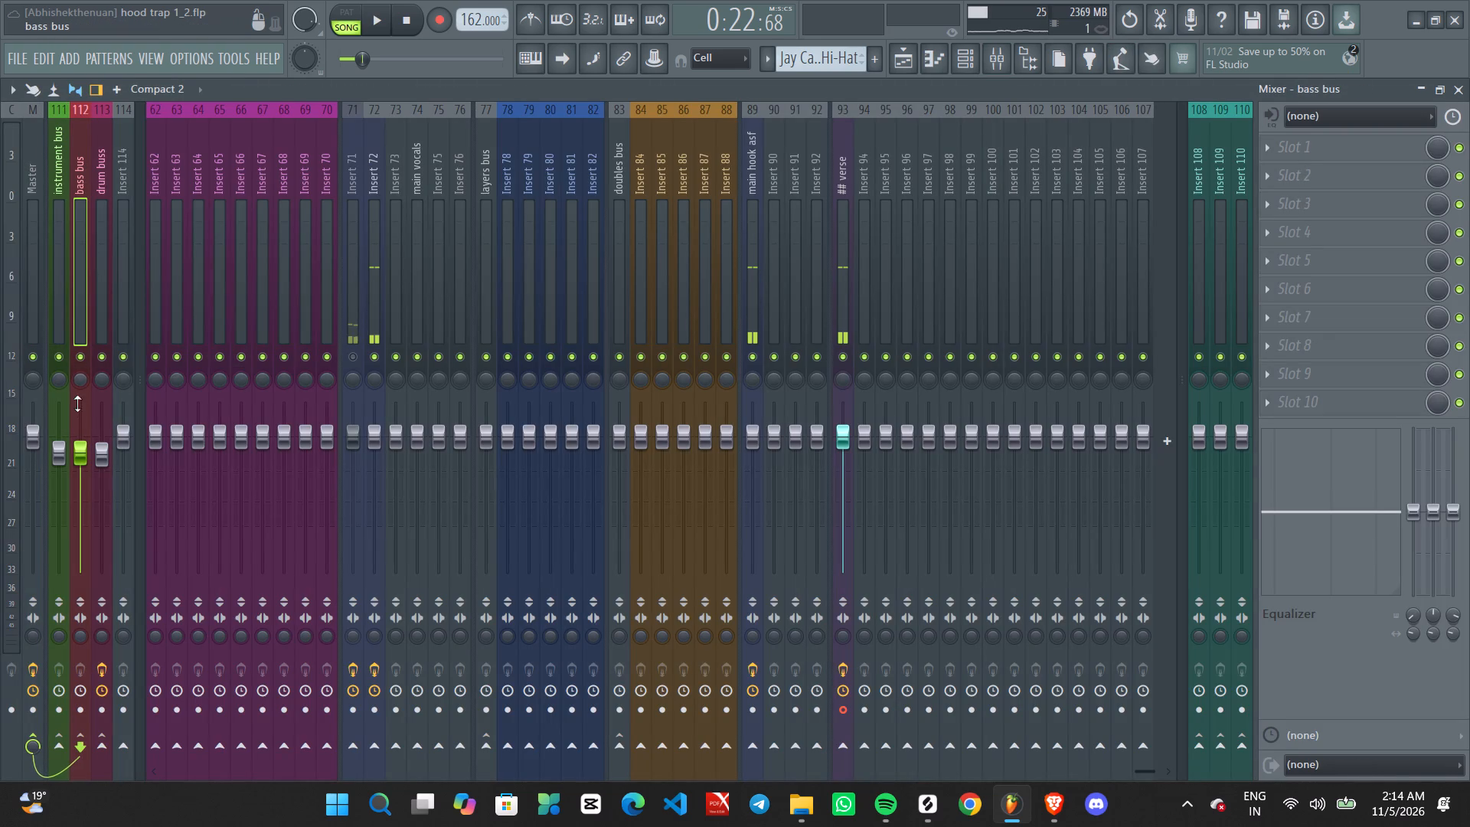
scroll(80, 443, "down", 3)
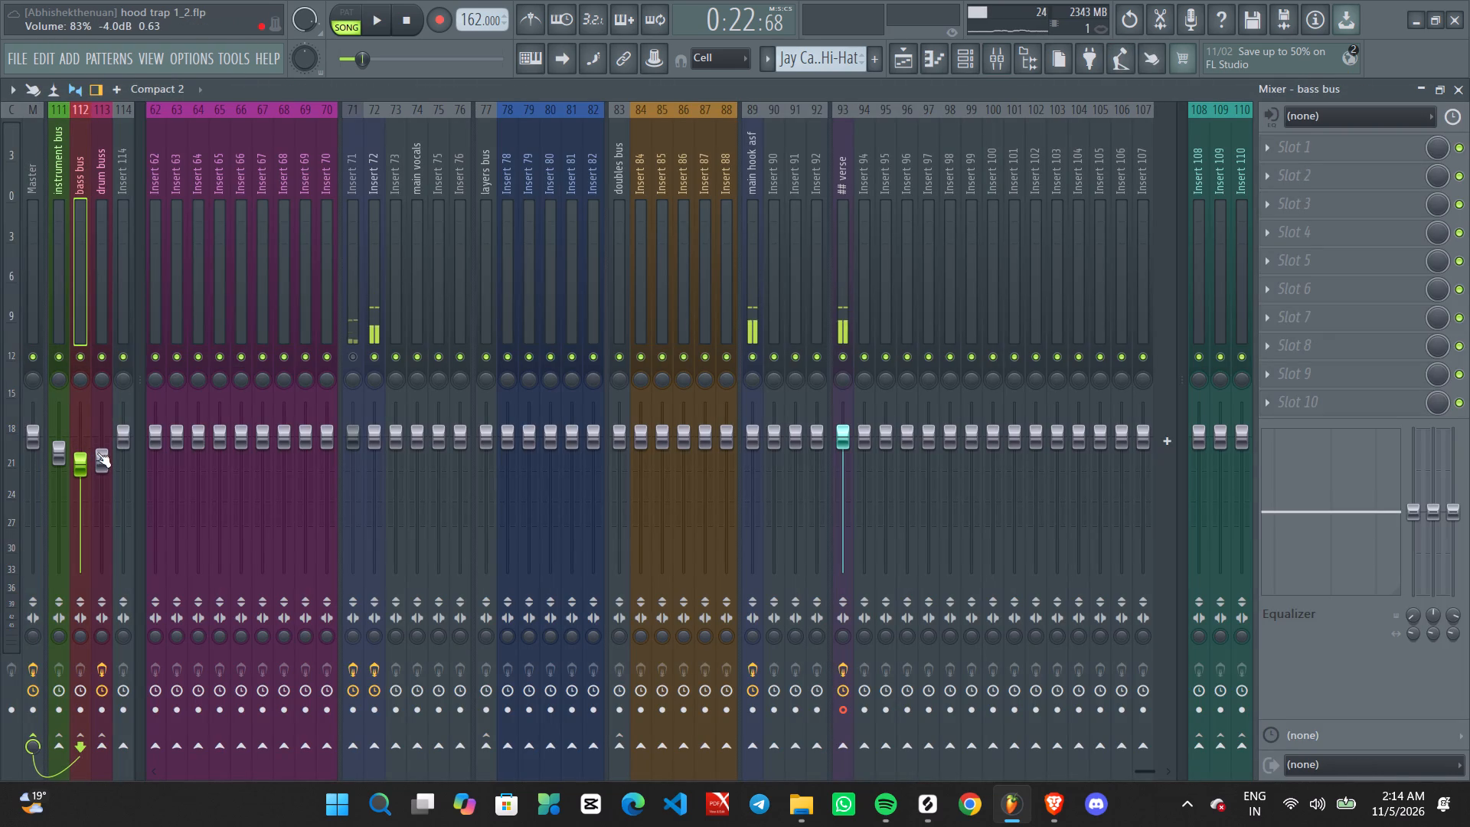
While the verse plays, lower the instrument, bass and drum bus faders further to matching levels of about -6 dB.
key("space")
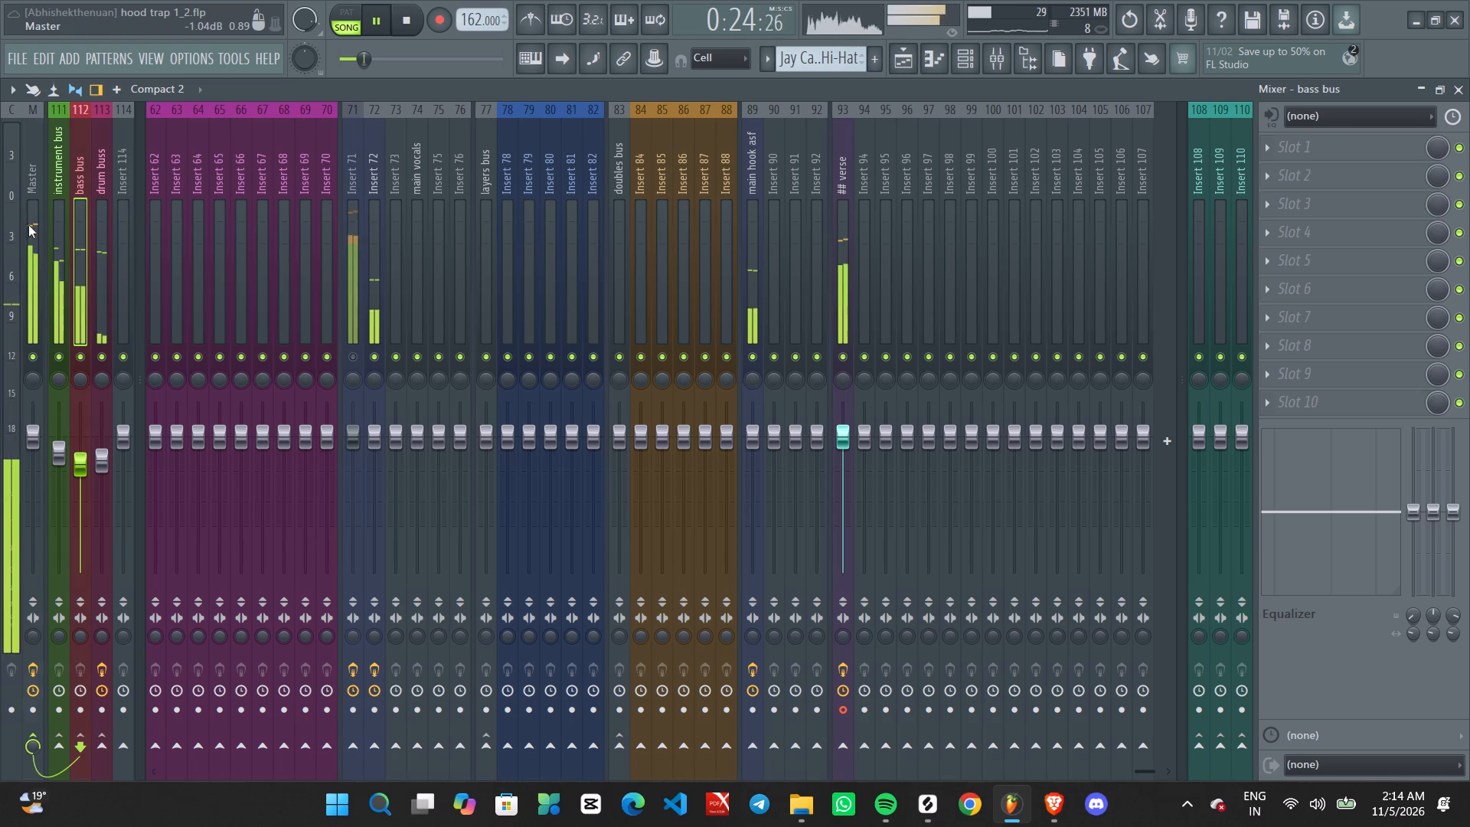
left_click(29, 225)
scroll(59, 455, "down", 1)
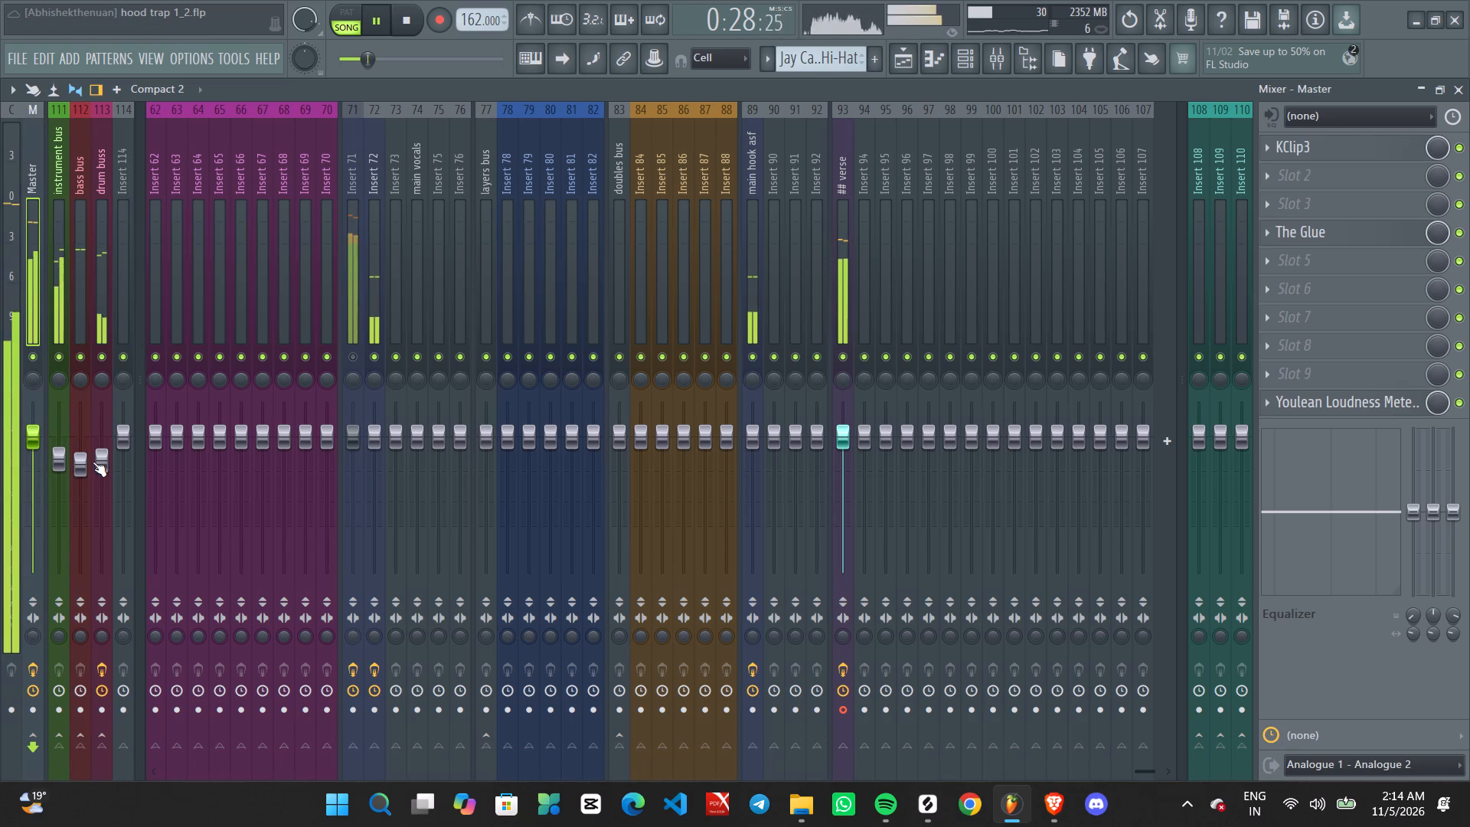
scroll(93, 462, "down", 1)
scroll(93, 462, "up", 2)
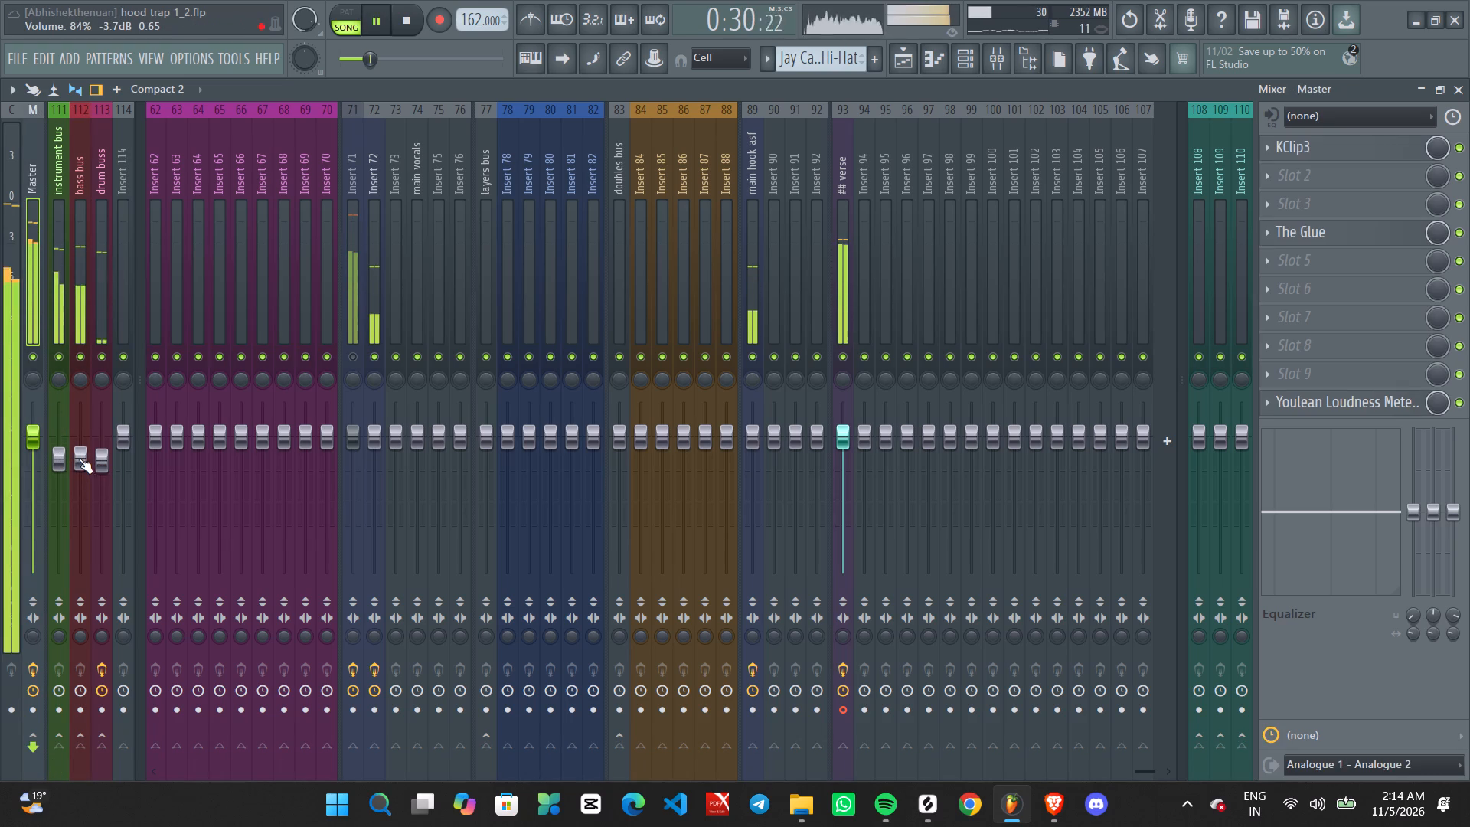
scroll(64, 452, "down", 5)
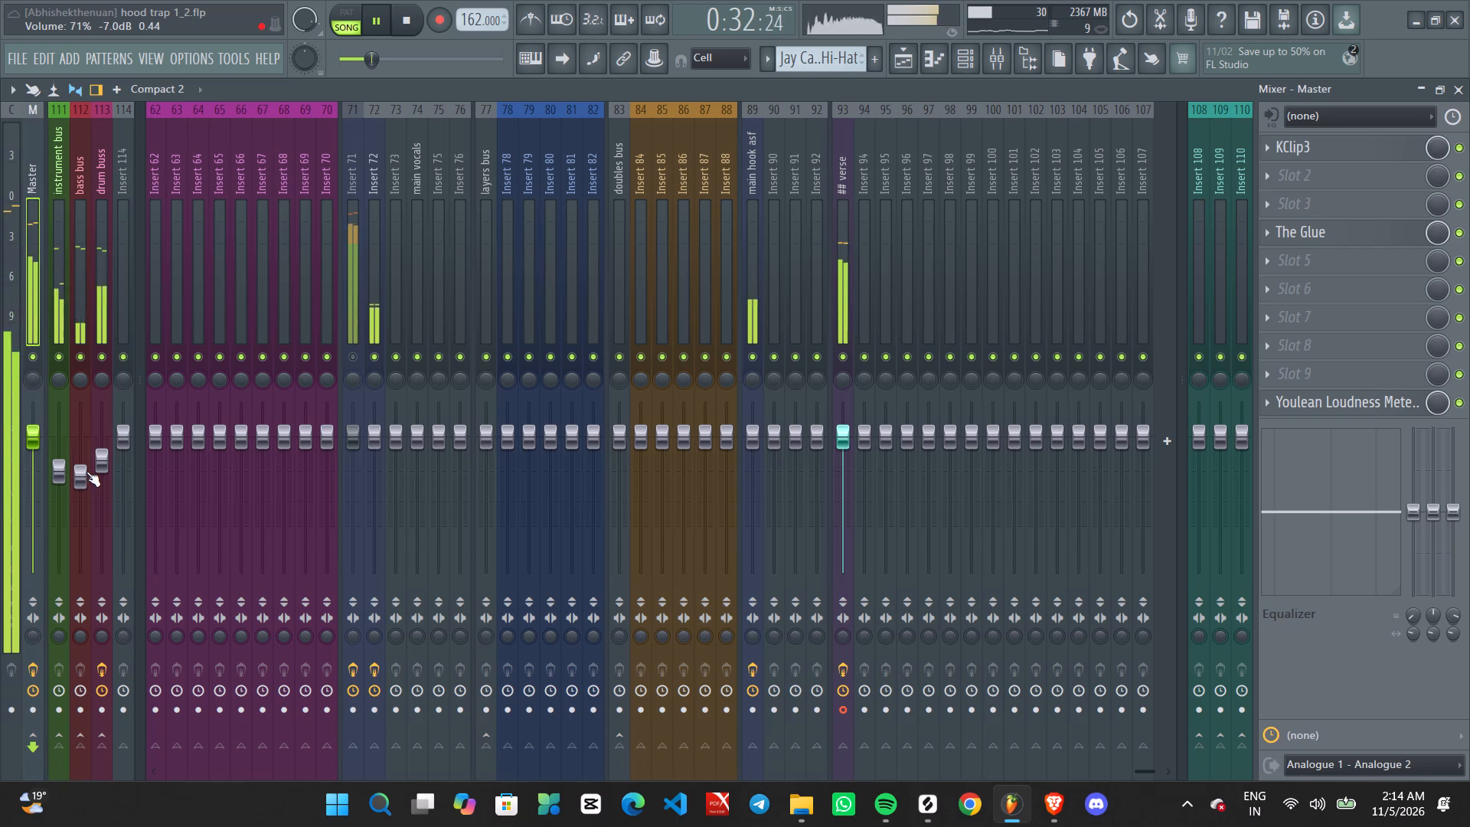
scroll(95, 466, "down", 2)
scroll(88, 476, "up", 1)
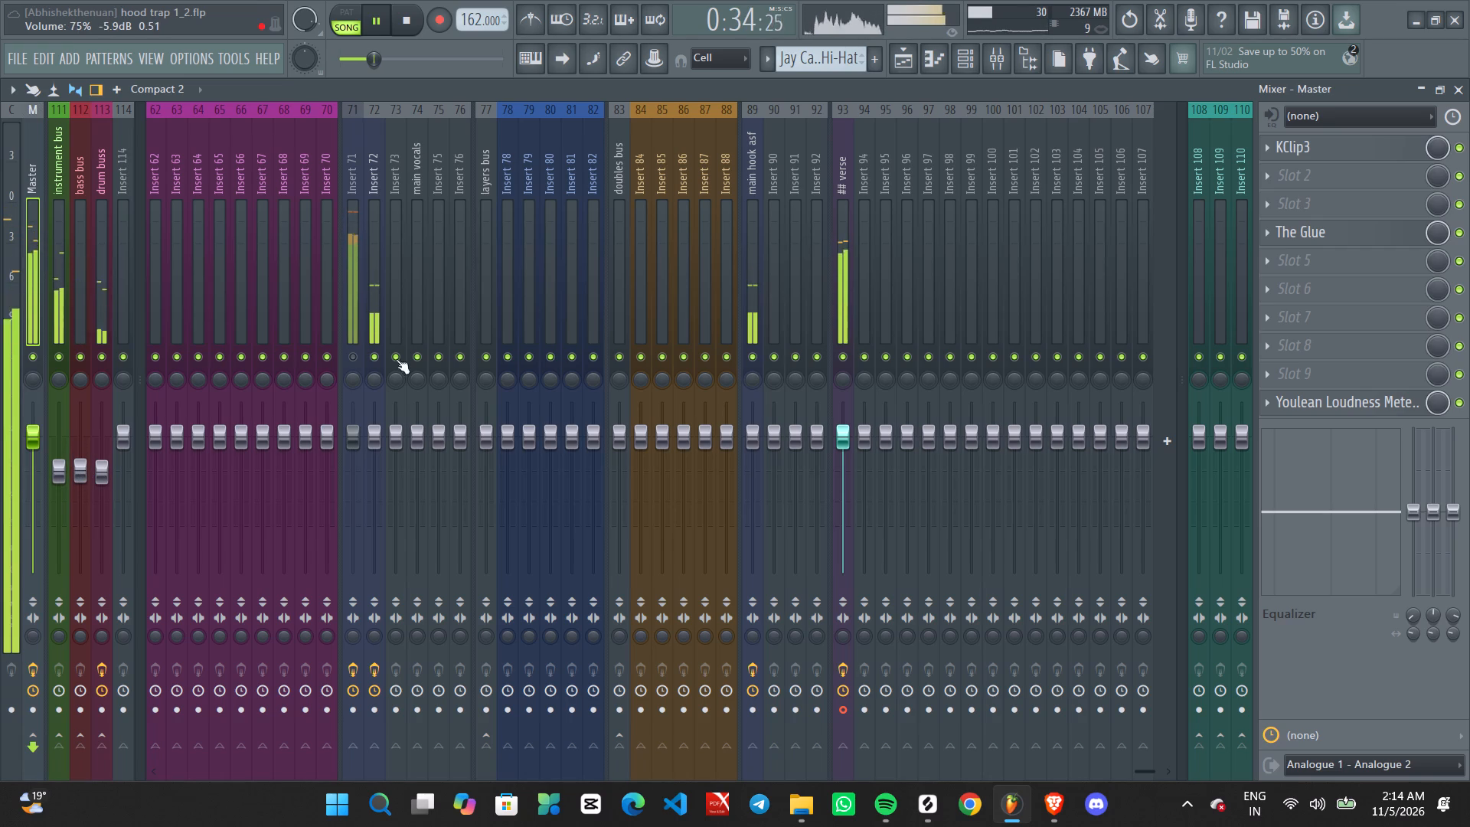
Replay the verse to check the balance of the three beat buses against the vocals and Master.
key("space")
key("space")
scroll(57, 466, "up", 1)
scroll(59, 467, "down", 1)
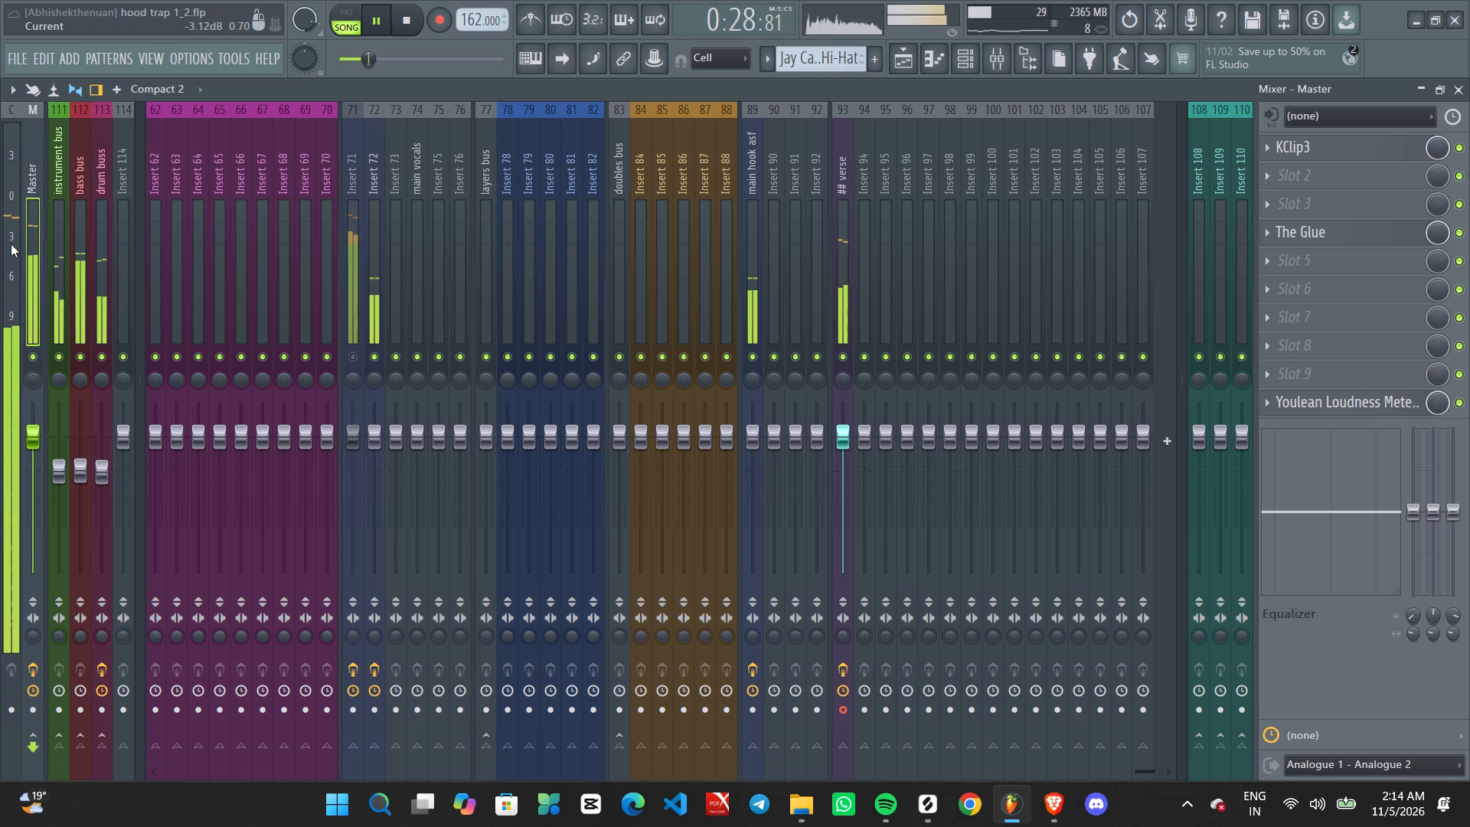
key("space")
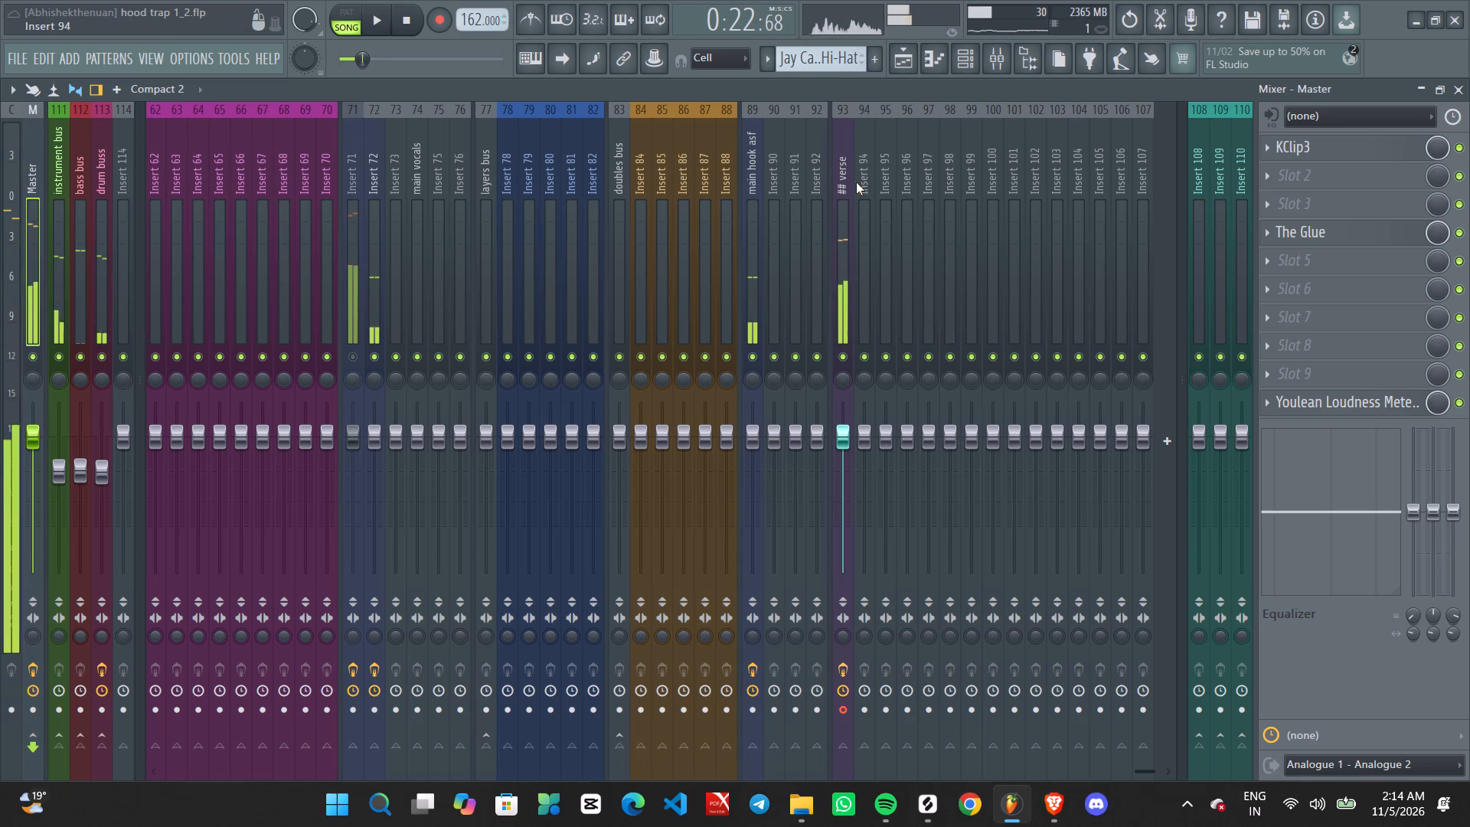
Examine the vocal clips, melody, drum patterns and effect clips around bars 23 to 30 in the playlist.
left_click(890, 54)
scroll(876, 308, "down", 3, "ctrl")
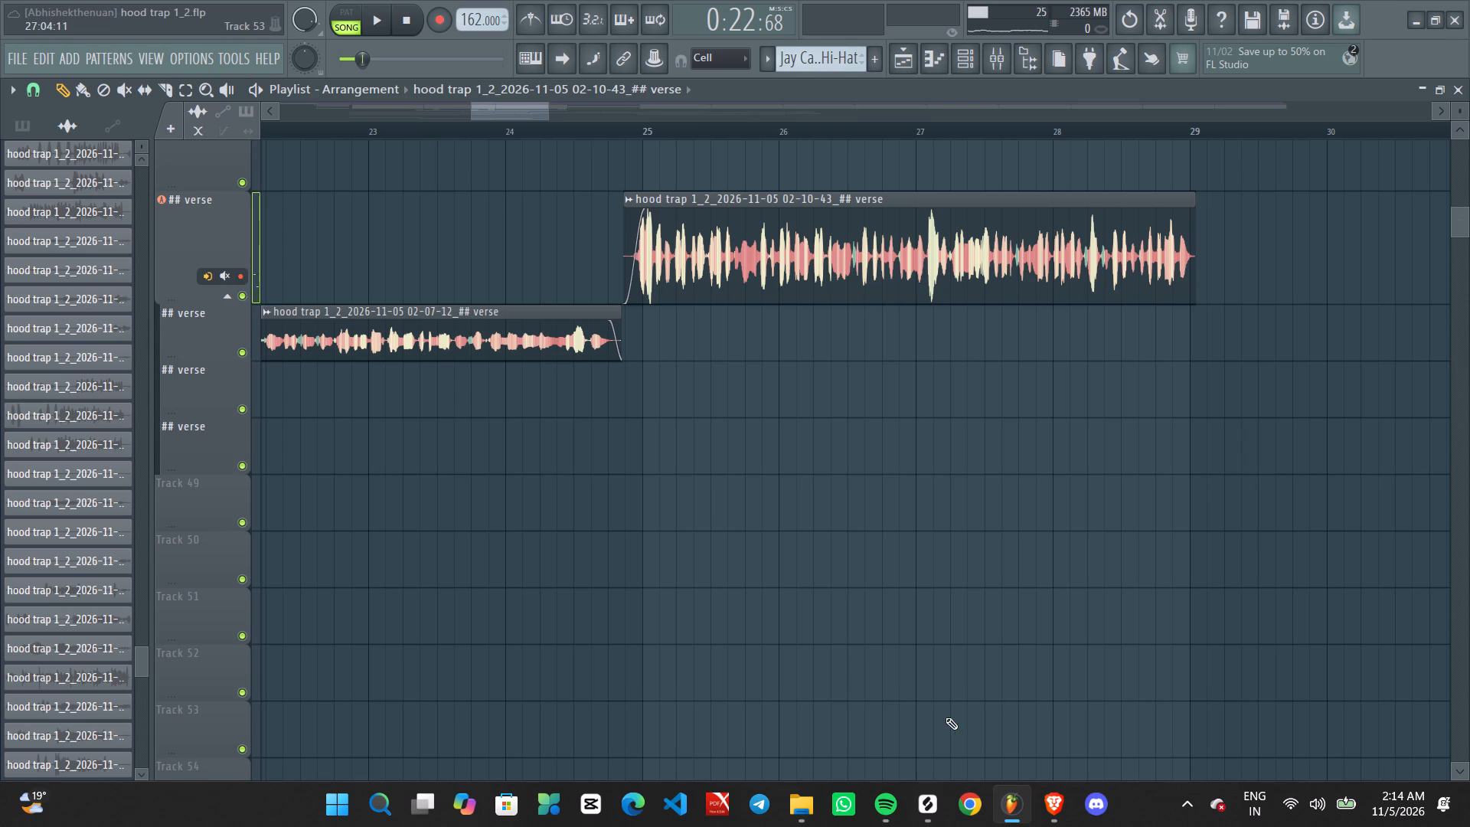
scroll(946, 717, "up", 6)
scroll(929, 718, "up", 20)
scroll(929, 718, "up", 9)
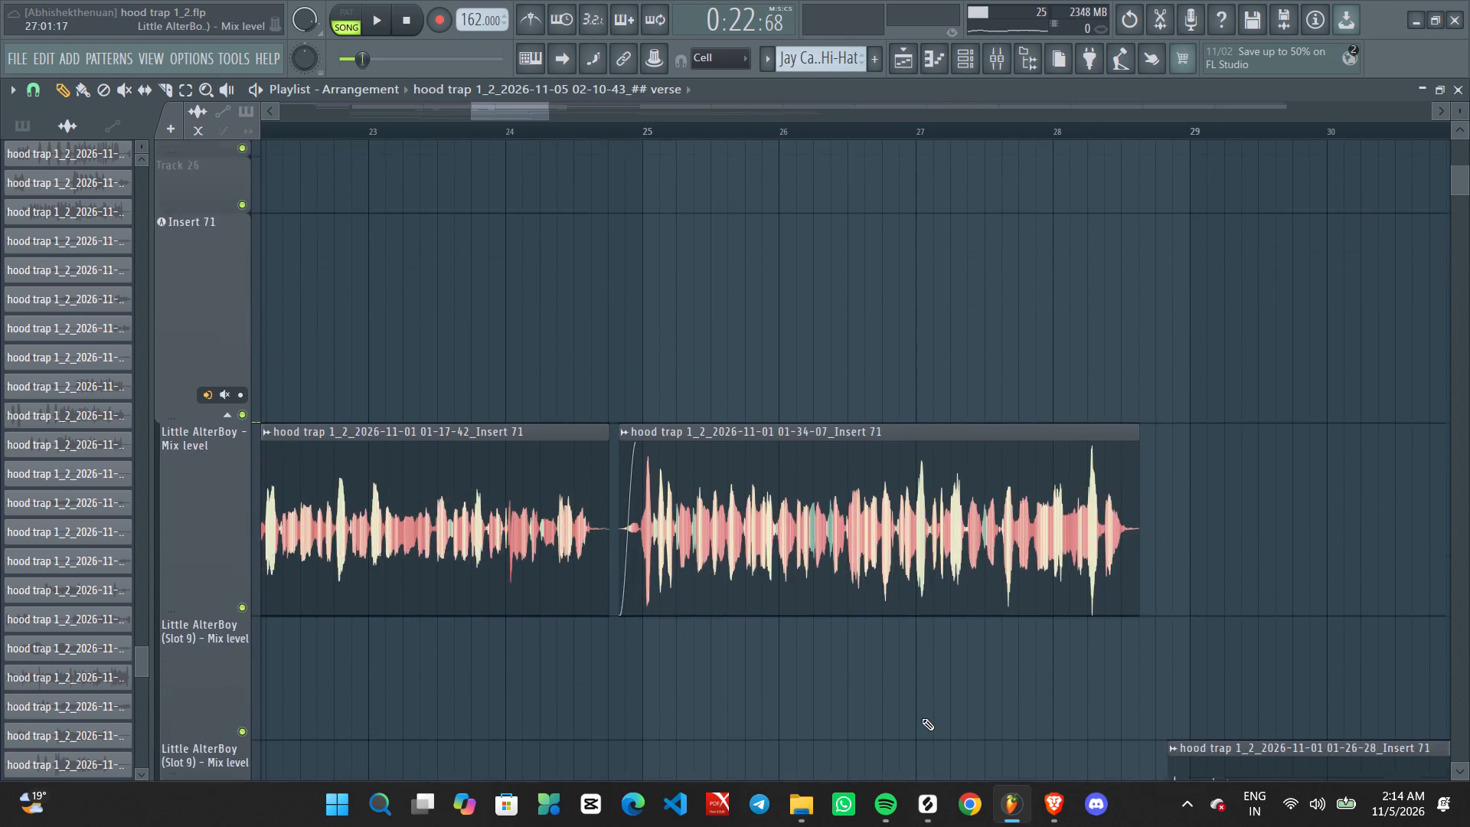
scroll(922, 718, "up", 14)
scroll(942, 717, "down", 1)
scroll(932, 715, "up", 16)
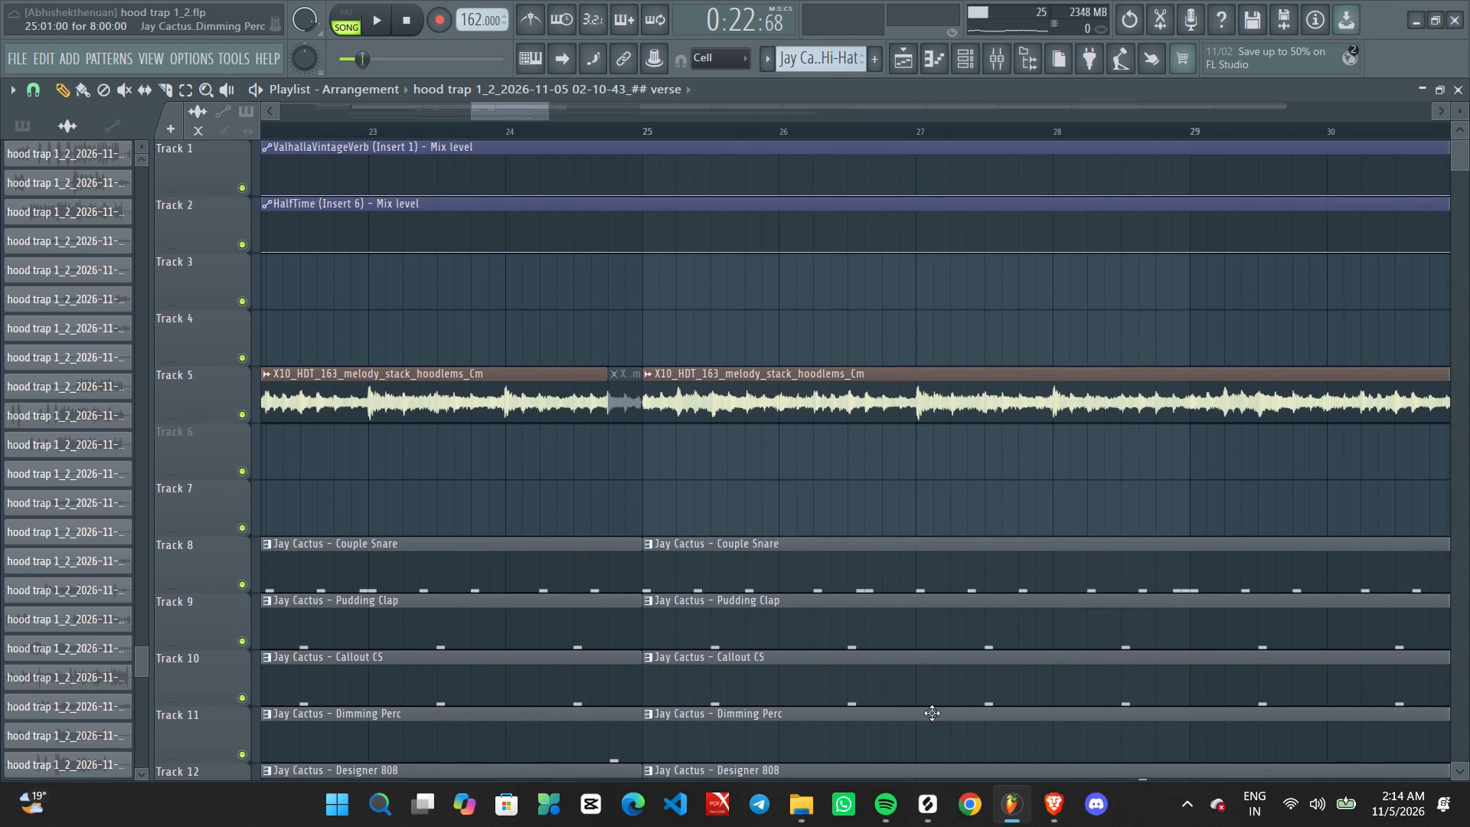
scroll(932, 713, "up", 4)
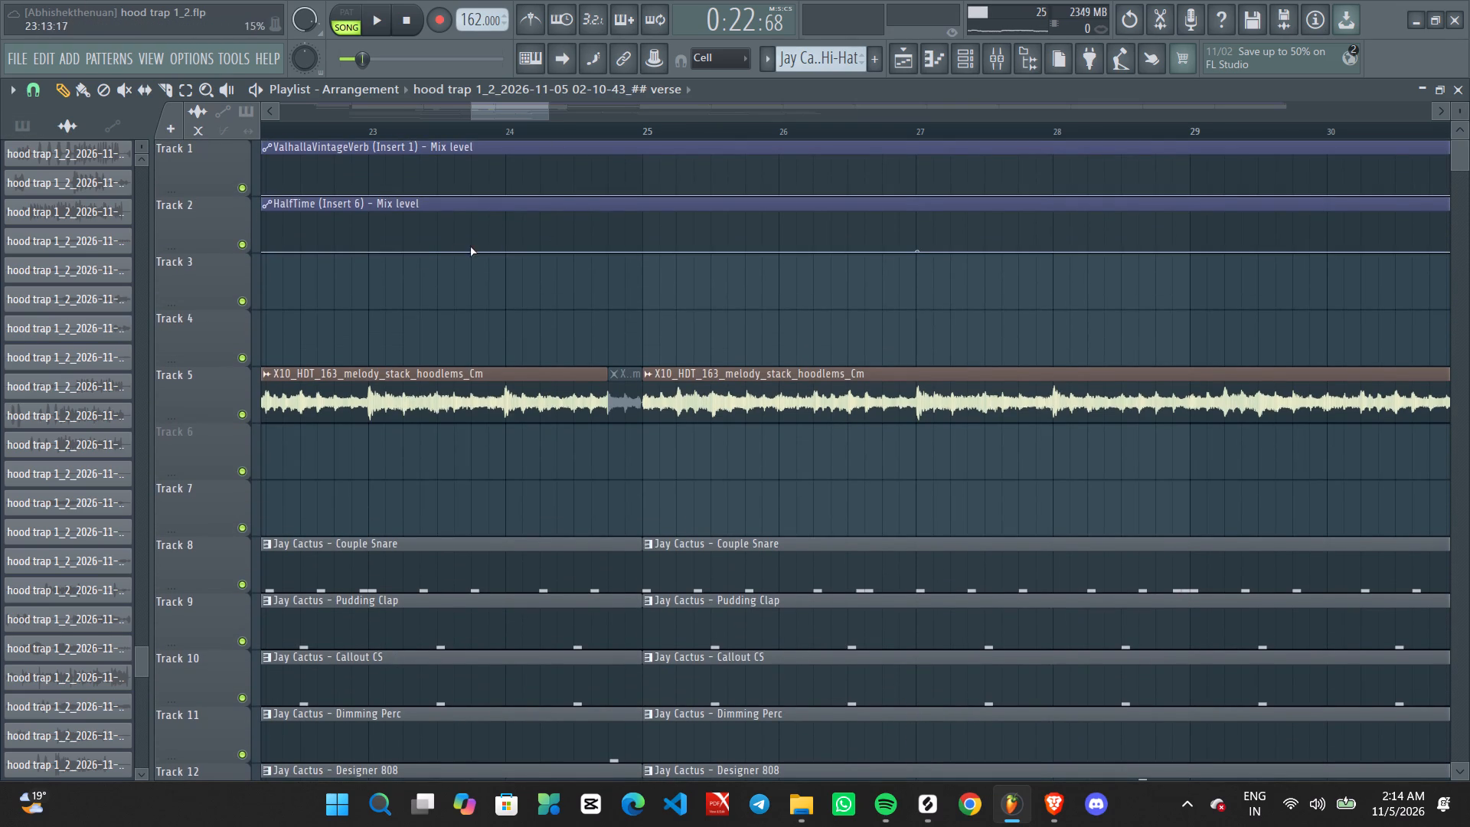
scroll(629, 358, "down", 12)
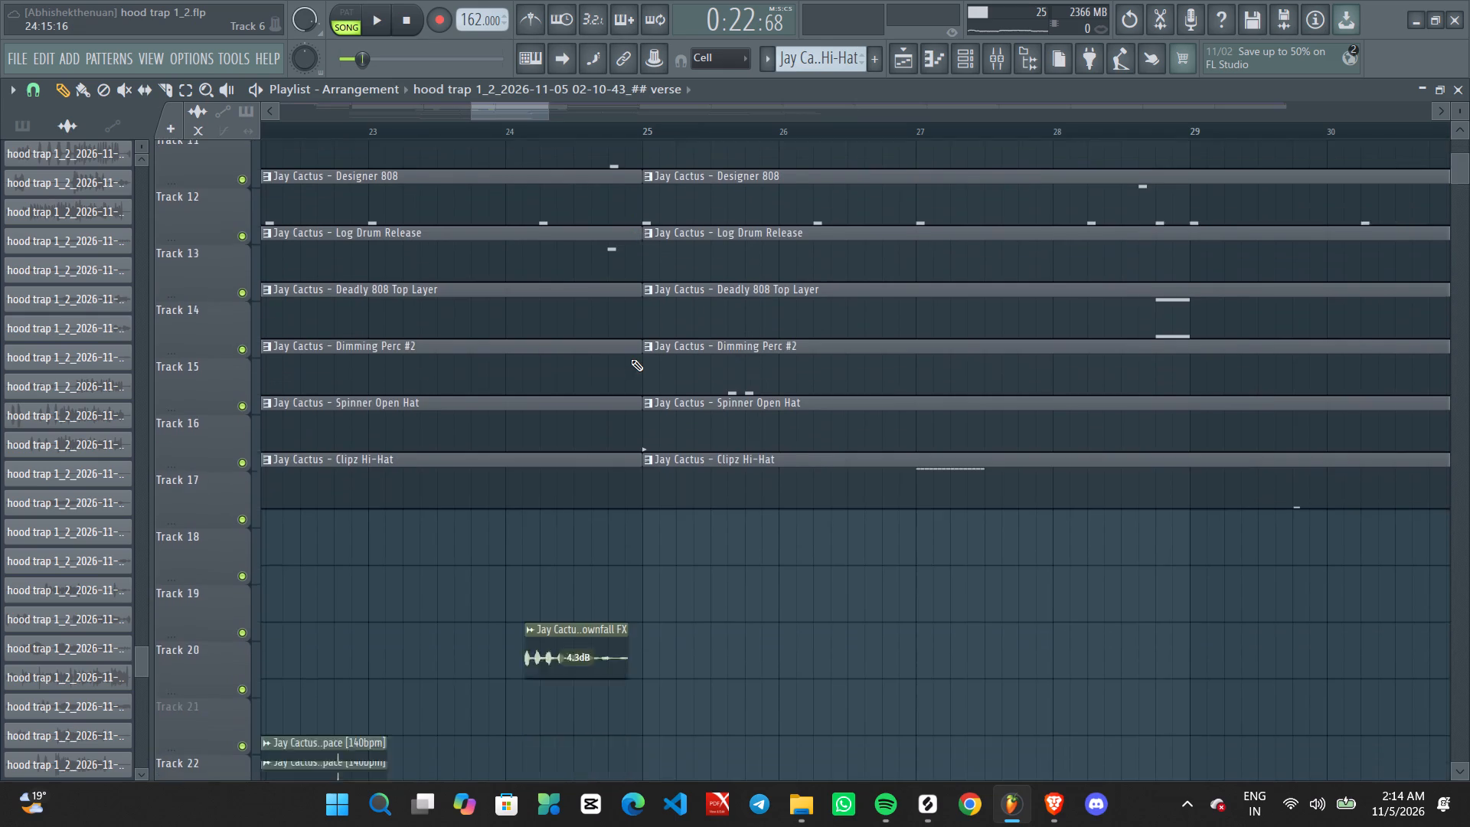
scroll(631, 359, "down", 5)
scroll(629, 358, "up", 4)
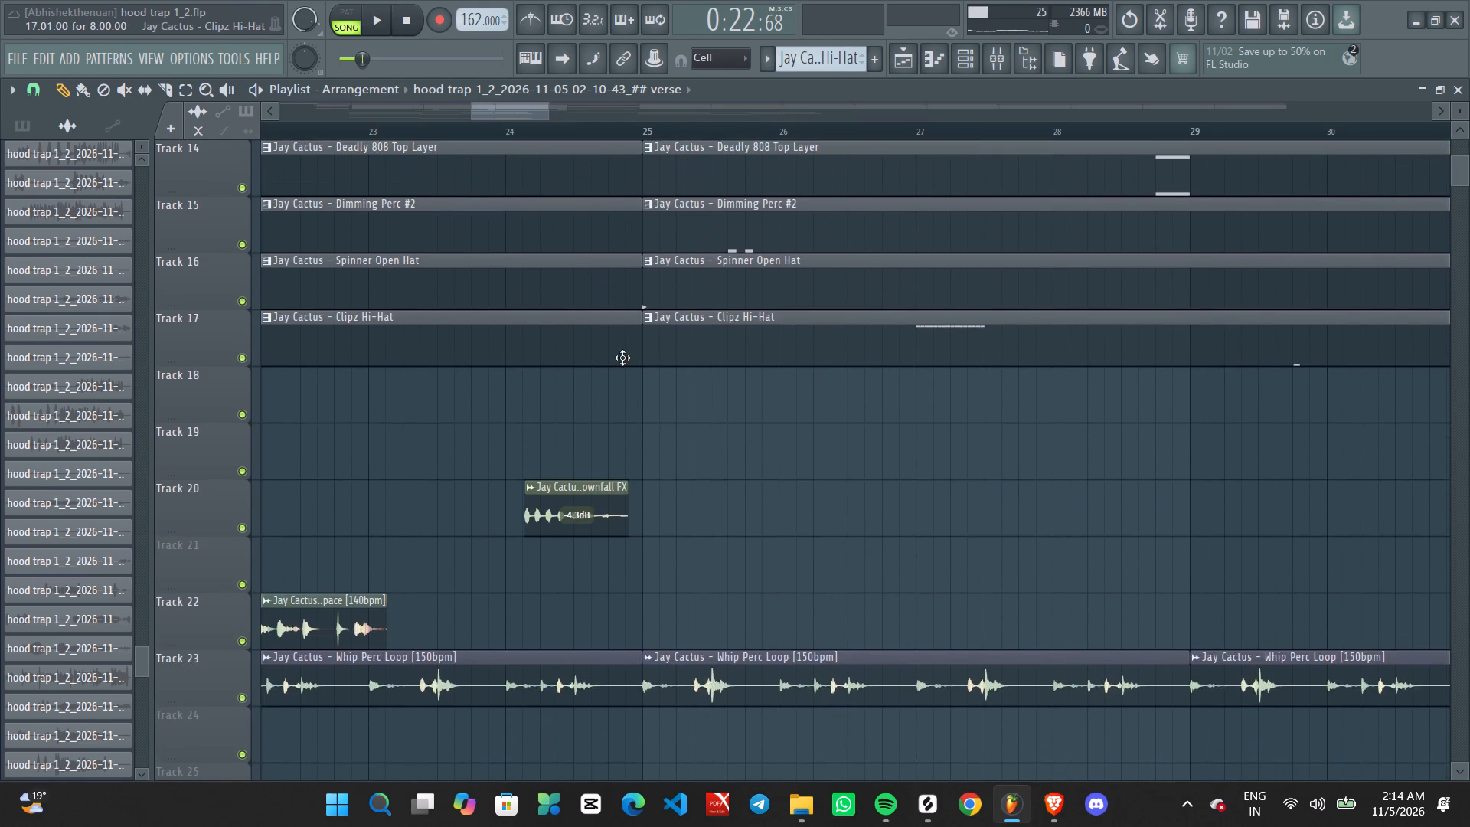
scroll(622, 358, "up", 2)
scroll(614, 345, "down", 1)
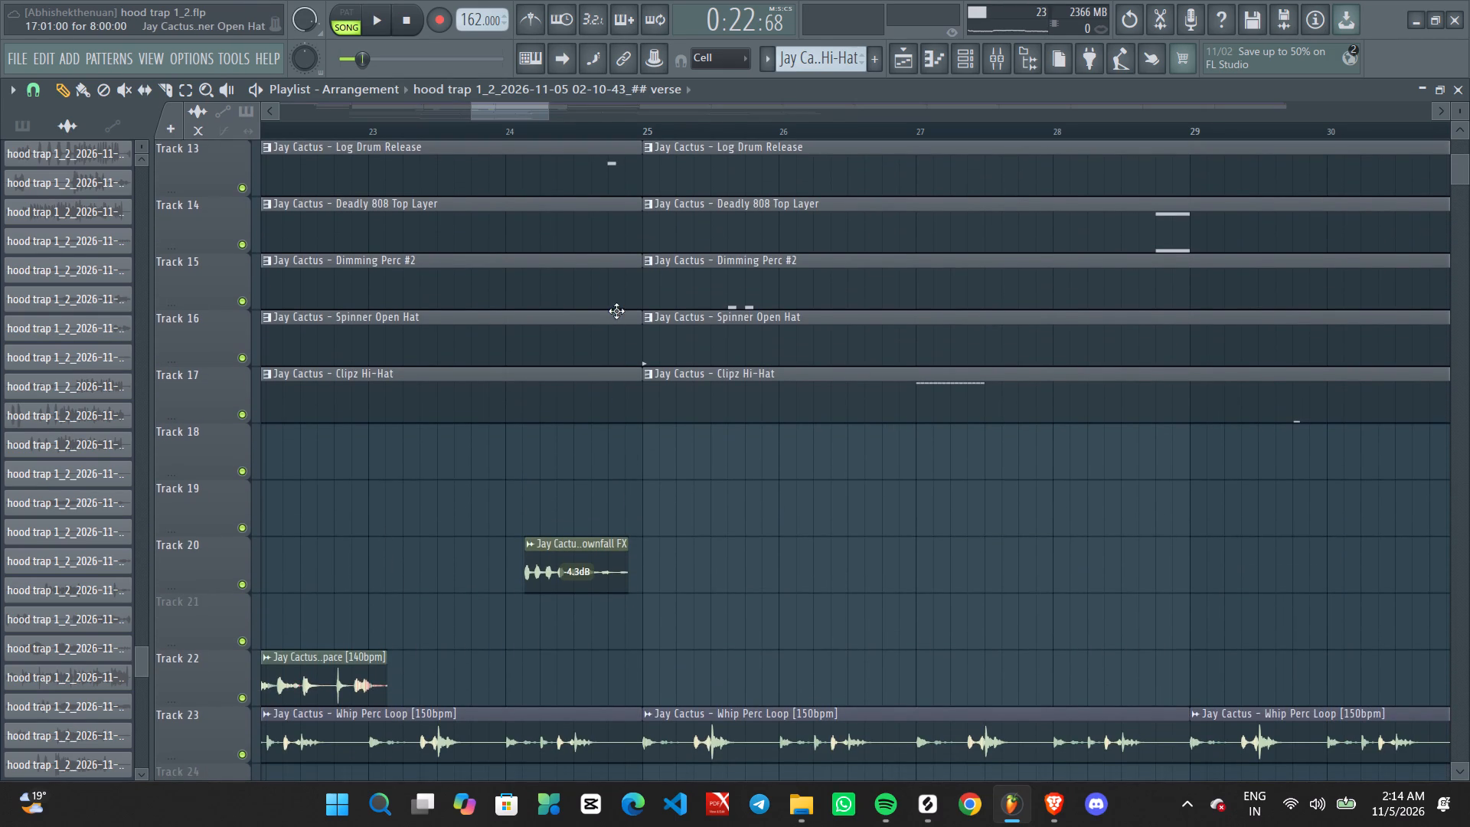
scroll(668, 307, "down", 3)
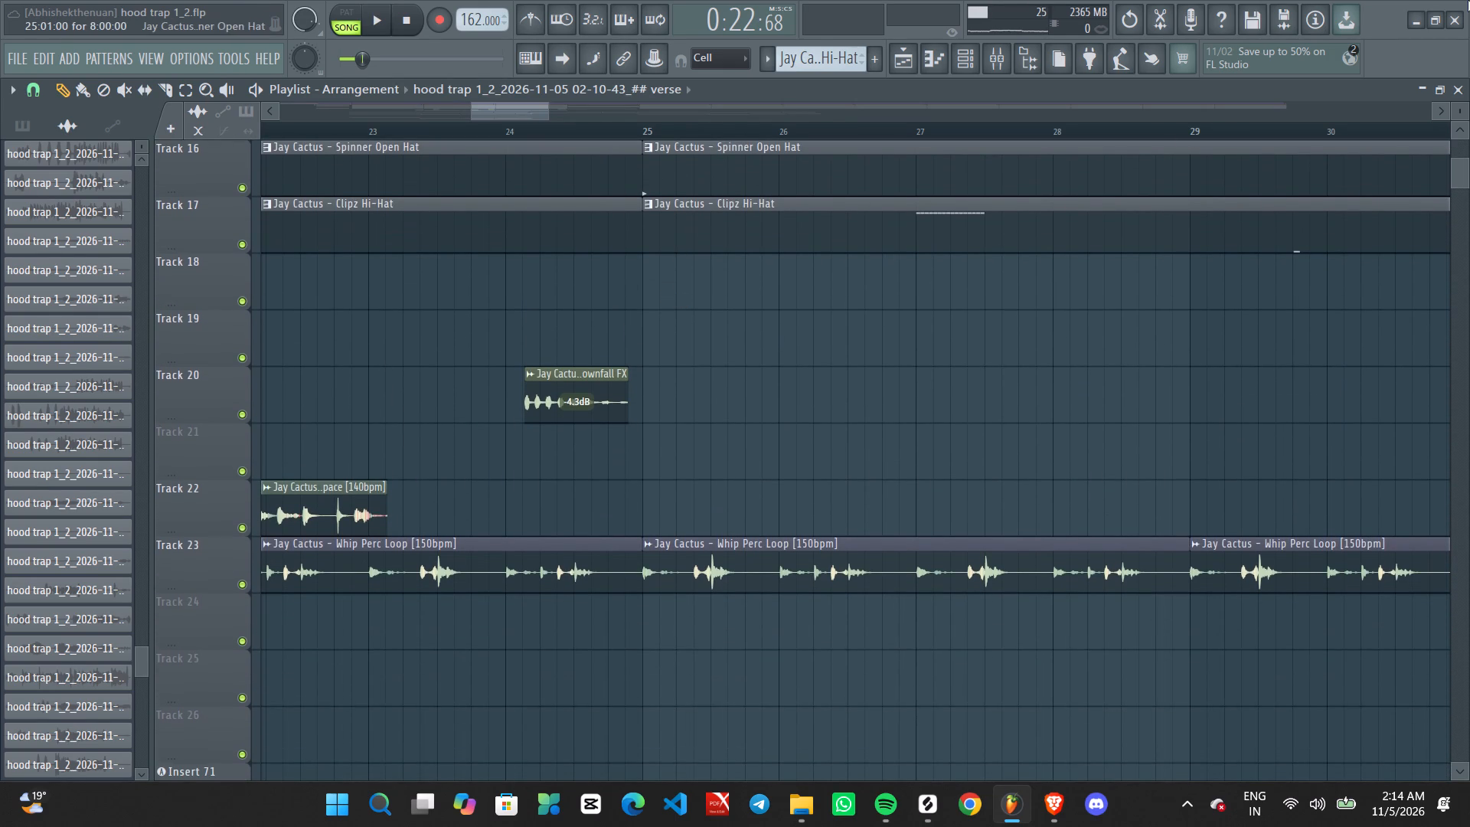
Open KClip3 on the Master track and play the verse to check the clipping and loudness.
left_click(1002, 58)
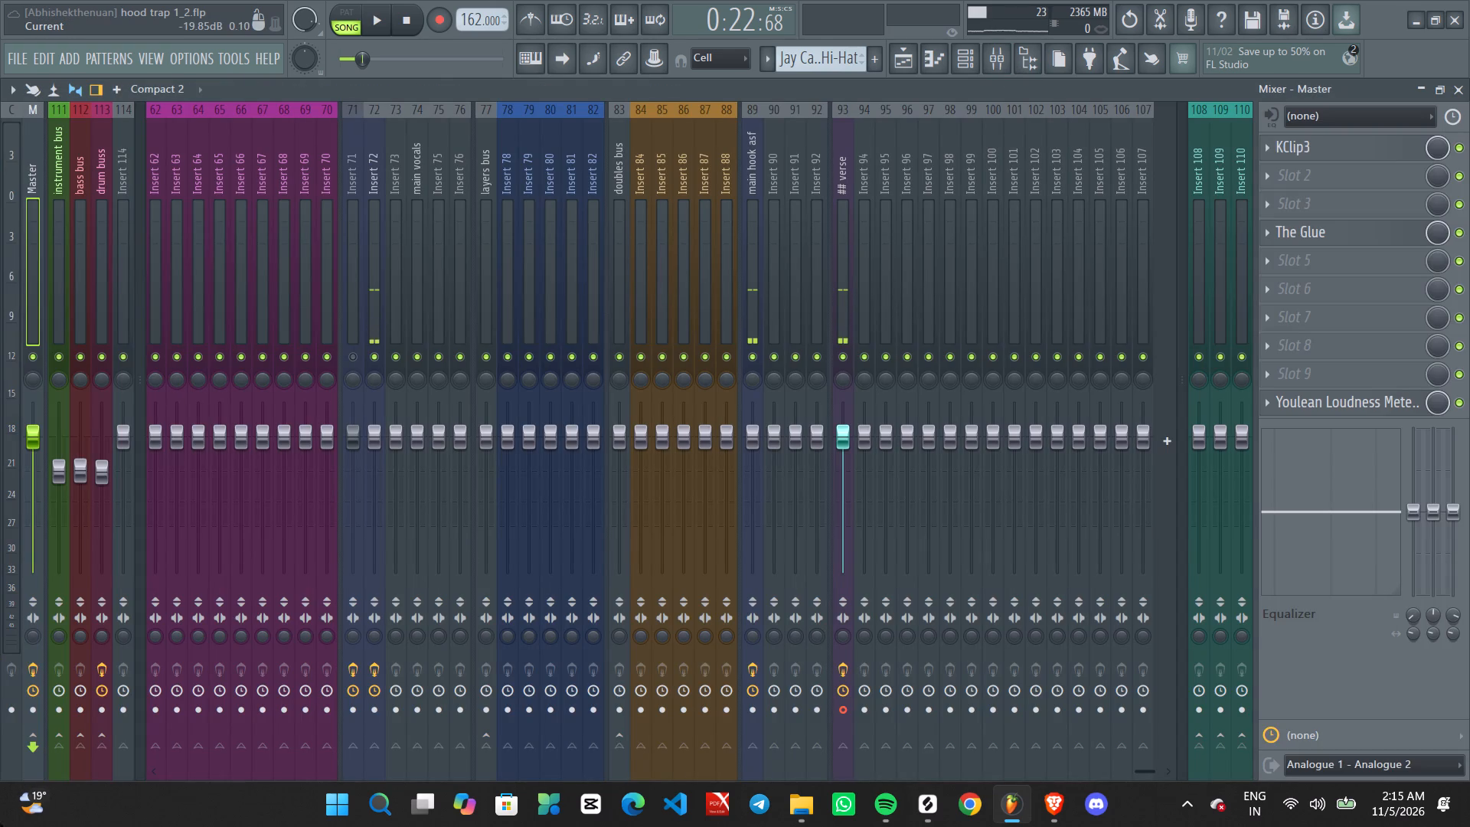
left_click(1304, 150)
key("space")
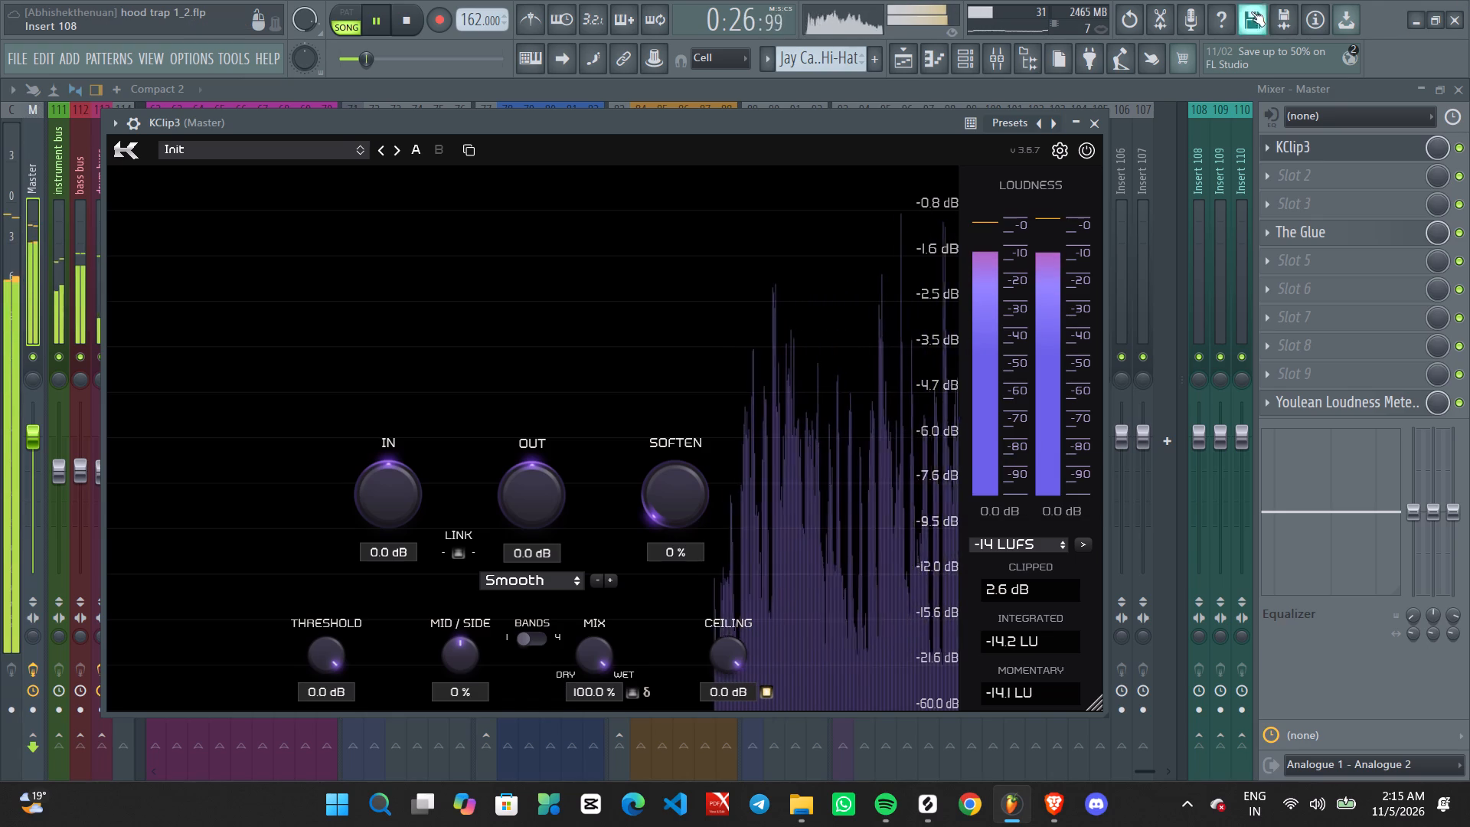
left_click(1097, 117)
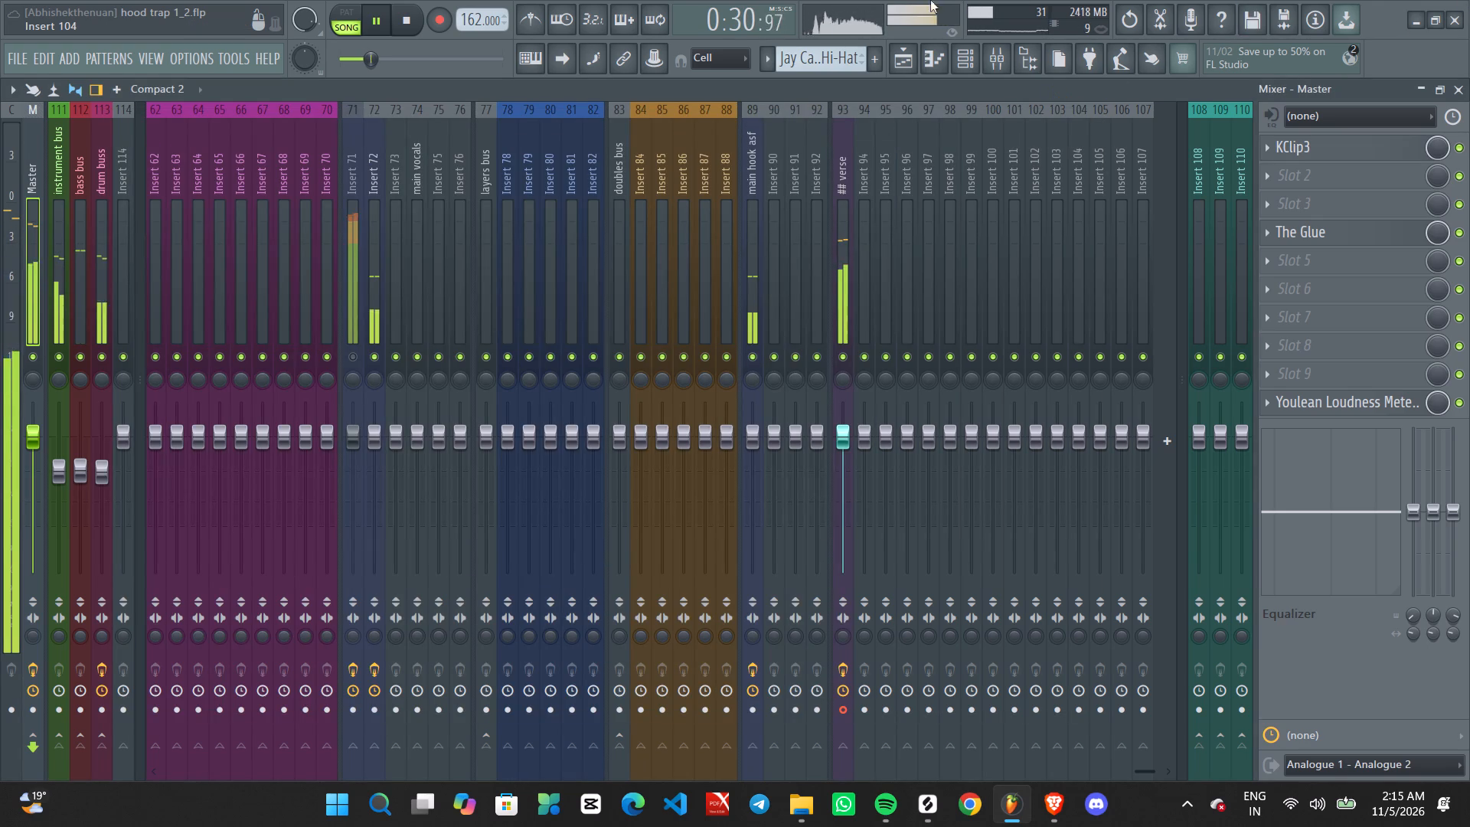
key("space")
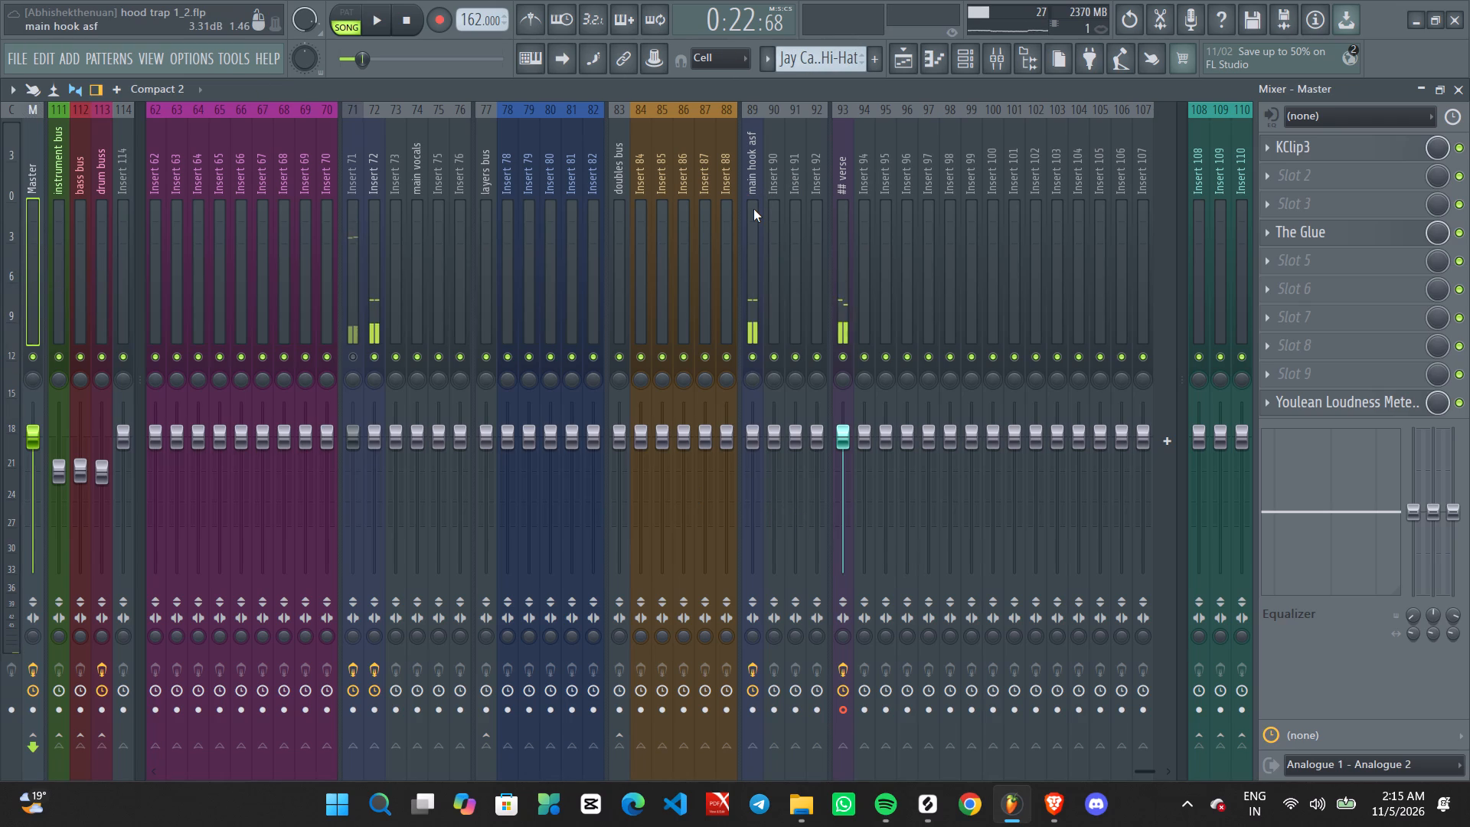
Replay the start of the verse with the ## verse mixer track selected to check the vocal against the beat.
left_click(844, 217)
key("space")
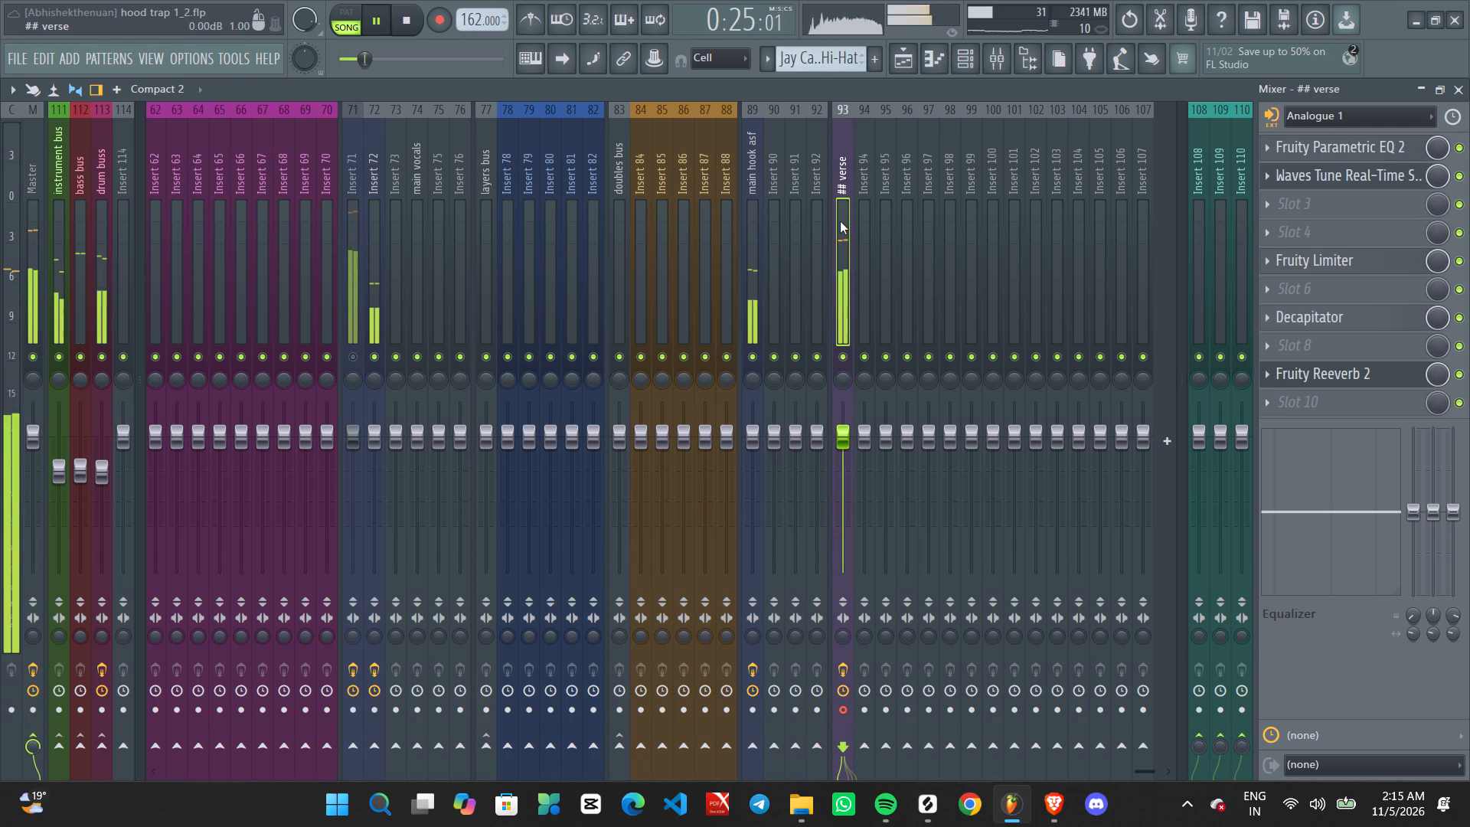
key("space")
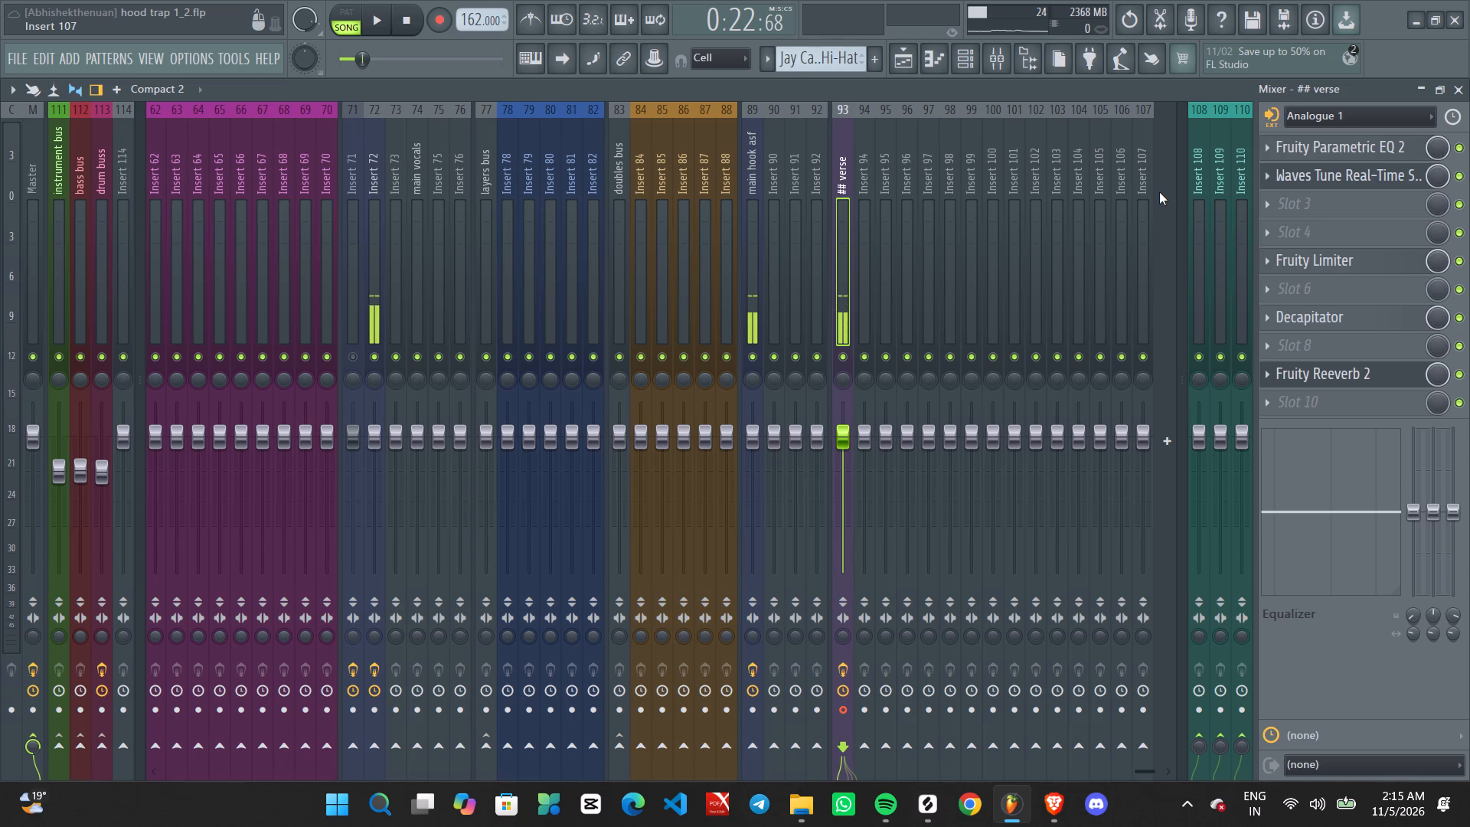
key("space")
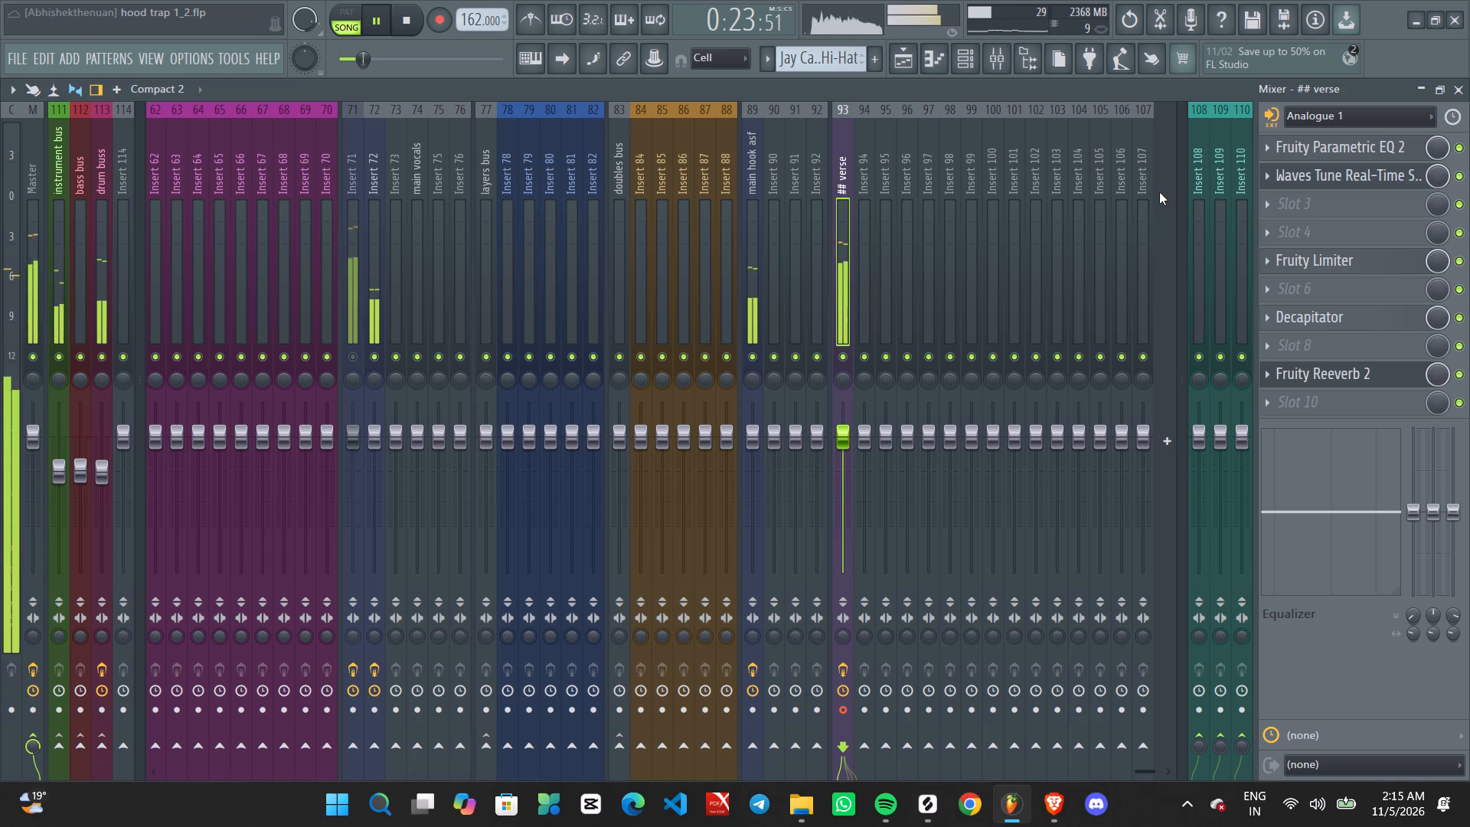
key("space")
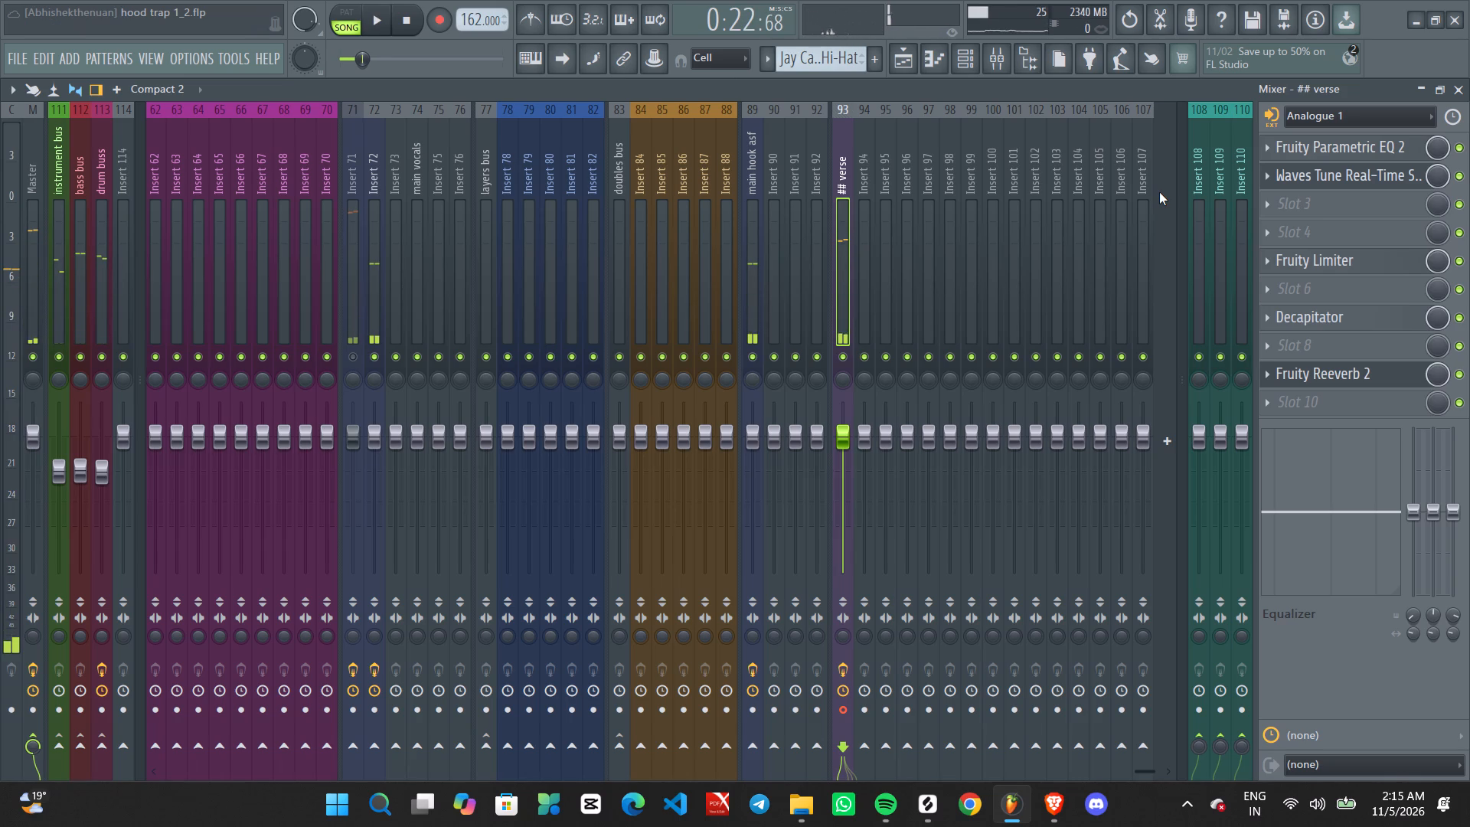
key("space")
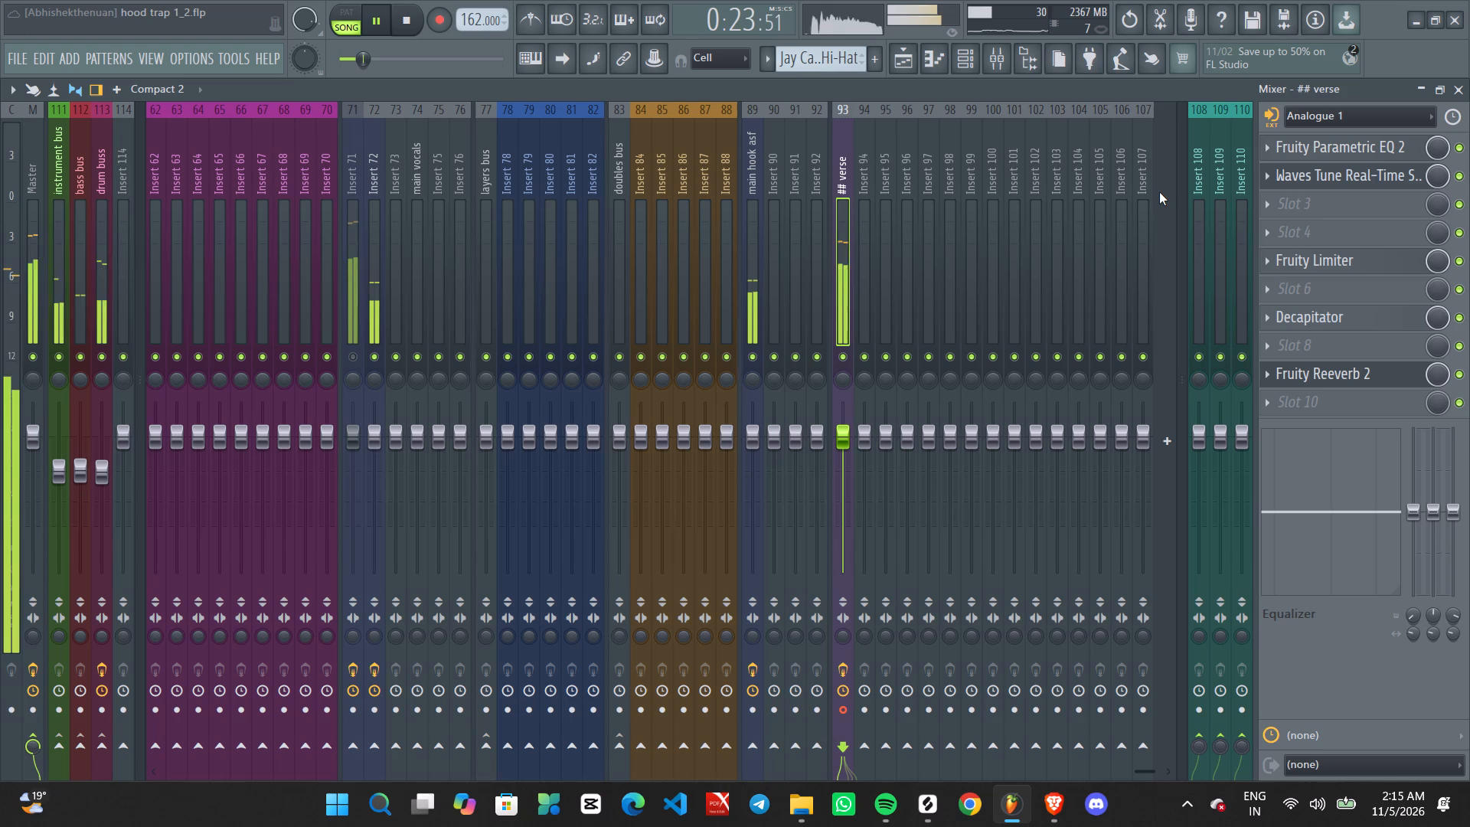
key("space")
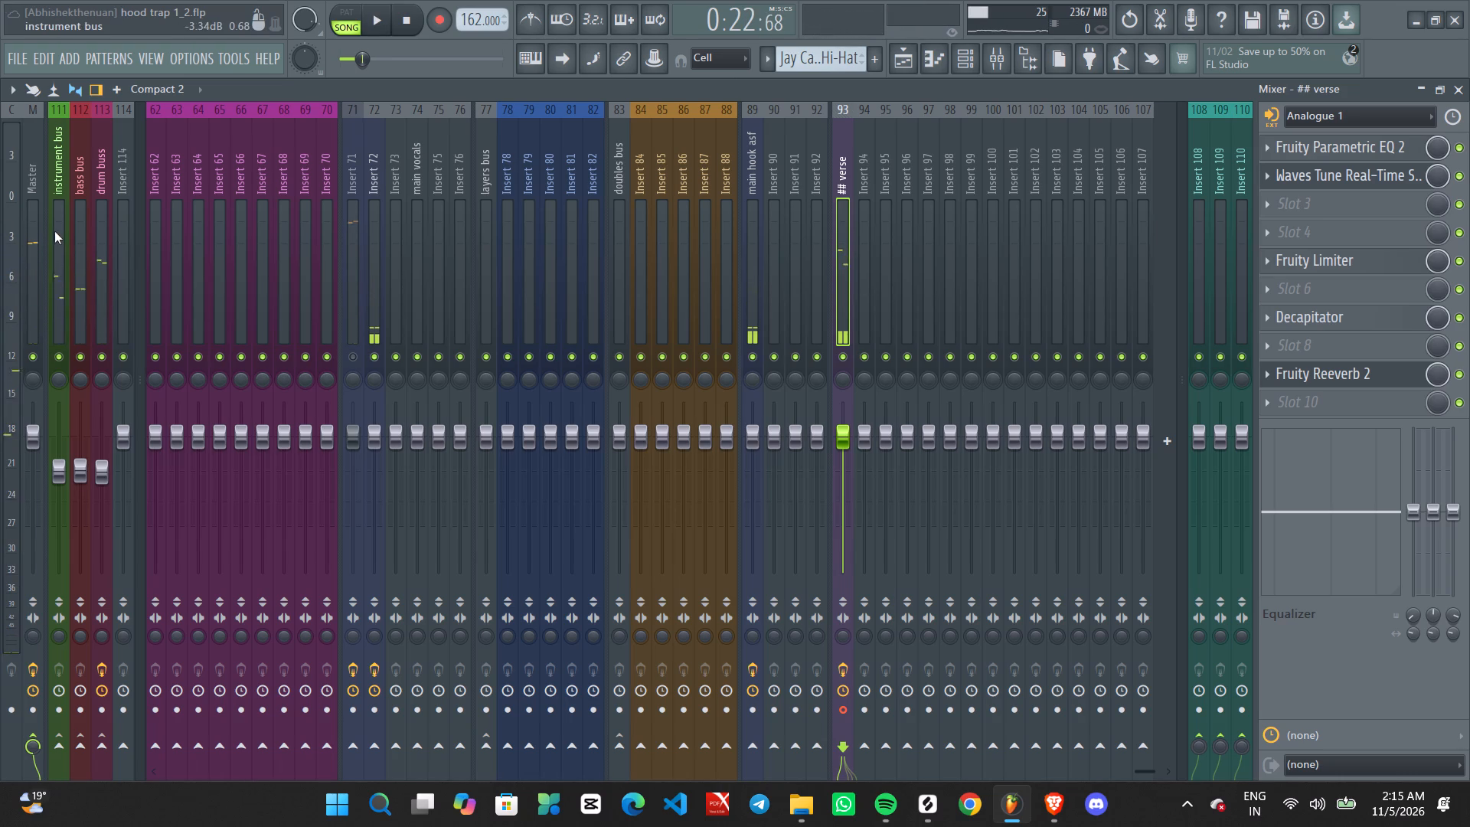
Inspect the Master, instrument bus, bass bus and drum buss mixer tracks in turn.
left_click(31, 204)
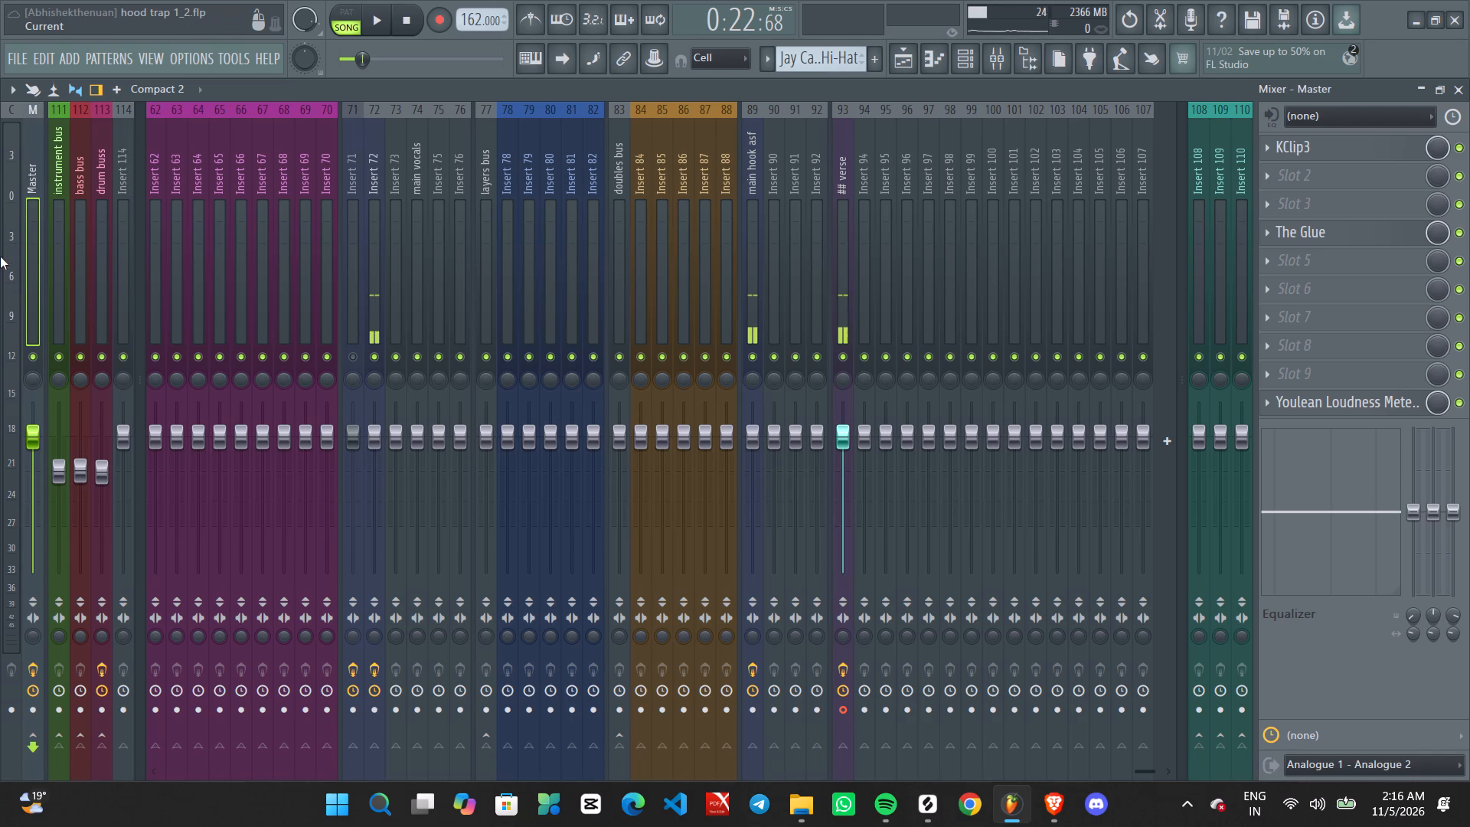
left_click(24, 247)
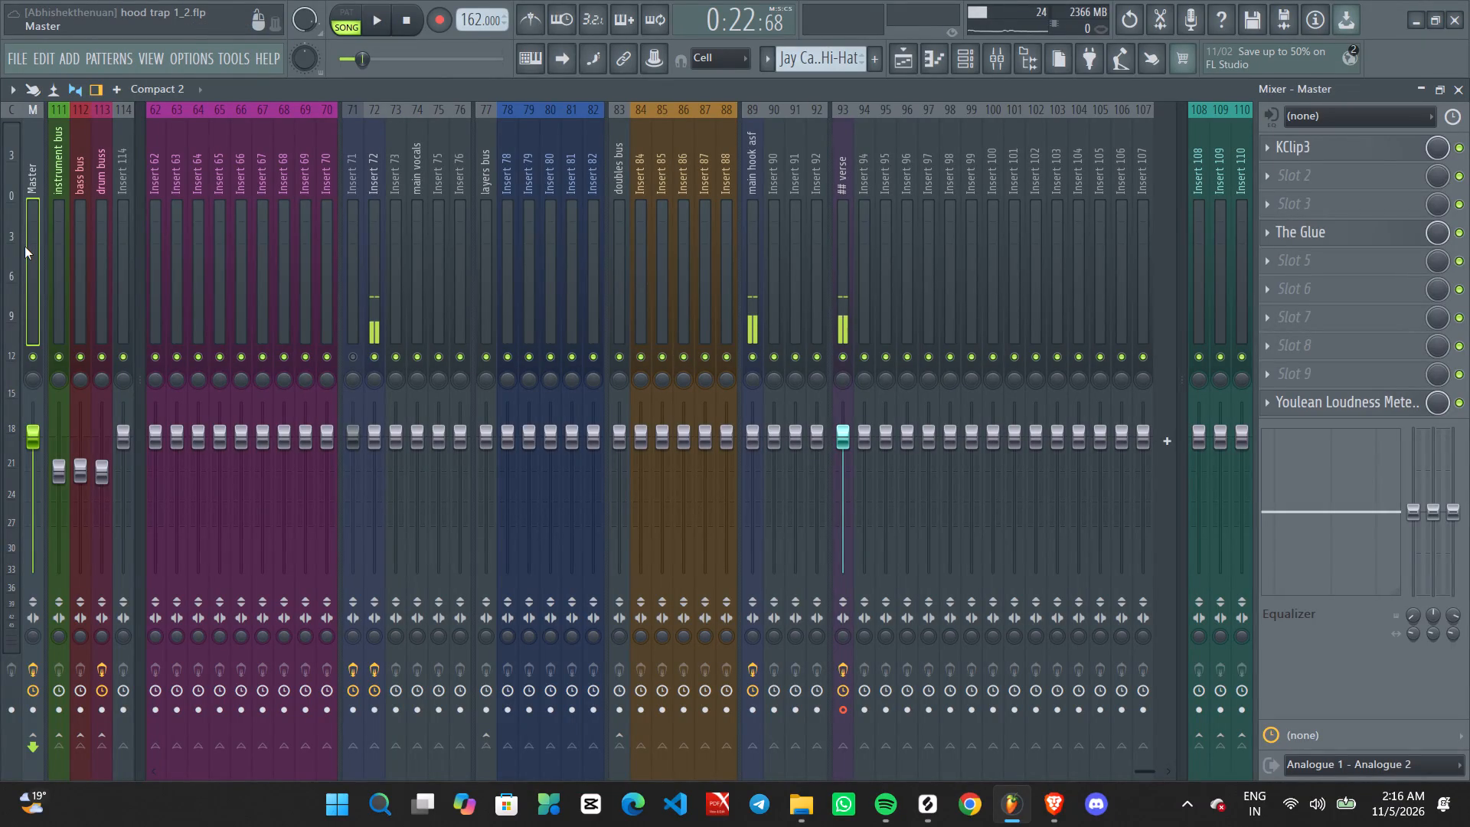
left_click(24, 246)
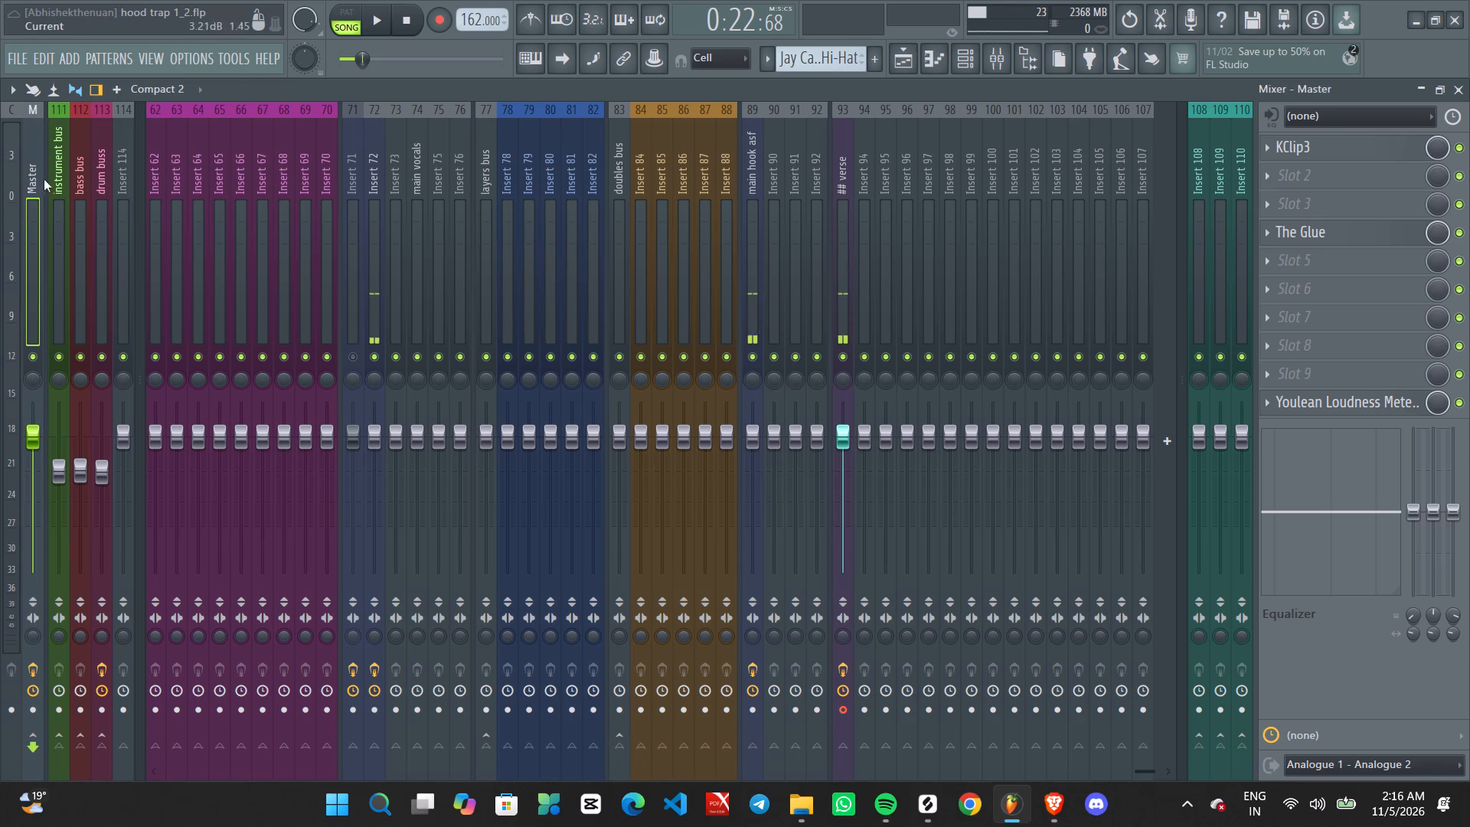
left_click(21, 206)
left_click(60, 244)
left_click(82, 246)
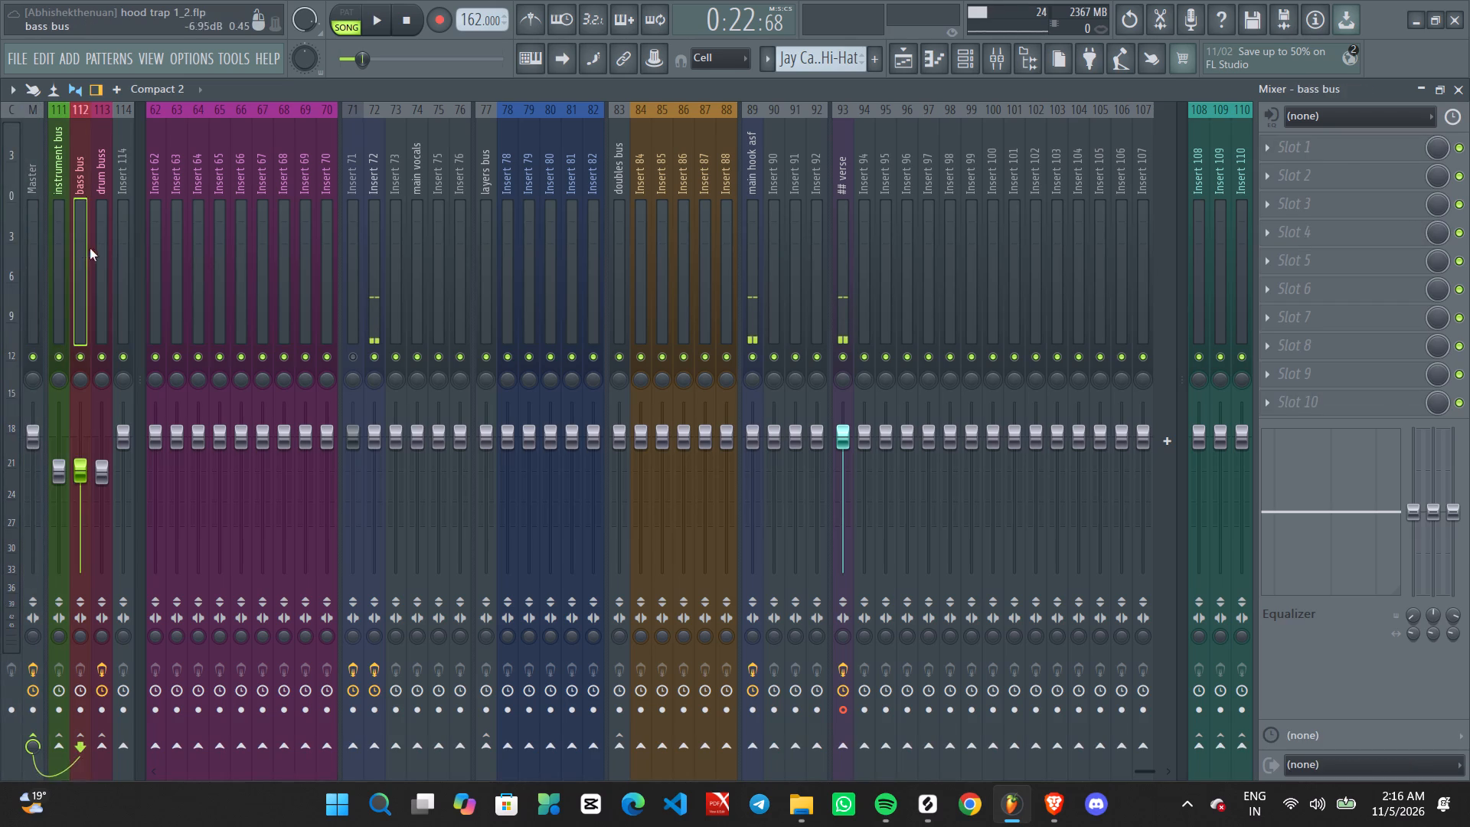
left_click(96, 248)
left_click(111, 250)
Play the verse and compare the levels of the instrument, bass and drum buses with the Master.
key("space")
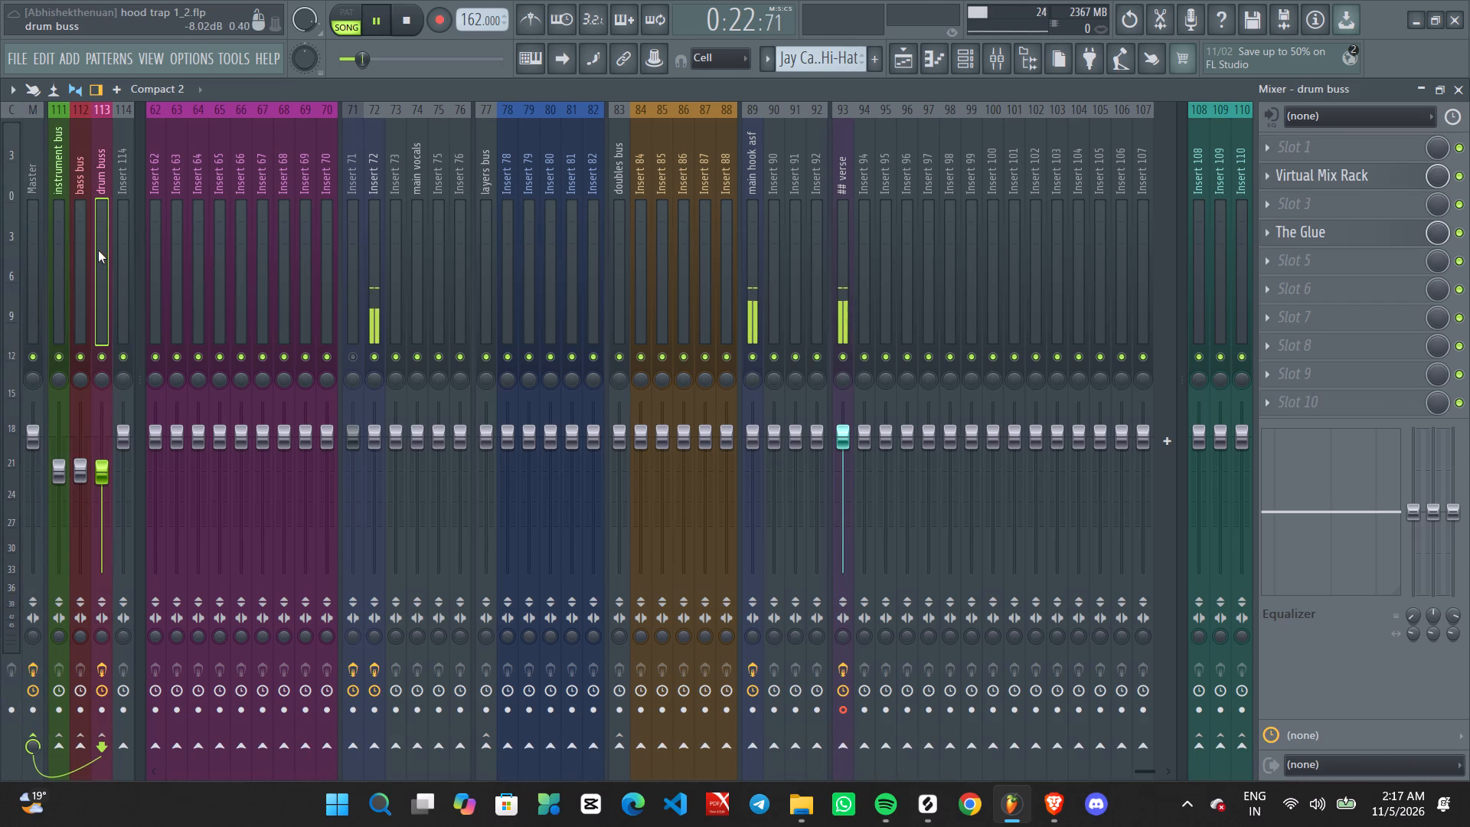
left_click(63, 249)
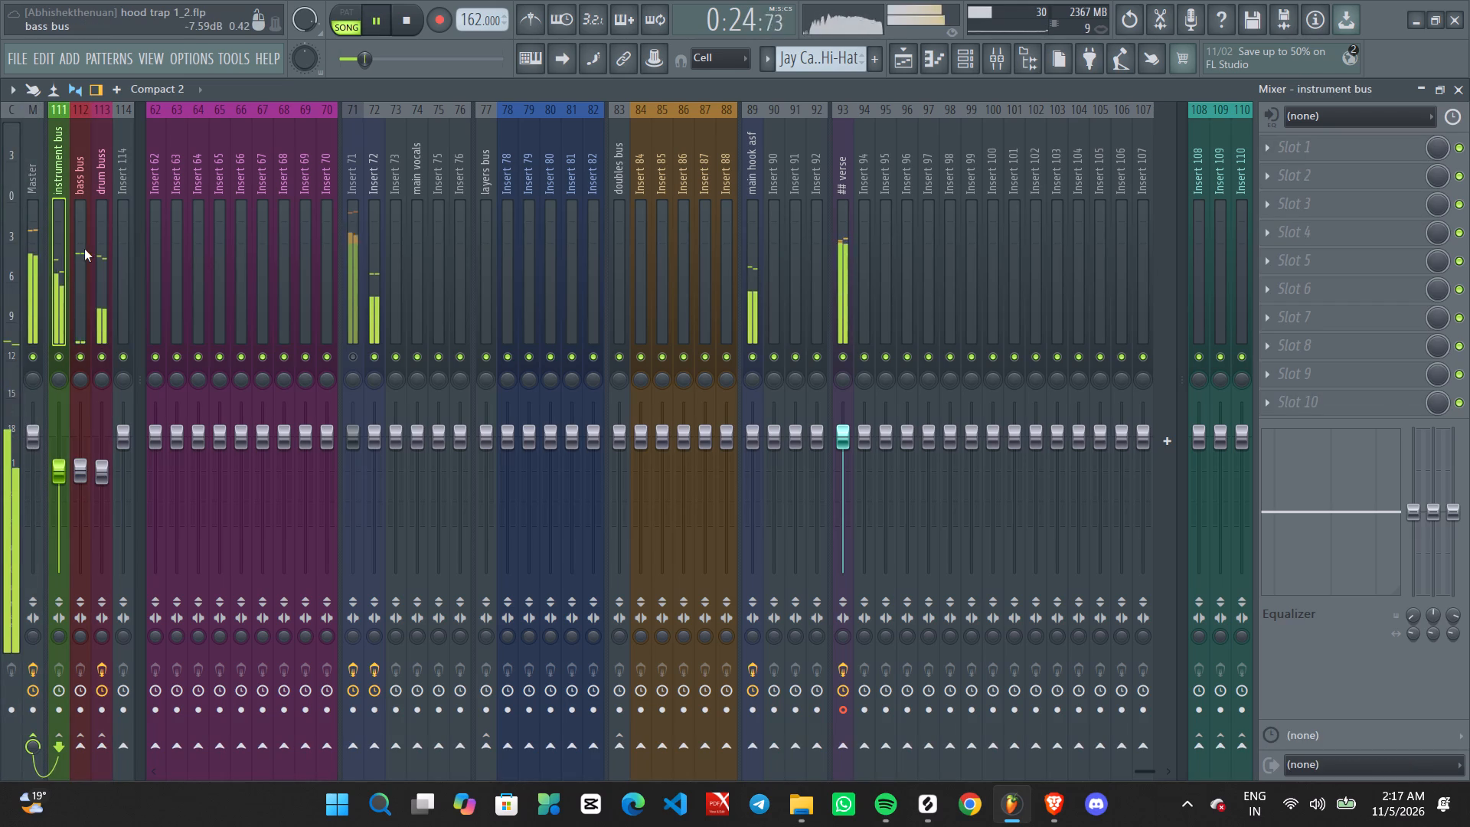
left_click(84, 249)
left_click(96, 252)
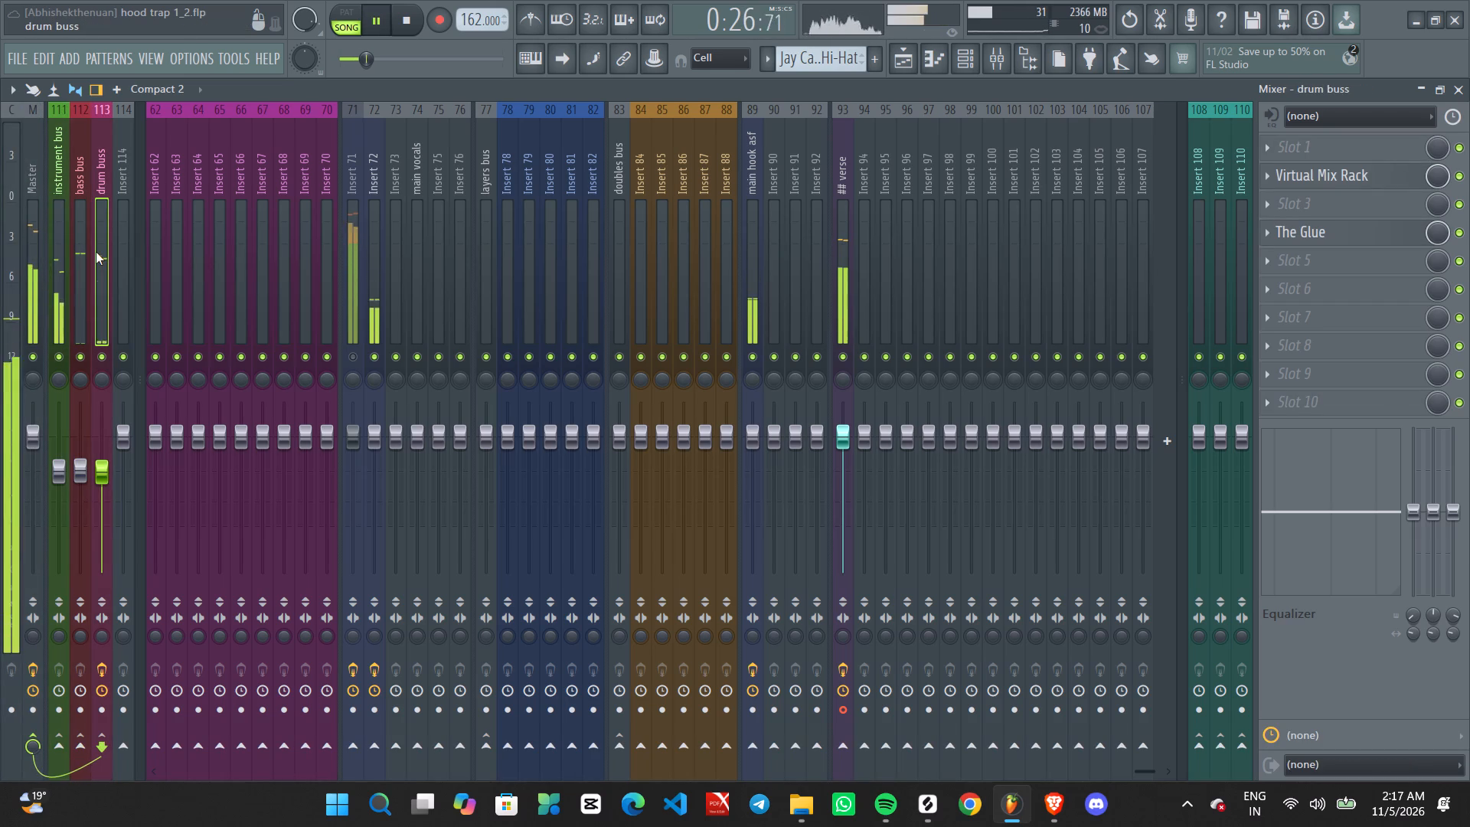
left_click(83, 252)
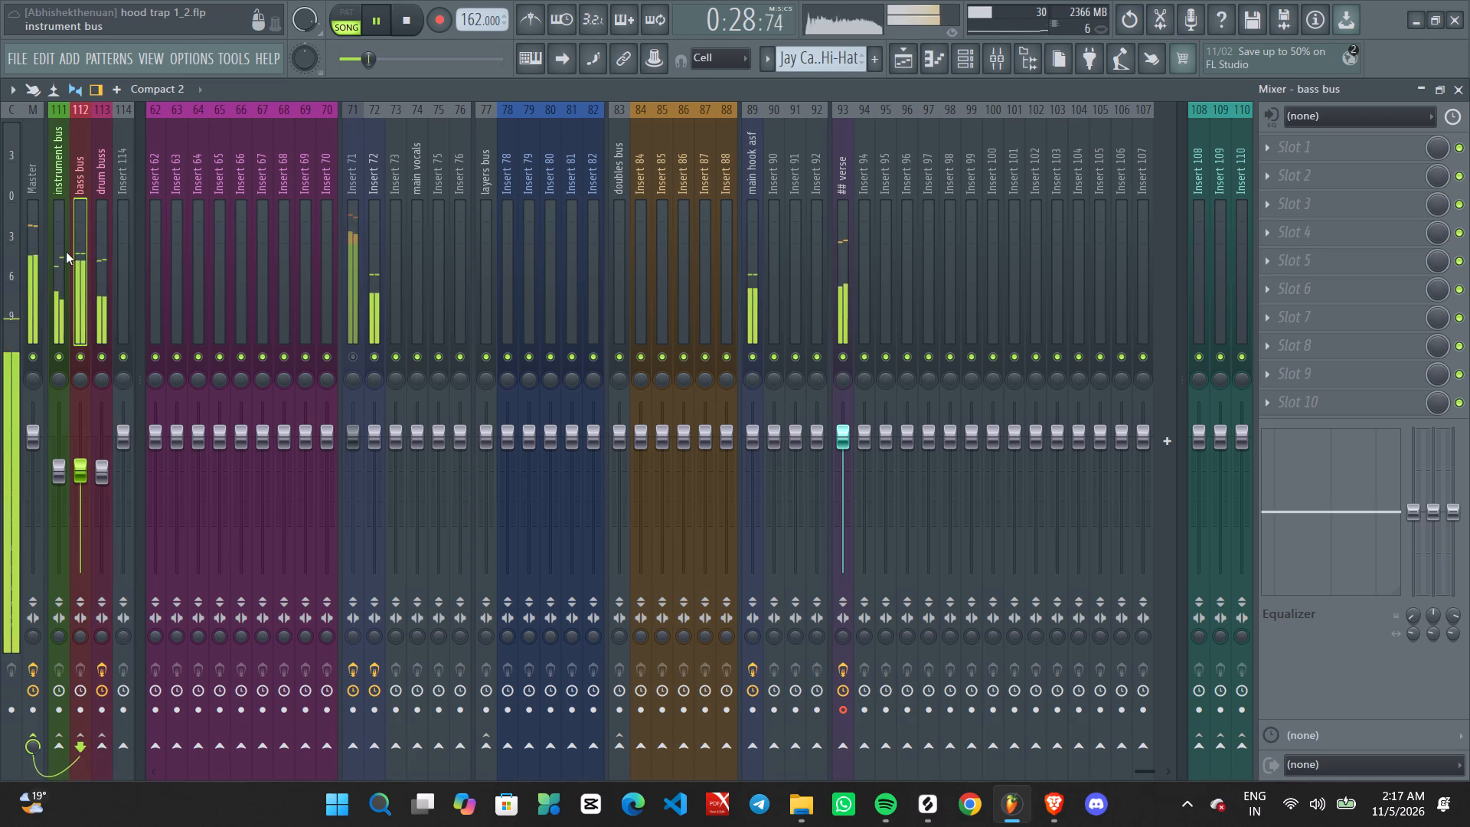
left_click(66, 252)
left_click(35, 253)
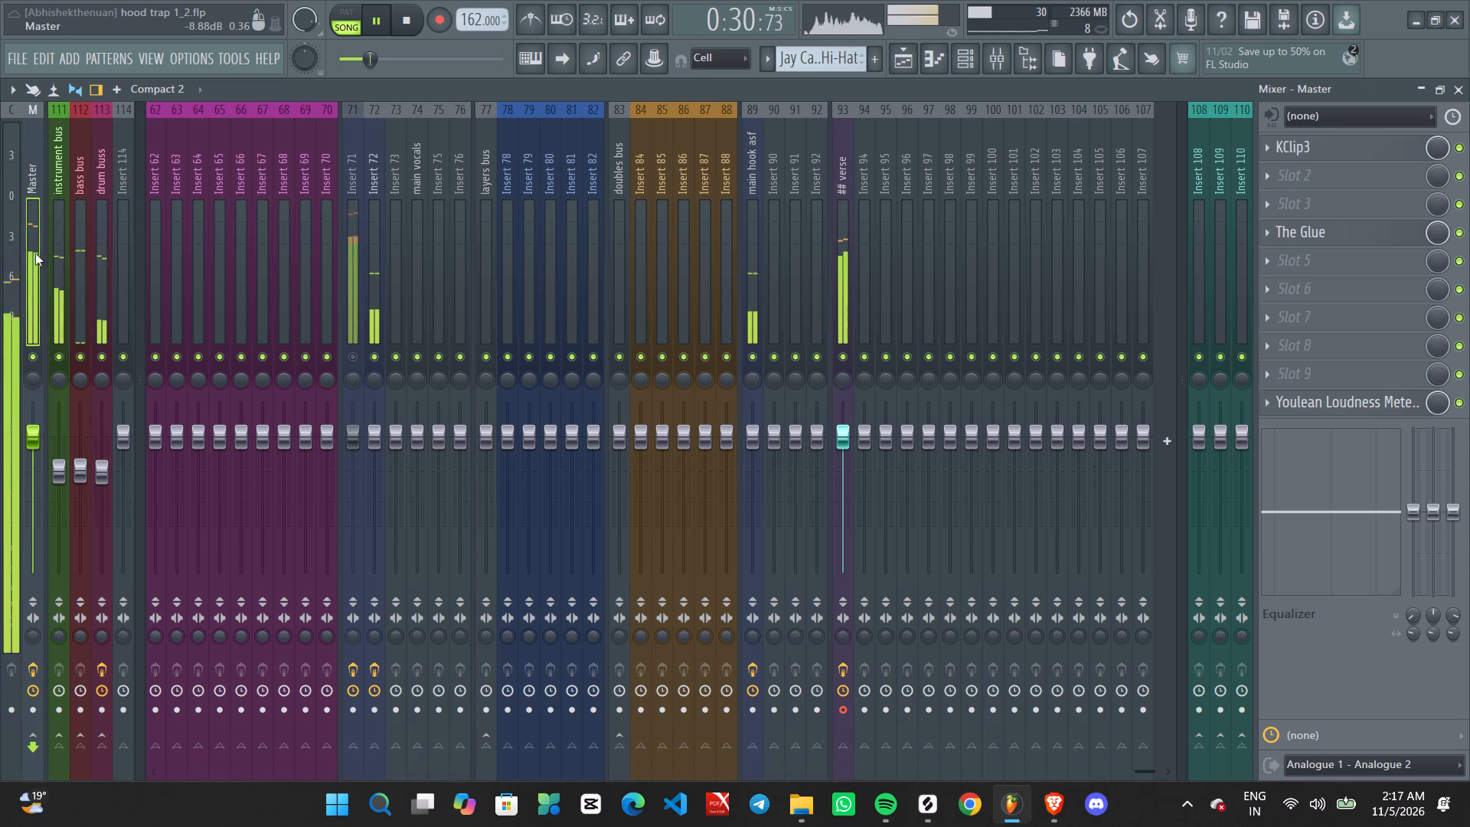
left_click(63, 253)
left_click(78, 256)
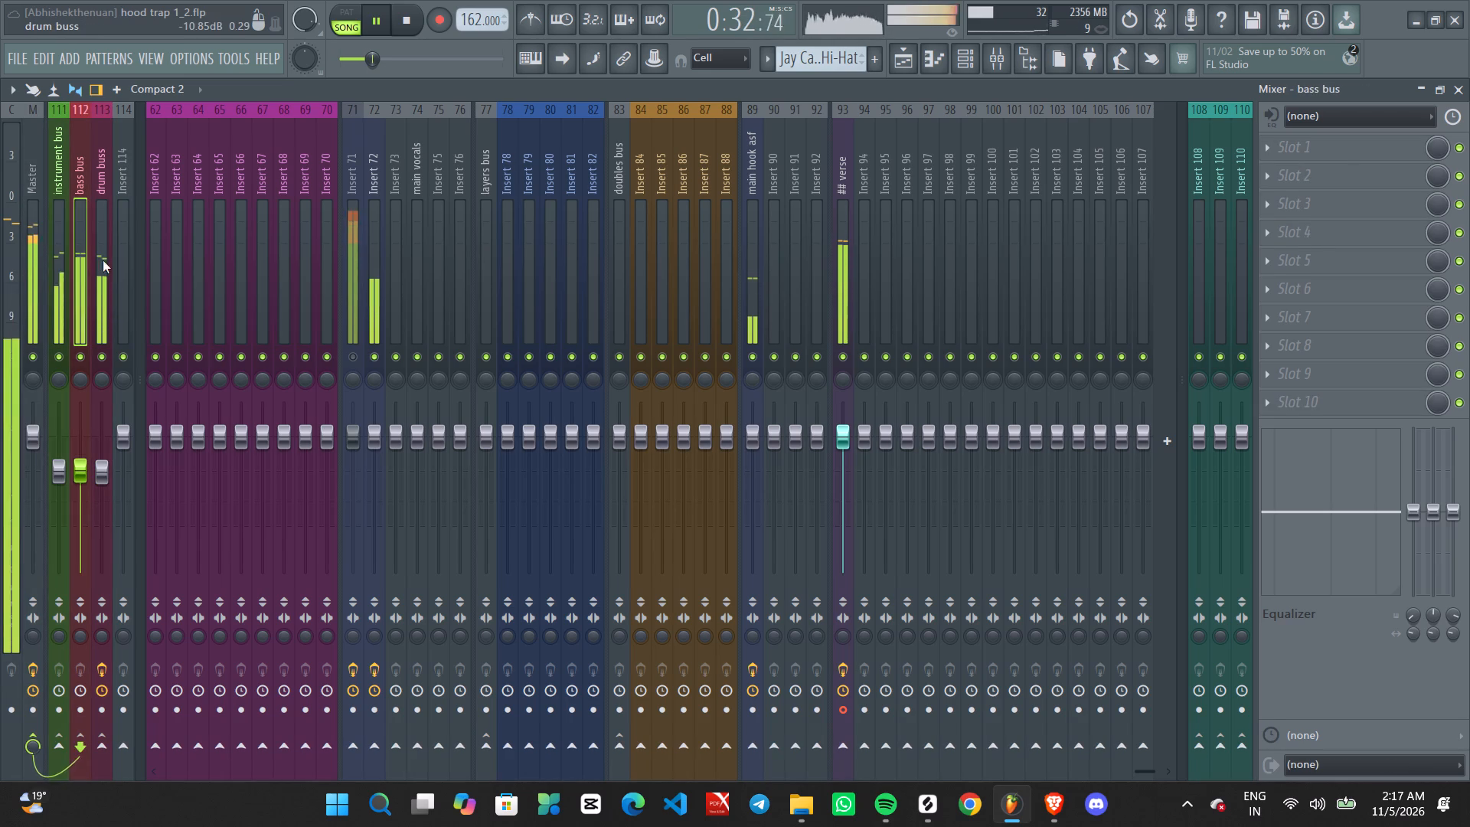
left_click(103, 260)
left_click(90, 262)
left_click(72, 262)
left_click(25, 249)
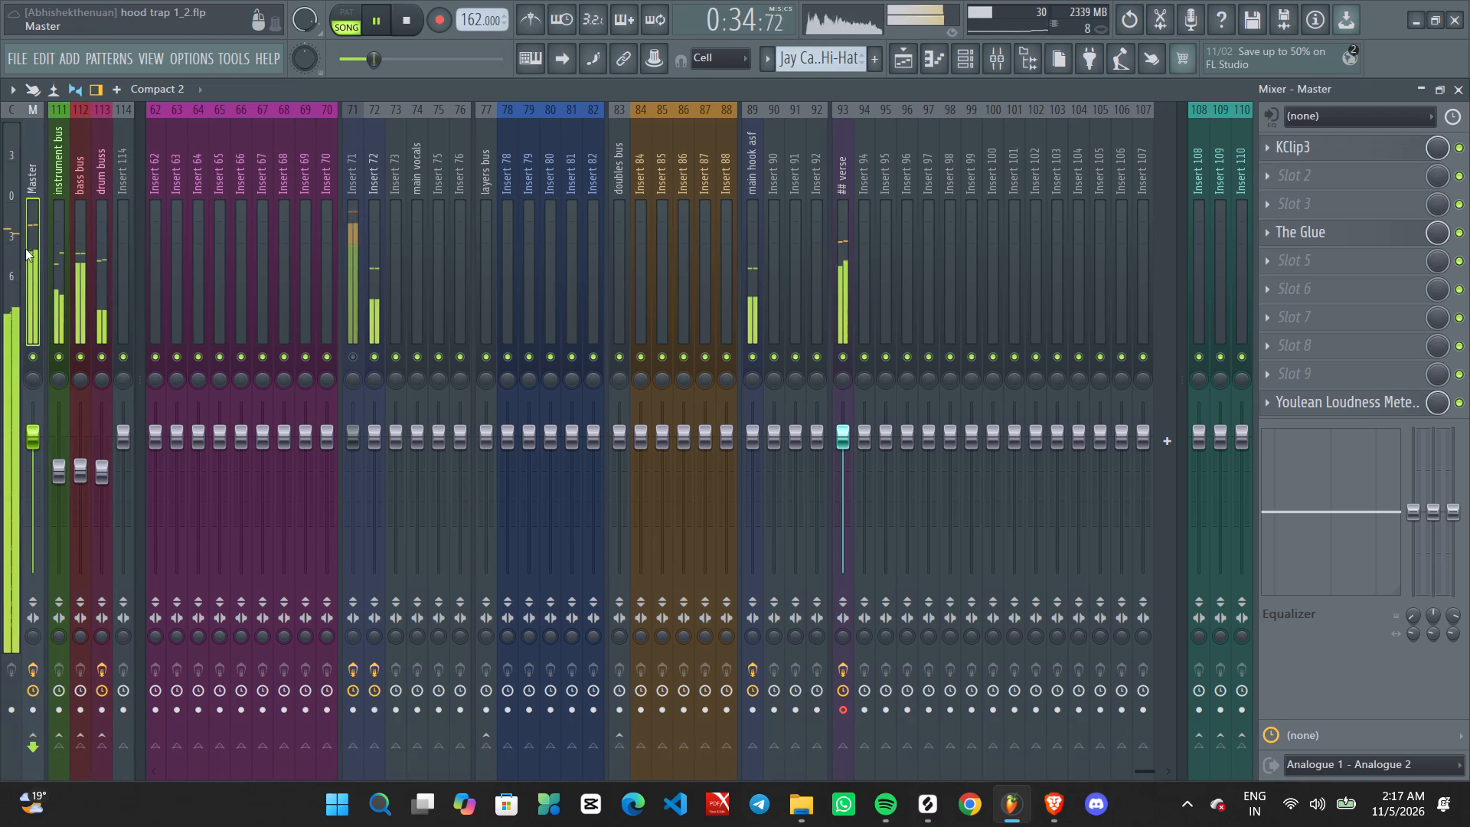
key("space")
While the verse plays, set the KClip3 threshold on the Master to -2.0 dB.
key("space")
left_click(1334, 162)
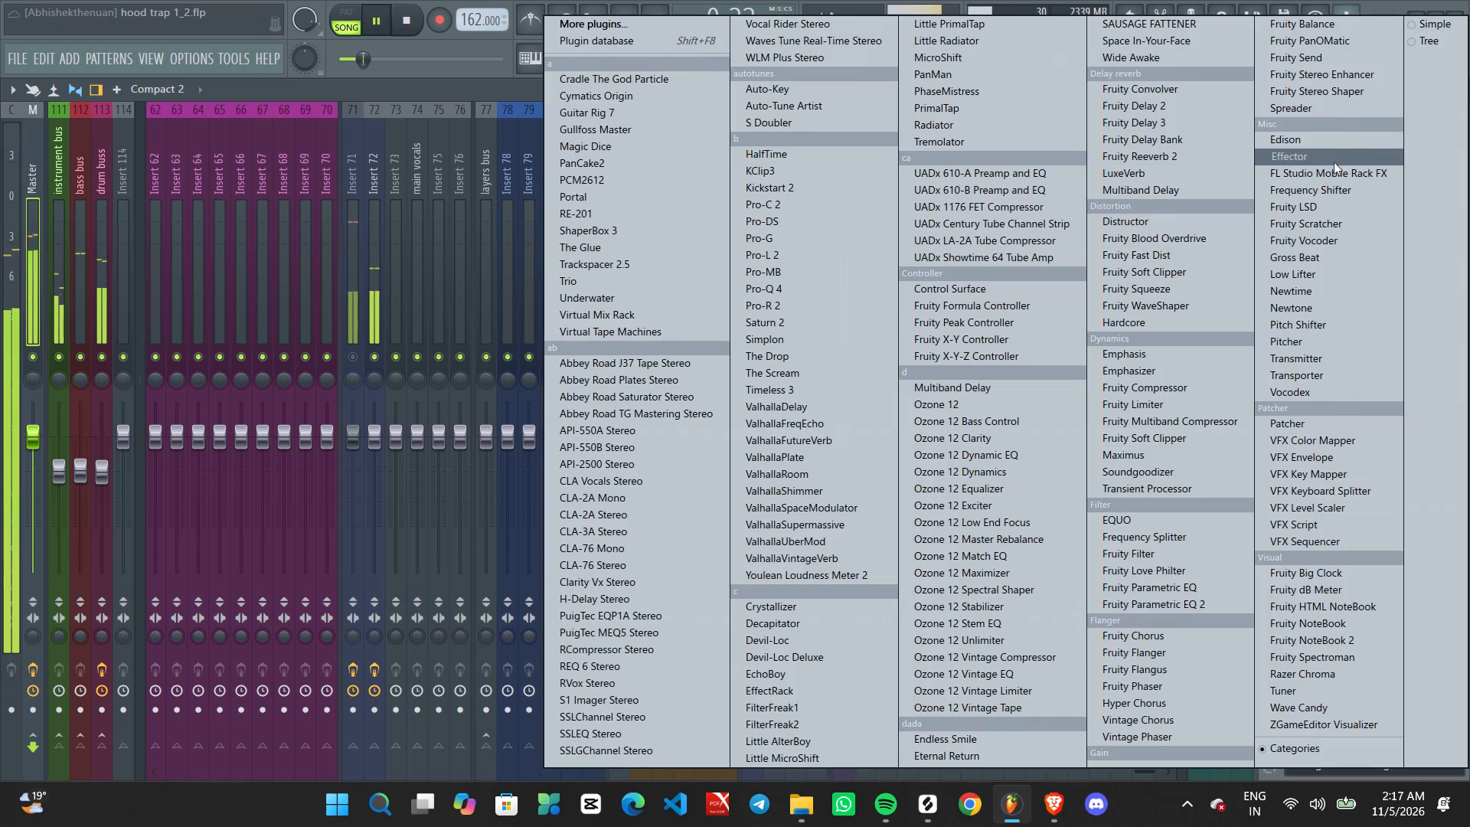
left_click(399, 92)
left_click(1326, 144)
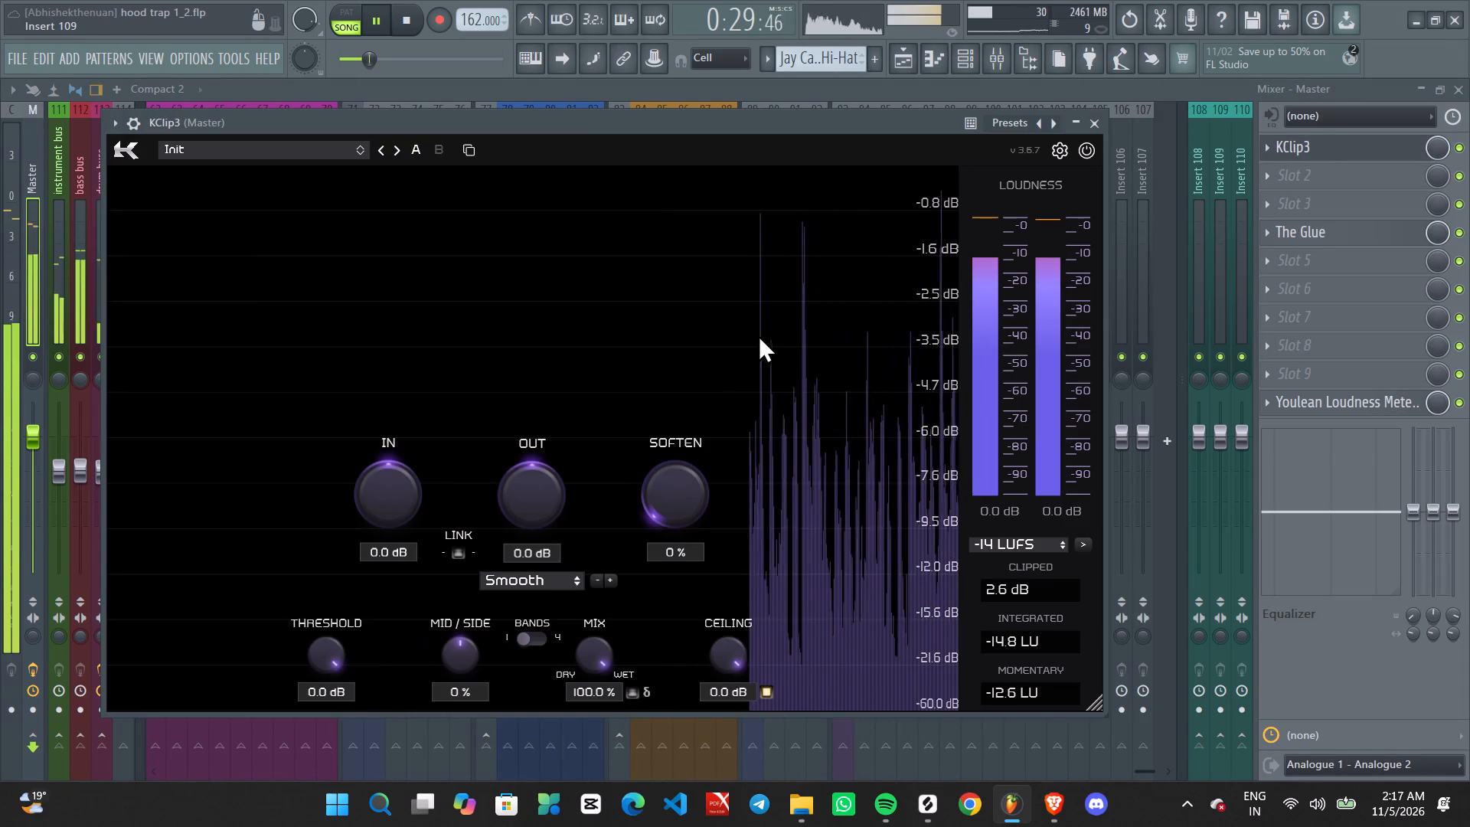
key("space")
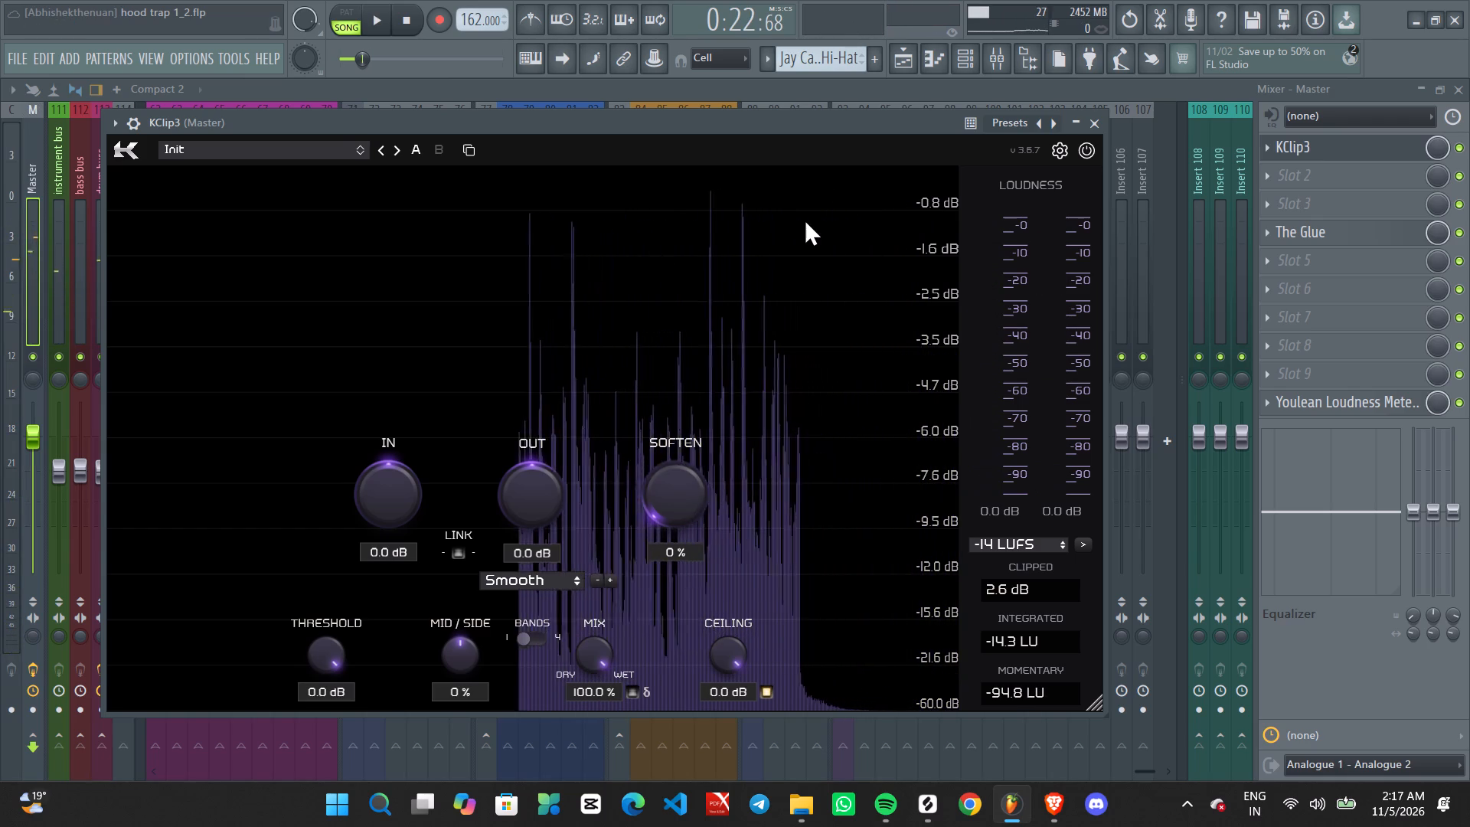
key("space")
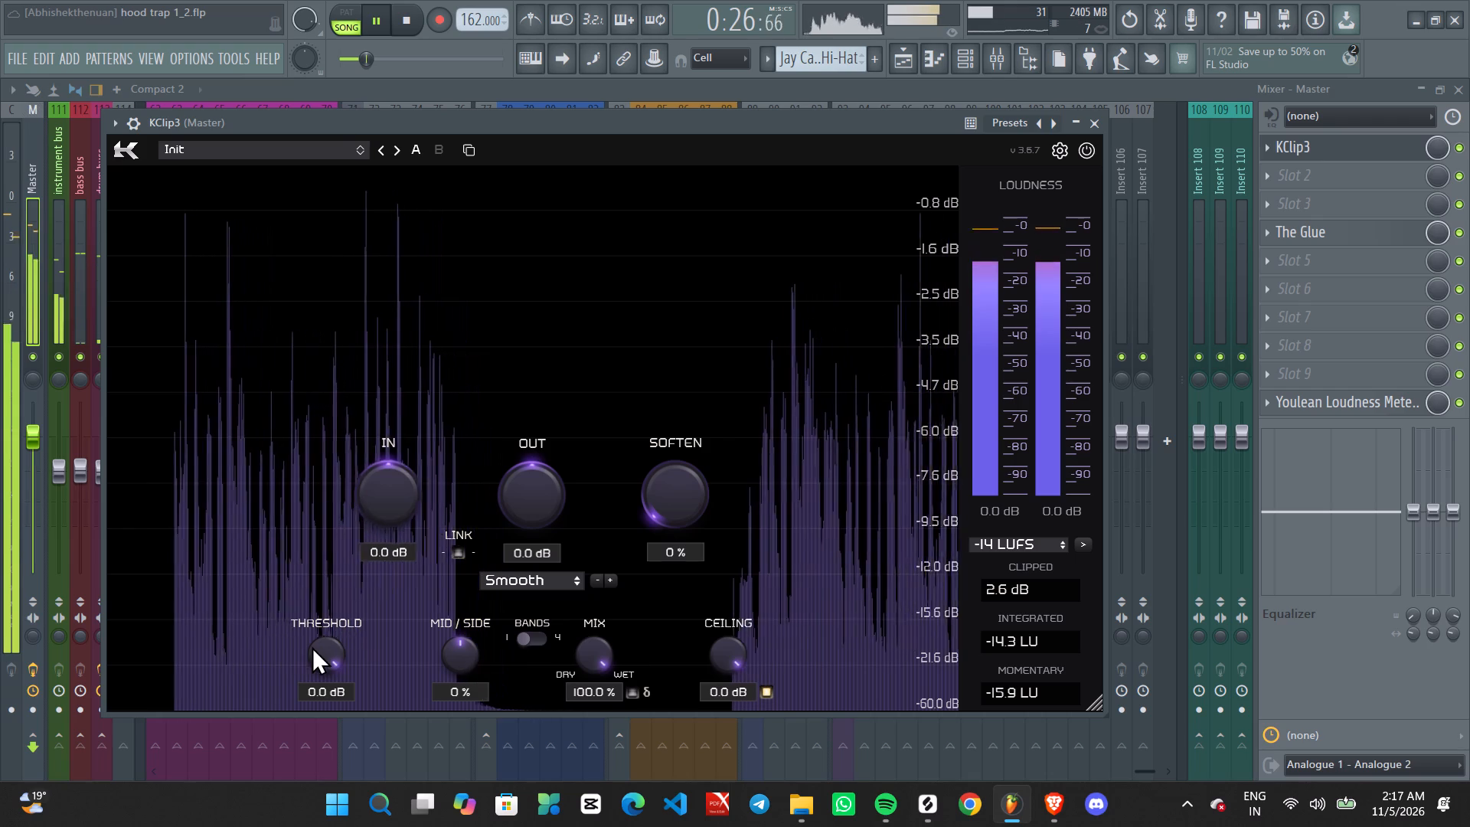
left_click_drag(315, 649, 327, 669)
left_click(327, 669)
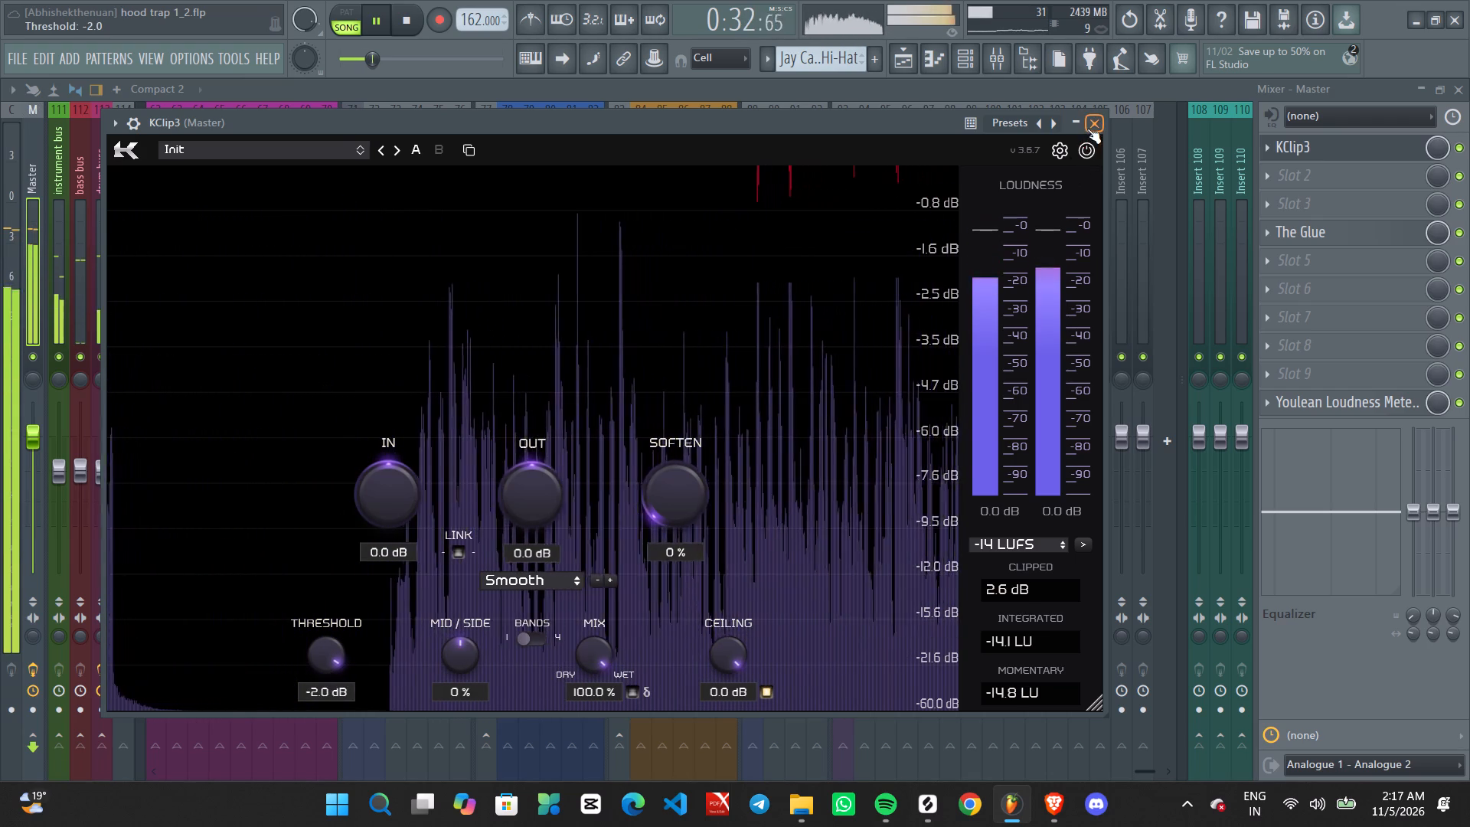
left_click(1087, 129)
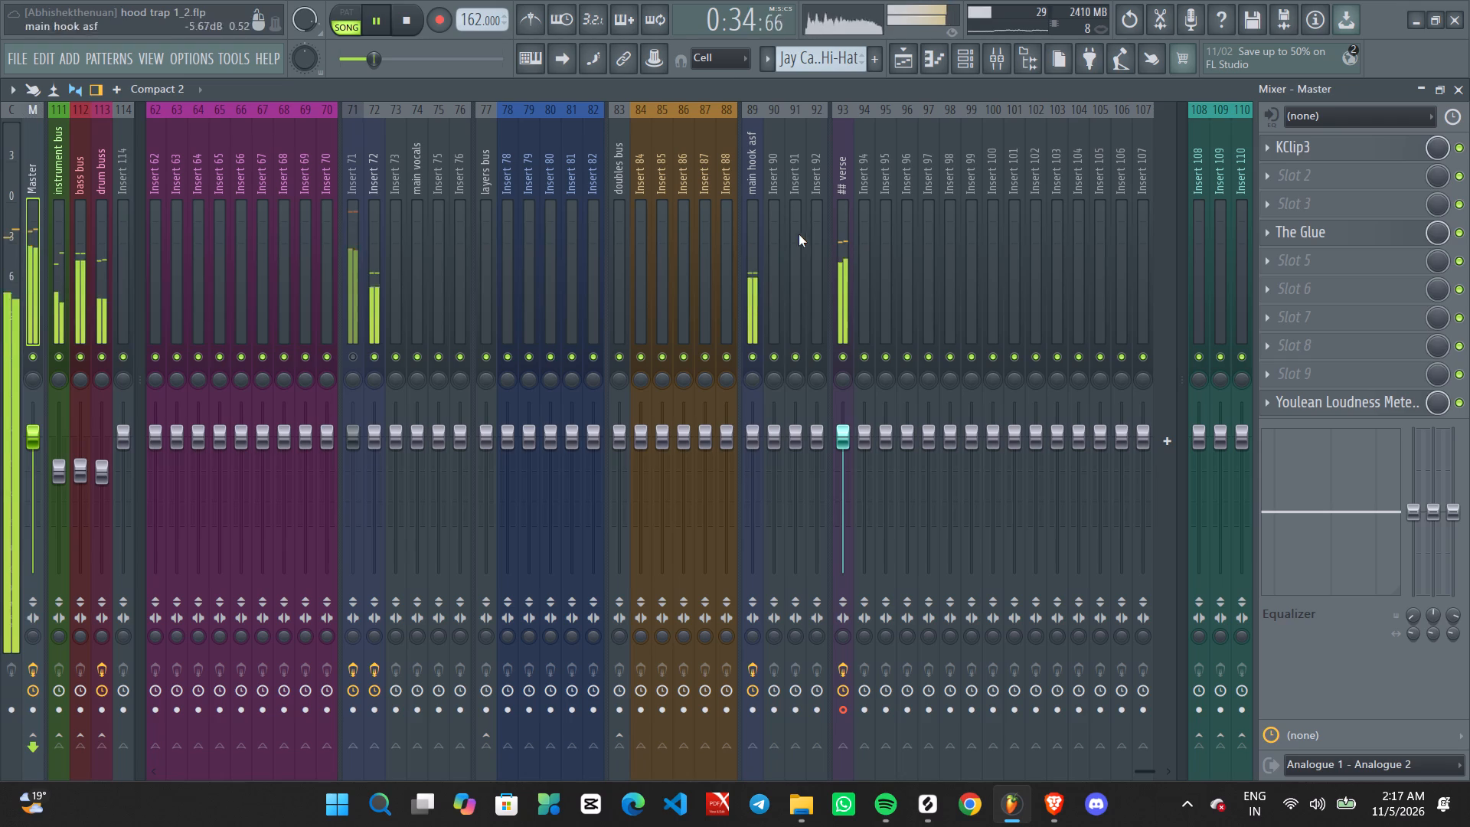
Replay the start of the verse to check the Master level with the new KClip3 threshold.
key("space")
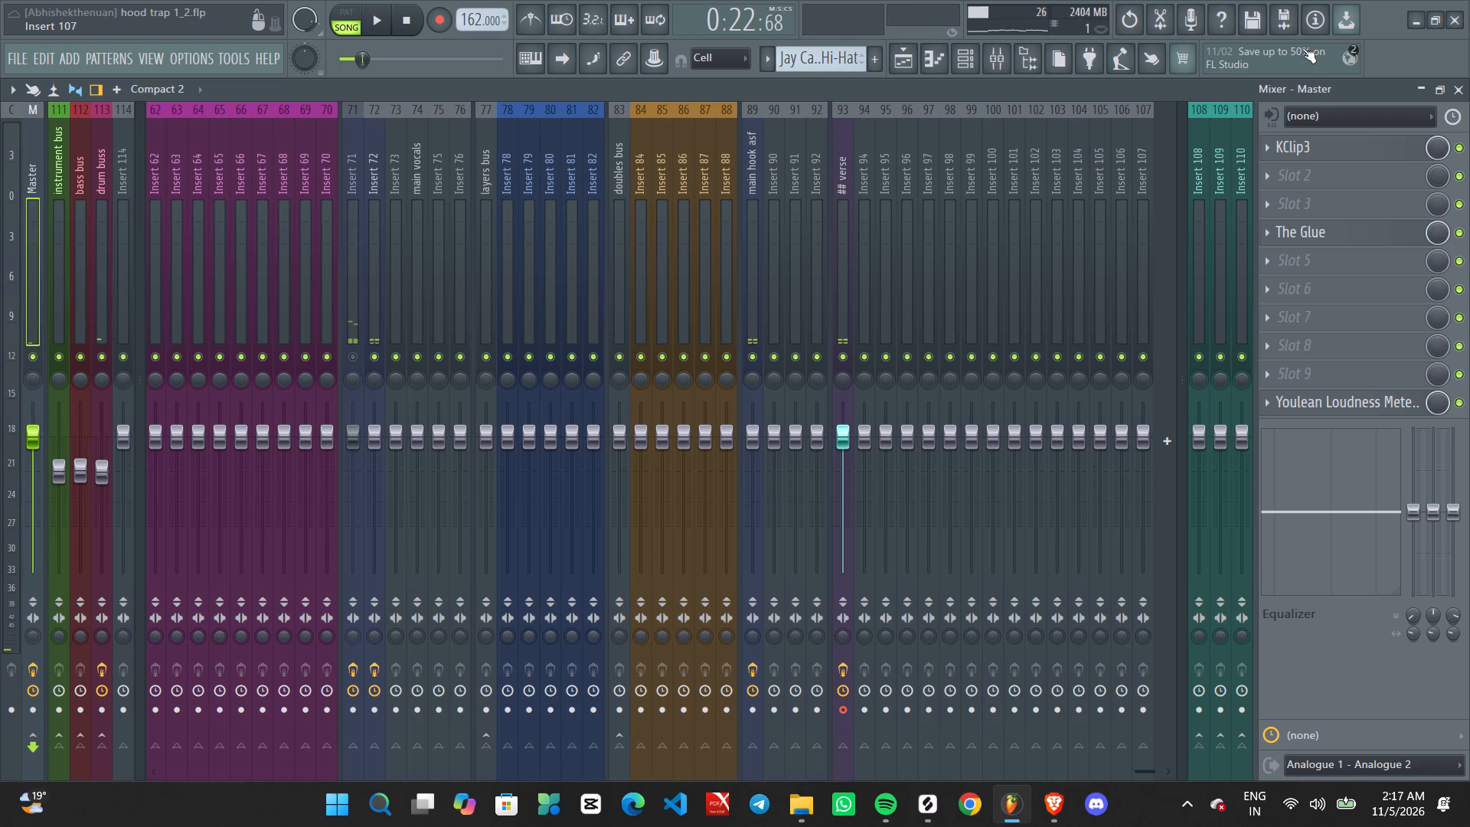
key("space")
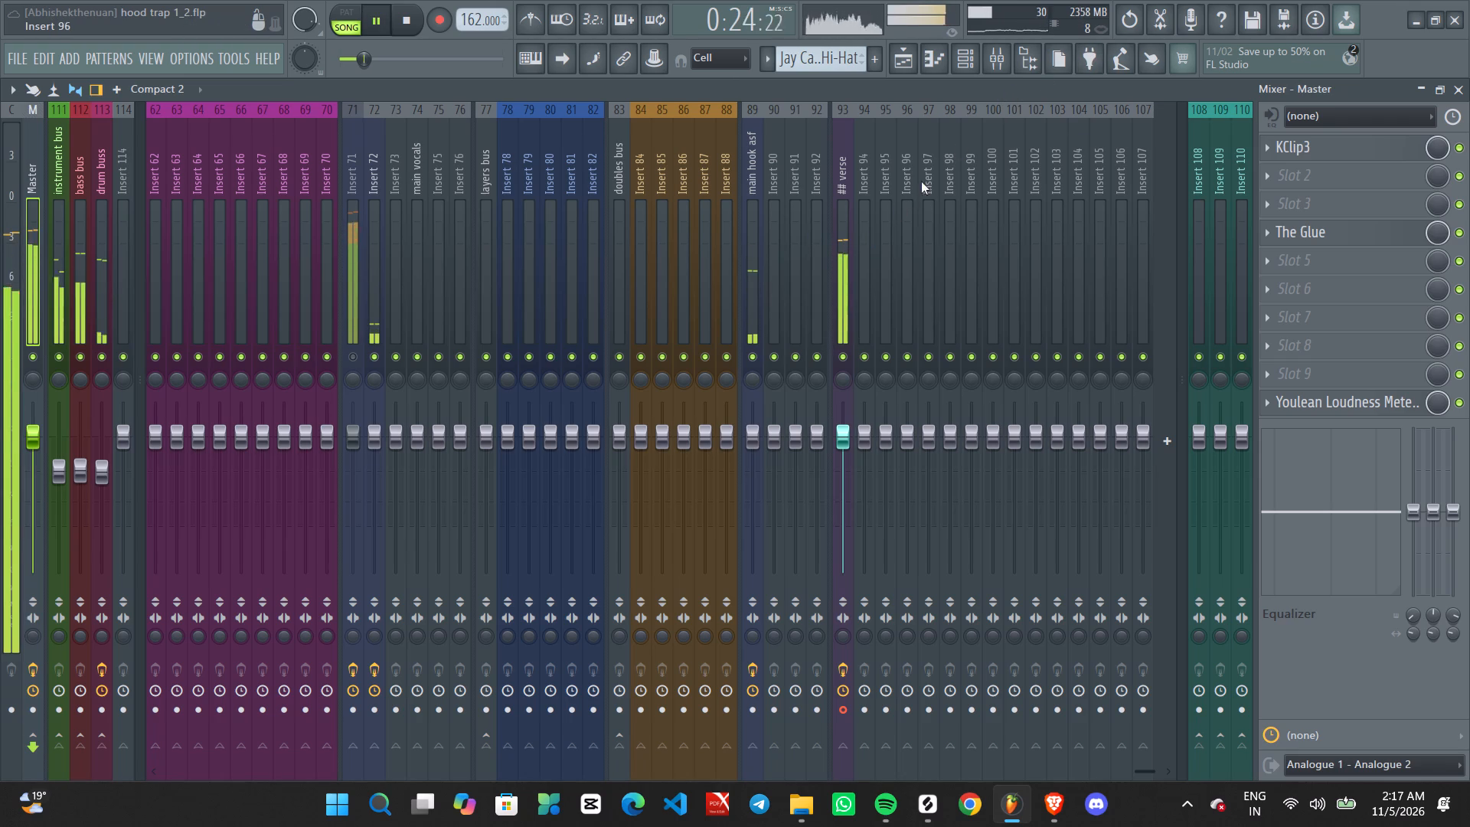
key("space")
Examine the ## verse vocal clips between bars 16 and 29 in the playlist.
left_click(906, 69)
scroll(848, 233, "down", 9, "ctrl")
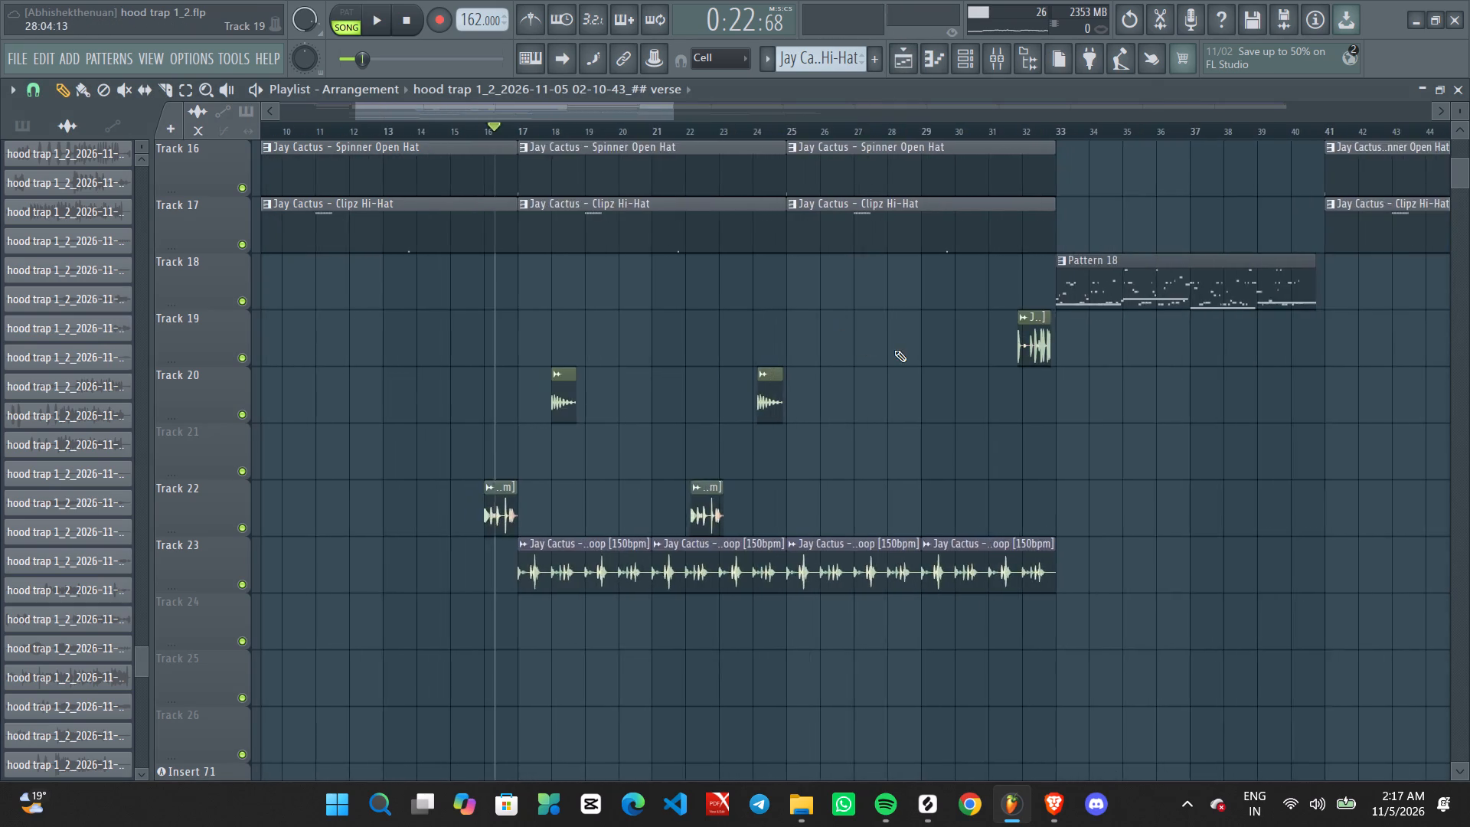
scroll(894, 350, "down", 7, "ctrl")
scroll(880, 360, "down", 16)
scroll(670, 413, "down", 14)
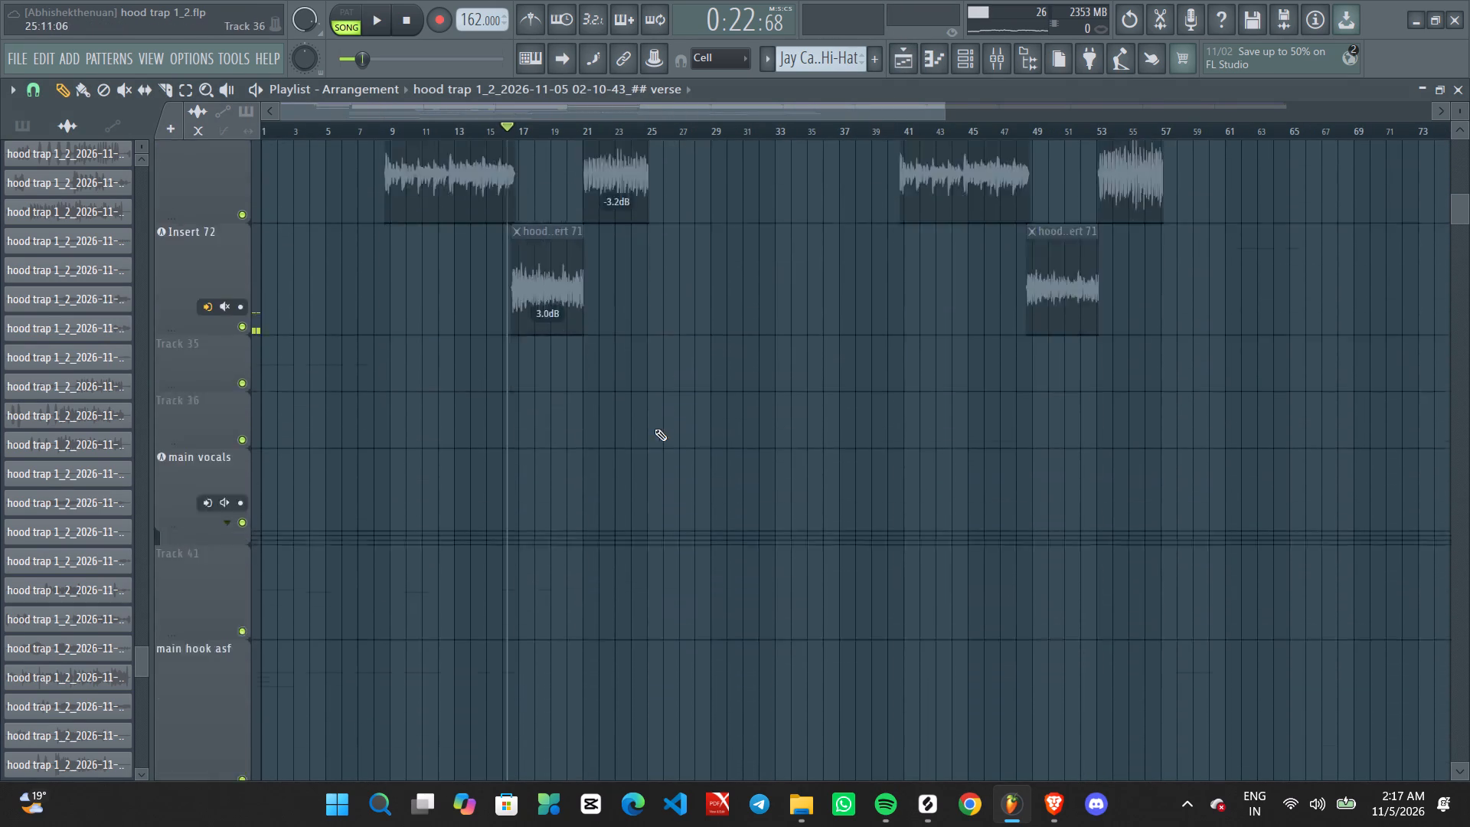
scroll(655, 429, "down", 2)
scroll(573, 457, "down", 3)
scroll(472, 492, "up", 5, "ctrl")
middle_click_drag(493, 518, 849, 441)
scroll(846, 441, "down", 2, "ctrl")
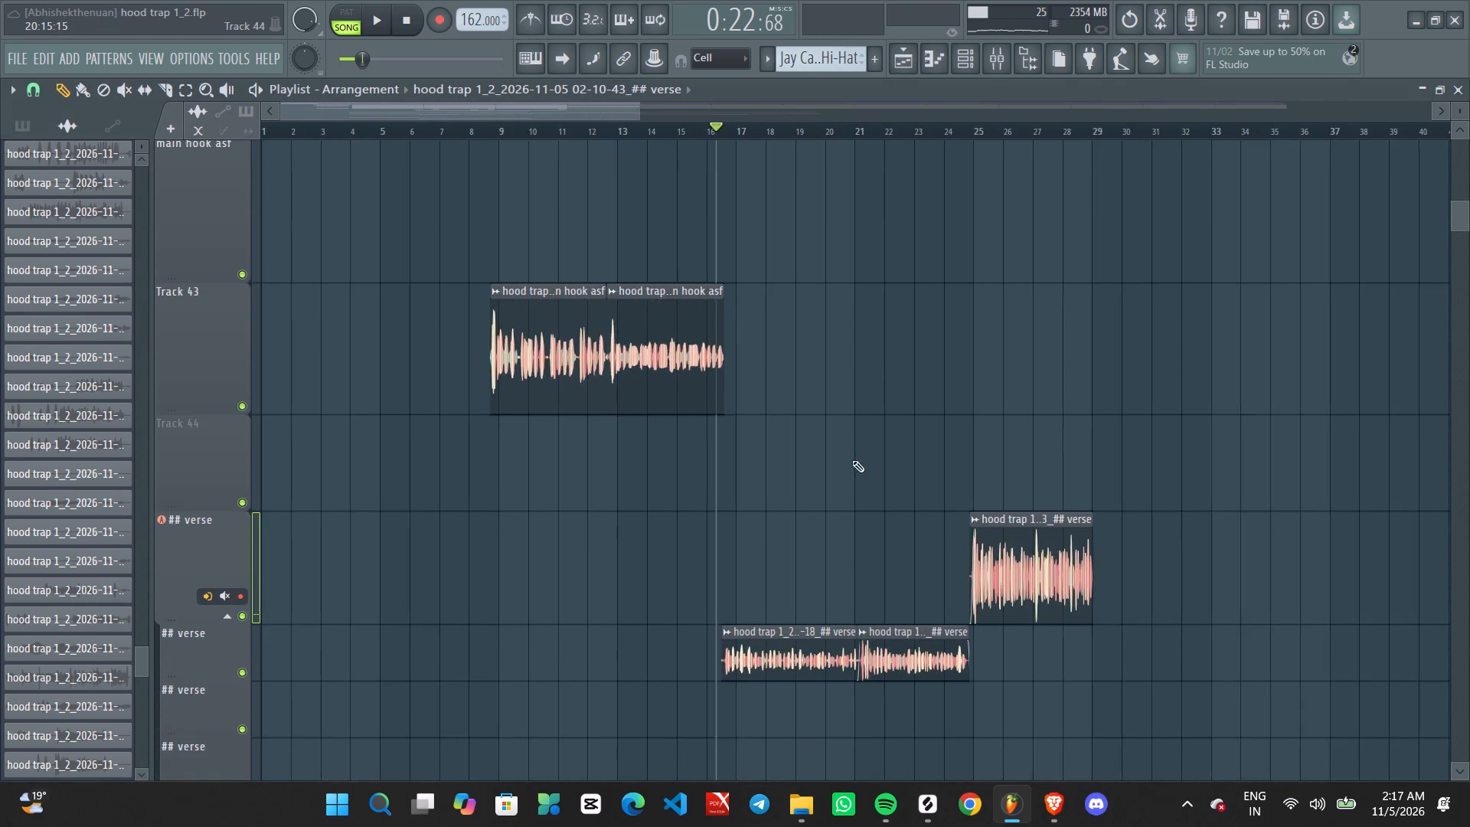
scroll(852, 462, "down", 1, "ctrl")
scroll(852, 462, "up", 2, "ctrl")
middle_click_drag(862, 518, 821, 325)
scroll(751, 486, "up", 6, "ctrl")
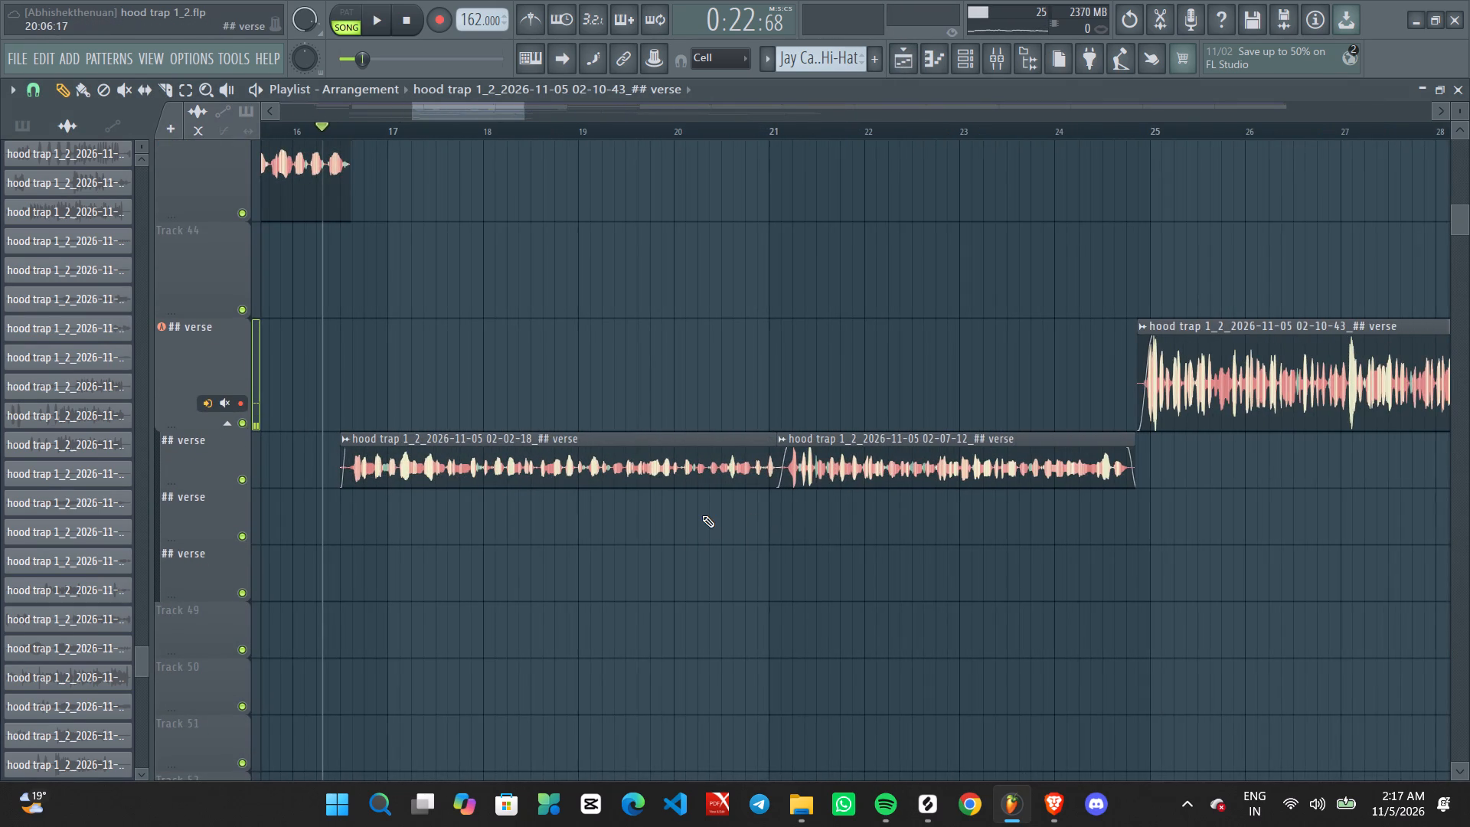
scroll(702, 515, "up", 1, "ctrl")
scroll(702, 515, "down", 7, "ctrl")
scroll(720, 513, "up", 2, "ctrl")
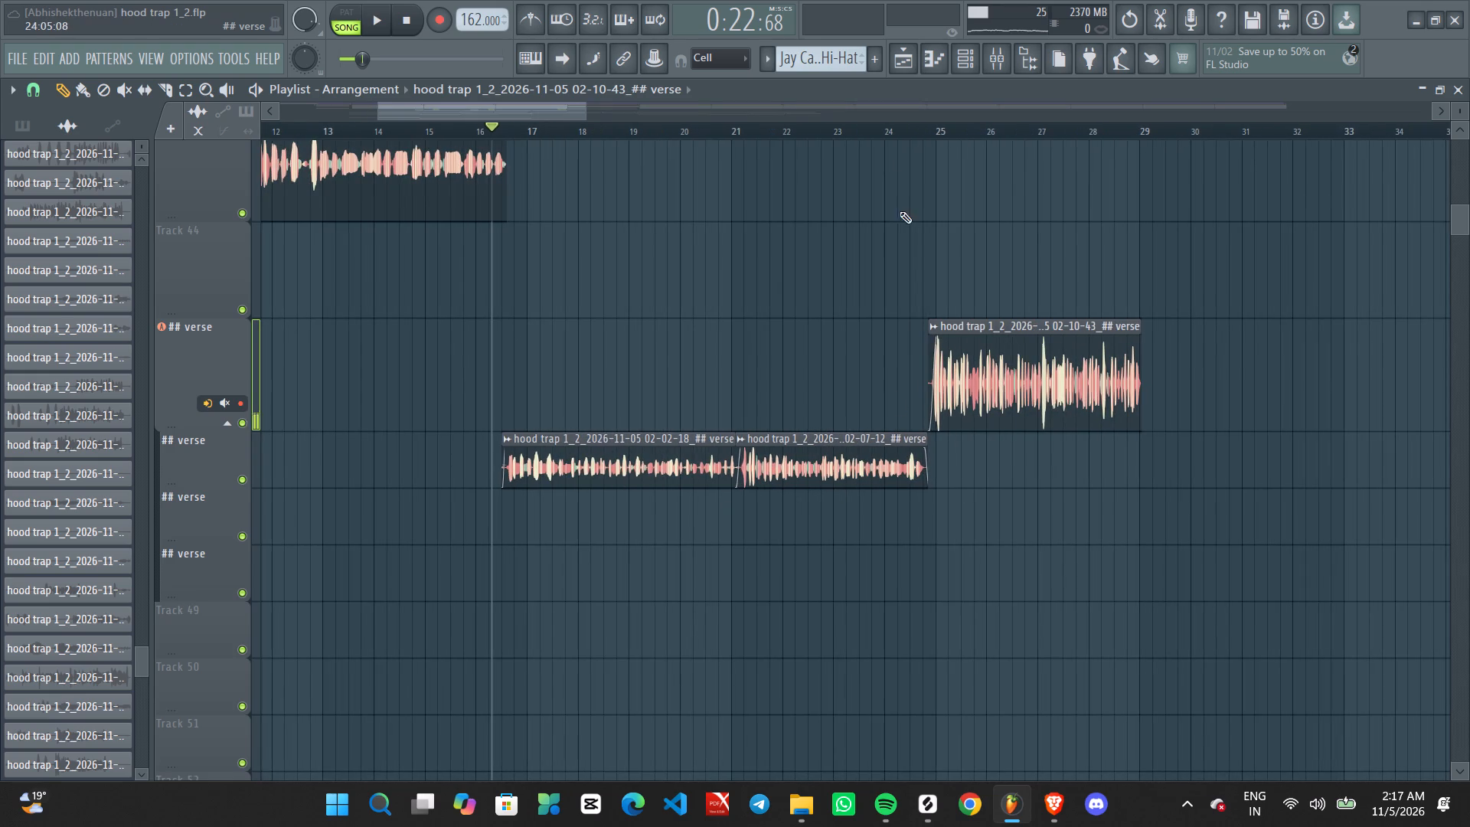
Review the effect chain of the ## verse track in the mixer.
left_click(1000, 47)
scroll(774, 168, "down", 3, "ctrl")
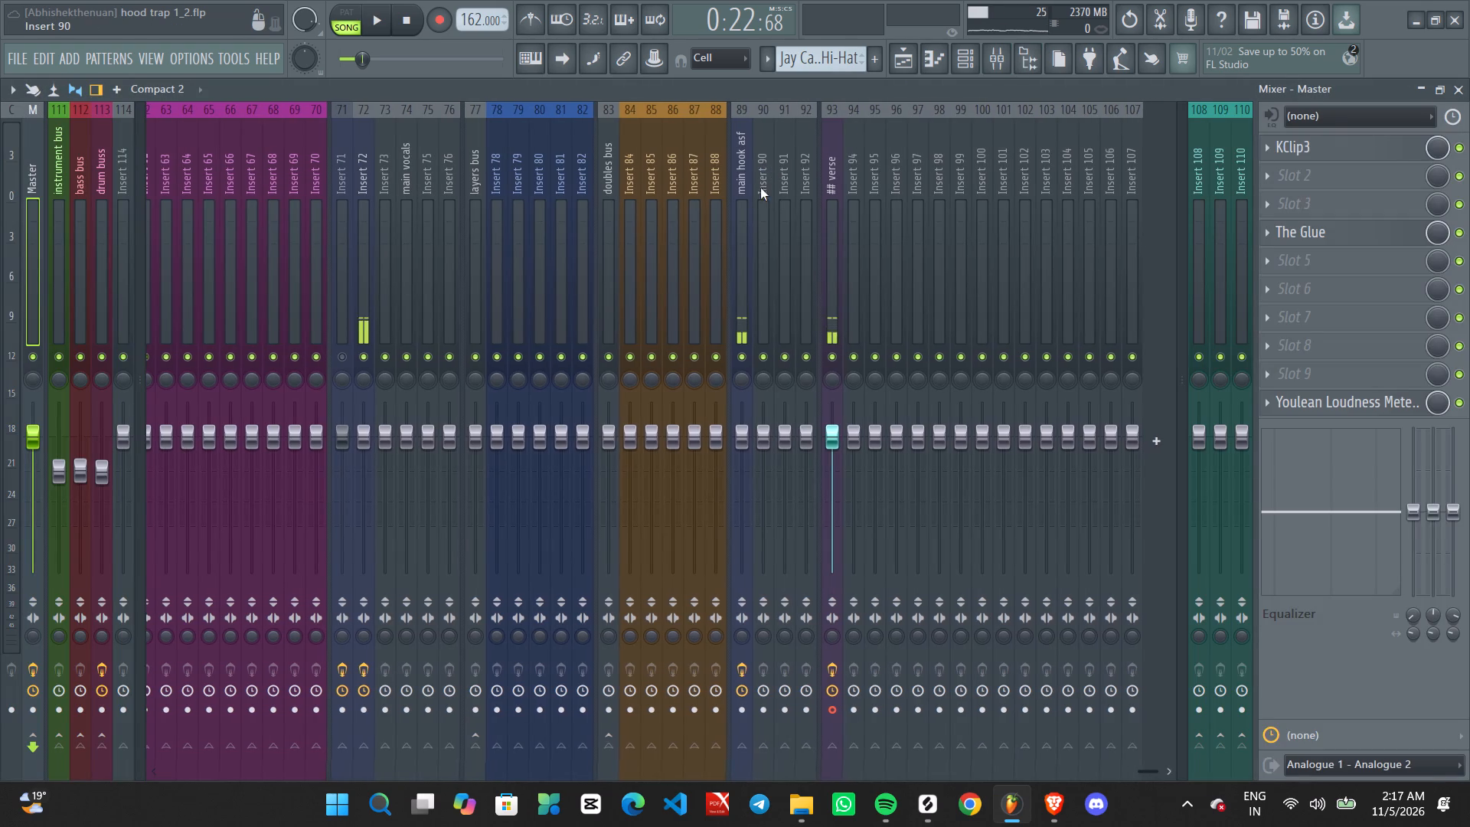
left_click(844, 241)
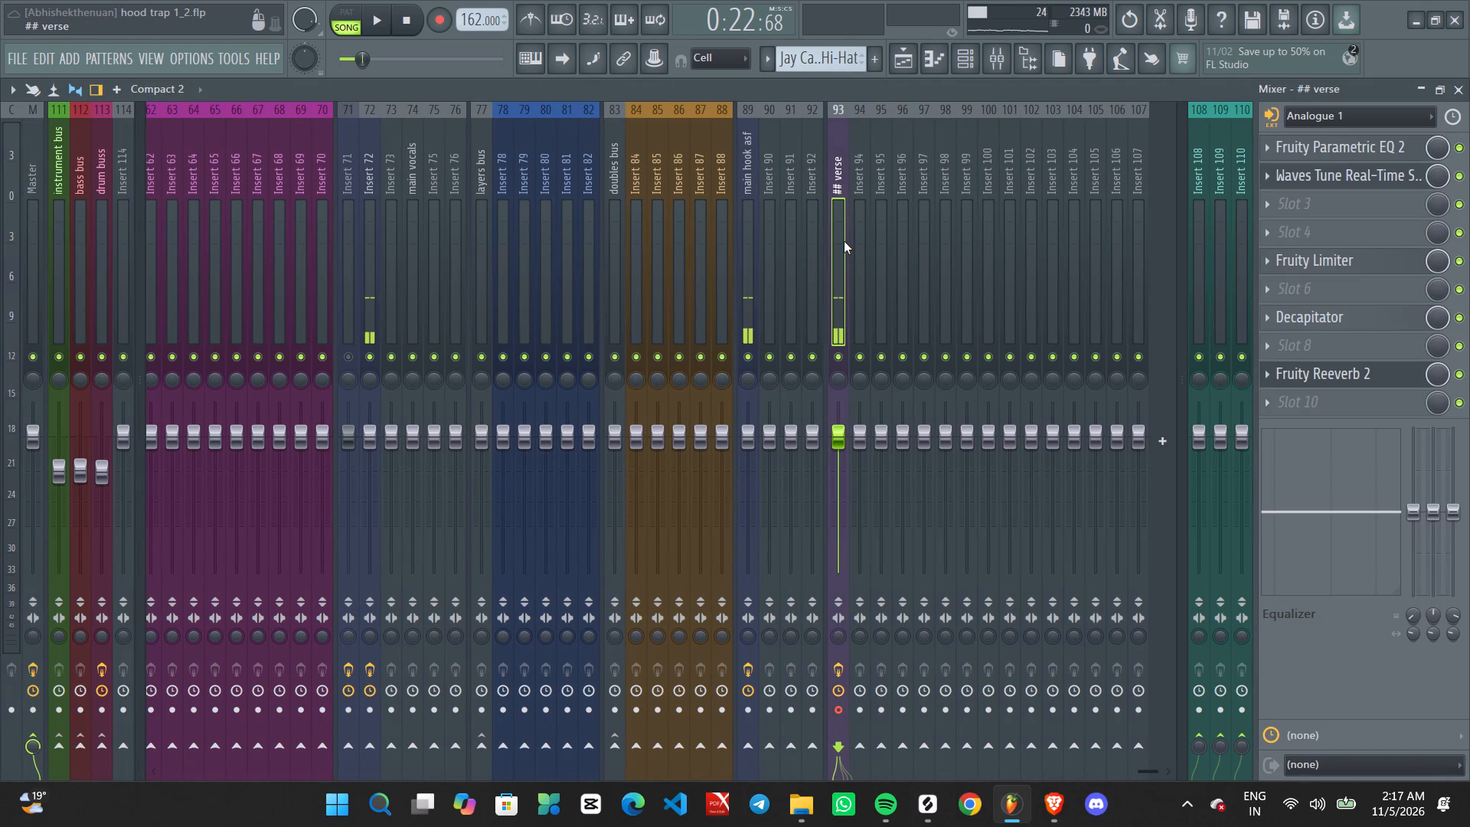
left_click(844, 241)
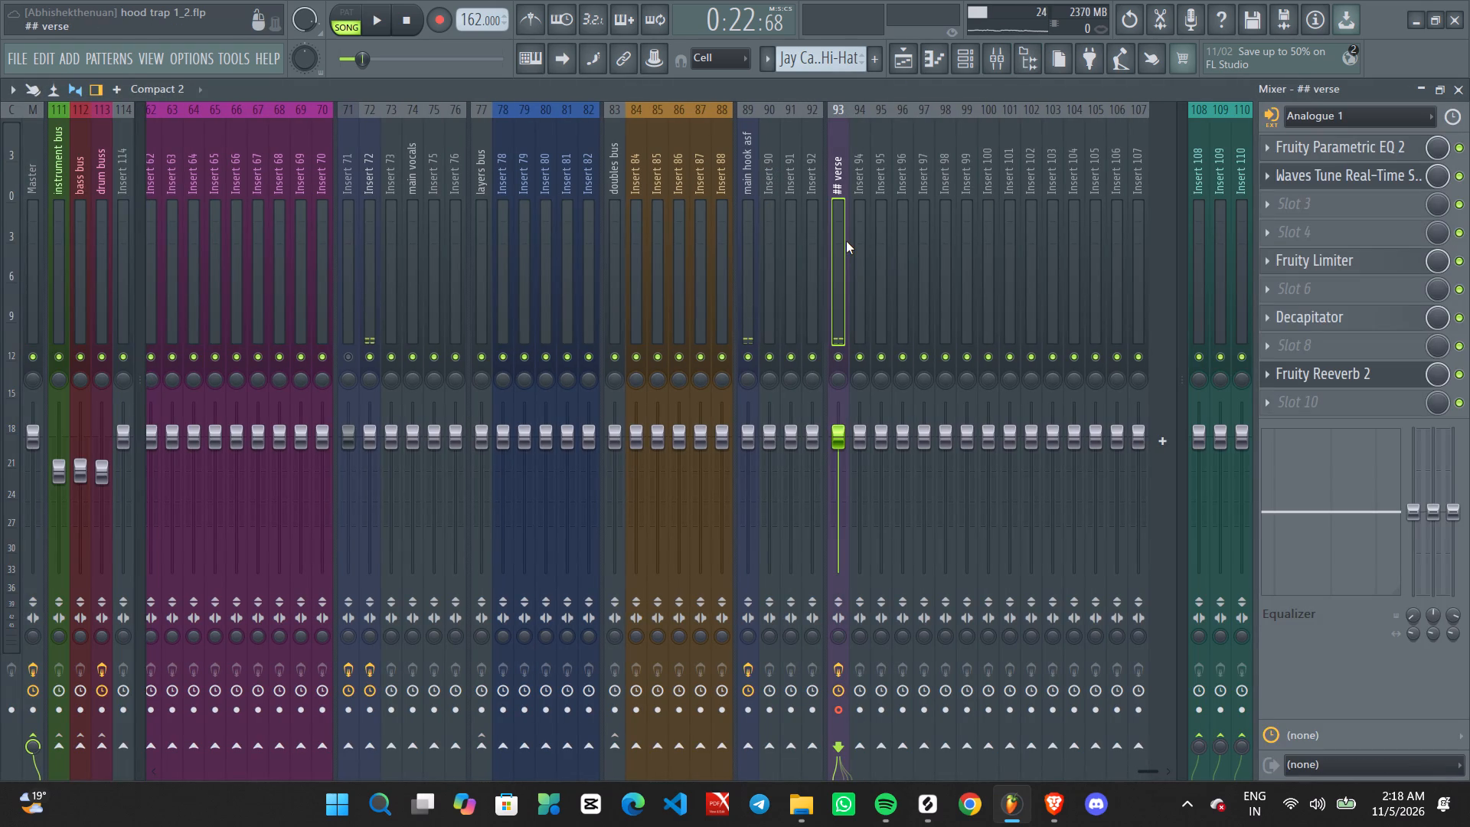
Place the playhead just after the last ## verse clip, past bar 29, and enable recording.
left_click(898, 74)
scroll(945, 210, "down", 4, "ctrl")
left_click(1056, 124)
scroll(1119, 192, "up", 2, "ctrl")
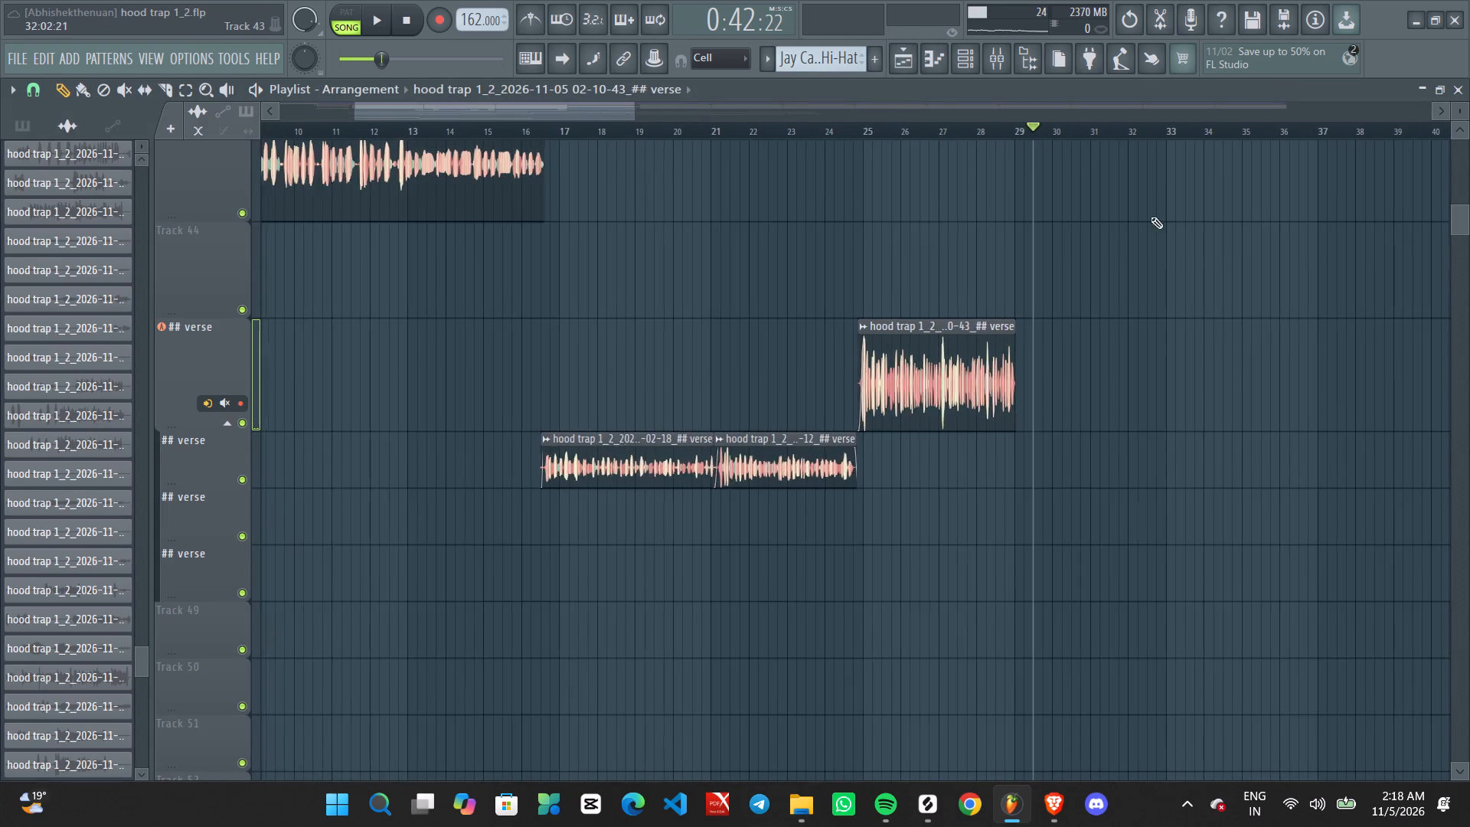
scroll(1145, 242, "up", 1)
middle_click_drag(1020, 247, 880, 211)
left_click_drag(456, 12, 456, 789)
left_click(444, 12)
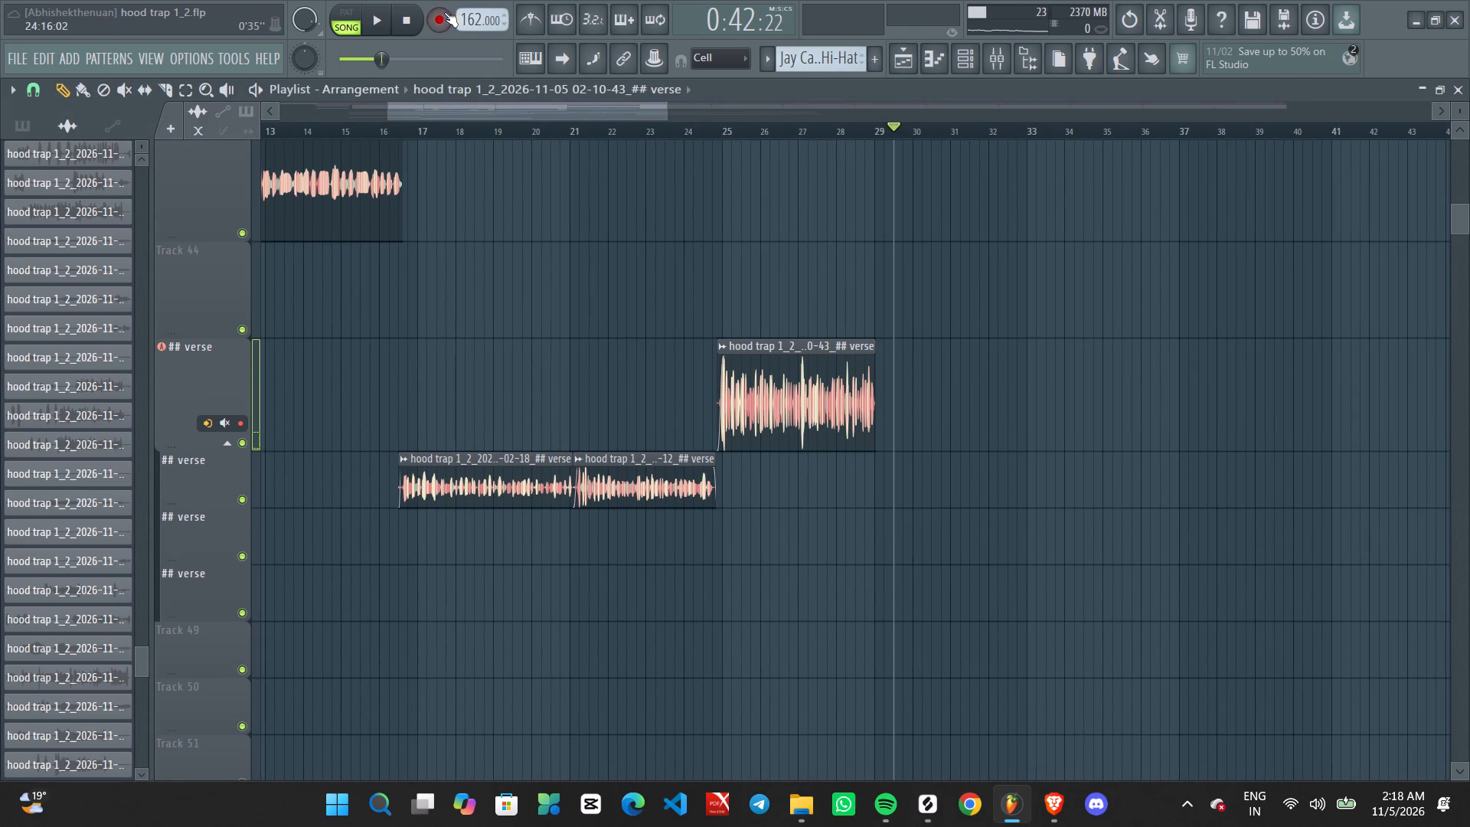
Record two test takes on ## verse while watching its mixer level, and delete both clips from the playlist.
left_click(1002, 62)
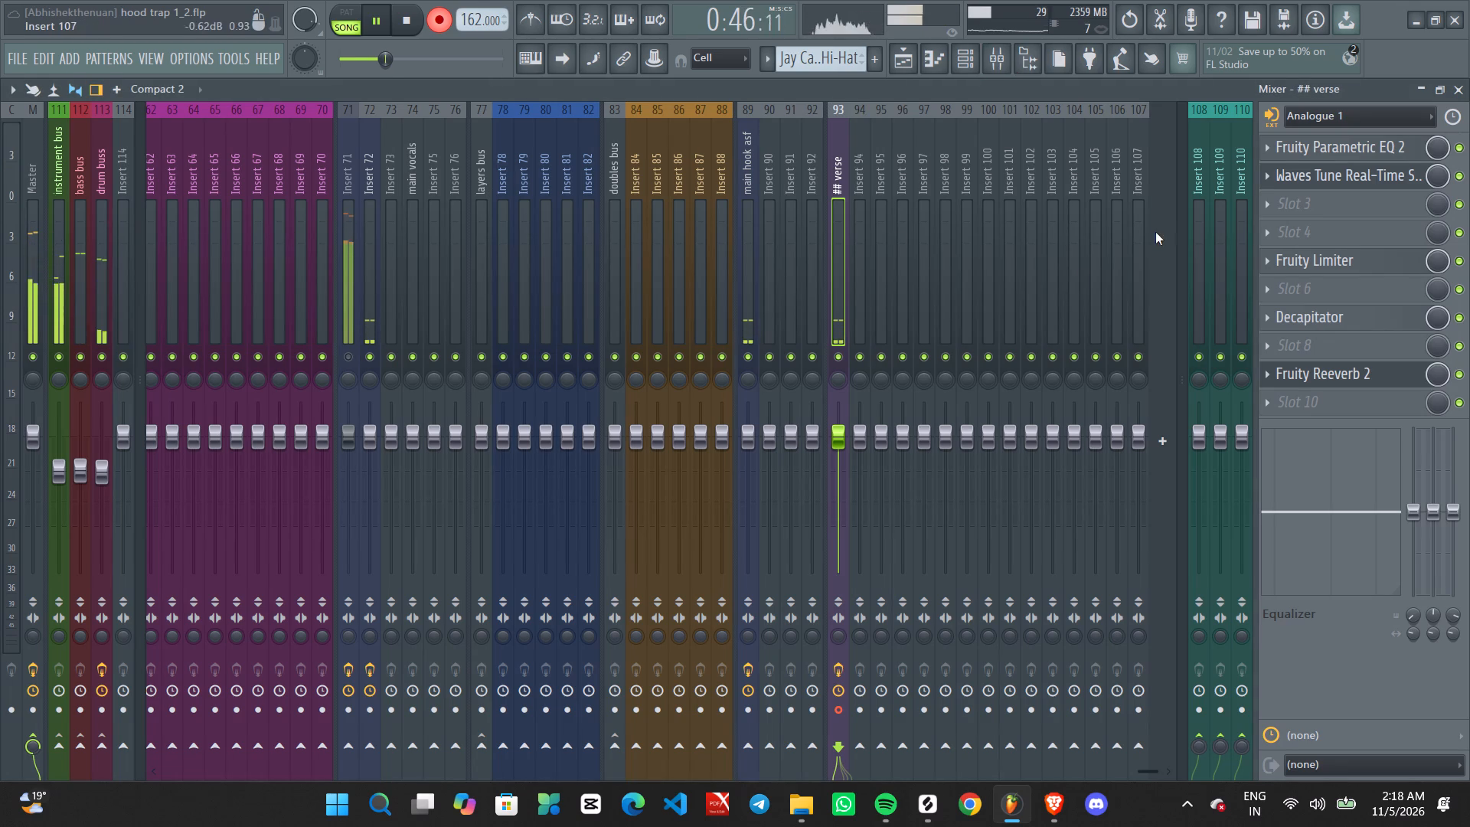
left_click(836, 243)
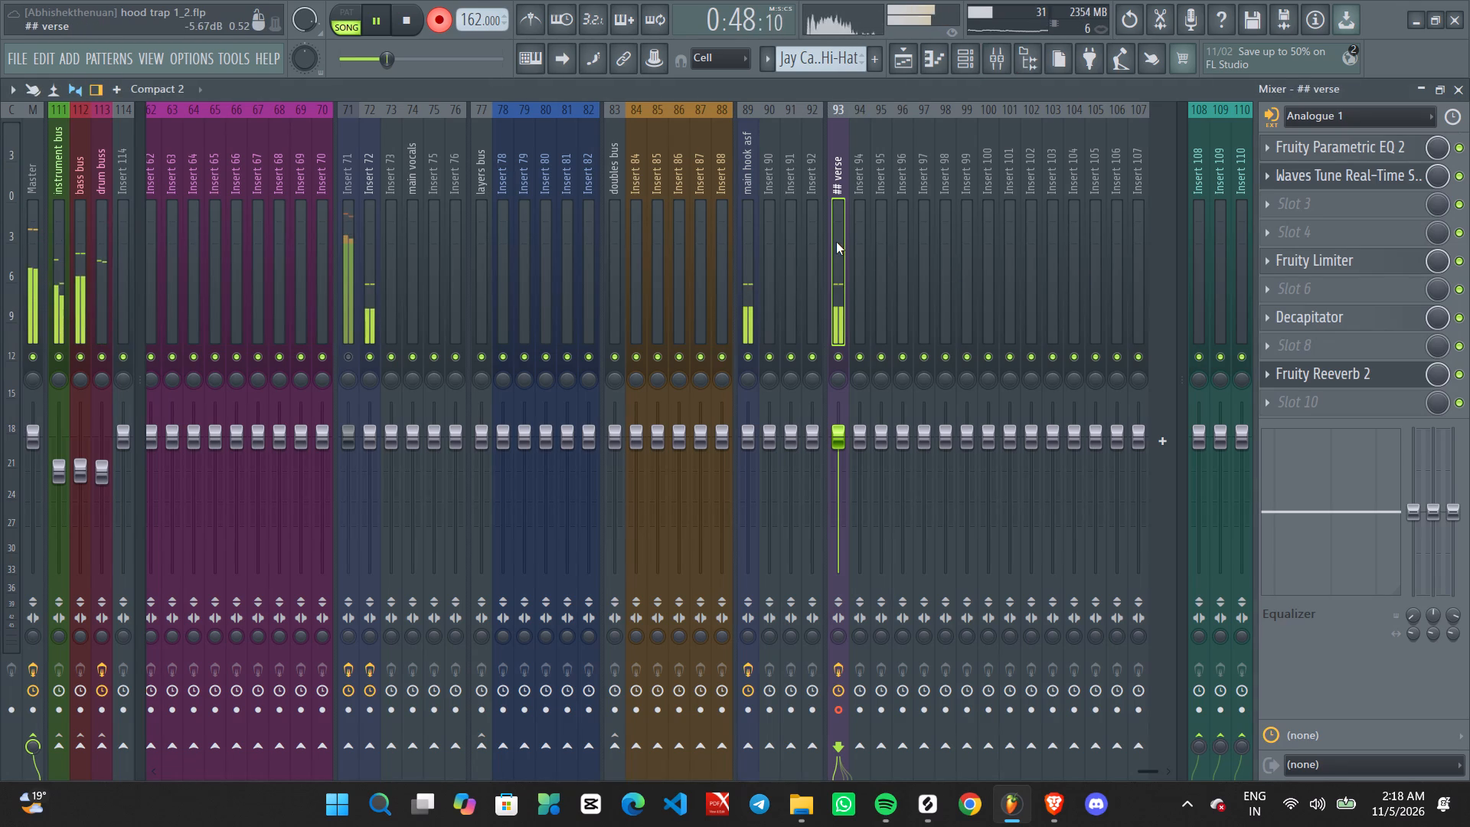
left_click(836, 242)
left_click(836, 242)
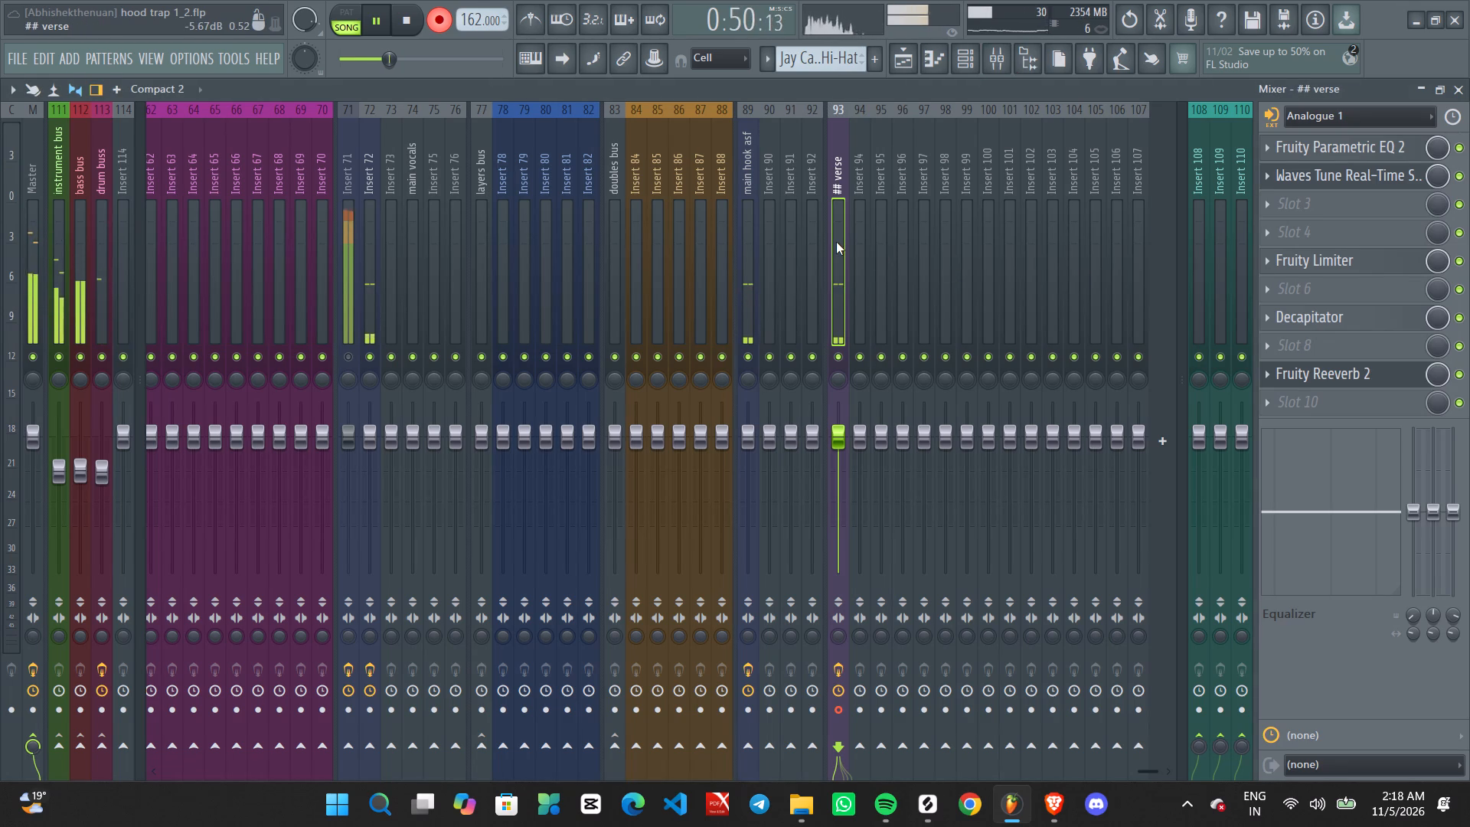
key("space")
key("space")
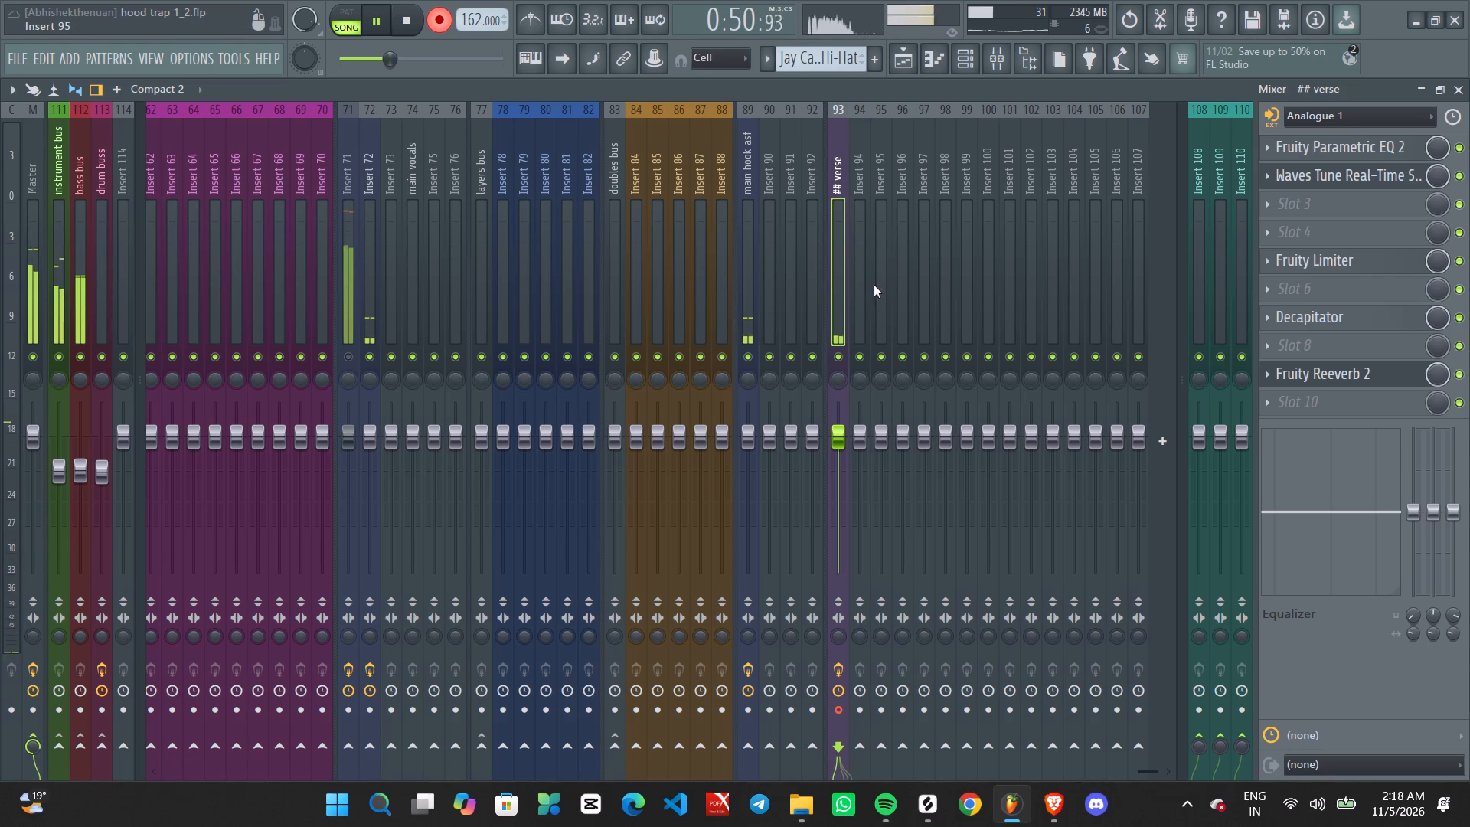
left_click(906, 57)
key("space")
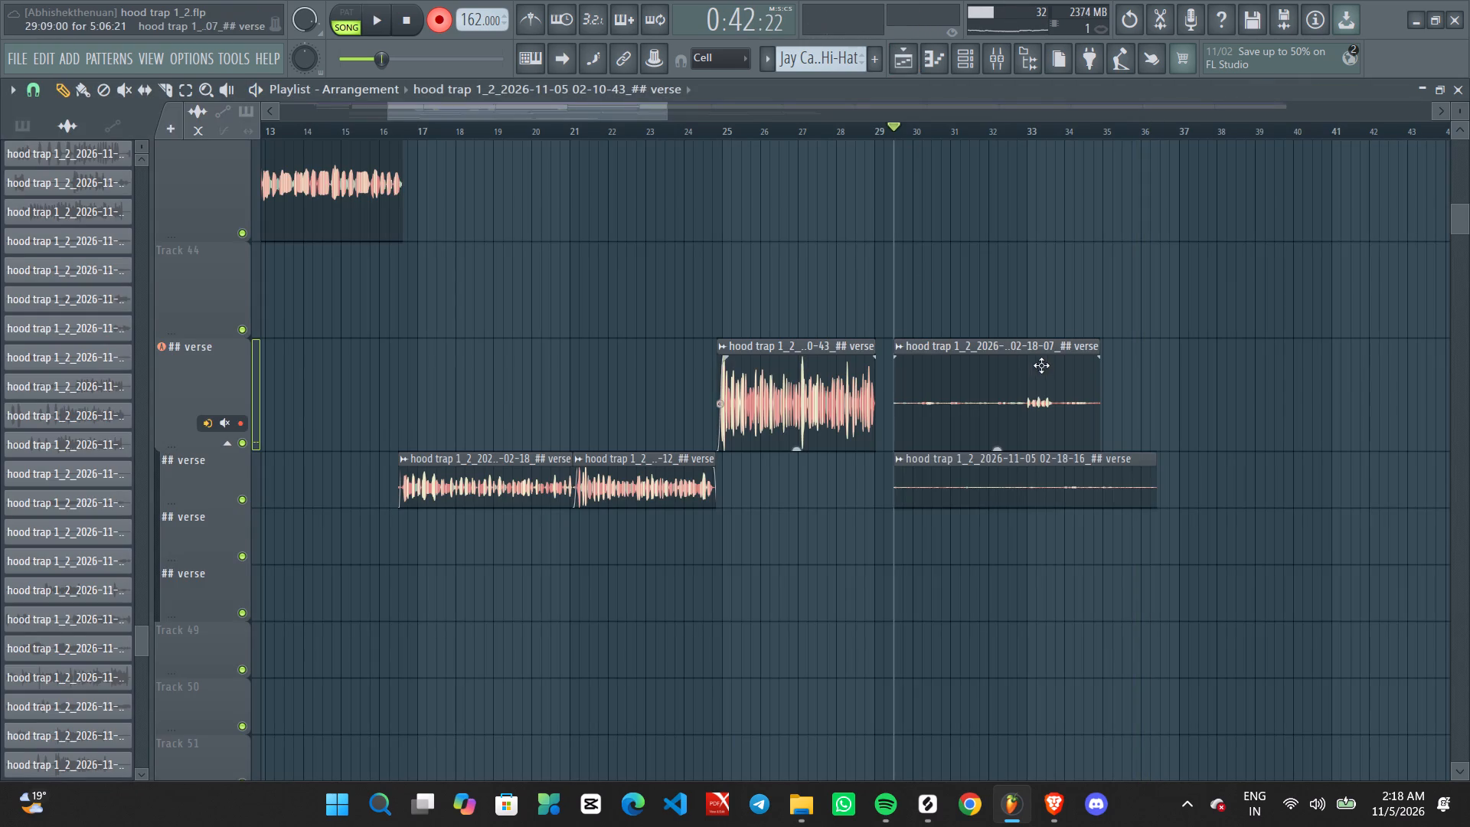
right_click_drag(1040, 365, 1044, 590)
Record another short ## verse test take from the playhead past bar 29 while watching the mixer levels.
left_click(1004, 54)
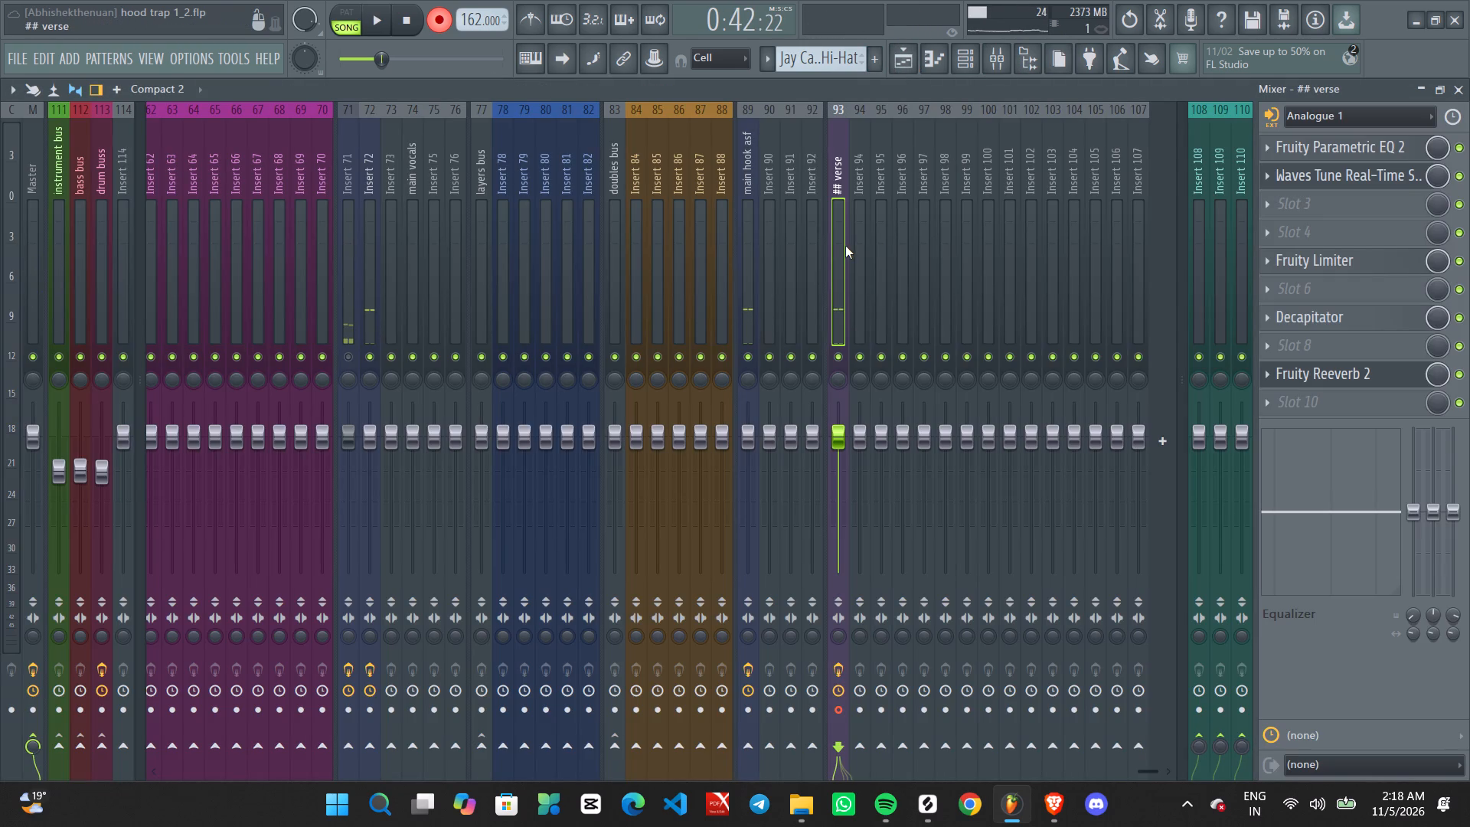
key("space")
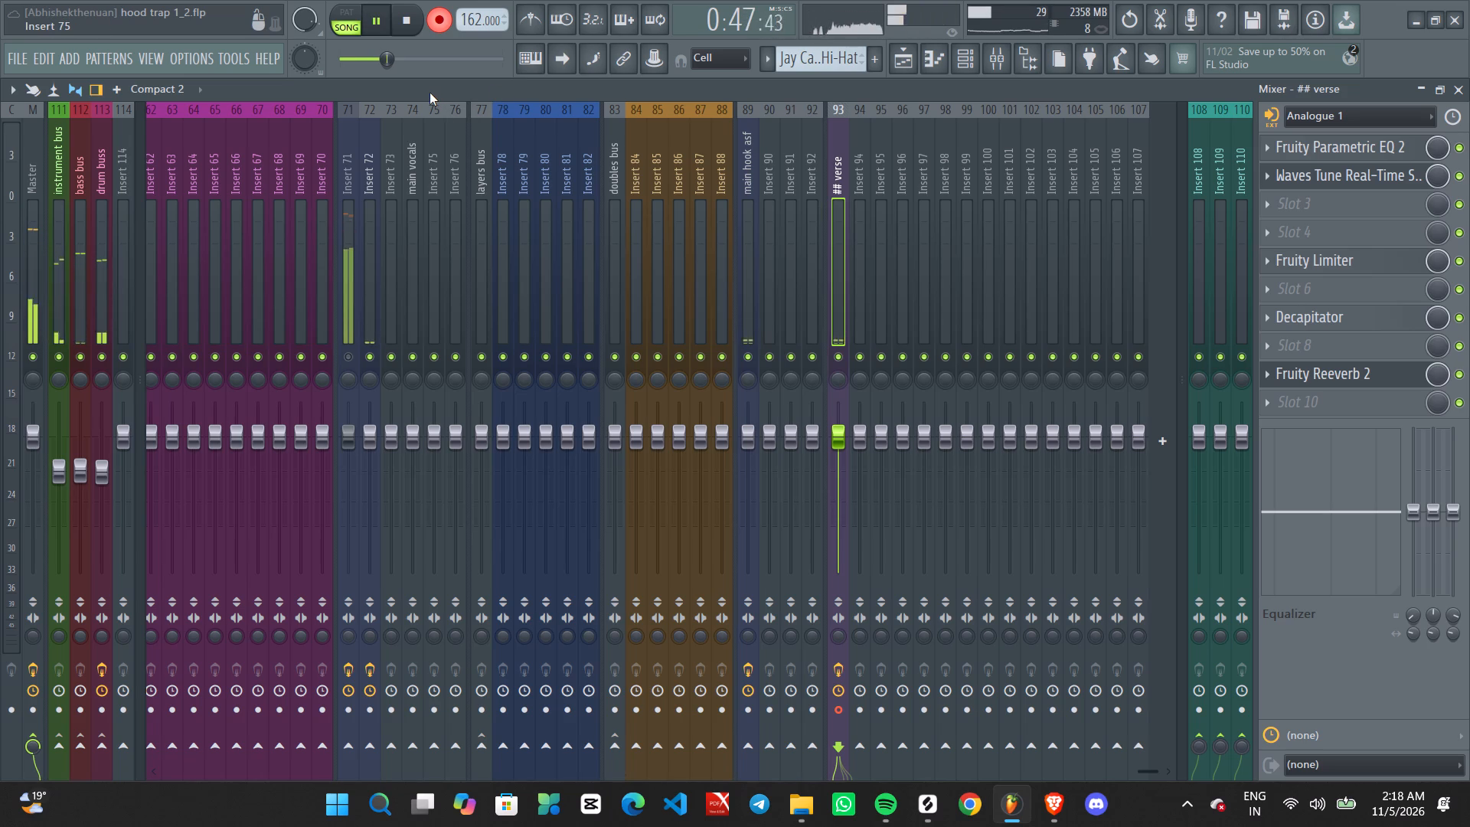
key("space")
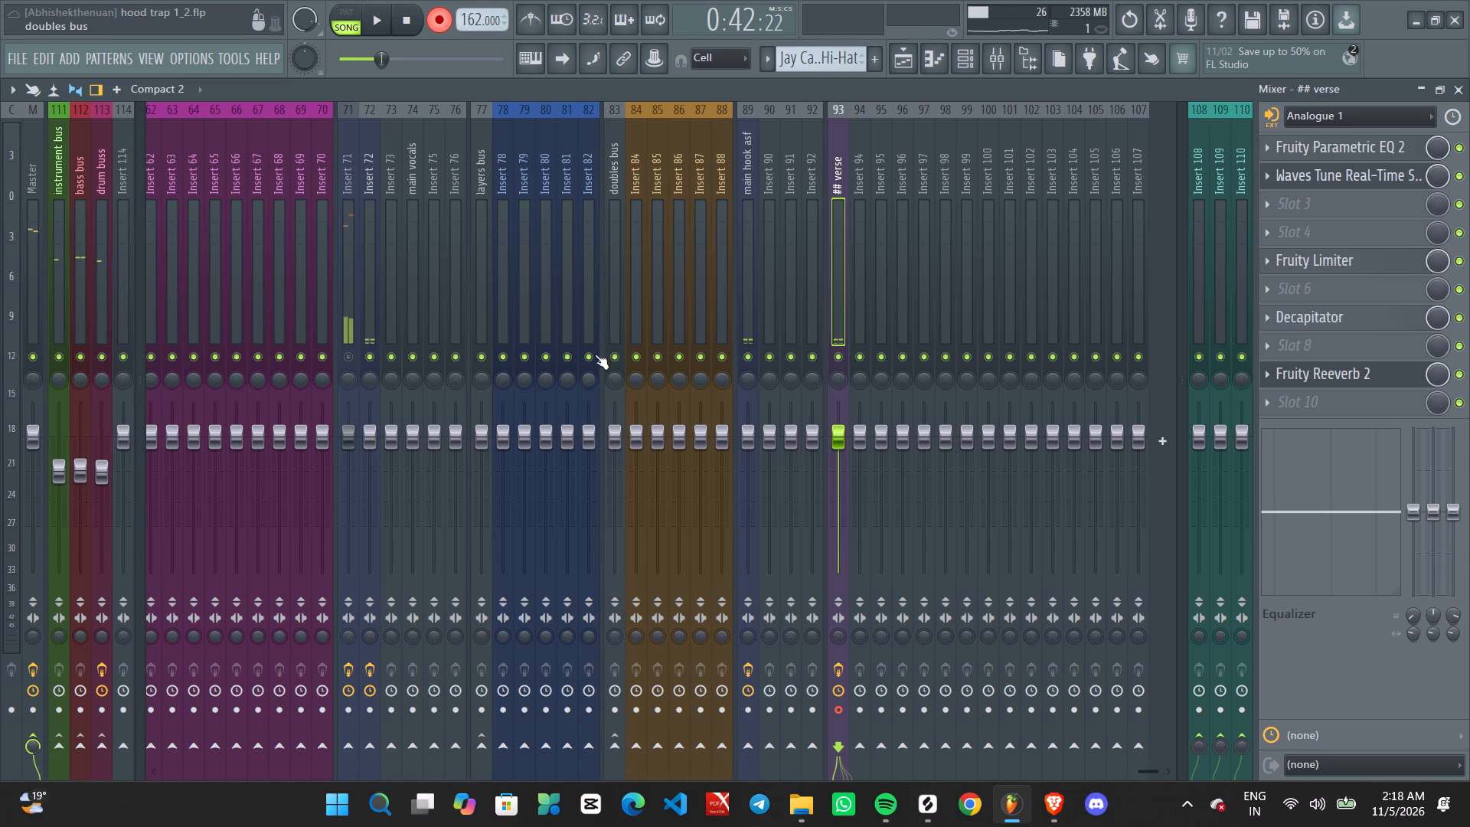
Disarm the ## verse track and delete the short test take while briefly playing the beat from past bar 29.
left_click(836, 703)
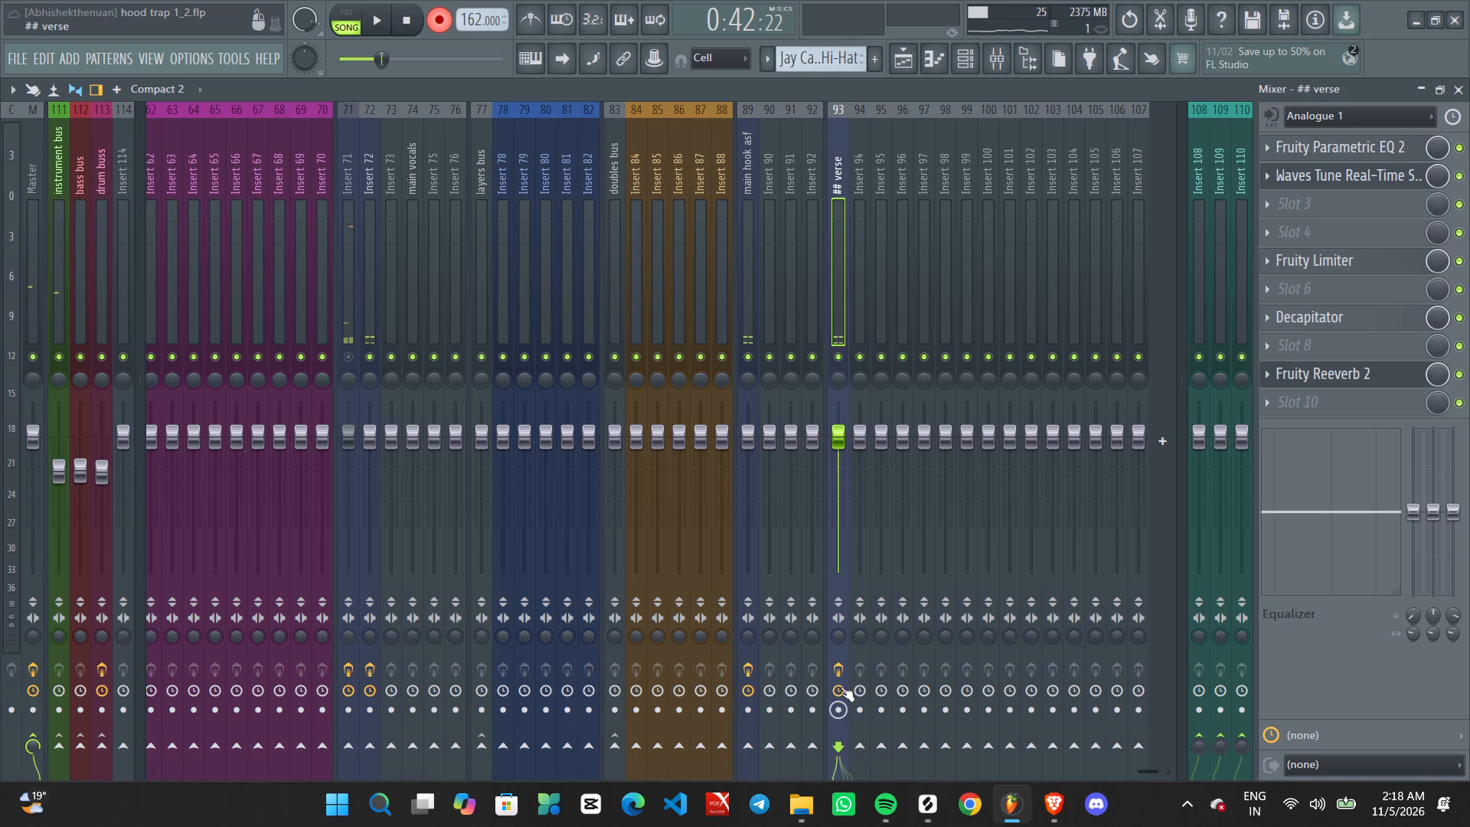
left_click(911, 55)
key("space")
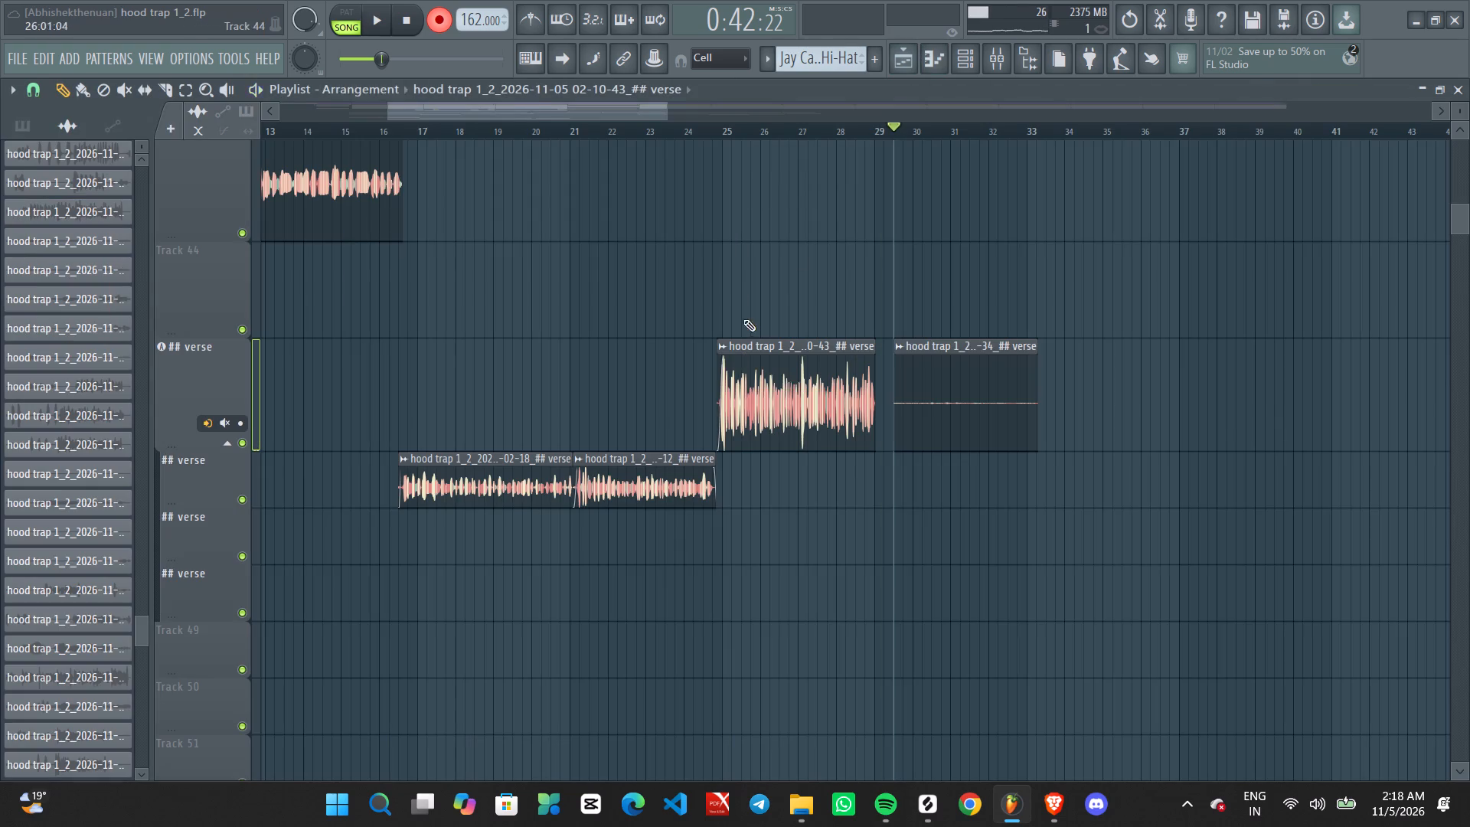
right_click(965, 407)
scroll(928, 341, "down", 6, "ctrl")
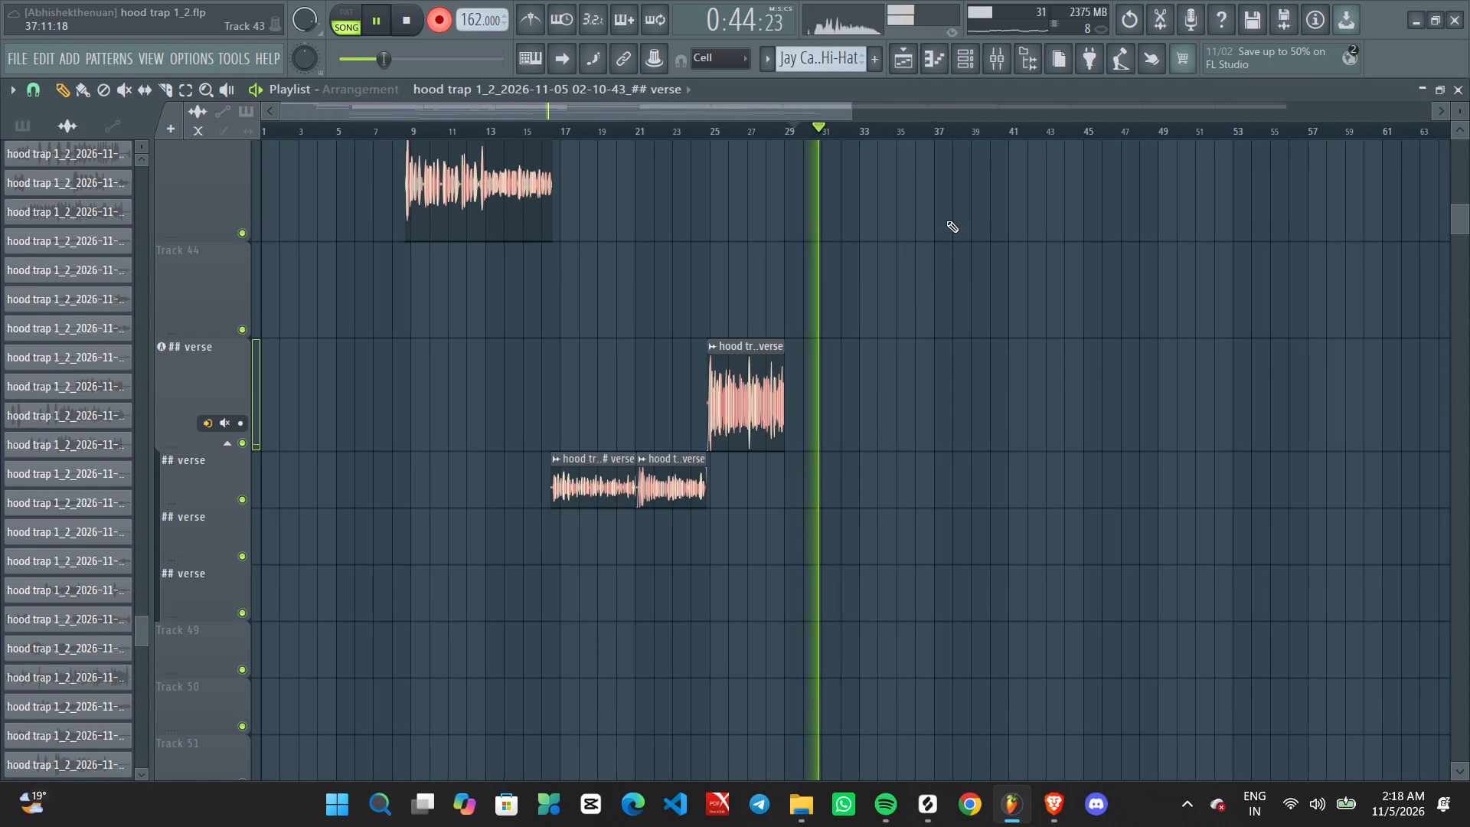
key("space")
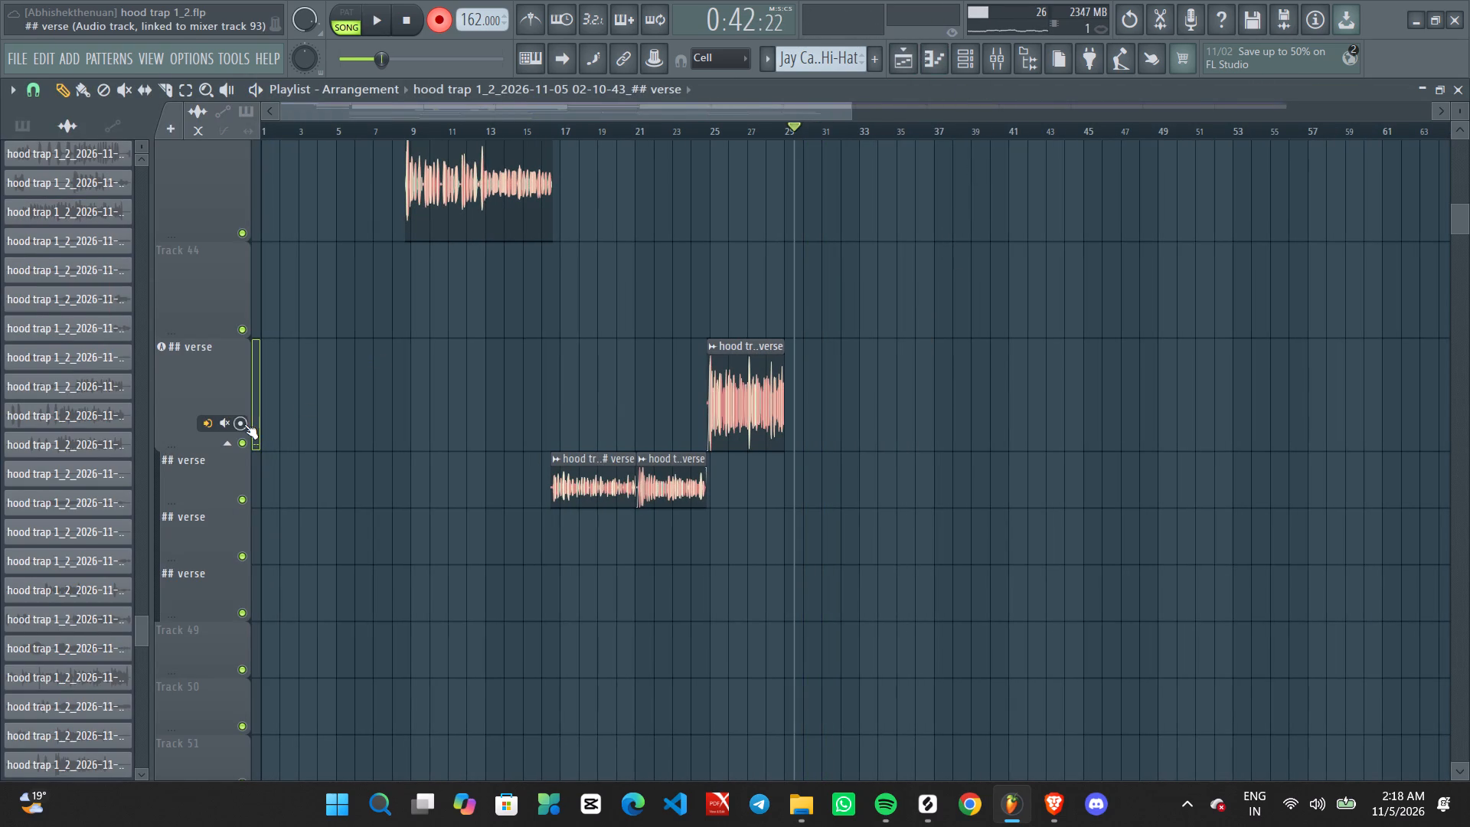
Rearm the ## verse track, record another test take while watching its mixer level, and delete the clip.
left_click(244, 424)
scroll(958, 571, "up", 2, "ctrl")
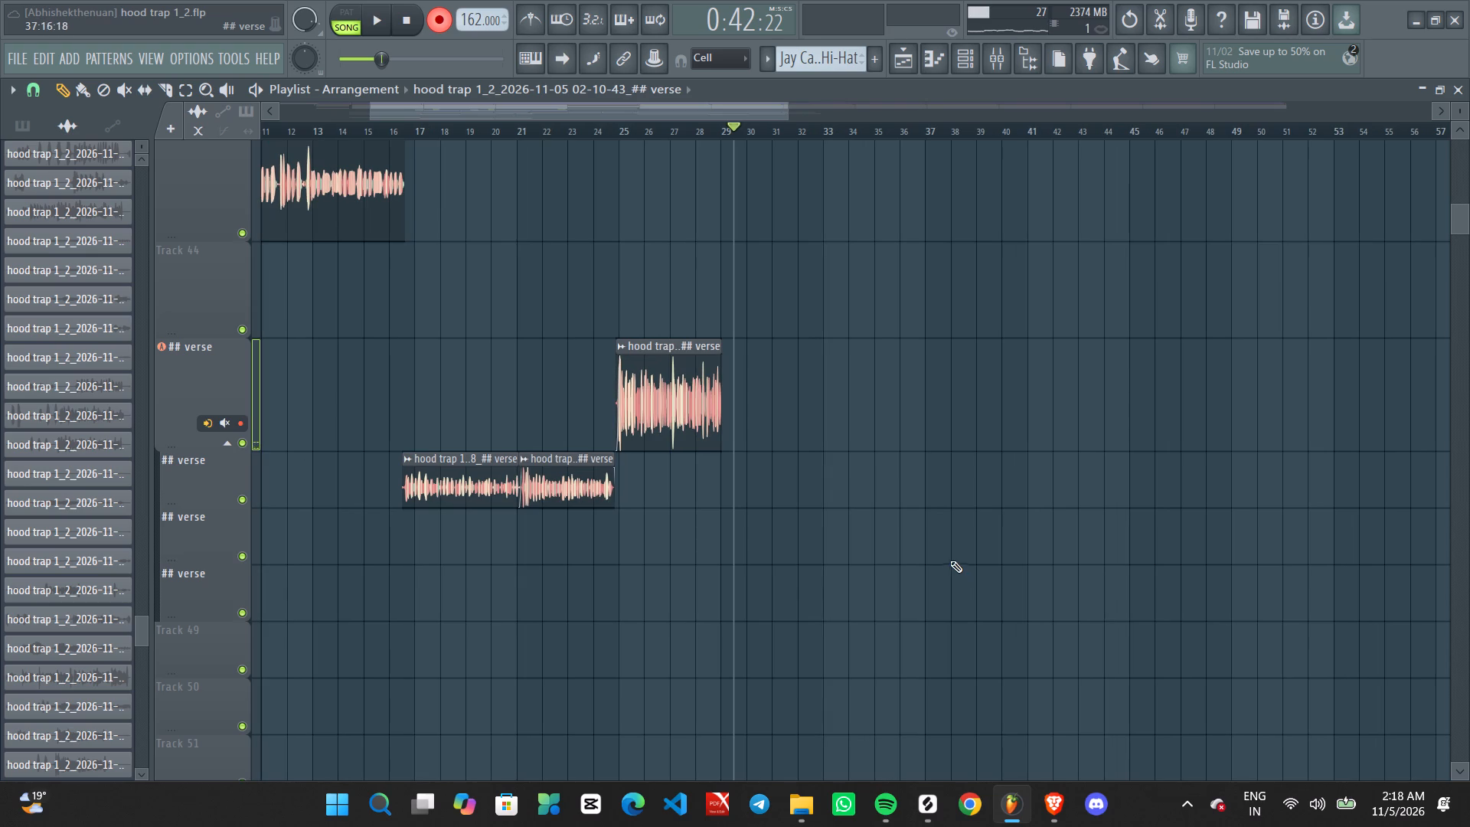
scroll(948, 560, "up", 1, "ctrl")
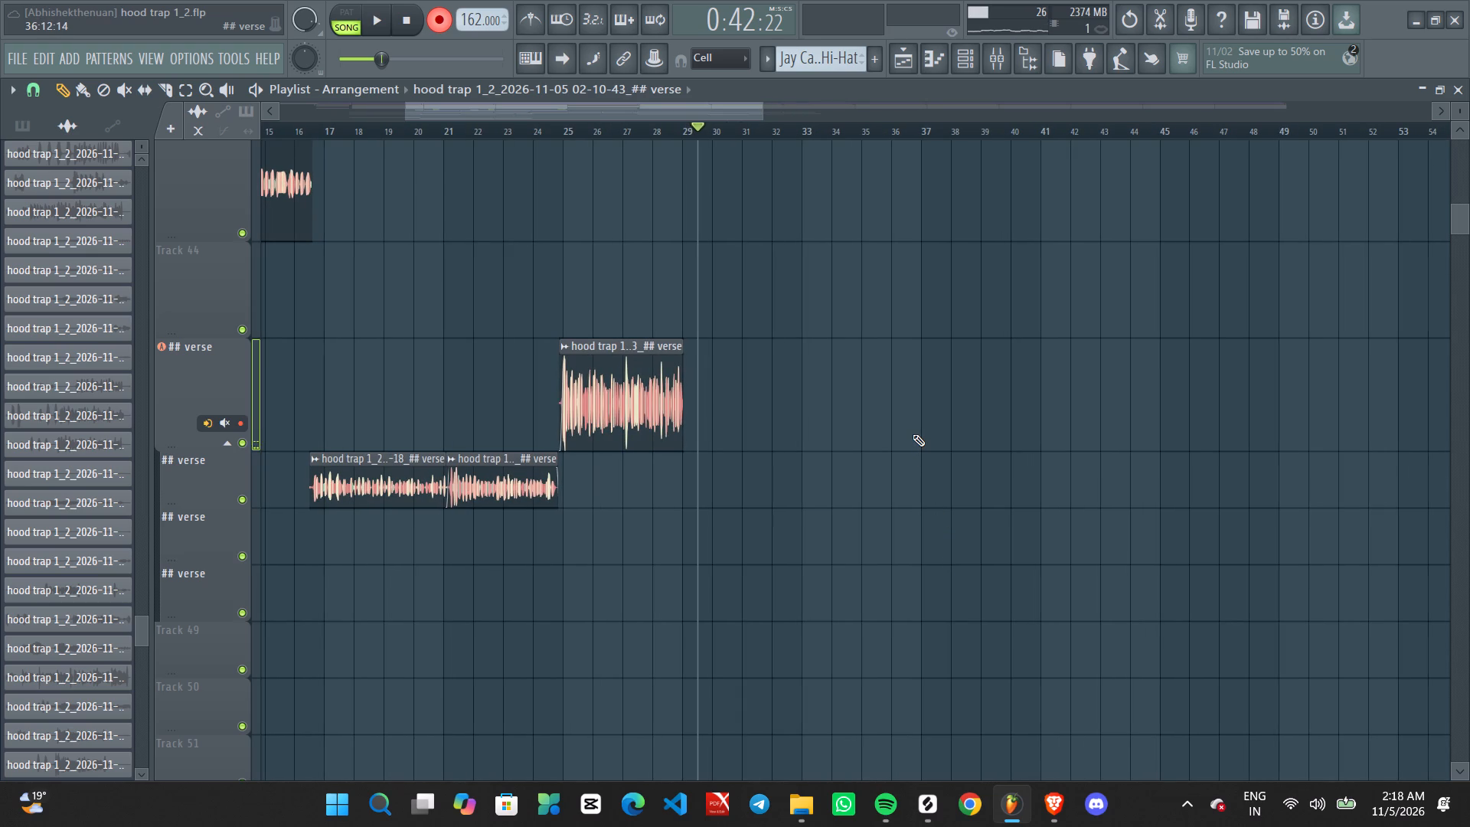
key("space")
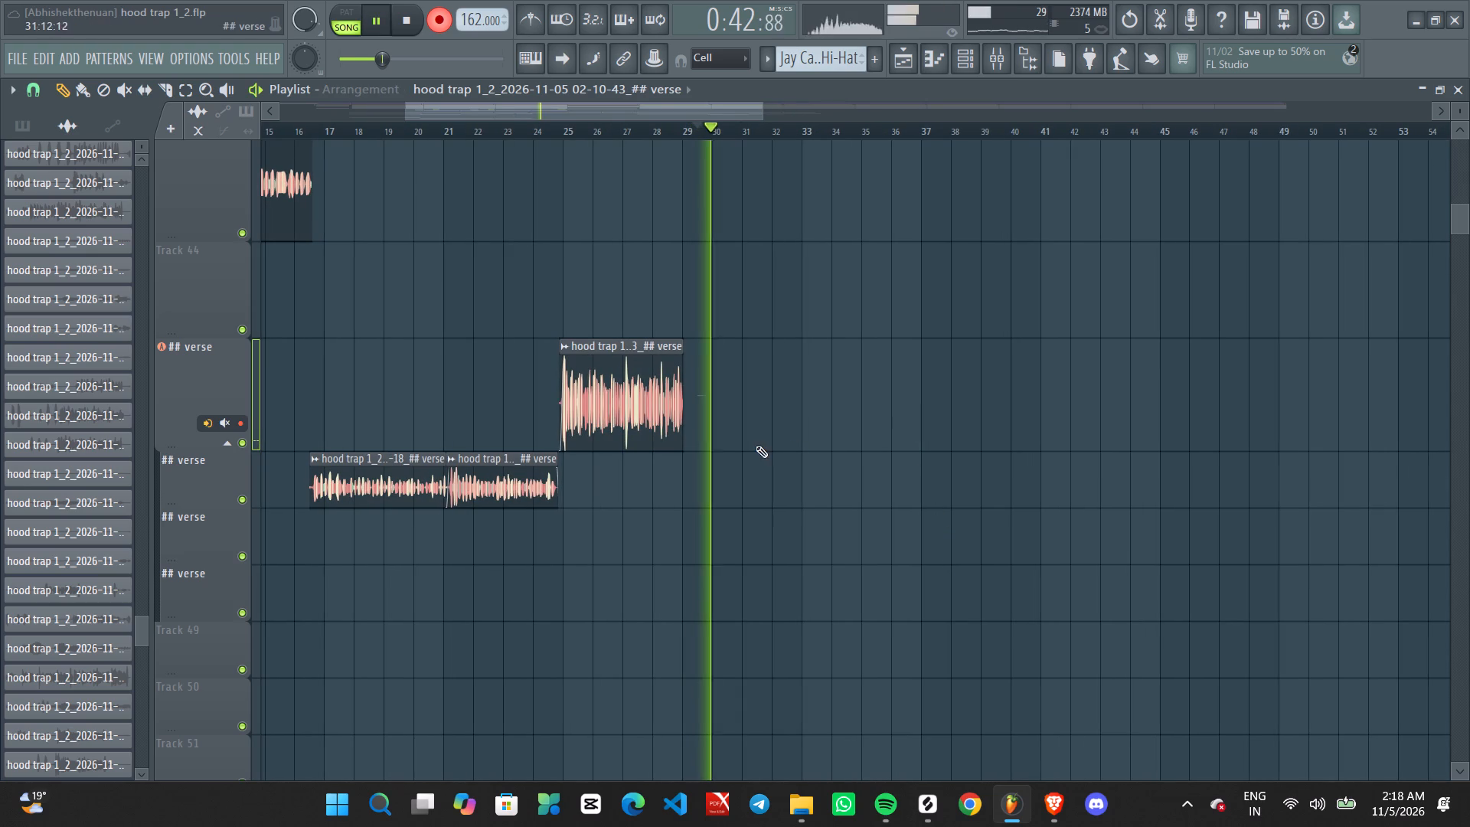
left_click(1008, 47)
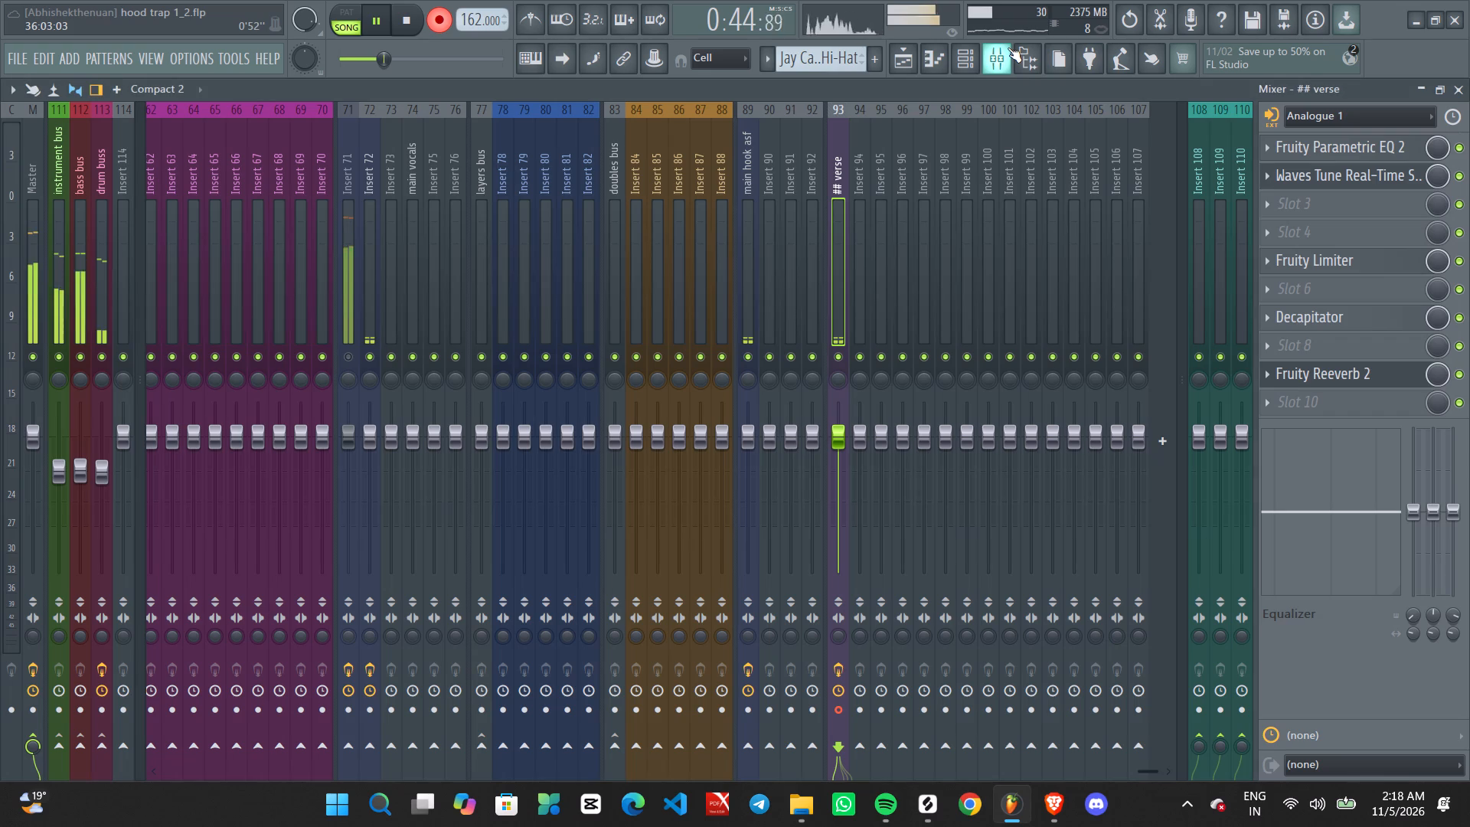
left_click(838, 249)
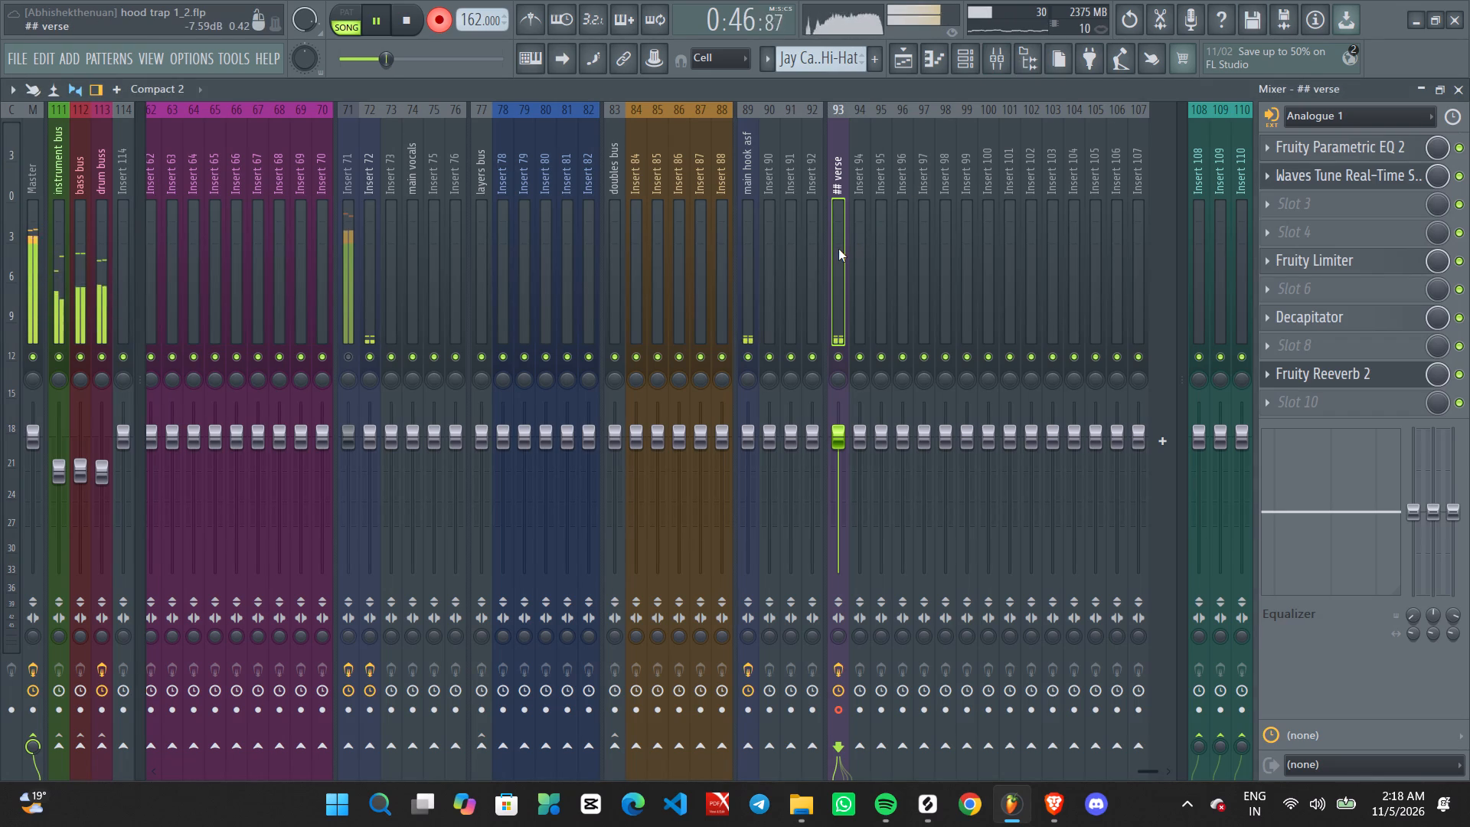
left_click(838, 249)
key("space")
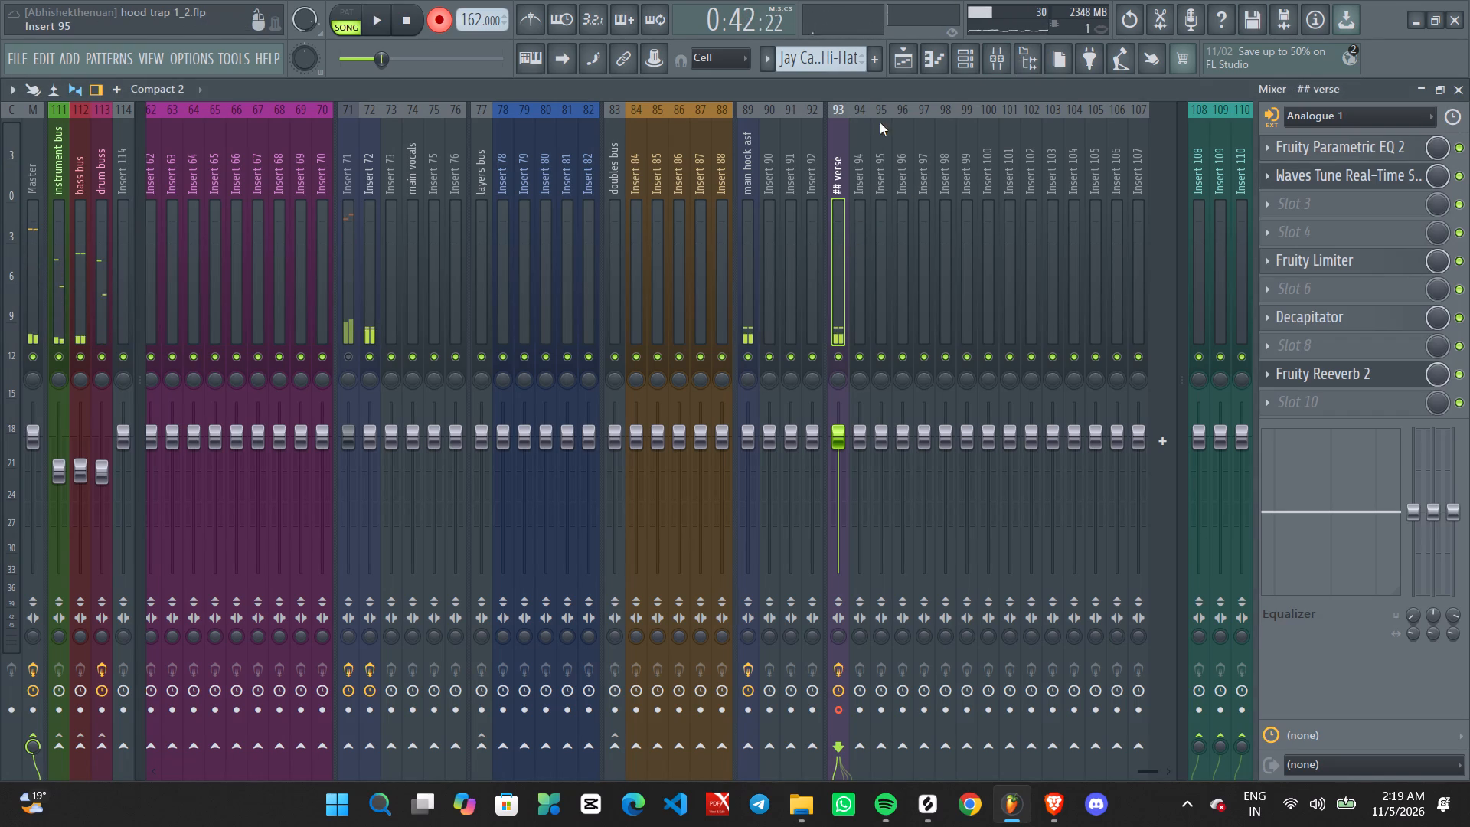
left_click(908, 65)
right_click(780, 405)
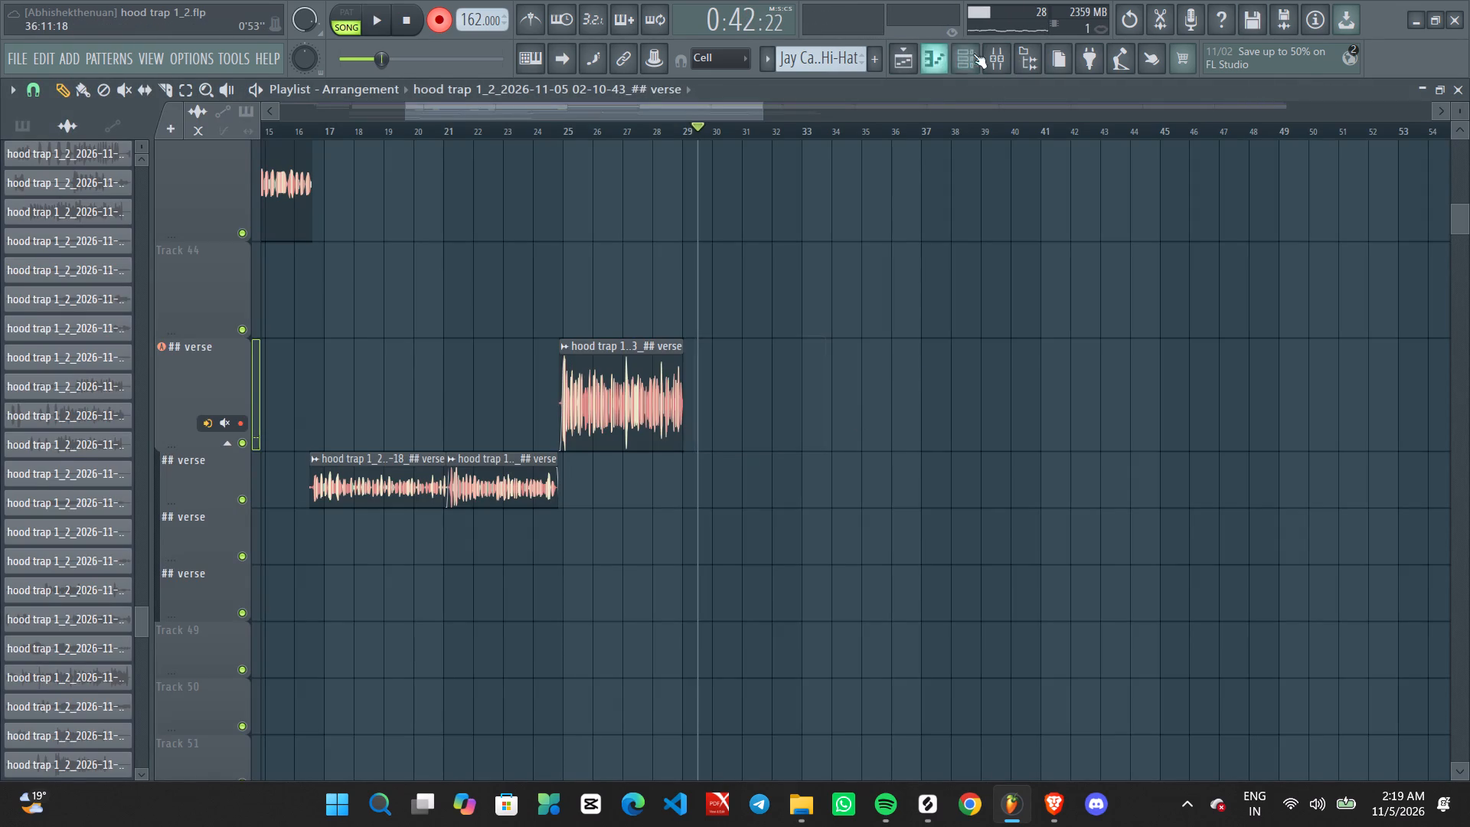
Examine the mixer tracks from the first inserts through the drum, bass and vocal groups to ## verse.
left_click(994, 64)
scroll(596, 265, "up", 4)
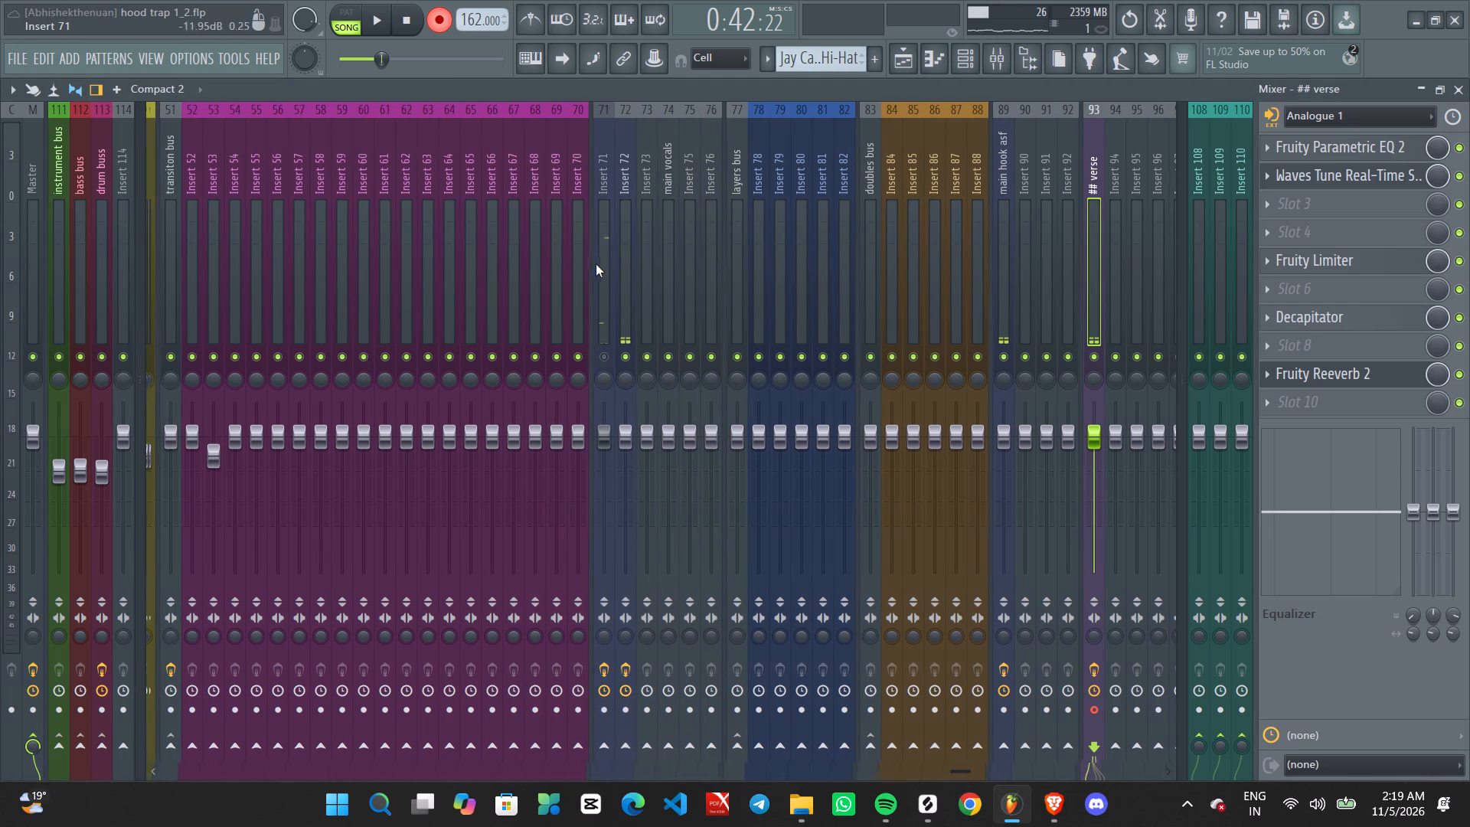
scroll(596, 264, "up", 2)
scroll(508, 296, "up", 6)
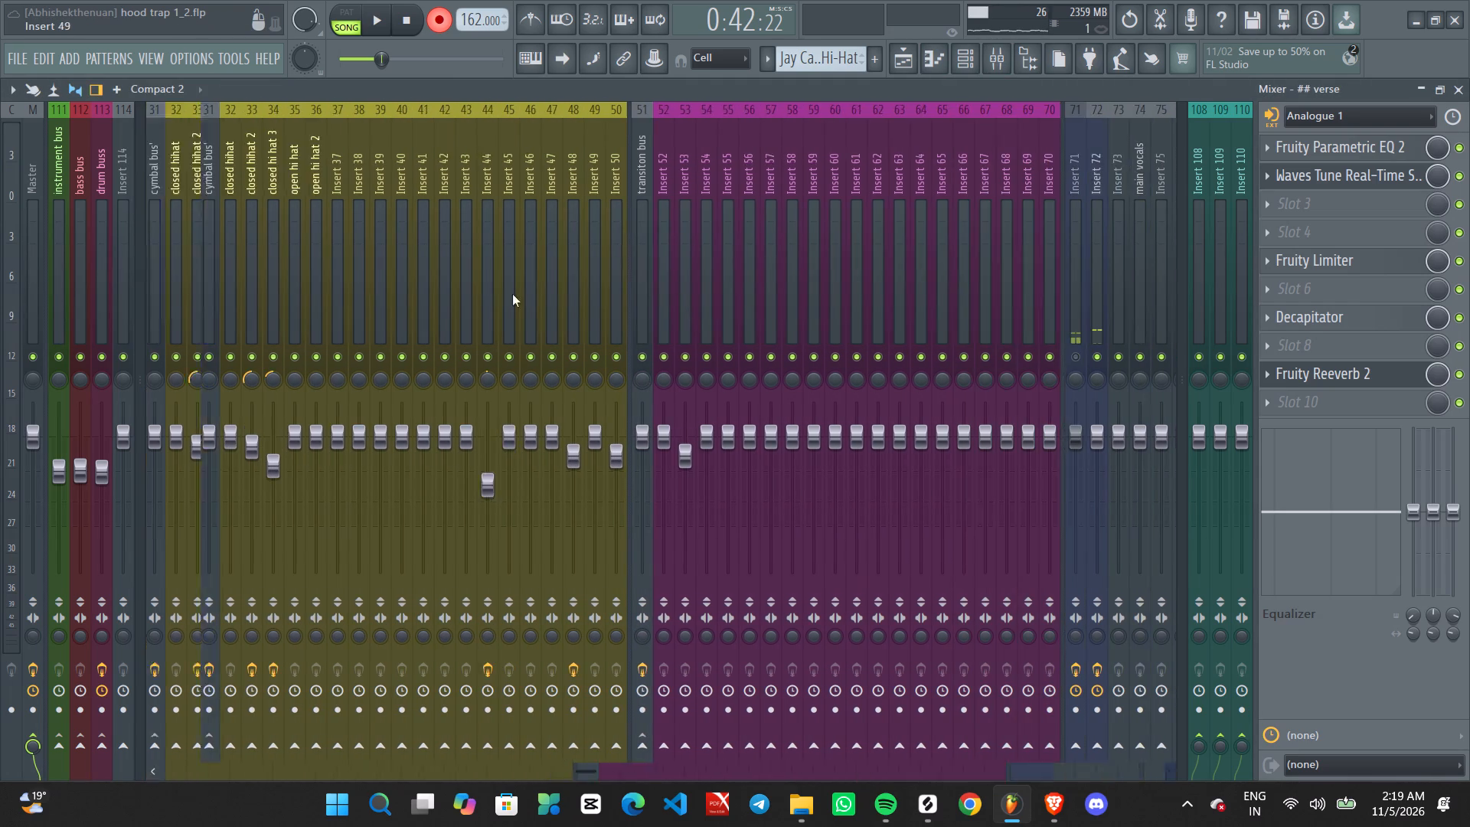
scroll(663, 229, "up", 7)
scroll(796, 223, "up", 7)
scroll(857, 240, "down", 5)
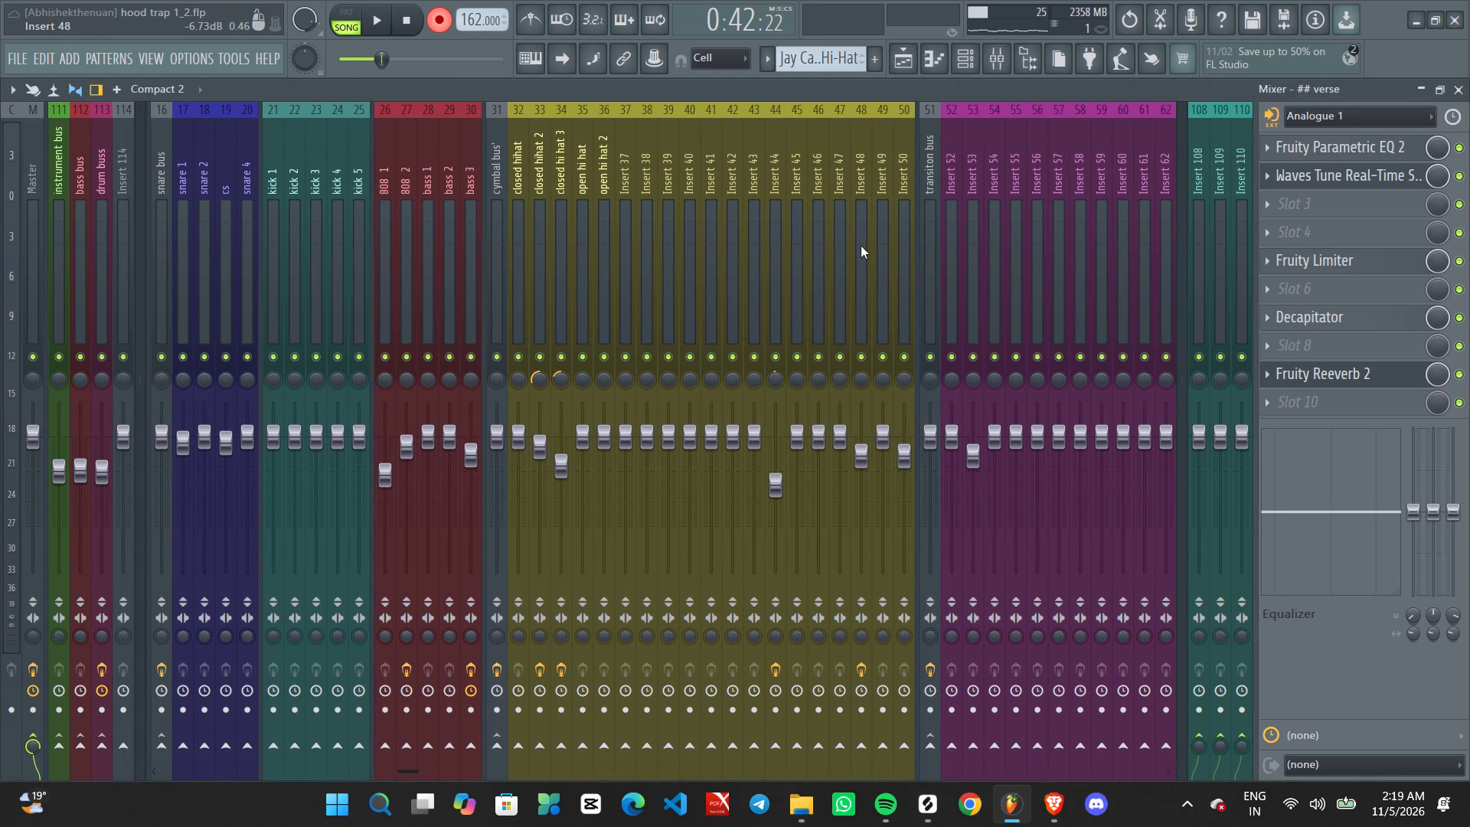
scroll(862, 250, "down", 5)
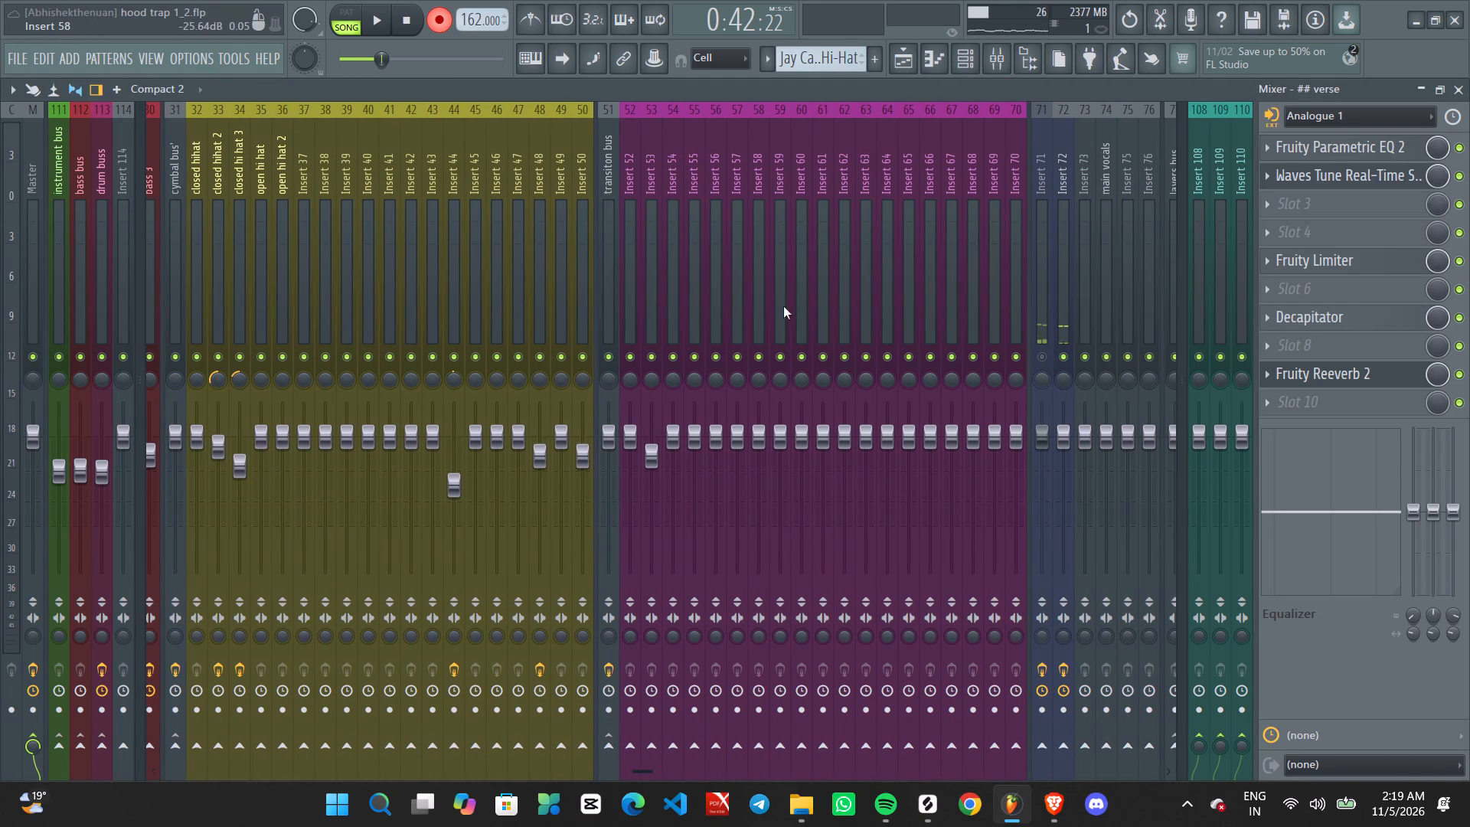
scroll(804, 275, "up", 16)
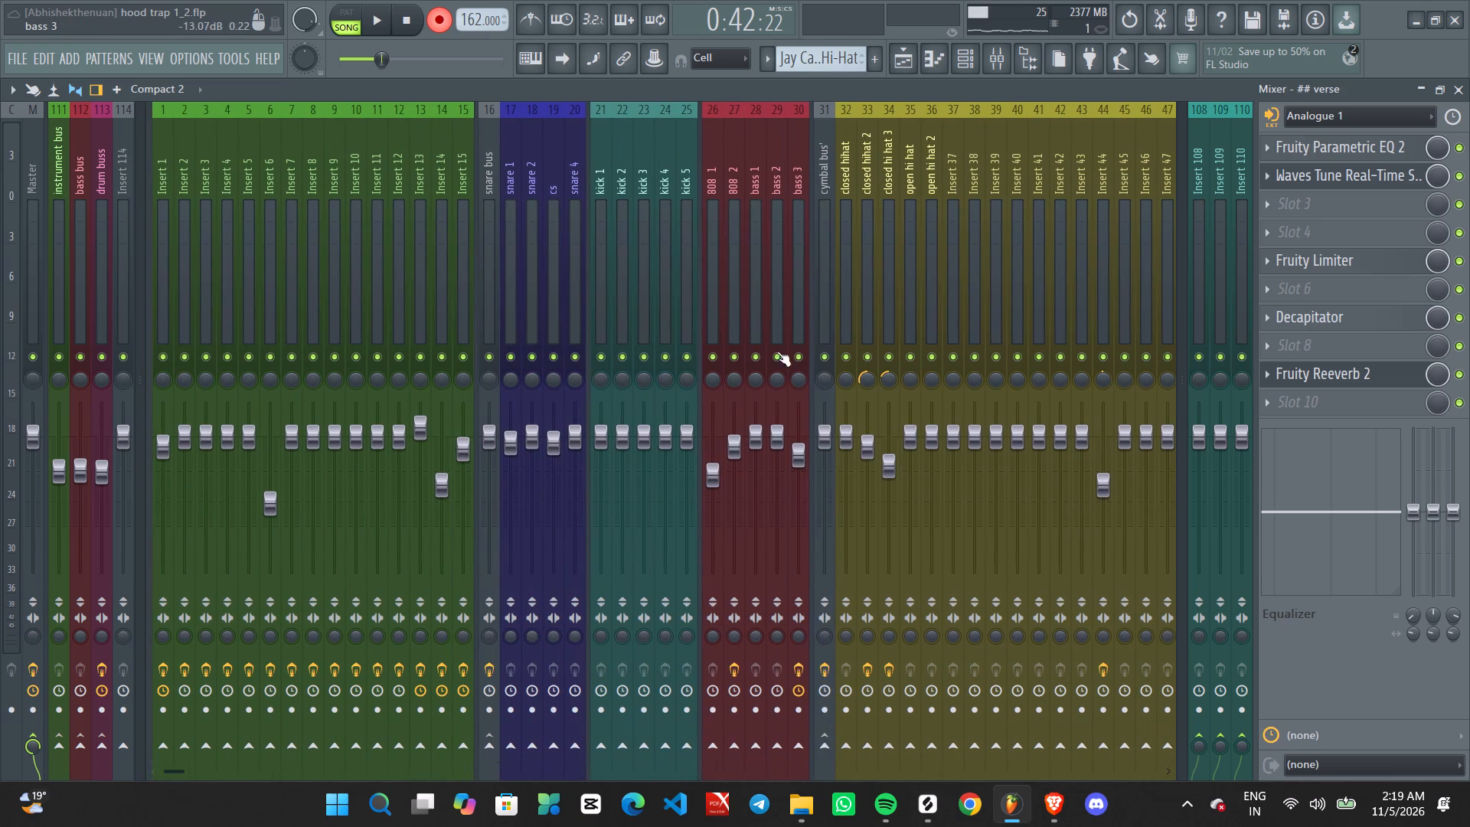
scroll(777, 351, "up", 4)
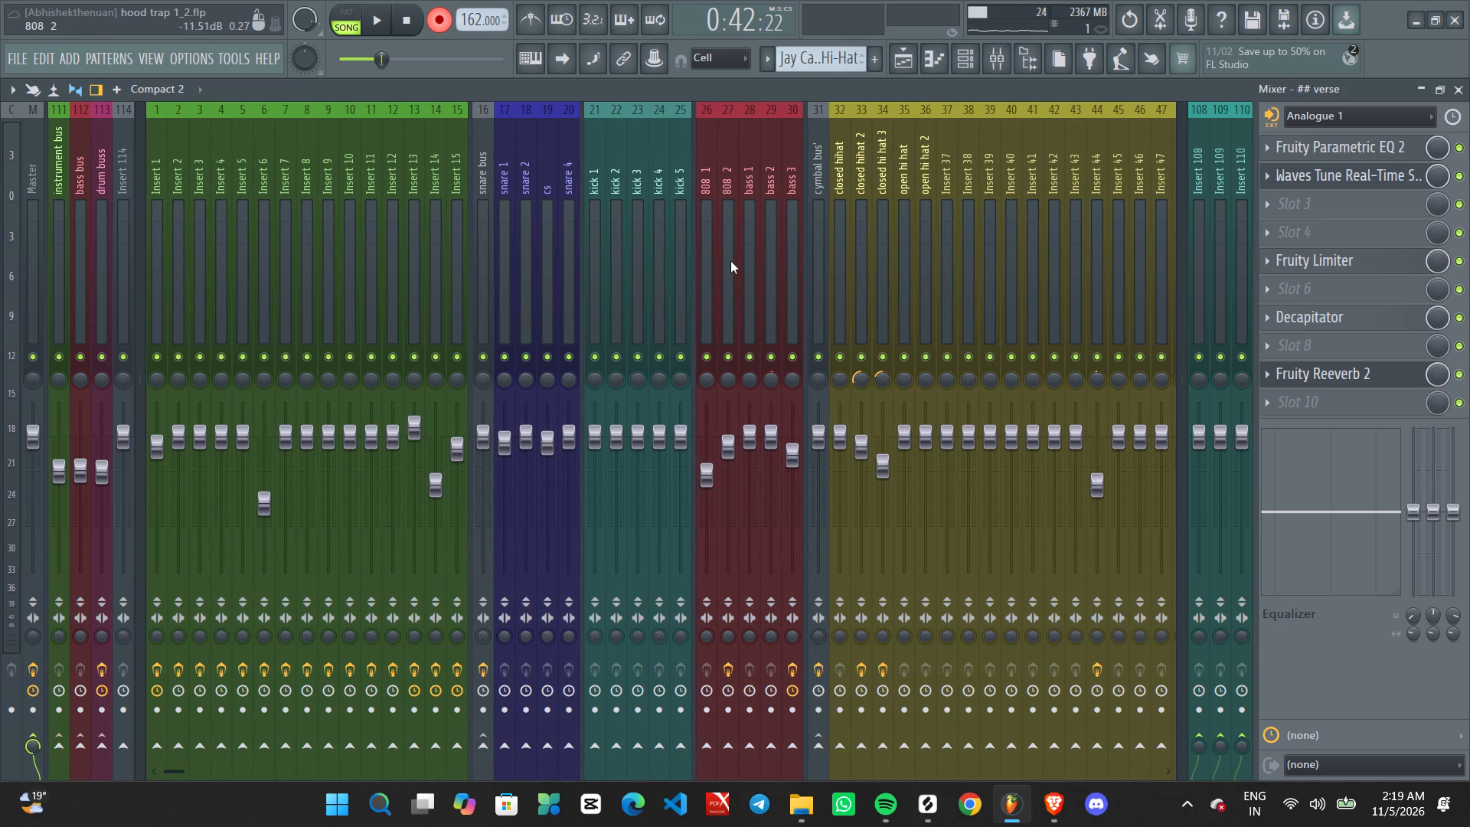
scroll(906, 253, "down", 4)
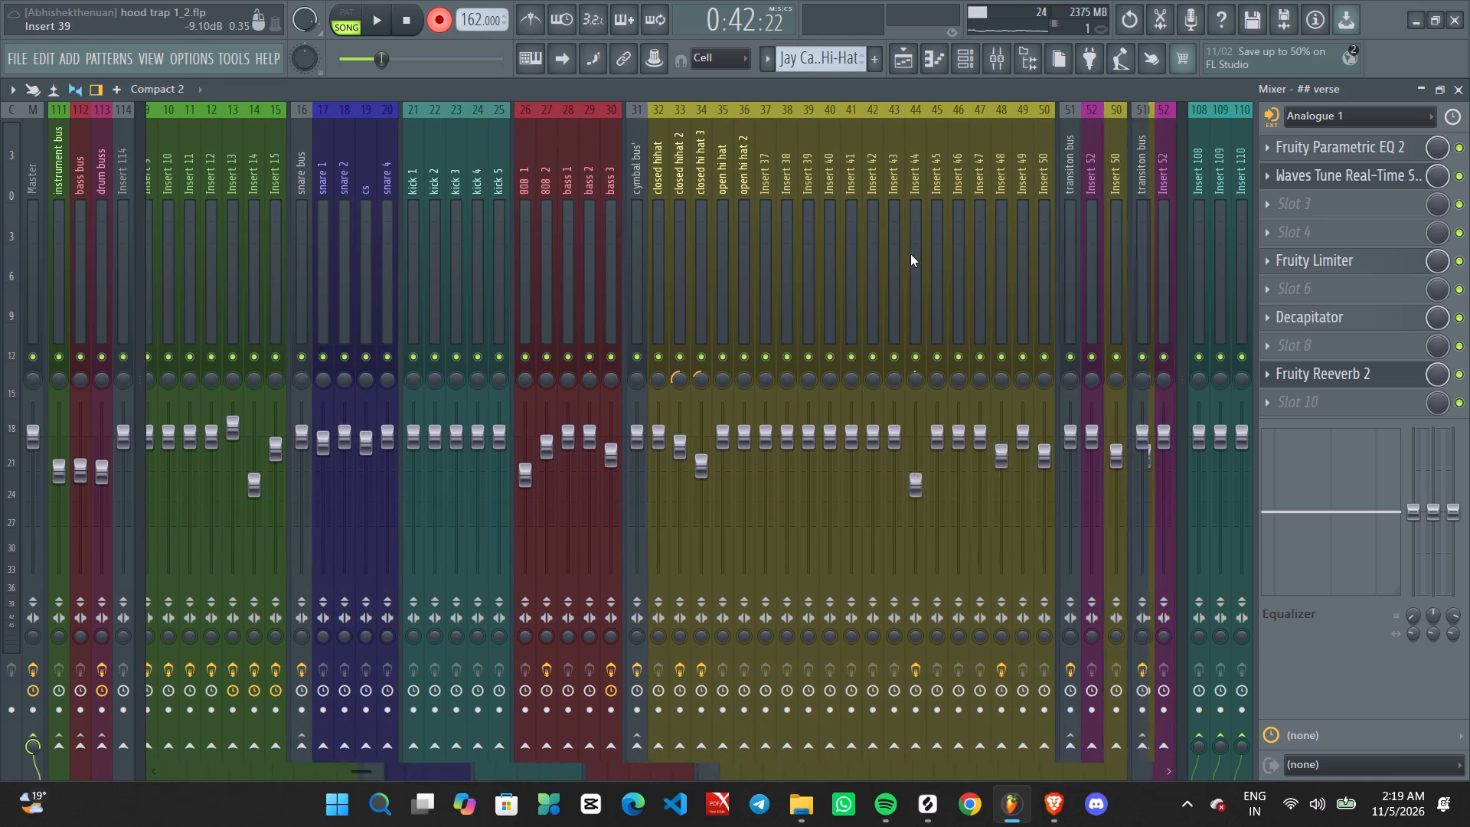
scroll(910, 254, "down", 2)
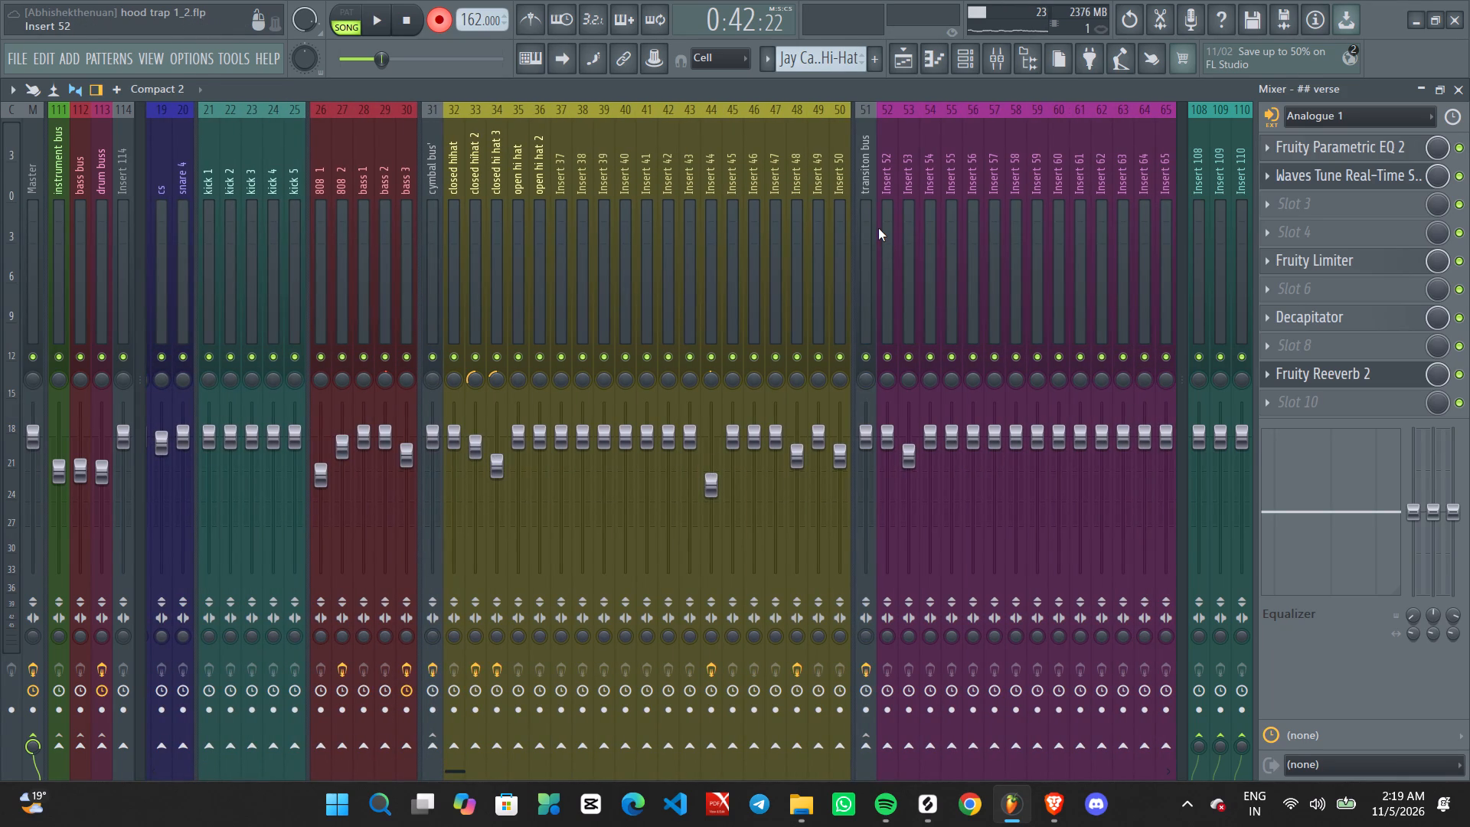
scroll(878, 228, "down", 10)
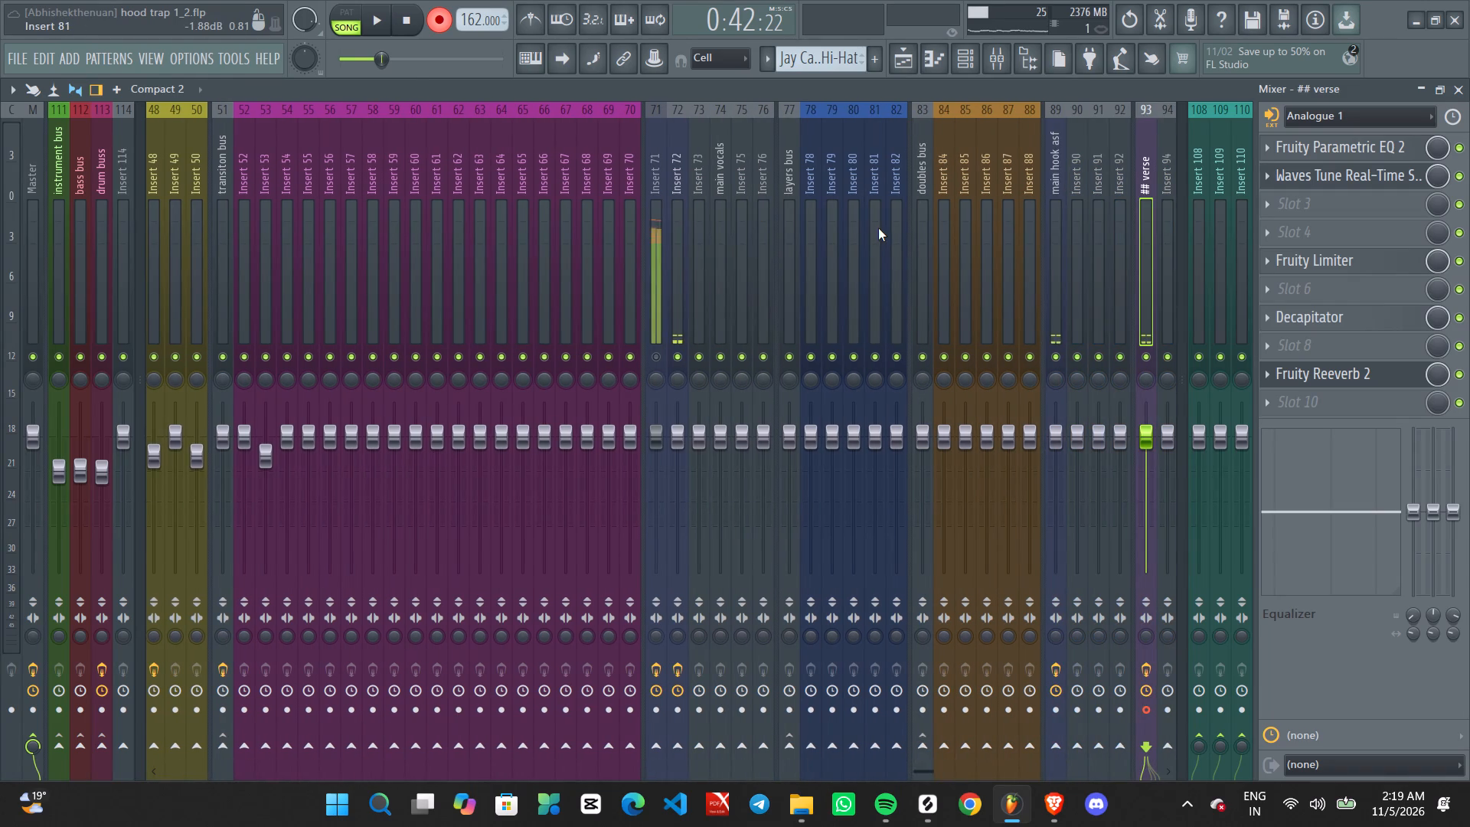
scroll(878, 228, "down", 7)
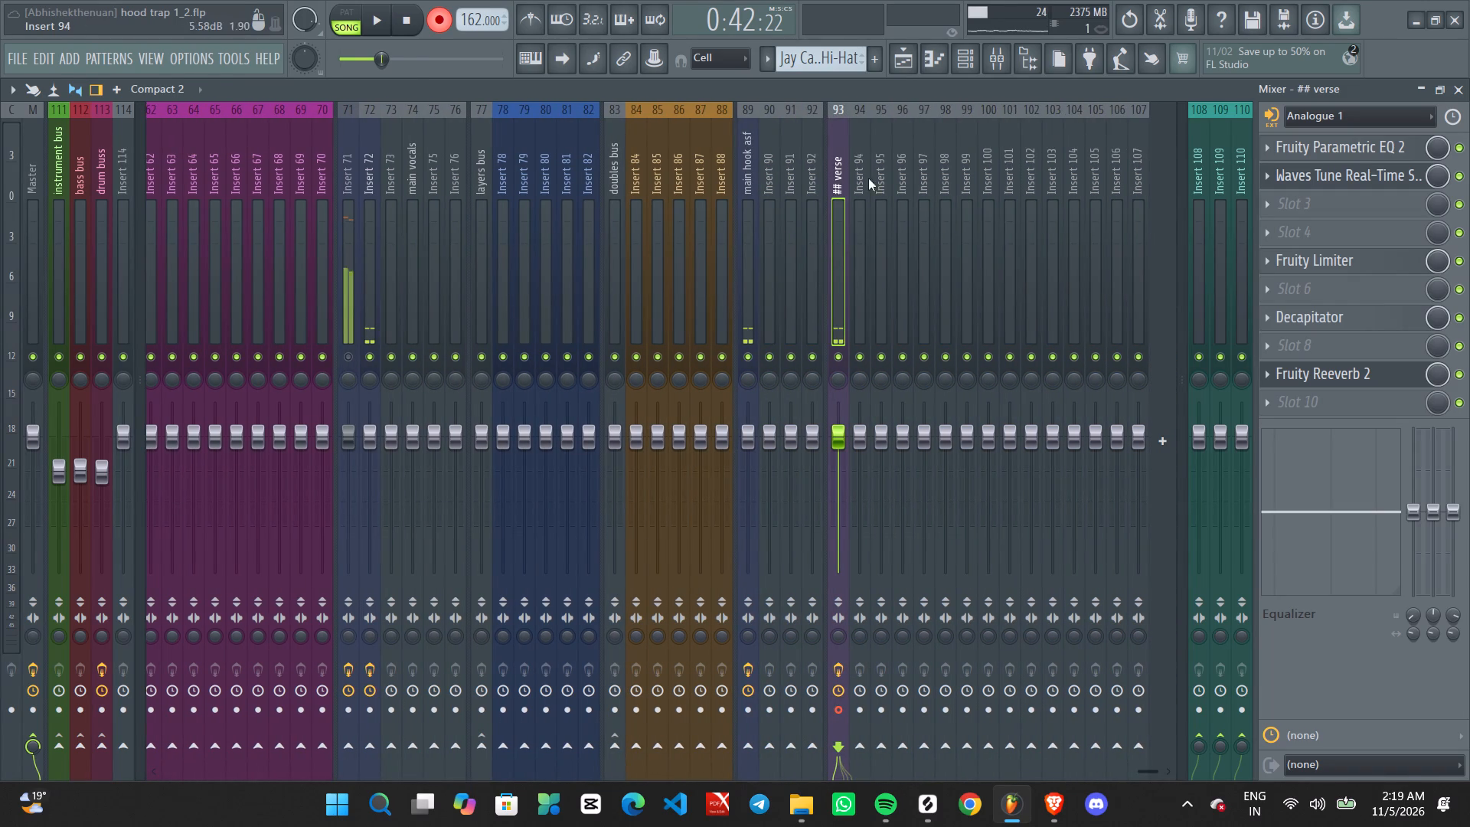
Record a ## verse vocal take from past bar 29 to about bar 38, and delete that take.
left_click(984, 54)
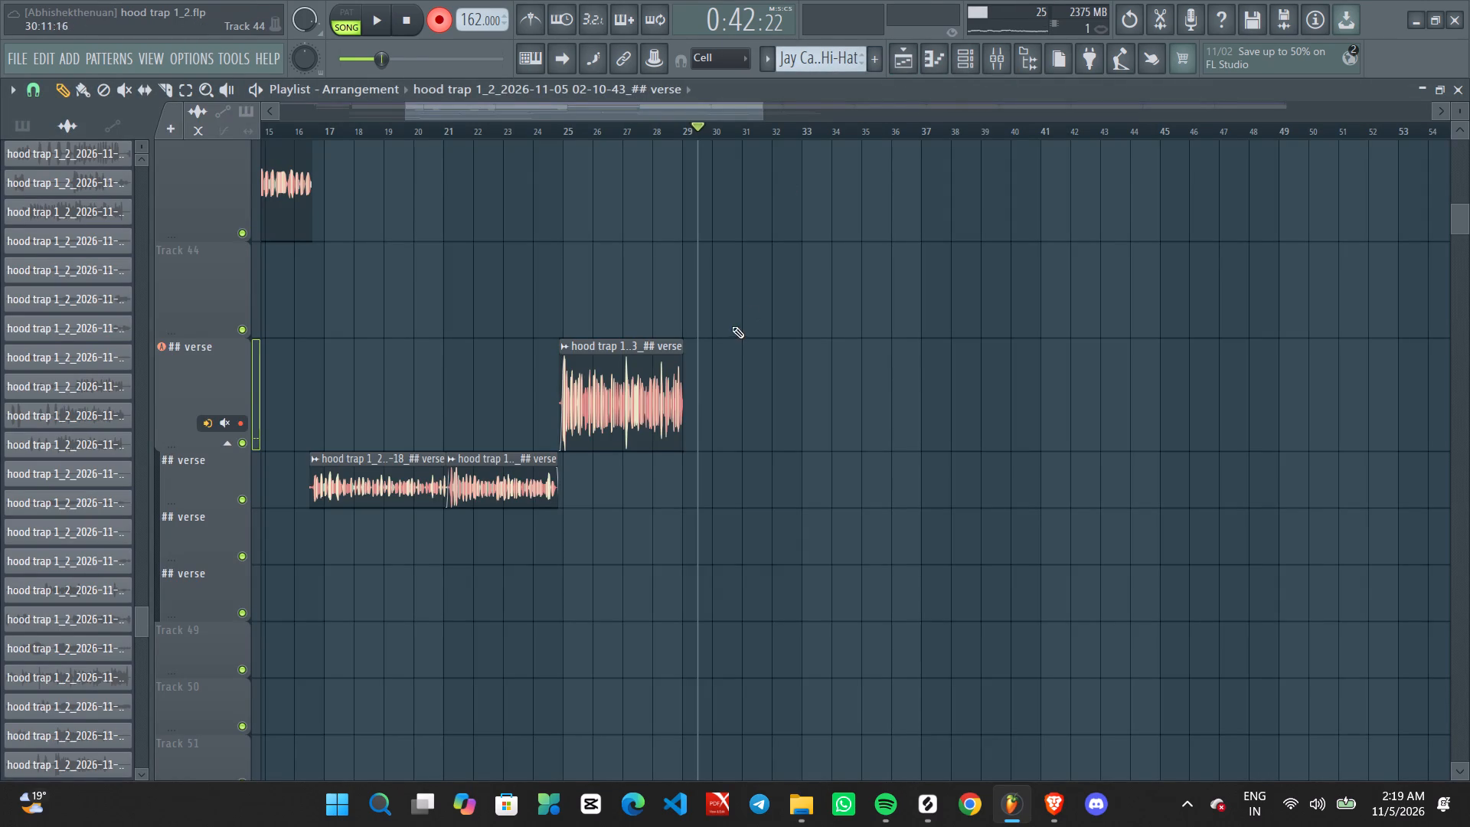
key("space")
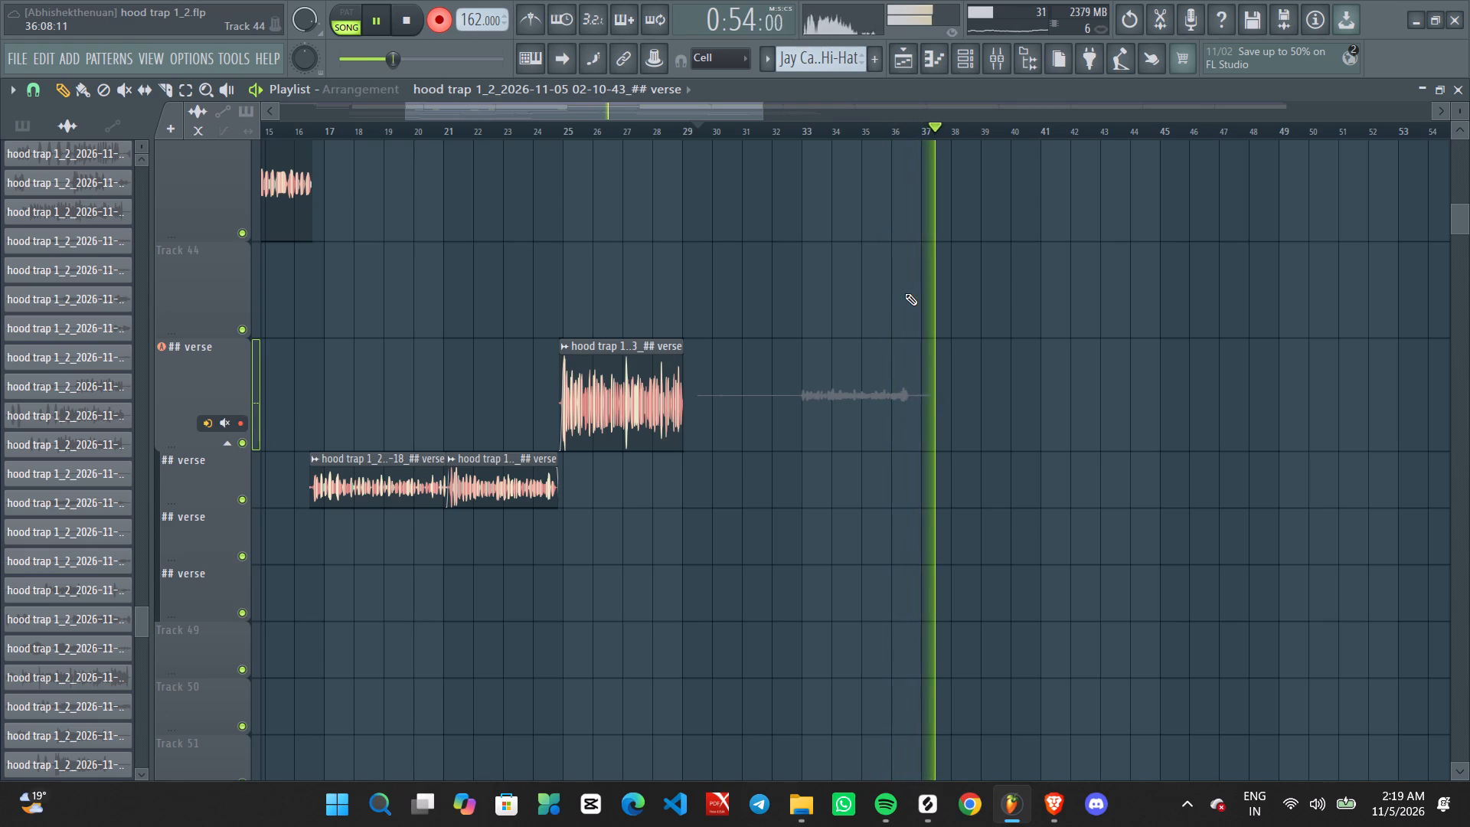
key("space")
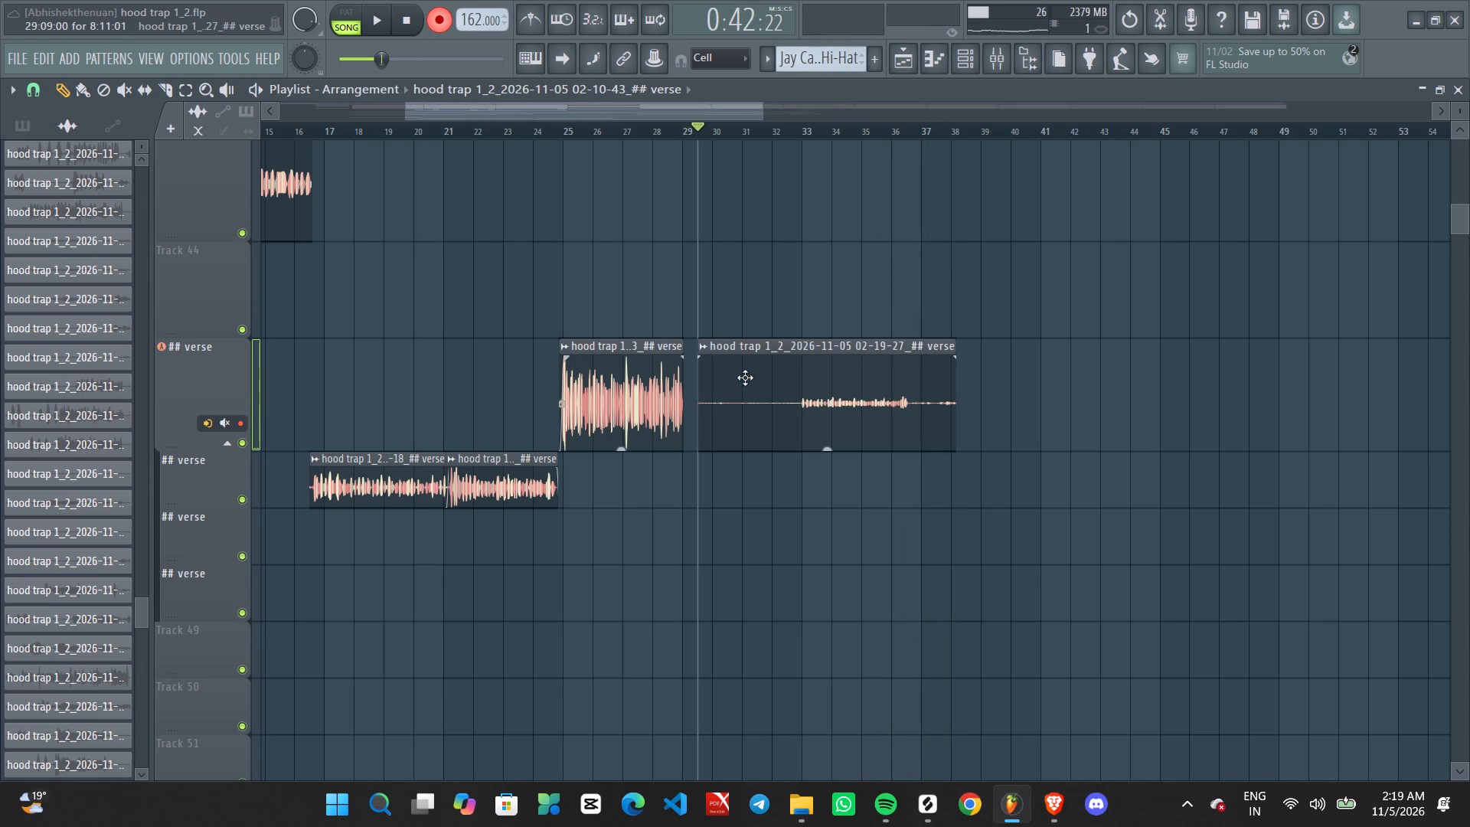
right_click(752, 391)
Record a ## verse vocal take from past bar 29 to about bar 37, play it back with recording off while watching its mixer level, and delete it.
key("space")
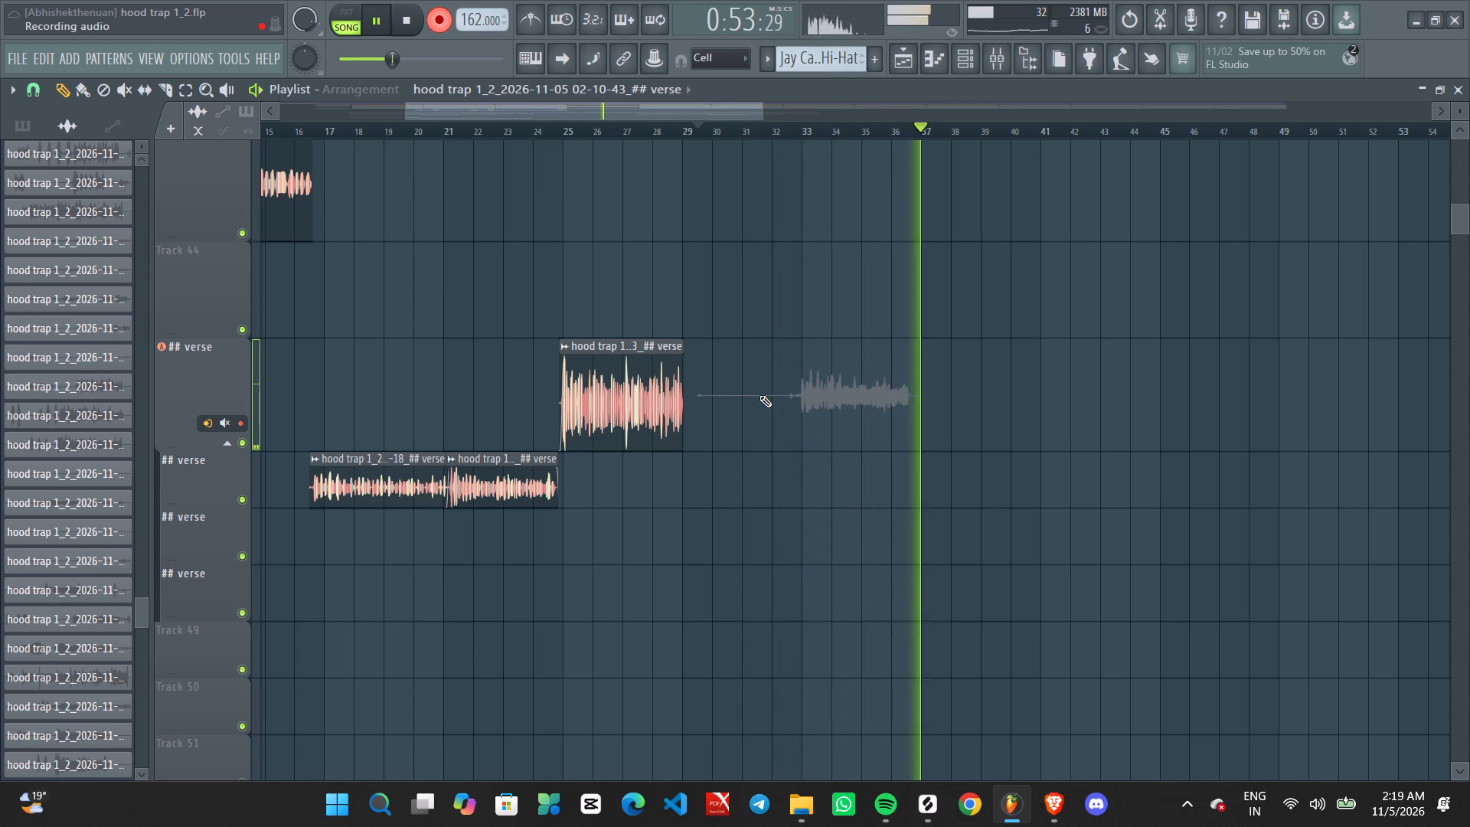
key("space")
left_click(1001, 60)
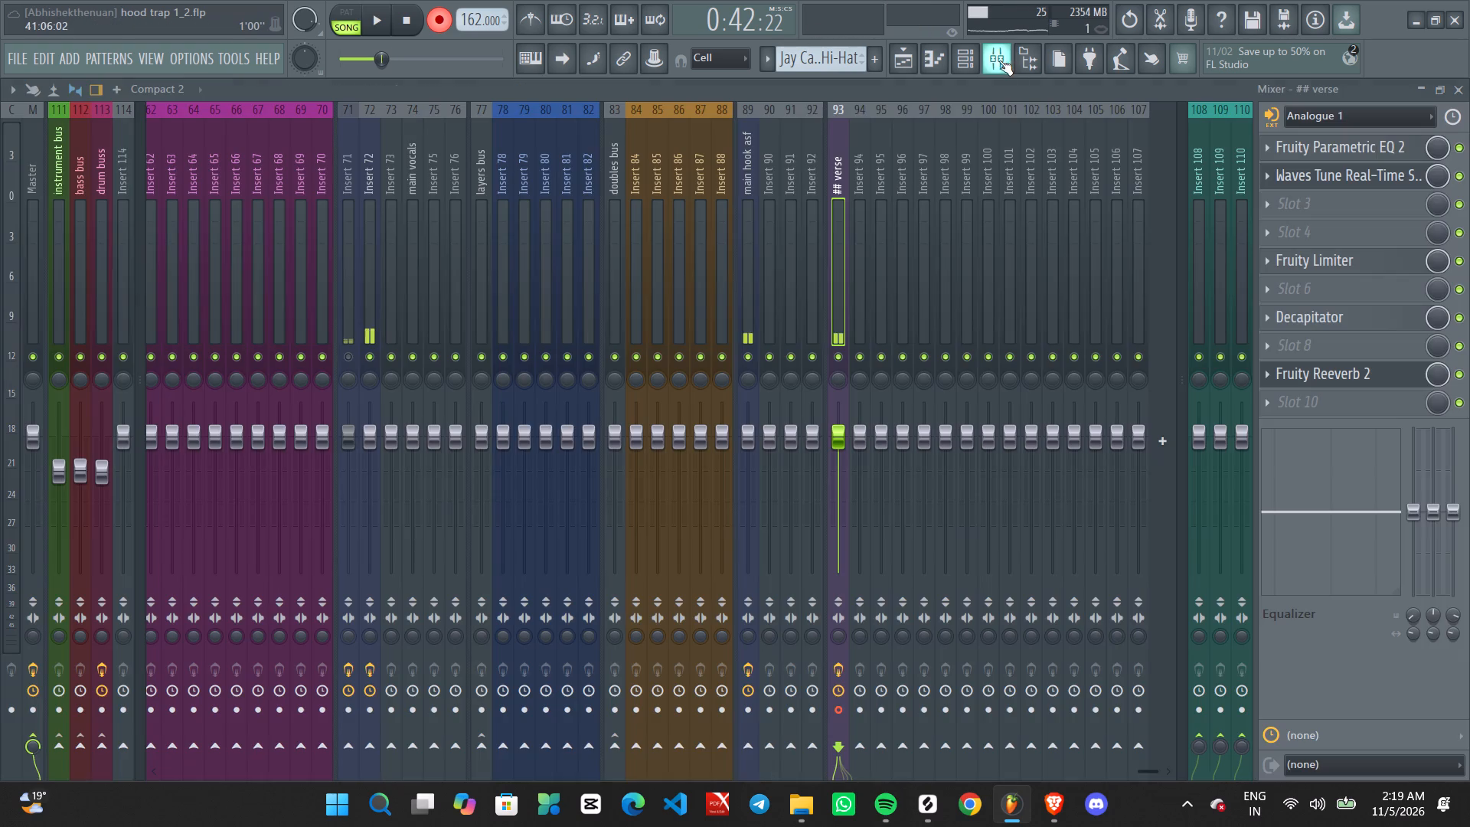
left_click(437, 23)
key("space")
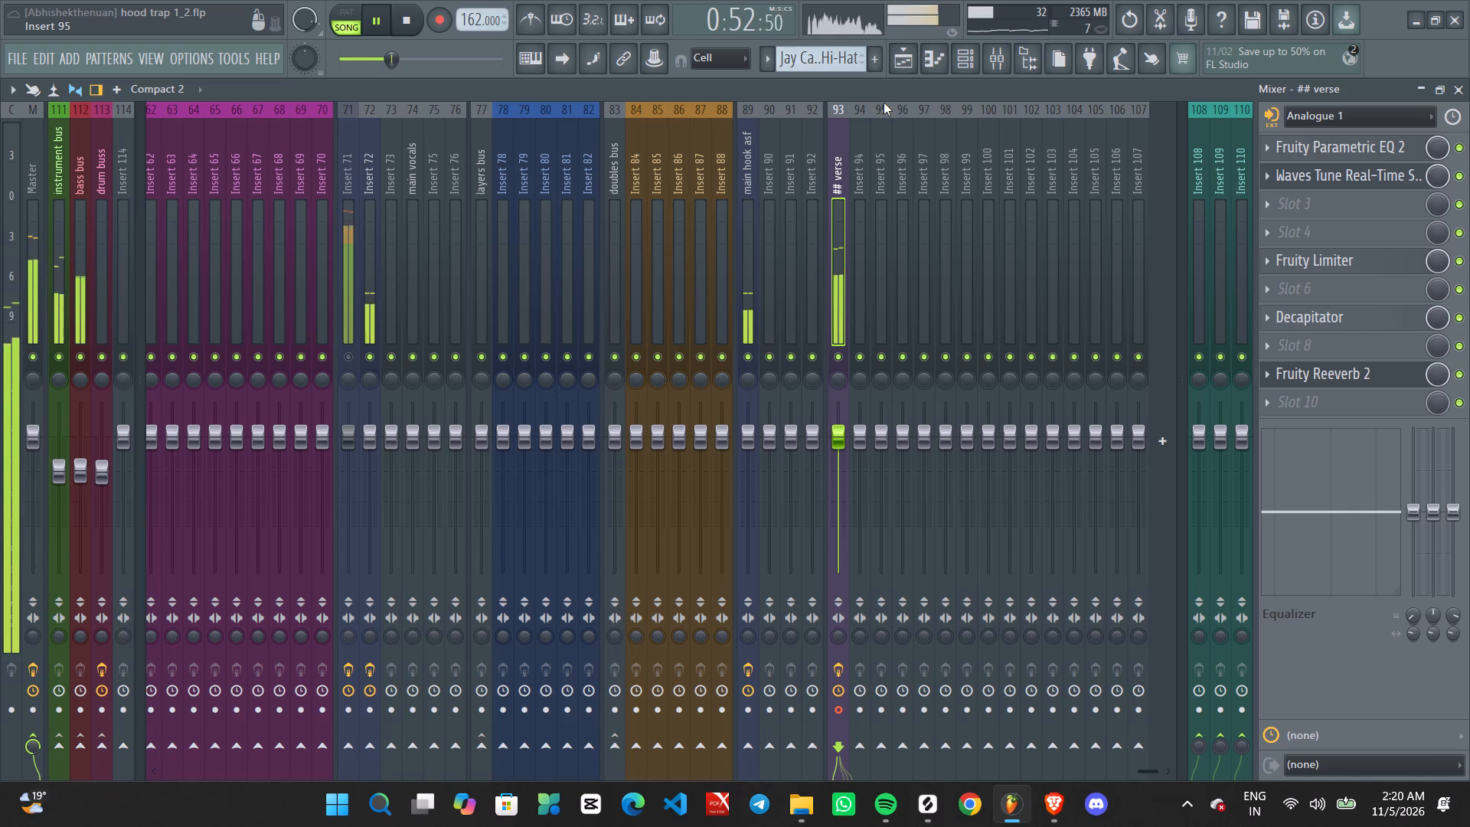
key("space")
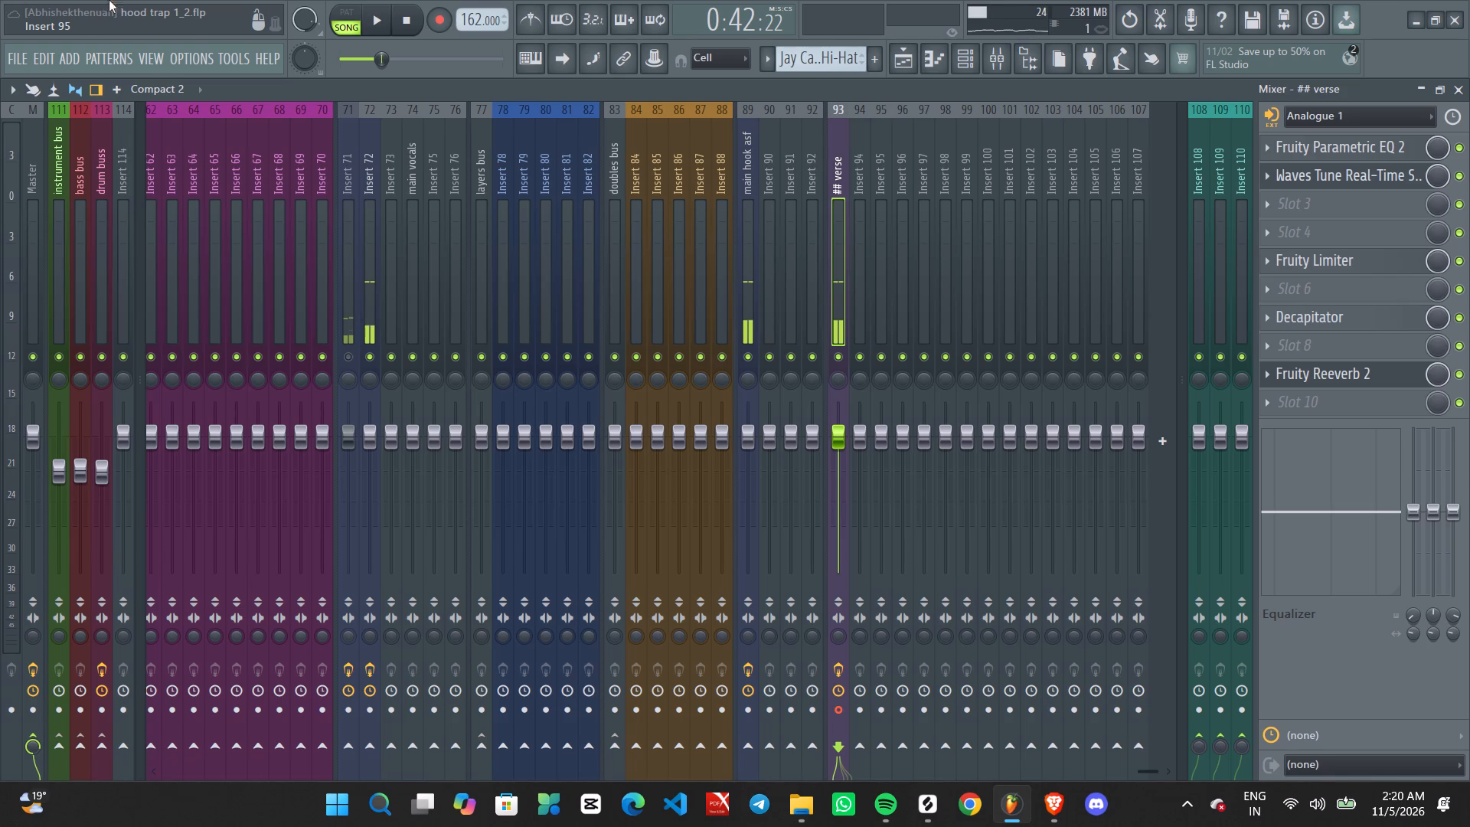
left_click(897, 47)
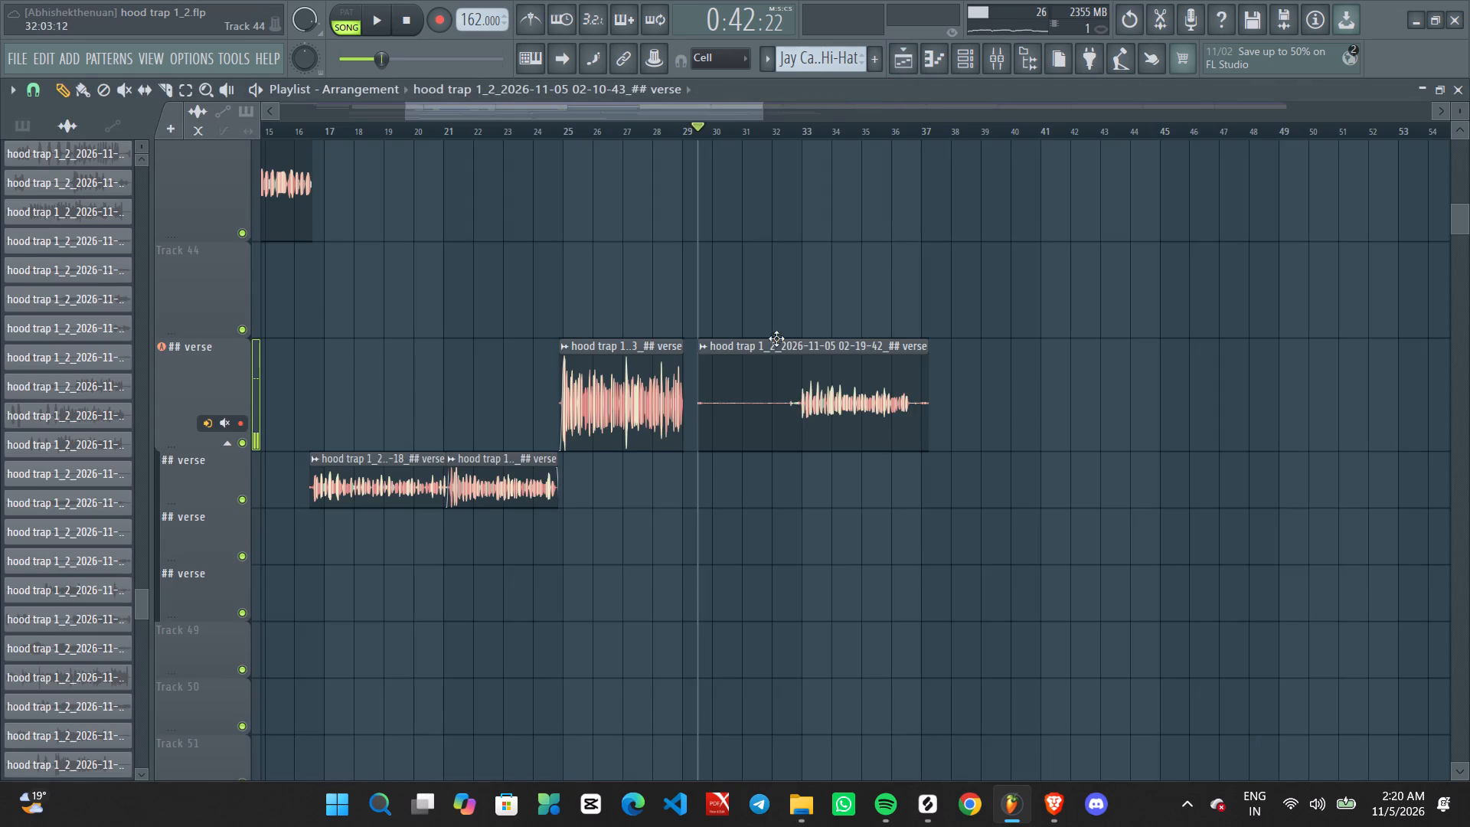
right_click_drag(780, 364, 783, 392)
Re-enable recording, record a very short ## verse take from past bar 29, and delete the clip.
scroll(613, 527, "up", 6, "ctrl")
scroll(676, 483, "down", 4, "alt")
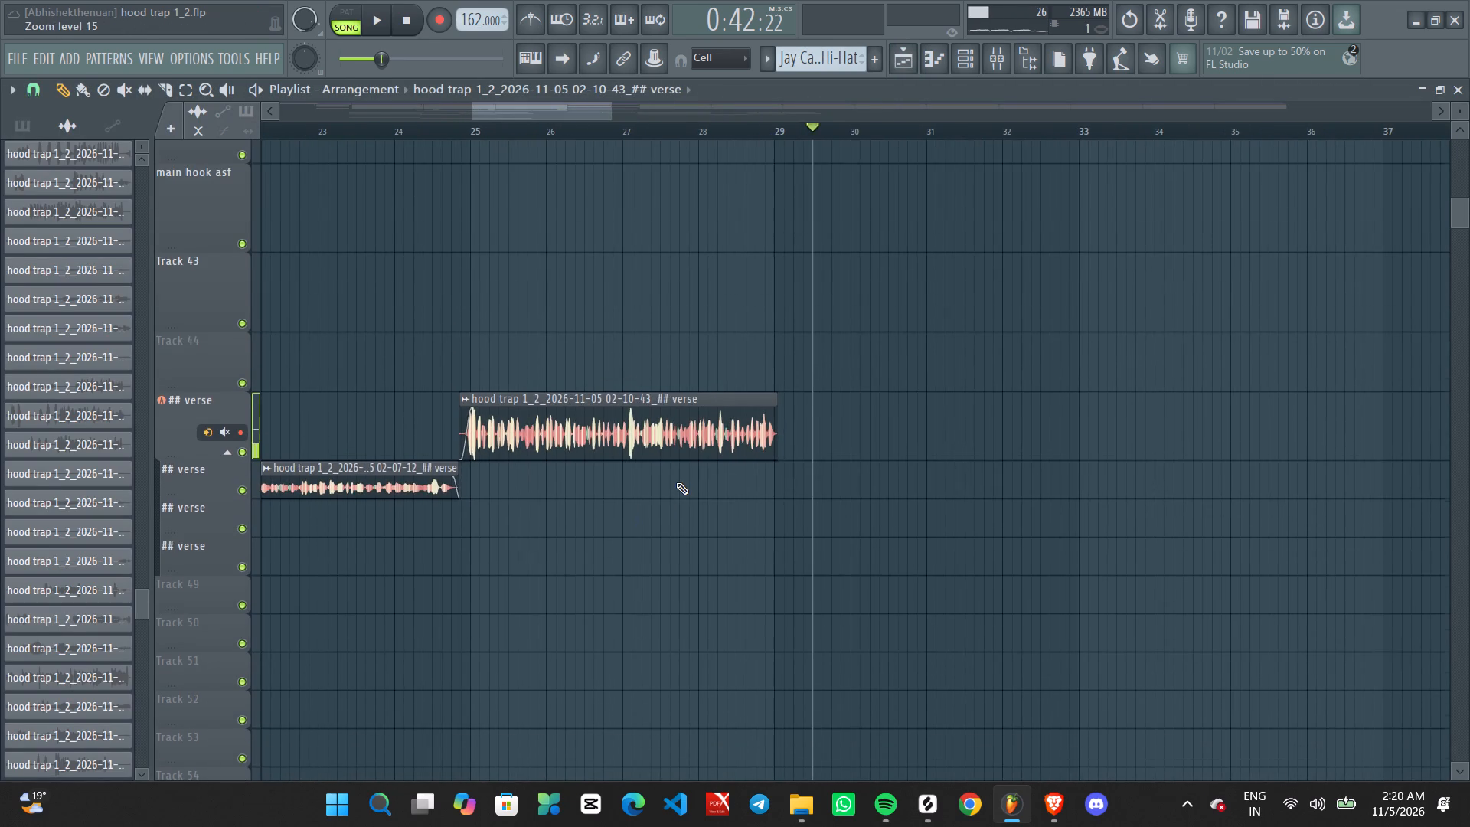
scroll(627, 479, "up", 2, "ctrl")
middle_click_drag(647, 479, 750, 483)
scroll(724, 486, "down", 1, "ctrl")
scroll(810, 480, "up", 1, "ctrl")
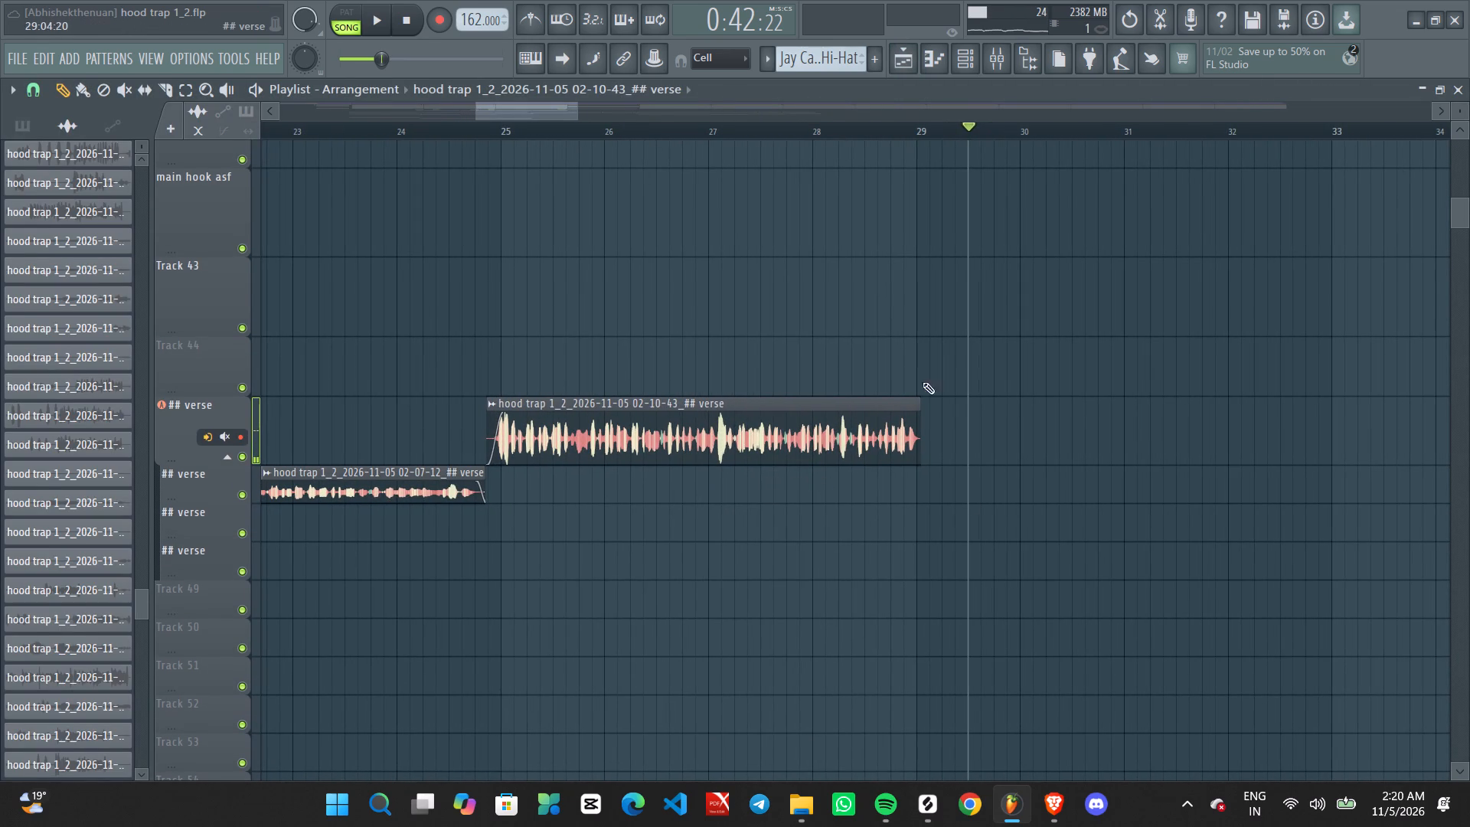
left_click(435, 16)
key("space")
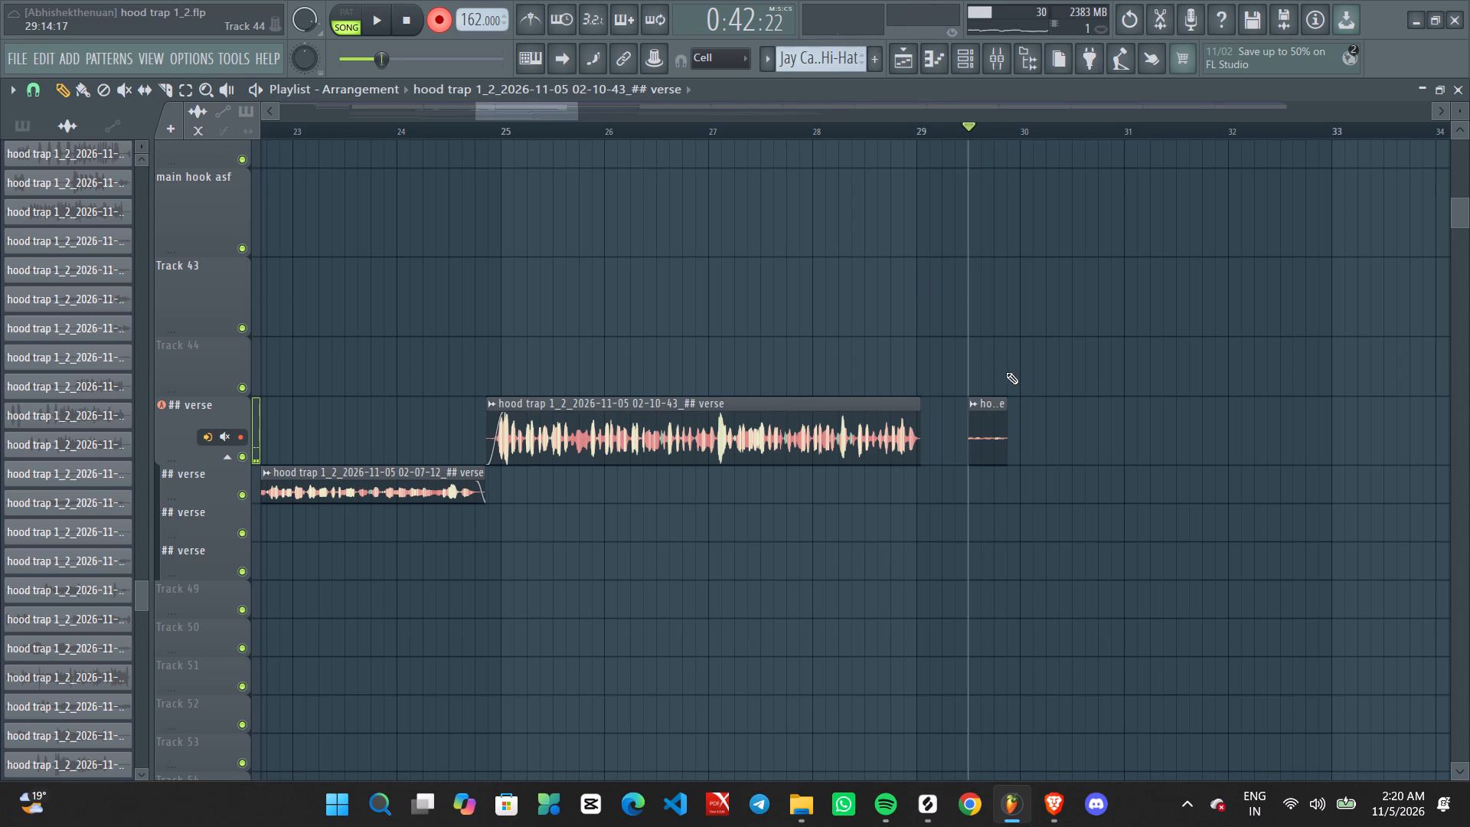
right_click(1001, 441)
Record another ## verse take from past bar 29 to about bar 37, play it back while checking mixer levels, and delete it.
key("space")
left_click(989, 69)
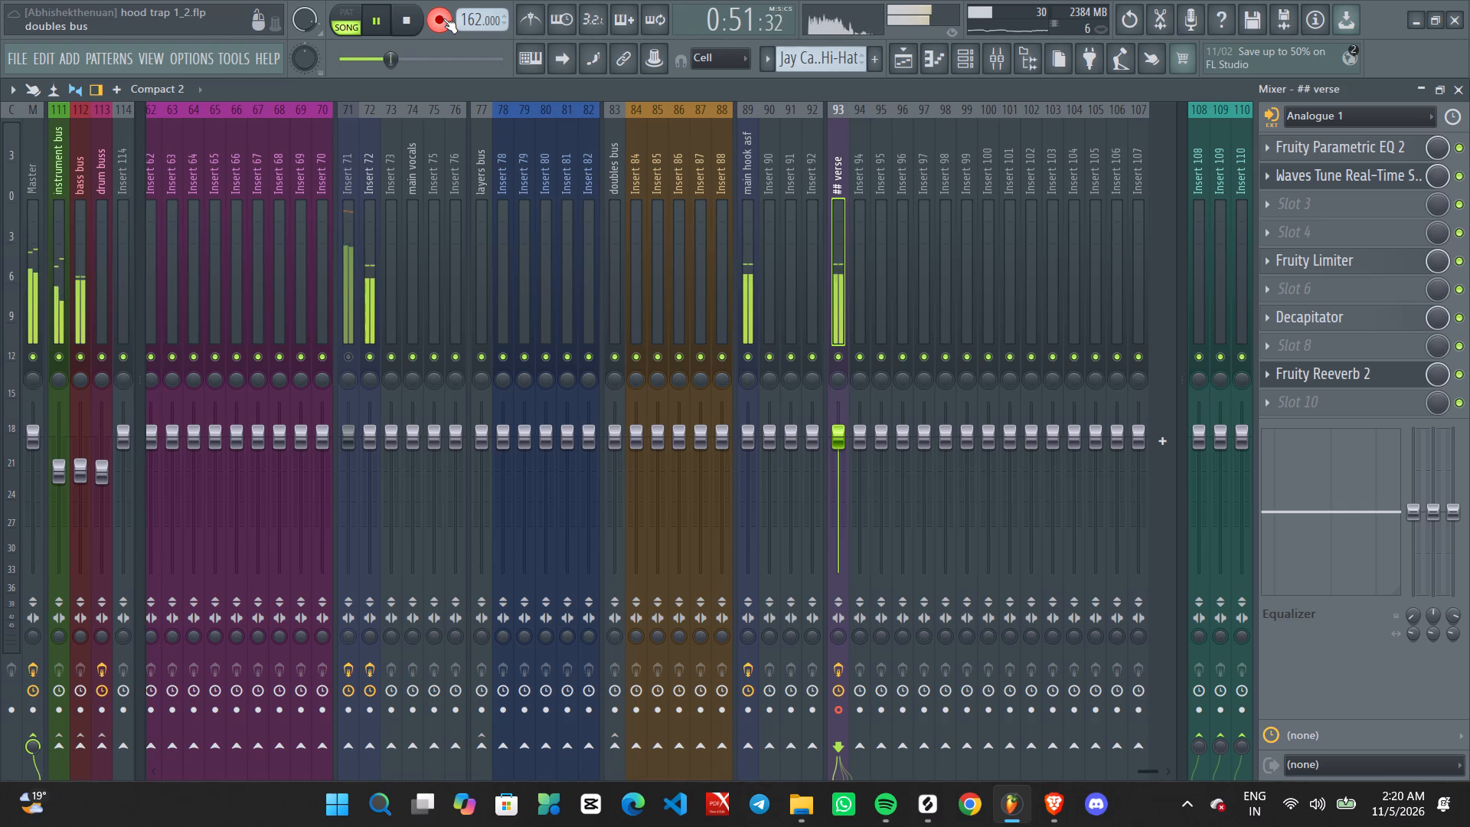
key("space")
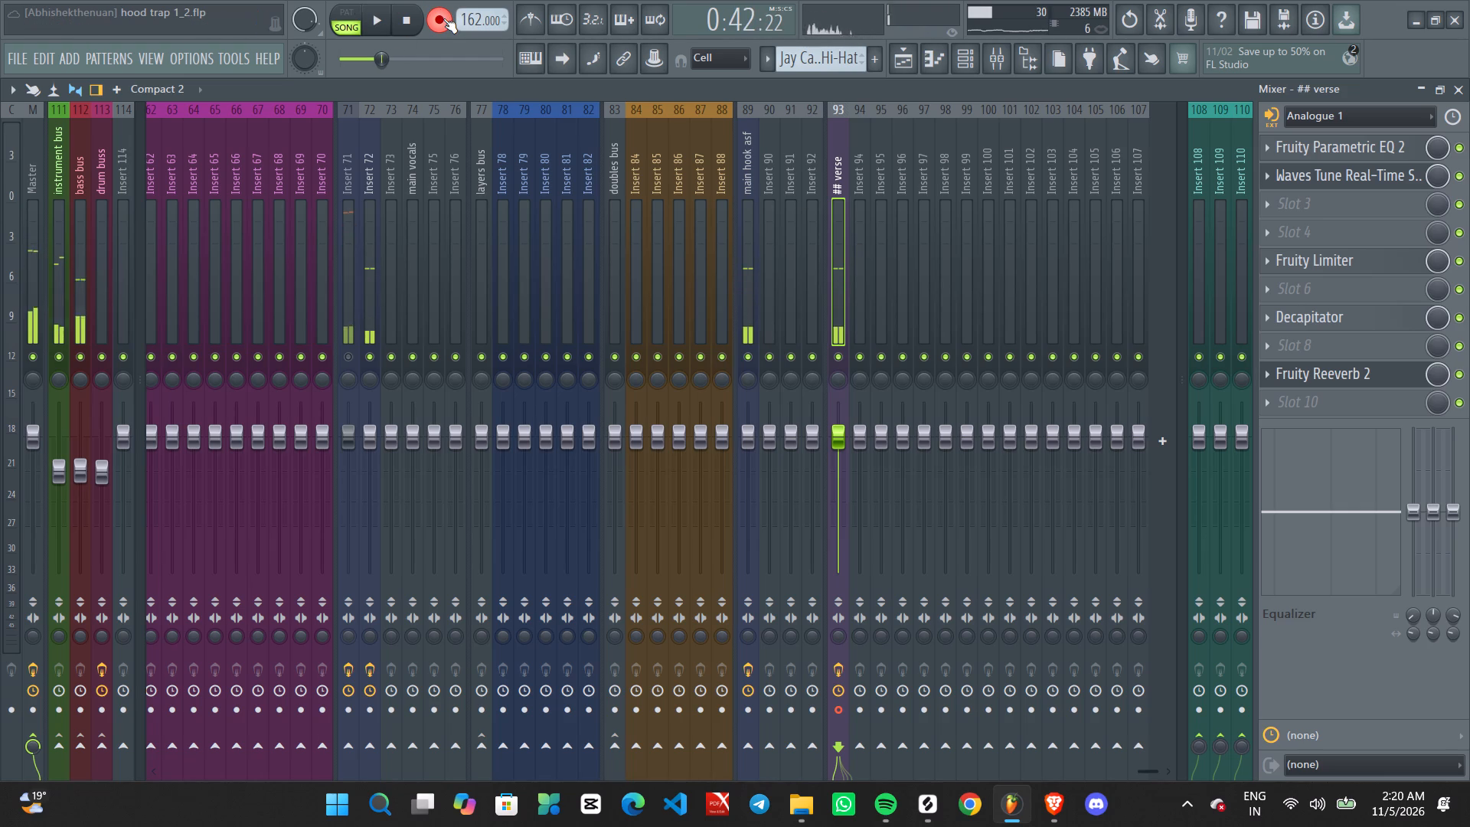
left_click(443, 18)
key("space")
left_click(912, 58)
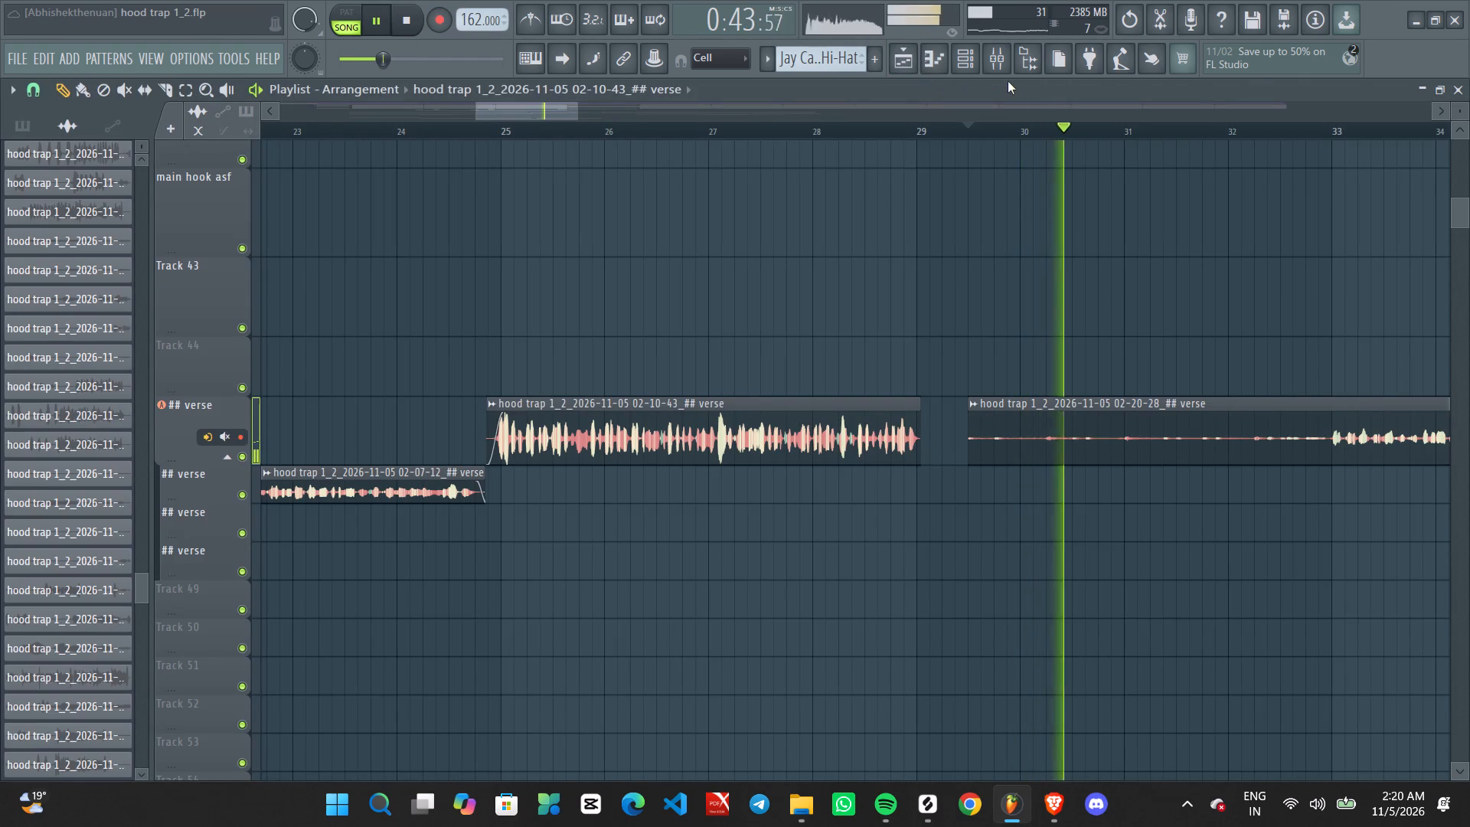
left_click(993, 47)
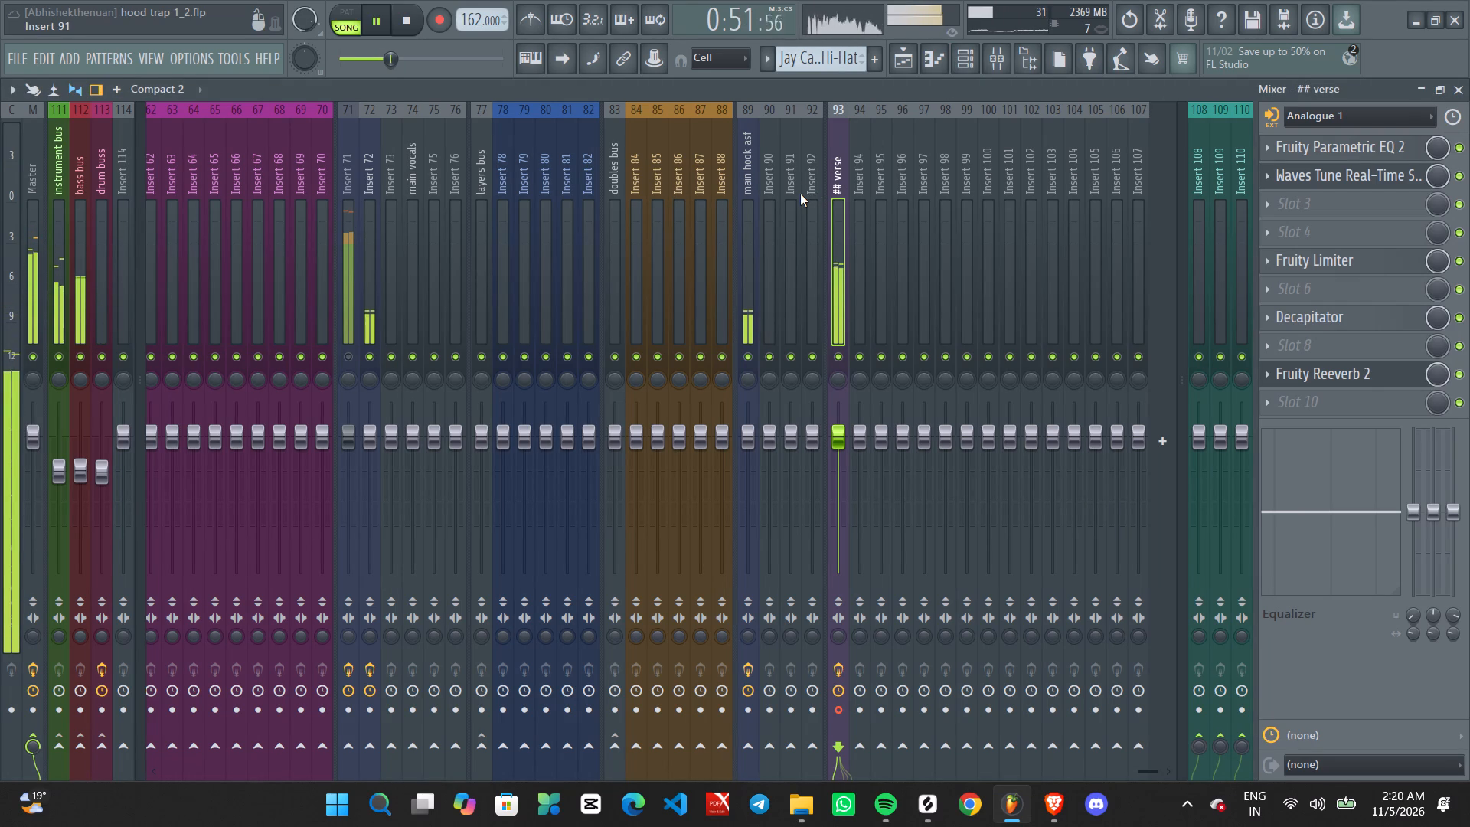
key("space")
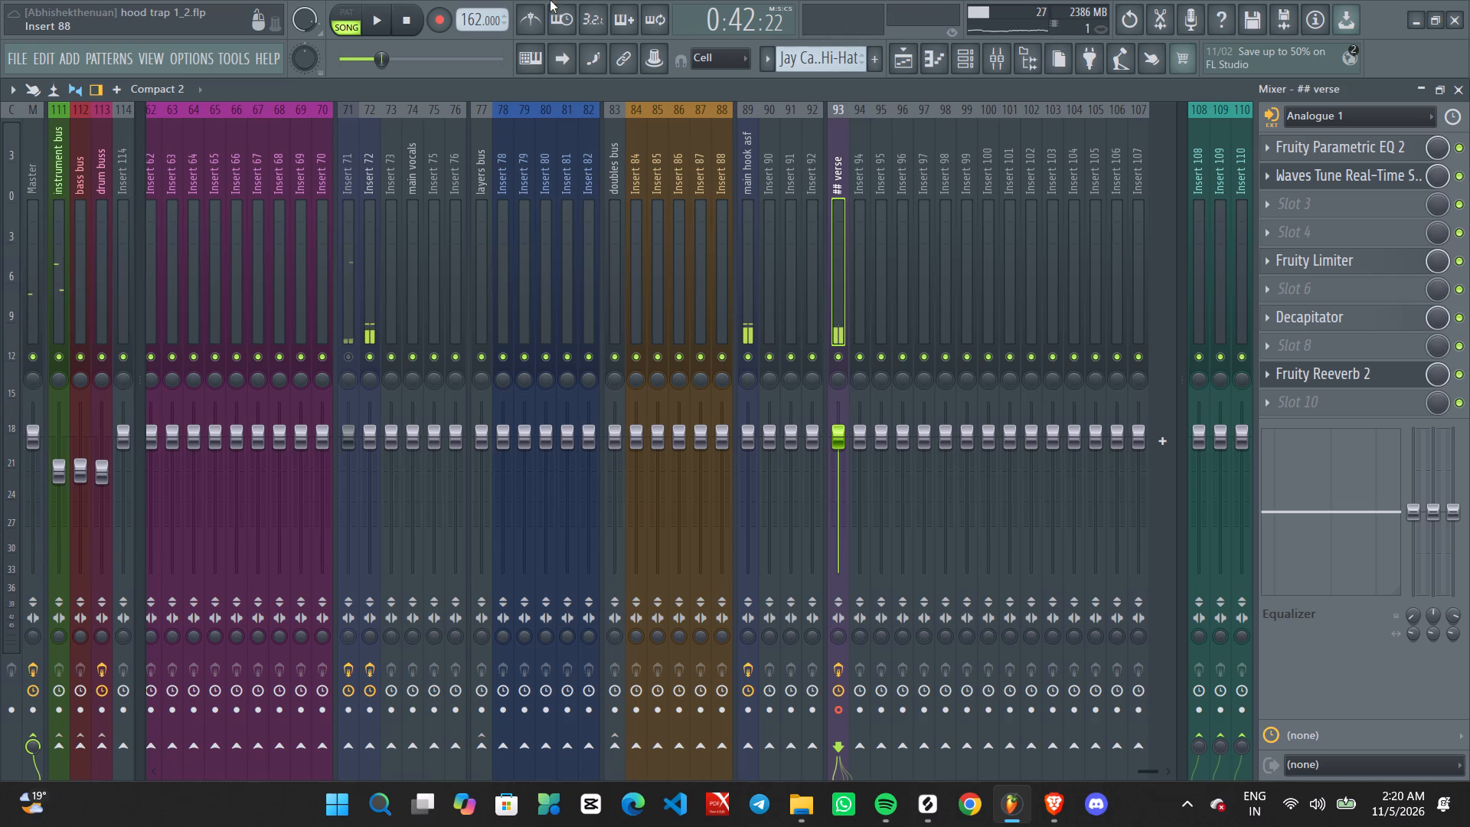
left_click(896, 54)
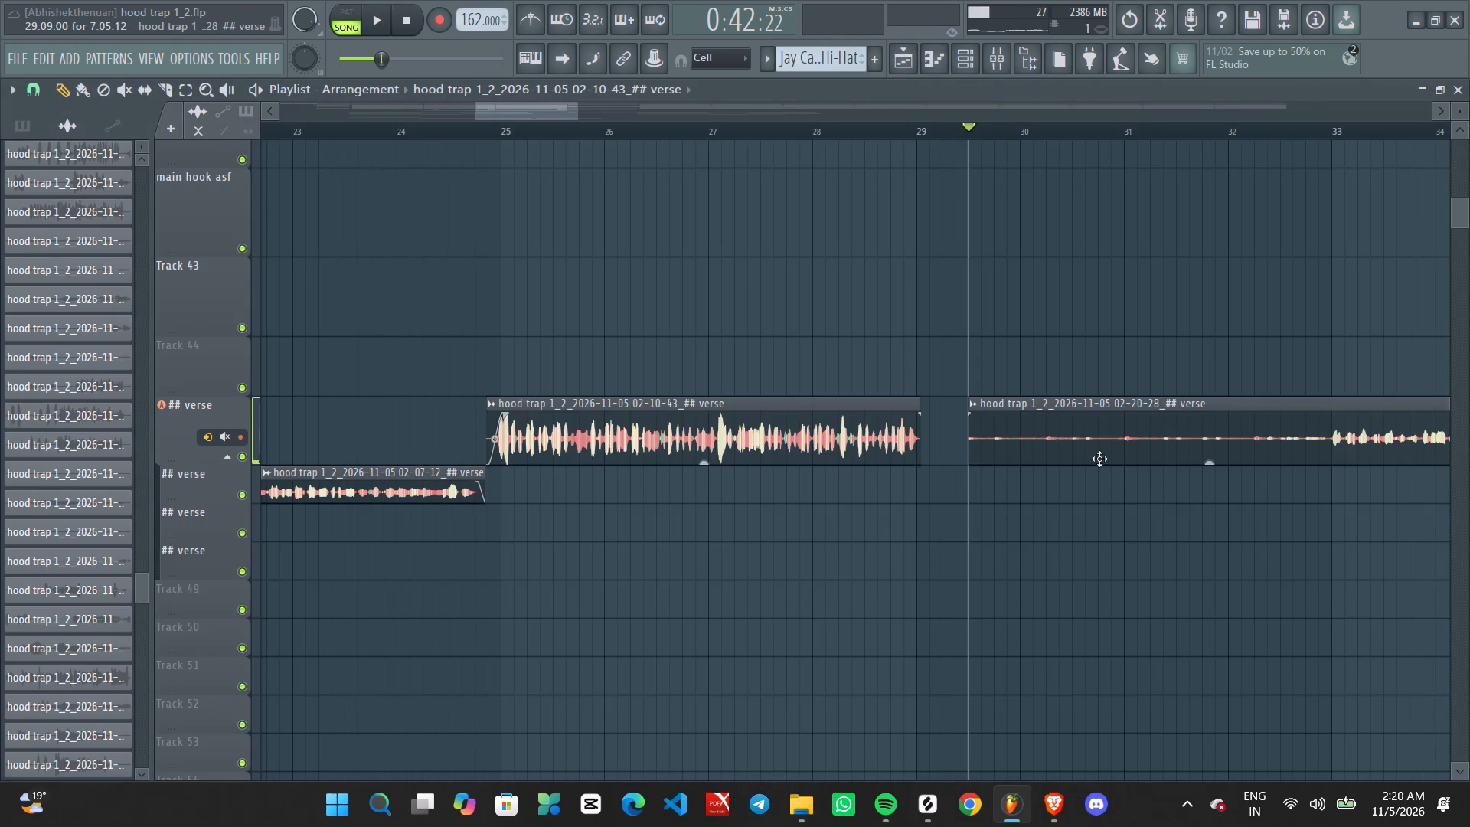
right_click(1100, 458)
Place the playhead just before bar 27 and move the ## verse clip spanning bars 25 to 29 onto the lane below.
scroll(1100, 458, "down", 5, "ctrl")
middle_click_drag(1075, 470, 975, 489)
left_click(819, 121)
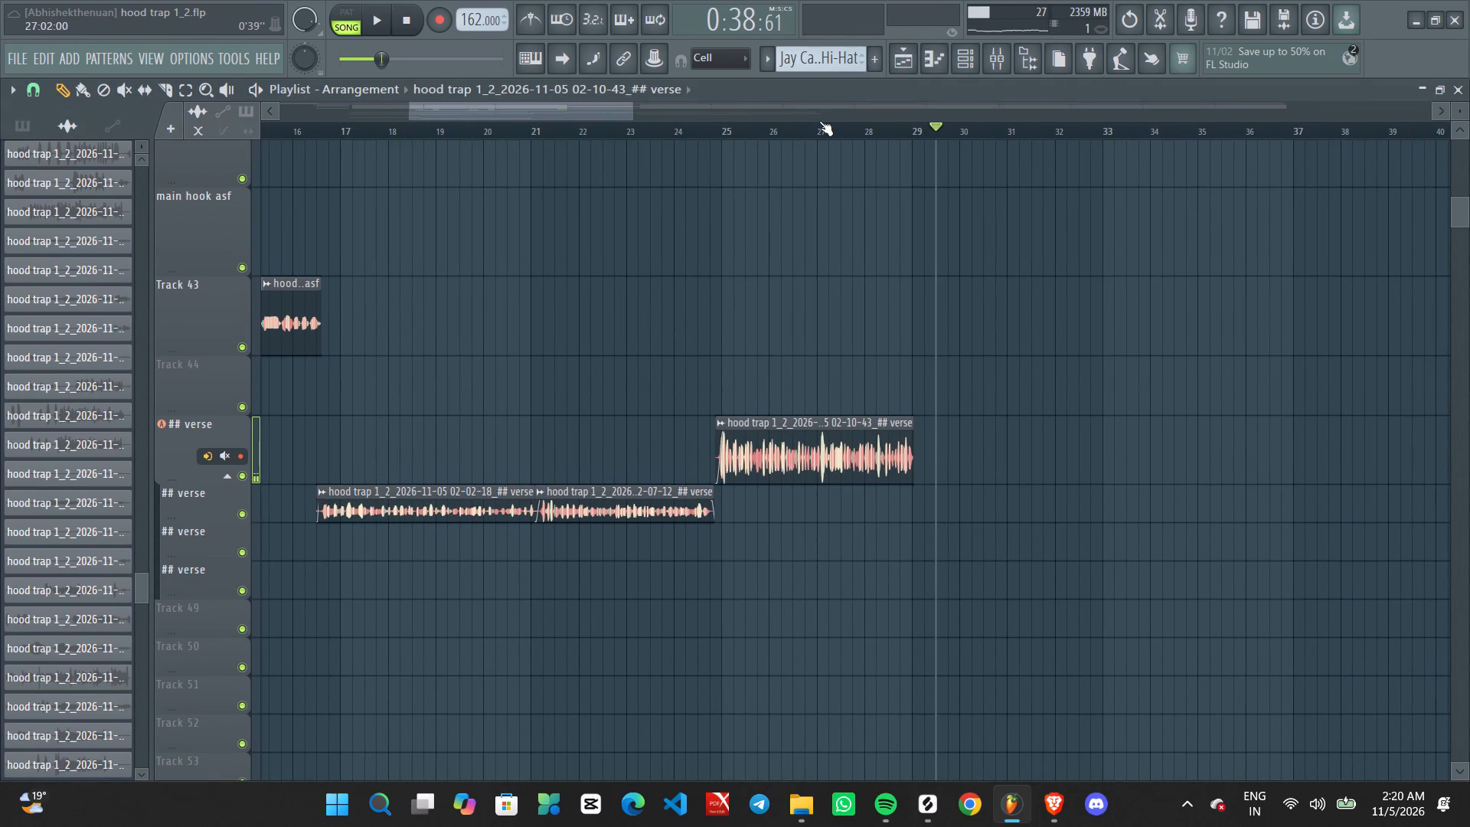
left_click(815, 123)
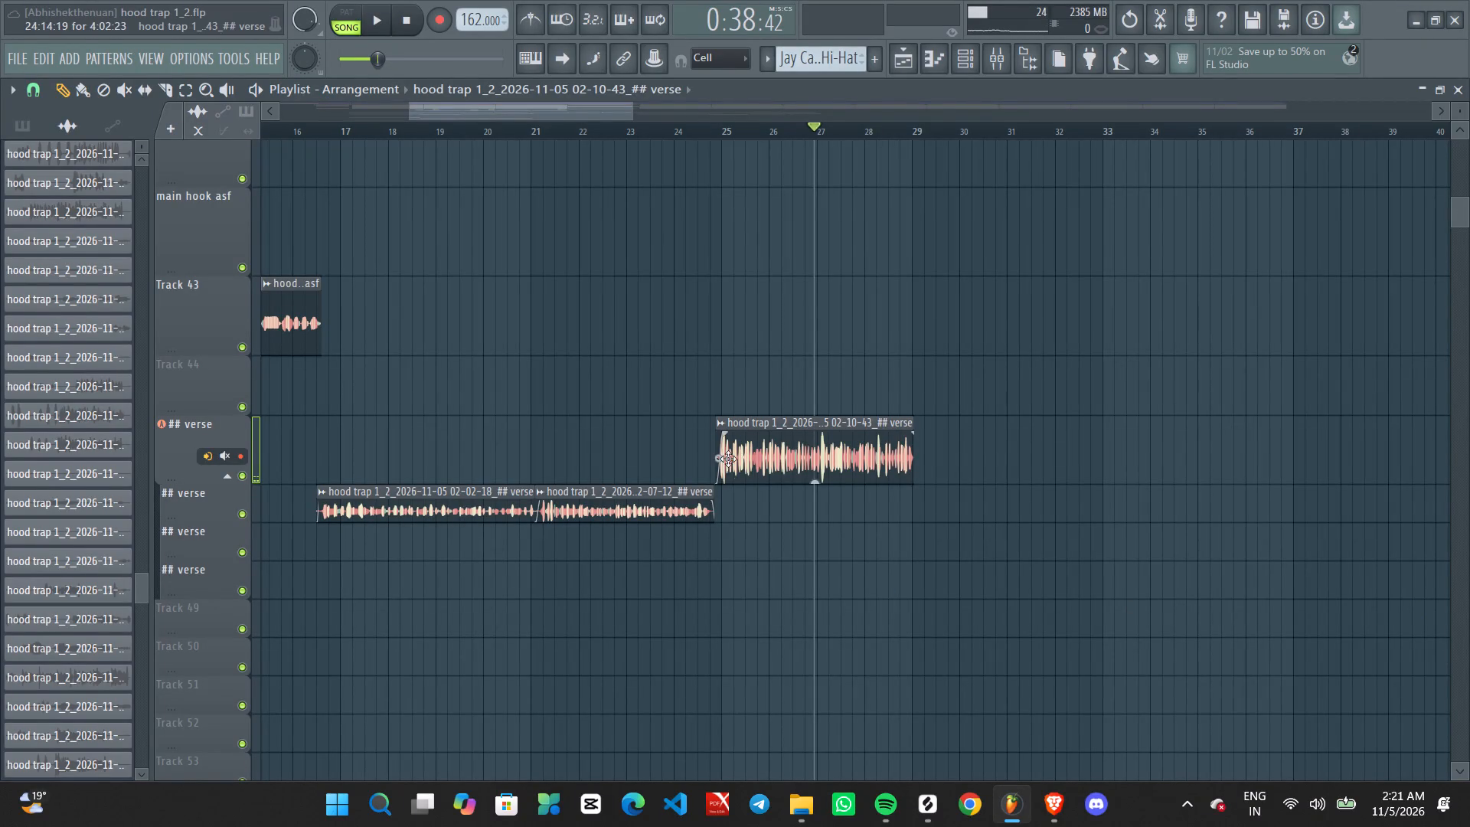
left_click_drag(796, 407, 819, 469, "ctrl")
key("shift+Down")
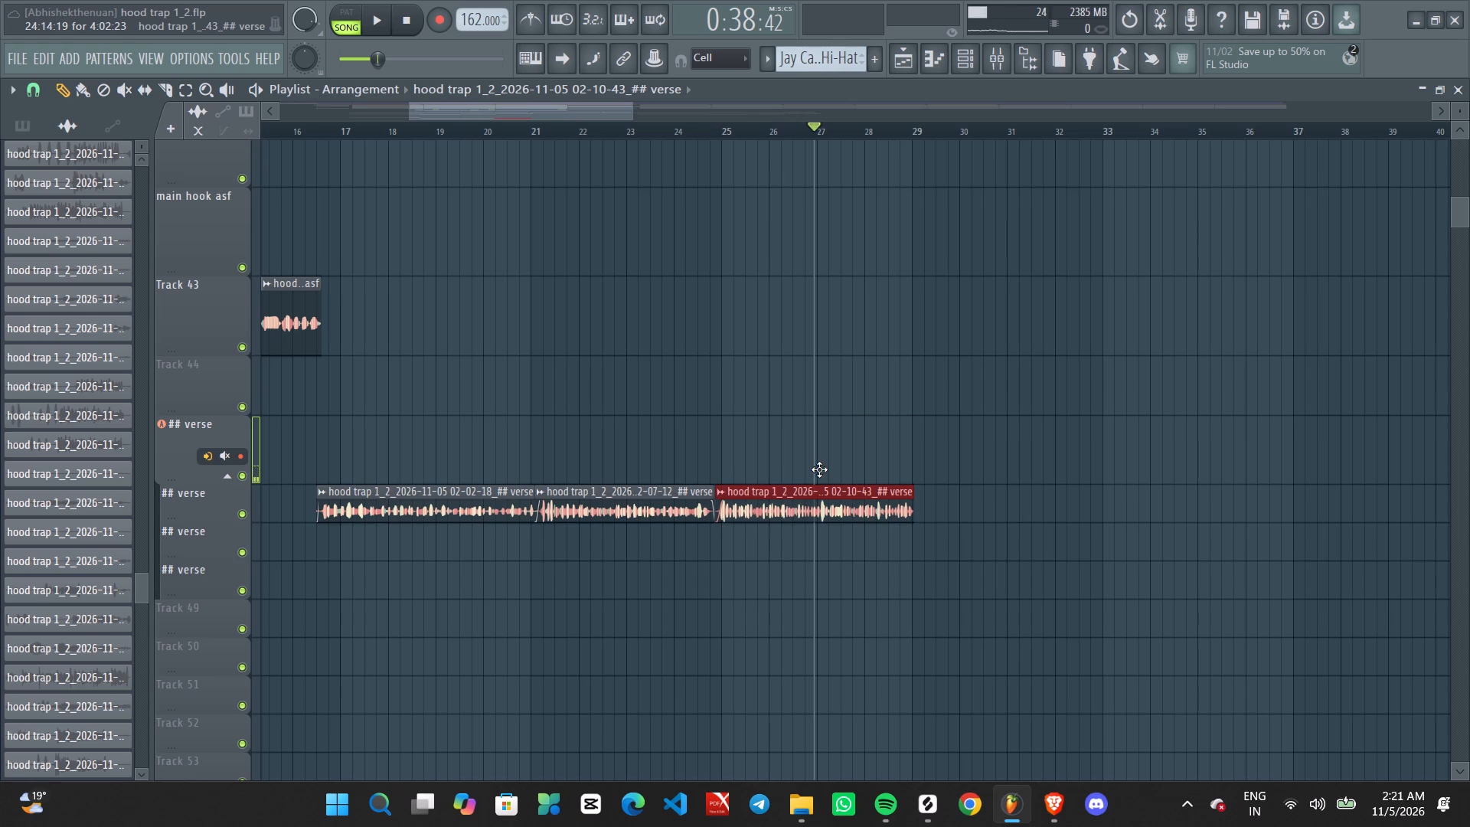
left_click(815, 450, "ctrl")
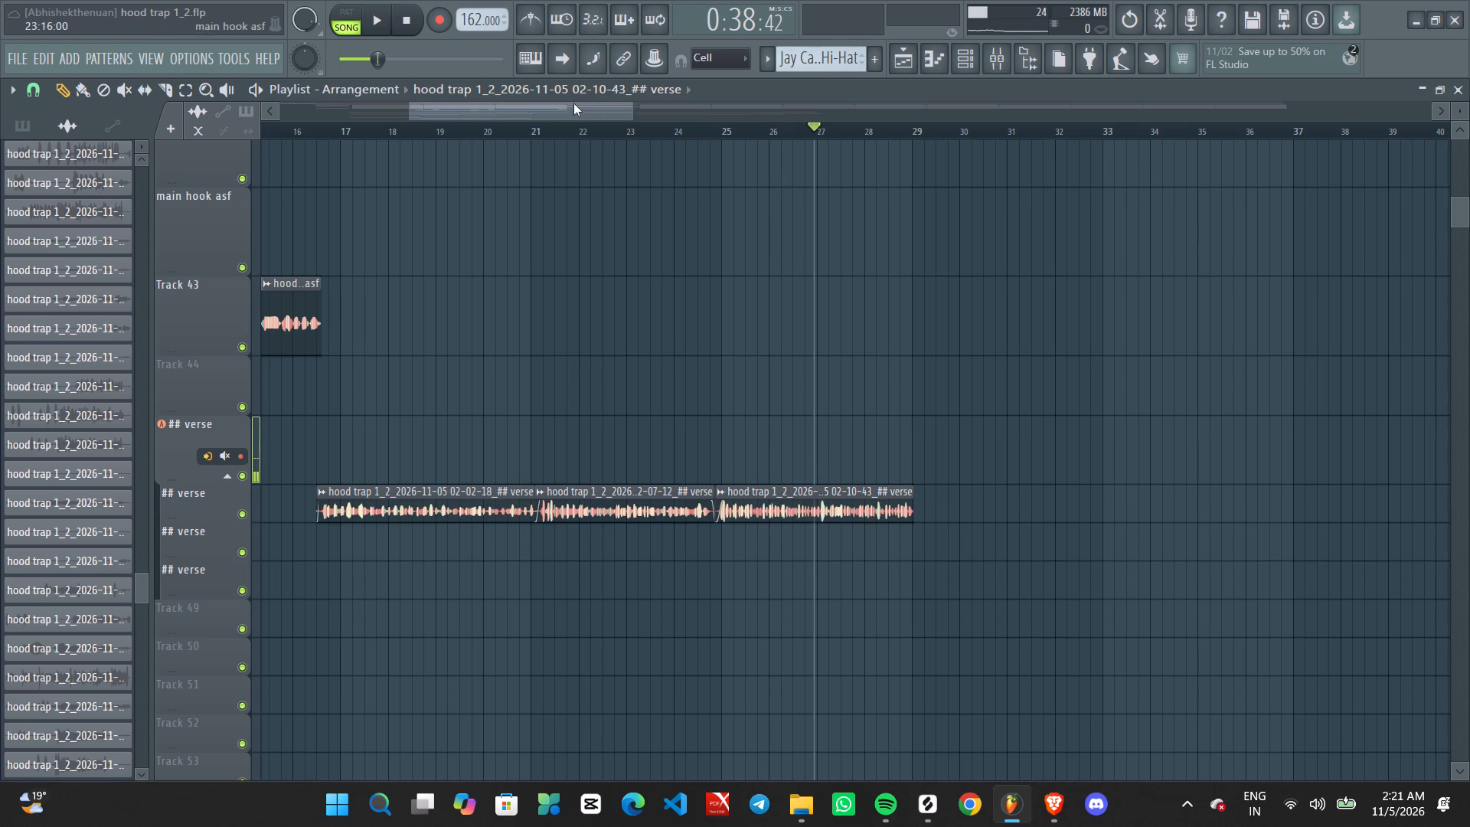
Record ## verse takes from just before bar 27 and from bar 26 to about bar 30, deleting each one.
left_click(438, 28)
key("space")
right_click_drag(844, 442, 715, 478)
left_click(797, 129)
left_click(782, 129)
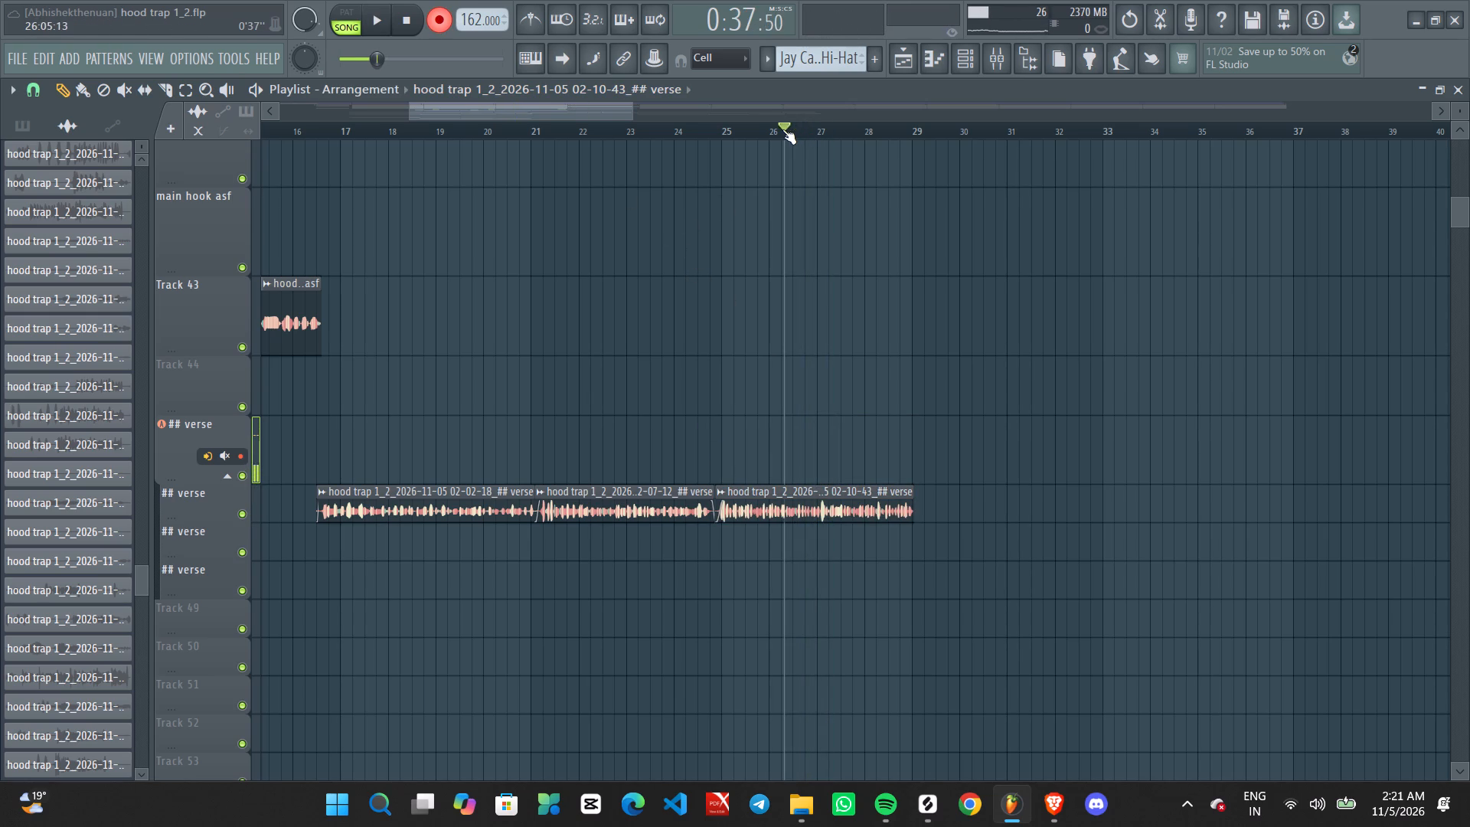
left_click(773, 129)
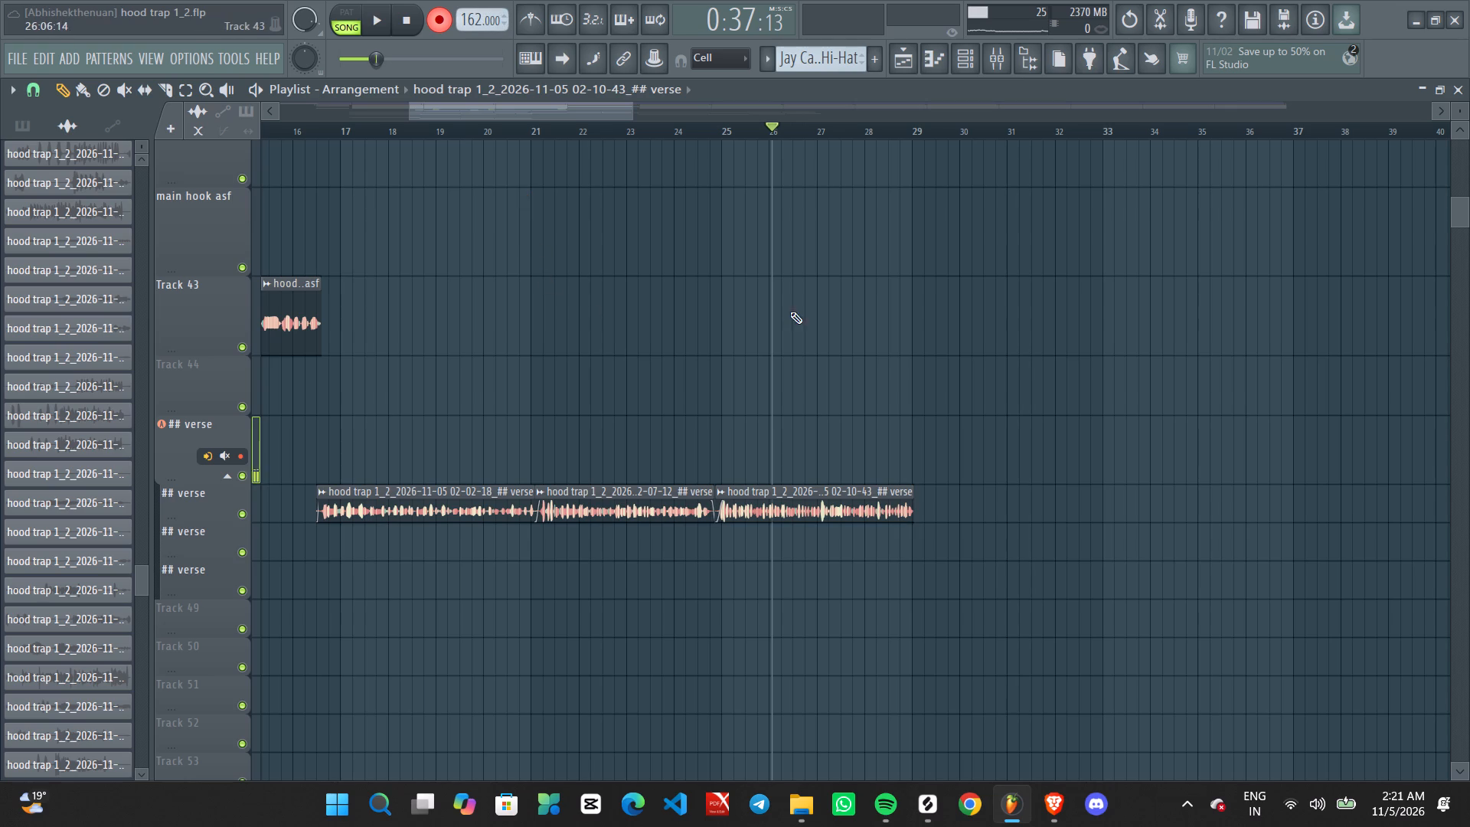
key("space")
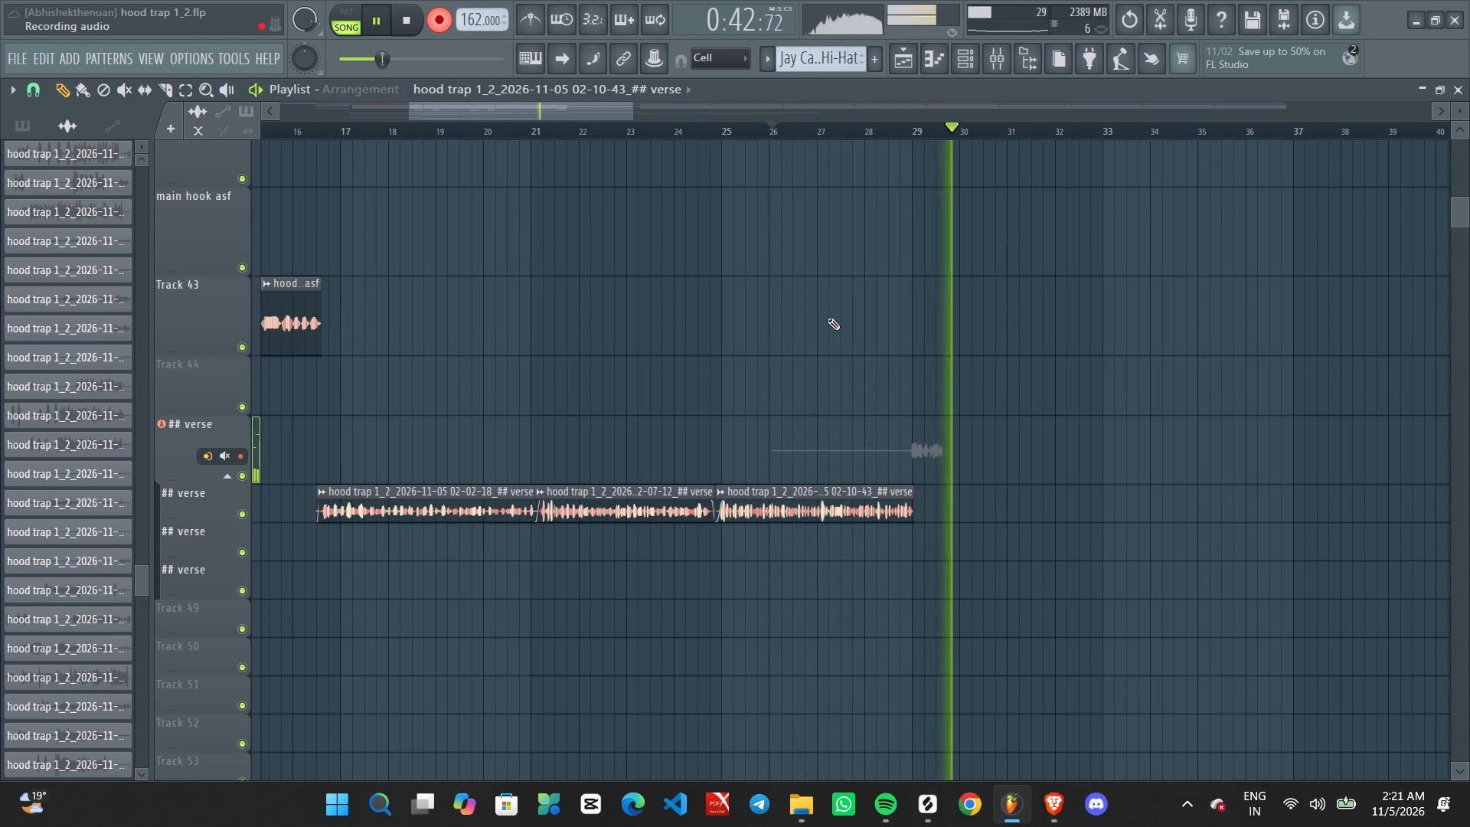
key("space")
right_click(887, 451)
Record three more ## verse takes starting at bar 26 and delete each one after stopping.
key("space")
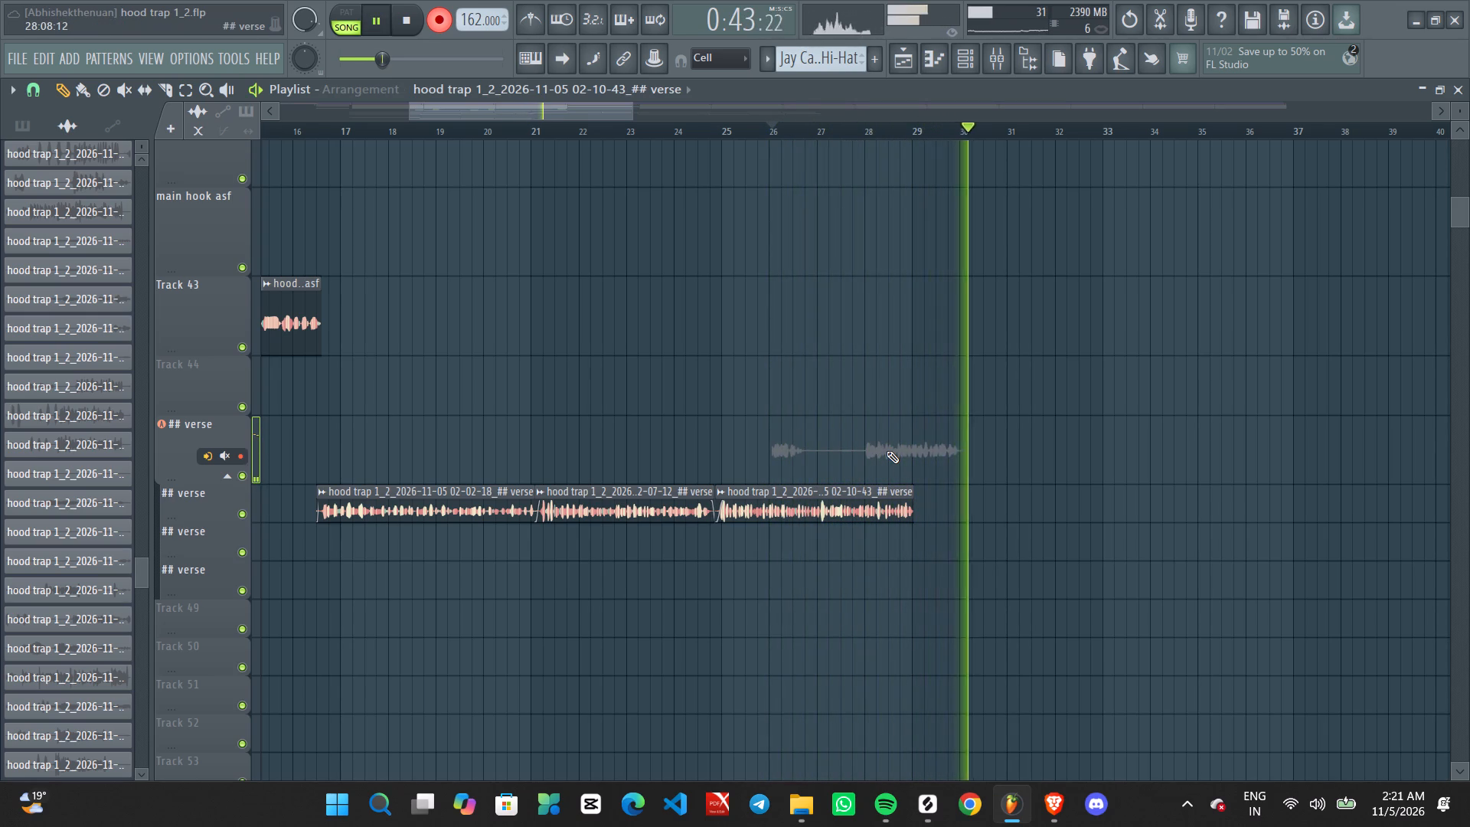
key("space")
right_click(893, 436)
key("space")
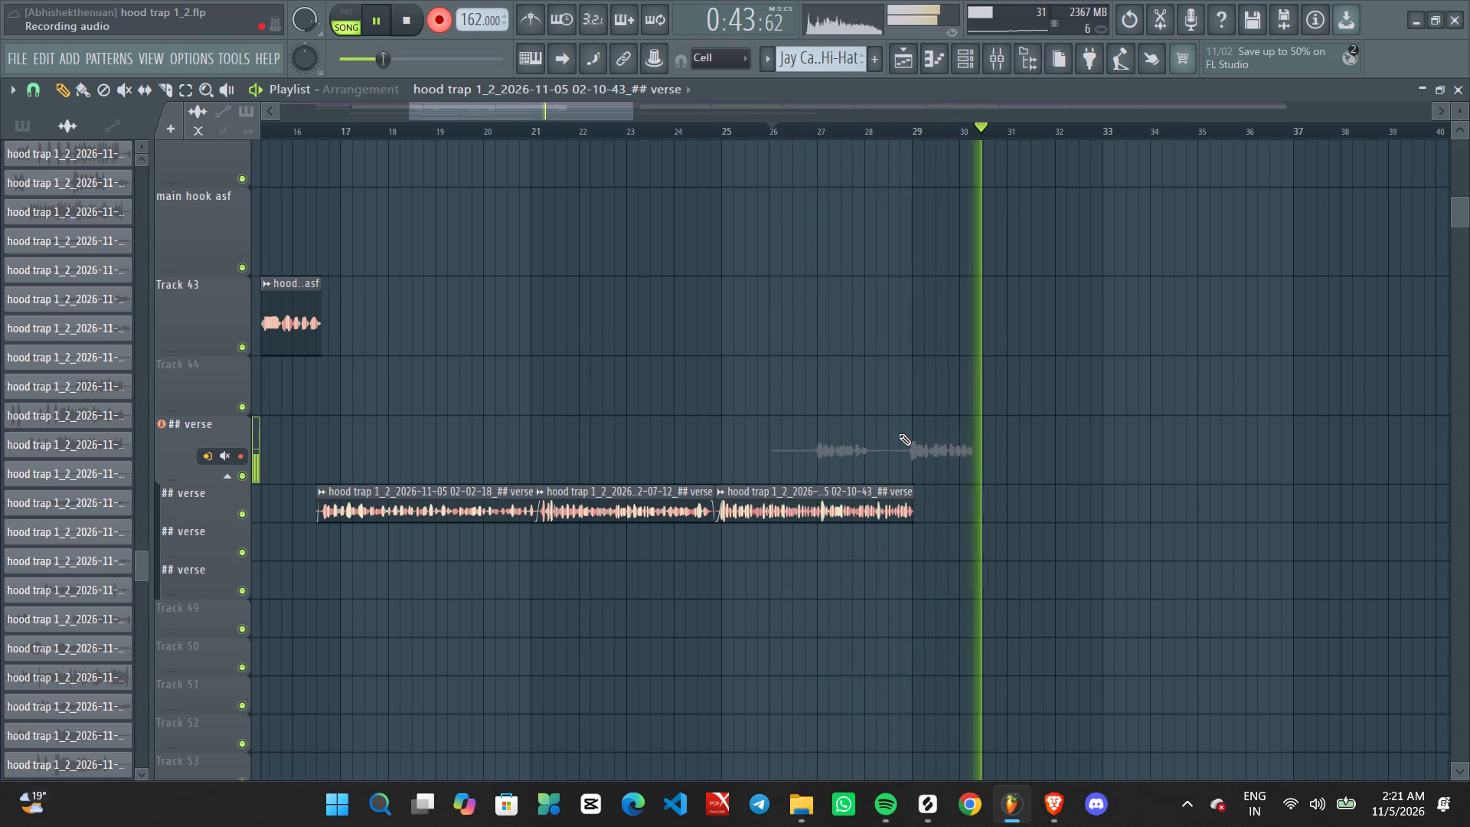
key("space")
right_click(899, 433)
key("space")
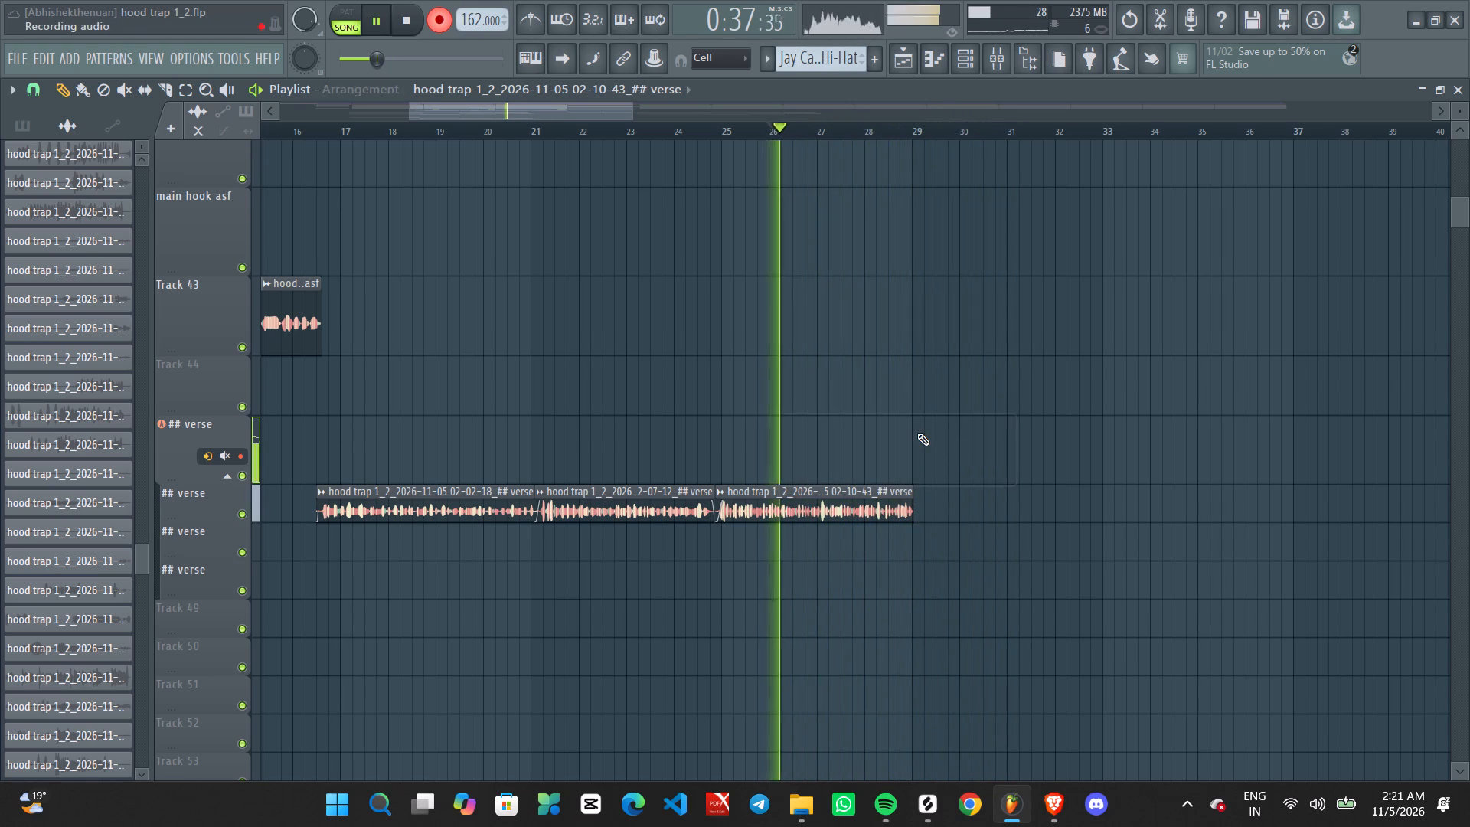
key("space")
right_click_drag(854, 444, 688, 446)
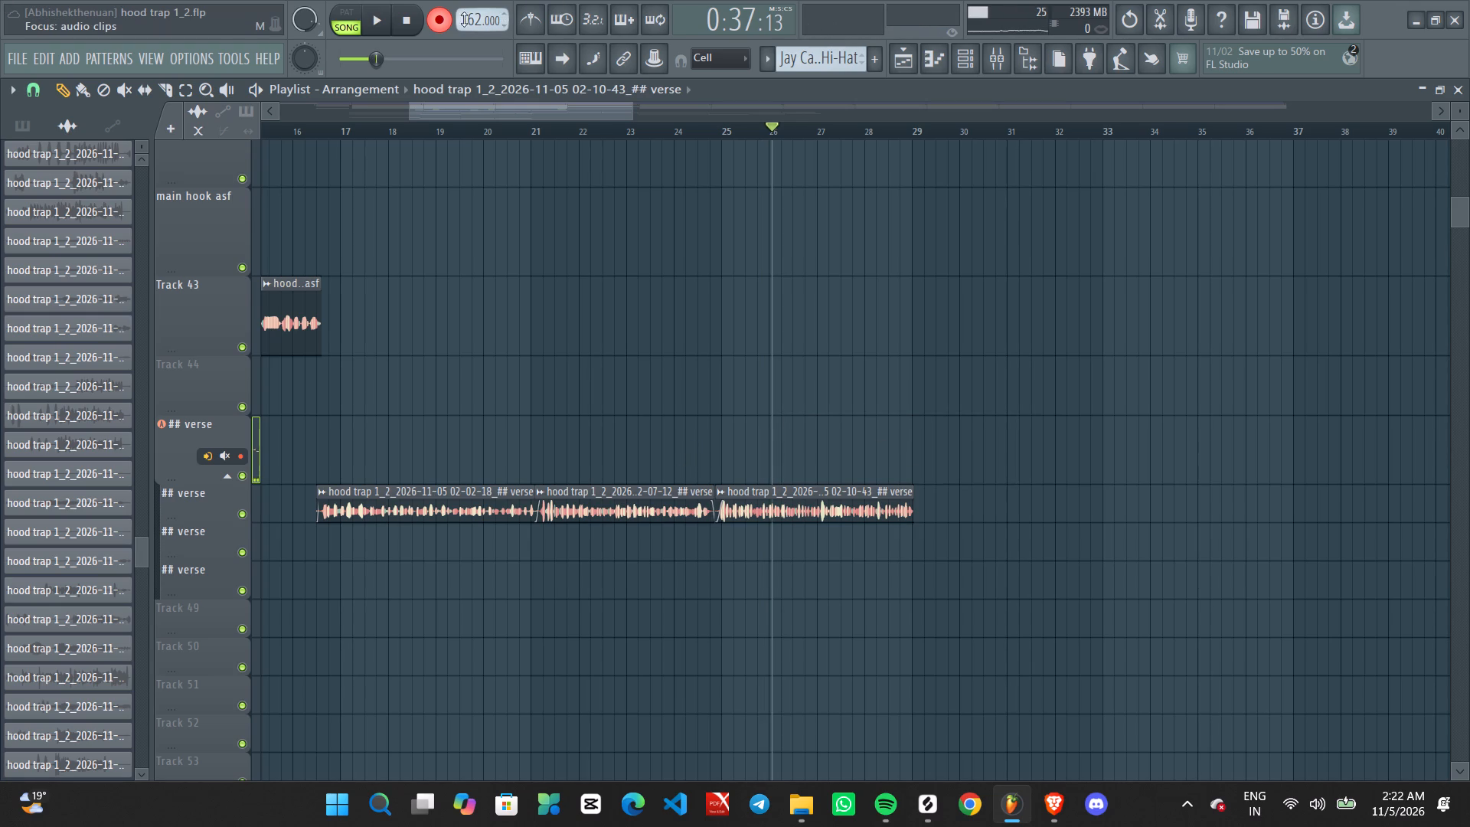
Turn off recording and audition the verse from bar 26, repeatedly from midway through bar 24, and from just before bar 25.
left_click(437, 14)
key("space")
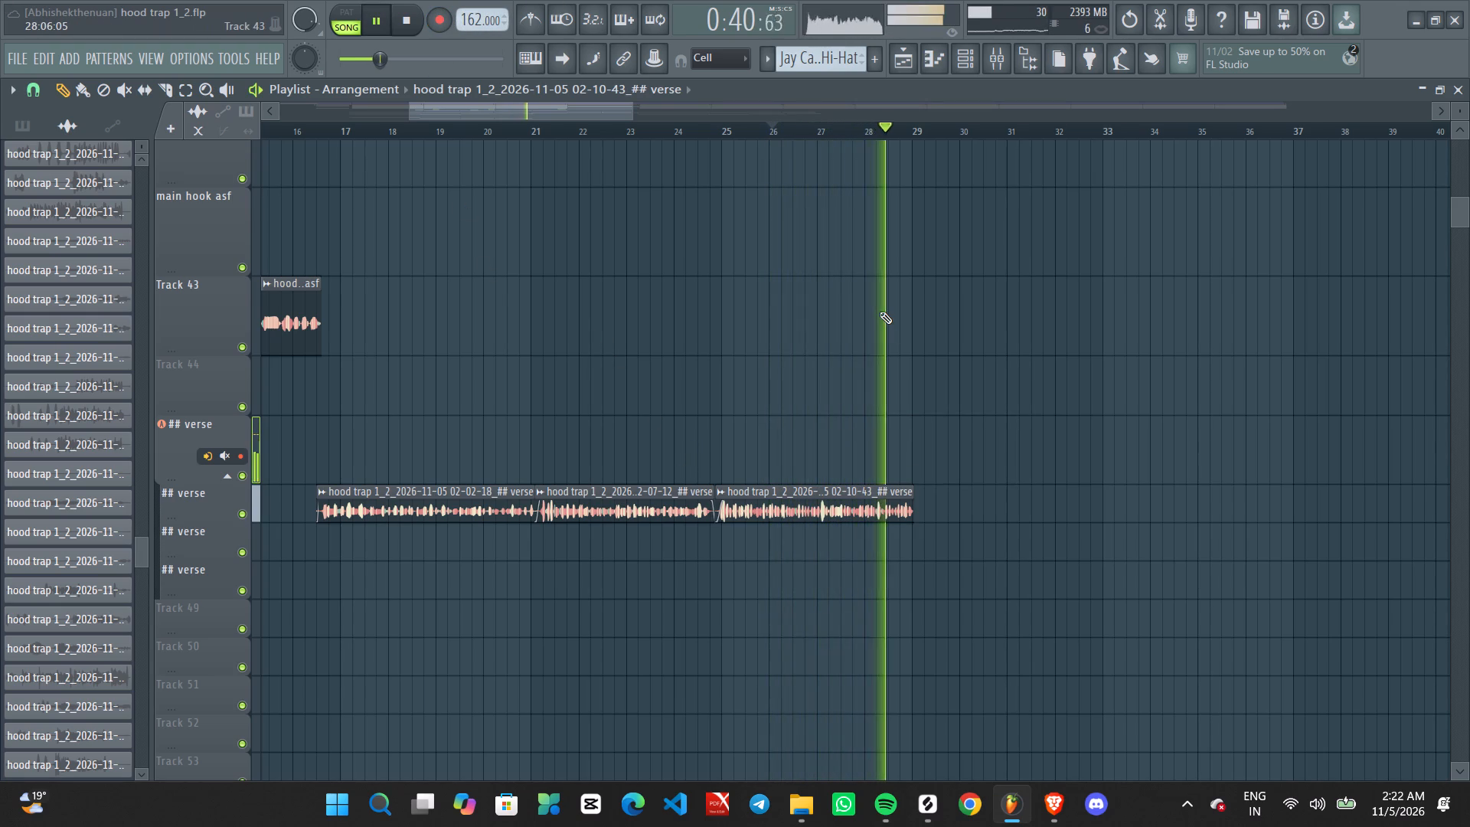
key("space")
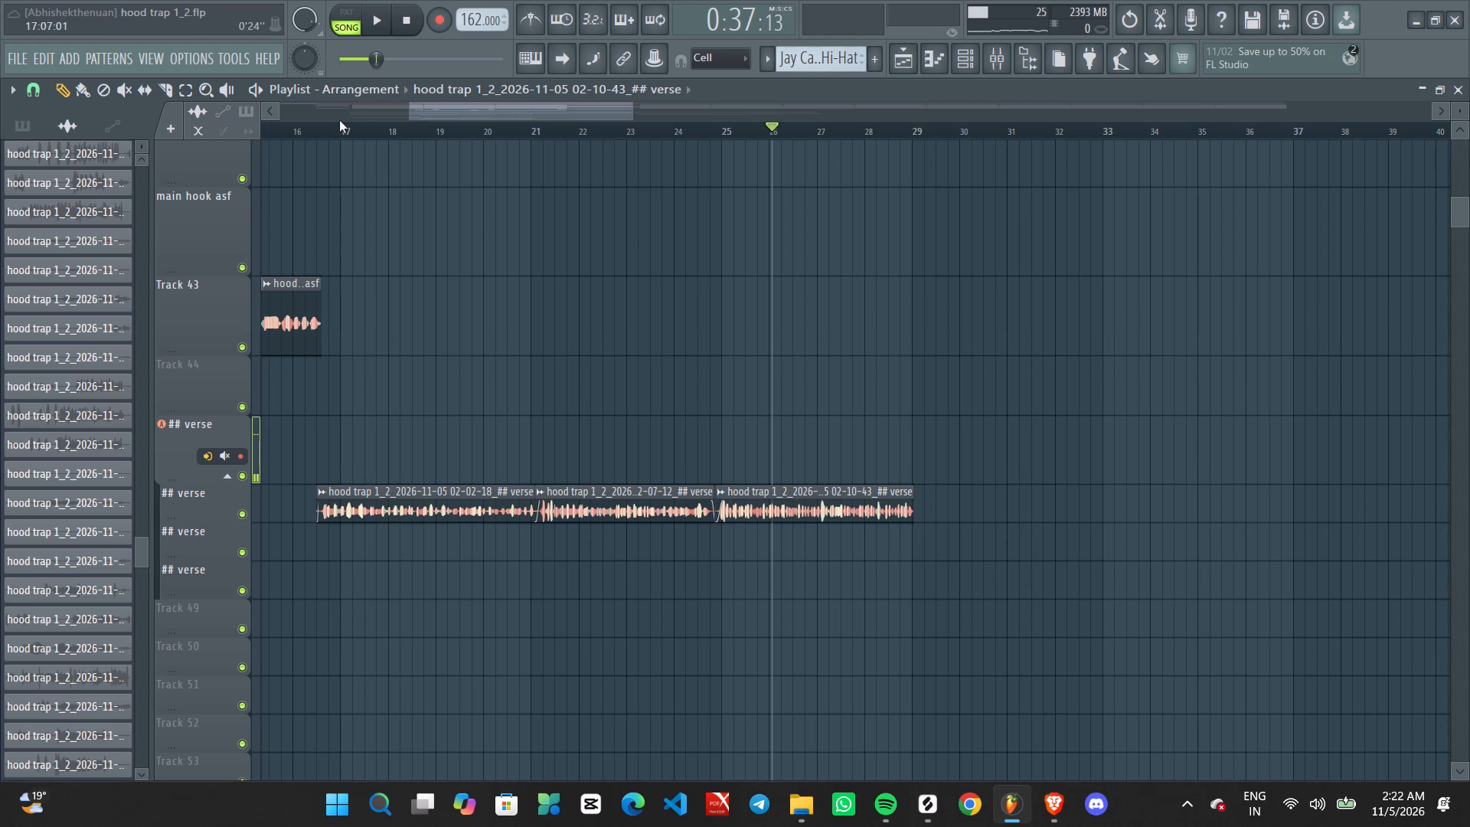
left_click(706, 130)
key("space")
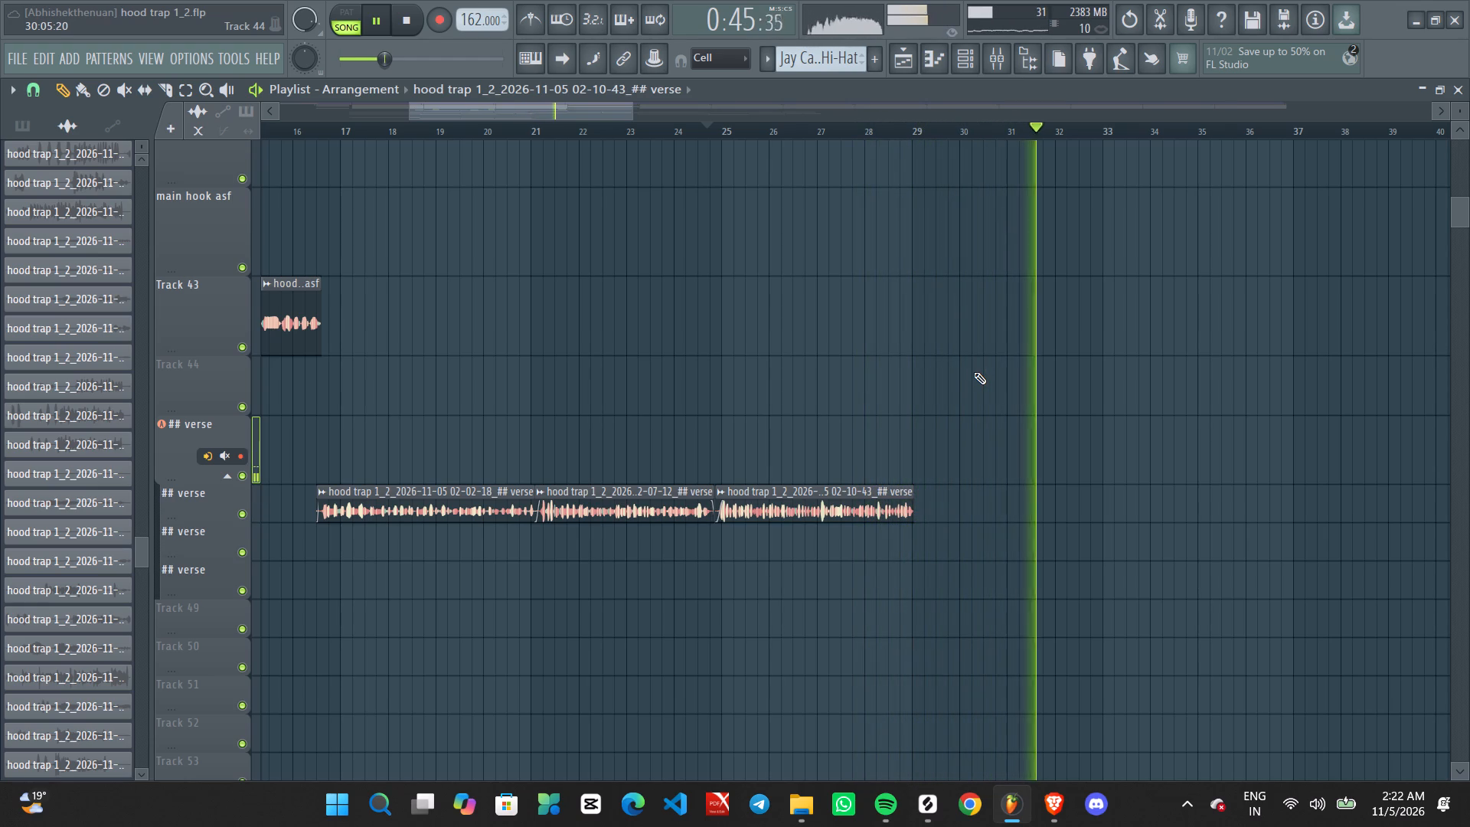
key("space")
key("space")
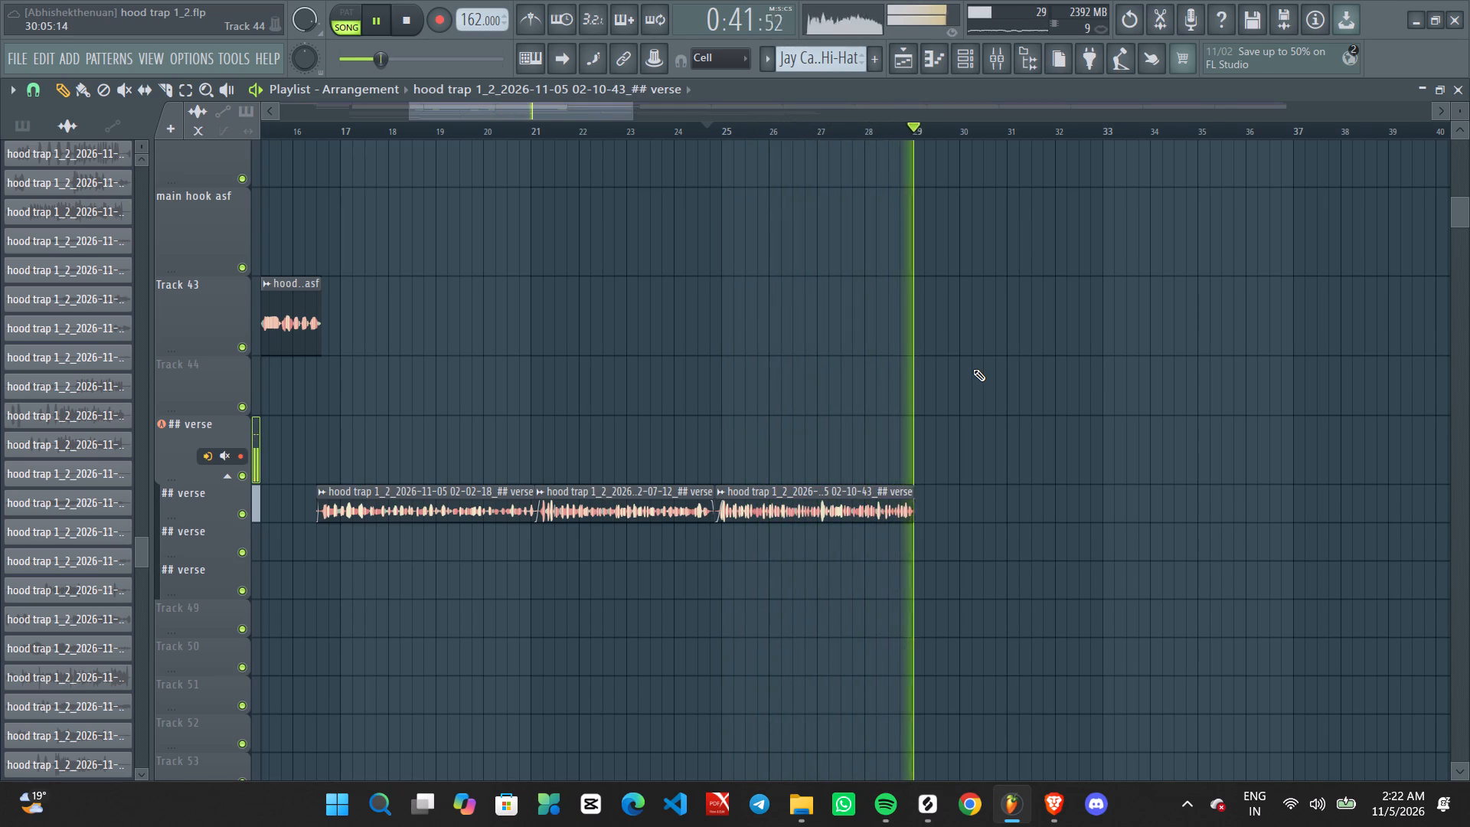
key("space")
key("space")
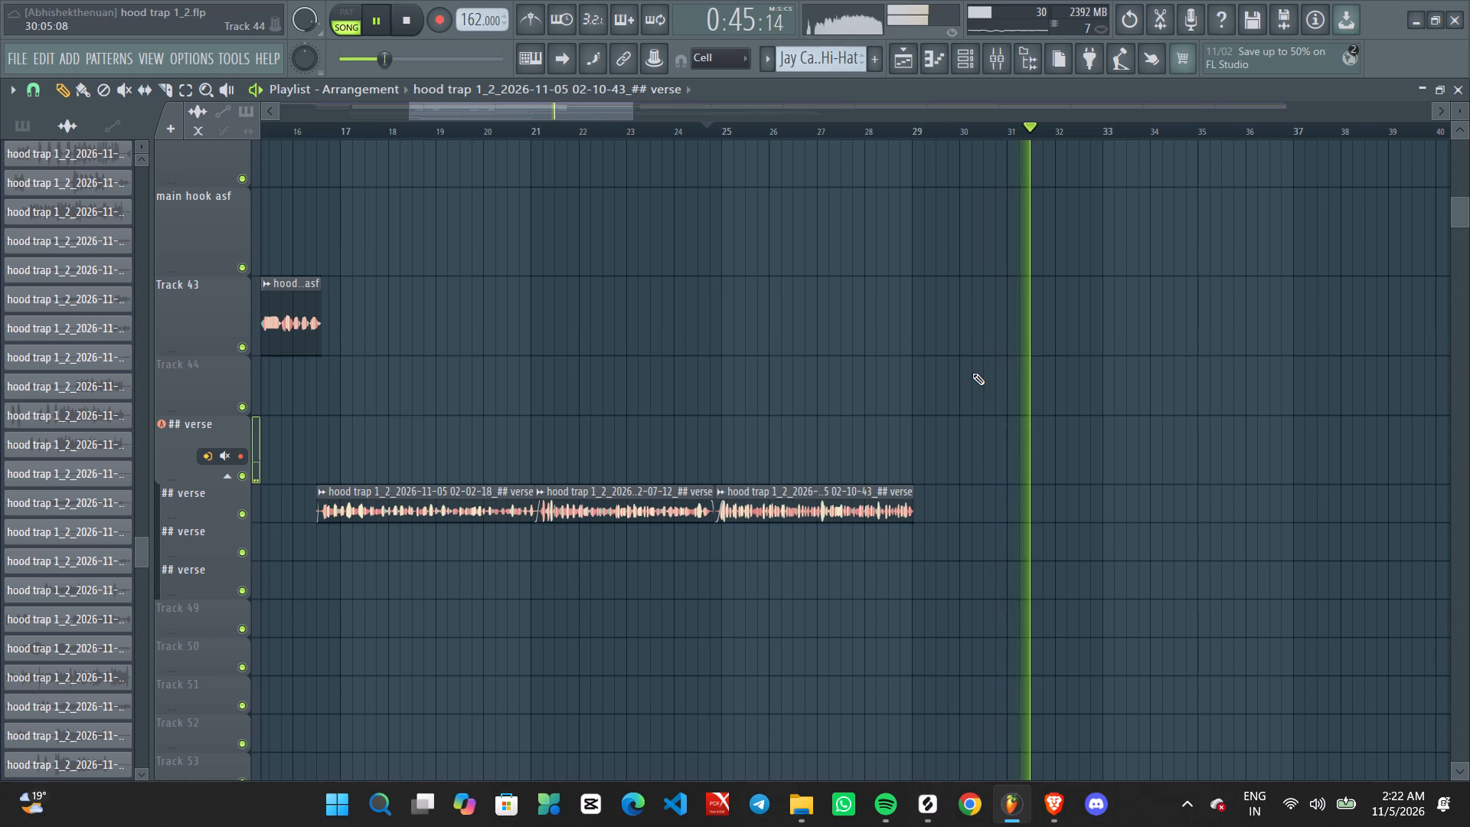
key("space")
key("space")
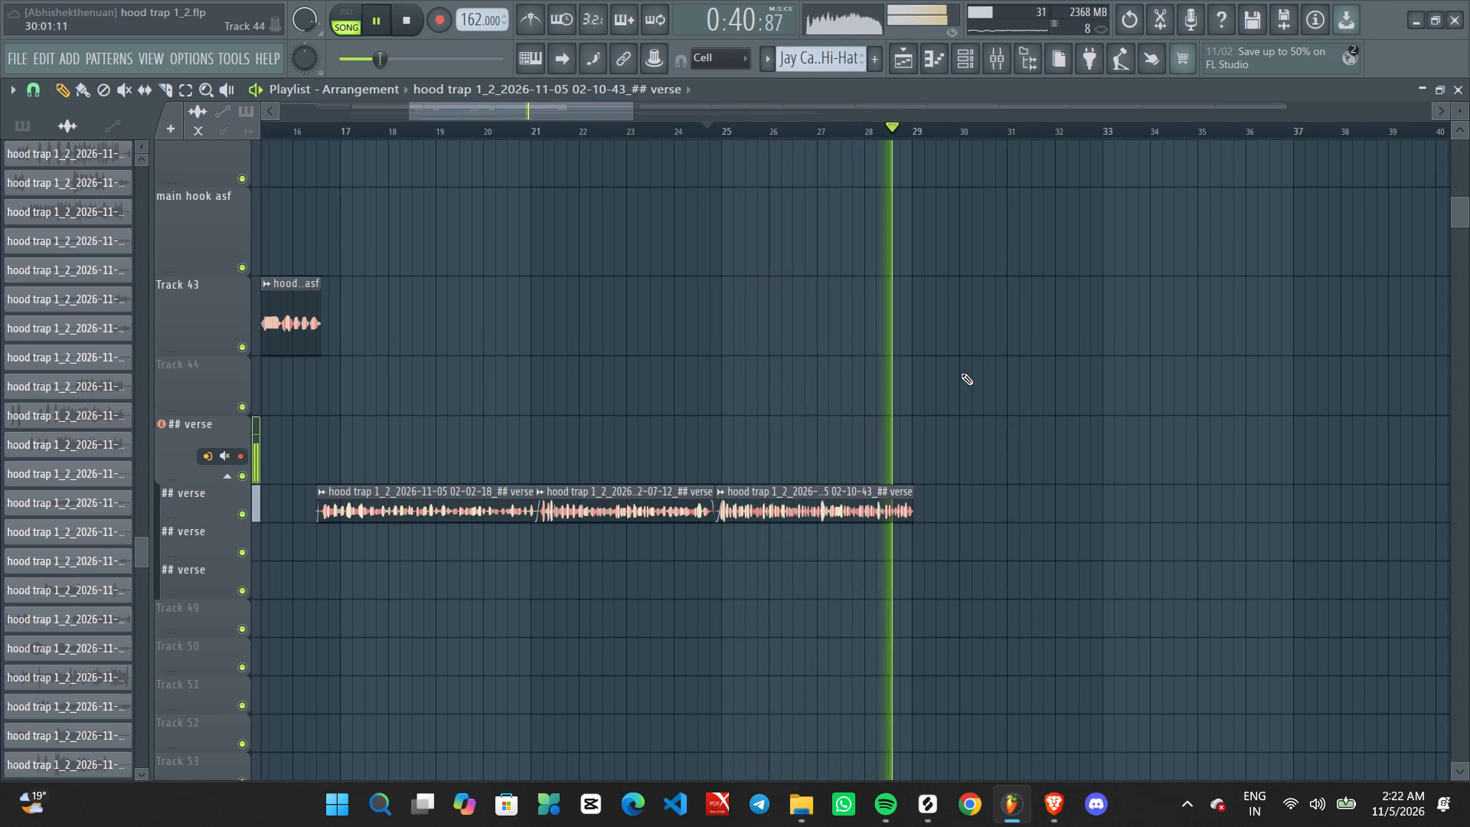
key("space")
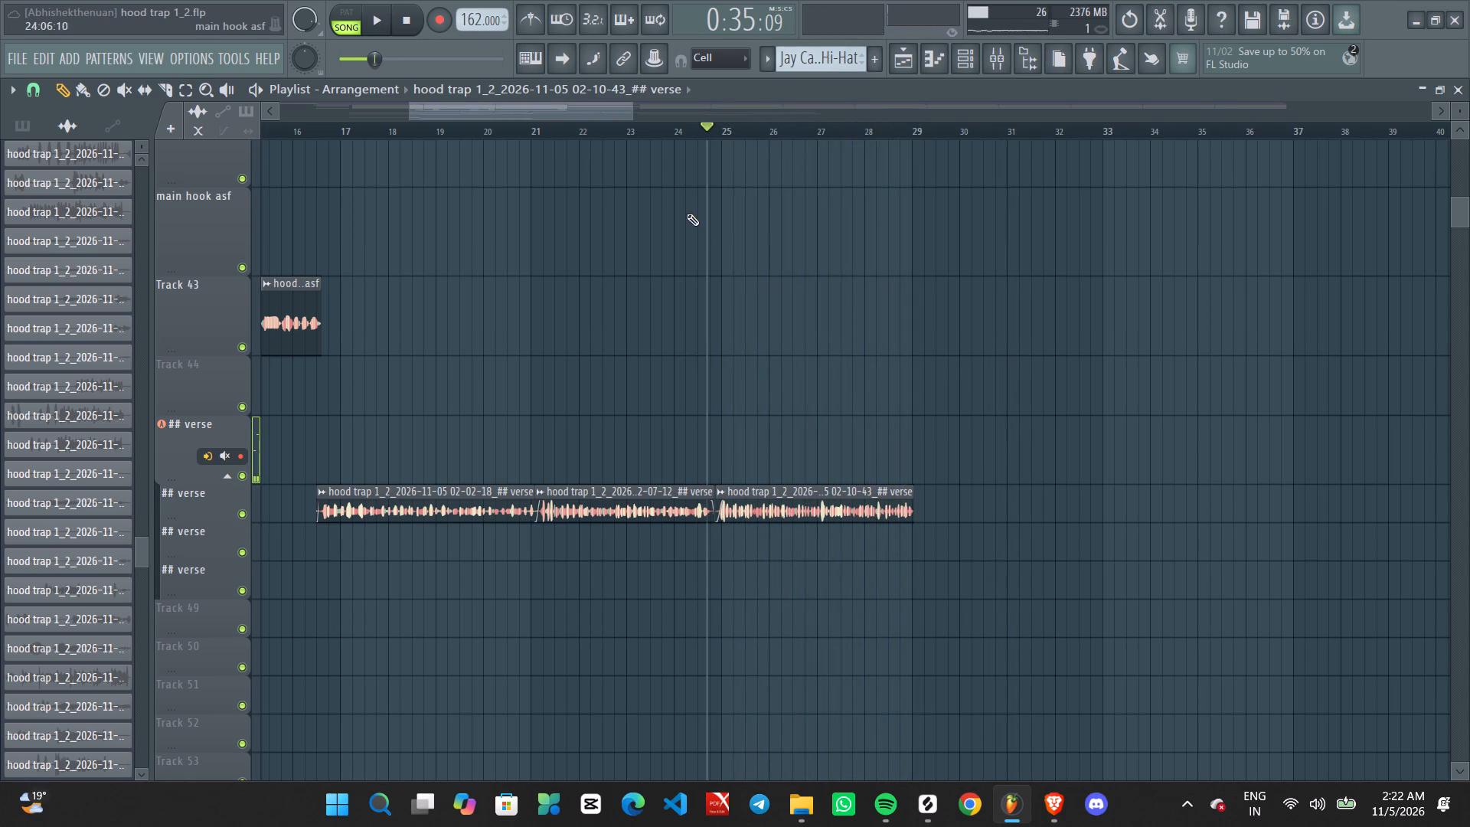
left_click(721, 134)
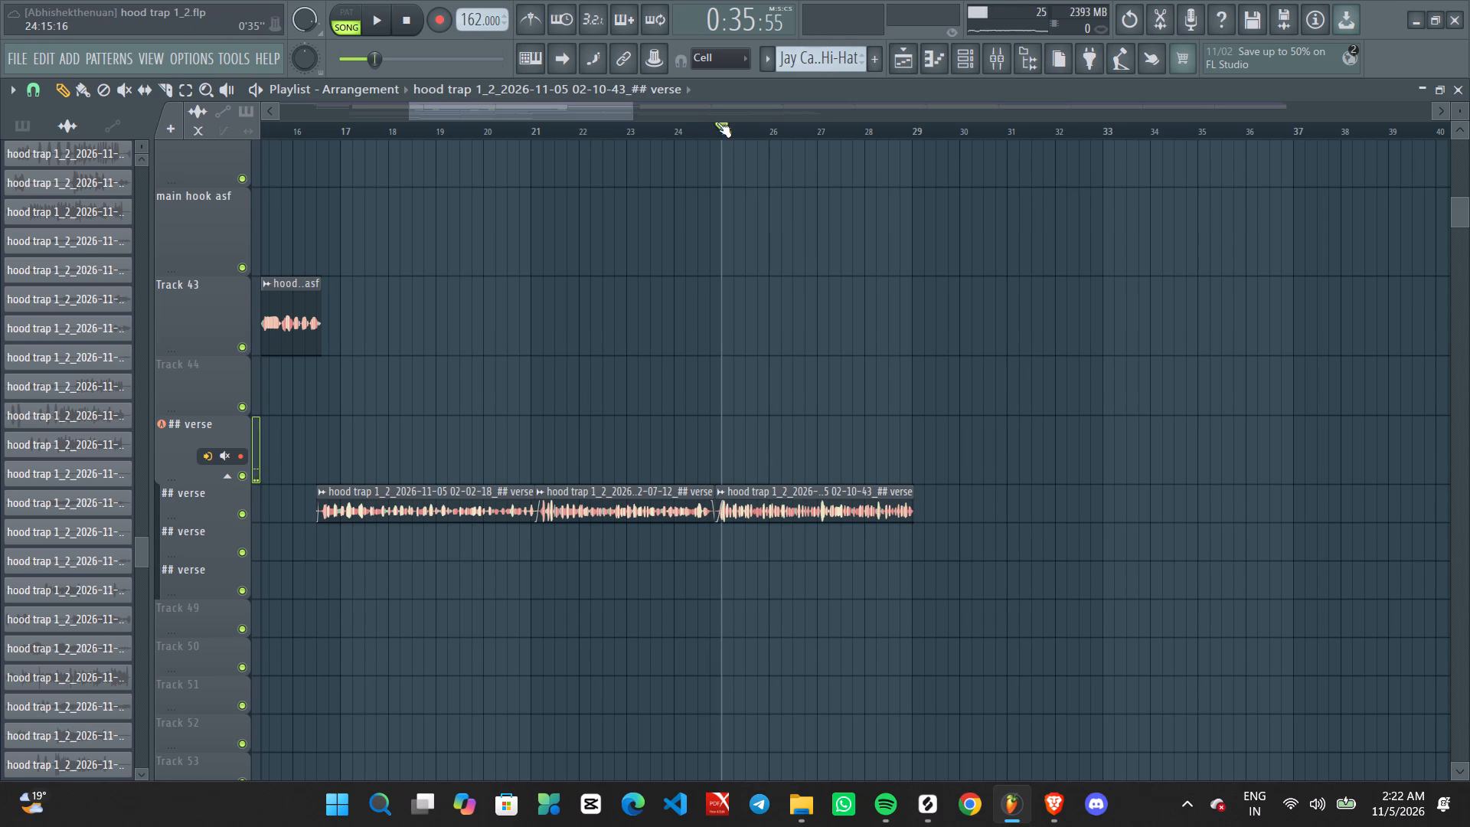
key("space")
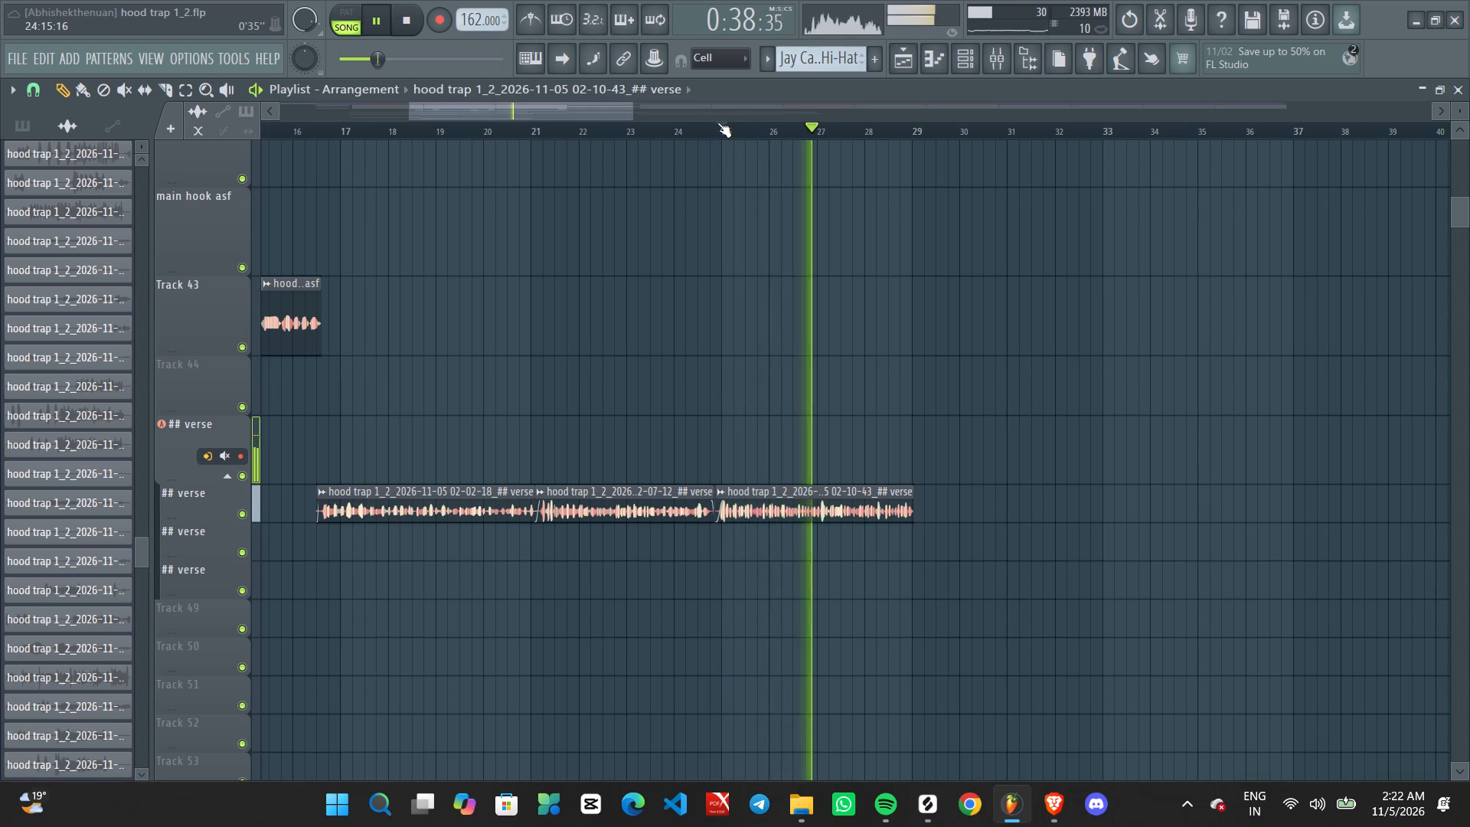
key("space")
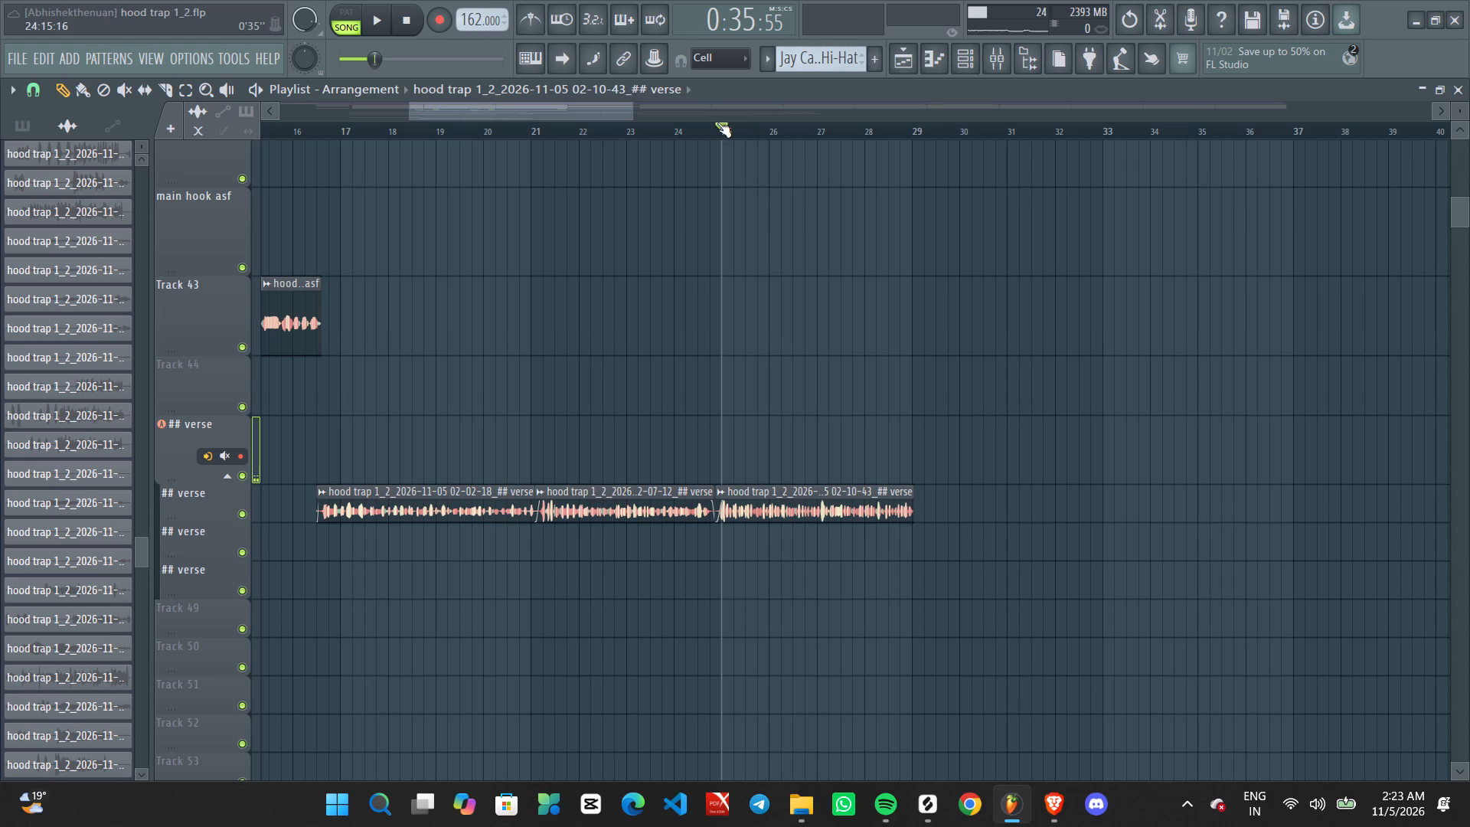
Audition the verse from just before bar 25, past the end of the last ## verse clip, twice.
key("space")
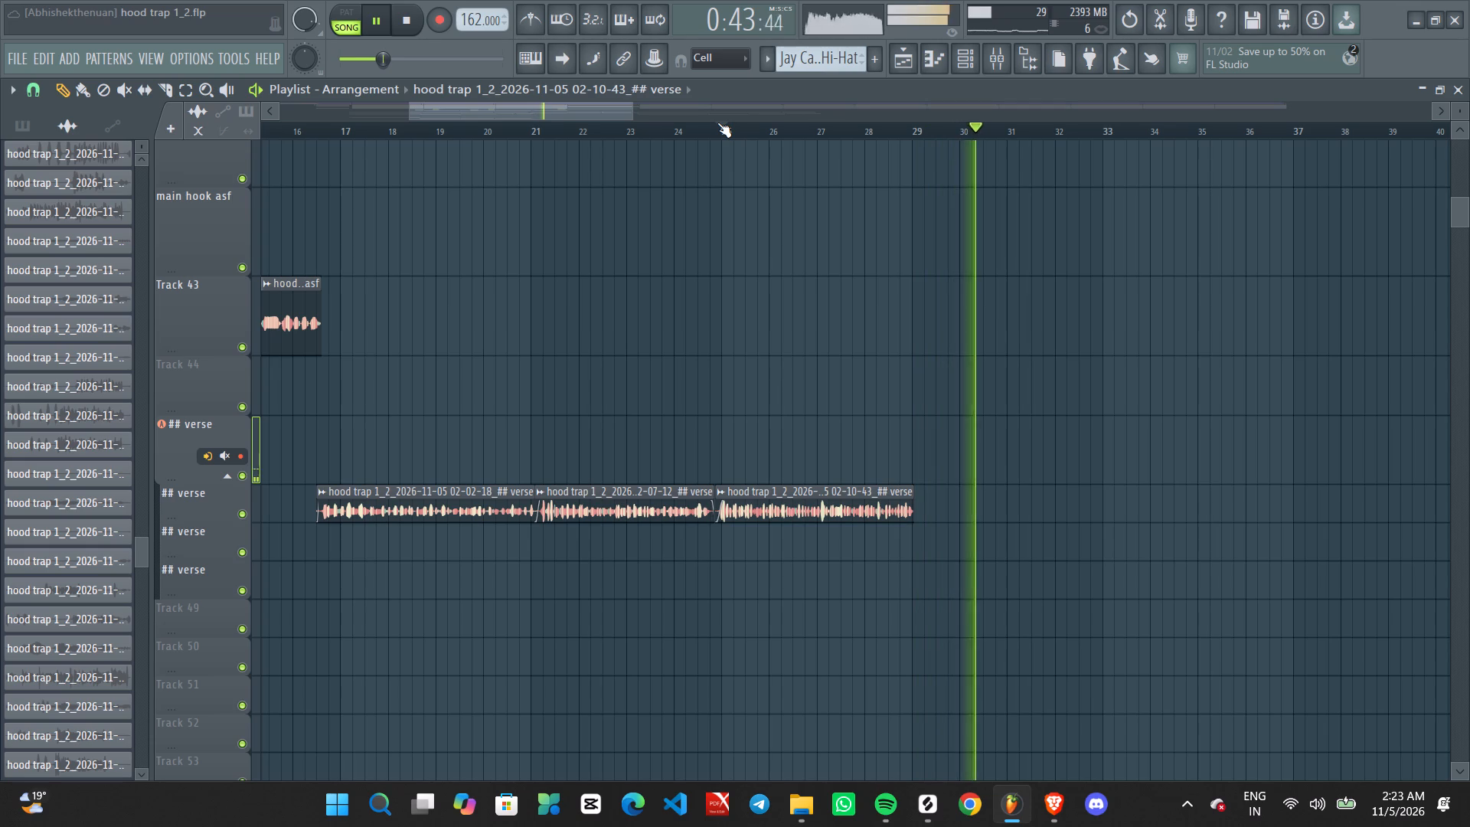
key("space")
key("space")
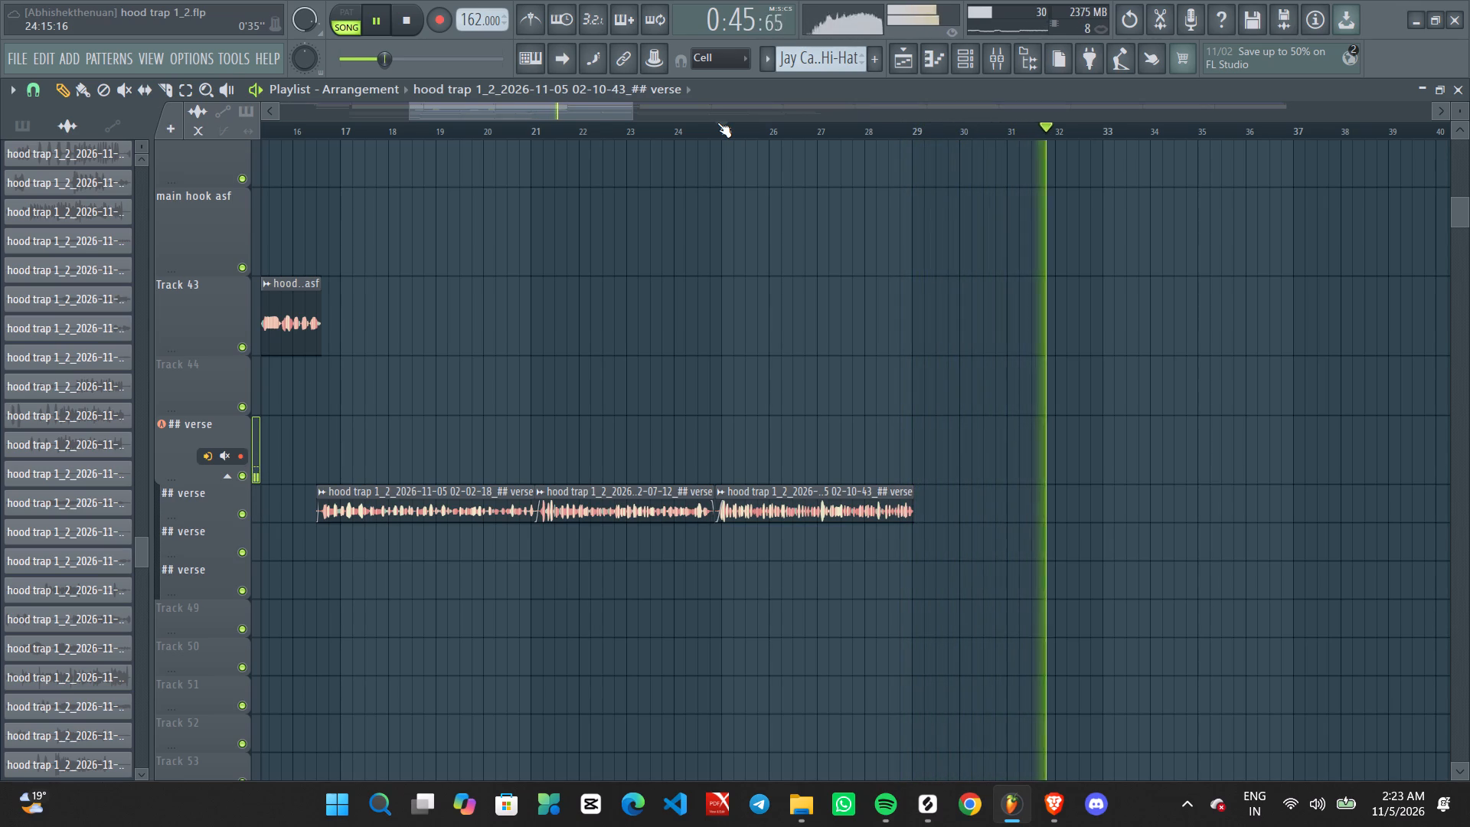
key("space")
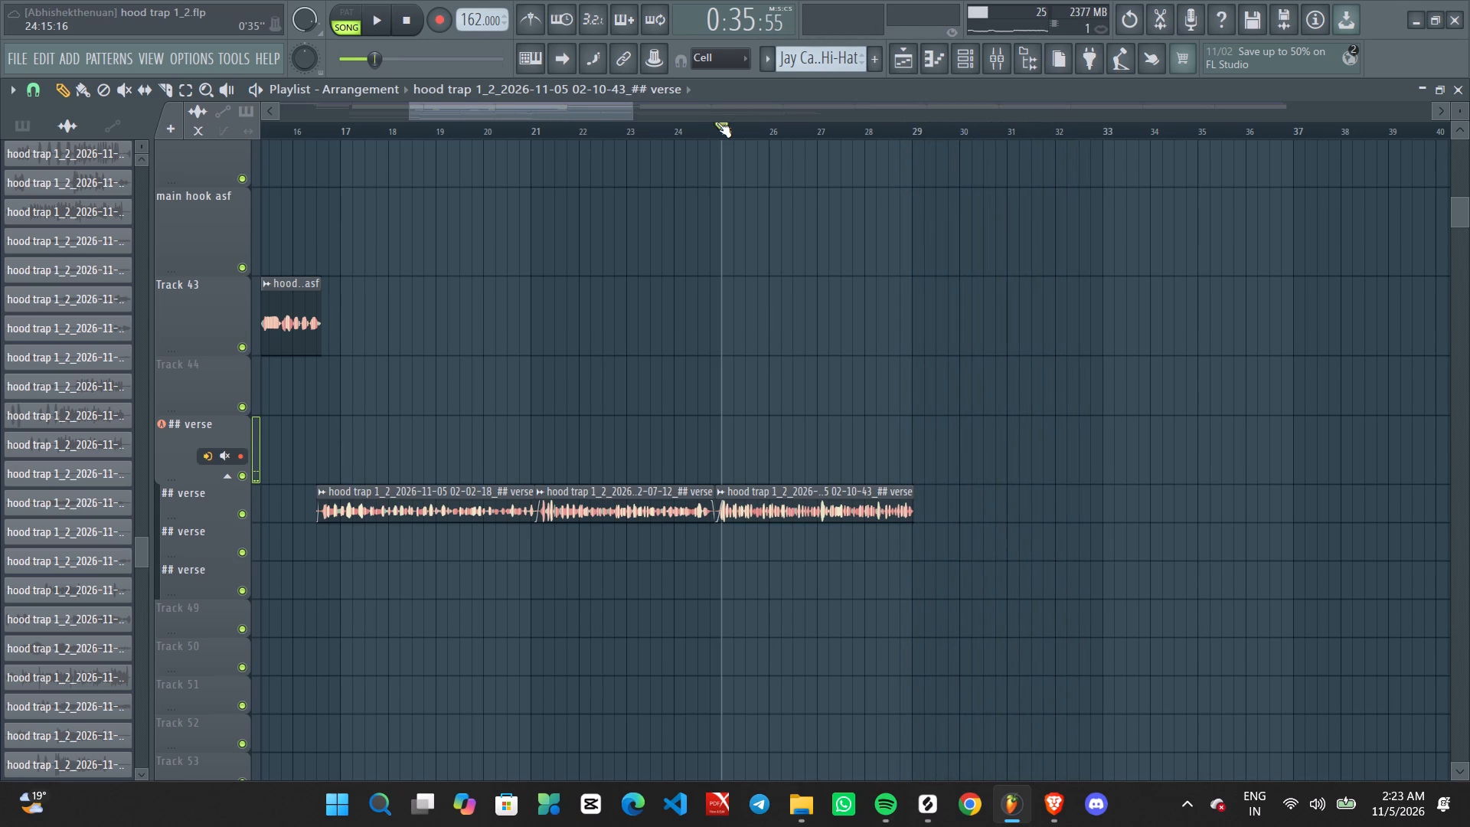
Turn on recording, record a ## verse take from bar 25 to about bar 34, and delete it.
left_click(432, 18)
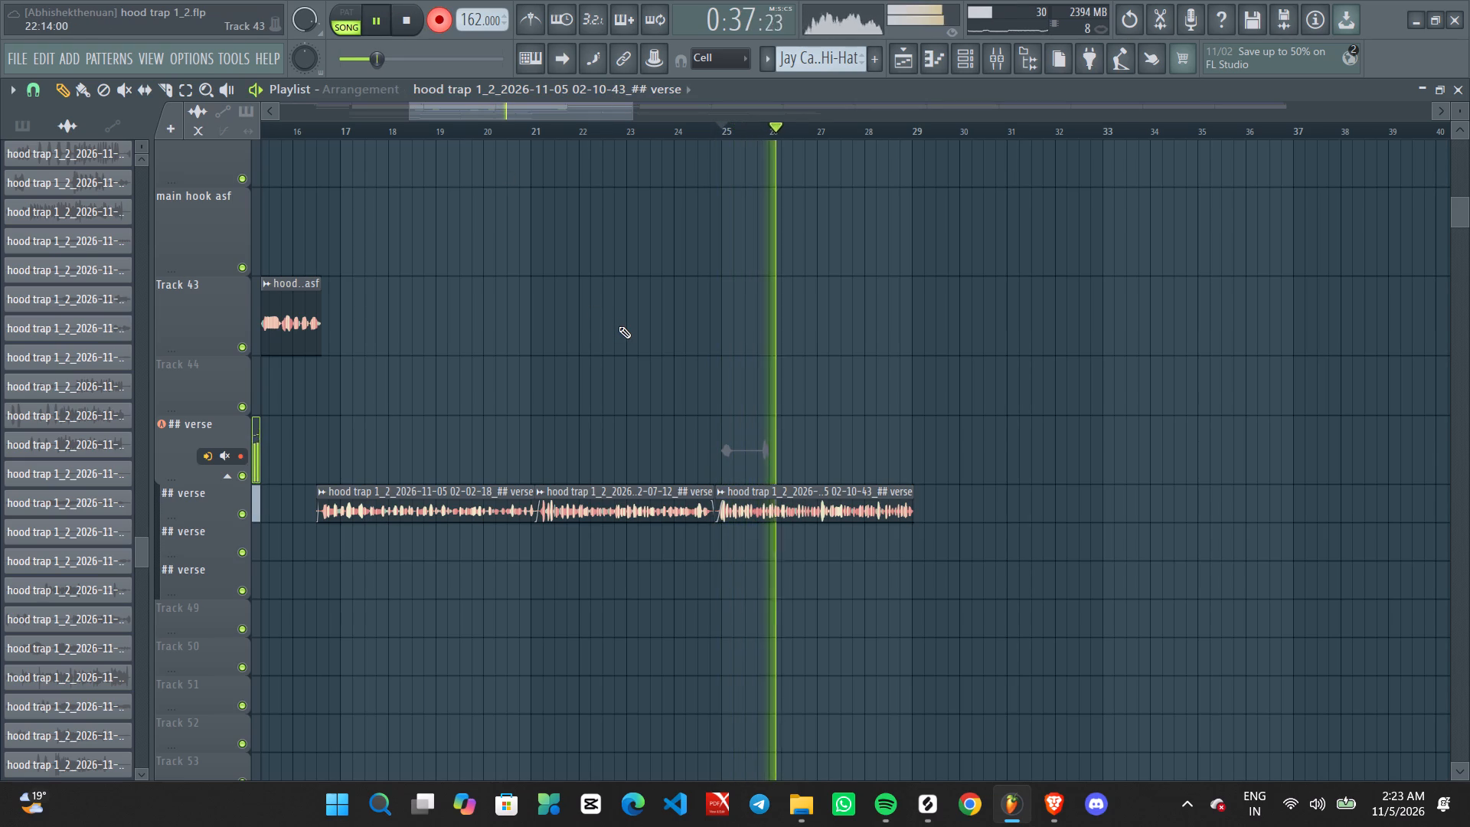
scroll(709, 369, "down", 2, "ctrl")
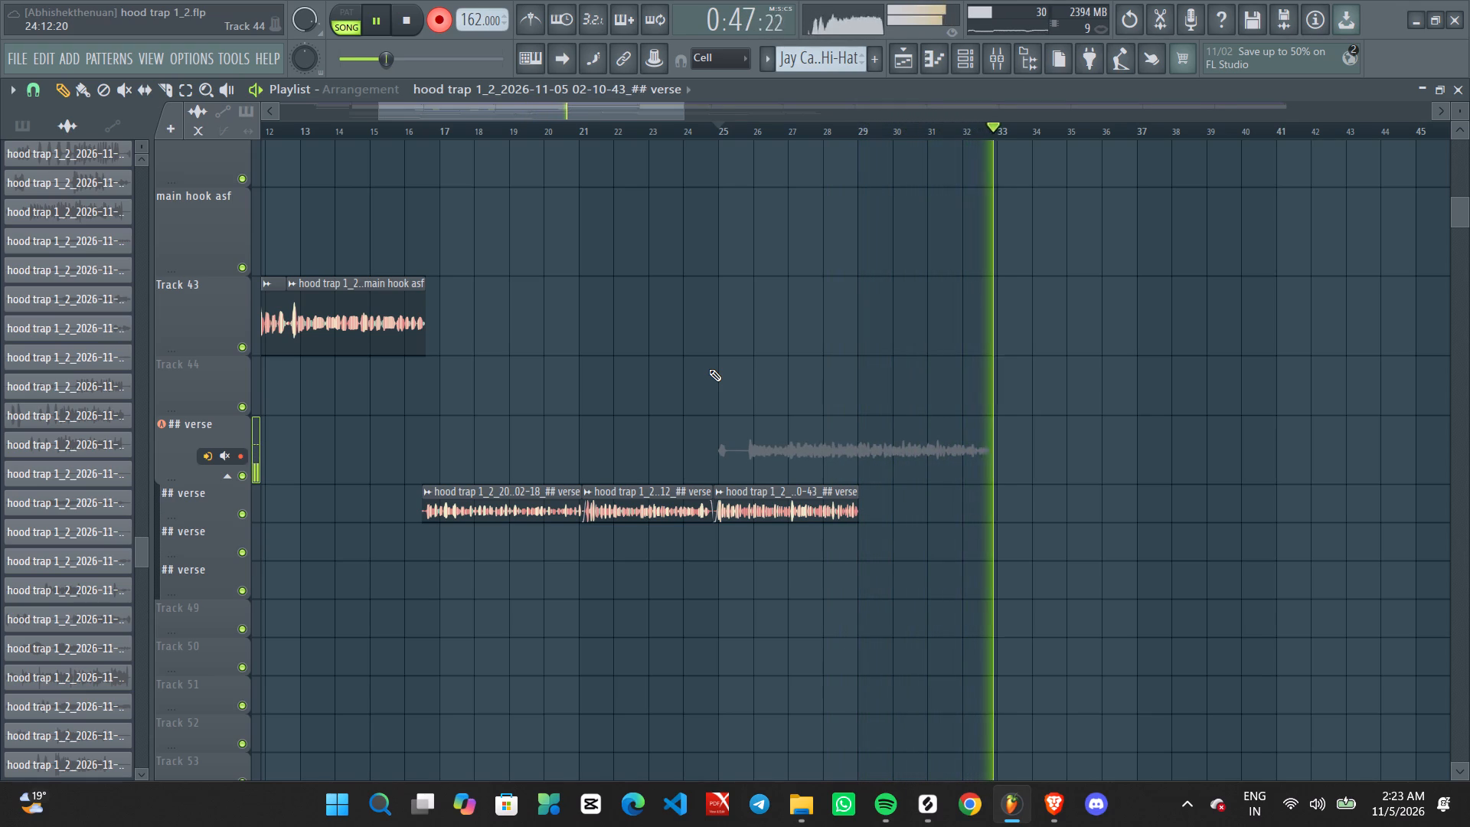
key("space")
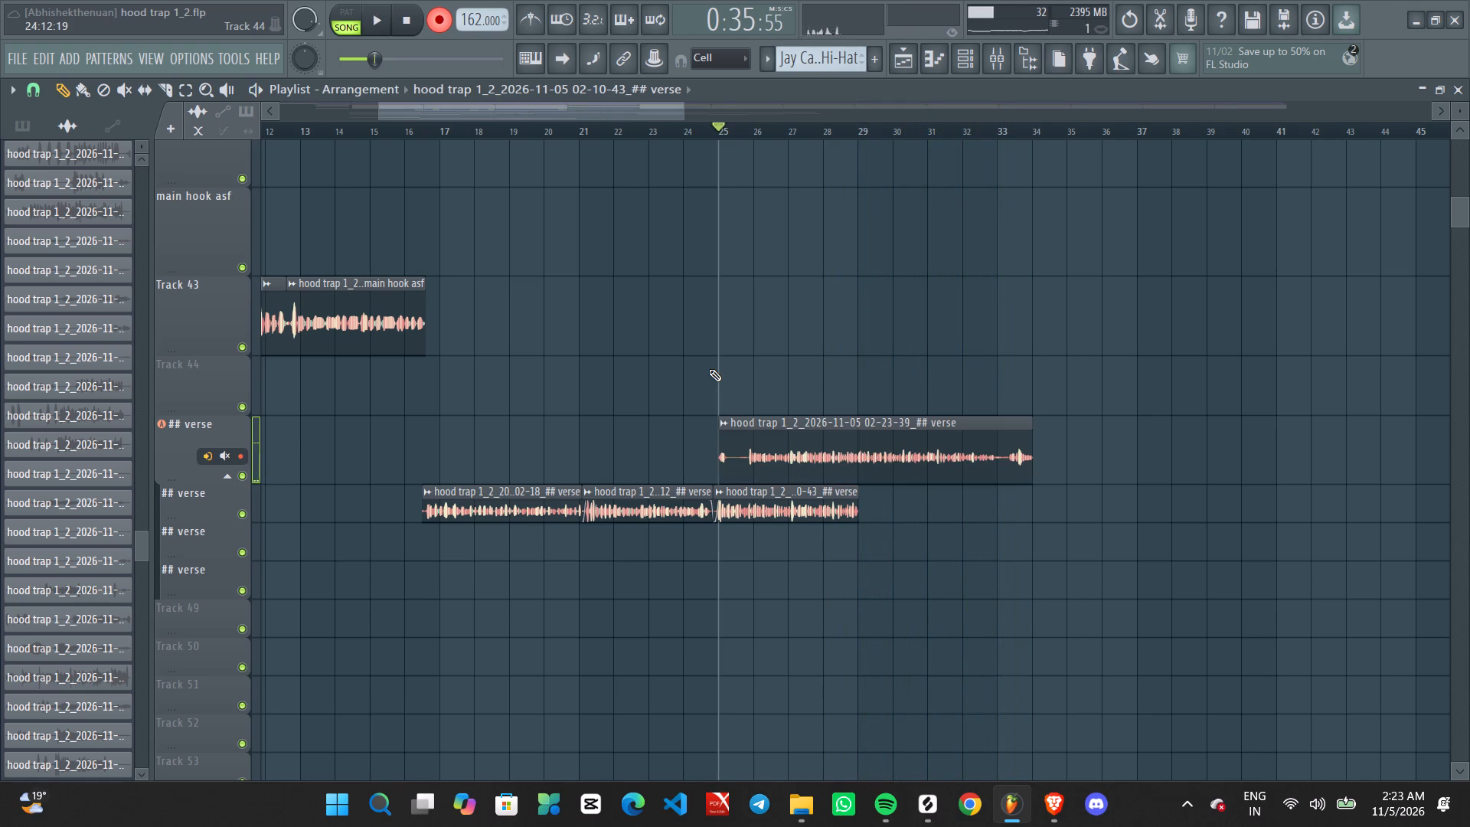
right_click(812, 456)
Record another ## verse take from bar 25 to about bar 34 and move it onto the second ## verse lane below, with the playhead just before bar 30.
key("space")
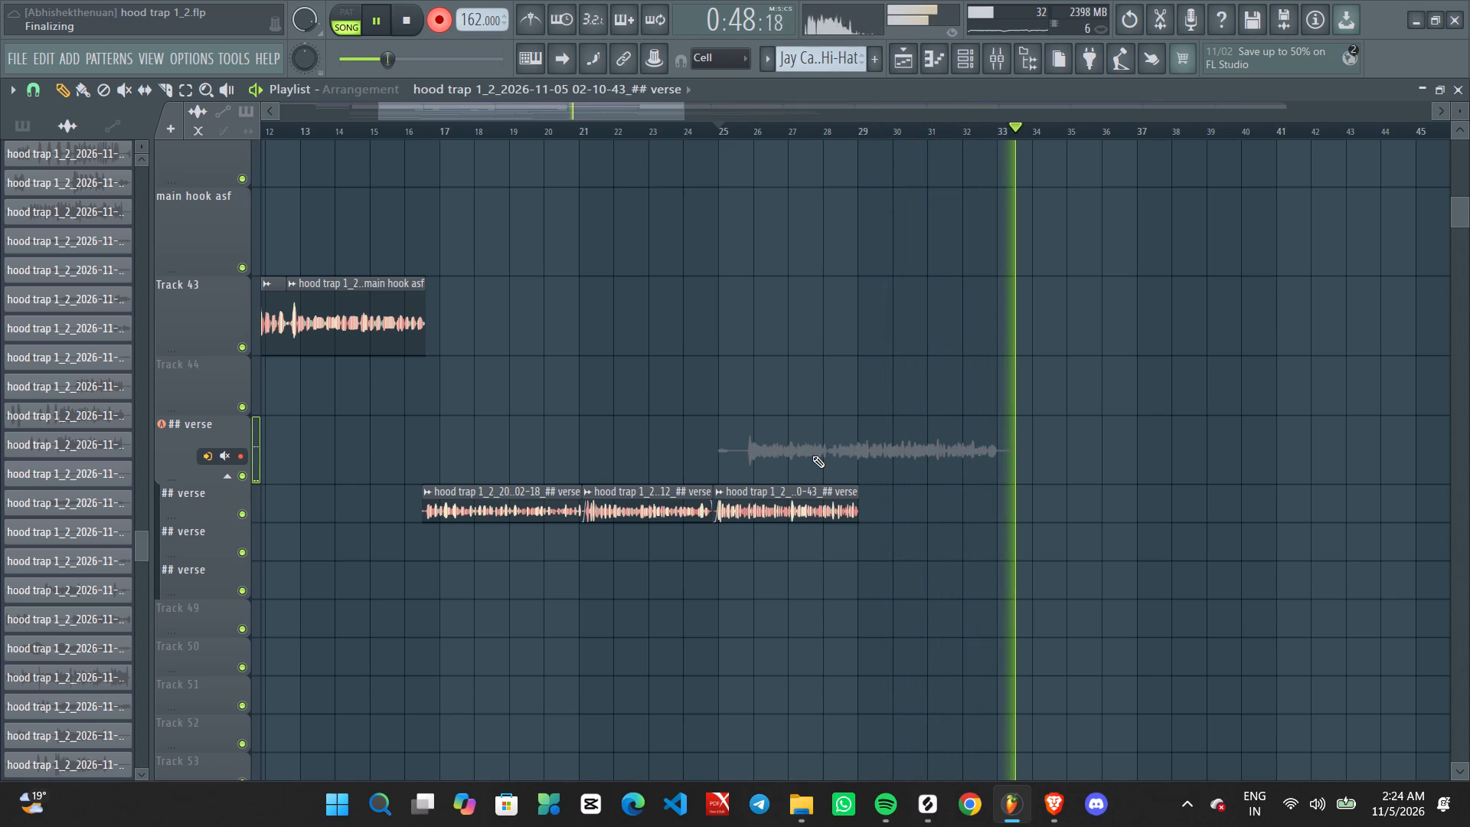
key("space")
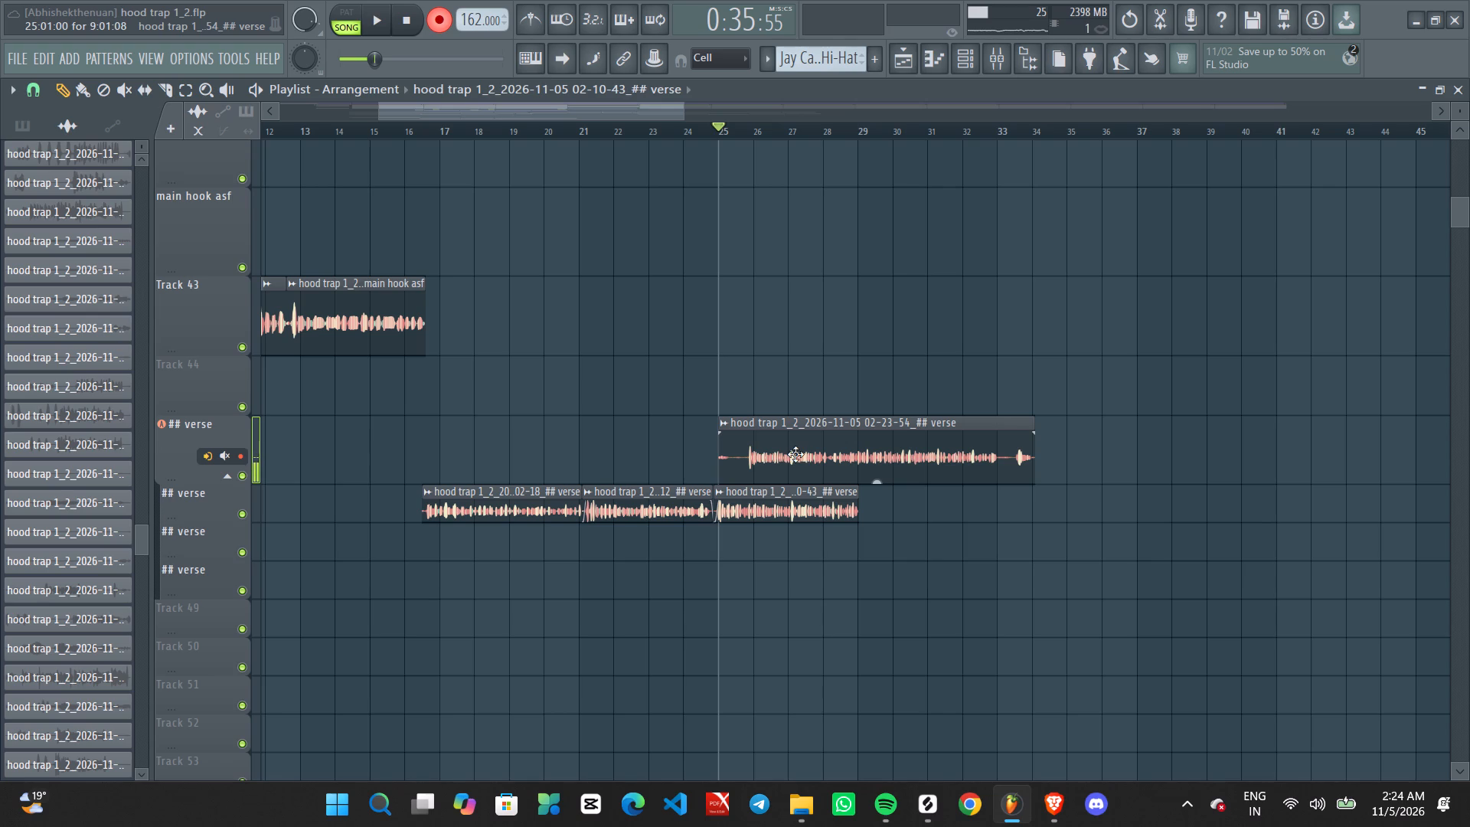
left_click(889, 126)
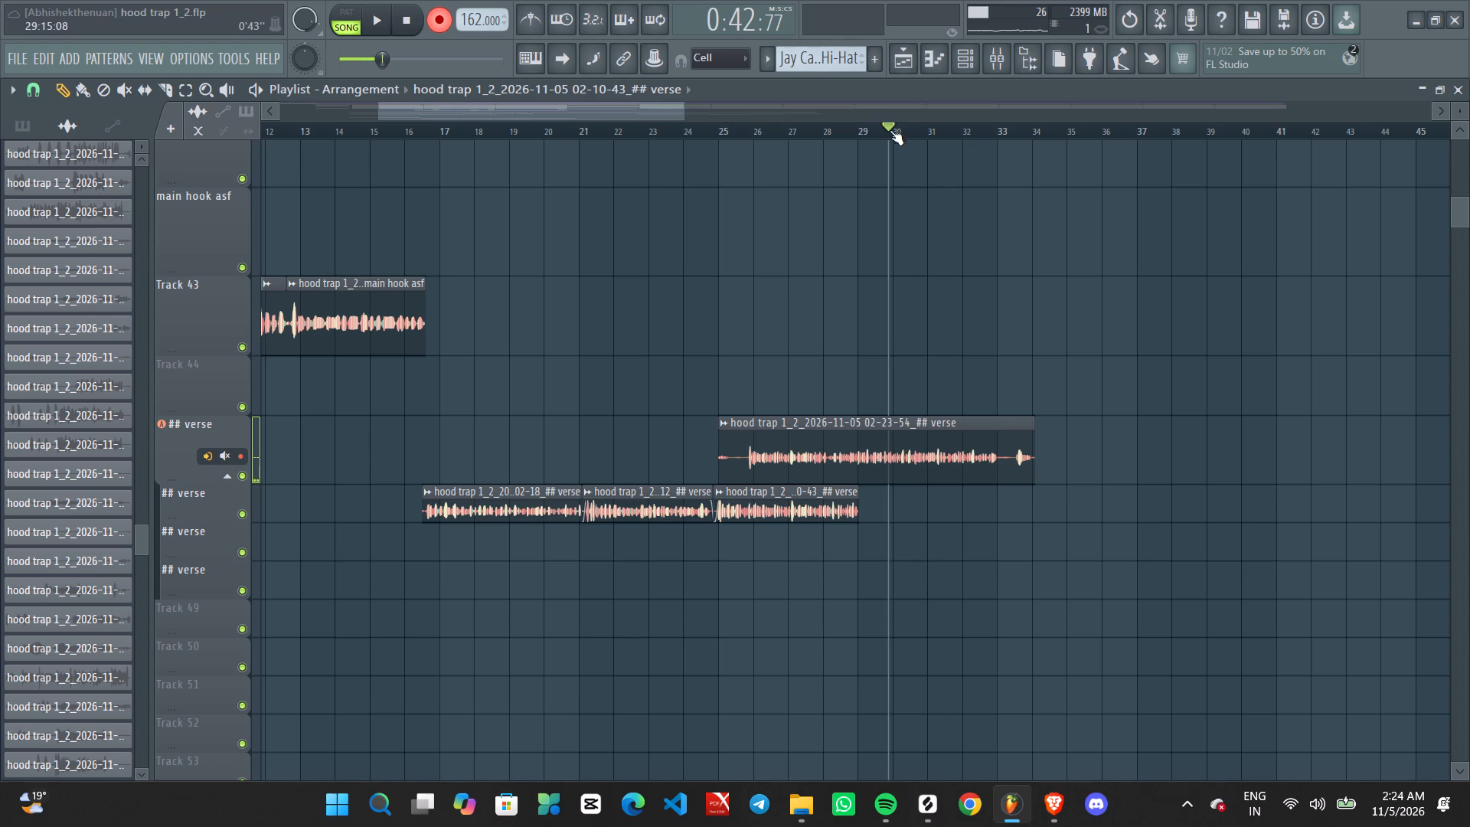
left_click_drag(888, 391, 923, 463, "ctrl")
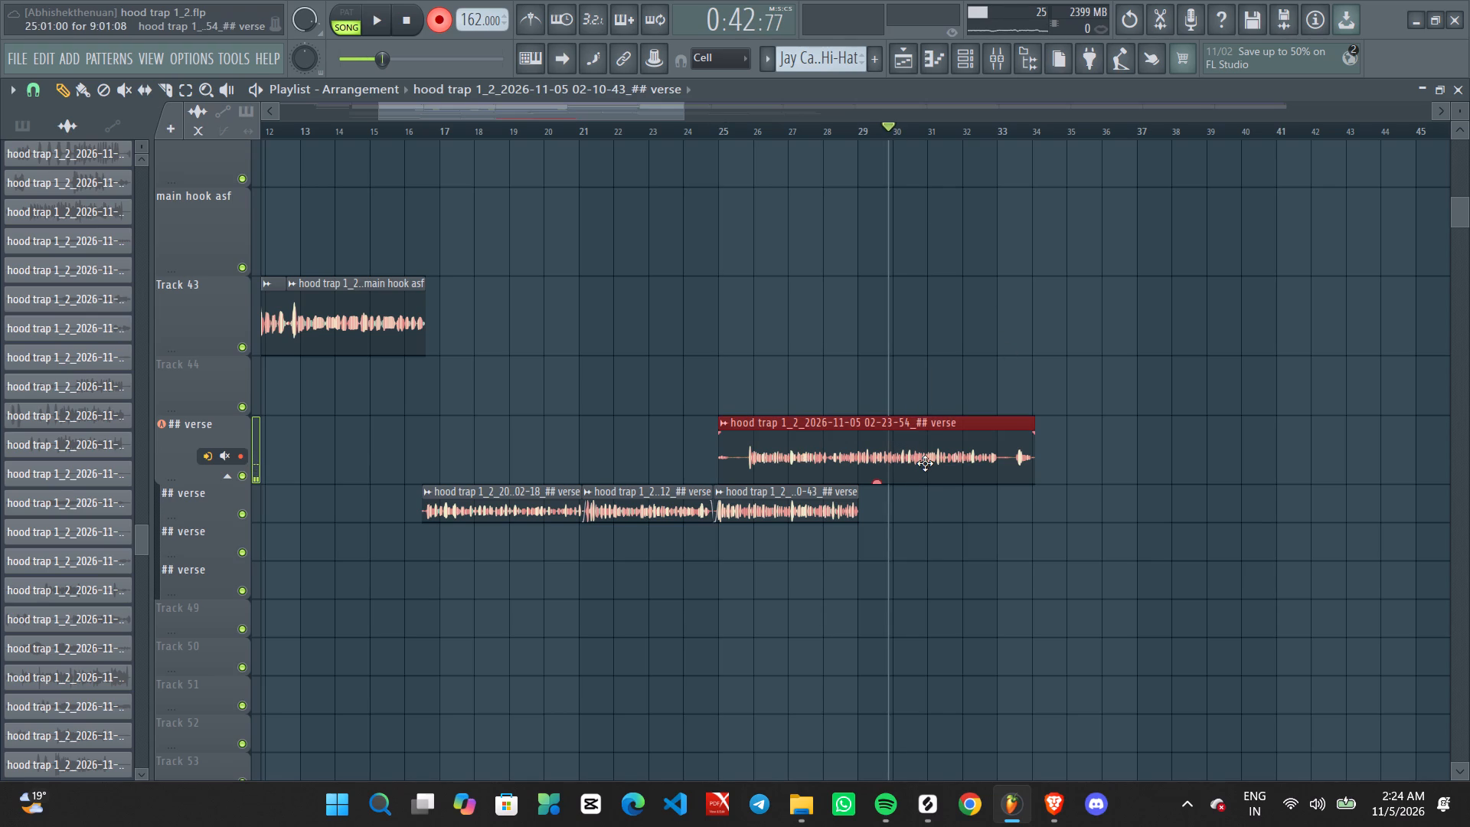
key("shift+Down")
key("shift+Down")
left_click(925, 463, "ctrl")
Start recording from just before bar 30 and trim the end of the ## verse take starting at bar 25 to bar 33.
key("space")
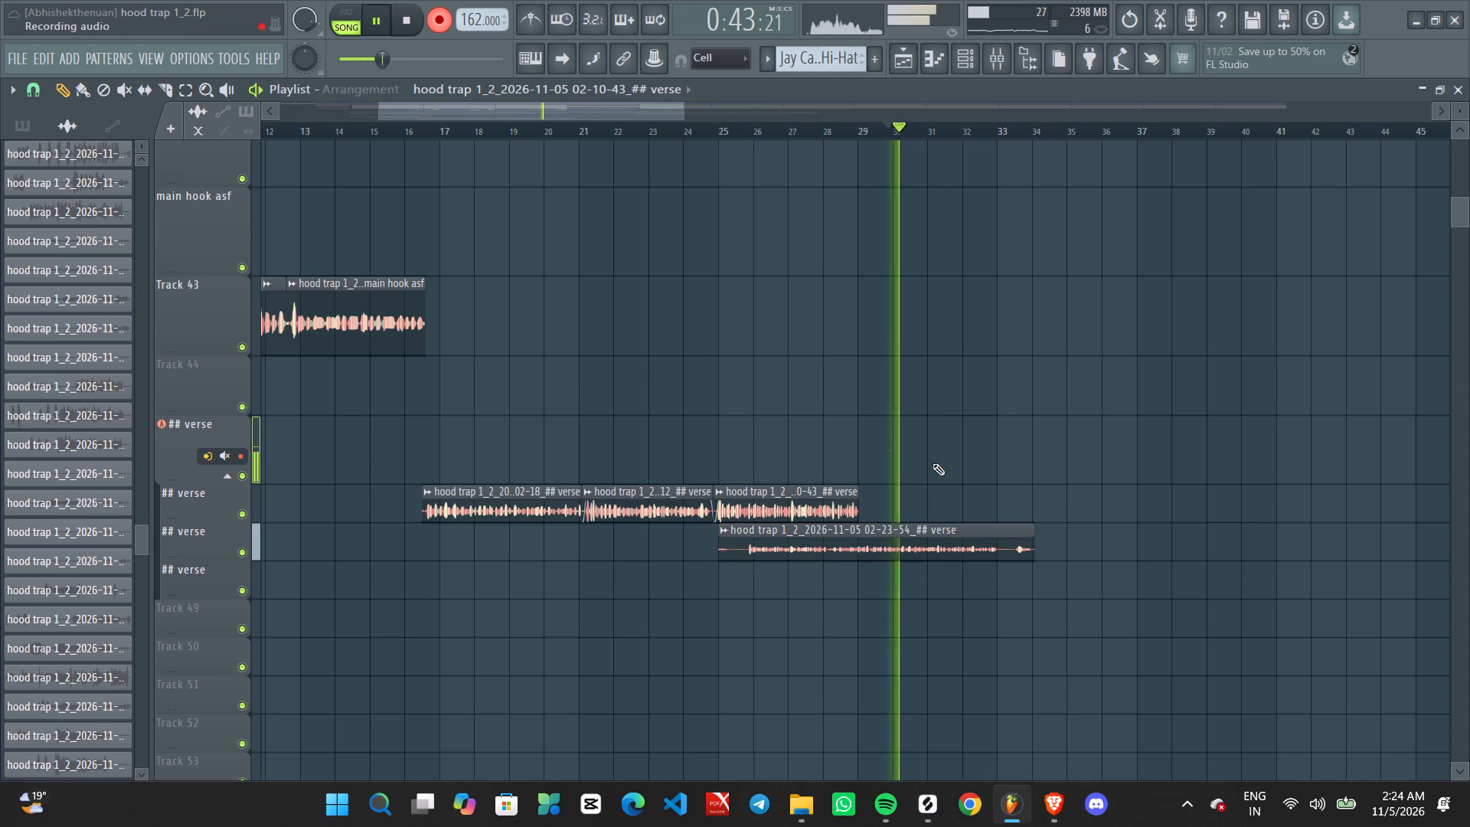
left_click_drag(1032, 534, 1000, 534)
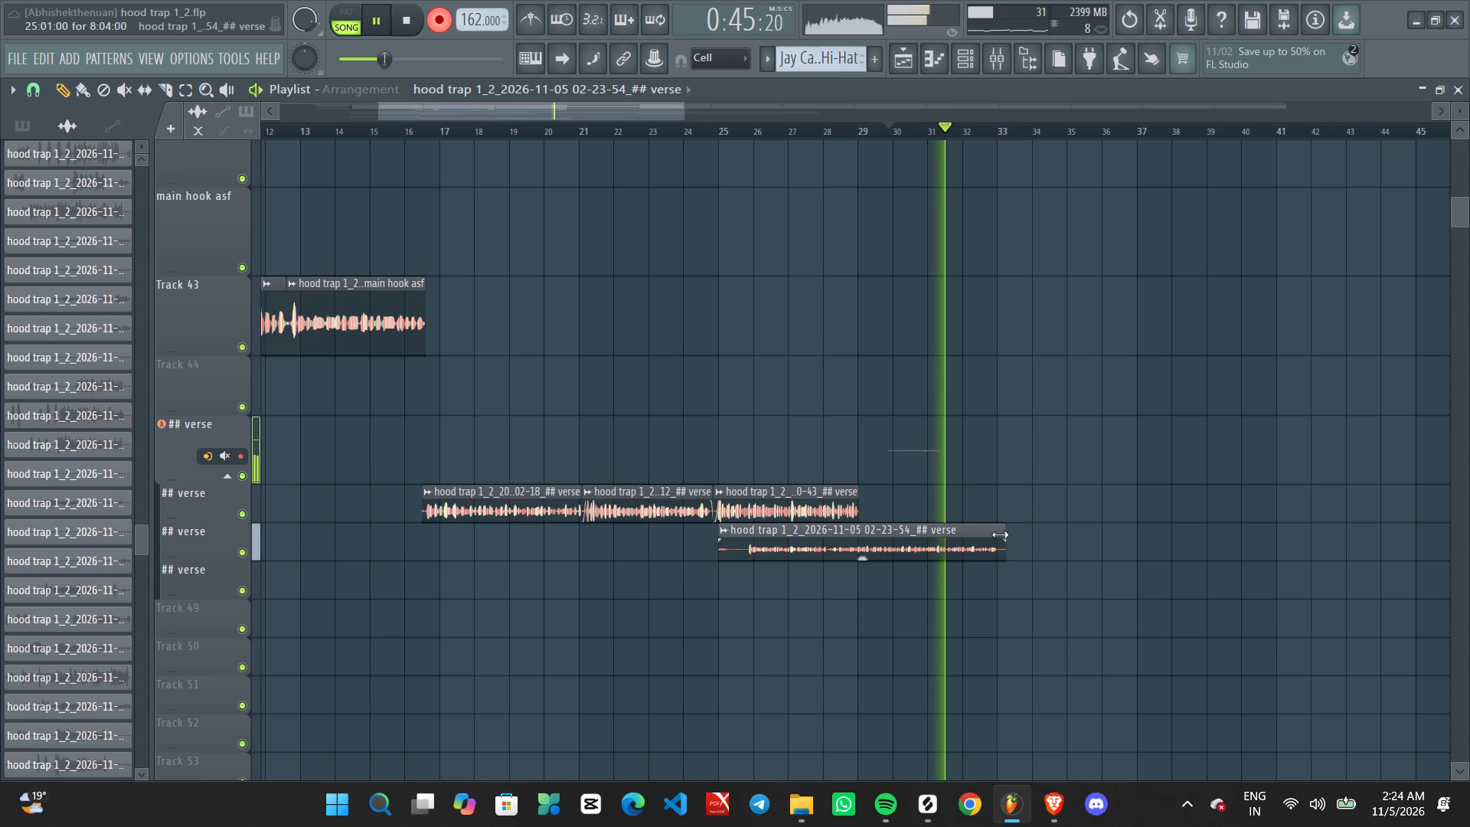
left_click_drag(1000, 534, 998, 534)
Keep recording the long ## verse take until about bar 56, and turn off recording.
scroll(1003, 534, "up", 2, "ctrl")
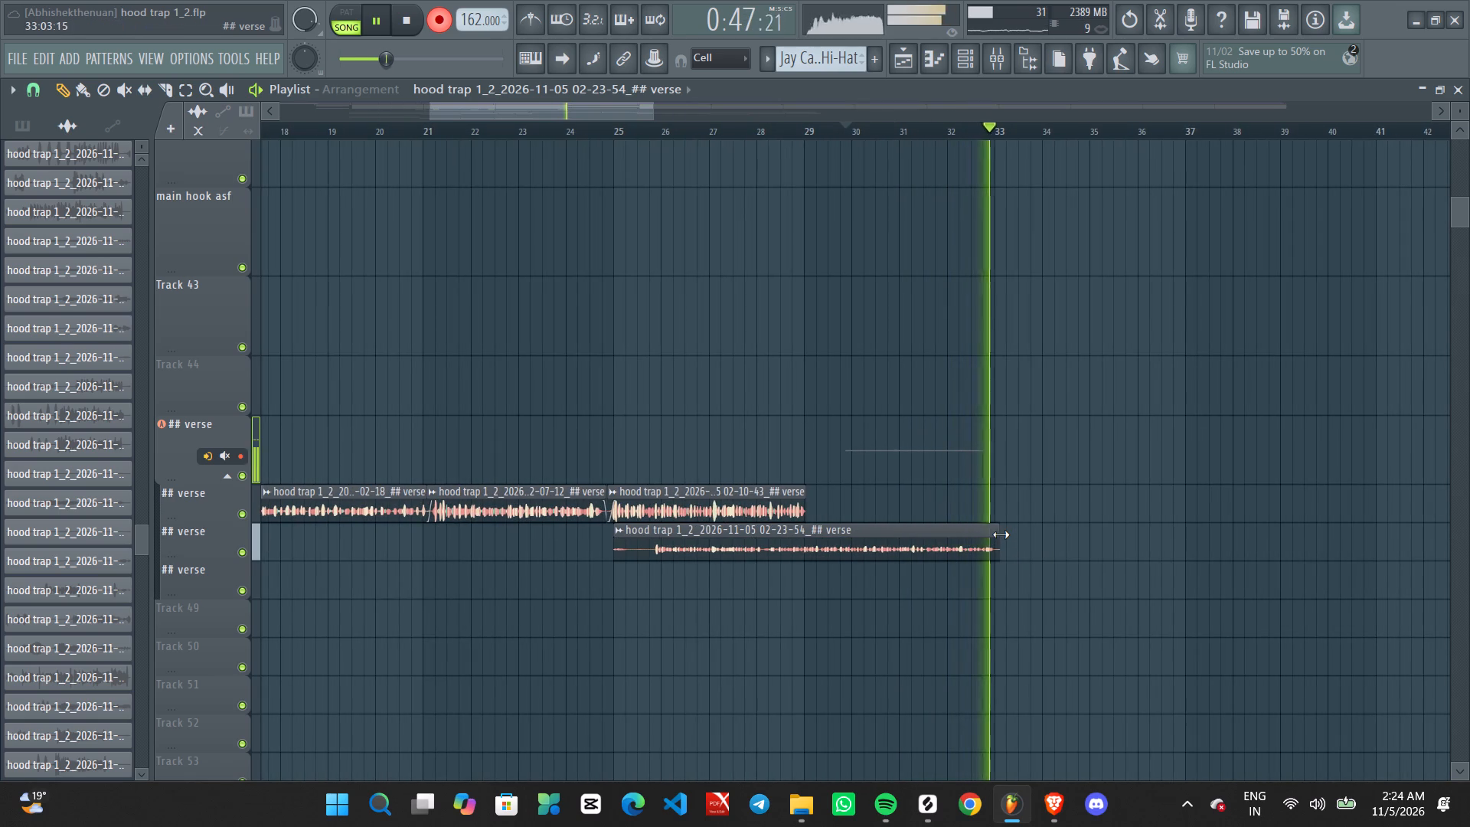
scroll(1011, 515, "down", 2, "ctrl")
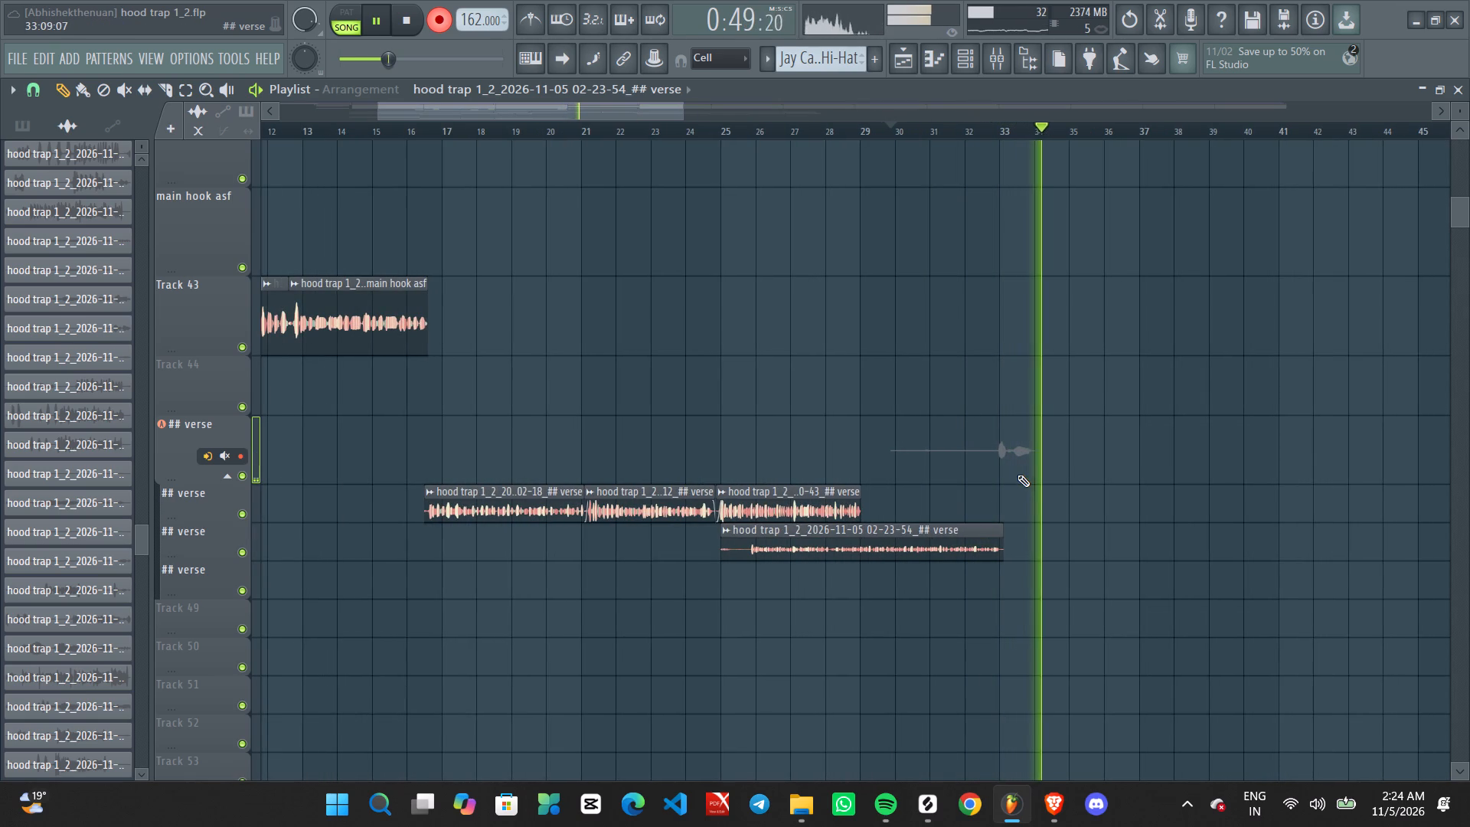
scroll(1018, 471, "down", 4, "ctrl")
scroll(1043, 469, "up", 2, "ctrl")
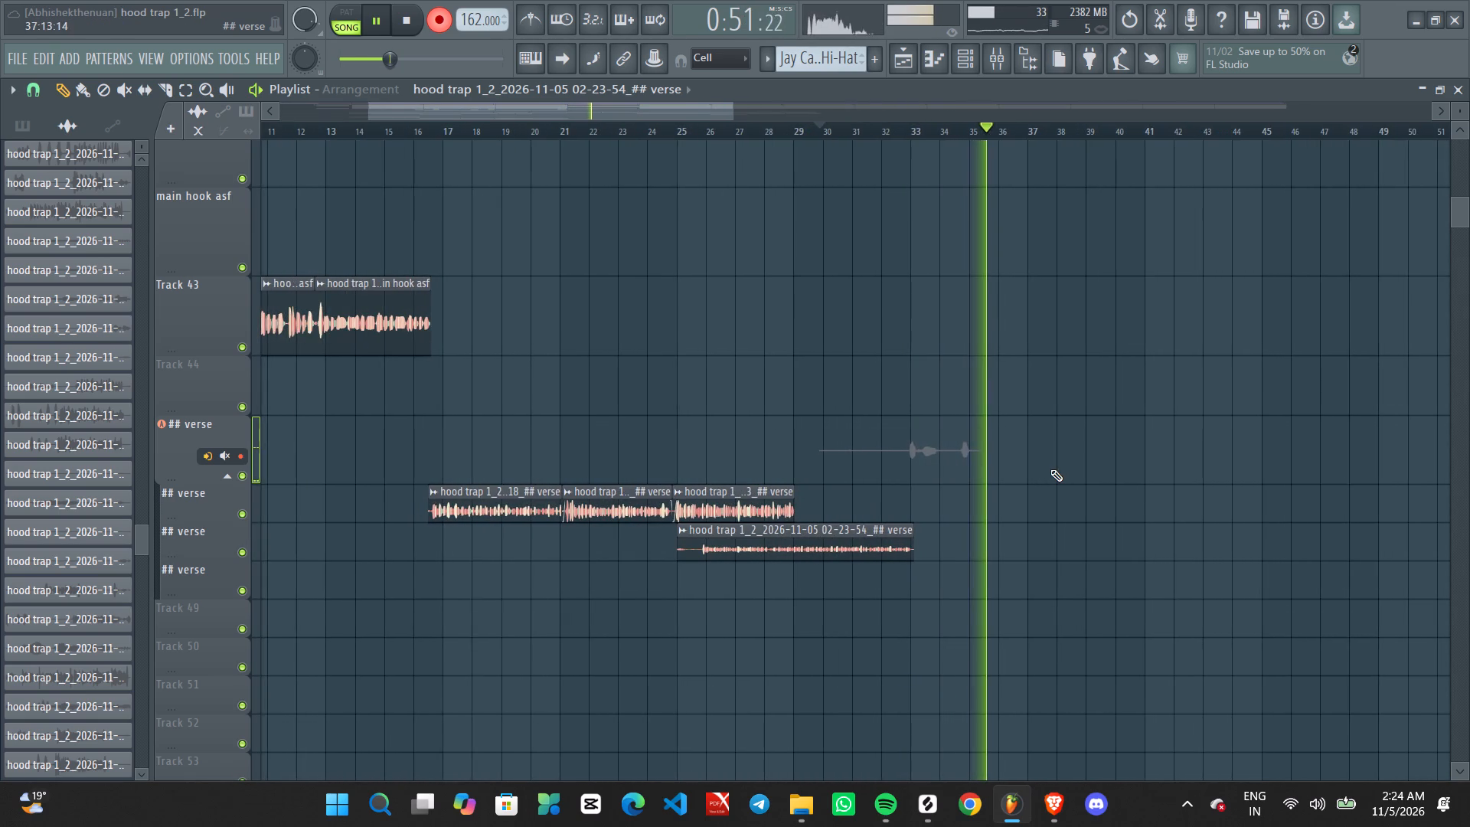
middle_click_drag(1044, 462, 1011, 456)
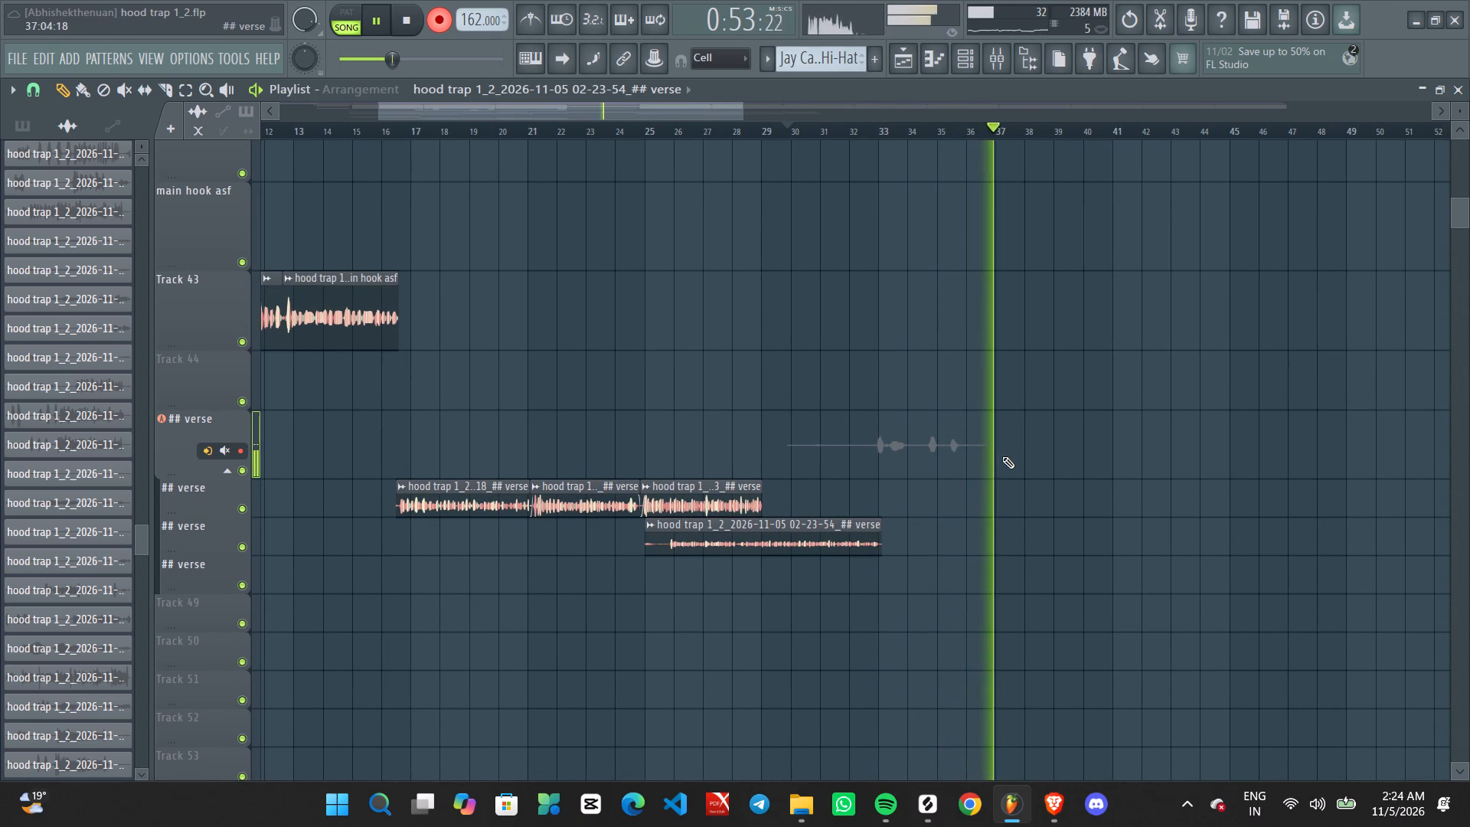
scroll(1073, 485, "up", 2, "ctrl")
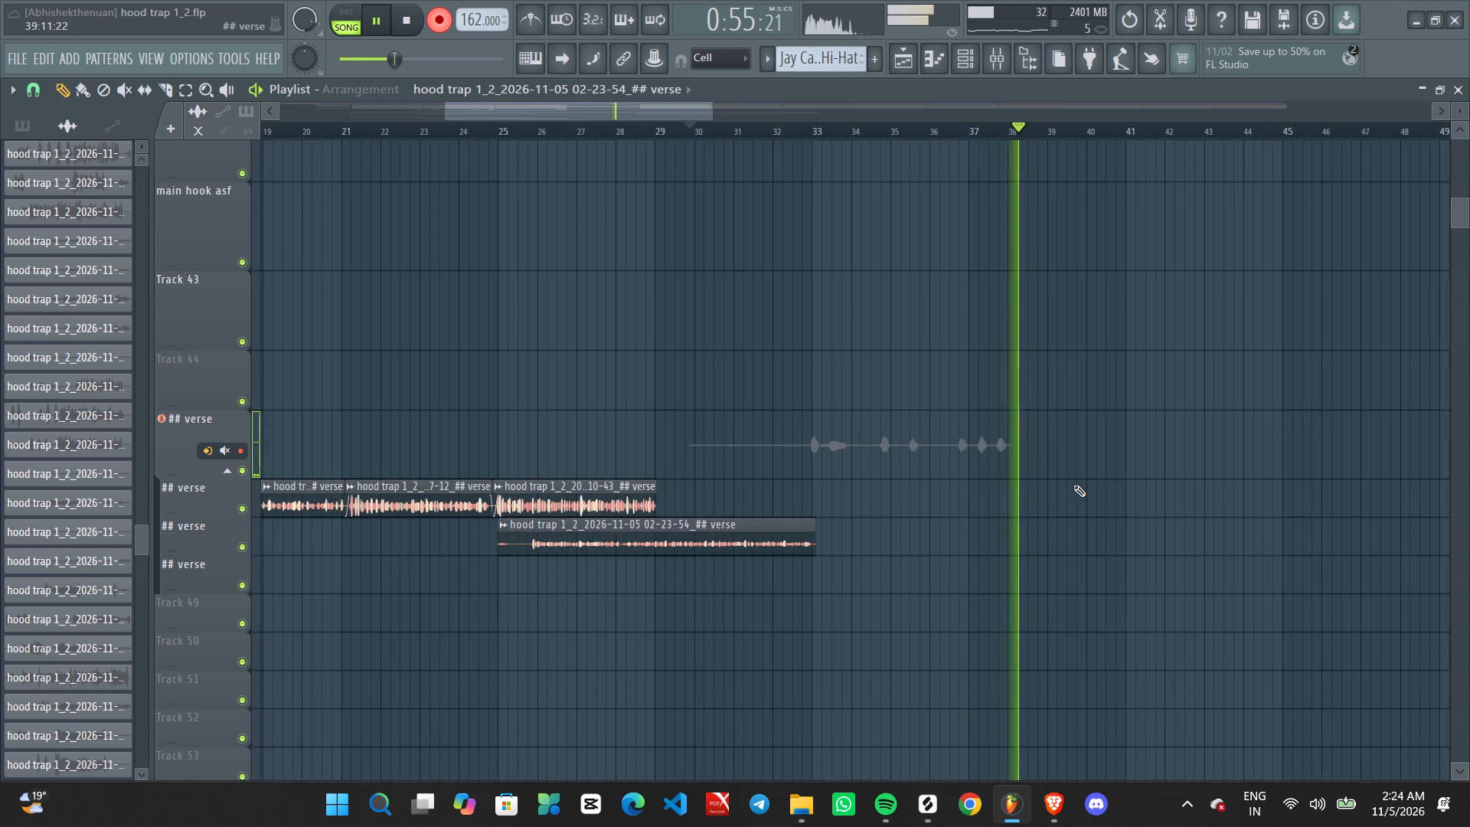
scroll(1070, 451, "down", 7, "alt")
scroll(1070, 451, "up", 4, "alt")
scroll(1114, 468, "up", 1, "ctrl")
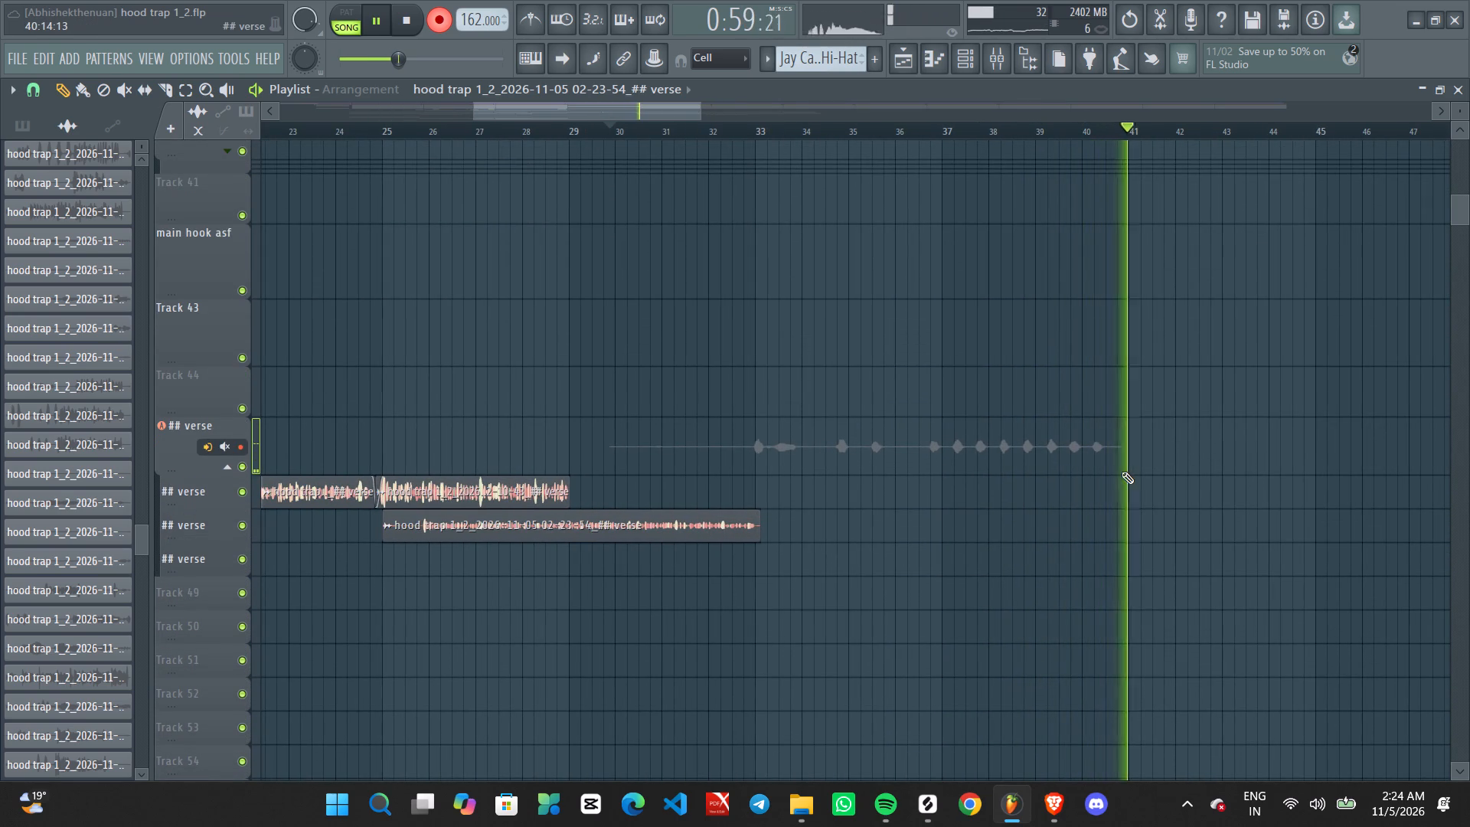
scroll(1126, 459, "down", 4, "ctrl")
scroll(1140, 459, "up", 3, "ctrl")
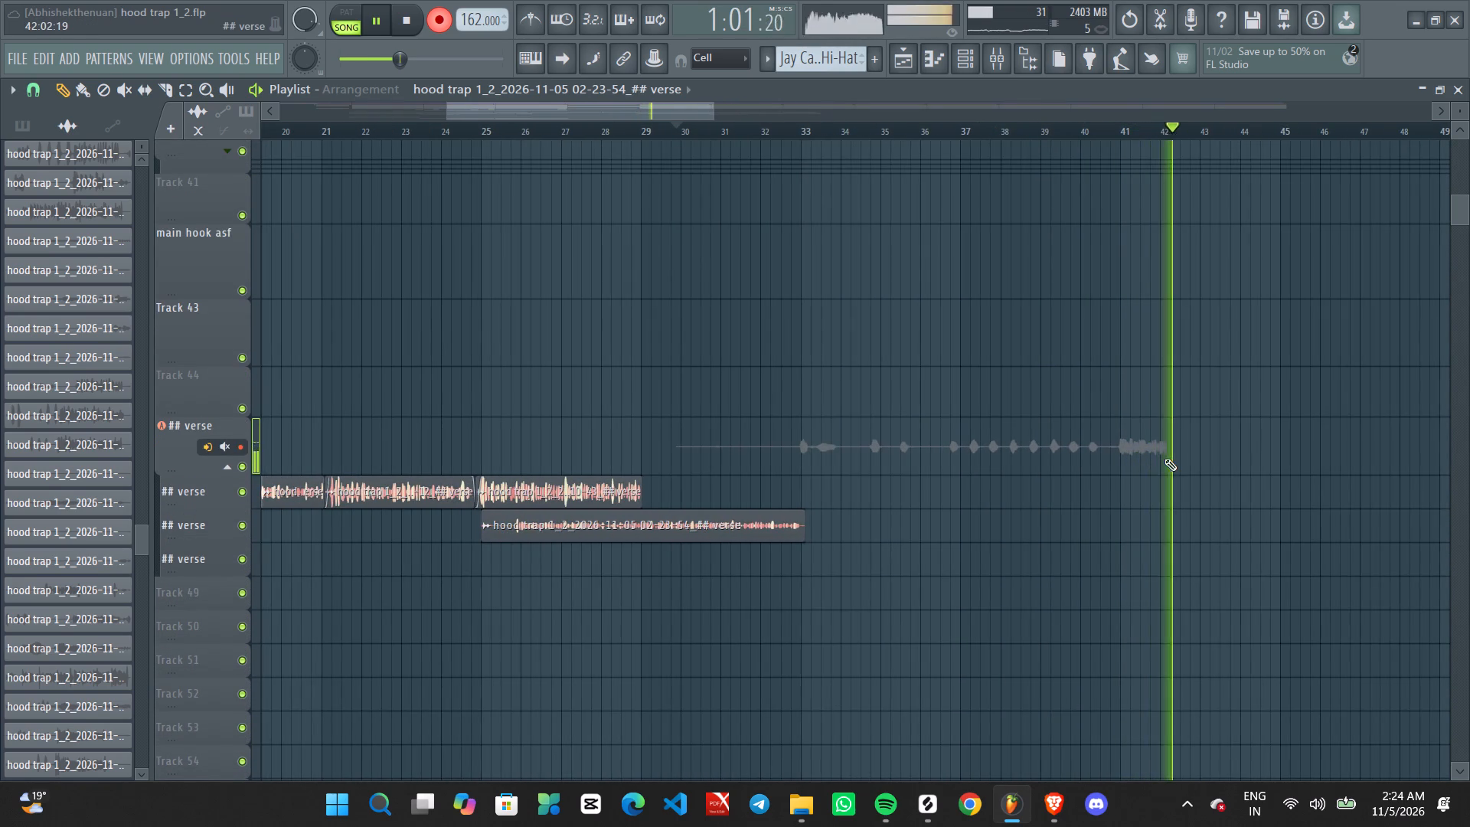
middle_click_drag(1158, 459, 992, 479)
scroll(1063, 478, "down", 1, "ctrl")
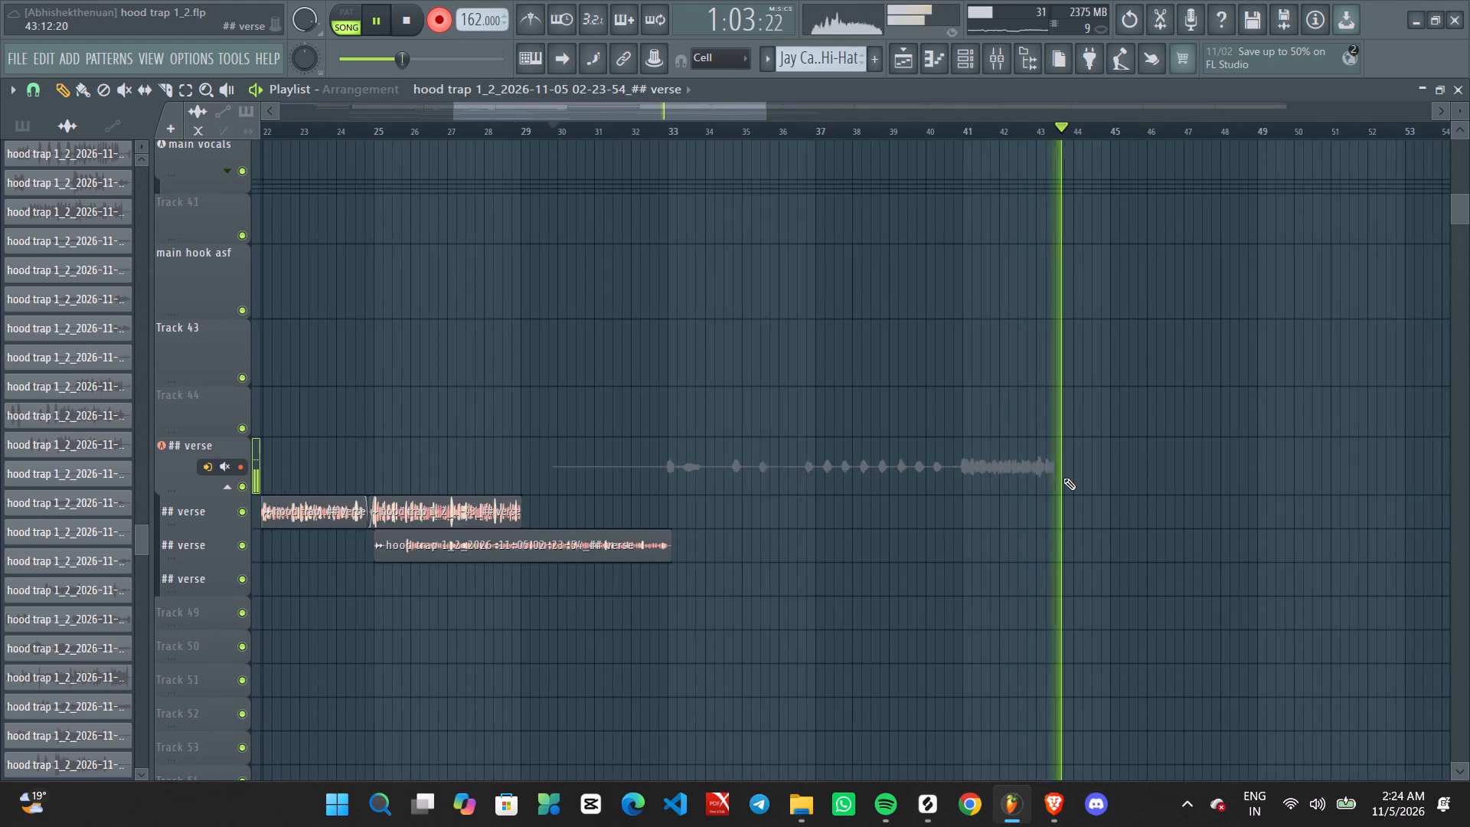
scroll(1063, 478, "down", 1, "ctrl")
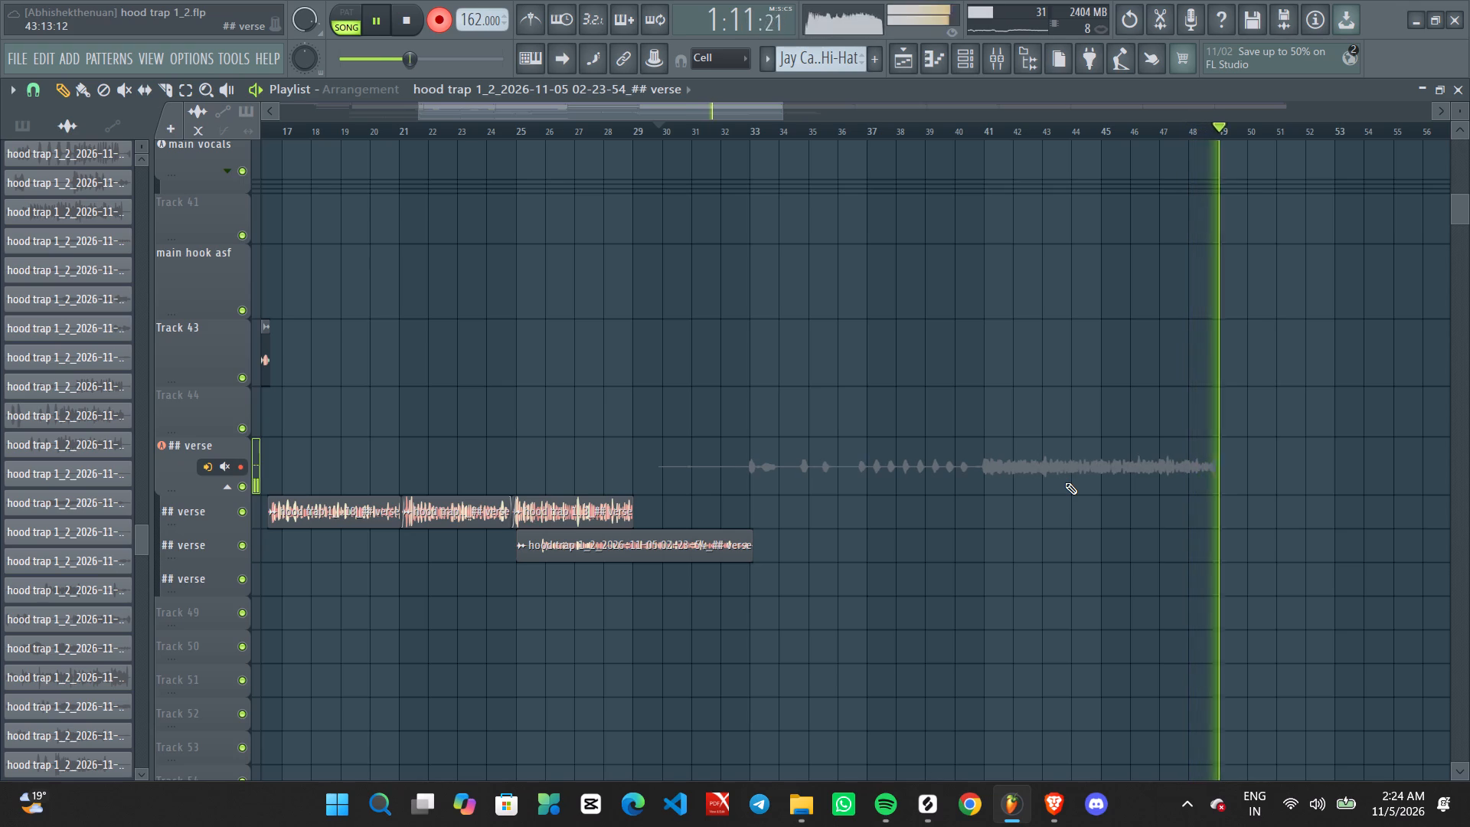
scroll(1144, 494, "down", 1, "ctrl")
scroll(1216, 498, "up", 1, "ctrl")
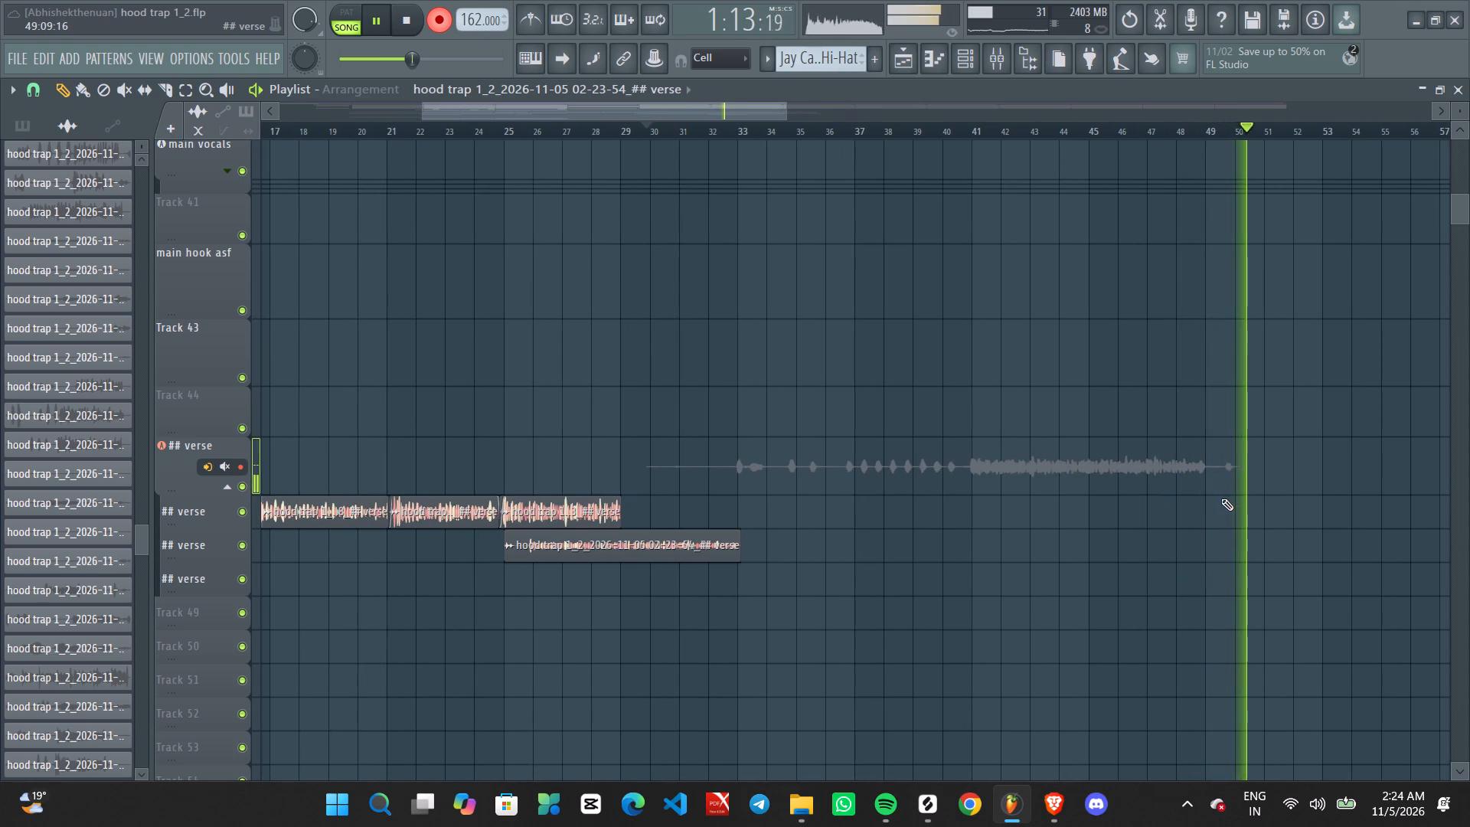
middle_click_drag(1205, 498, 990, 524)
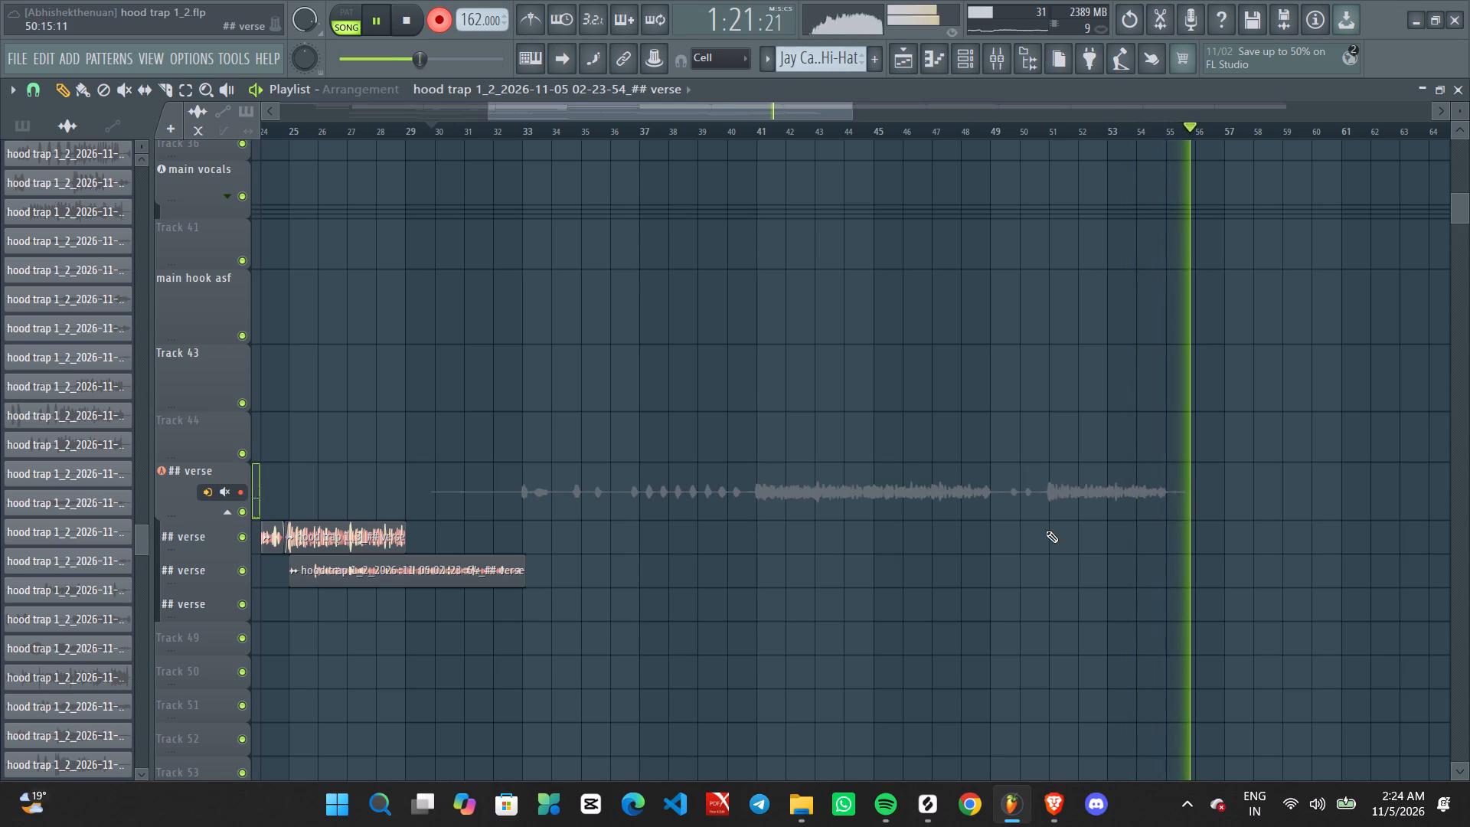
key("space")
left_click(441, 29)
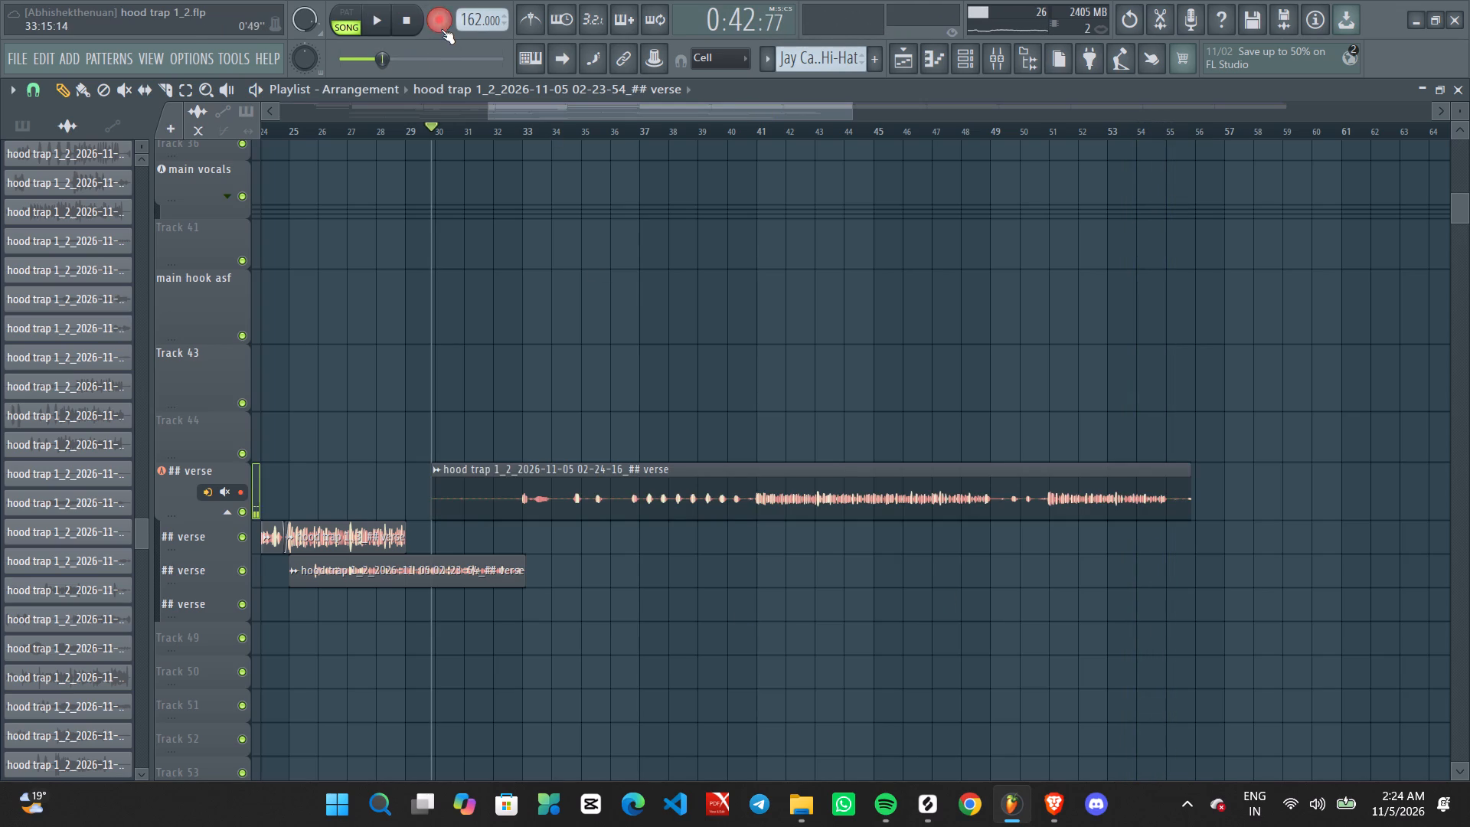
Audition the verse from just after bar 26 through the new take to about bar 55, and replay its opening bars.
left_click(330, 132)
key("space")
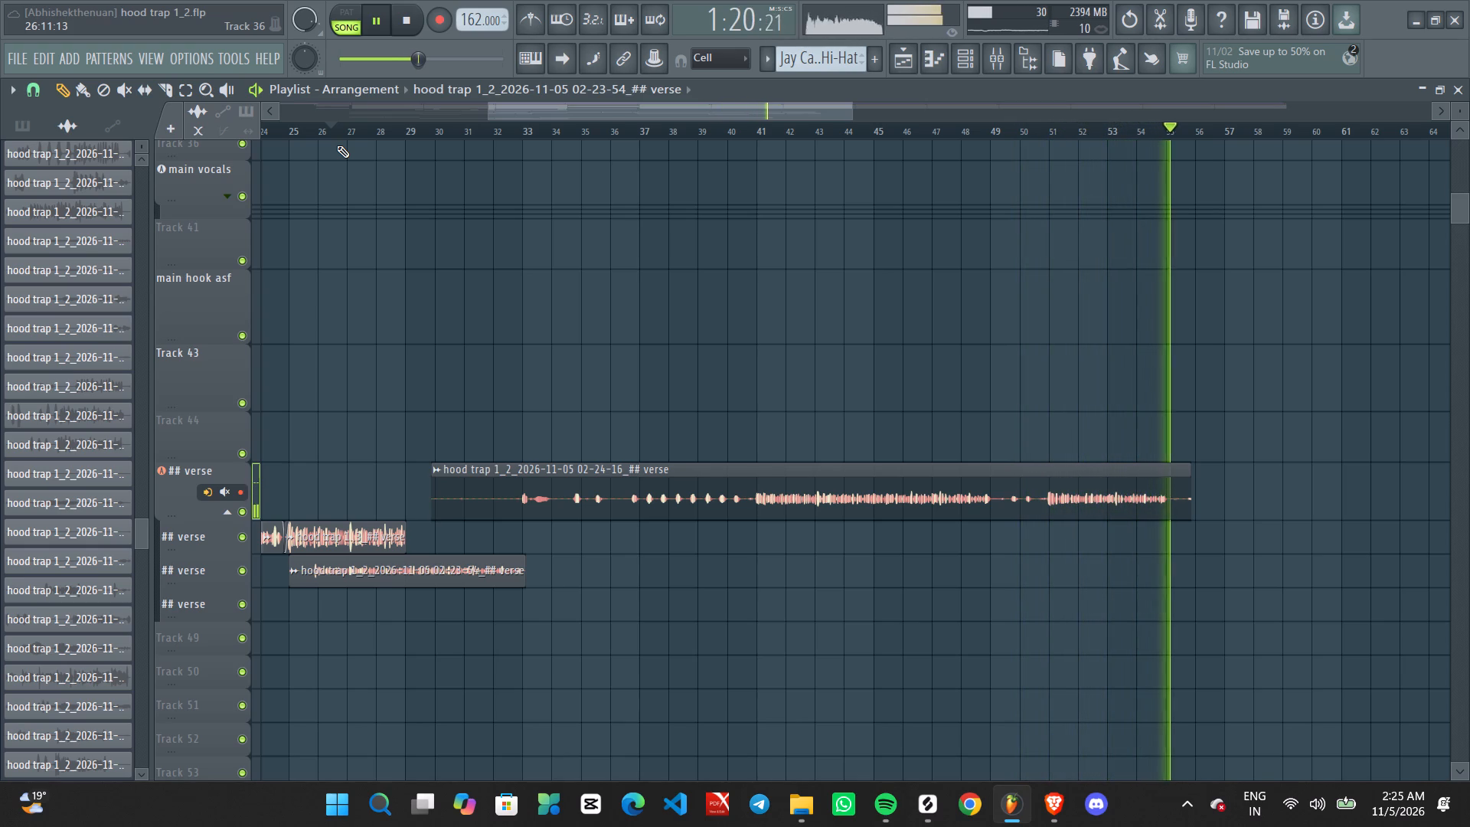
key("space")
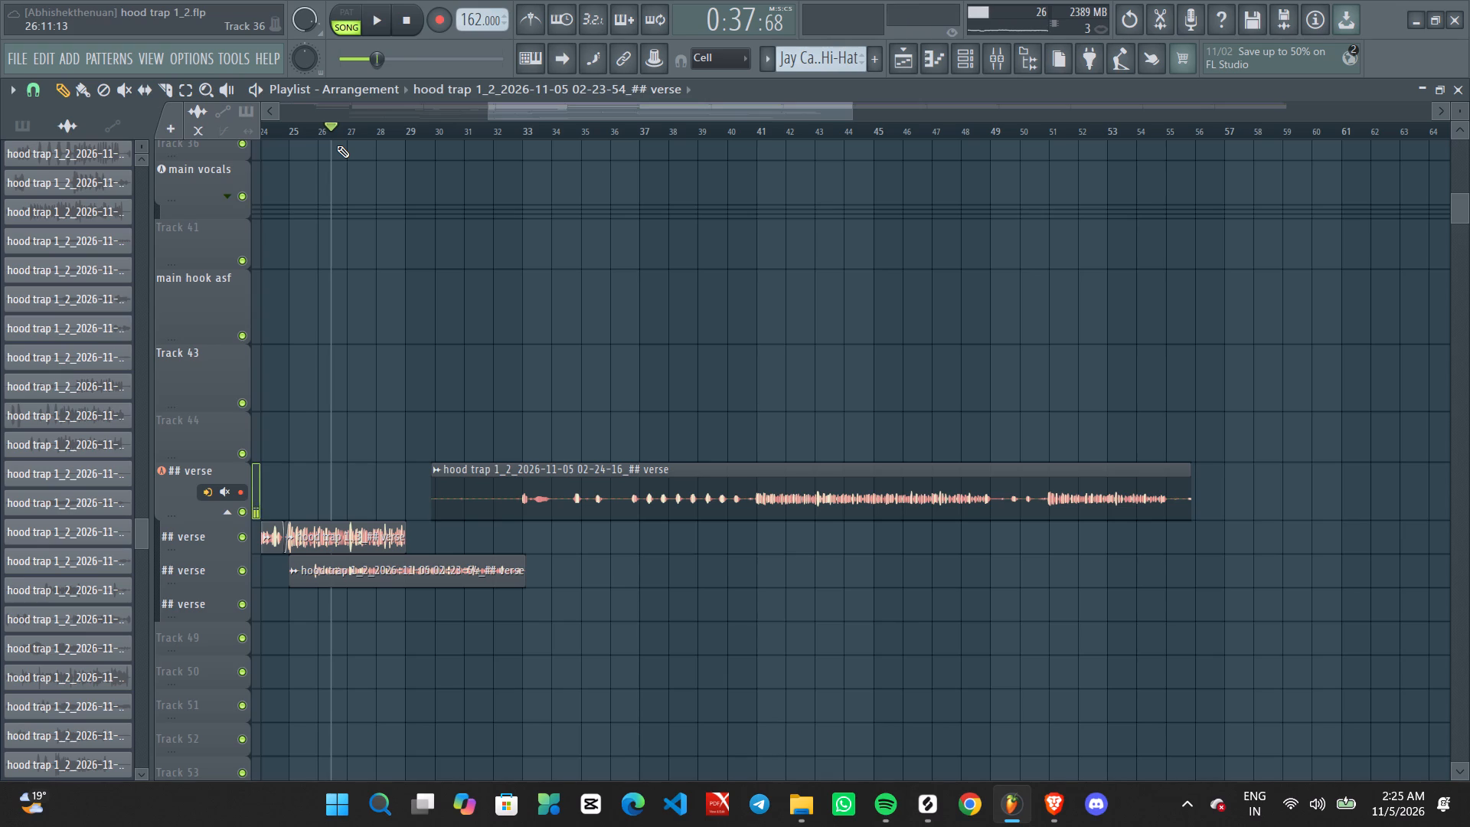
key("space")
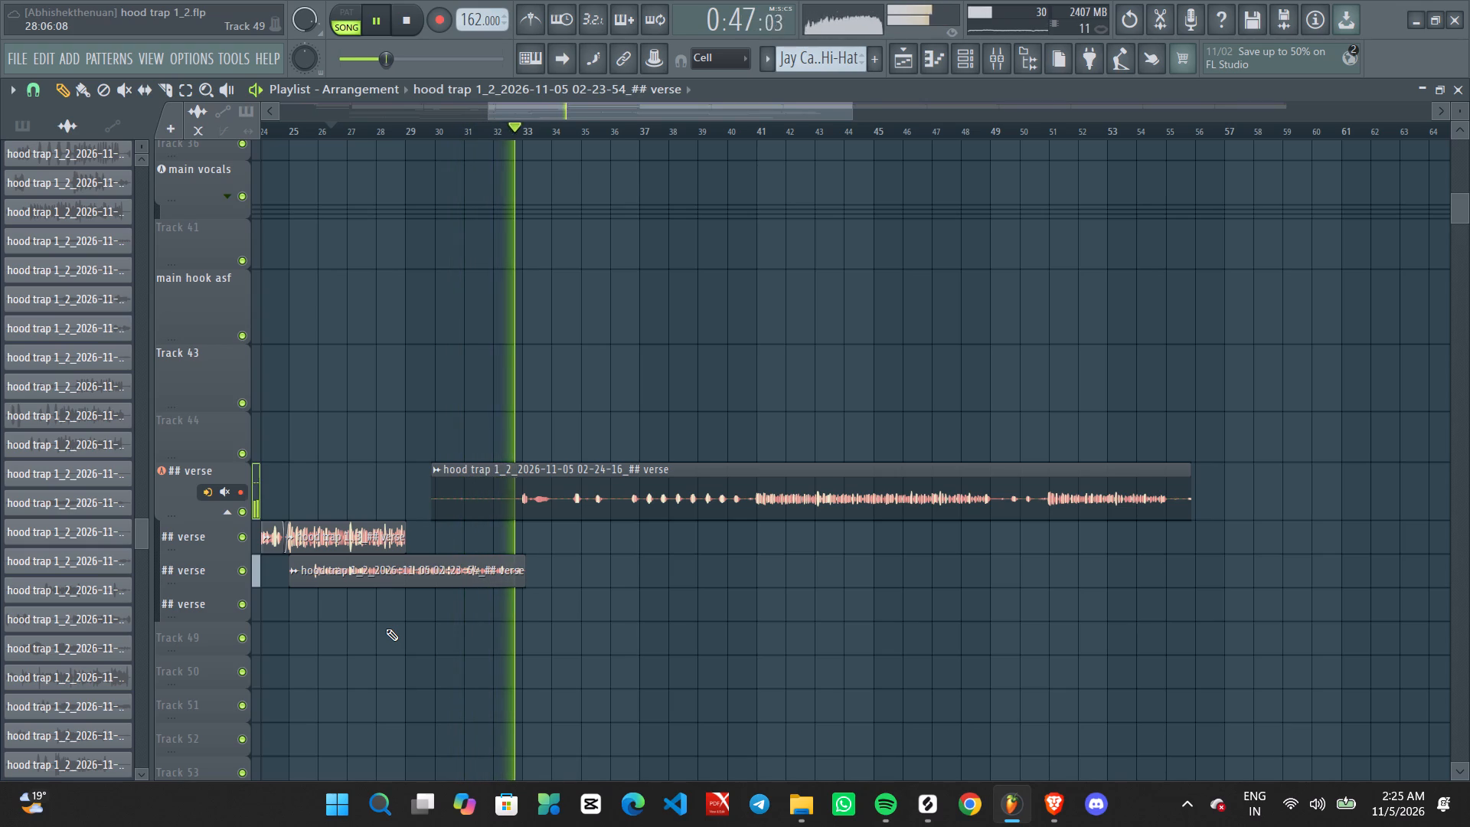
key("space")
key("space")
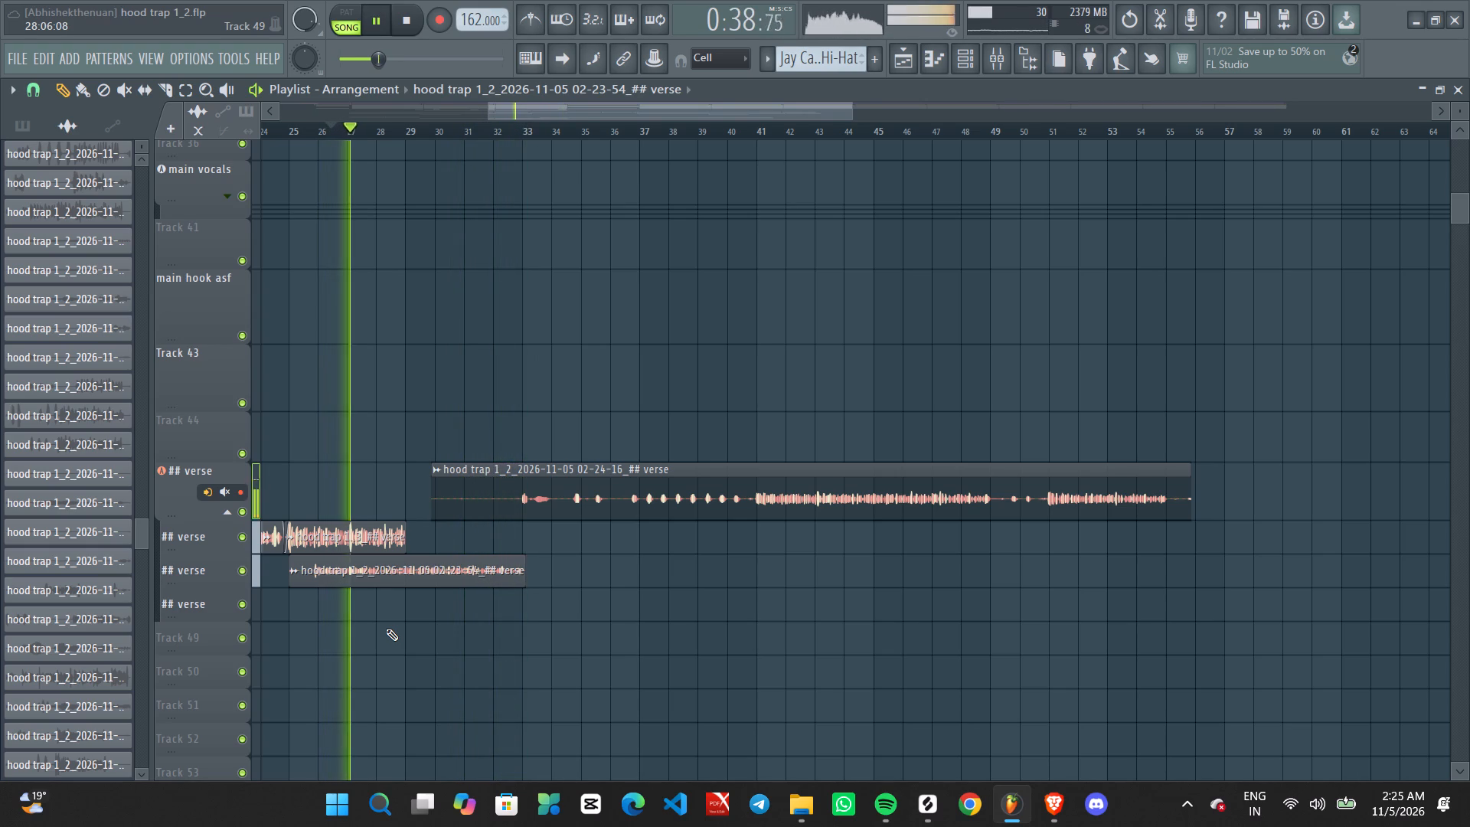
key("space")
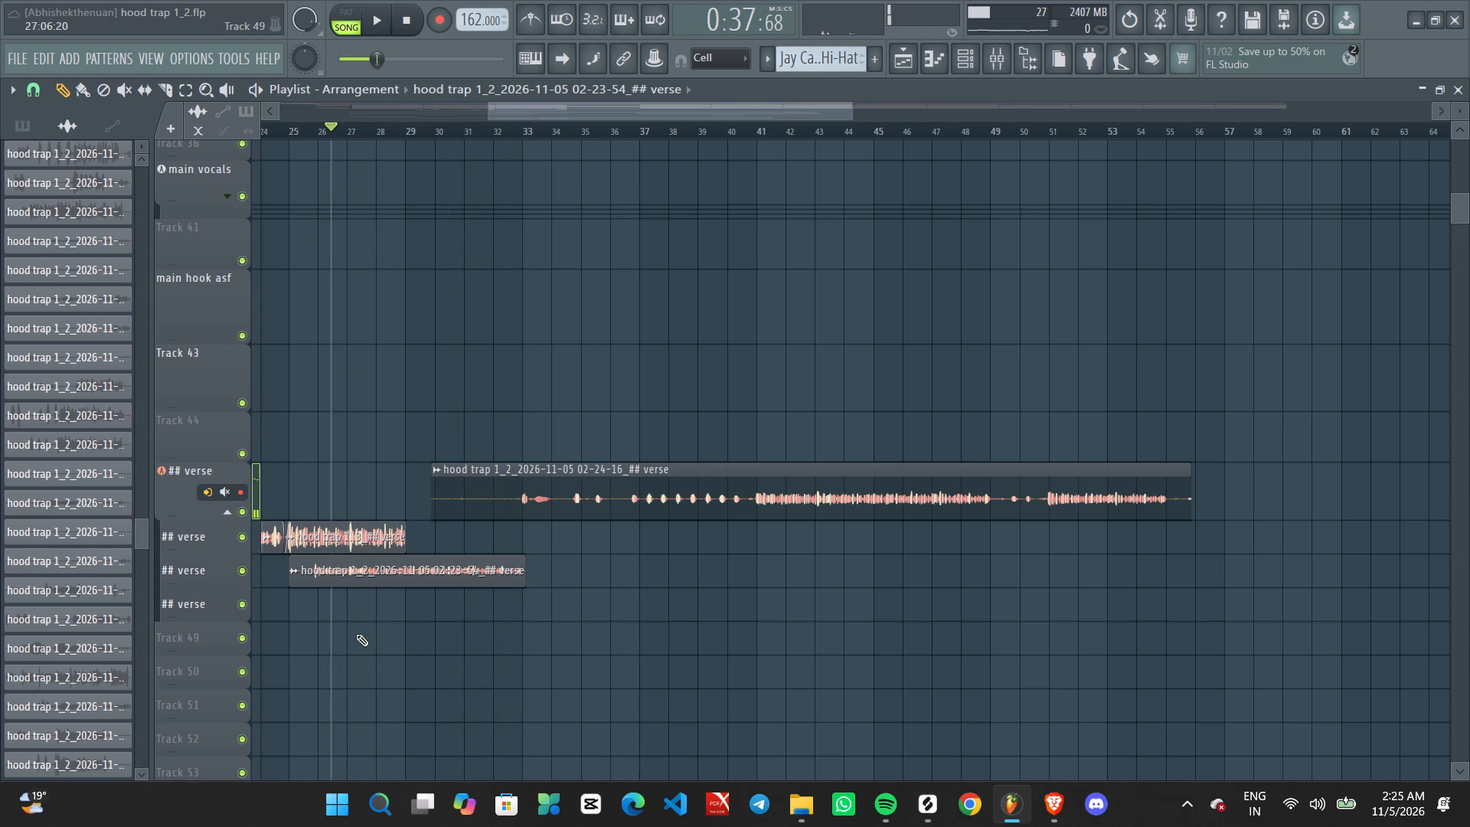
Trim the start of the second-lane ## verse take from bar 25 to just before bar 29, at 28:13:16.
scroll(355, 634, "up", 3, "ctrl")
scroll(357, 634, "up", 1)
middle_click_drag(384, 632, 490, 583)
scroll(397, 599, "up", 1, "ctrl")
scroll(501, 590, "up", 2, "alt")
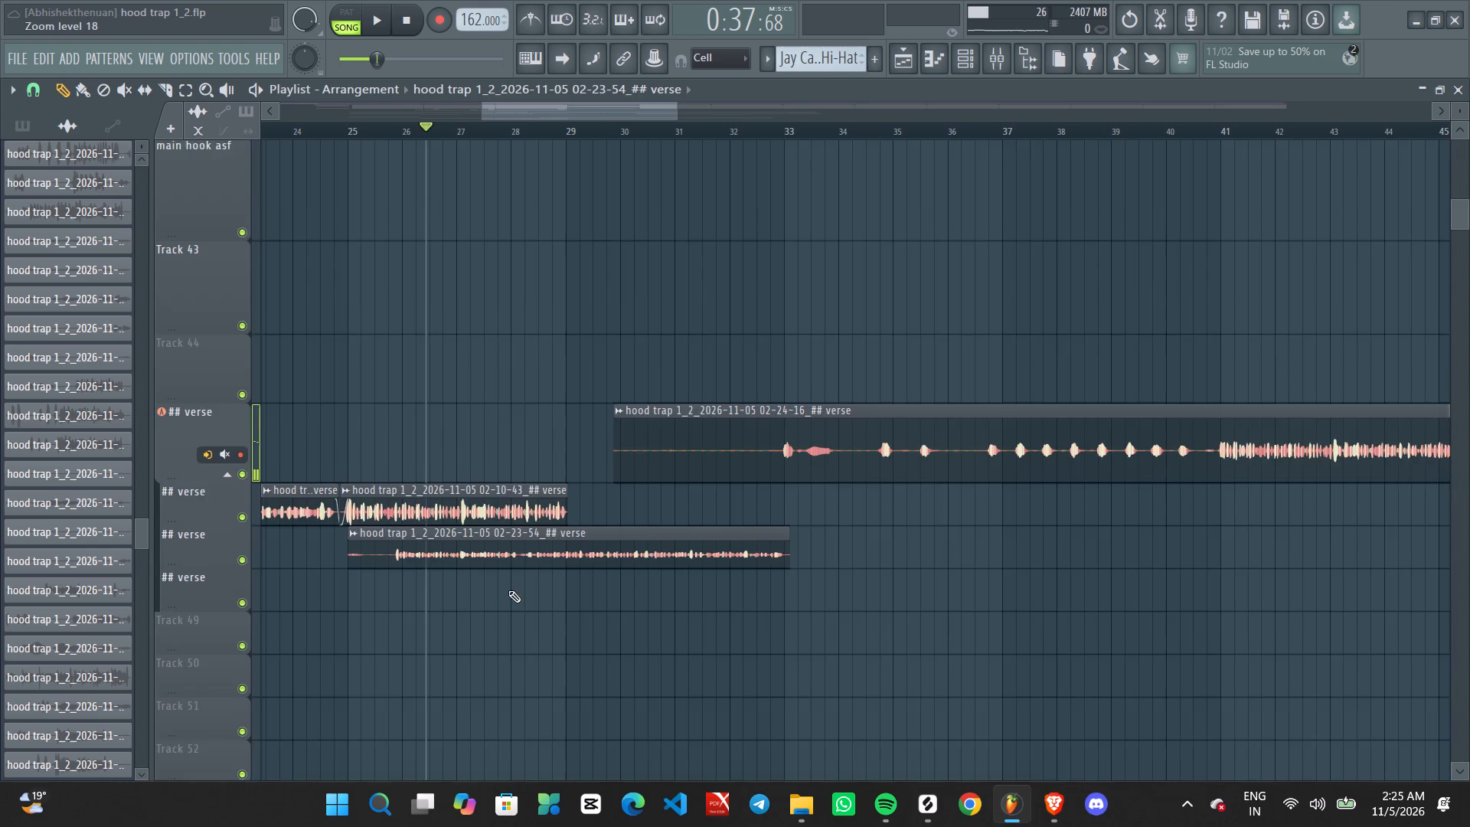
scroll(508, 590, "up", 4, "alt")
left_click_drag(313, 570, 315, 570, "alt")
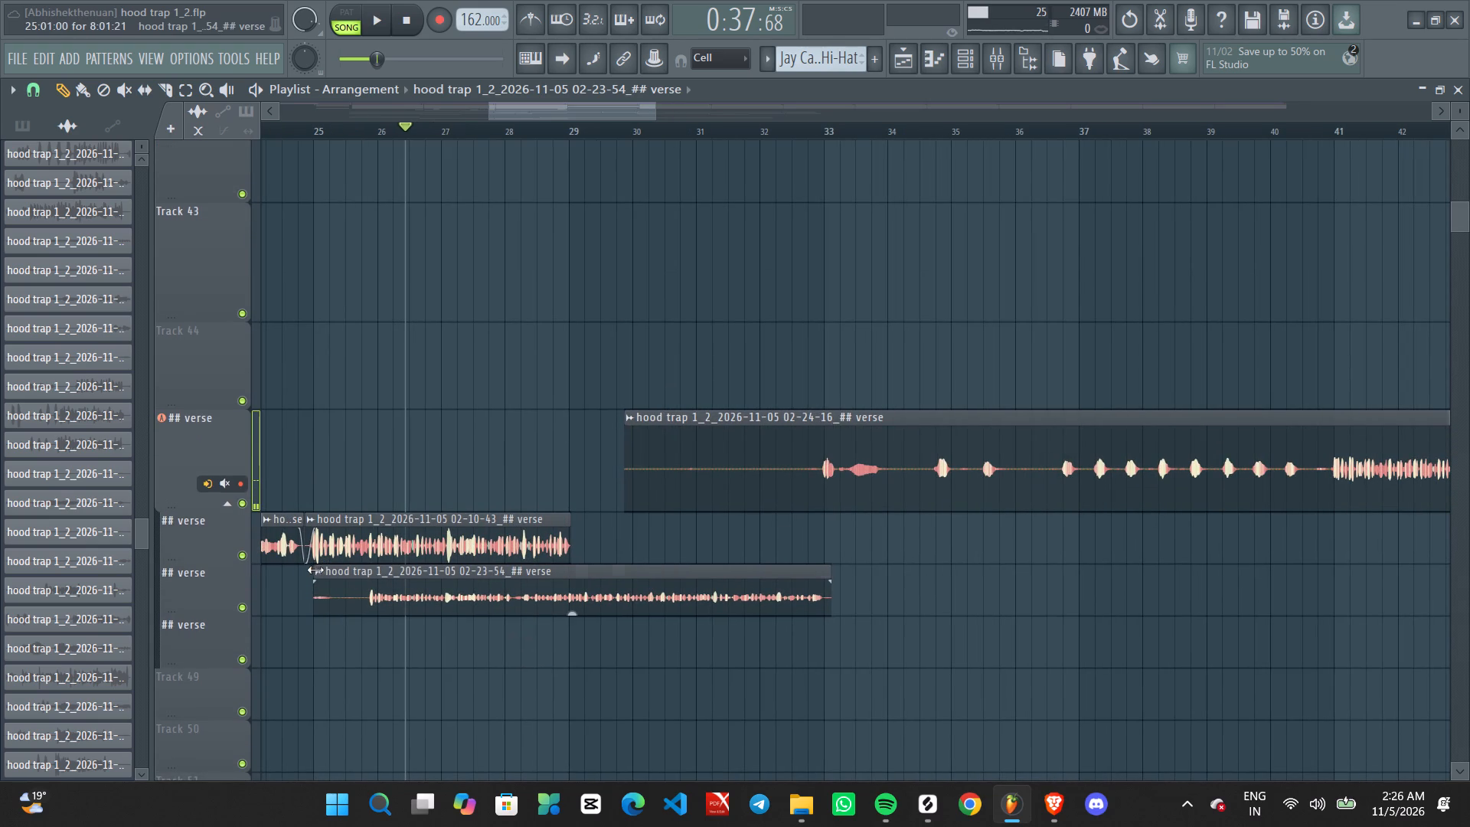
left_click_drag(315, 570, 569, 595, "alt")
scroll(573, 603, "up", 2, "ctrl")
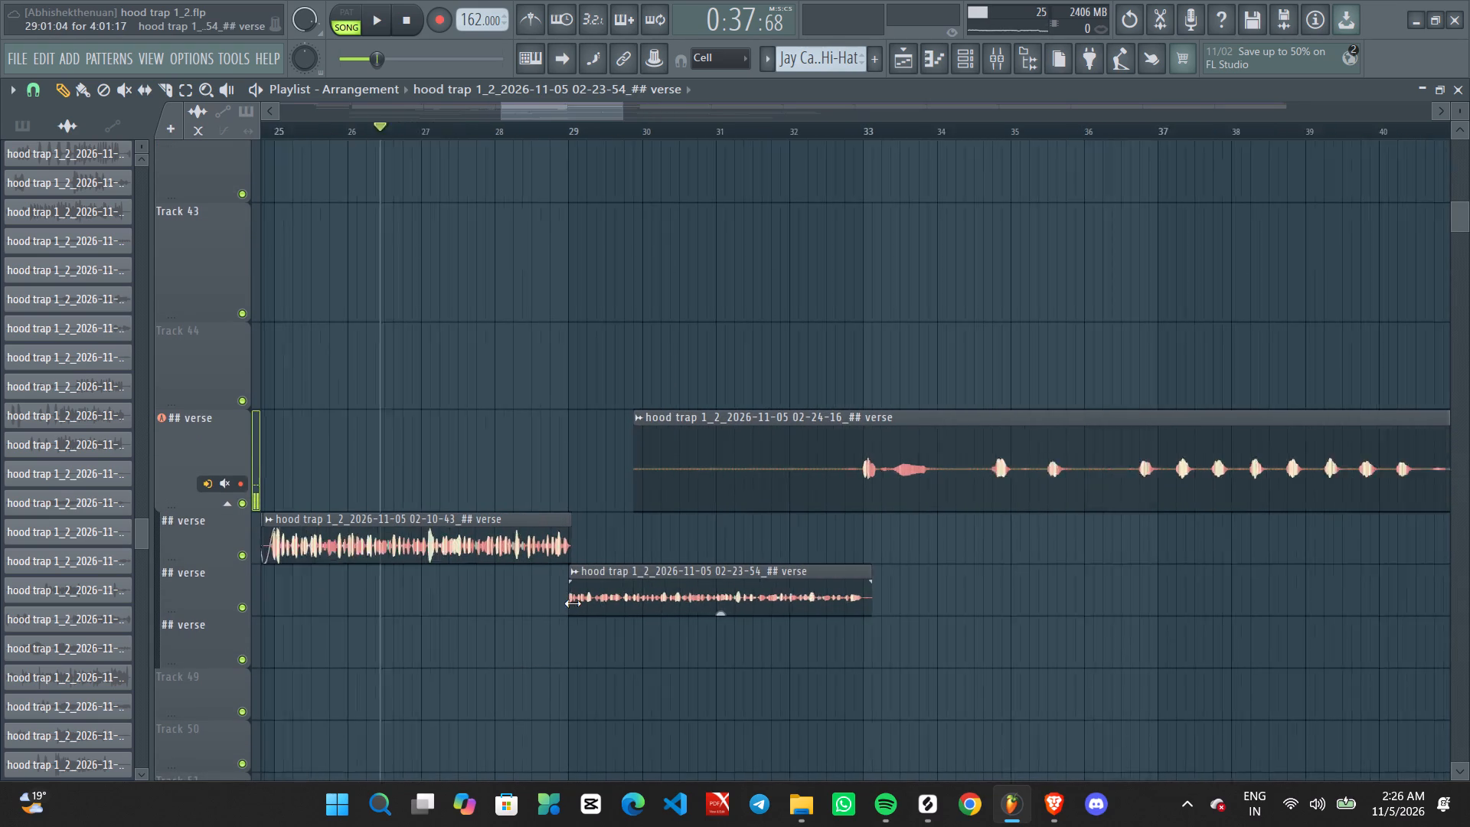
scroll(573, 603, "up", 10, "ctrl")
left_click(554, 573, "alt")
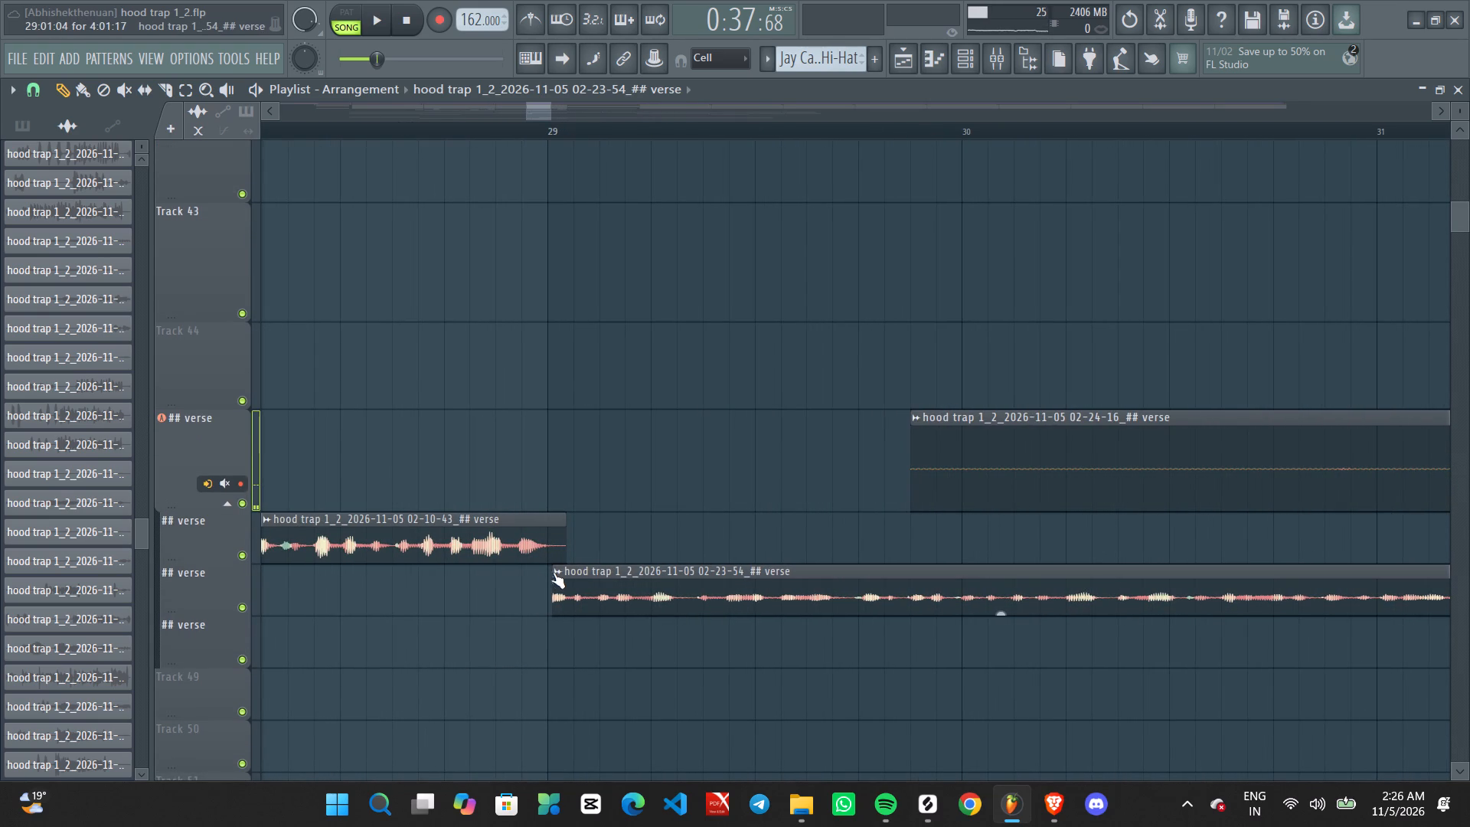
left_click(549, 568, "alt")
key("ctrl+z")
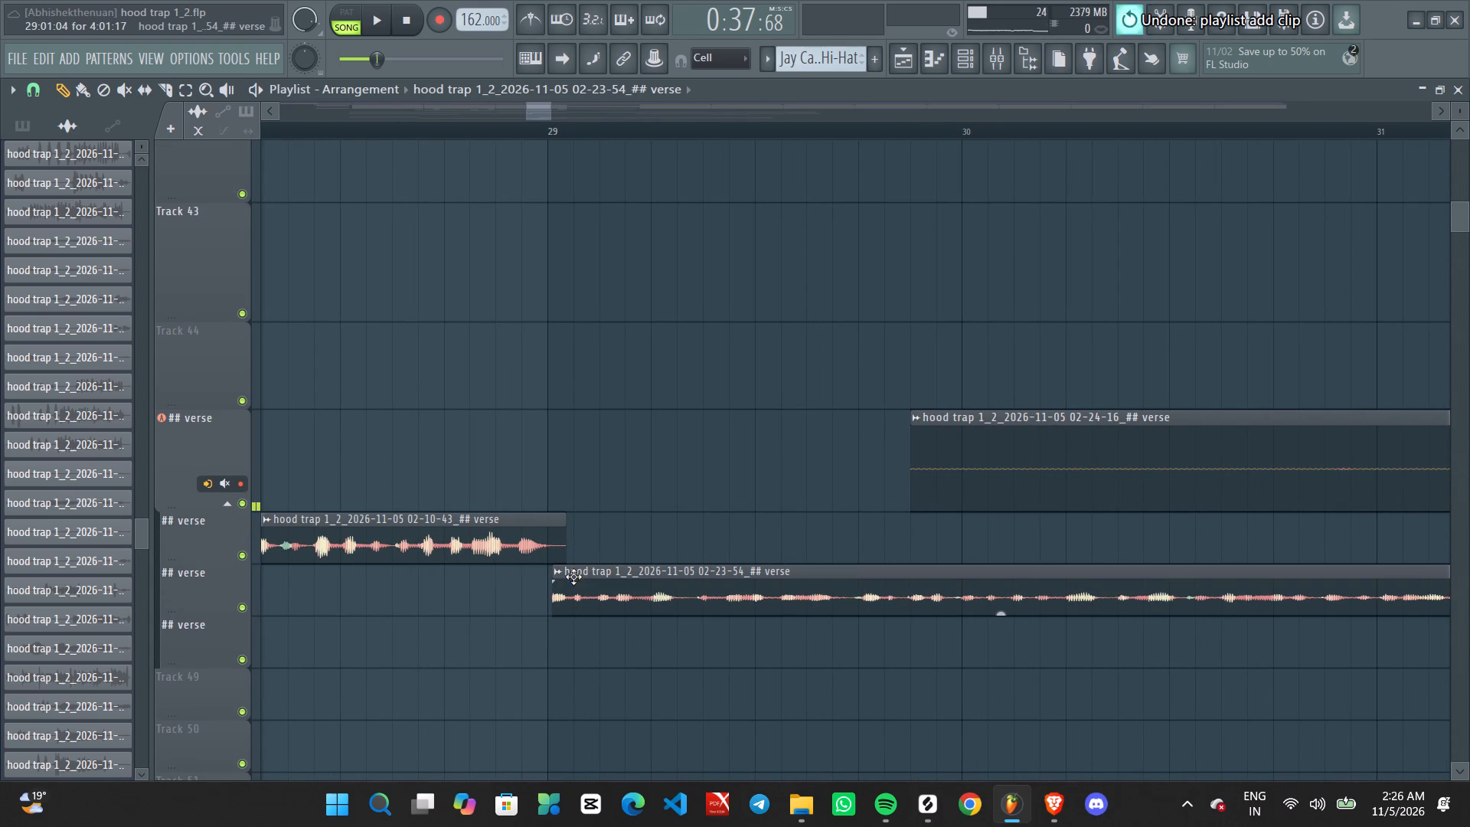
left_click_drag(550, 567, 459, 571, "alt")
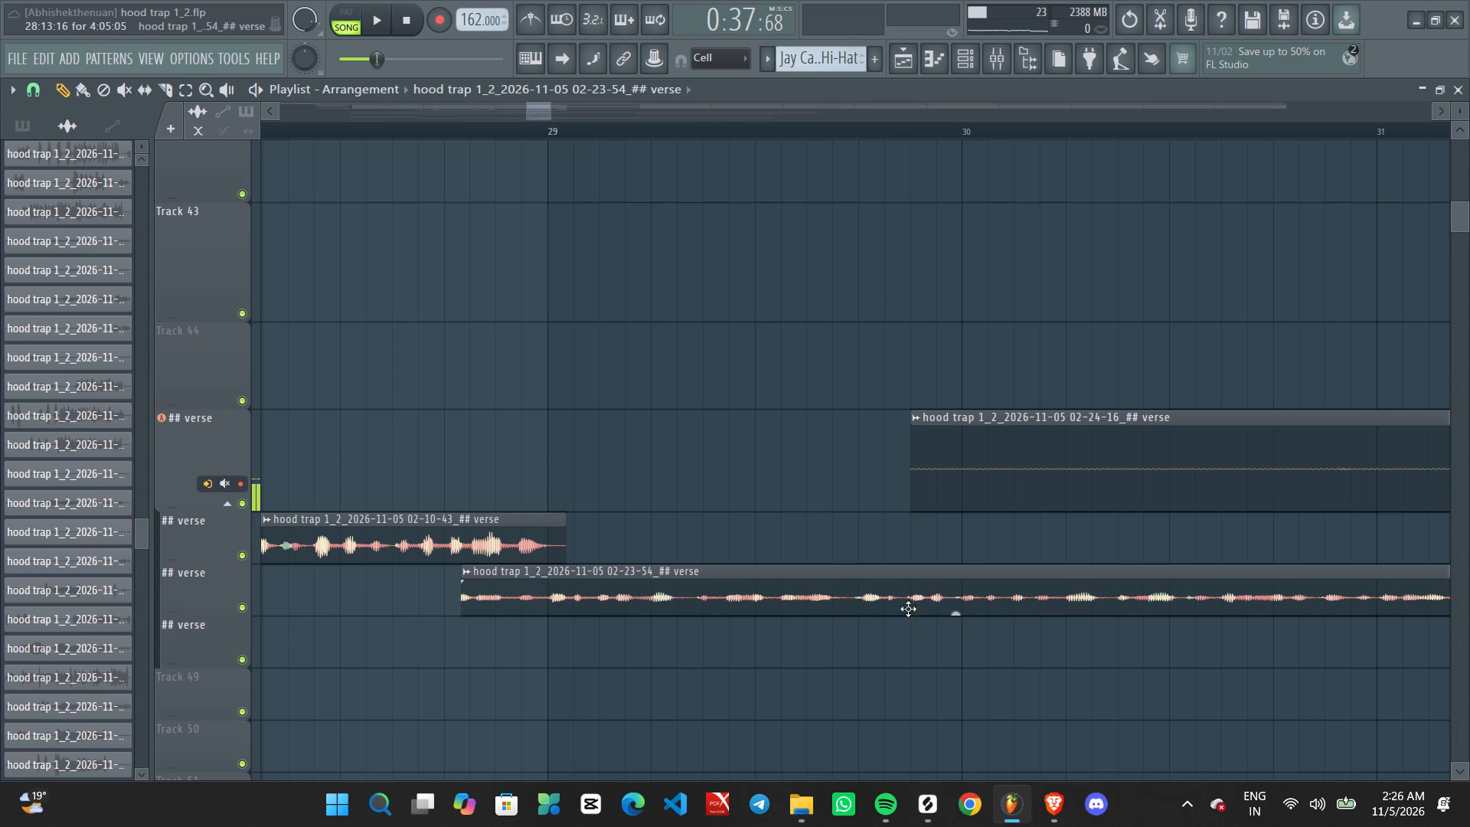
Raise the gain of the second-lane ## verse take starting just before bar 29 to 6.1 dB, auditioning the level against the preceding clip.
left_click_drag(953, 613, 949, 574)
key("space")
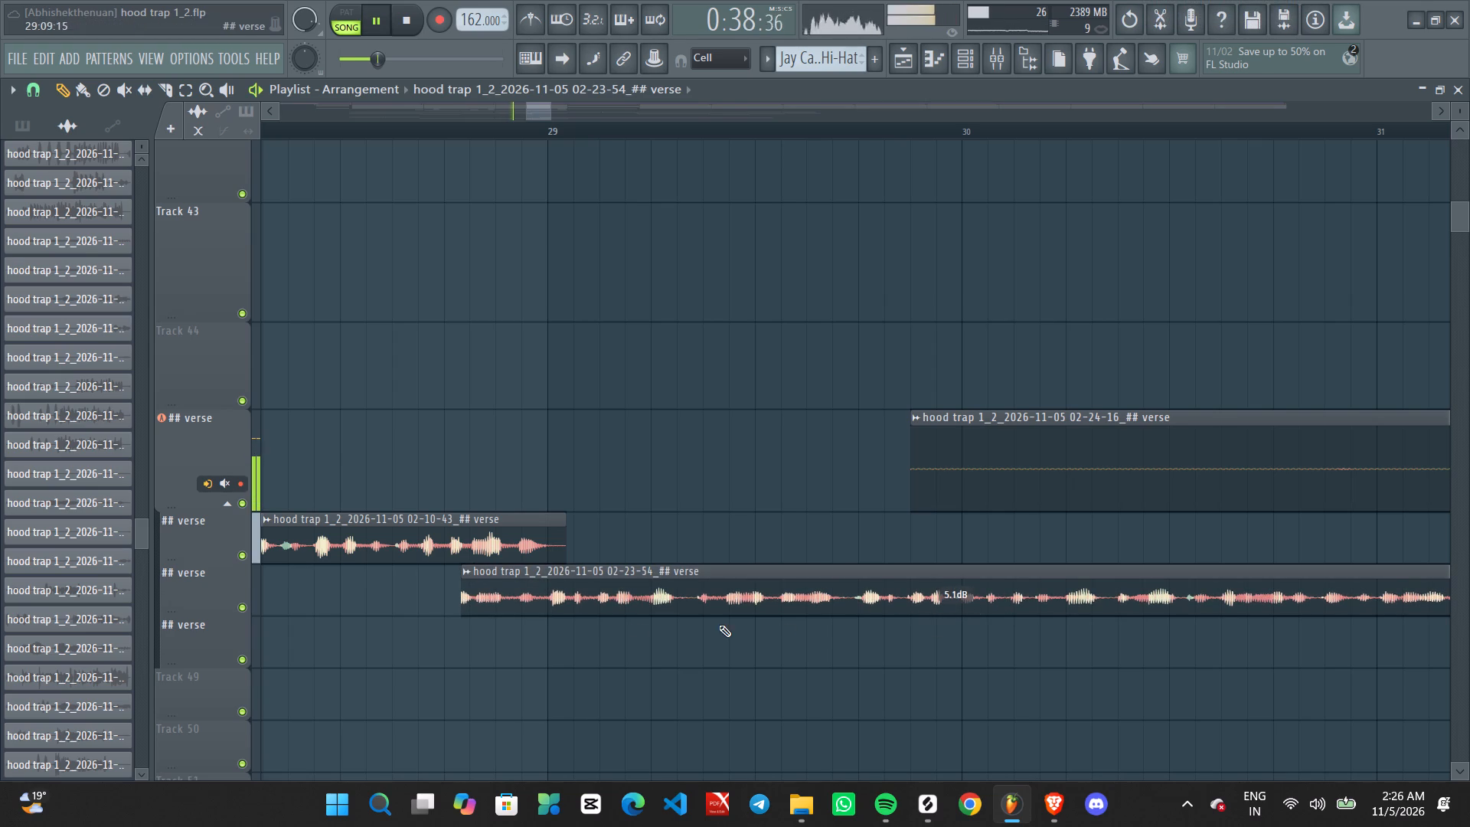
scroll(565, 620, "down", 7, "ctrl")
scroll(558, 619, "up", 4, "ctrl")
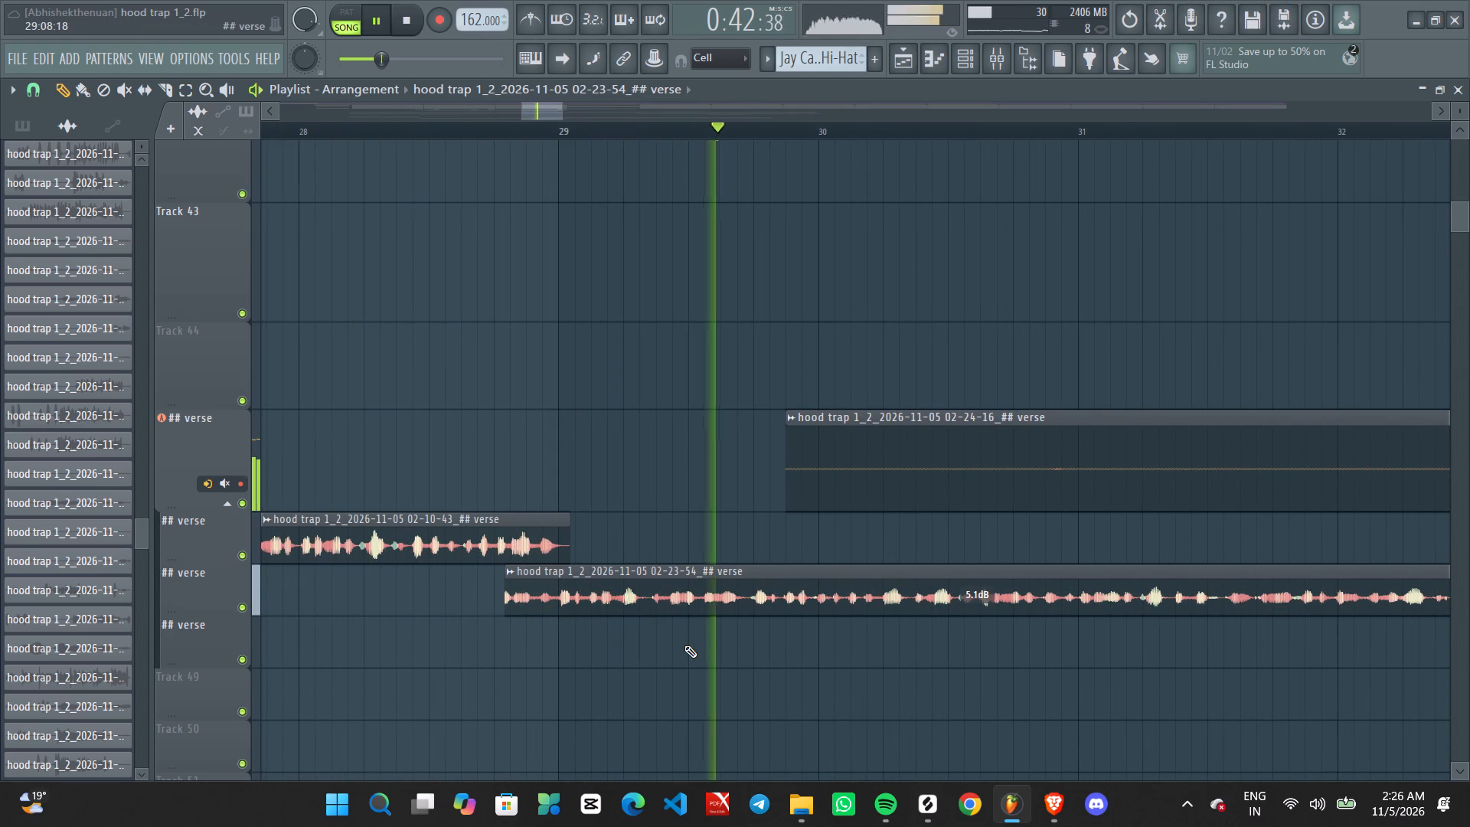
scroll(938, 629, "down", 4, "ctrl")
middle_click_drag(1052, 610, 955, 609)
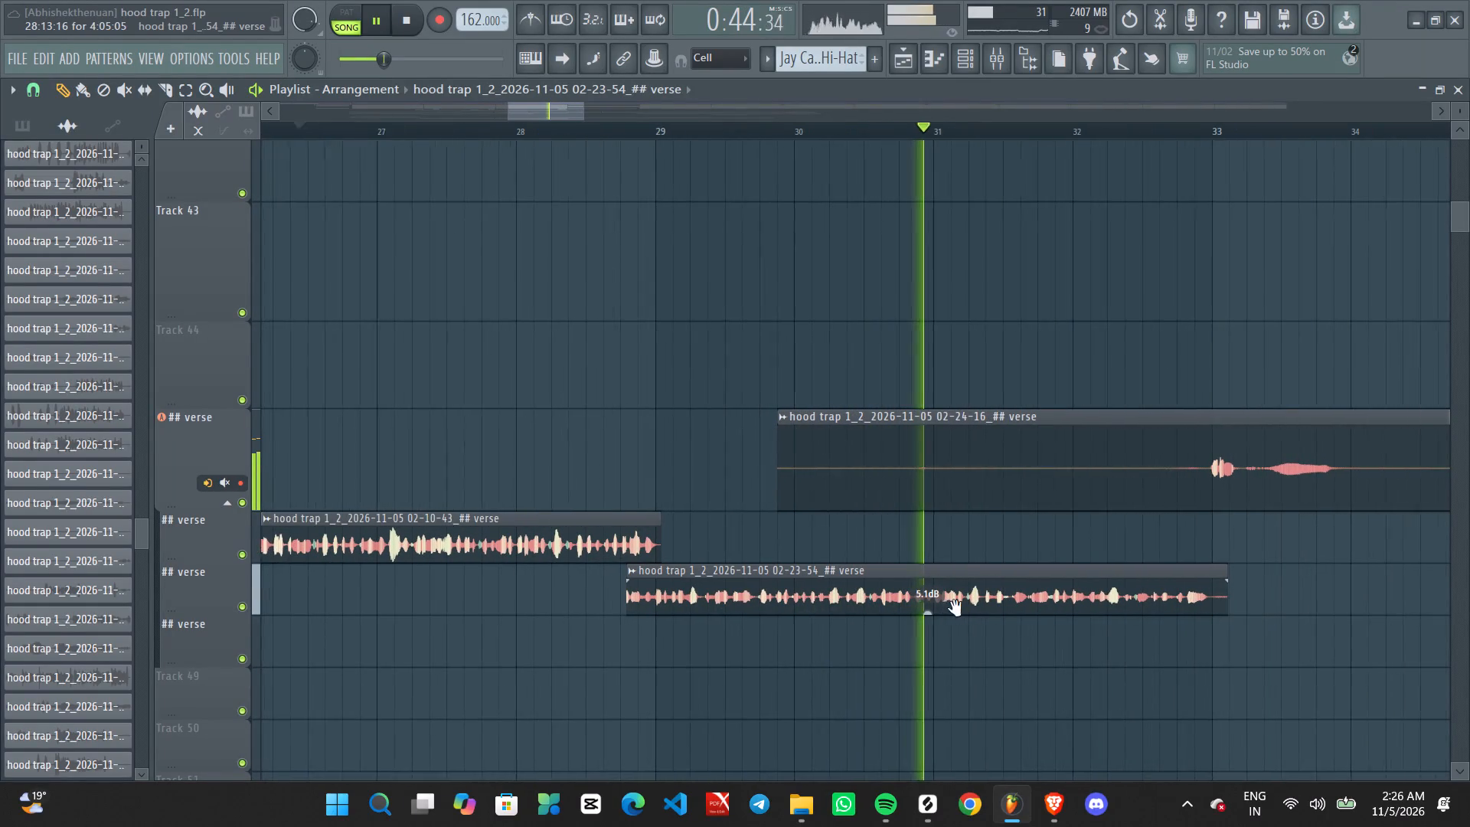
middle_click_drag(955, 609, 950, 609)
key("space")
key("space")
left_click_drag(903, 610, 903, 583)
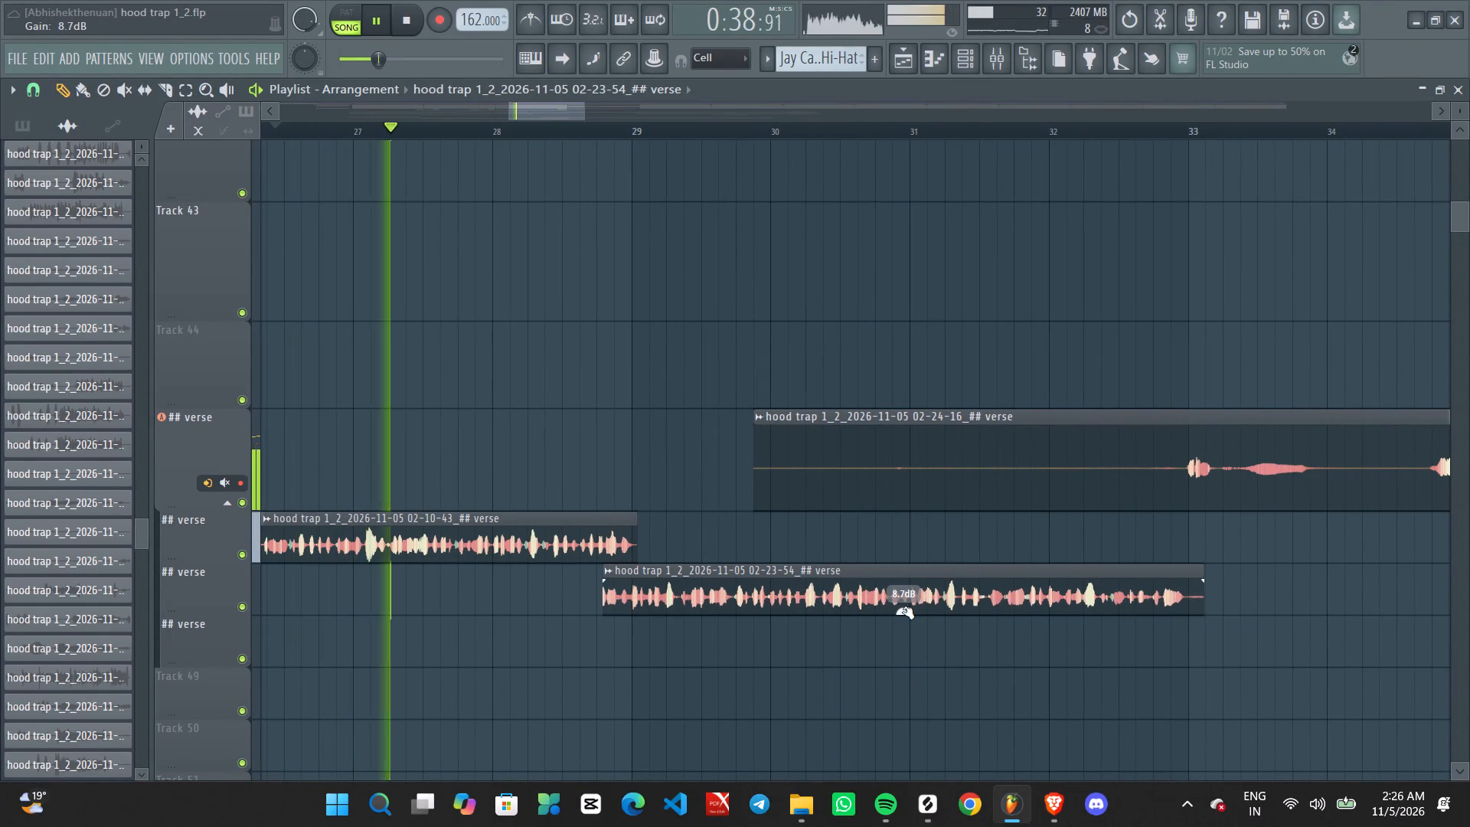
left_click_drag(903, 610, 908, 630)
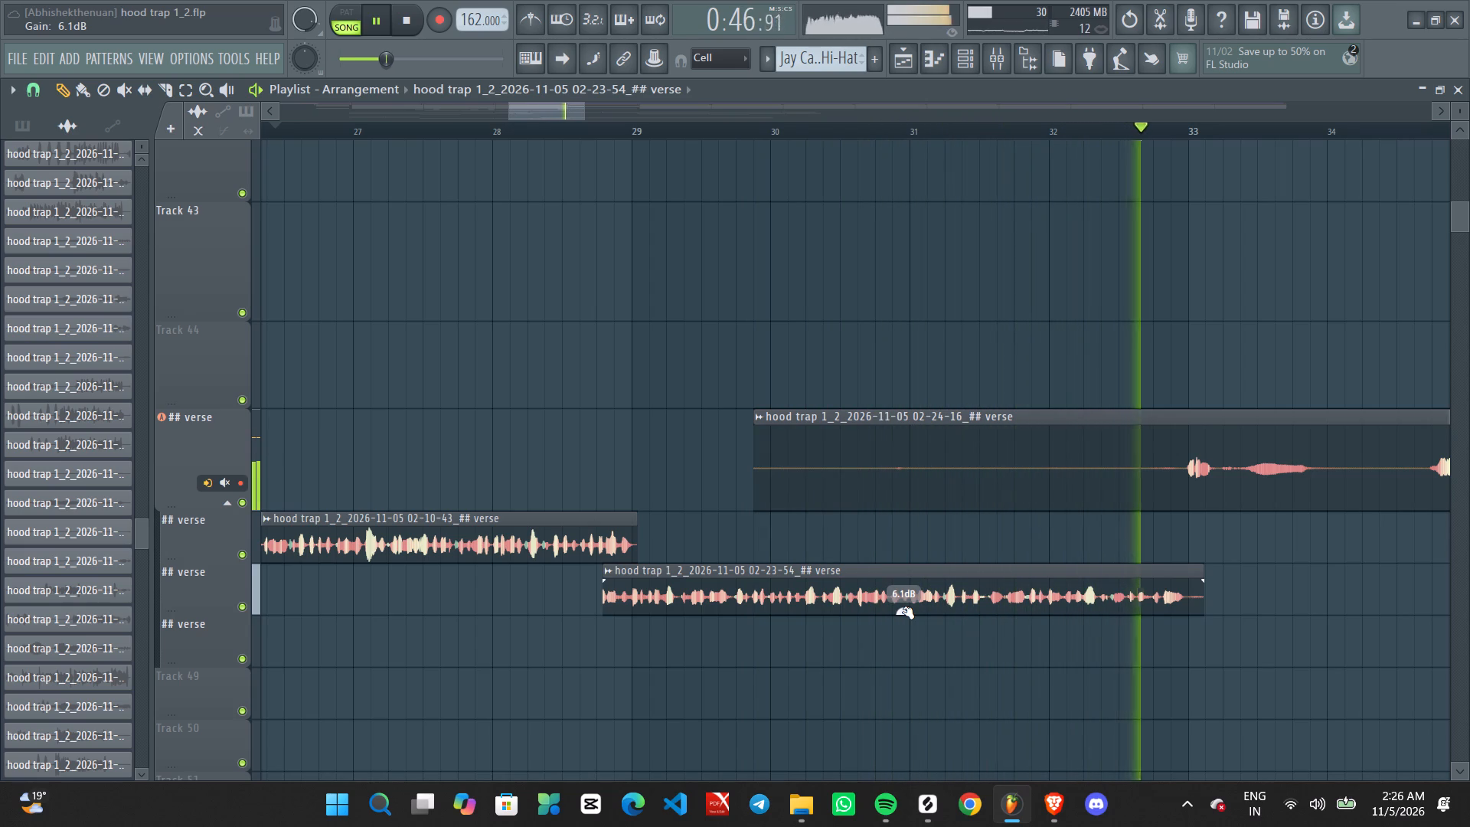
key("space")
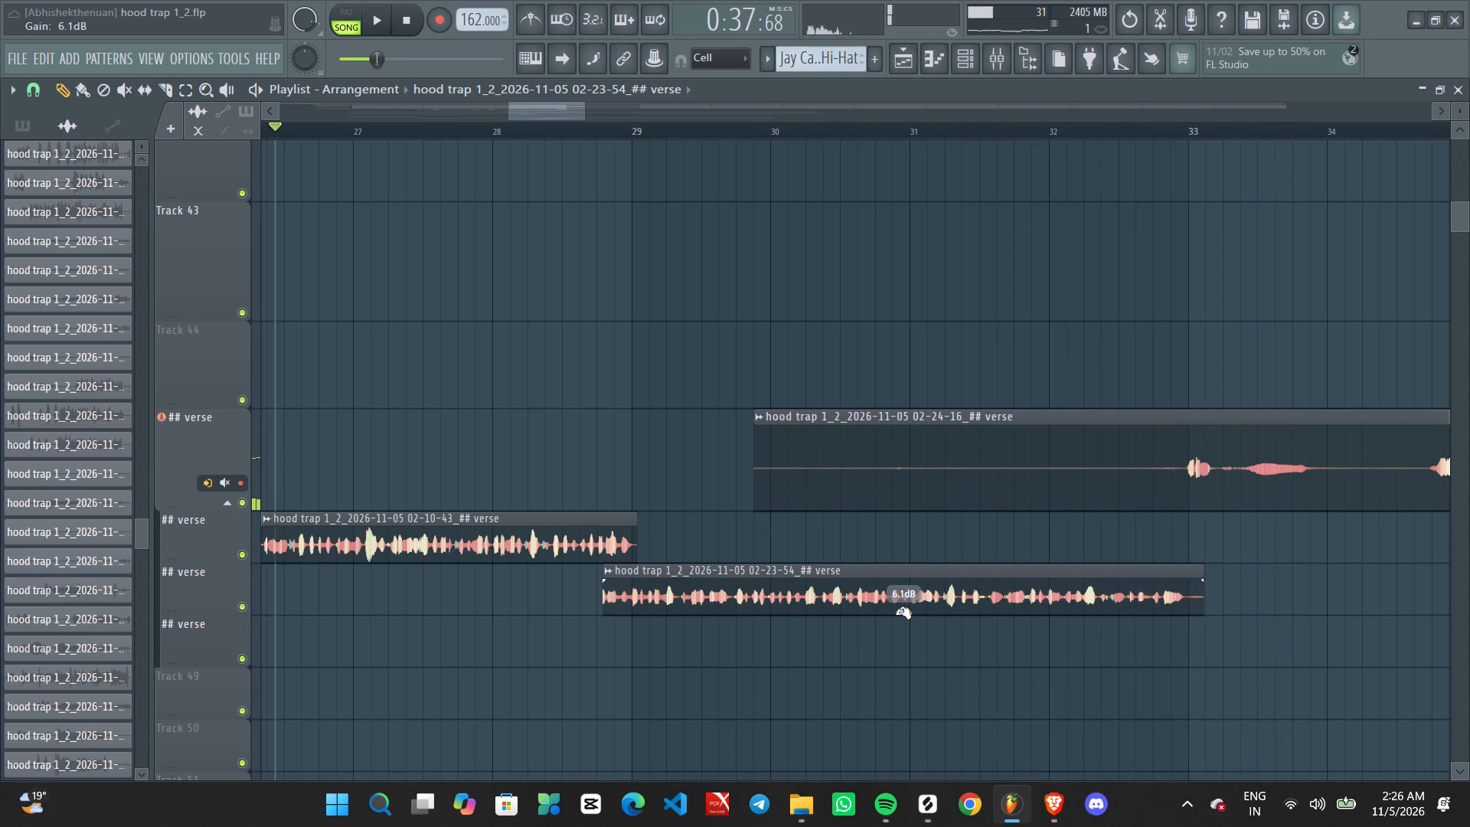
key("space")
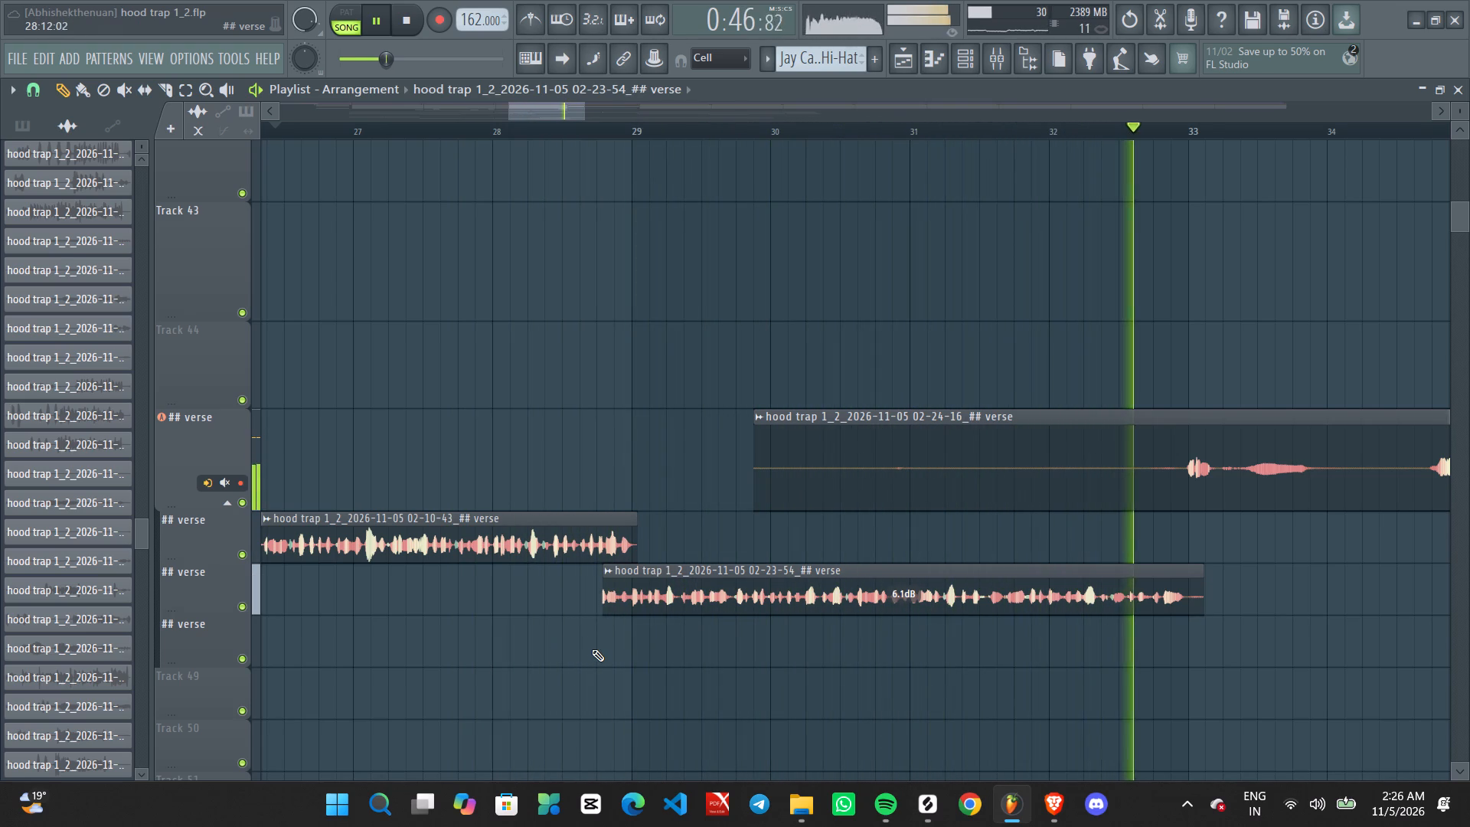
key("space")
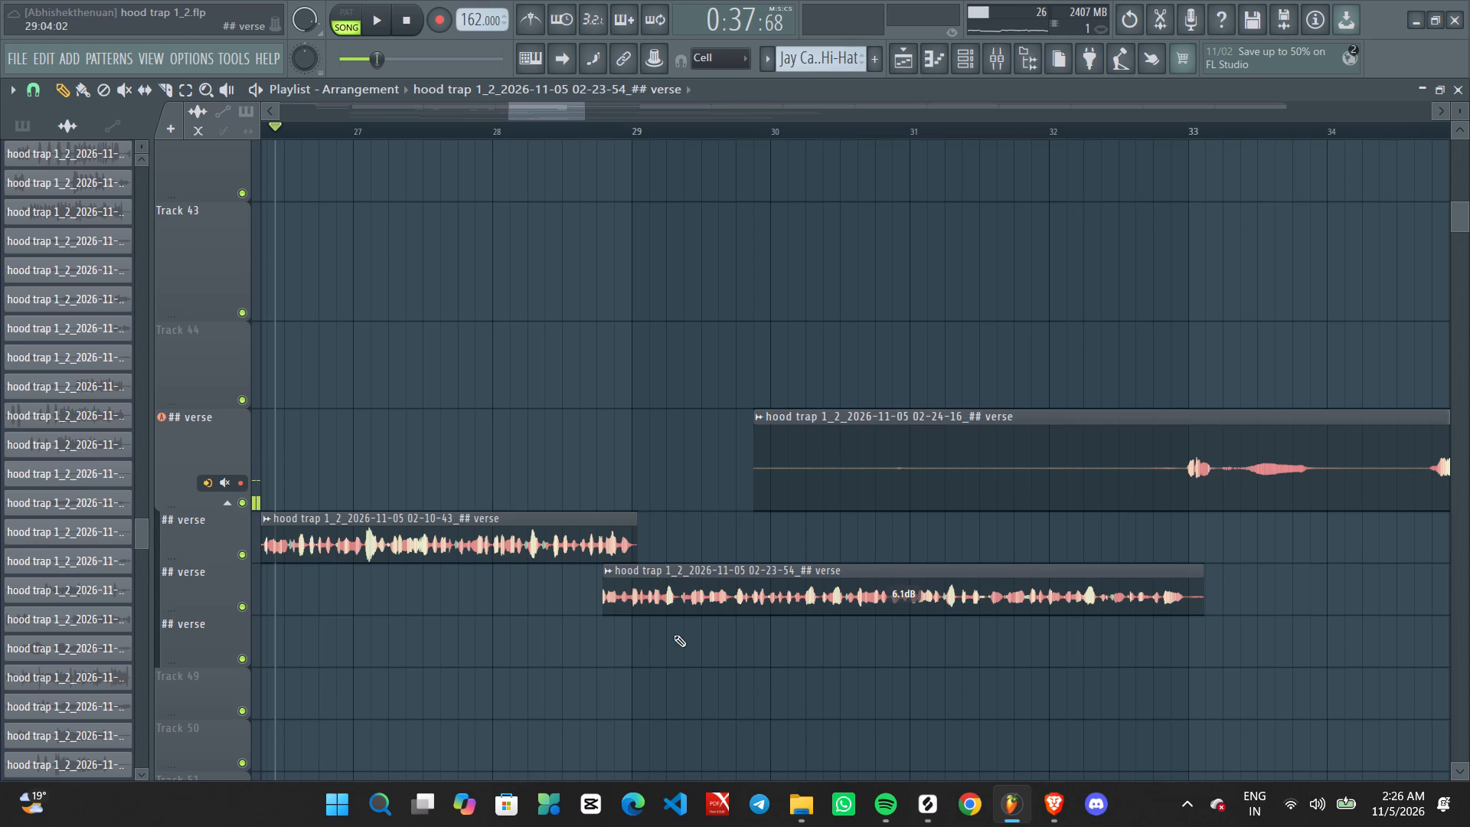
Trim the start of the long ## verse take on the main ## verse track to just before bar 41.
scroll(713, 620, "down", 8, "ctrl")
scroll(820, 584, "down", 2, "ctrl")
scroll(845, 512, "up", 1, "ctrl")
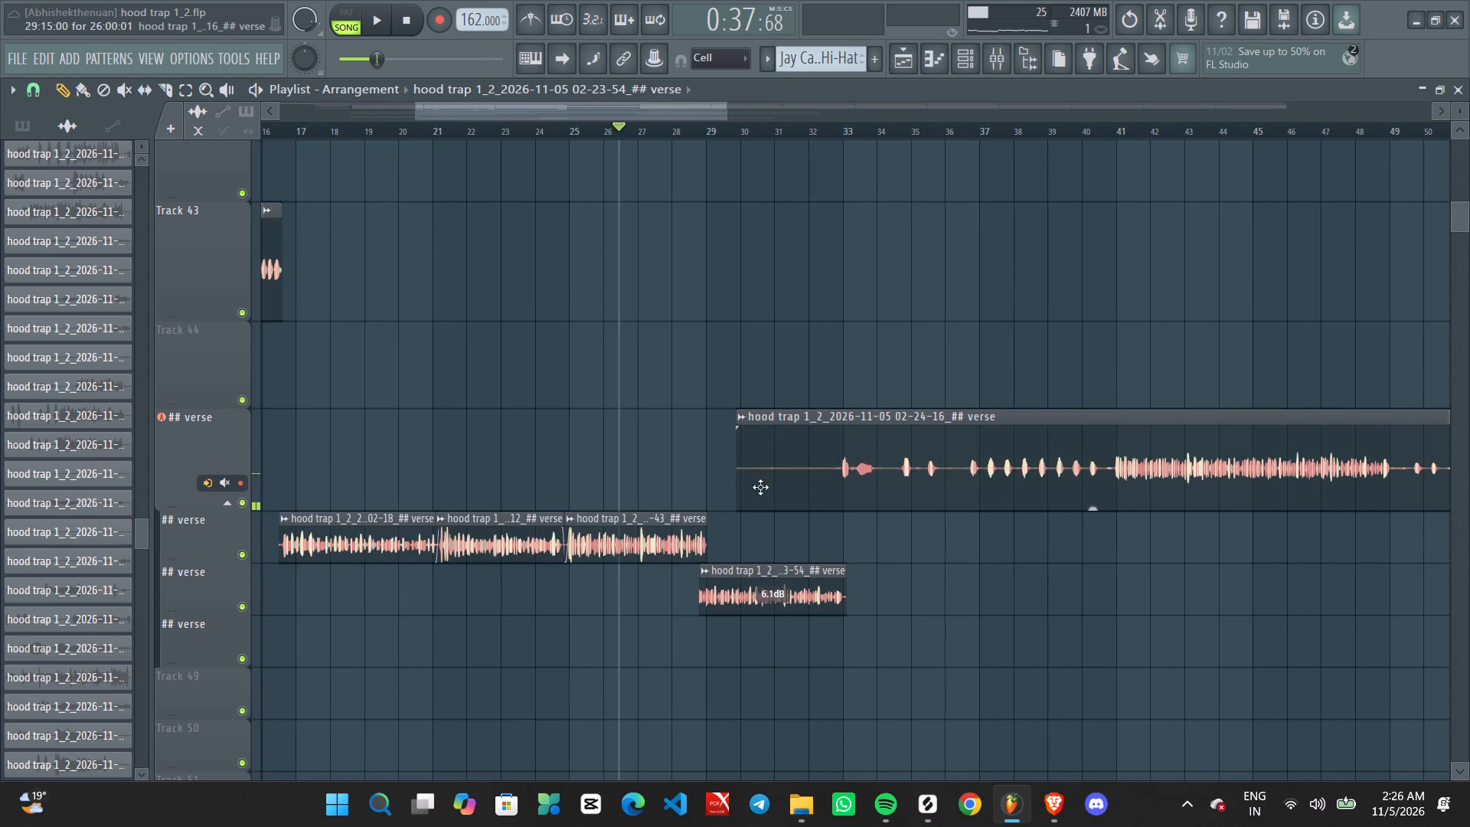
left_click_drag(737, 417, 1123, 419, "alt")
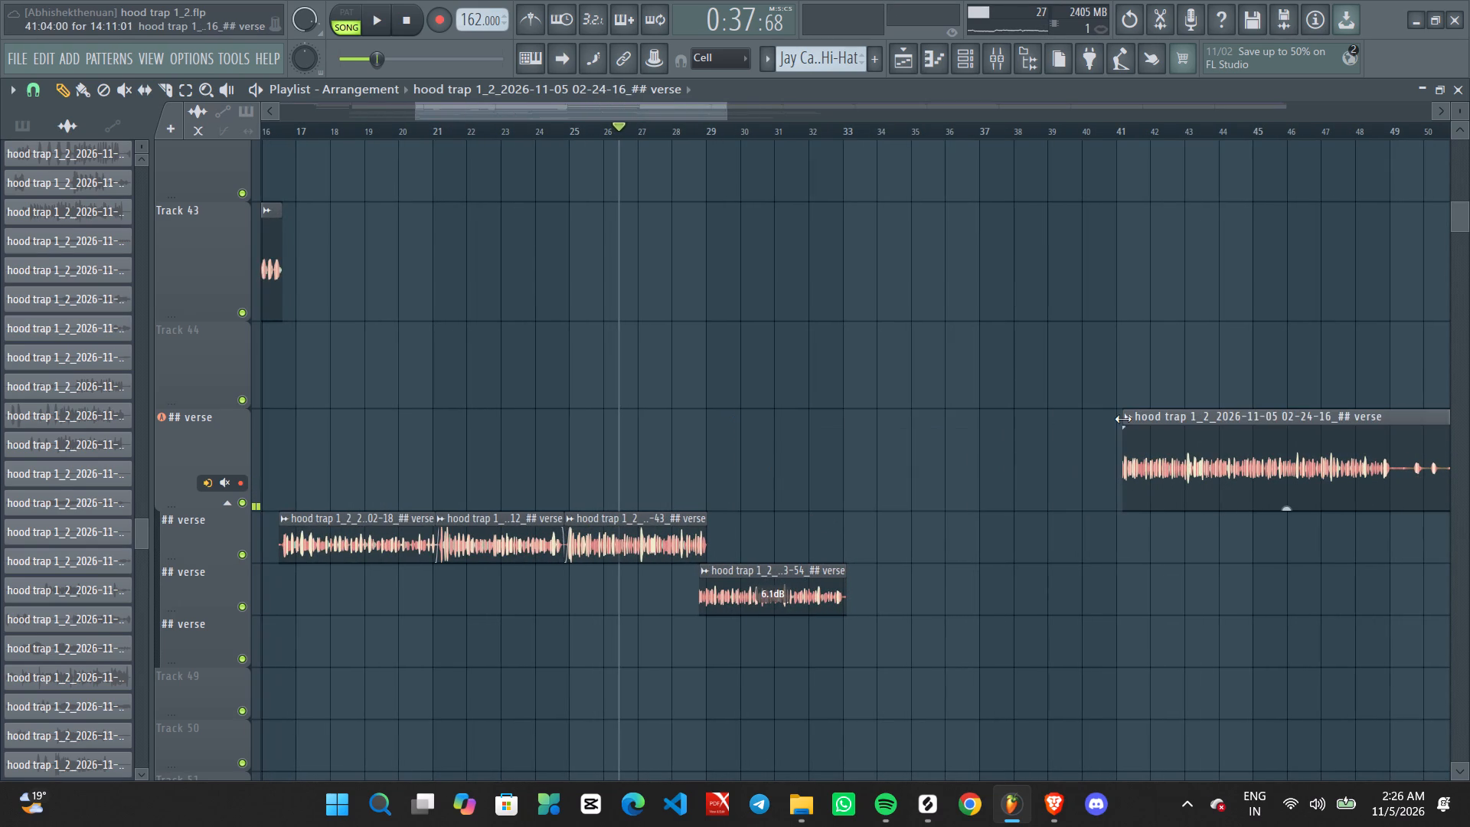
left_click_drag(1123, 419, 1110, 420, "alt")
Move the long ## verse take starting just before bar 41 down into the lower ## verse lanes and delete it.
scroll(1116, 454, "down", 7, "ctrl")
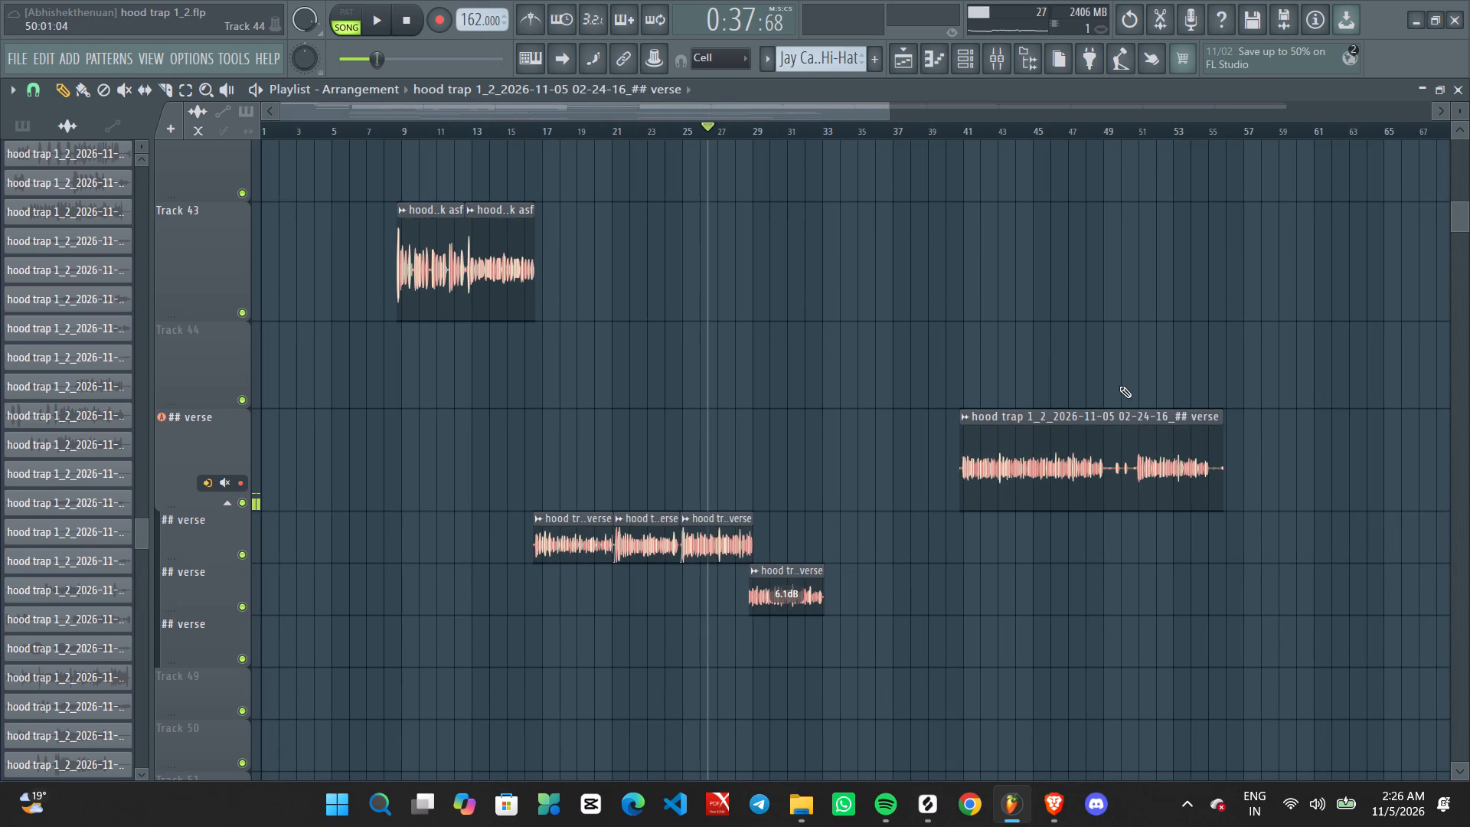
left_click_drag(1031, 400, 1098, 515, "ctrl")
key("shift+Down")
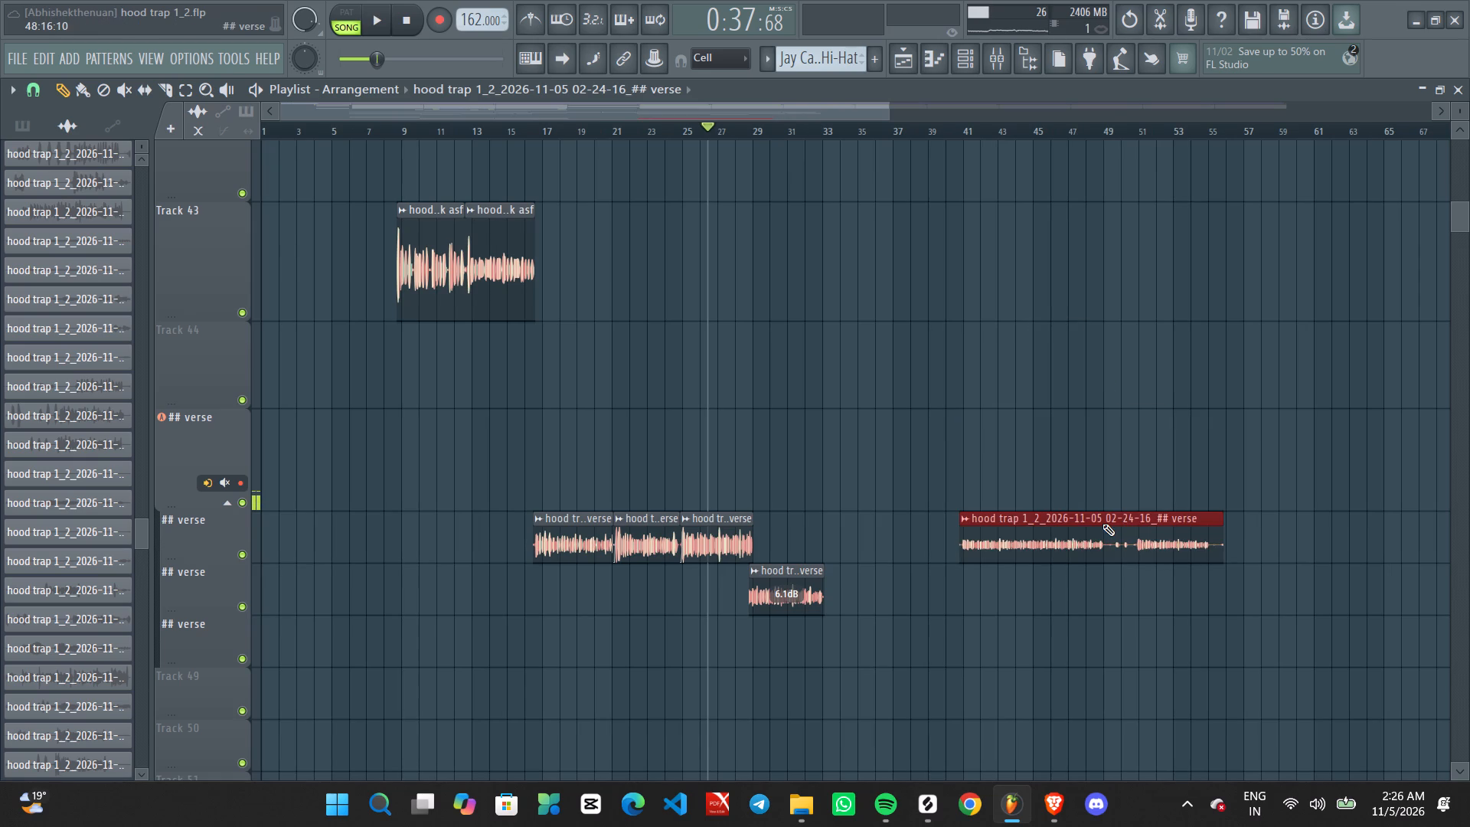
key("shift+Down")
right_click_drag(1095, 536, 1088, 596)
Mute the second-lane ## verse take that starts just before bar 29.
scroll(815, 554, "up", 6, "ctrl")
scroll(749, 537, "up", 1, "ctrl")
middle_click(714, 432)
right_click(717, 430)
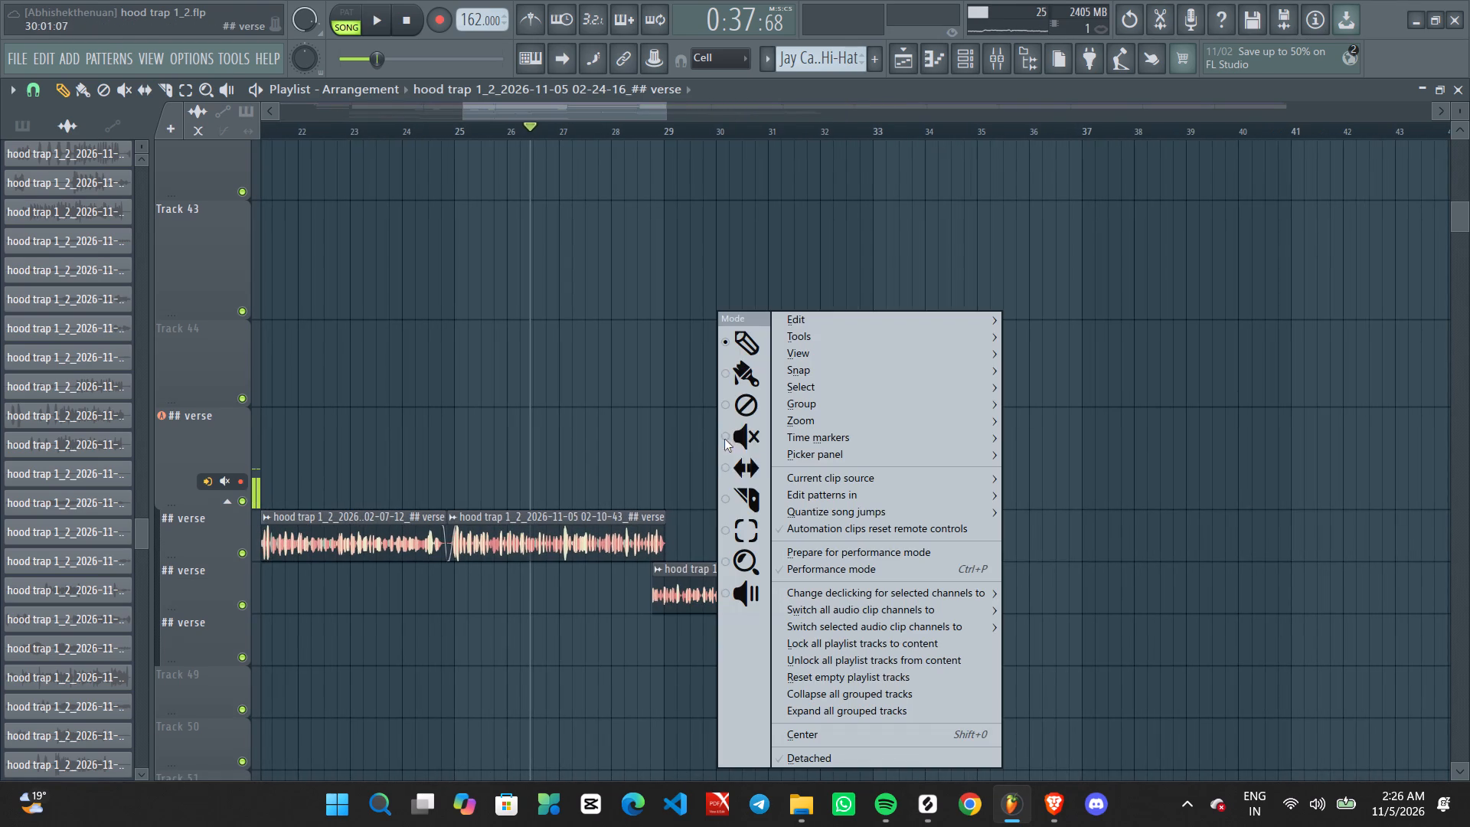
left_click(744, 437)
left_click(756, 578)
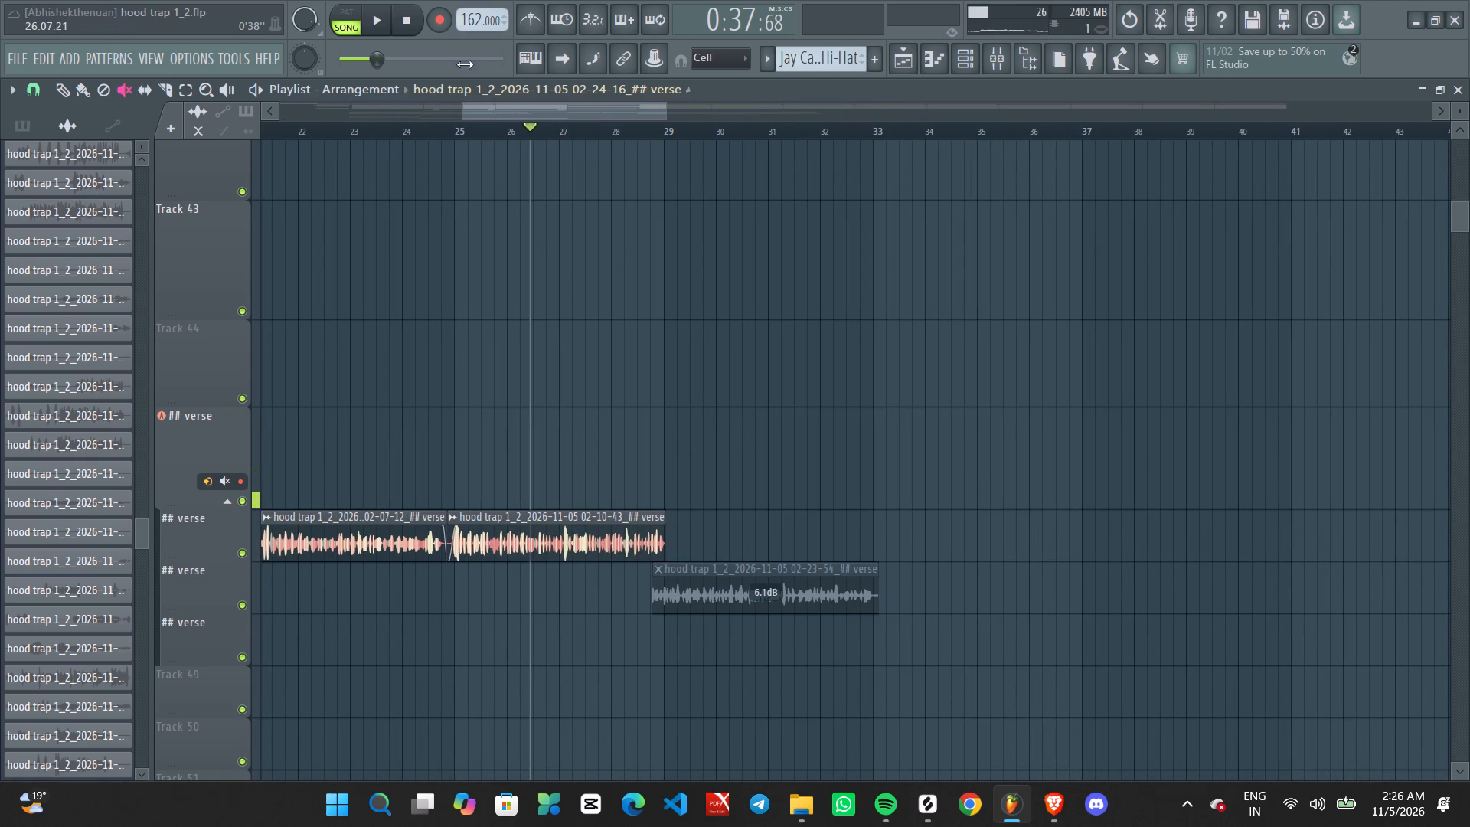
Turn on recording, discard a brief ## verse take after bar 26, and set the playhead just before bar 26.
left_click(449, 11)
key("space")
right_click_drag(561, 447, 520, 461)
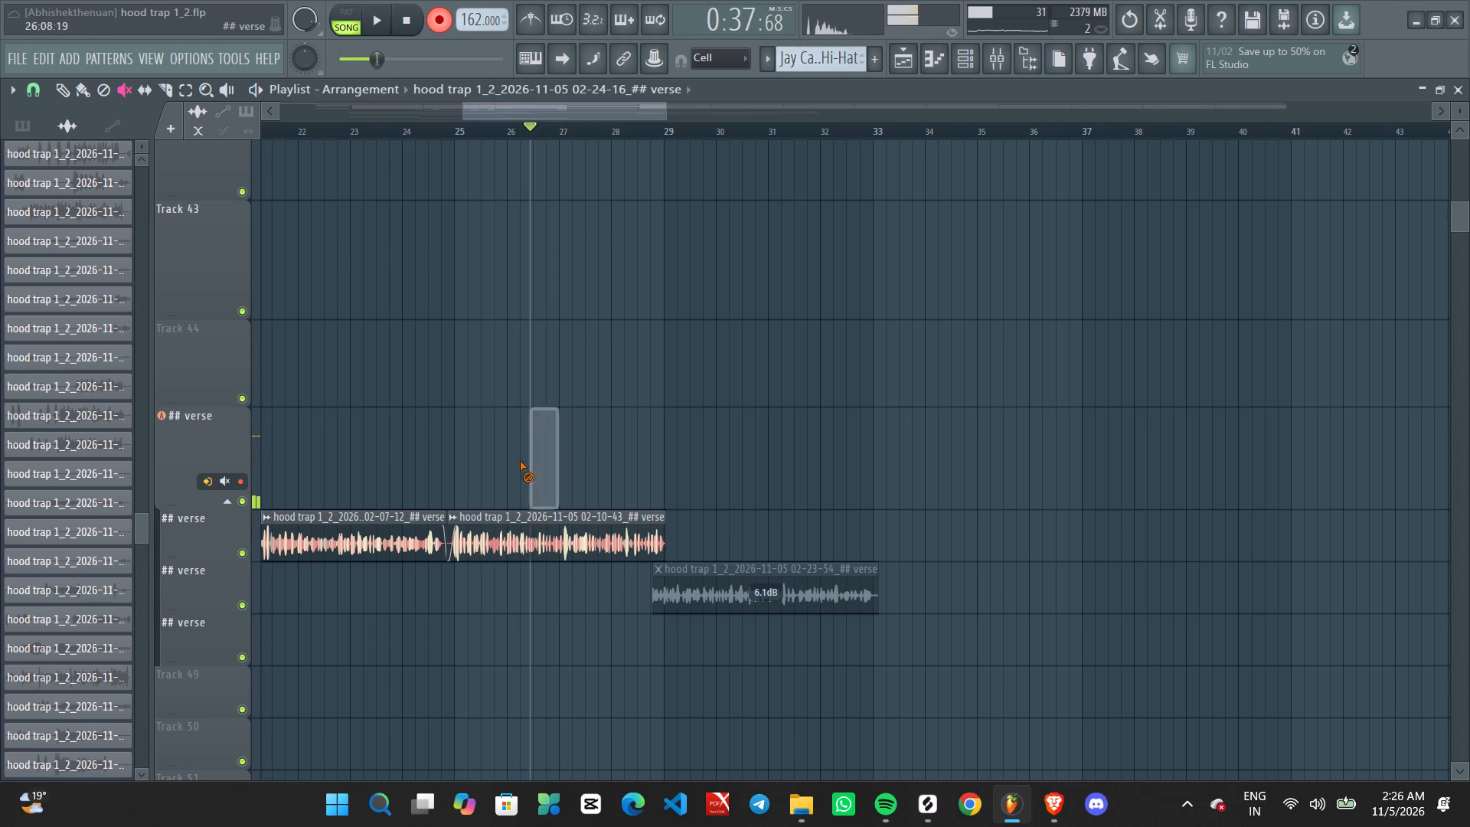
right_click_drag(520, 461, 472, 474)
left_click(501, 120)
left_click(501, 128)
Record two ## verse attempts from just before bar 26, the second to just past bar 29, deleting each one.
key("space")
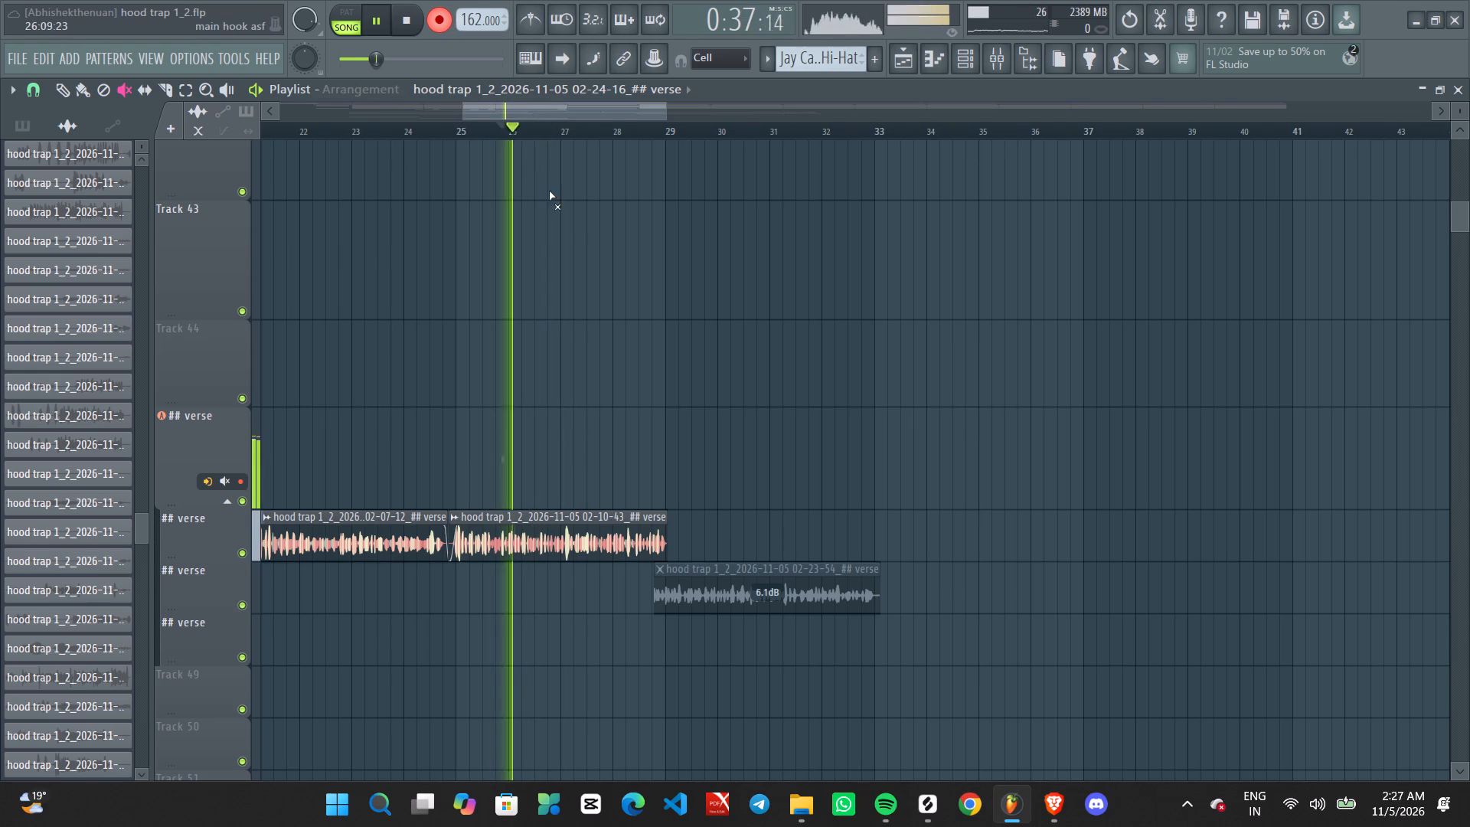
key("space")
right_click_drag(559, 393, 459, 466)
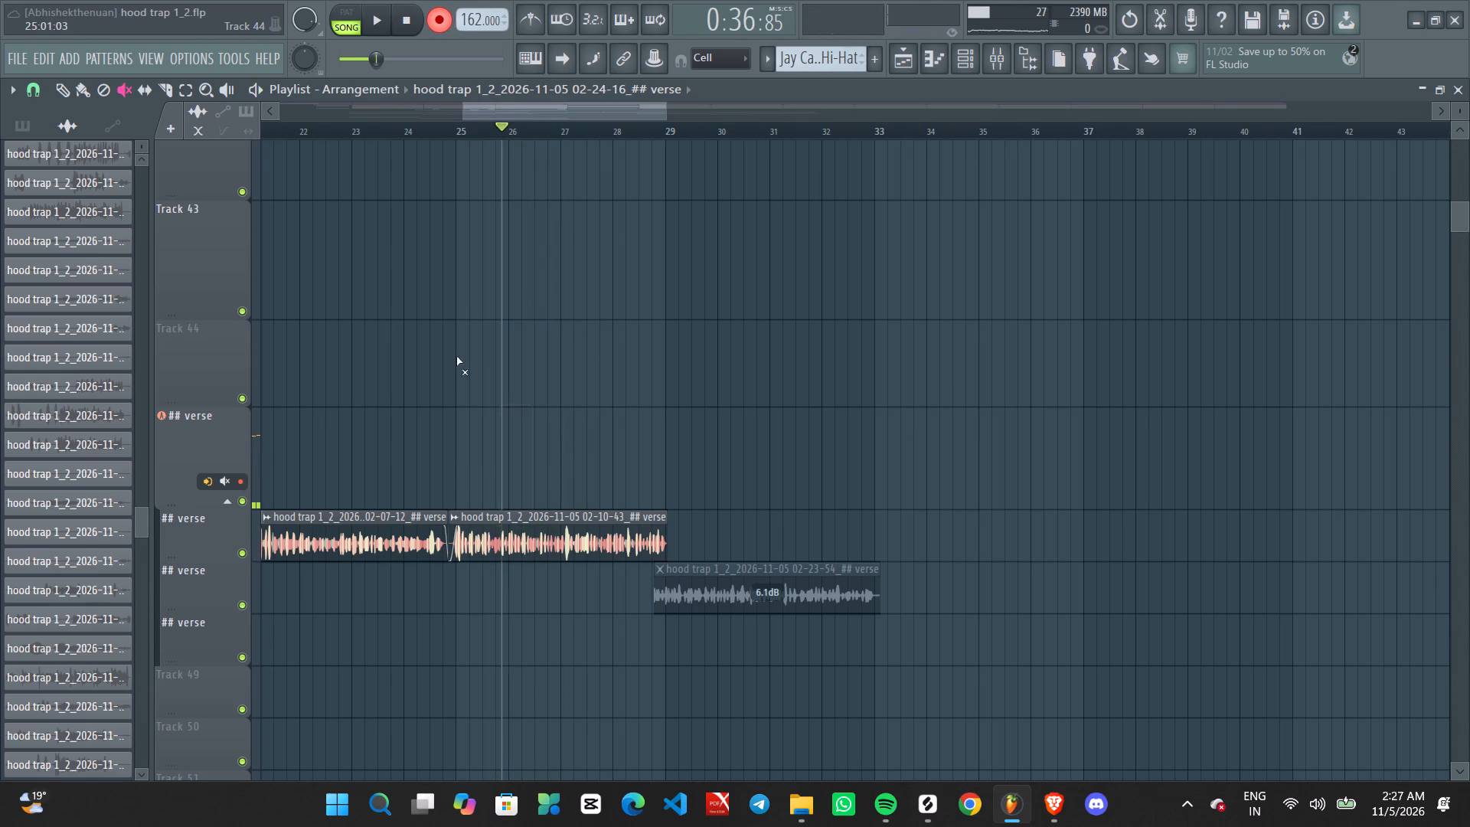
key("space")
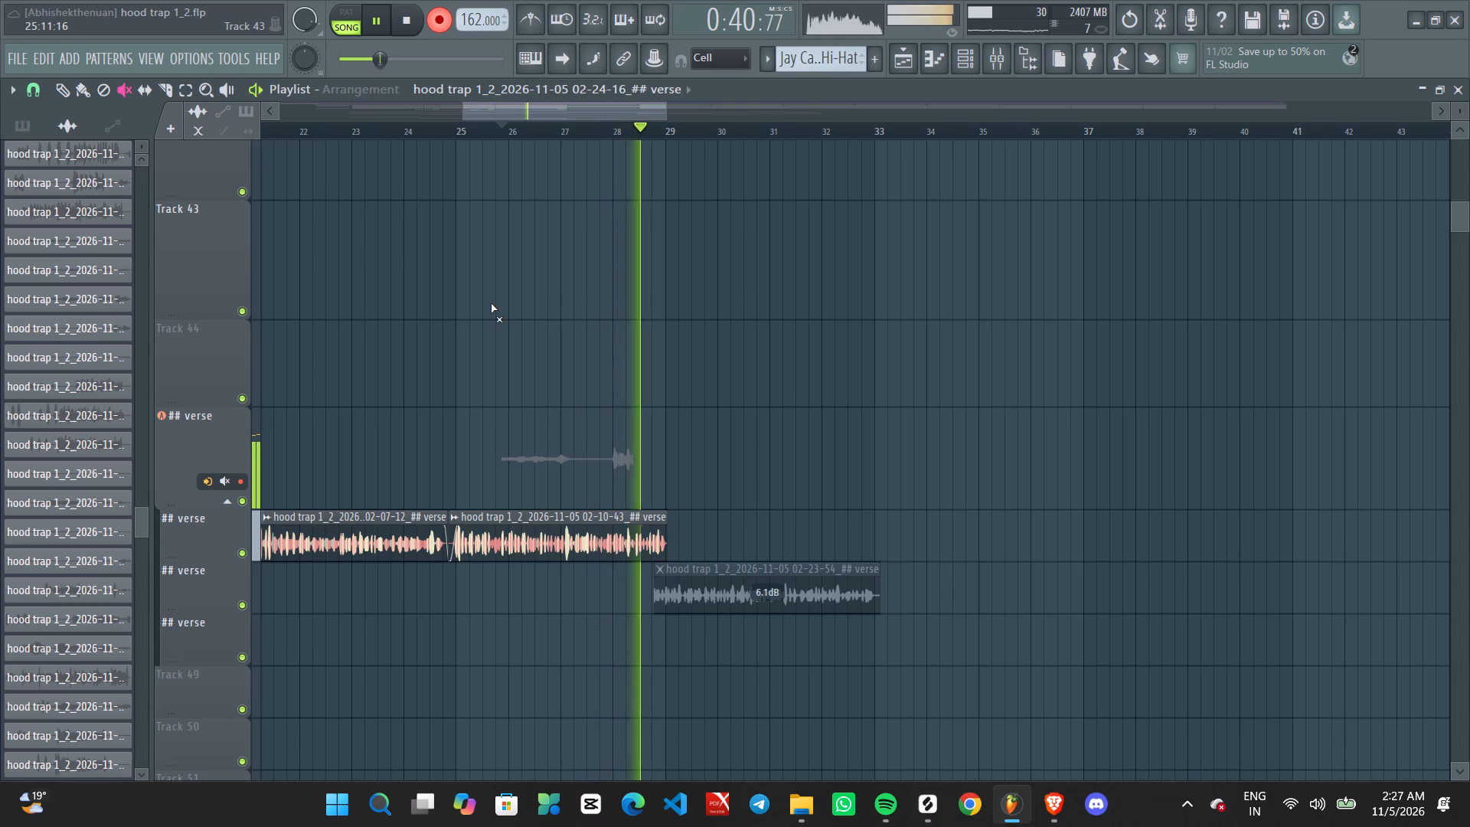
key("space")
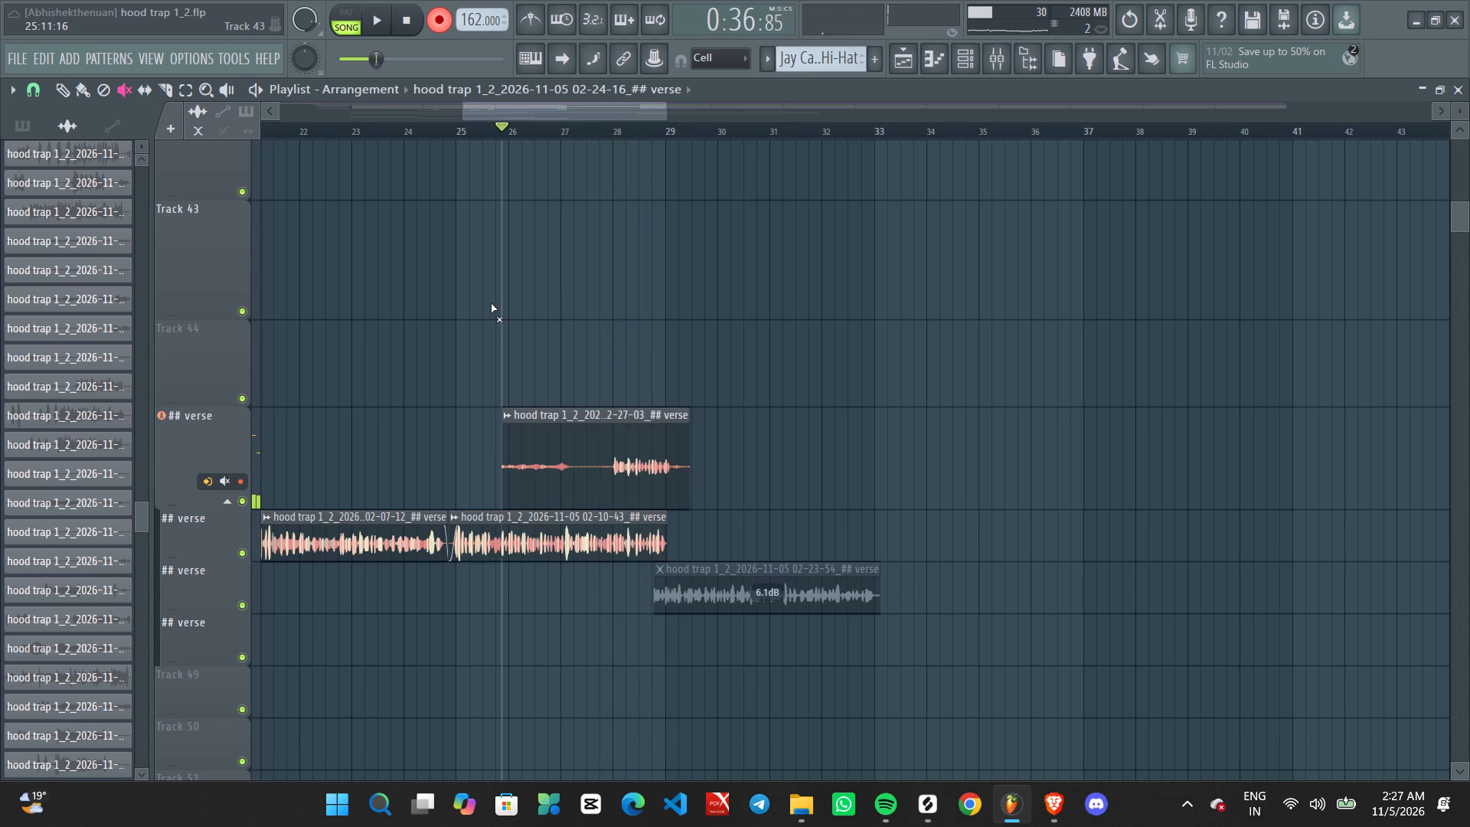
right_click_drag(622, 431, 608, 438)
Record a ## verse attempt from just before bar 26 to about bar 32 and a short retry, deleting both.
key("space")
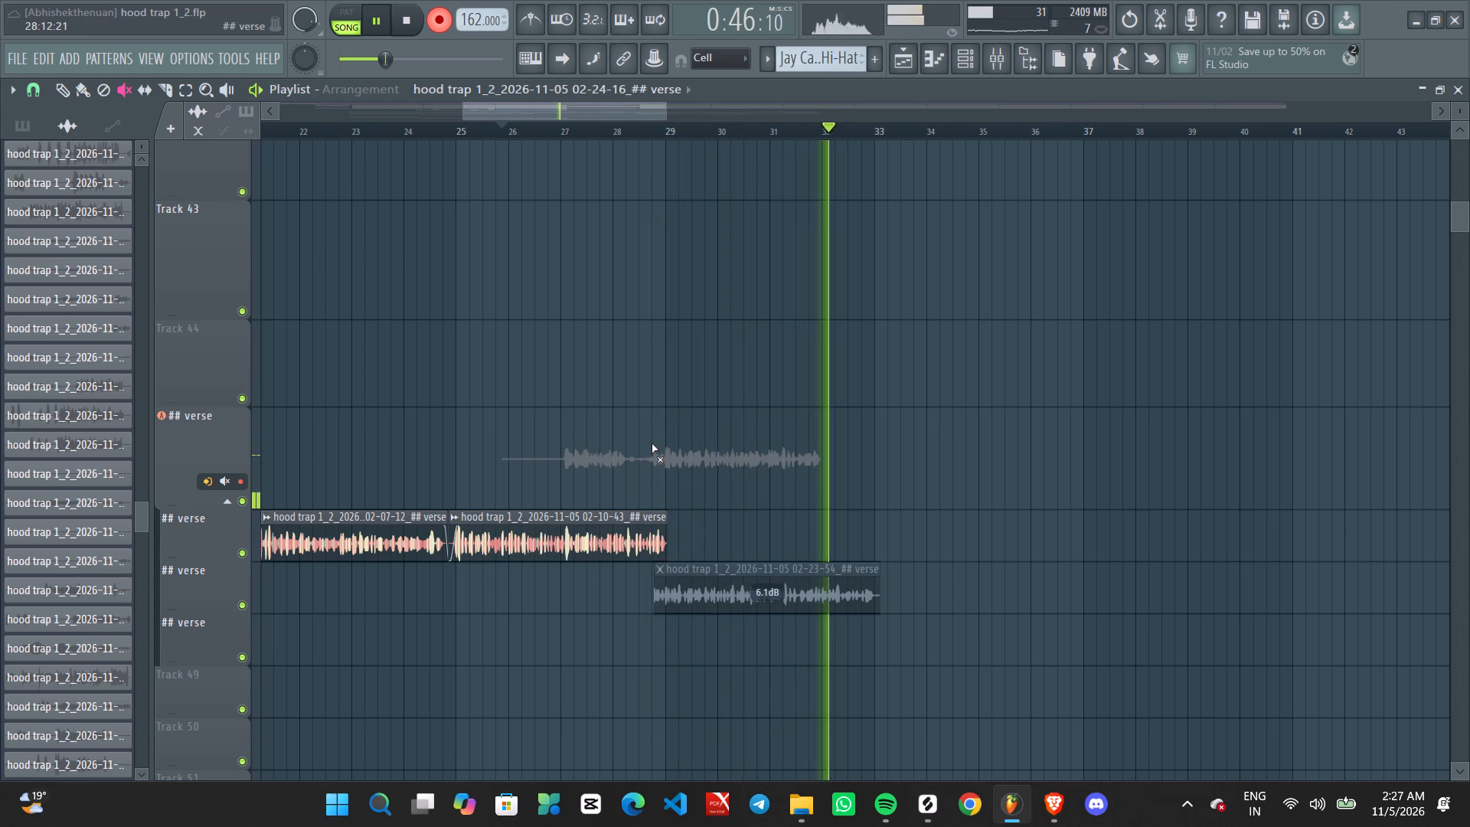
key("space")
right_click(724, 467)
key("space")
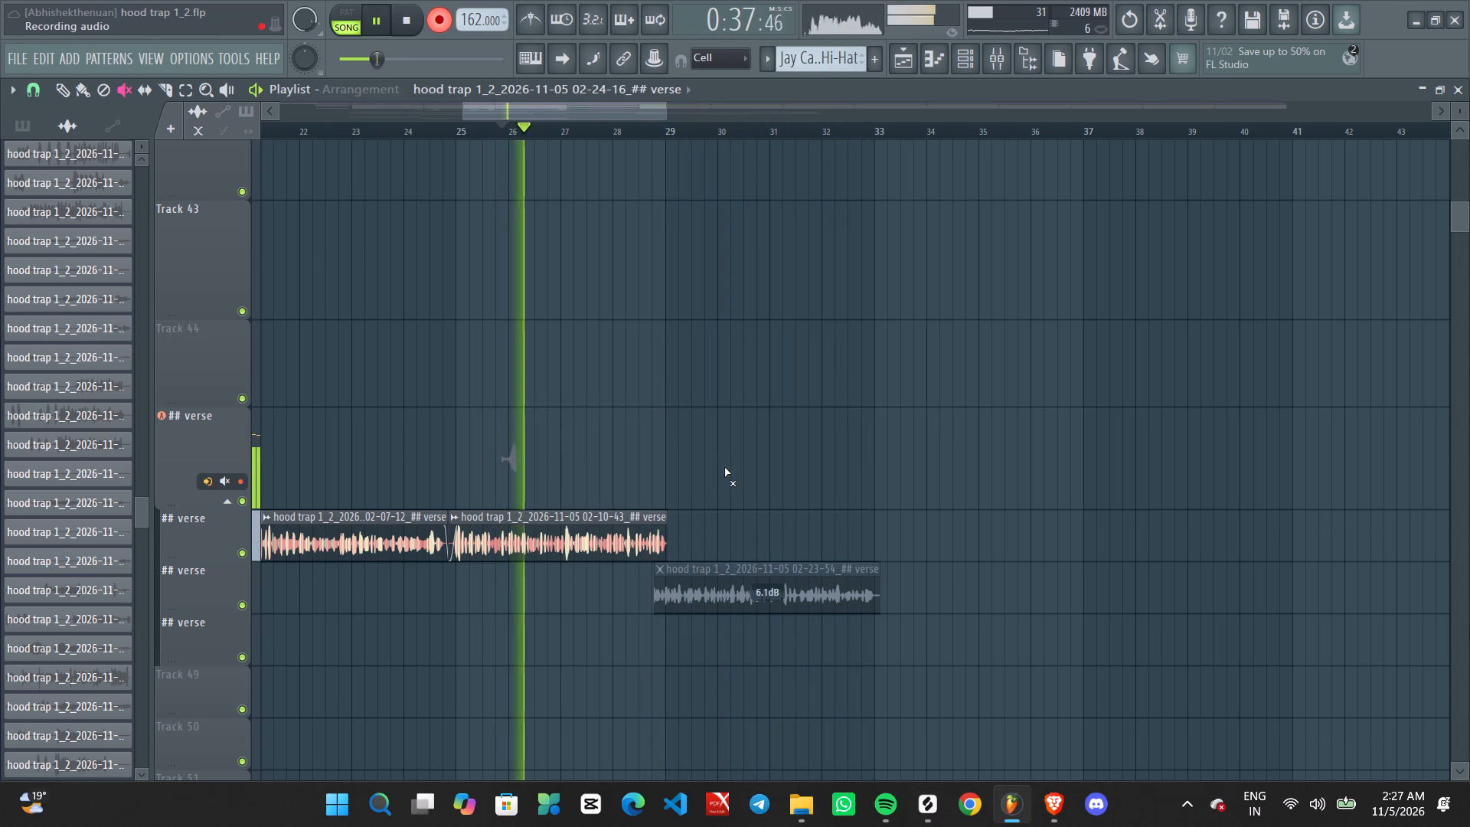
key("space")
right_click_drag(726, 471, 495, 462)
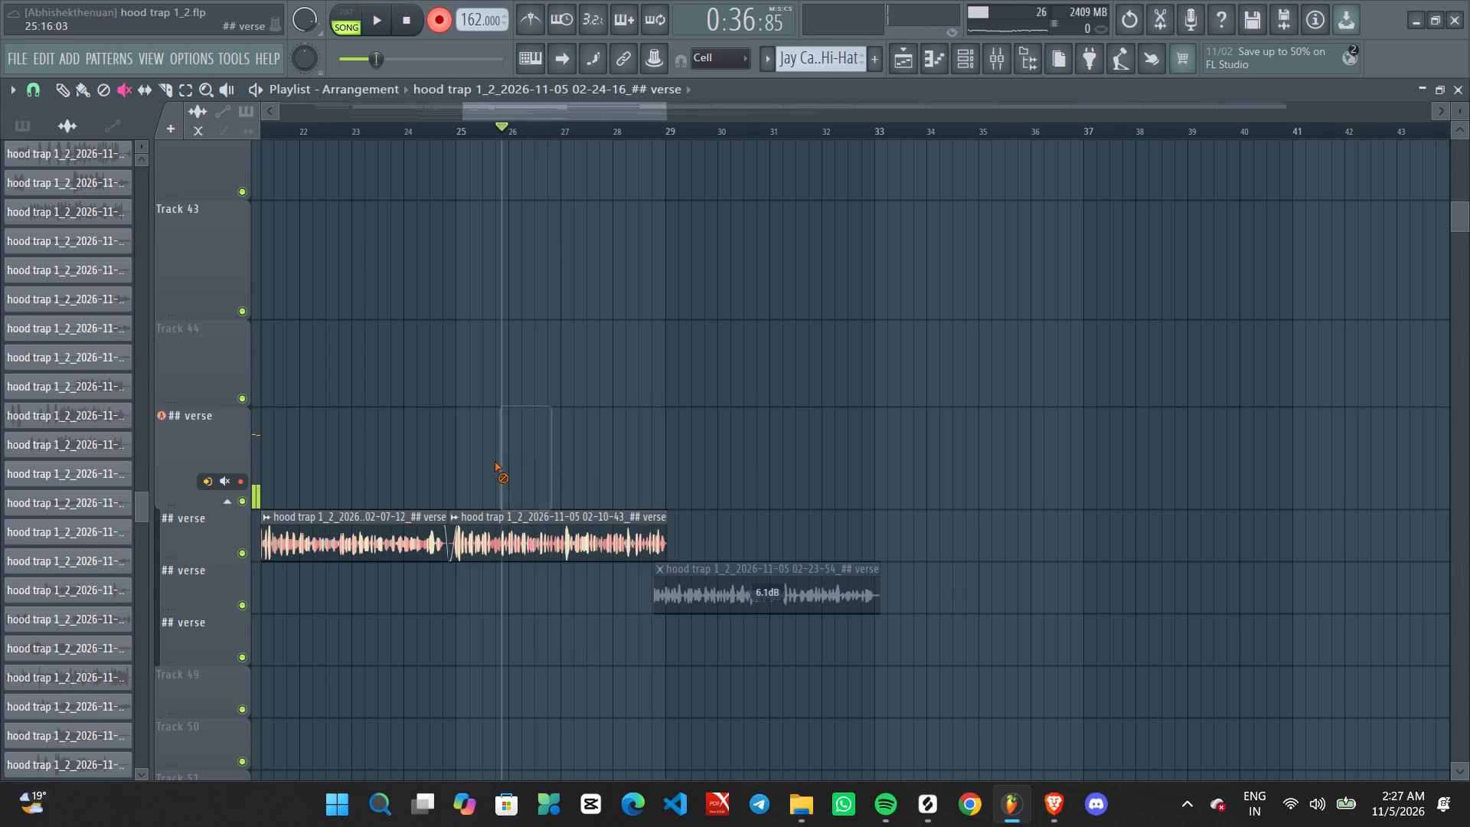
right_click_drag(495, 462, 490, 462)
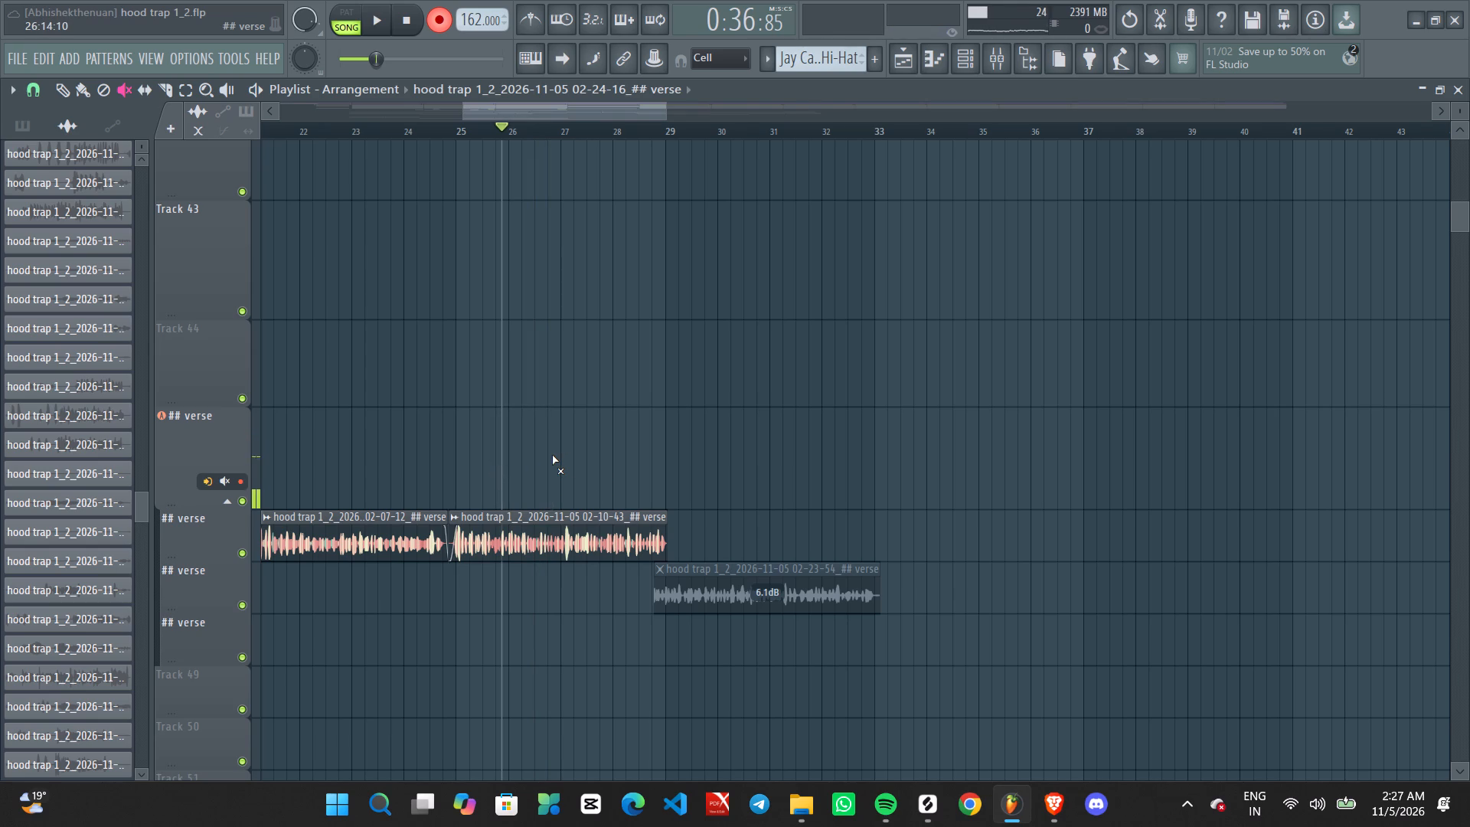
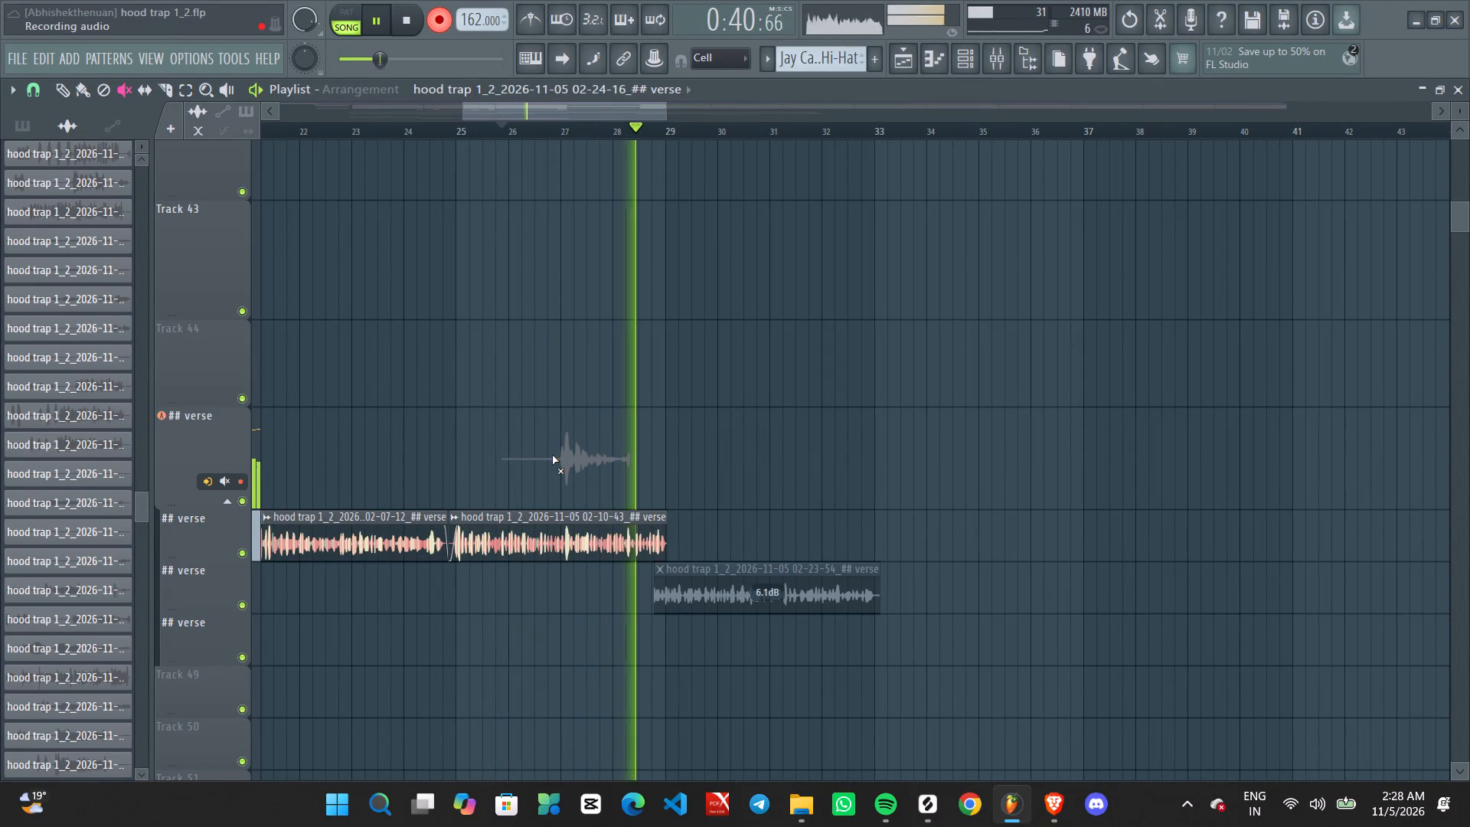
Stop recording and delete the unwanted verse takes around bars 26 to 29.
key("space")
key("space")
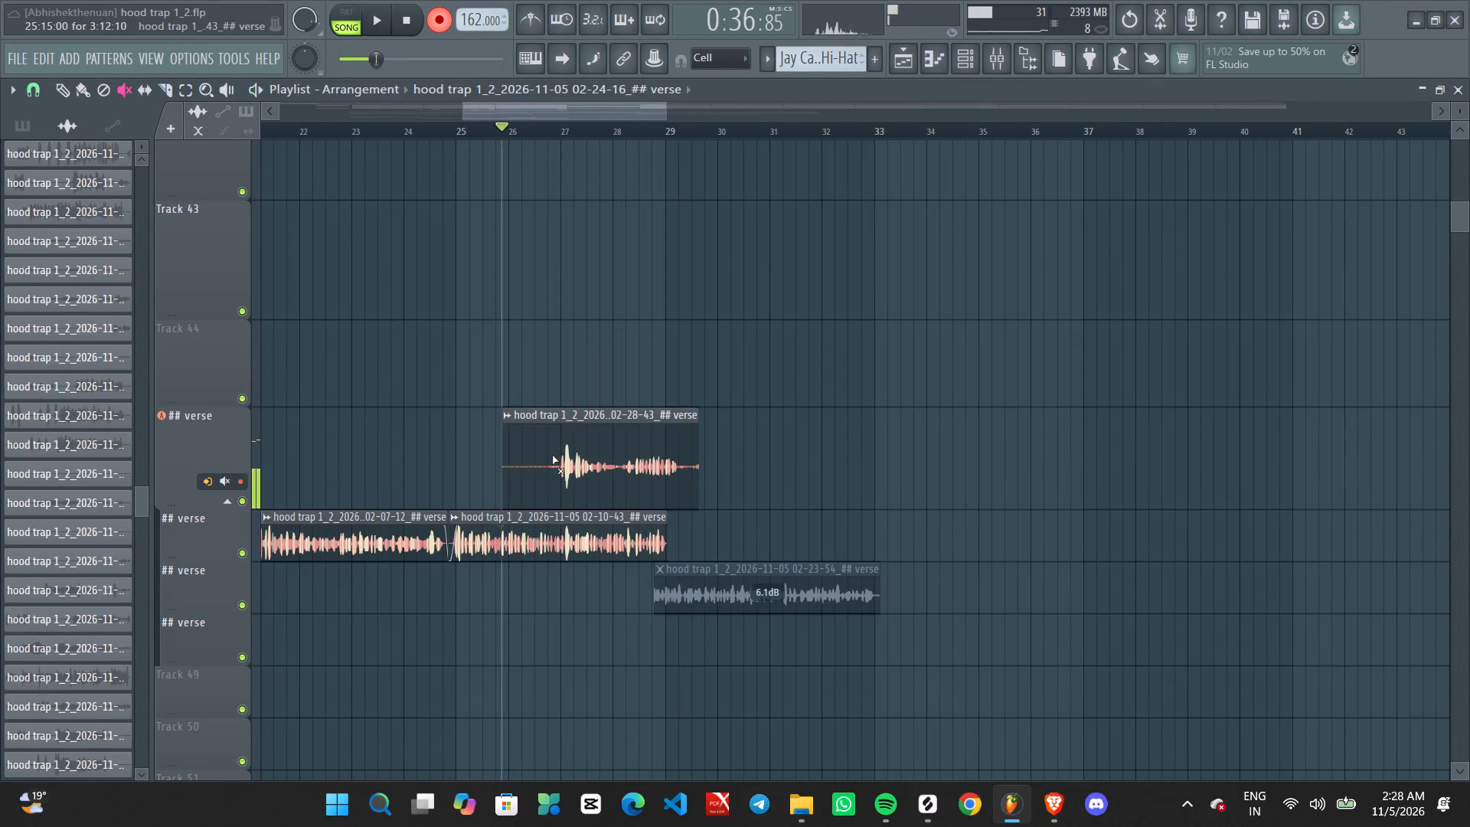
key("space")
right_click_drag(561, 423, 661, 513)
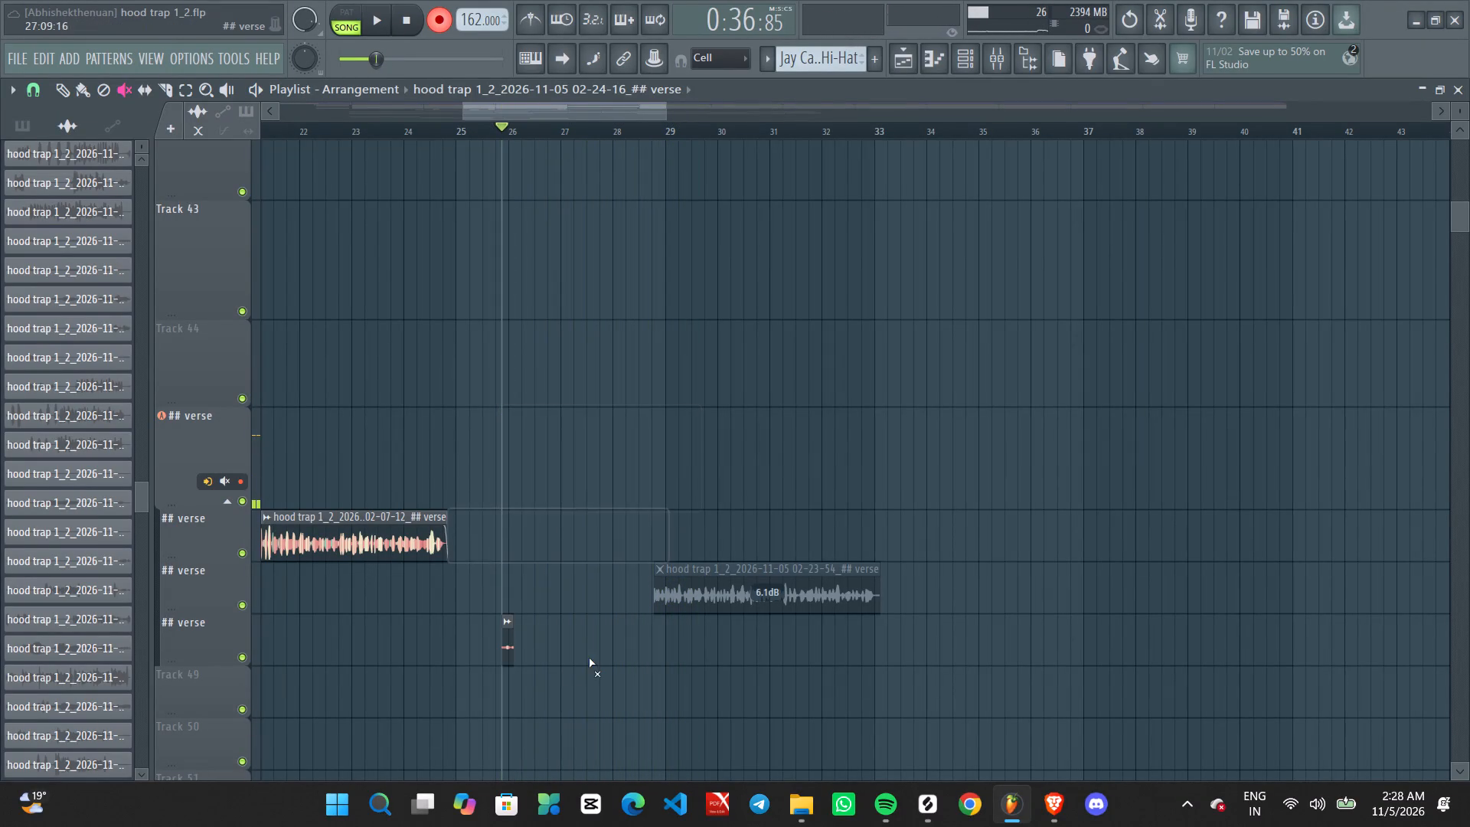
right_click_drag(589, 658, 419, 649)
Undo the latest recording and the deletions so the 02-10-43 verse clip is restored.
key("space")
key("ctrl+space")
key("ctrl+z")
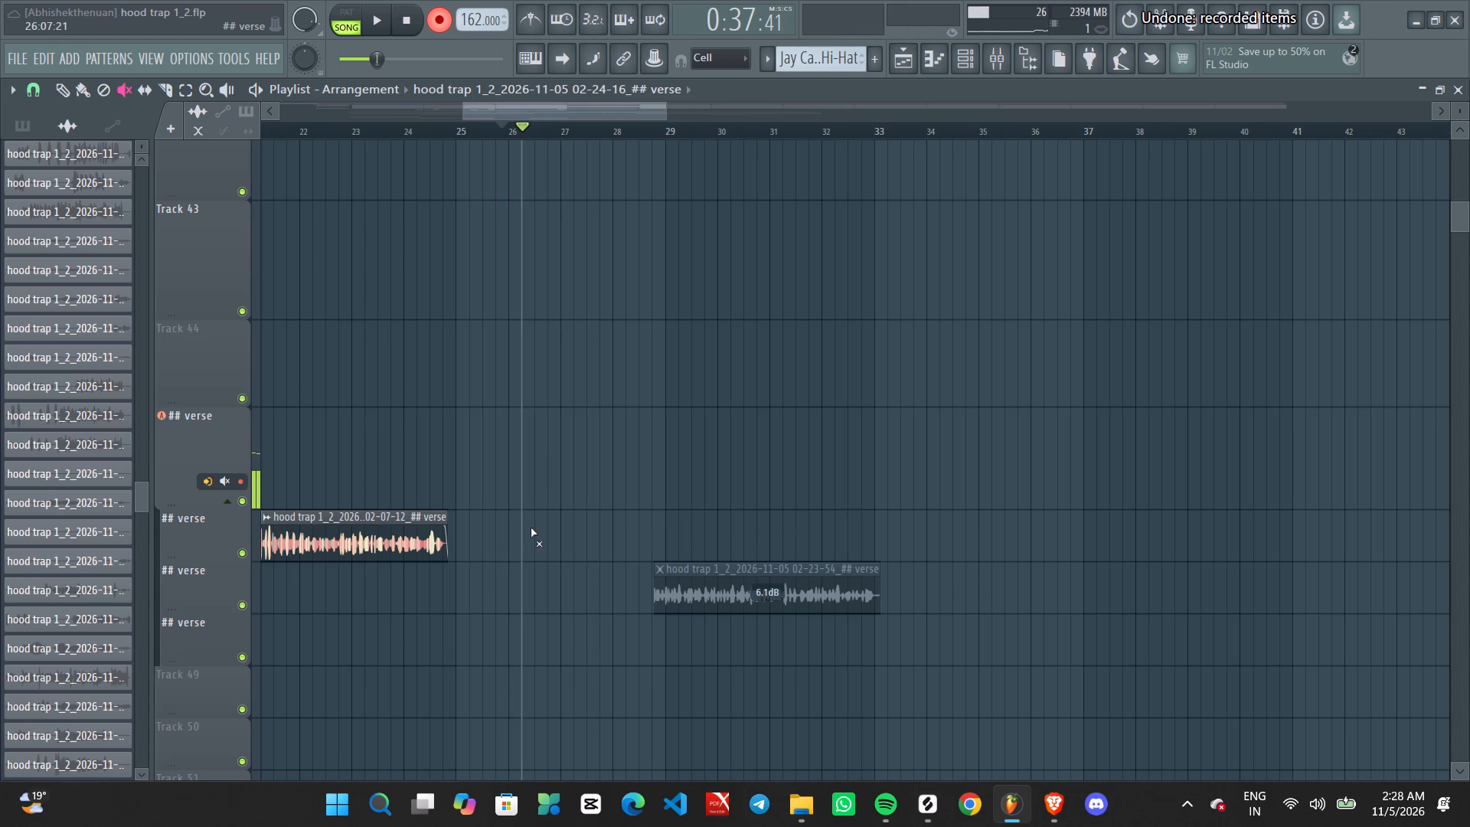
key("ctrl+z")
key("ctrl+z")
Delete the failed take on the main verse track and the tiny clip on the lowest verse lane.
right_click(575, 494)
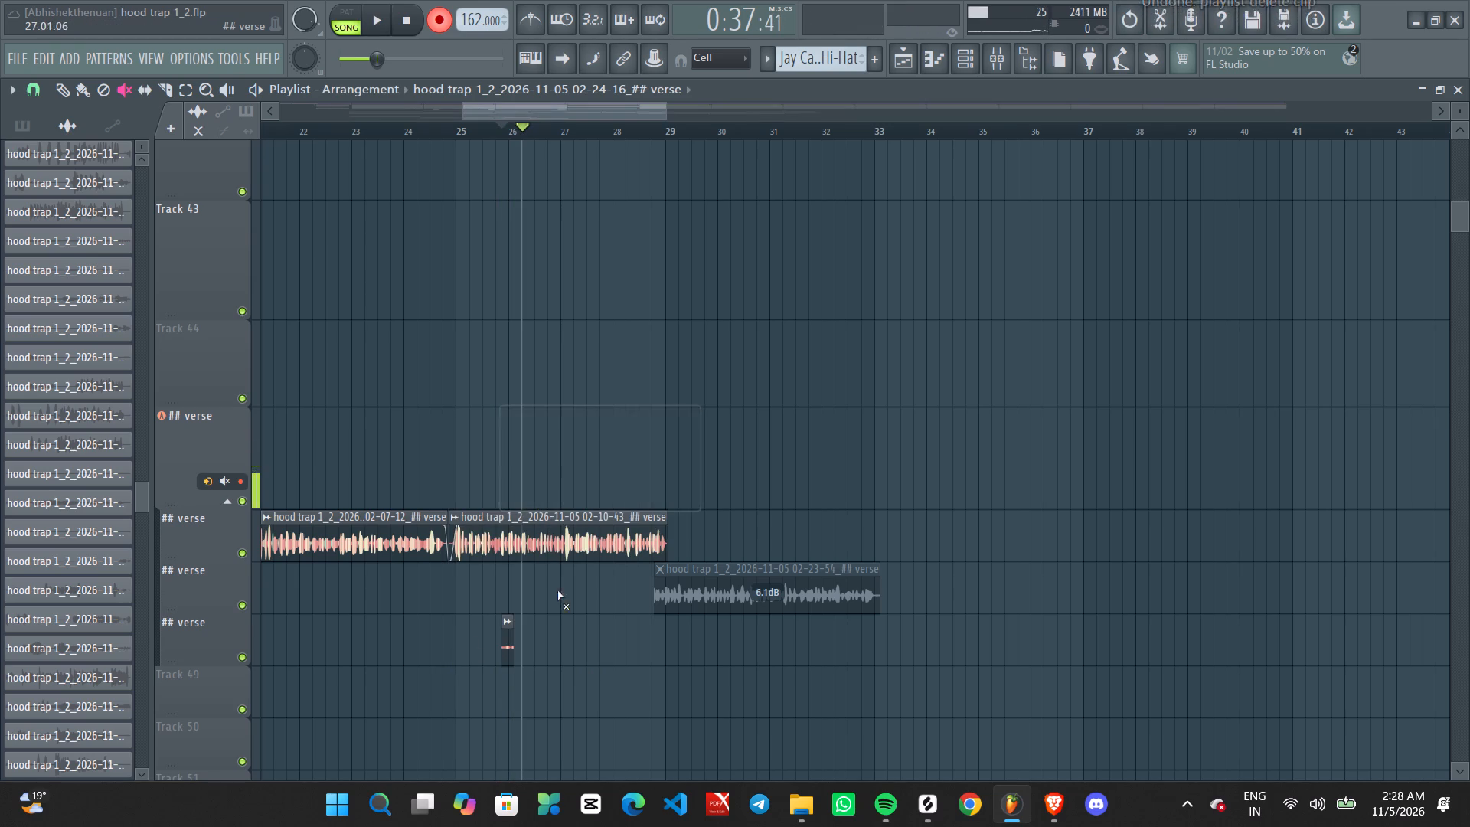
right_click_drag(543, 635, 383, 635)
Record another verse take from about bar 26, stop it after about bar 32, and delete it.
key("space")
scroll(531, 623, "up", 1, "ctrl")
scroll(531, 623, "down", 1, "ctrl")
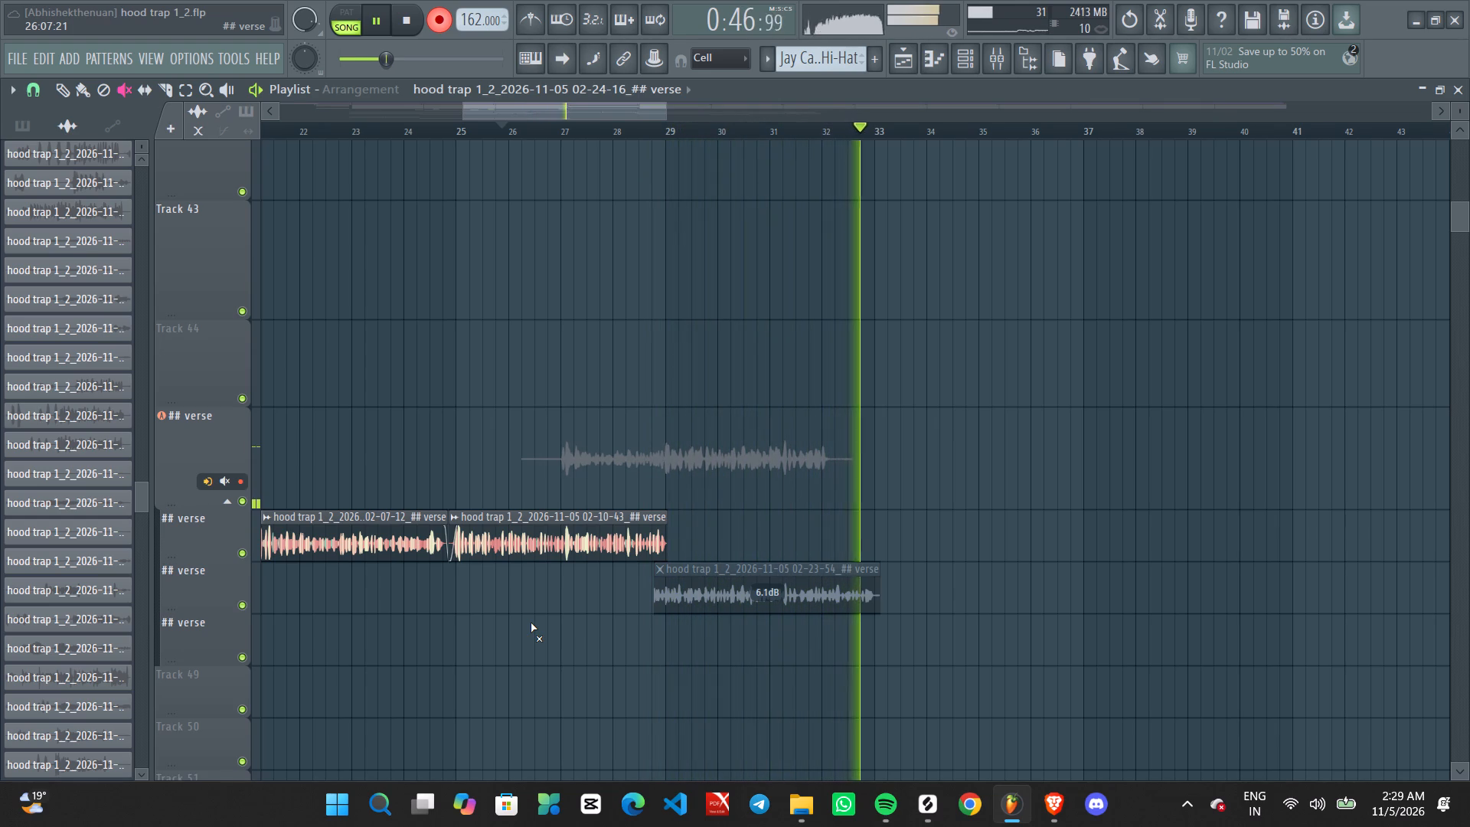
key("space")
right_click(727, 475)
Record a new verse take from just before bar 26 to about bar 38.
key("space")
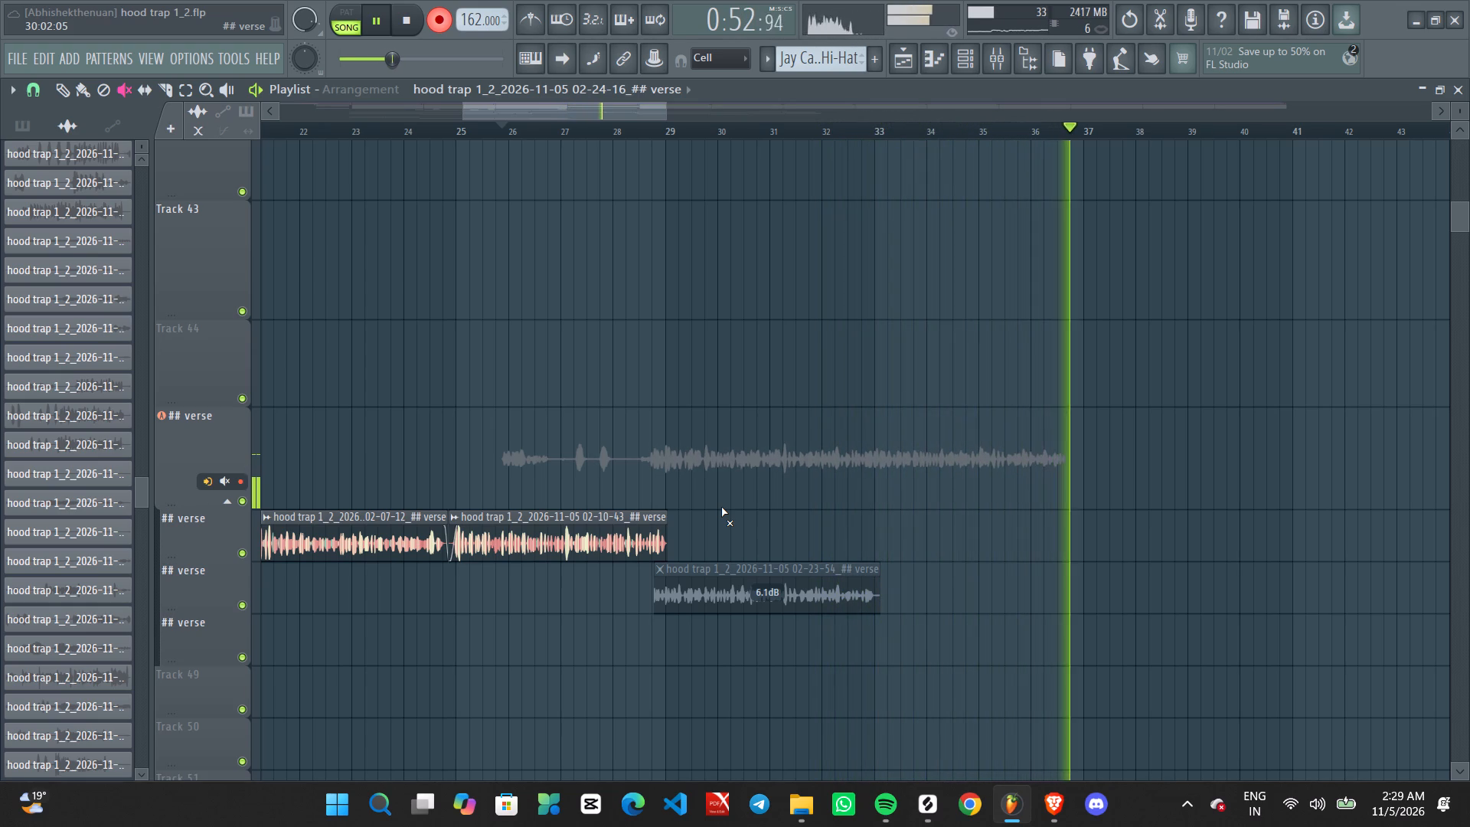
key("space")
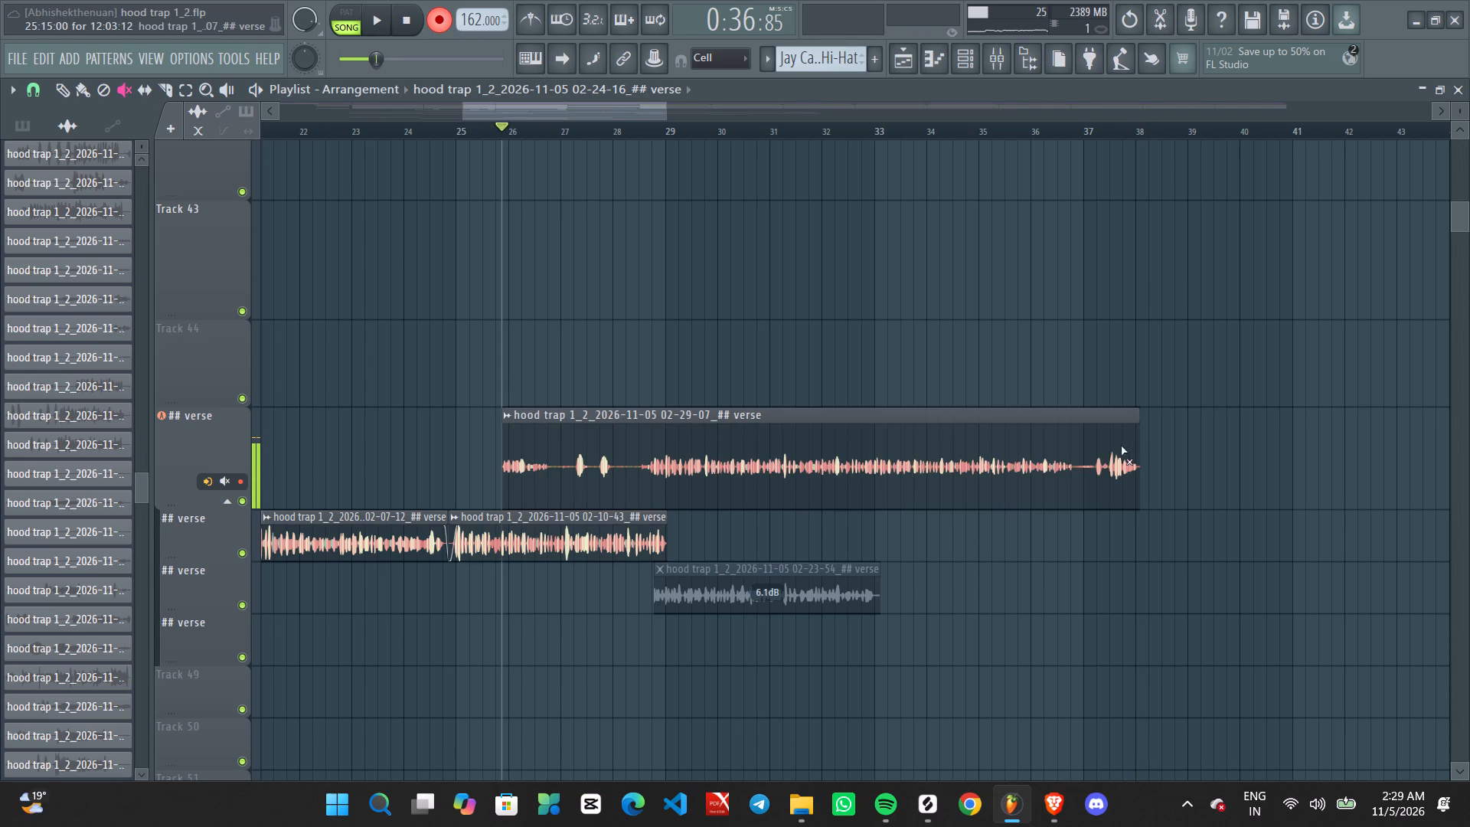
Switch to the Draw tool and trim the end of the 02-29-07 take back to about bar 37.
middle_click(1109, 299)
right_click(1112, 296)
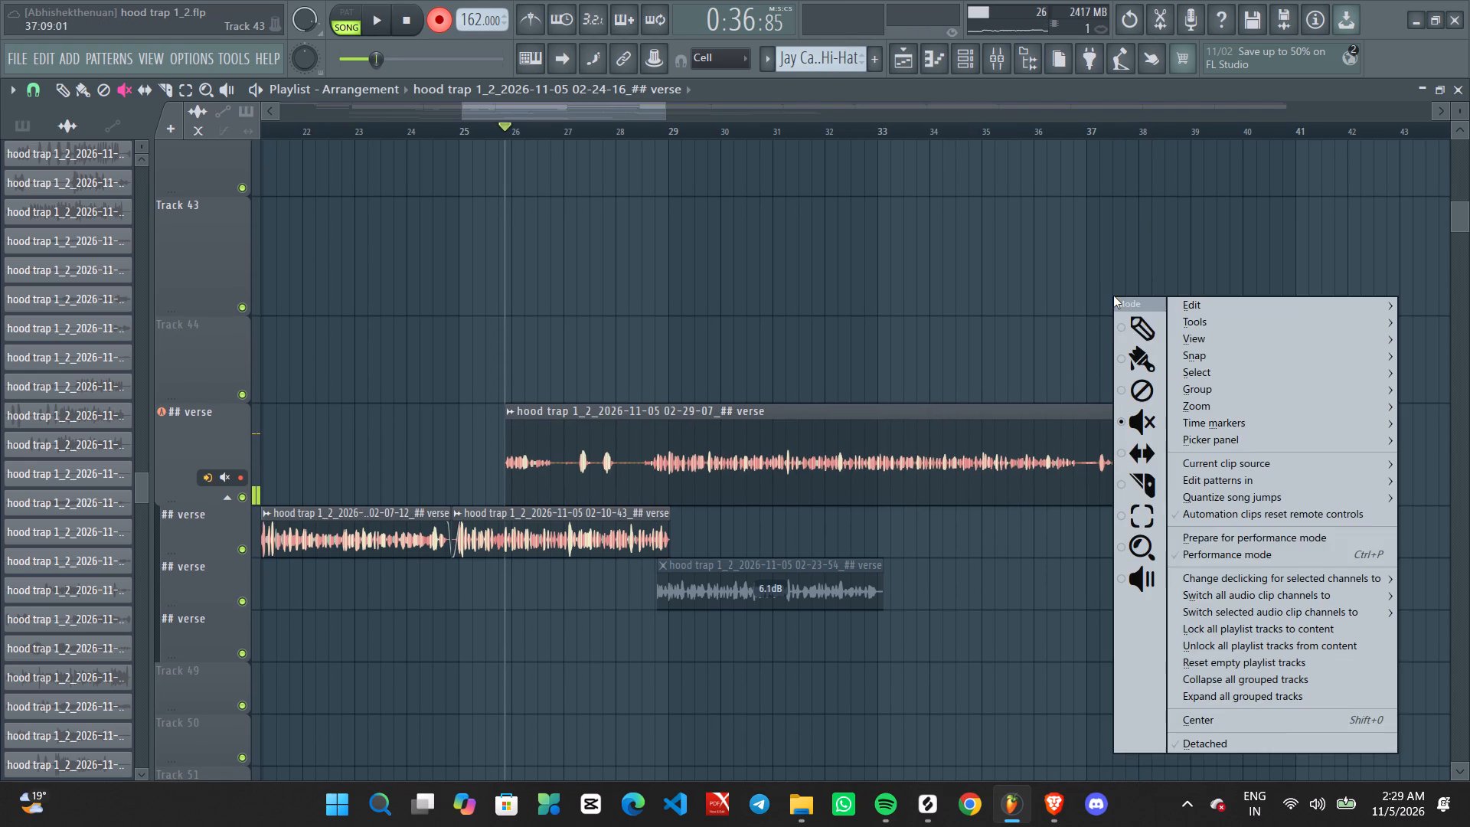
left_click(1135, 331)
left_click_drag(1134, 407, 1086, 402)
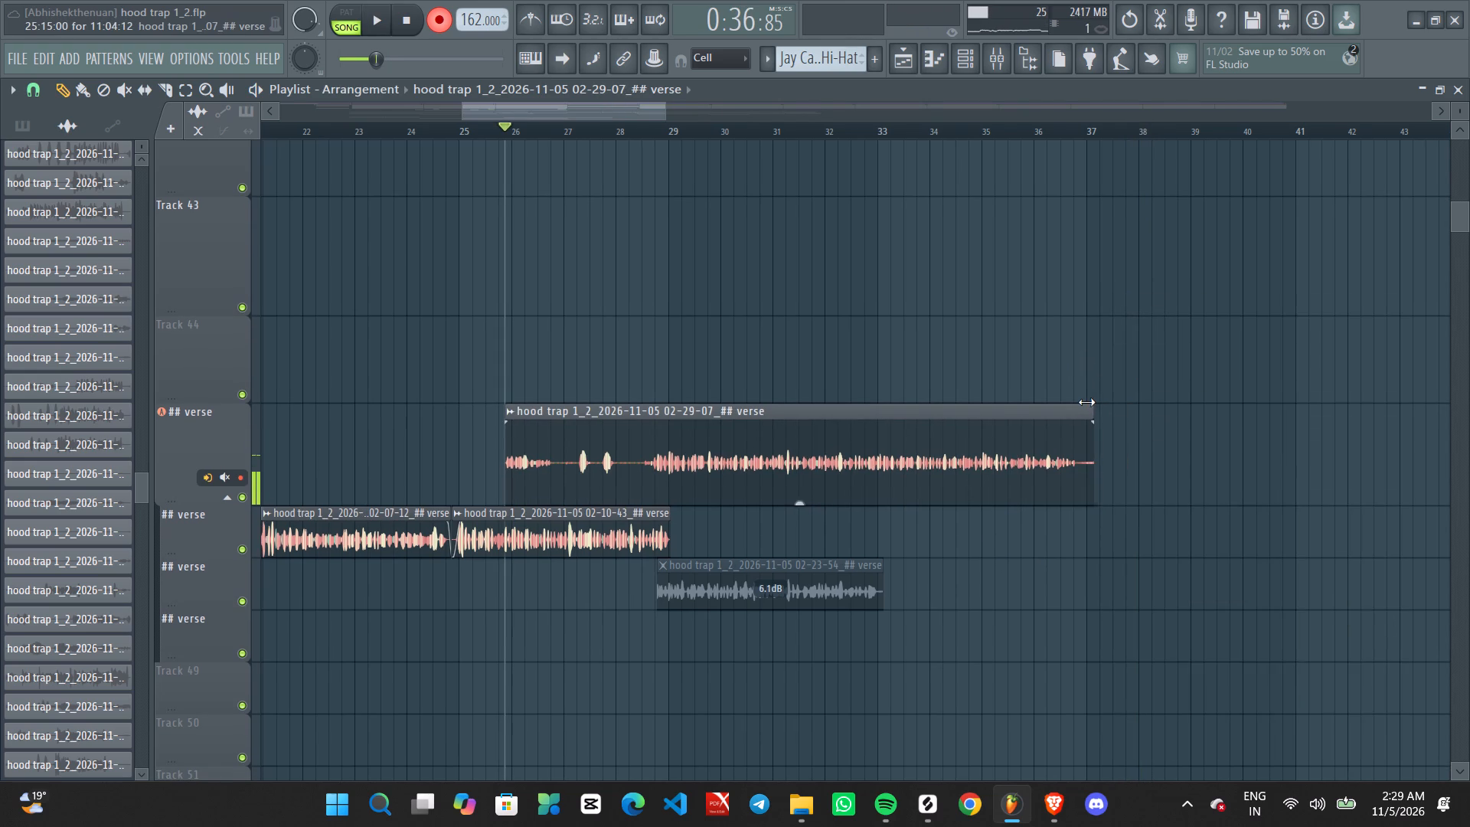
left_click_drag(1086, 402, 1083, 402)
Select the 02-29-07 take and move it down two tracks, clearing the main verse track.
left_click_drag(787, 407, 816, 479, "ctrl")
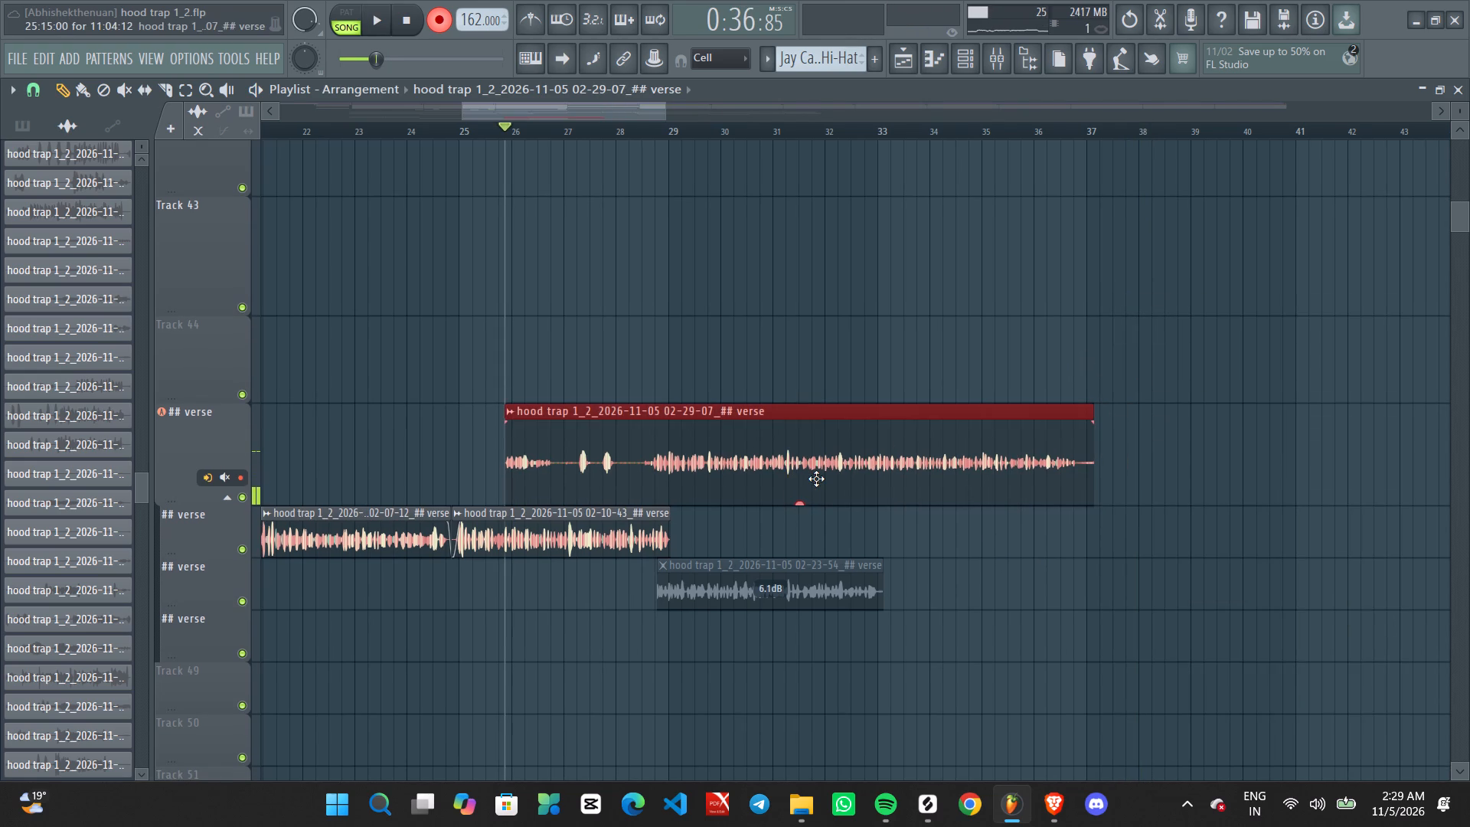
key("shift+Down")
key("shift+Down")
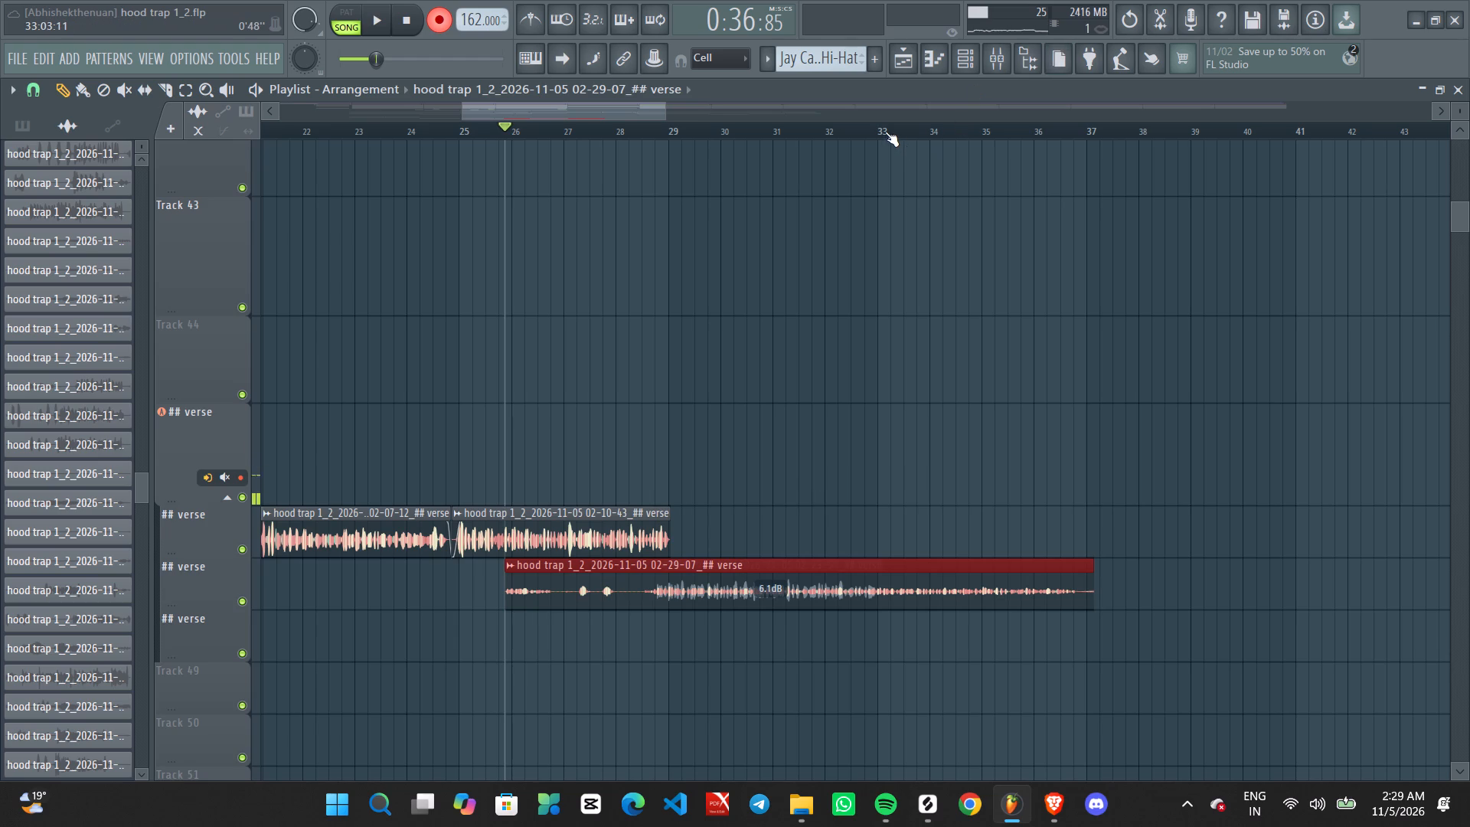
Start recording the next verse part from bar 33.
left_click(885, 132)
key("space")
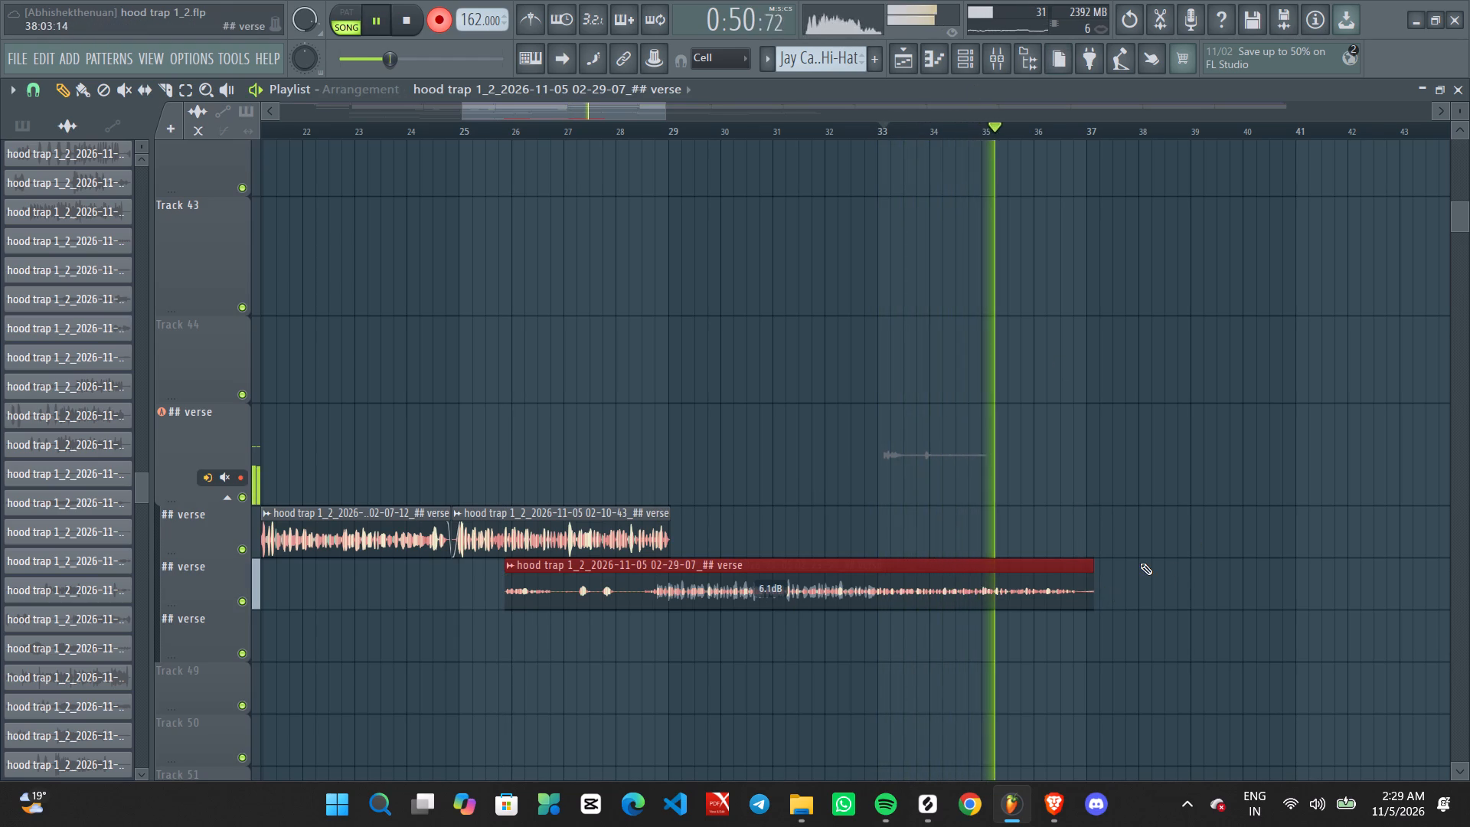
While recording continues, trim the end of the 02-29-07 take to just before bar 37.
scroll(1140, 563, "up", 2, "ctrl")
left_click_drag(1077, 566, 1065, 566, "alt")
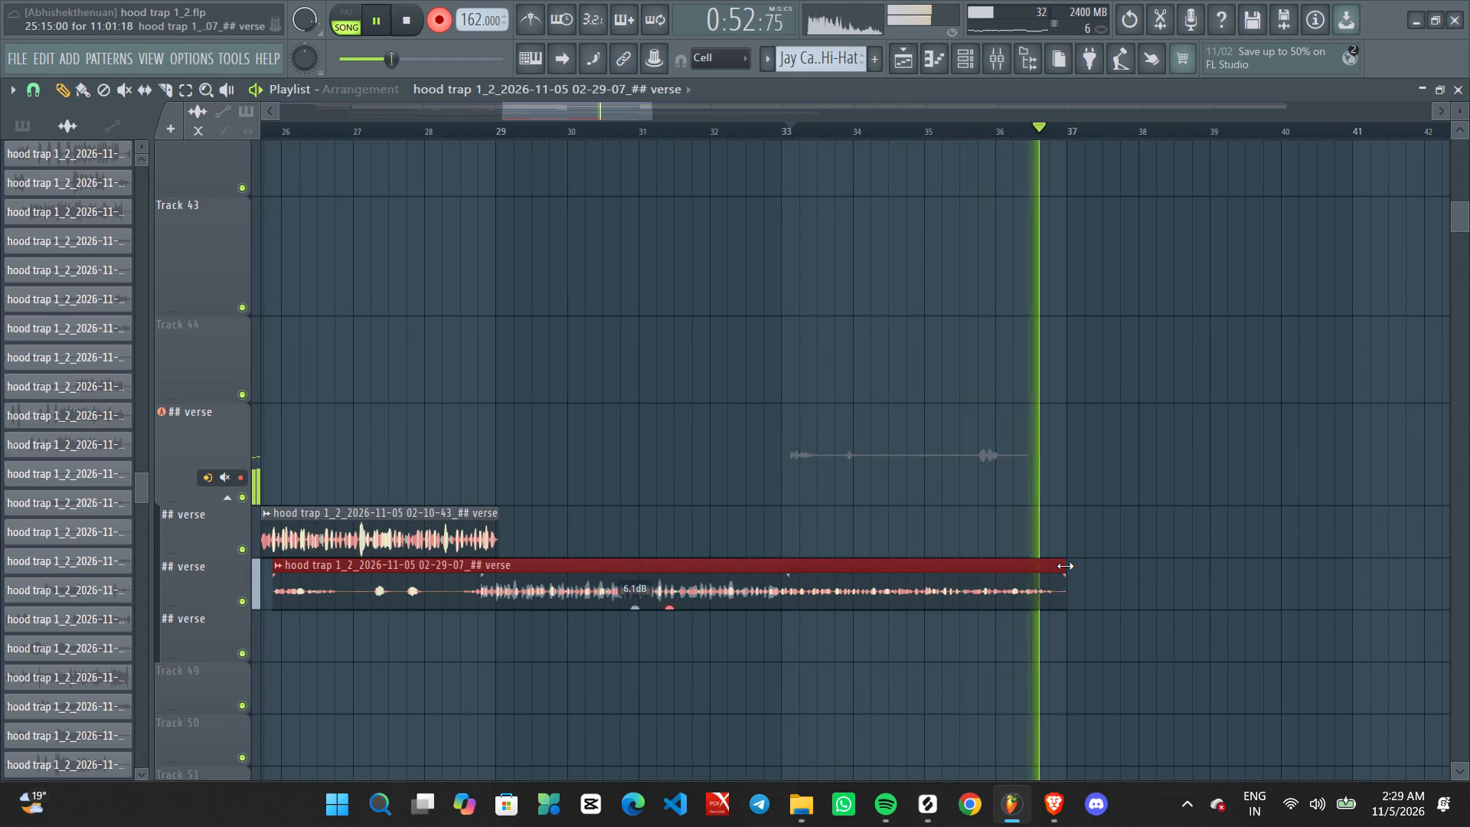
left_click_drag(1065, 566, 1062, 566, "alt")
Keep recording the verse until just before bar 54, following the take in the playlist, and stop.
scroll(1107, 548, "down", 5, "ctrl")
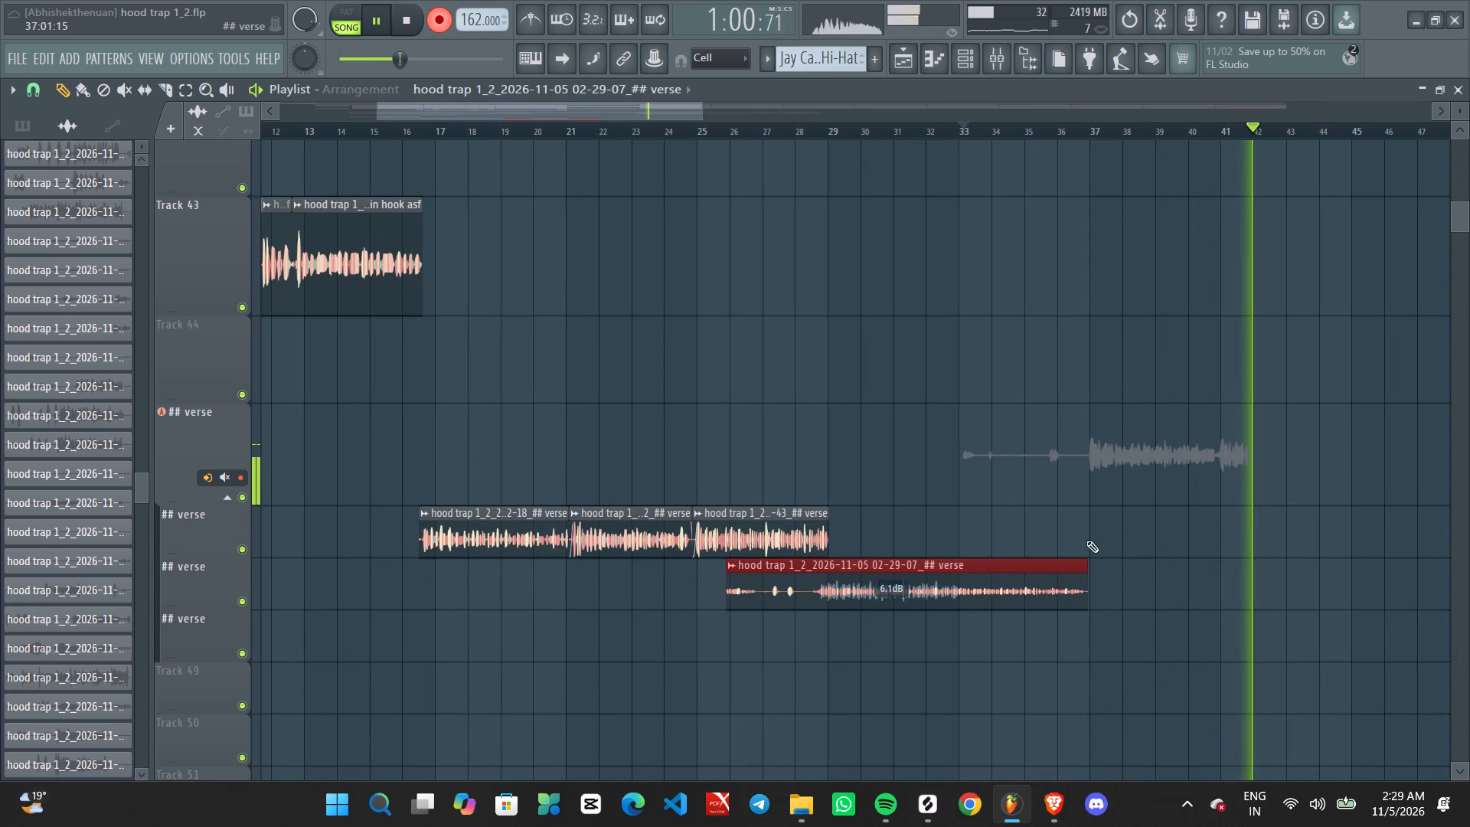
scroll(1080, 543, "up", 4, "ctrl")
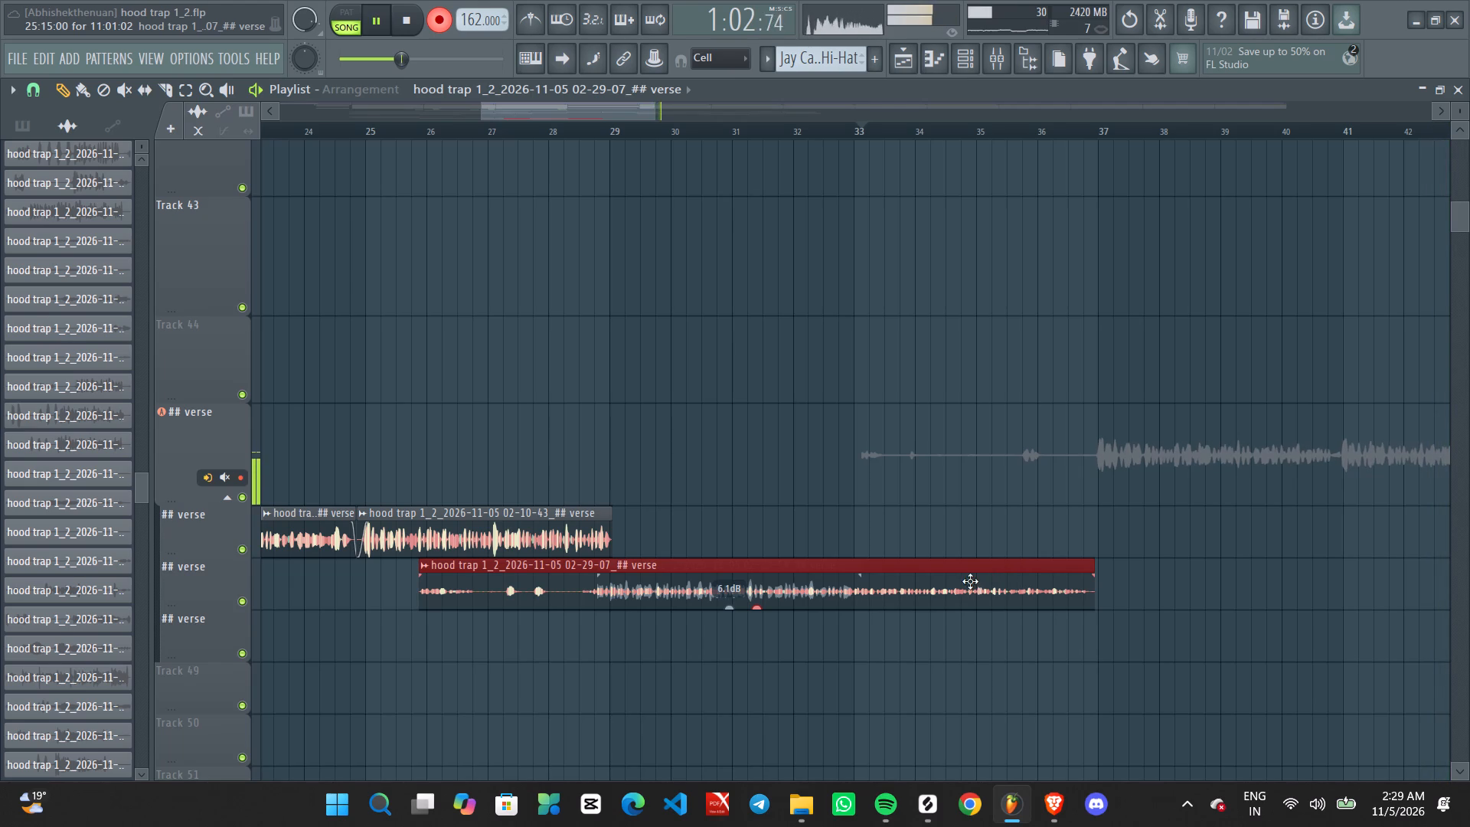
scroll(970, 560, "down", 5, "ctrl")
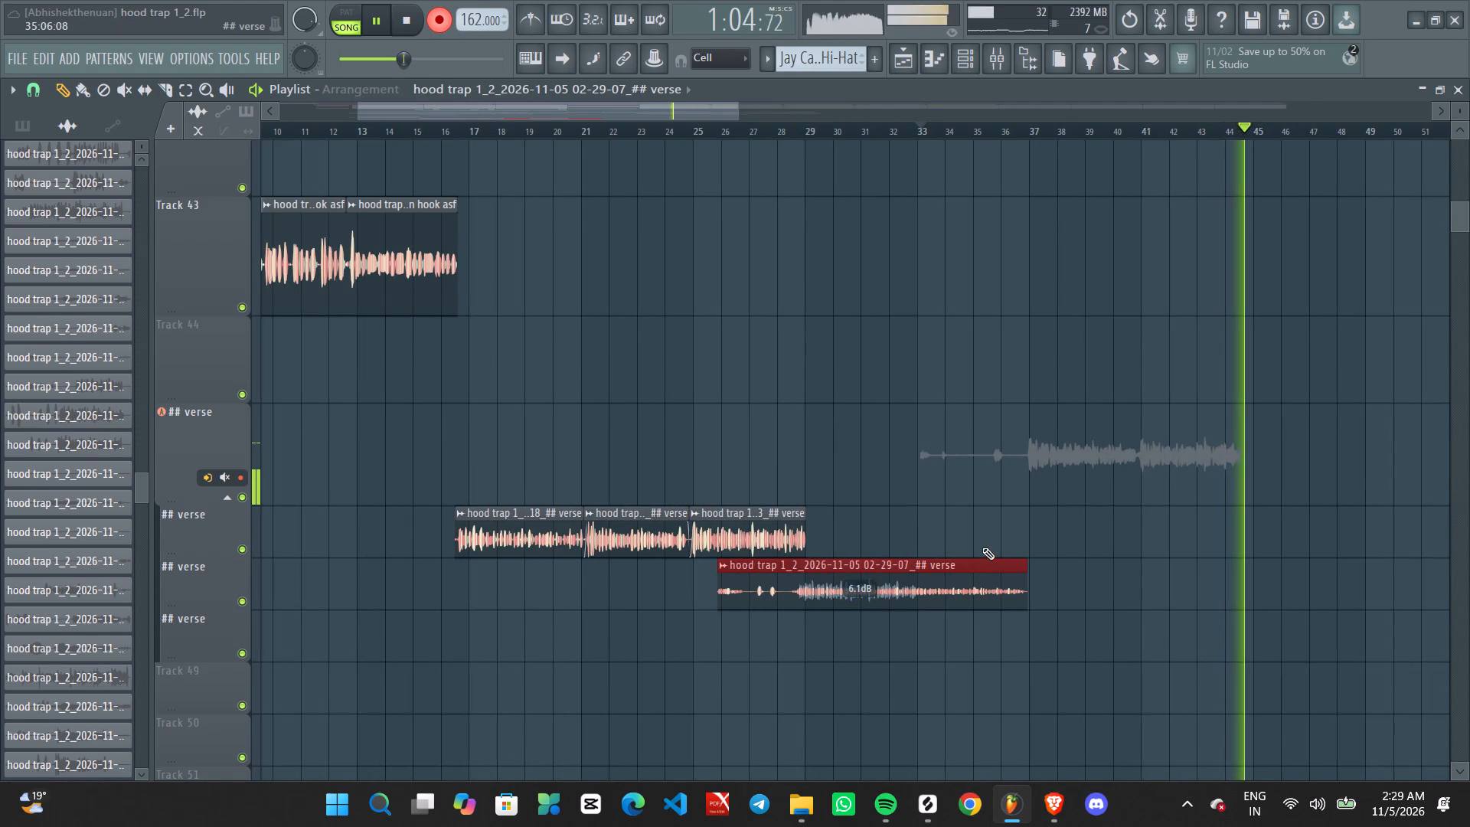
scroll(1072, 538, "down", 2, "ctrl")
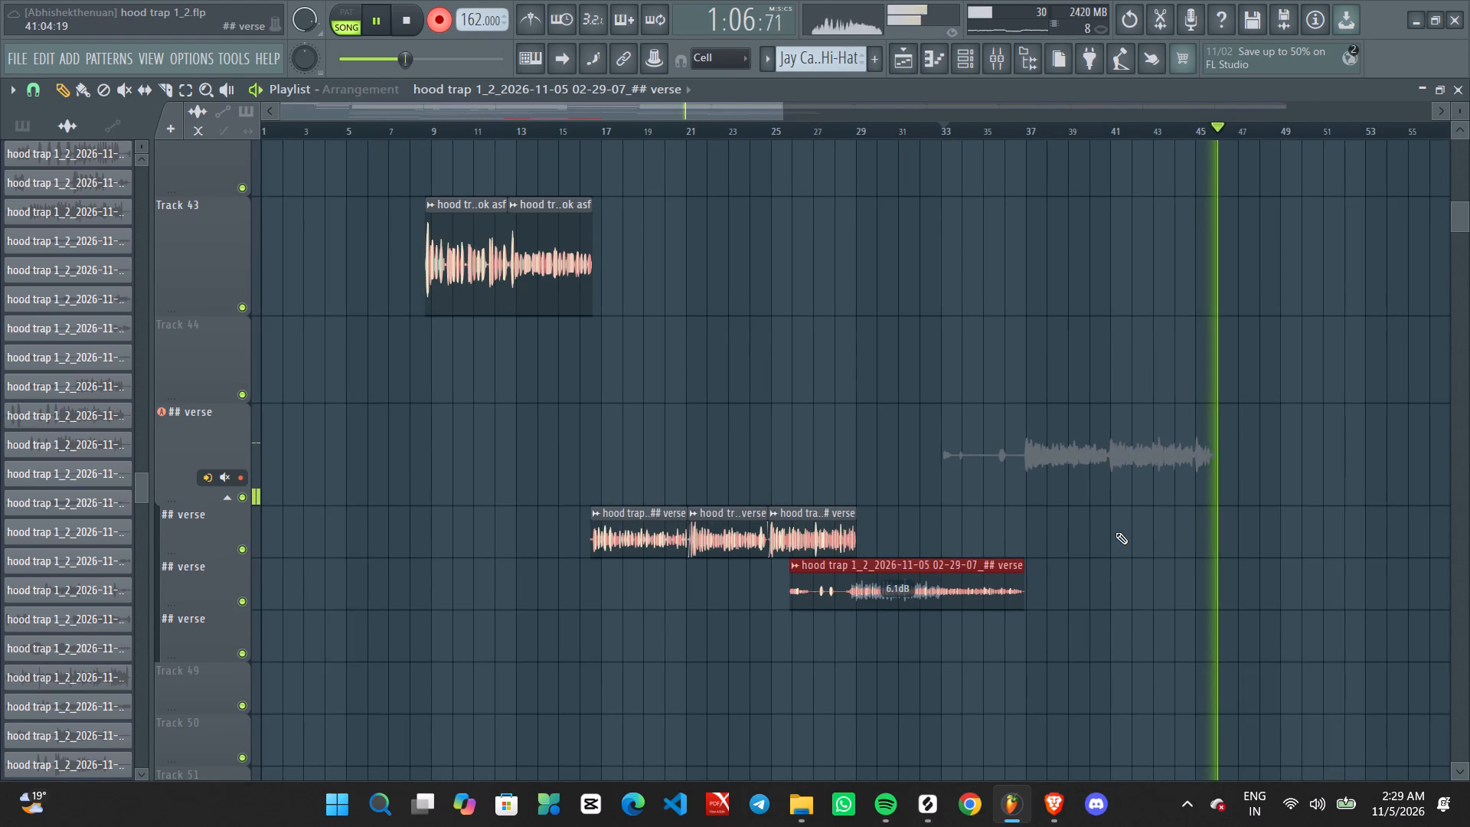
scroll(1116, 532, "up", 2, "ctrl")
middle_click_drag(1186, 512, 1109, 520)
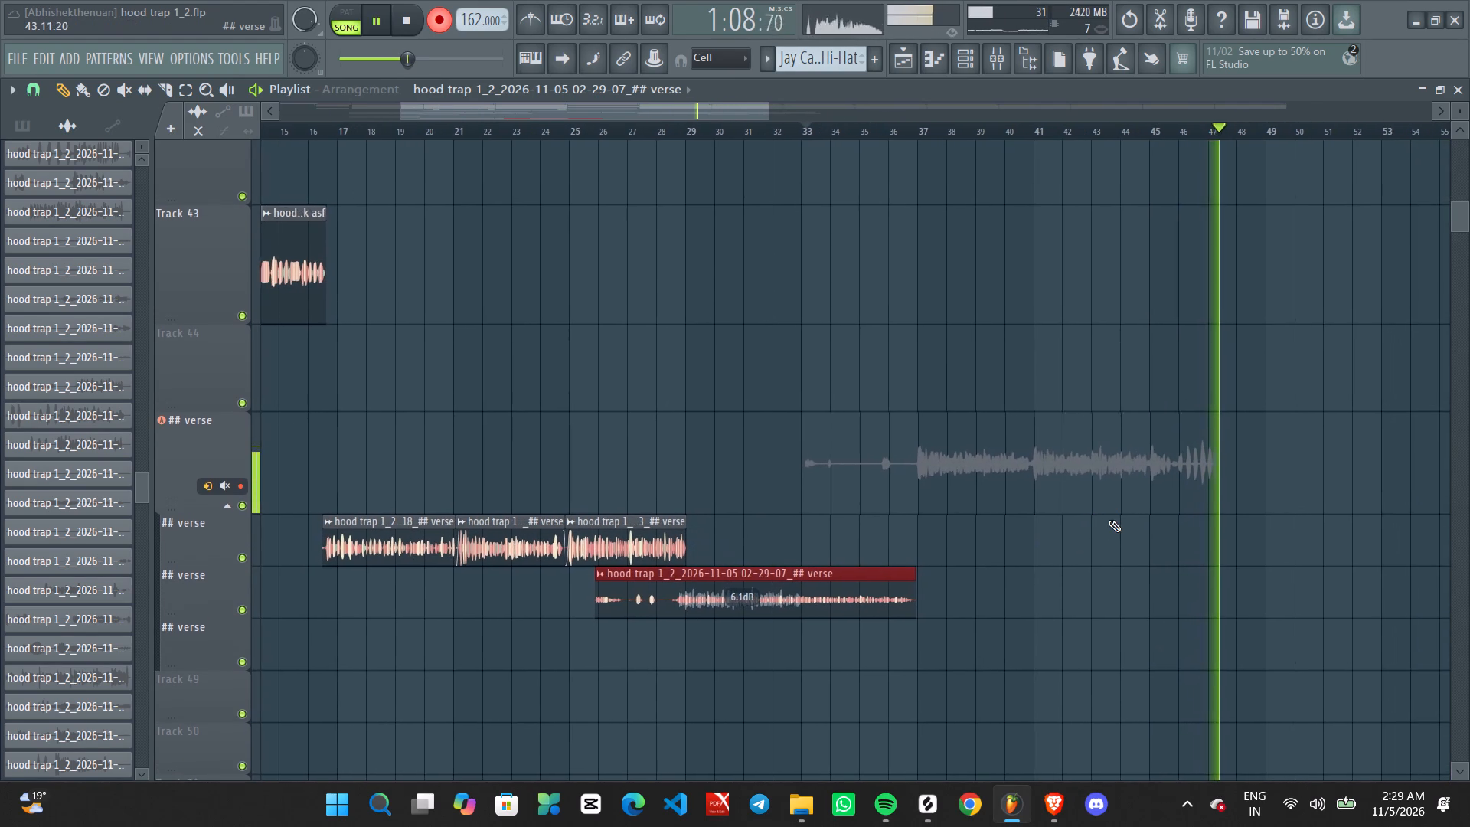
scroll(1133, 527, "up", 1, "ctrl")
middle_click_drag(1126, 531, 1096, 503)
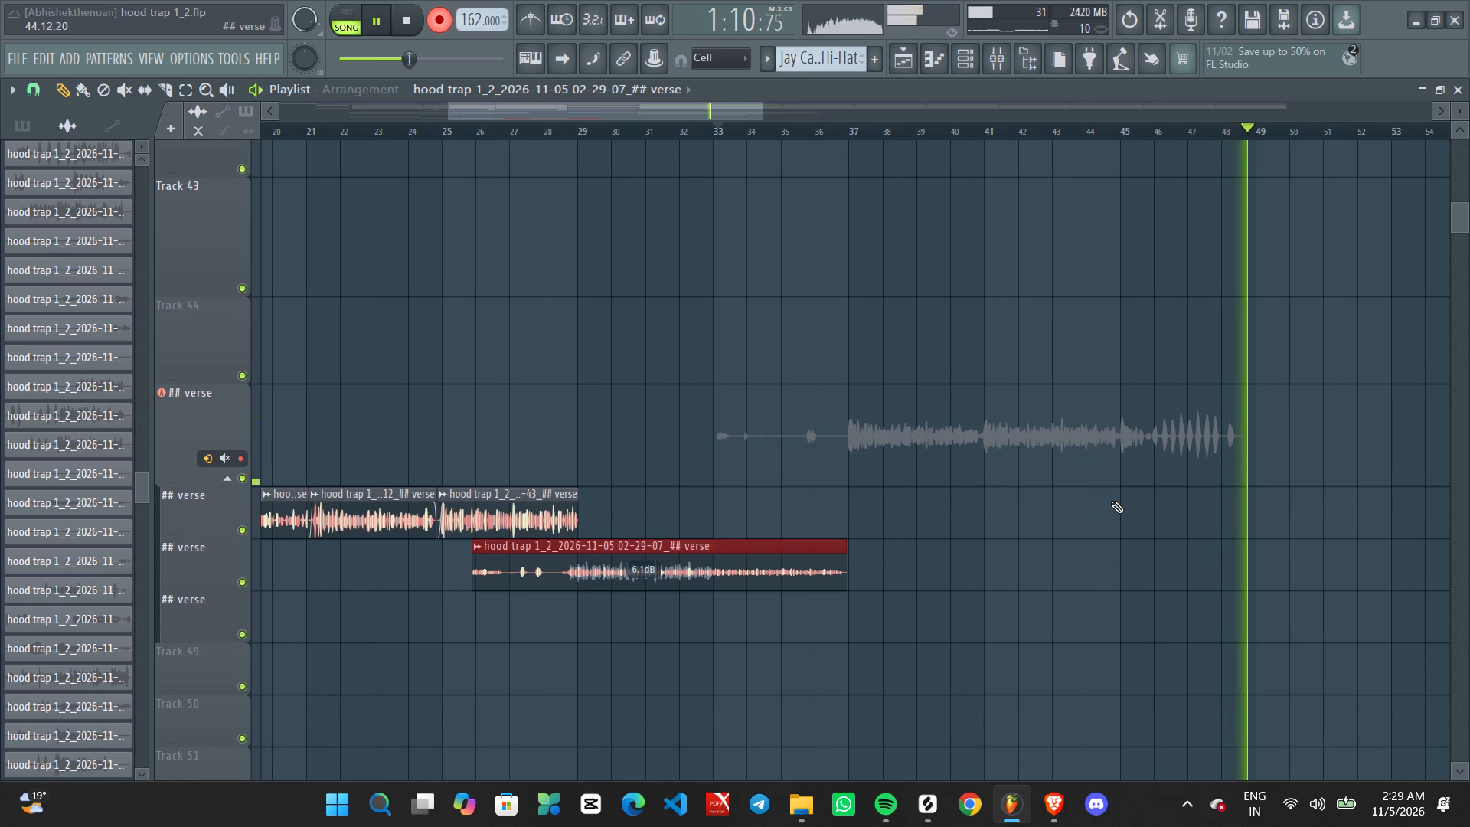
scroll(1114, 505, "down", 3, "ctrl")
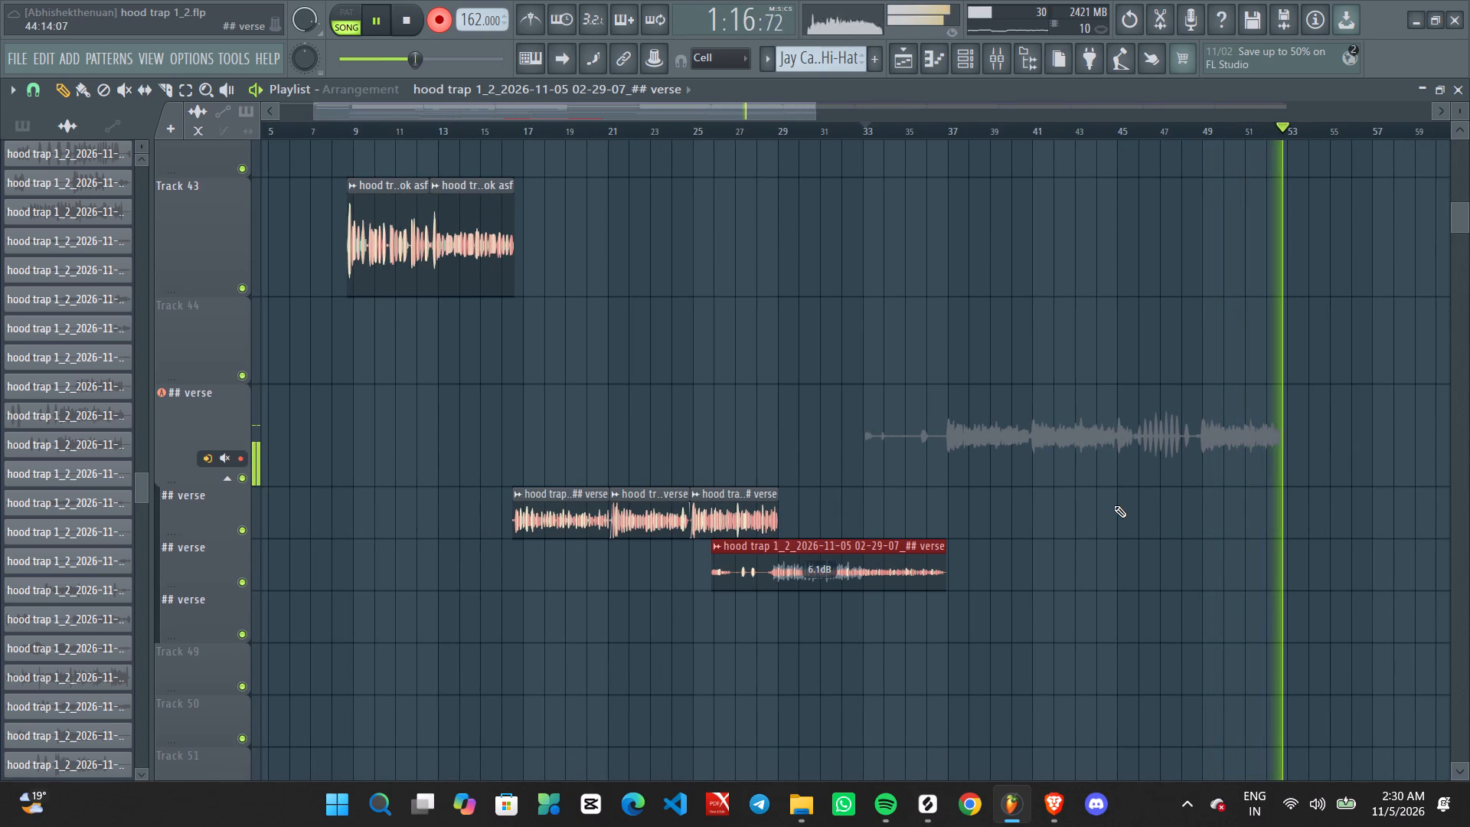
key("space")
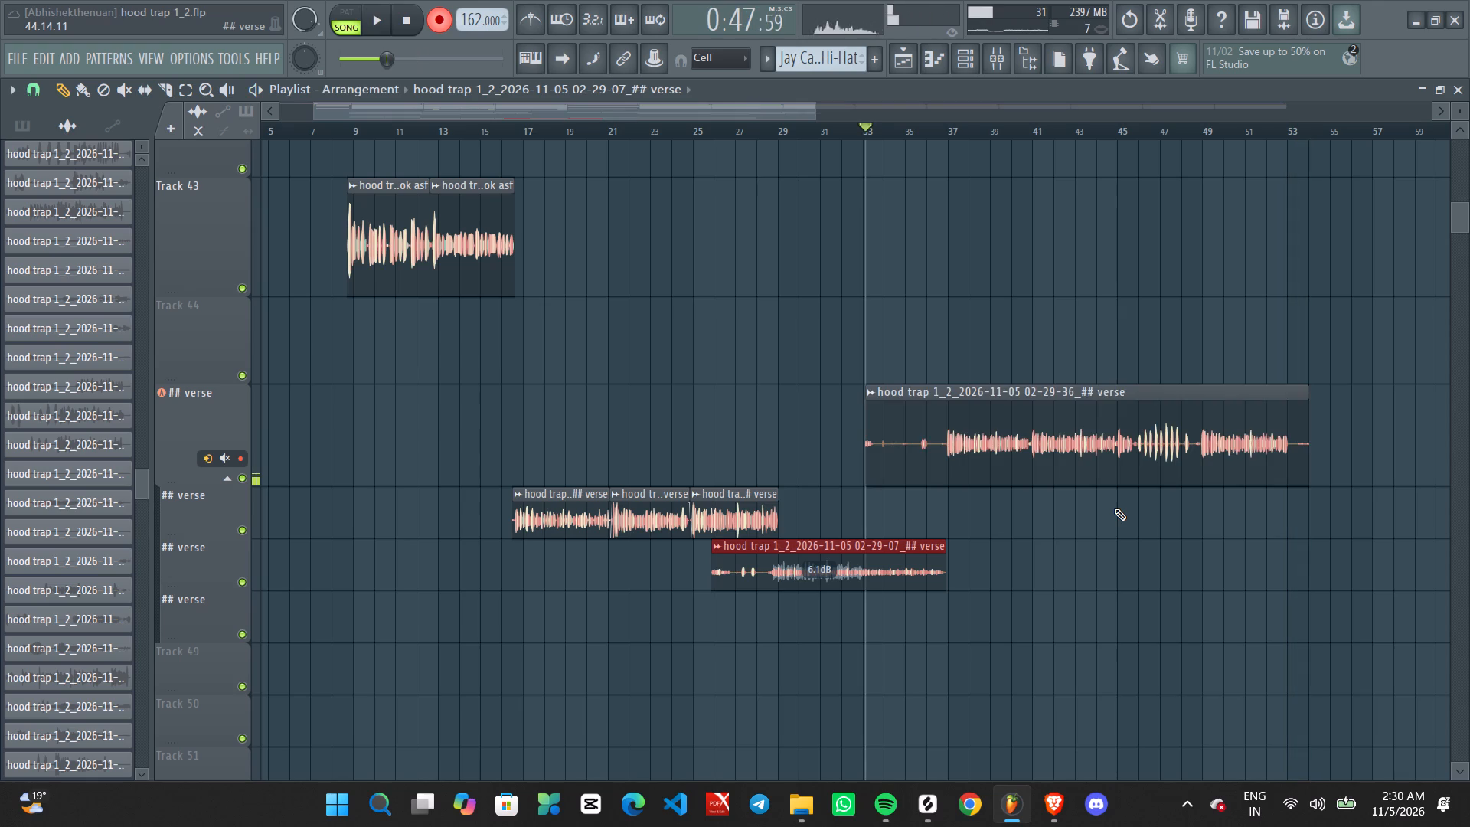
Trim the start of the 02-29-36 take to just before bar 37, cutting the lead-in before the vocals.
scroll(1072, 502, "up", 2, "ctrl")
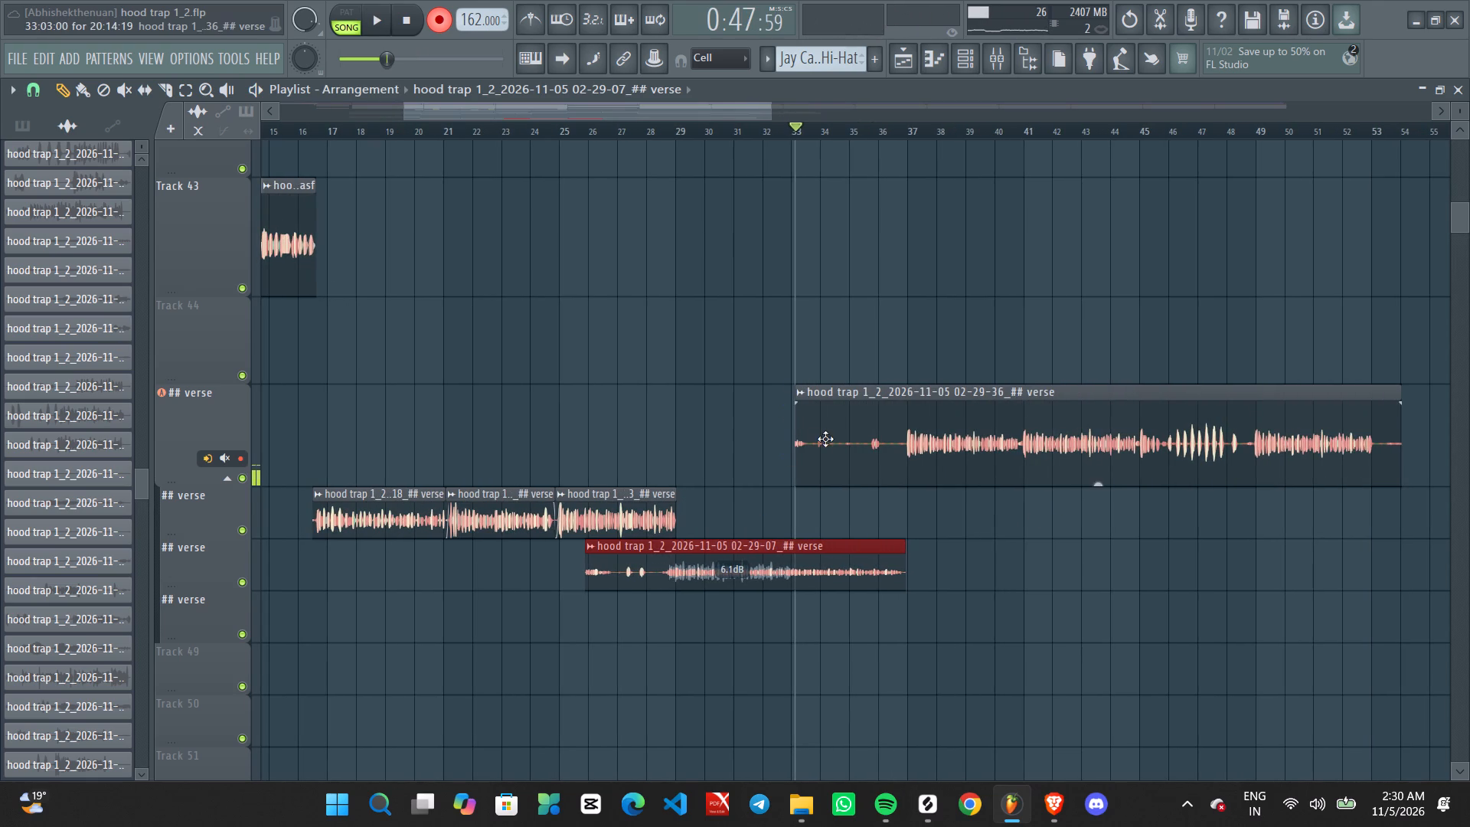
scroll(825, 439, "up", 6, "ctrl")
left_click_drag(747, 394, 930, 394, "alt")
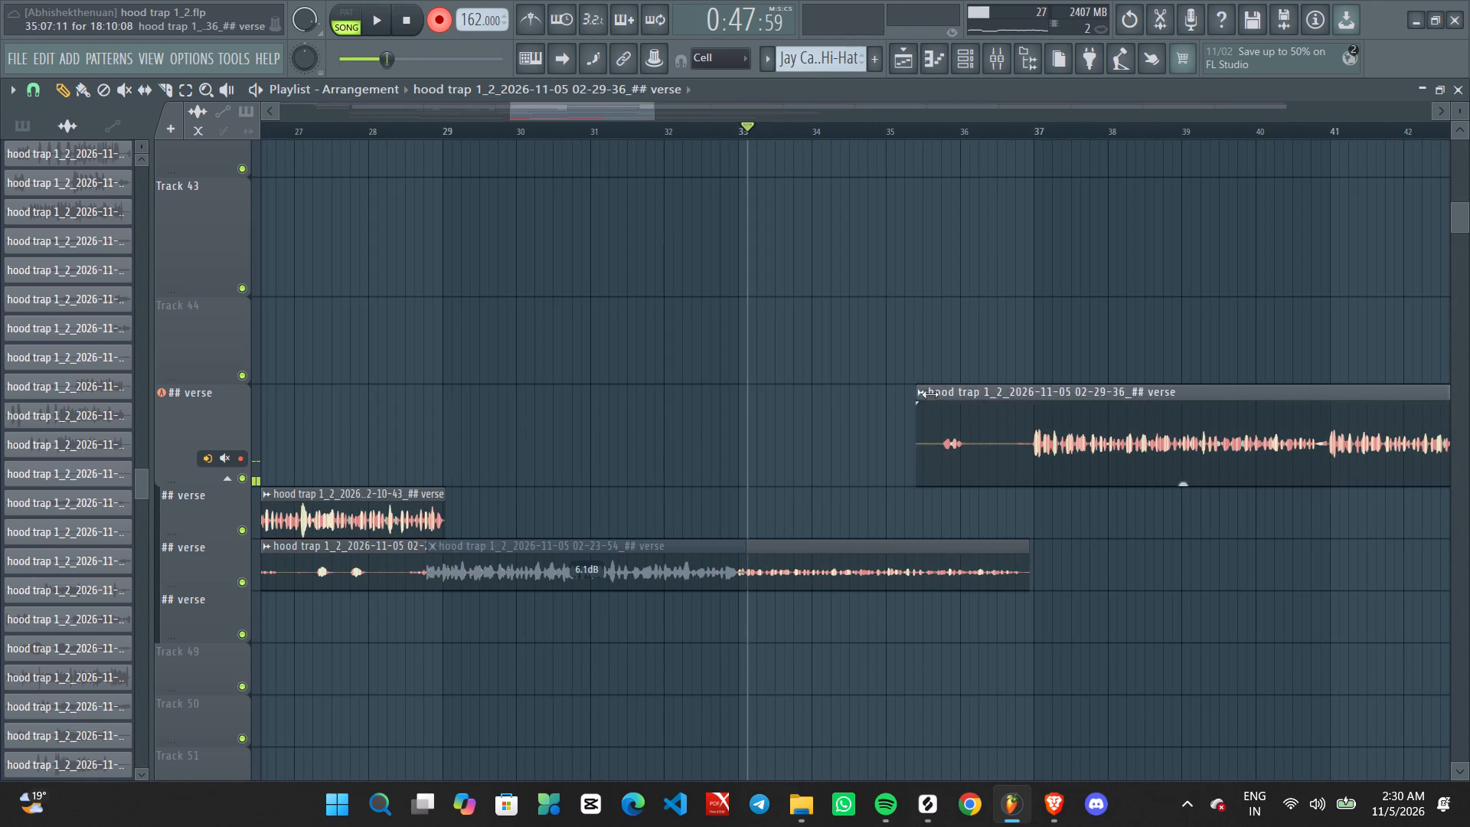
left_click_drag(930, 394, 1032, 394, "alt")
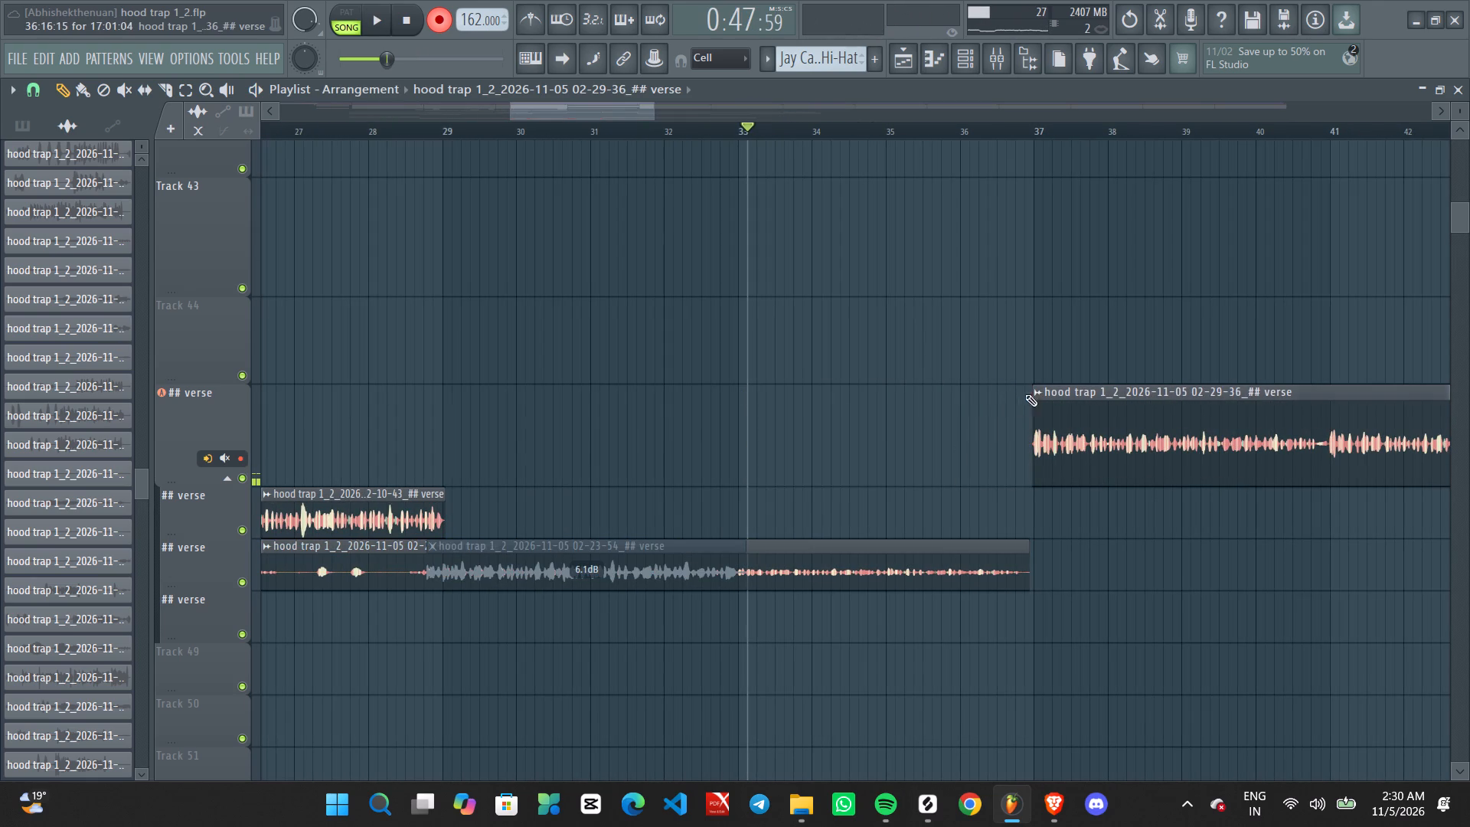
Select the 02-29-07 take and move it up to the main verse track, directly before the 02-29-36 take.
left_click_drag(665, 536, 693, 610, "ctrl")
left_click_drag(823, 513, 844, 601, "ctrl")
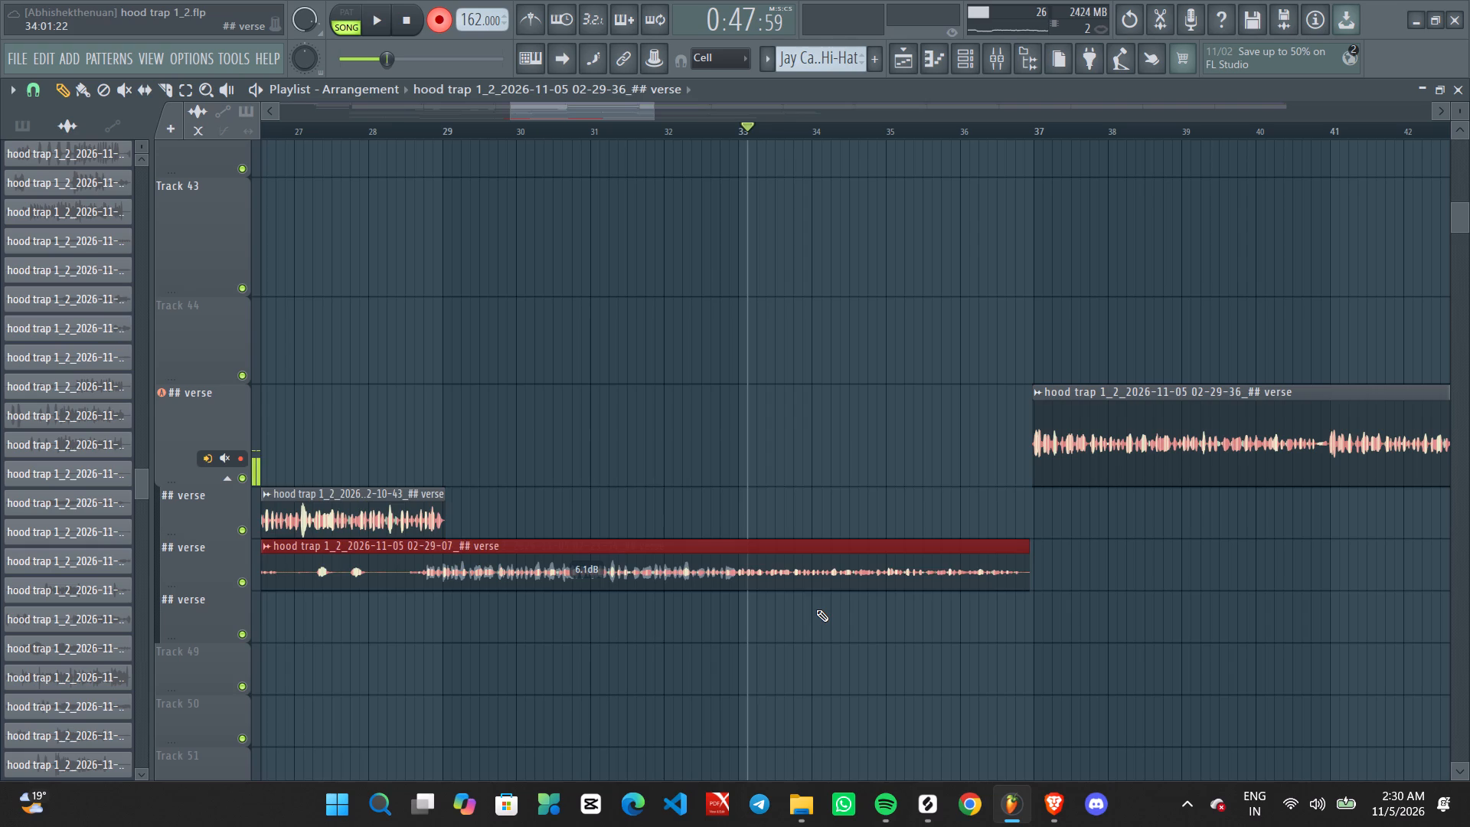
key("shift+Down")
key("shift+Up")
key("shift+Up")
key("shift+Up")
Turn off recording mode.
scroll(704, 538, "down", 1, "ctrl")
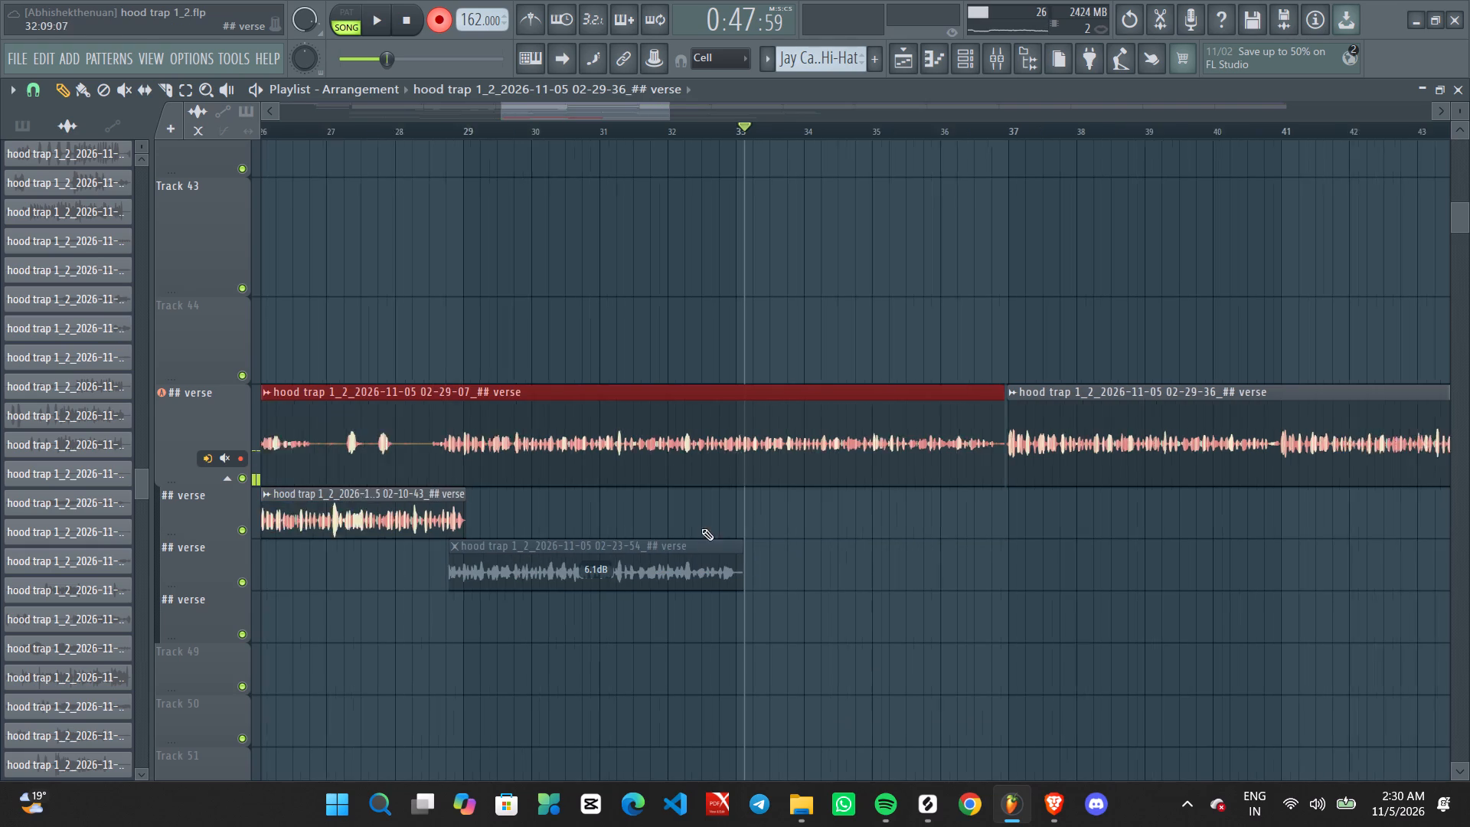
scroll(701, 528, "down", 5, "ctrl")
left_click(433, 8)
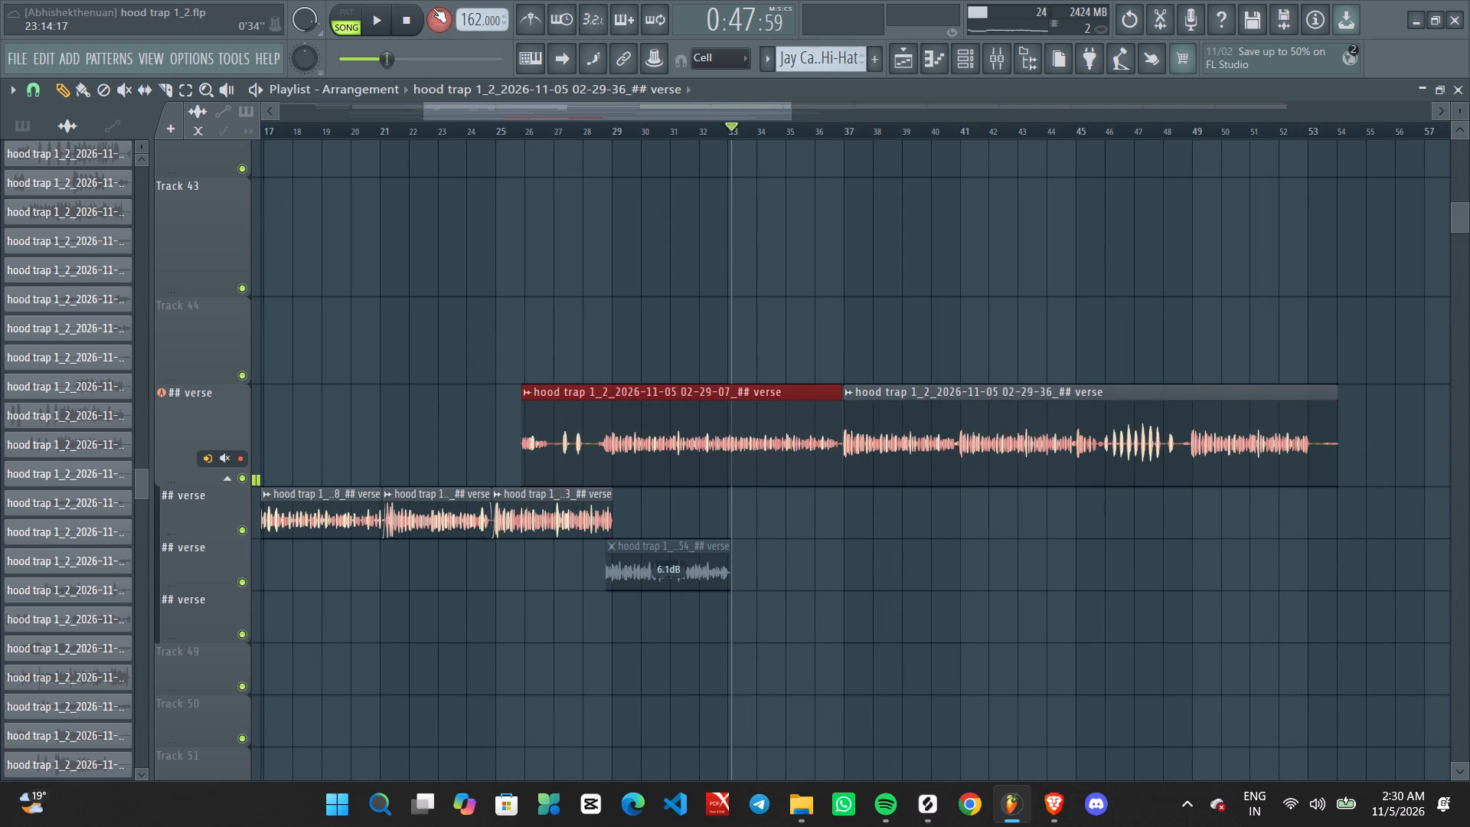
Play the song from about bar 24 to review the new verse takes.
left_click(428, 132)
left_click(452, 132)
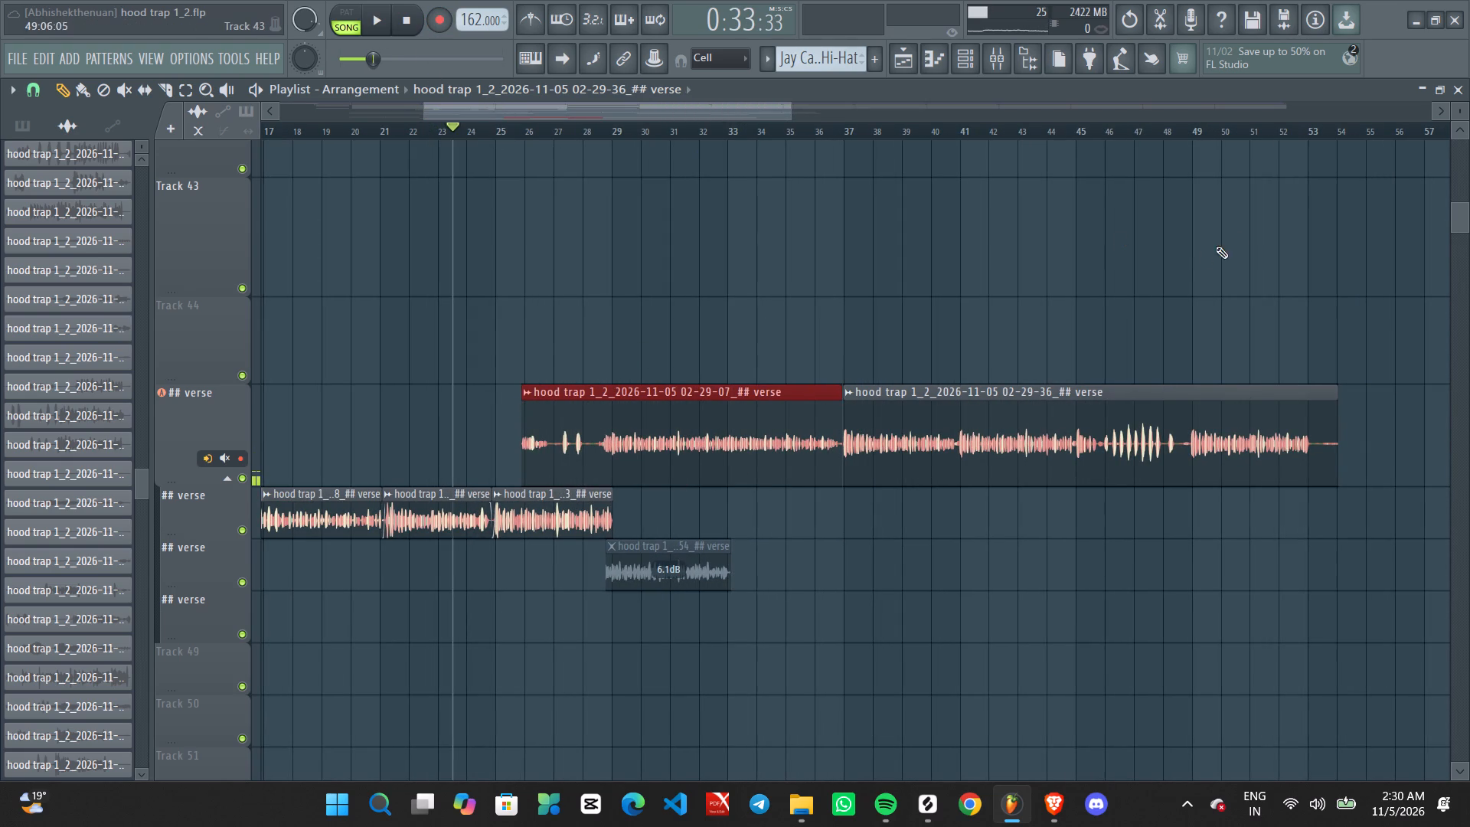
left_click(477, 128)
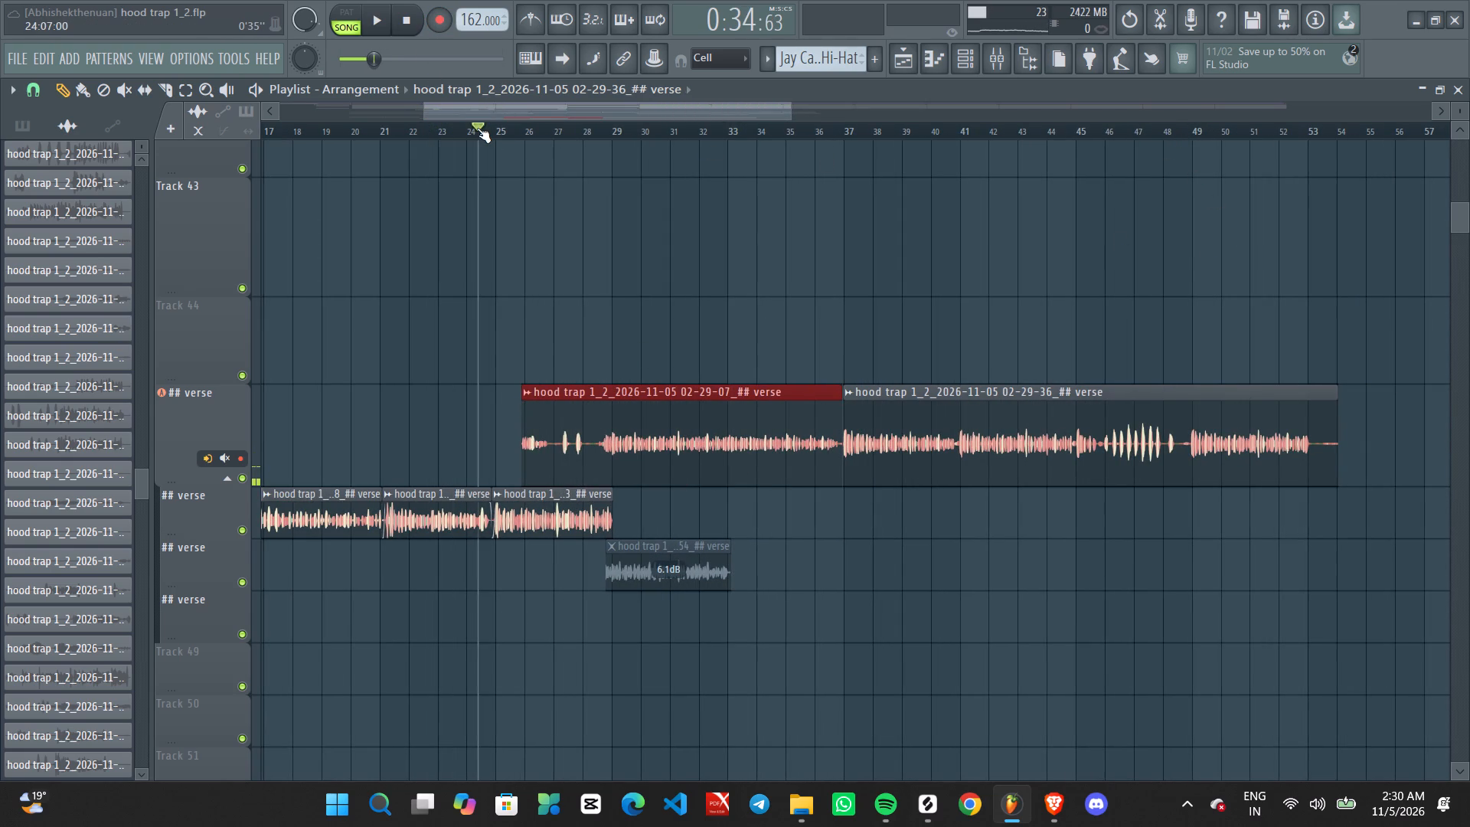
key("space")
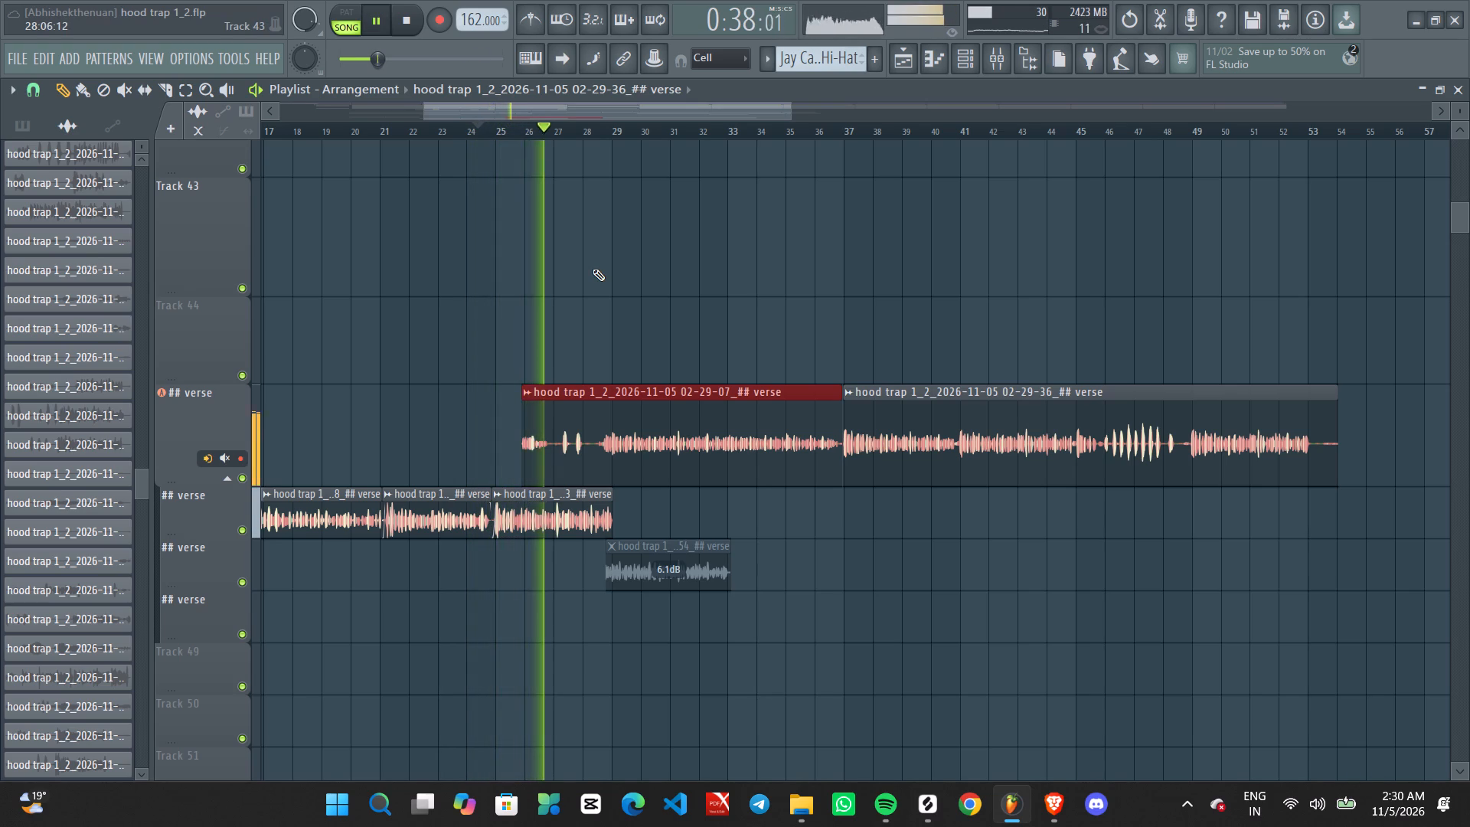
Select the 02-29-07 and 02-29-36 takes together and raise their clip gain to 7.1 dB.
left_click(802, 287, "ctrl")
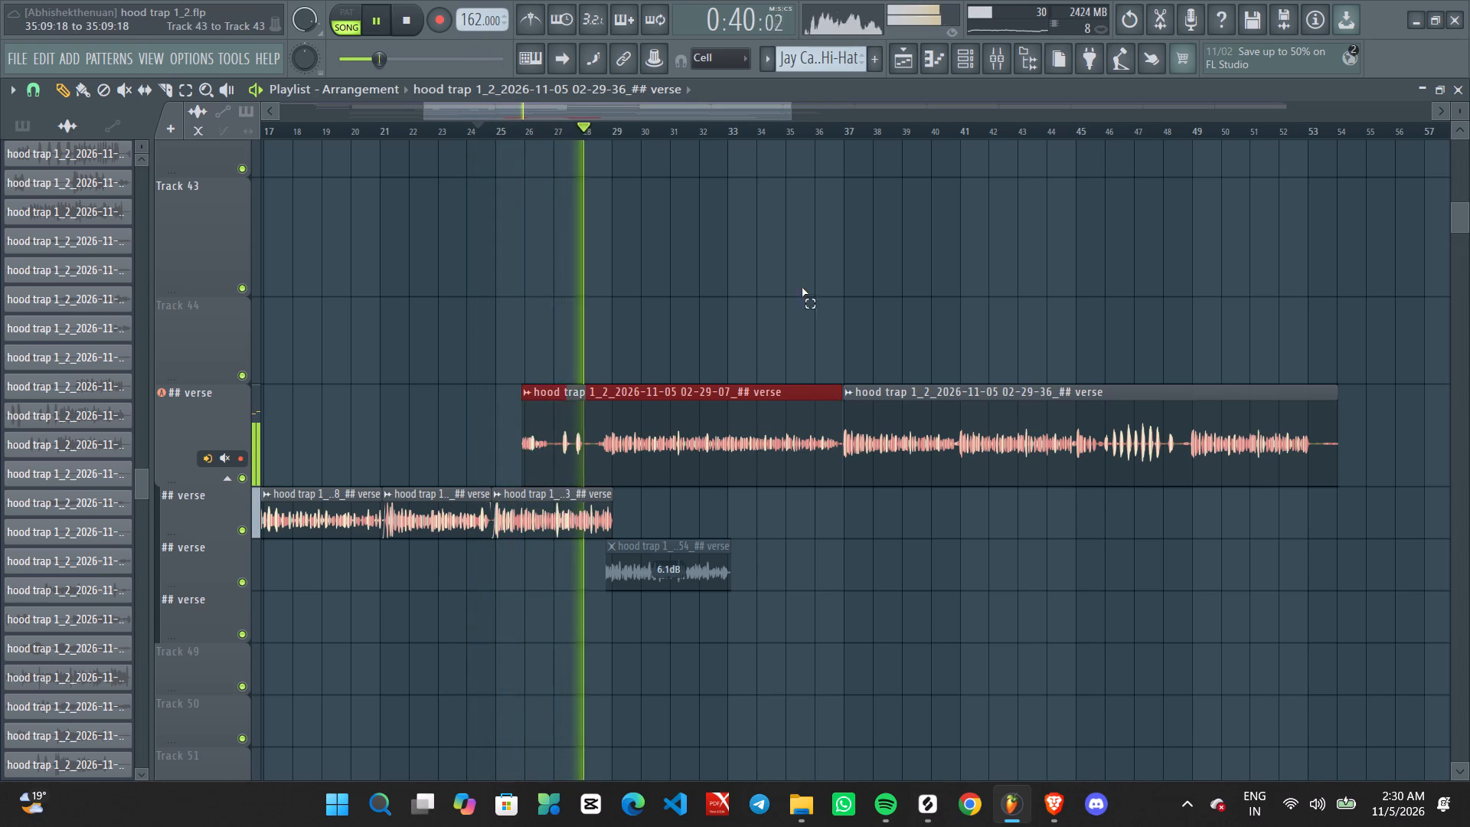
left_click_drag(733, 355, 1416, 516, "ctrl")
left_click_drag(681, 482, 681, 429)
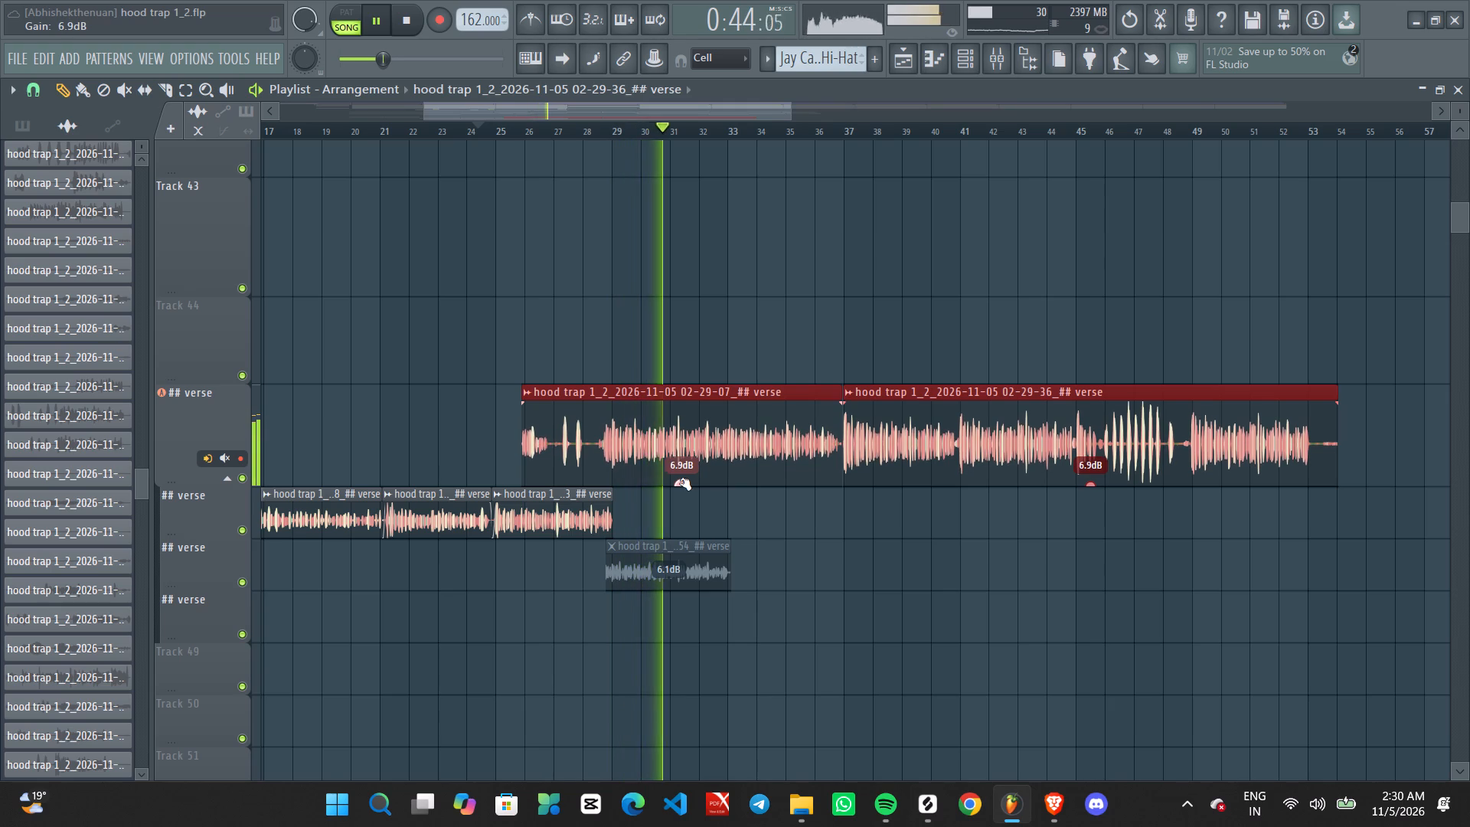
left_click(681, 482)
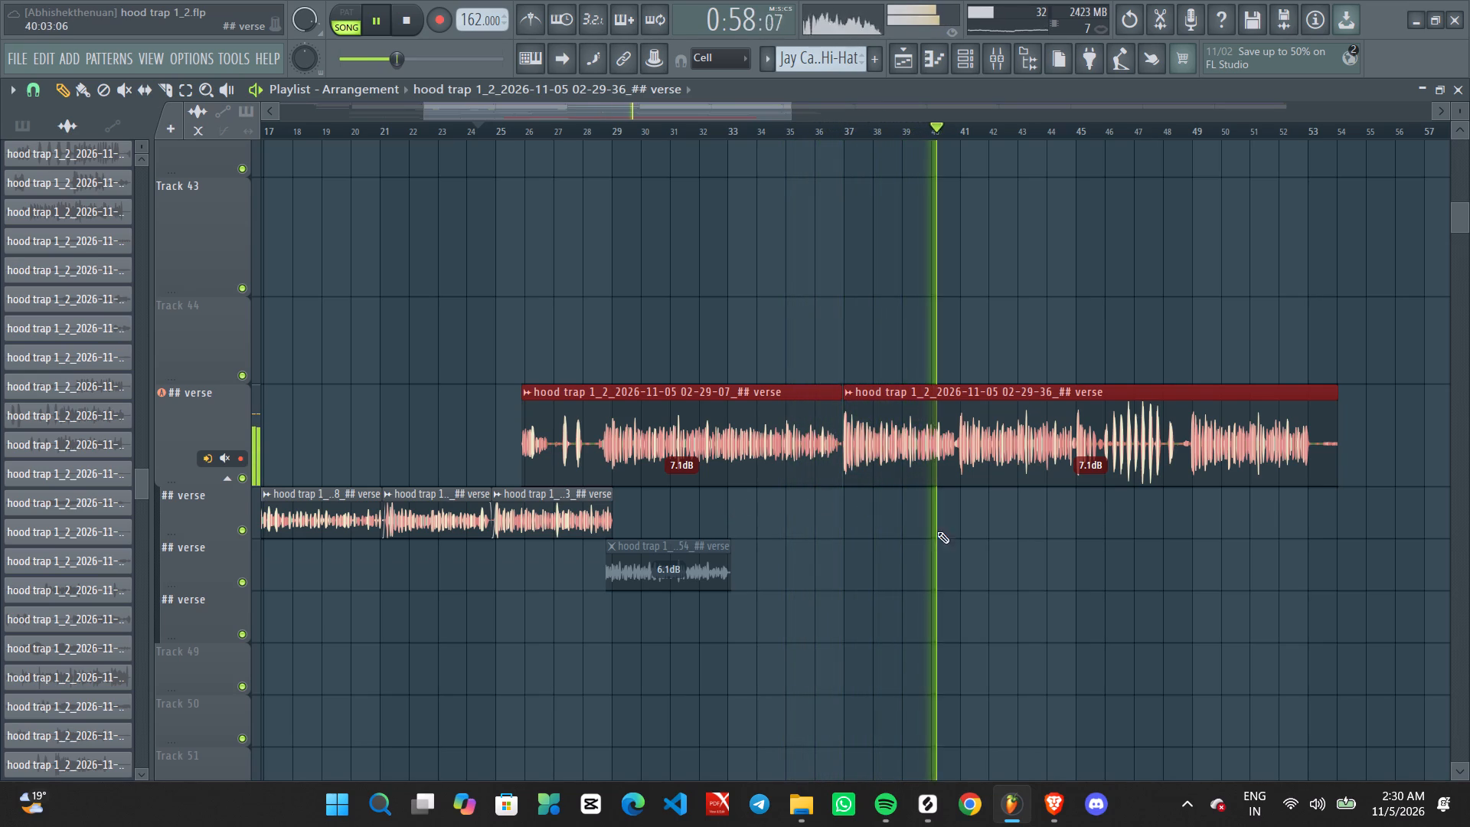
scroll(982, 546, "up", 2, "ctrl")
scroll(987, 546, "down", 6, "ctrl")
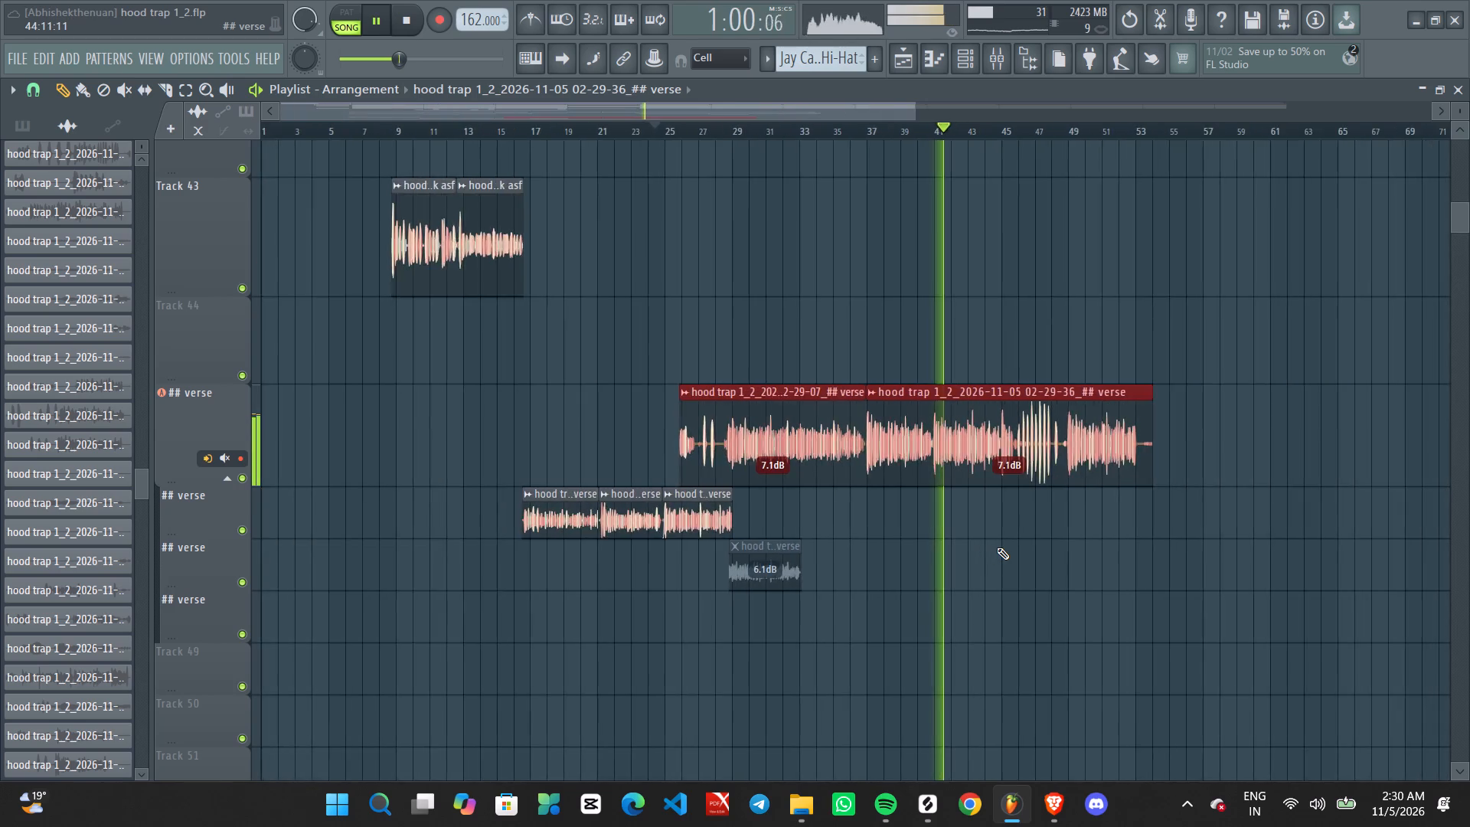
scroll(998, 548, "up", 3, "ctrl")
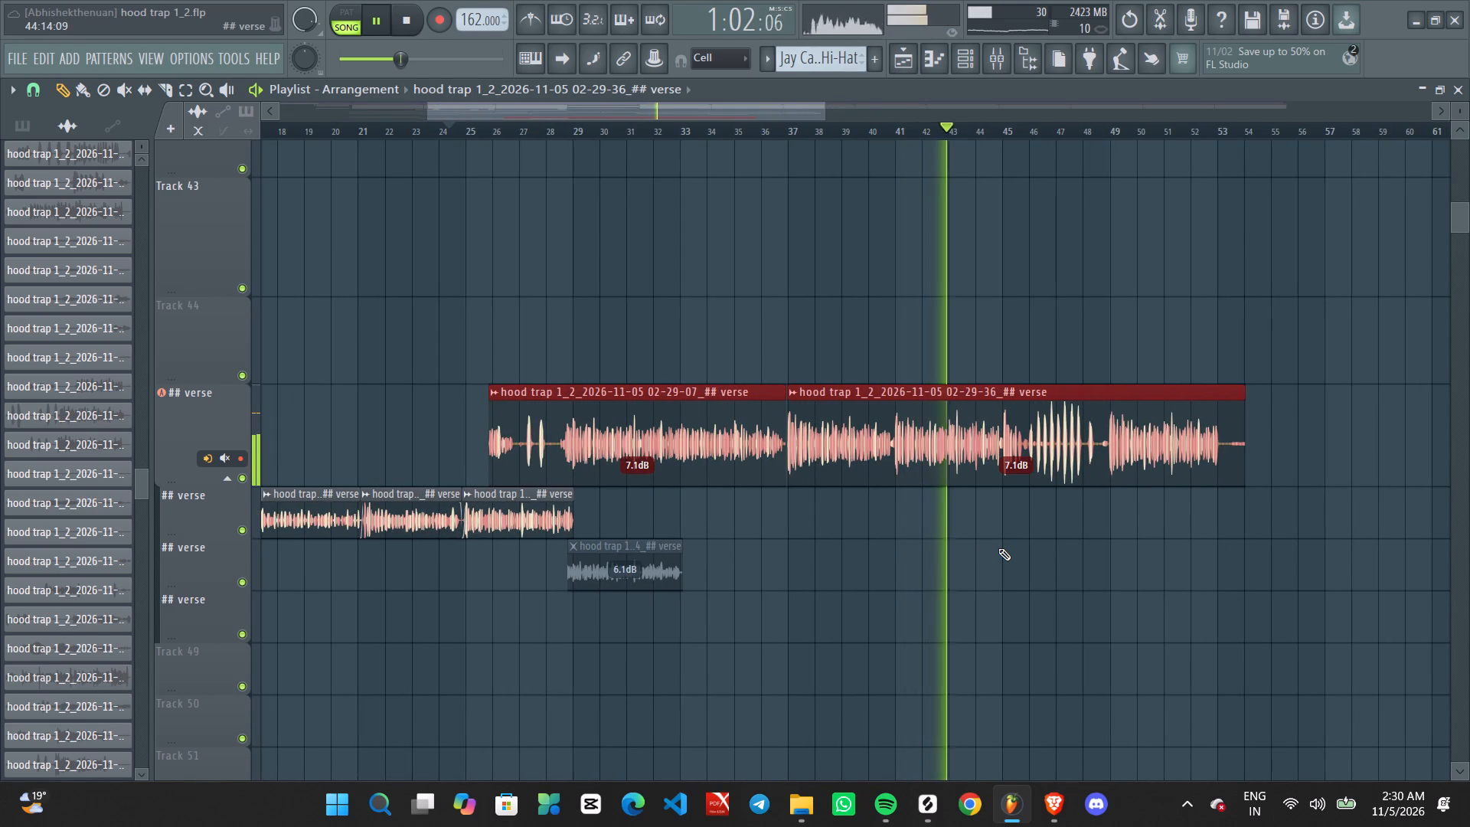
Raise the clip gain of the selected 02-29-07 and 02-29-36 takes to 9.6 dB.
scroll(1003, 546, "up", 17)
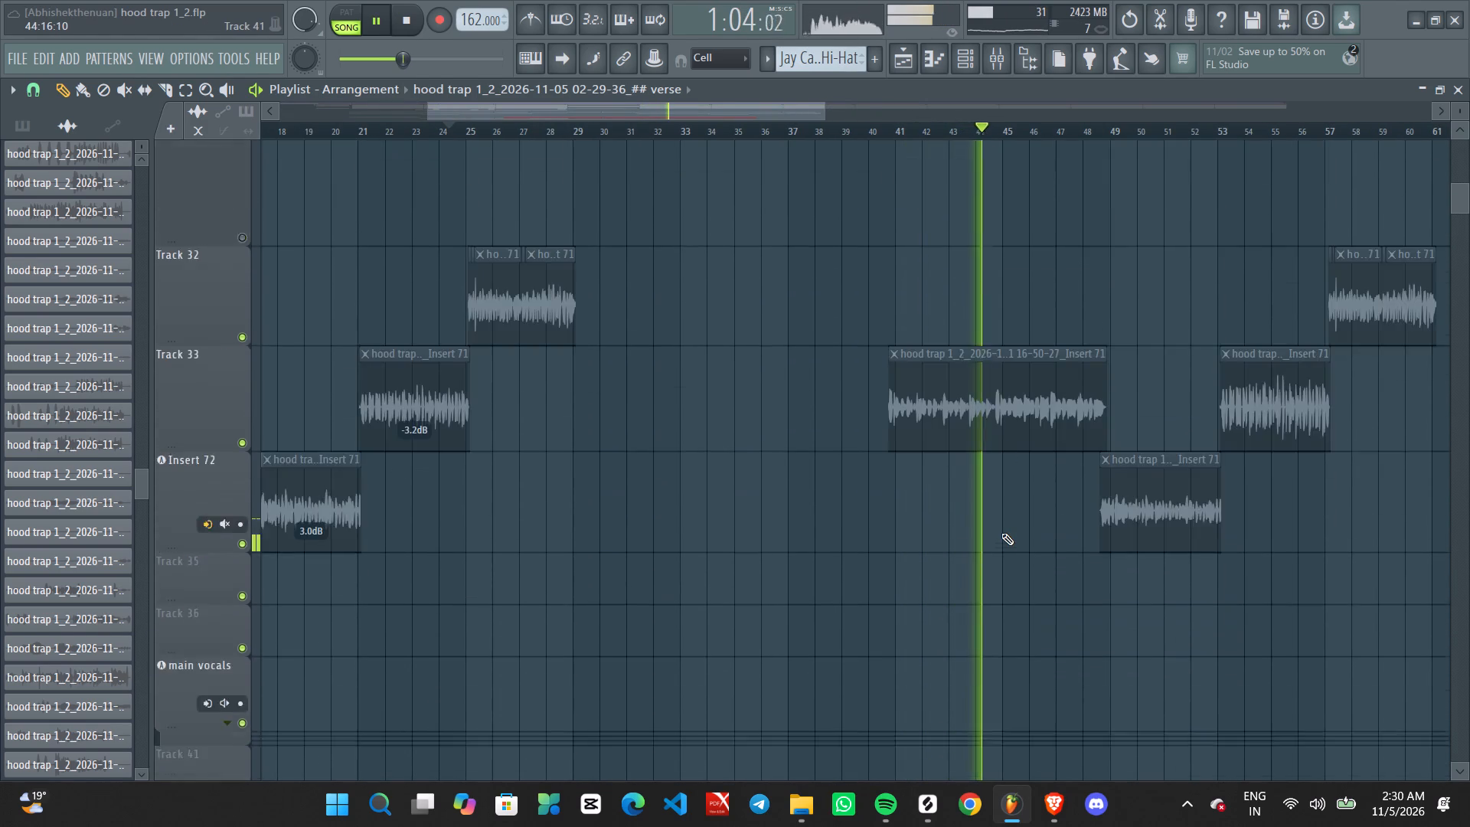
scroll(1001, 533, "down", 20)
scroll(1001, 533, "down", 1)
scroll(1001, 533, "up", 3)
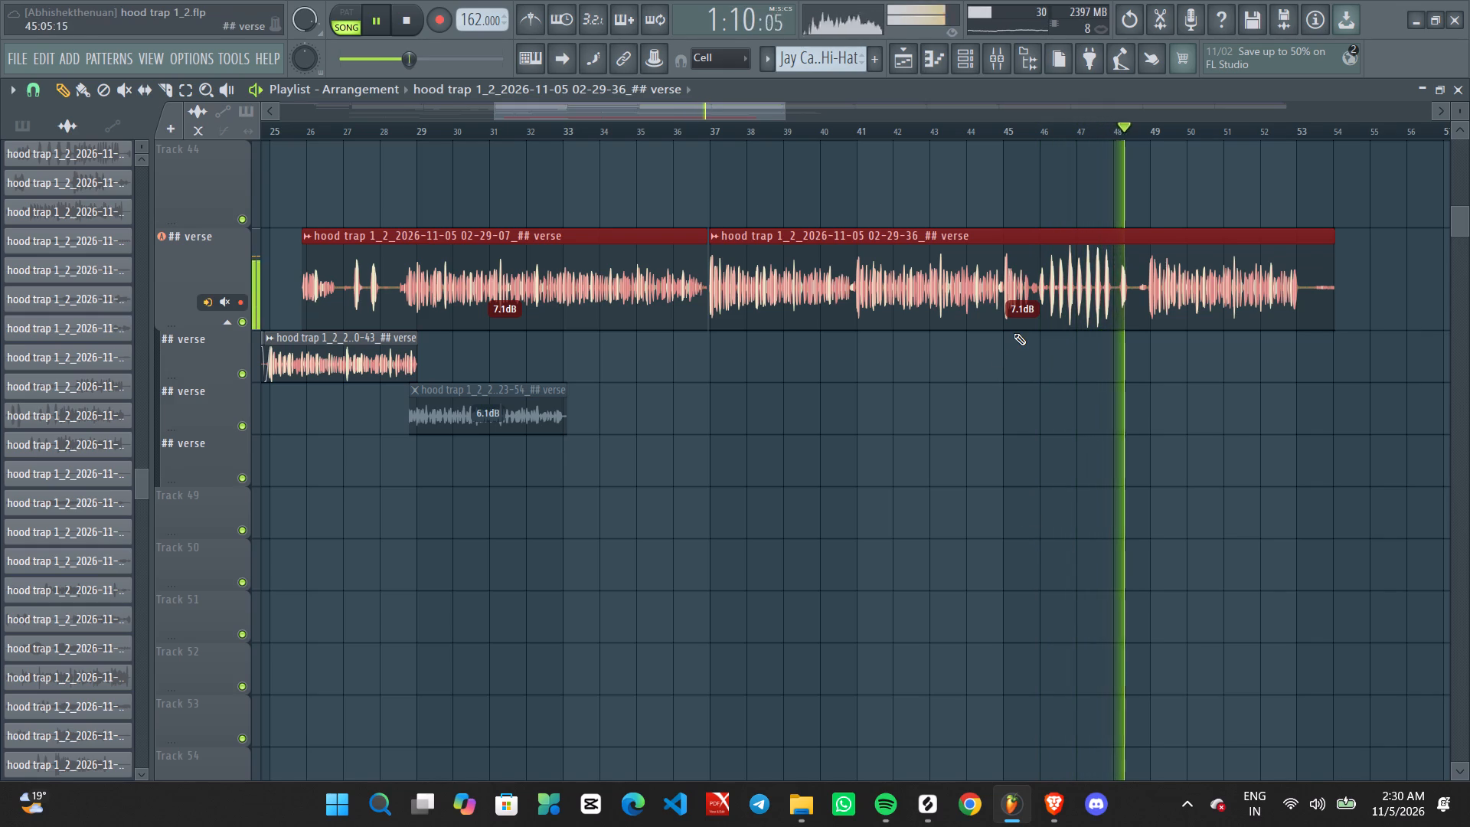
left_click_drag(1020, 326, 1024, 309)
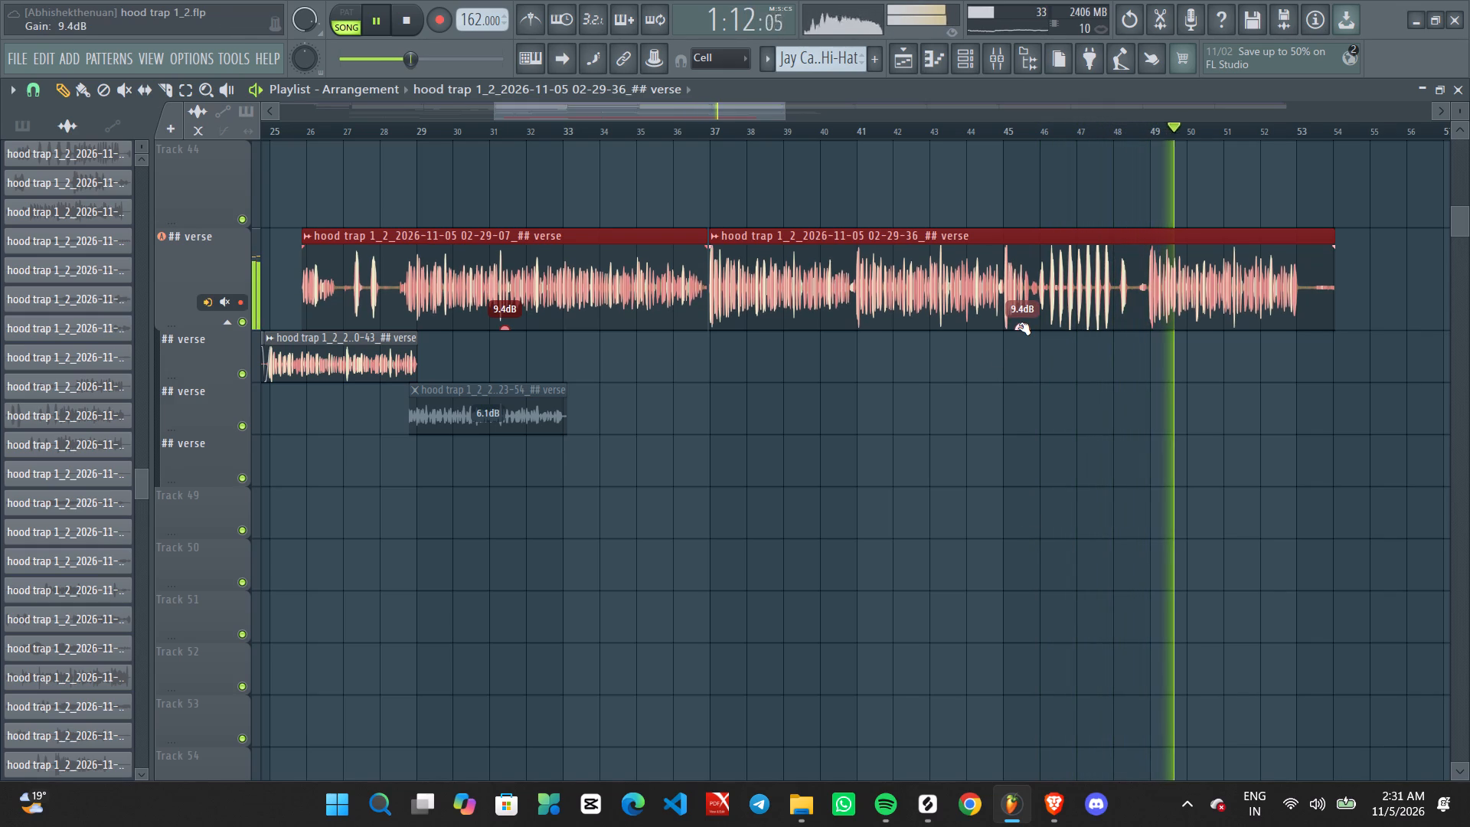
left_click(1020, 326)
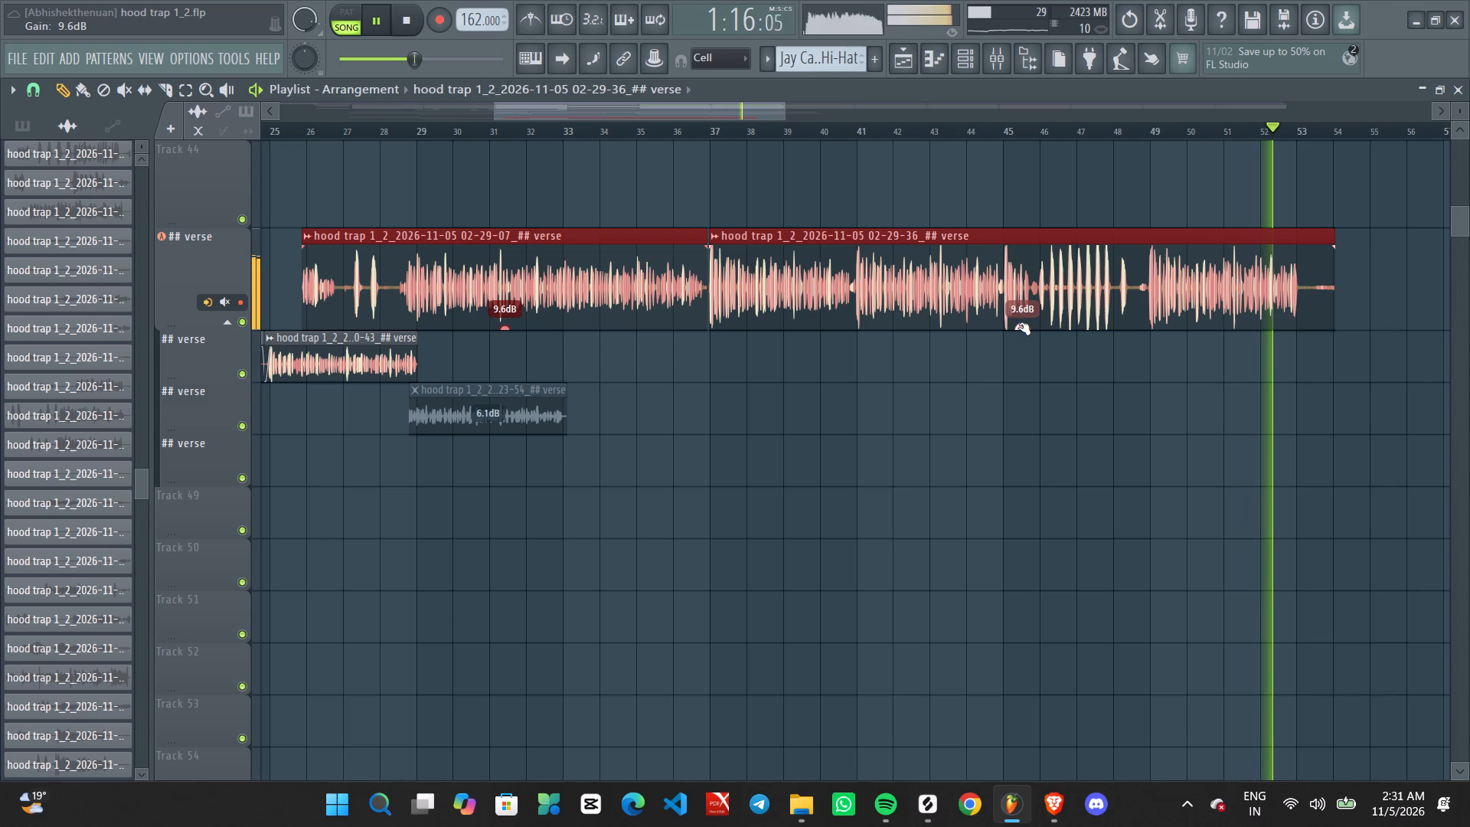
Play the song repeatedly from about bar 48 to review the end of the 02-29-36 verse take.
key("space")
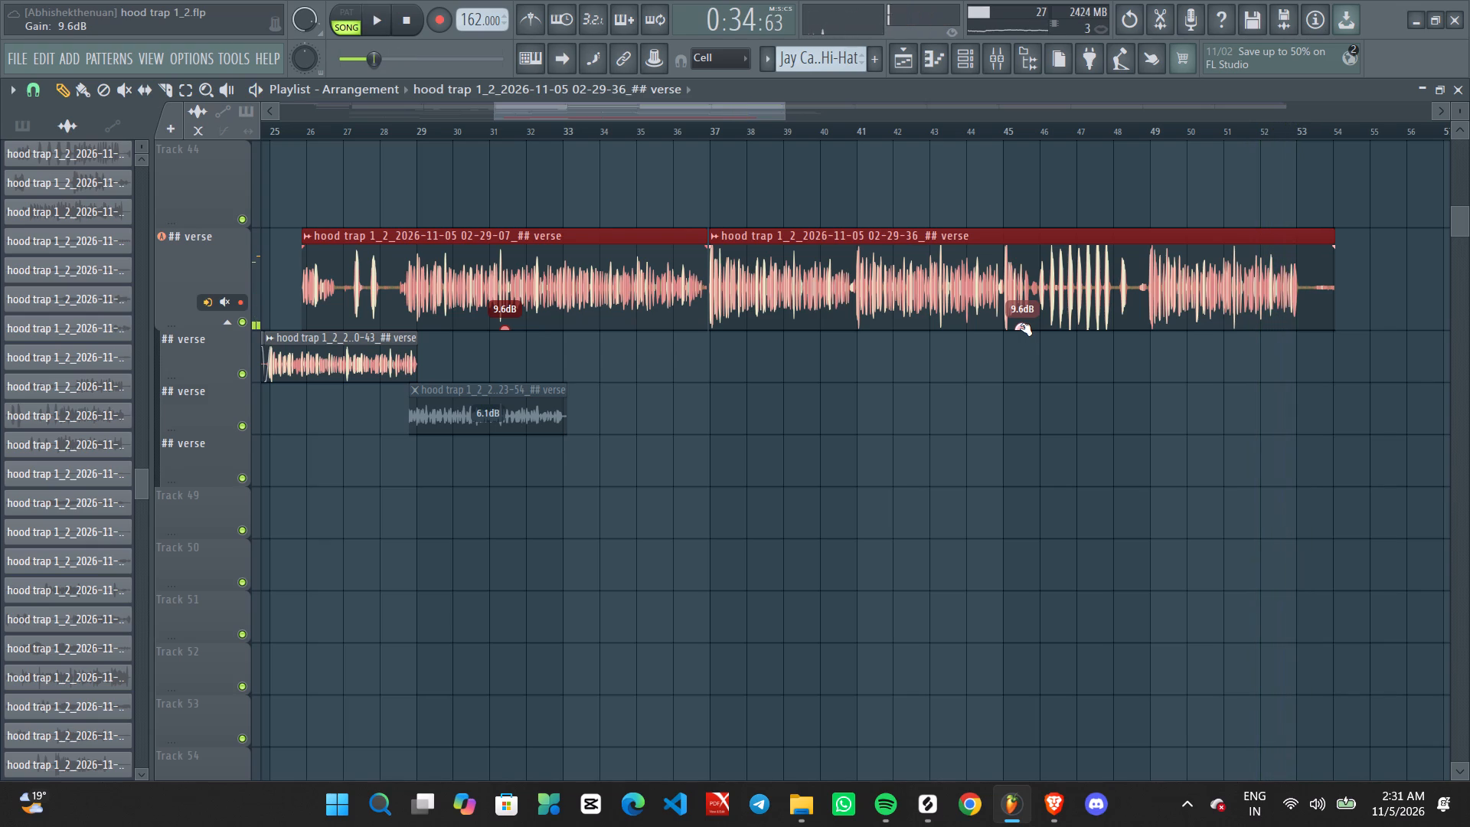
left_click(1114, 129)
key("space")
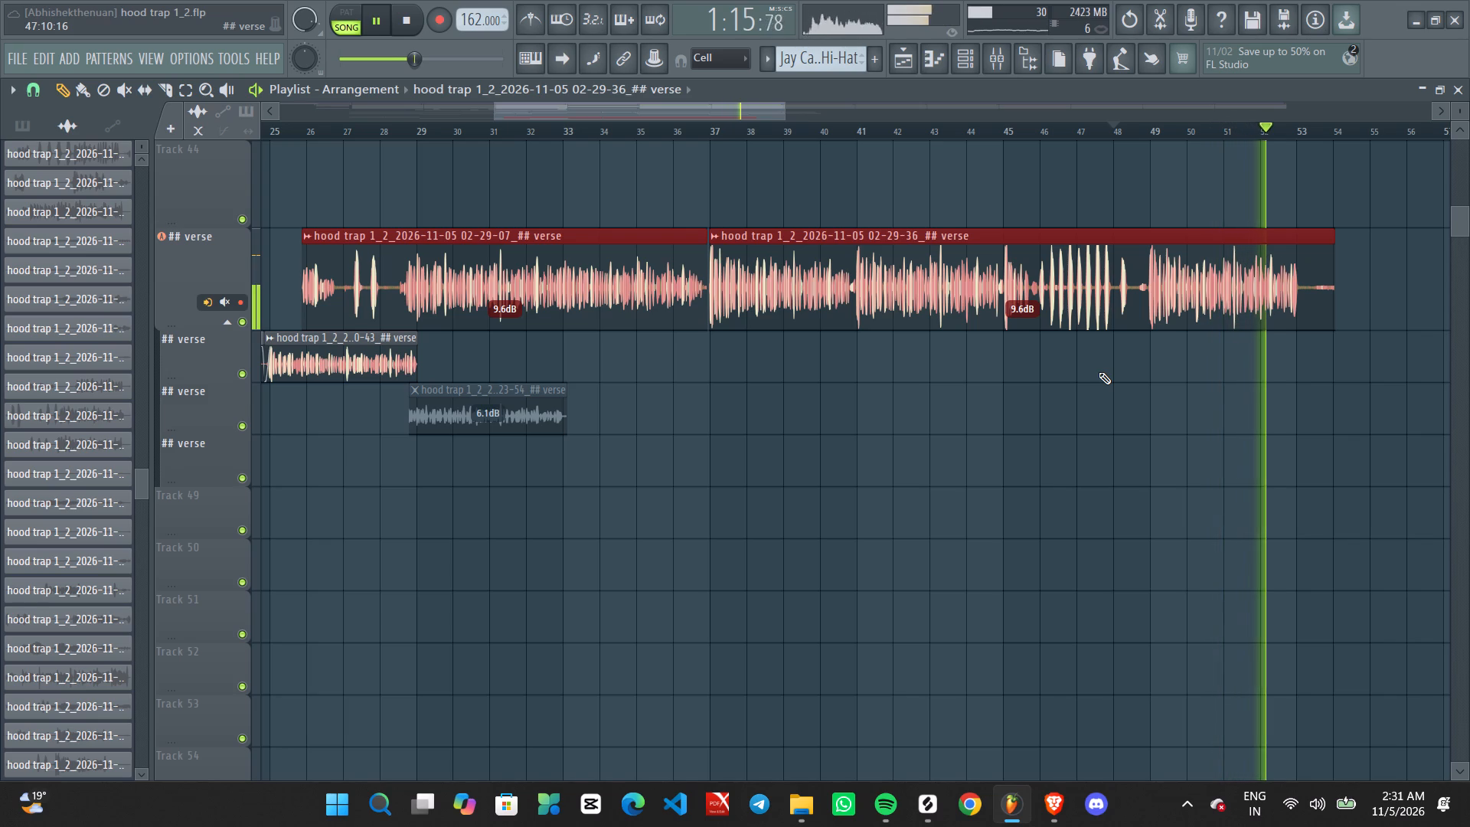
key("space")
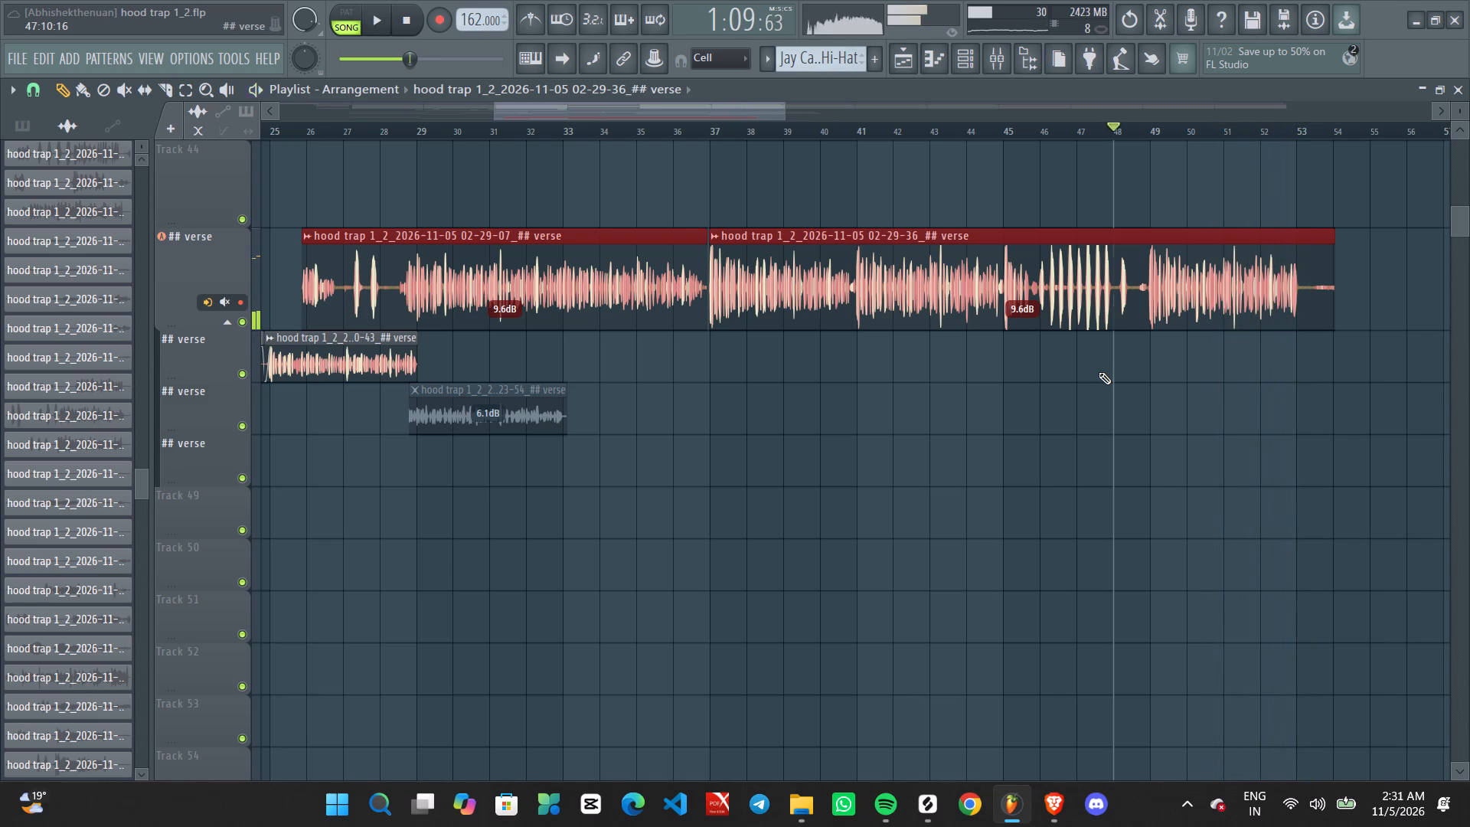
key("space")
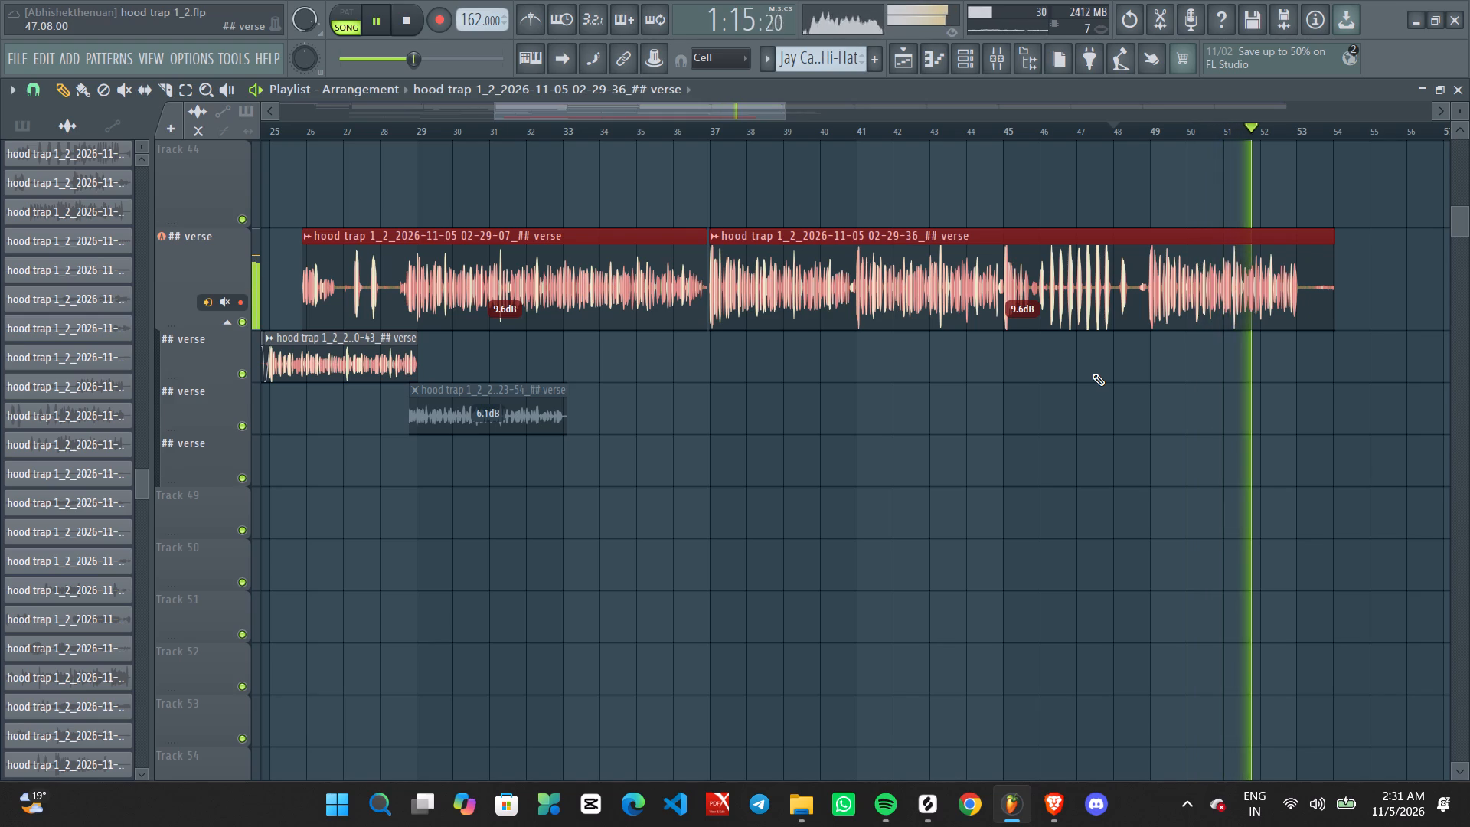
key("space")
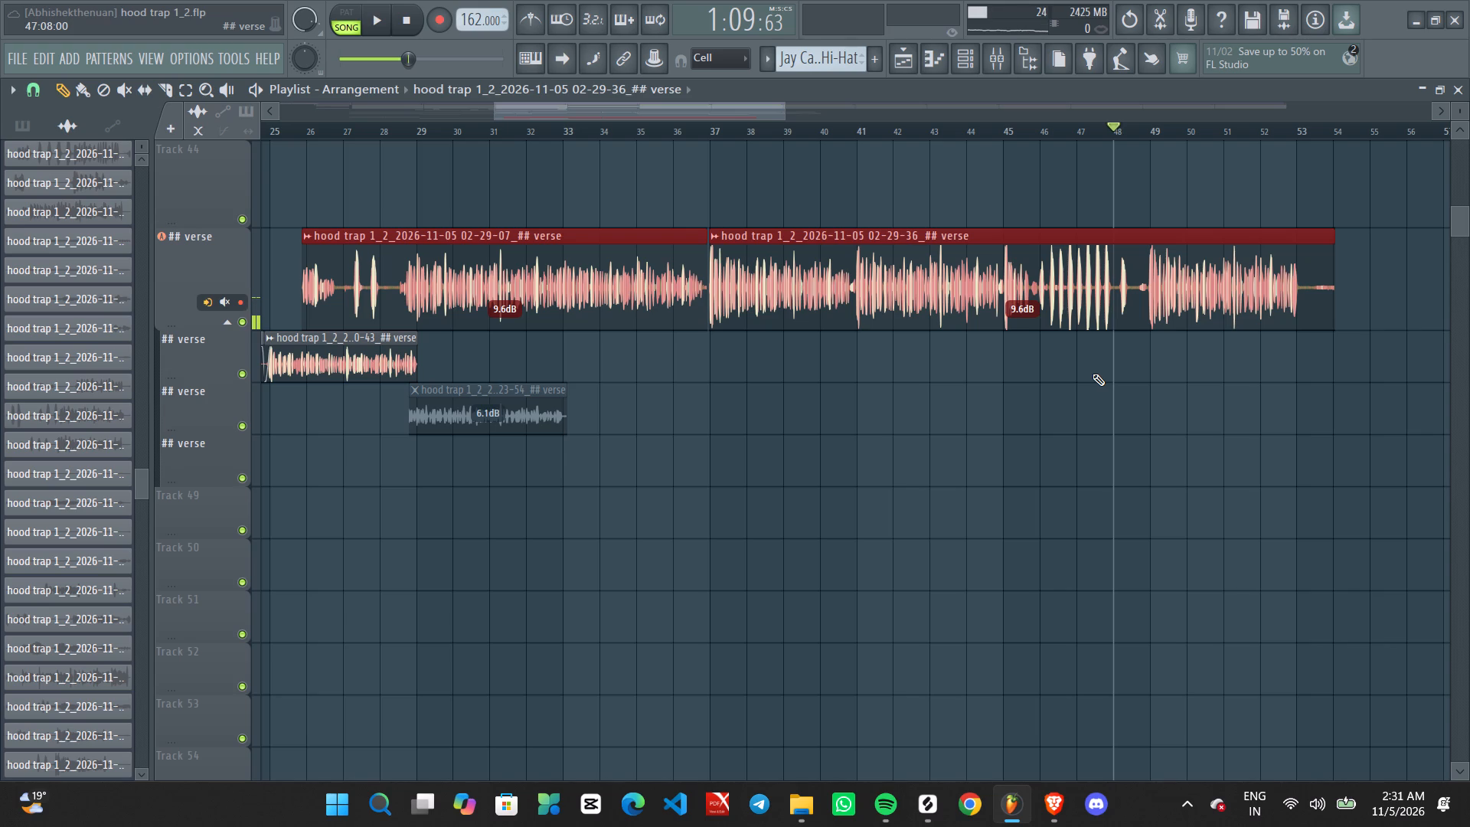
key("space")
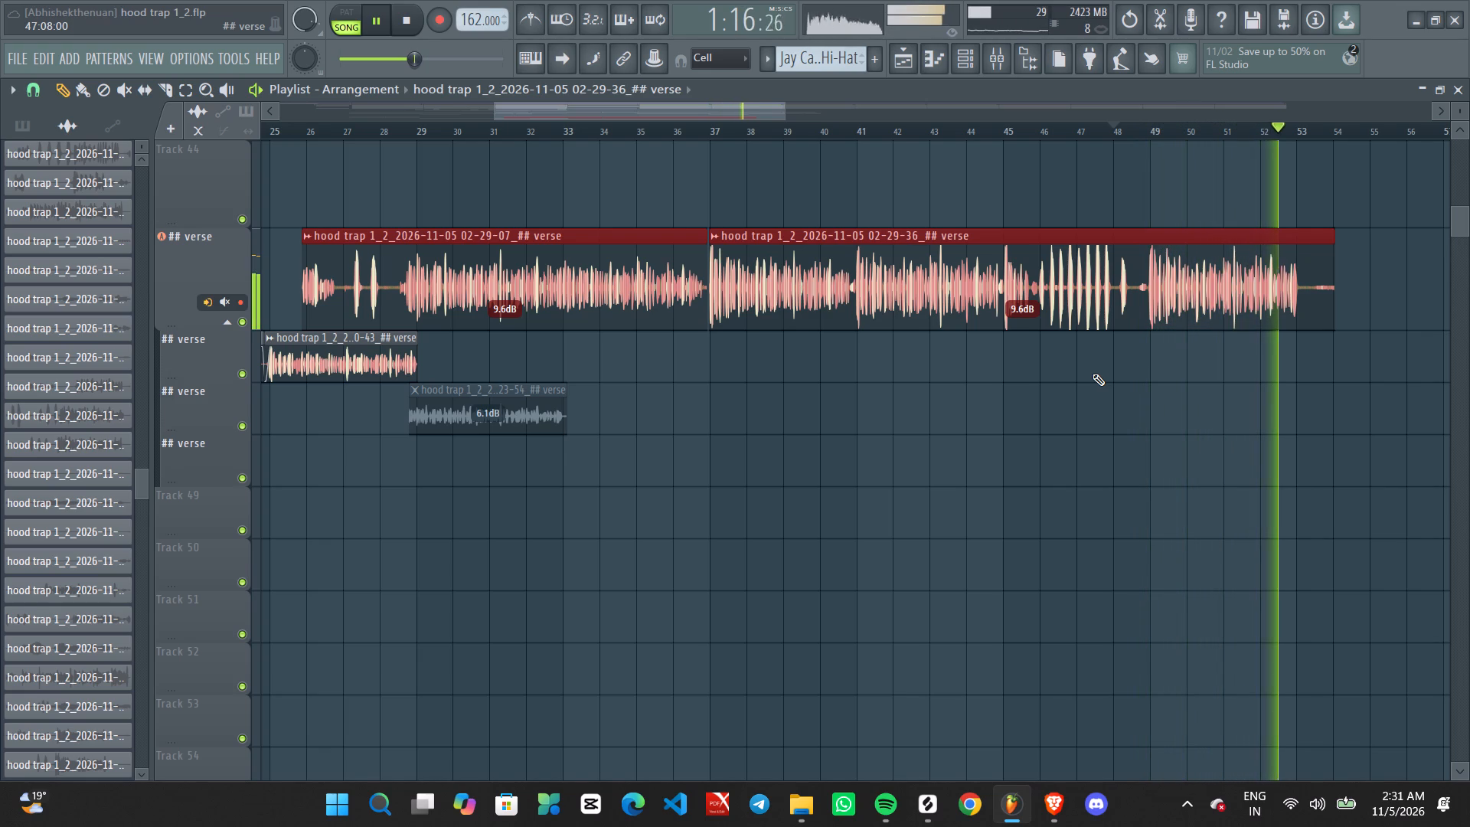
key("space")
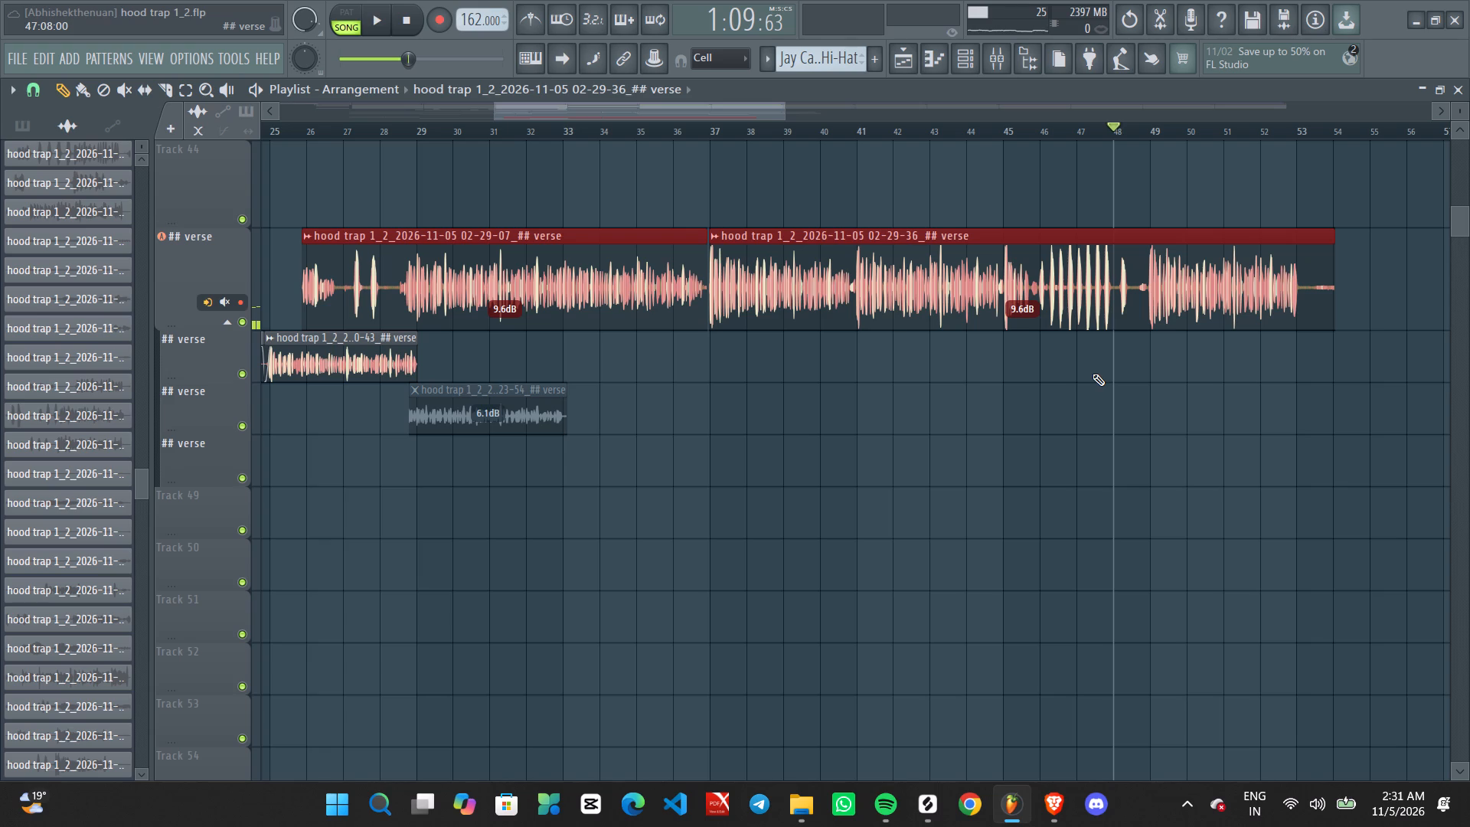
Solo the main verse track and play it twice from about bar 48 to compare the take against the beat.
left_click(240, 324, "ctrl")
key("space")
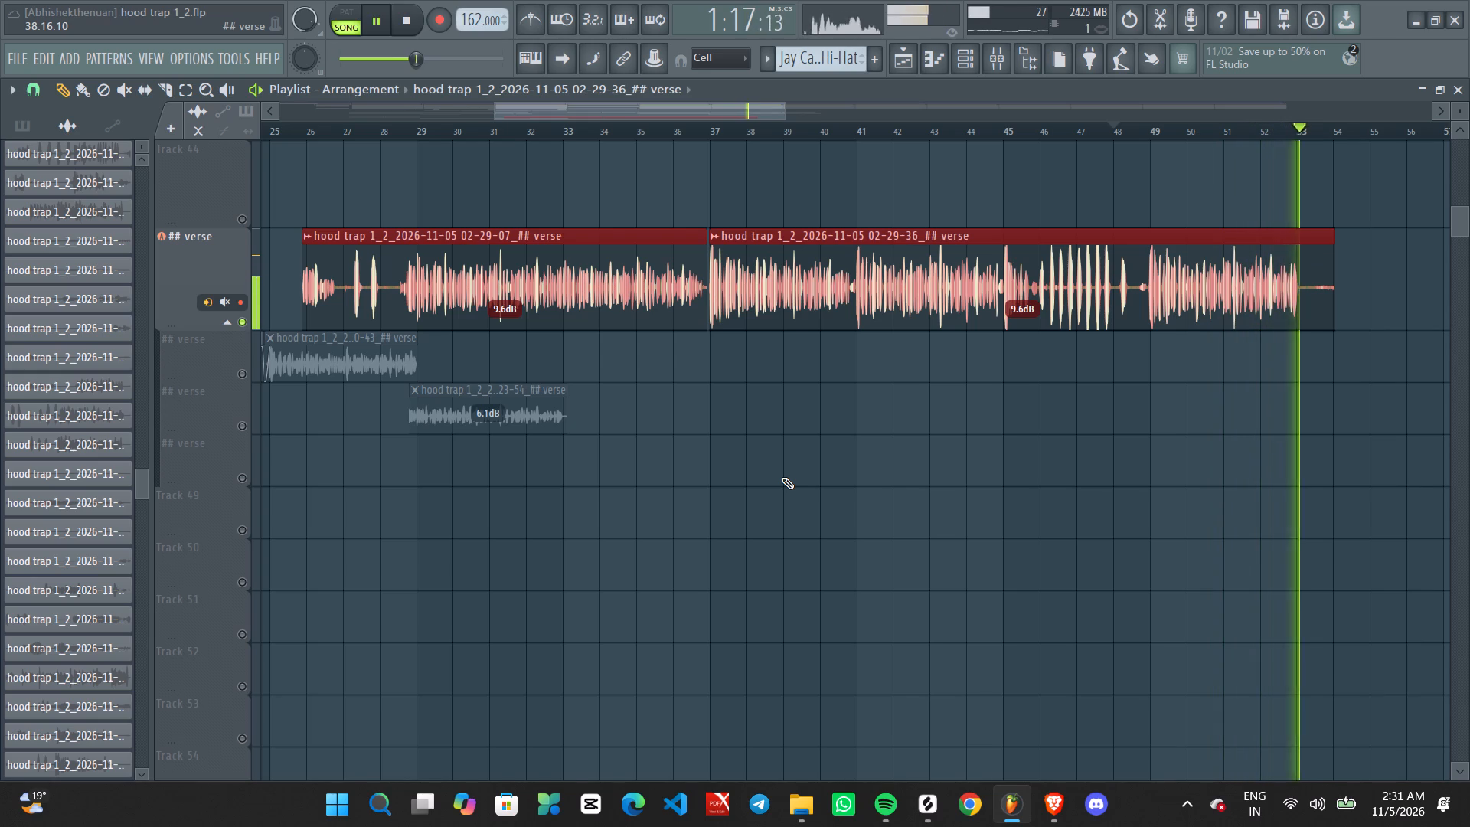
key("space")
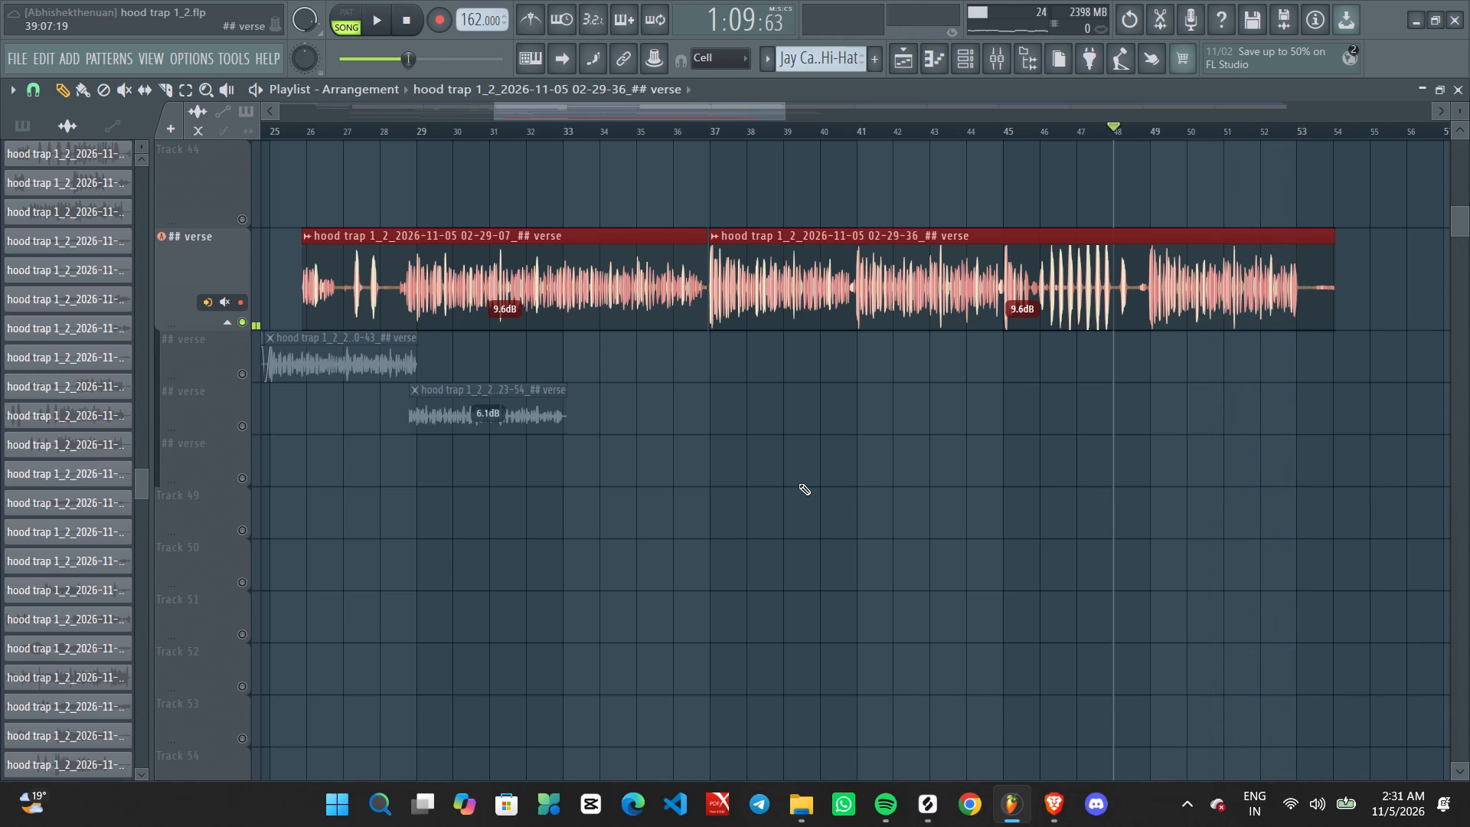
key("space")
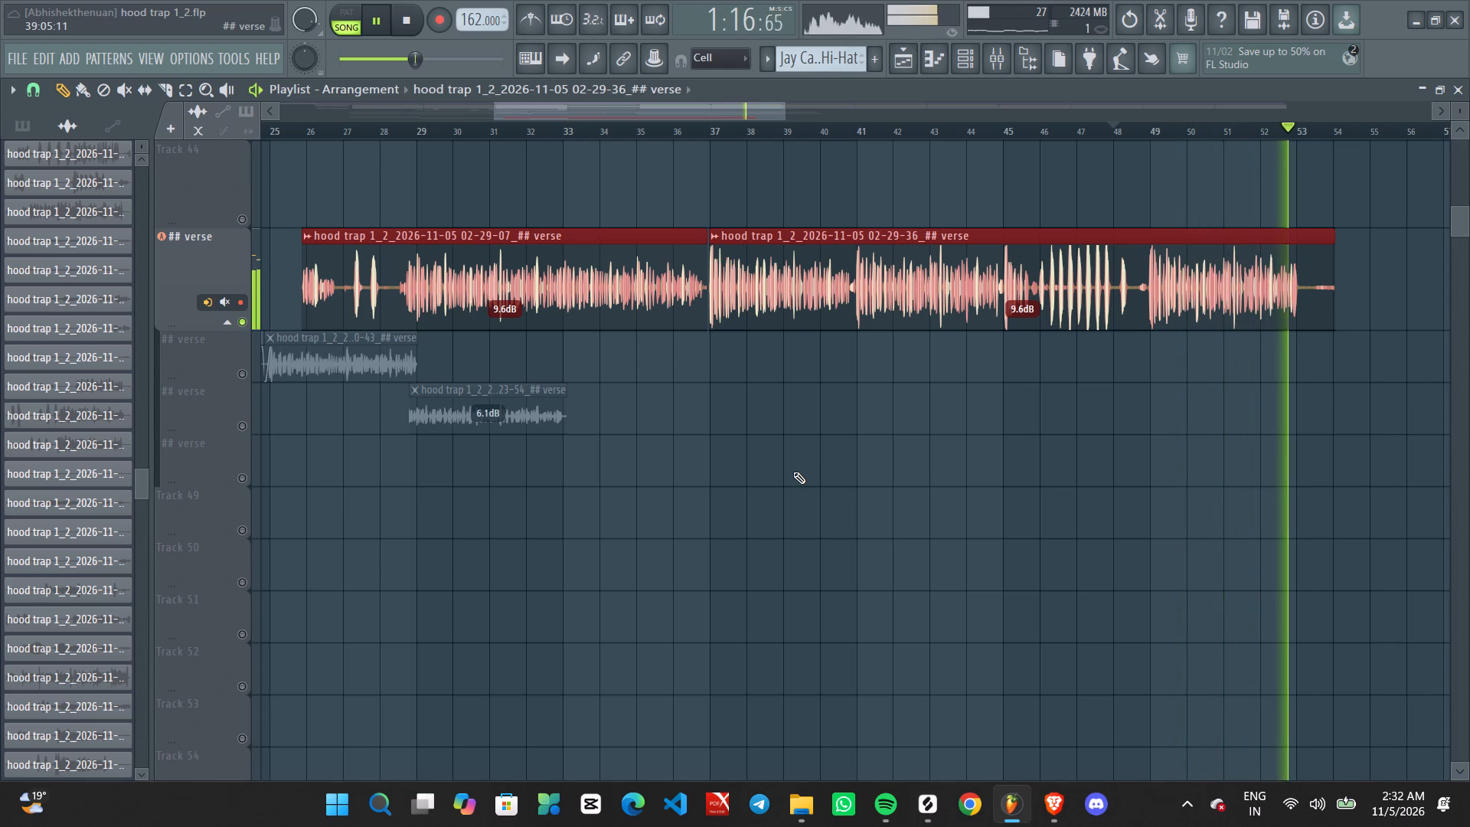
key("space")
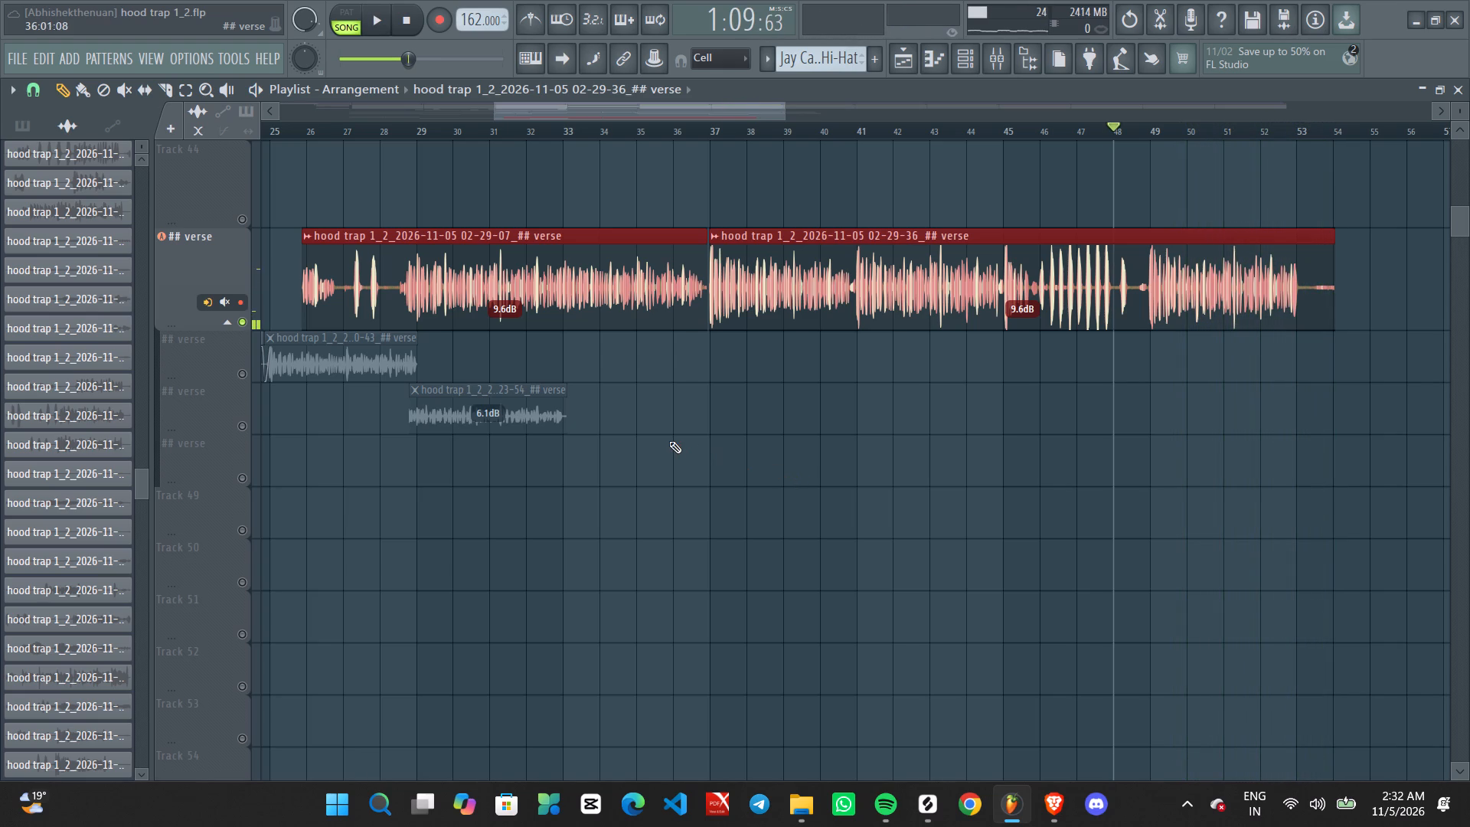
Play briefly from about bar 27 and delete the 02-29-07 and 02-29-36 takes from the main verse track.
scroll(631, 423, "down", 6, "ctrl")
left_click(519, 132)
key("space")
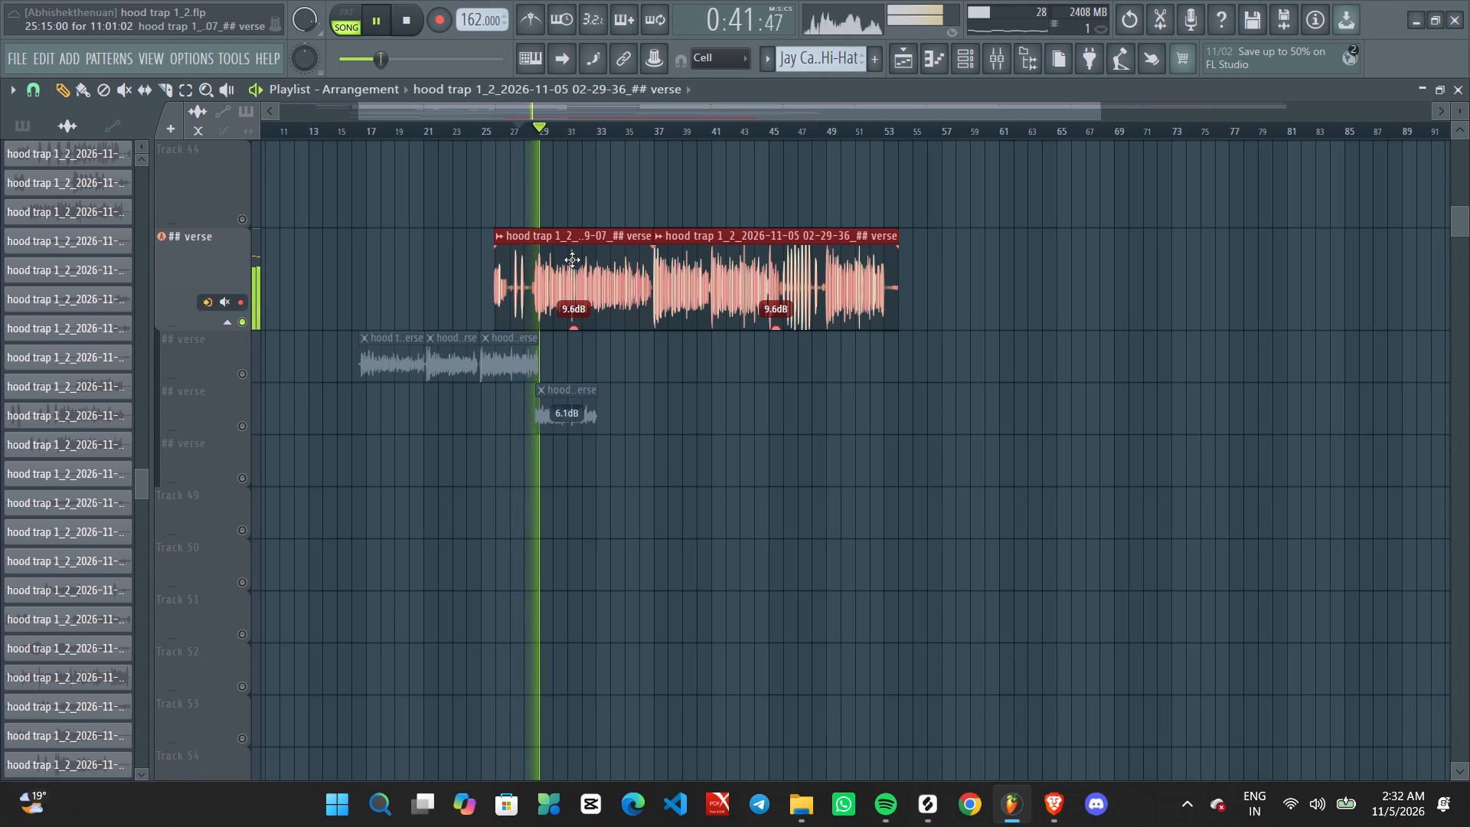
right_click_drag(544, 260, 1004, 250)
key("space")
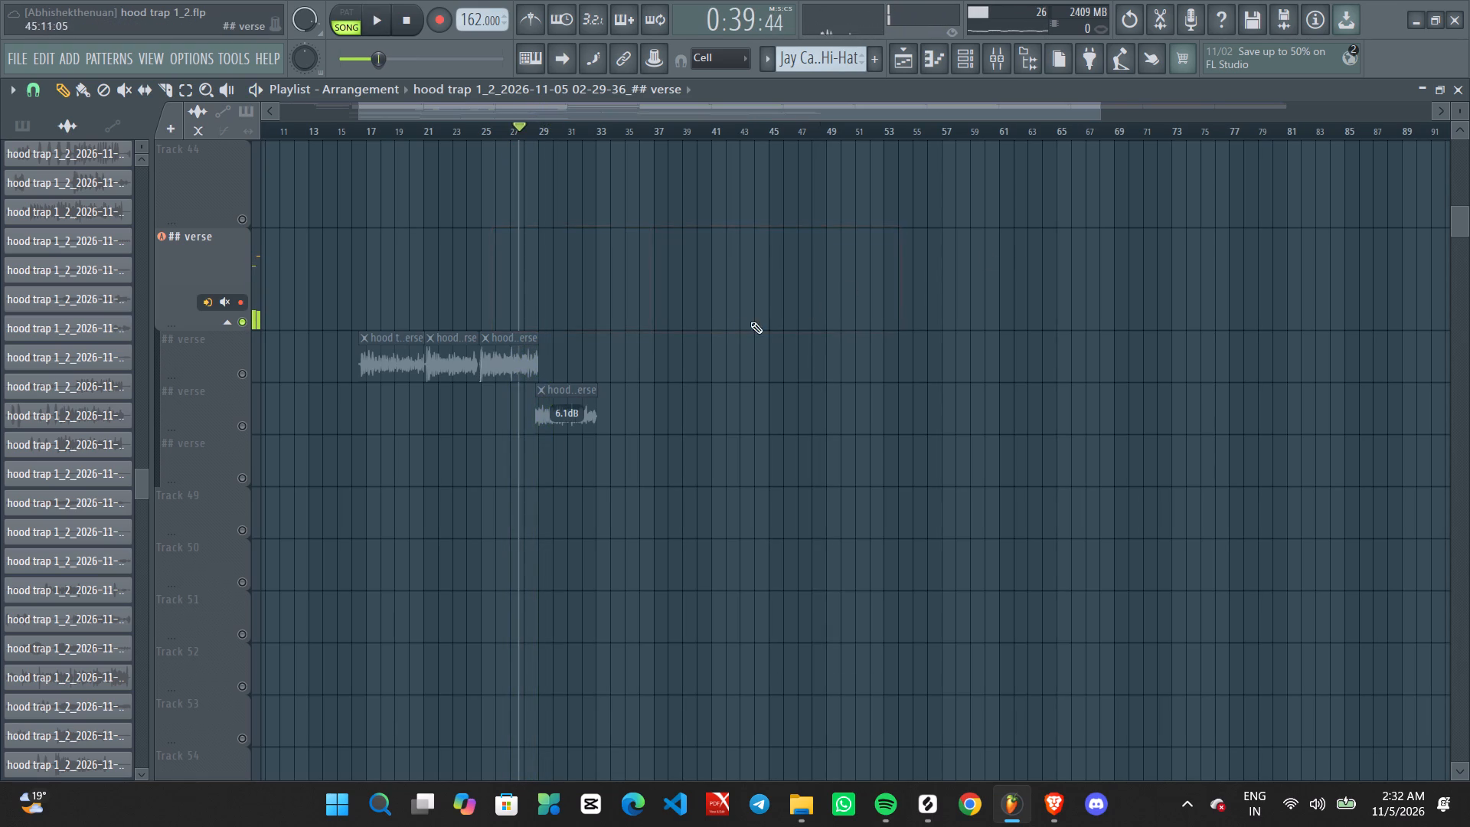
Unsolo the main verse track so all tracks play again.
scroll(577, 299, "up", 4, "ctrl")
triple_click(244, 321, "ctrl")
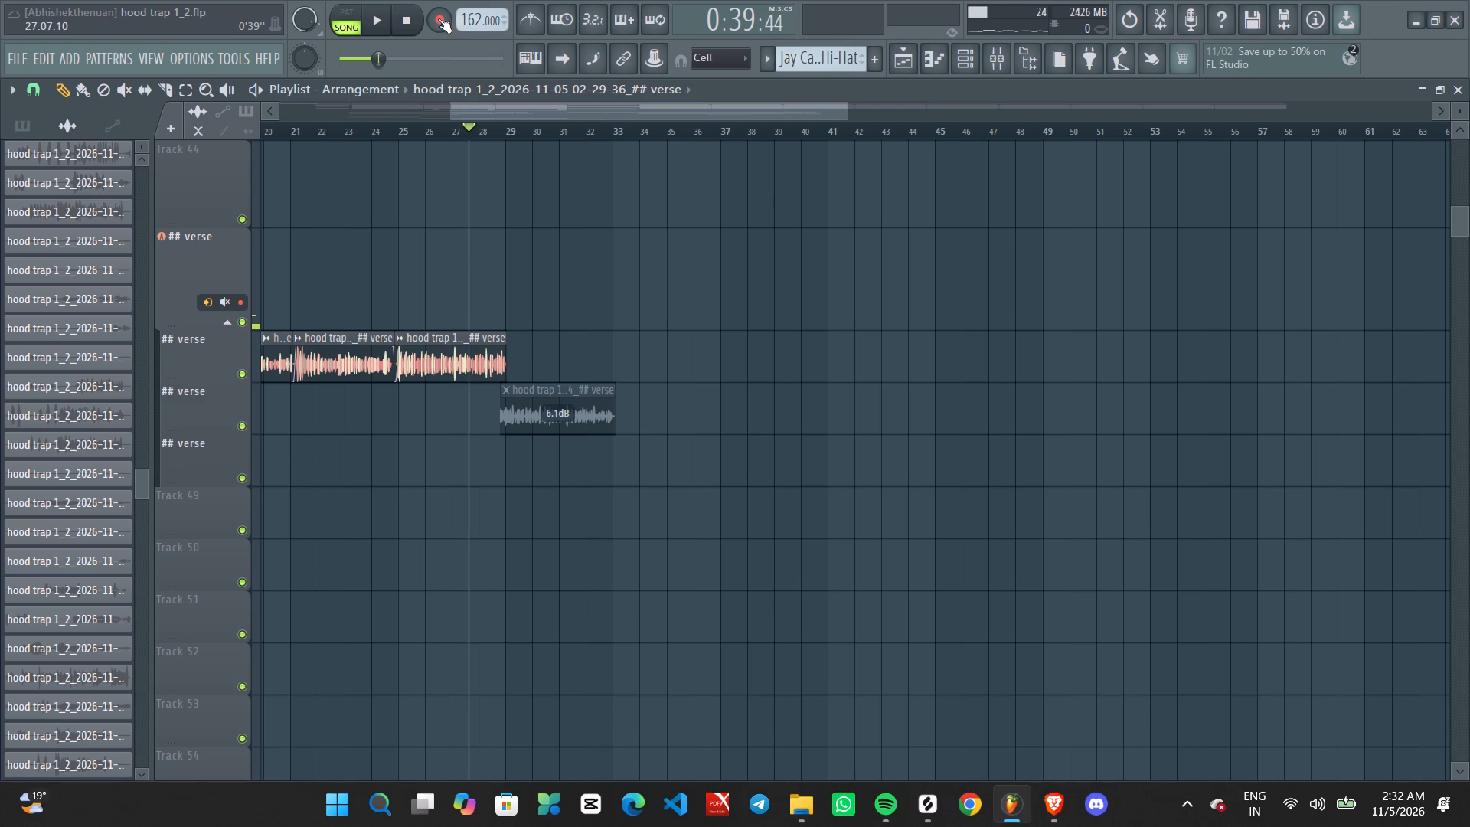
Place the playhead at about bar 26 and turn on recording mode.
left_click(422, 132)
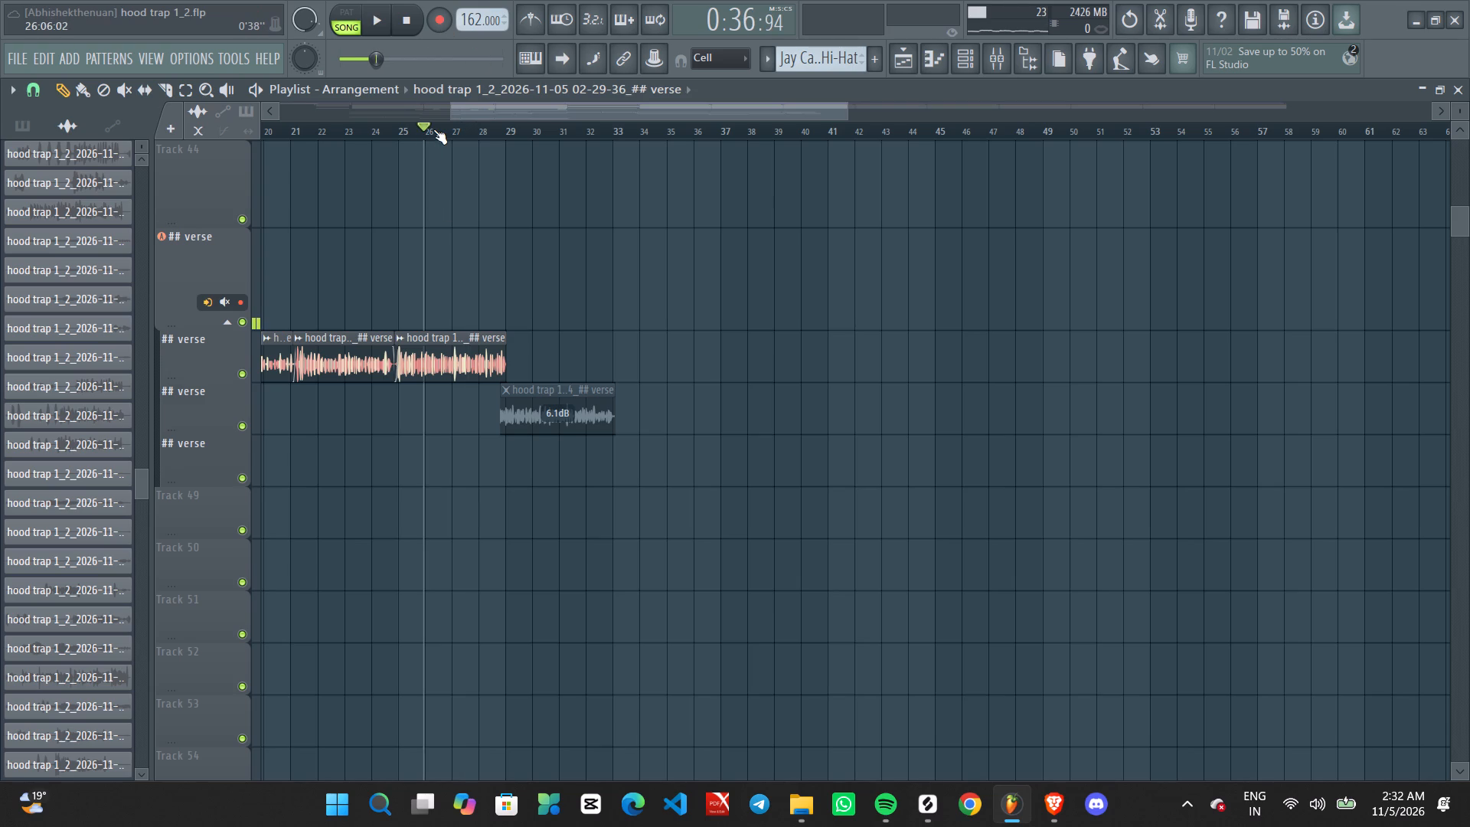
left_click(449, 17)
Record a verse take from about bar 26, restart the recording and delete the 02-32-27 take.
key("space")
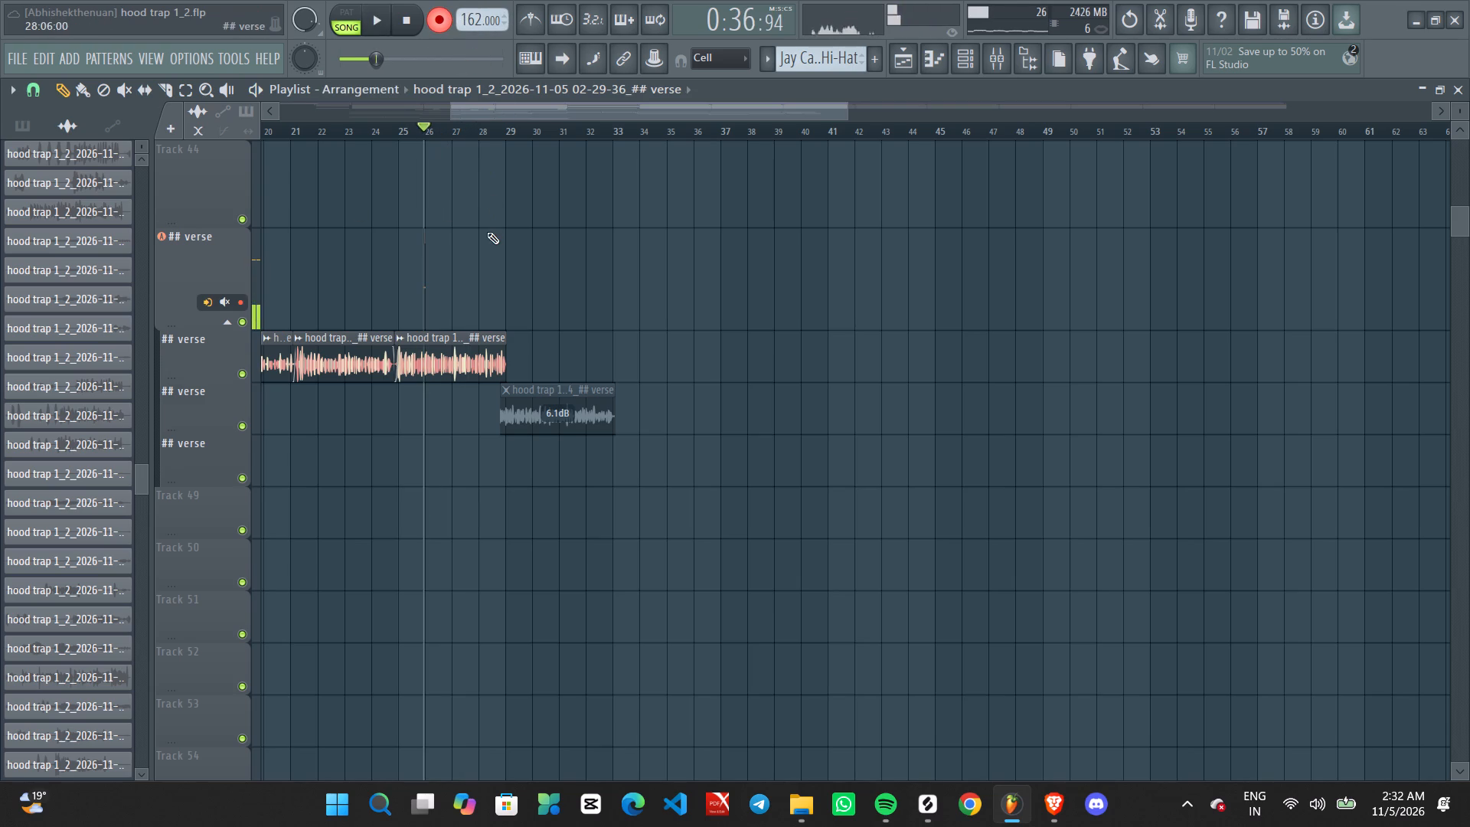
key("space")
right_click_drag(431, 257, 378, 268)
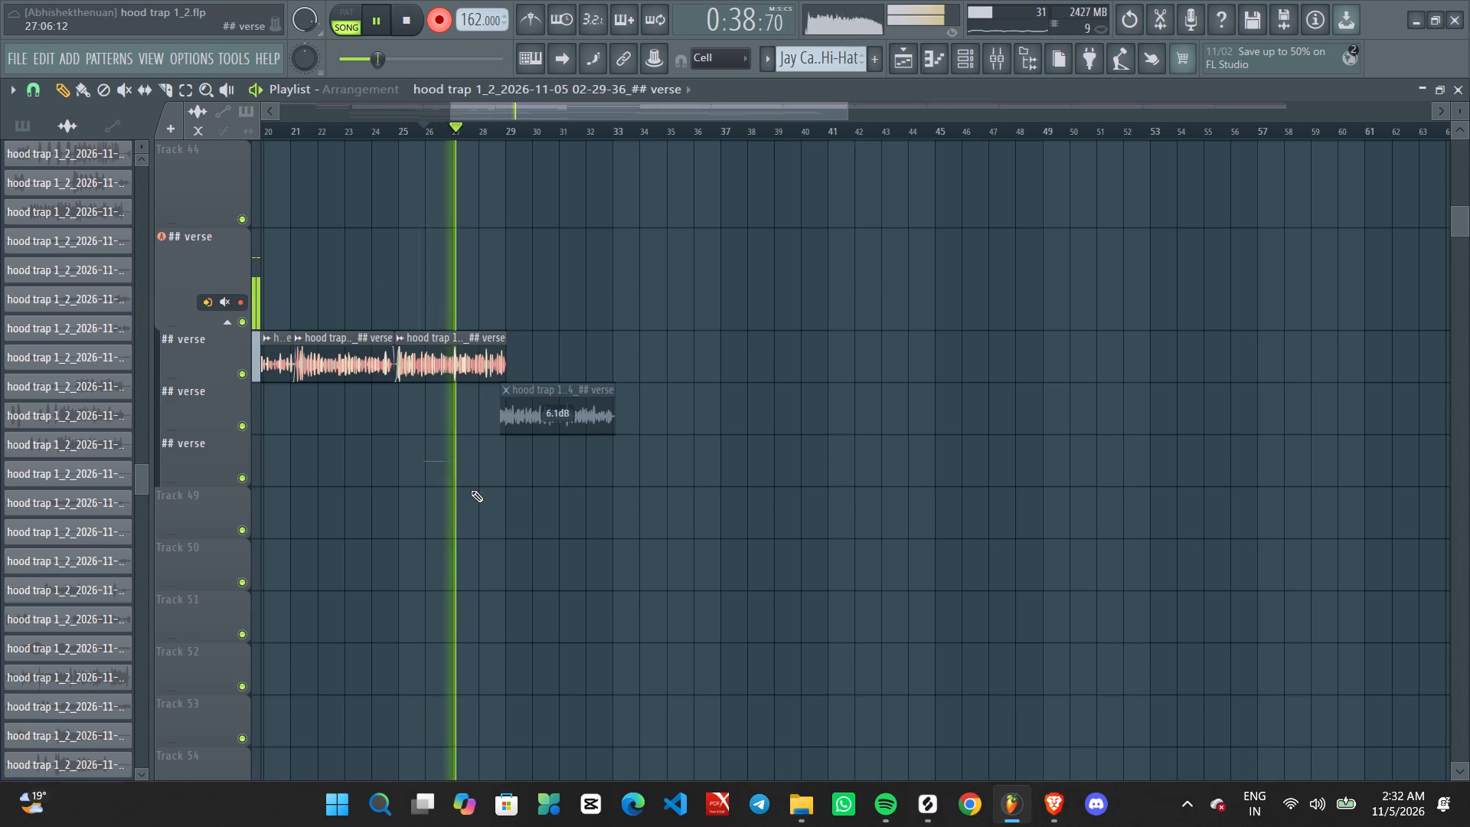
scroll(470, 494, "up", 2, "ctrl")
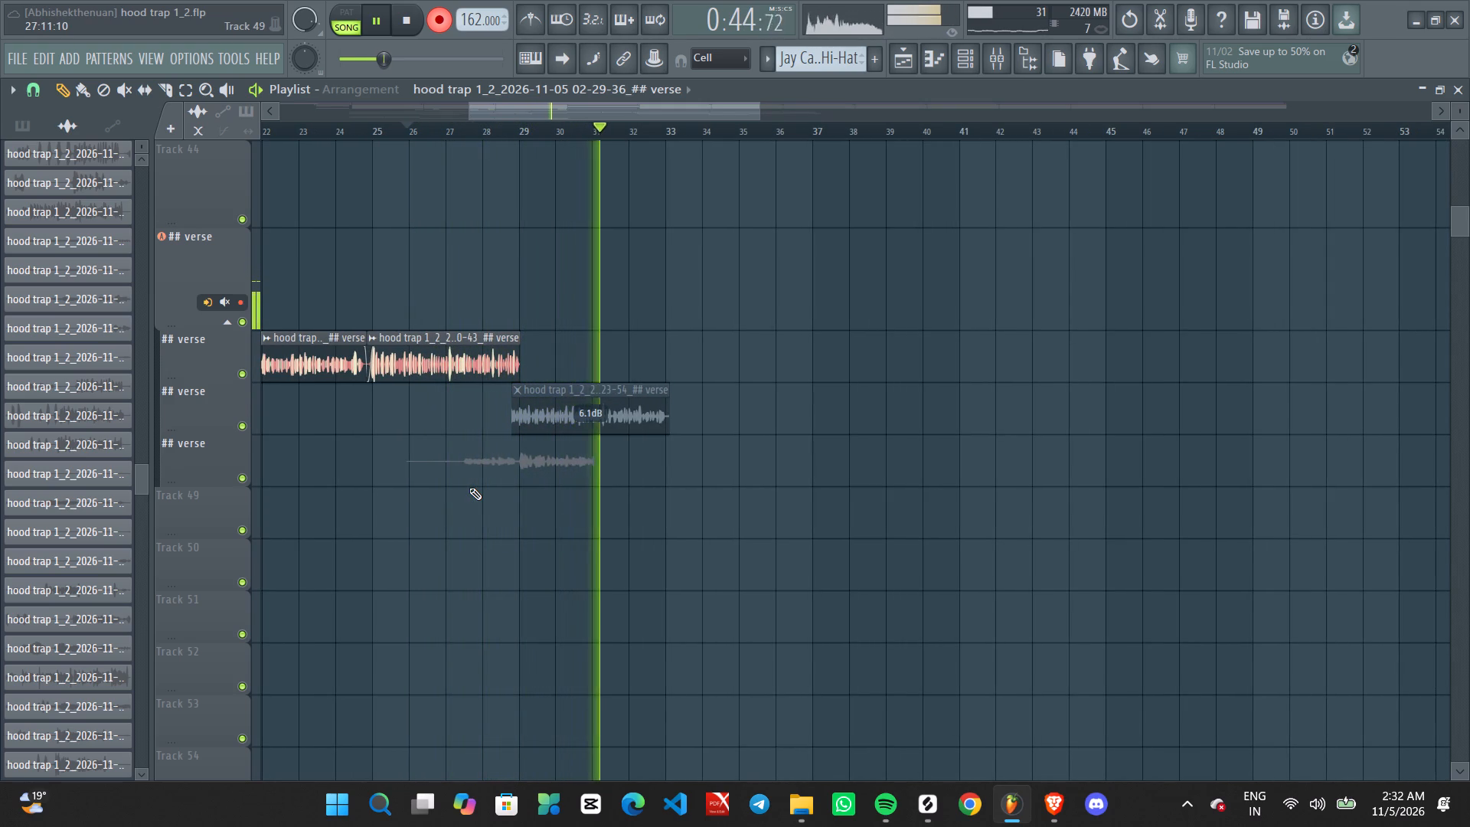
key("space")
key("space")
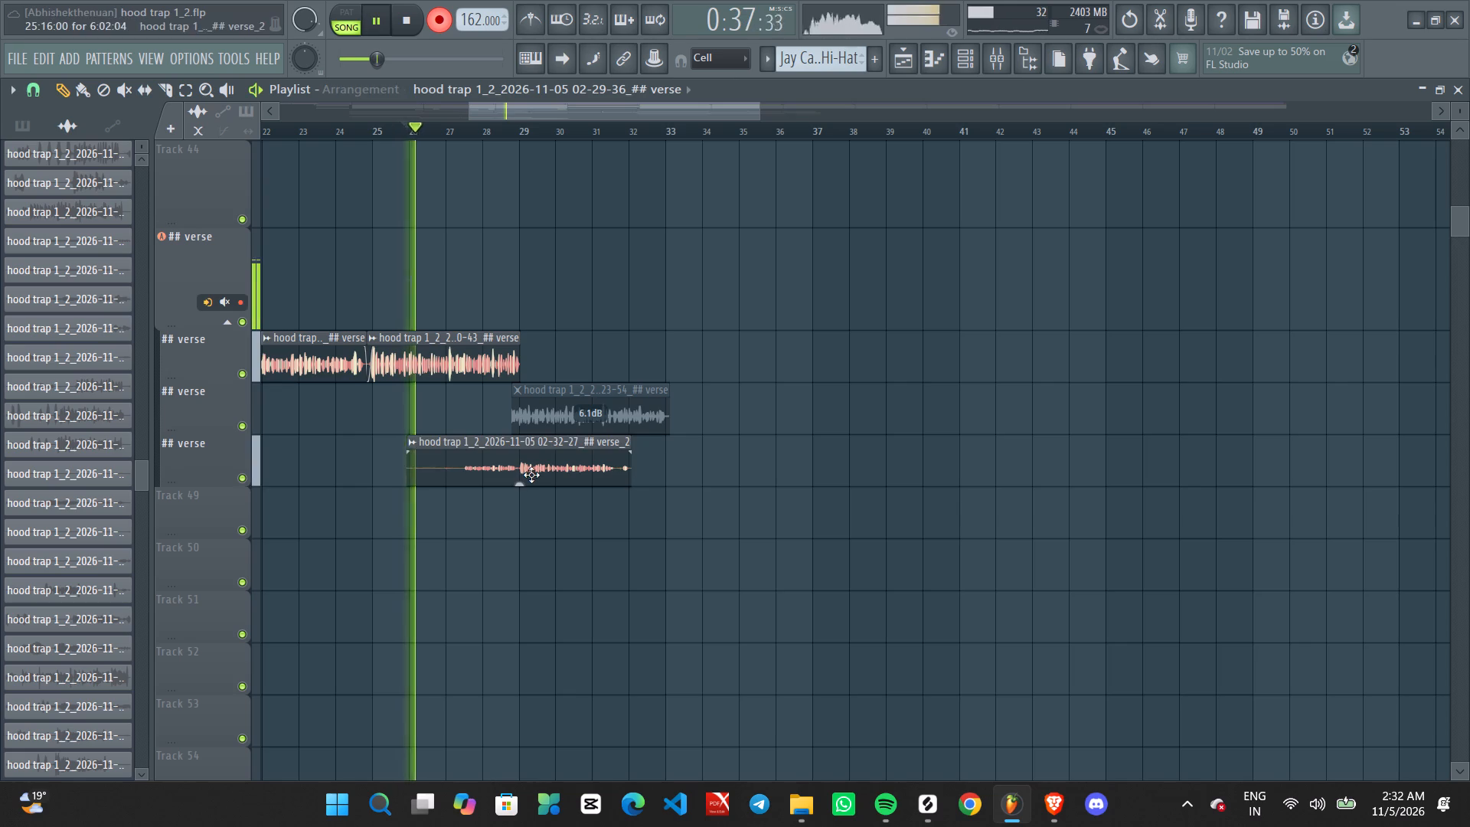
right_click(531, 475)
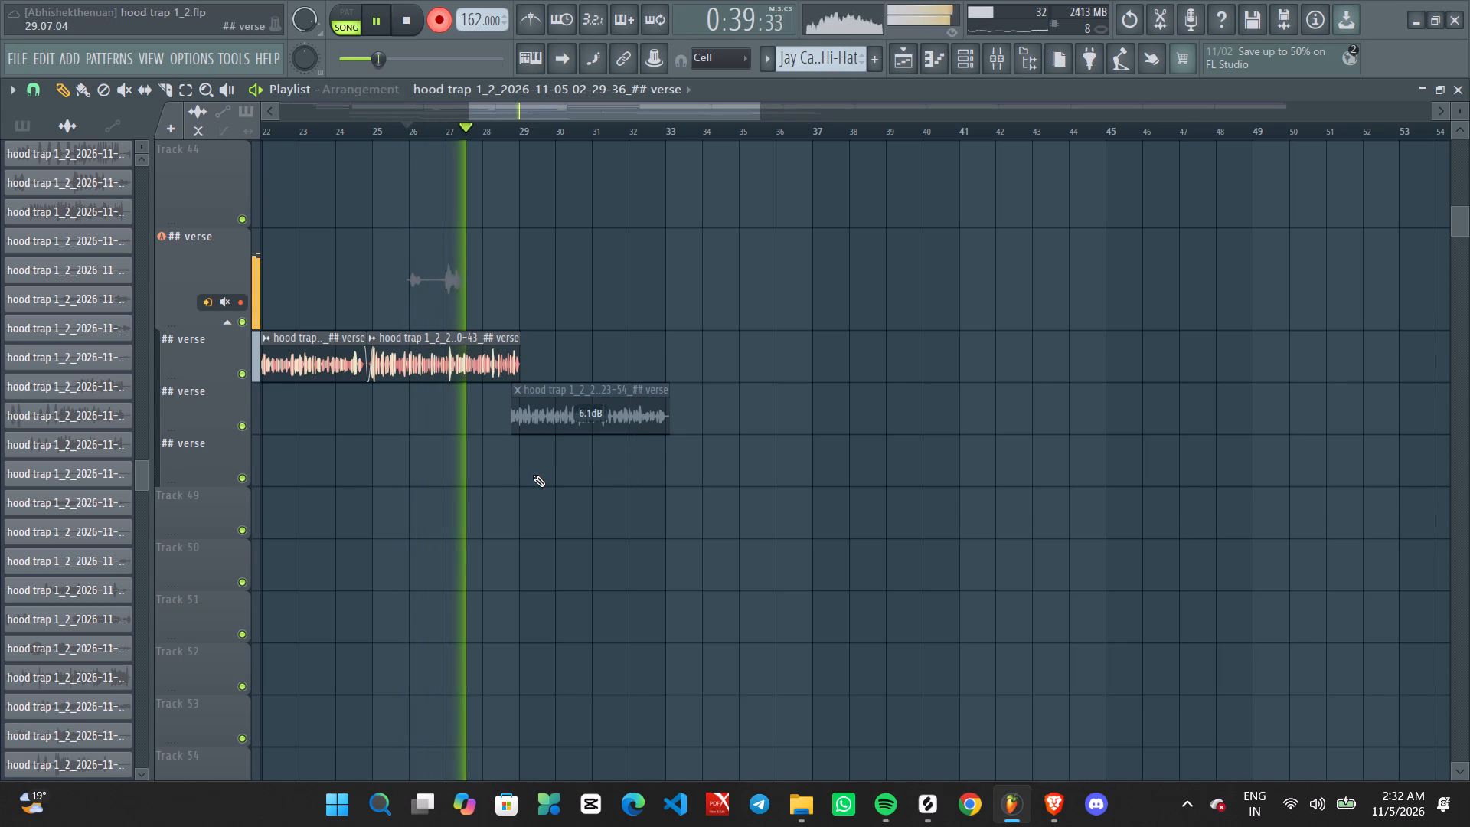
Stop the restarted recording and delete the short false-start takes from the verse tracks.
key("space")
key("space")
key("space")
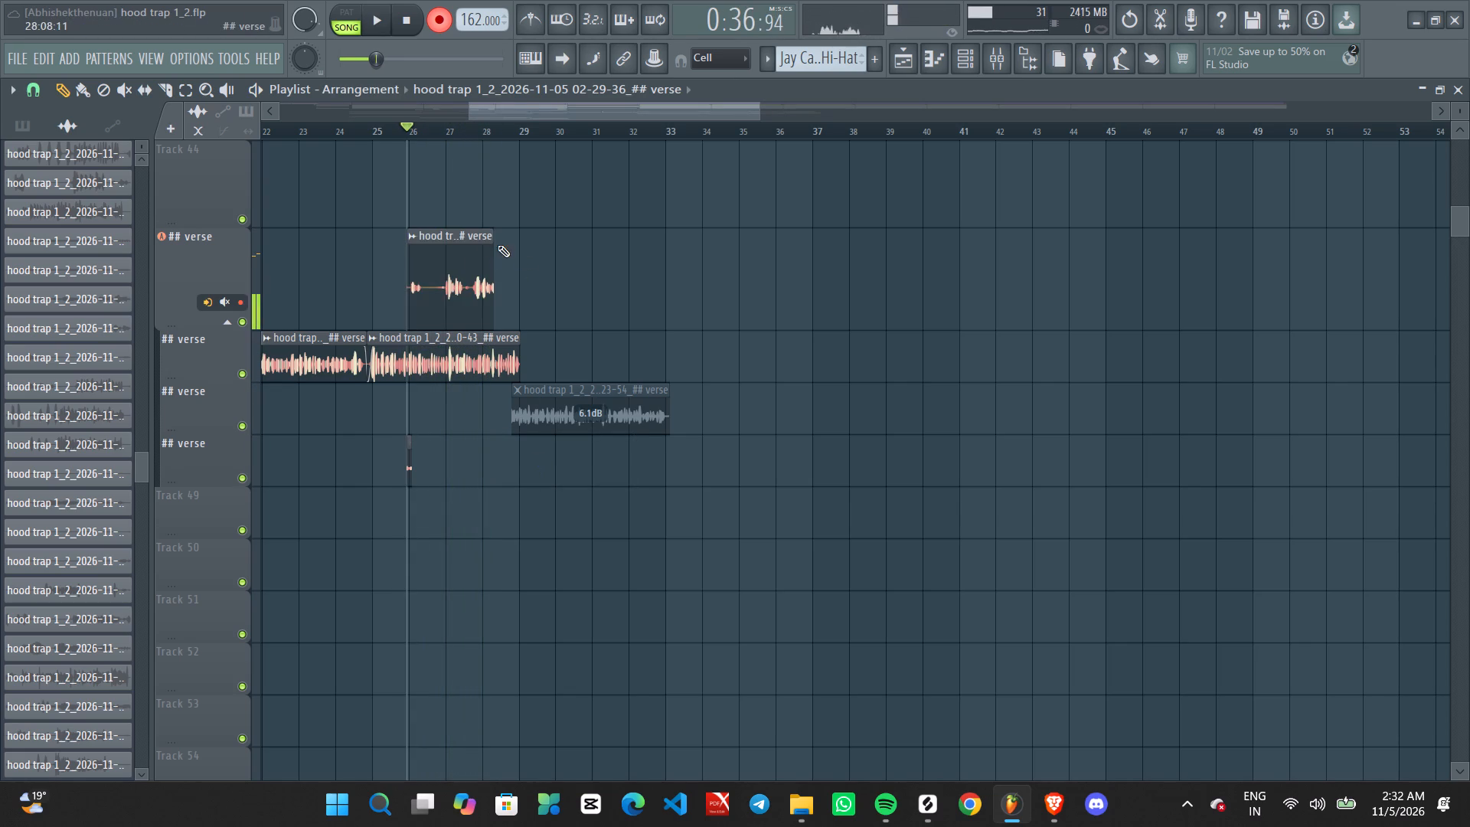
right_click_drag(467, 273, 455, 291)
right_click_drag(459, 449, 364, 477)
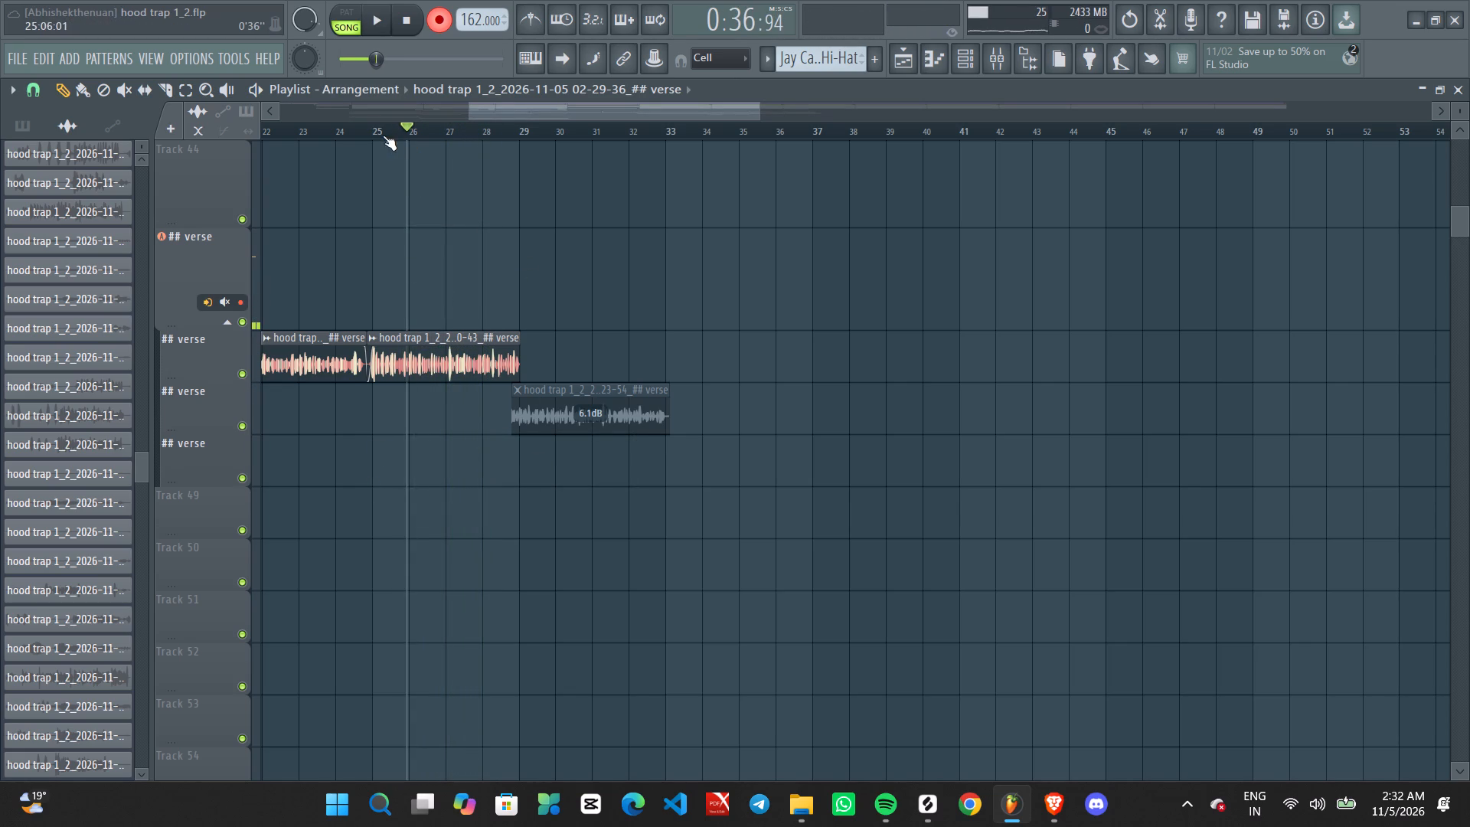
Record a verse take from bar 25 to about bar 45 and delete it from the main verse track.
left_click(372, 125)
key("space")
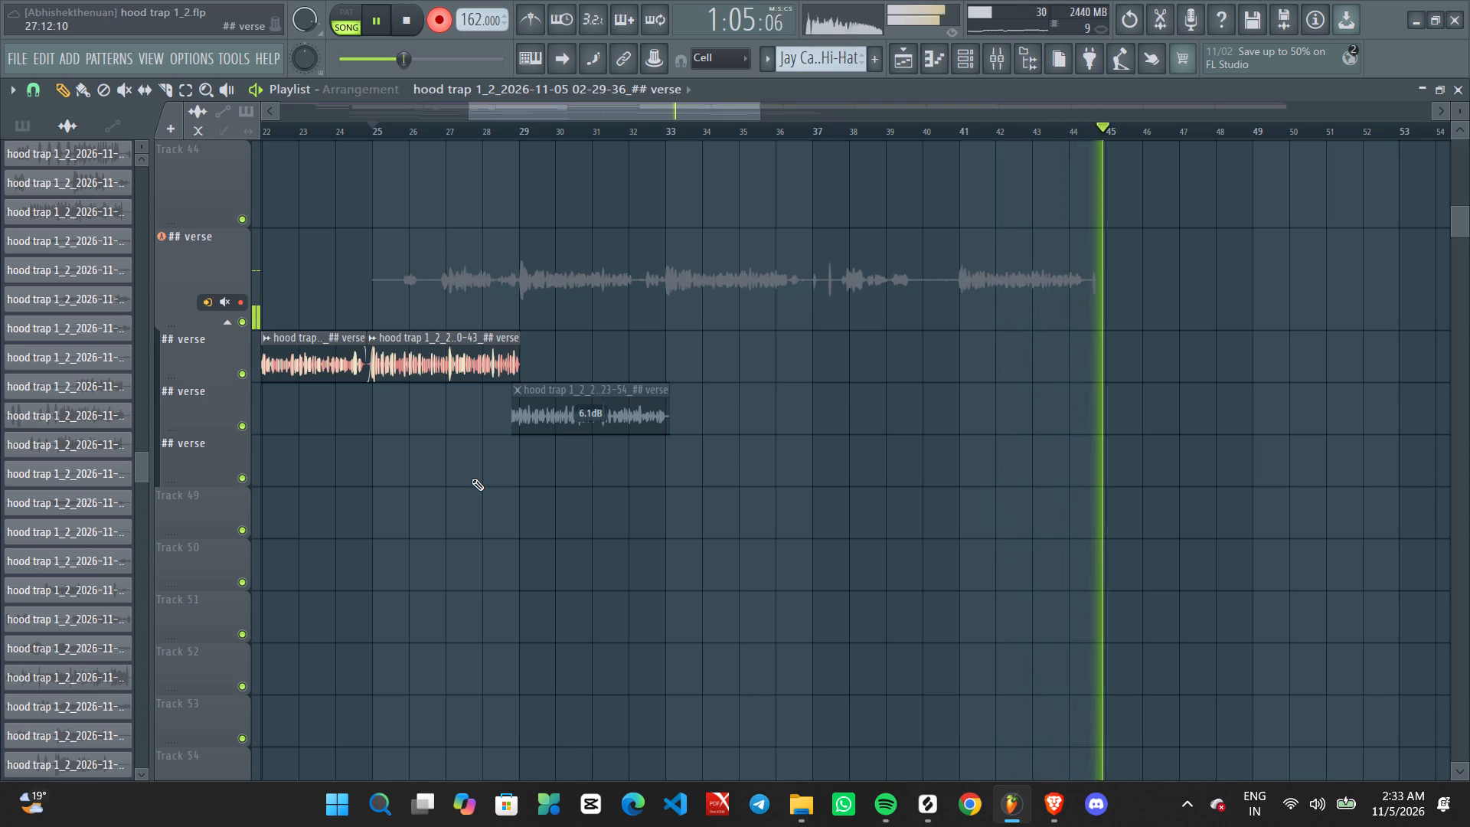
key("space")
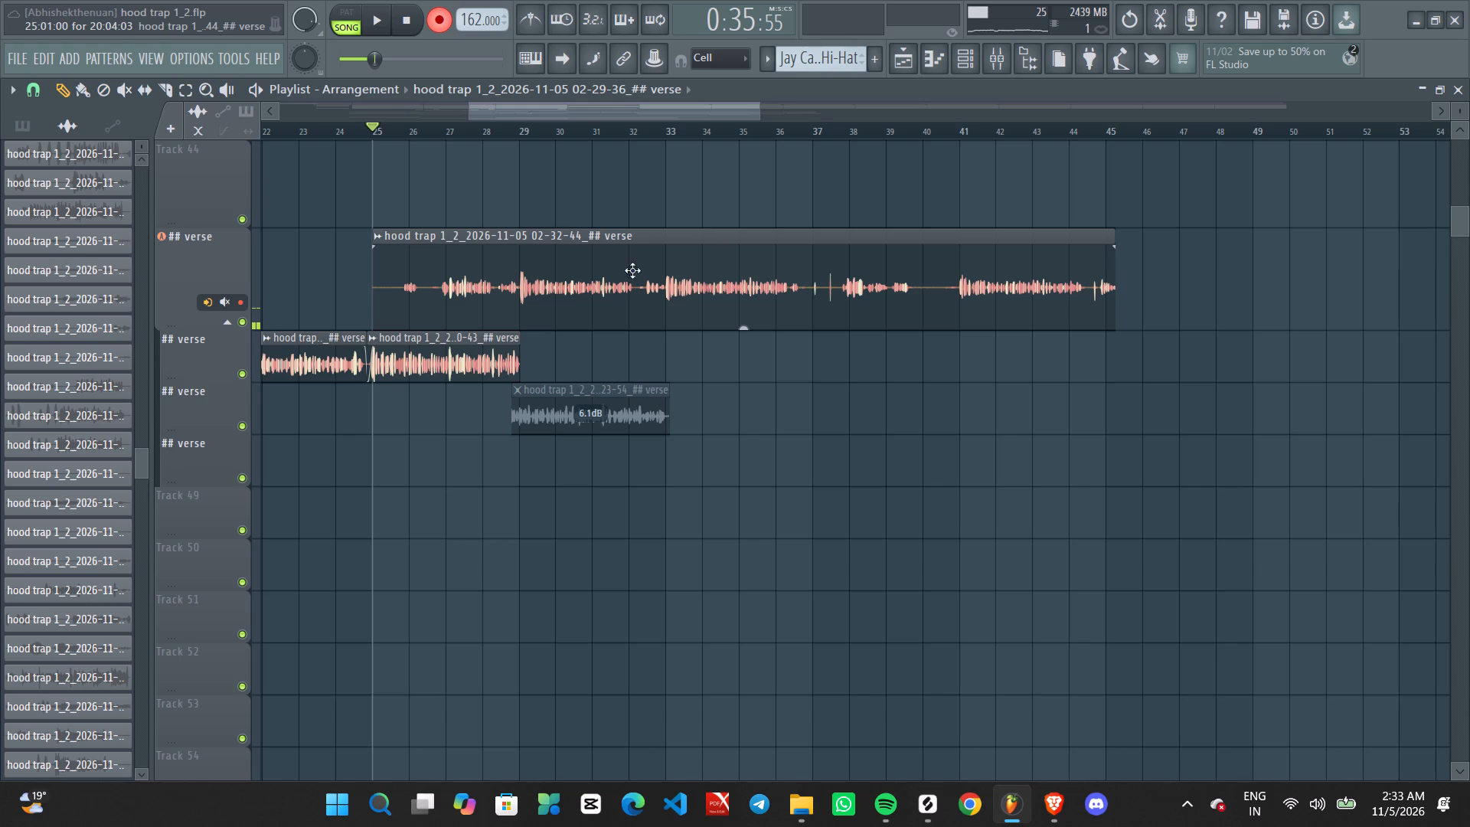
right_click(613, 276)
Place the playhead at about bar 25.5 as the start for another verse take.
left_click(393, 132)
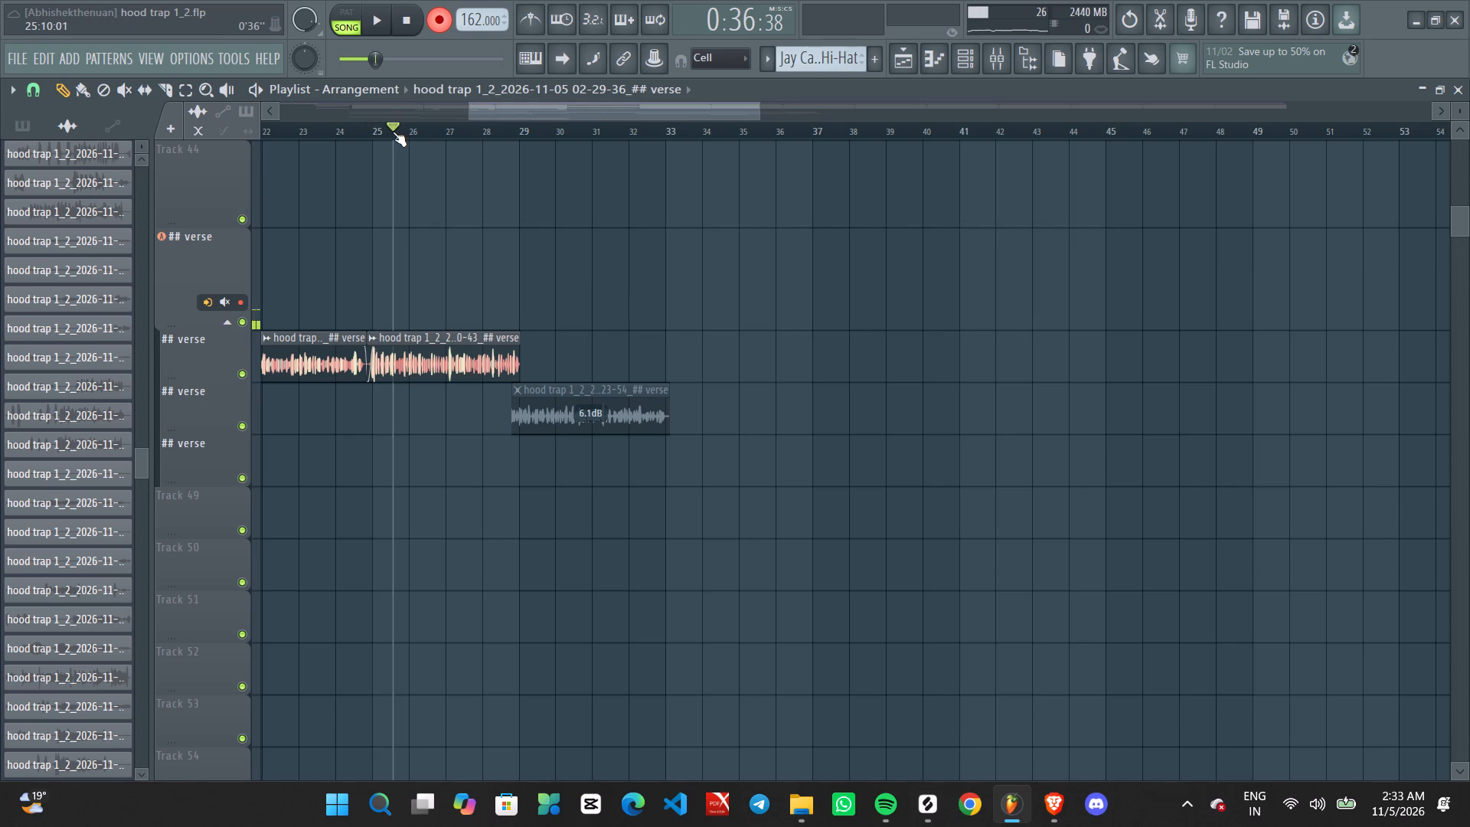
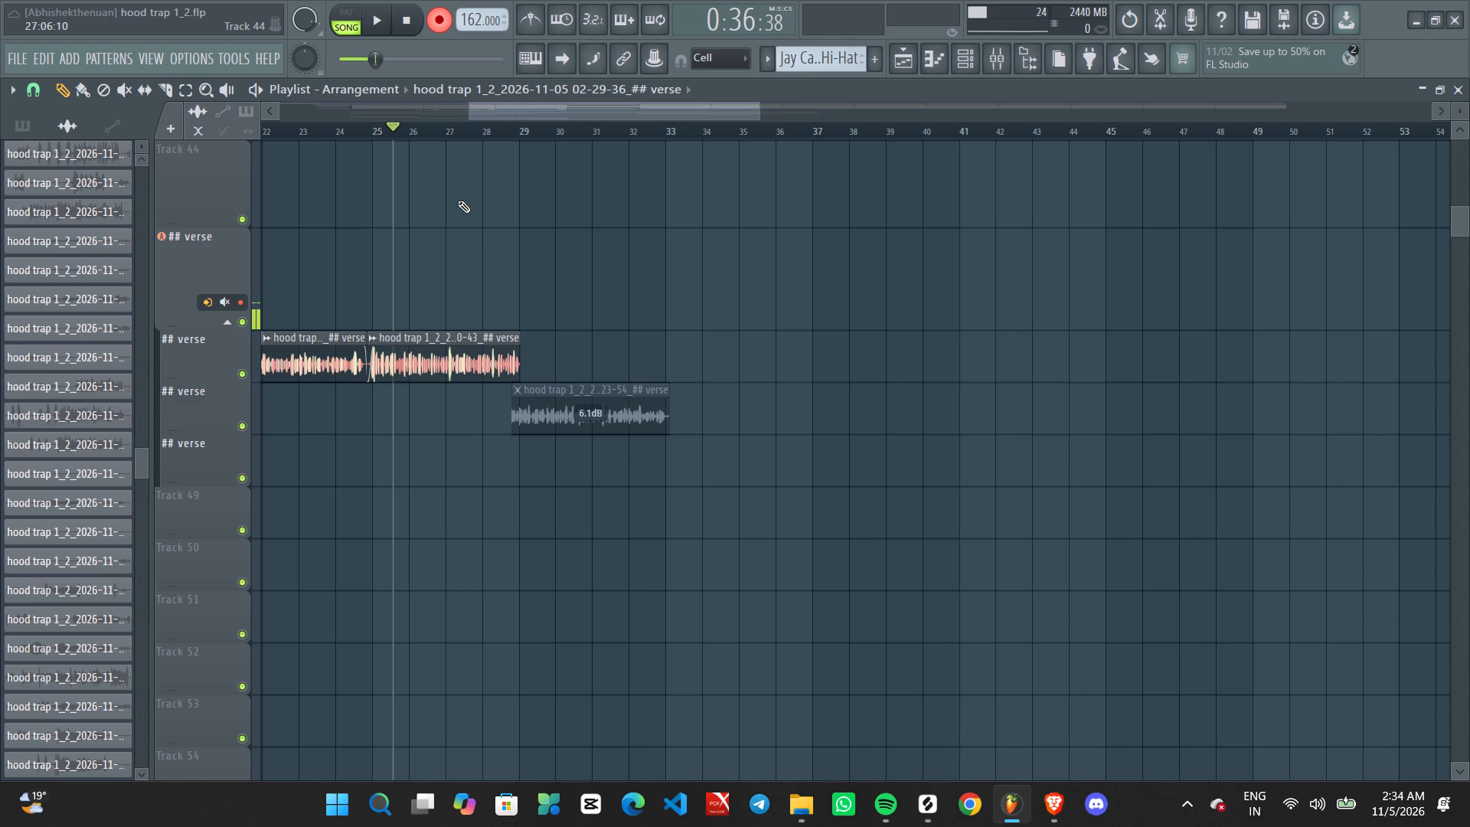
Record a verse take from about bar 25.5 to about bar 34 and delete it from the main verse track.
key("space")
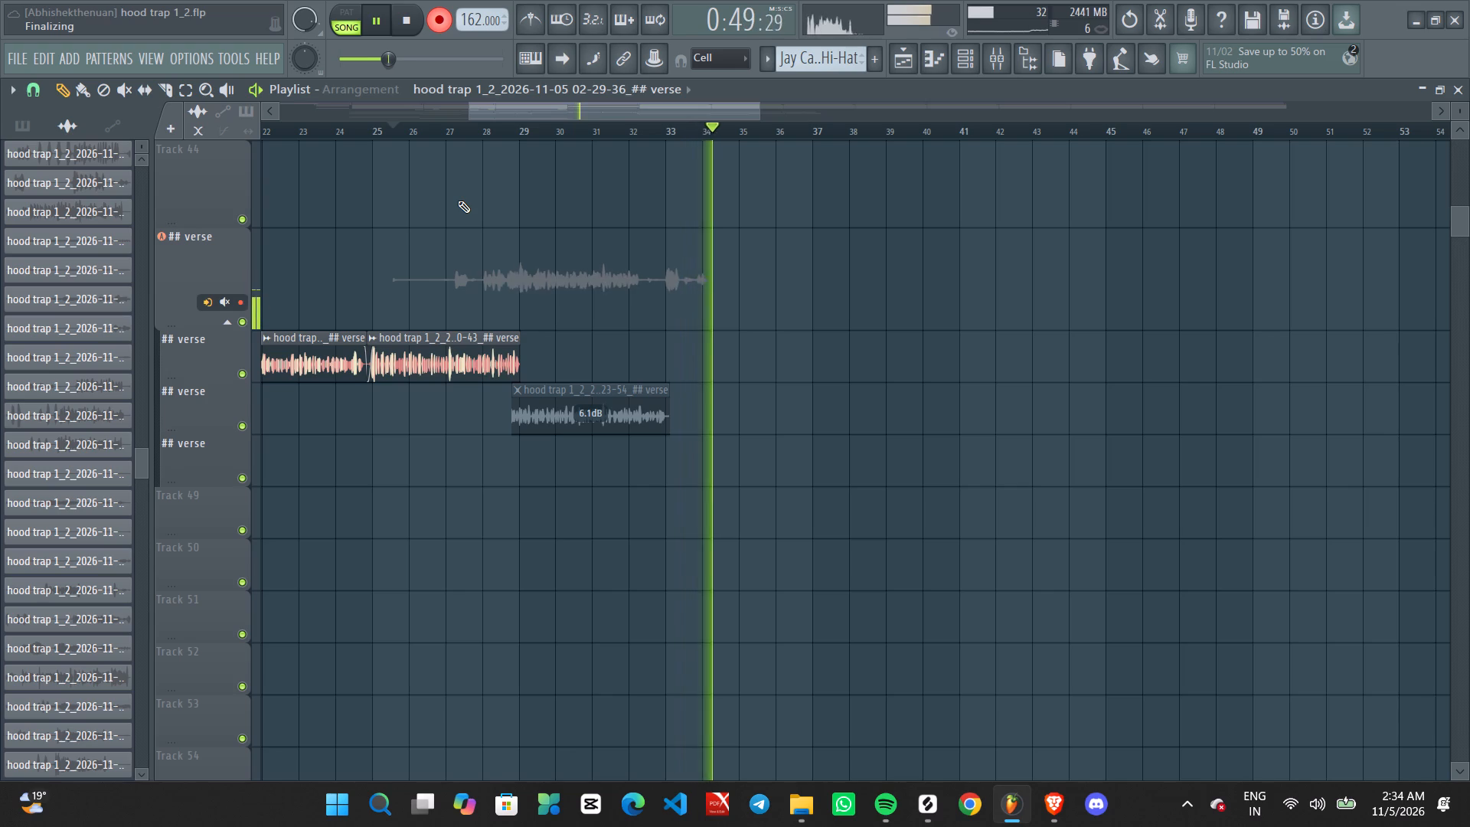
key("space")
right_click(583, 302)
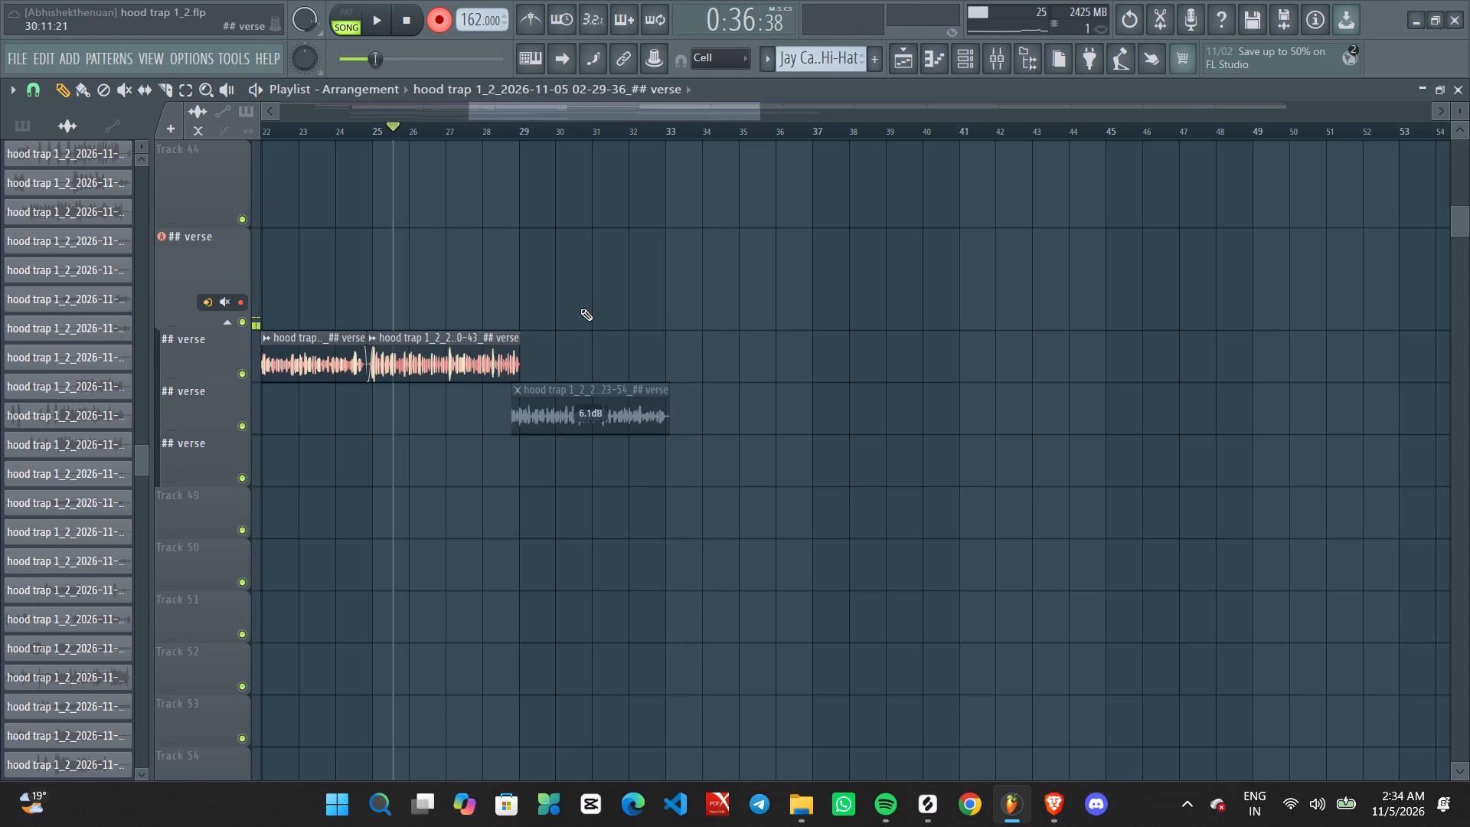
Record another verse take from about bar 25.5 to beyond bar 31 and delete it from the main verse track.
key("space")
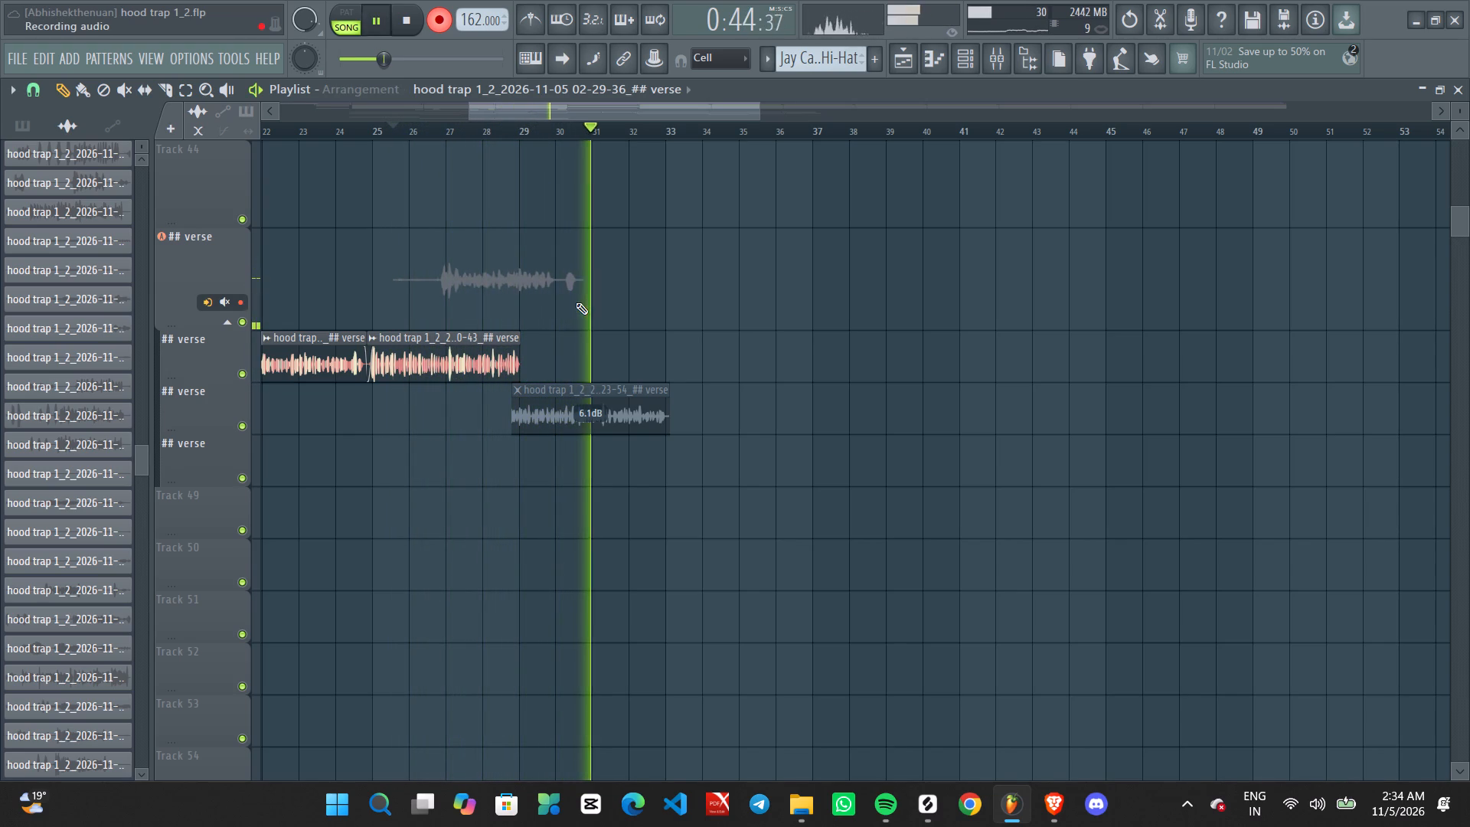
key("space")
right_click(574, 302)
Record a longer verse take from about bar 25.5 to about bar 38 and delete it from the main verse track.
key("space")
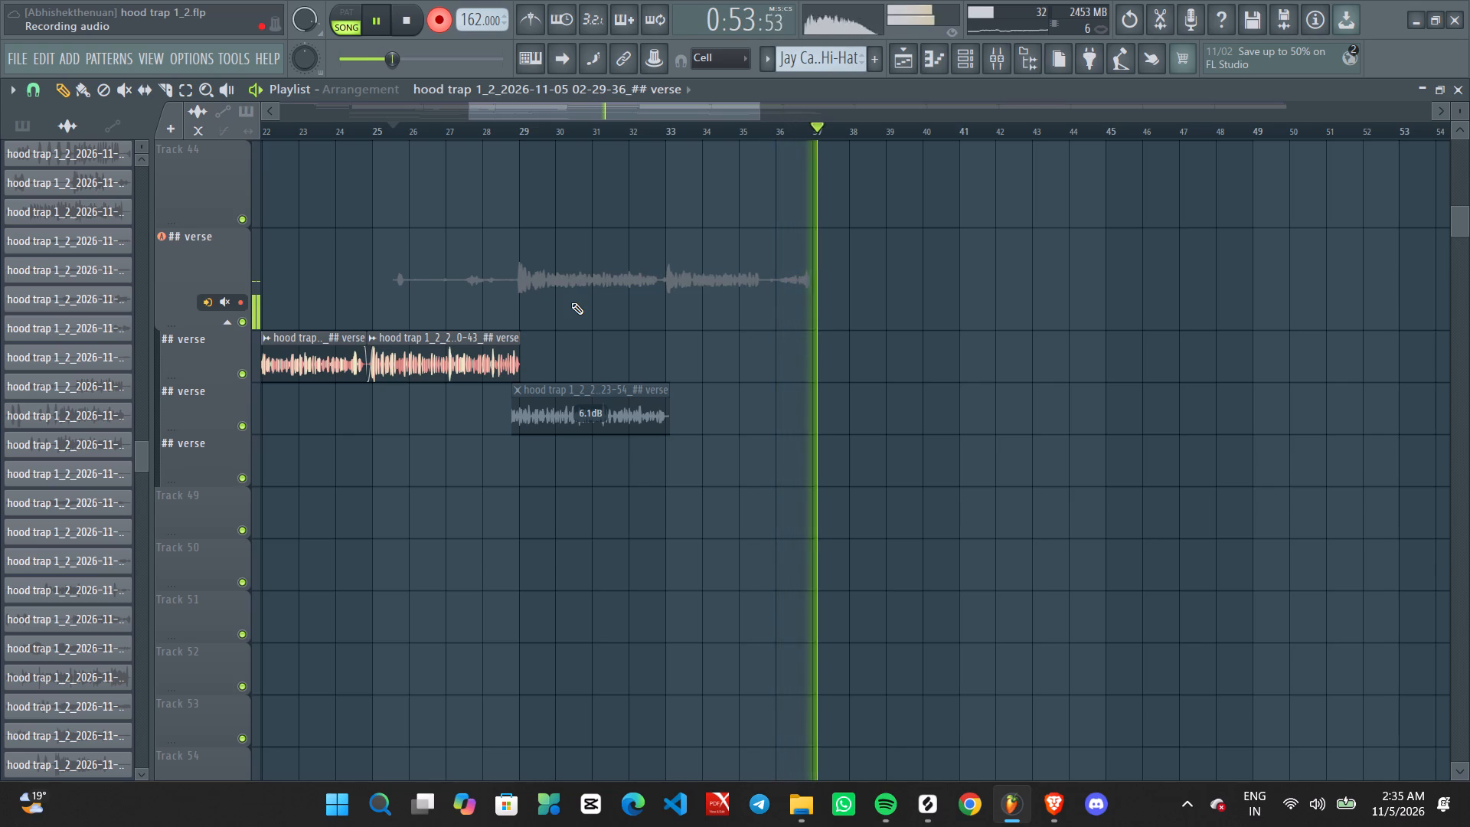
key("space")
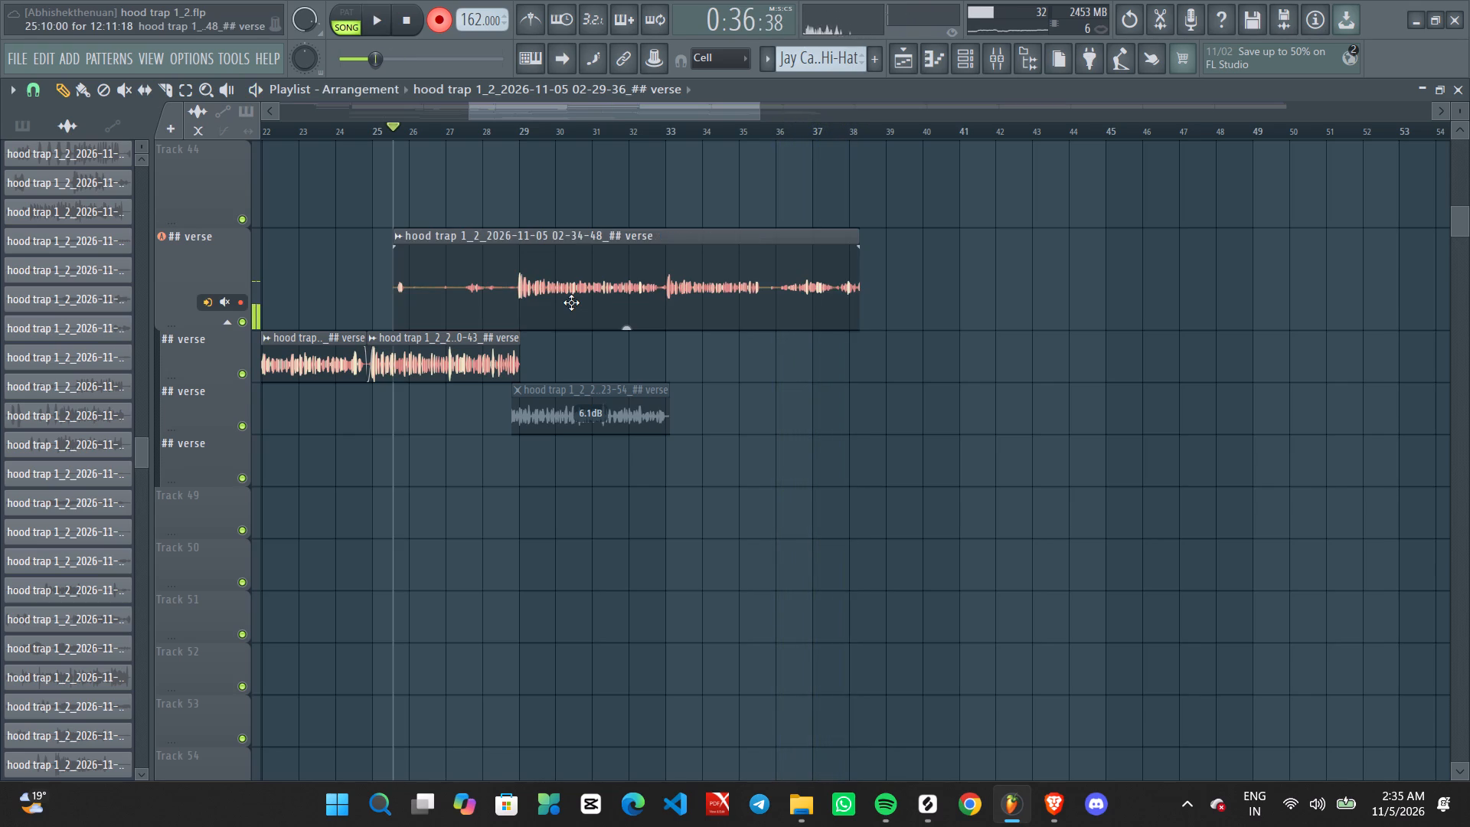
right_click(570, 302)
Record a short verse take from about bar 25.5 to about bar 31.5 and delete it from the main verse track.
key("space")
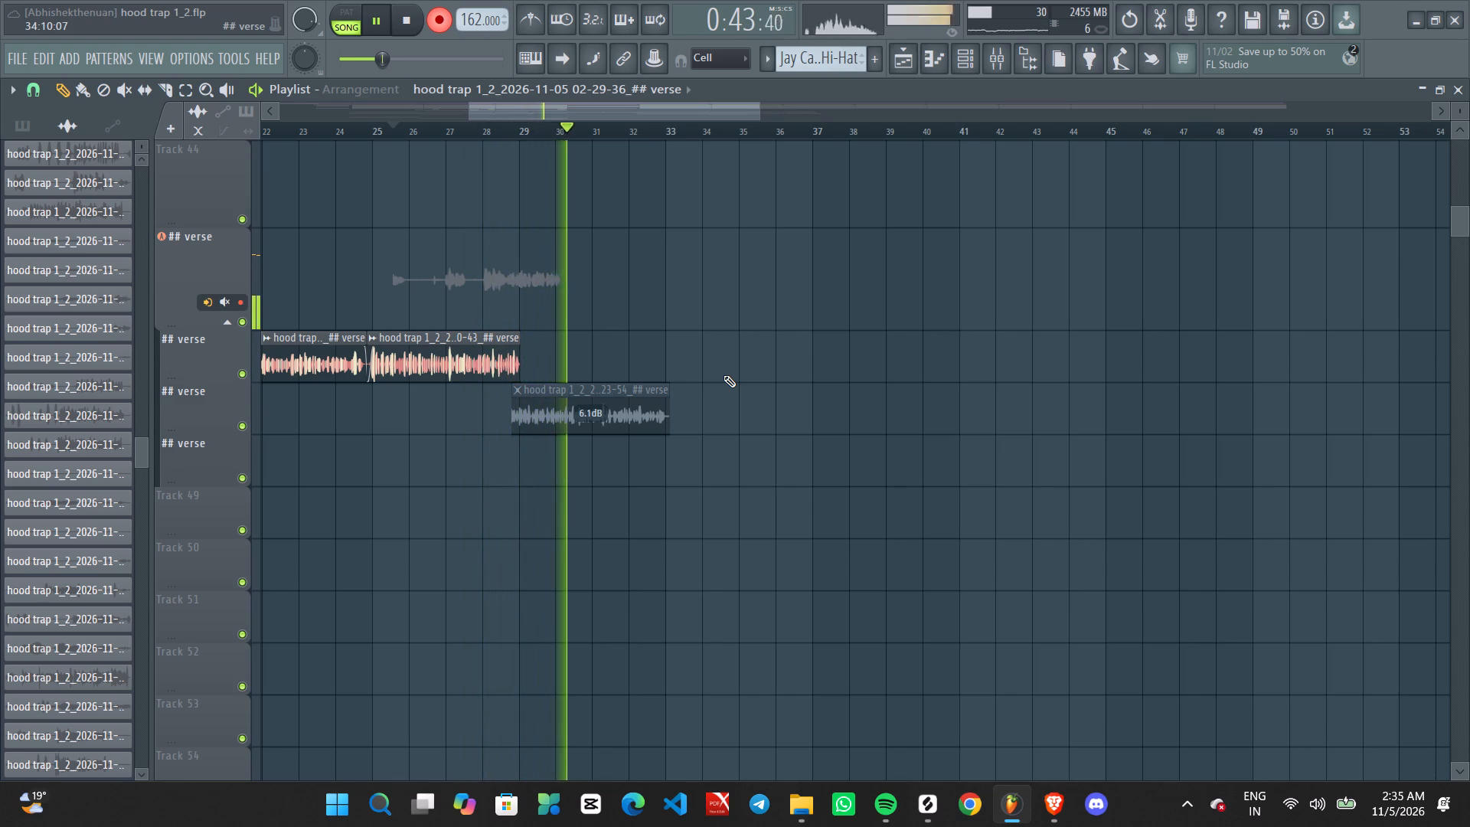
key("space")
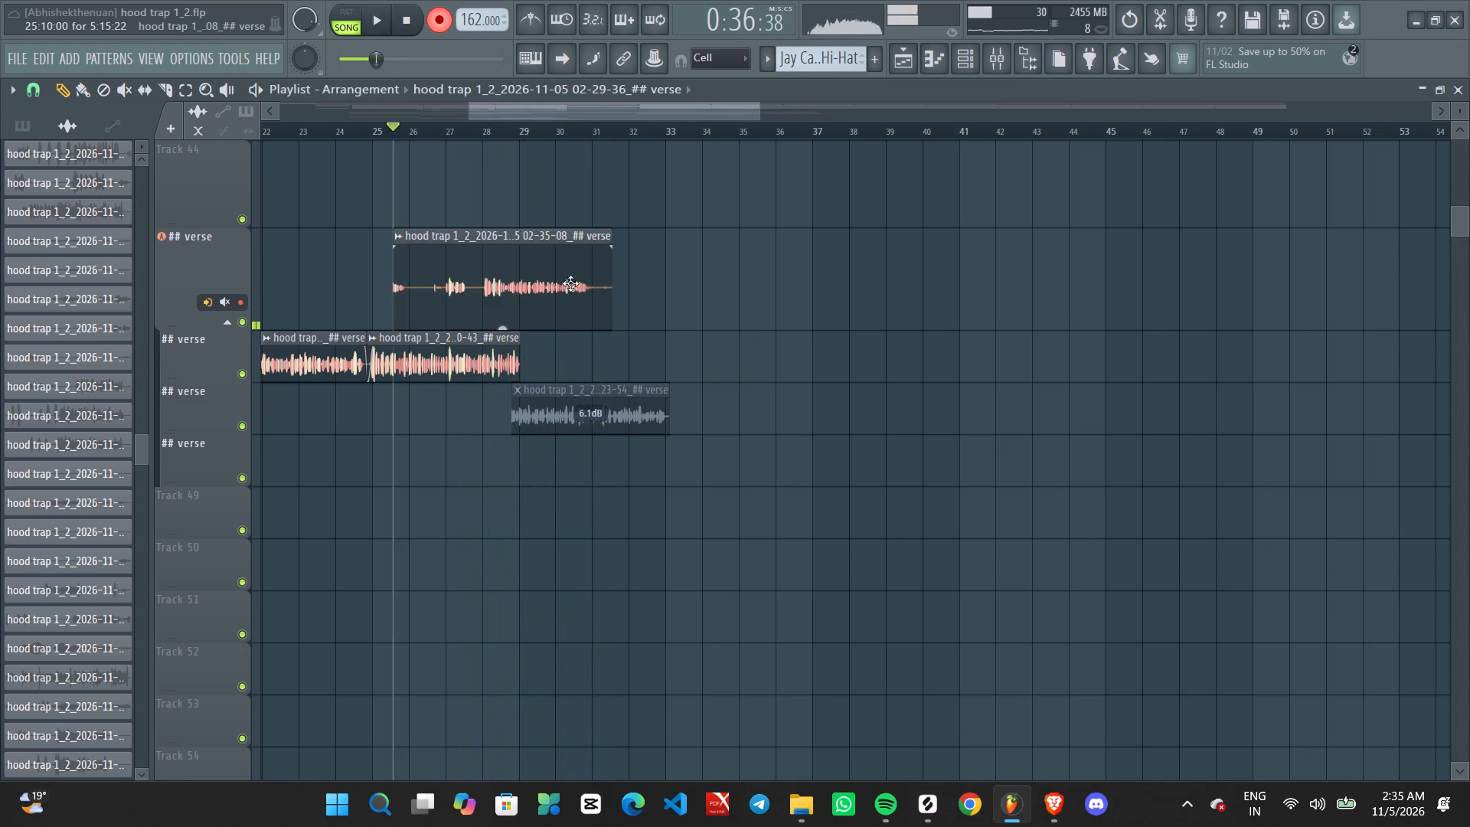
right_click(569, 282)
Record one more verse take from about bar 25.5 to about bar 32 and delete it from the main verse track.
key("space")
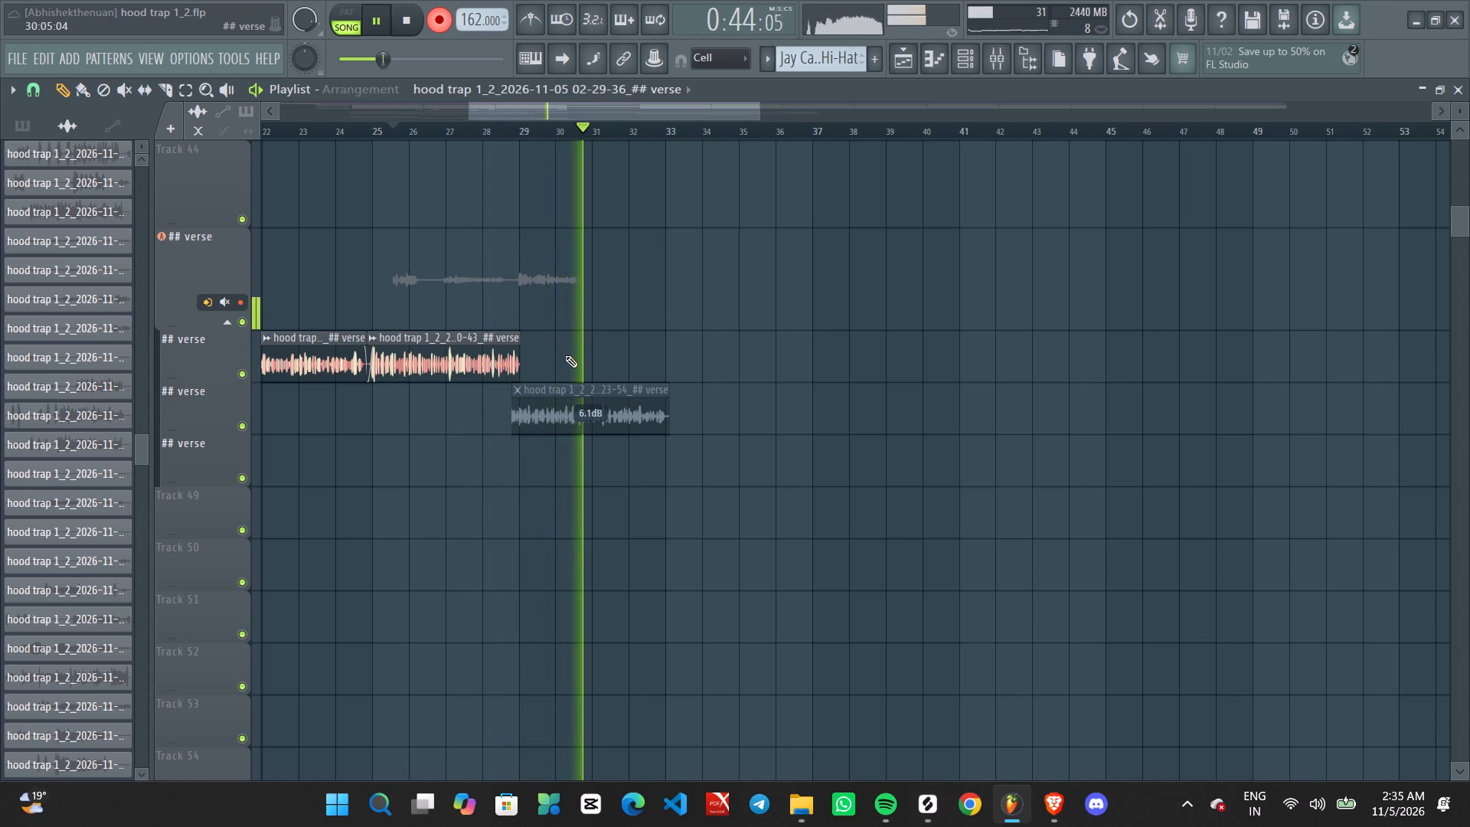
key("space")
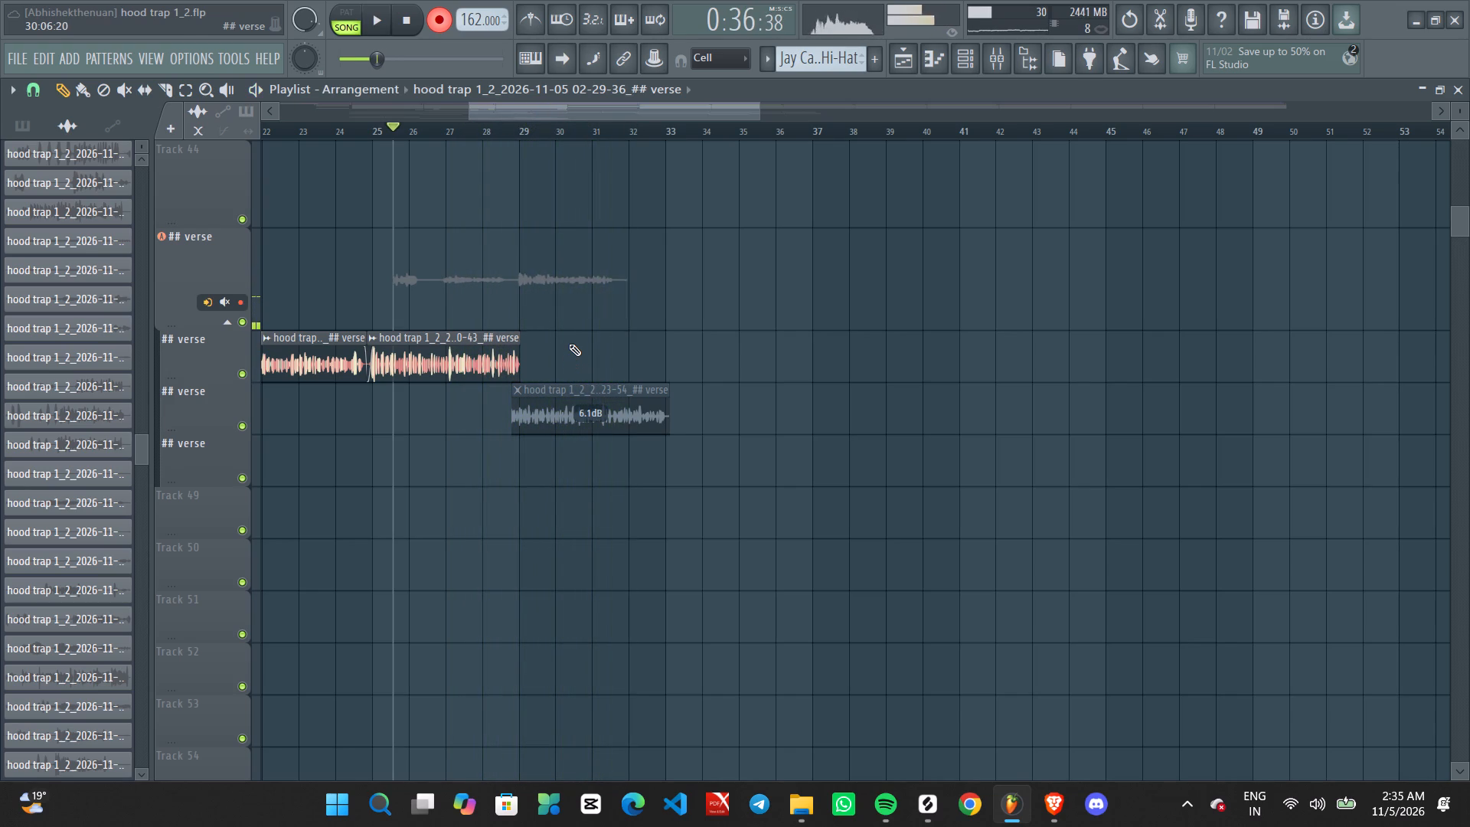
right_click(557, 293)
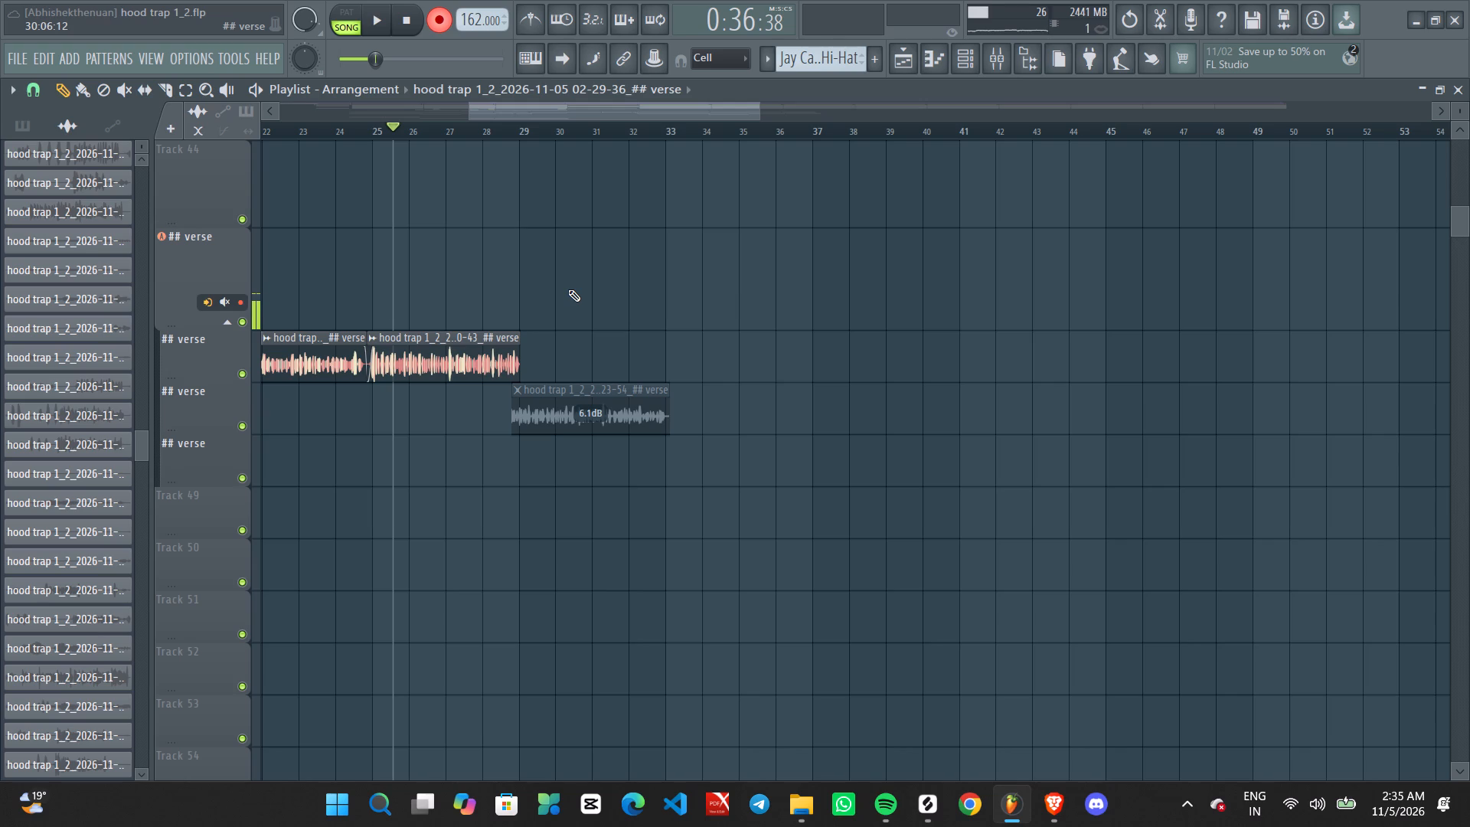
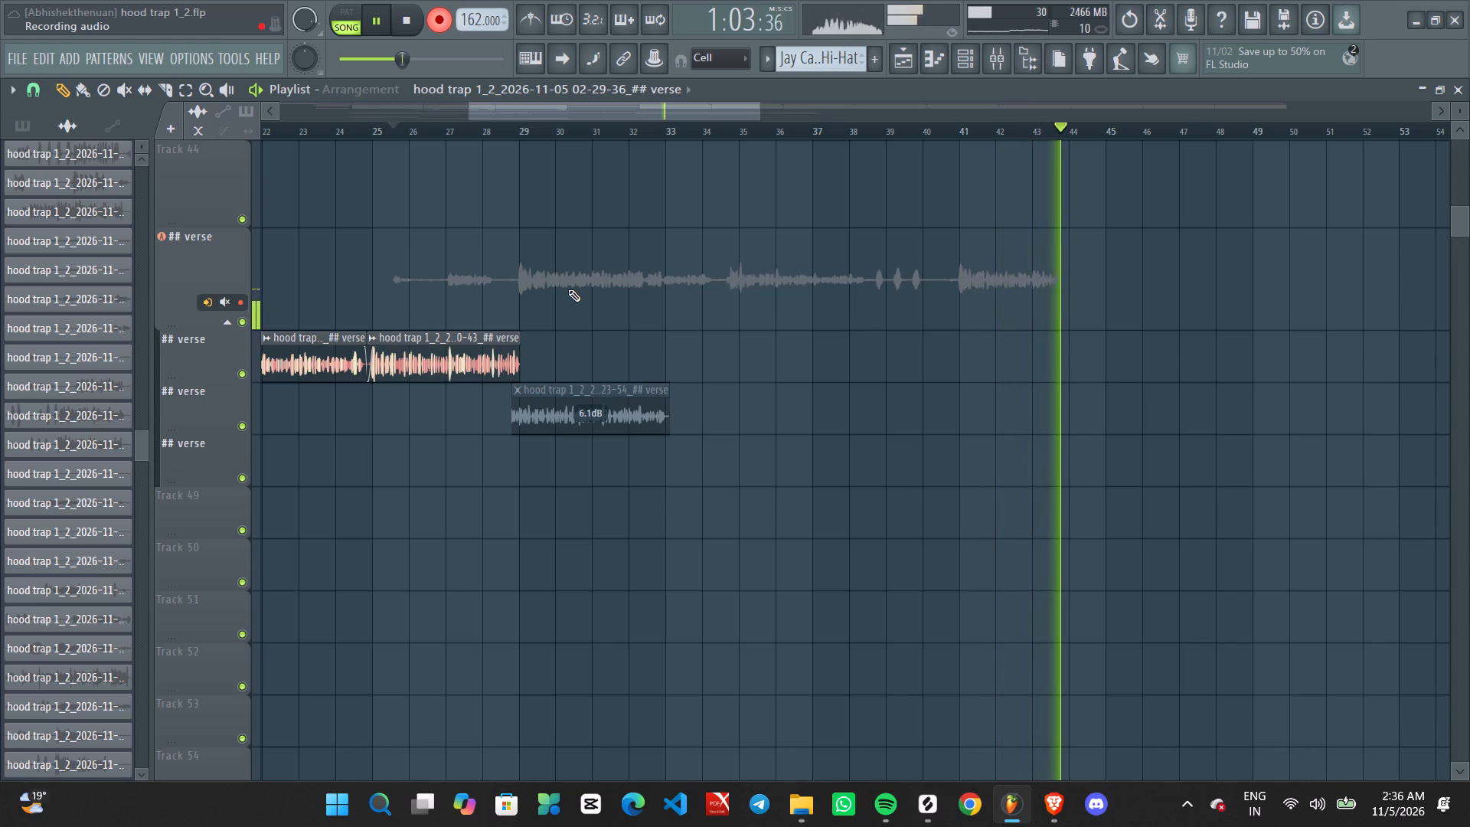
Stop recording the verse take running from about bar 25.5 to about bar 45 and delete it from the main verse track.
key("space")
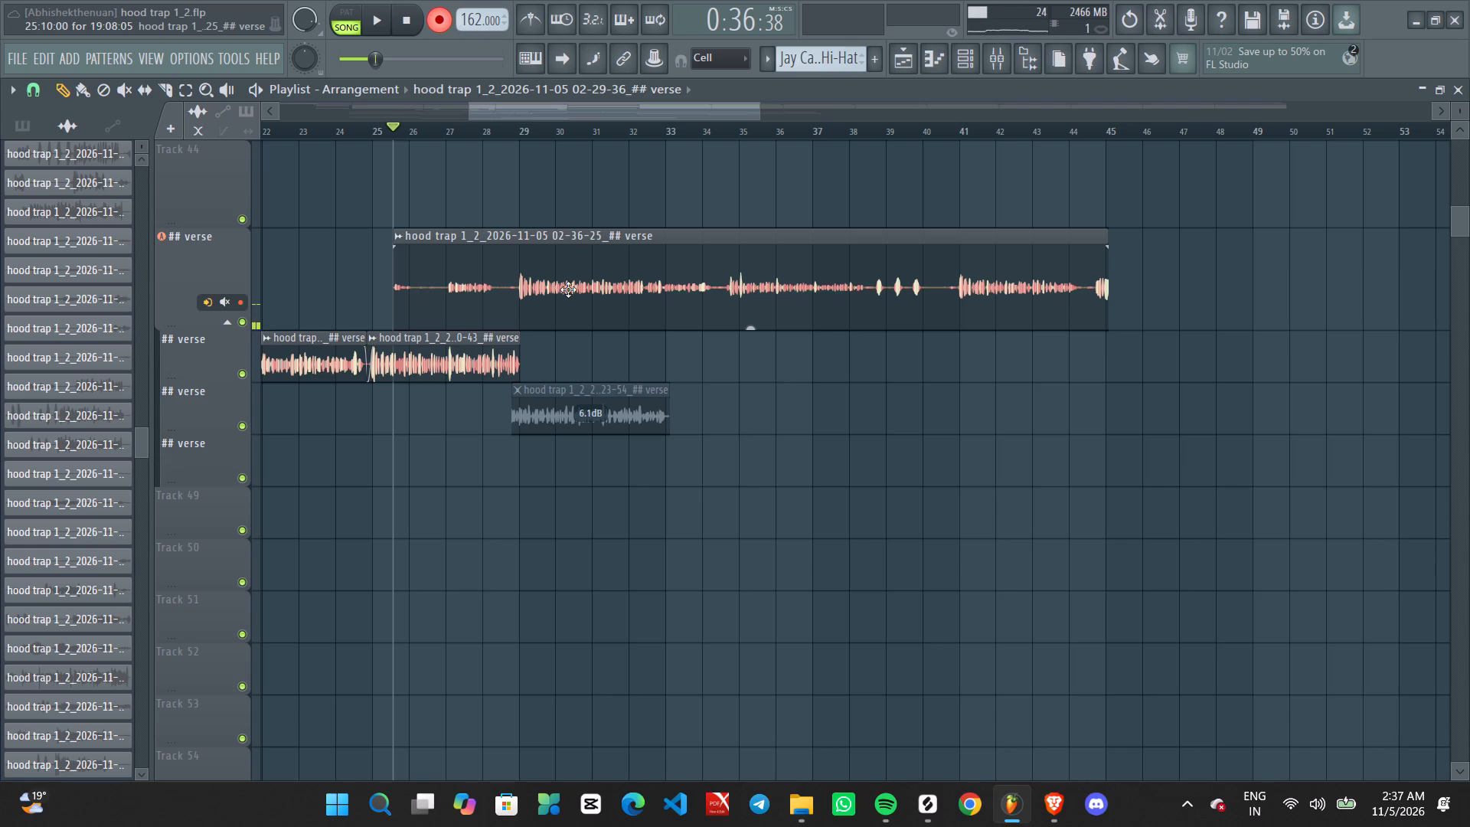
right_click(648, 265)
Mute the three verse clips between about bars 16 and 29 on the first ## verse sub-track, and return to the Draw tool.
scroll(639, 270, "down", 8)
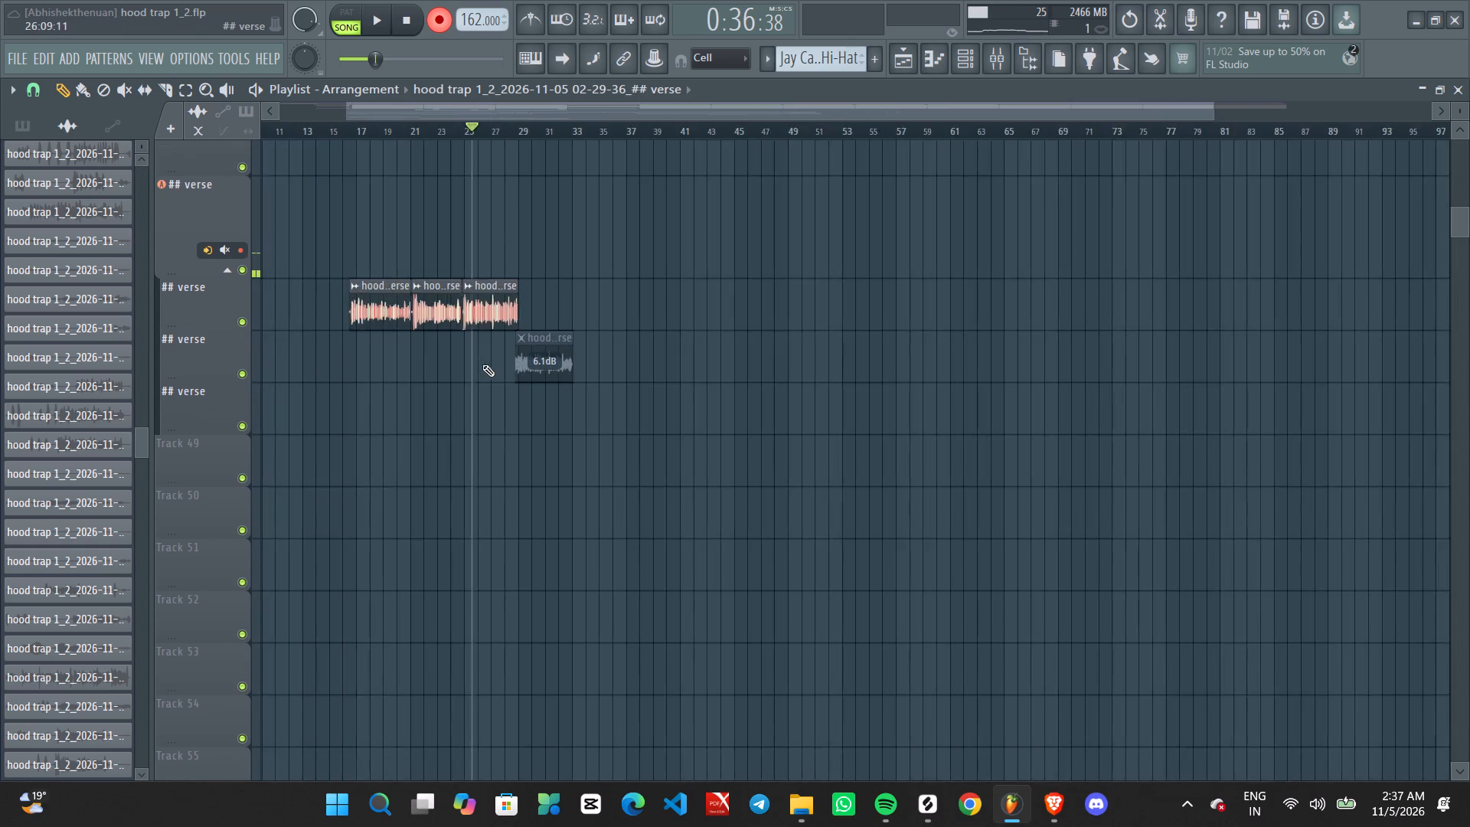
scroll(482, 364, "down", 1)
scroll(444, 388, "up", 8)
scroll(389, 435, "up", 4, "ctrl")
middle_click_drag(458, 643, 754, 255)
scroll(418, 400, "down", 6, "ctrl")
scroll(407, 417, "up", 6)
scroll(407, 419, "down", 9)
scroll(484, 257, "up", 3, "ctrl")
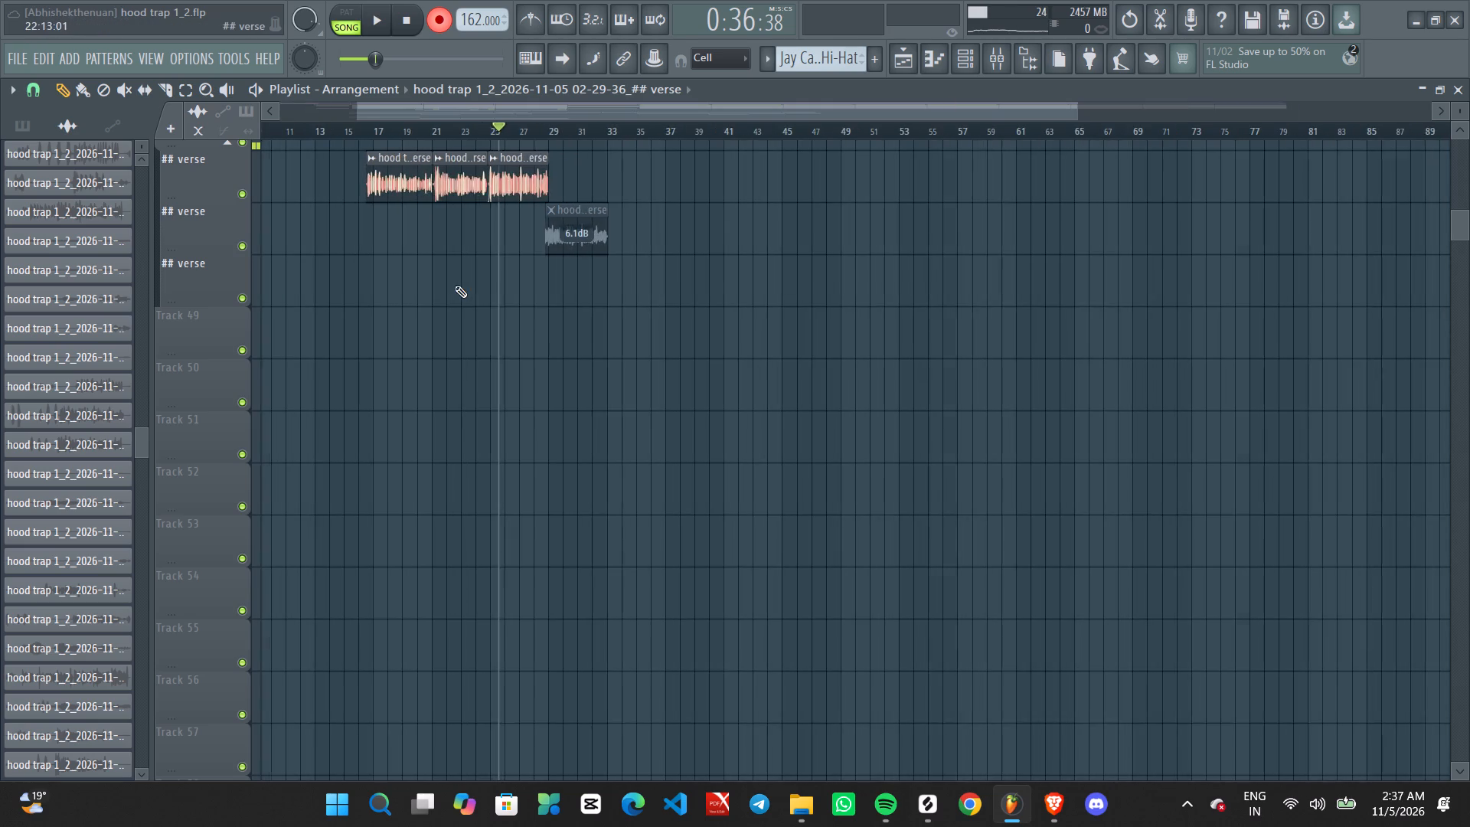
scroll(438, 287, "up", 1)
middle_click_drag(444, 289, 554, 476)
middle_click(441, 322)
right_click(441, 322)
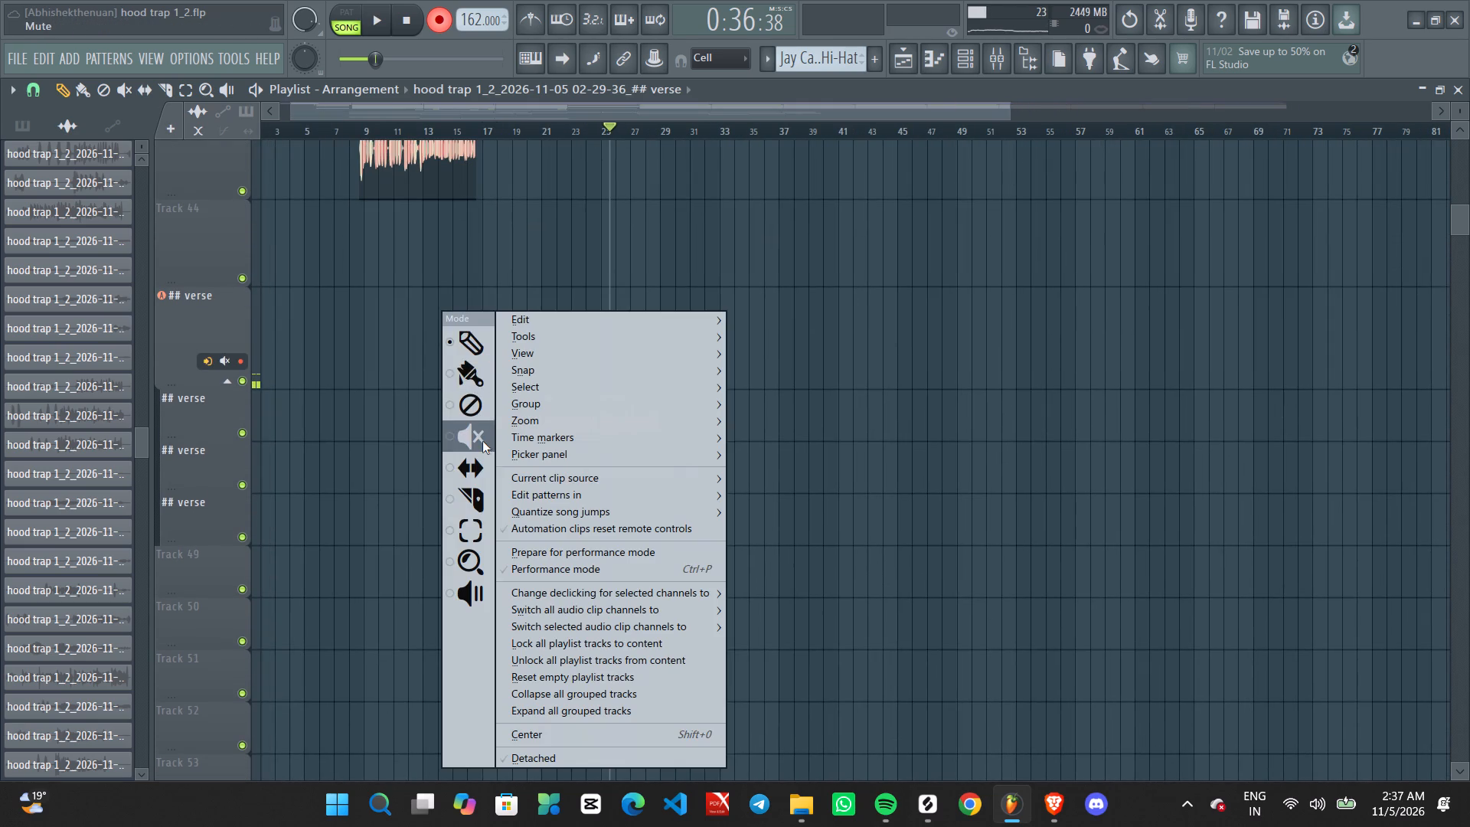
left_click(482, 441)
left_click_drag(445, 426, 880, 444)
left_click_drag(658, 421, 387, 416)
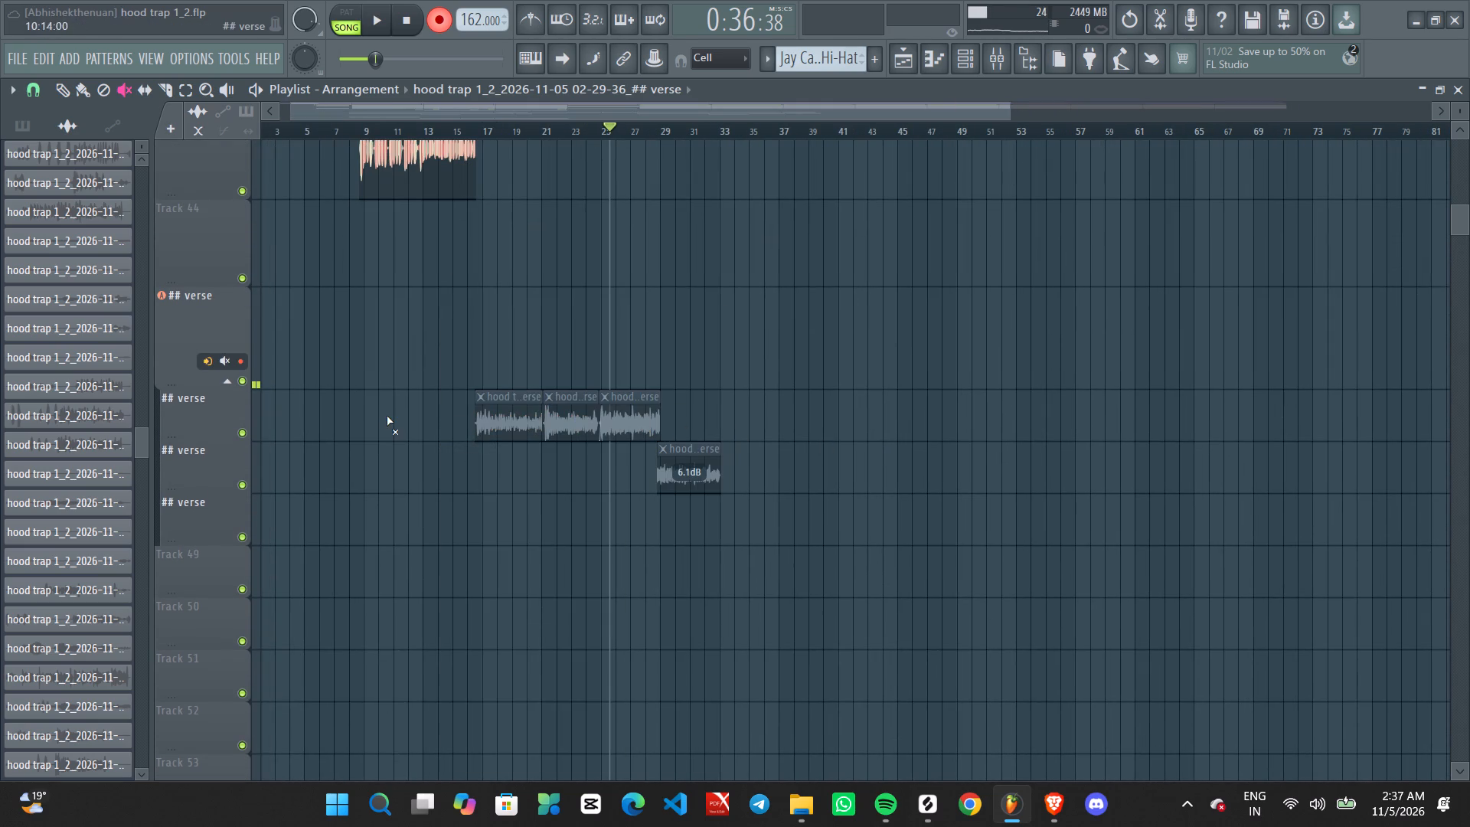
left_click_drag(387, 416, 377, 416)
scroll(247, 457, "down", 4)
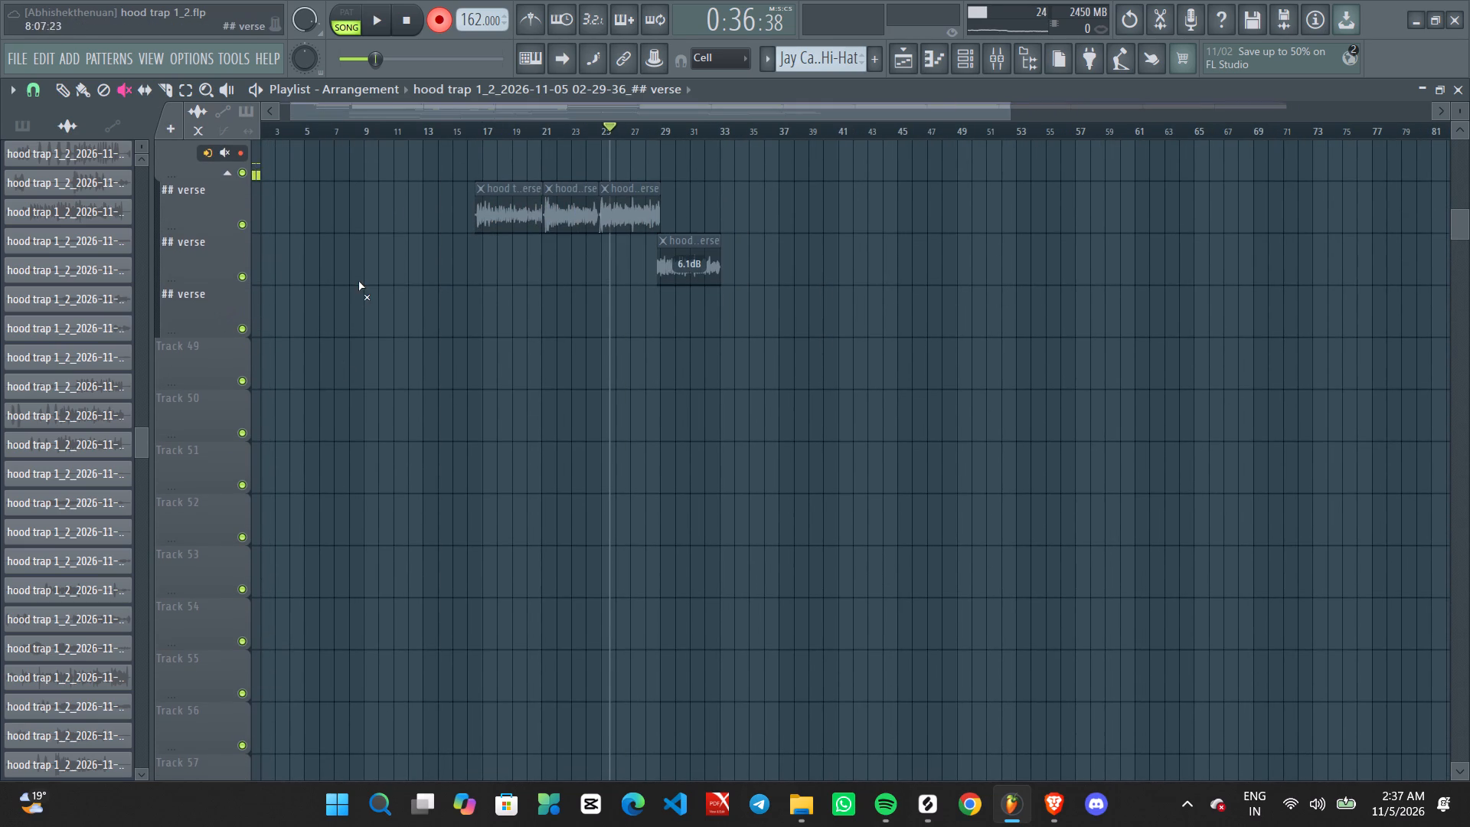
middle_click(361, 280)
right_click(363, 280)
left_click(391, 307)
Delete the empty third ## verse sub-track from the playlist.
right_click(173, 310)
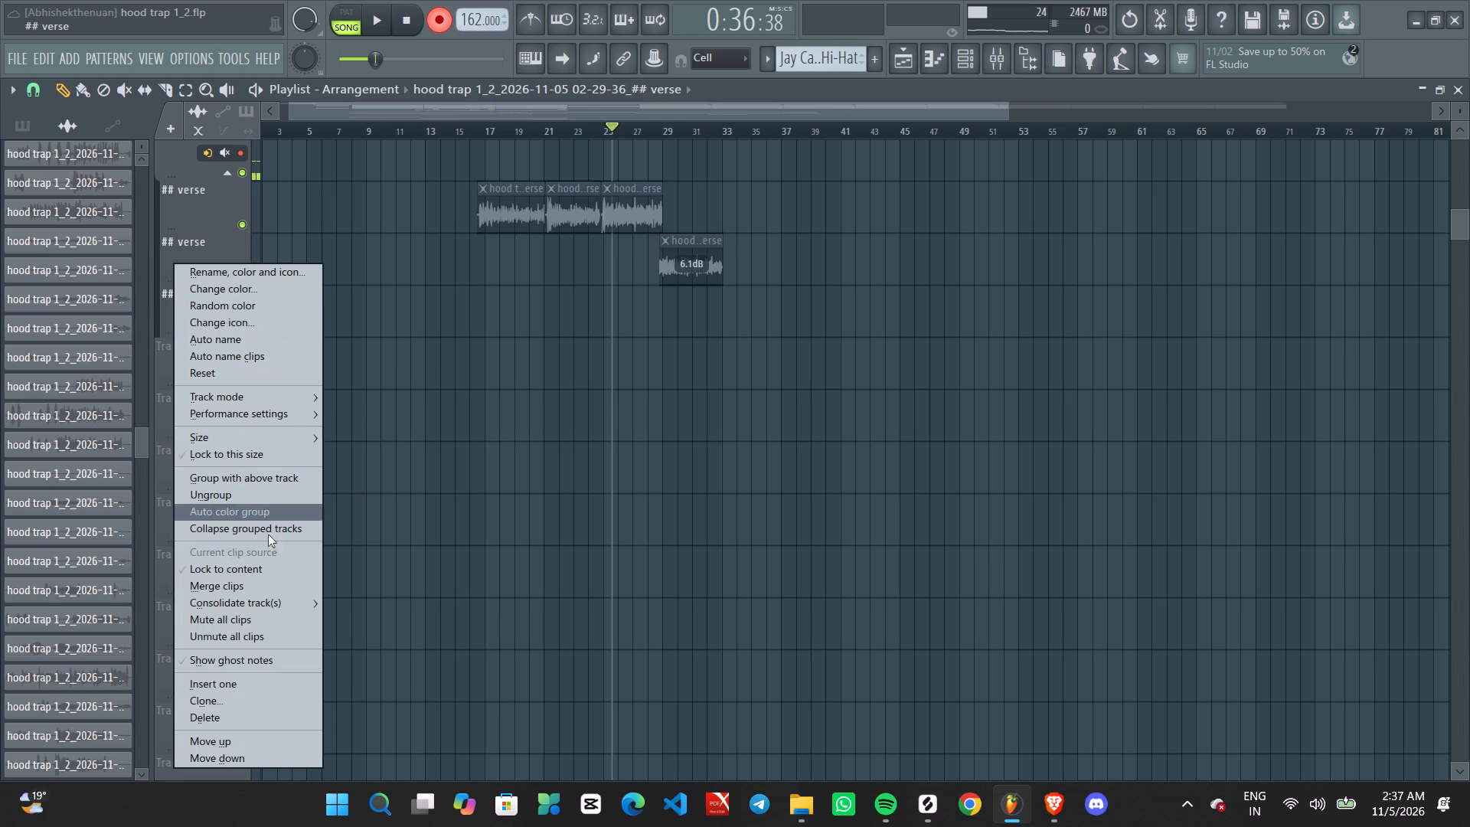
left_click(264, 719)
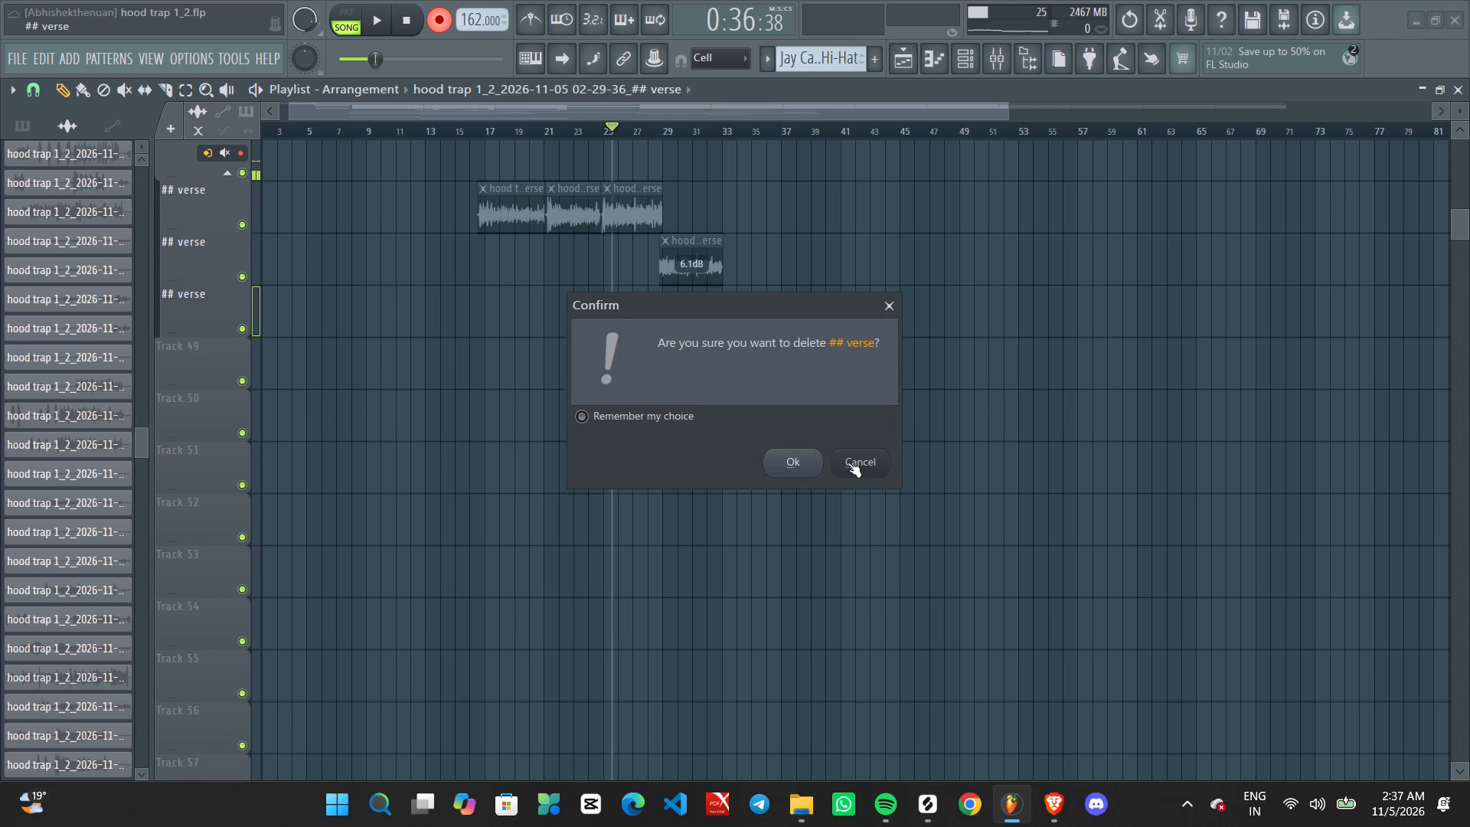
left_click(808, 457)
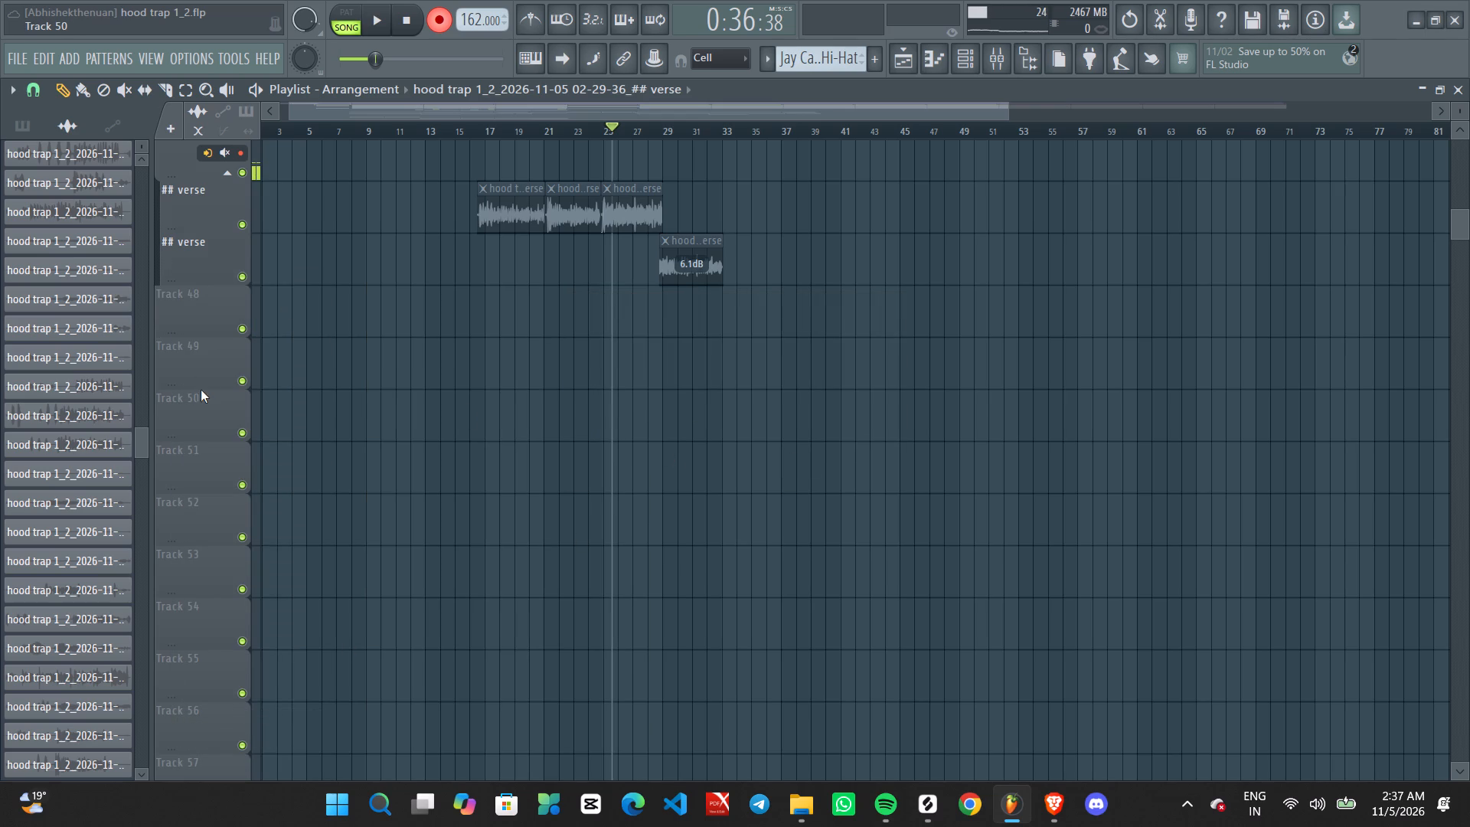
Make playlist Track 49 slightly taller and move the playhead to about bar 14.
left_click_drag(204, 387, 211, 405)
scroll(476, 245, "up", 5)
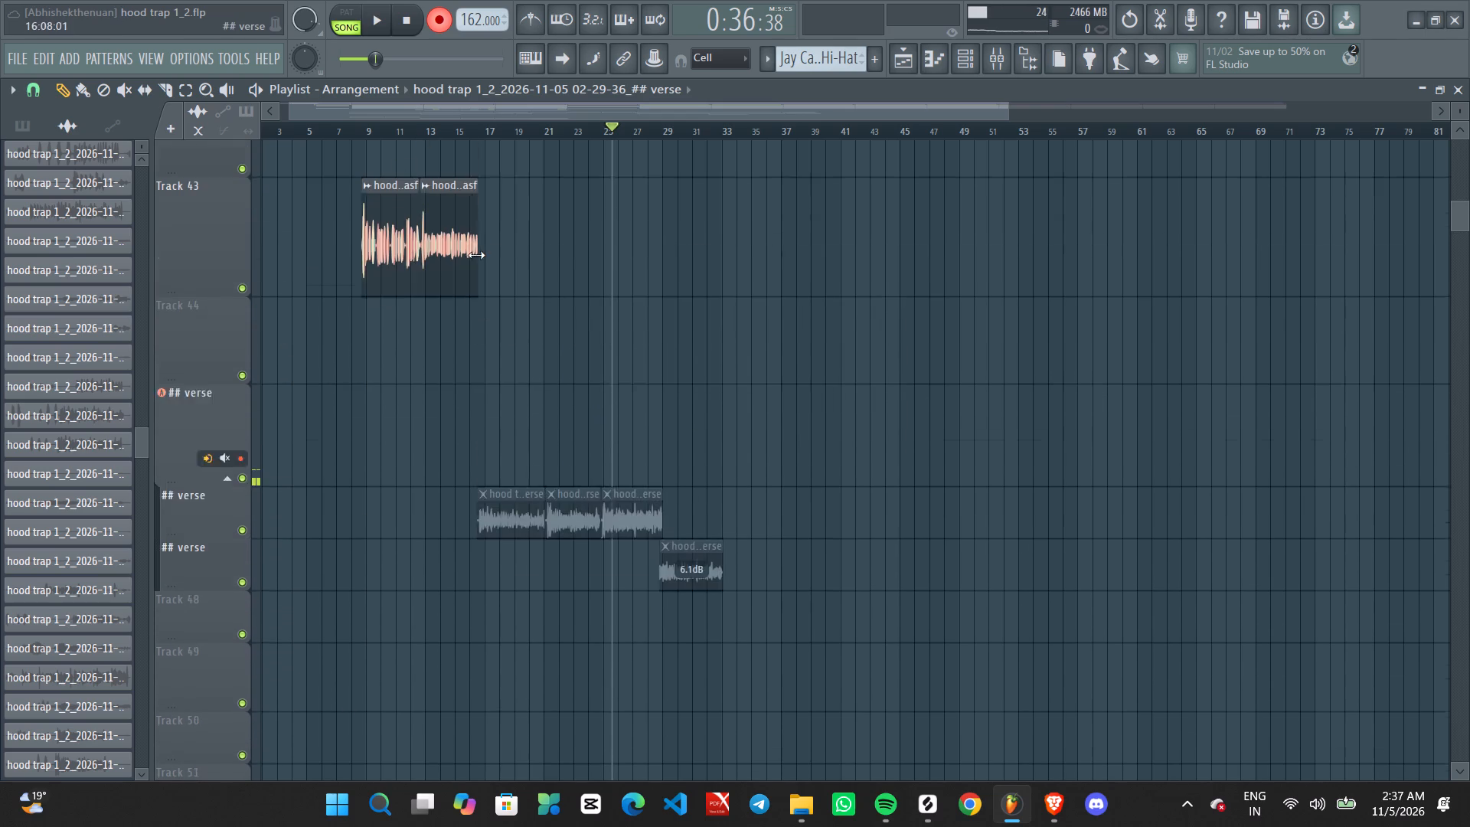
scroll(476, 255, "up", 3)
left_click(446, 128)
scroll(410, 320, "down", 10)
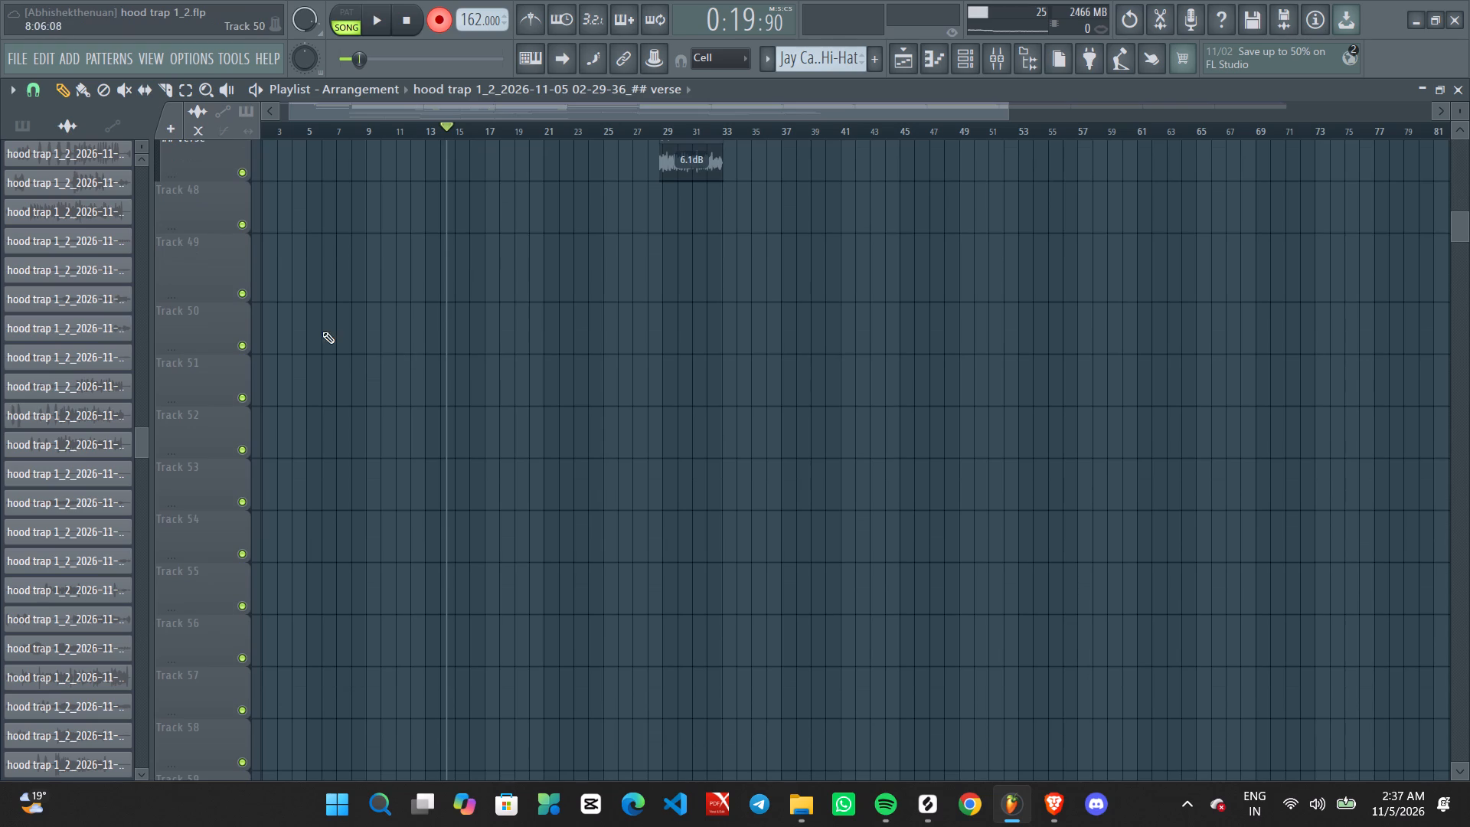
Add a separator in front of mixer Insert 96.
left_click(995, 63)
scroll(939, 263, "down", 2)
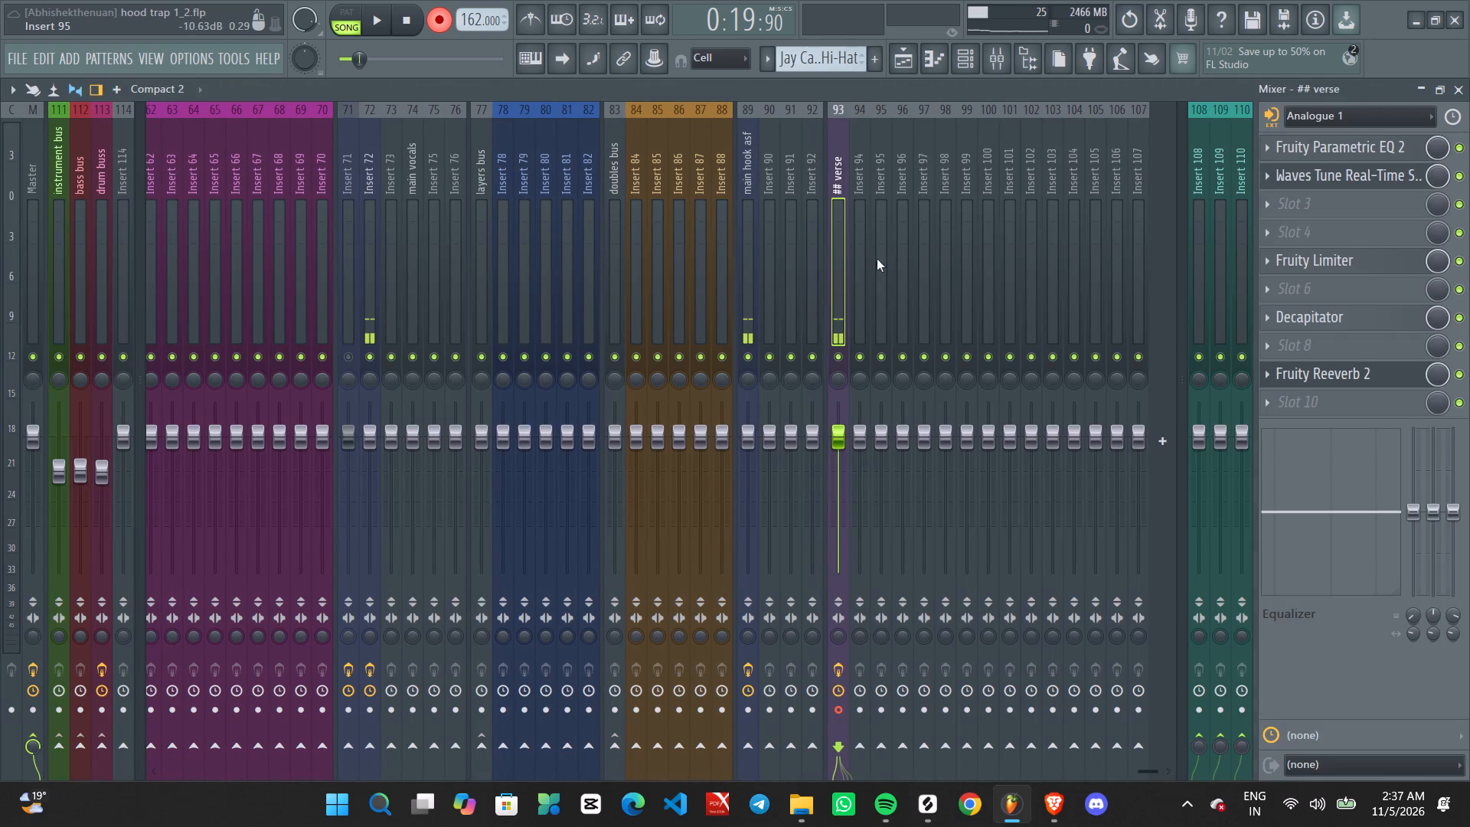
left_click(901, 230)
right_click(900, 230)
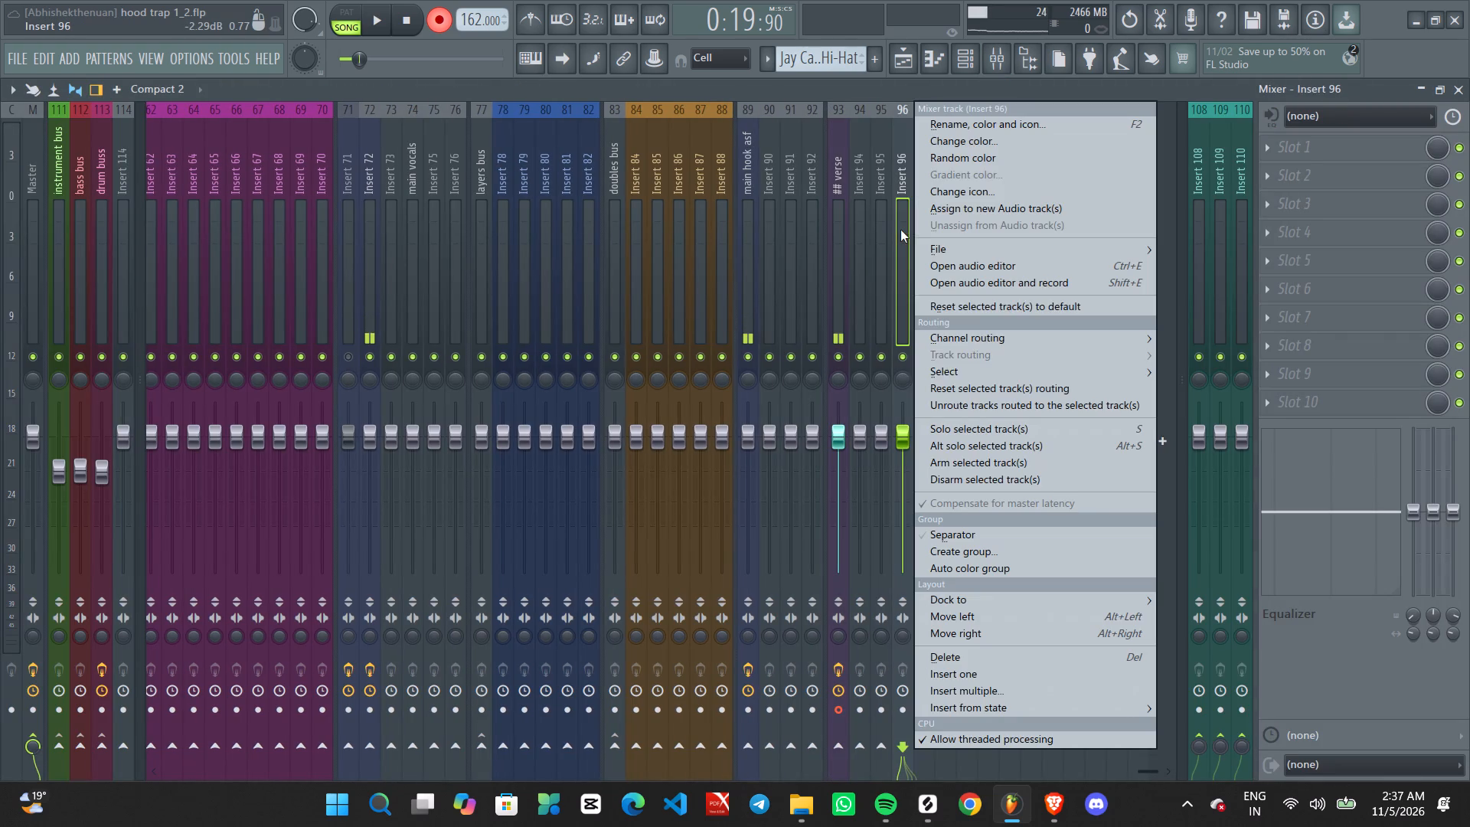
left_click(972, 536)
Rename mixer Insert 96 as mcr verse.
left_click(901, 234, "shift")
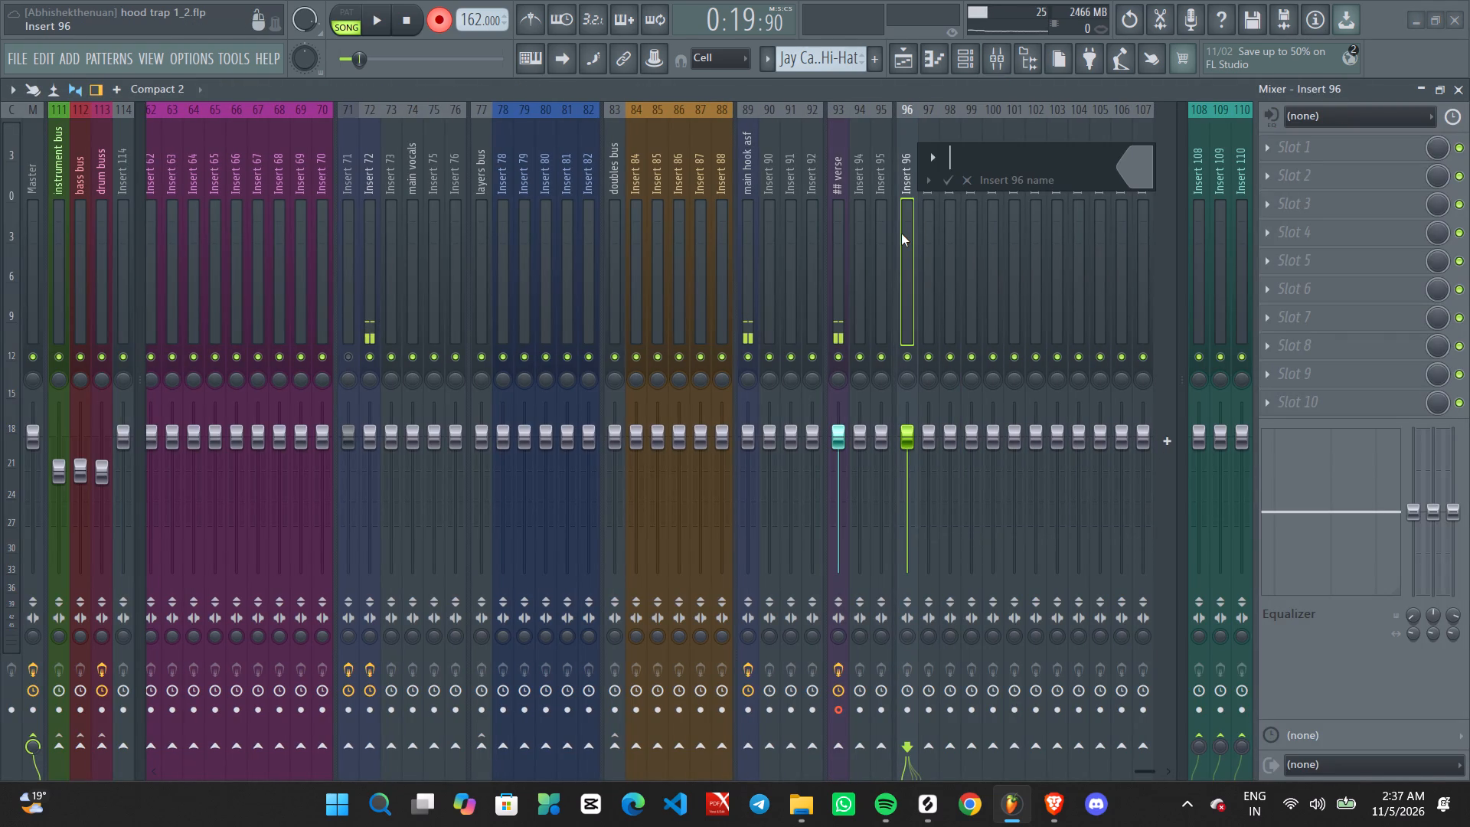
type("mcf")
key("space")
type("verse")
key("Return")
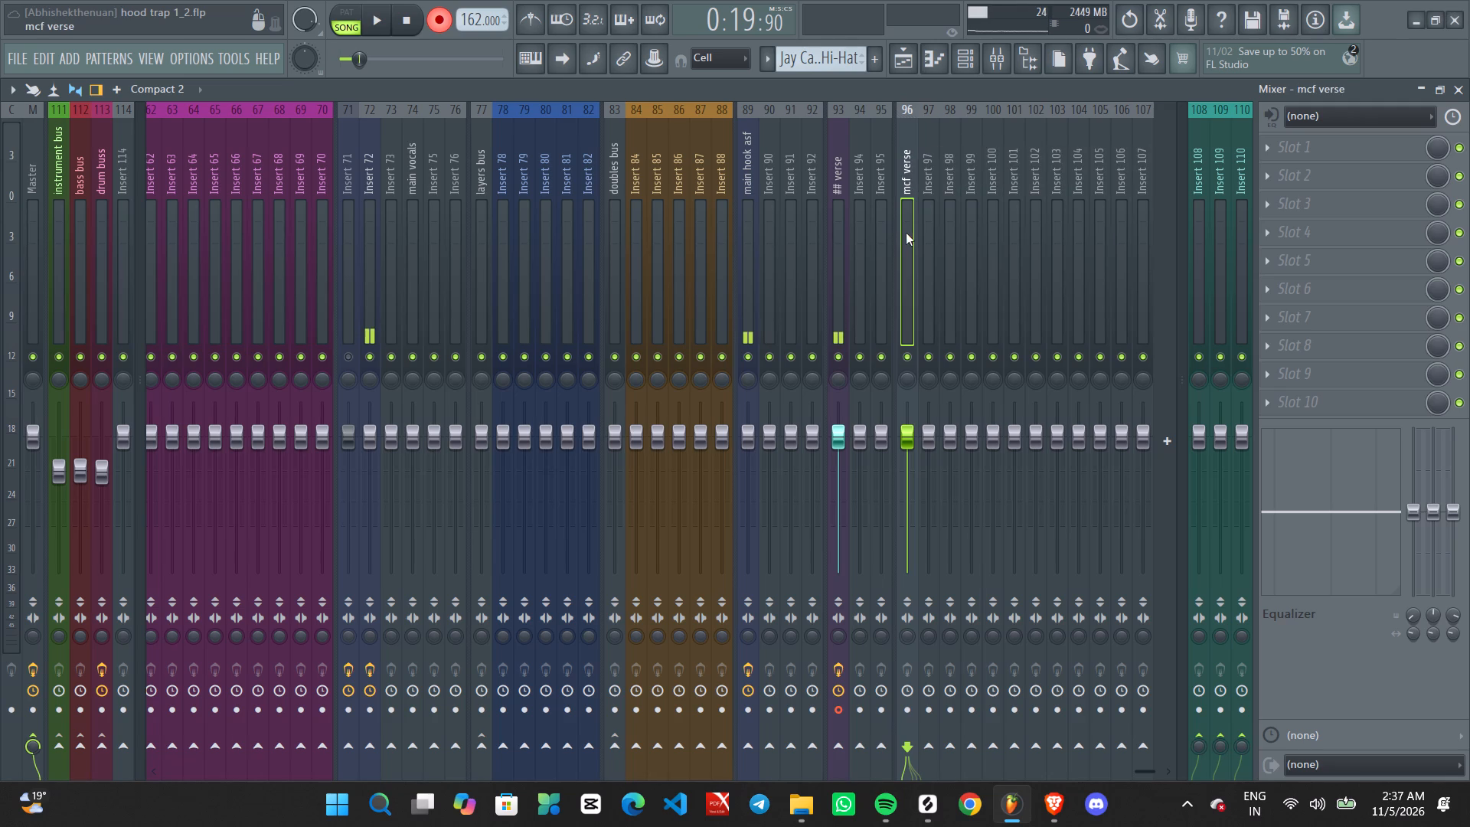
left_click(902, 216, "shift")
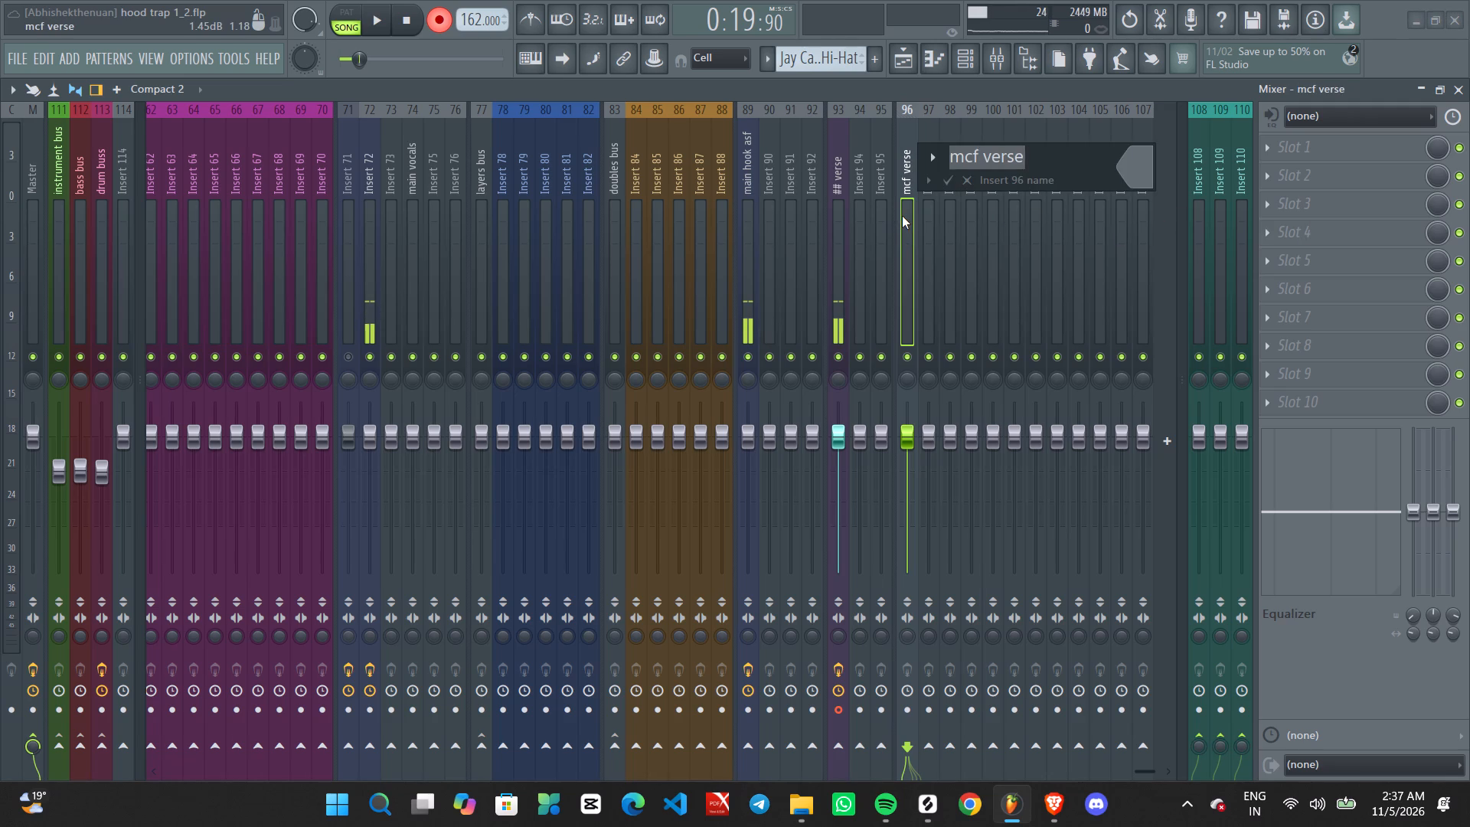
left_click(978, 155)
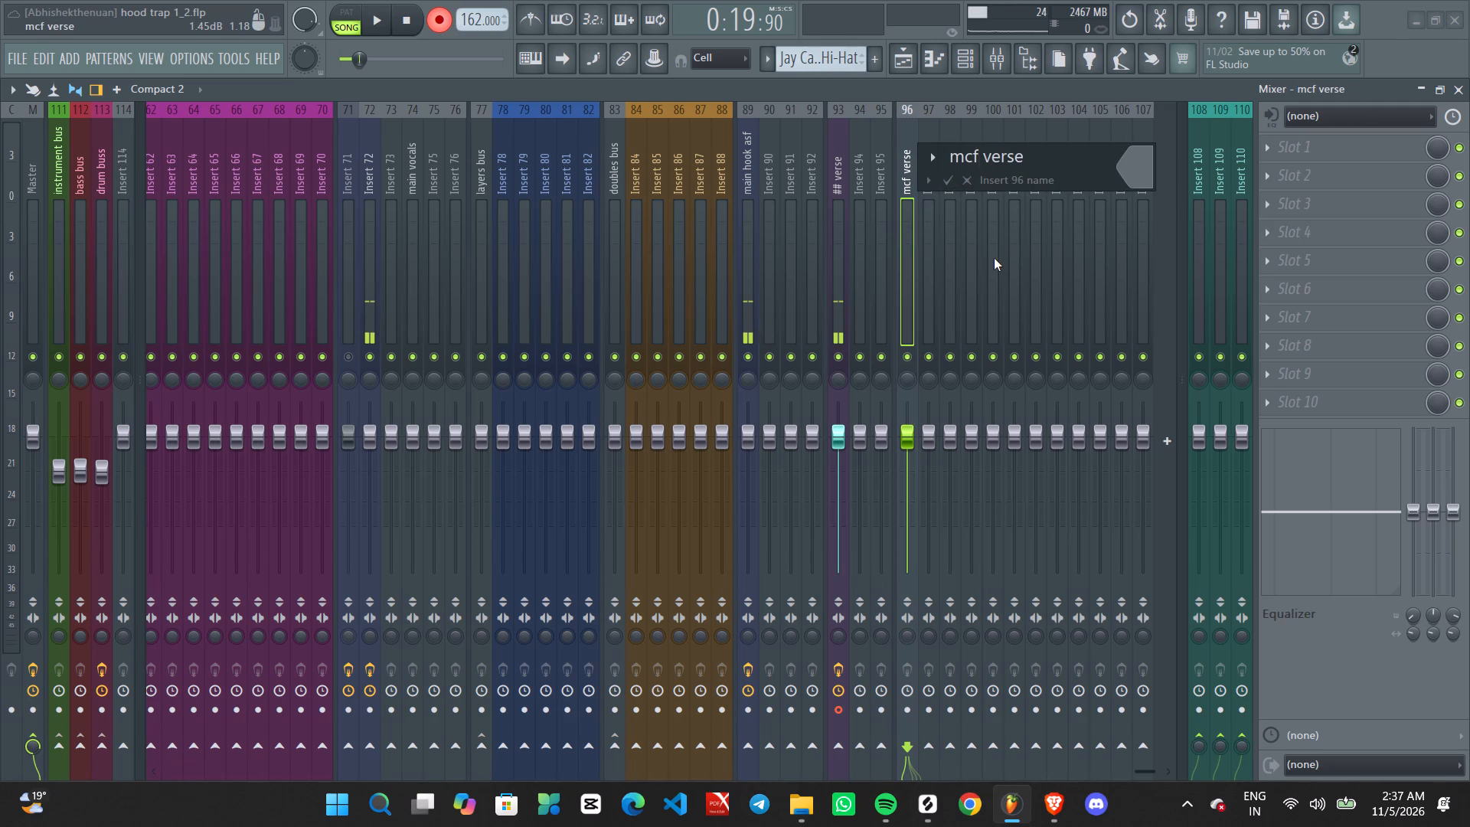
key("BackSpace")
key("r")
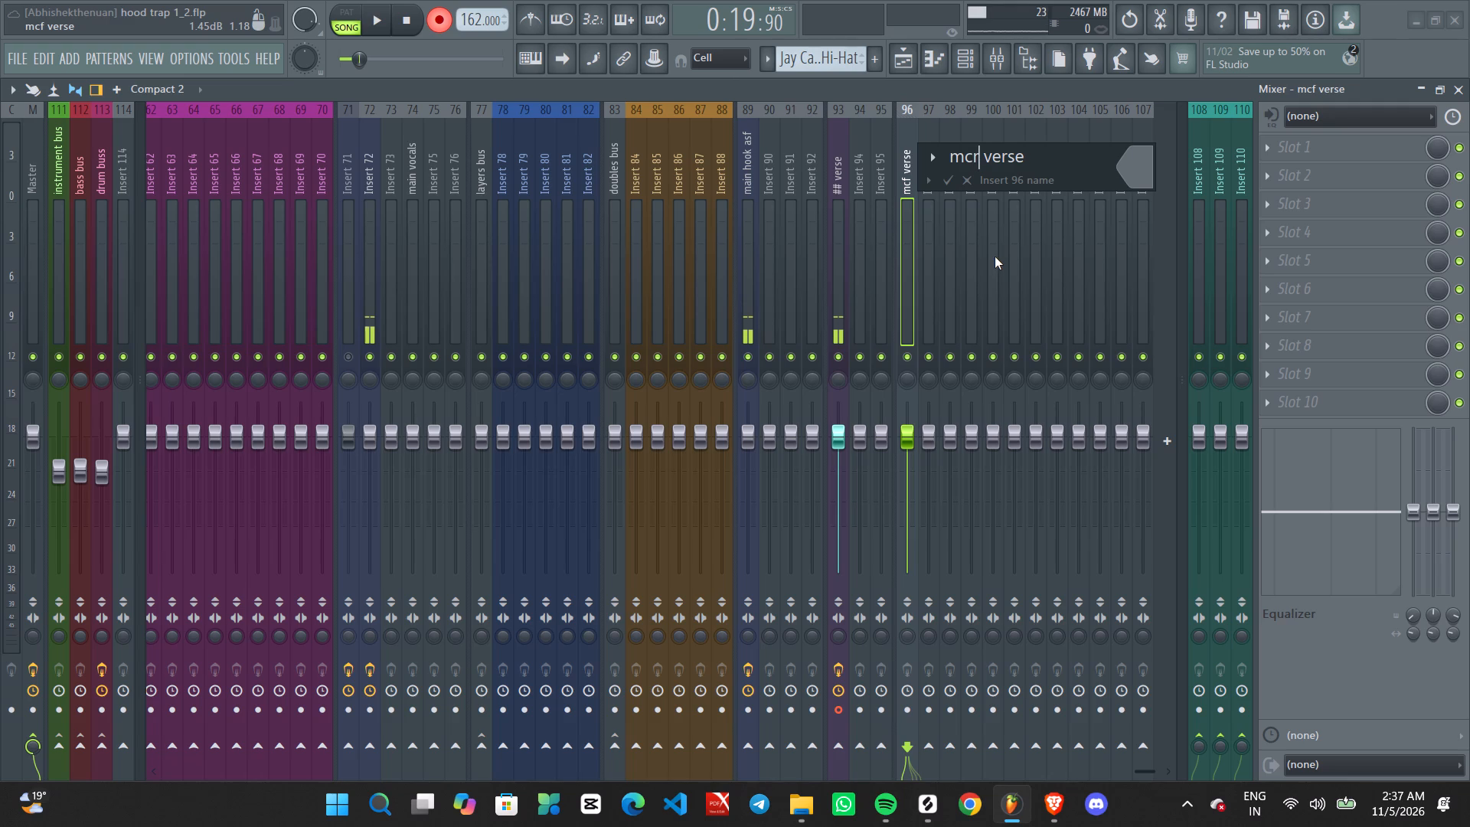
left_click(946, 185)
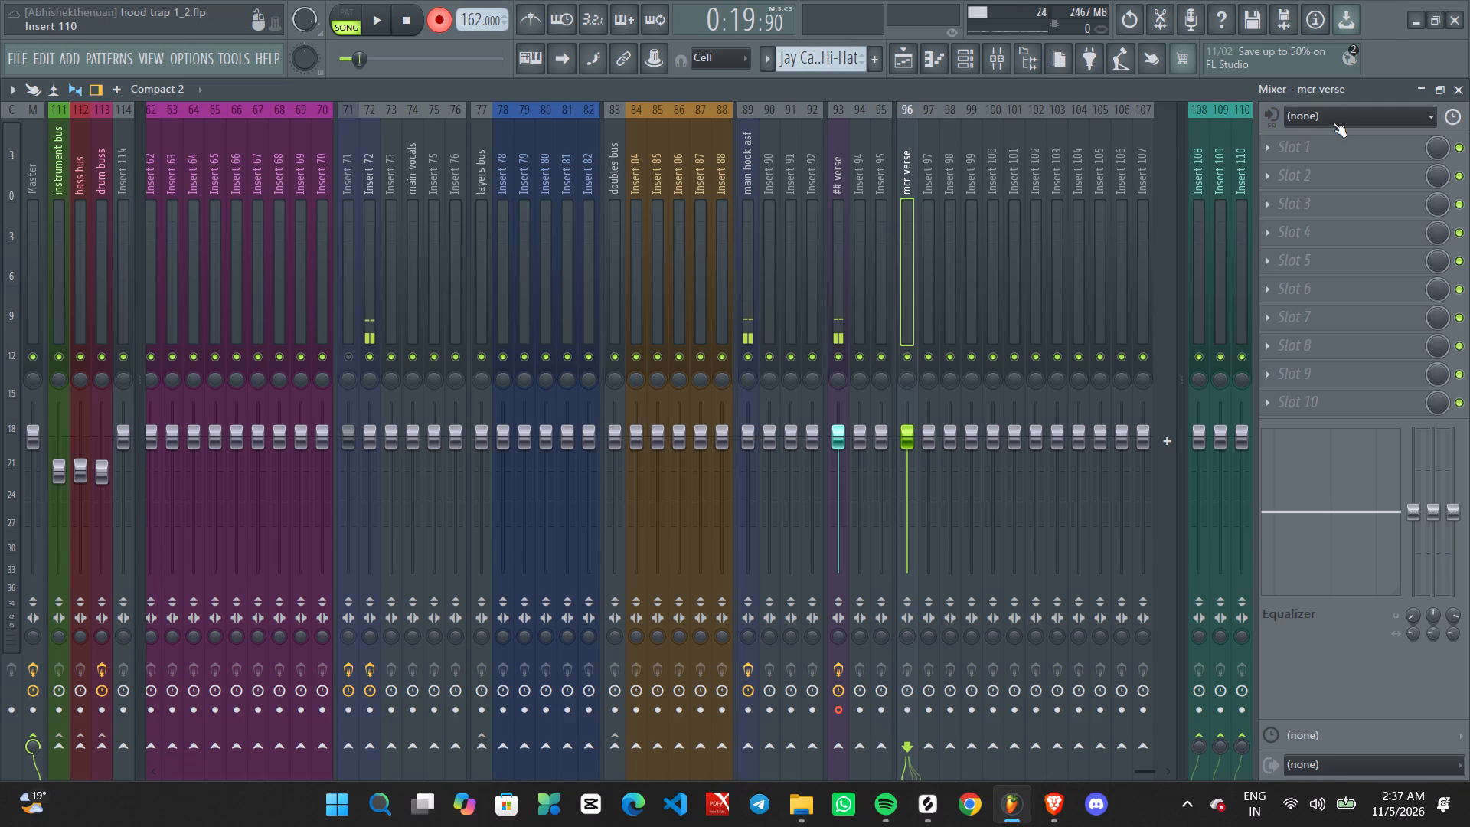
Copy the ## verse mixer track's state with its effects chain onto mixer track 96.
left_click(1333, 123)
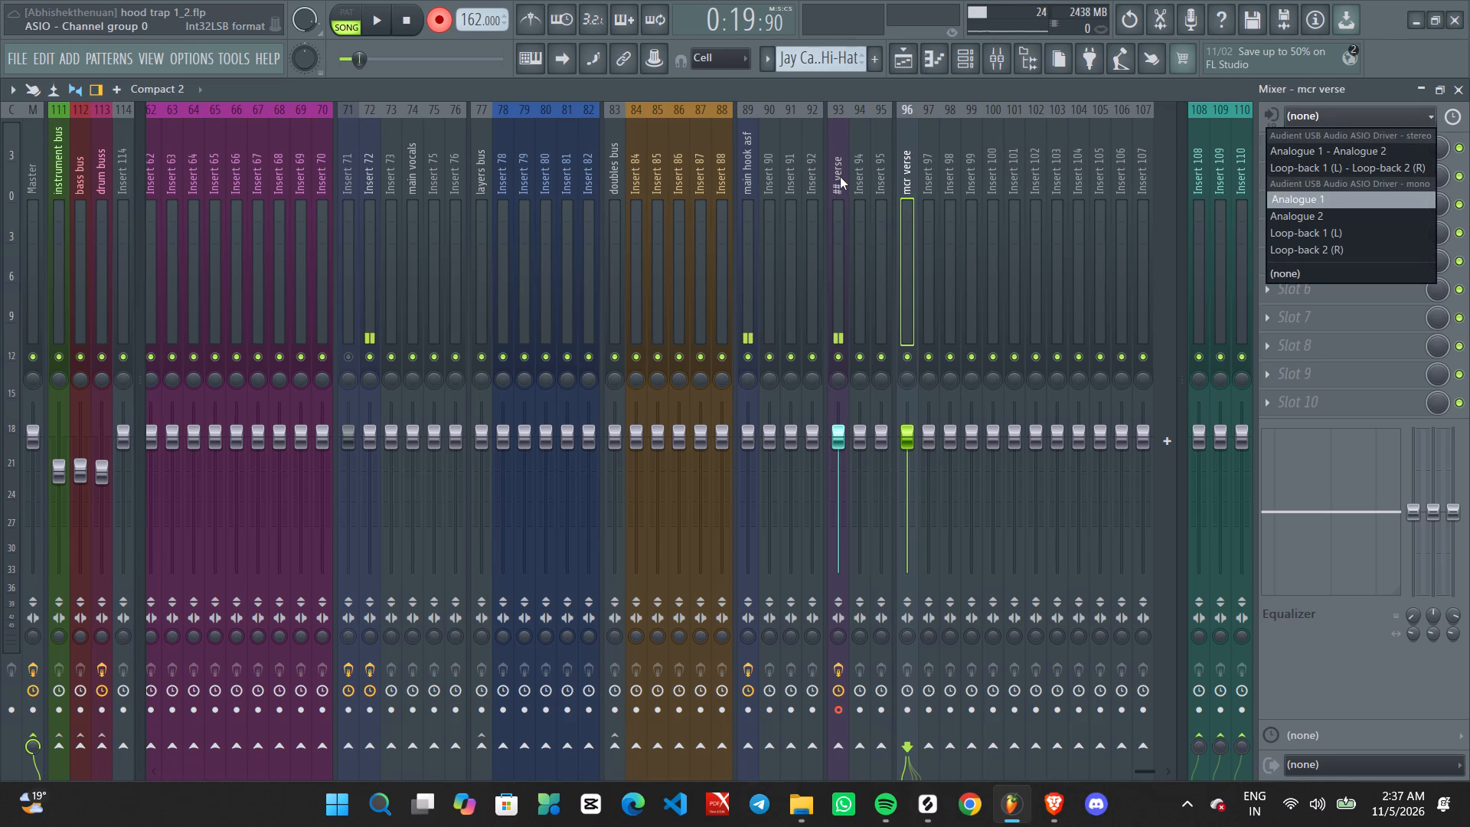
left_click(840, 177)
right_click(840, 177)
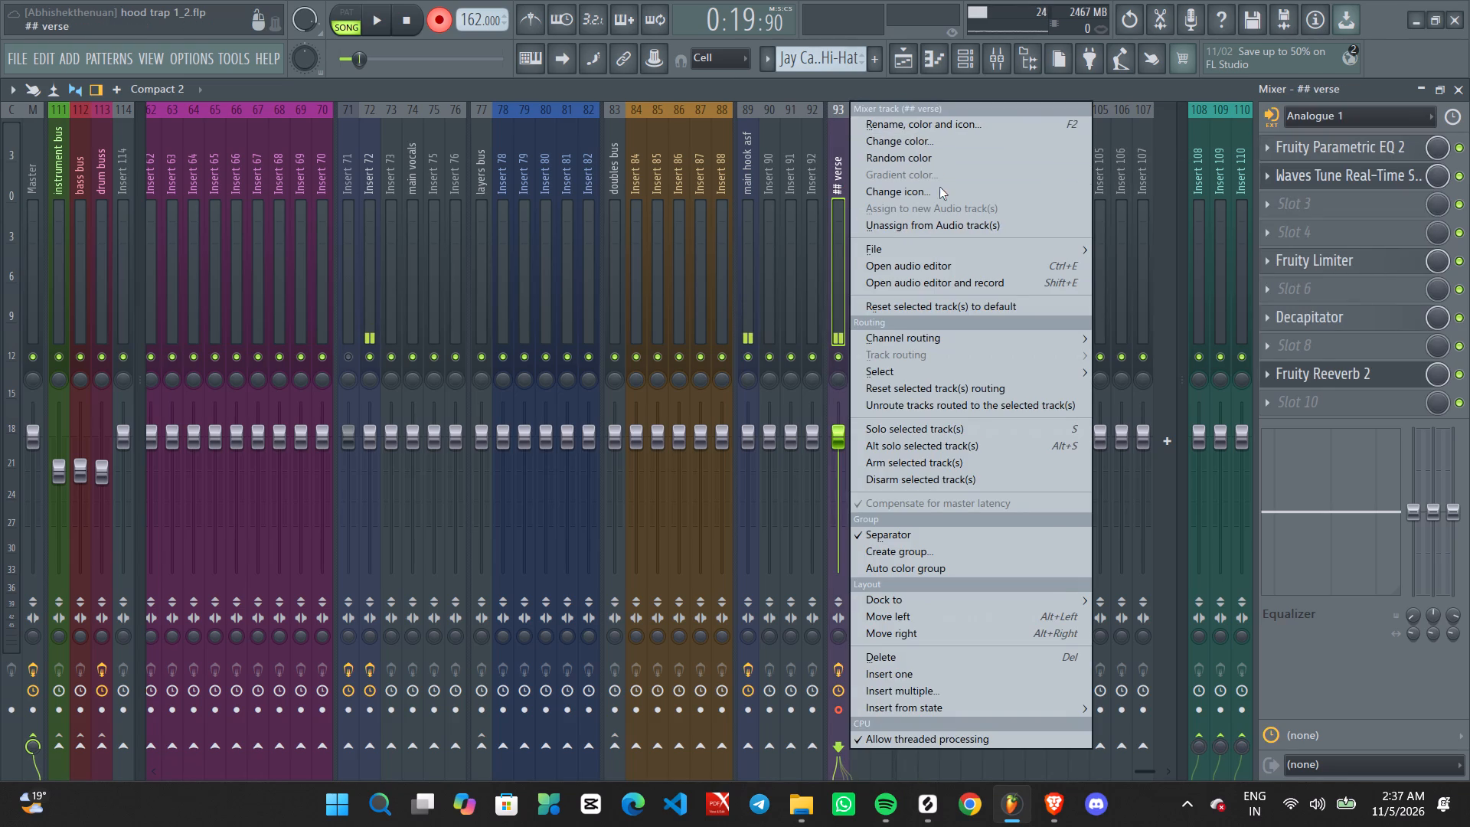
left_click_drag(1156, 265, 1104, 255)
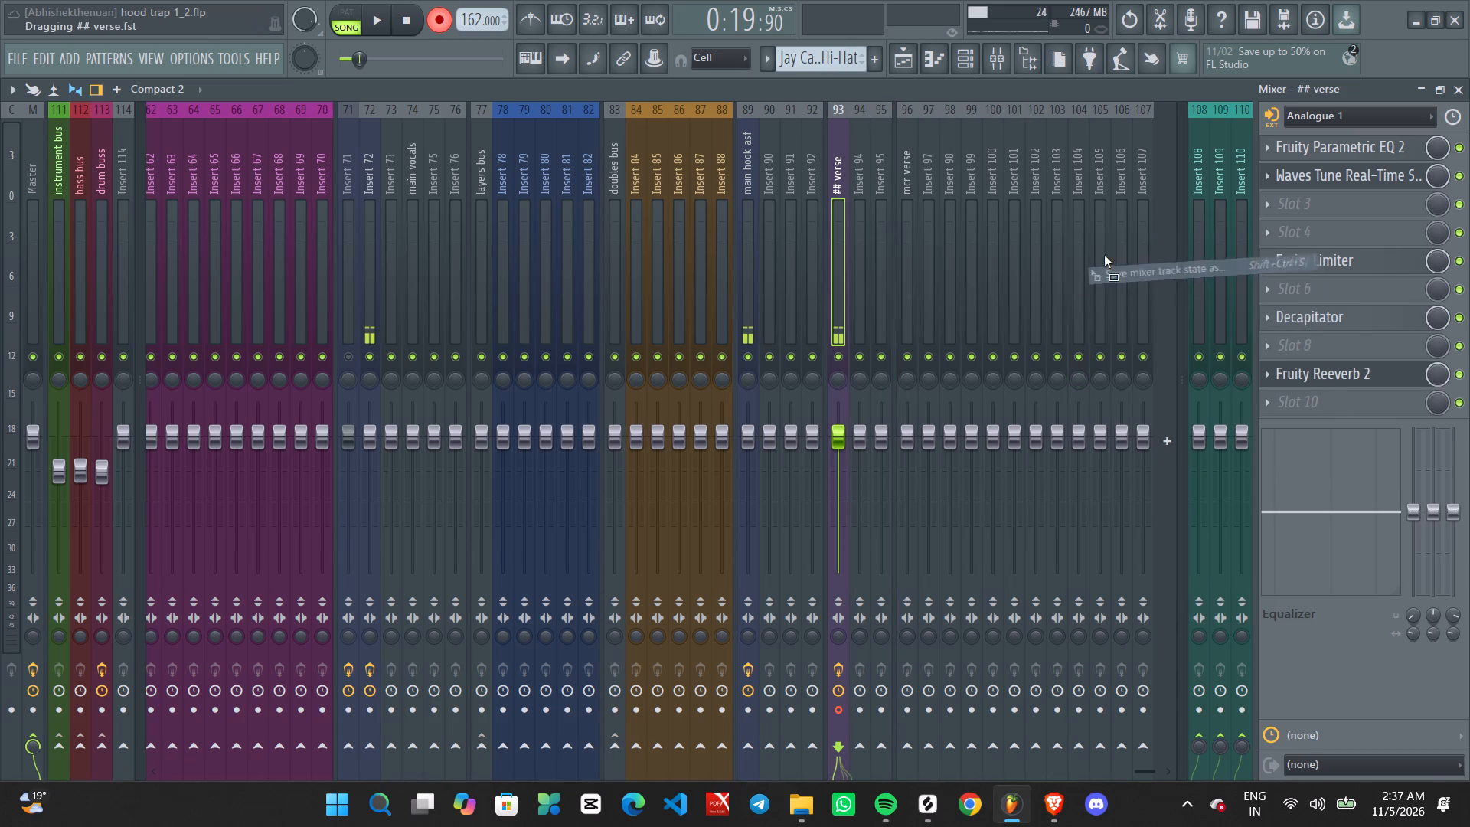
left_click_drag(1104, 255, 908, 212)
Rename mixer track 96 as mcr verse.
left_click(908, 212, "shift")
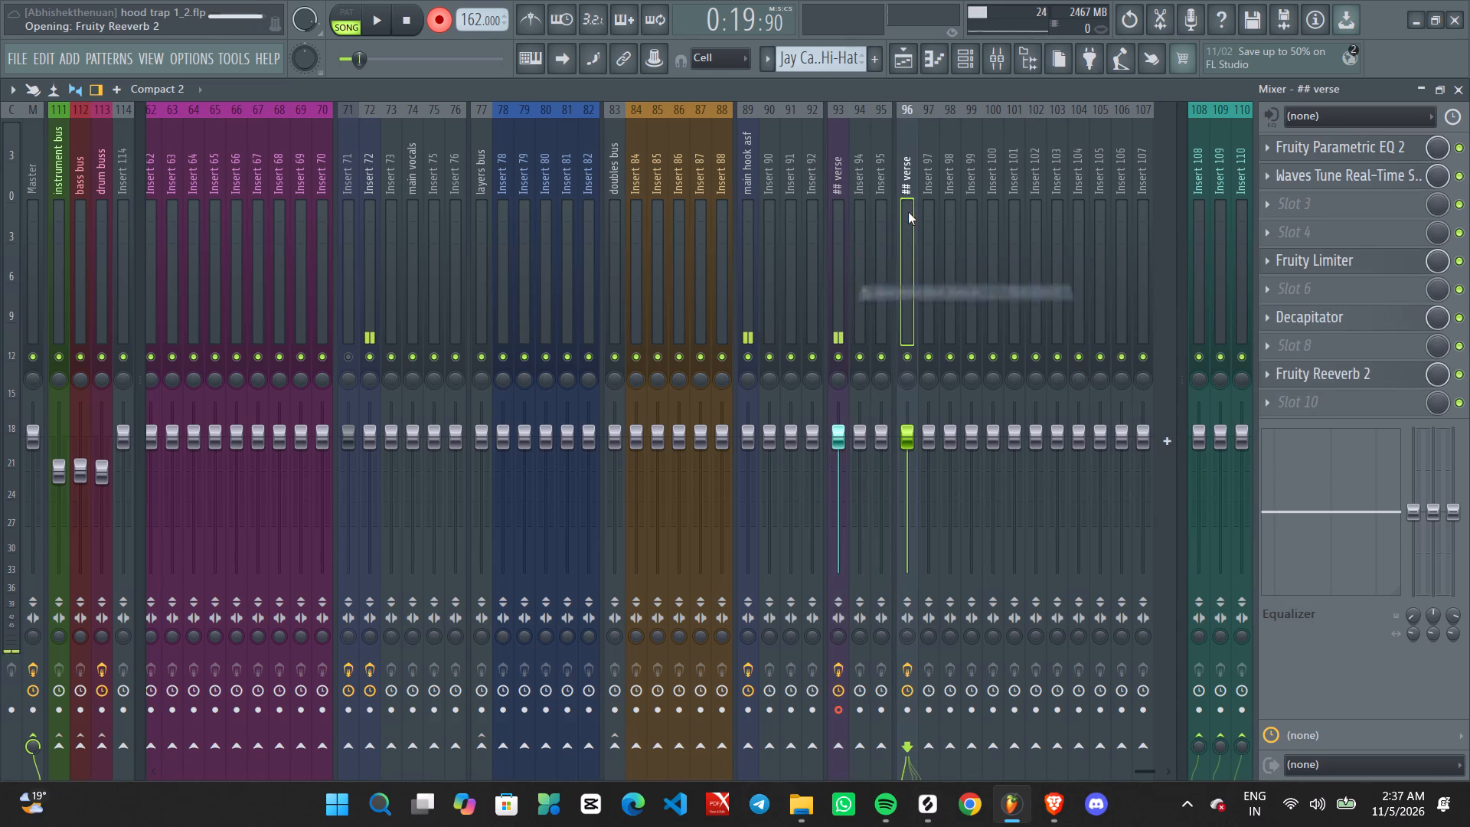
key("BackSpace")
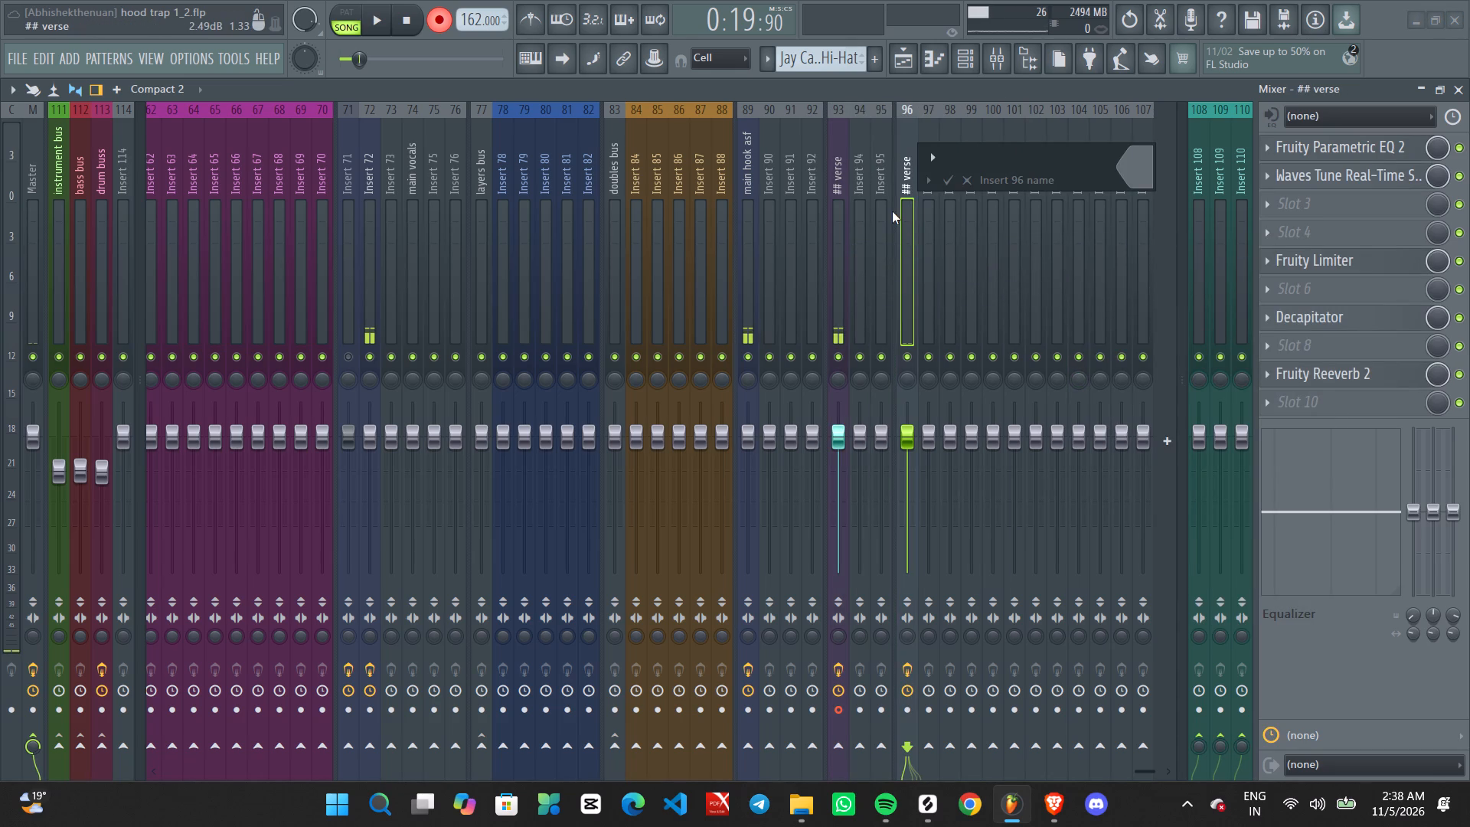
type("mcr verse")
key("Return")
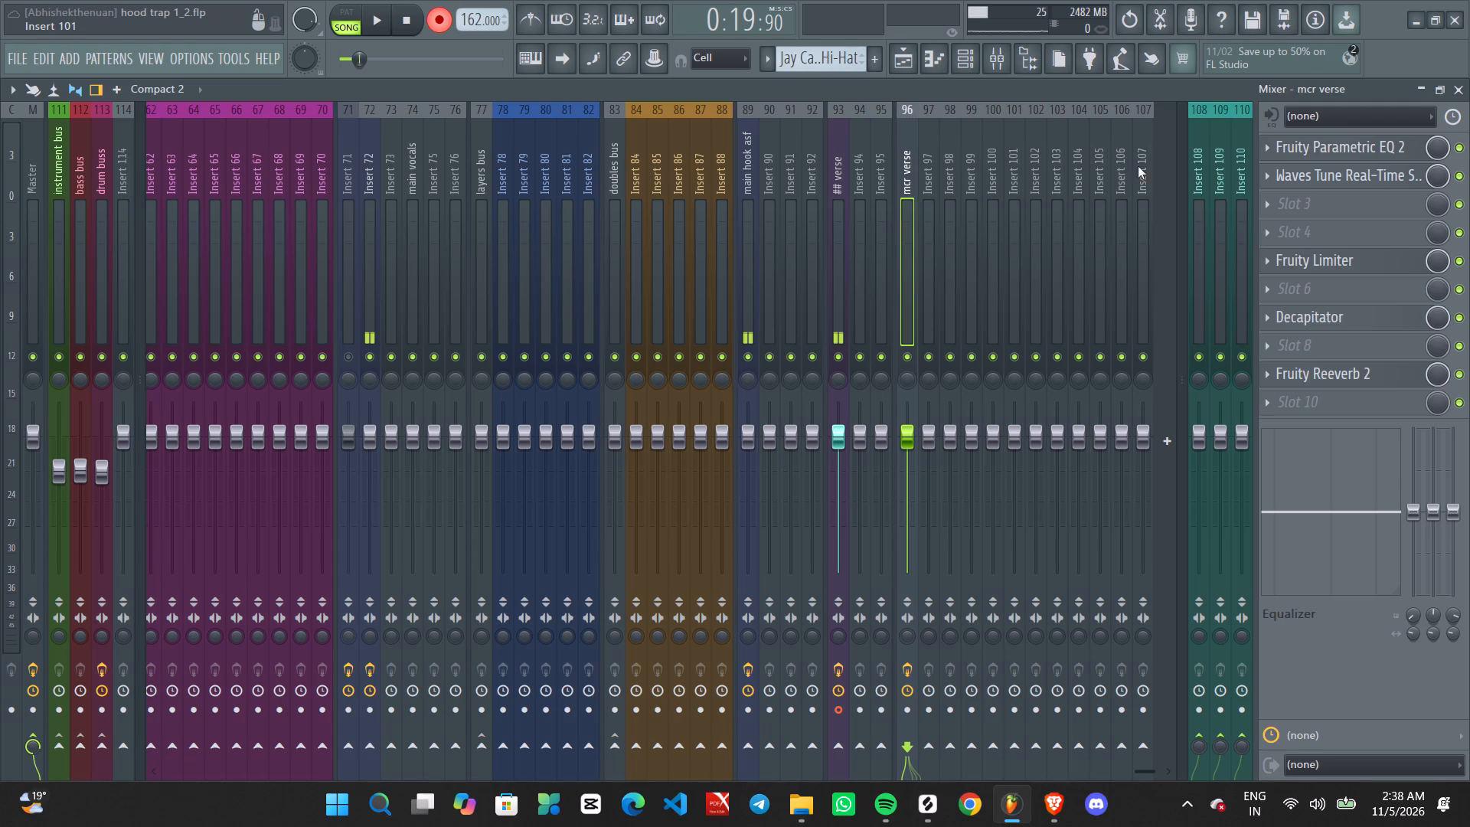
Set the mcr verse mixer track's input to mono Analogue 1, turn external input monitoring off, and return to the playlist.
left_click(1383, 110)
left_click(1335, 200)
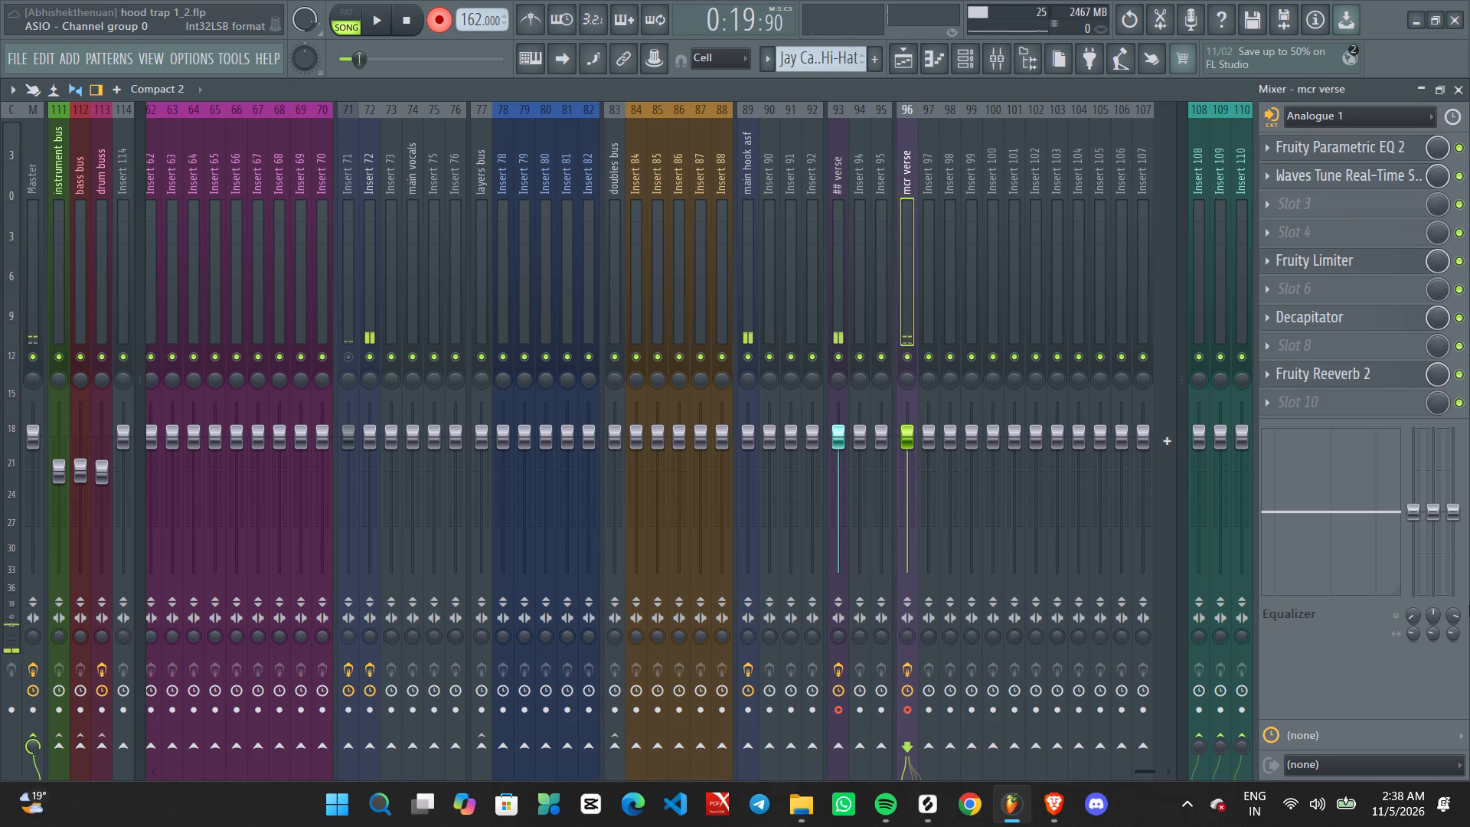
left_click(1272, 116)
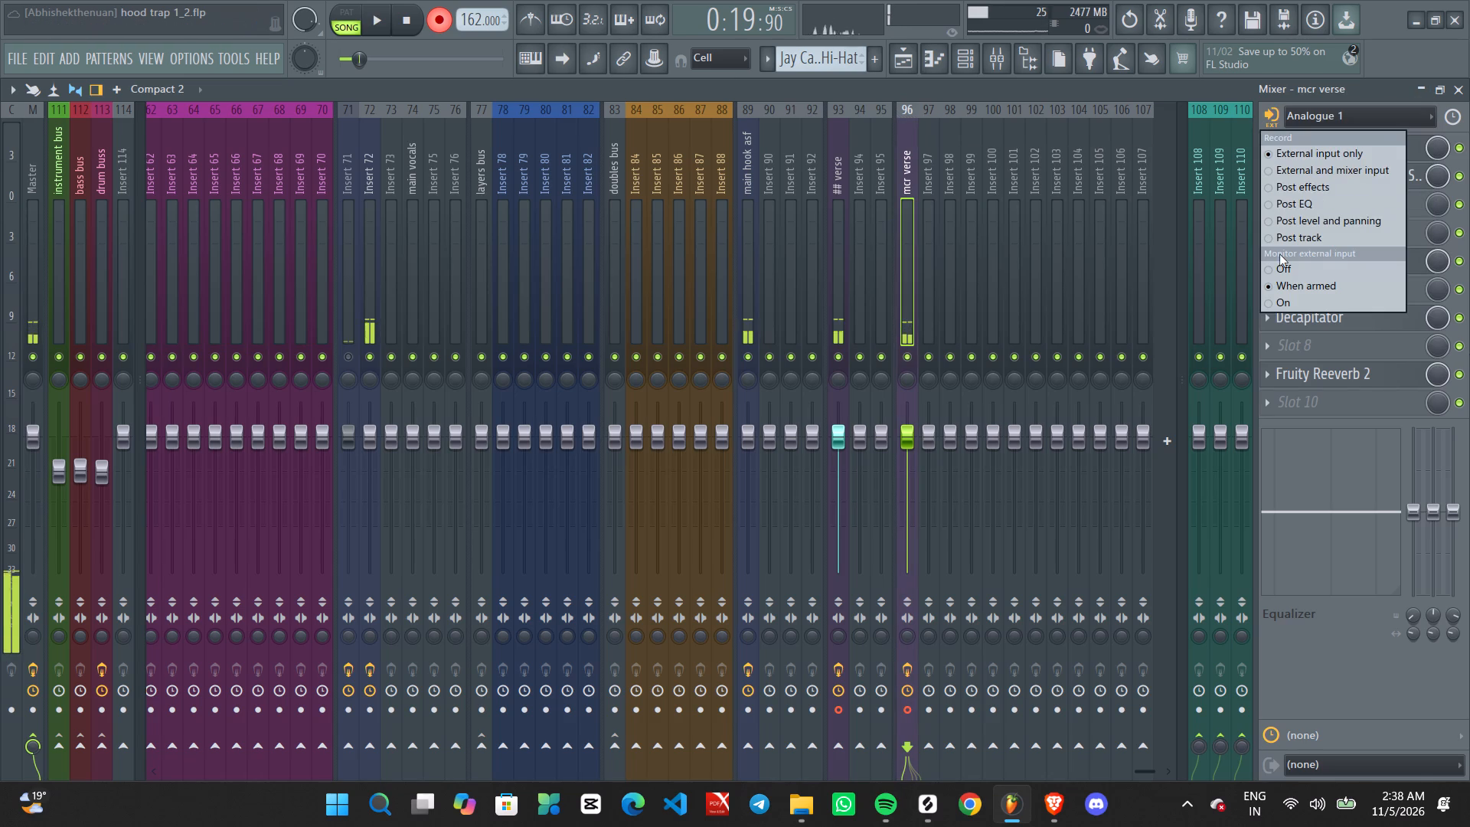
left_click(1280, 273)
left_click(901, 47)
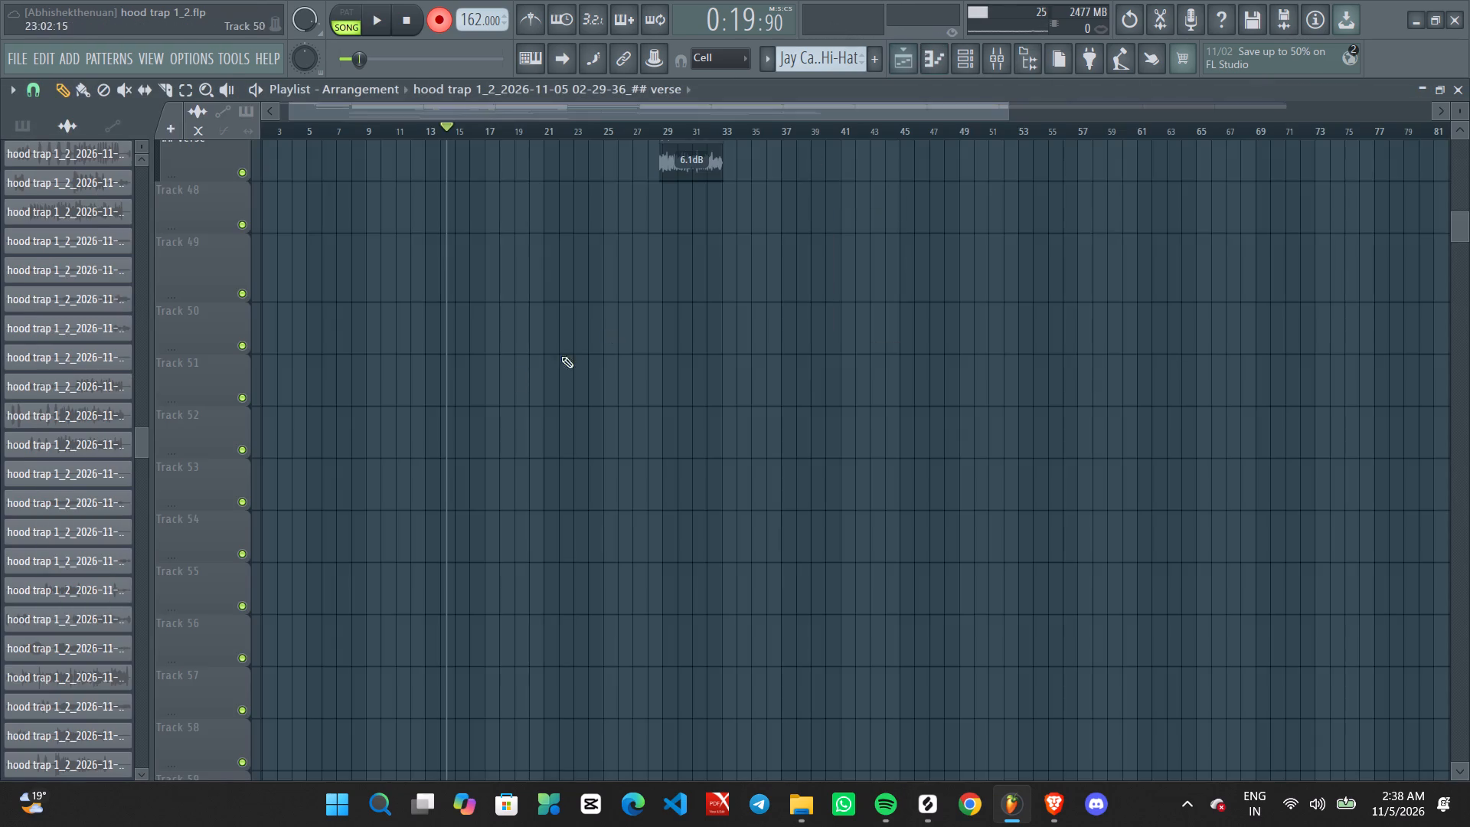
Set playlist Track 49 as an audio track linked to mixer track 96, mcr verse.
scroll(490, 383, "up", 2, "ctrl")
middle_click_drag(529, 406, 703, 397)
scroll(596, 403, "up", 5)
scroll(386, 424, "down", 4)
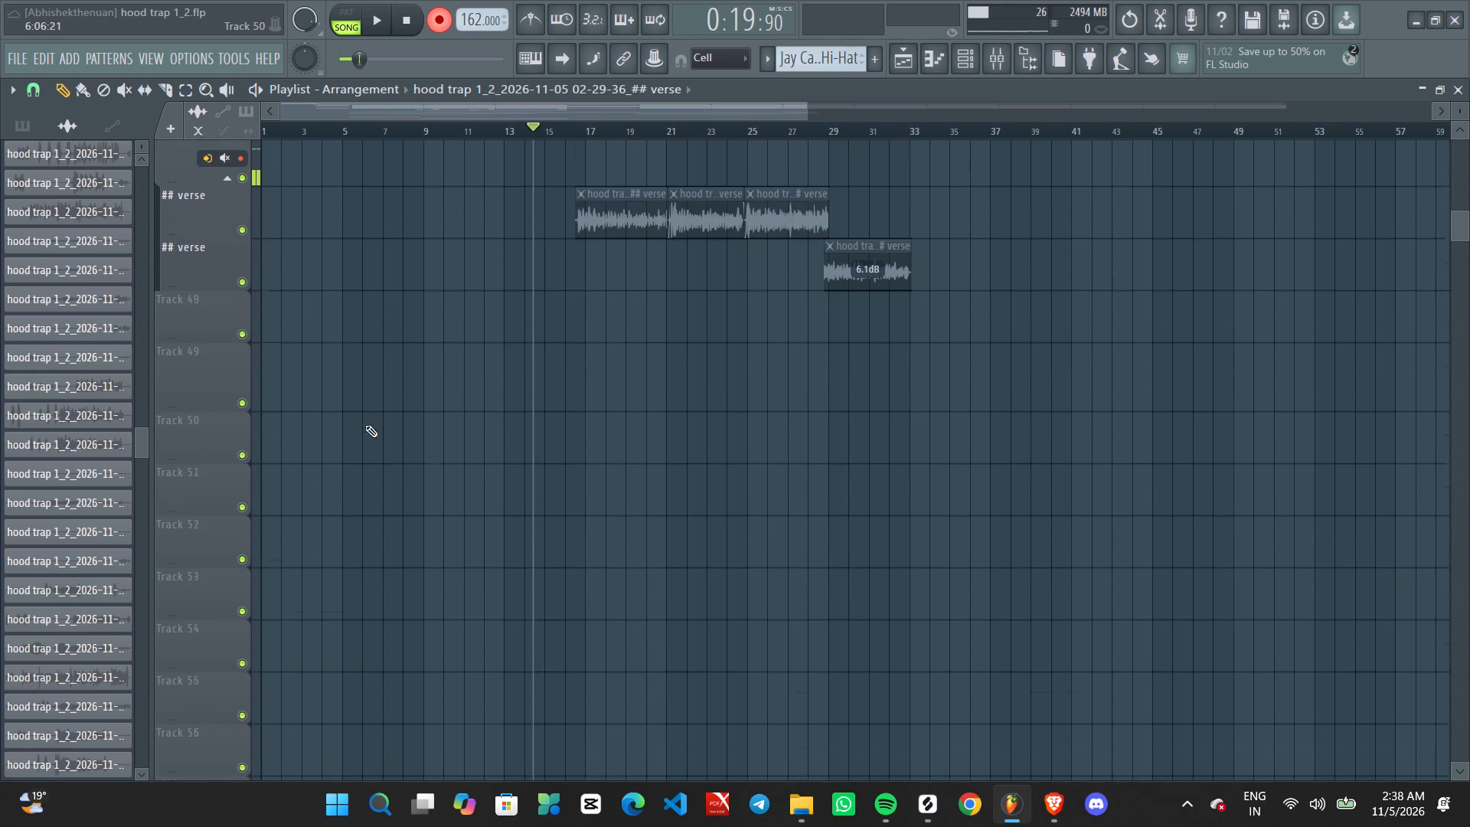
scroll(365, 425, "down", 1)
scroll(200, 342, "up", 2)
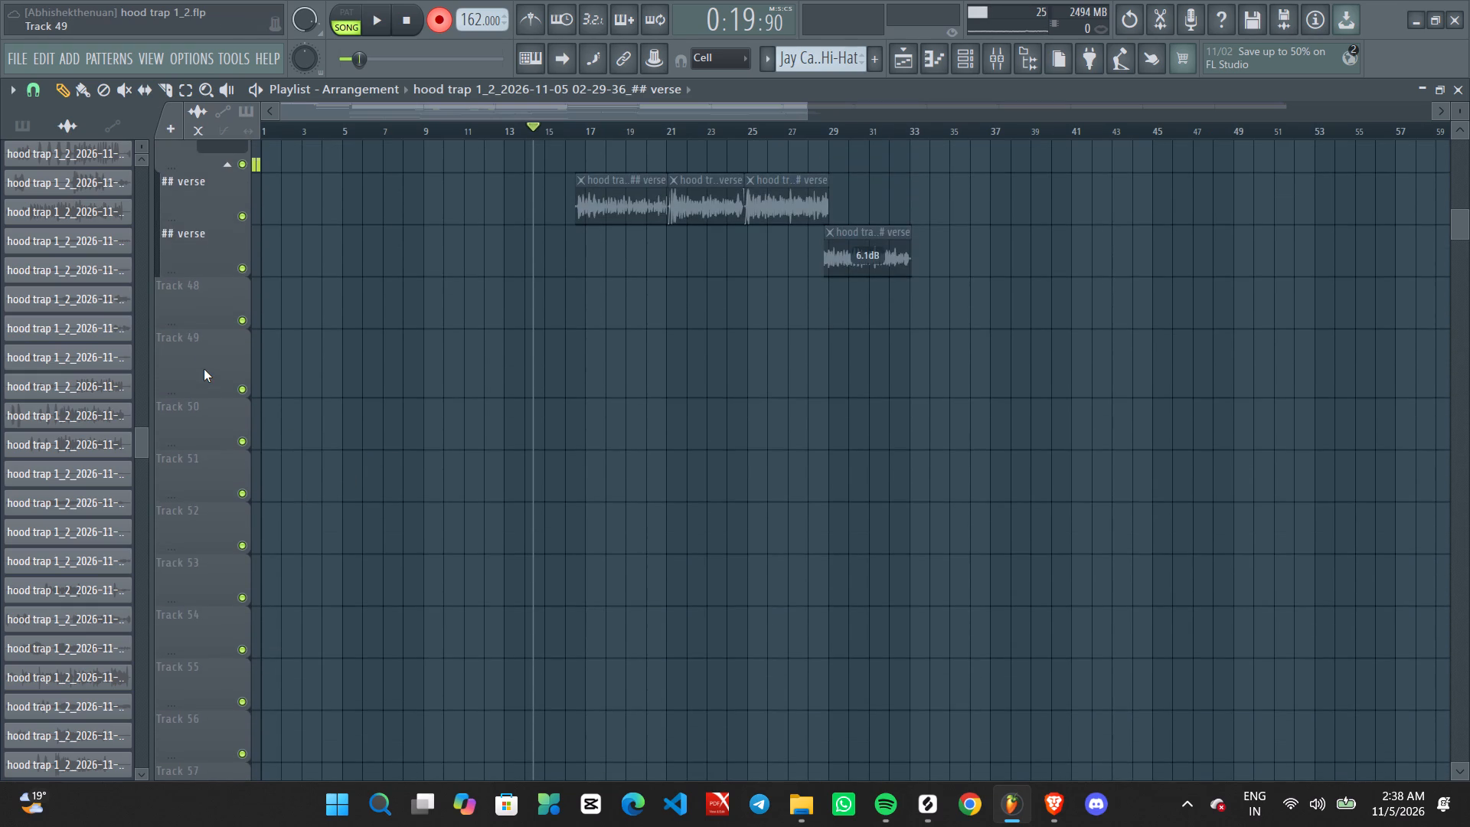
right_click(204, 369)
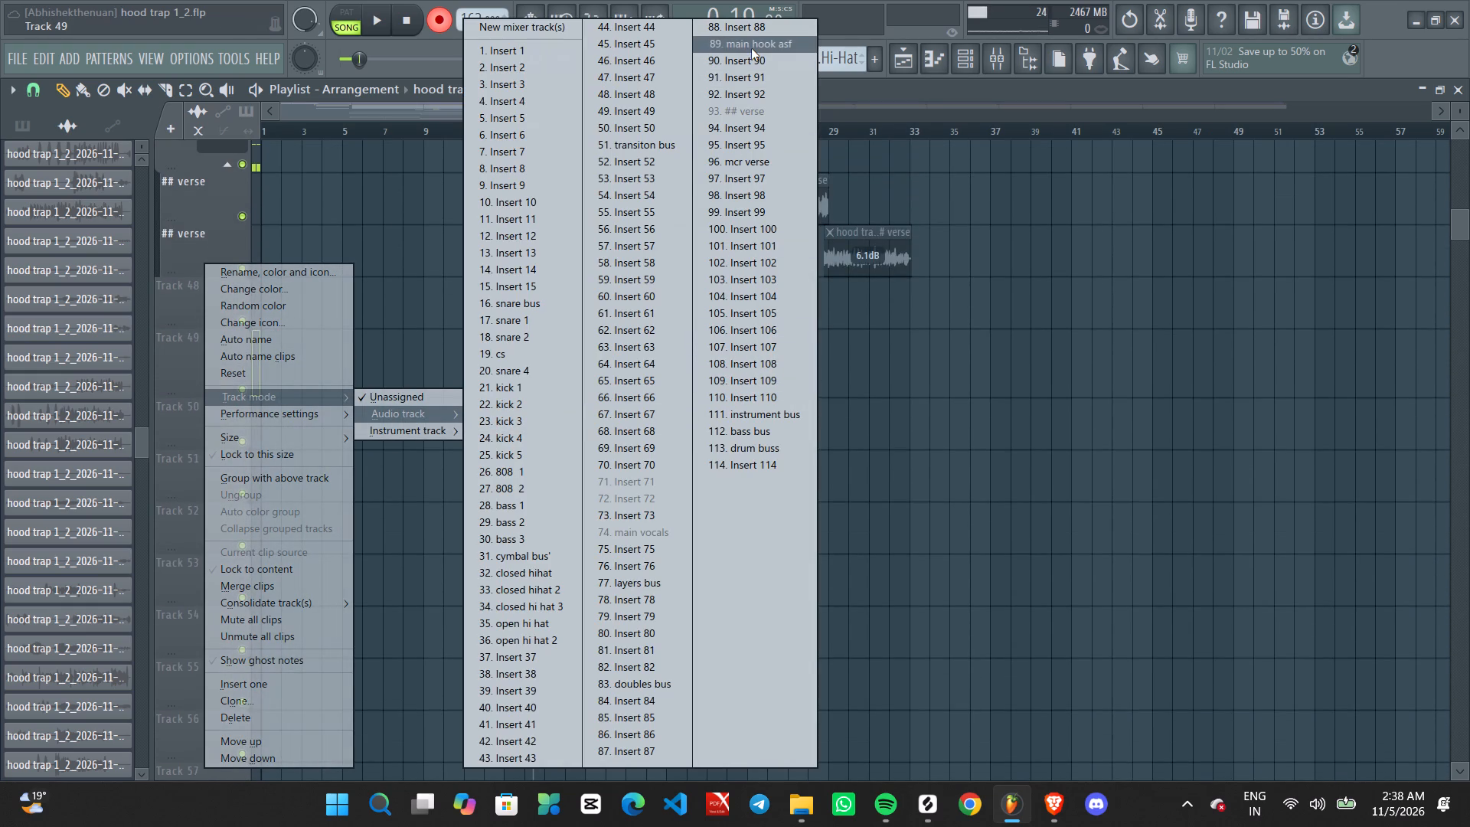
left_click(749, 159)
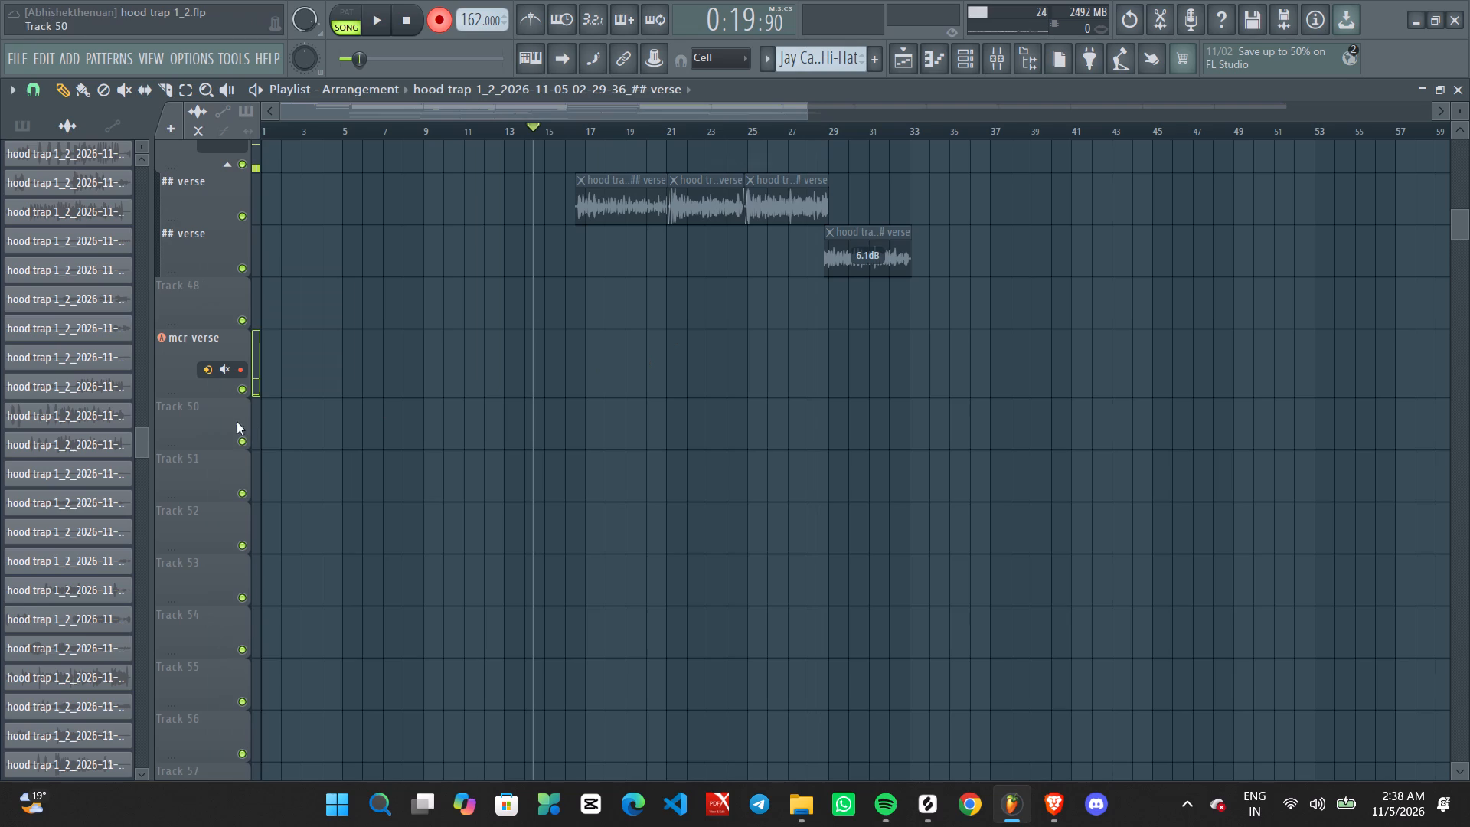
Make the mcr verse playlist track taller.
left_click_drag(229, 397, 238, 427)
scroll(599, 289, "up", 8)
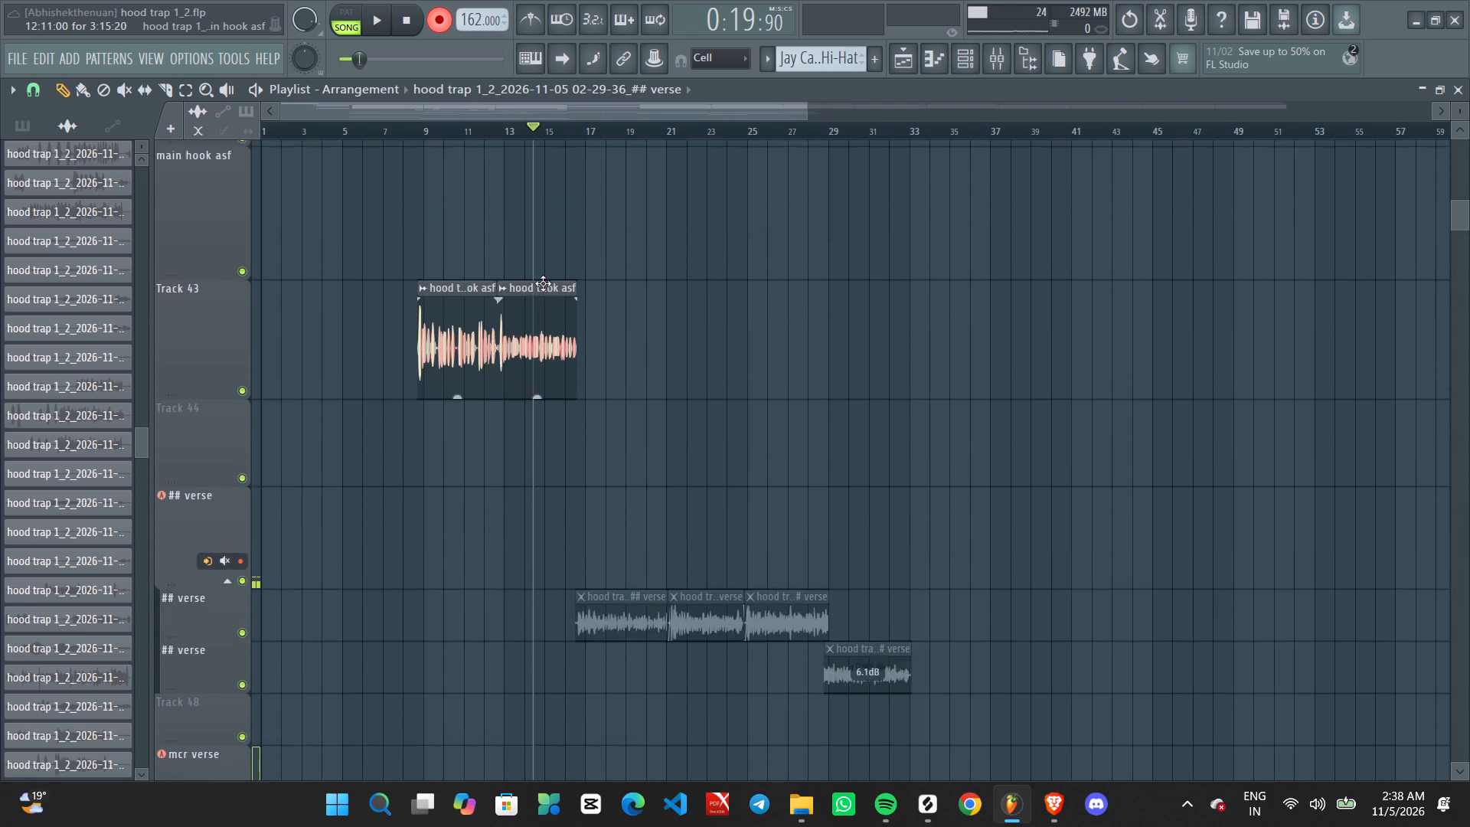
scroll(543, 283, "down", 10)
scroll(479, 199, "up", 3)
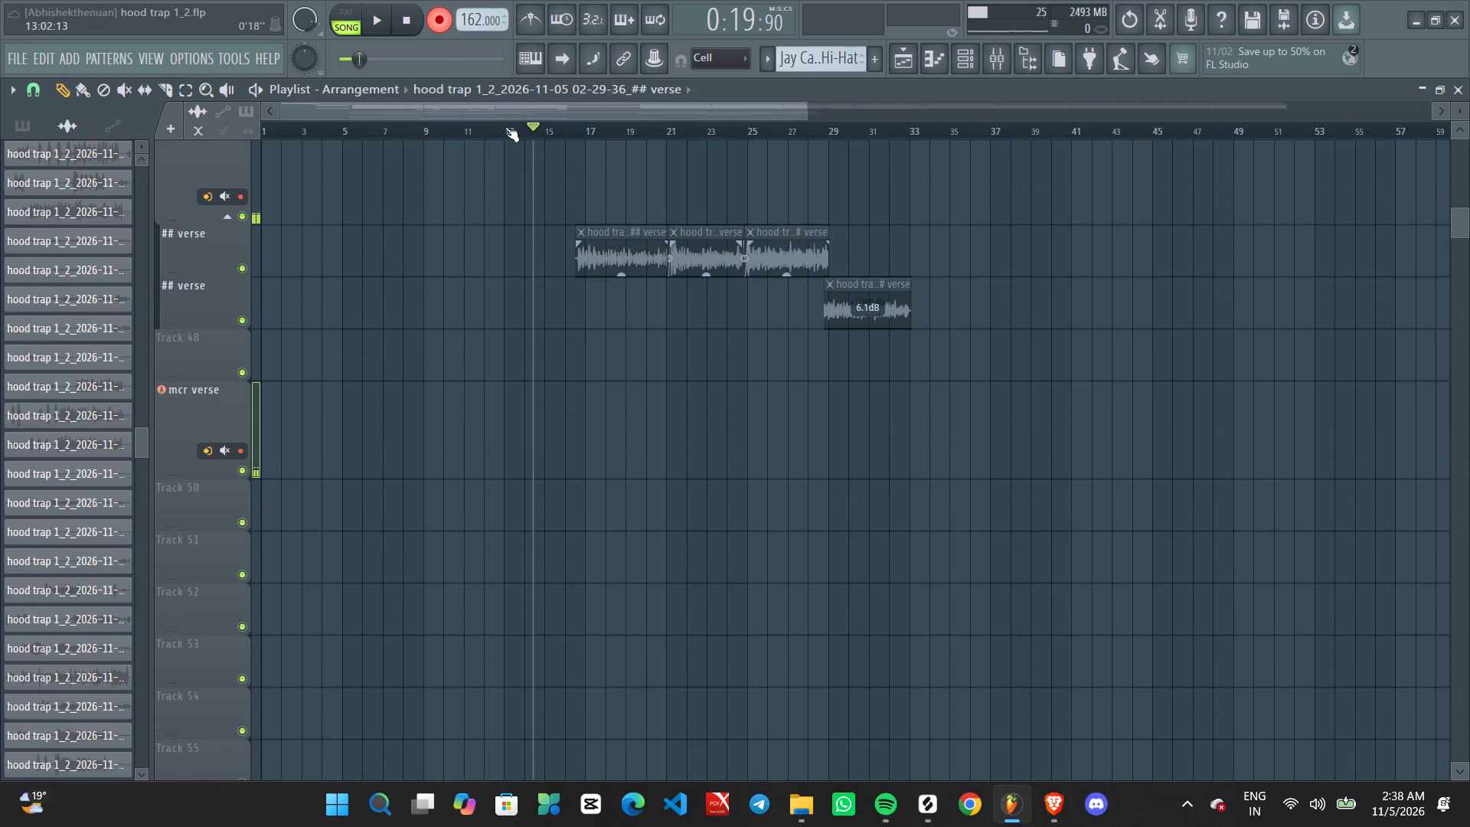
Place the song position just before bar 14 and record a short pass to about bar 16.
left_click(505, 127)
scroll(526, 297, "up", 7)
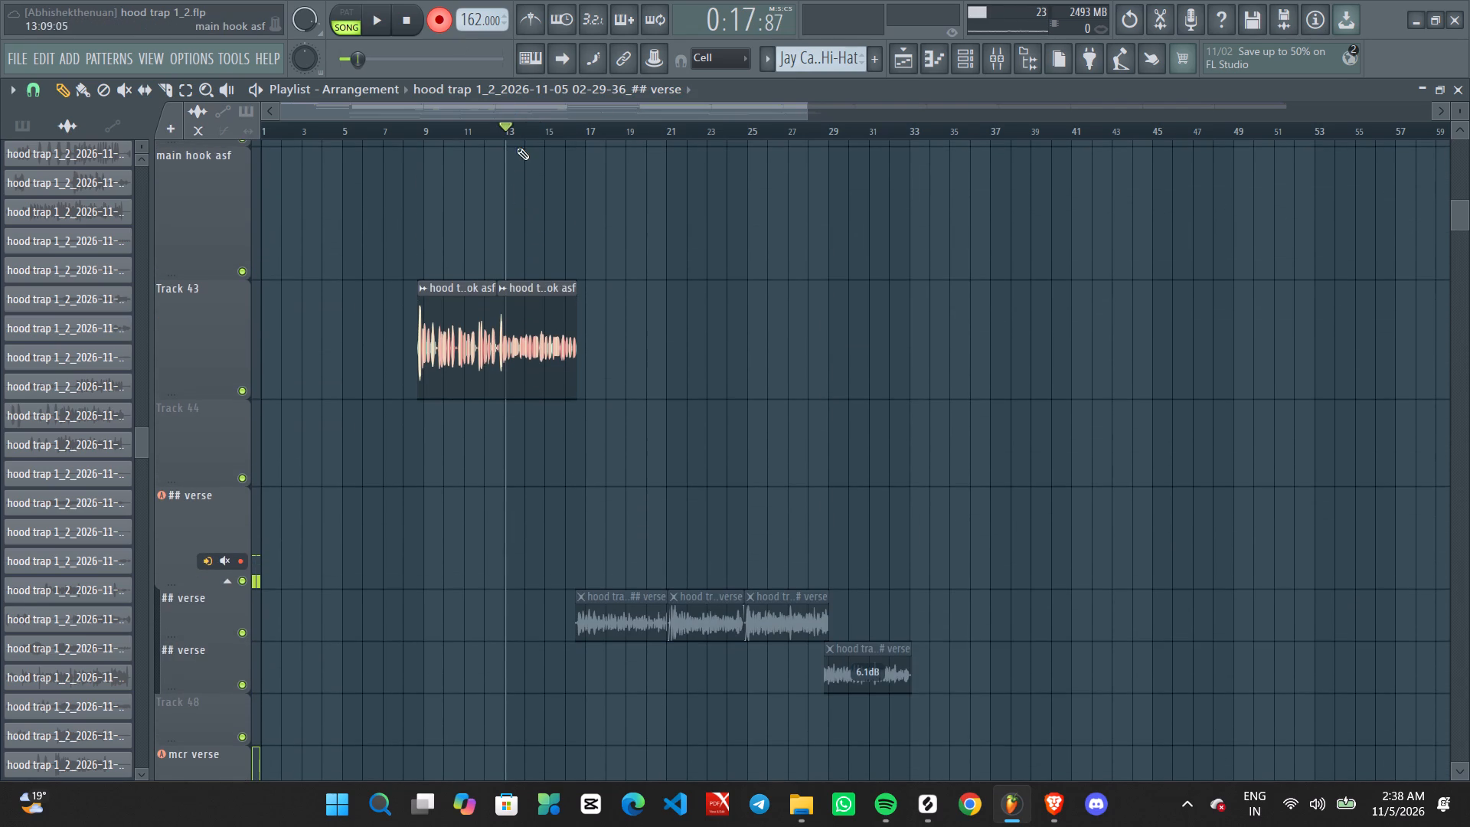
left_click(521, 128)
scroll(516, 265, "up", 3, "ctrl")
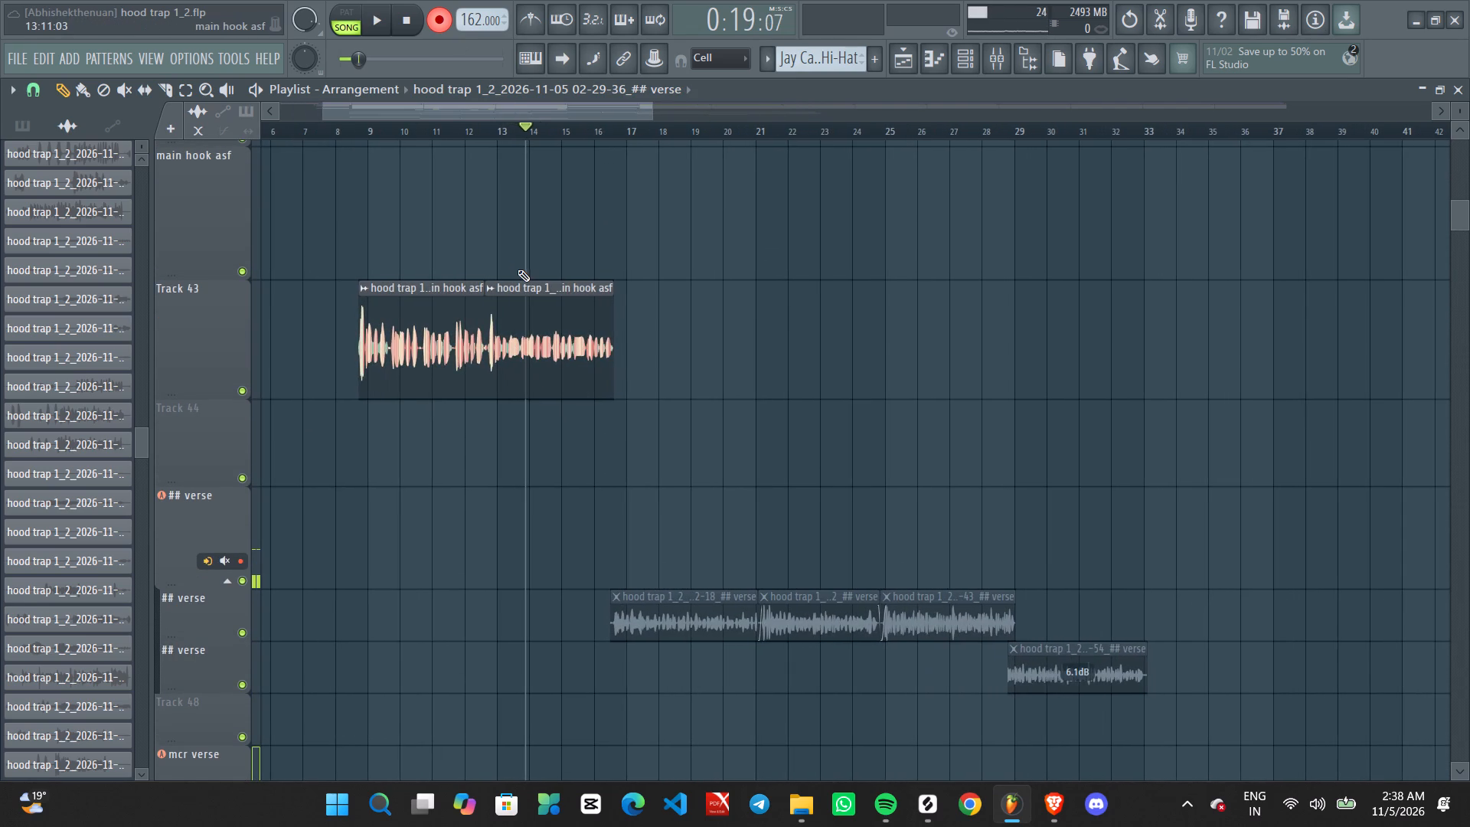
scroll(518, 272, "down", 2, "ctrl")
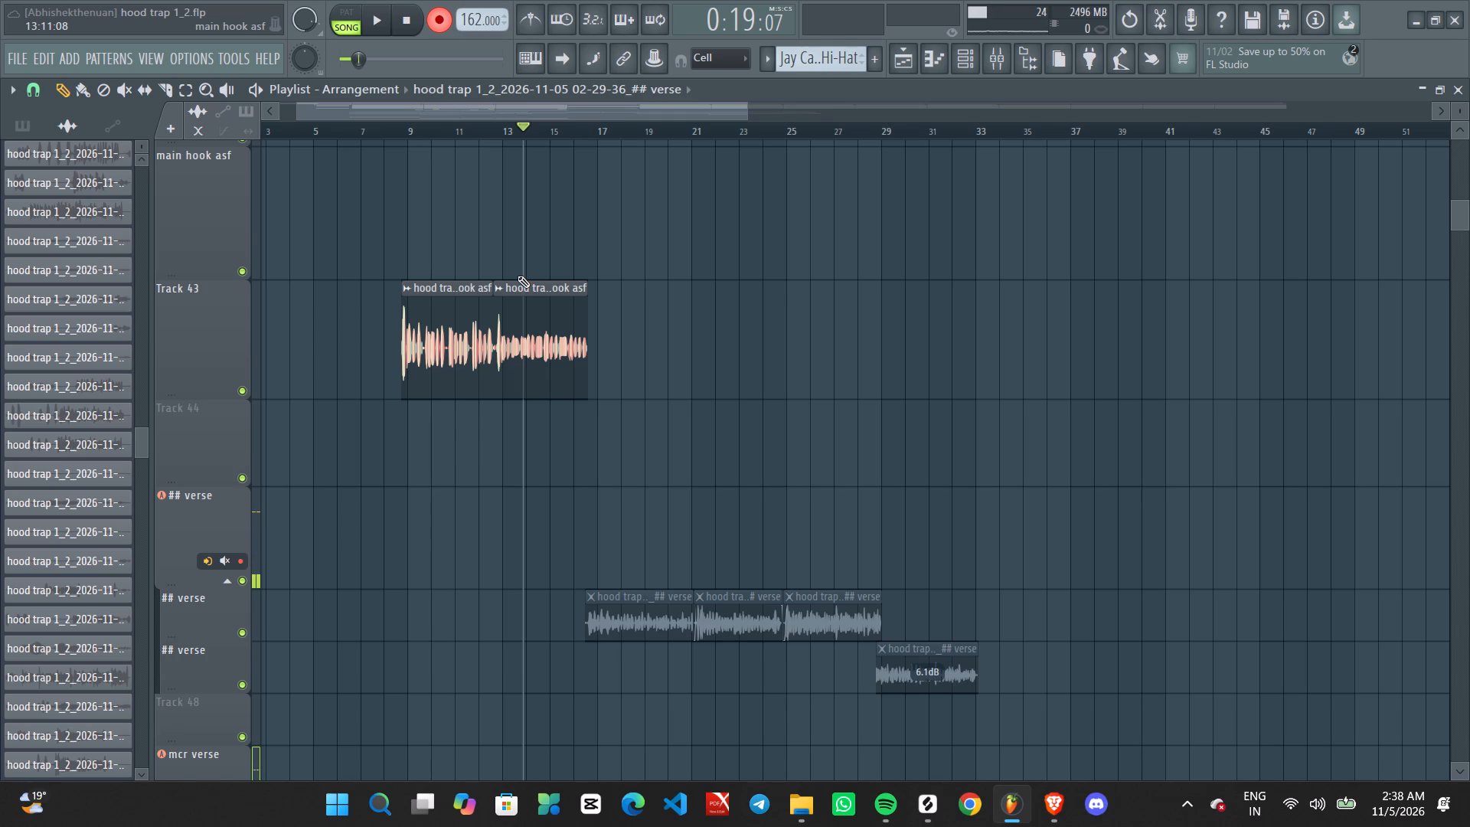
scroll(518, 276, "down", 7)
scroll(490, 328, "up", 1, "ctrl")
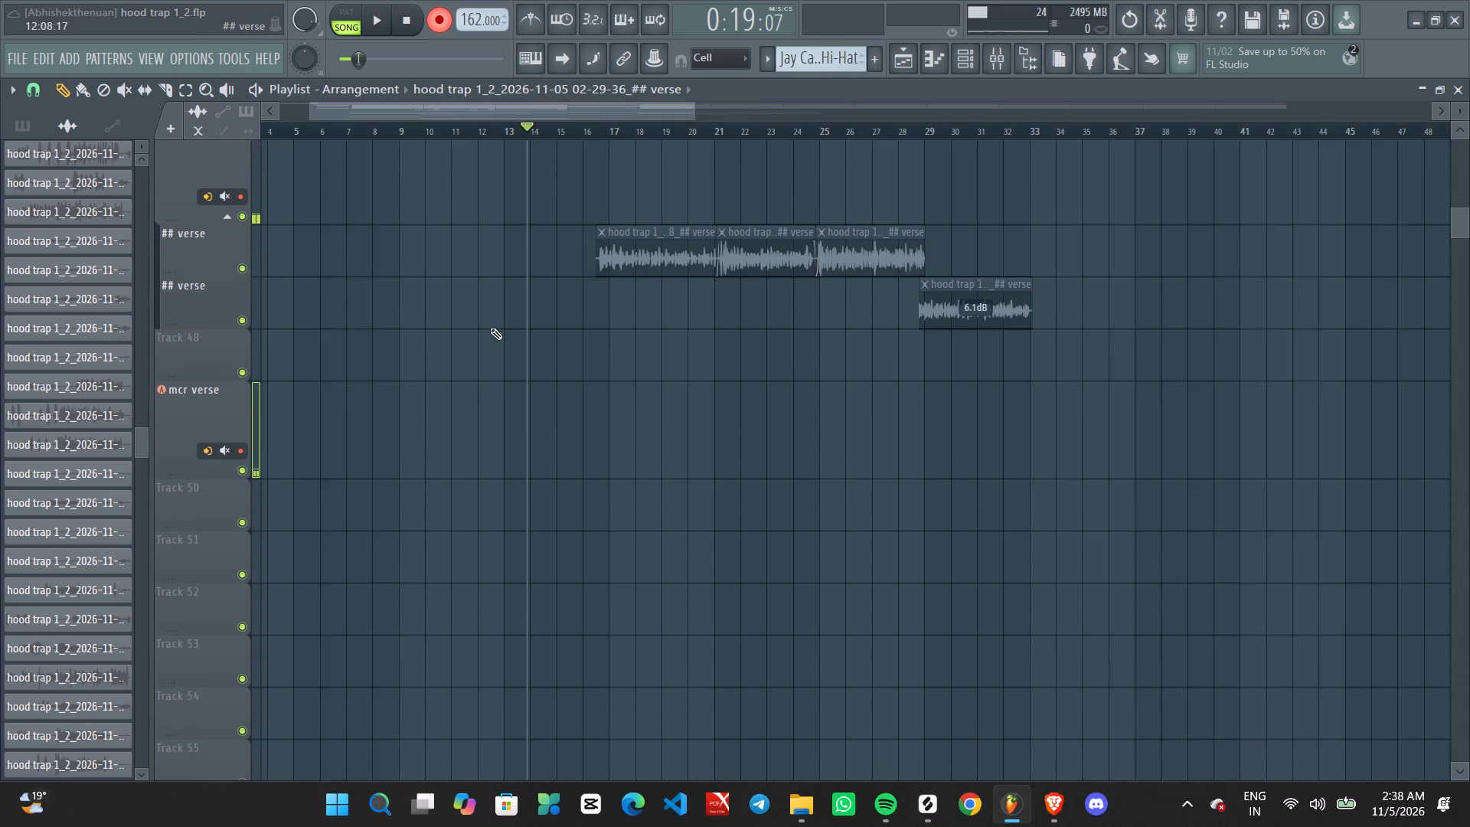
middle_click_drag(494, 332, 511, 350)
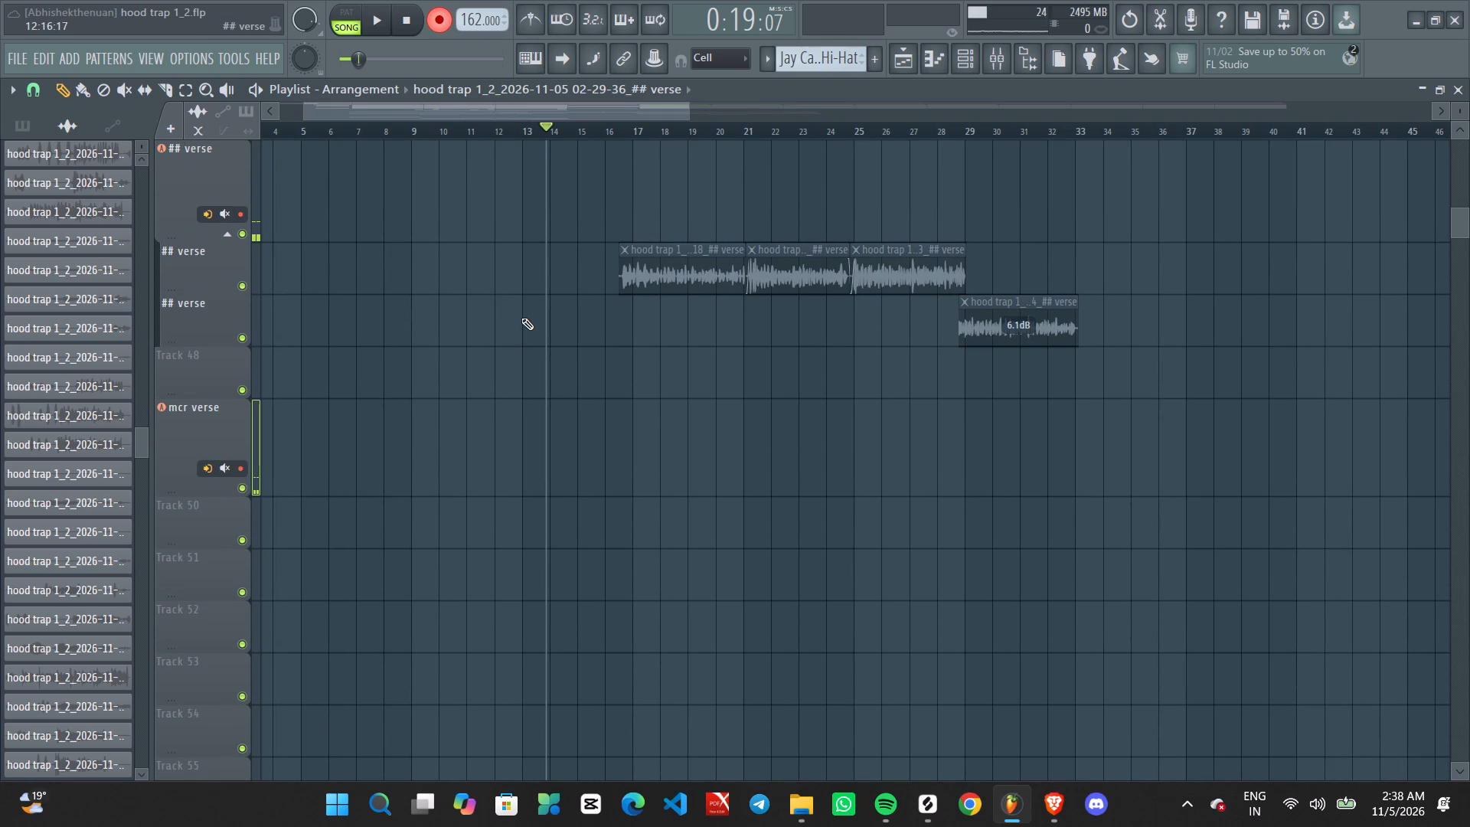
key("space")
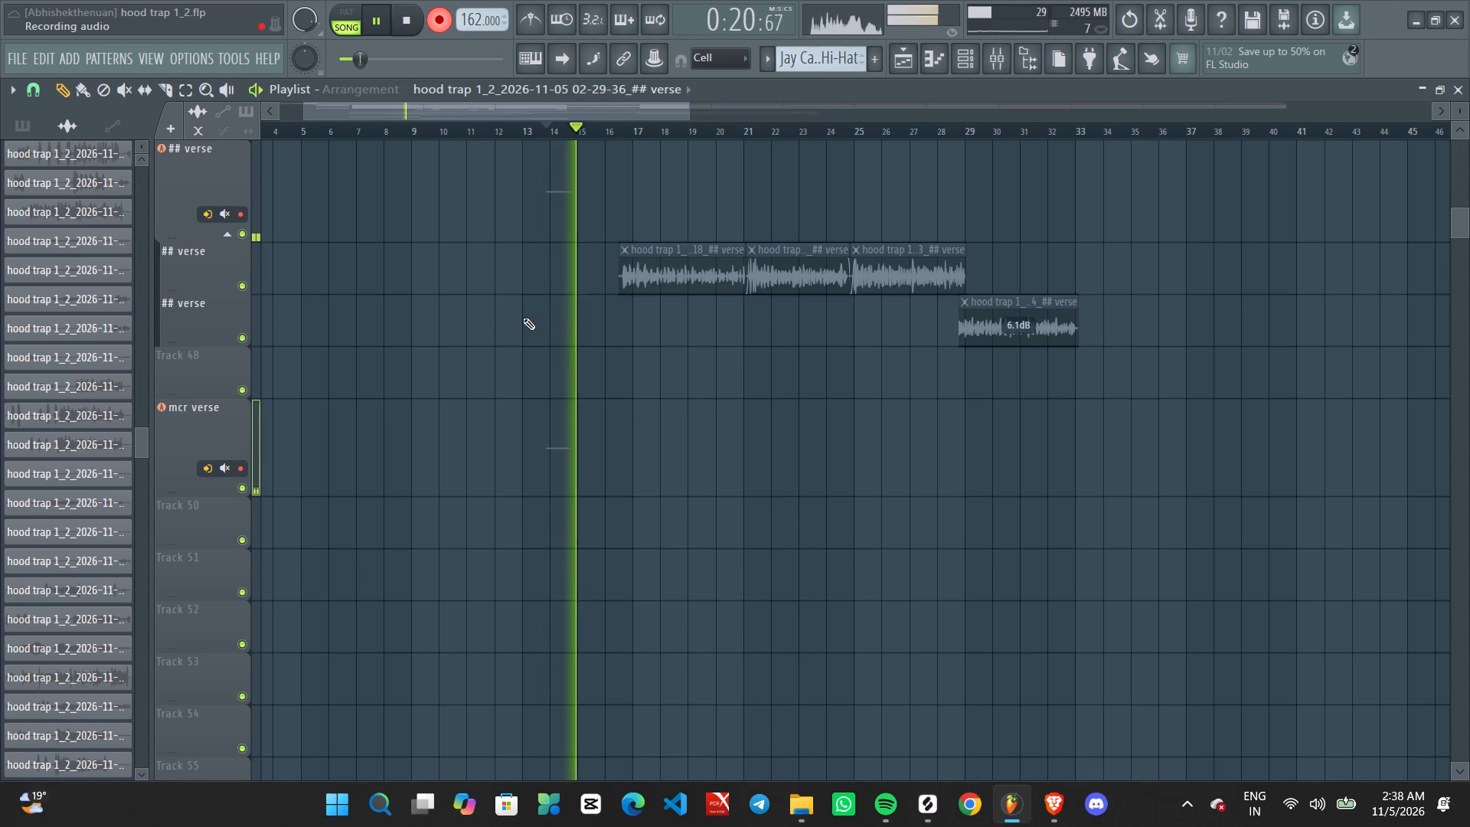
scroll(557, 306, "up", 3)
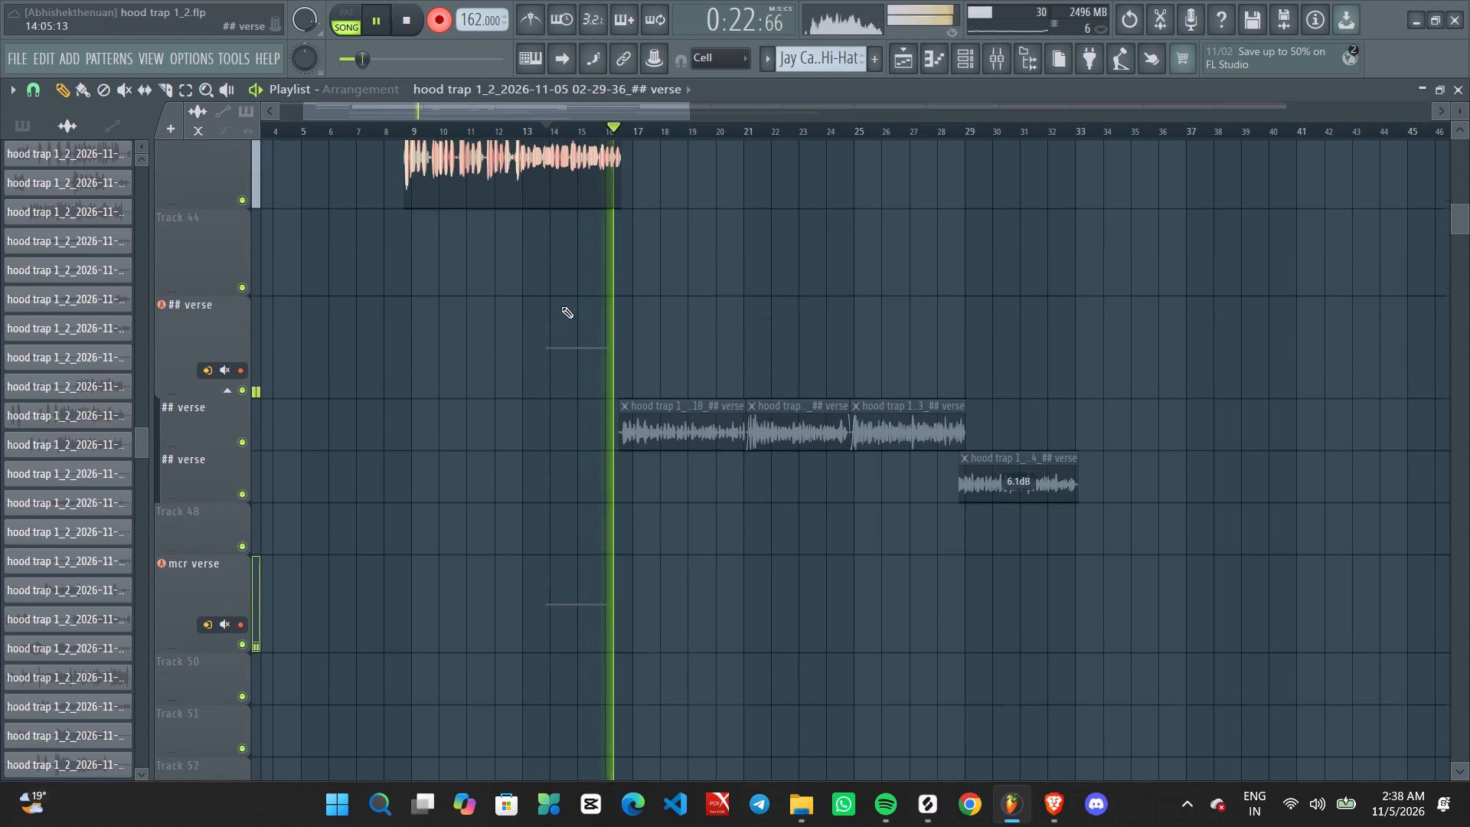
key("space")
Disarm recording on the ## verse track and delete the blank clips just recorded on the ## verse and mcr verse tracks.
left_click(240, 368)
right_click(592, 338)
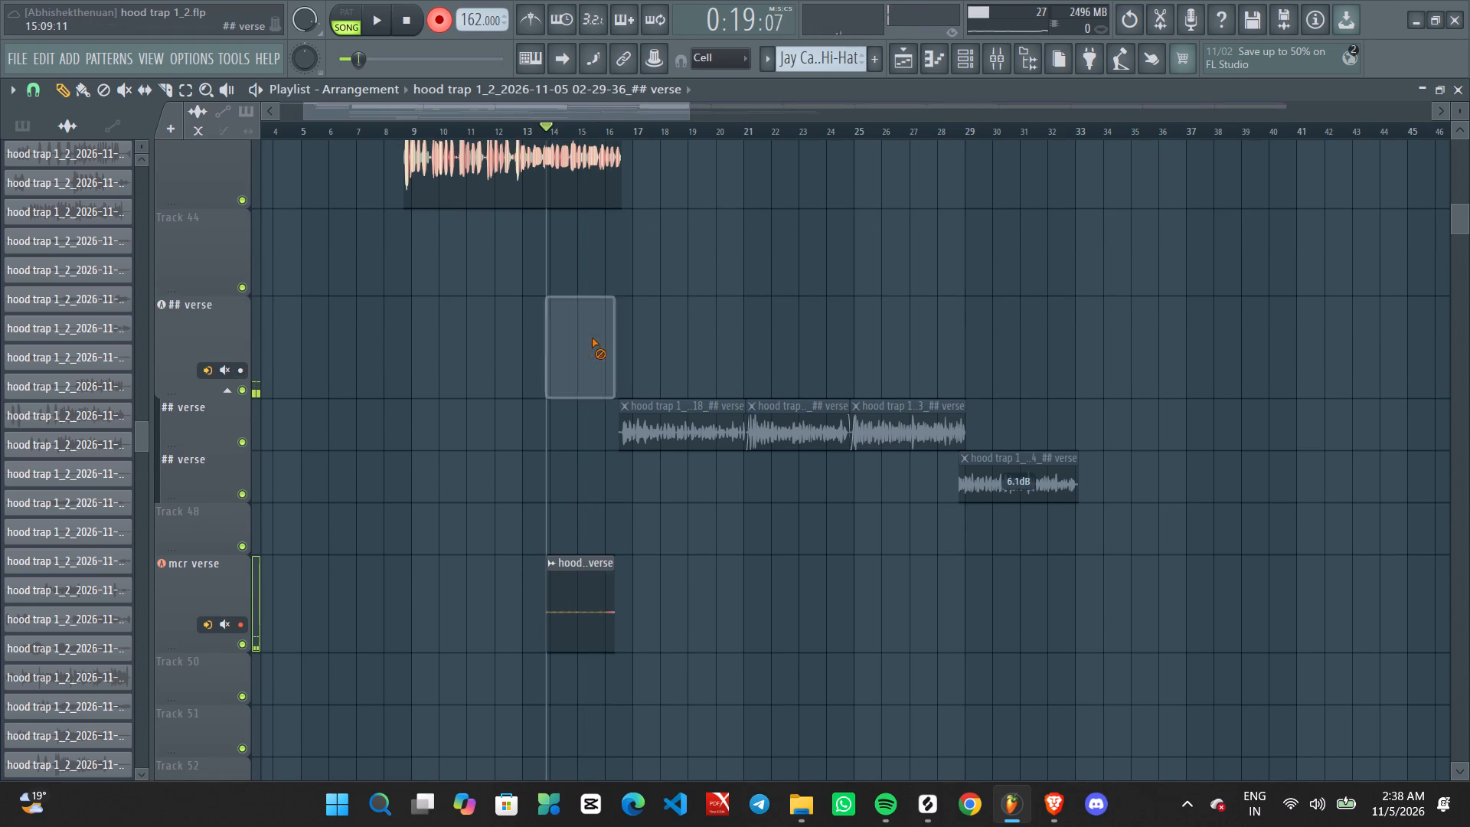
scroll(592, 338, "down", 7)
right_click(562, 242)
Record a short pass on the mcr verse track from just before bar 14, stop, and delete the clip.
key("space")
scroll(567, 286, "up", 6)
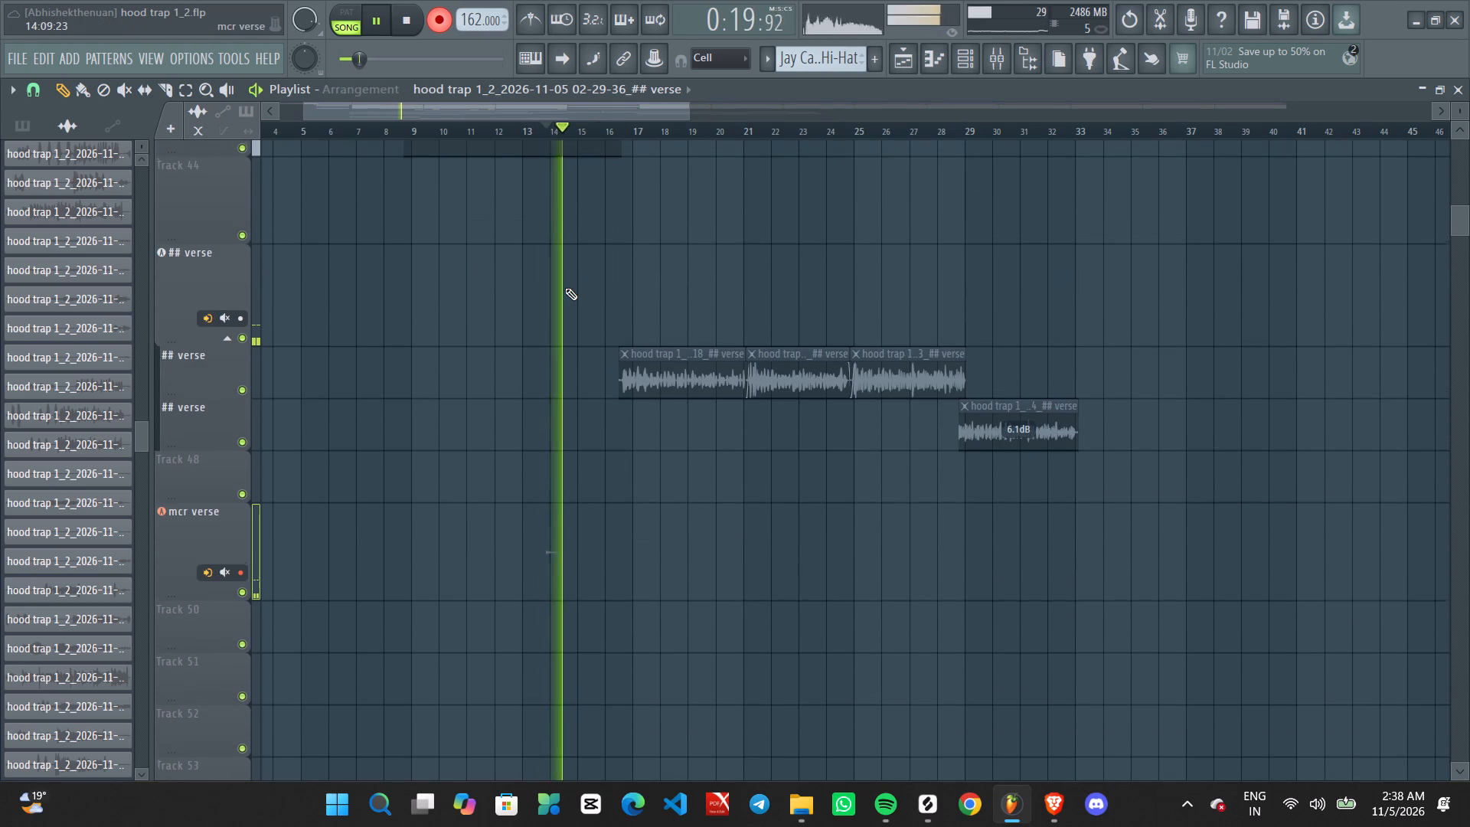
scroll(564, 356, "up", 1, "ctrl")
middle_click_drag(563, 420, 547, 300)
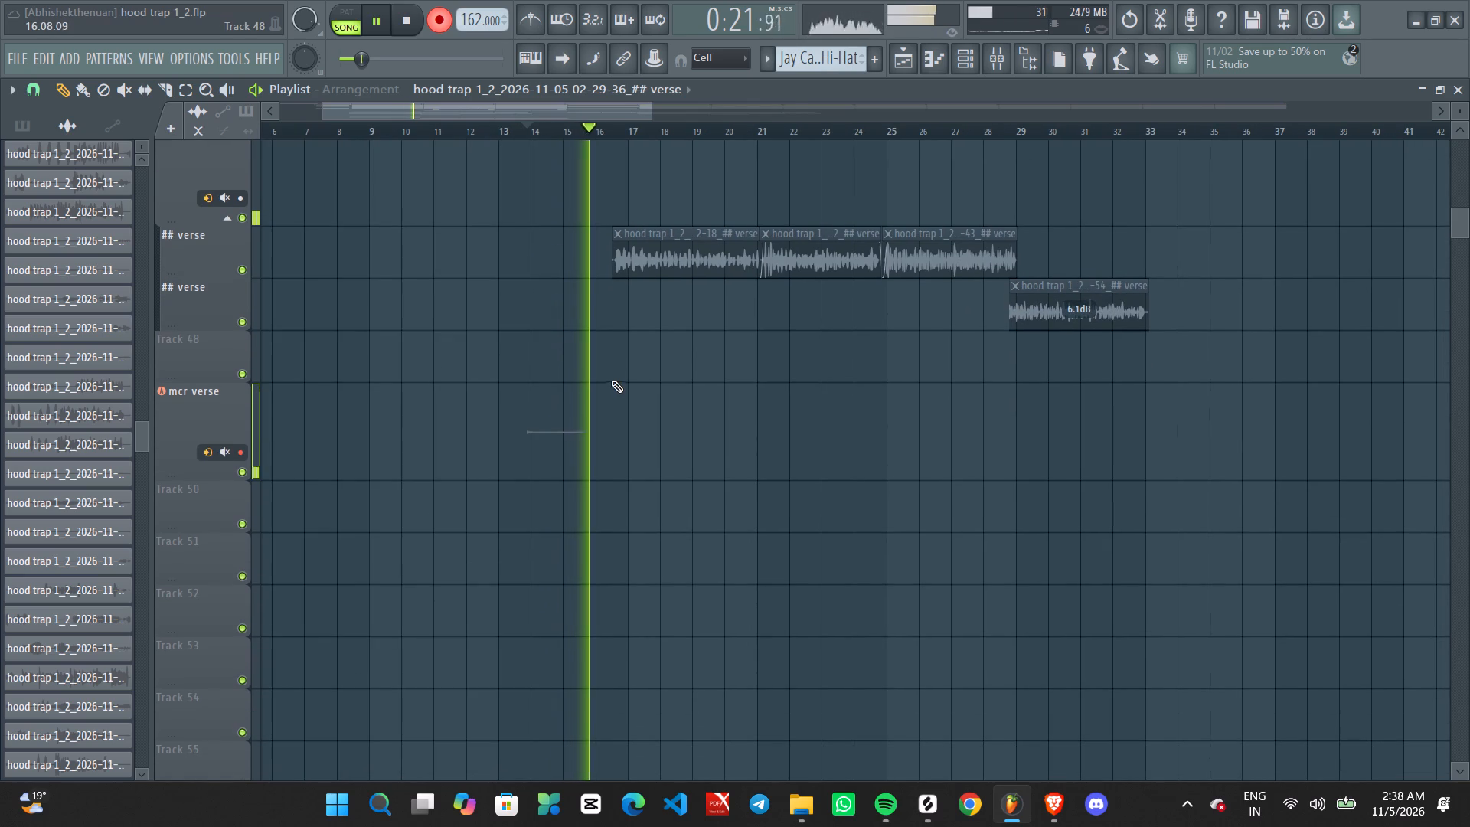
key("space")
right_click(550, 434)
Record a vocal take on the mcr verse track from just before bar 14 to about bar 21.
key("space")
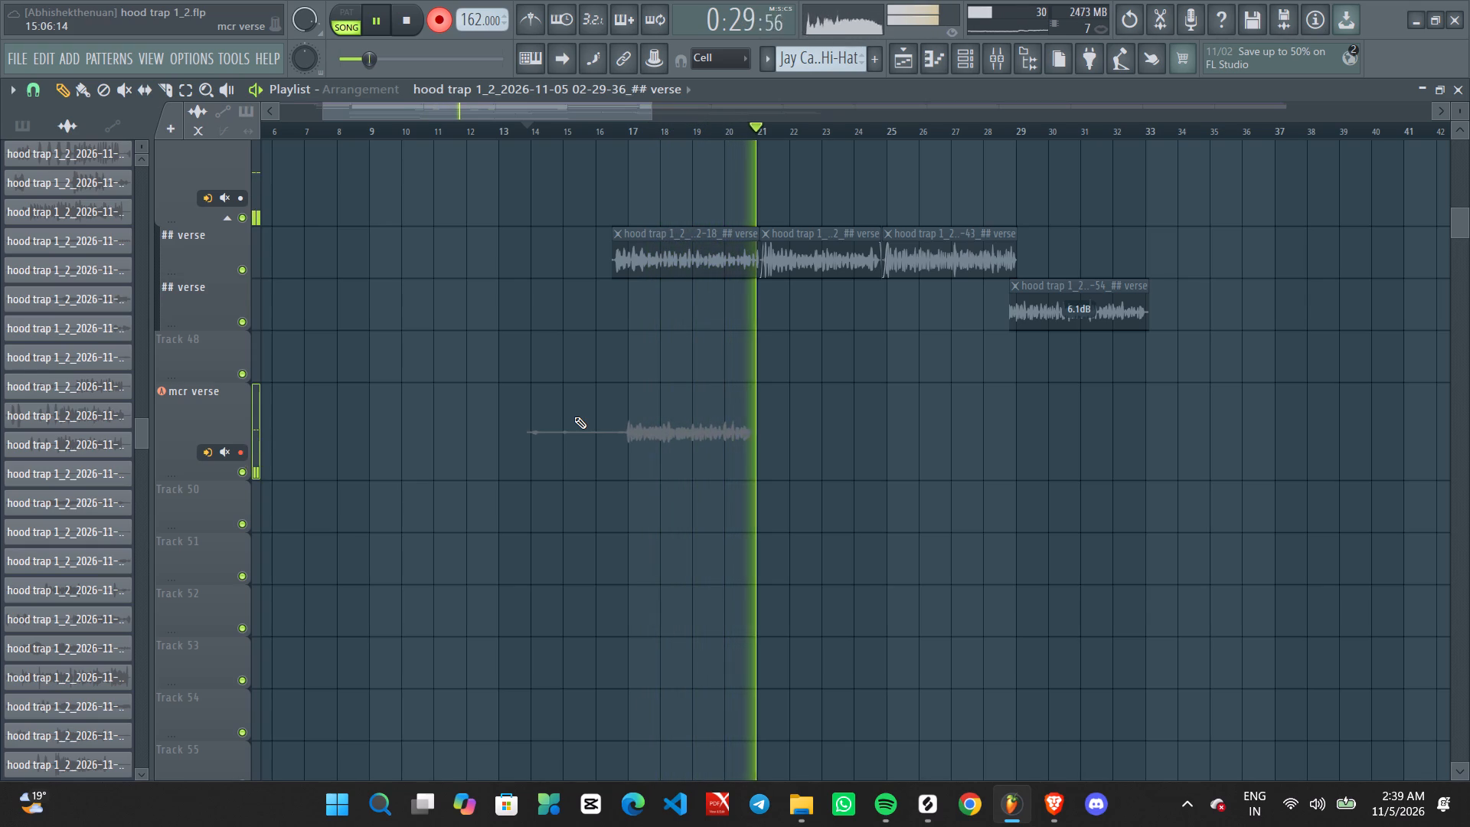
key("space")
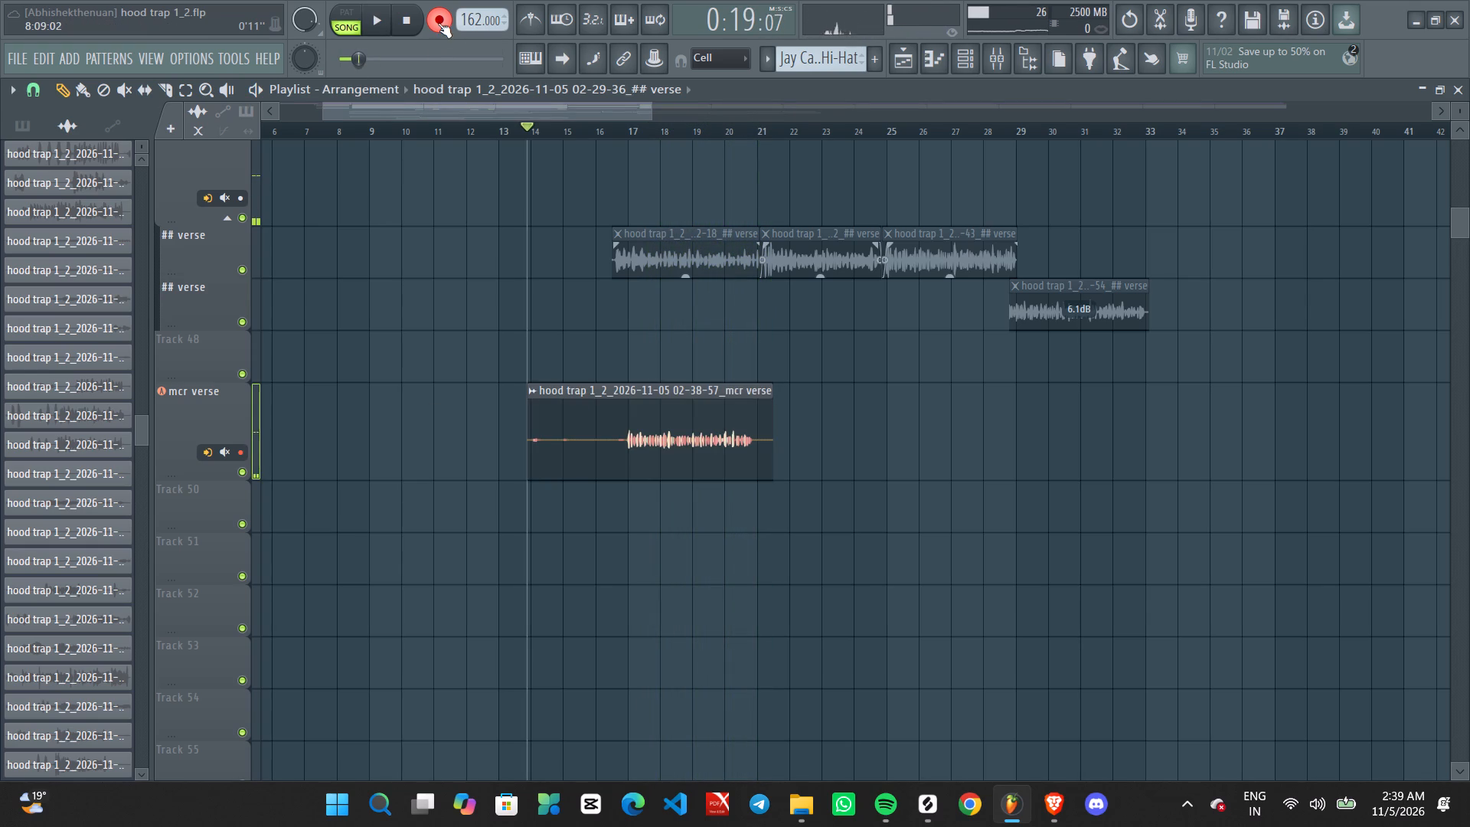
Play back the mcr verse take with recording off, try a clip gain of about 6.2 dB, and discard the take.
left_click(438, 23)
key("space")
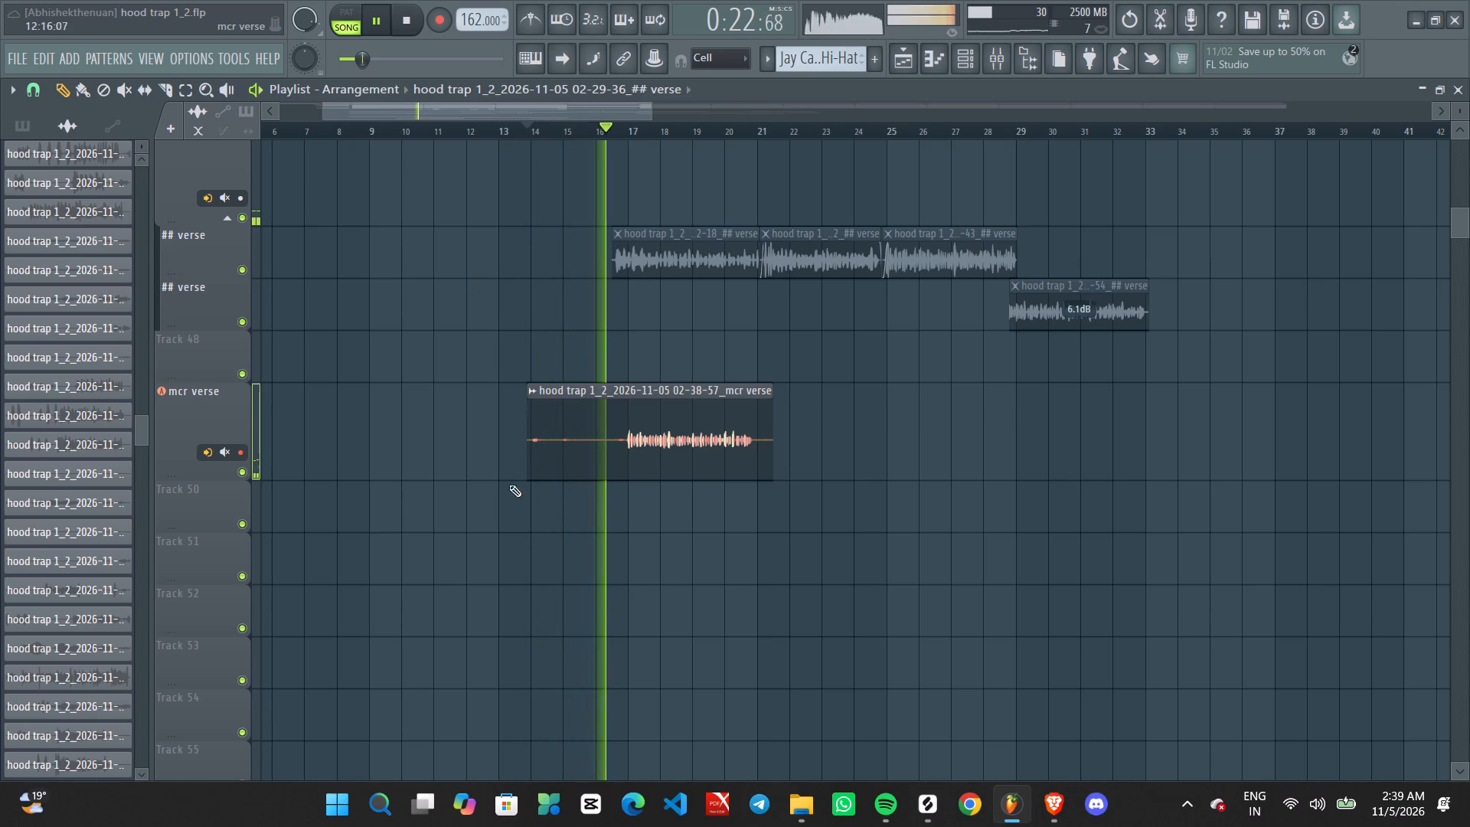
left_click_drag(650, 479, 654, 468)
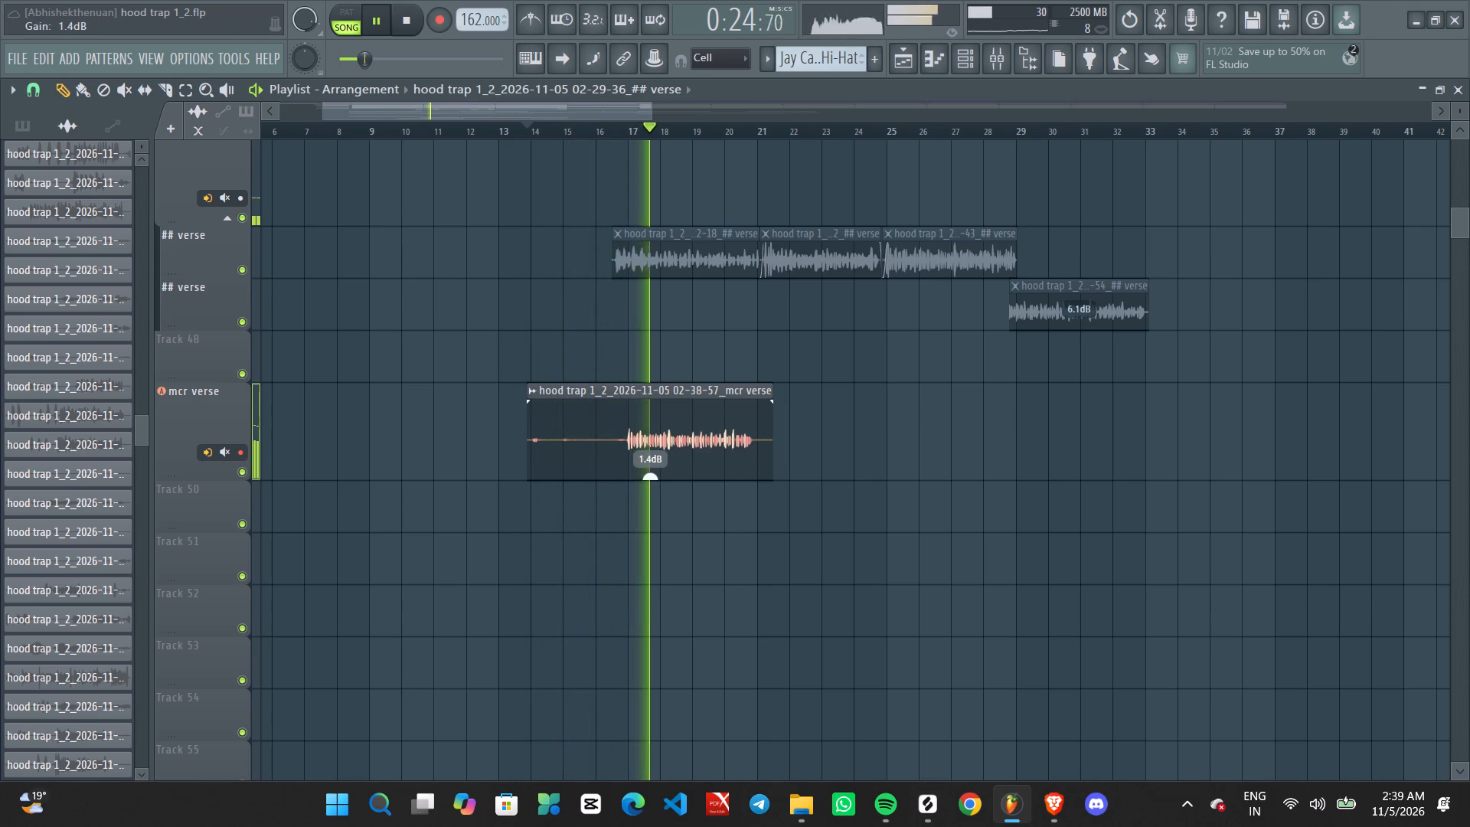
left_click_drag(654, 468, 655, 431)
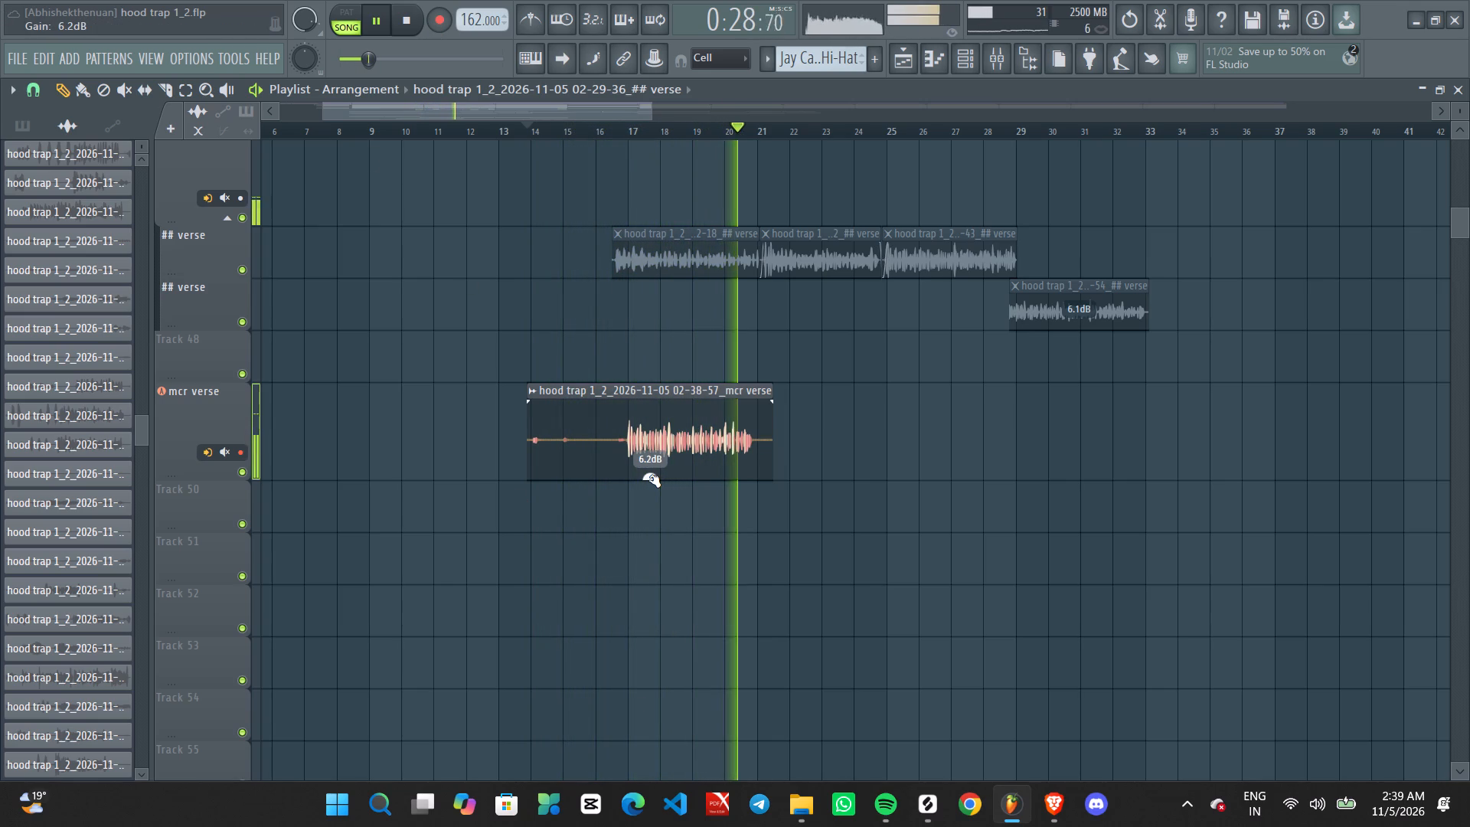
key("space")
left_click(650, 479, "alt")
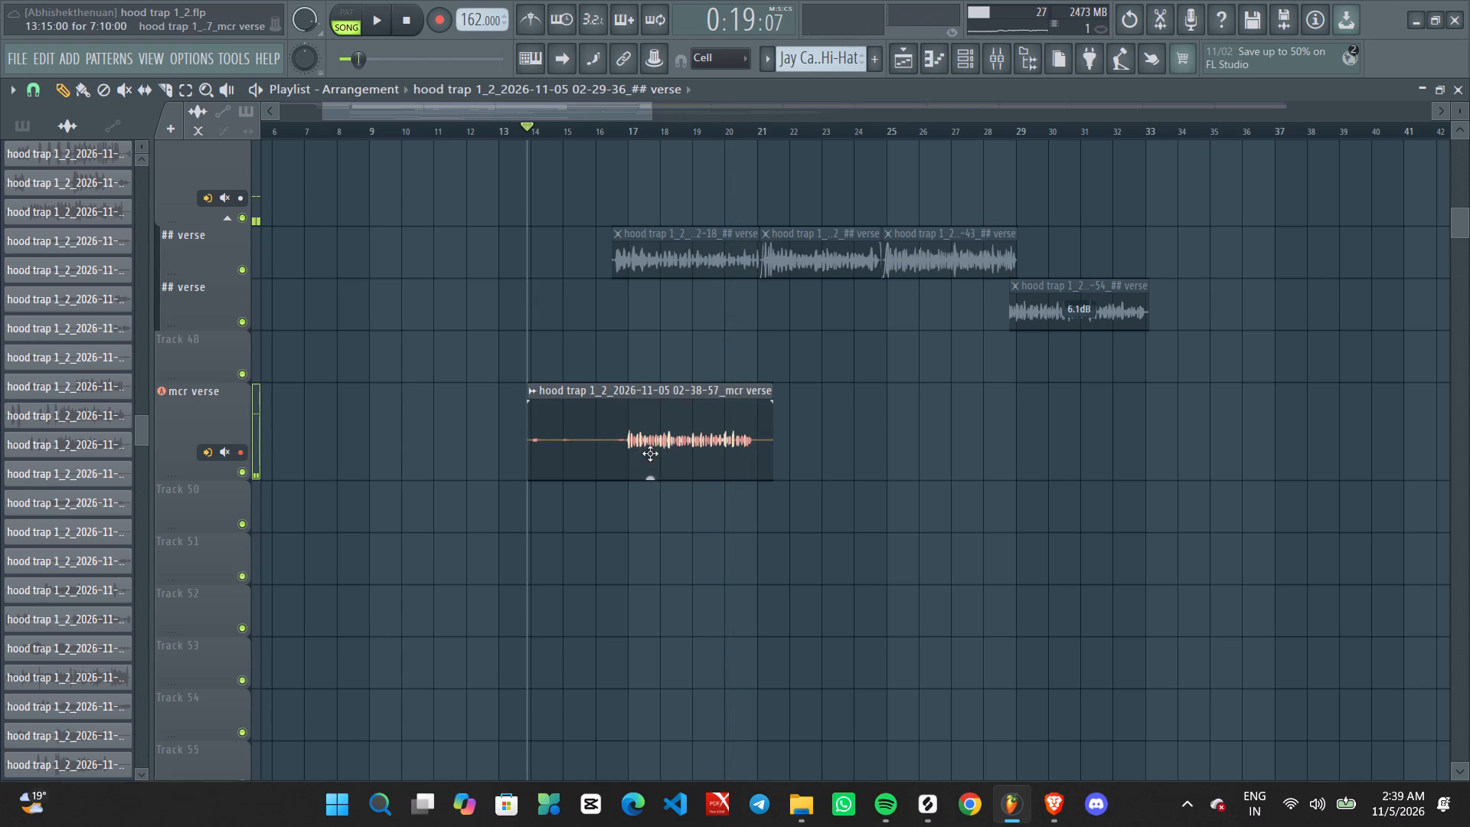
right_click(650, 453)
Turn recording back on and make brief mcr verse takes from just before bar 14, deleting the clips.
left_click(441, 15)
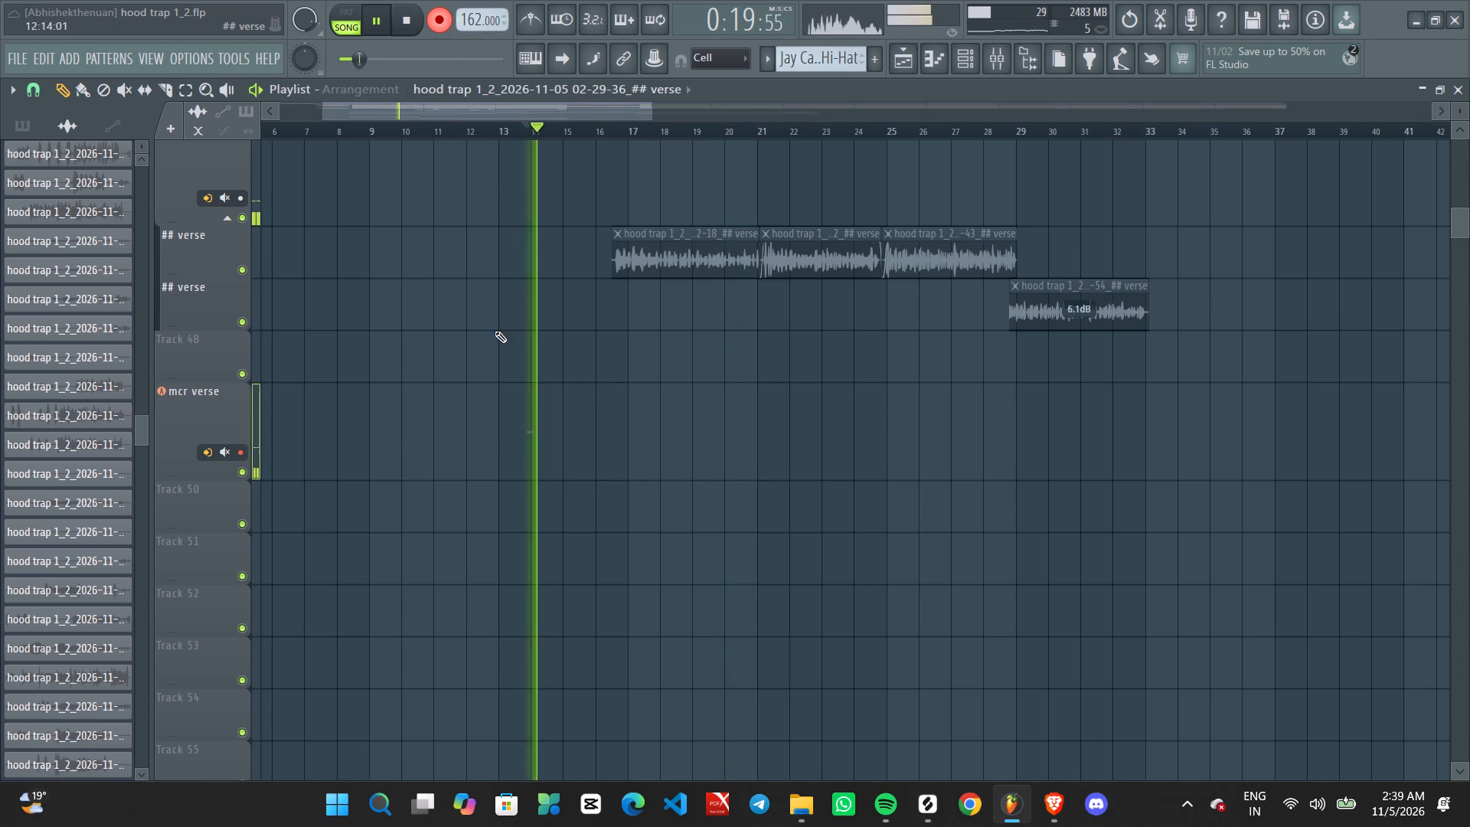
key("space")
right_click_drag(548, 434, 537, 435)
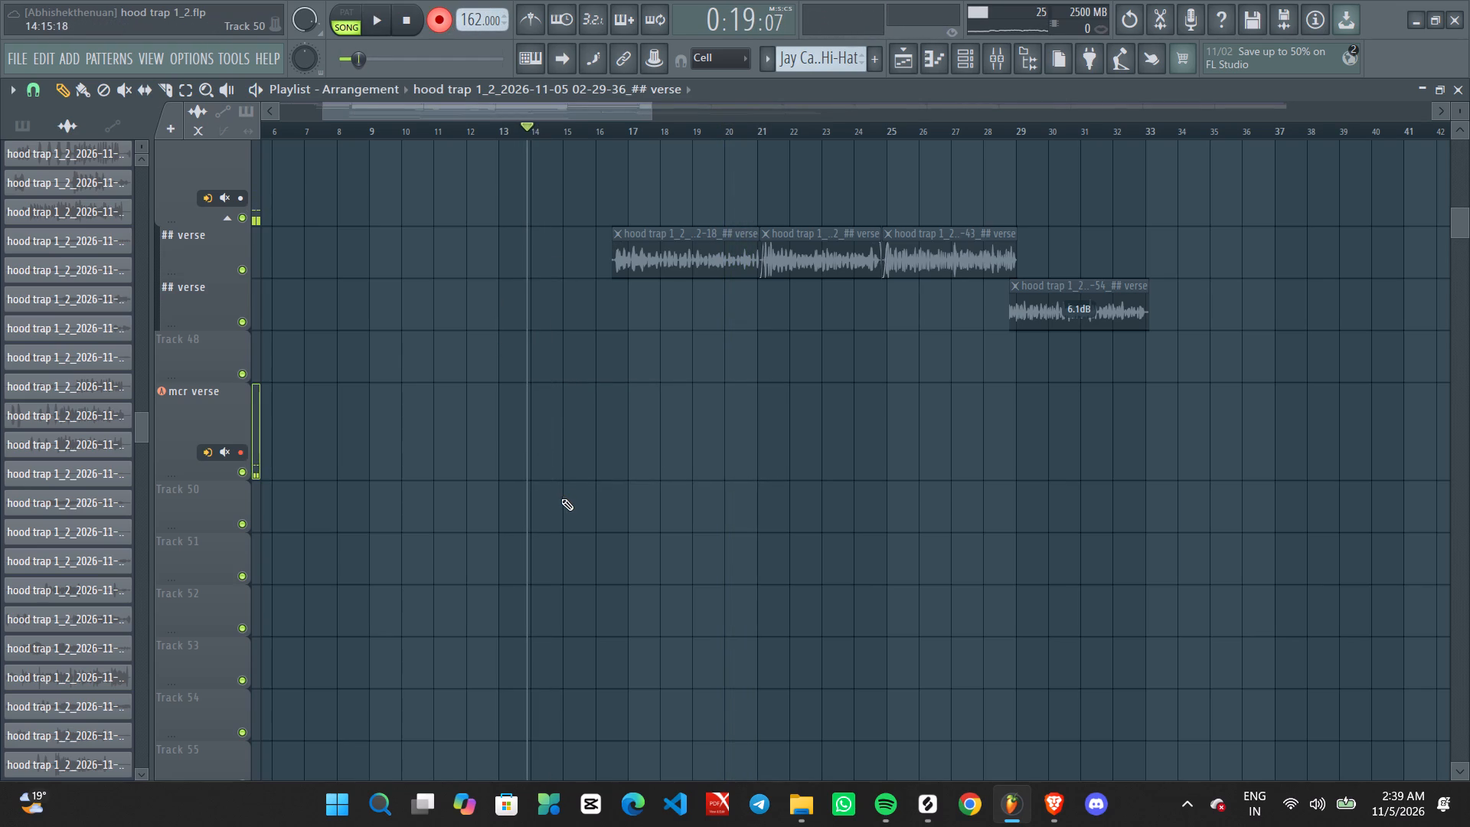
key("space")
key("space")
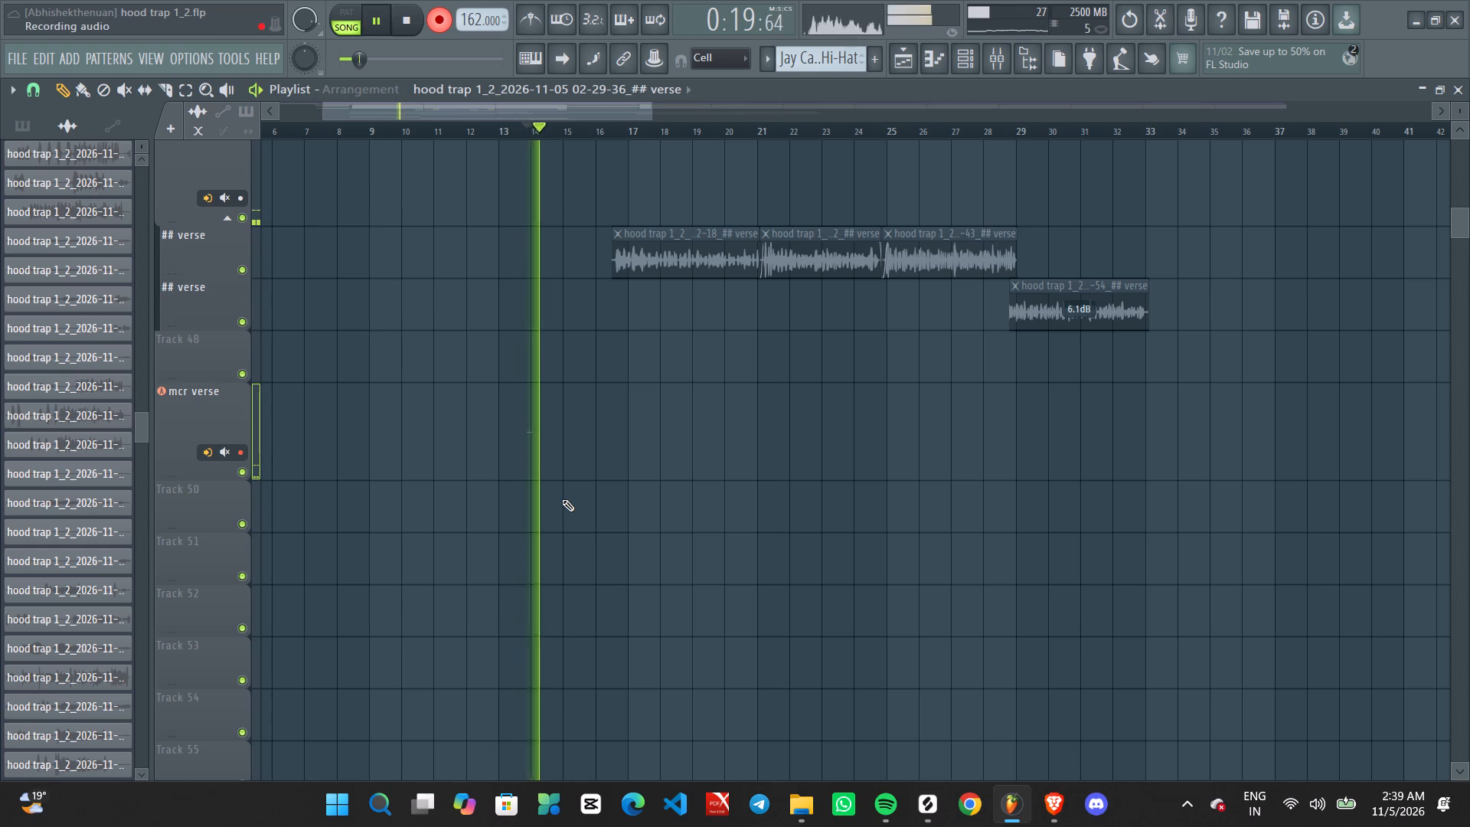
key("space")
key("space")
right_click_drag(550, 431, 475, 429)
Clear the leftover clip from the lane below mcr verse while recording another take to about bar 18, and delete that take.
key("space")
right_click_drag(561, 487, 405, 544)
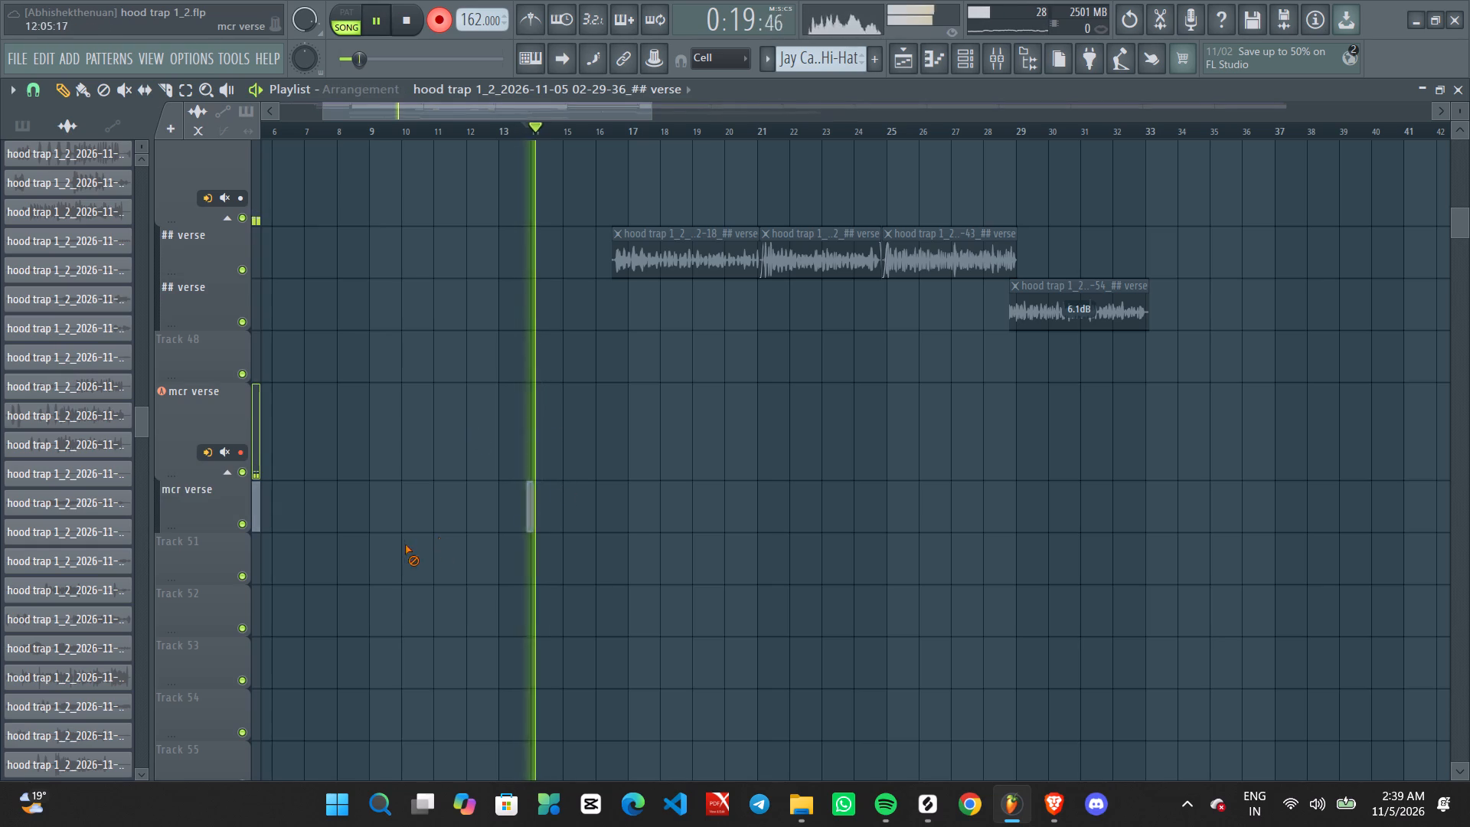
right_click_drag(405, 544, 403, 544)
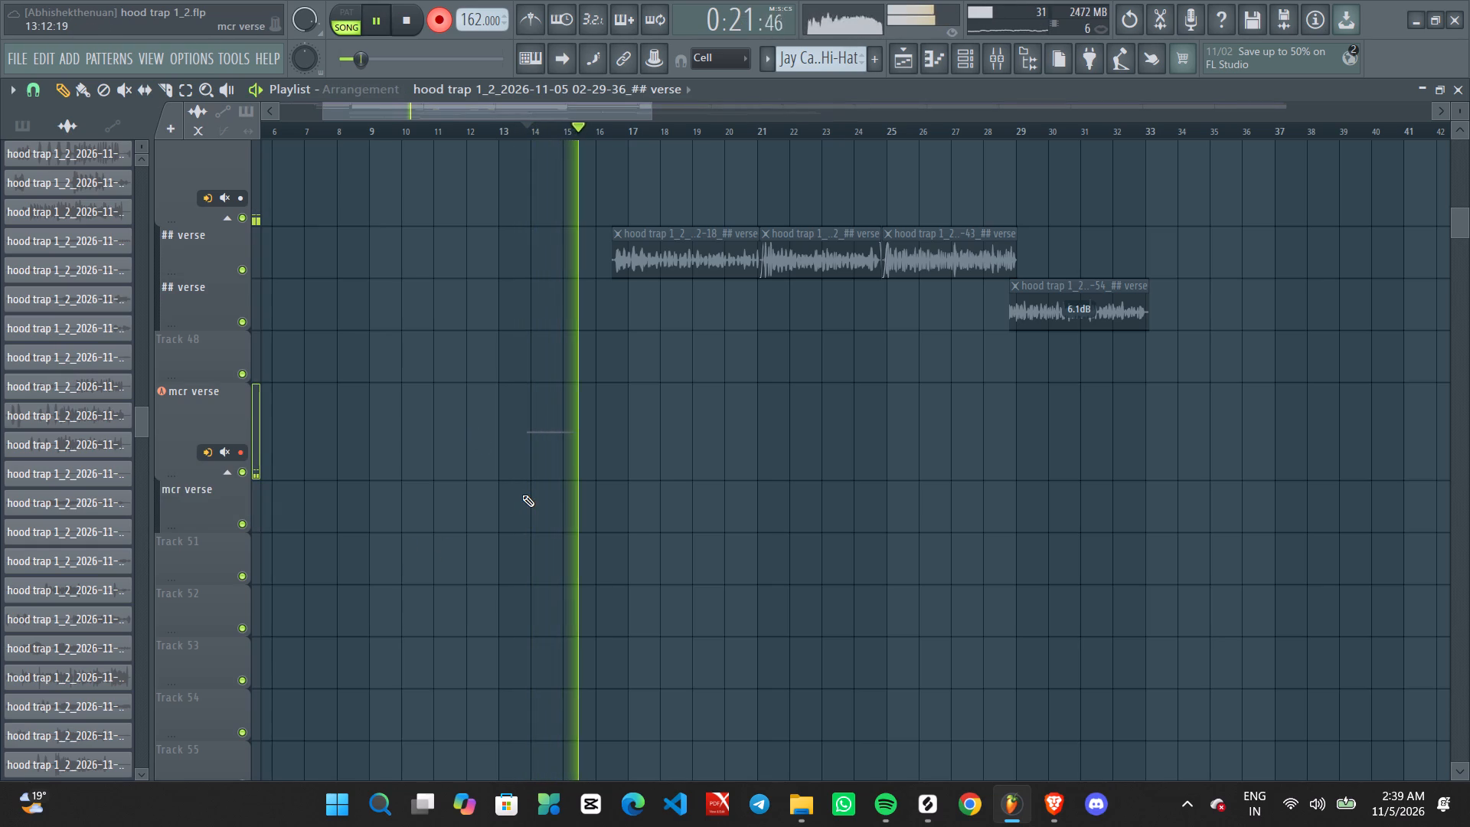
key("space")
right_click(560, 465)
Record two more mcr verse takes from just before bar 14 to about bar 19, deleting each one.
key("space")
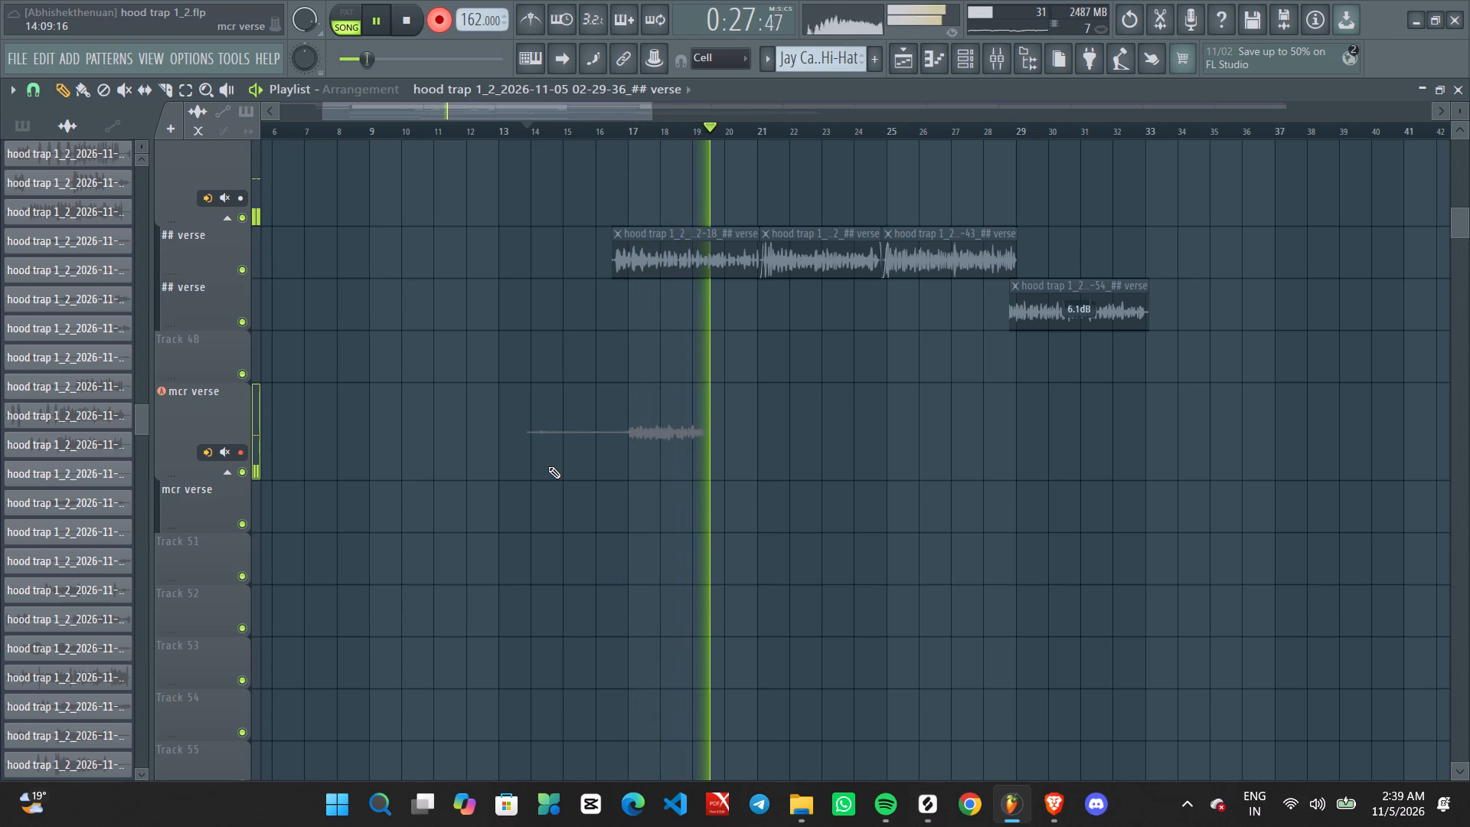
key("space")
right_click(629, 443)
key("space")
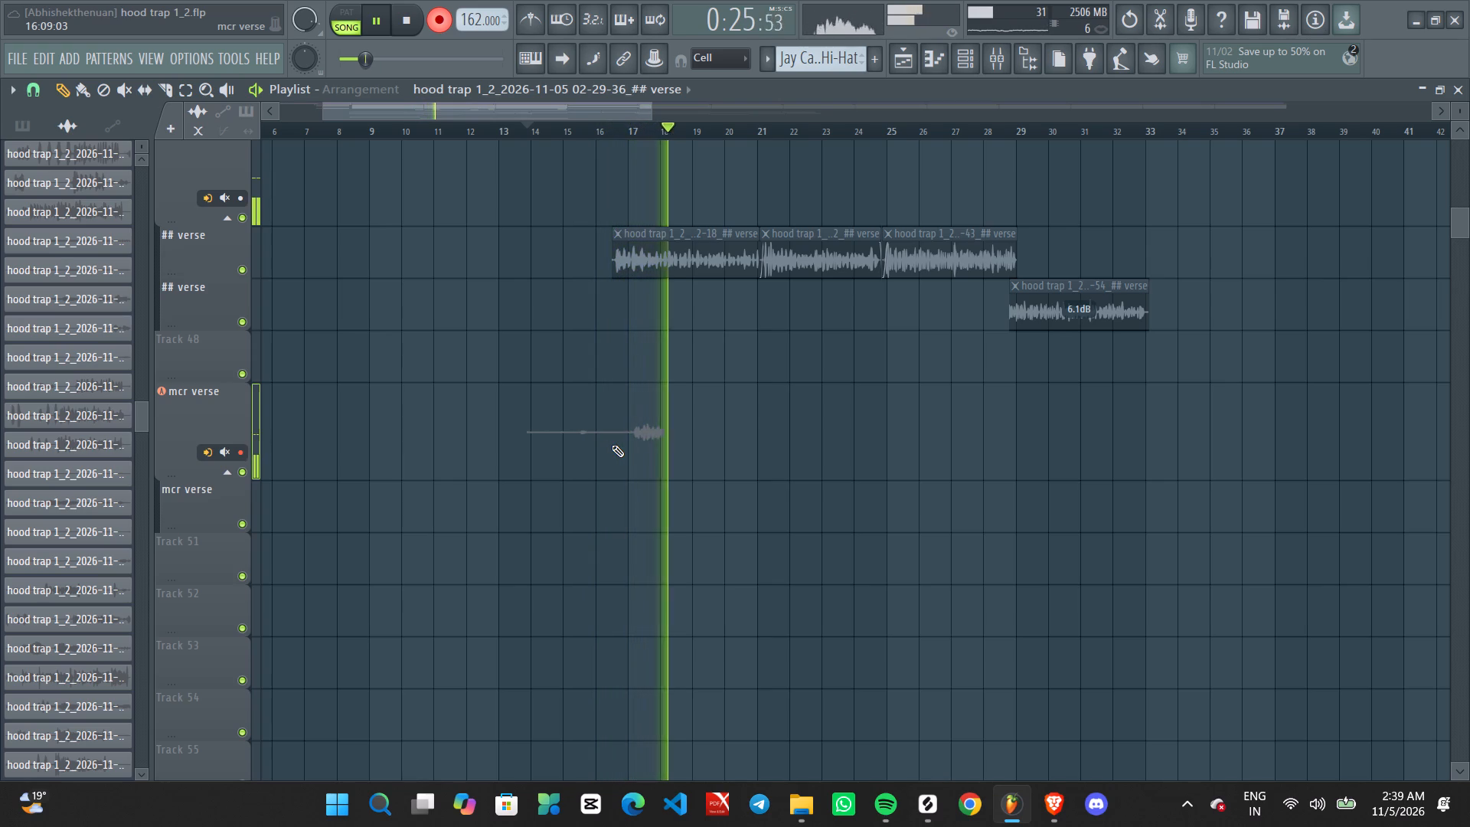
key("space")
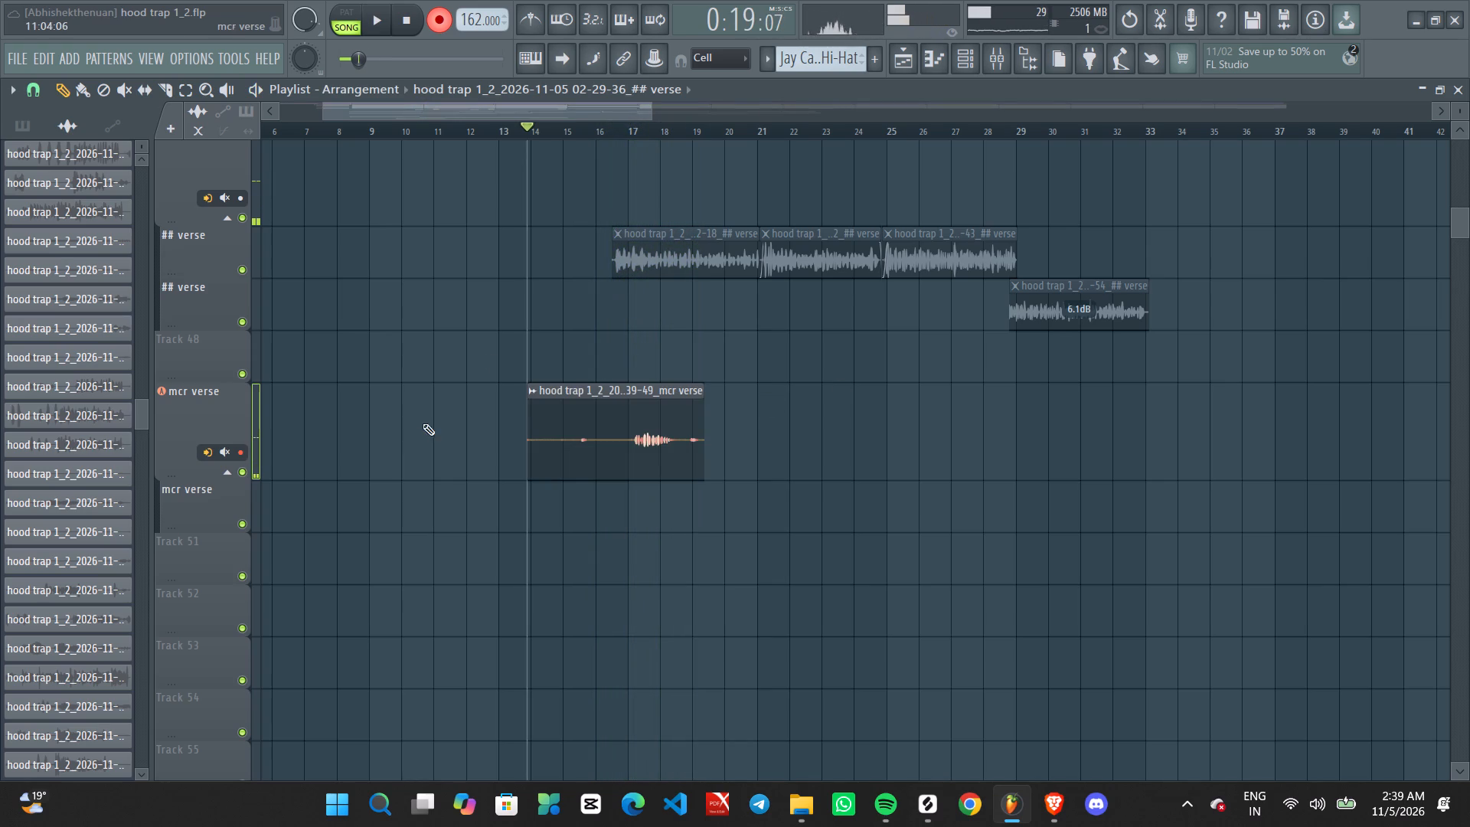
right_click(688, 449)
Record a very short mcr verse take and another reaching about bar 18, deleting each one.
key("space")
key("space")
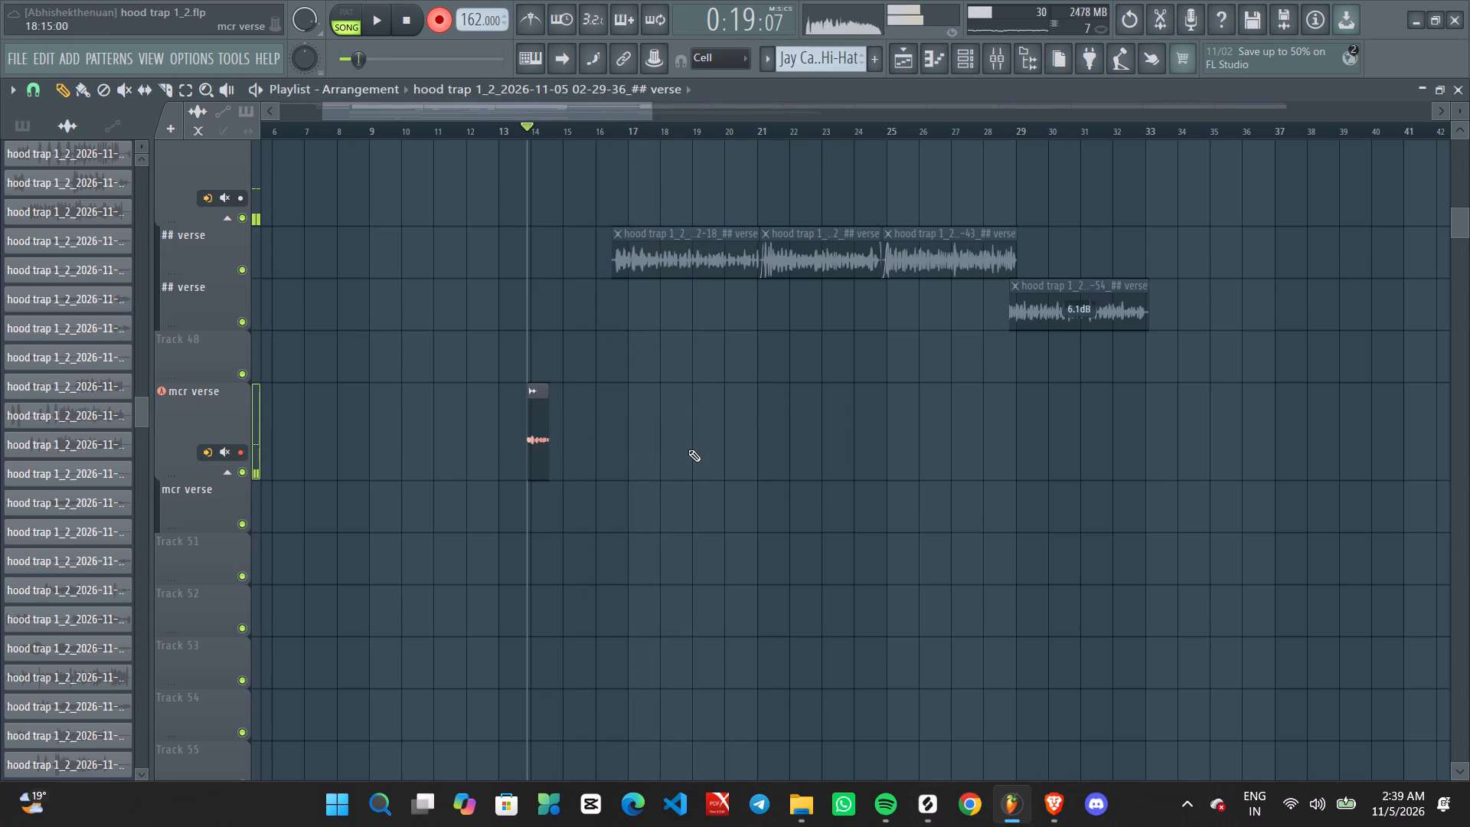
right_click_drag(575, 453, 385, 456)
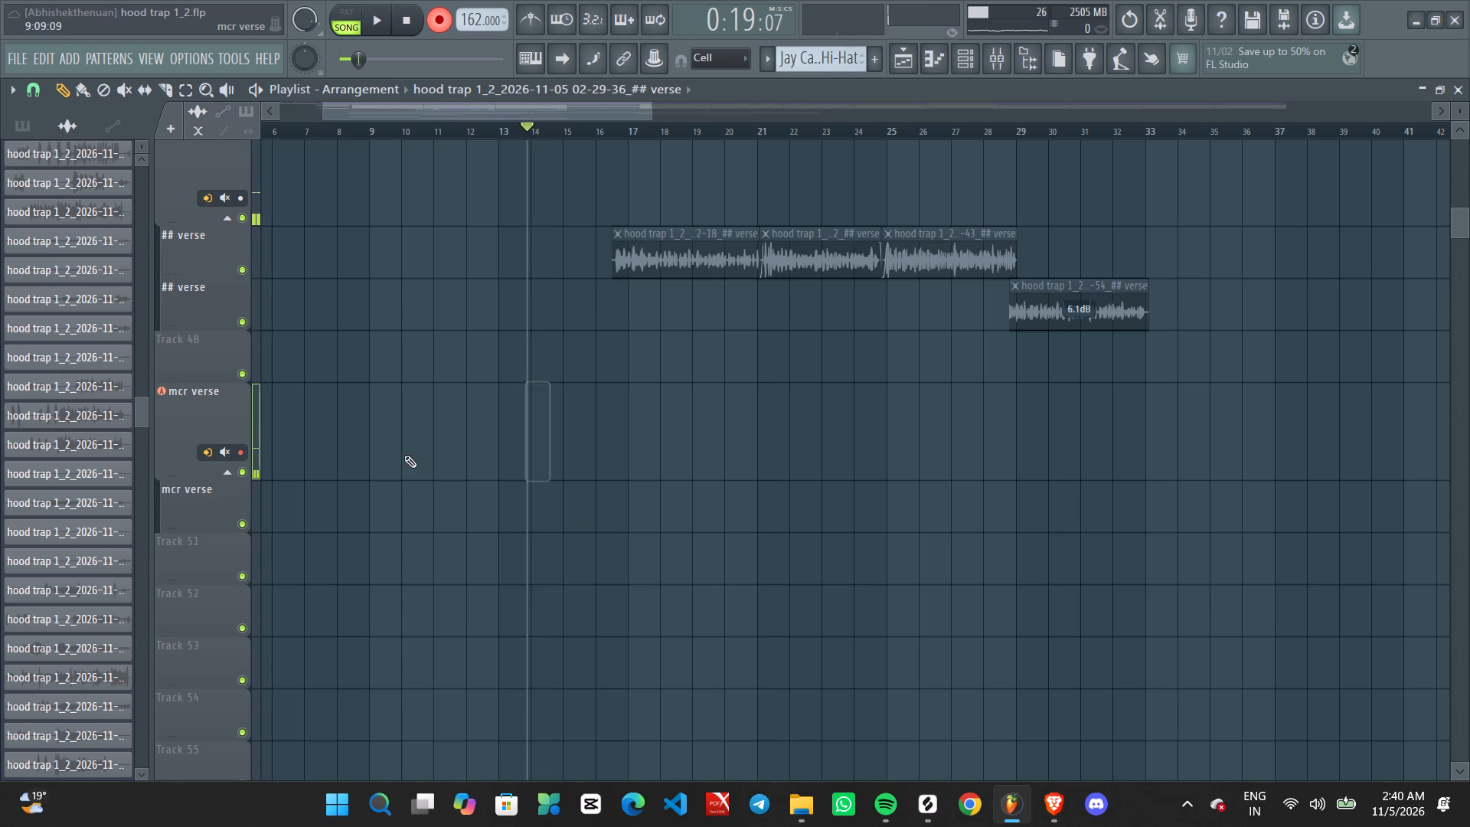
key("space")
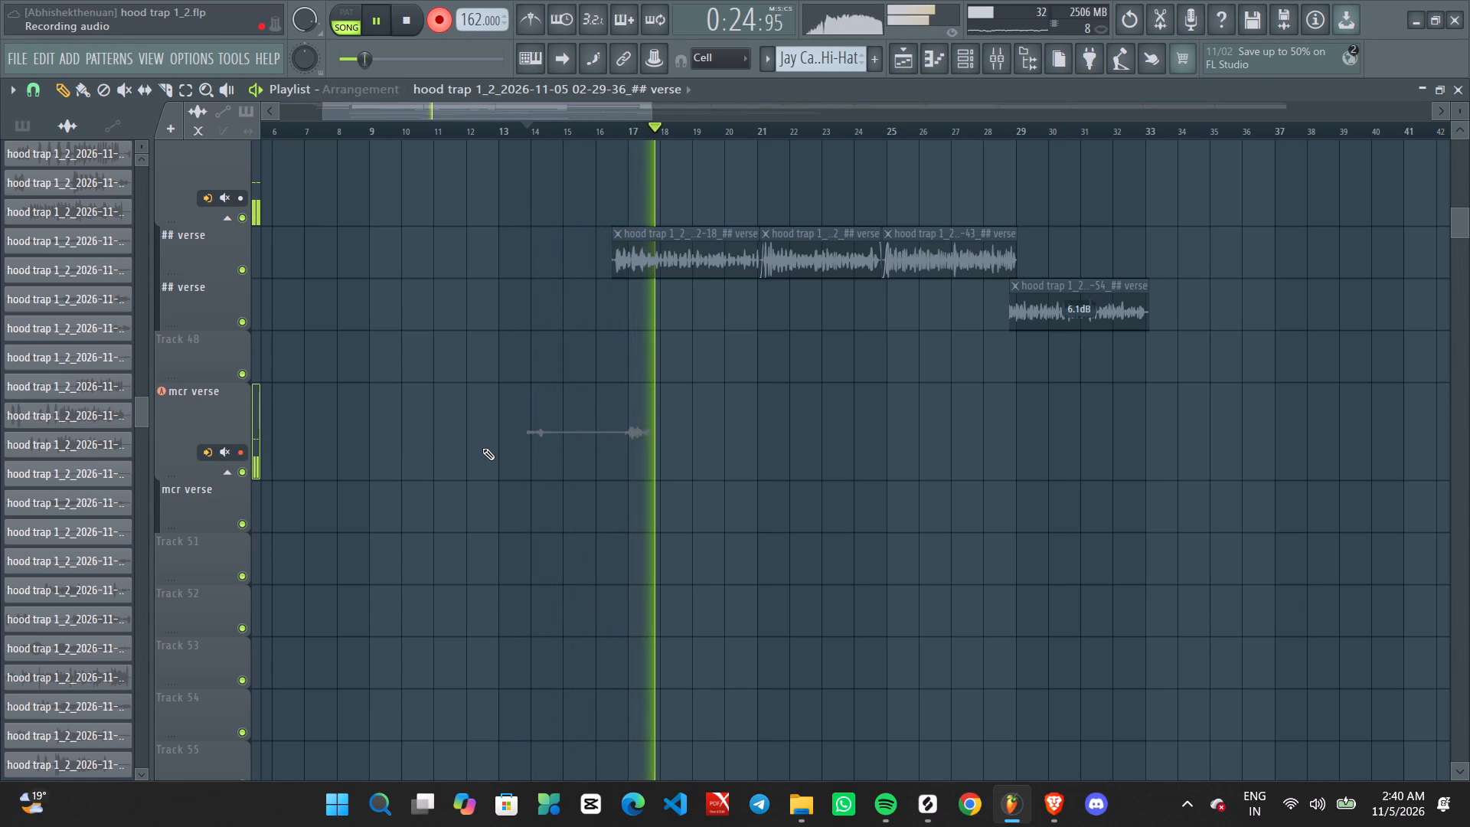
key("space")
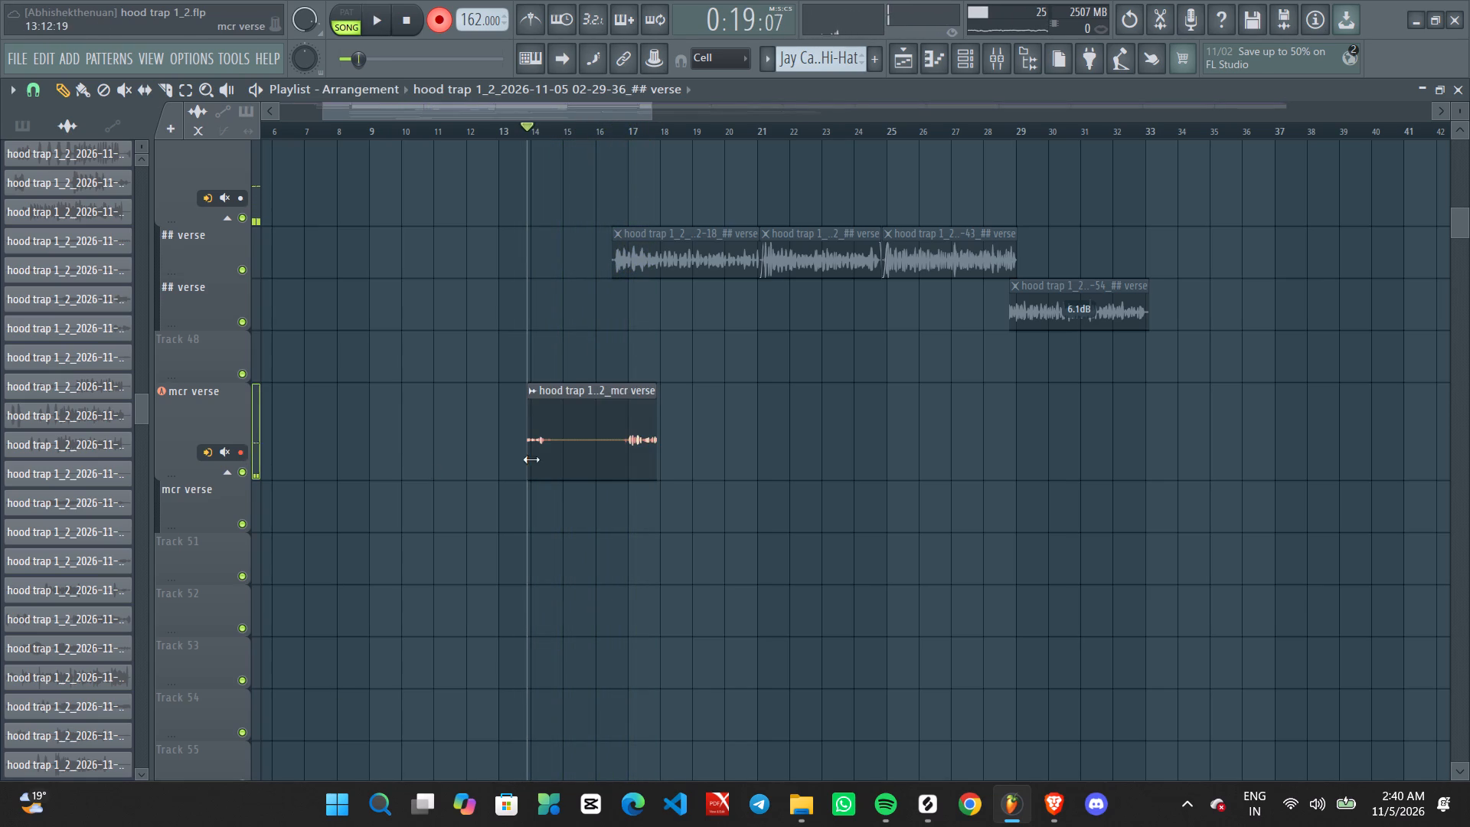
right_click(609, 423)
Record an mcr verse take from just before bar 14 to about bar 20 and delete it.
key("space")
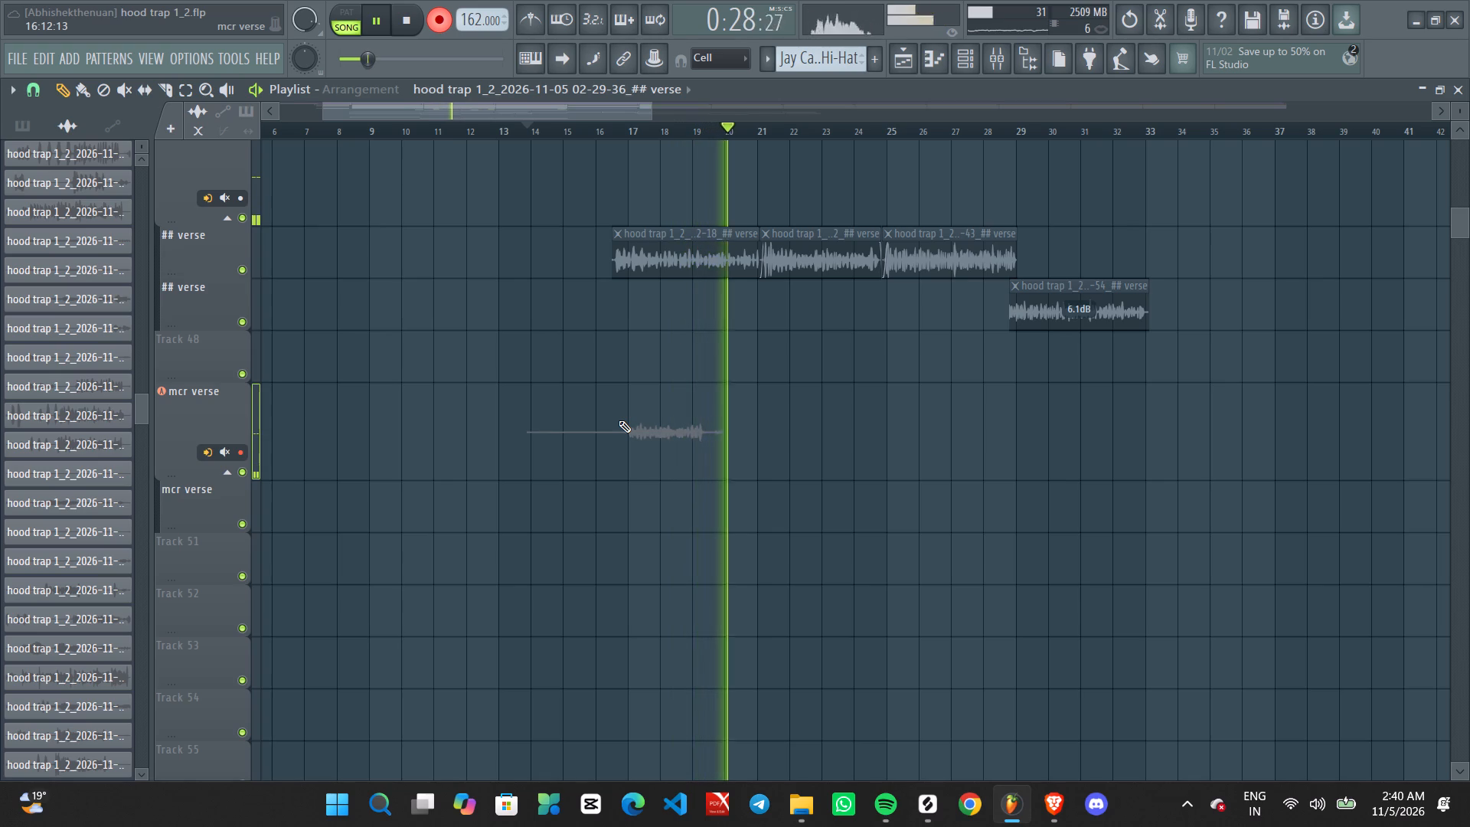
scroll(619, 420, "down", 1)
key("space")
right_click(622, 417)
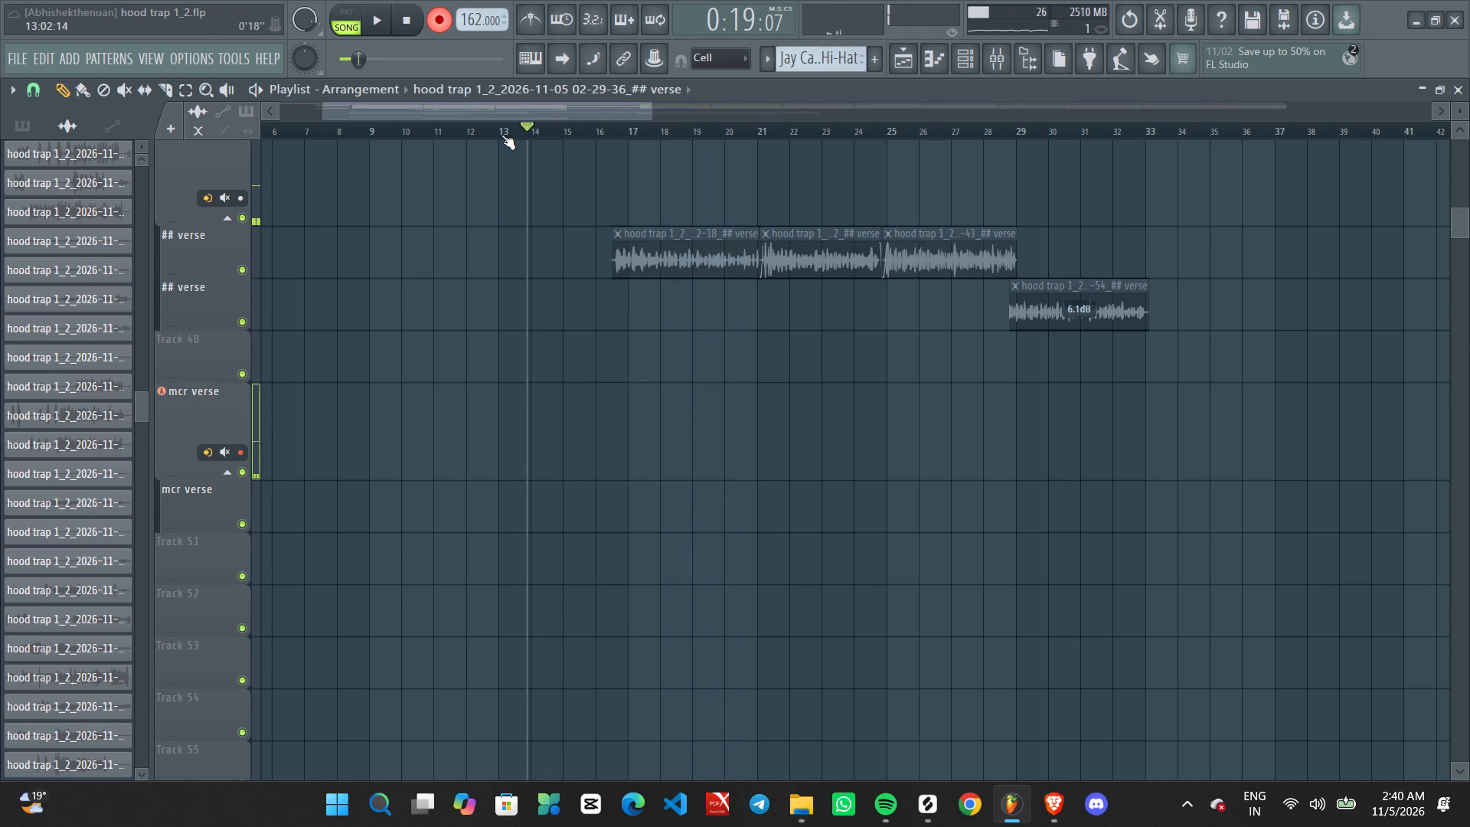
Move the recording start to bar 13, record an mcr verse take to about bar 20, and delete the take.
left_click(501, 135)
key("space")
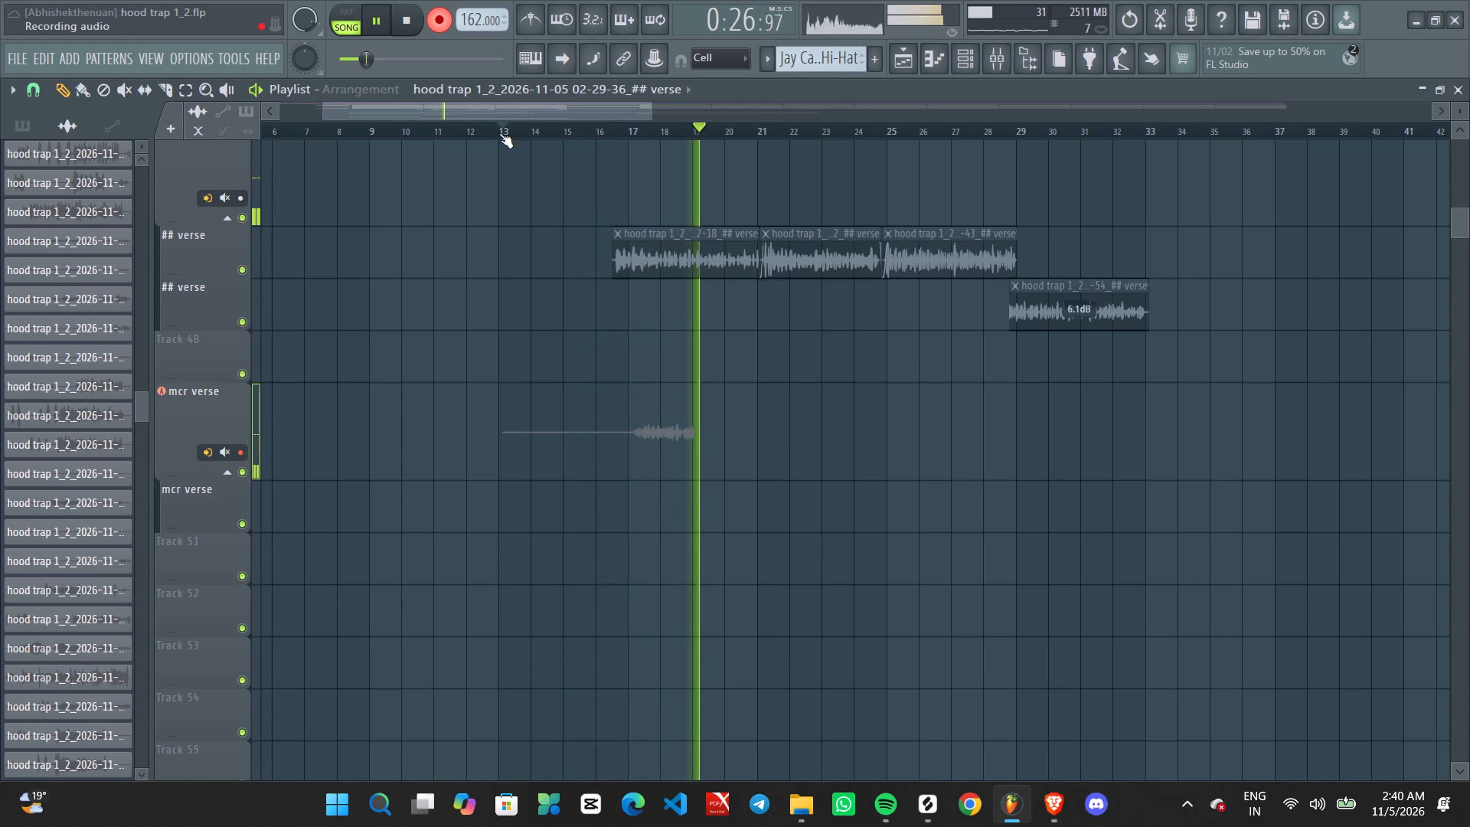
key("space")
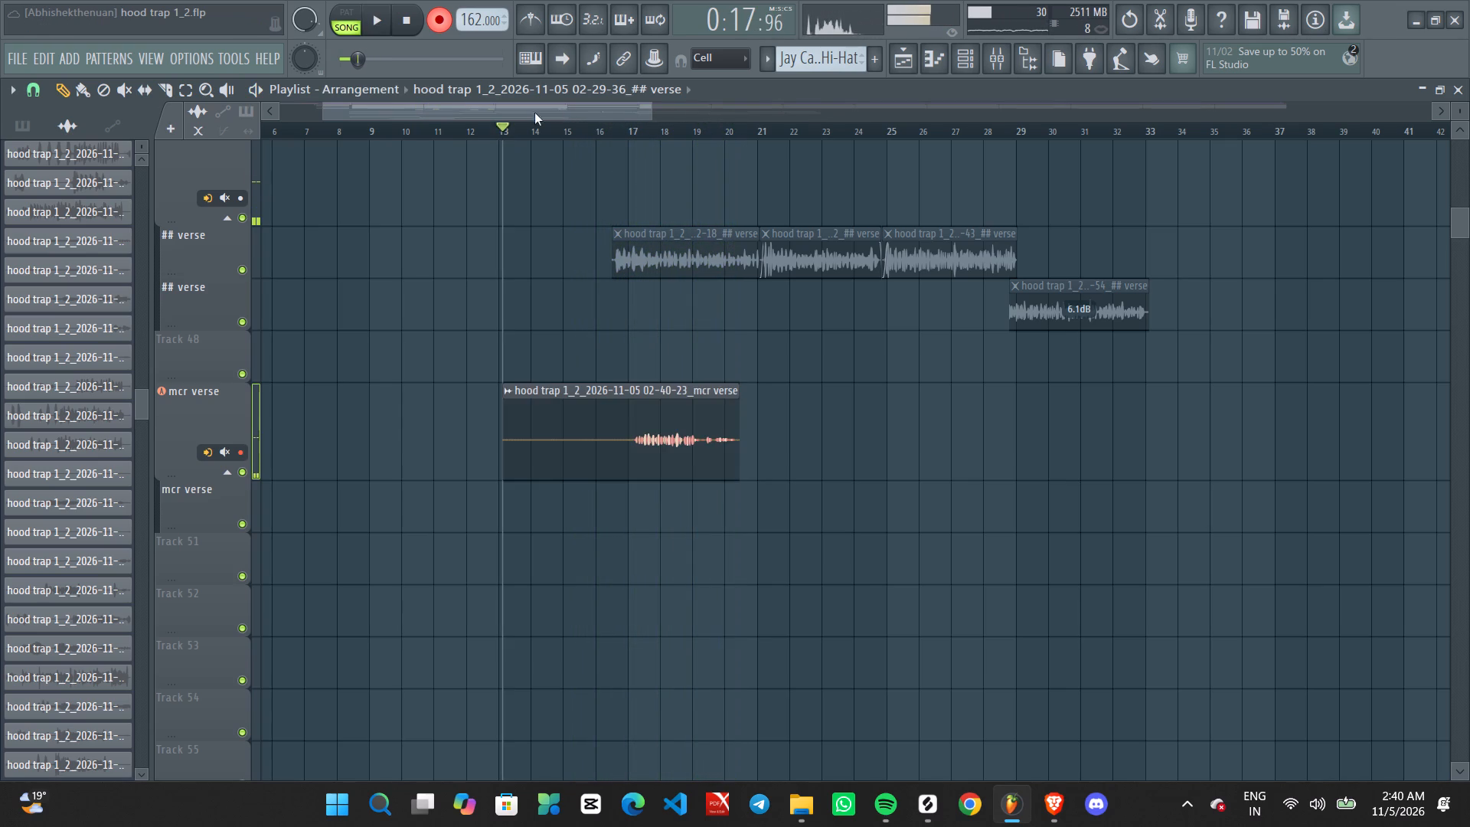
right_click(639, 461)
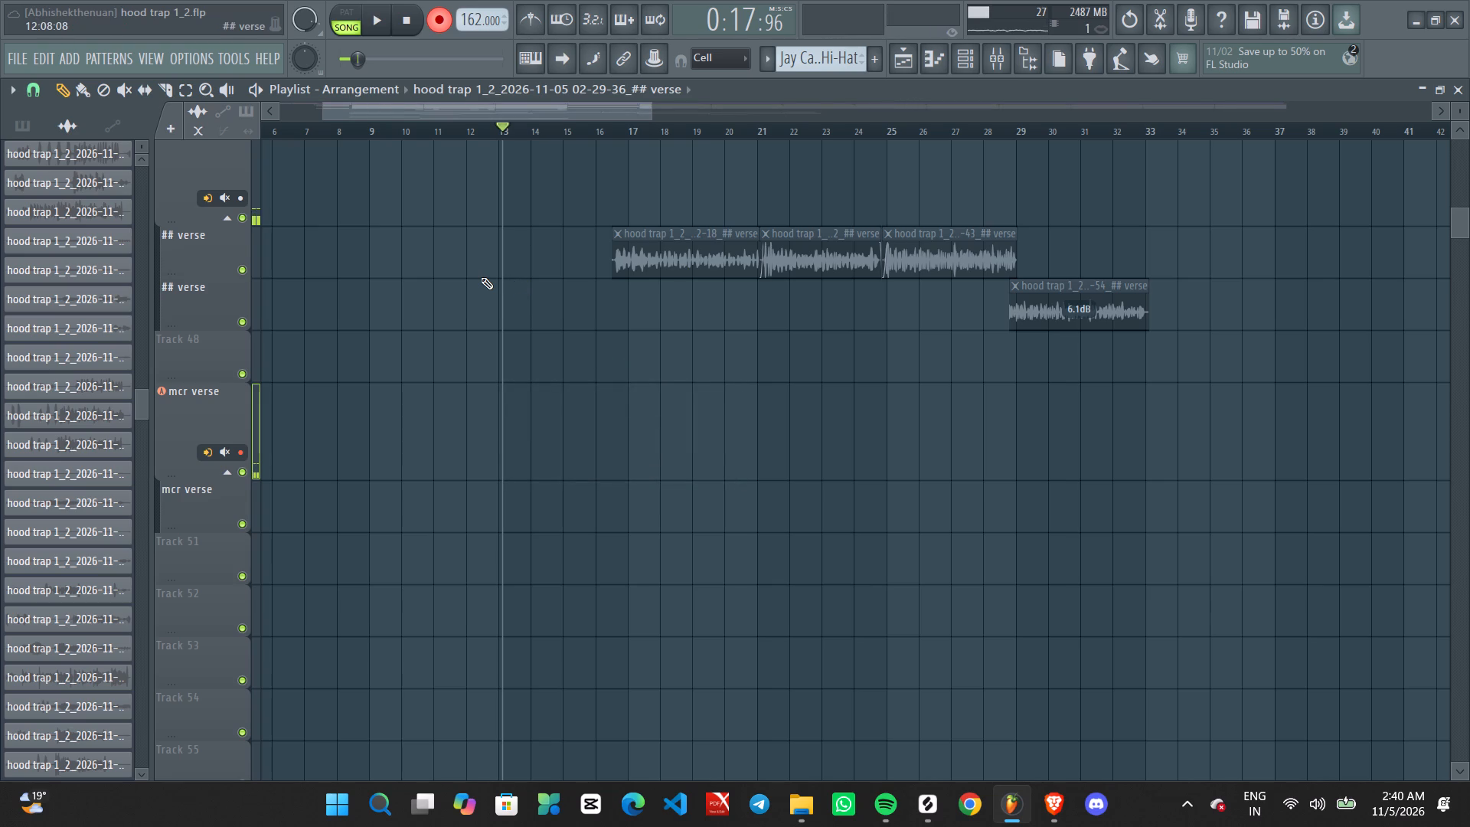
Record a new vocal take on the mcr verse track from bar 13 to about bar 21.
key("space")
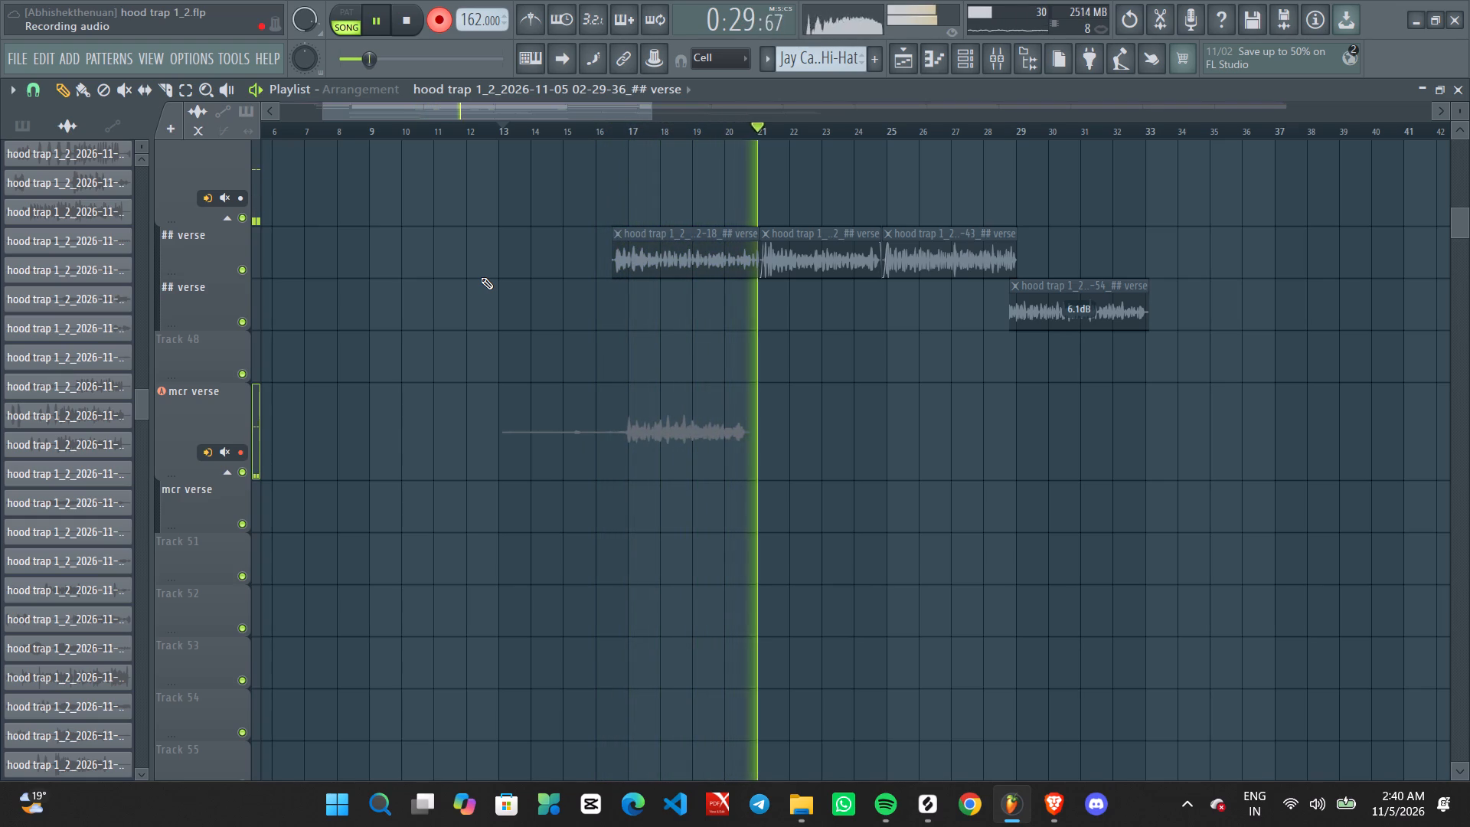
key("space")
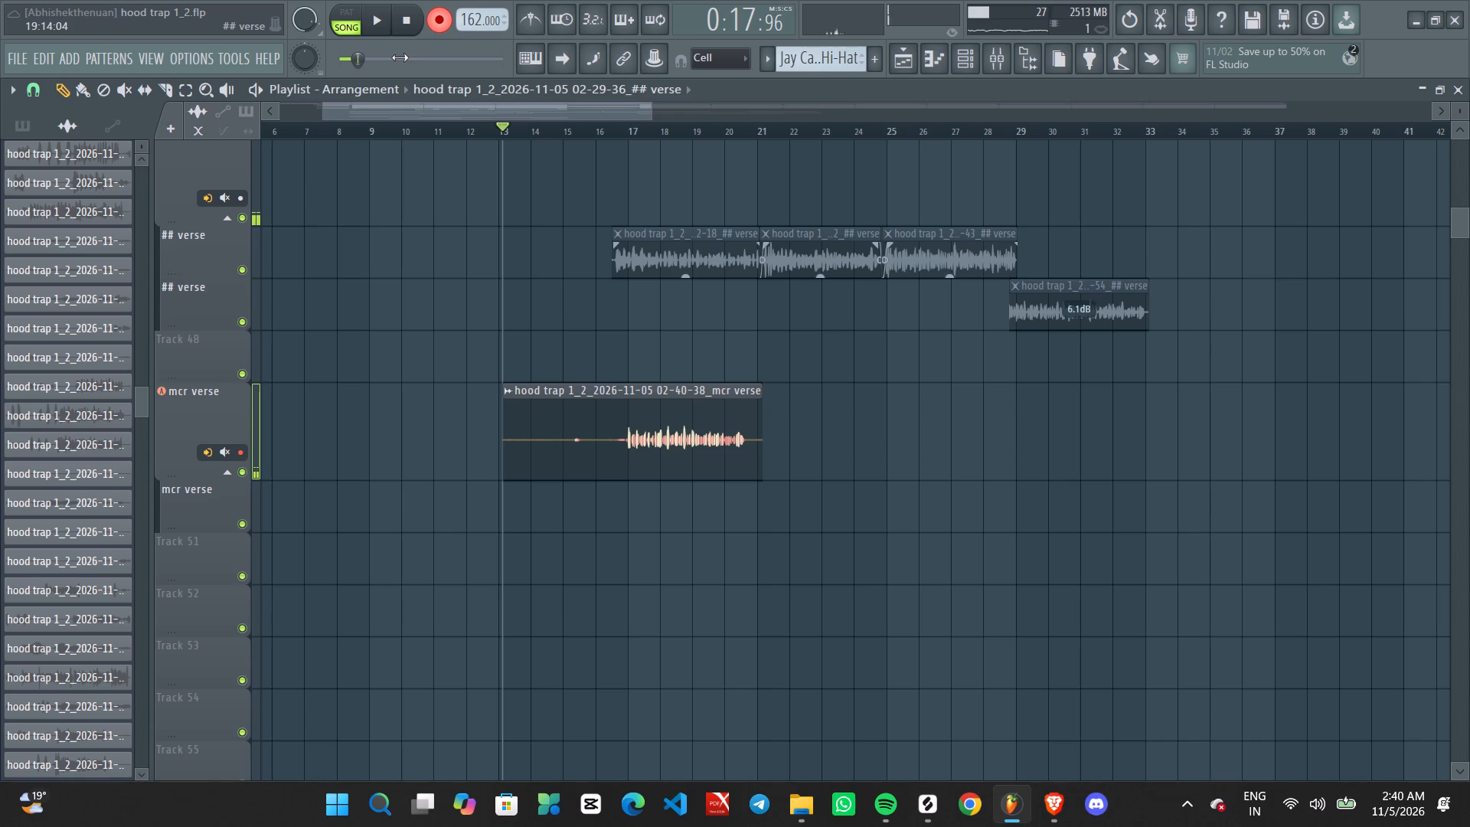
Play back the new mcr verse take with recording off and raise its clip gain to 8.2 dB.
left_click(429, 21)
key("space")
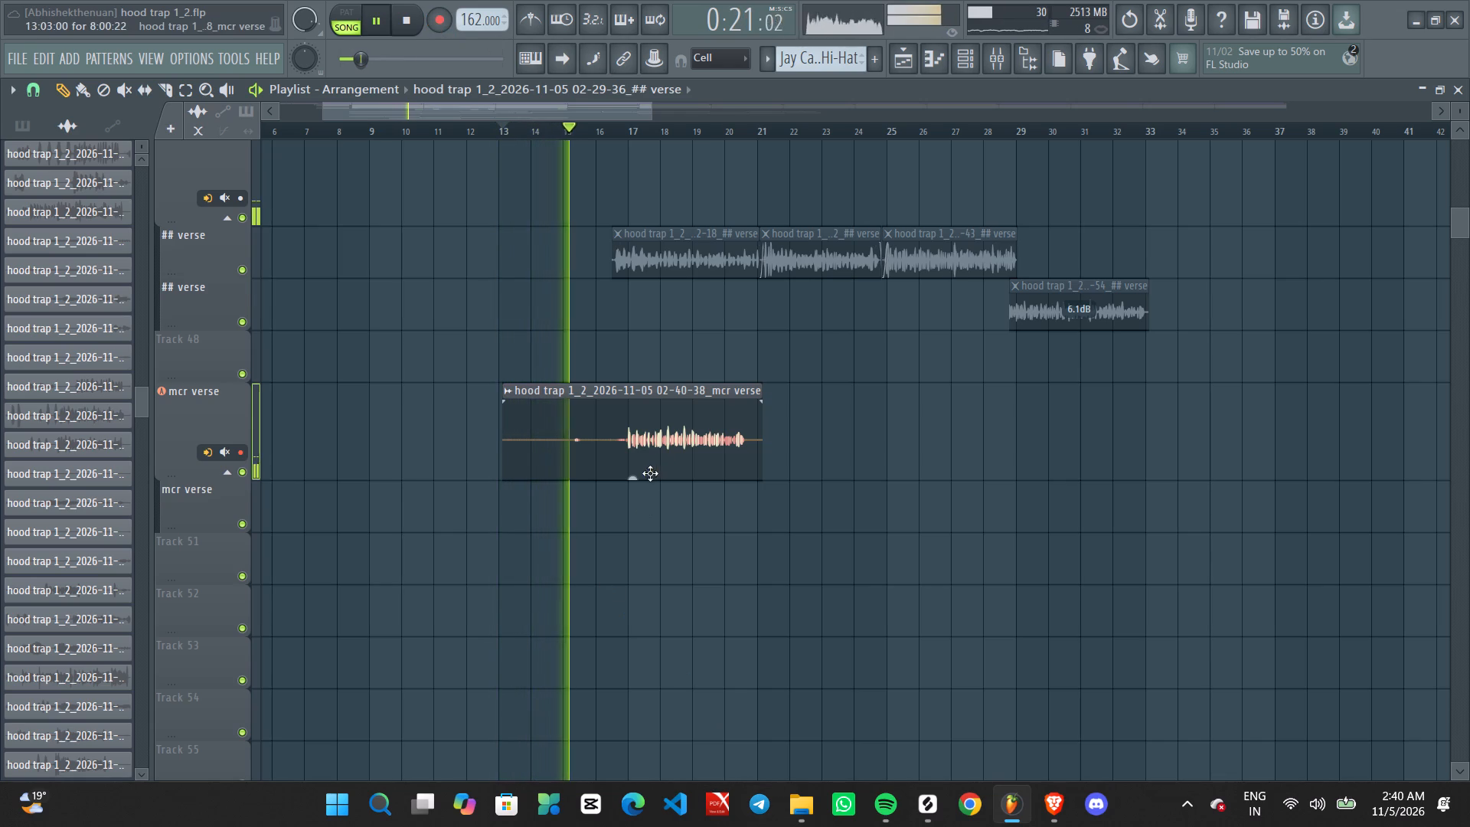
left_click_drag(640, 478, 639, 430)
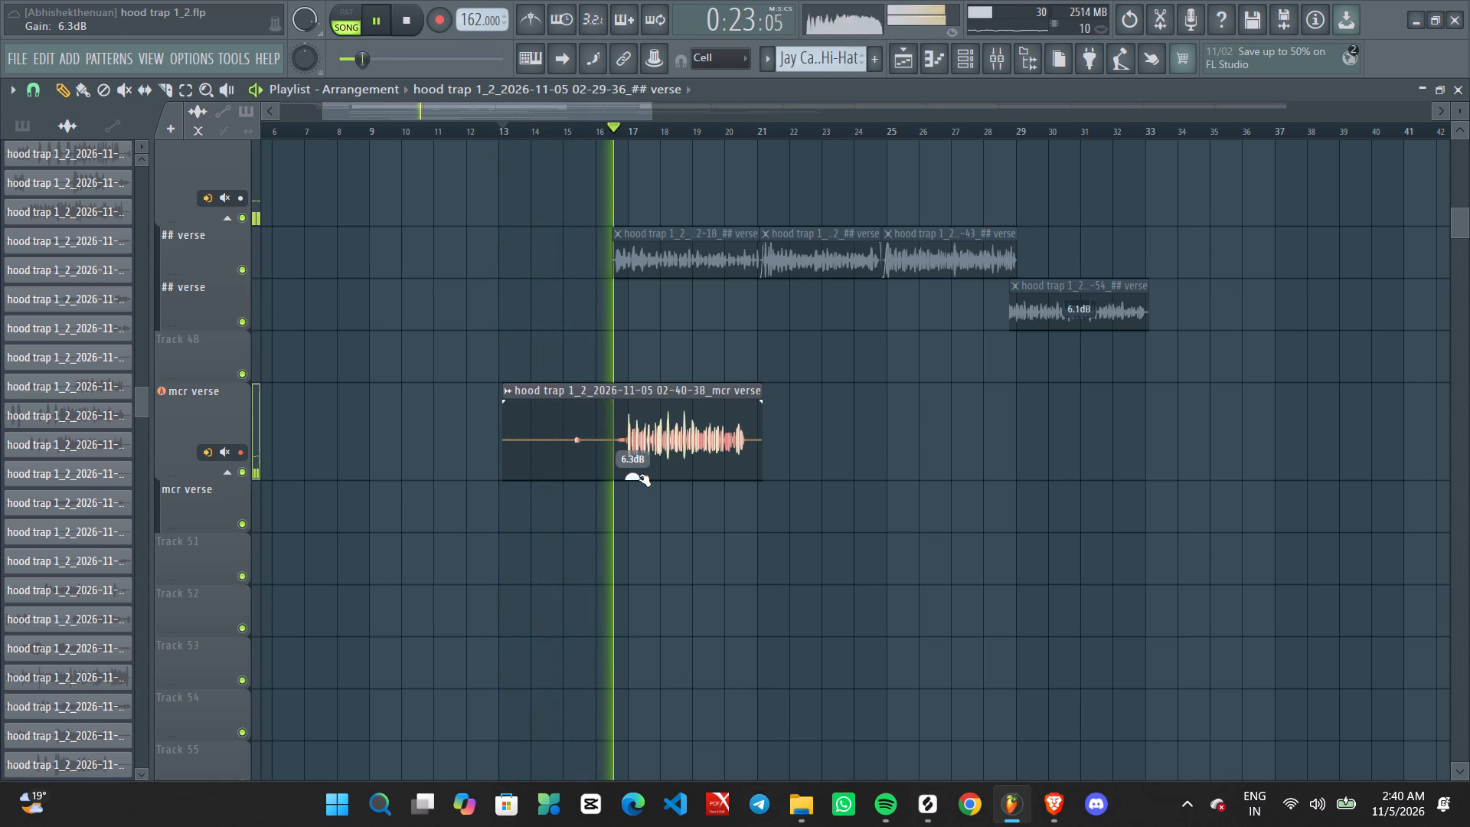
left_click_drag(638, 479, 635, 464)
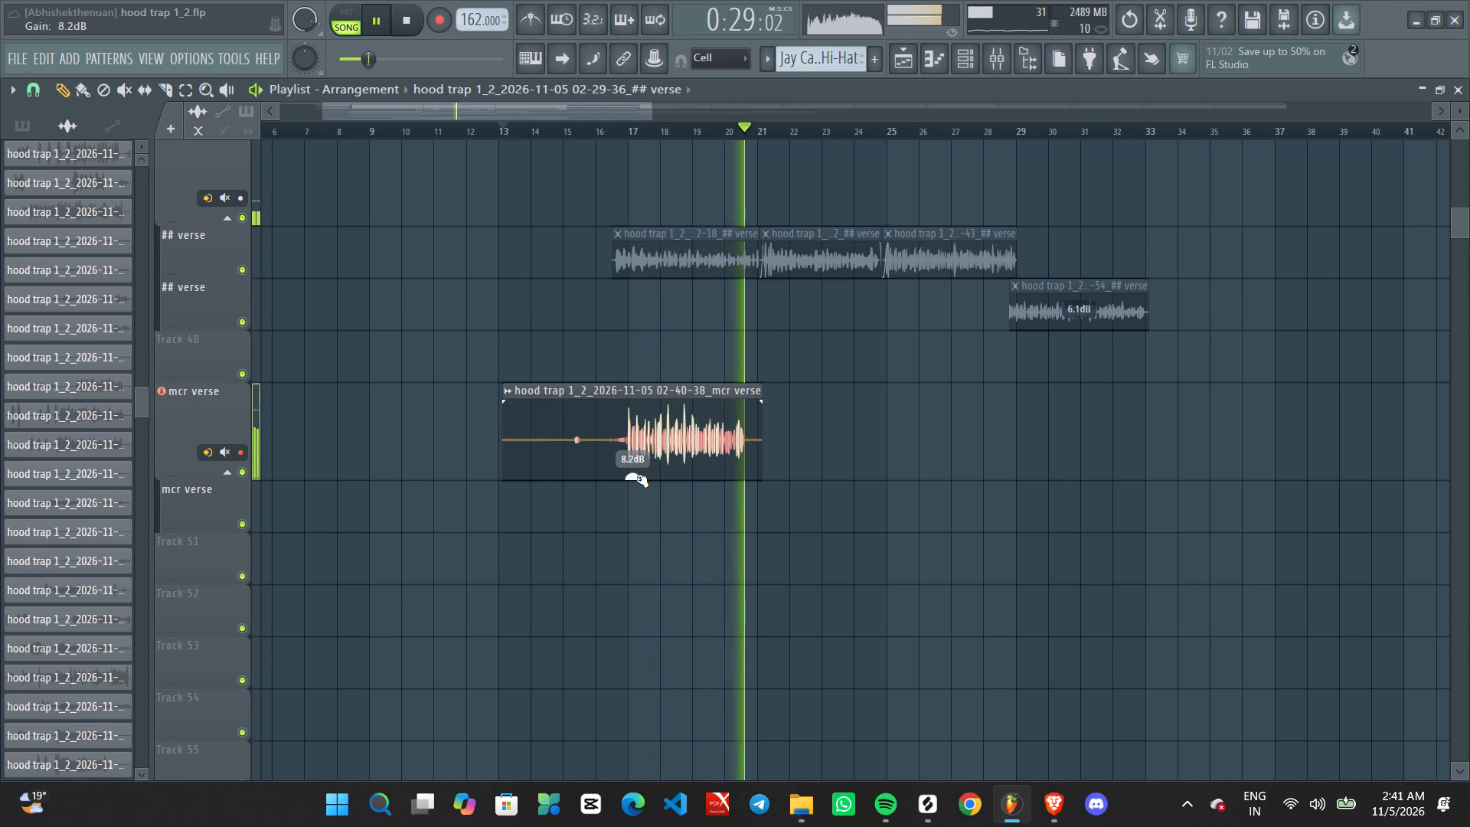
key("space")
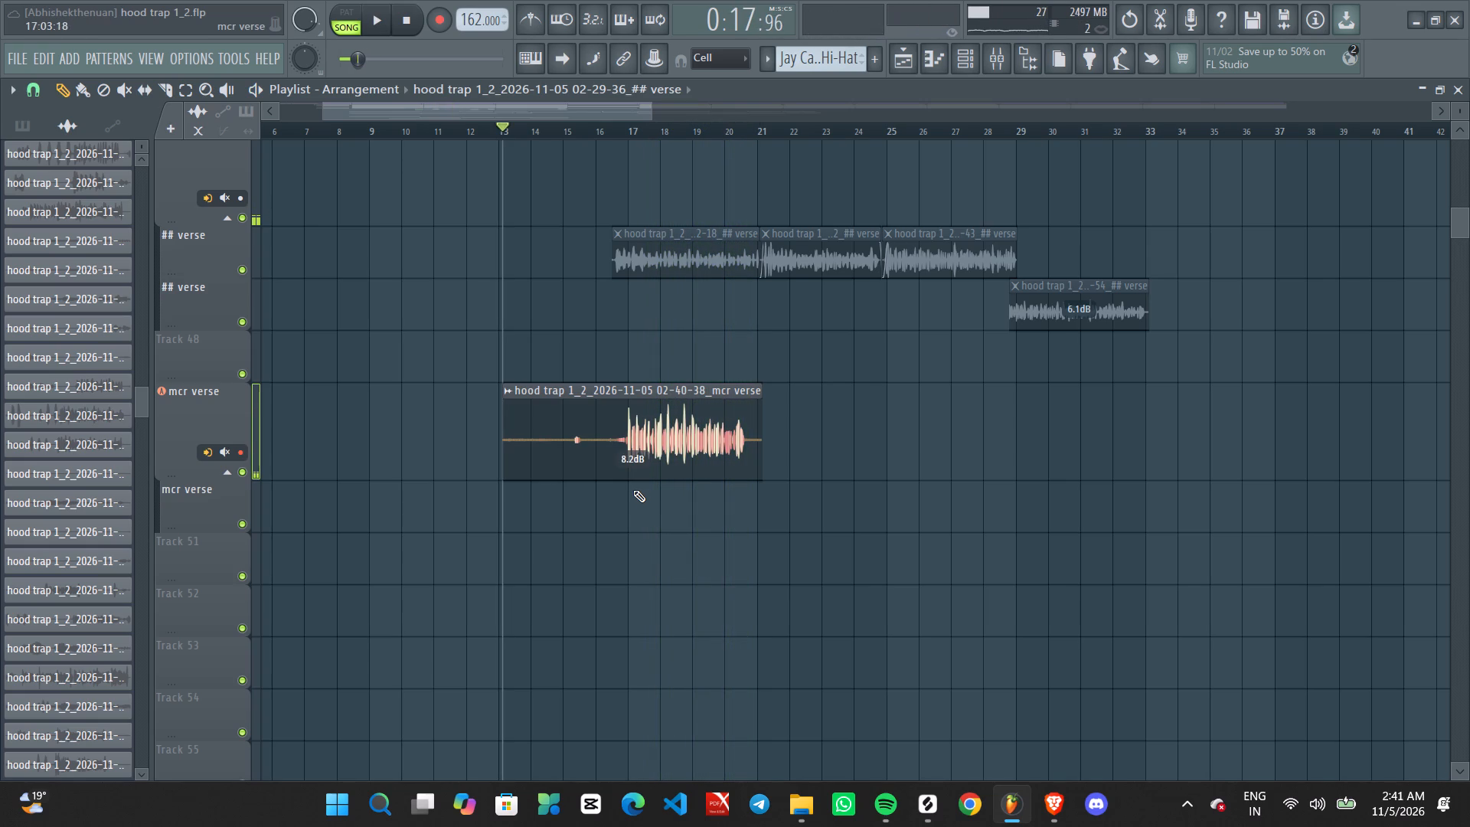
Listen to the mcr verse take repeatedly from bar 13 and from shortly before bar 16 to judge the performance.
key("space")
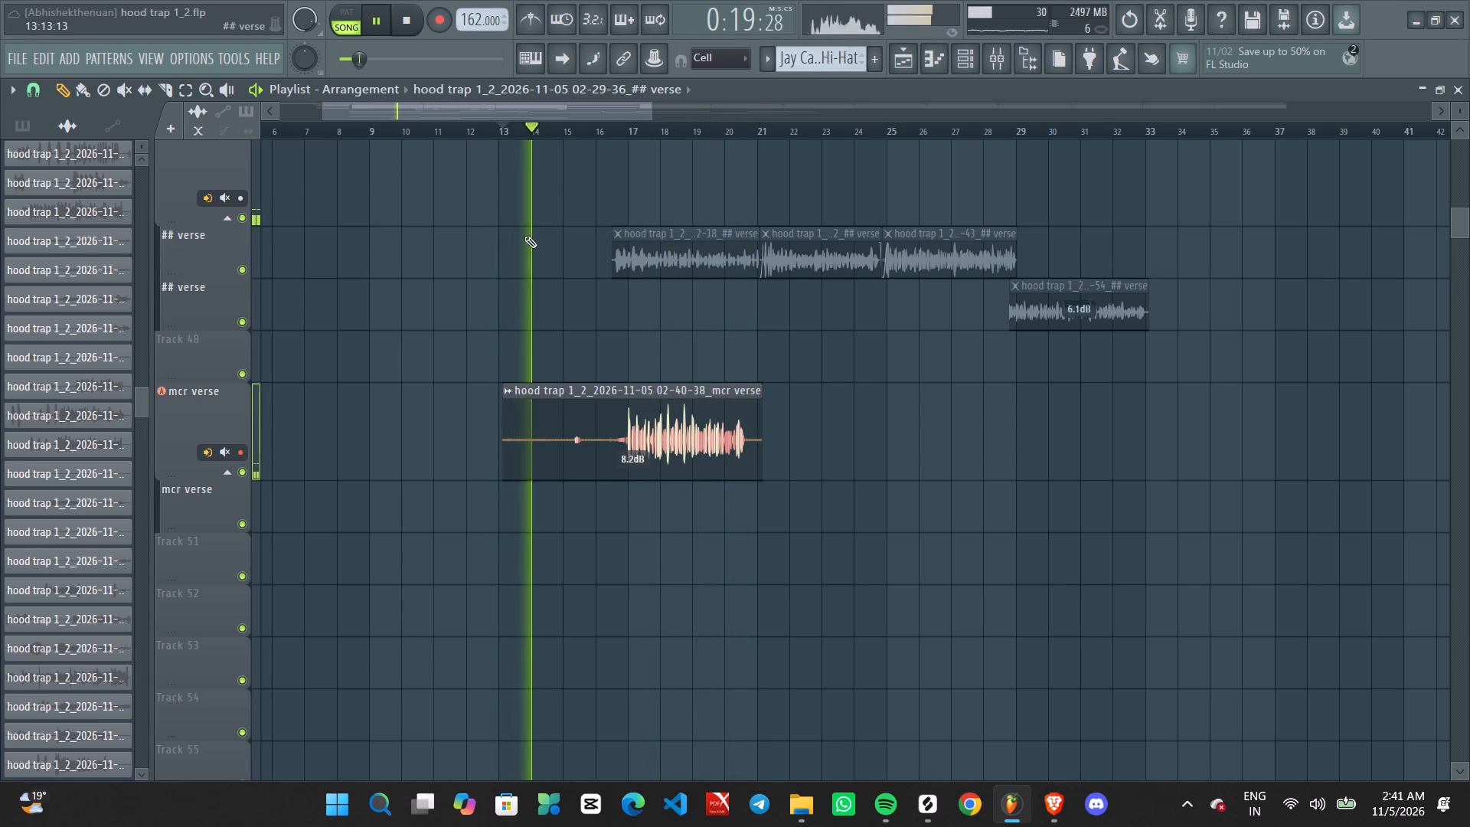
left_click(586, 133)
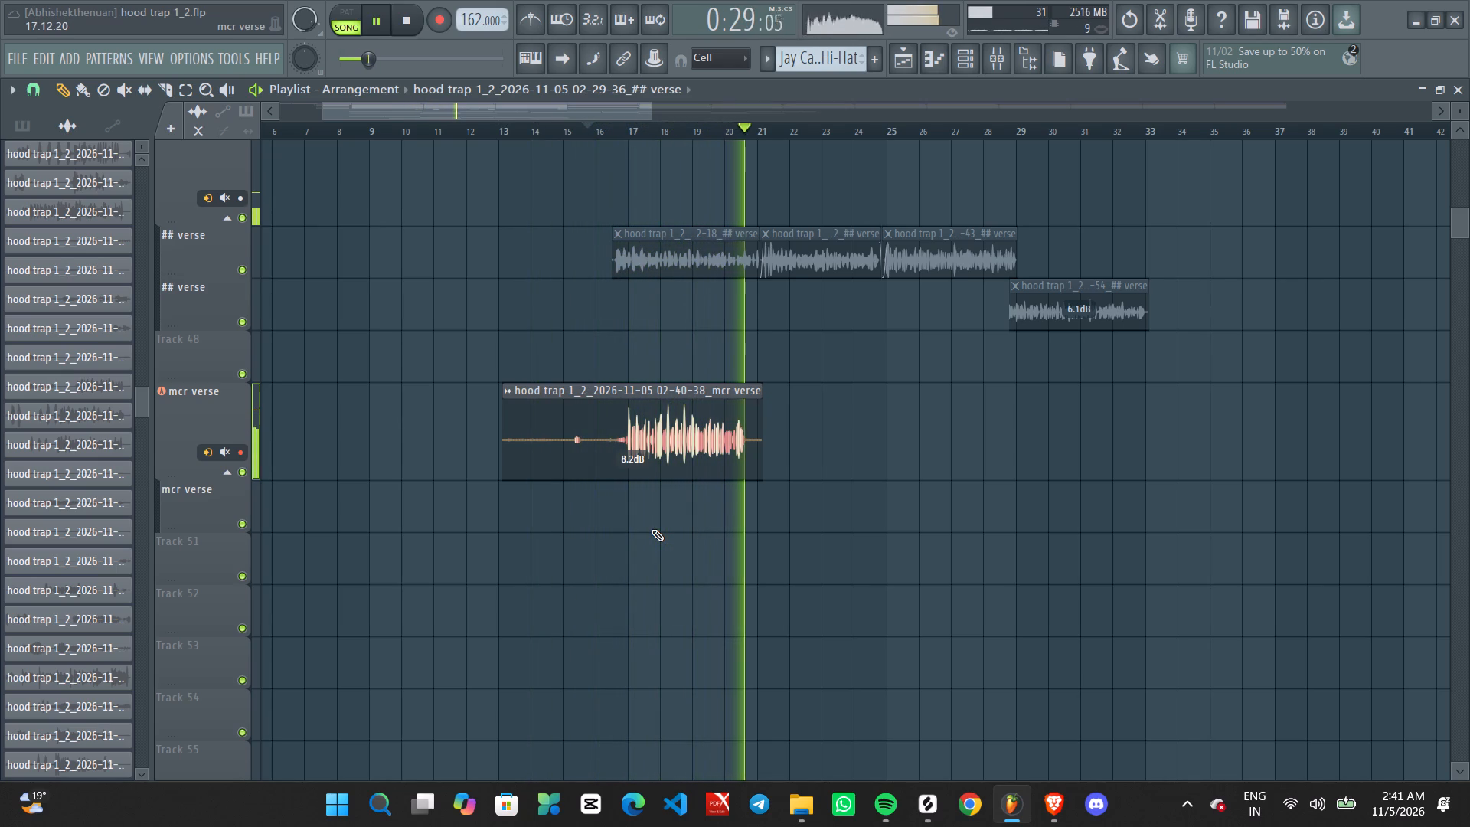
key("space")
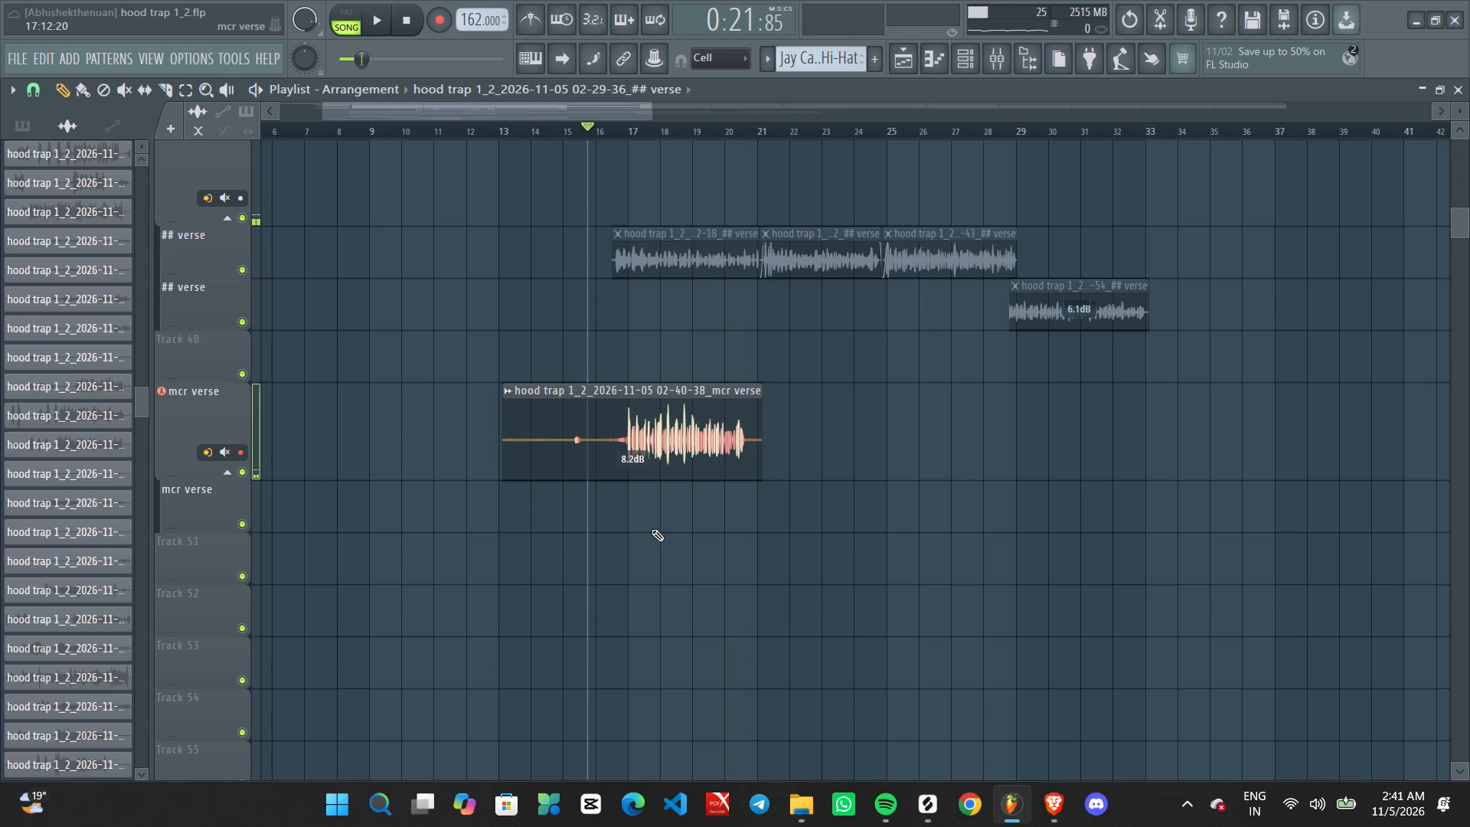
key("space")
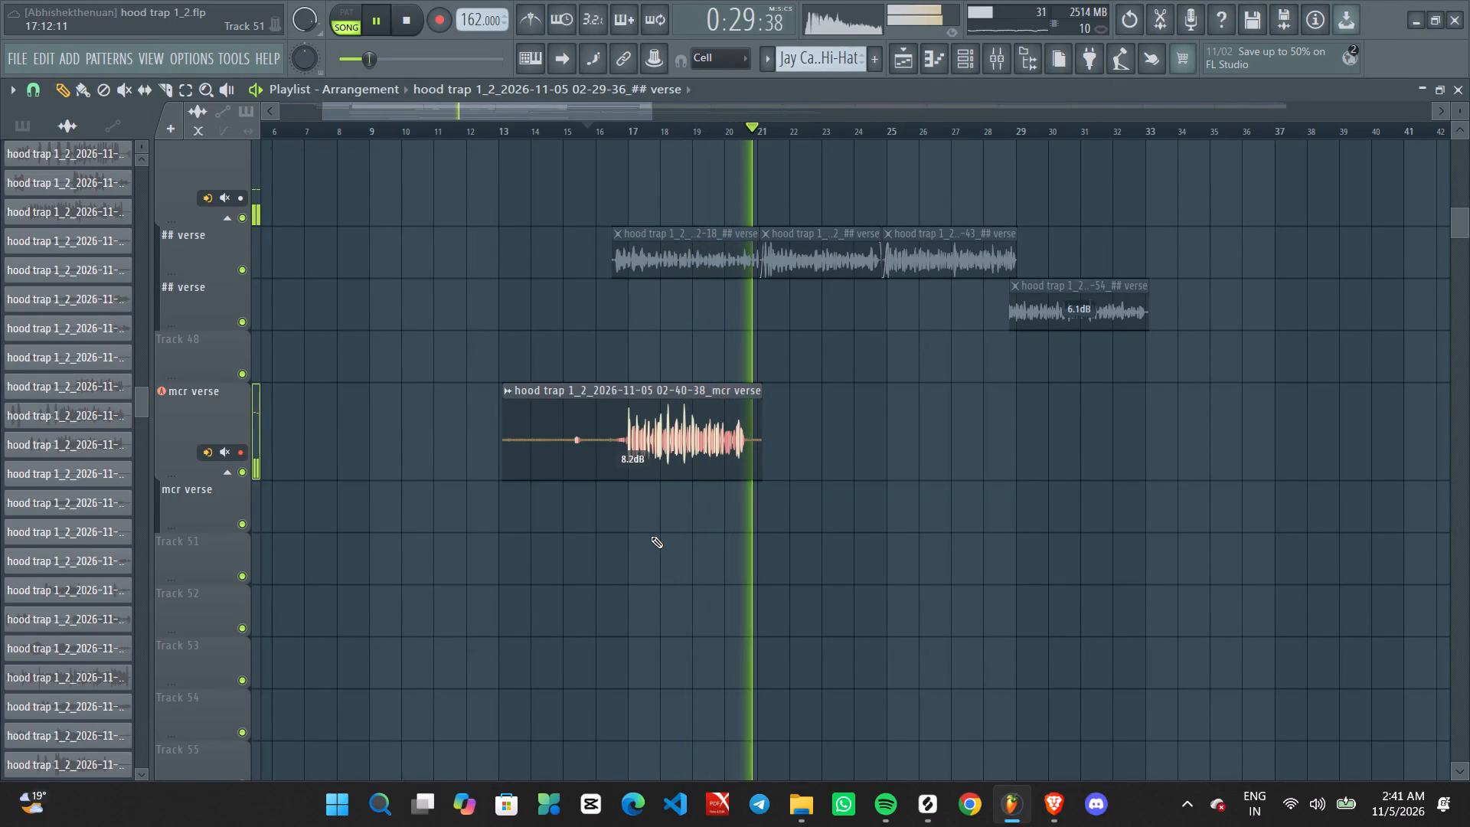
key("space")
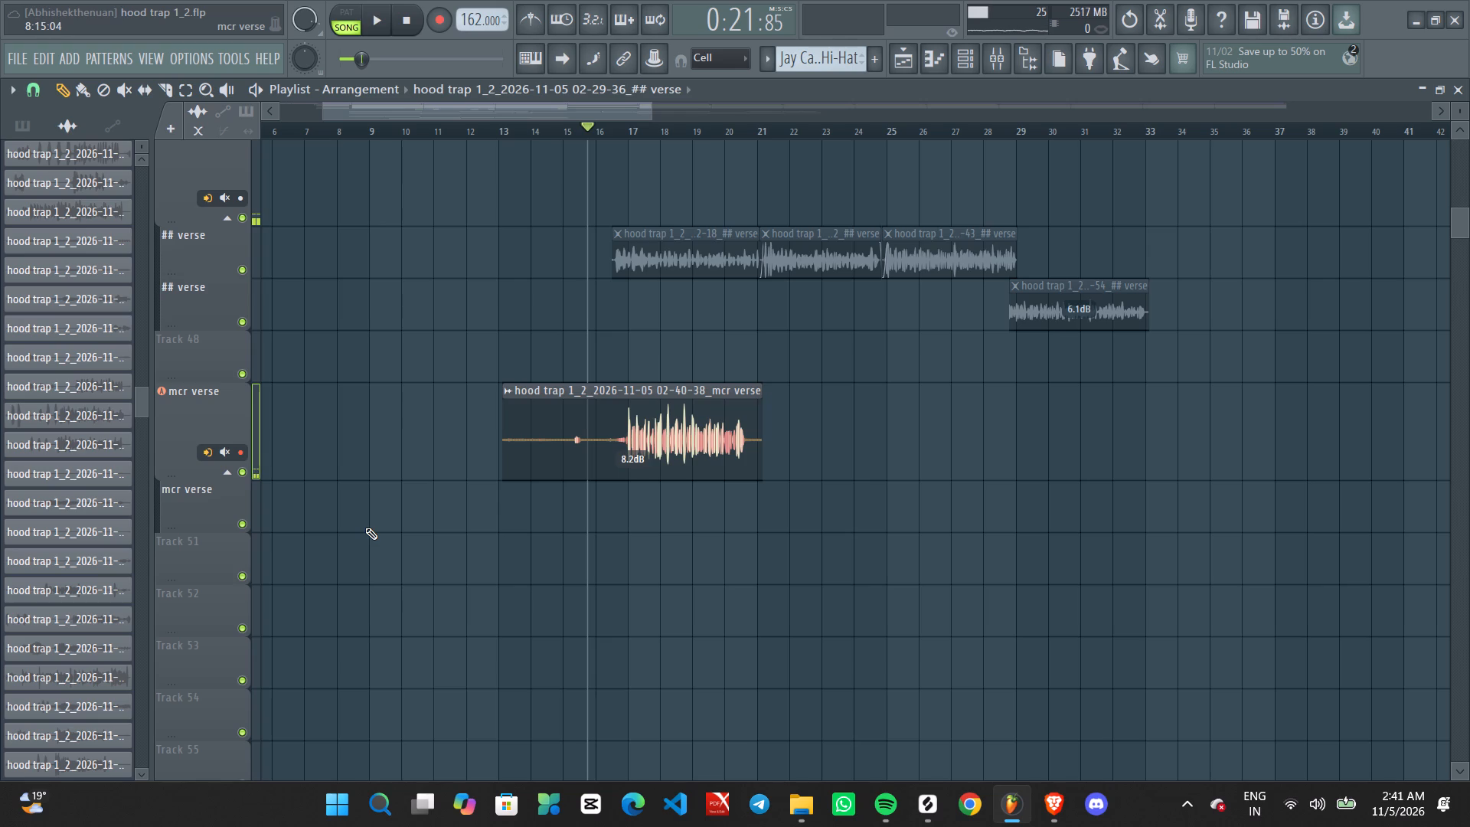
key("space")
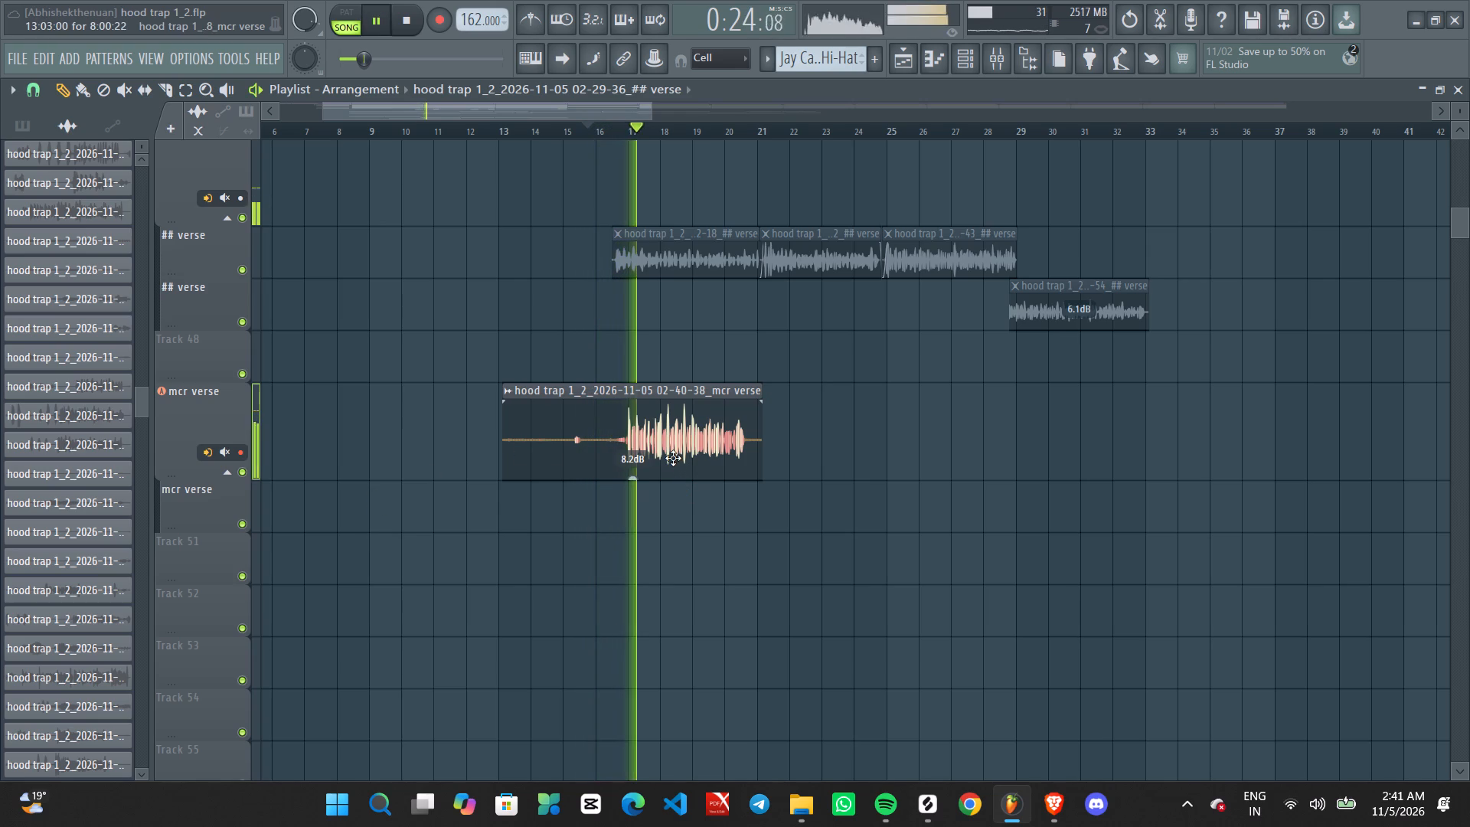
key("space")
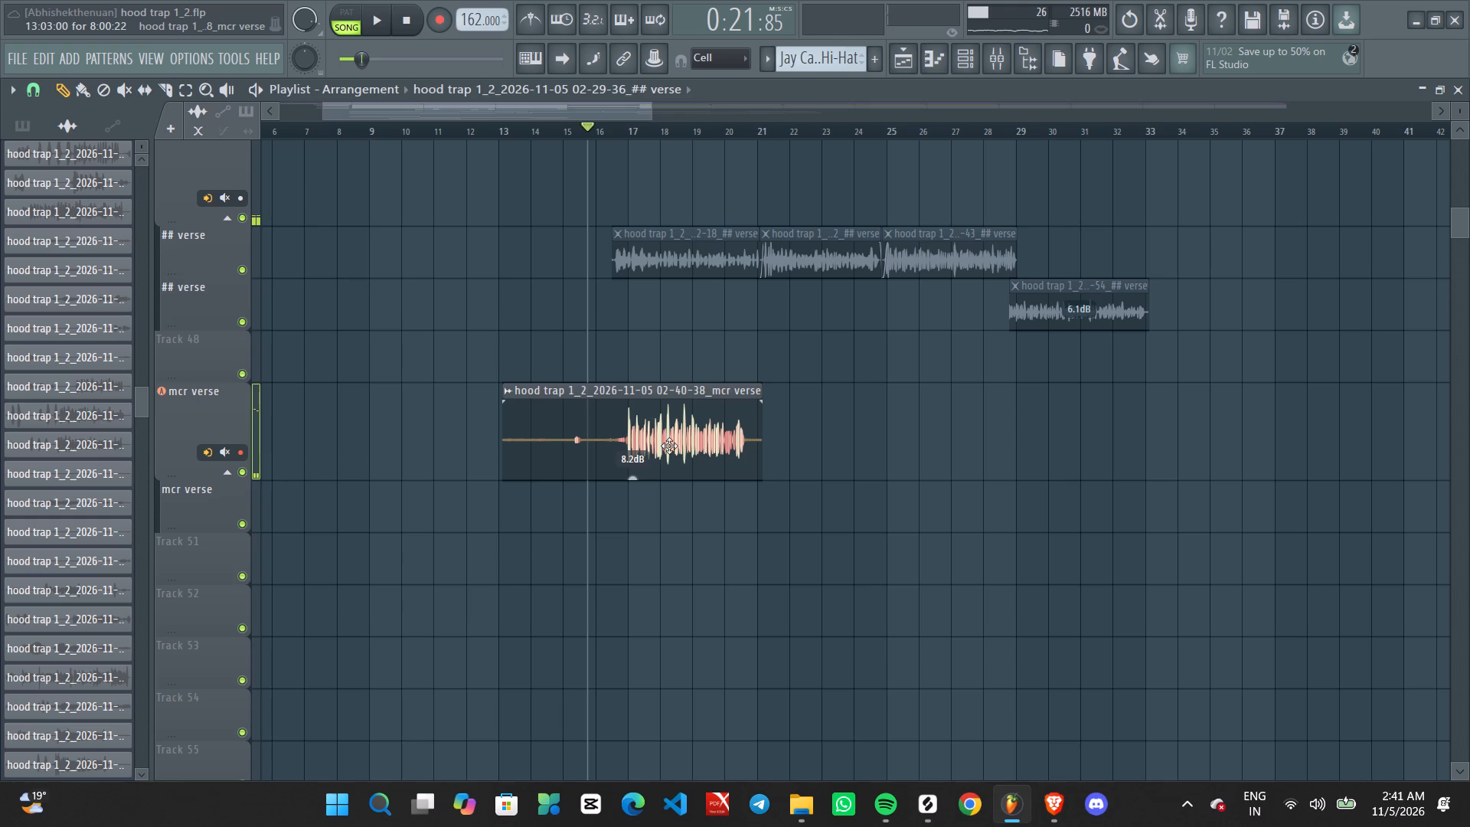
key("space")
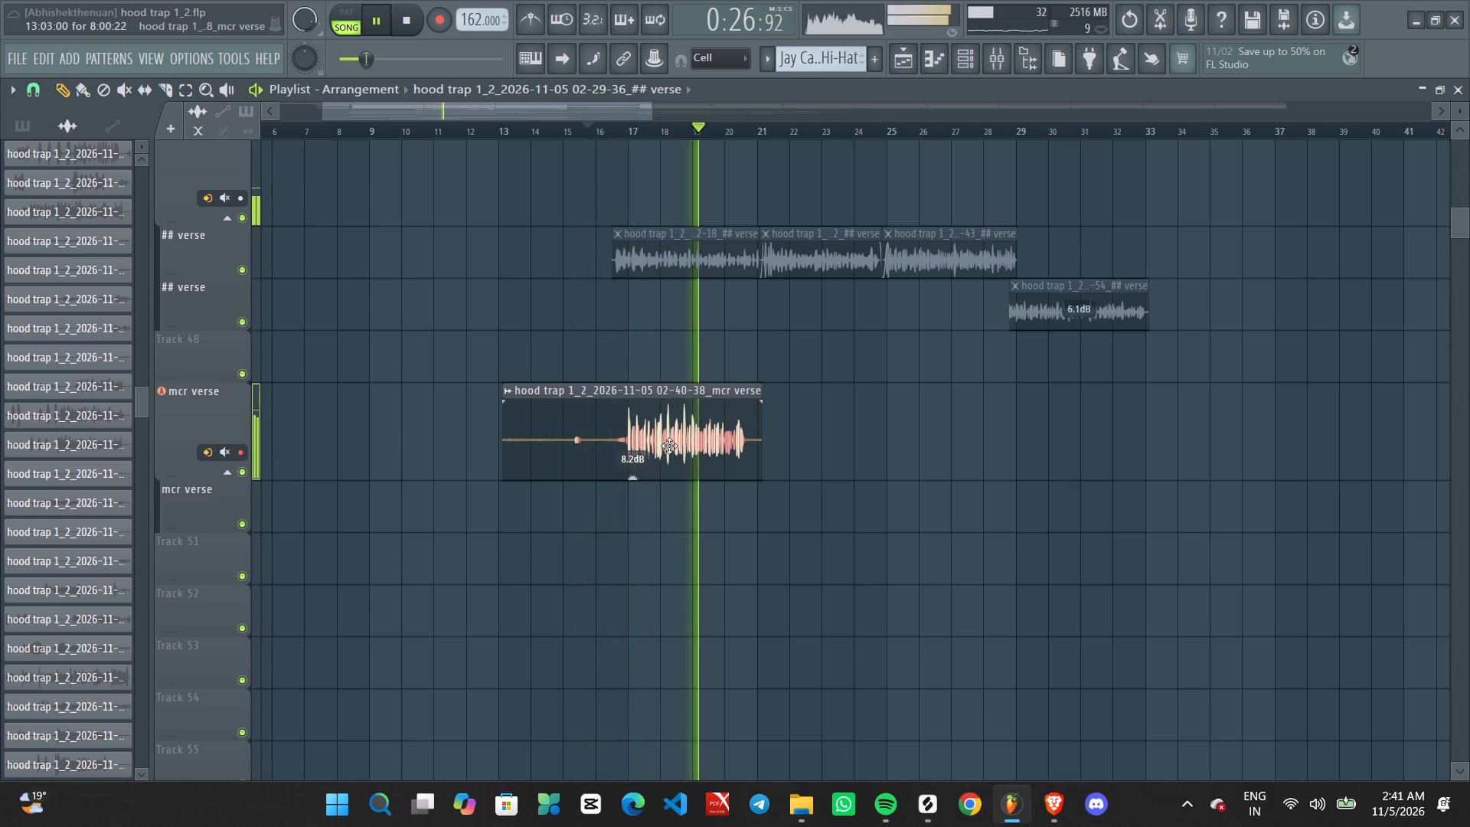
key("space")
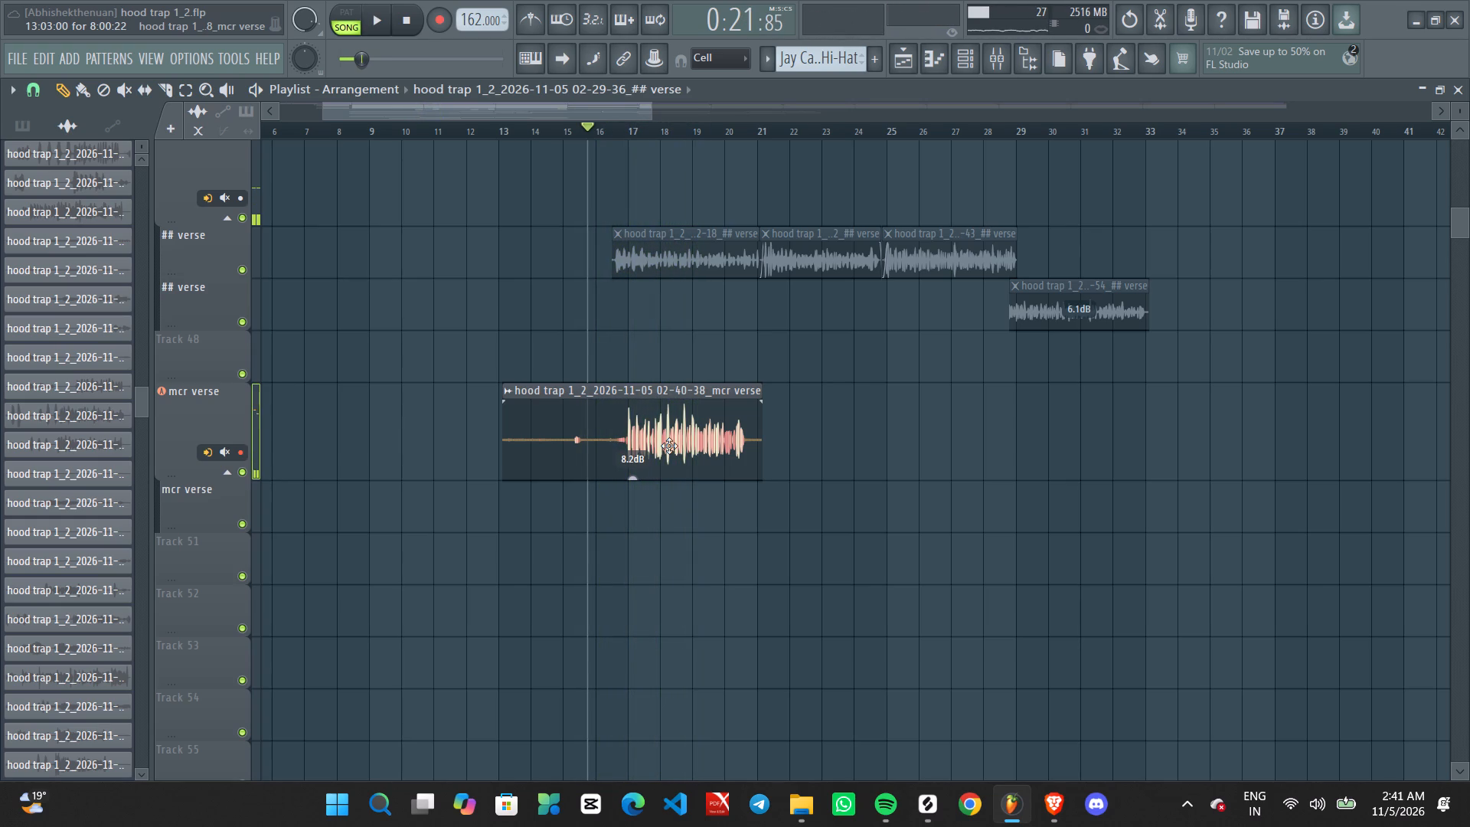
Delete the mcr verse take spanning bars 13 to 21.
right_click(643, 446)
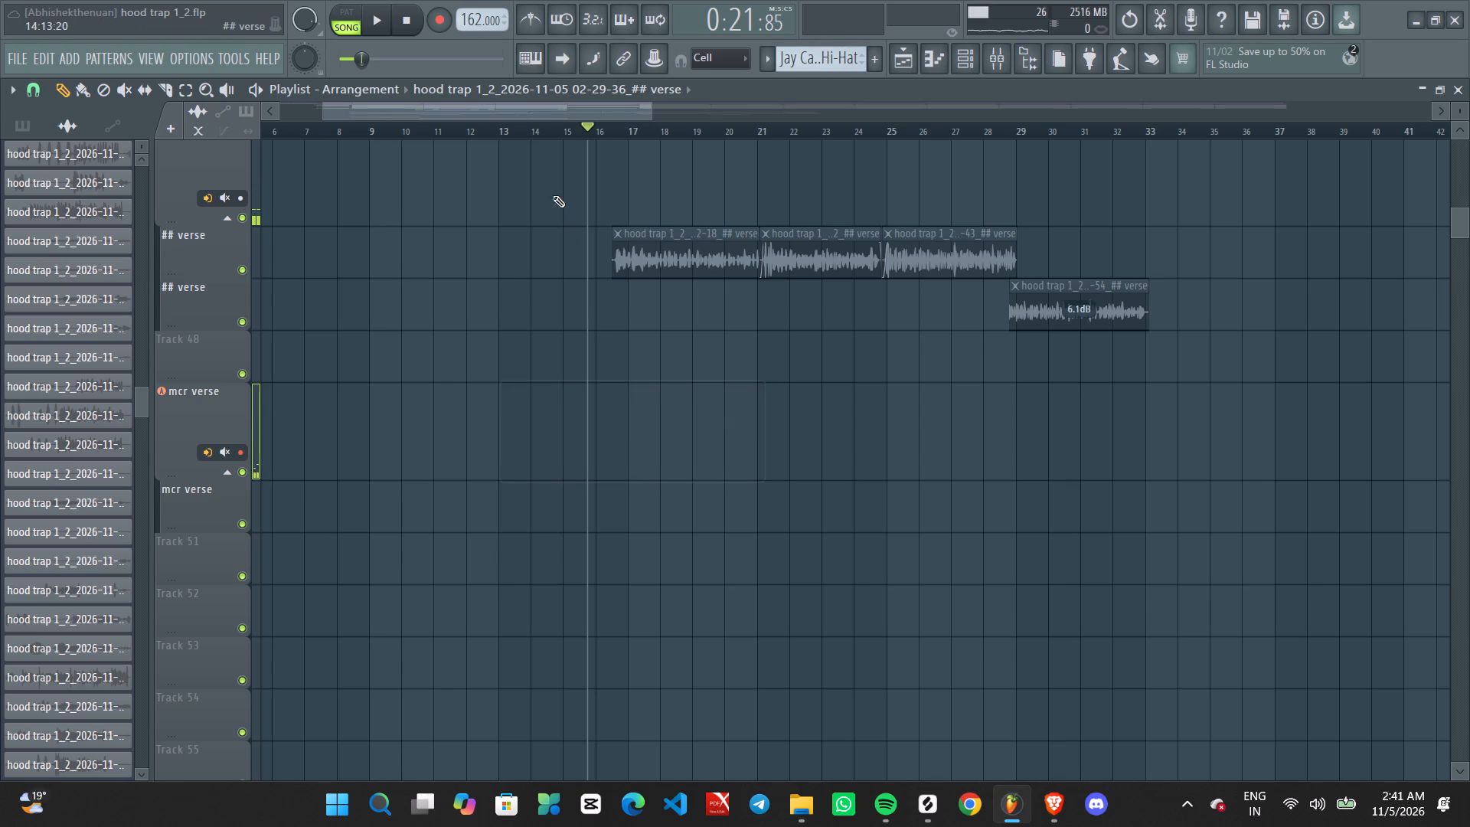
Move the recording start to just after bar 13, record a very short mcr verse take, and delete it.
left_click(515, 131)
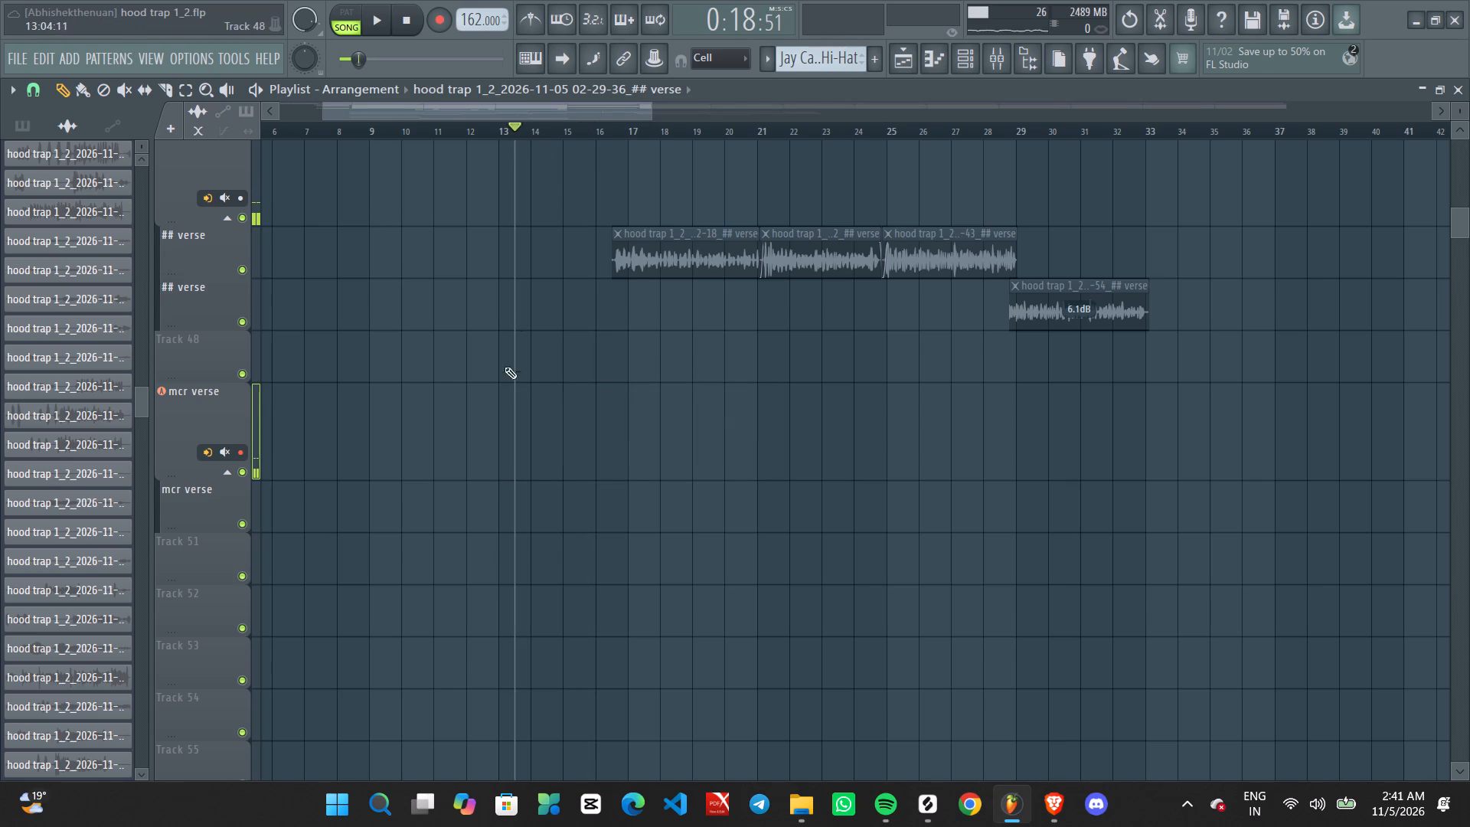
left_click(505, 133)
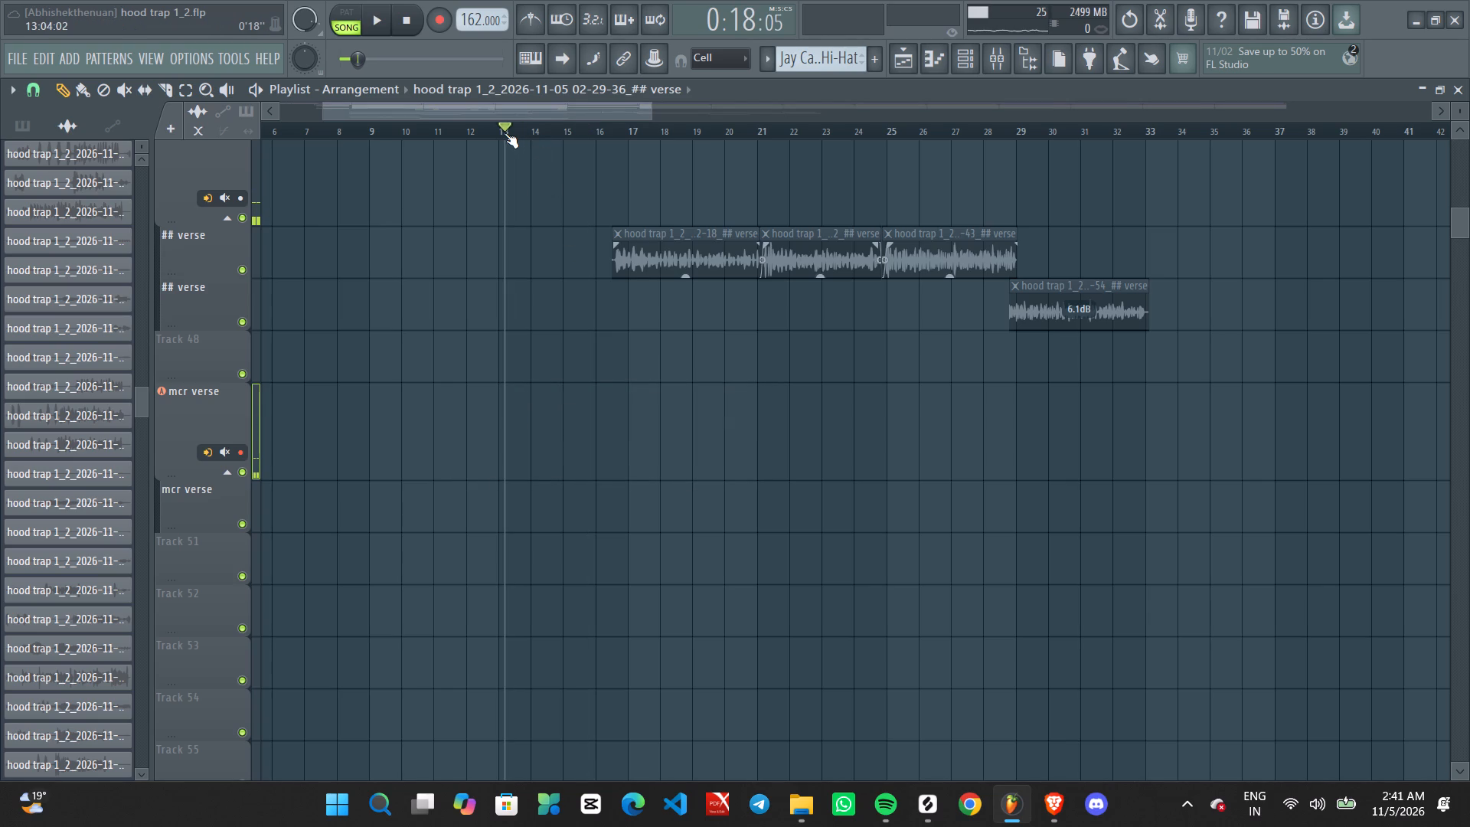
left_click(501, 133)
left_click(505, 133)
left_click(508, 132)
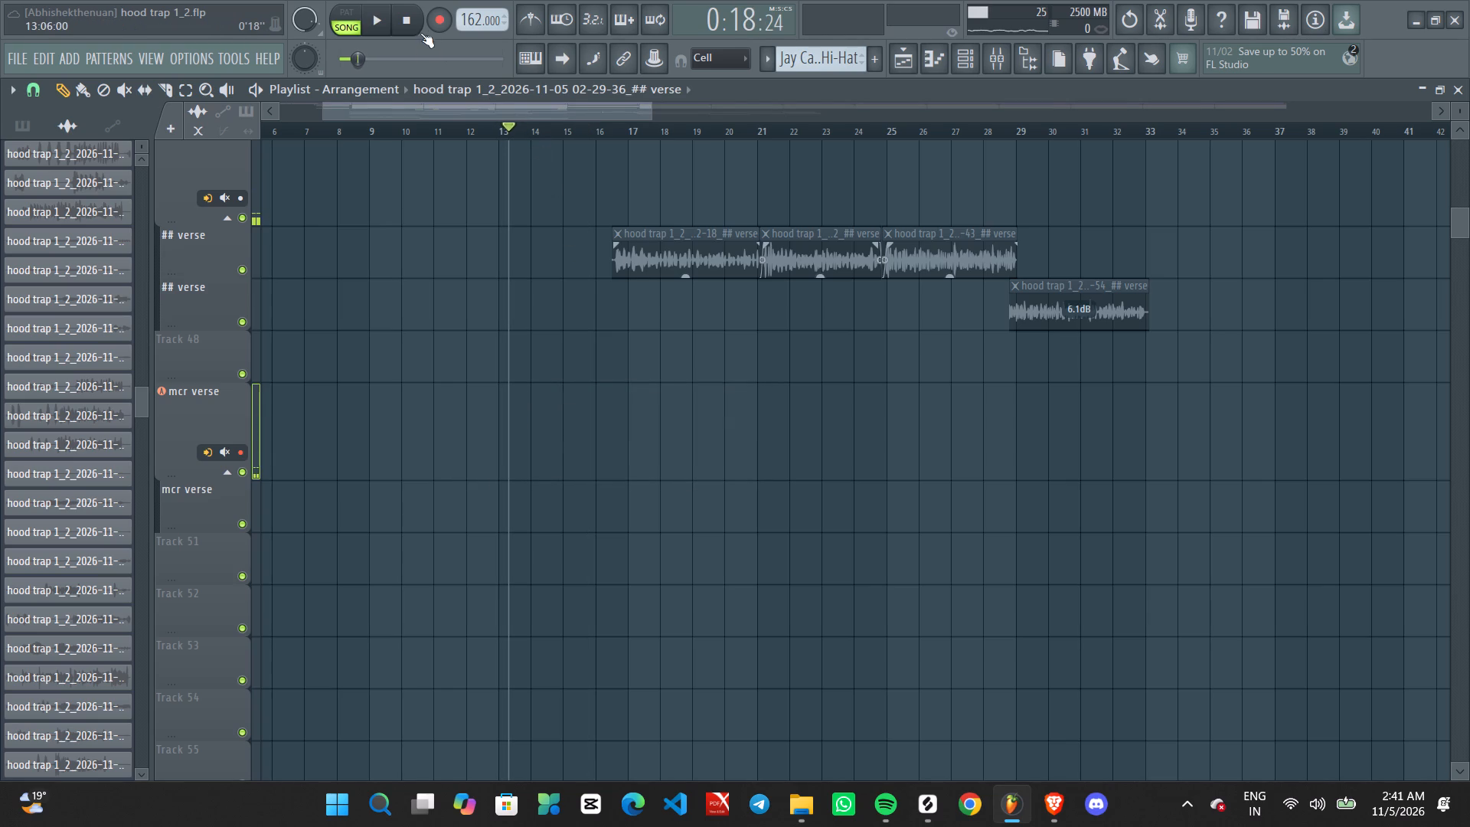
left_click(426, 24)
key("space")
right_click_drag(538, 417, 519, 416)
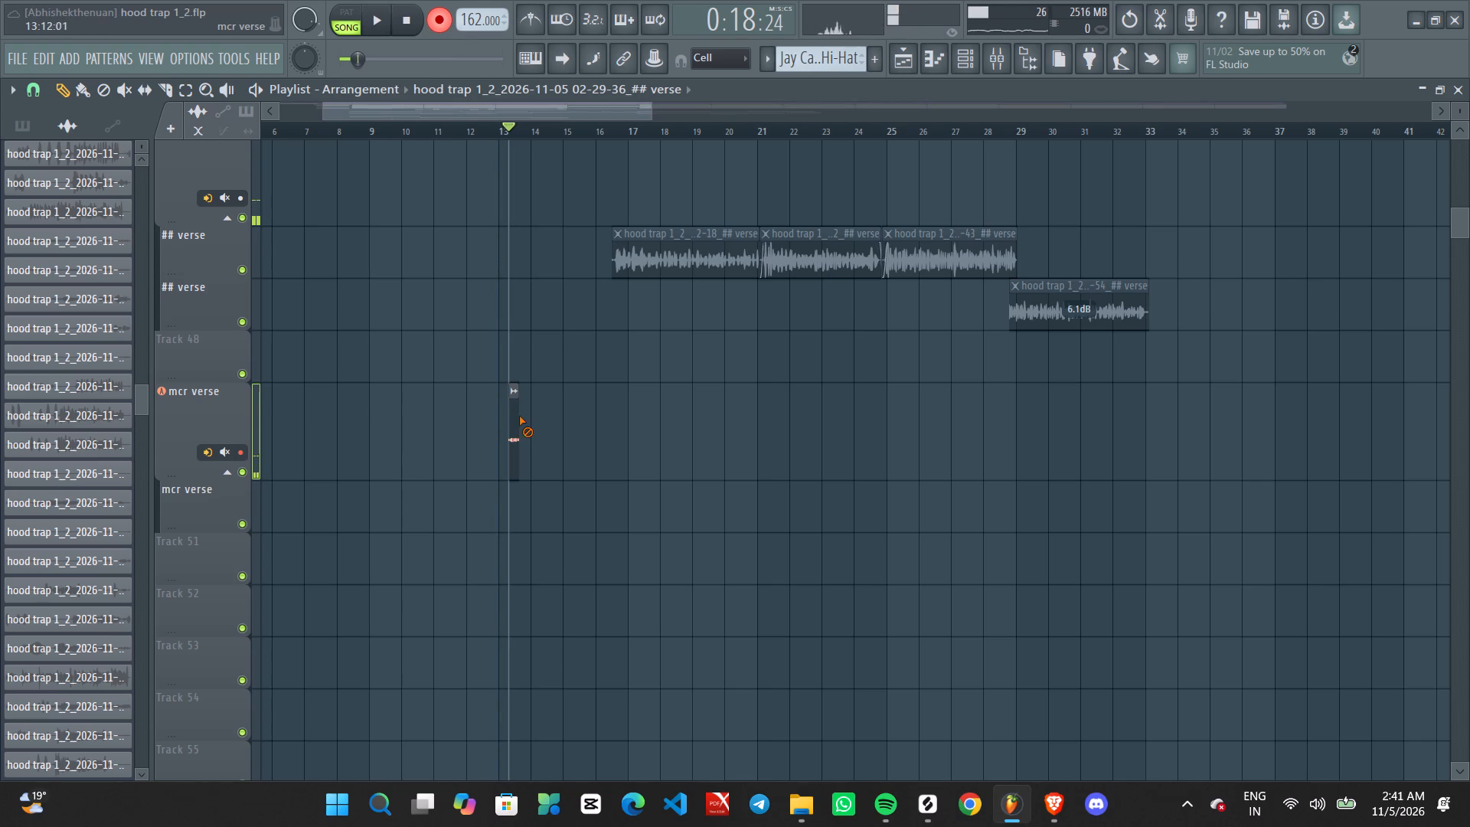
right_click_drag(519, 416, 518, 416)
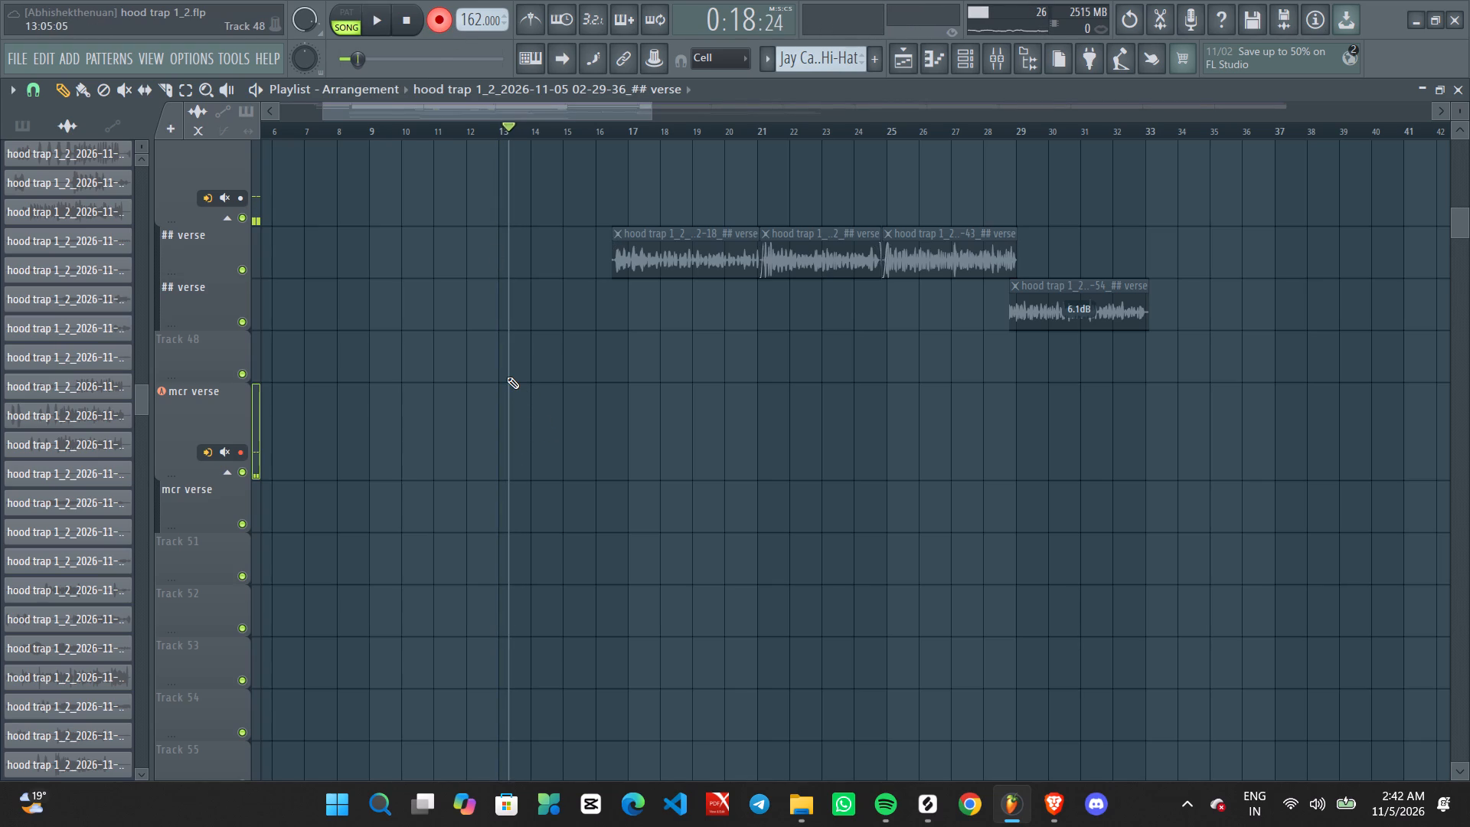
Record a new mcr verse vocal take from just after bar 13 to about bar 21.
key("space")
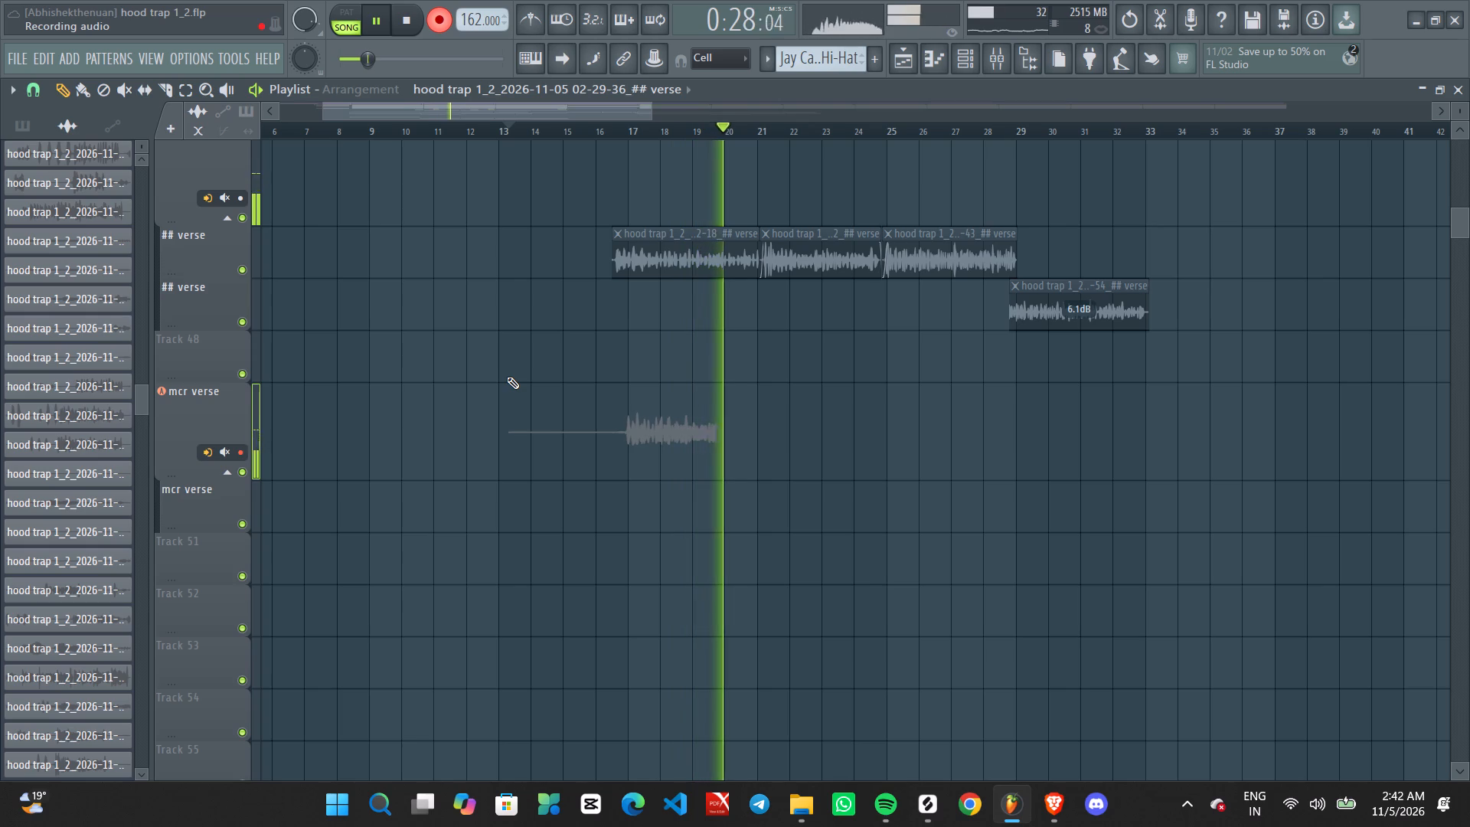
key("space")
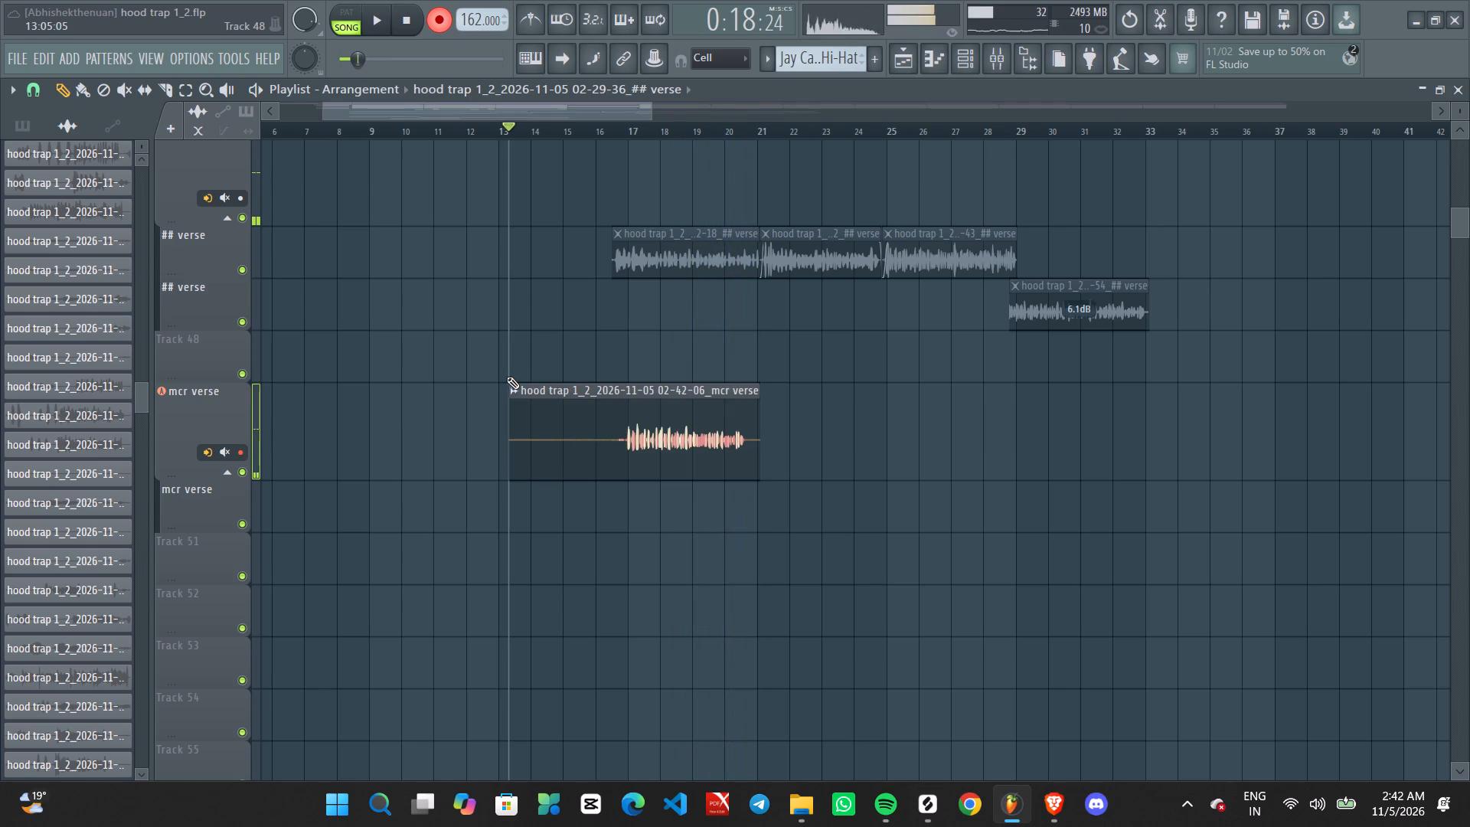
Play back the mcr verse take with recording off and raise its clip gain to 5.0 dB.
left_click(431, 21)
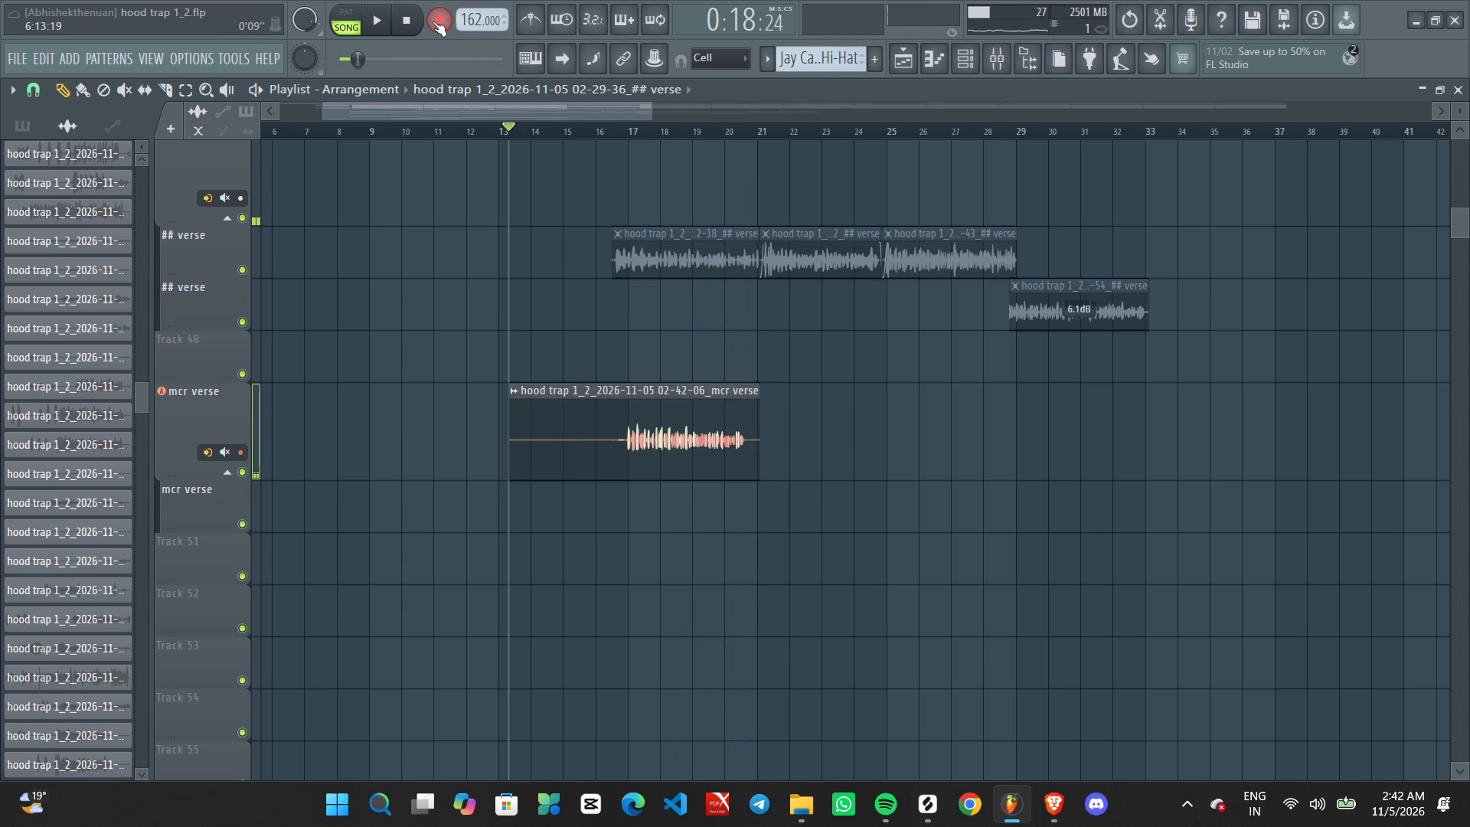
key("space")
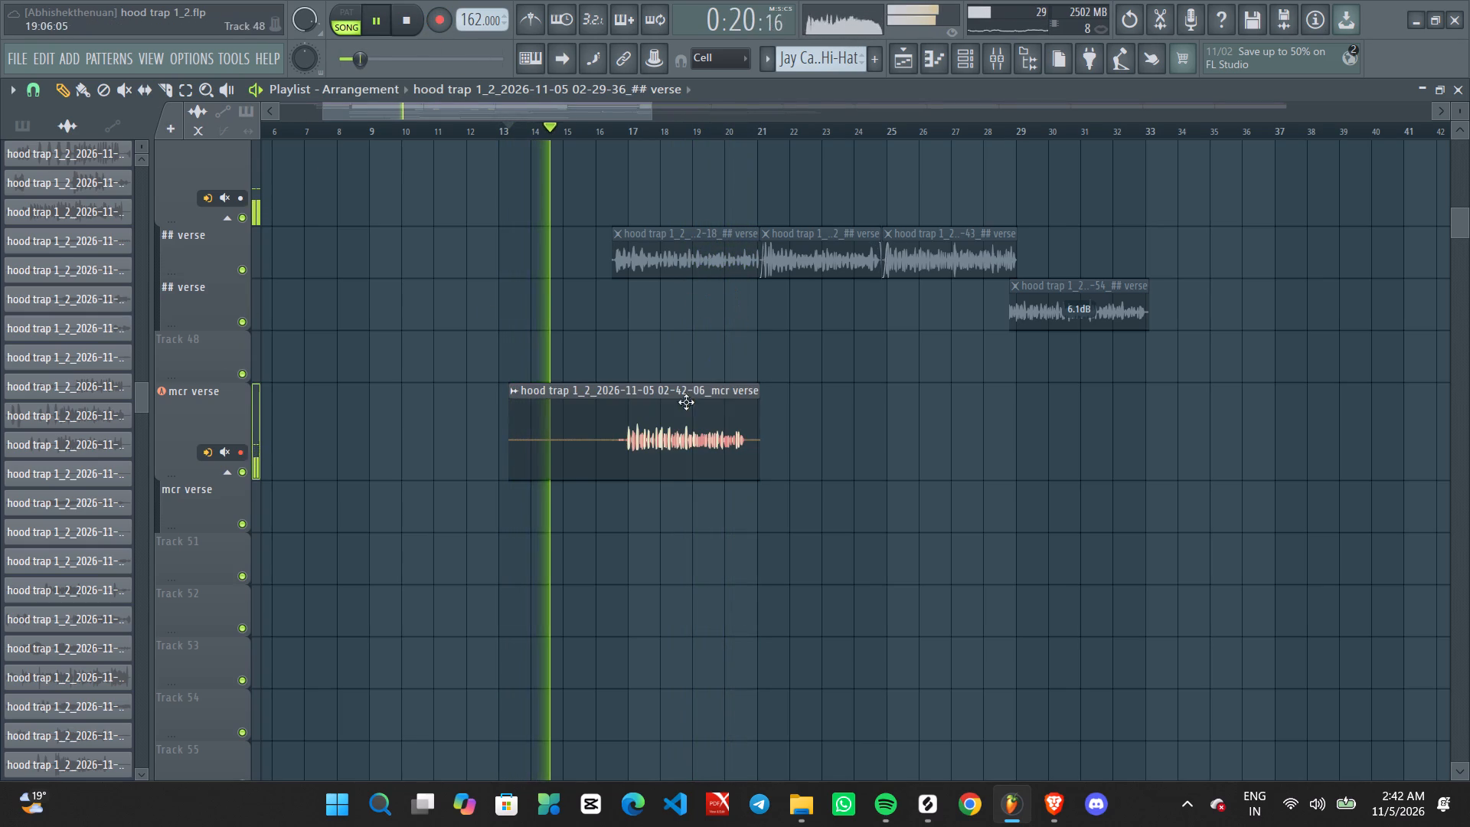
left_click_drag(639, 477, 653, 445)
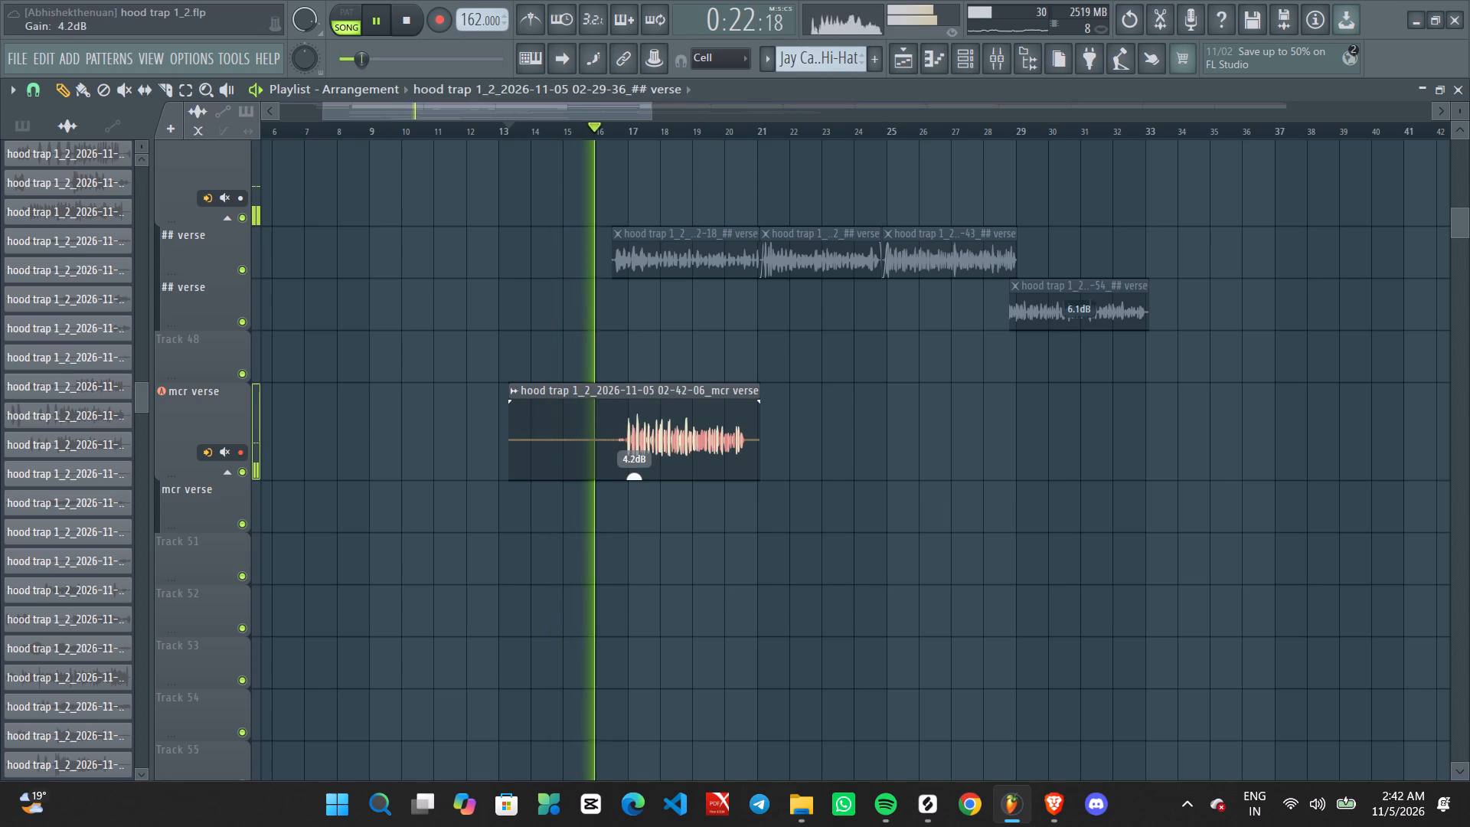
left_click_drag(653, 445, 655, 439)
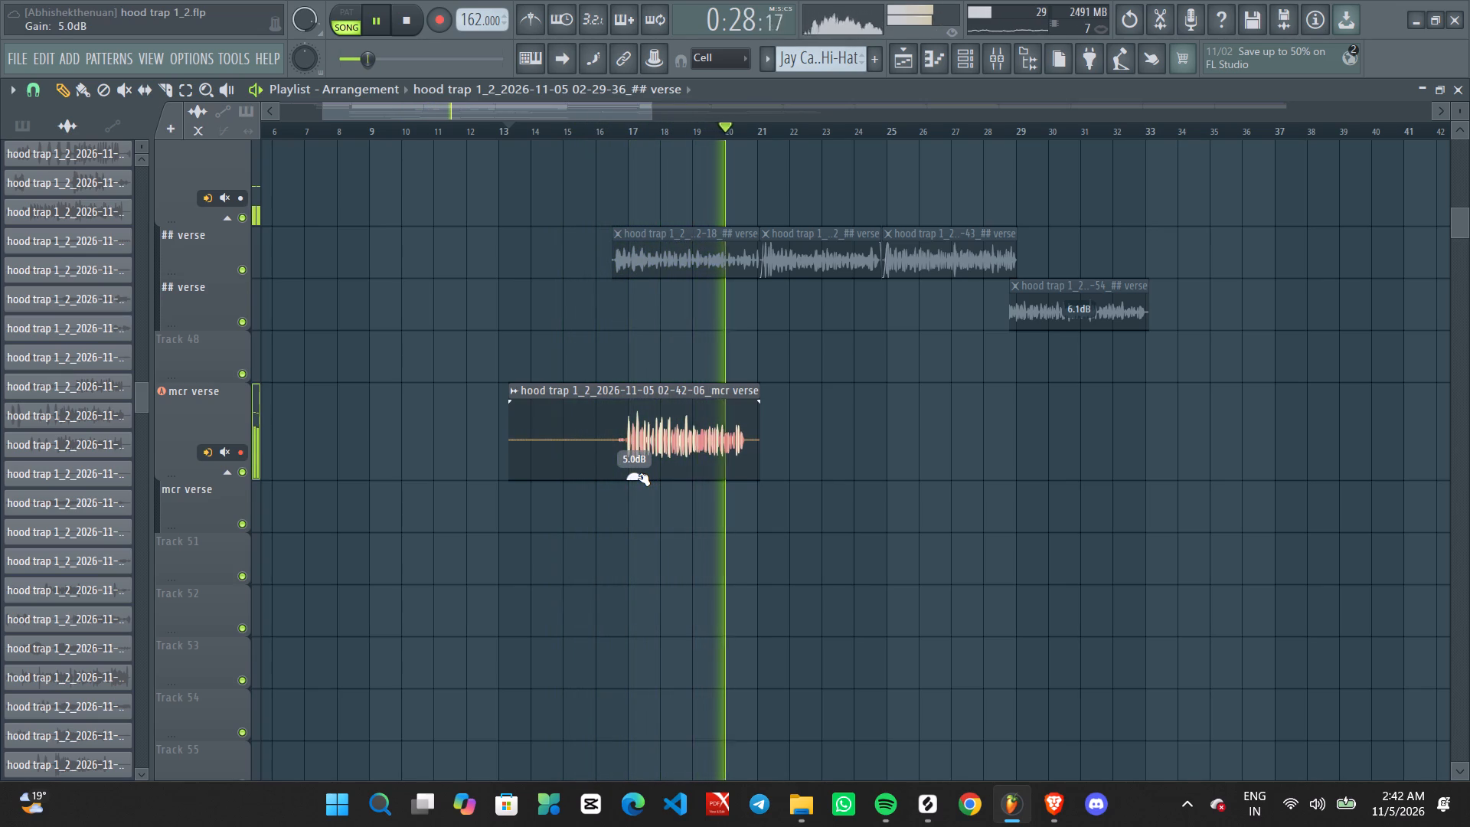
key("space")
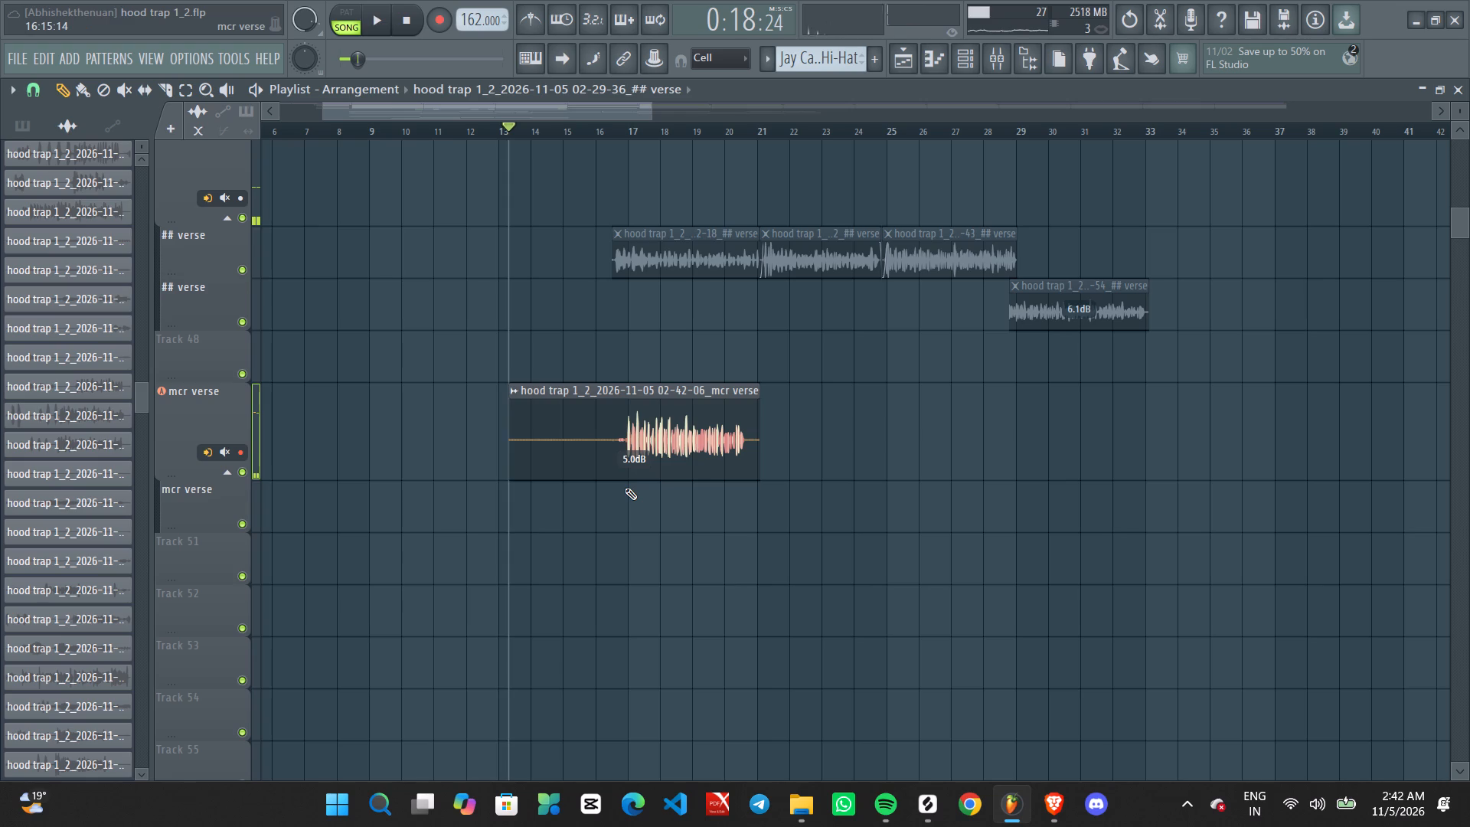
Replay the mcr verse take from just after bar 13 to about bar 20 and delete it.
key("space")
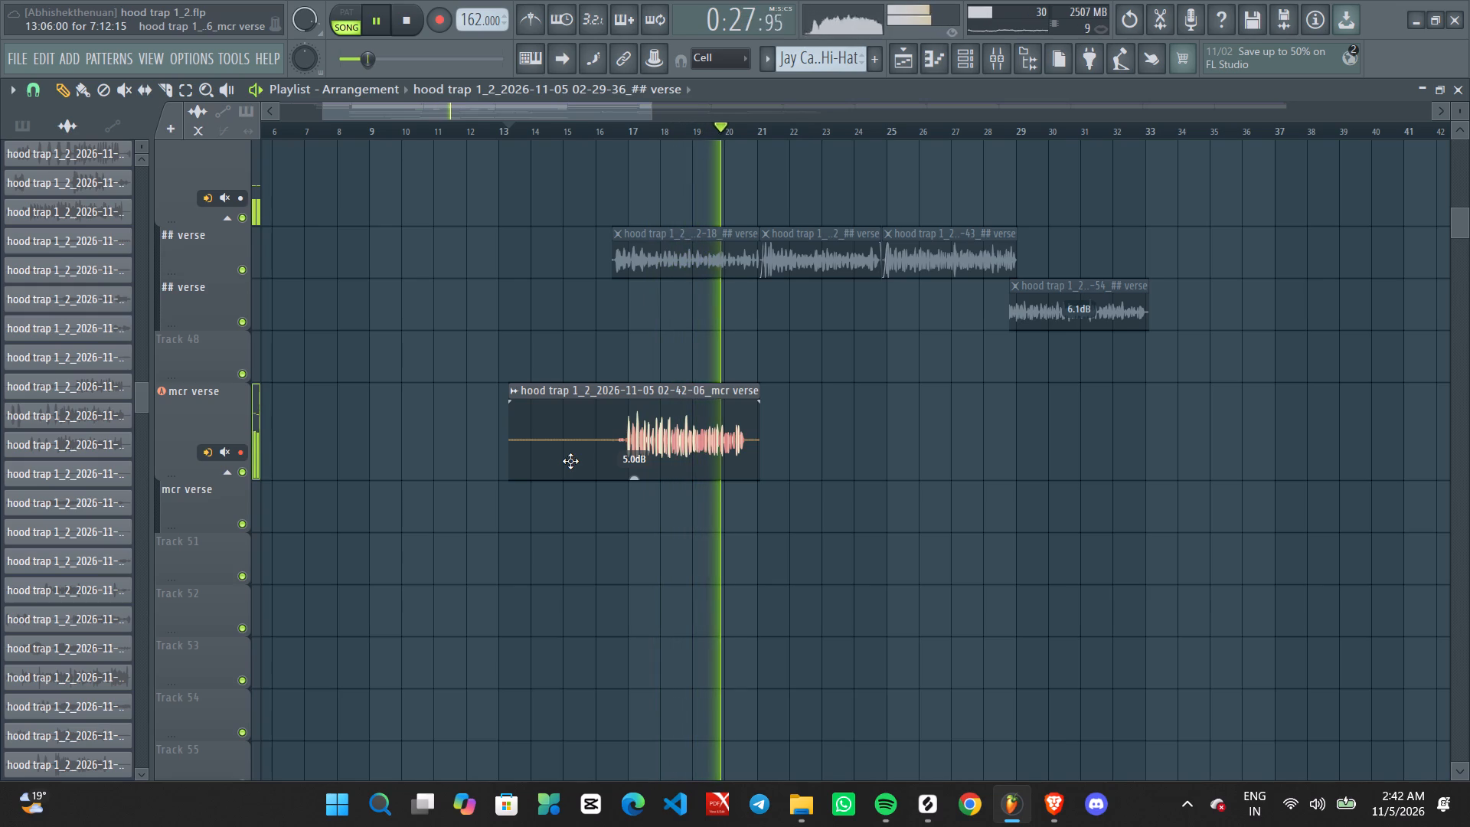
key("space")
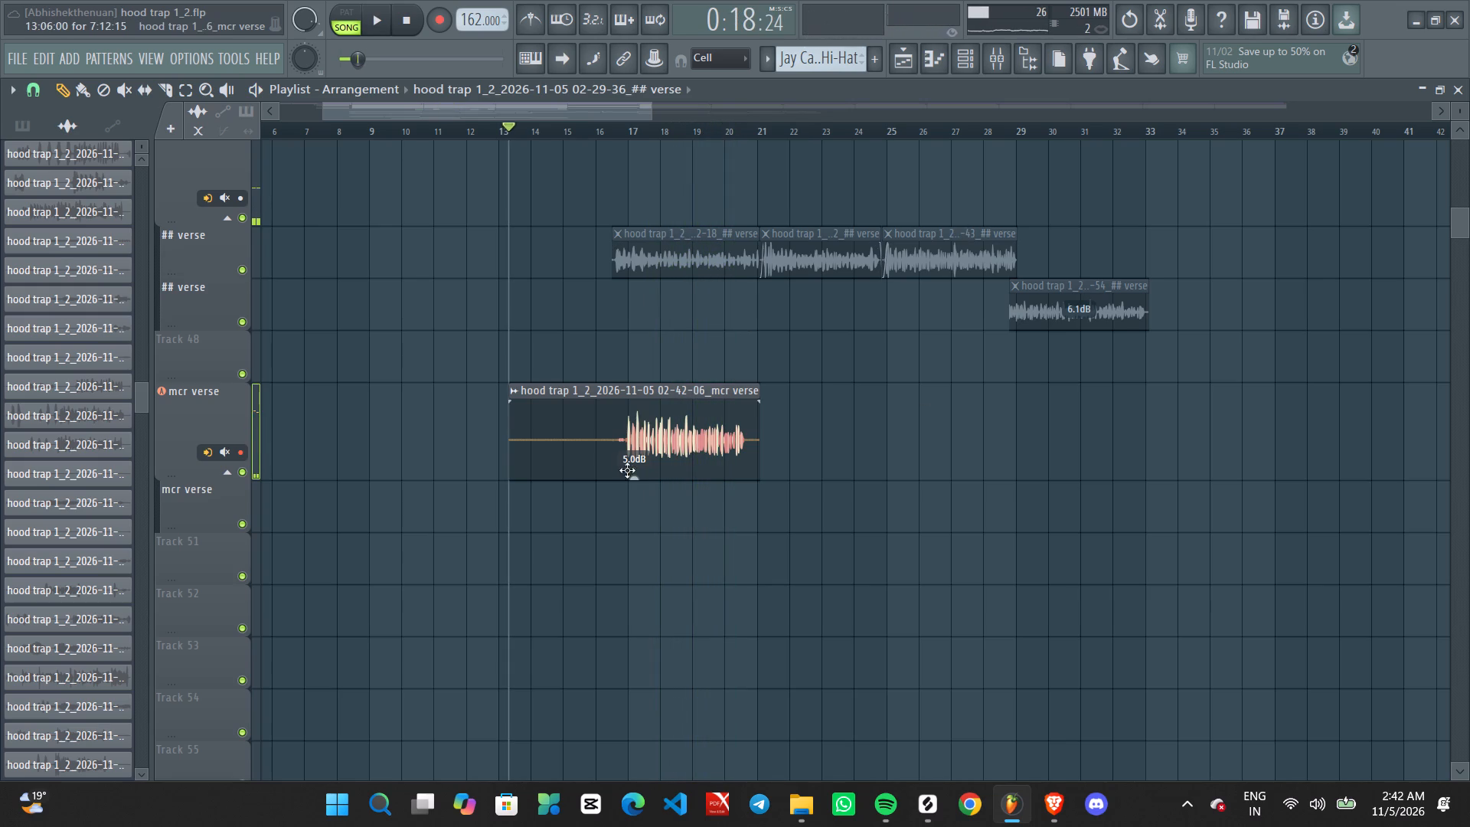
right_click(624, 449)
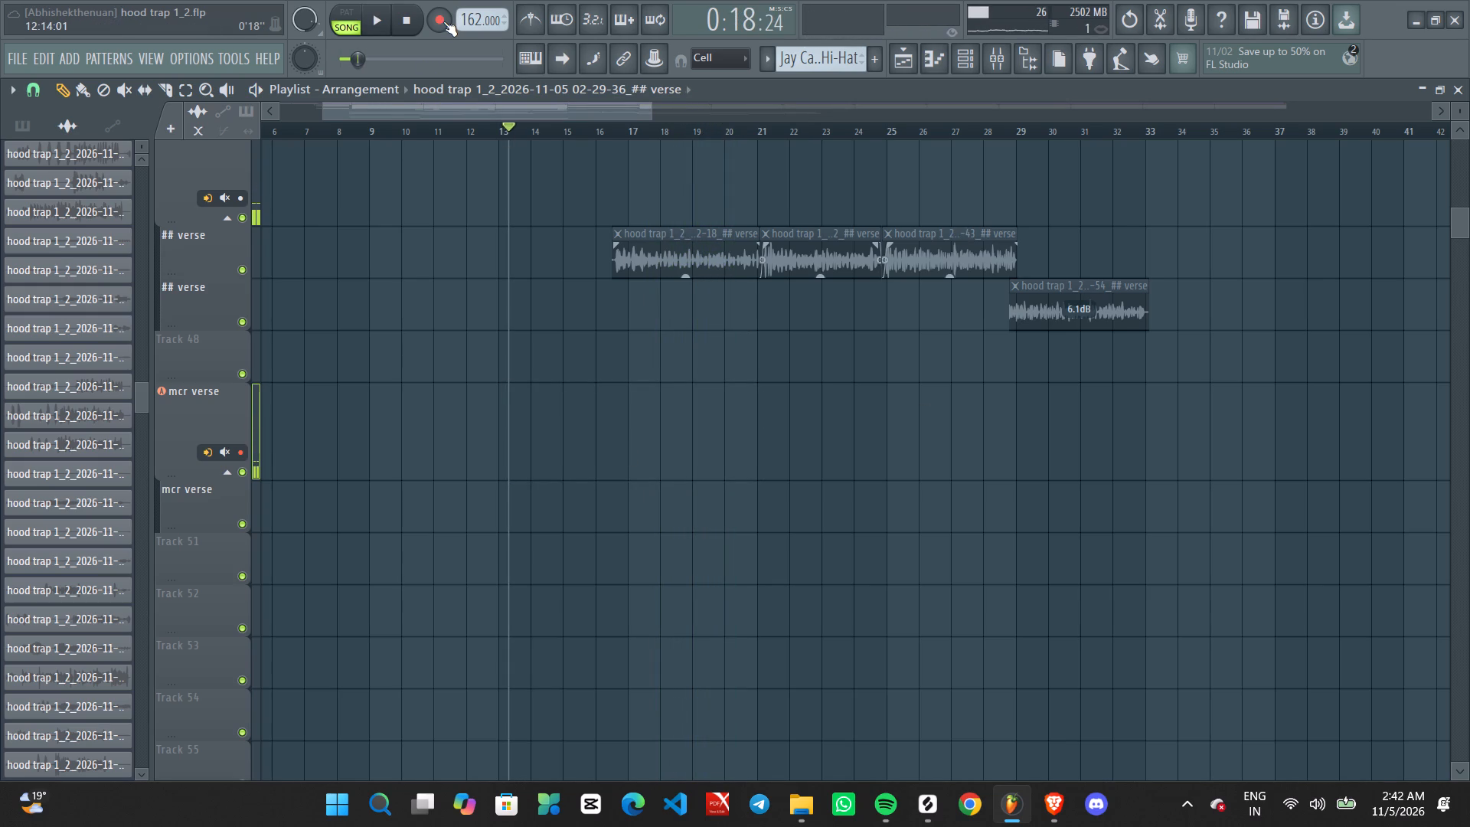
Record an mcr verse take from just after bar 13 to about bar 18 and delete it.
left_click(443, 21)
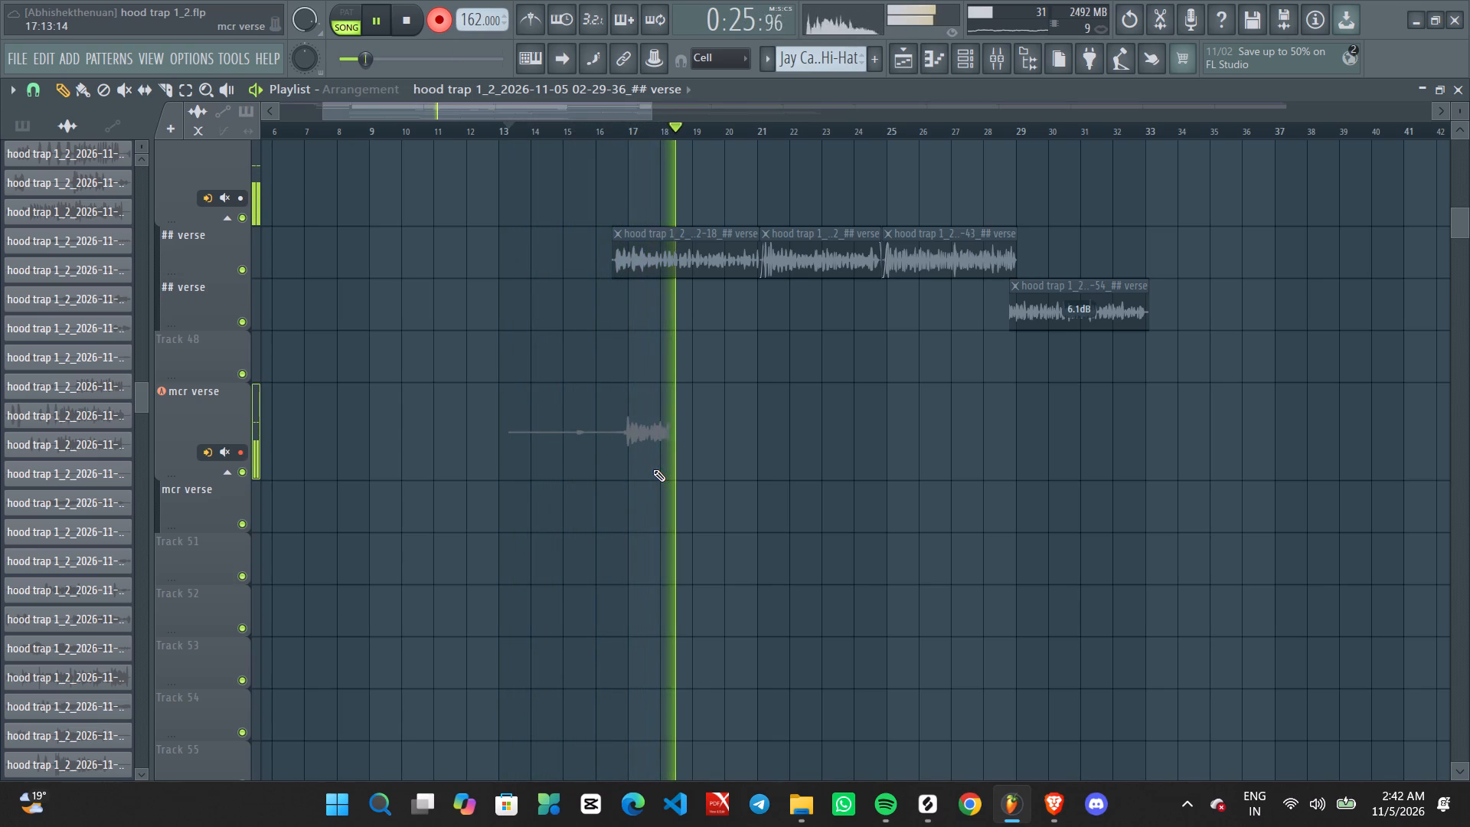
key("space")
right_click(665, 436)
Record another mcr verse vocal take from just after bar 13 to about bar 21.
key("space")
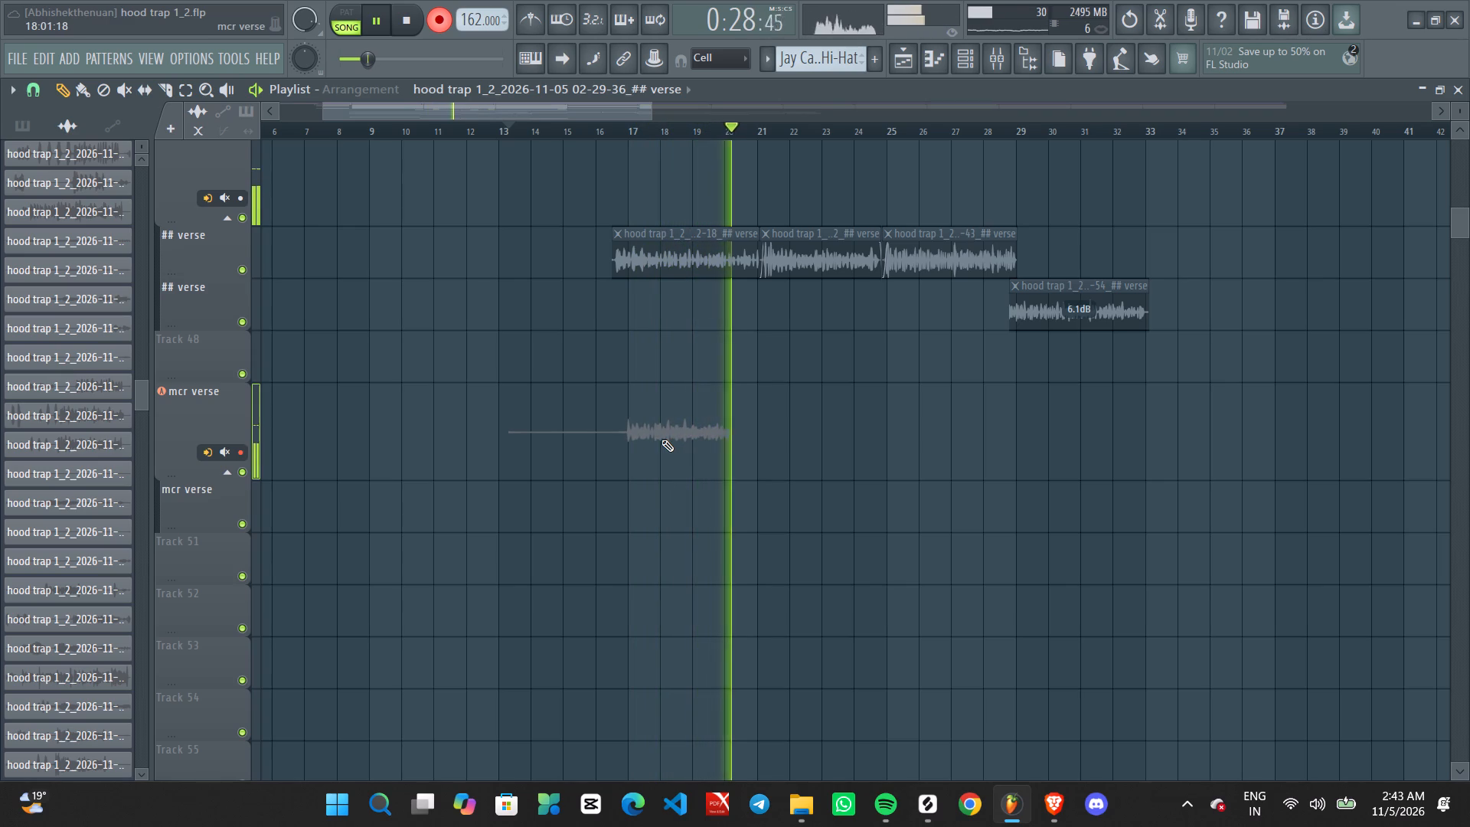
key("space")
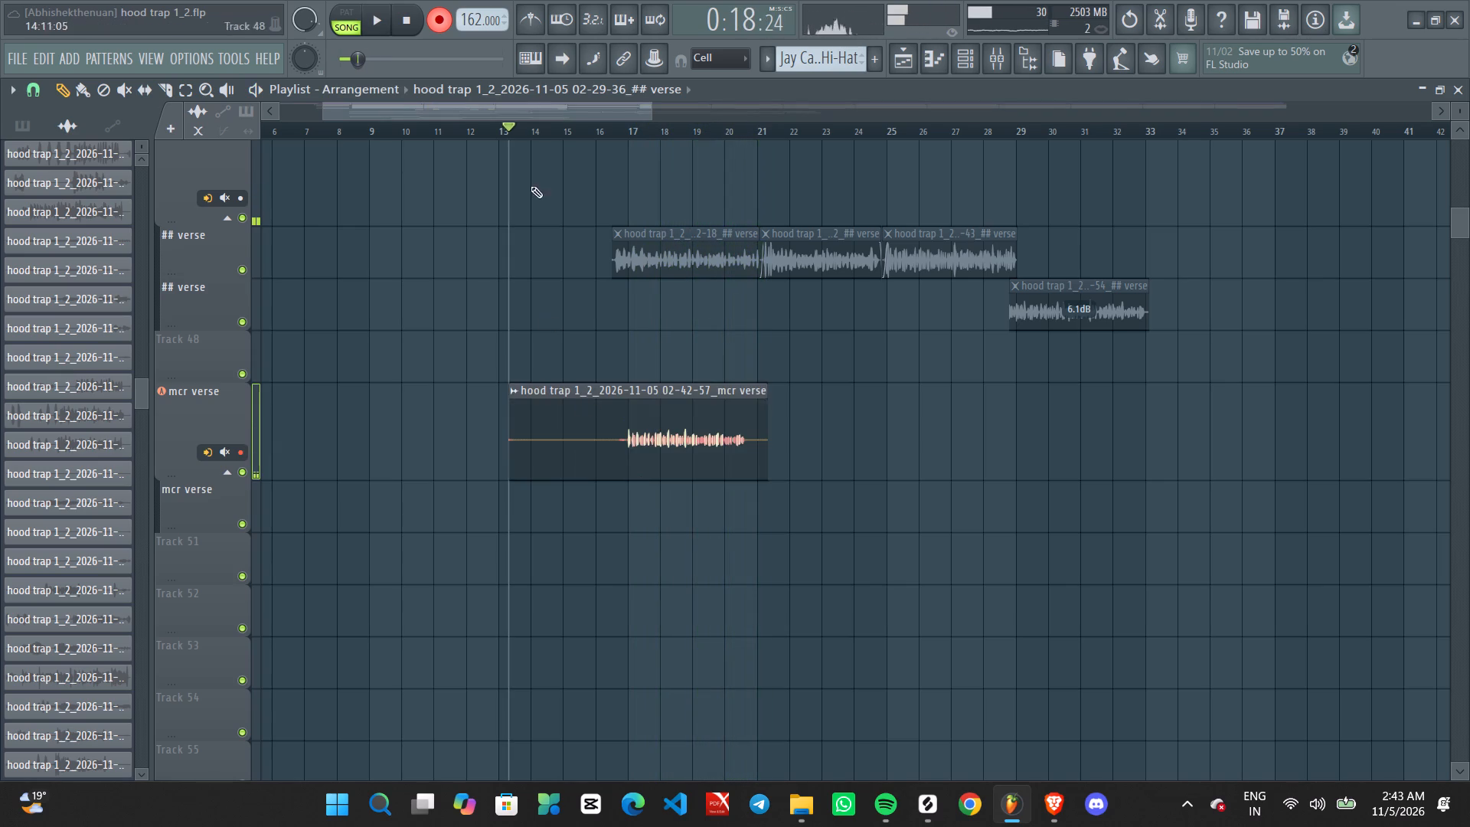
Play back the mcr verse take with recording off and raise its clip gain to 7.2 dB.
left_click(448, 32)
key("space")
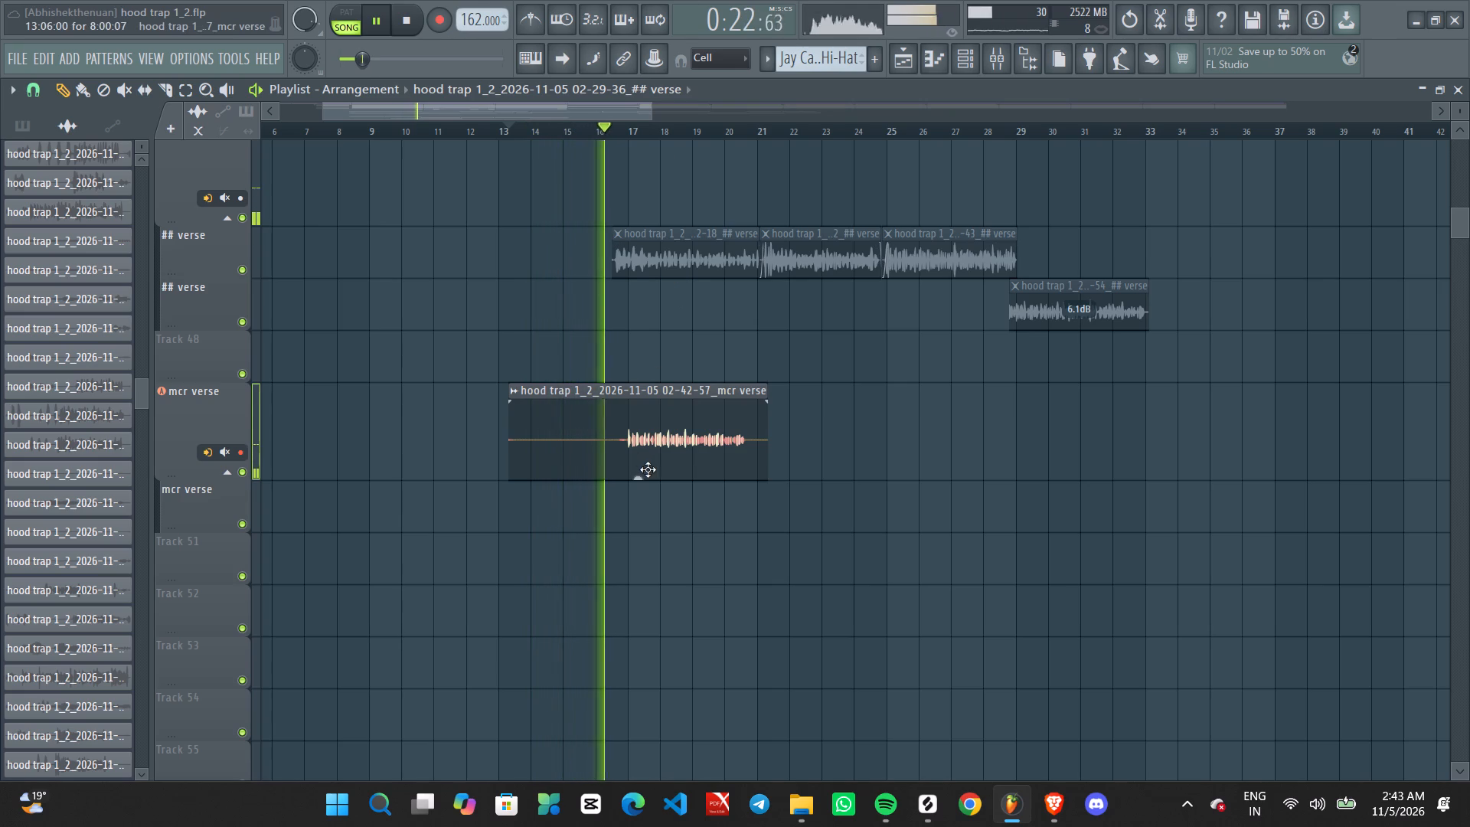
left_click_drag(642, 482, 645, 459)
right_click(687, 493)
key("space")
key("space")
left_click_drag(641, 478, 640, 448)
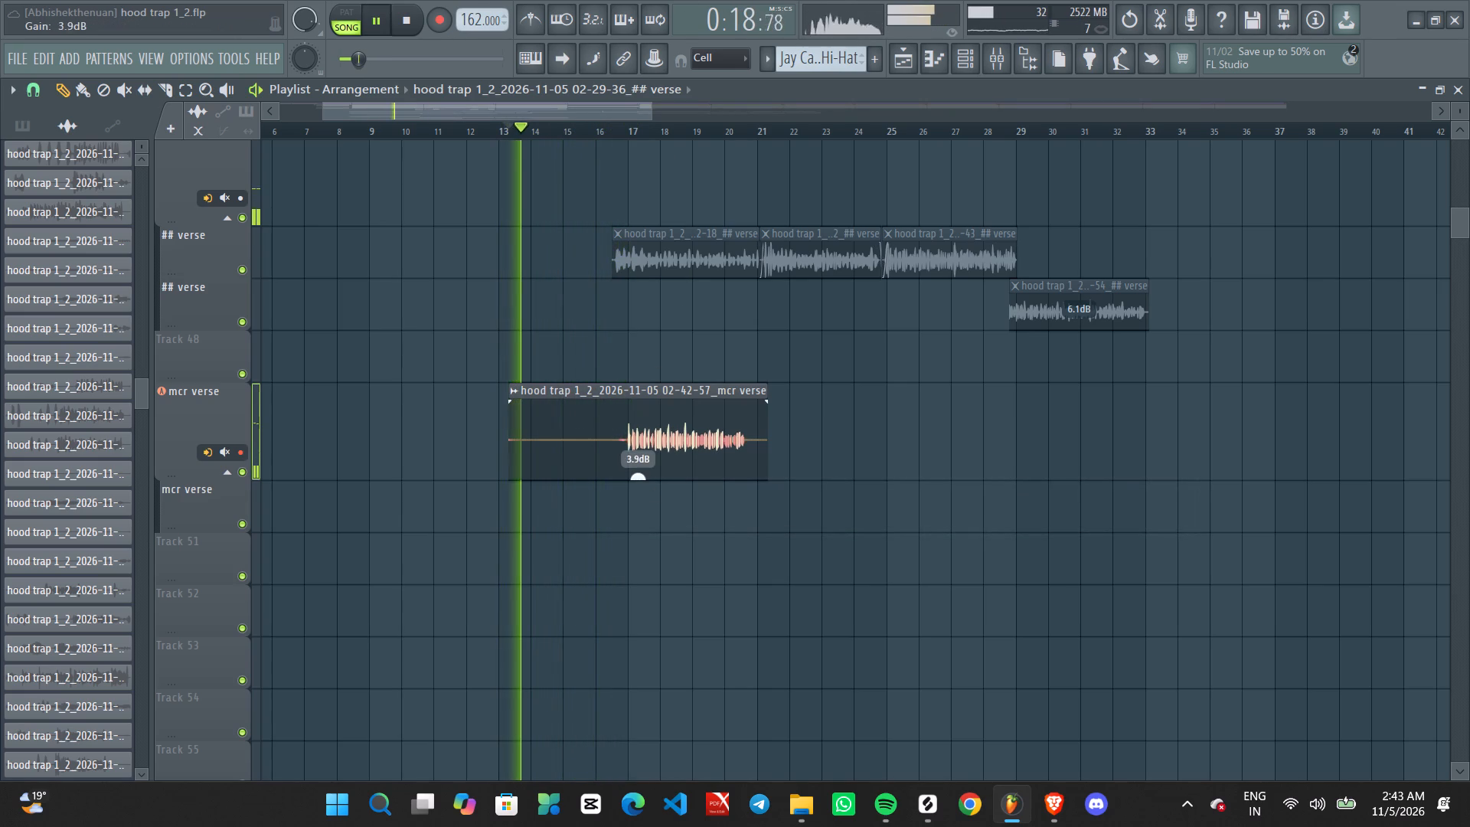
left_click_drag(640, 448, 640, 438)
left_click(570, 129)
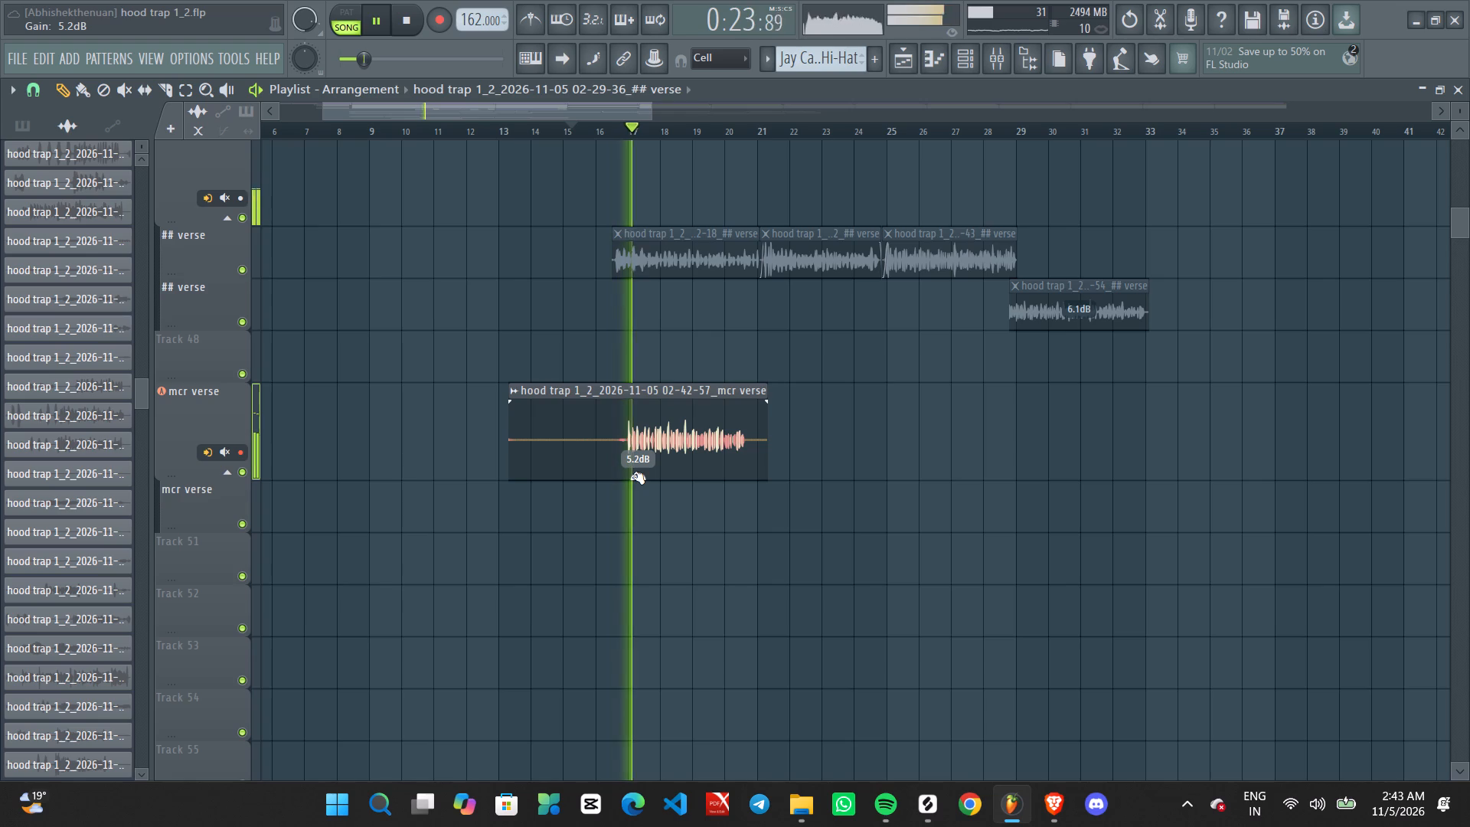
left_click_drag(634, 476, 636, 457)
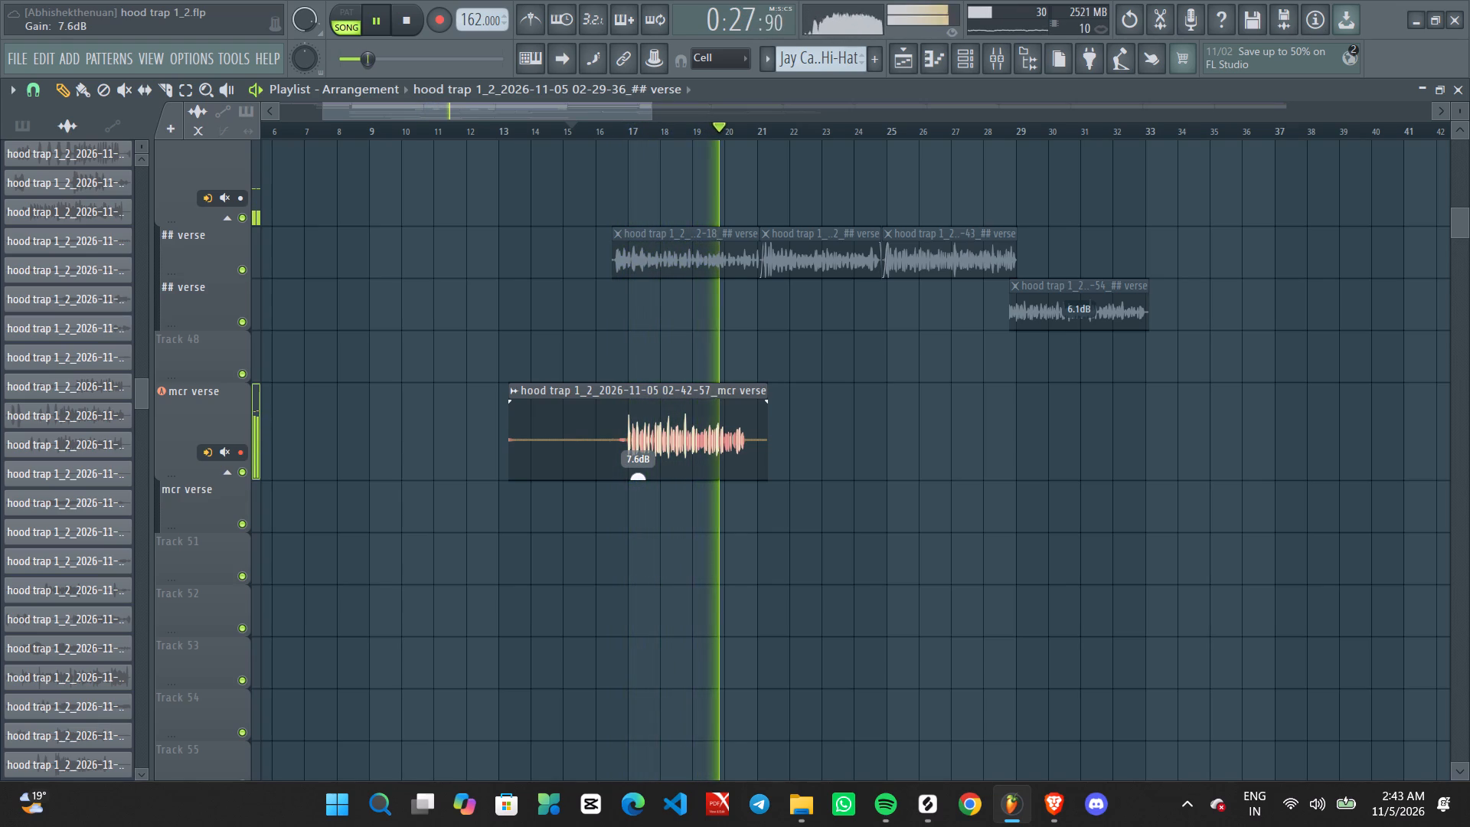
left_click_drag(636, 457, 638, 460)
Replay the mcr verse take from just after bar 15 and delete it.
key("space")
key("space")
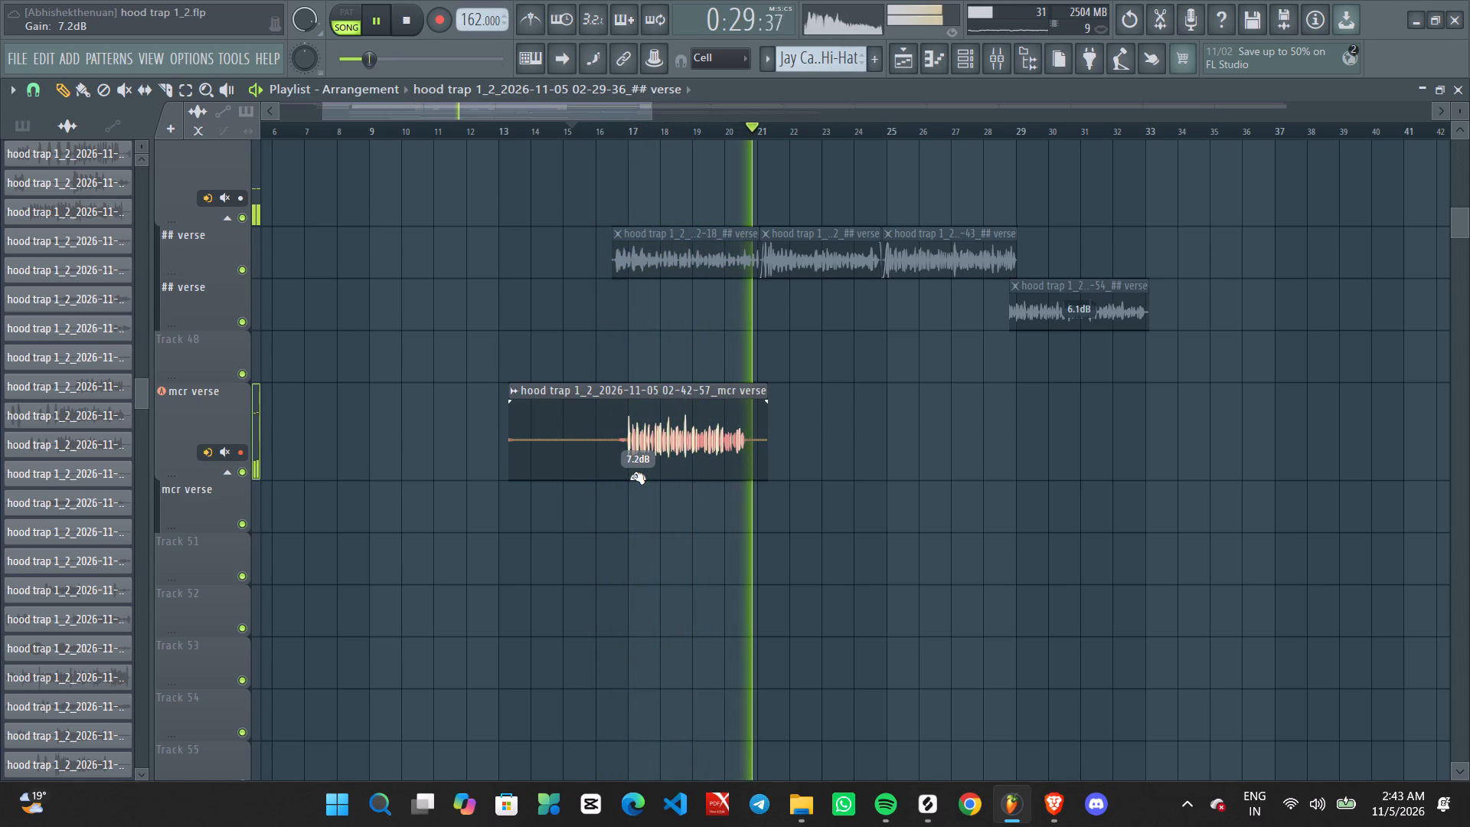
key("space")
key("space")
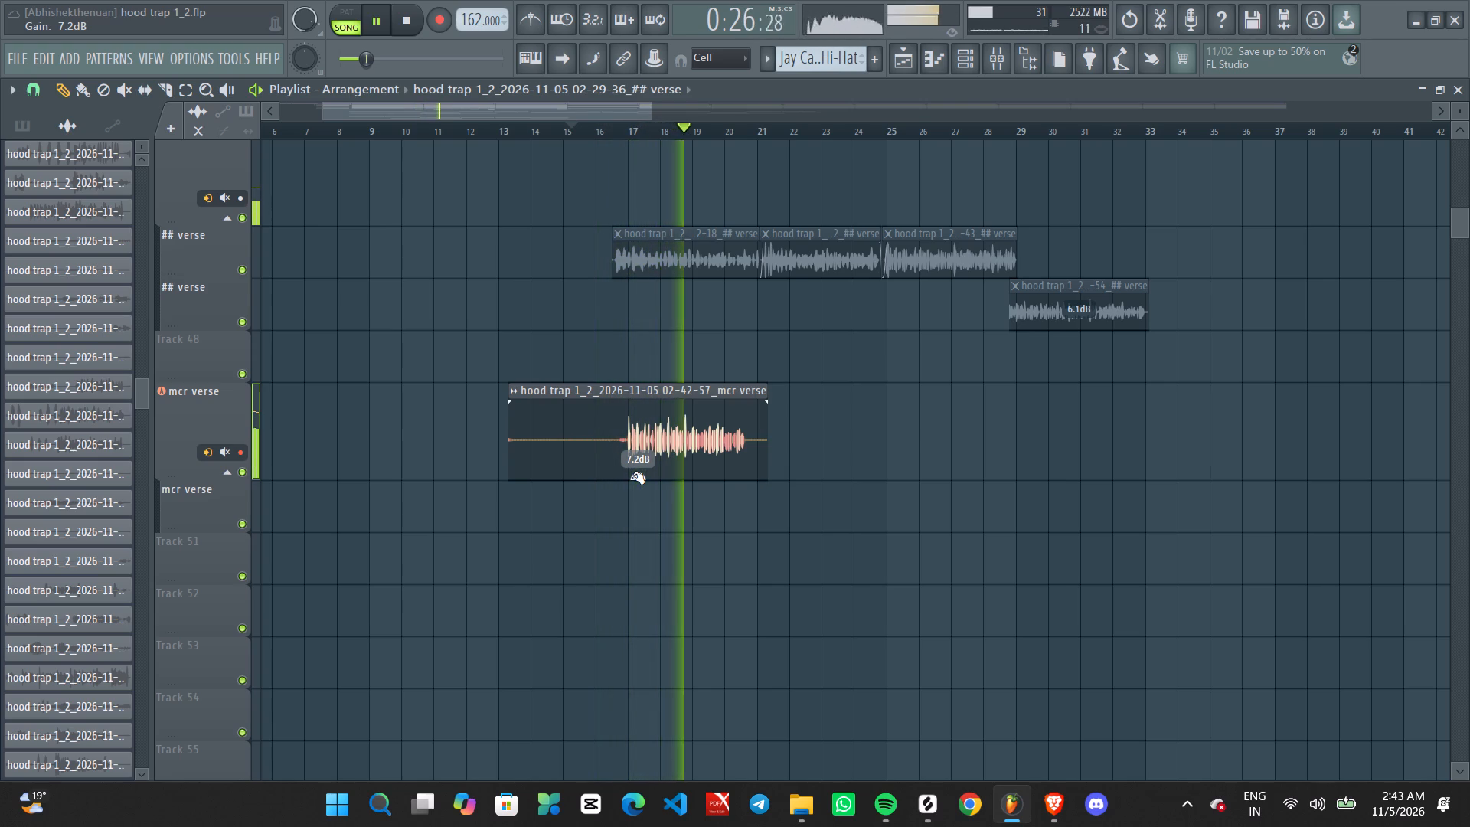
key("space")
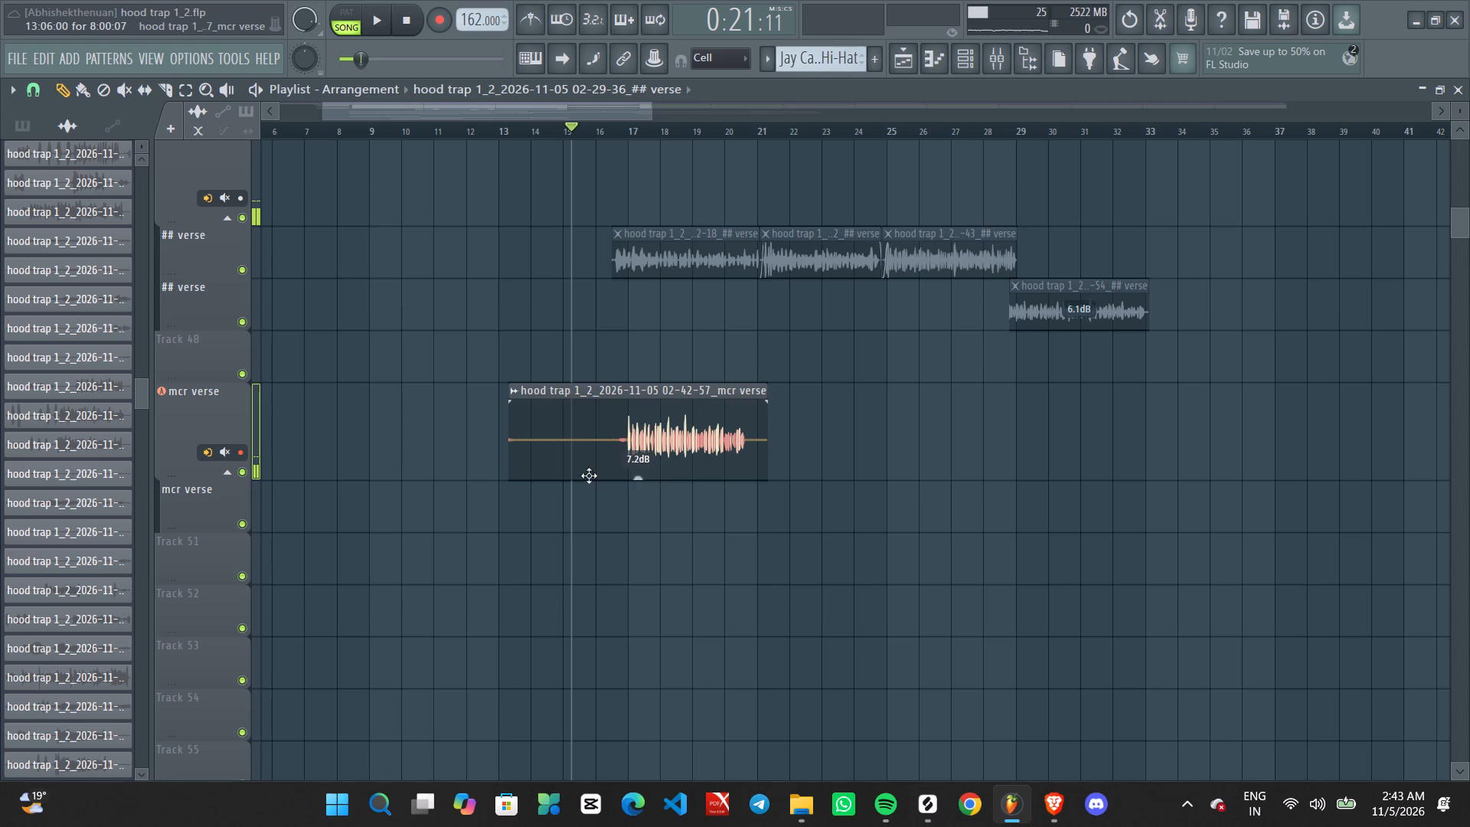
right_click(587, 446)
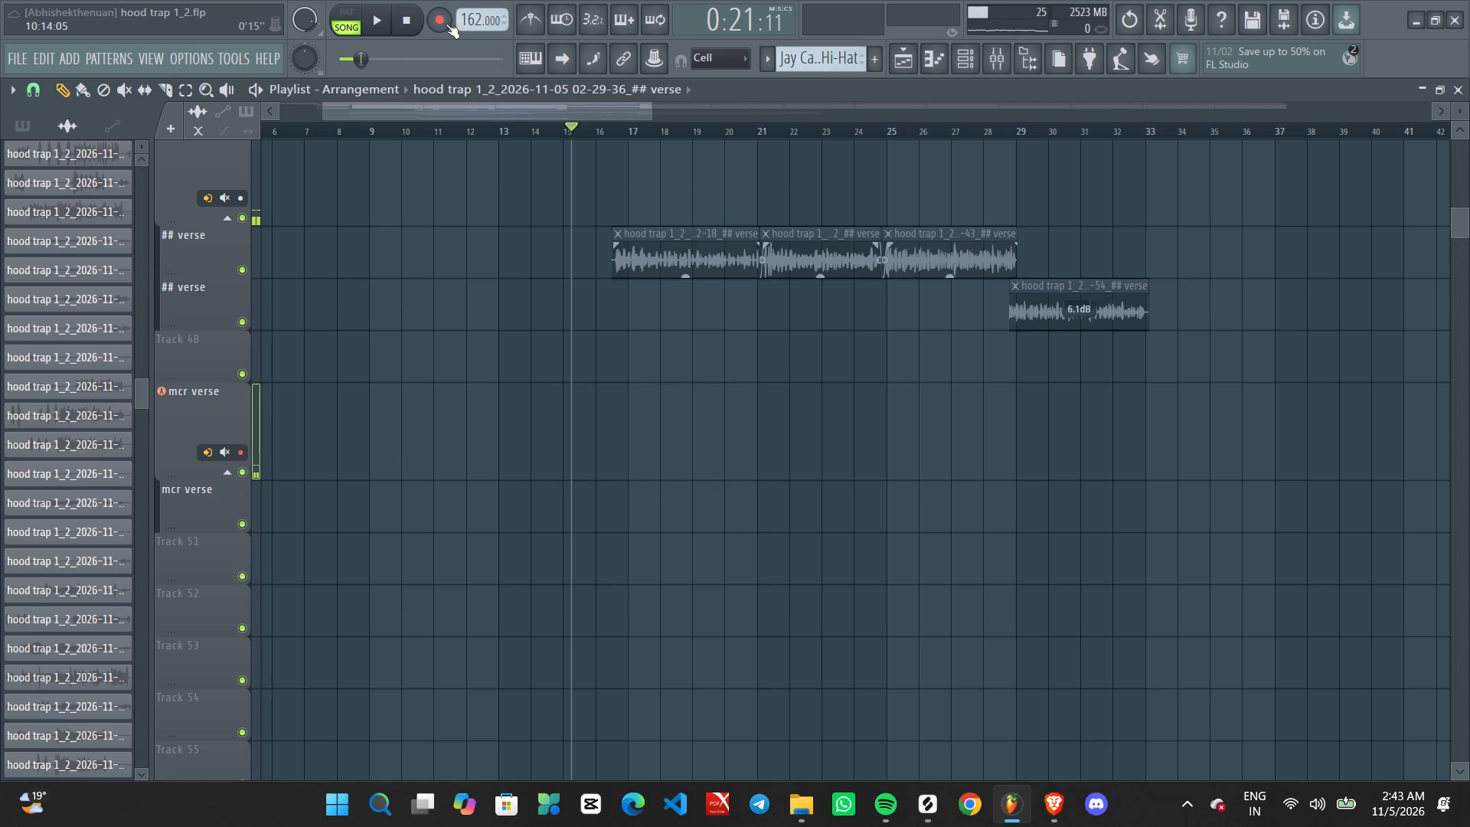
Record a new mcr verse vocal take from just before bar 14 to about bar 21.
left_click(527, 132)
left_click(437, 25)
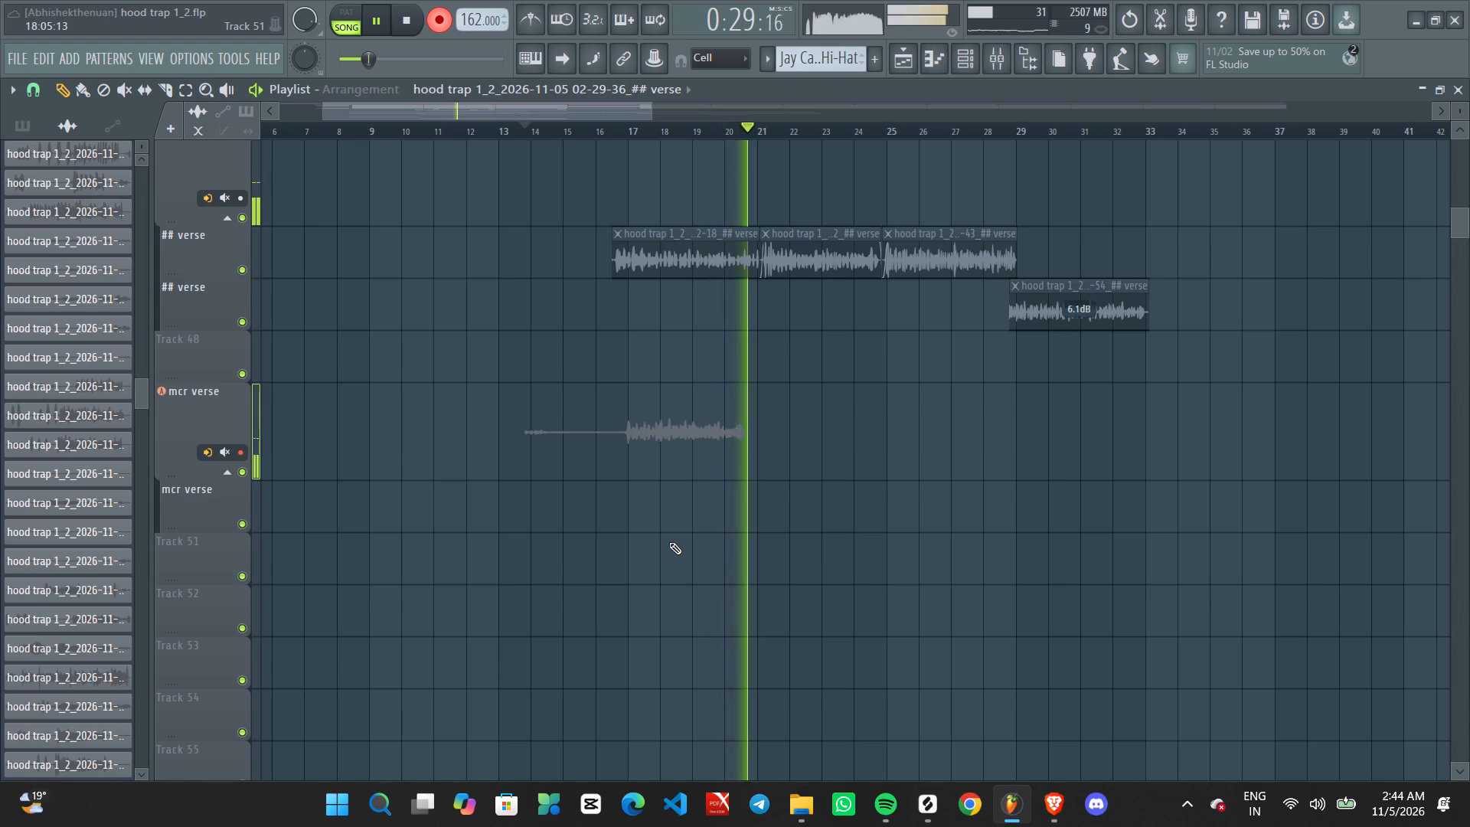
key("space")
Play back the new mcr verse take with recording off and raise its clip gain to 7.1 dB.
left_click(429, 23)
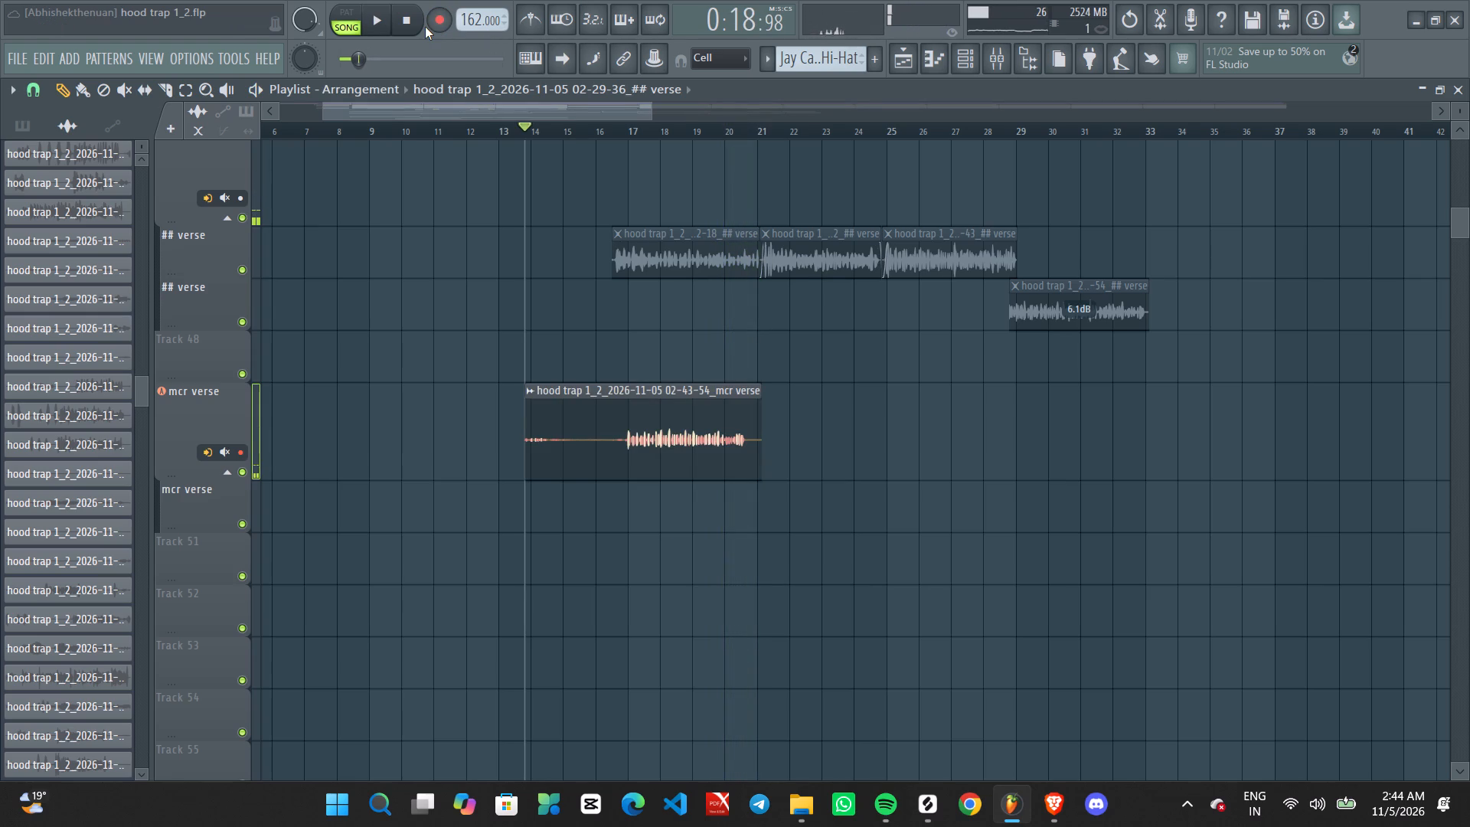
key("space")
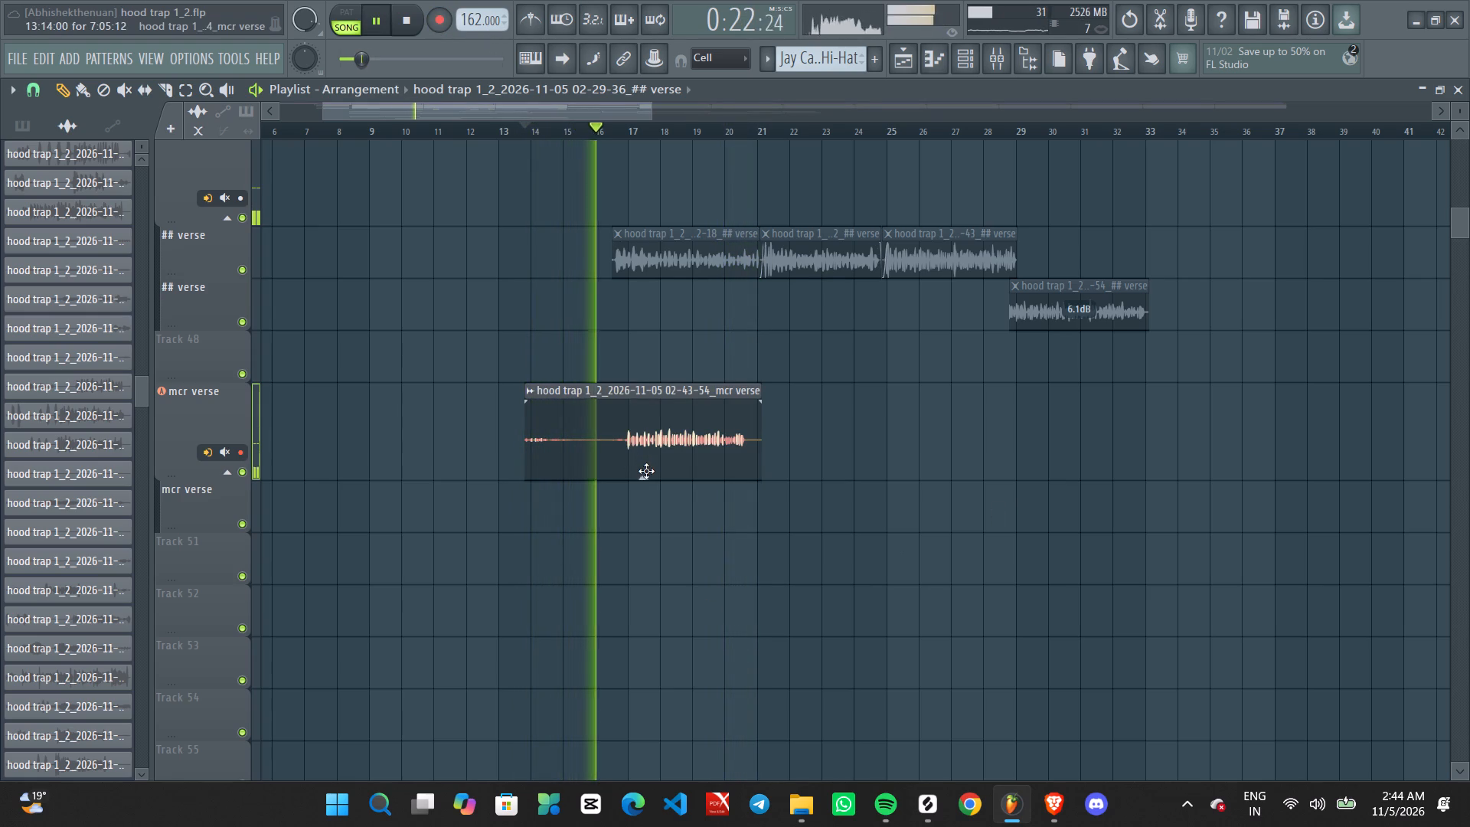
left_click_drag(645, 475, 648, 420)
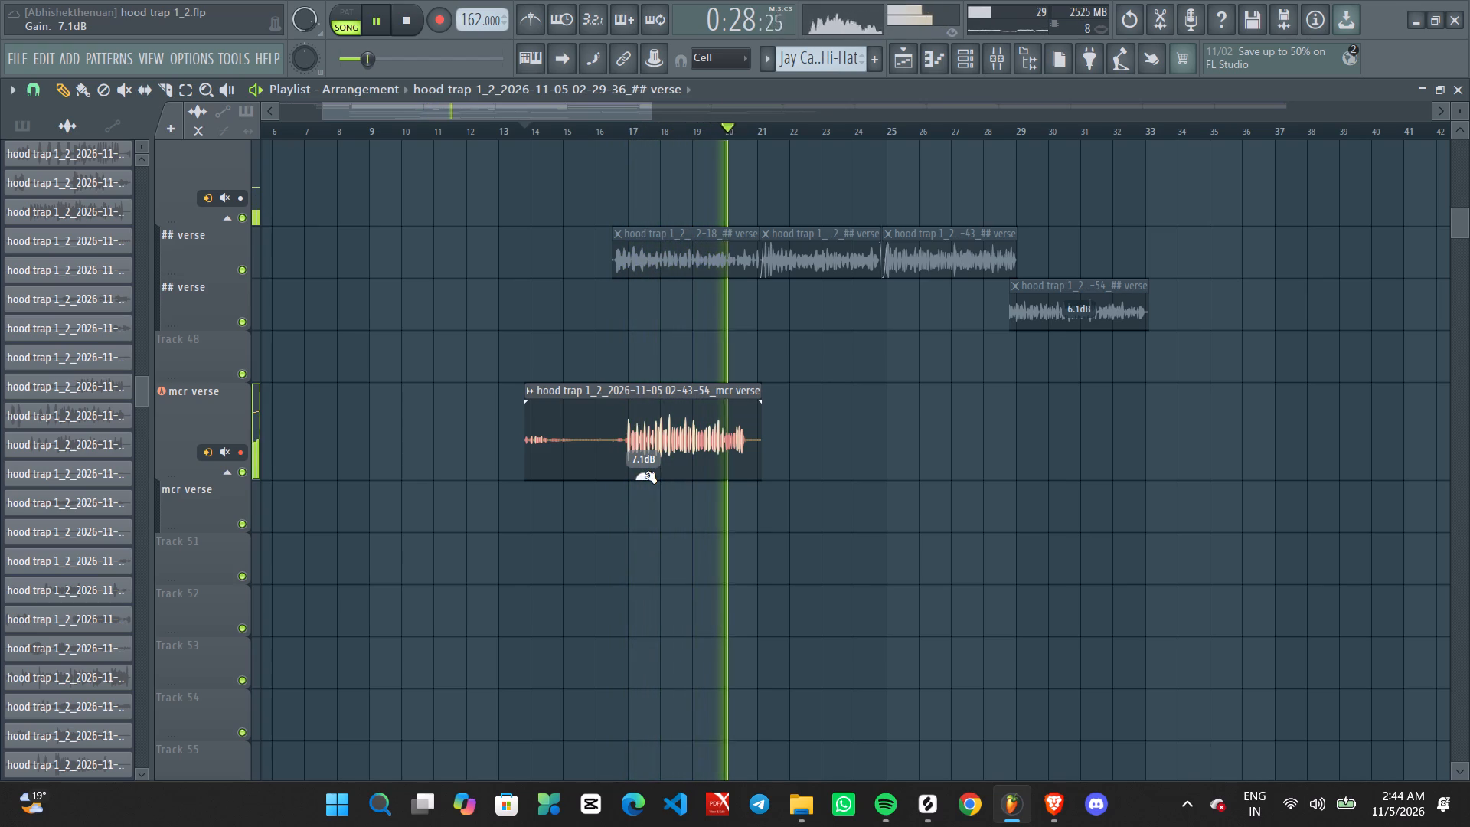
key("space")
key("space")
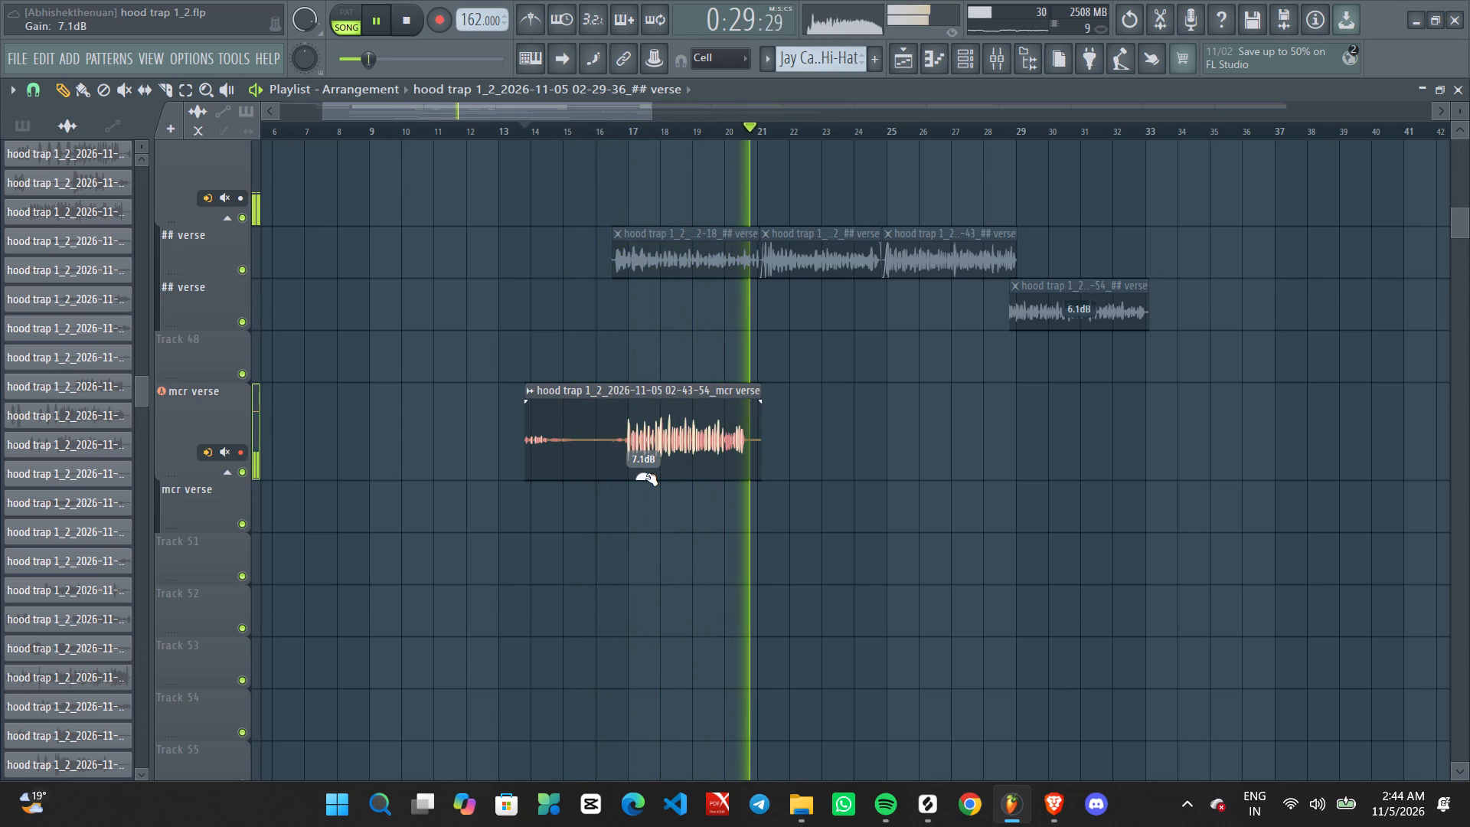
key("space")
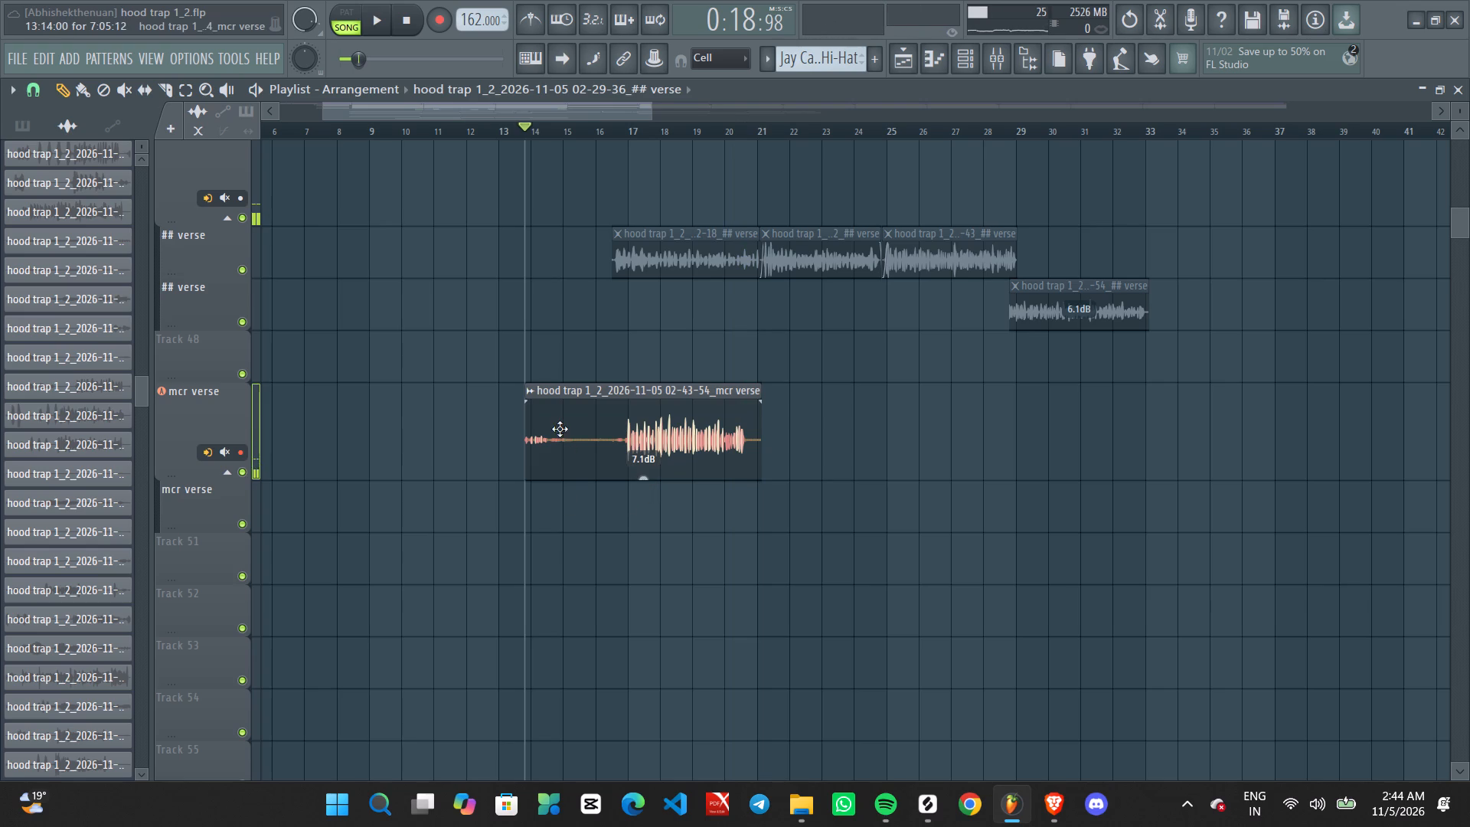
Trim the silence off both ends of the mcr verse take, leaving it from just before bar 17 to about bar 20.7.
scroll(560, 429, "up", 3, "ctrl")
key("space")
left_click_drag(506, 396, 563, 397, "alt")
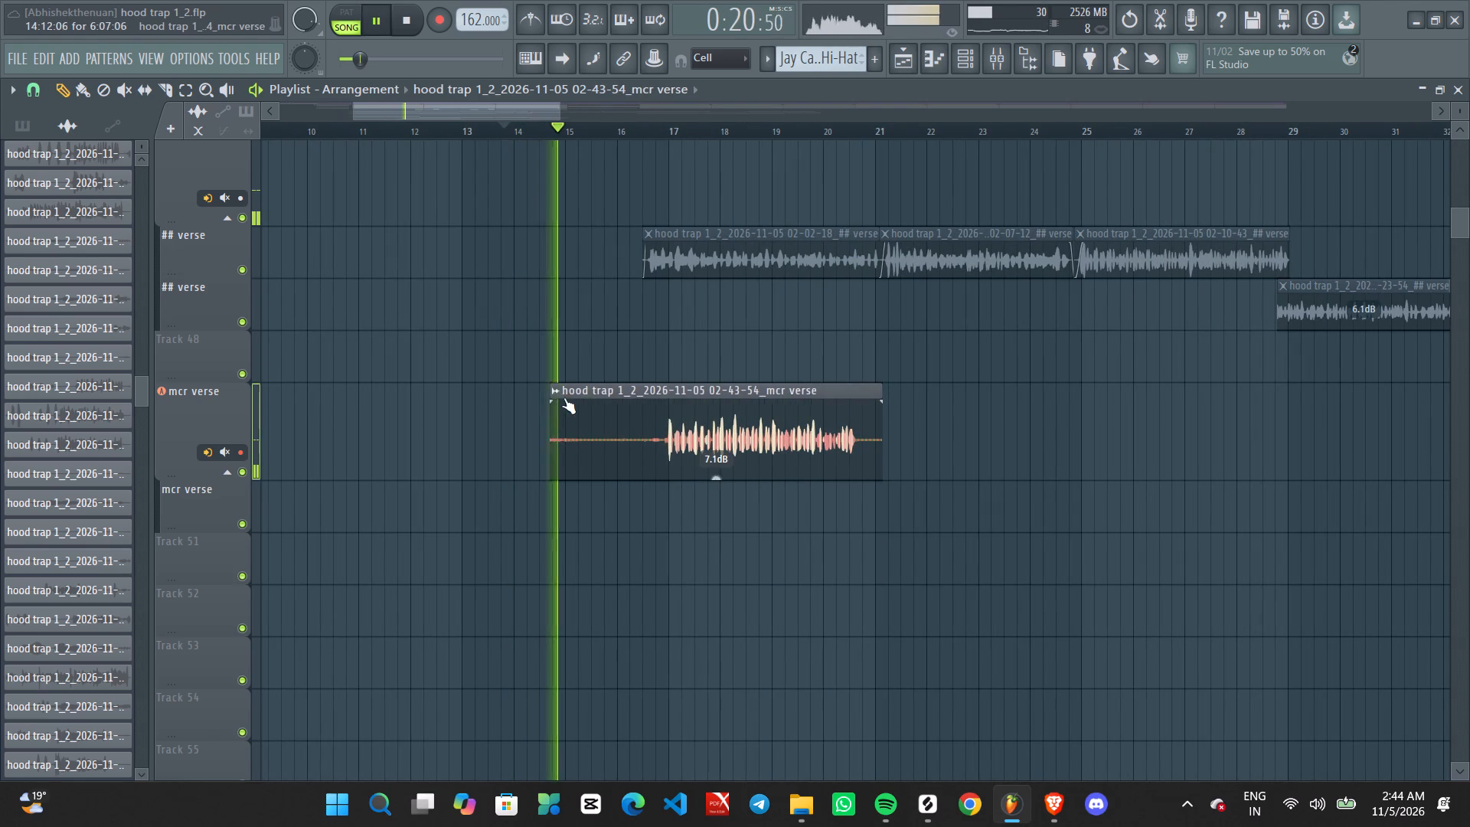
left_click_drag(563, 397, 640, 399, "alt")
scroll(668, 450, "up", 13, "ctrl")
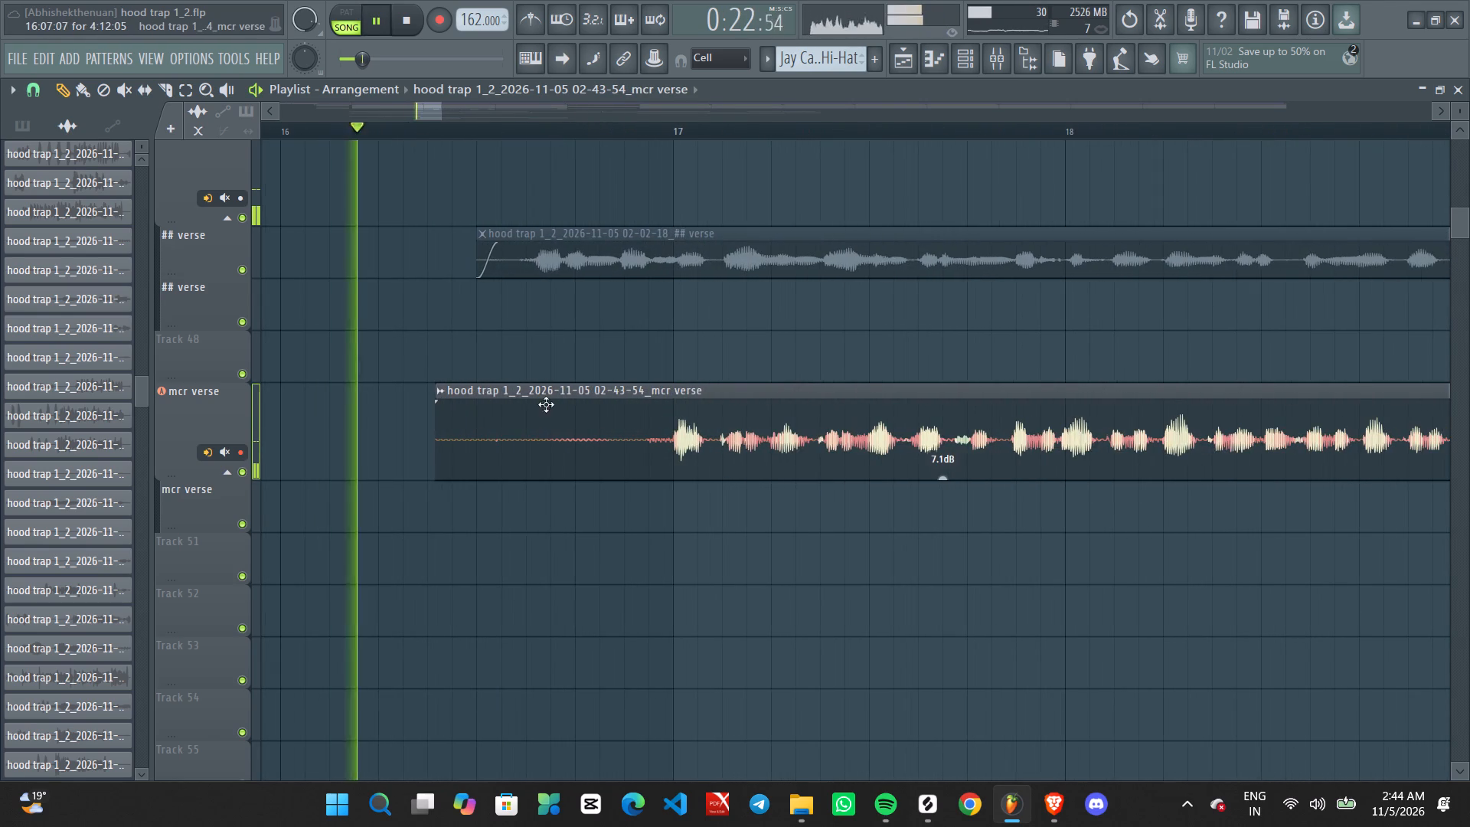
left_click_drag(433, 394, 497, 394, "alt")
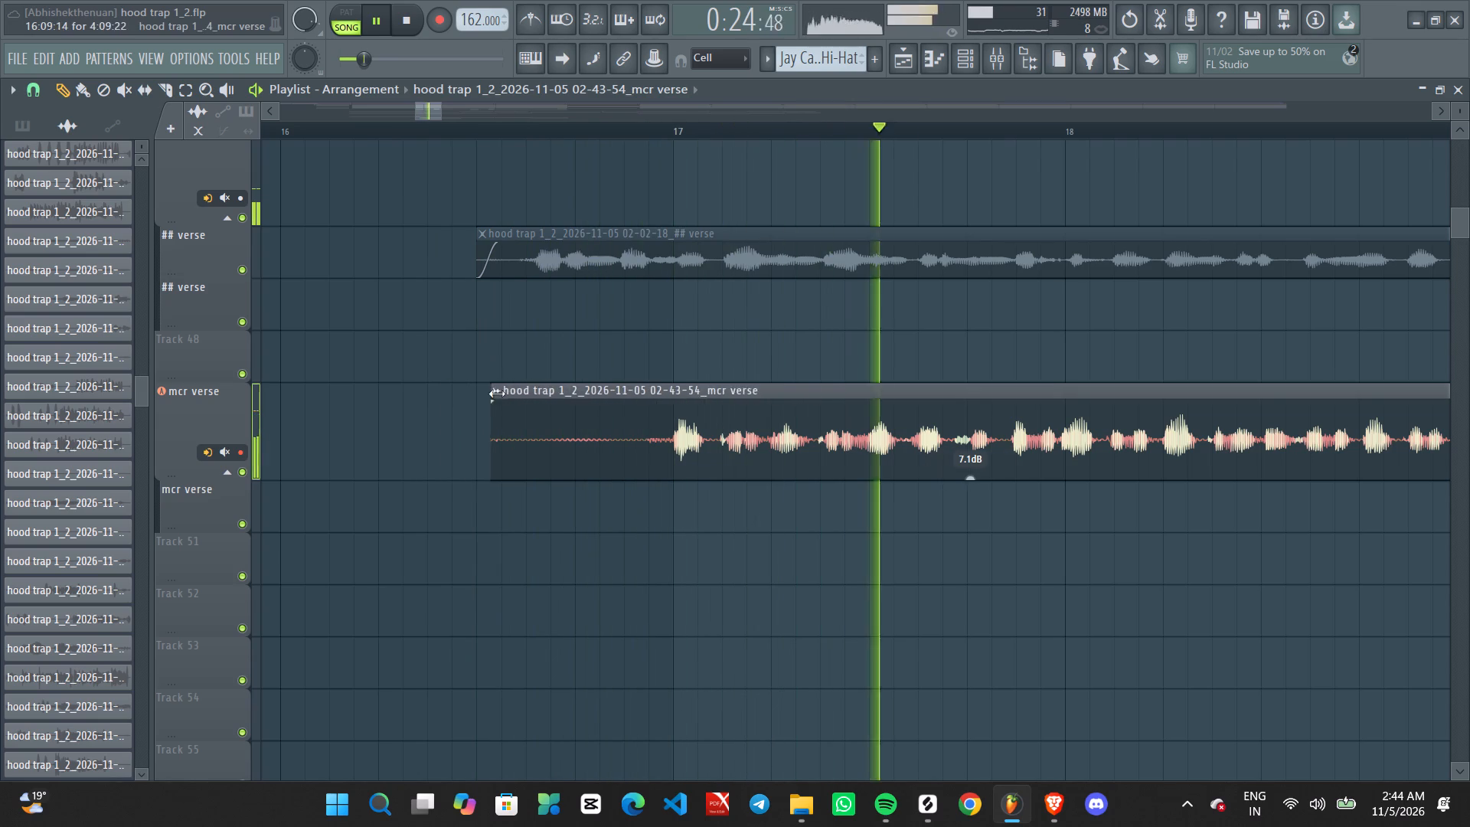
left_click_drag(497, 394, 659, 397, "alt")
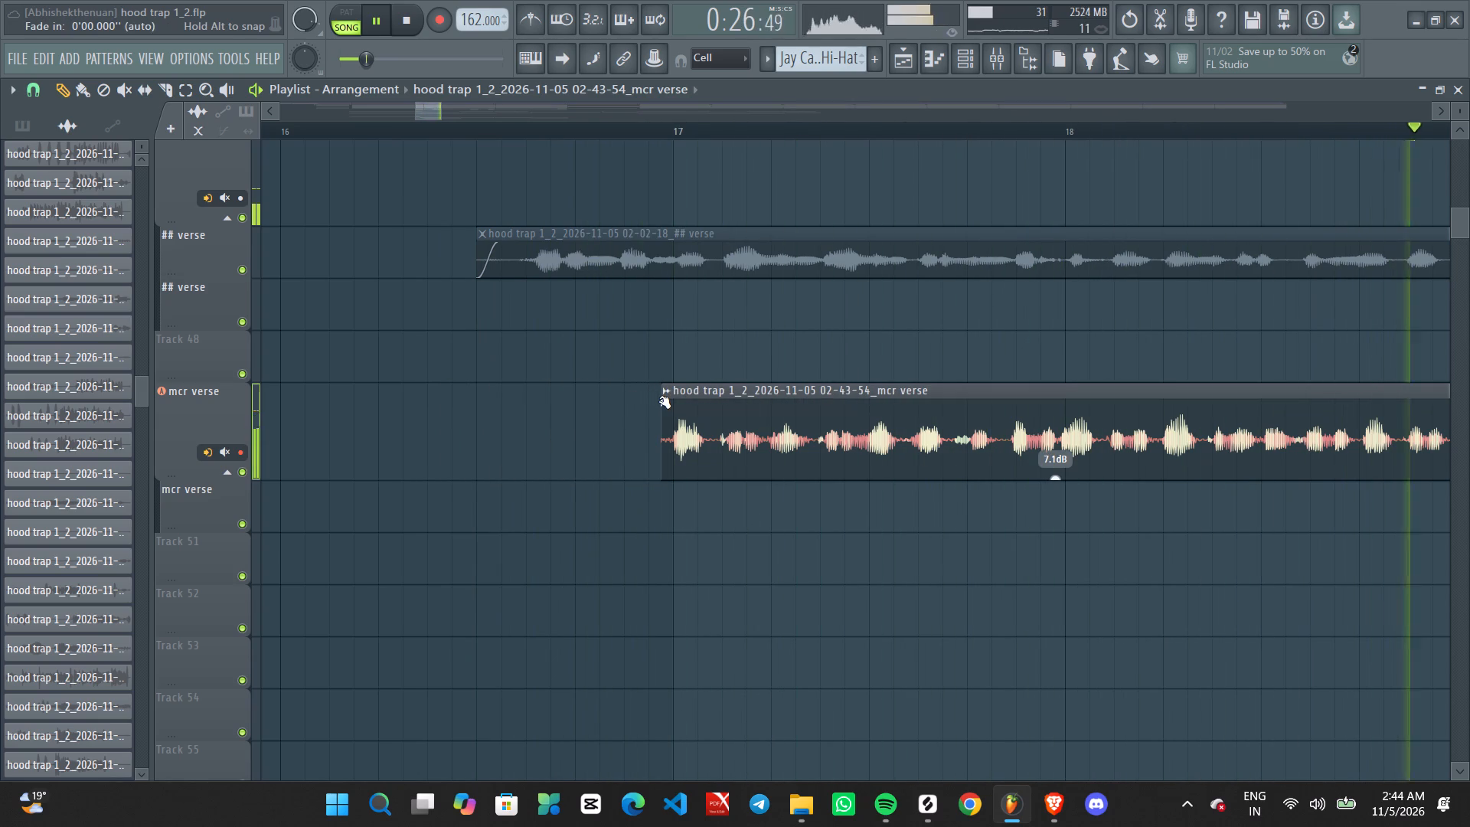
left_click_drag(660, 400, 671, 400)
scroll(697, 465, "down", 9, "ctrl")
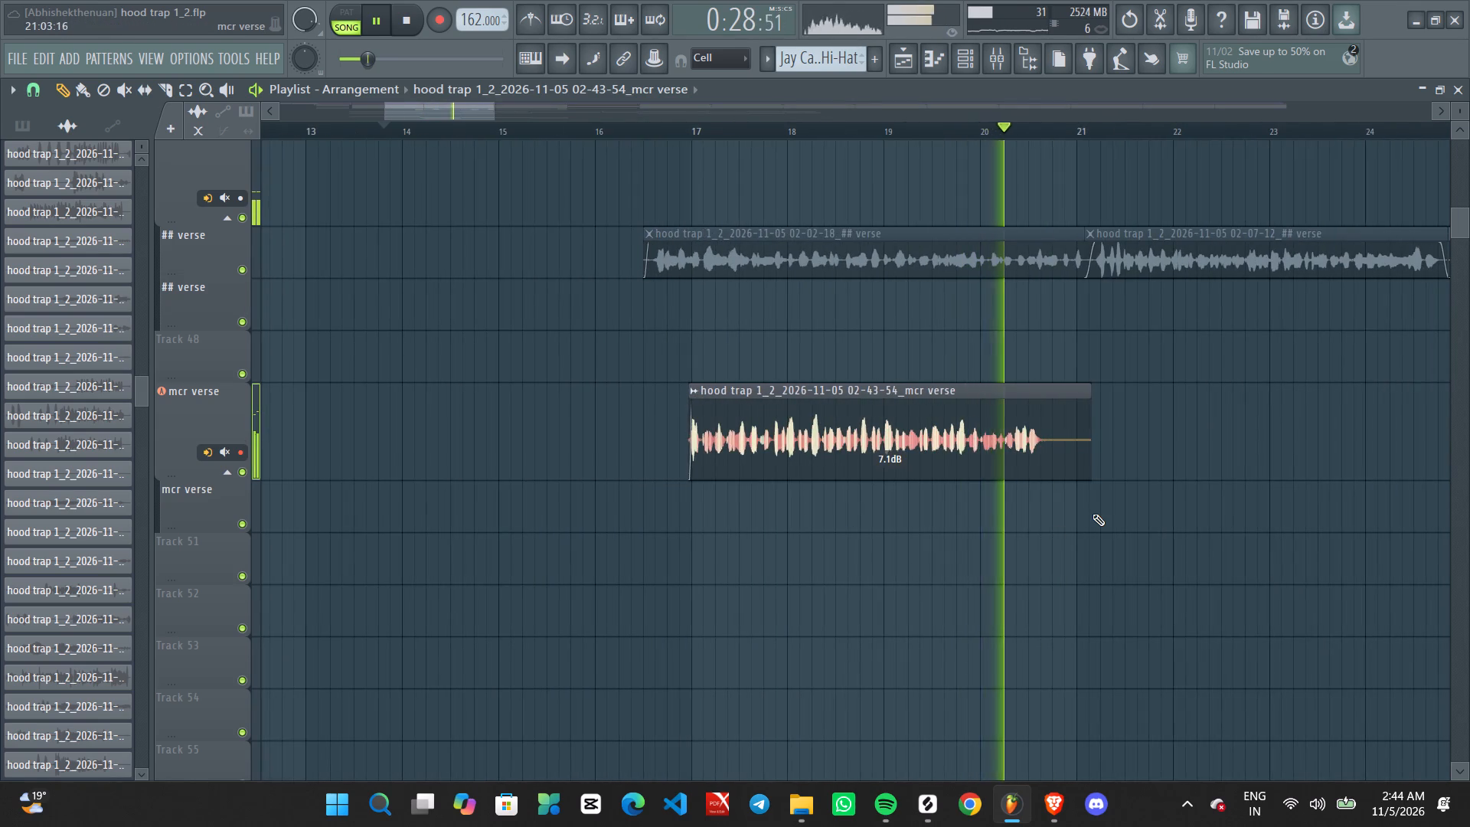
scroll(1093, 514, "down", 1, "ctrl")
key("space")
scroll(1098, 448, "up", 4, "ctrl")
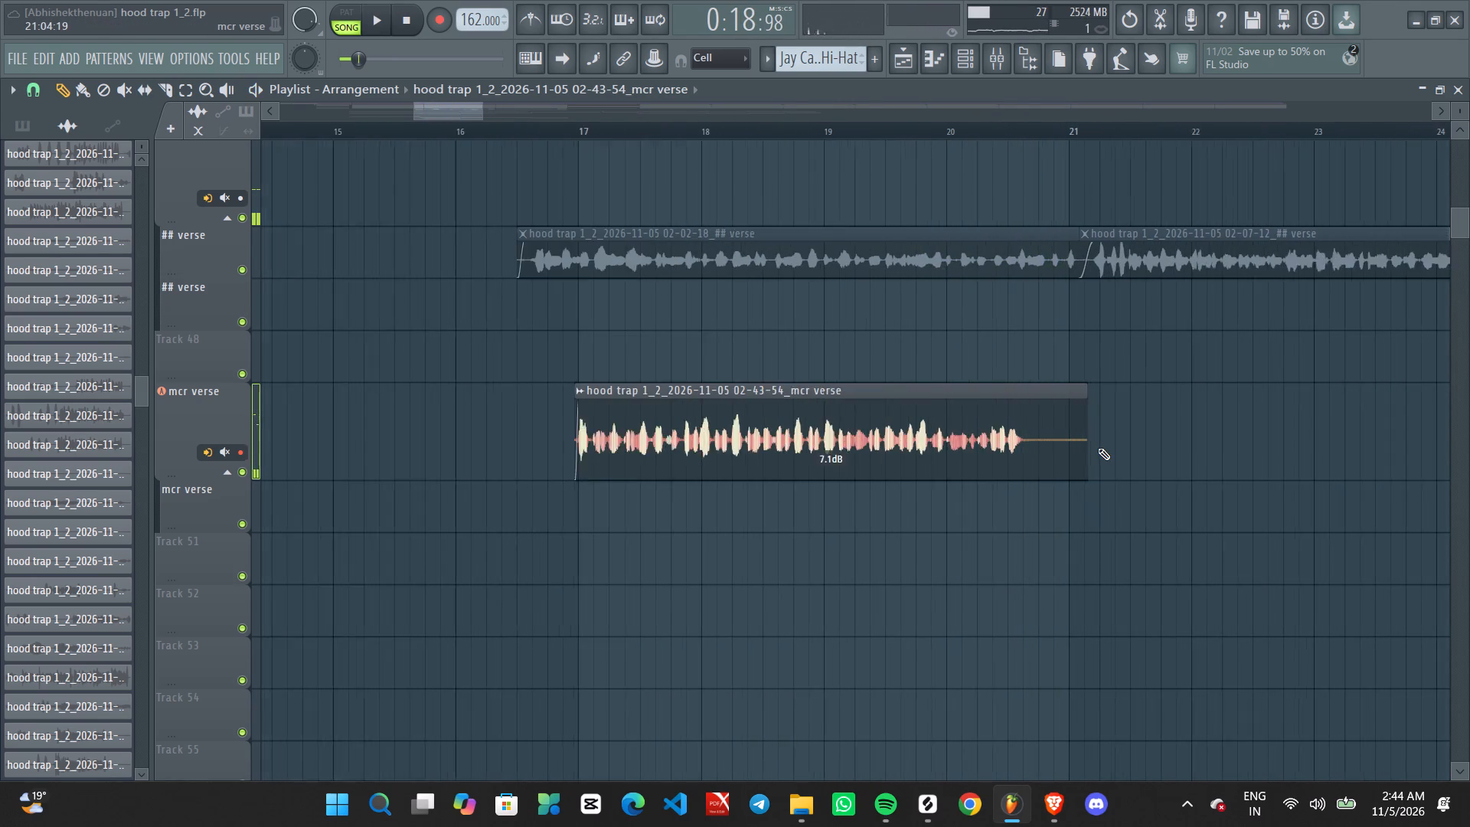
left_click_drag(1083, 383, 1015, 392, "alt")
Move the trimmed take down to the second mcr verse track and mute it.
scroll(983, 401, "down", 4, "ctrl")
left_click_drag(808, 342, 851, 460, "ctrl")
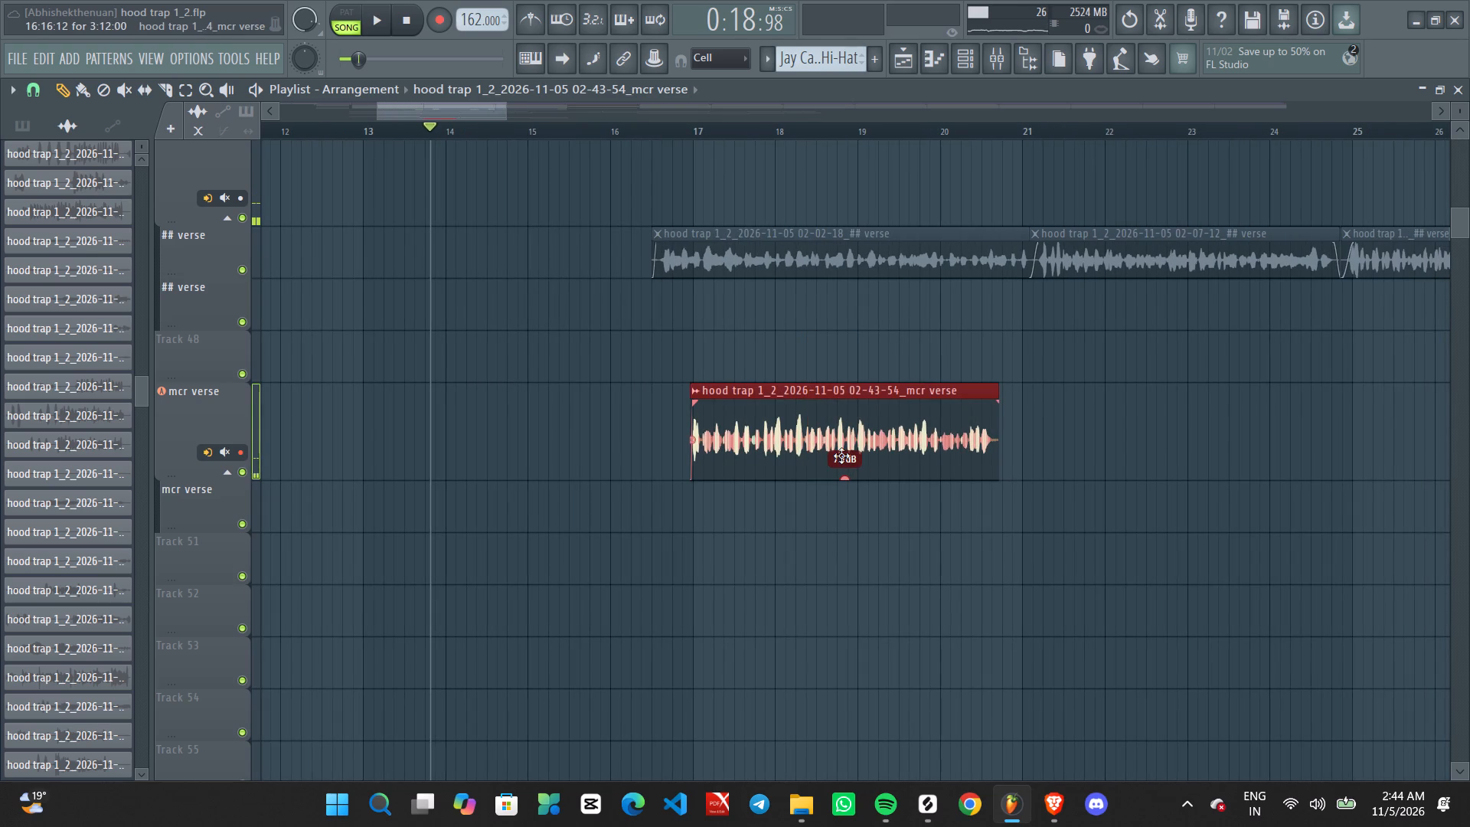
key("shift+Down")
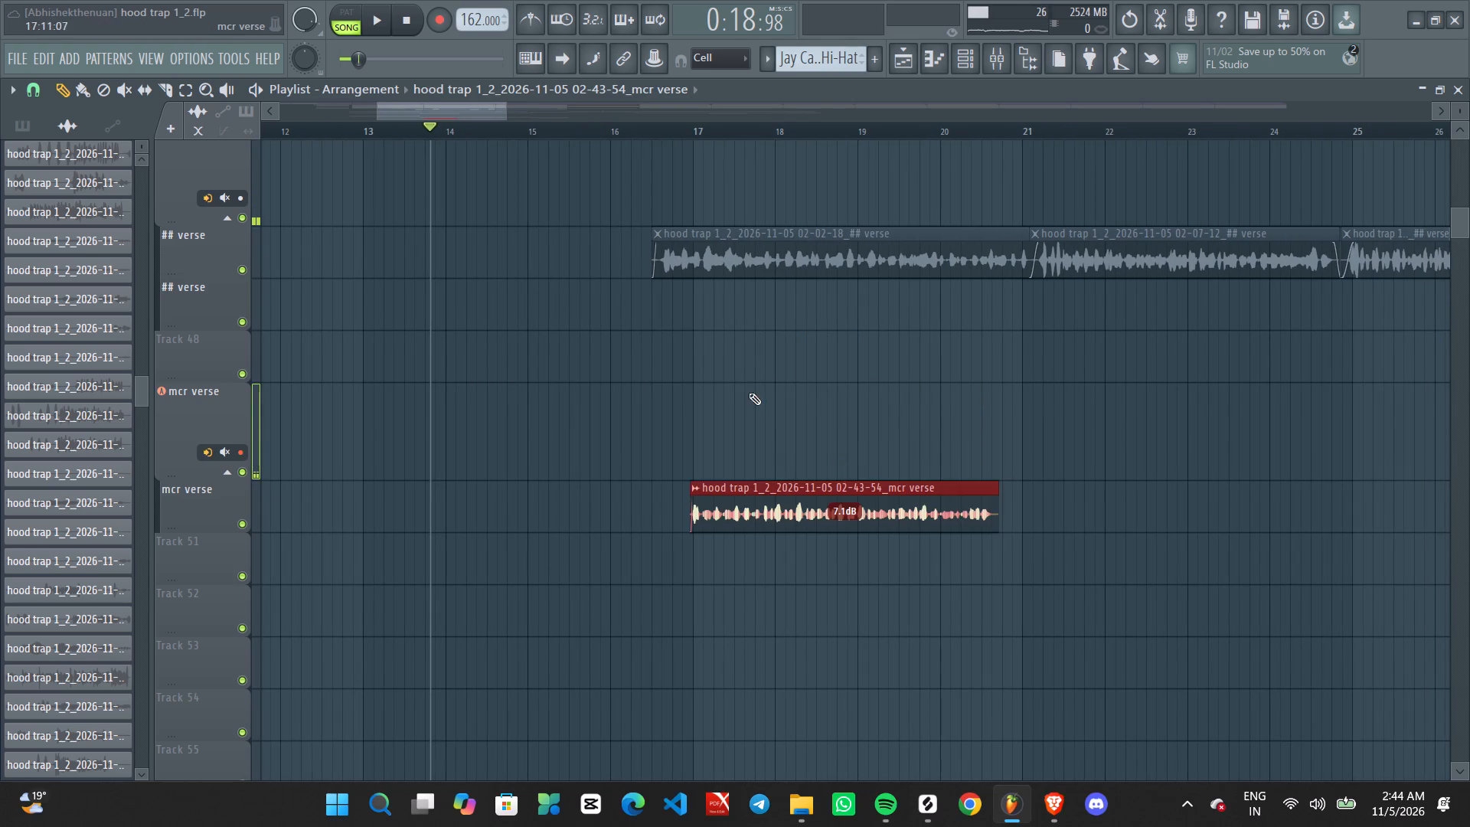
middle_click(750, 393)
right_click(756, 392)
left_click(786, 445)
left_click(766, 525)
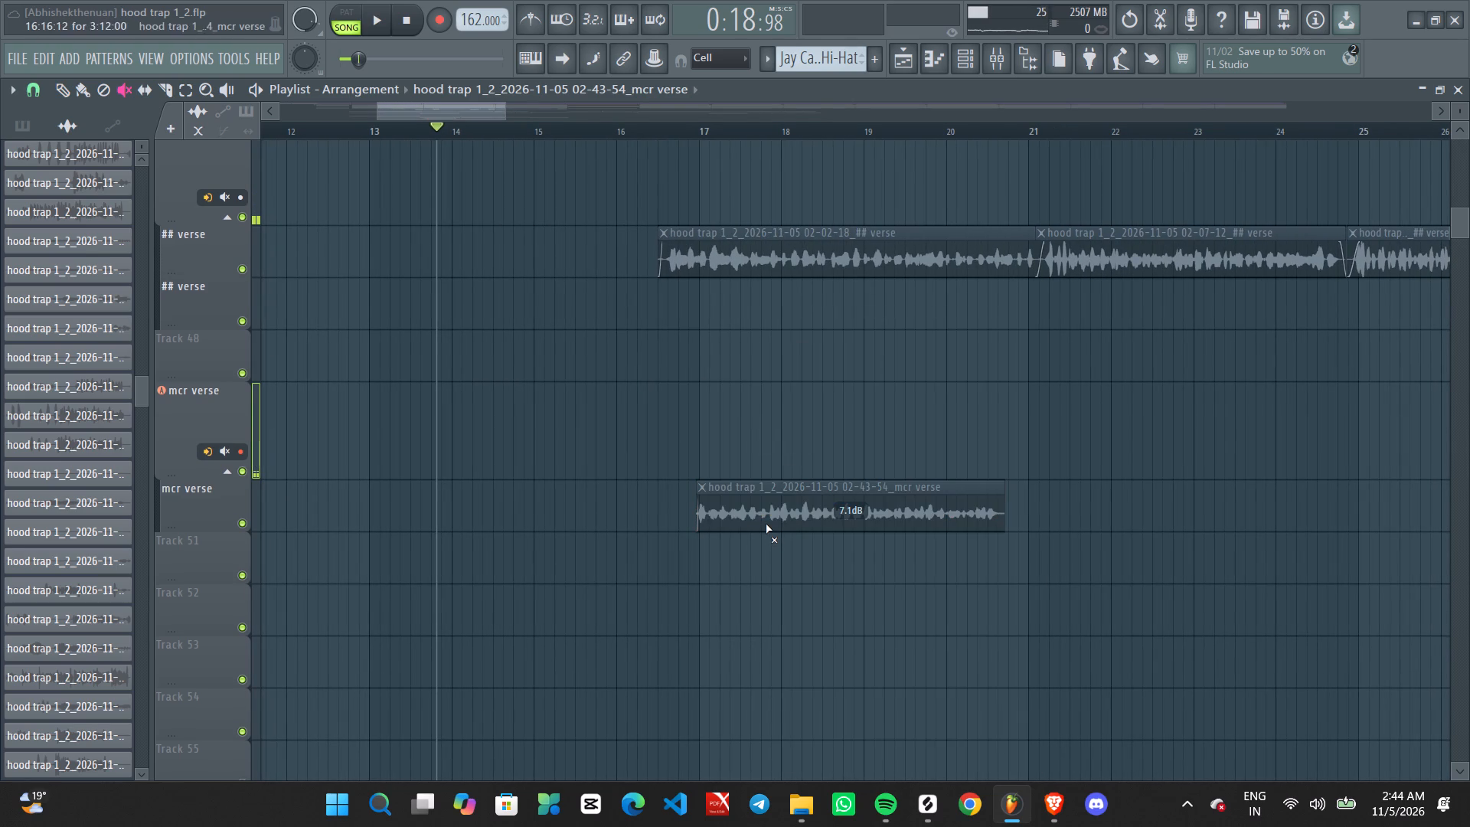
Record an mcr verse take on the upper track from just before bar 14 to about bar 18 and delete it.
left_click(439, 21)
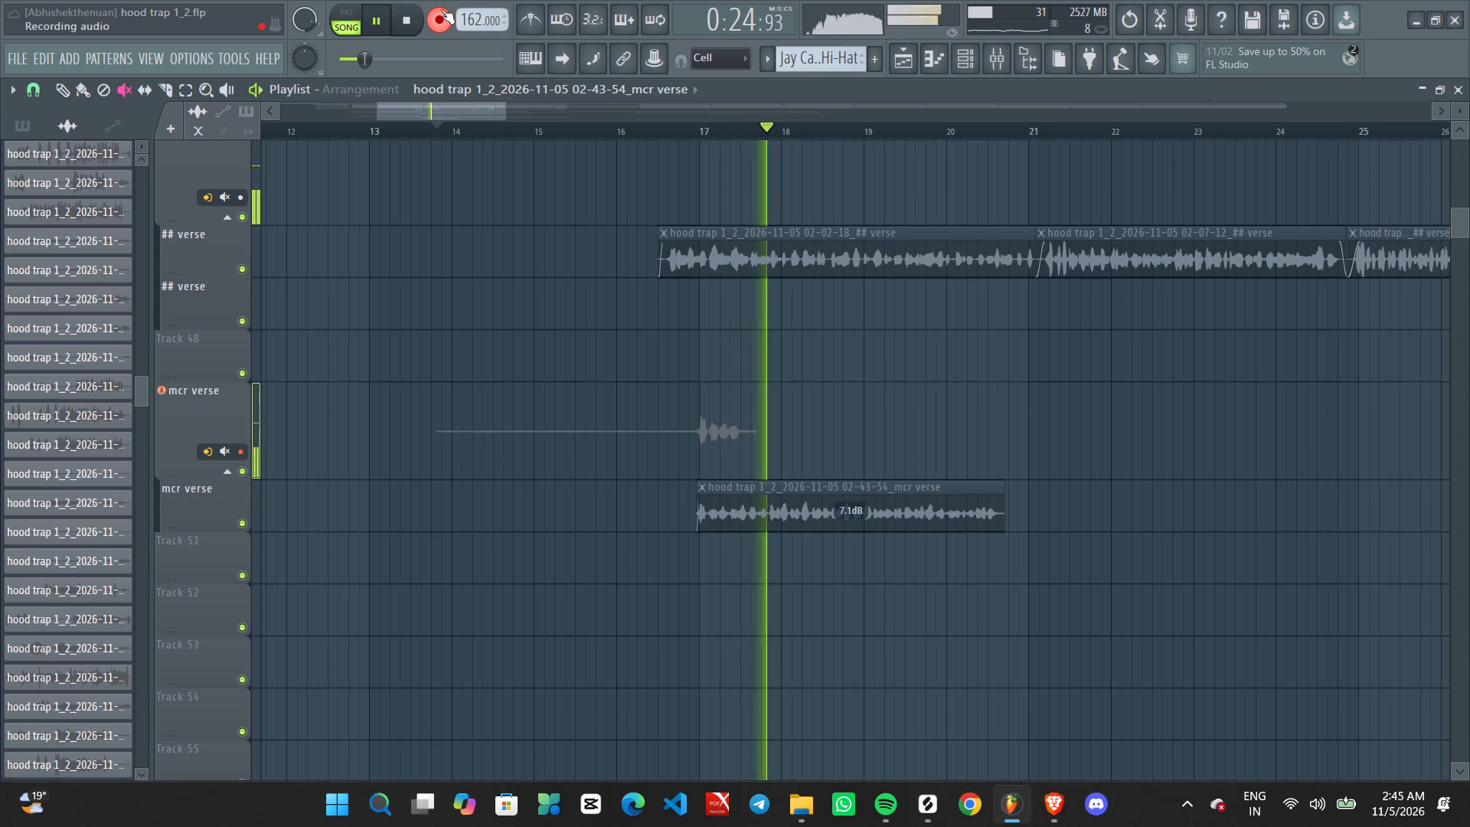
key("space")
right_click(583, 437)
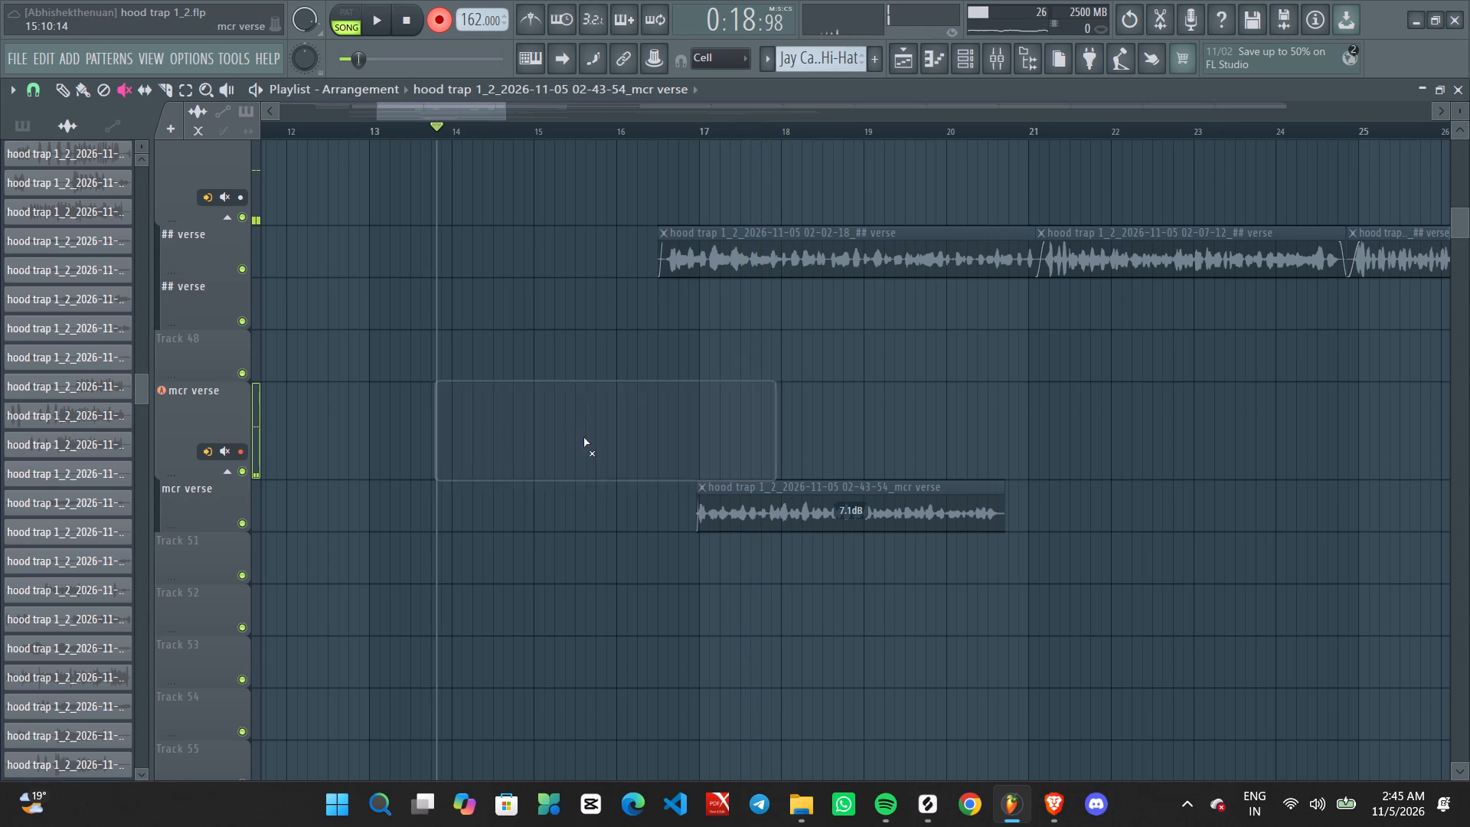
Start recording another mcr verse take from just before bar 14 and switch to the Draw tool.
key("space")
middle_click_drag(533, 253, 547, 248)
right_click(547, 251)
left_click(559, 283)
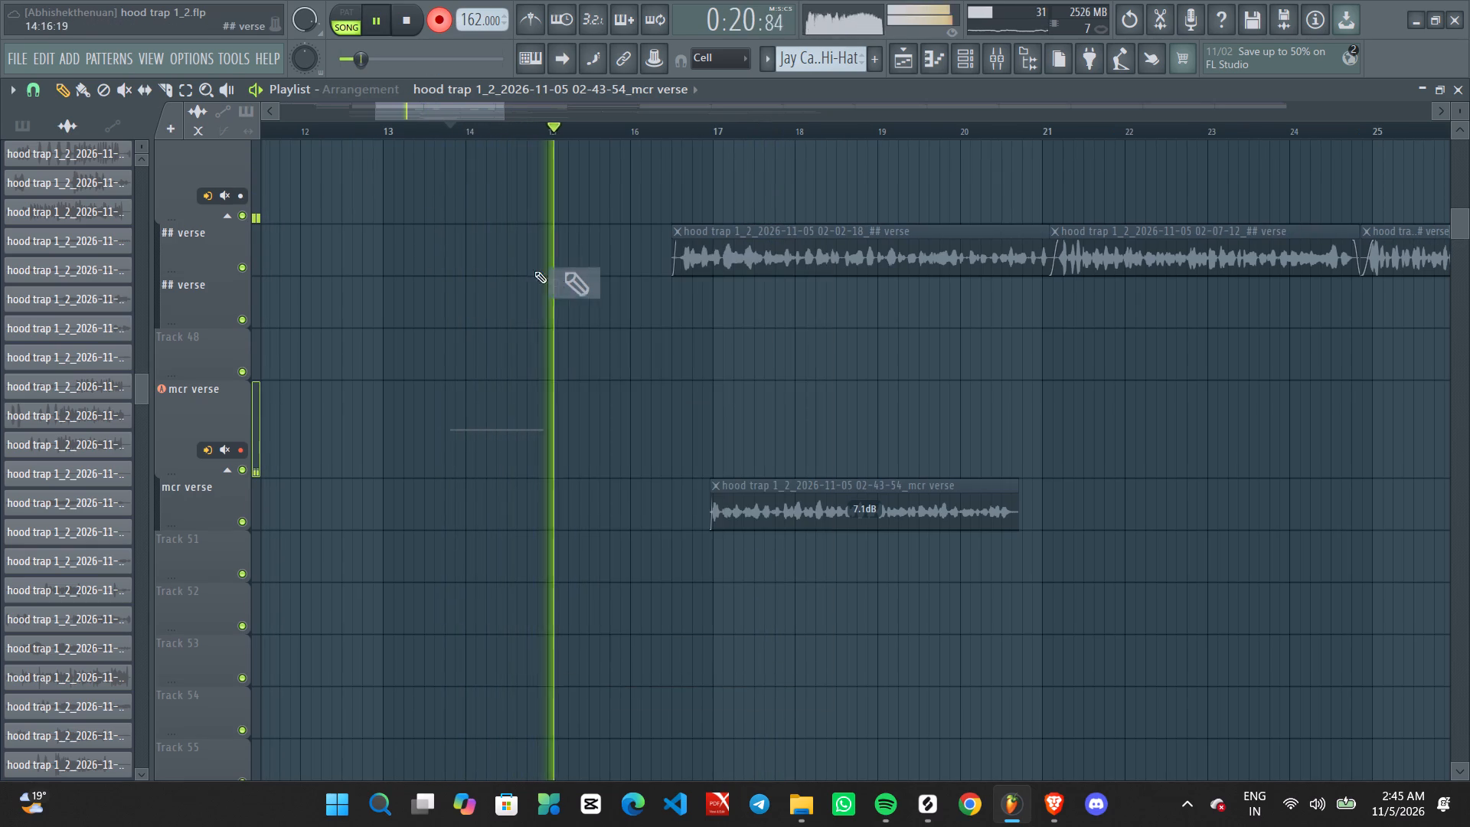
Purge the unused audio clips from the project while the take is recording.
left_click(237, 57)
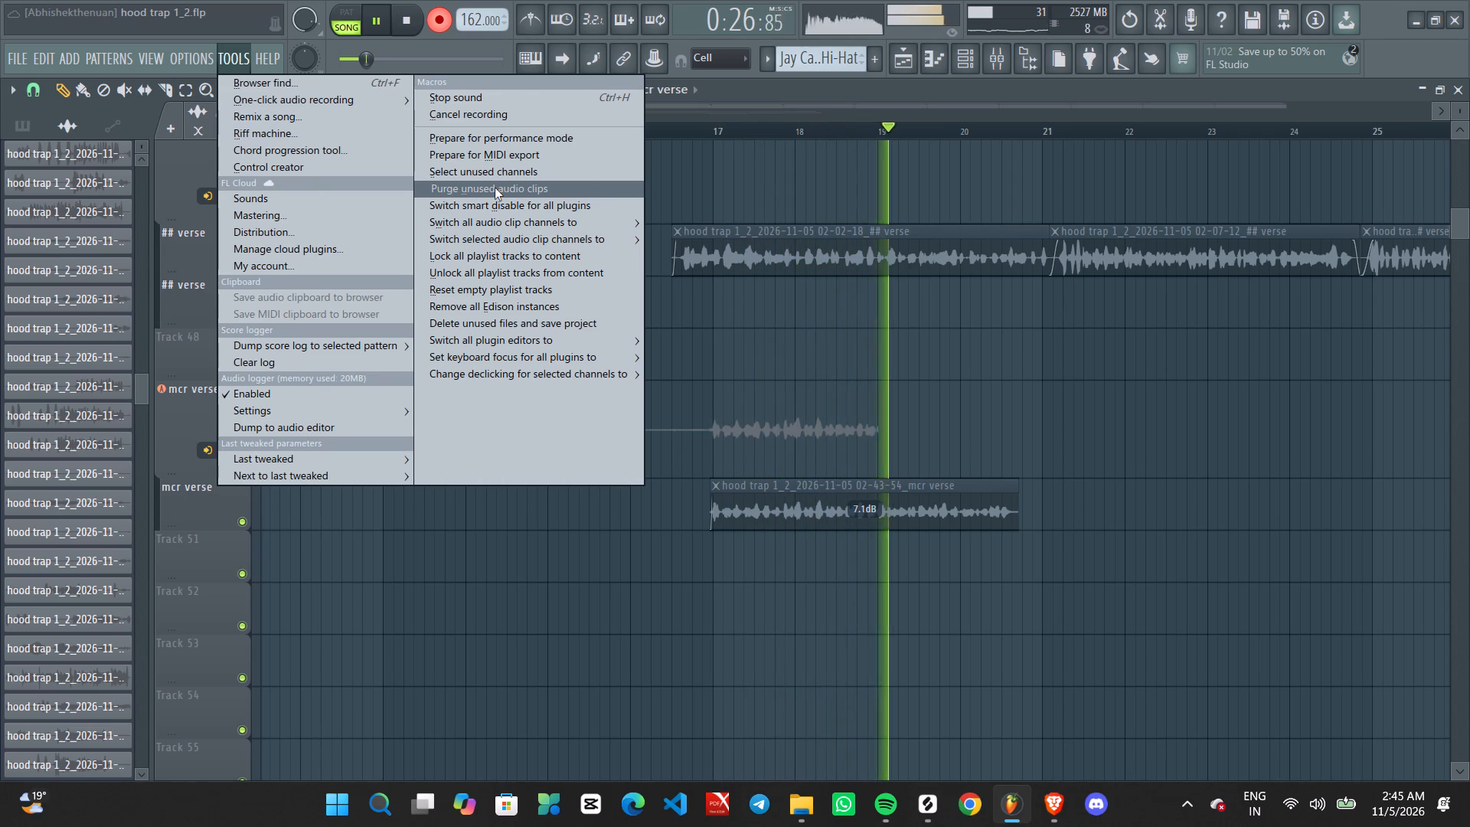
left_click(495, 188)
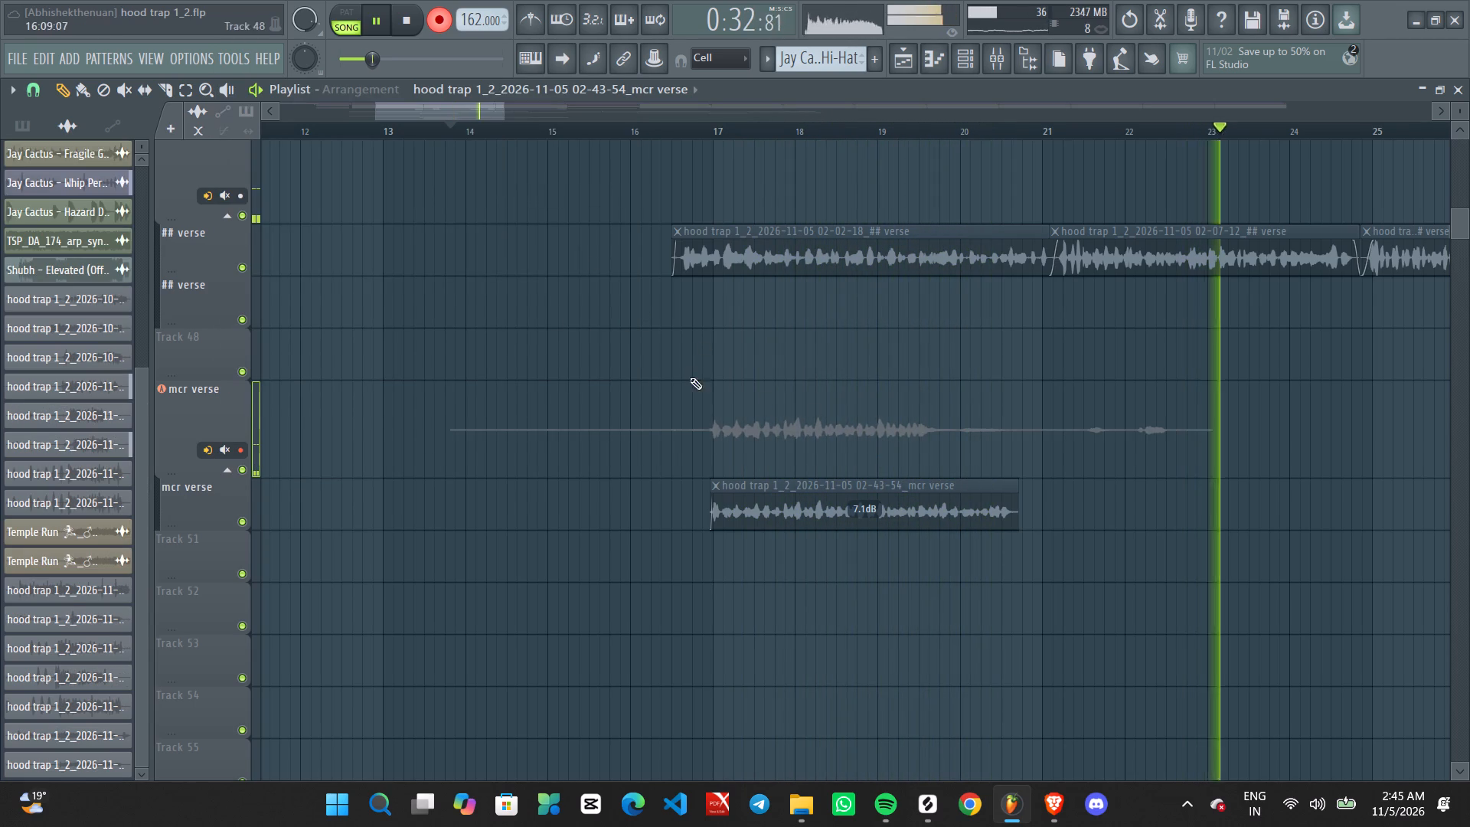
Stop recording just after bar 23 and delete the mcr verse take.
key("space")
right_click(791, 420)
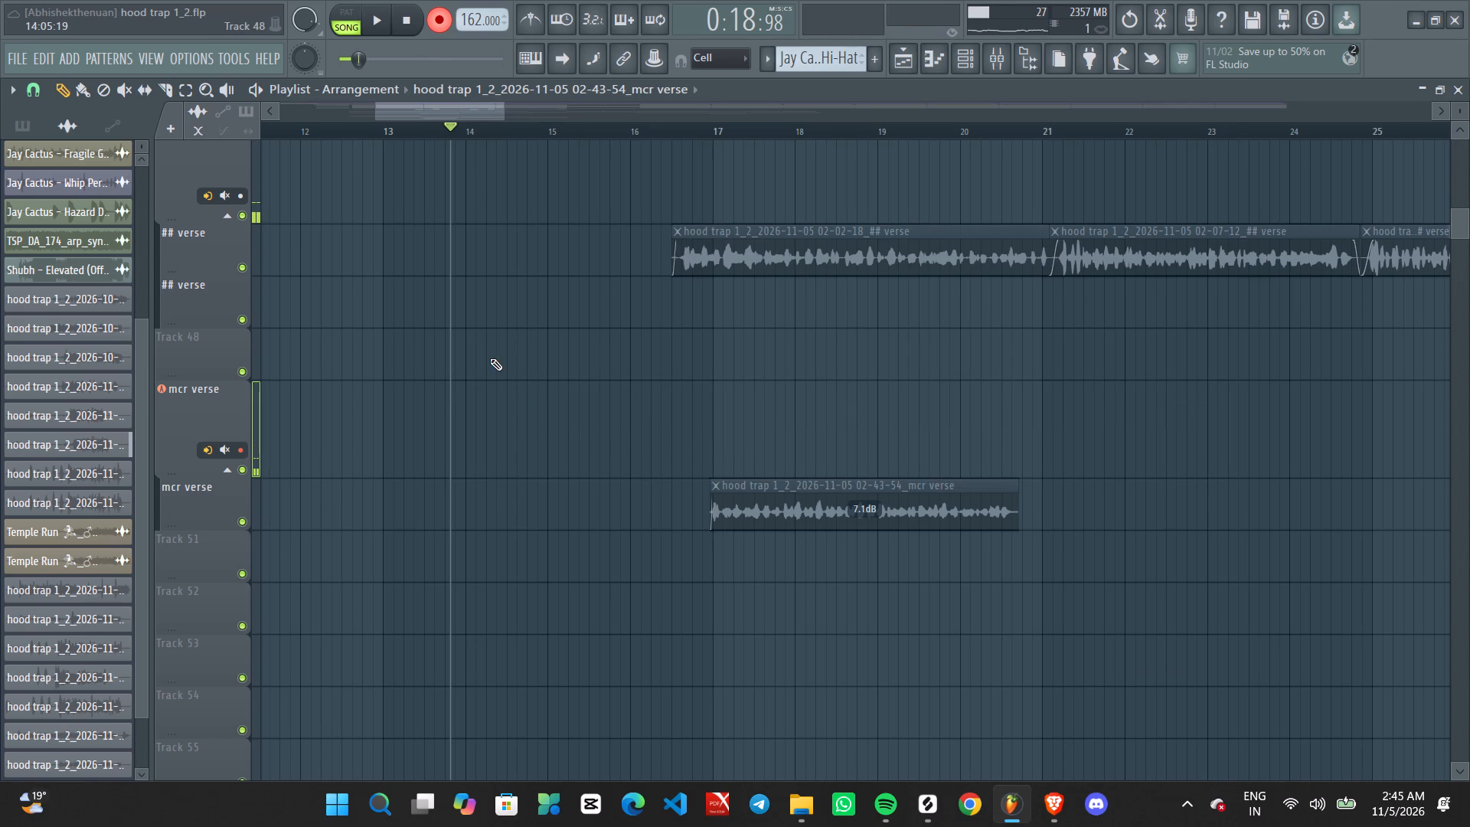
Record another mcr verse vocal take from just before bar 14 to just after bar 21.
key("space")
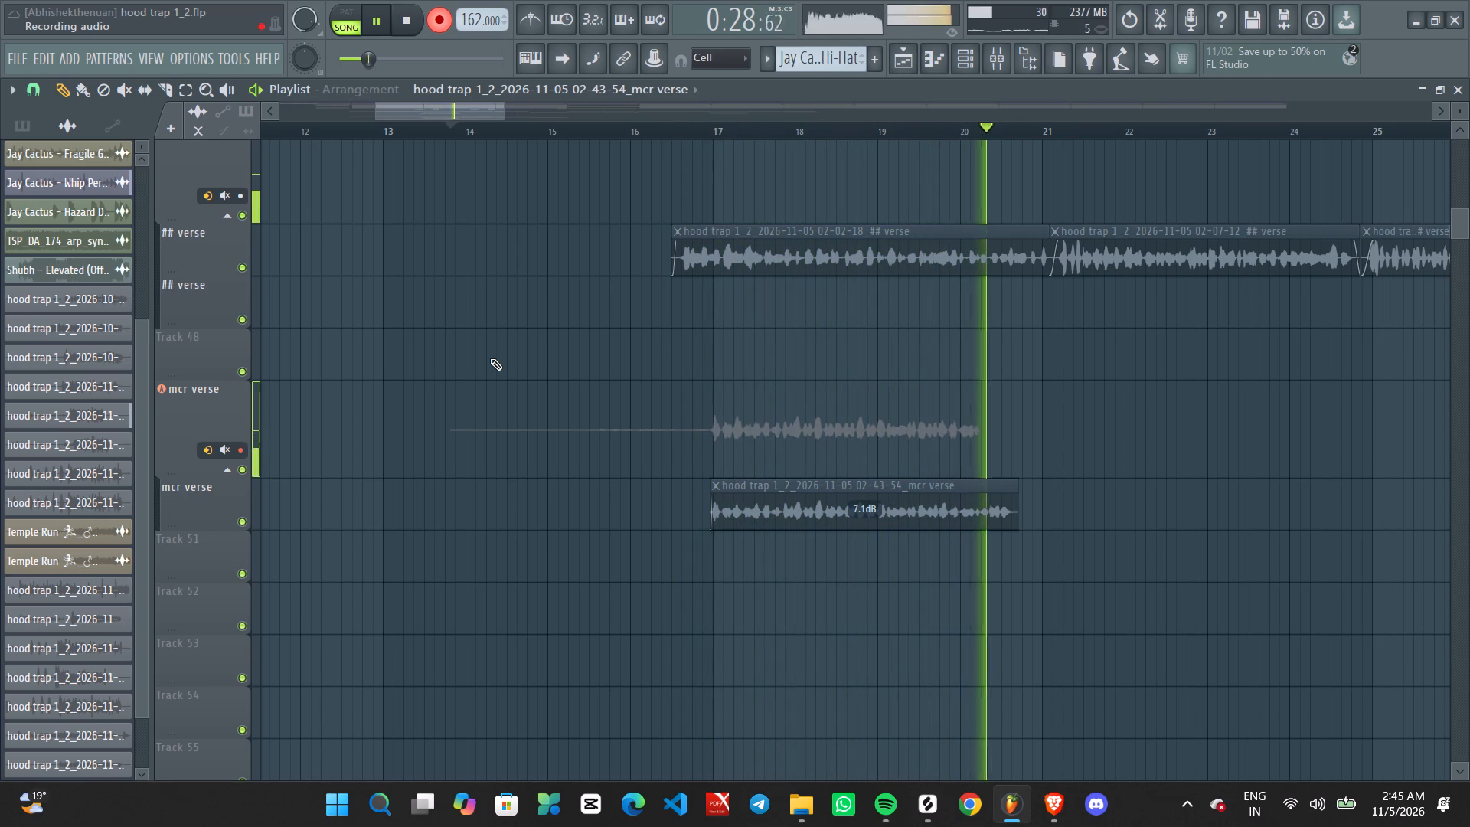
key("space")
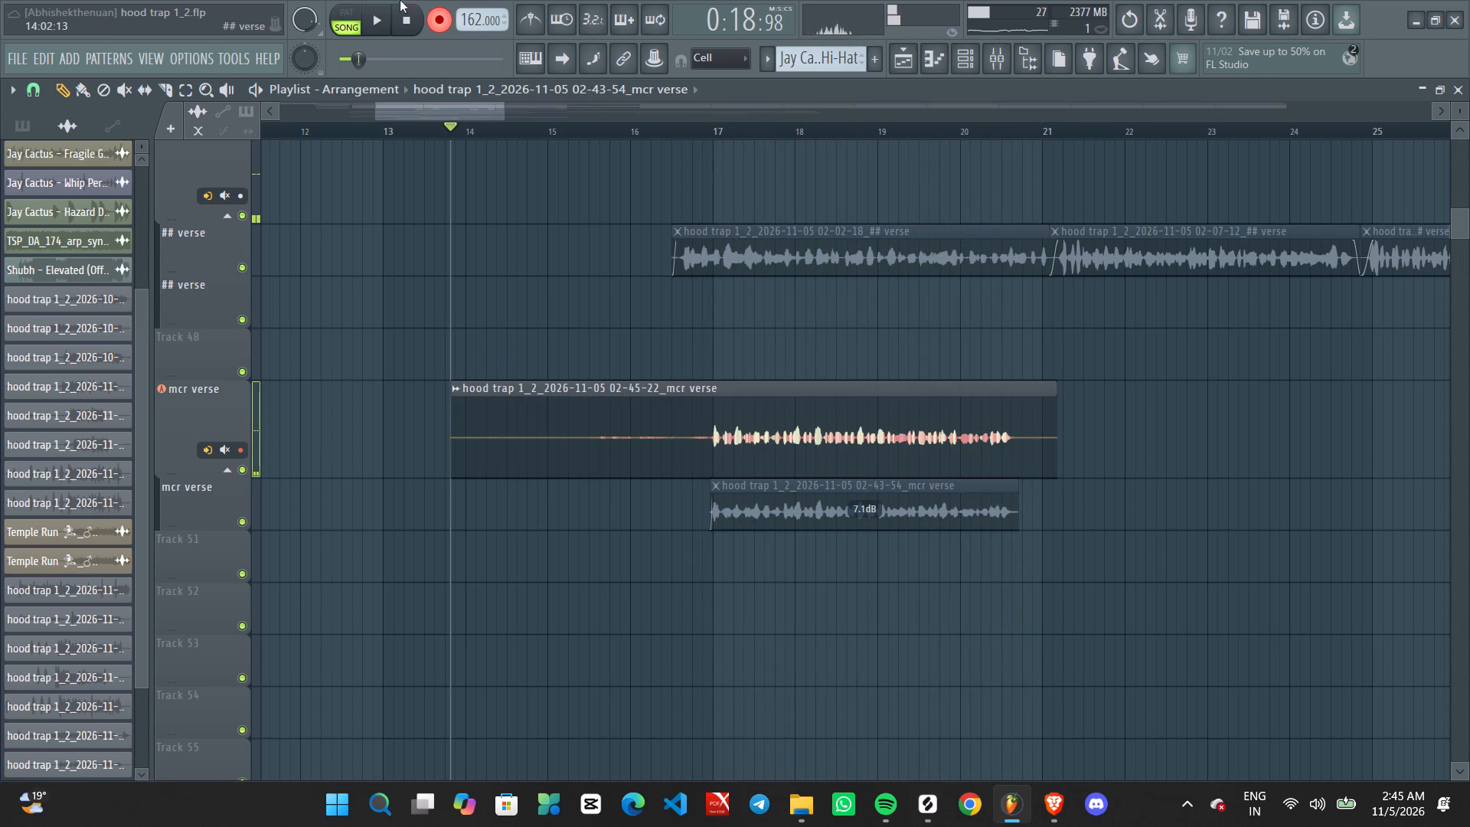
Play back the upper mcr verse take with recording off and raise its clip gain to 8.8 dB.
left_click(445, 25)
key("space")
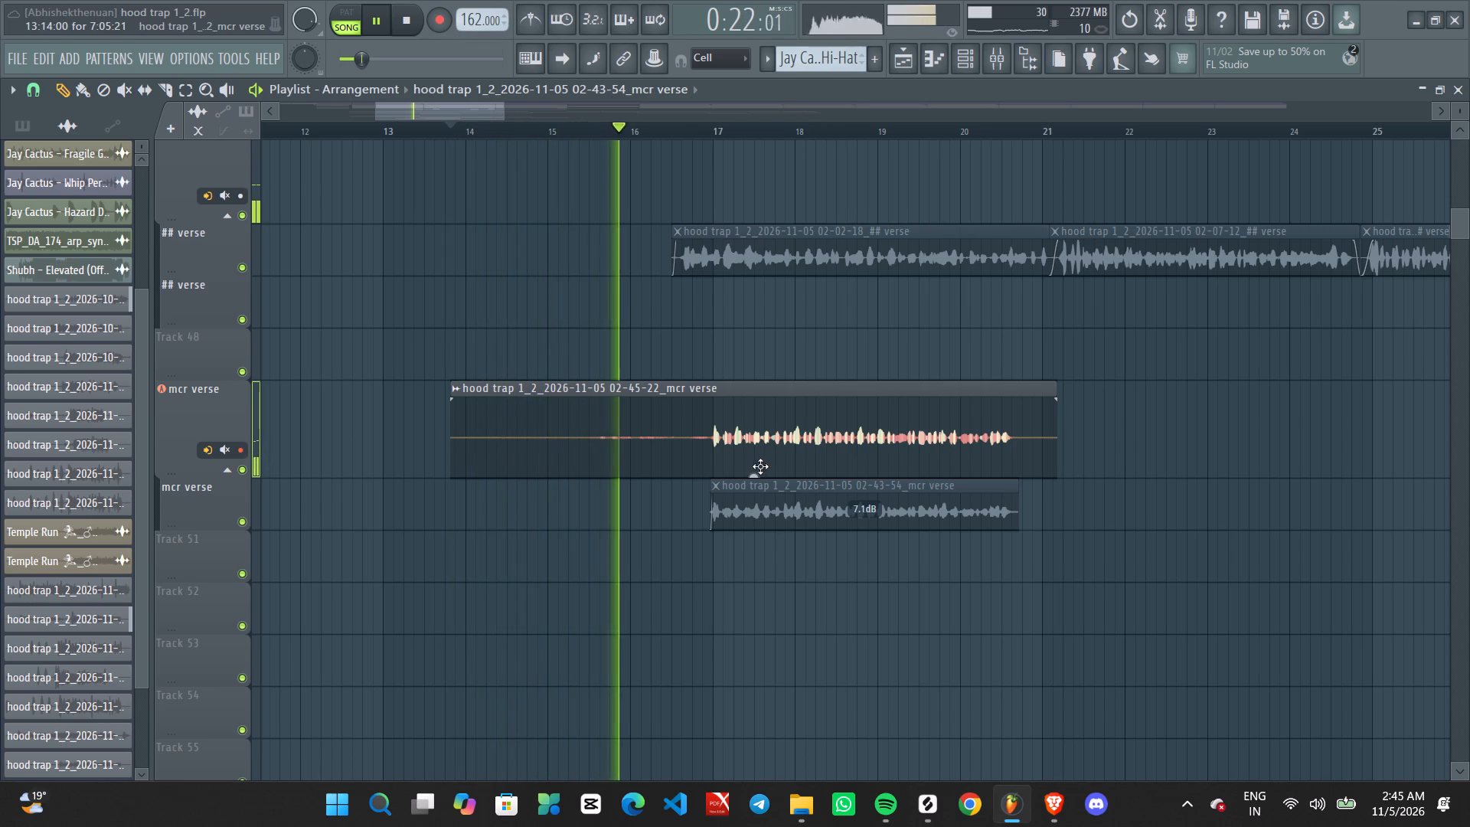
left_click_drag(757, 472, 742, 386)
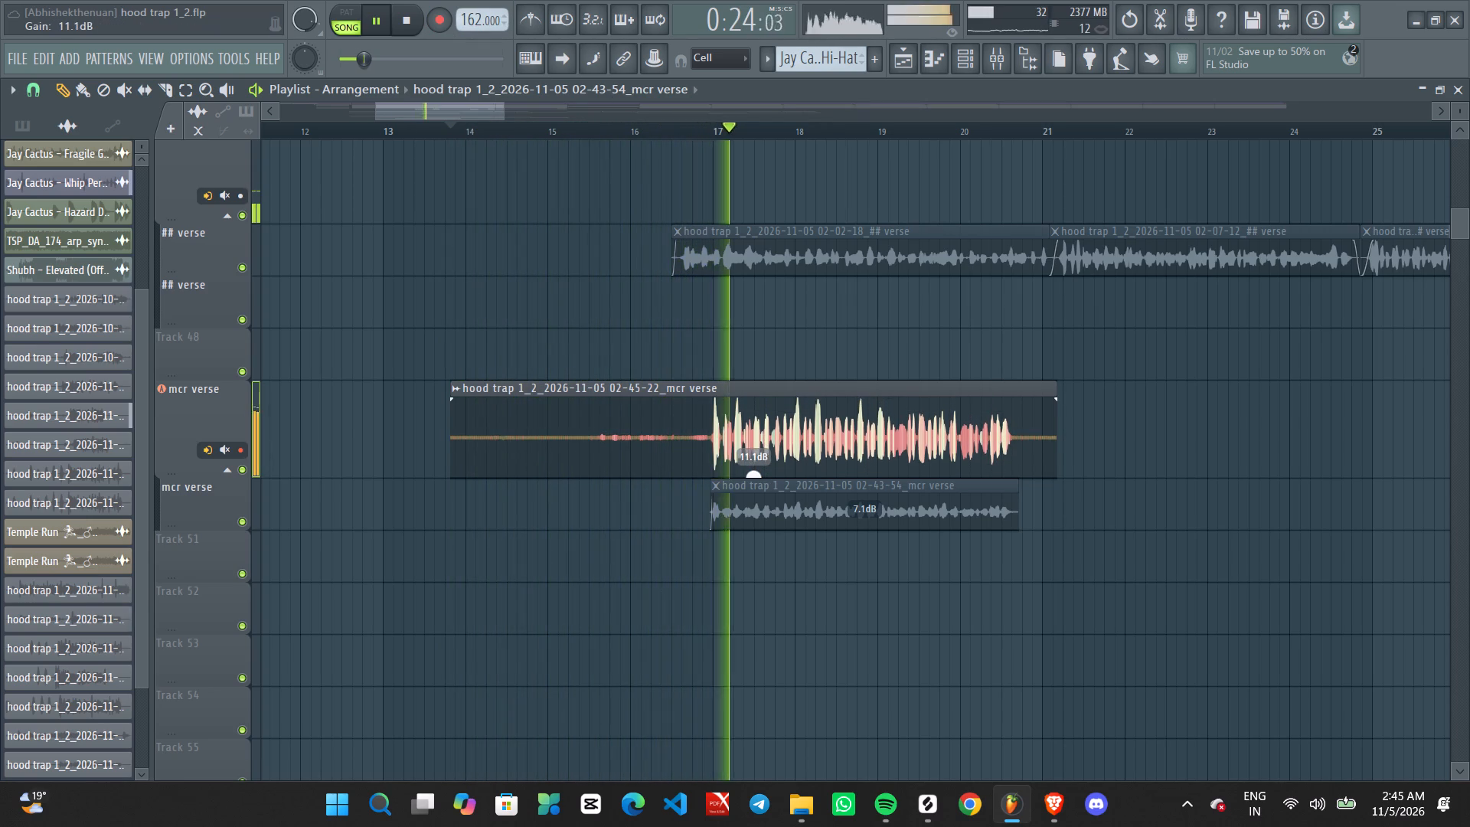
left_click_drag(742, 386, 742, 400)
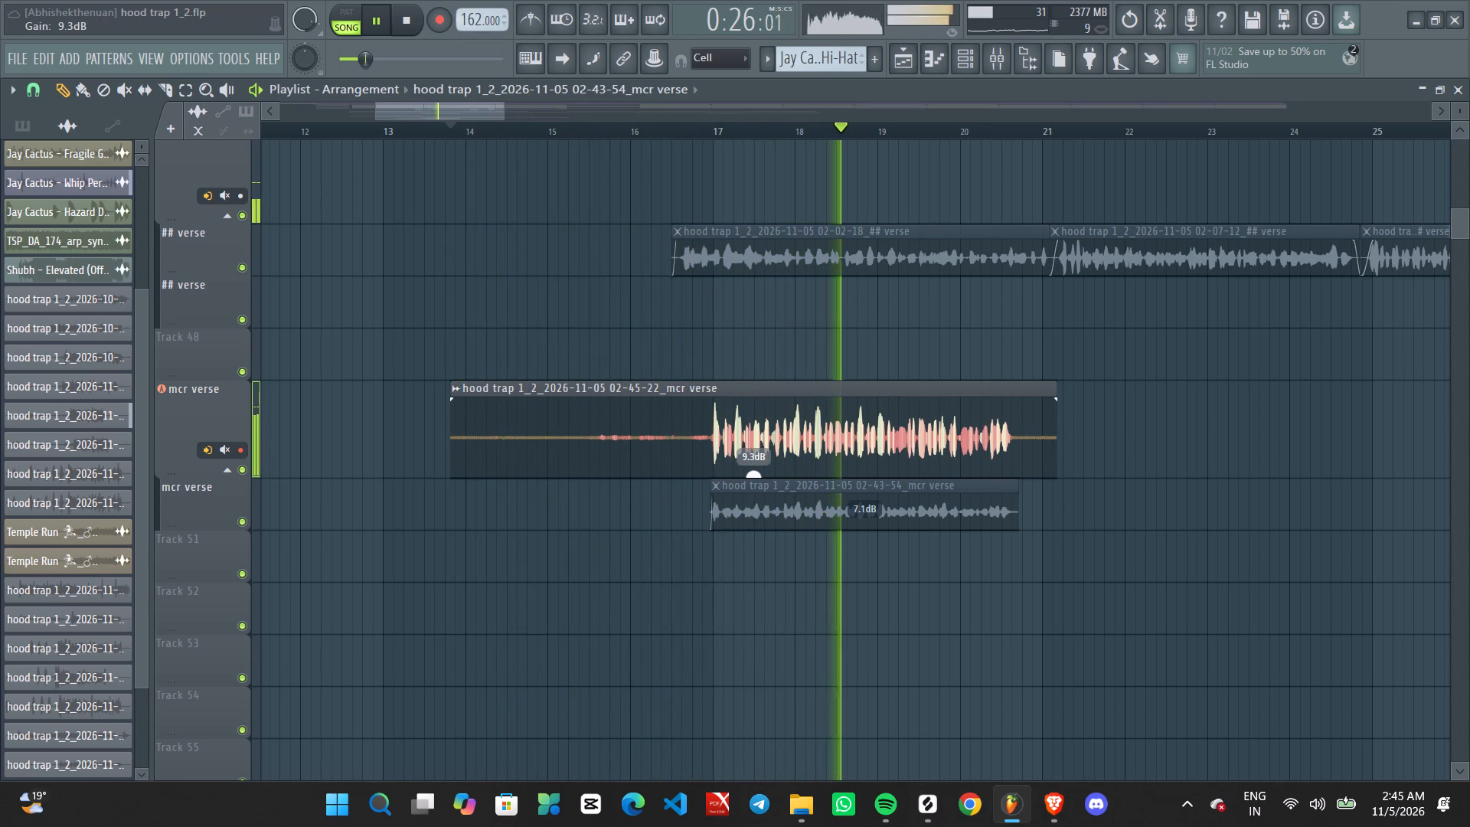
left_click_drag(742, 400, 743, 404)
key("space")
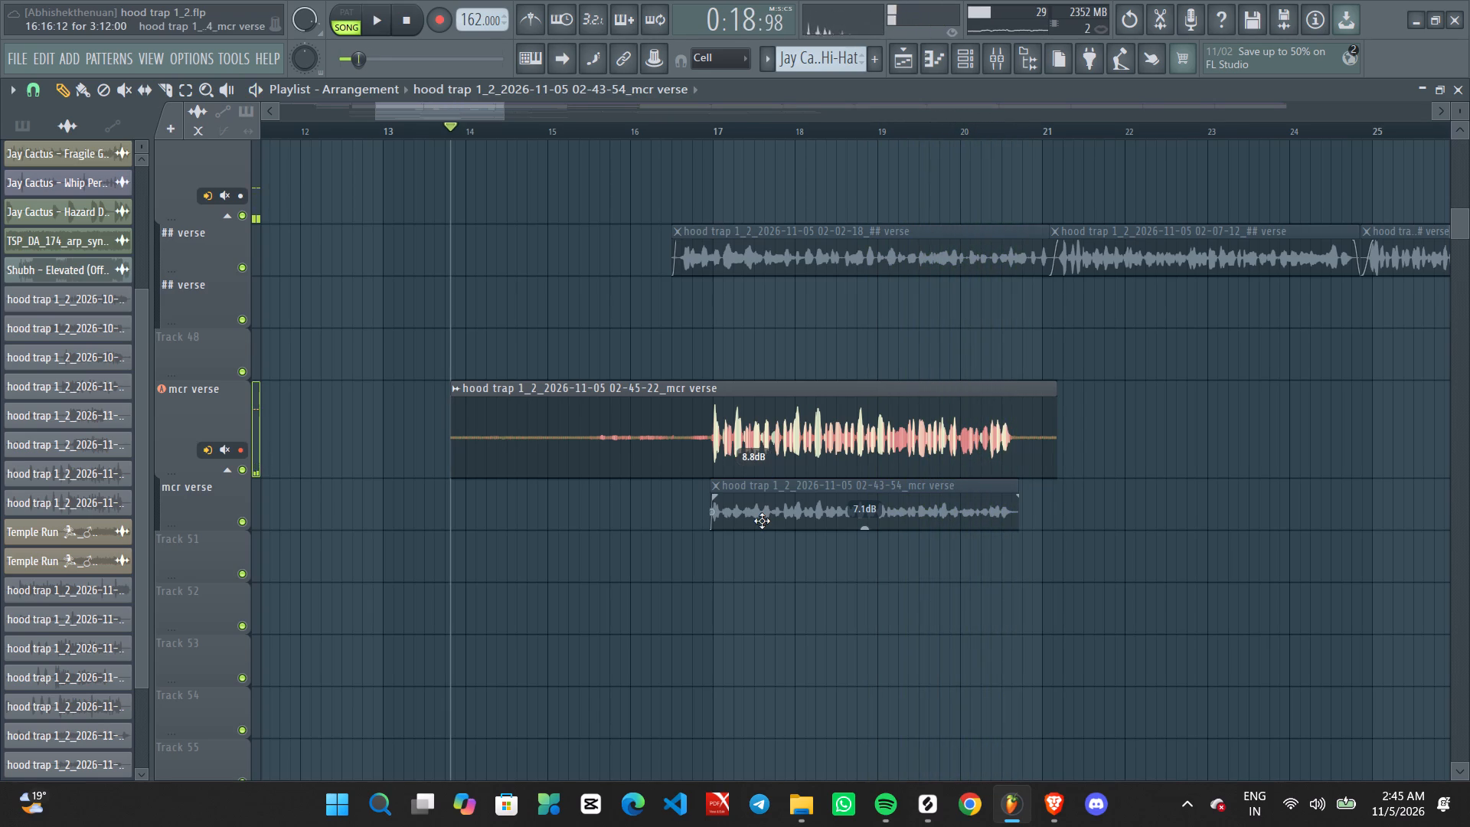
Play back the gain-boosted upper mcr verse take.
key("space")
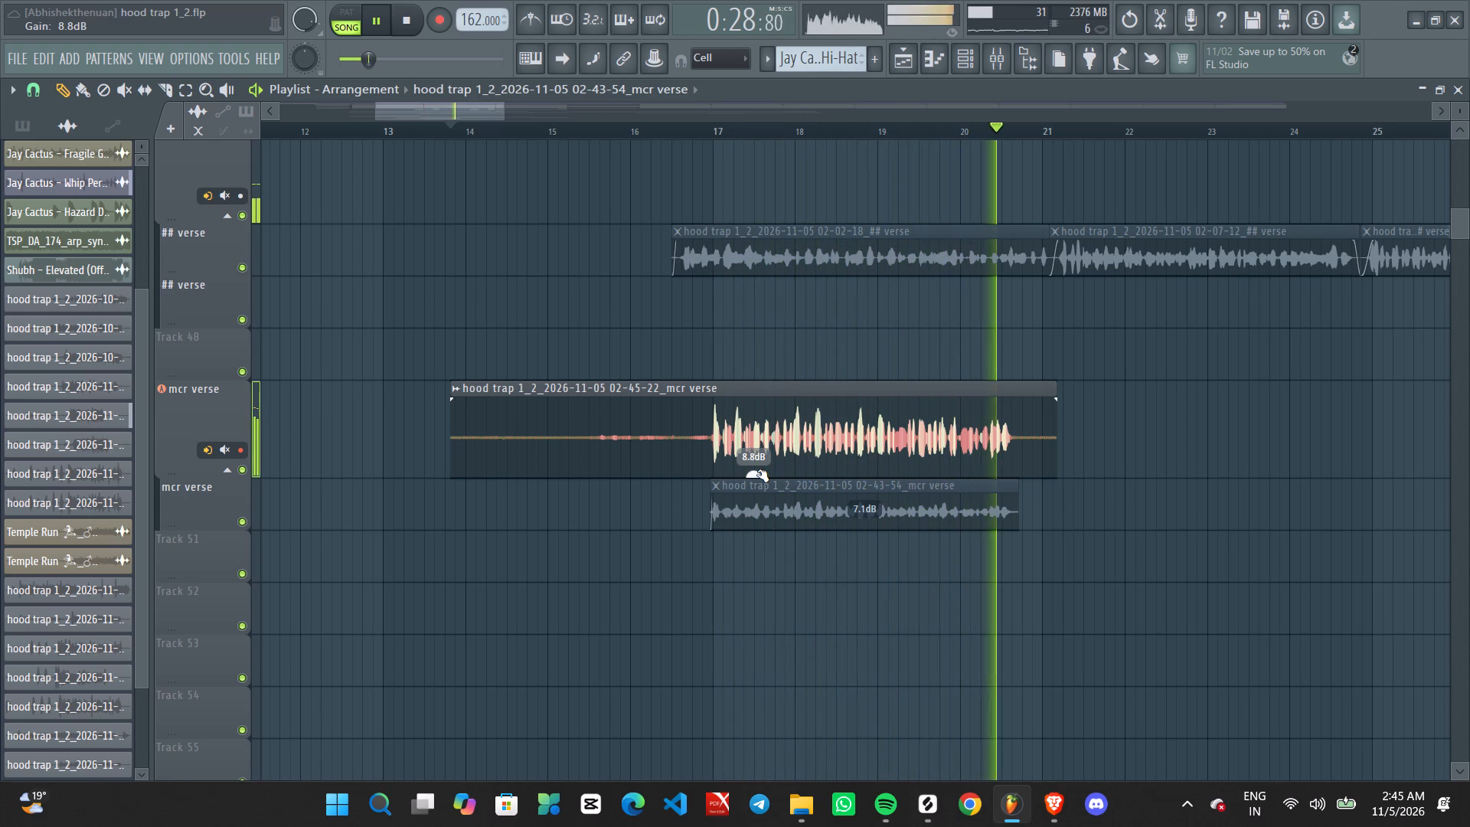
key("space")
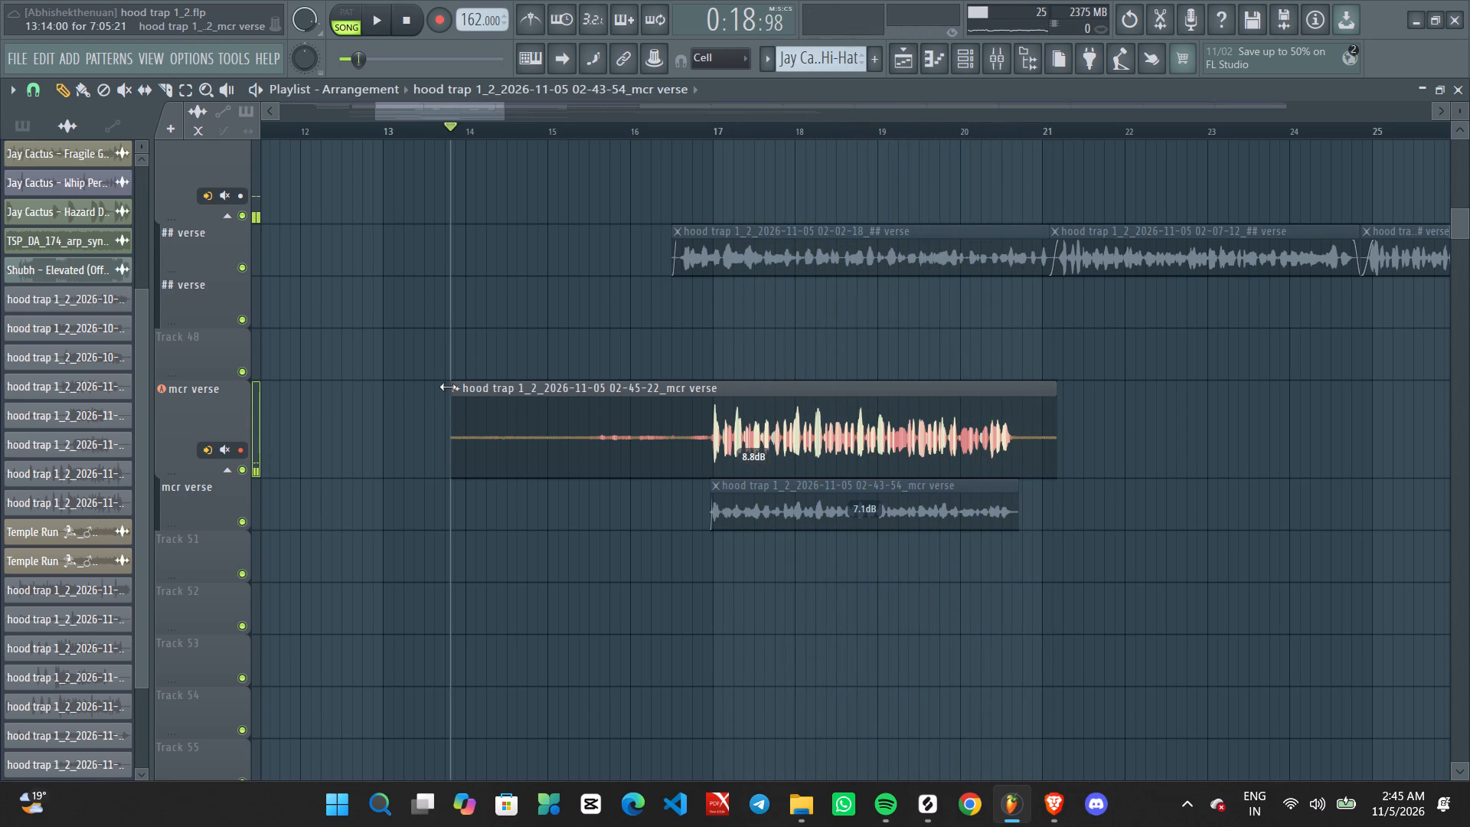
Trim the start of the upper mcr verse take to just before bar 17 and mute it.
left_click_drag(451, 387, 705, 391, "alt")
middle_click(676, 384)
right_click_drag(677, 384, 684, 404)
left_click(702, 421)
left_click(825, 426)
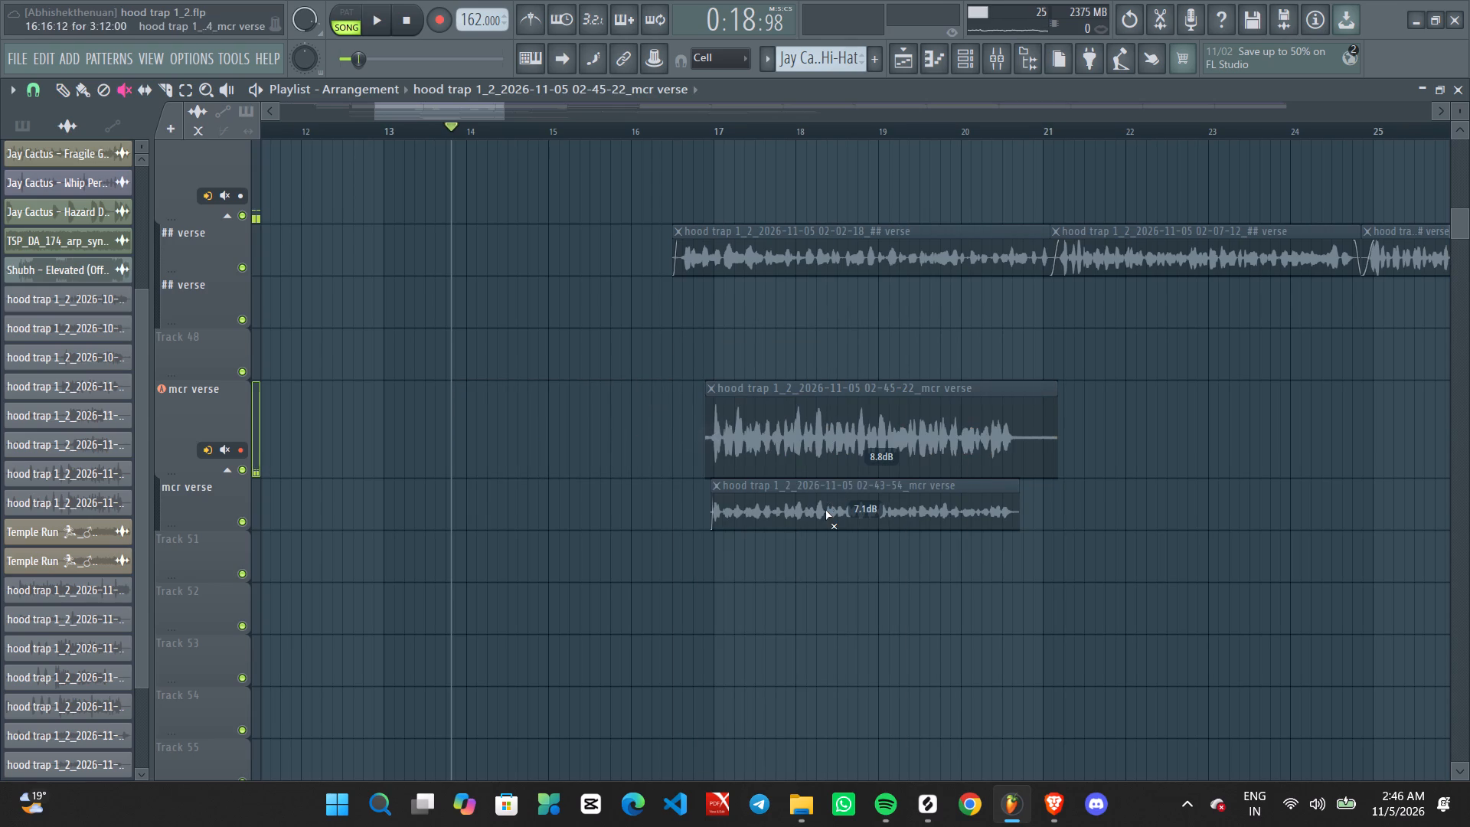
Audition the lower mcr verse take from midway between bars 16 and 17, unmuting it only for the playback.
left_click(825, 510)
key("space")
left_click(687, 130)
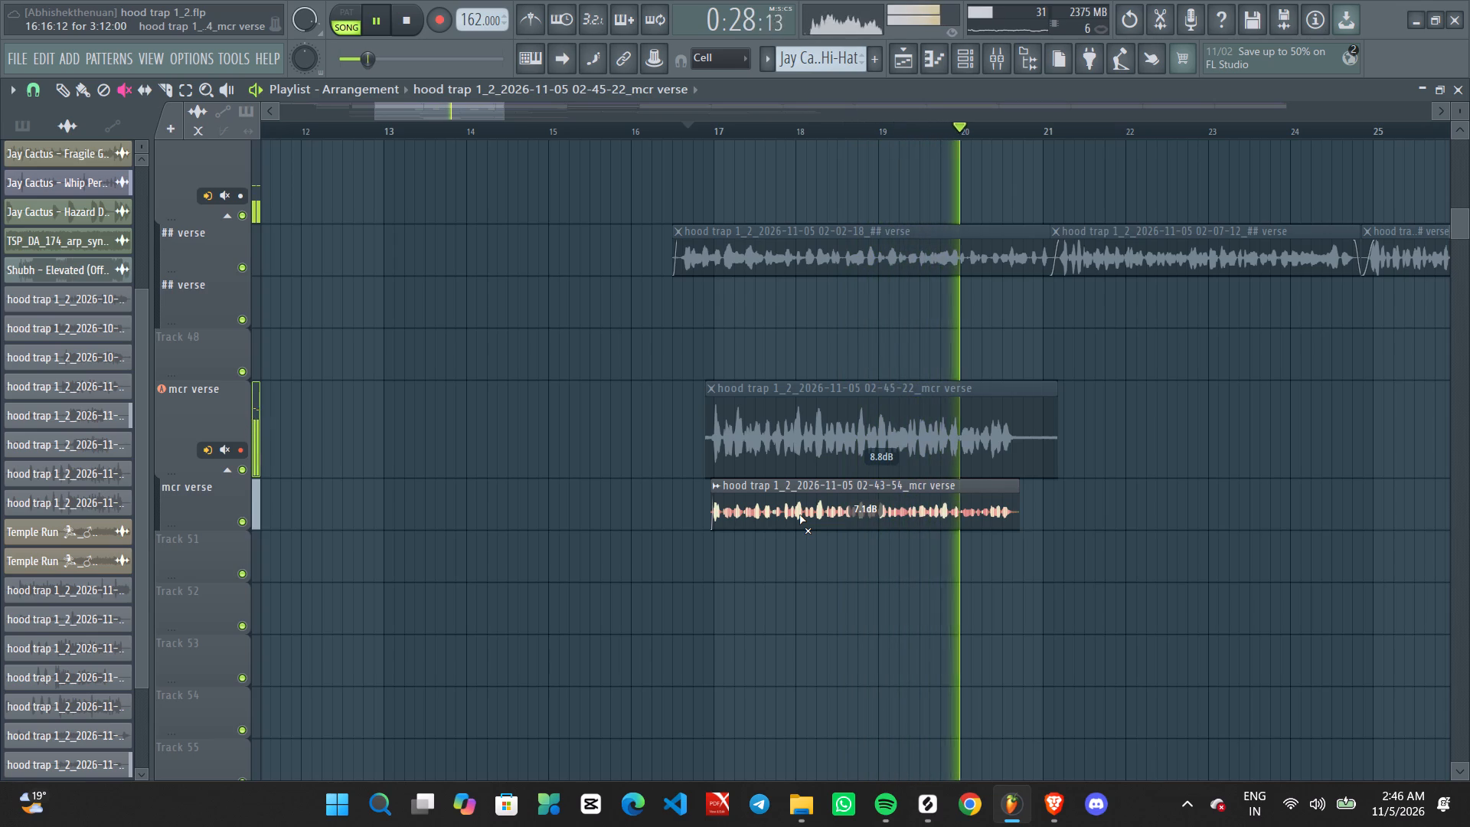
key("space")
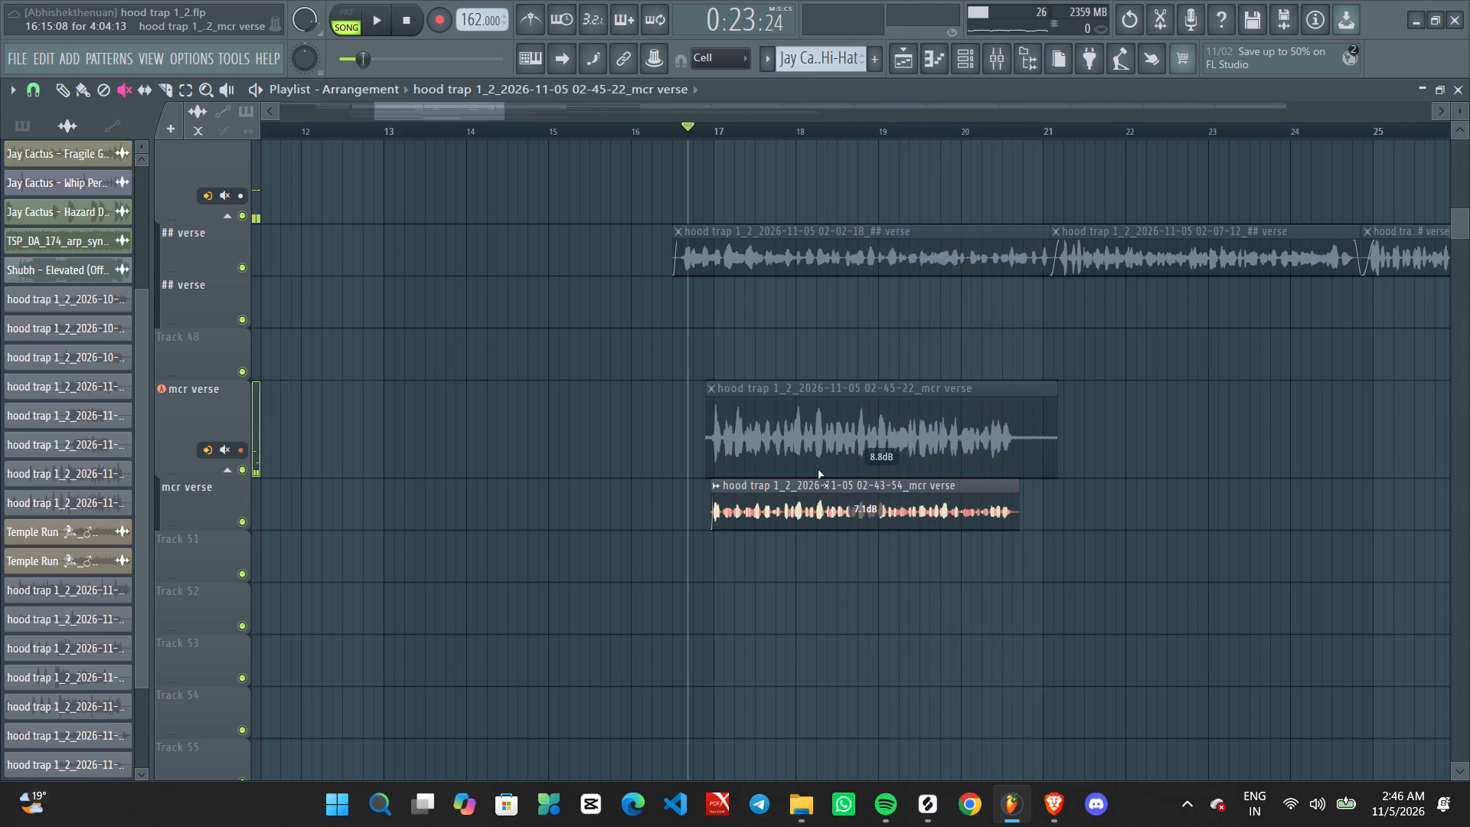
left_click(814, 516)
Move the muted upper mcr verse take down to Track 51, below the other muted take.
left_click_drag(779, 360, 803, 434, "ctrl")
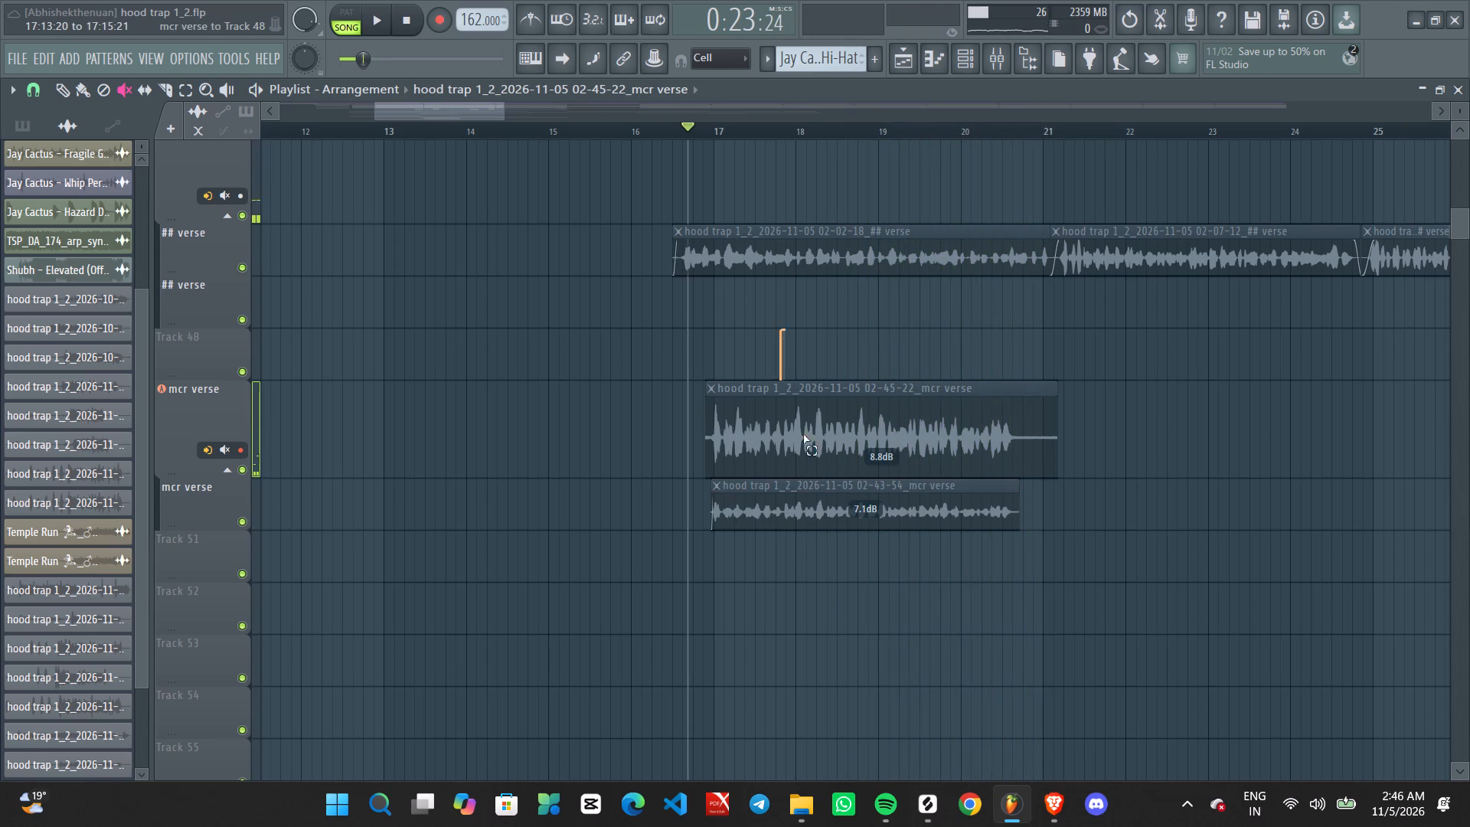
left_click_drag(803, 434, 805, 439, "ctrl")
key("shift+Down")
key("shift+Down")
key("shift+Down")
key("shift+Up")
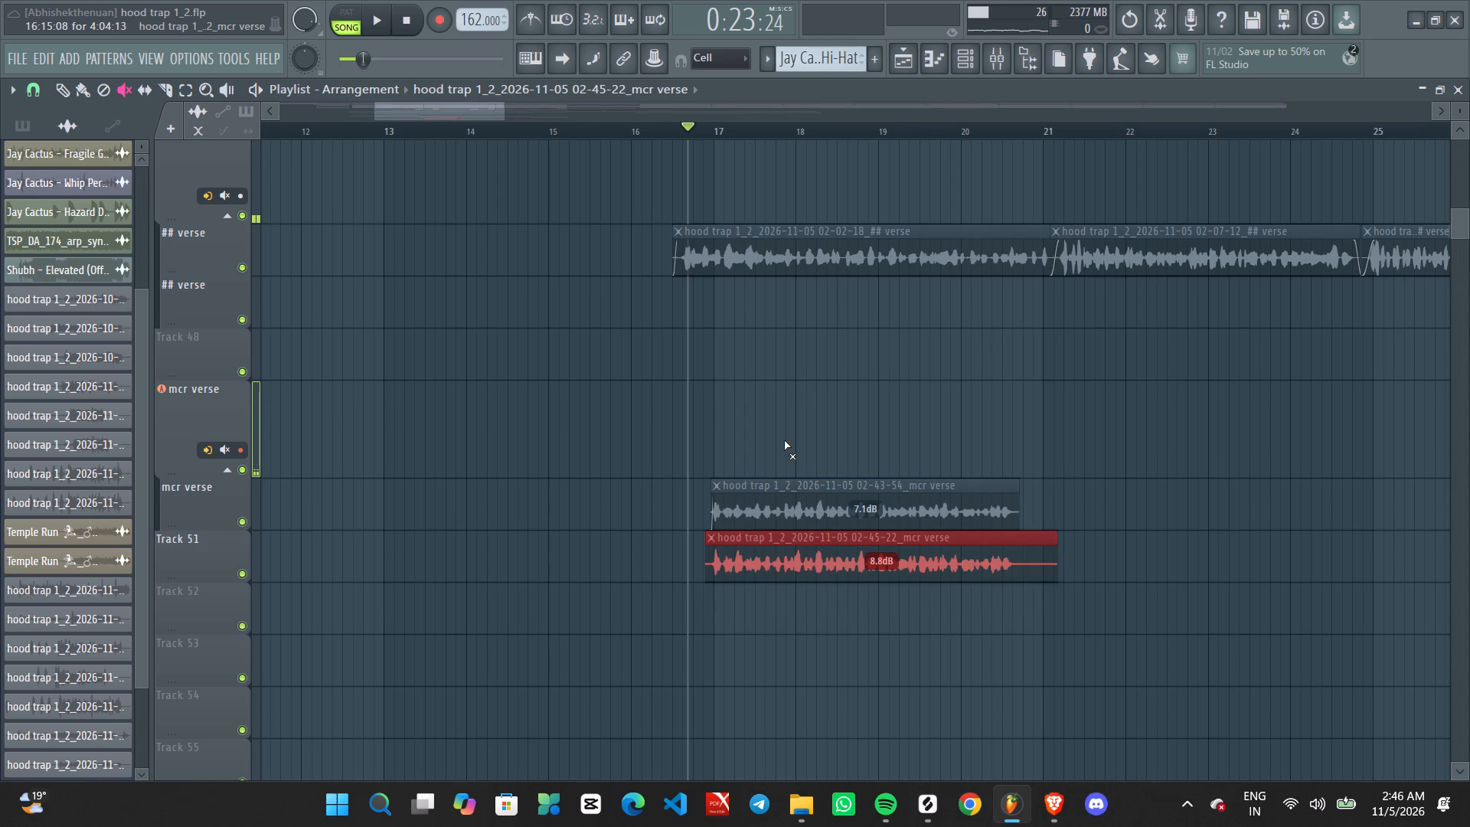
Record another mcr verse vocal take from about midway through bar 13 to just after bar 21.
left_click(435, 136)
left_click(549, 174, "ctrl")
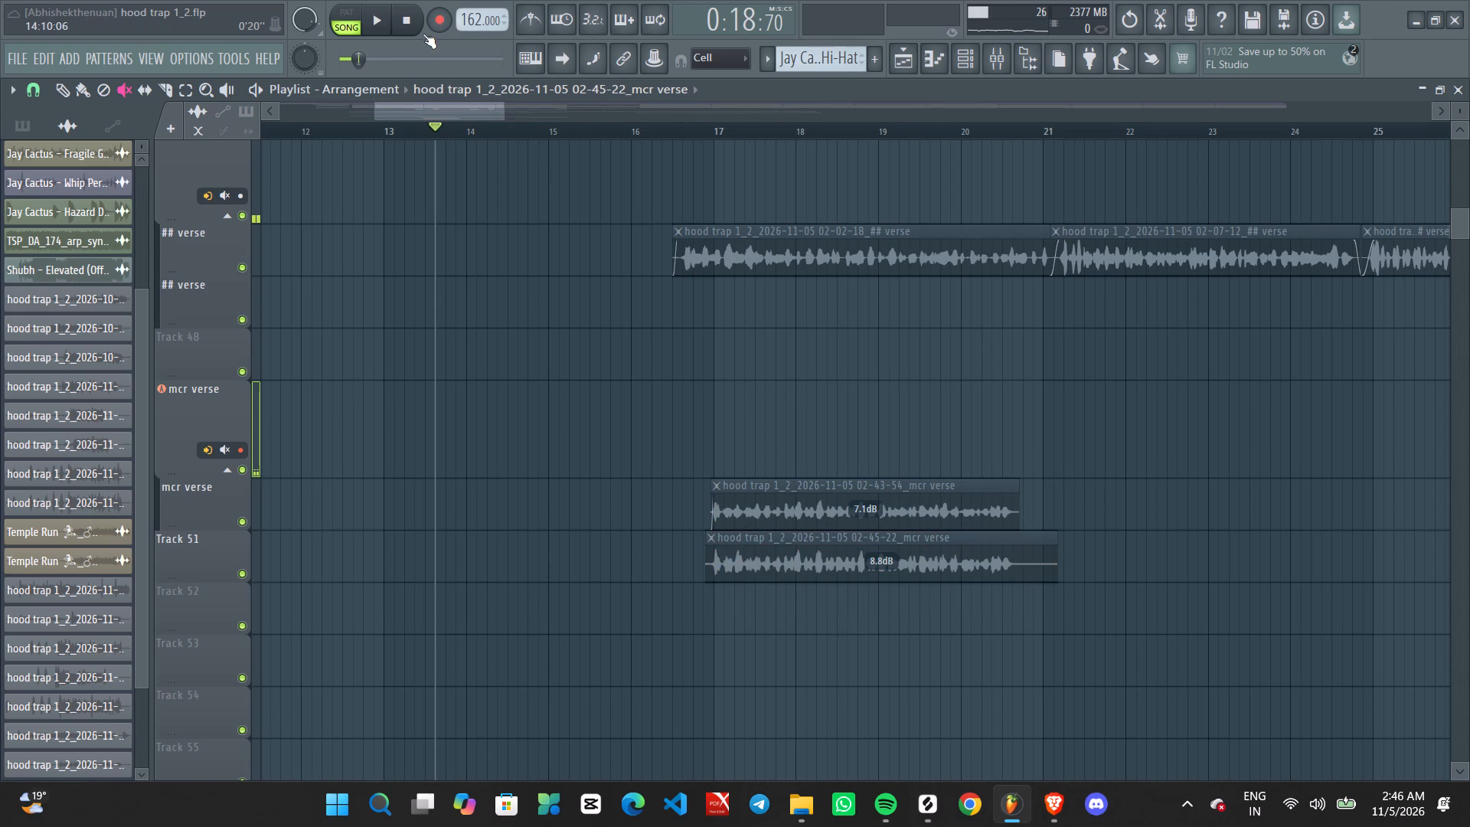
left_click(439, 16)
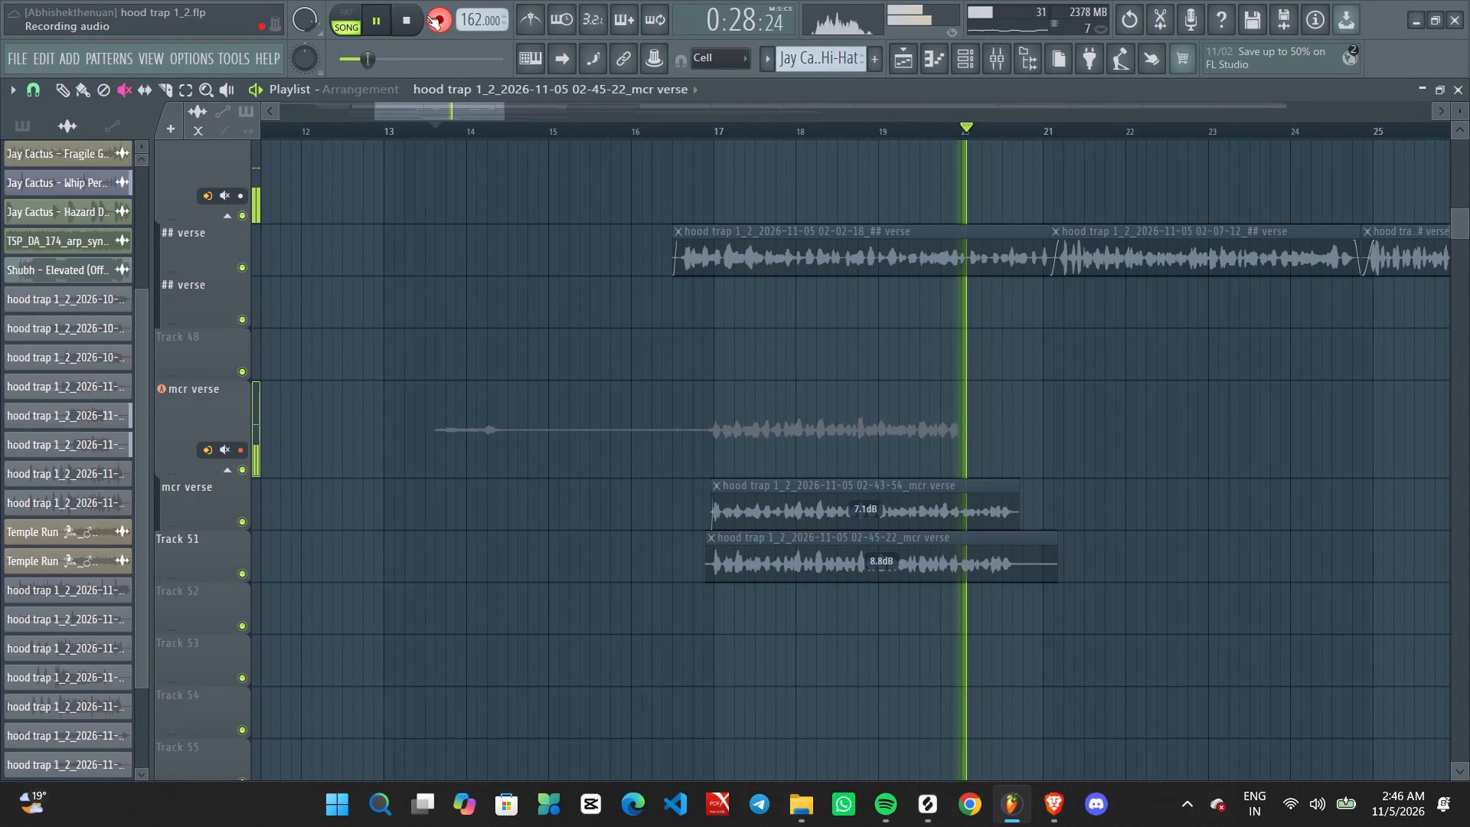
key("space")
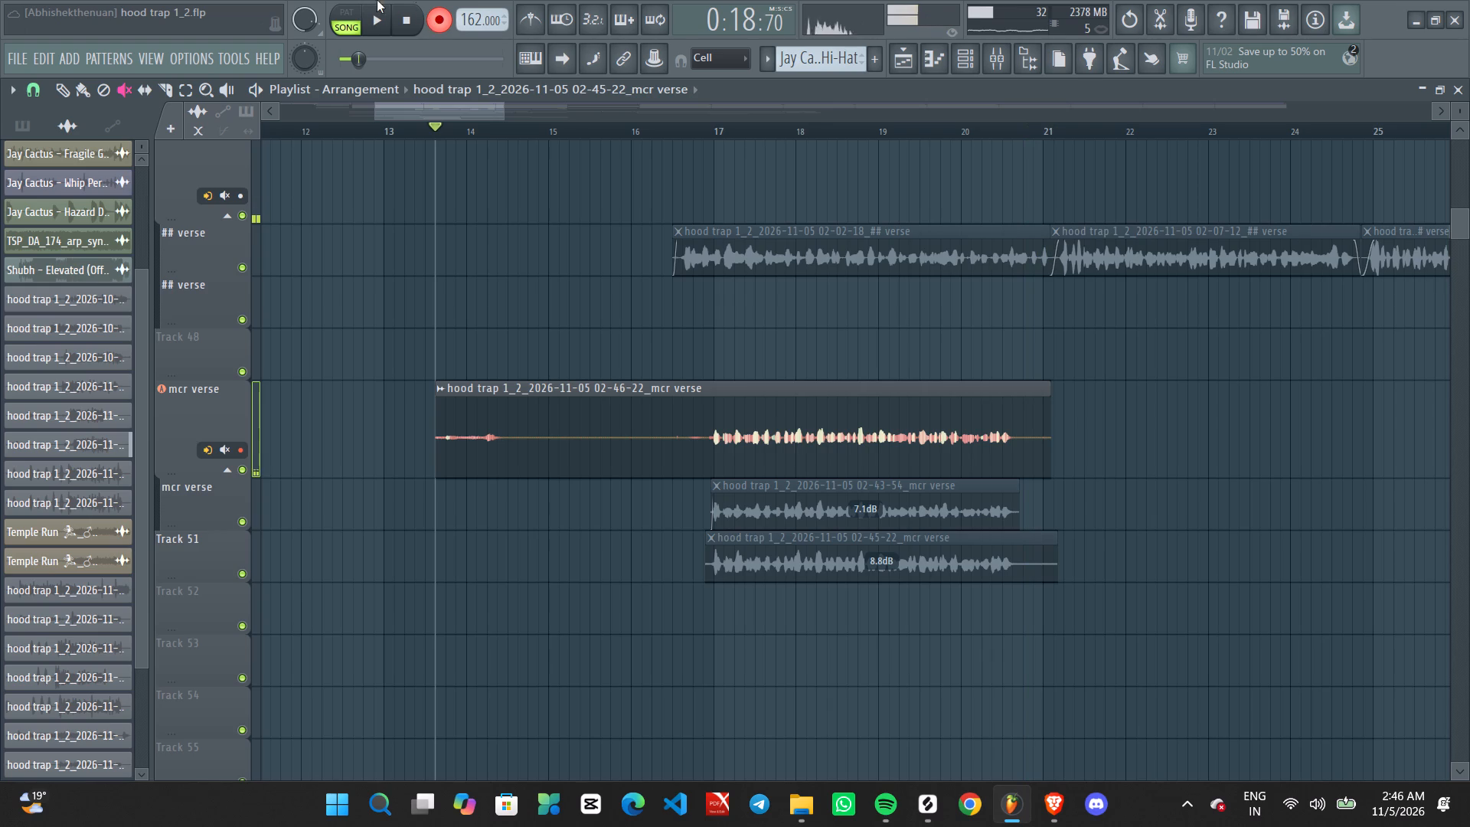
Play back the new mcr verse take with recording off and raise its clip gain to 4.7 dB.
left_click(436, 23)
key("space")
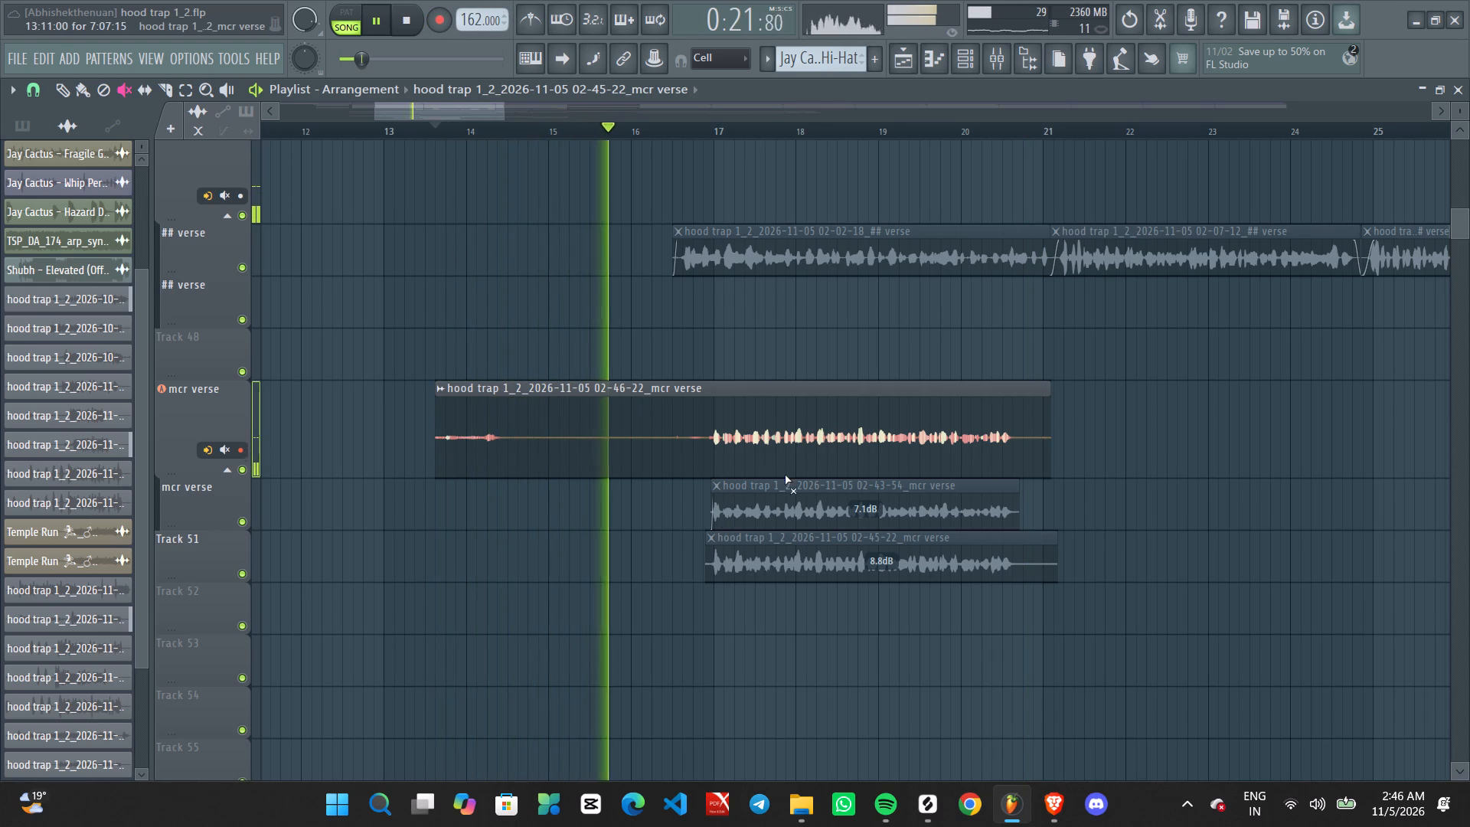
middle_click(718, 318)
right_click_drag(724, 316, 734, 333)
left_click(742, 338)
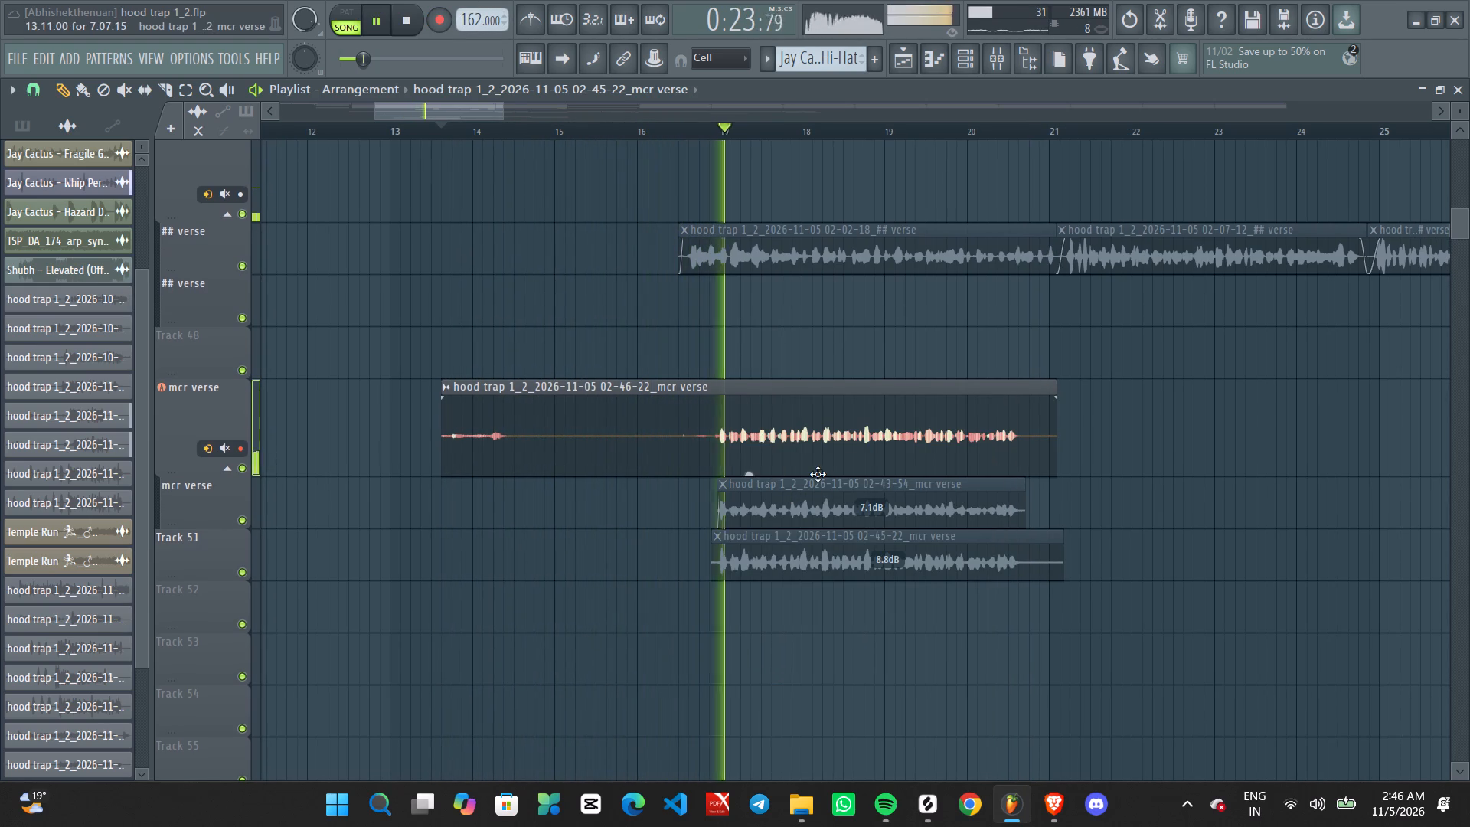
left_click_drag(752, 472, 753, 436)
key("space")
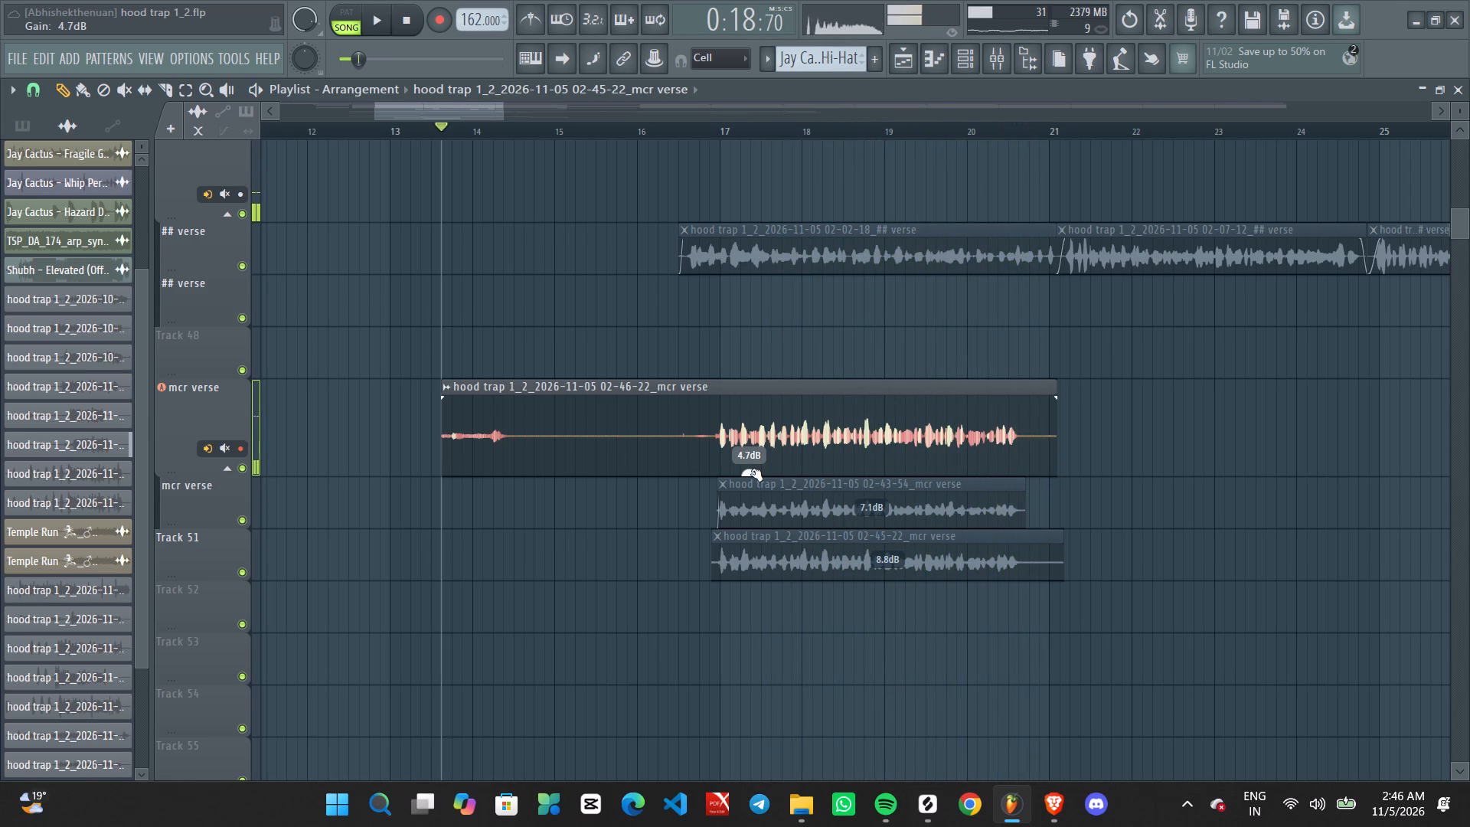
Play back the boosted mcr verse take from midway between bars 16 and 17.
key("space")
left_click(671, 136)
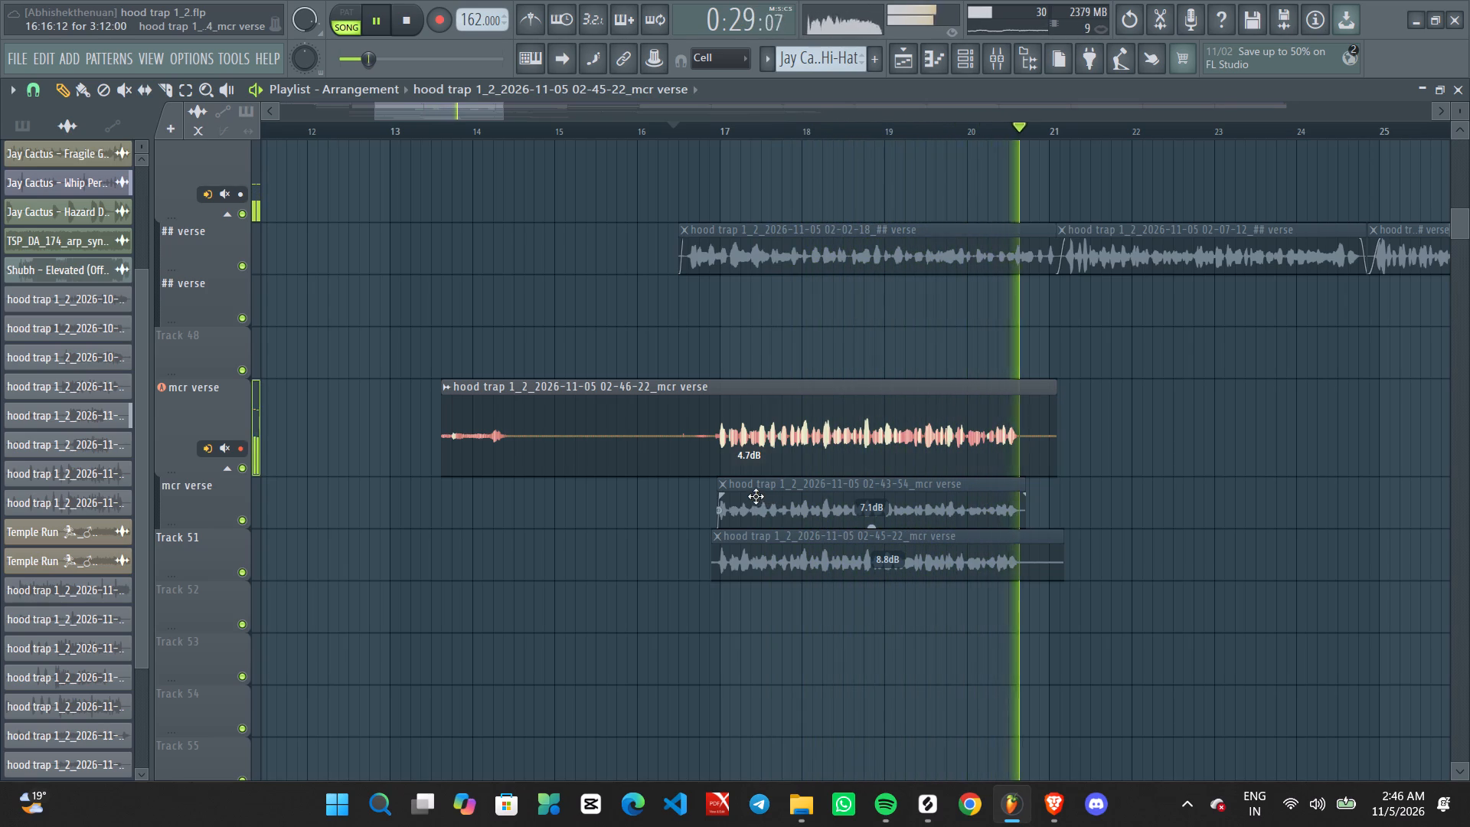
key("space")
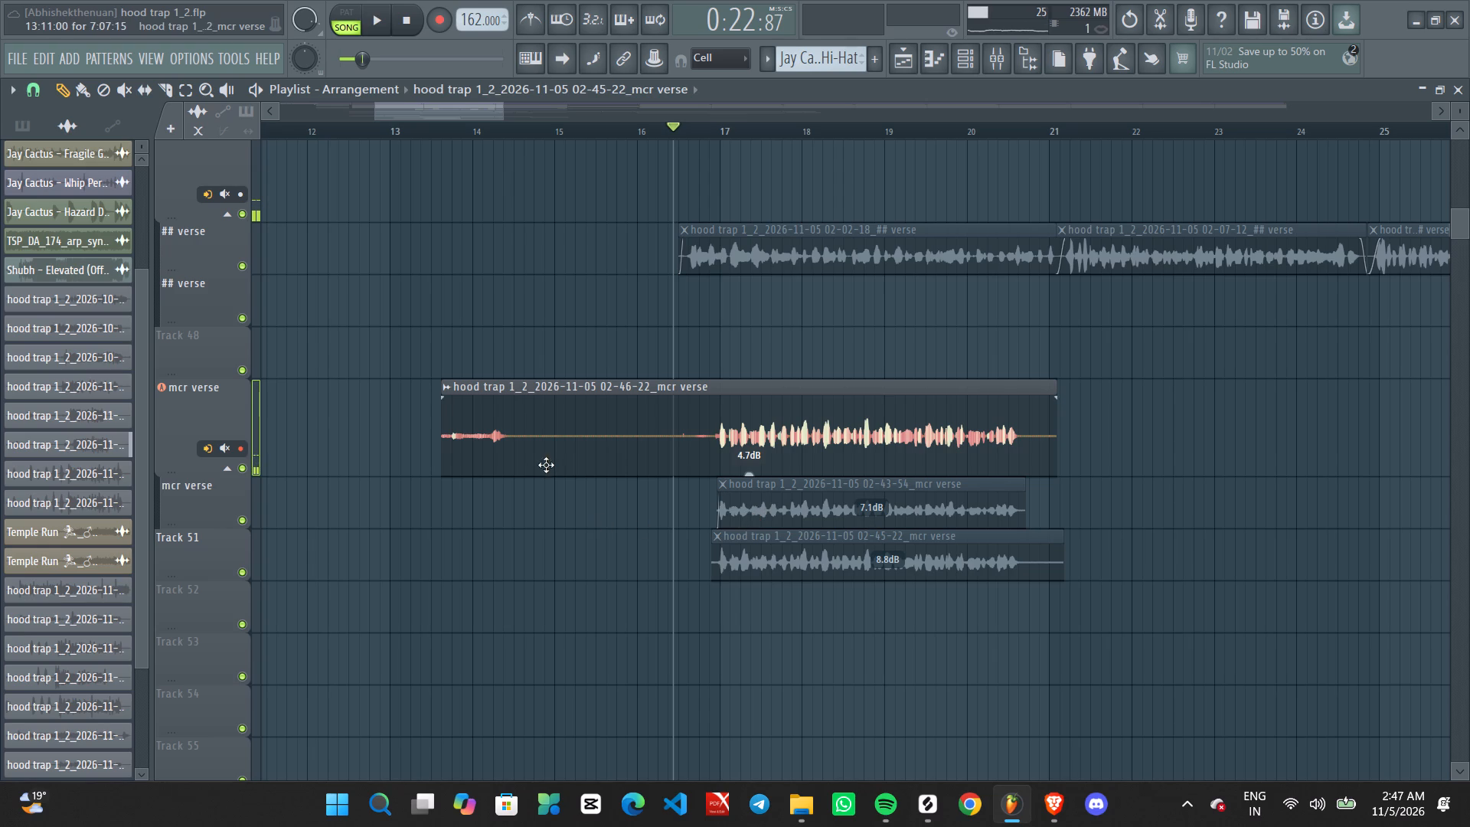
Trim the new mcr verse take to run from just before bar 17 to just before bar 21, with a short fade-in.
scroll(507, 439, "up", 2, "ctrl")
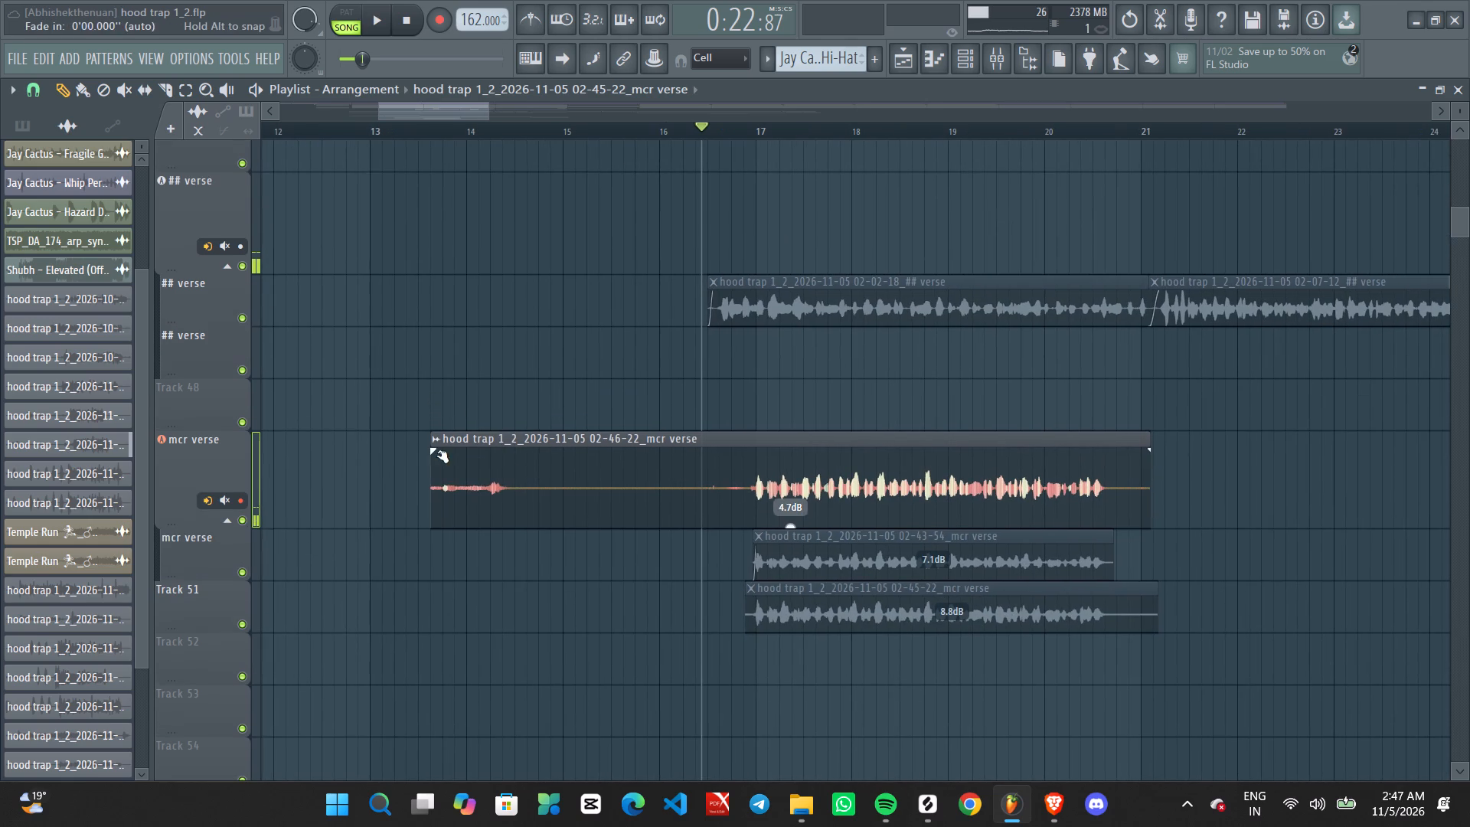
left_click_drag(430, 439, 681, 438, "alt")
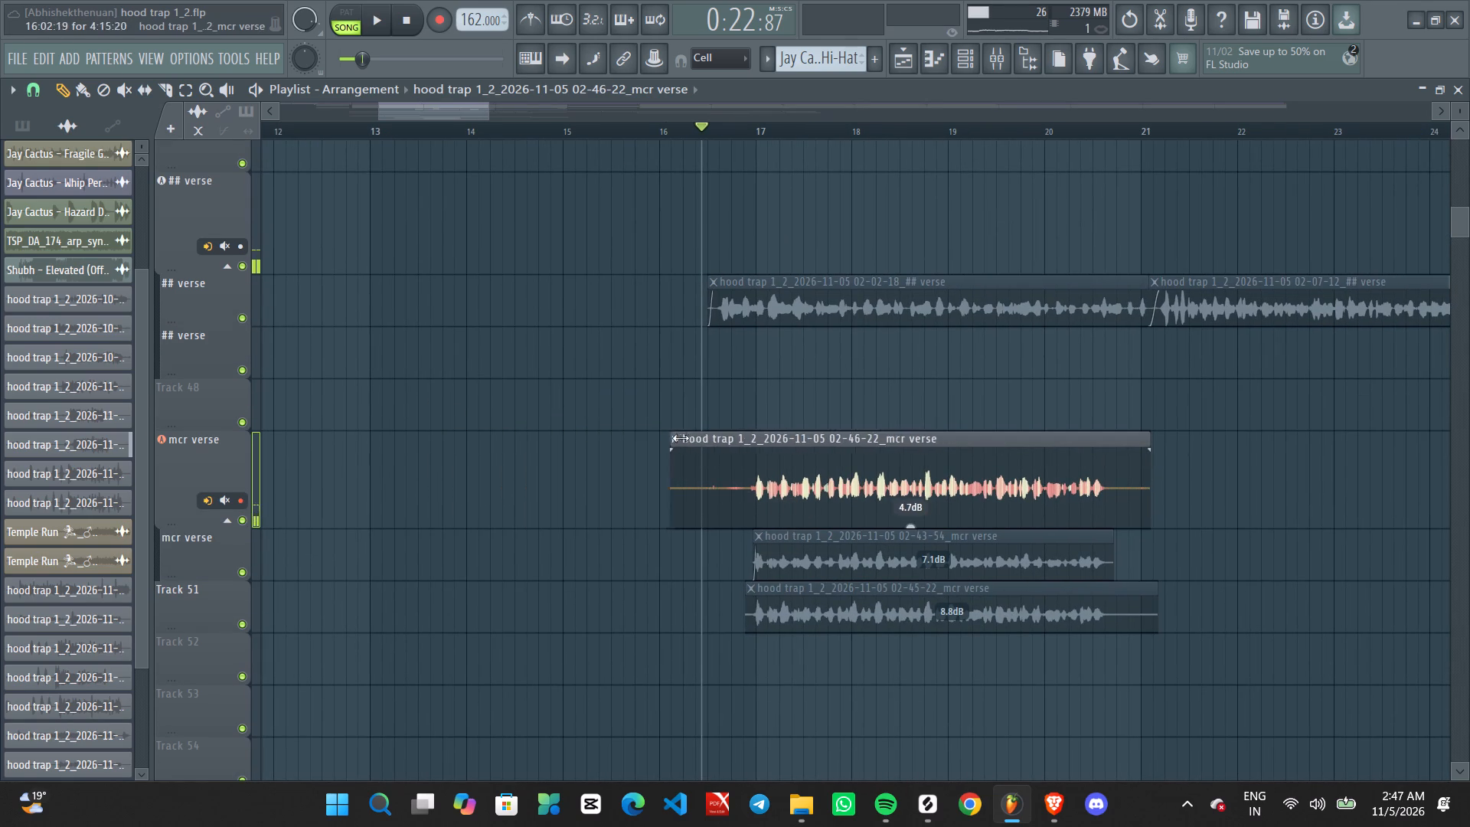
left_click_drag(681, 438, 748, 438, "alt")
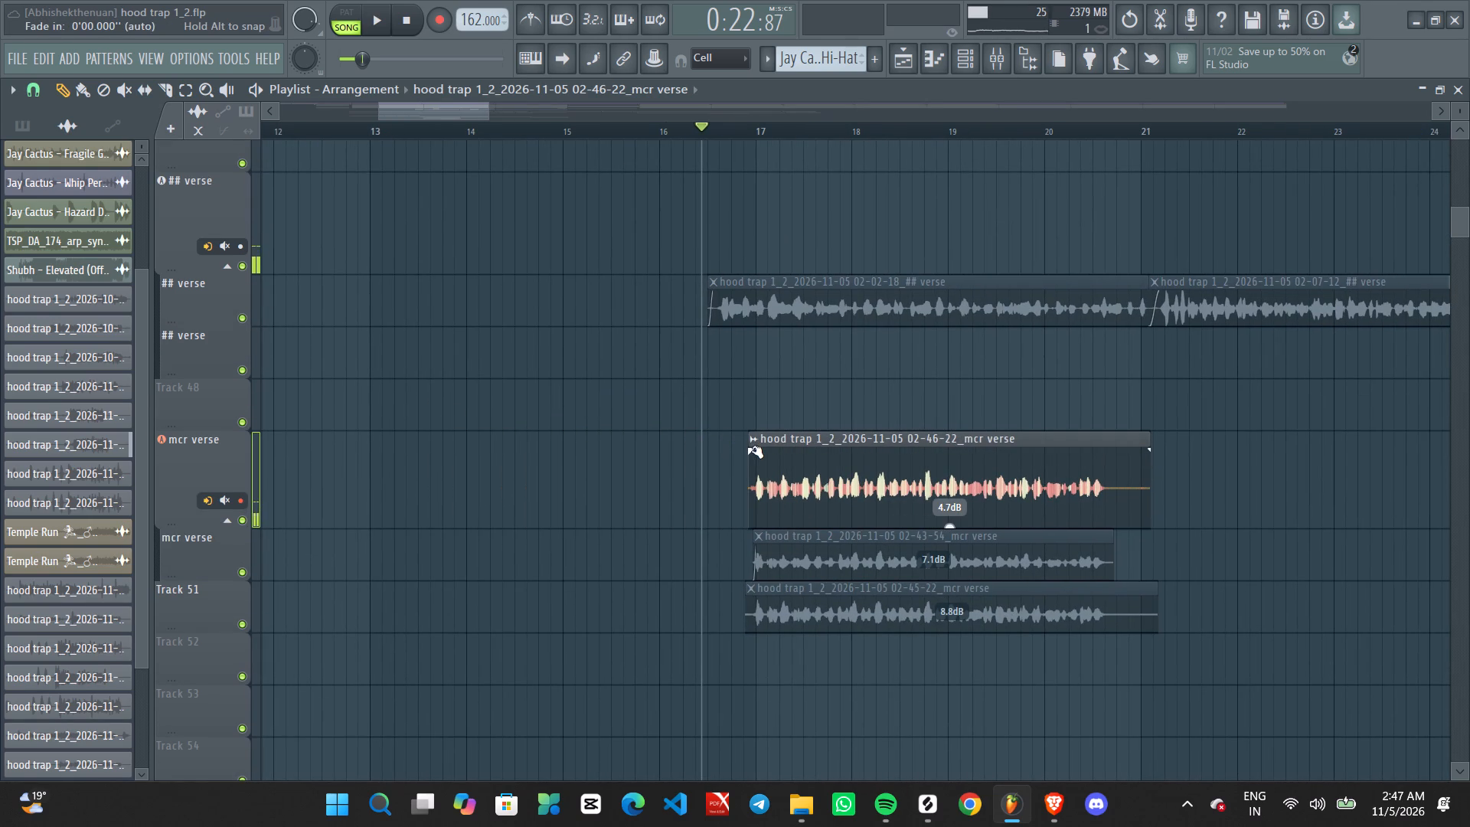
left_click_drag(753, 449, 759, 450)
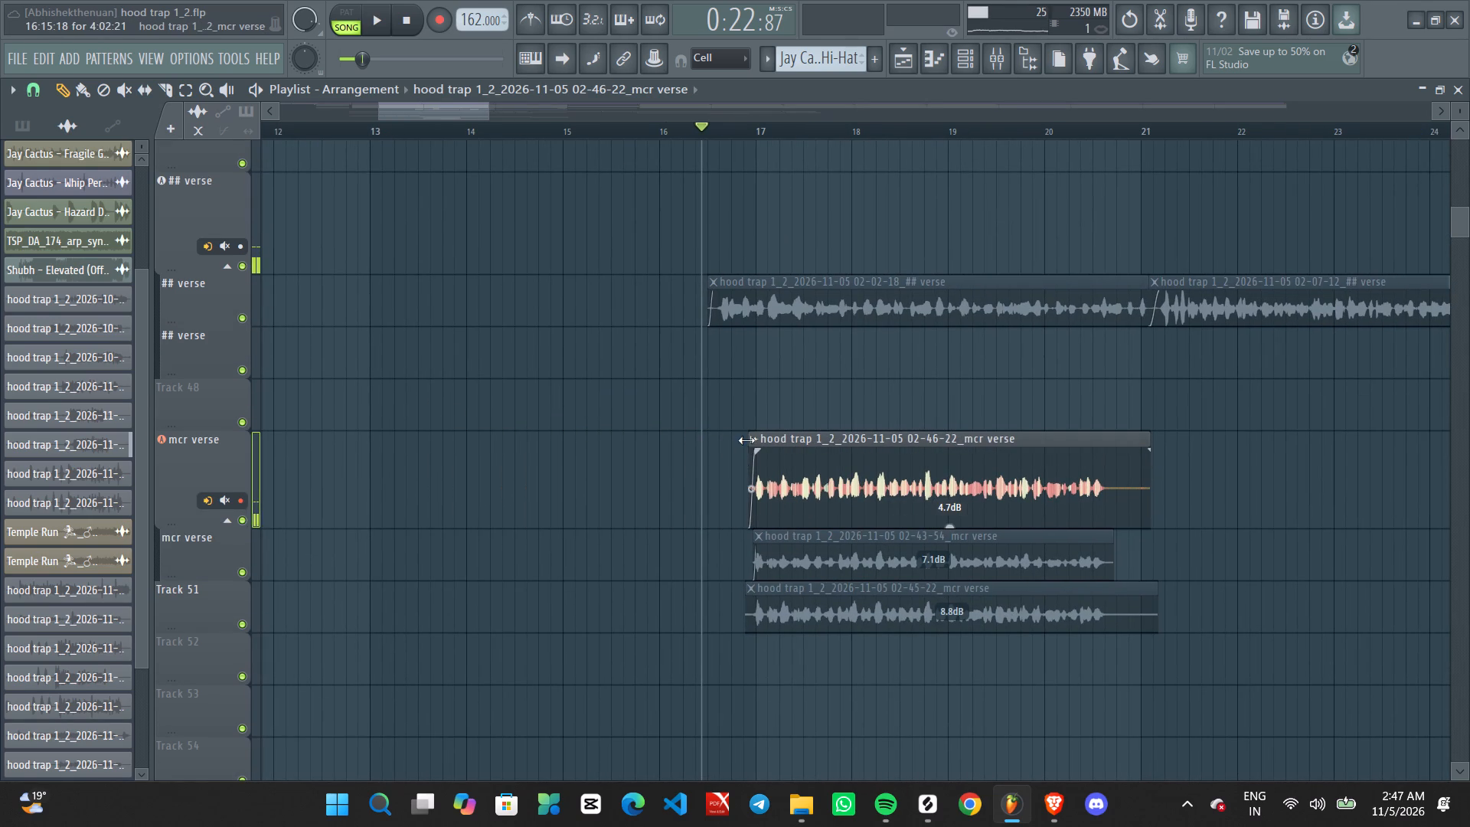
left_click_drag(748, 440, 735, 440, "alt")
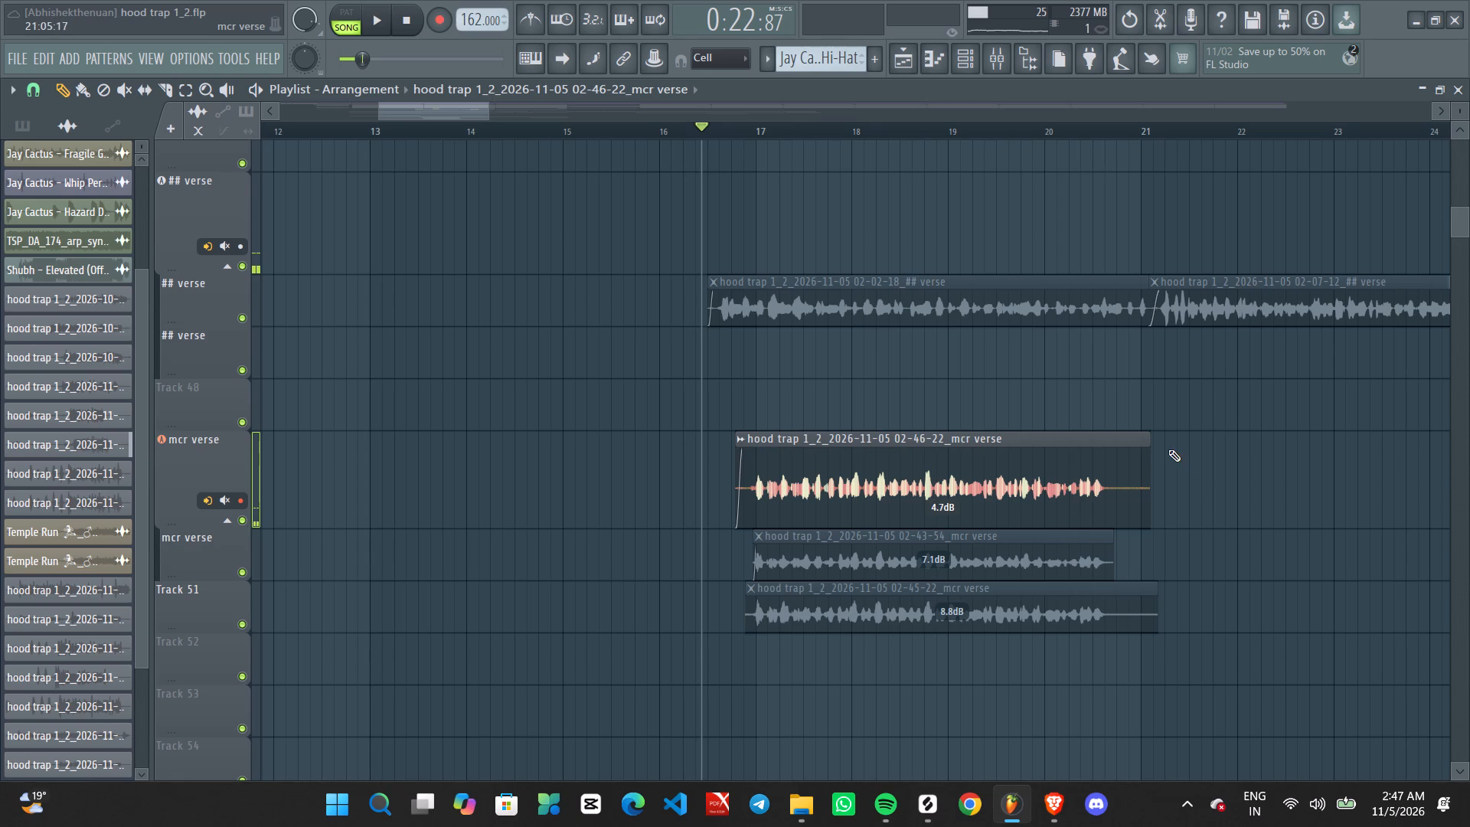
left_click_drag(1148, 439, 1129, 439, "alt")
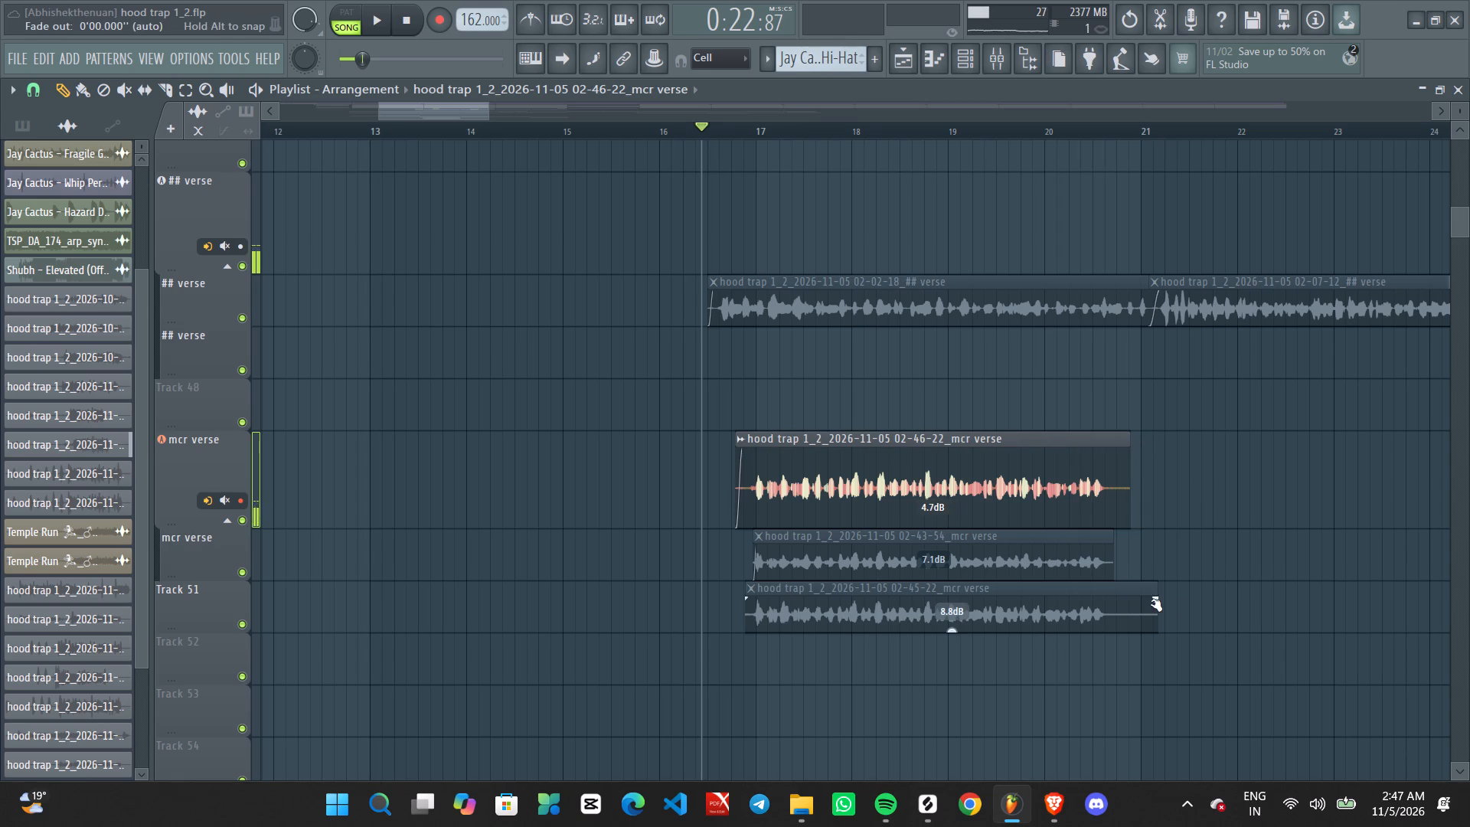
Trim the end of the muted take on Track 51 to line up with the end of the muted take above.
left_click_drag(1154, 590, 1108, 590, "alt")
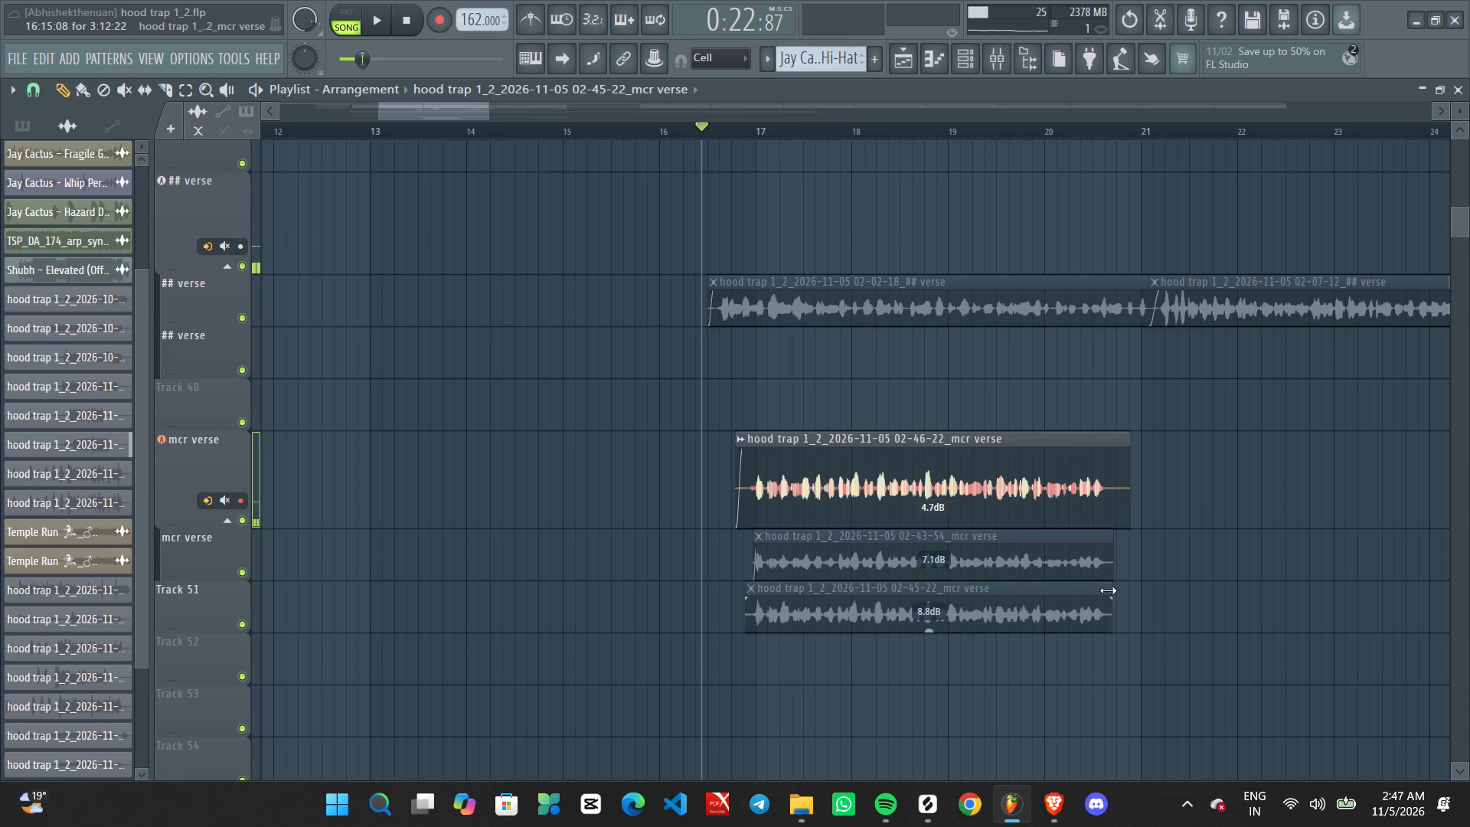
left_click_drag(1108, 590, 1112, 590, "alt")
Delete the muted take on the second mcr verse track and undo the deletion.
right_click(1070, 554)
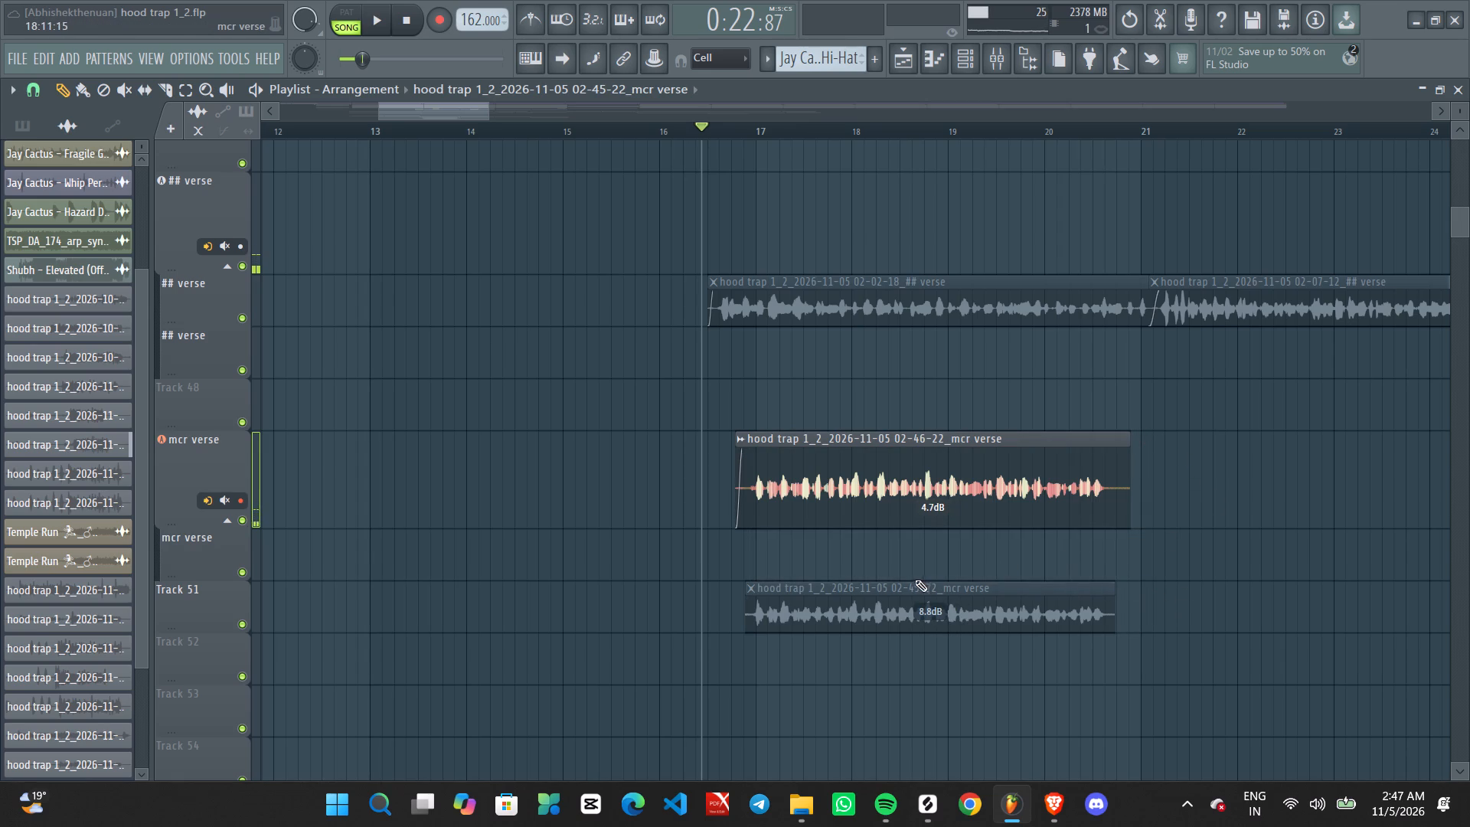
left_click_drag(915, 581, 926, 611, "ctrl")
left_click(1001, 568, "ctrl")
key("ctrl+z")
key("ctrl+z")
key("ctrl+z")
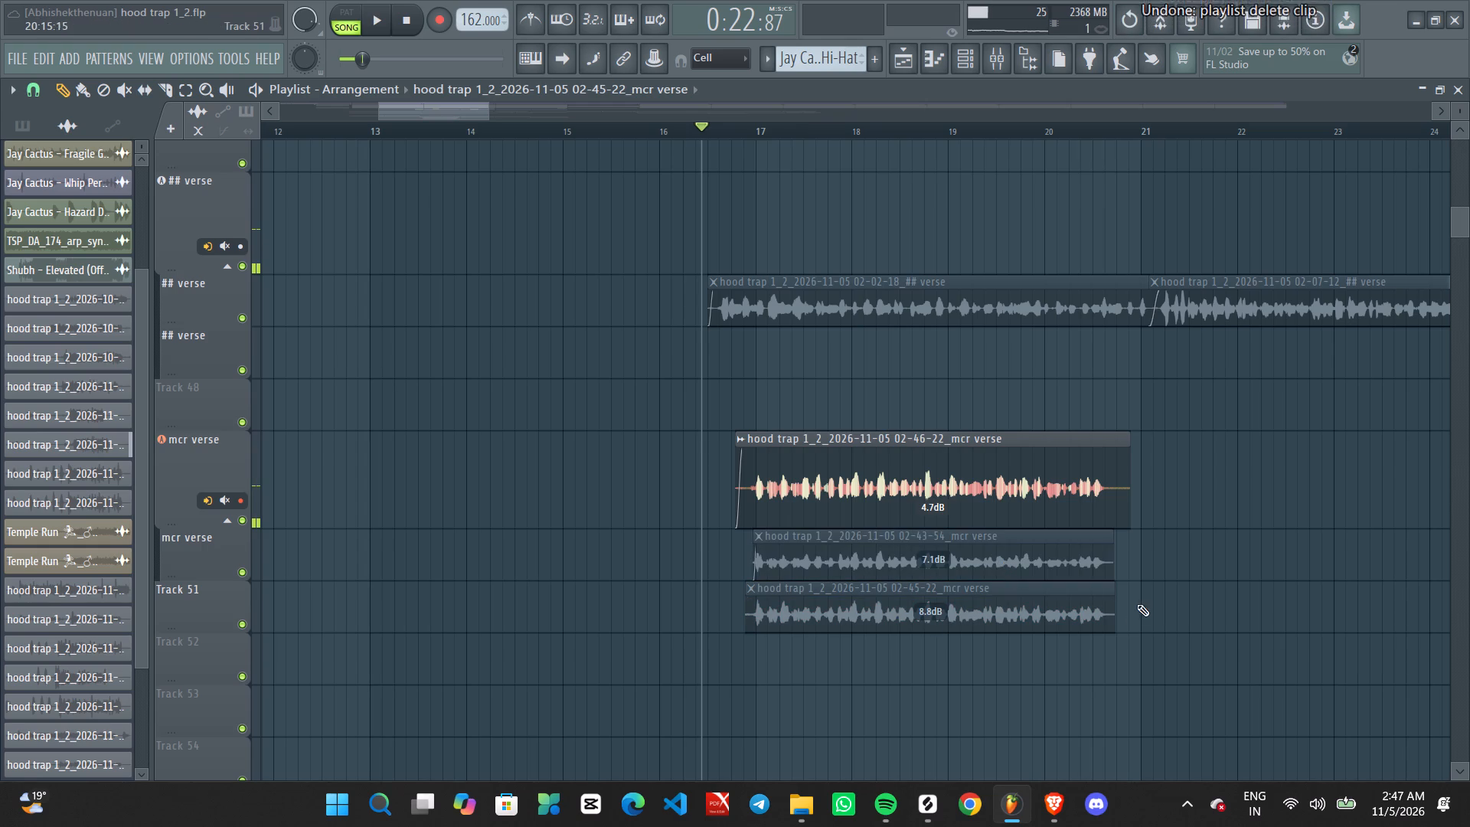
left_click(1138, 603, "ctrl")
Select all three mcr verse takes and move them down one track to free the recording track.
scroll(1147, 597, "down", 2, "ctrl")
middle_click_drag(1196, 567, 998, 607)
scroll(887, 584, "up", 1, "ctrl")
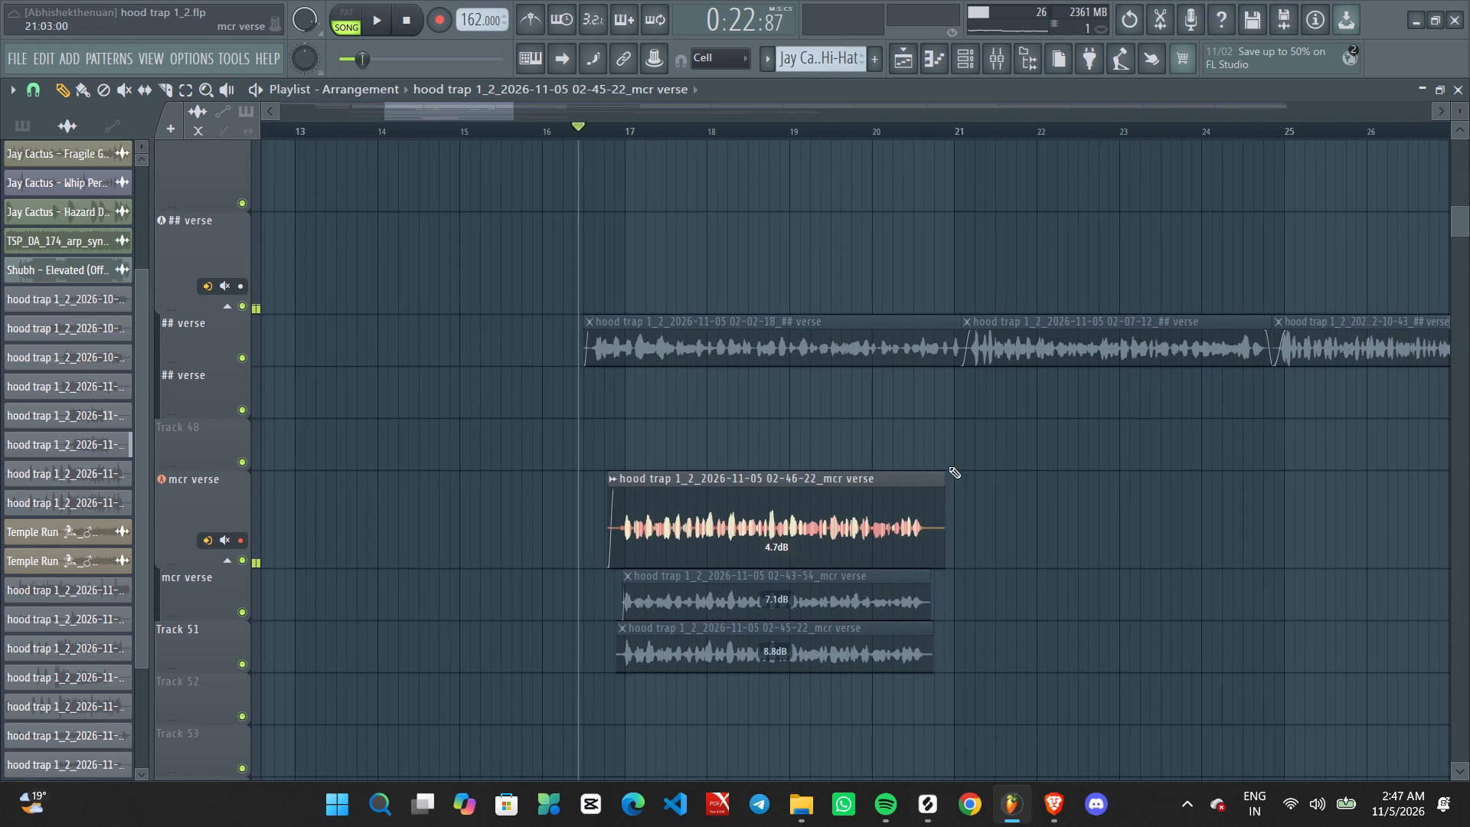
left_click(834, 126)
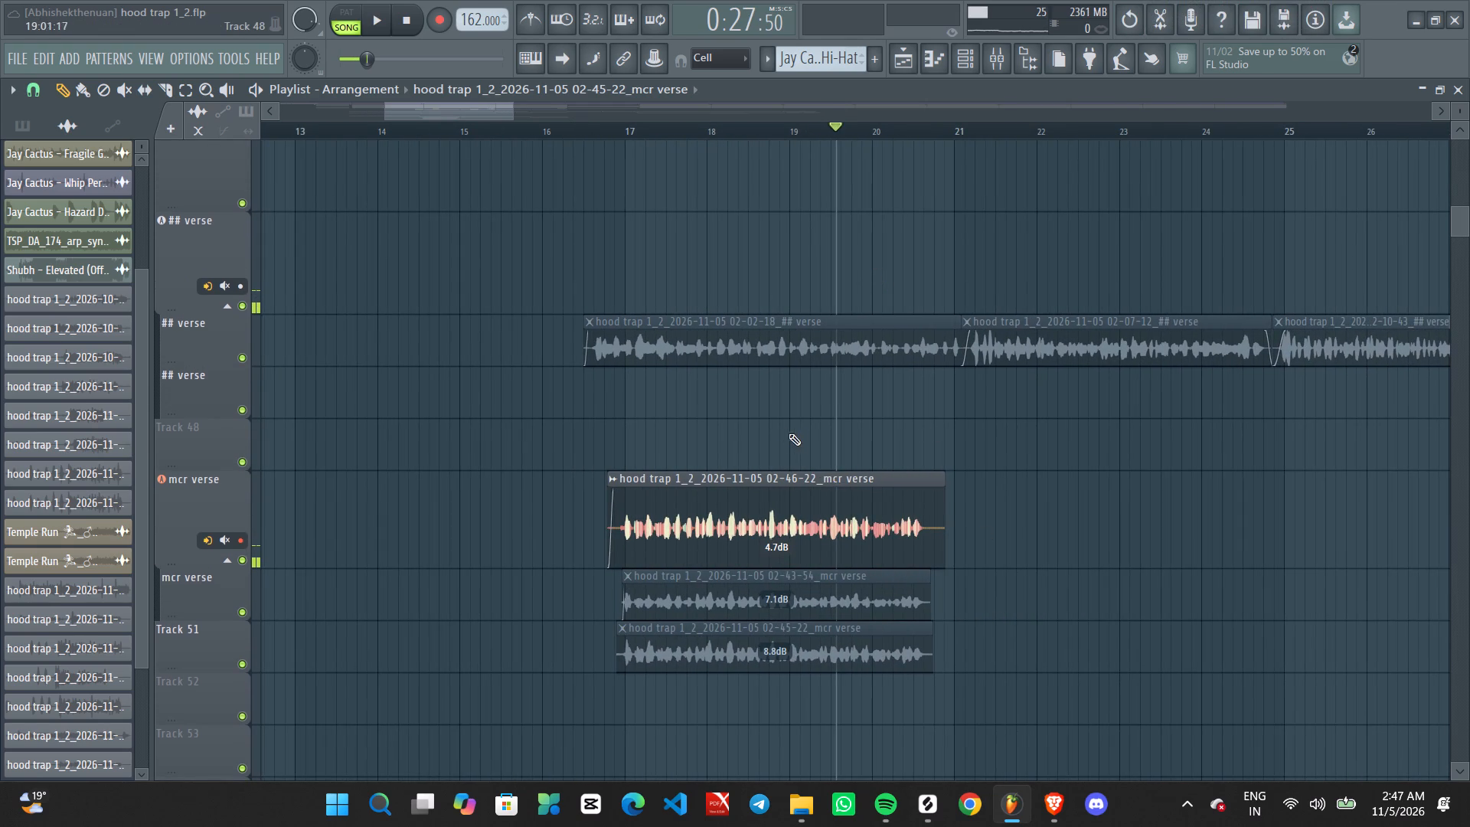
left_click_drag(774, 450, 823, 603, "ctrl")
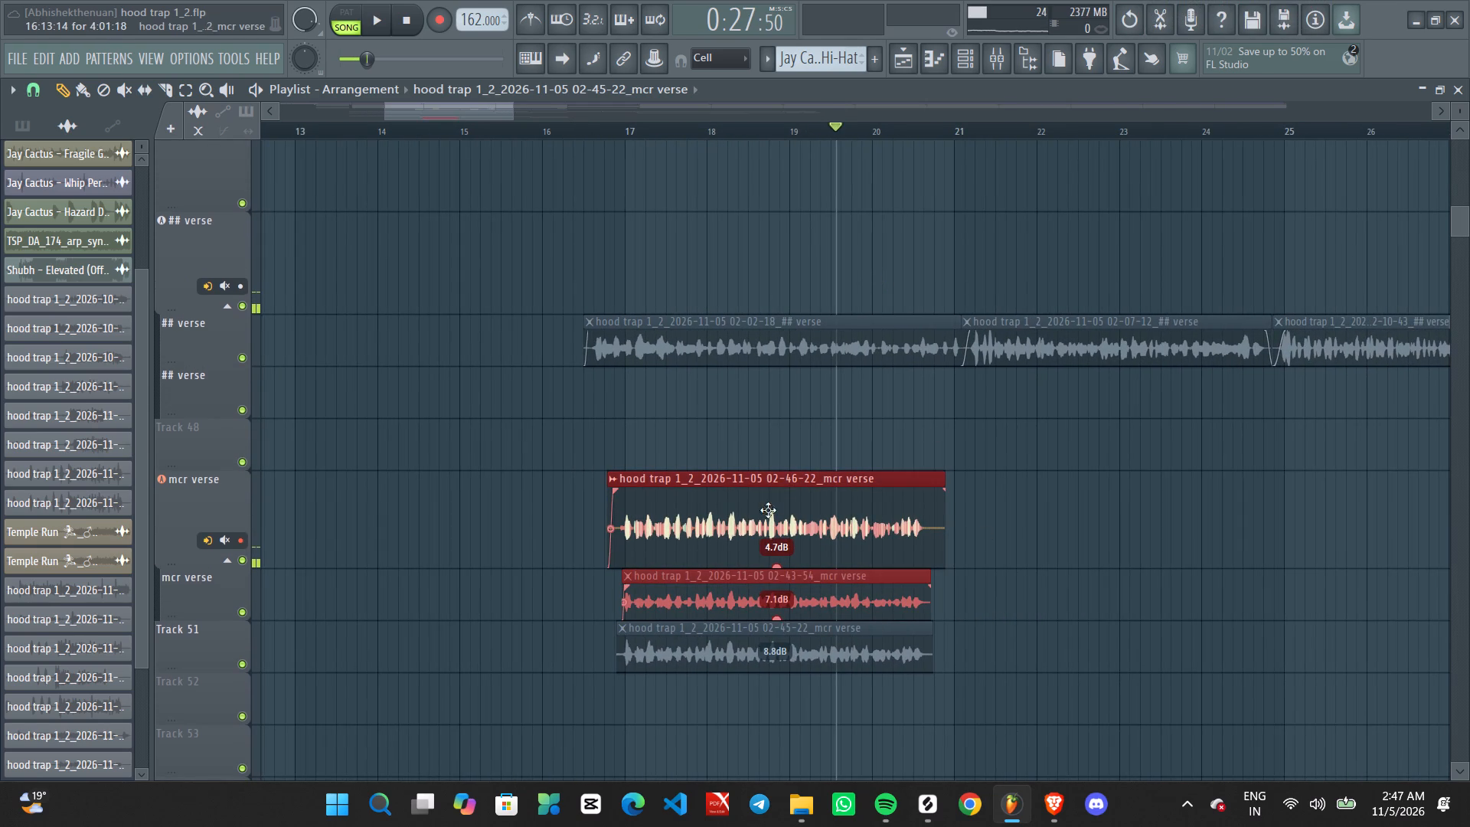
left_click_drag(765, 467, 809, 660, "ctrl")
key("shift+Down")
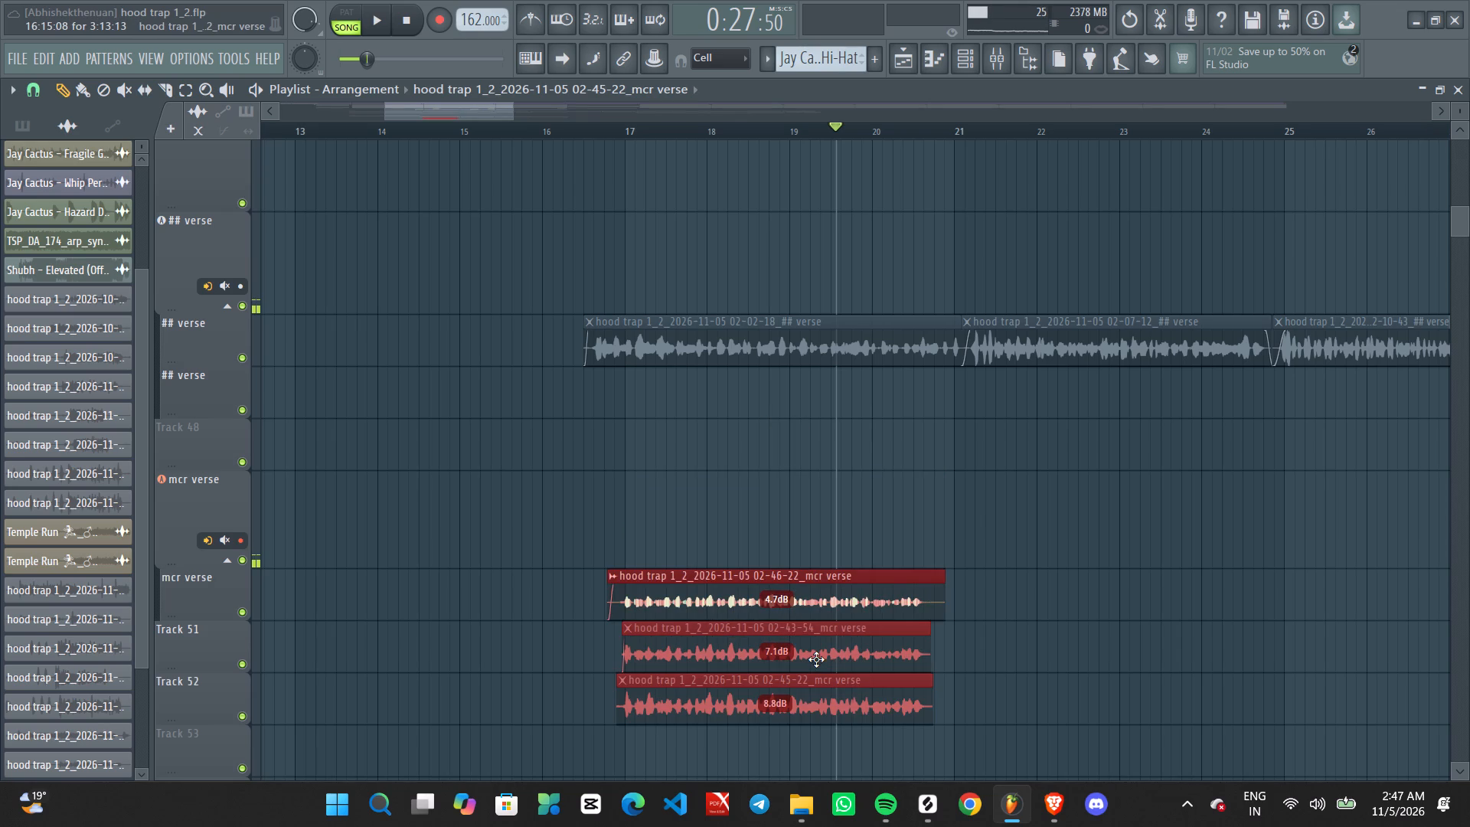
Start recording the next mcr verse take from just after bar 18, deleting the short stray clips from the false start.
left_click(733, 133)
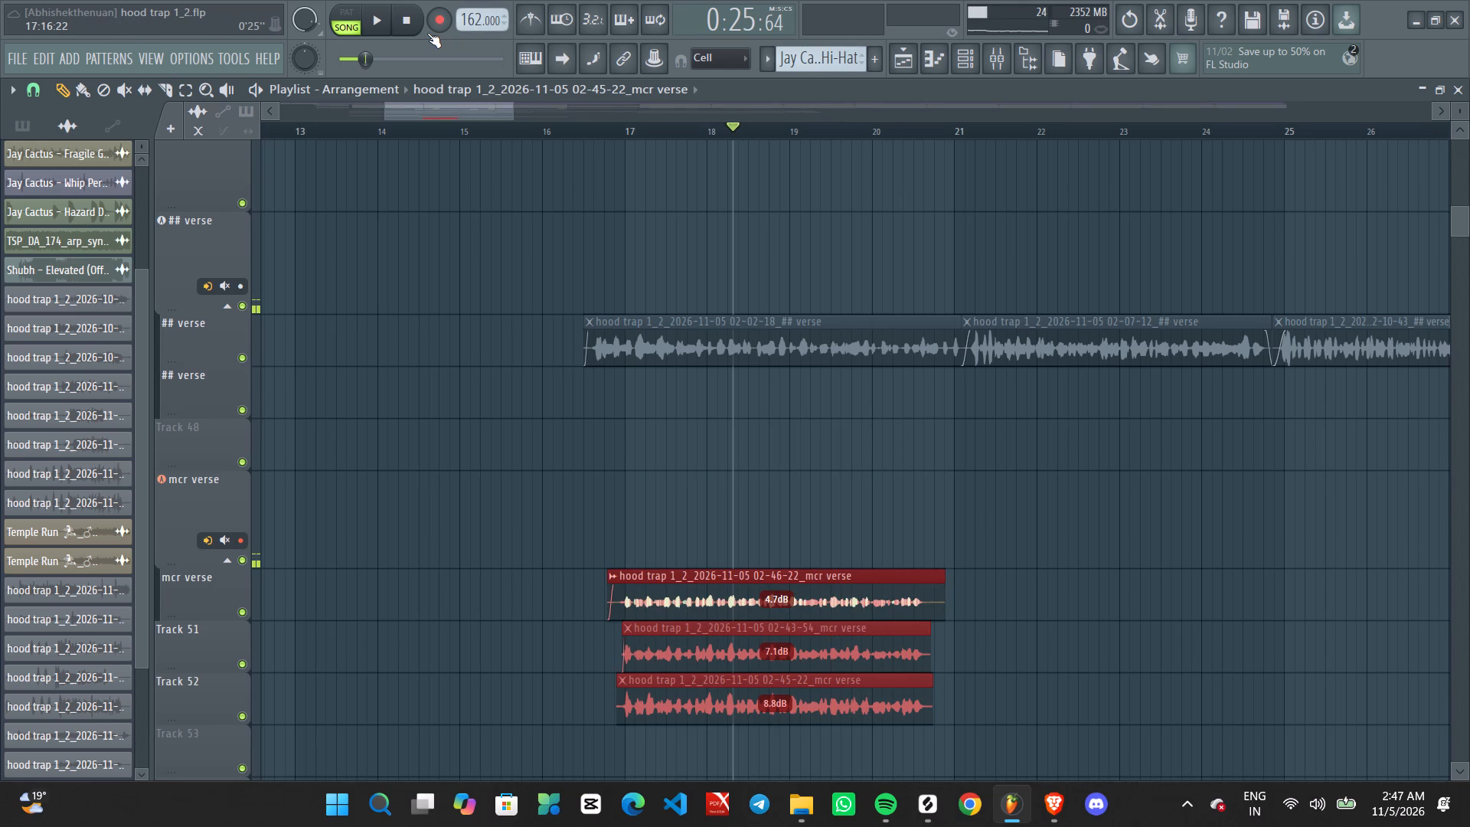
left_click(448, 27)
key("space")
key("space")
key("space")
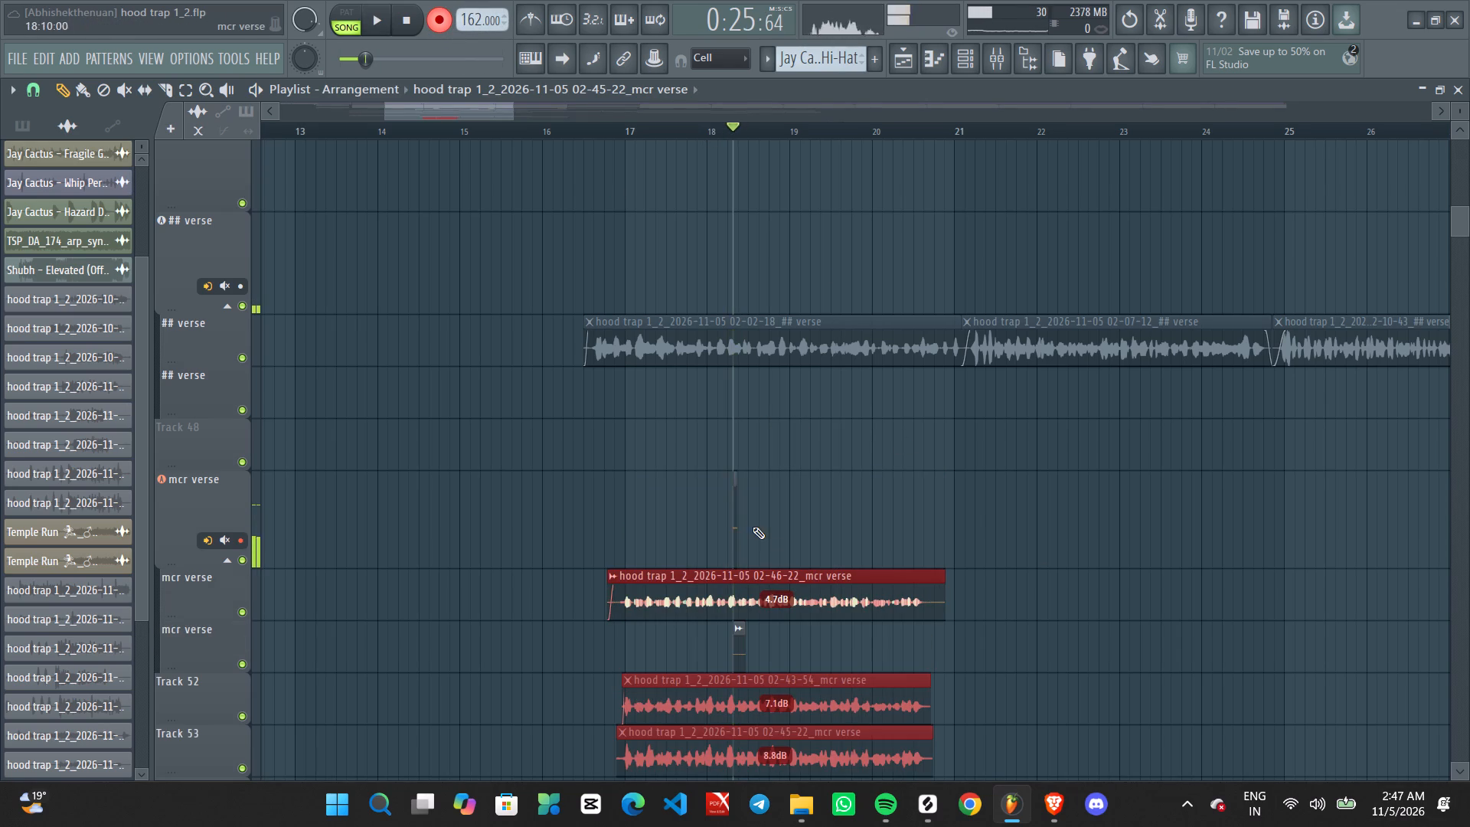
right_click_drag(744, 518, 698, 515)
right_click_drag(779, 651, 591, 651)
key("space")
Move the two muted mcr verse takes up one track, directly below the unmuted take, while recording continues.
scroll(671, 646, "up", 1, "ctrl")
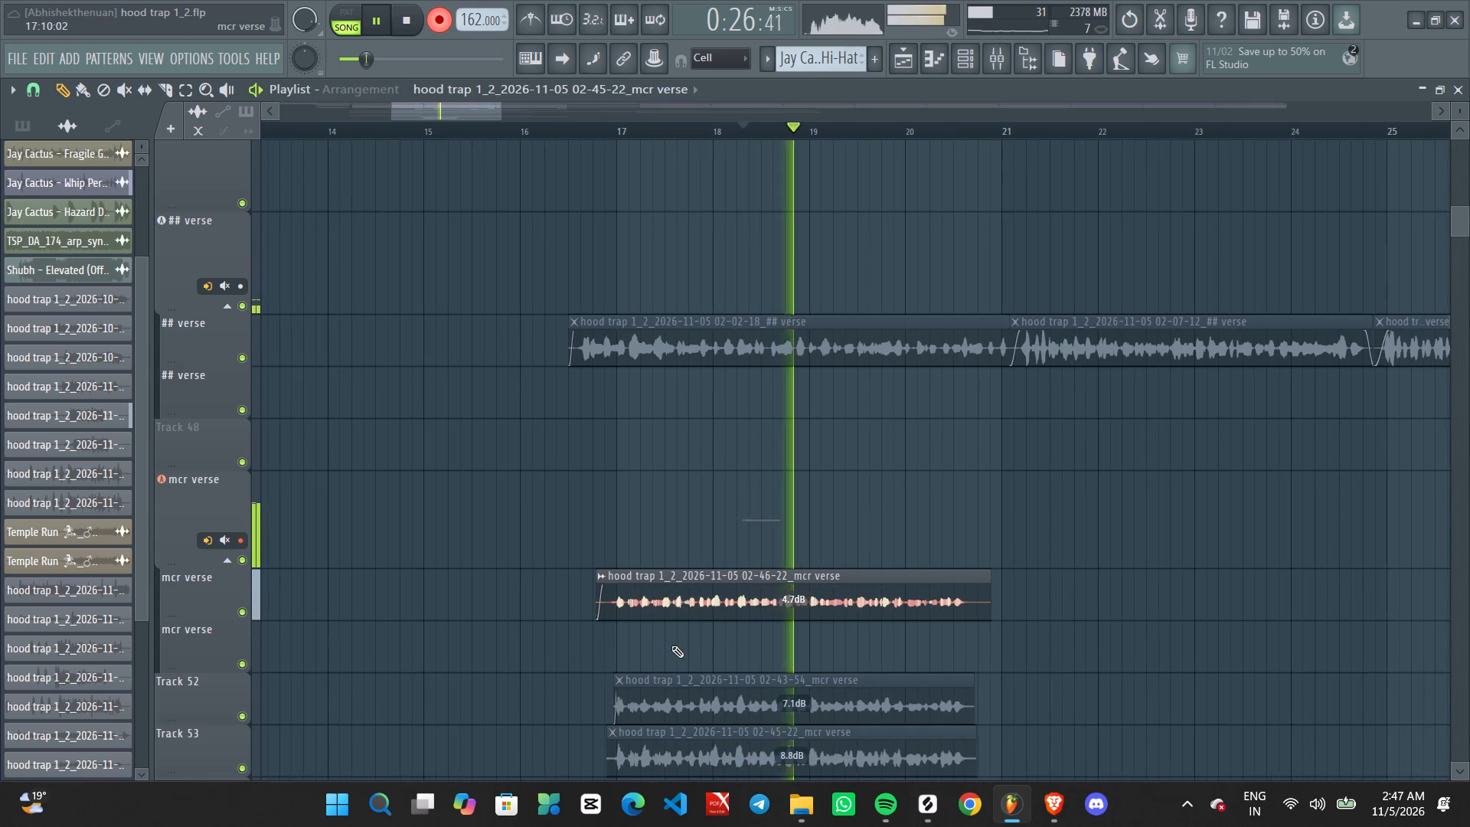
middle_click_drag(671, 616, 669, 530)
left_click_drag(733, 568, 772, 710, "ctrl")
key("shift+Up")
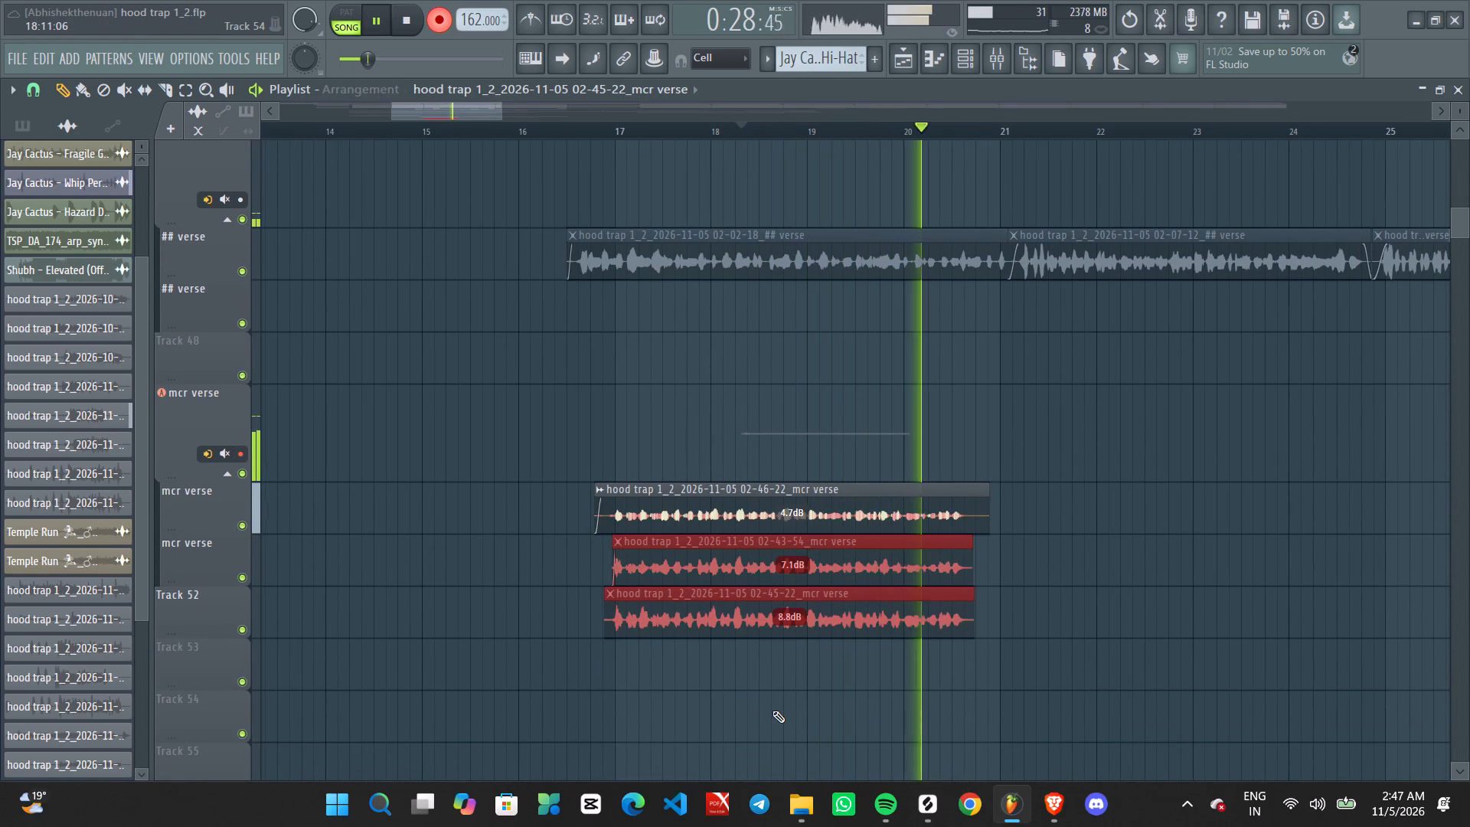
left_click(716, 395, "ctrl")
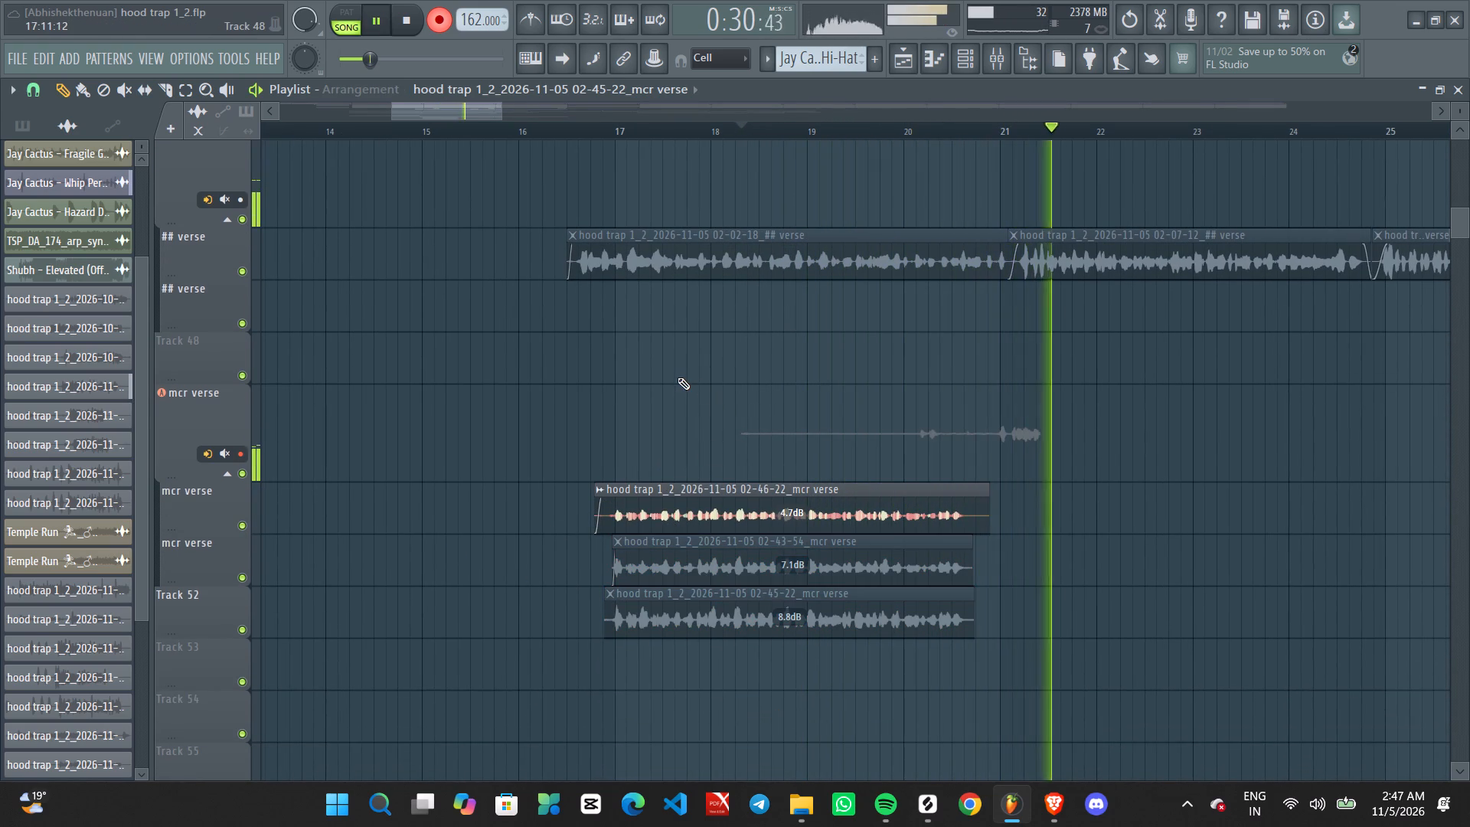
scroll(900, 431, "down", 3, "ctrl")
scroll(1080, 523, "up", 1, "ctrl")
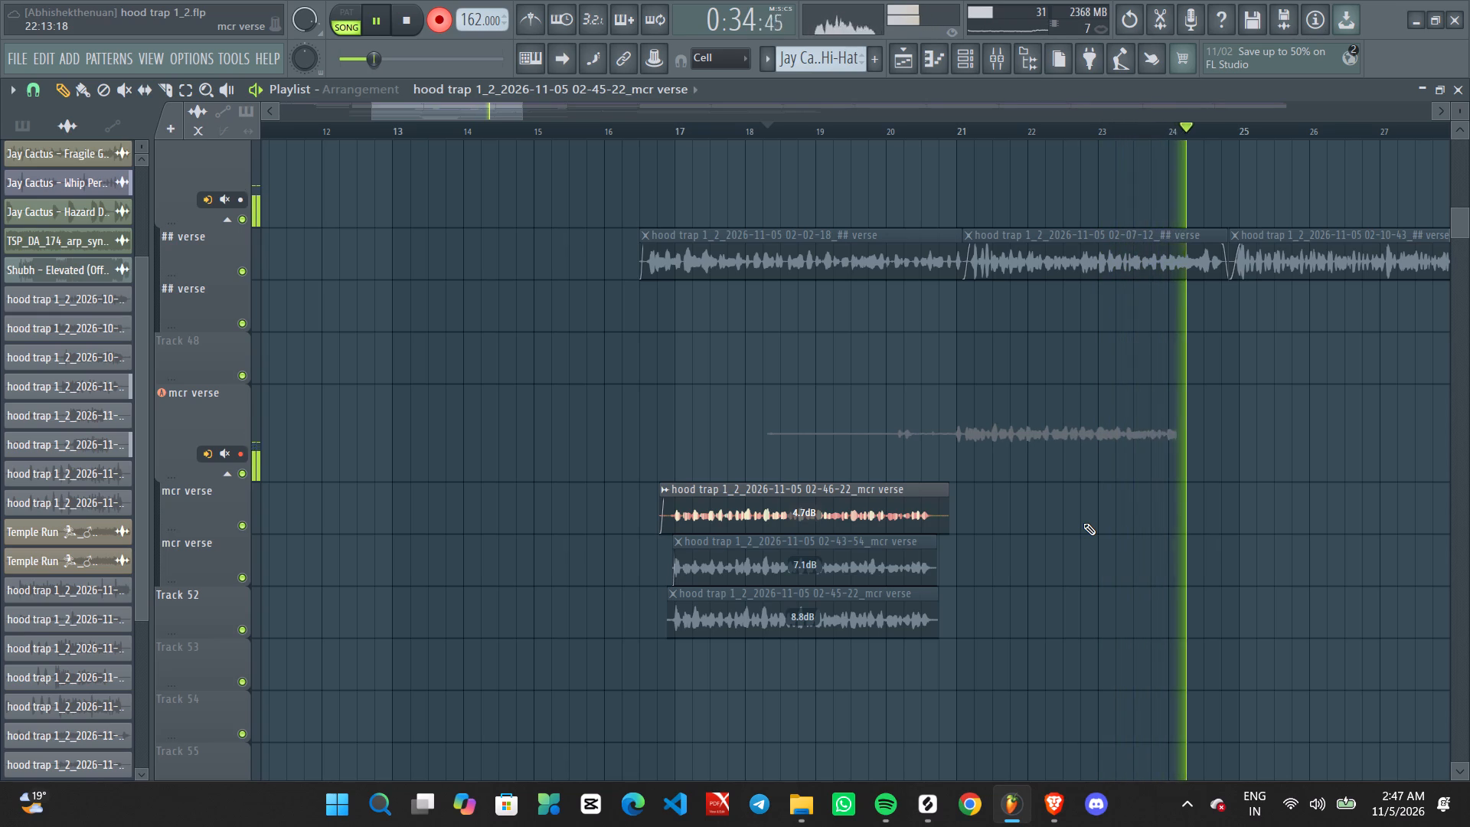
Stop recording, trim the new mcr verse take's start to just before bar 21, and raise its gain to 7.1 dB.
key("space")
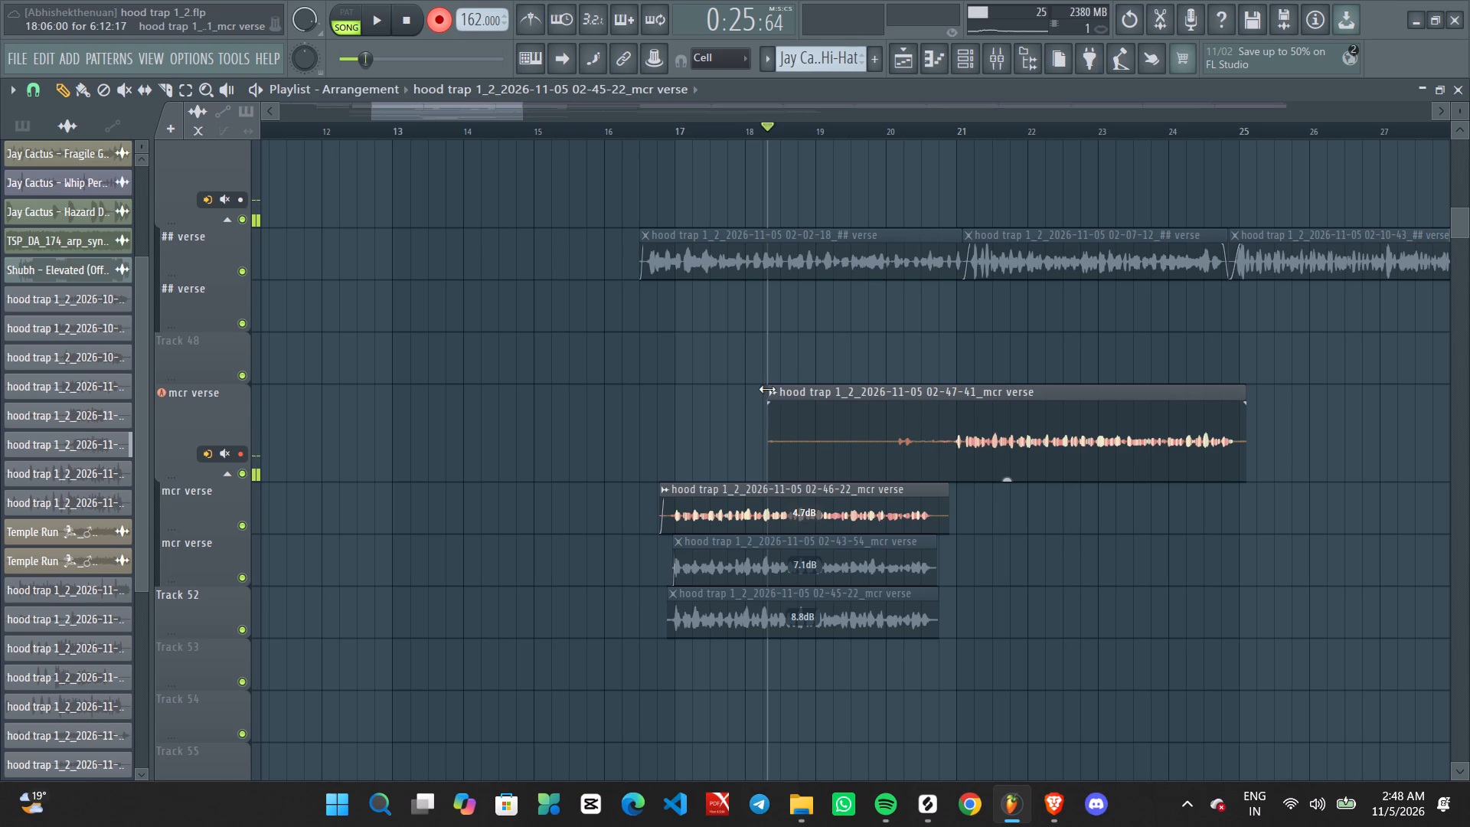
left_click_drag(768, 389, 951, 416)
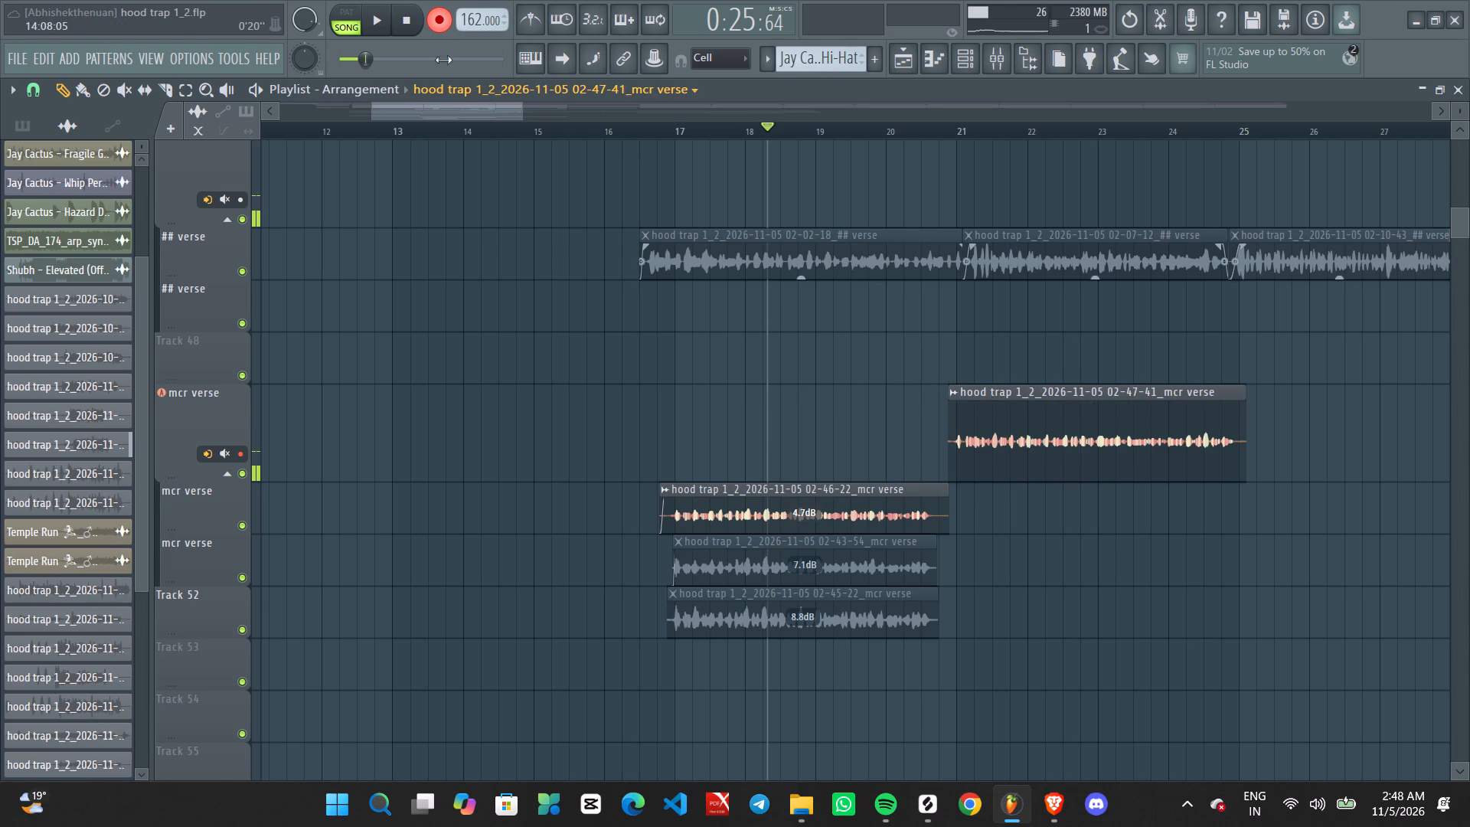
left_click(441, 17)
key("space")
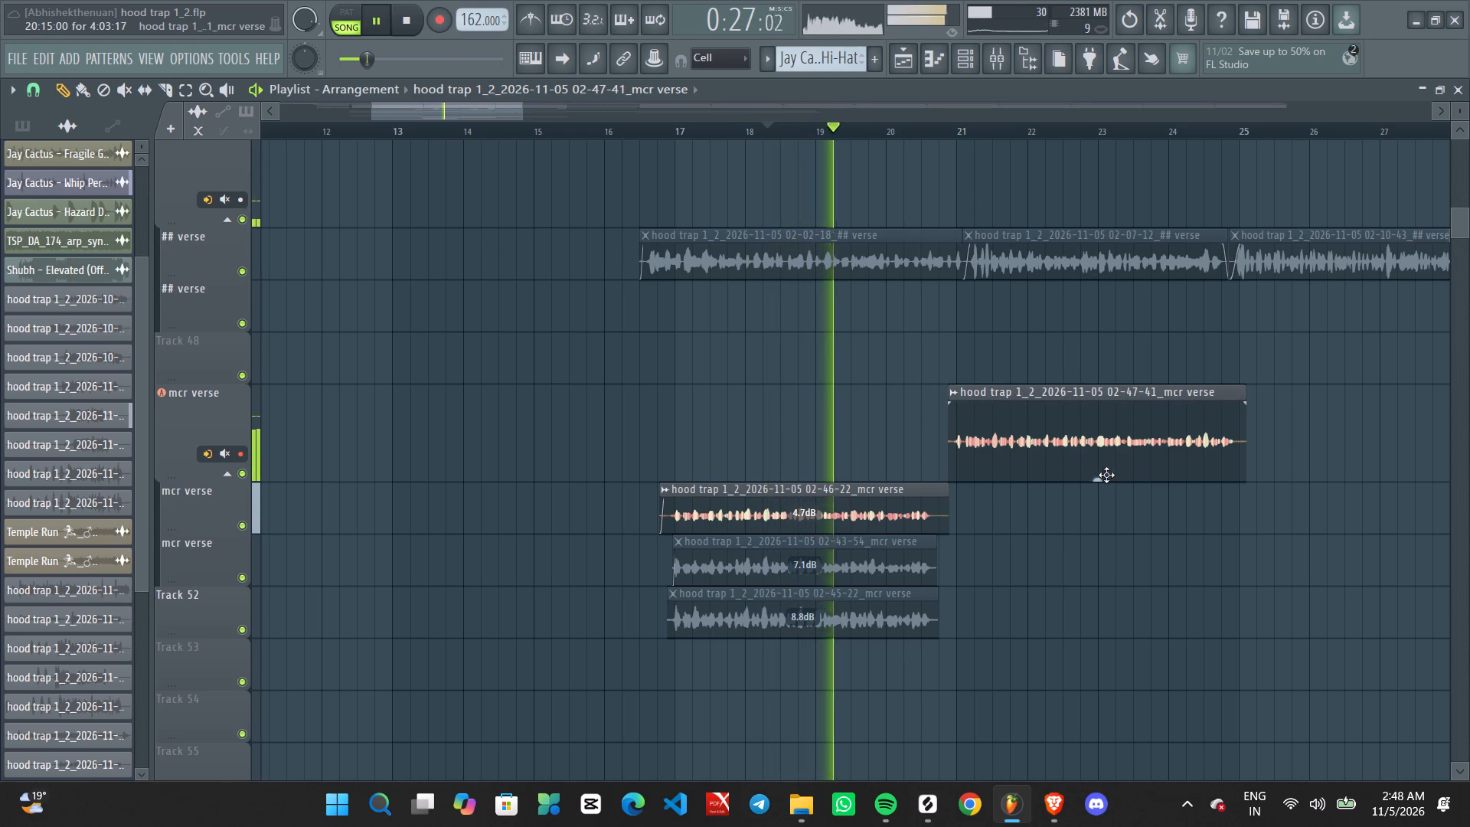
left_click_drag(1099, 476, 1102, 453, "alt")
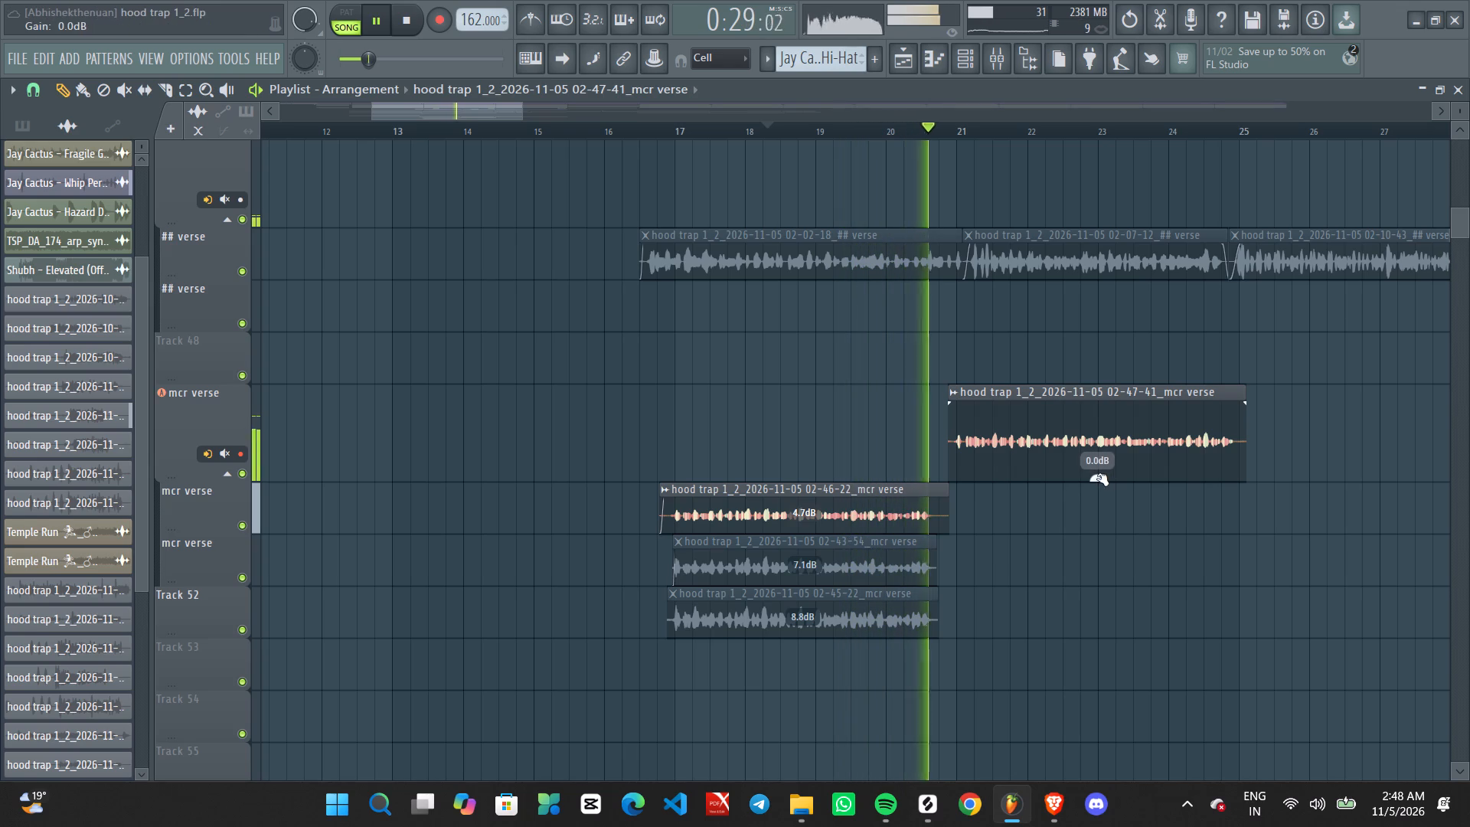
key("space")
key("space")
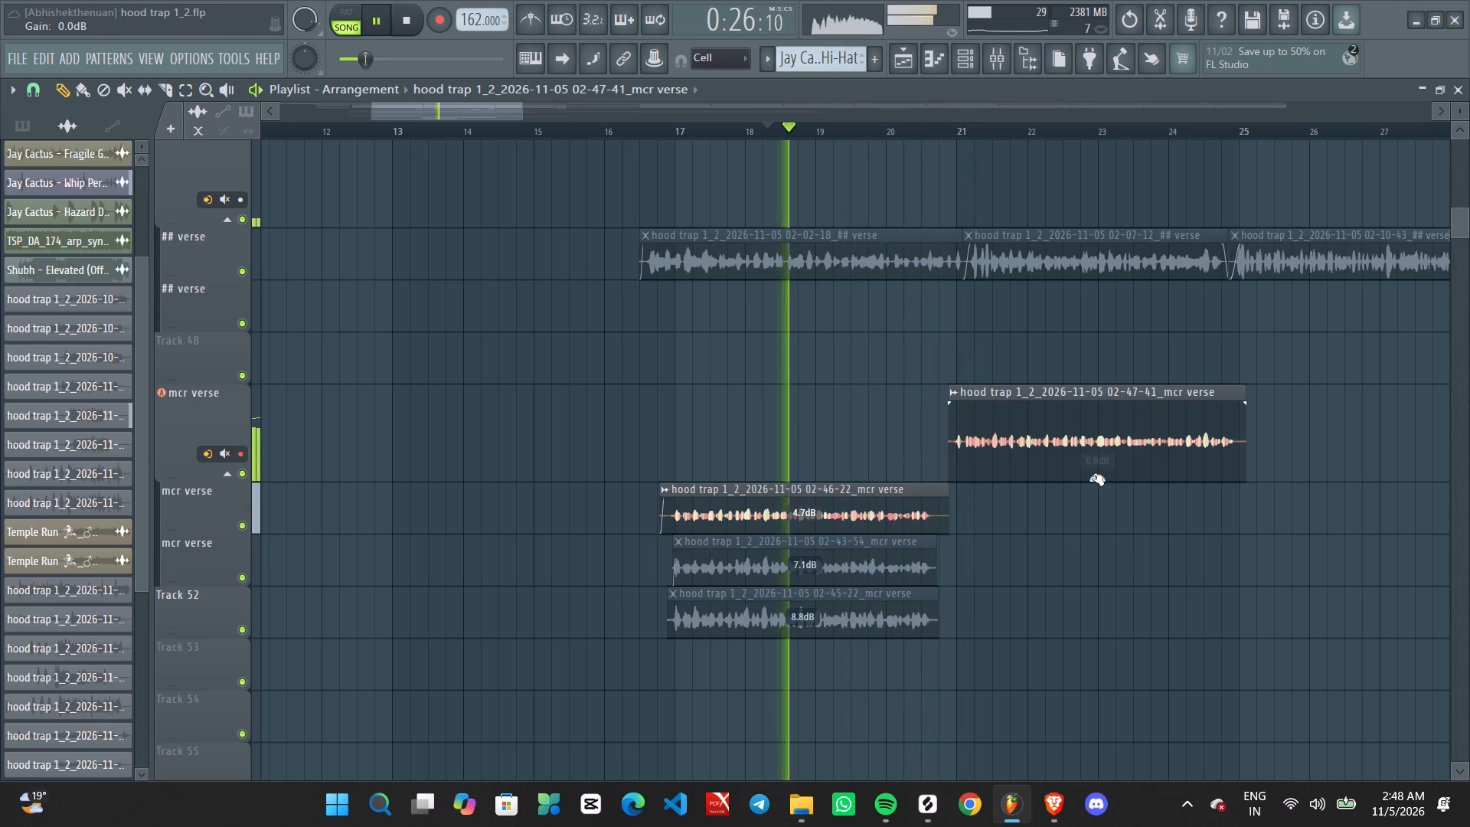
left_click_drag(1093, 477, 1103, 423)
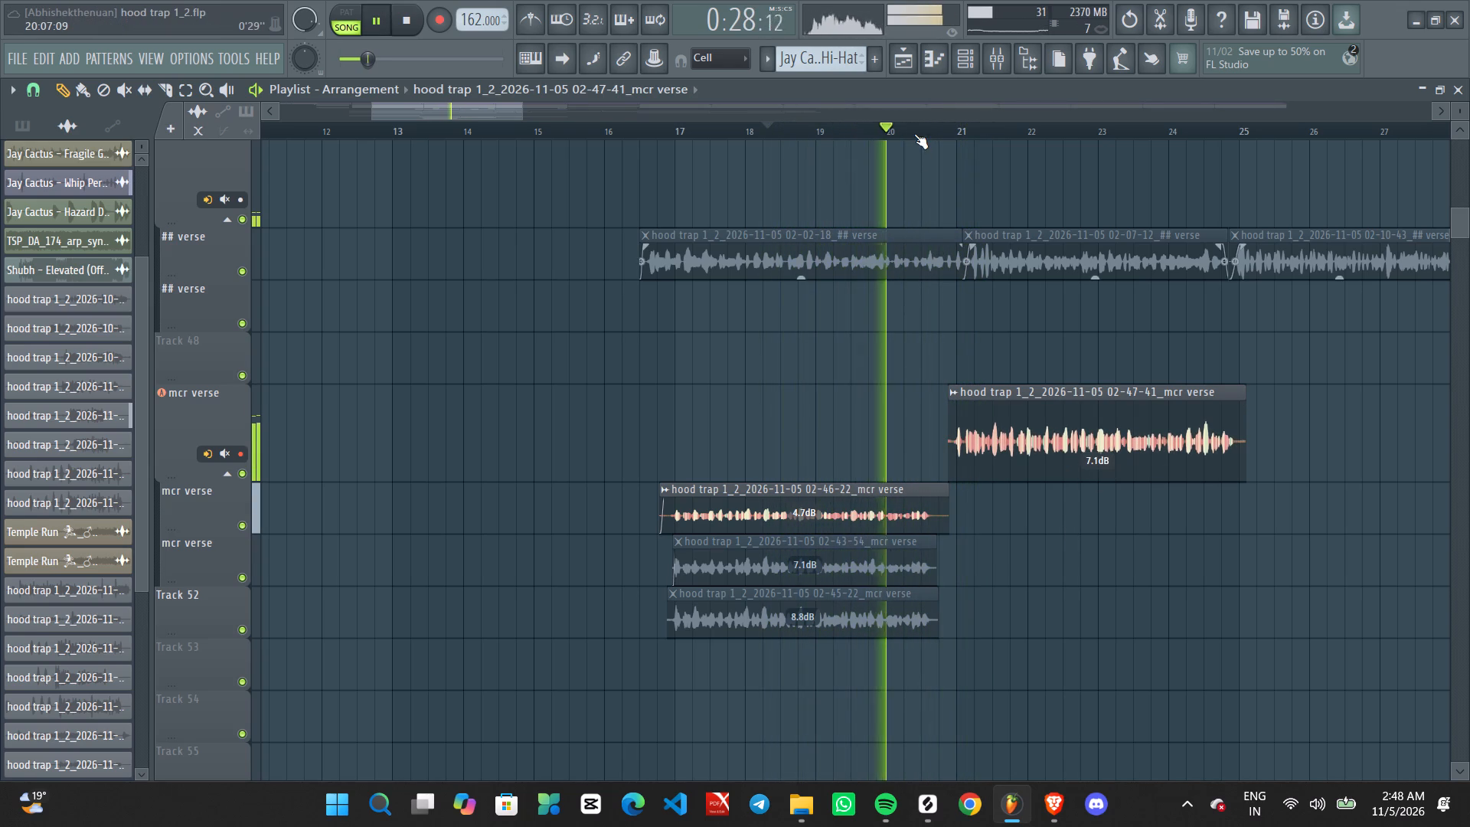
Play back the boosted take from just after bar 20 and delete it from the recording track.
left_click(914, 133)
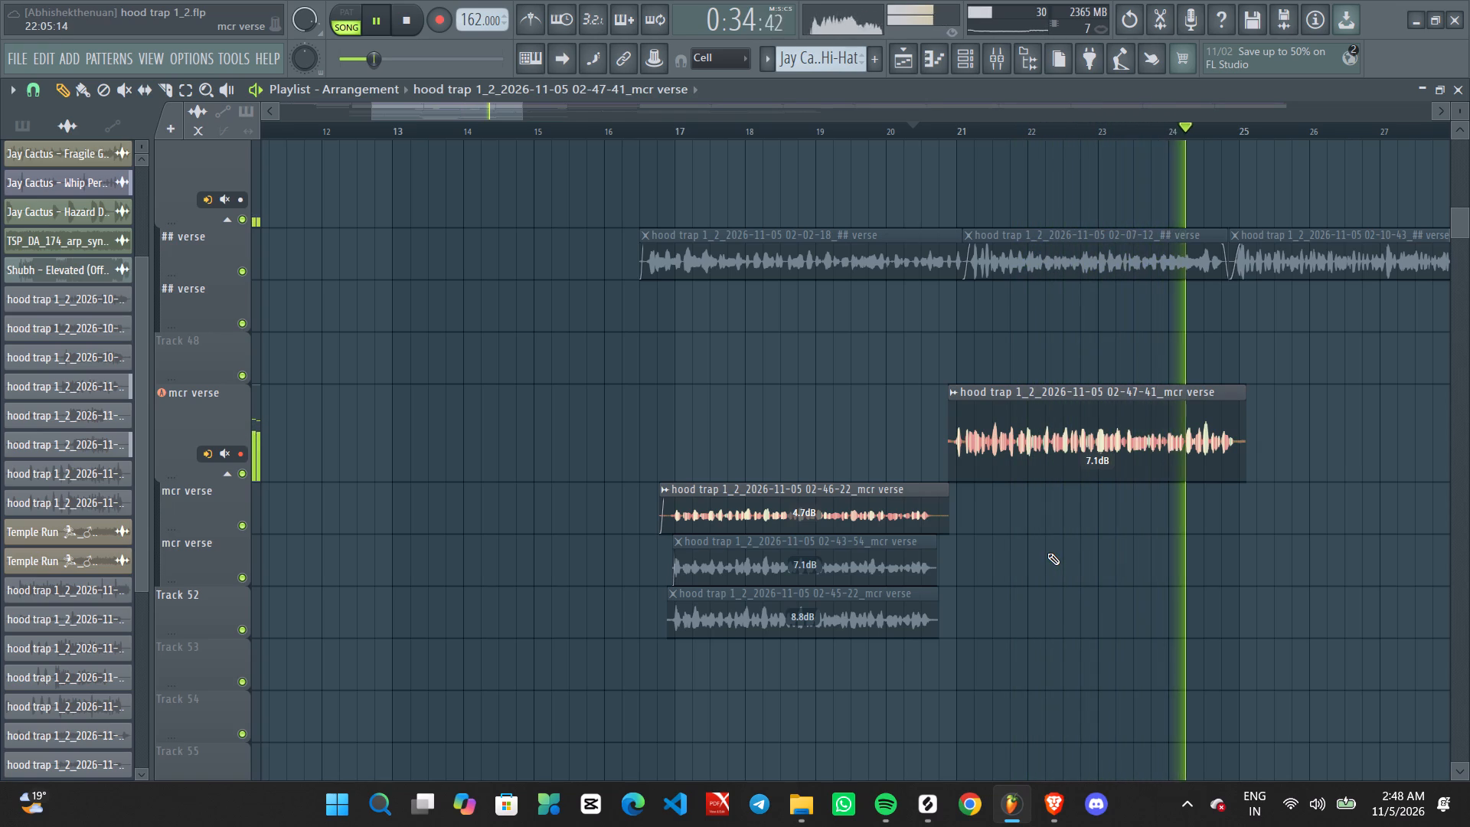
key("space")
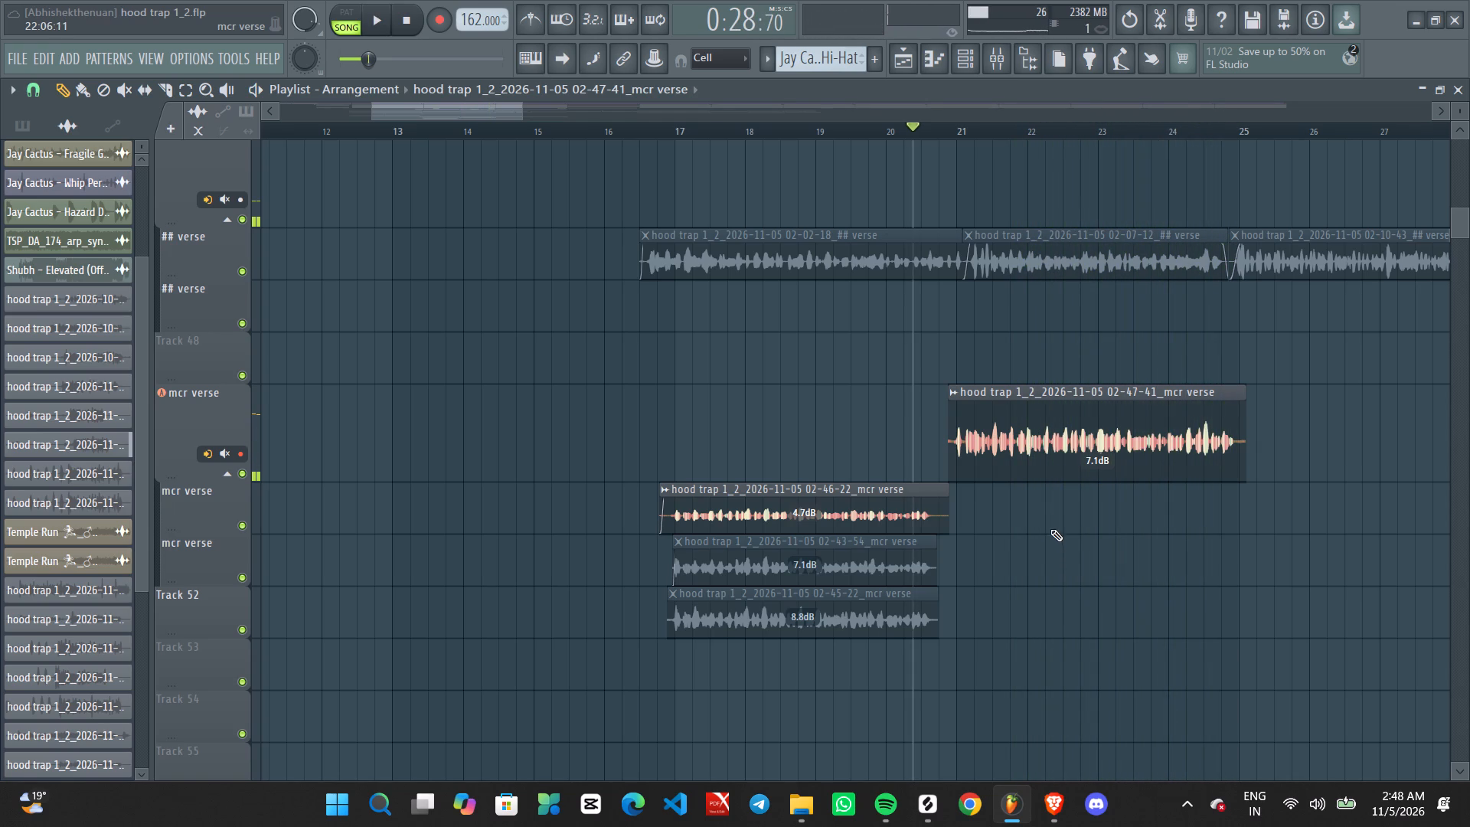
right_click(1053, 426)
Turn recording on, record a new mcr verse take from just before bar 18, and delete it.
left_click(743, 127)
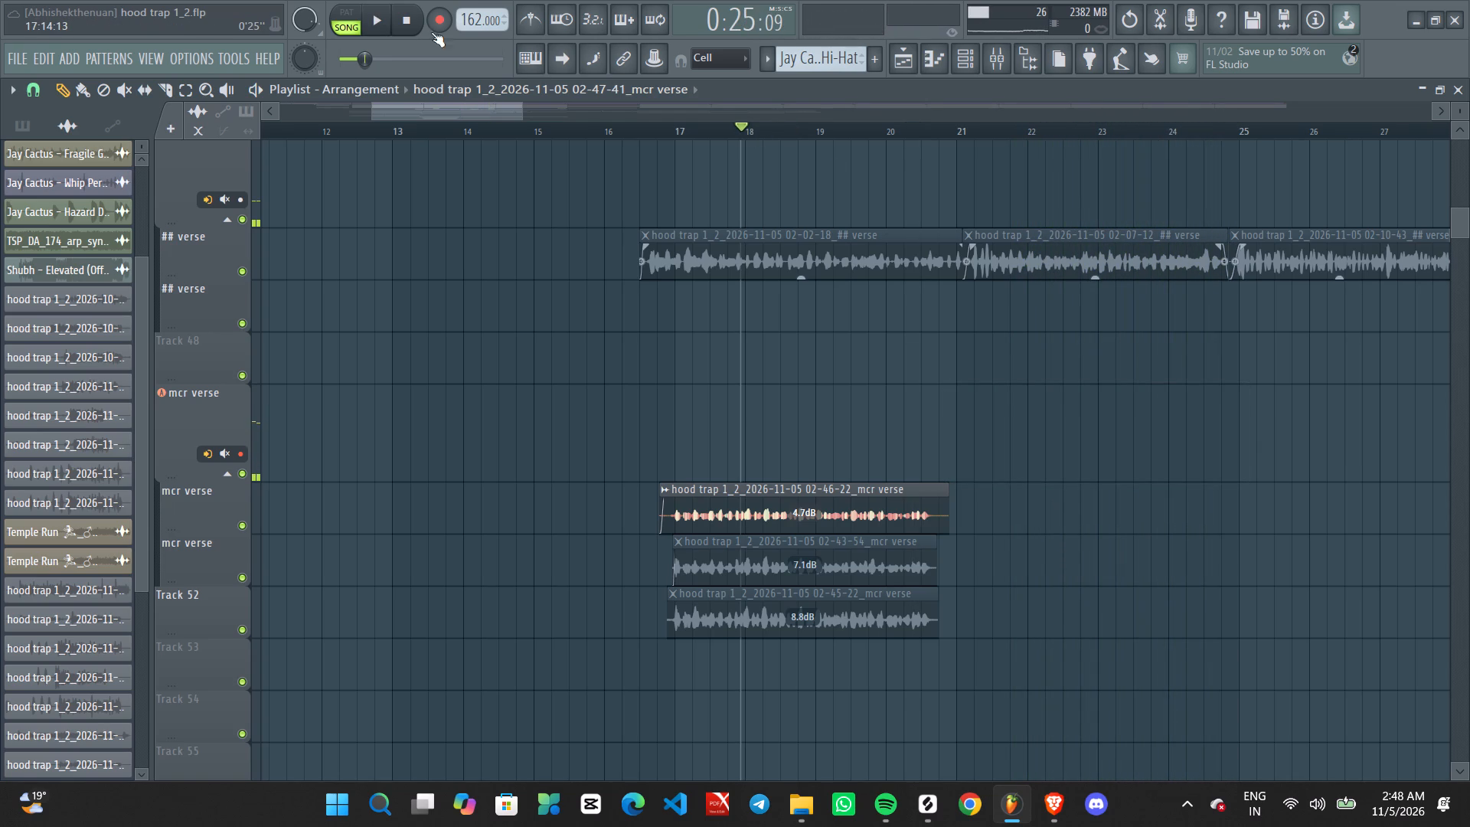
left_click(425, 25)
left_click(432, 25)
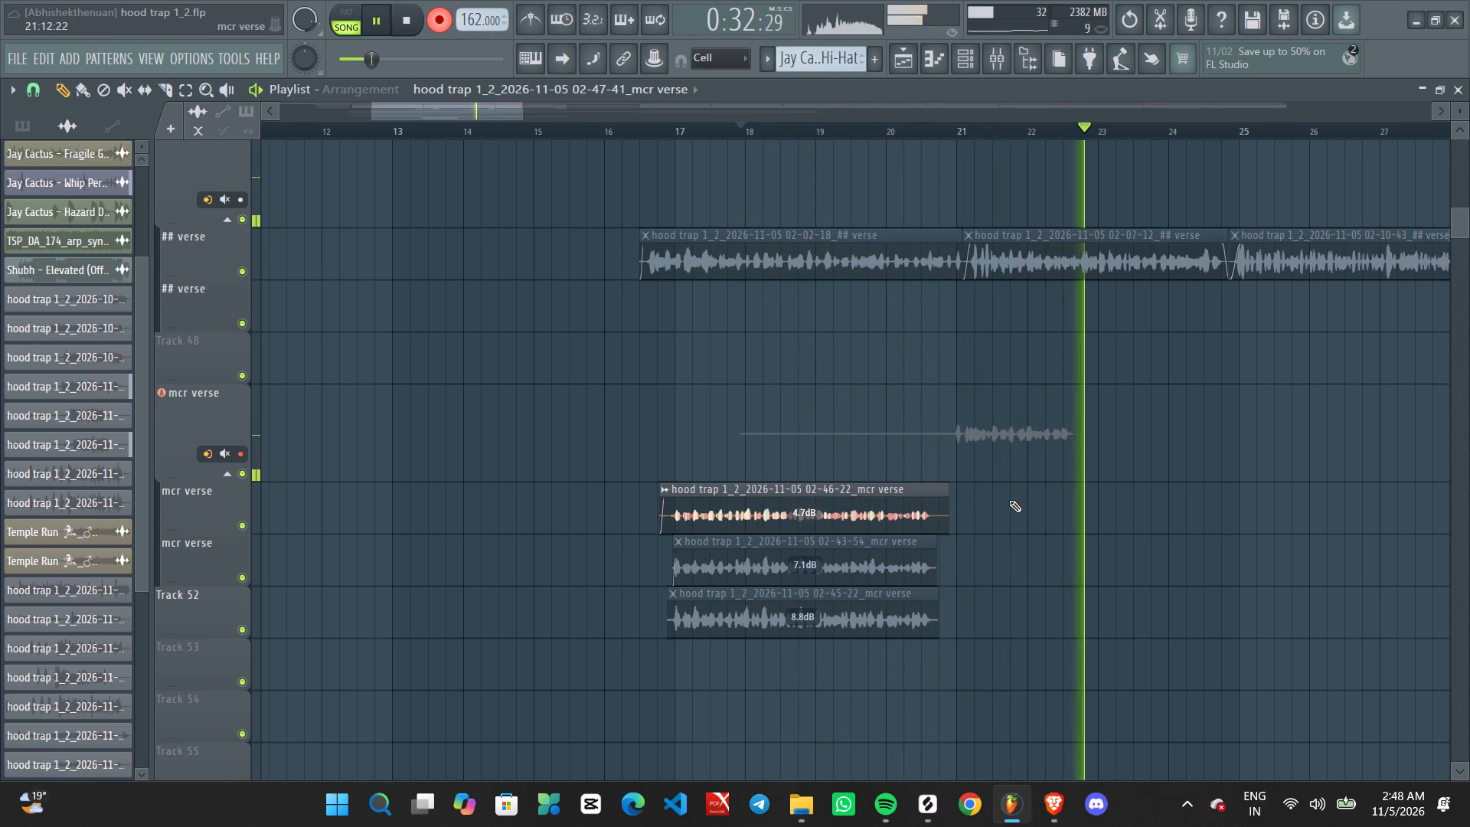
key("space")
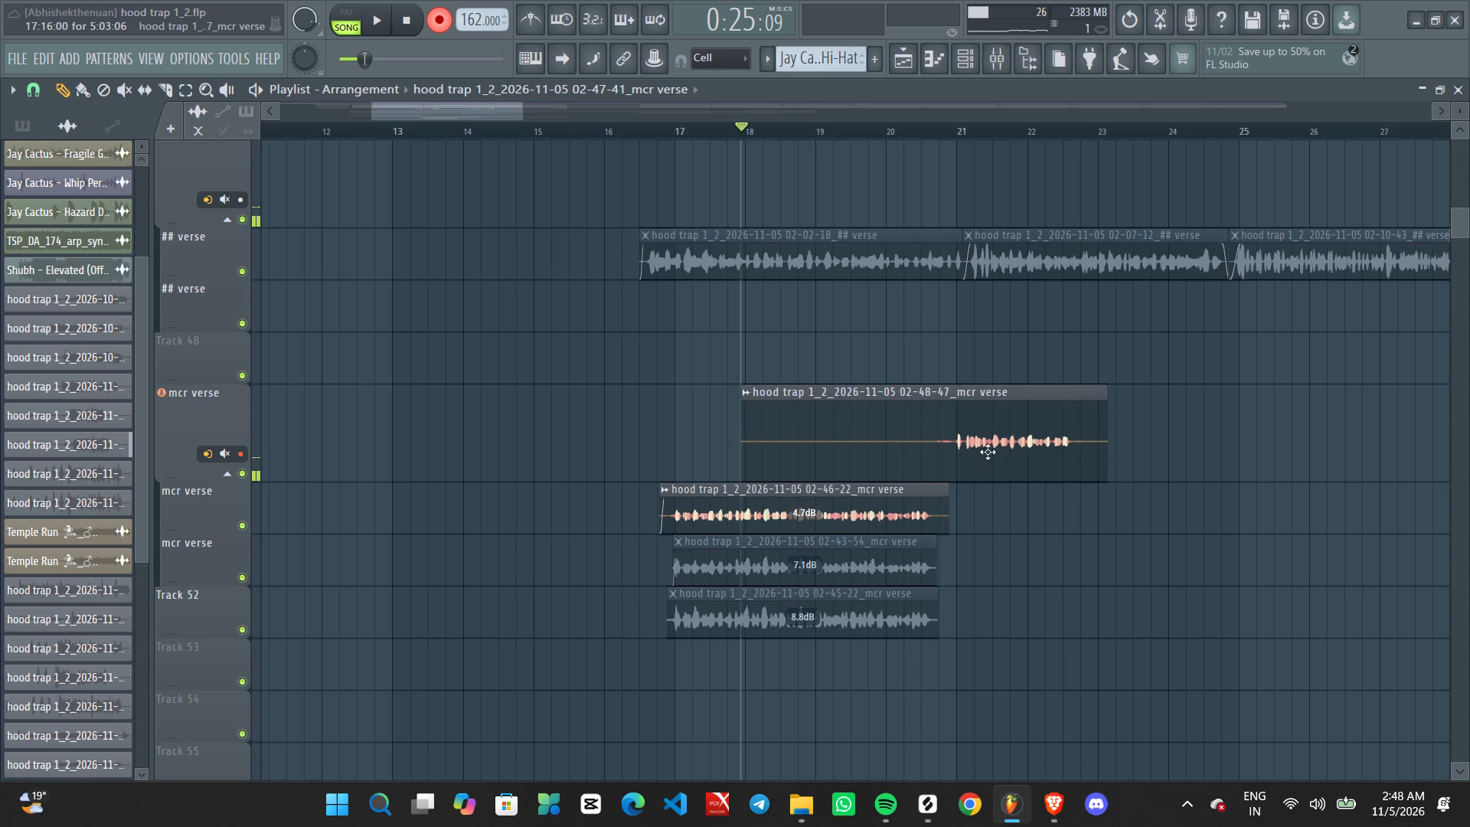
right_click(987, 441)
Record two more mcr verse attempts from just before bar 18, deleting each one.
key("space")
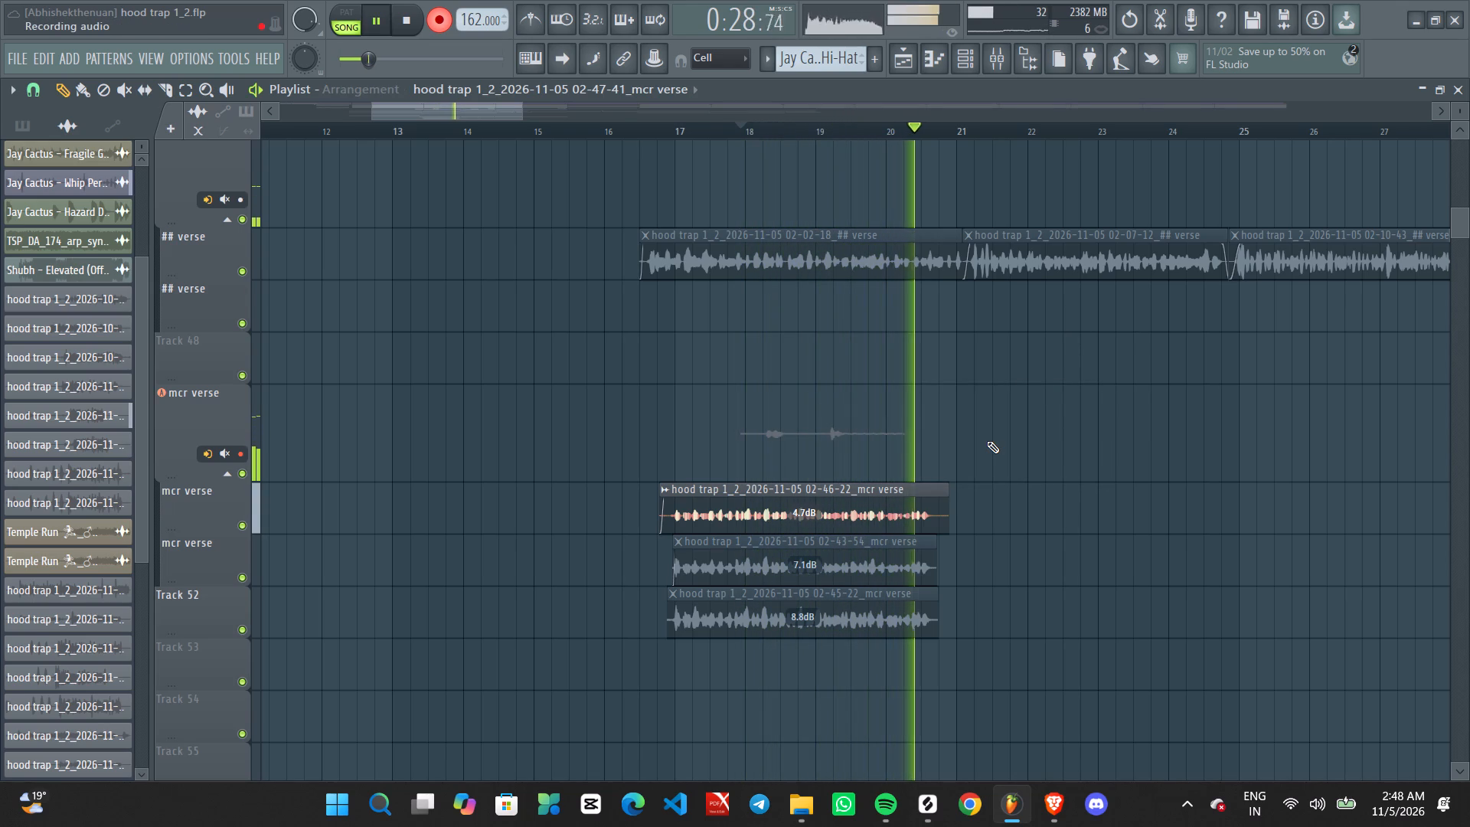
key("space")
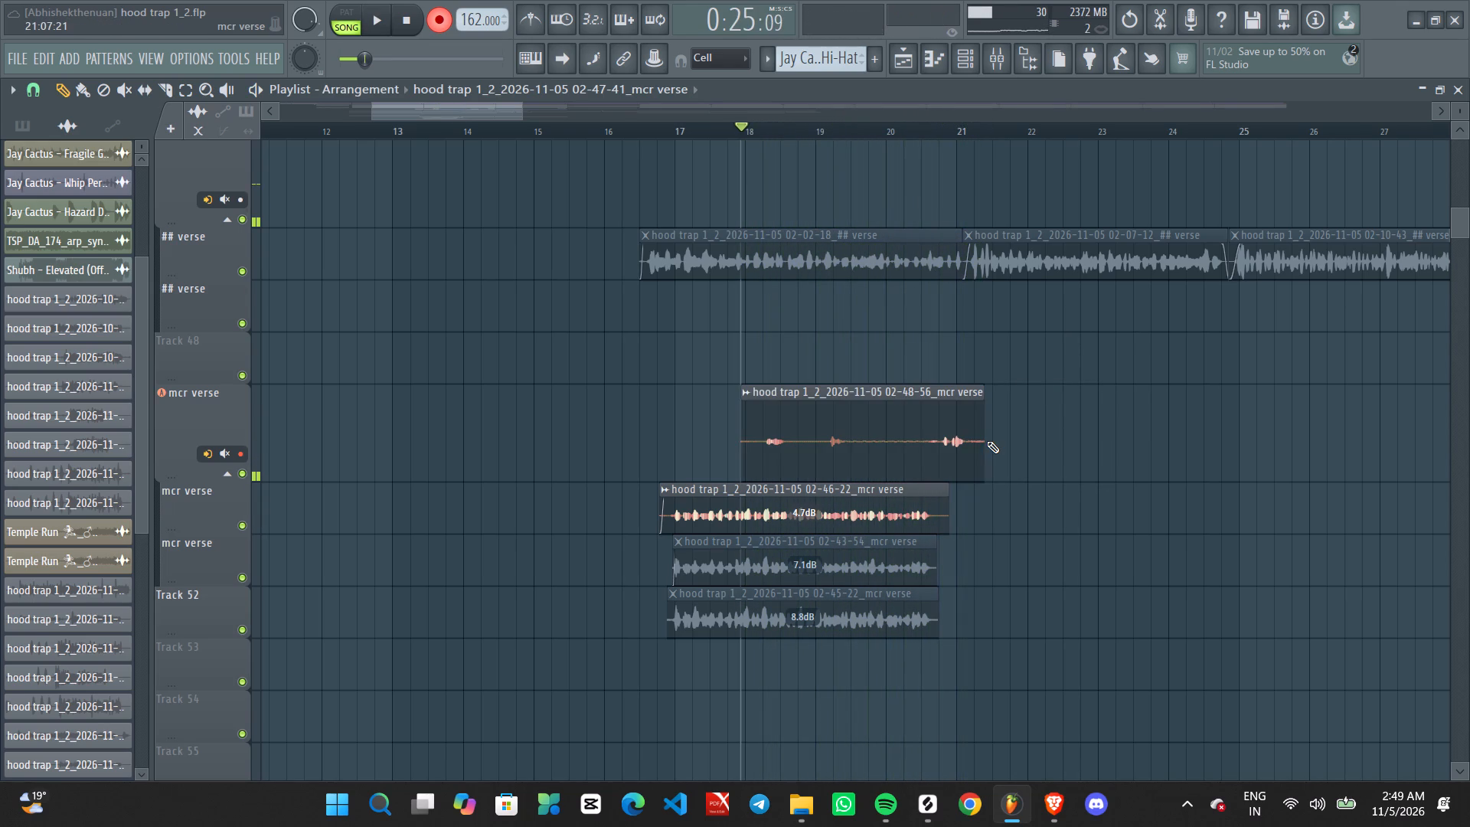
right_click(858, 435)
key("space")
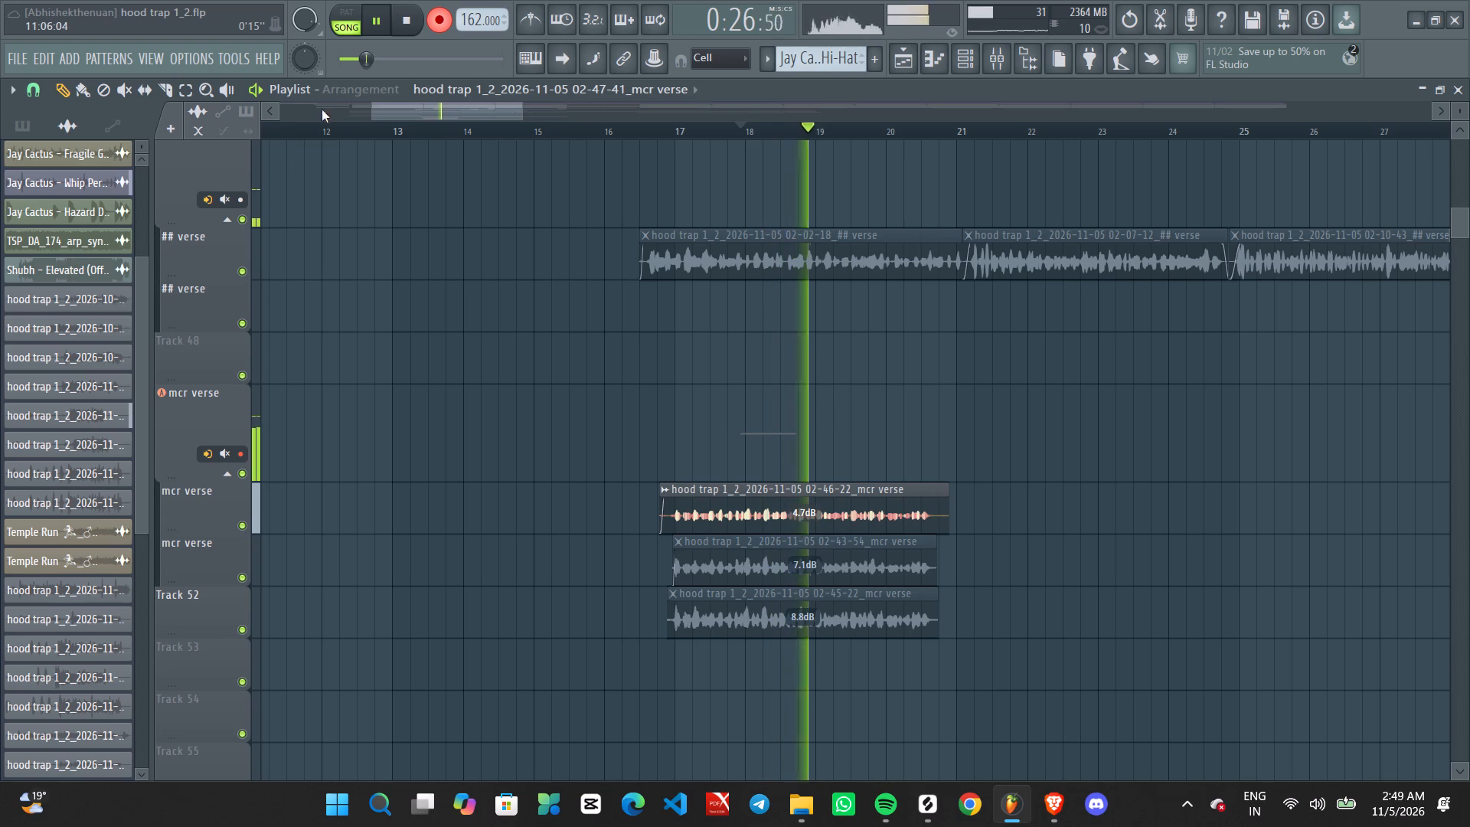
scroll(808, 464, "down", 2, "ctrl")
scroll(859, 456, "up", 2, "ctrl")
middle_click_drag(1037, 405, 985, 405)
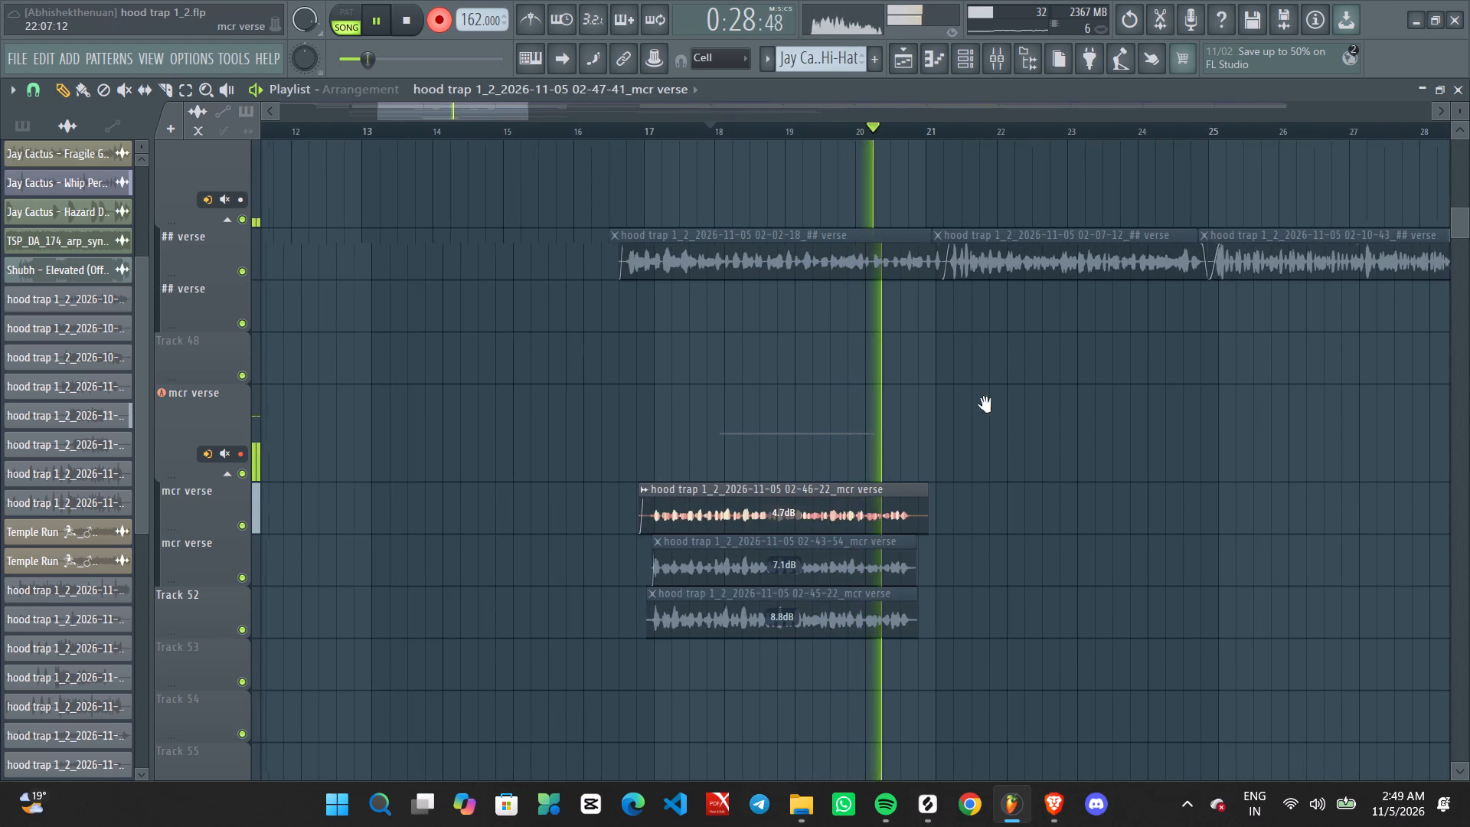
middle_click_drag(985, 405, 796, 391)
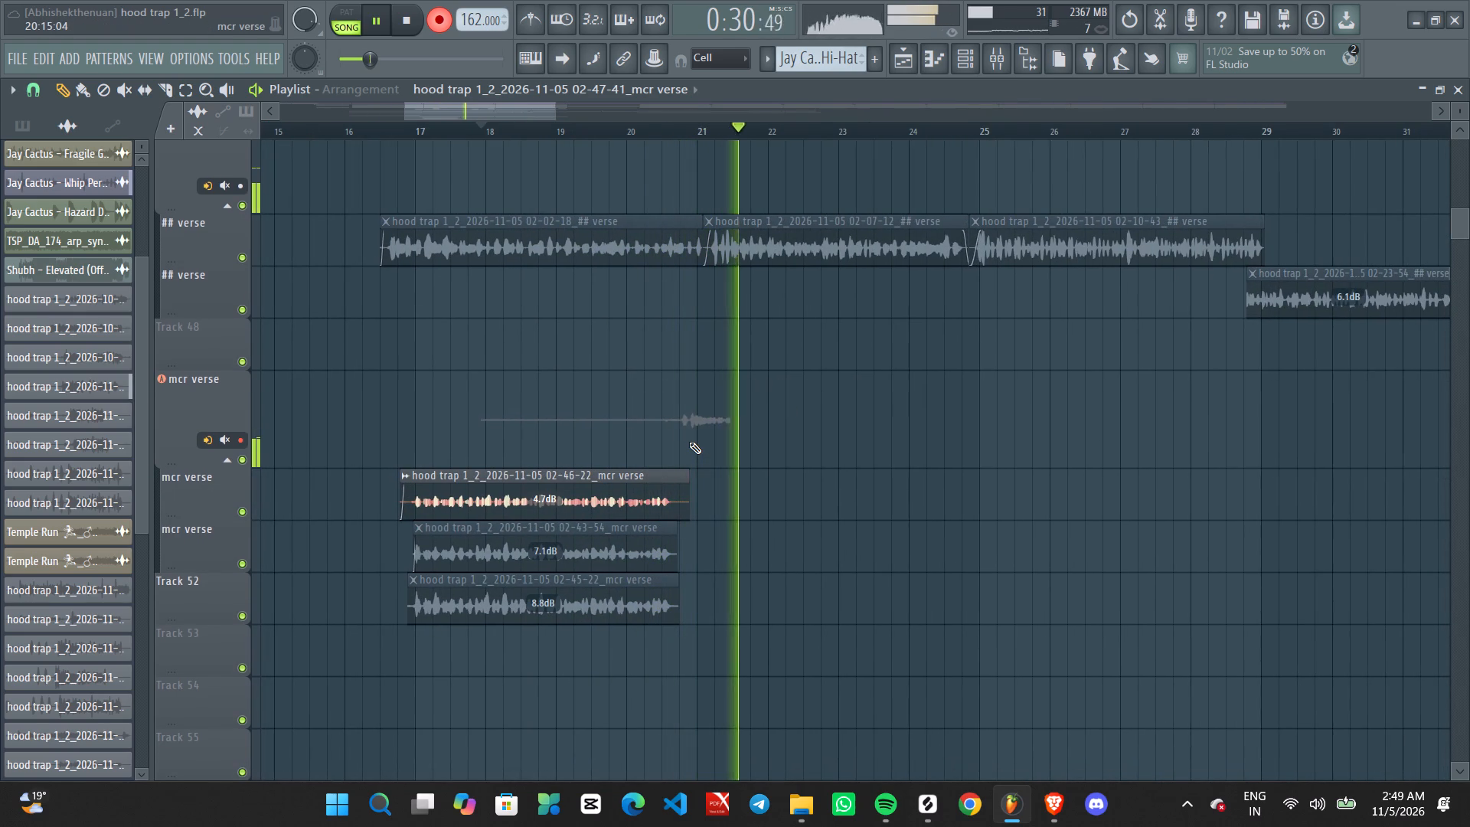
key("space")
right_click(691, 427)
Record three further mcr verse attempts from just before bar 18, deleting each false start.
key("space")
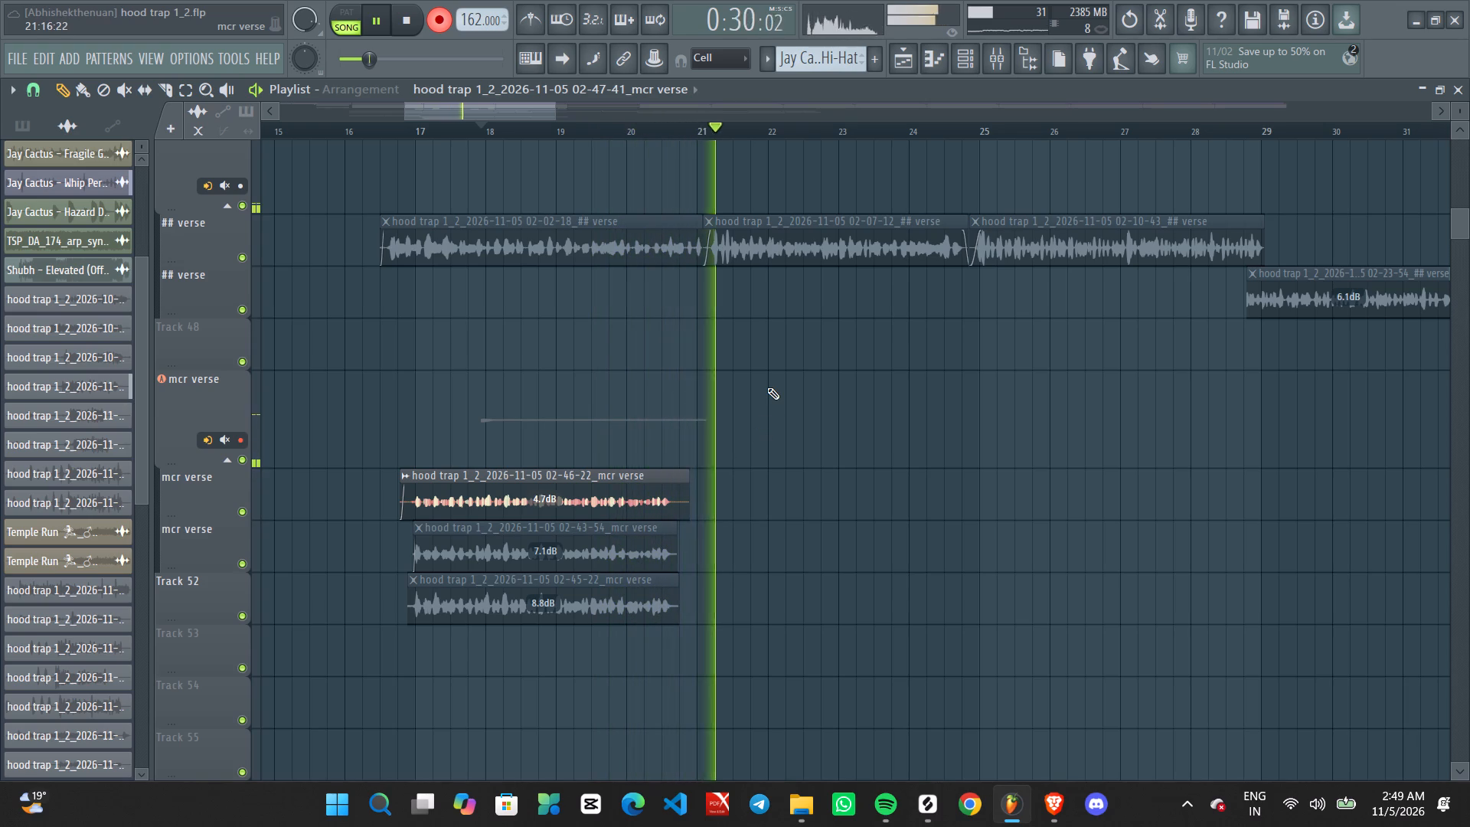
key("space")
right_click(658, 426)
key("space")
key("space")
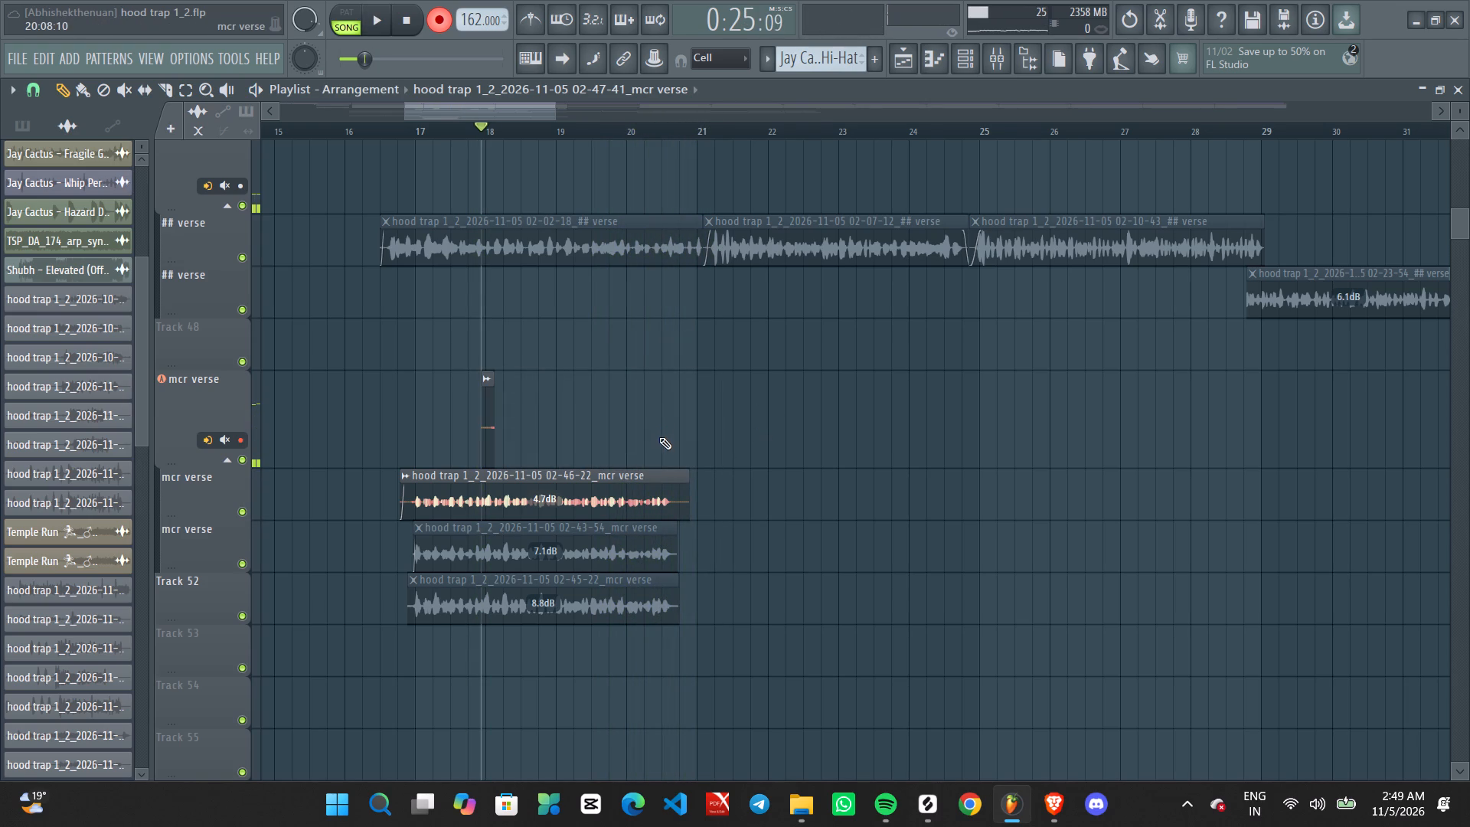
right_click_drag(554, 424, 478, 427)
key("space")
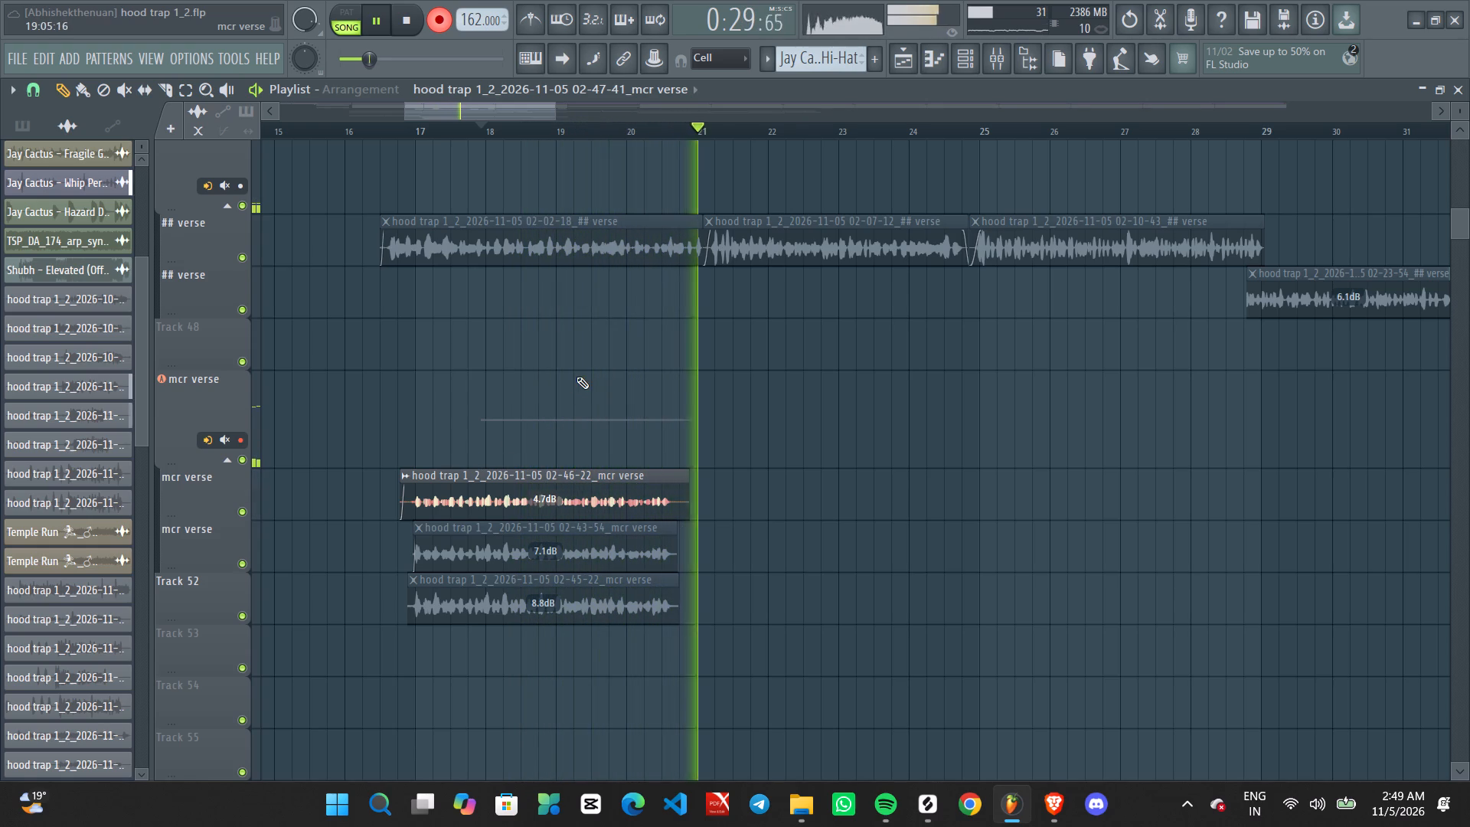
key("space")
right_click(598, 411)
Record an mcr verse take from just before bar 18 to past bar 26 and turn recording off.
key("space")
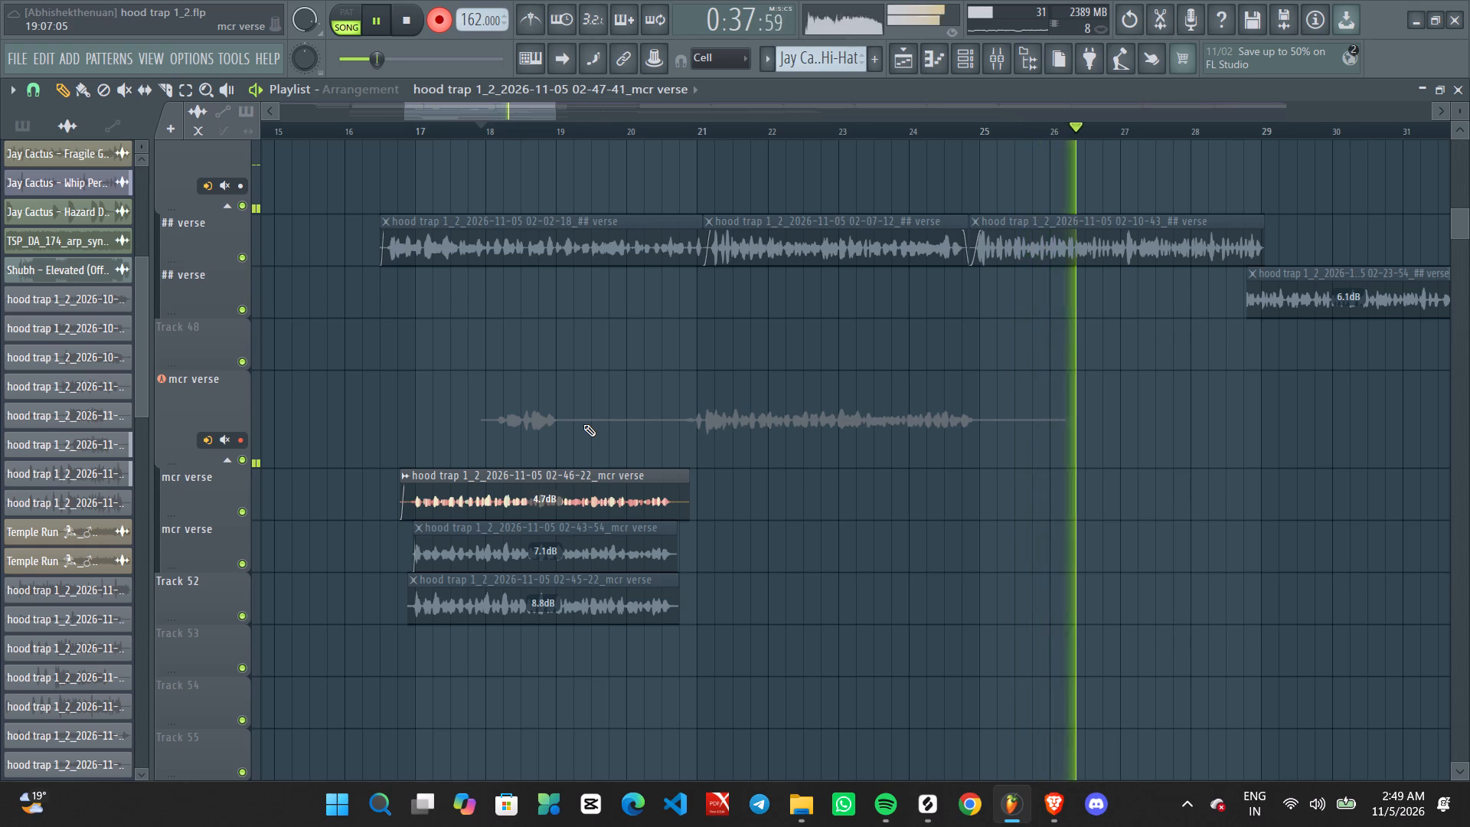
key("space")
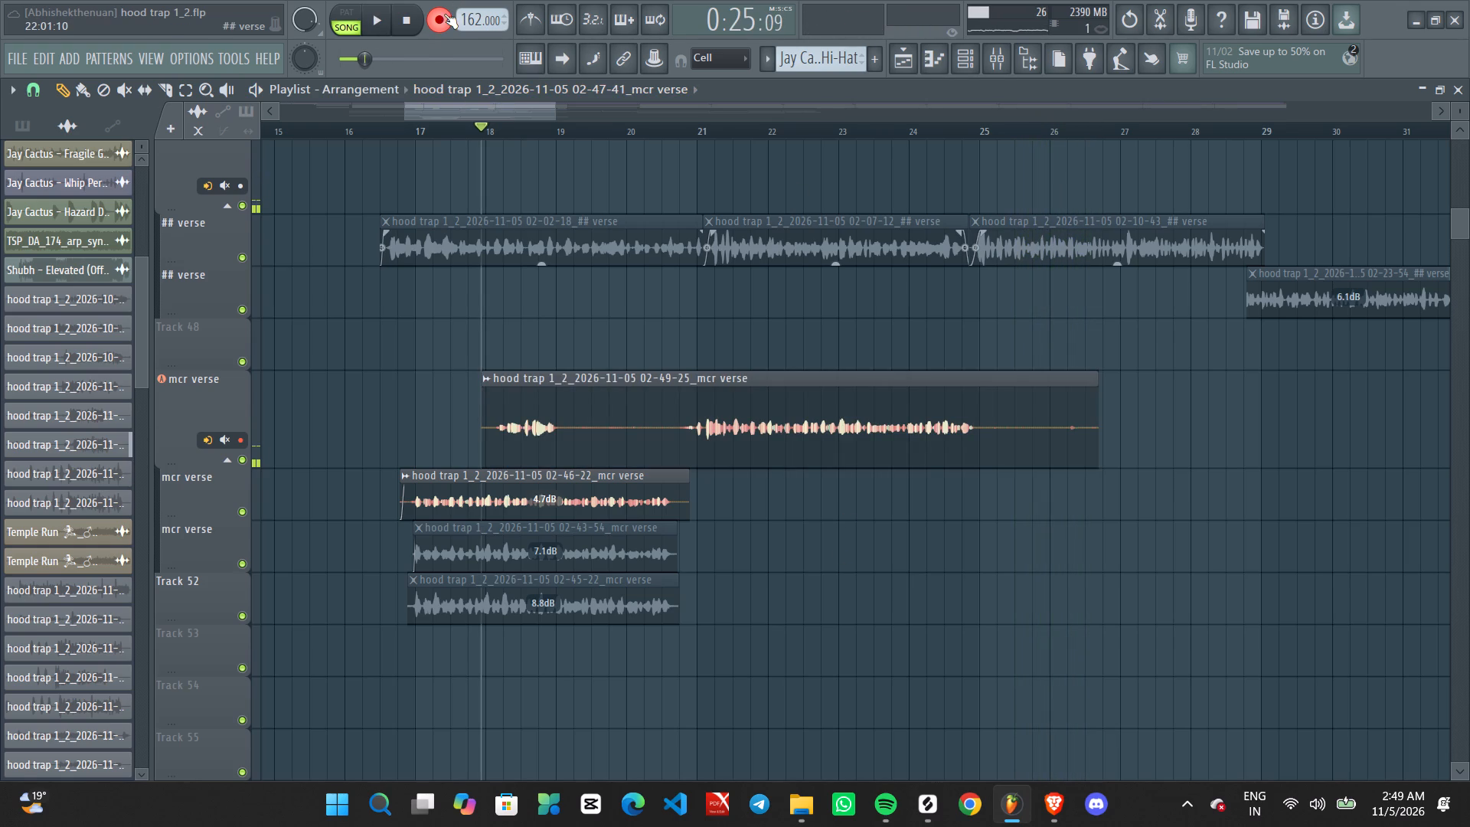
left_click(444, 14)
Trim the new mcr verse take to run from about midway through bar 20 to bar 25.
key("space")
left_click_drag(1096, 381, 1013, 388, "alt")
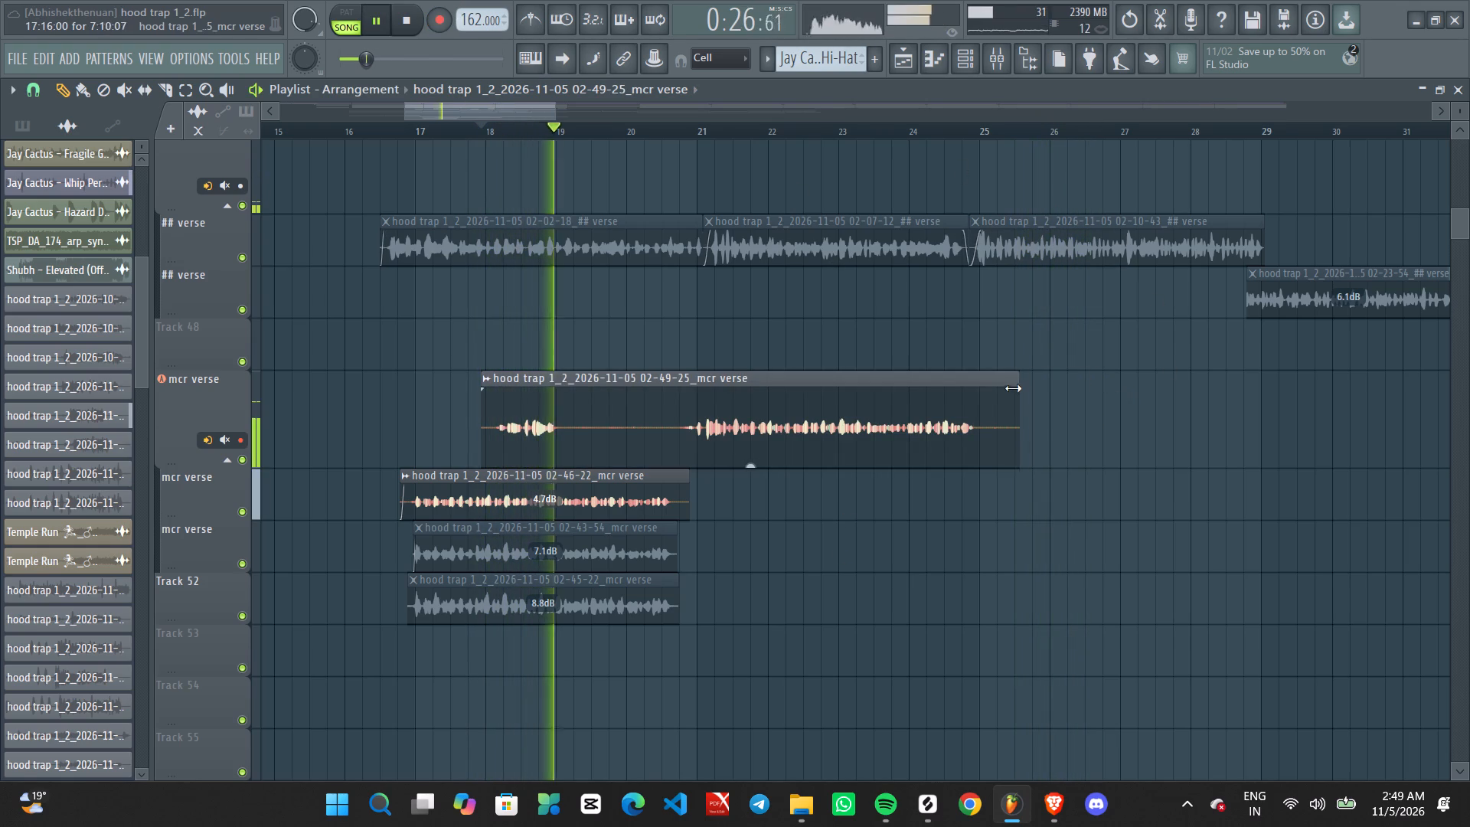
left_click_drag(1013, 388, 983, 394, "alt")
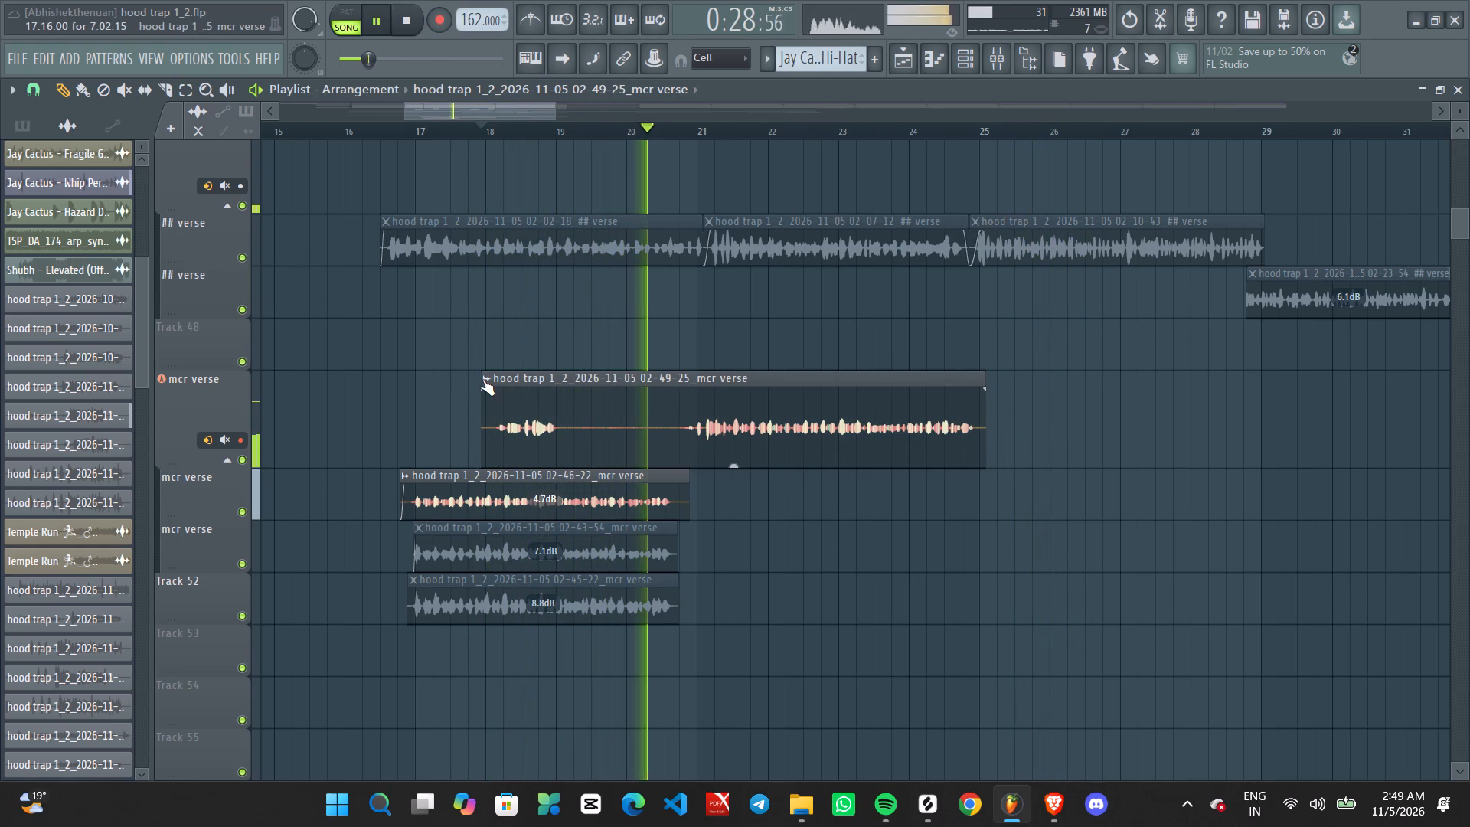
left_click_drag(481, 379, 641, 357, "alt")
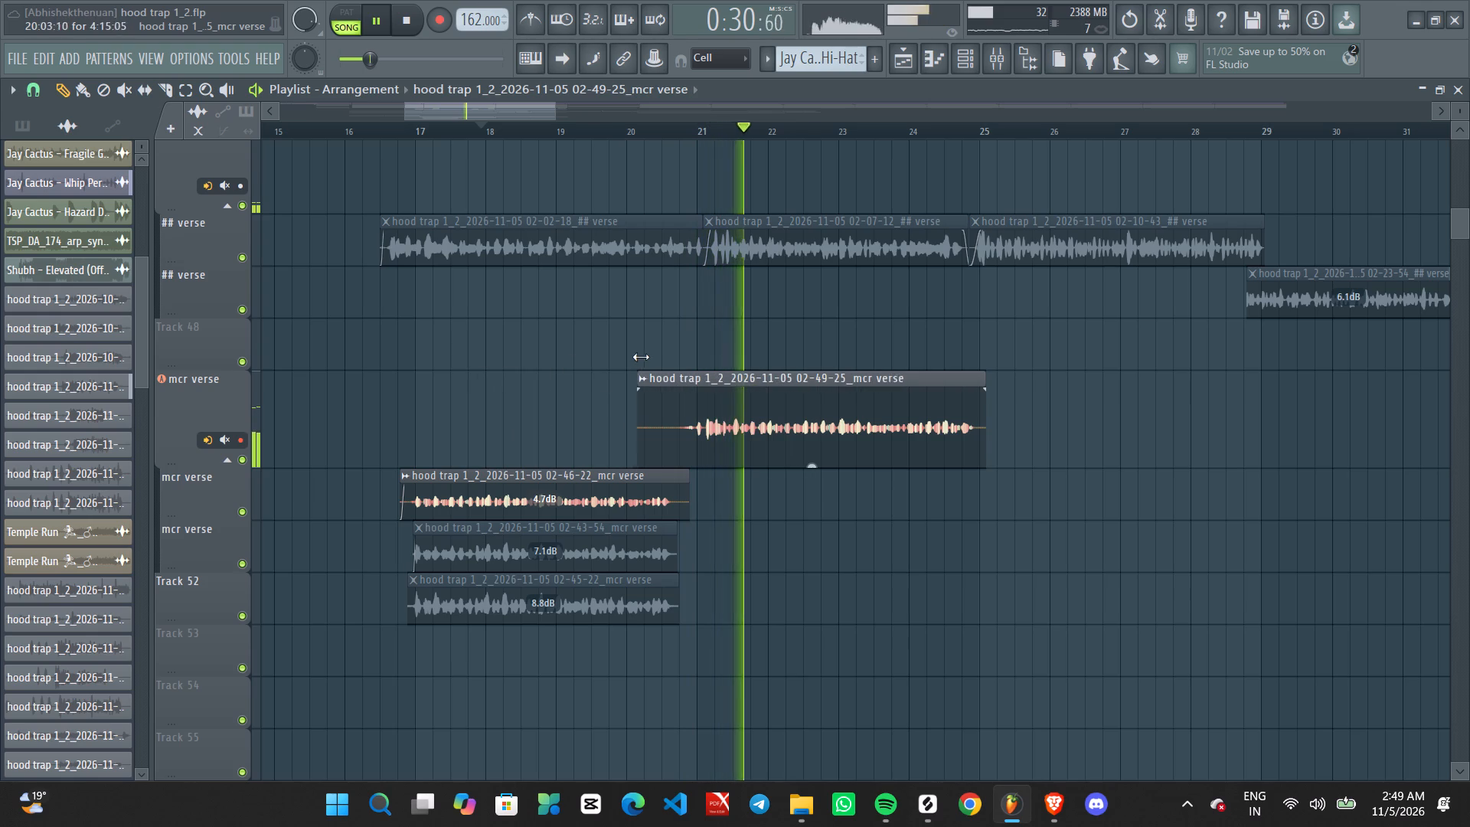
left_click_drag(641, 357, 664, 357, "alt")
Raise the gain of the trimmed mcr verse take to 5.6 dB.
key("space")
key("space")
left_click_drag(824, 465, 830, 422)
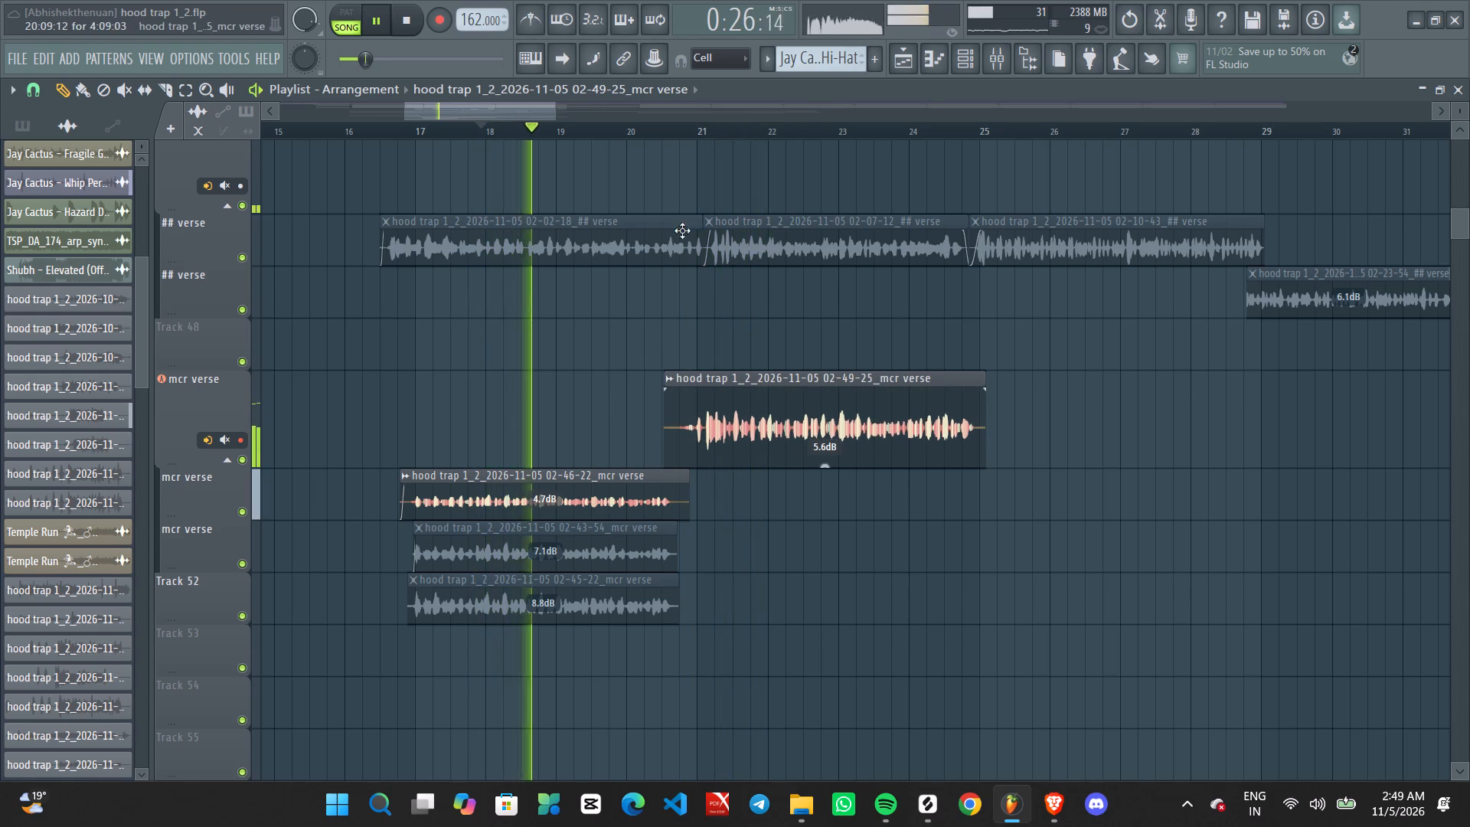
Listen repeatedly to the new mcr verse take from just after bar 20 to check its timing and level.
left_click(635, 128)
scroll(823, 489, "up", 5, "ctrl")
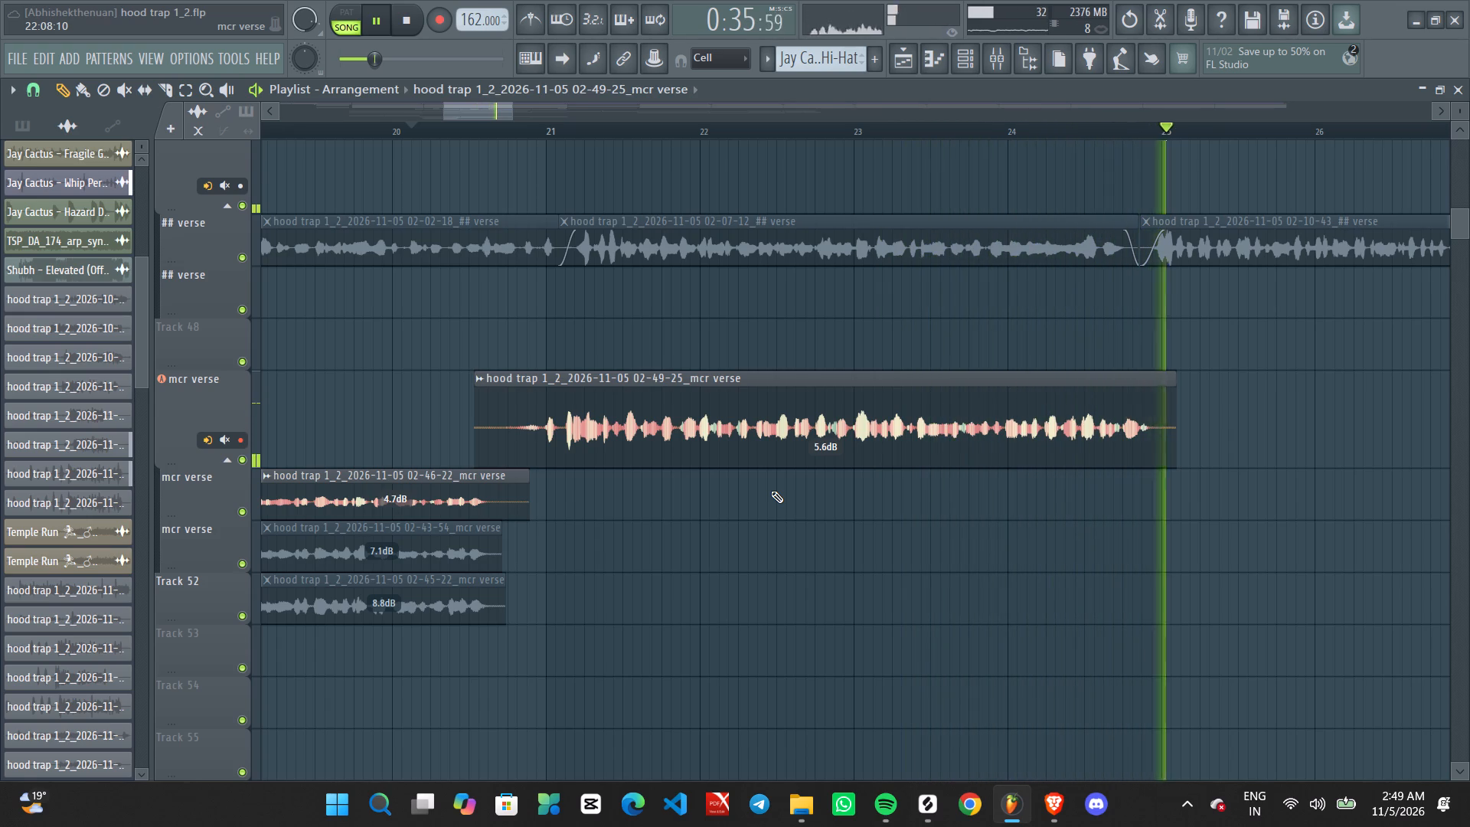
key("space")
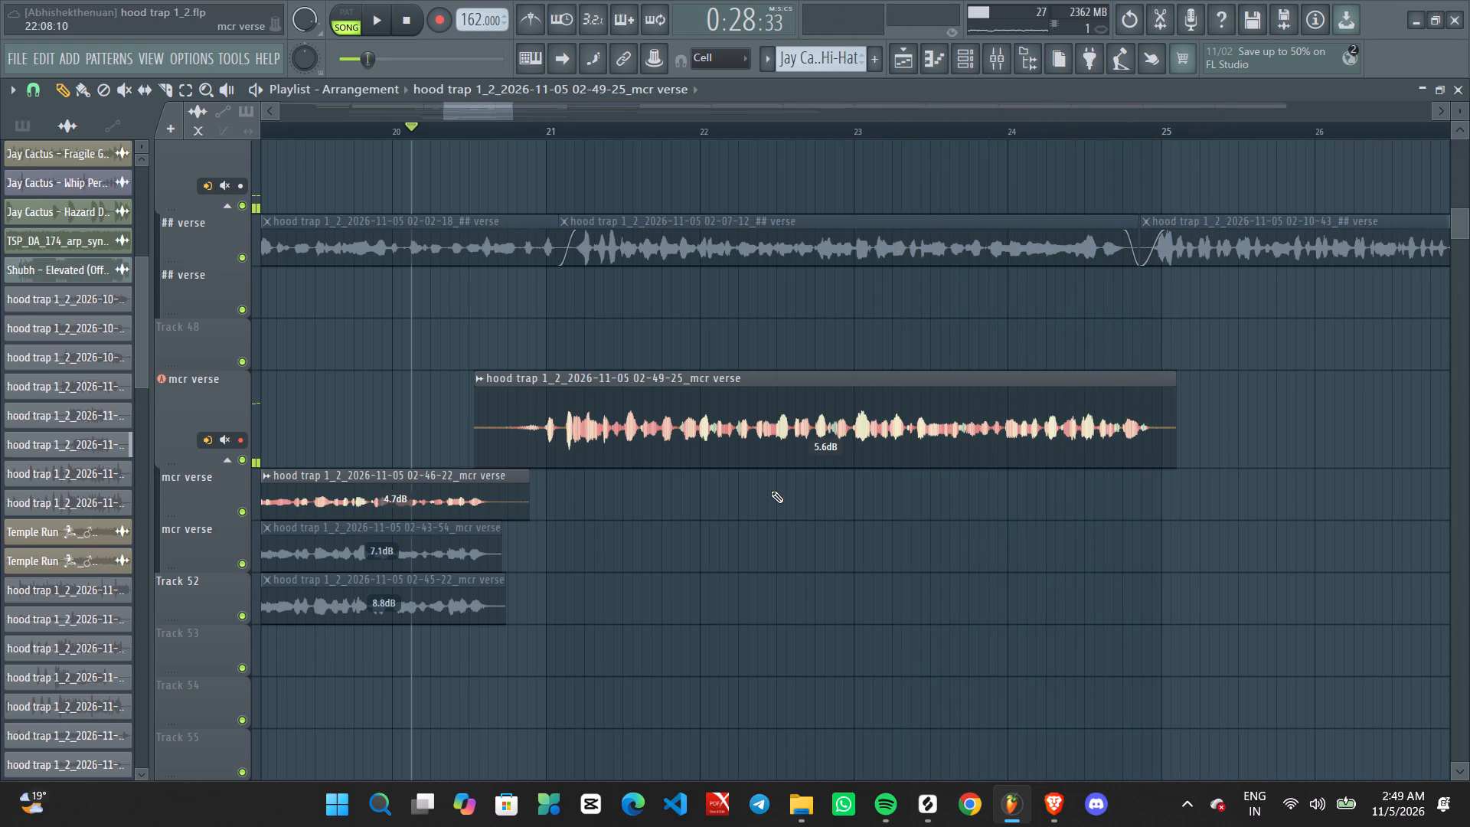
key("space")
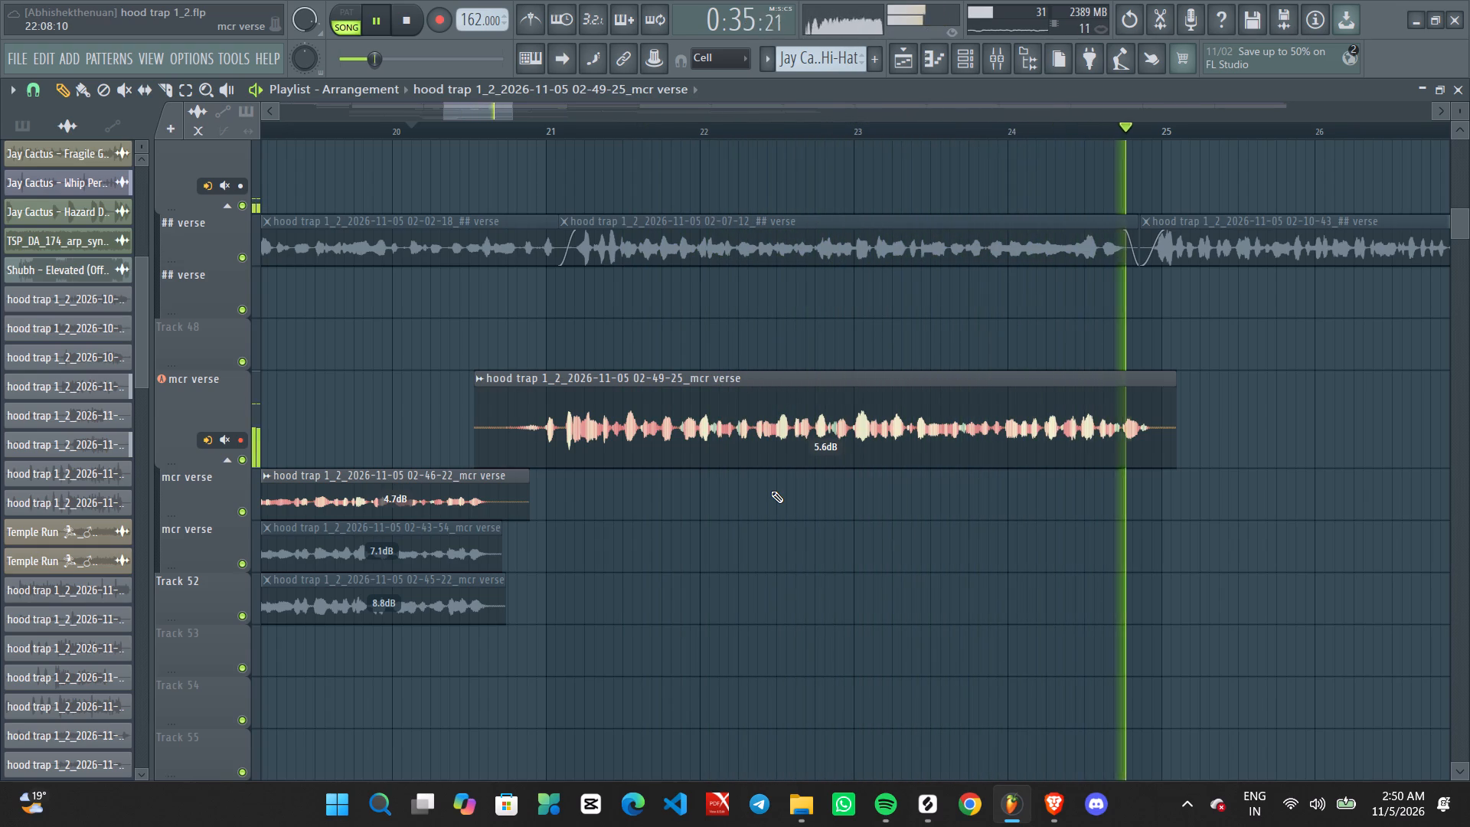
key("space")
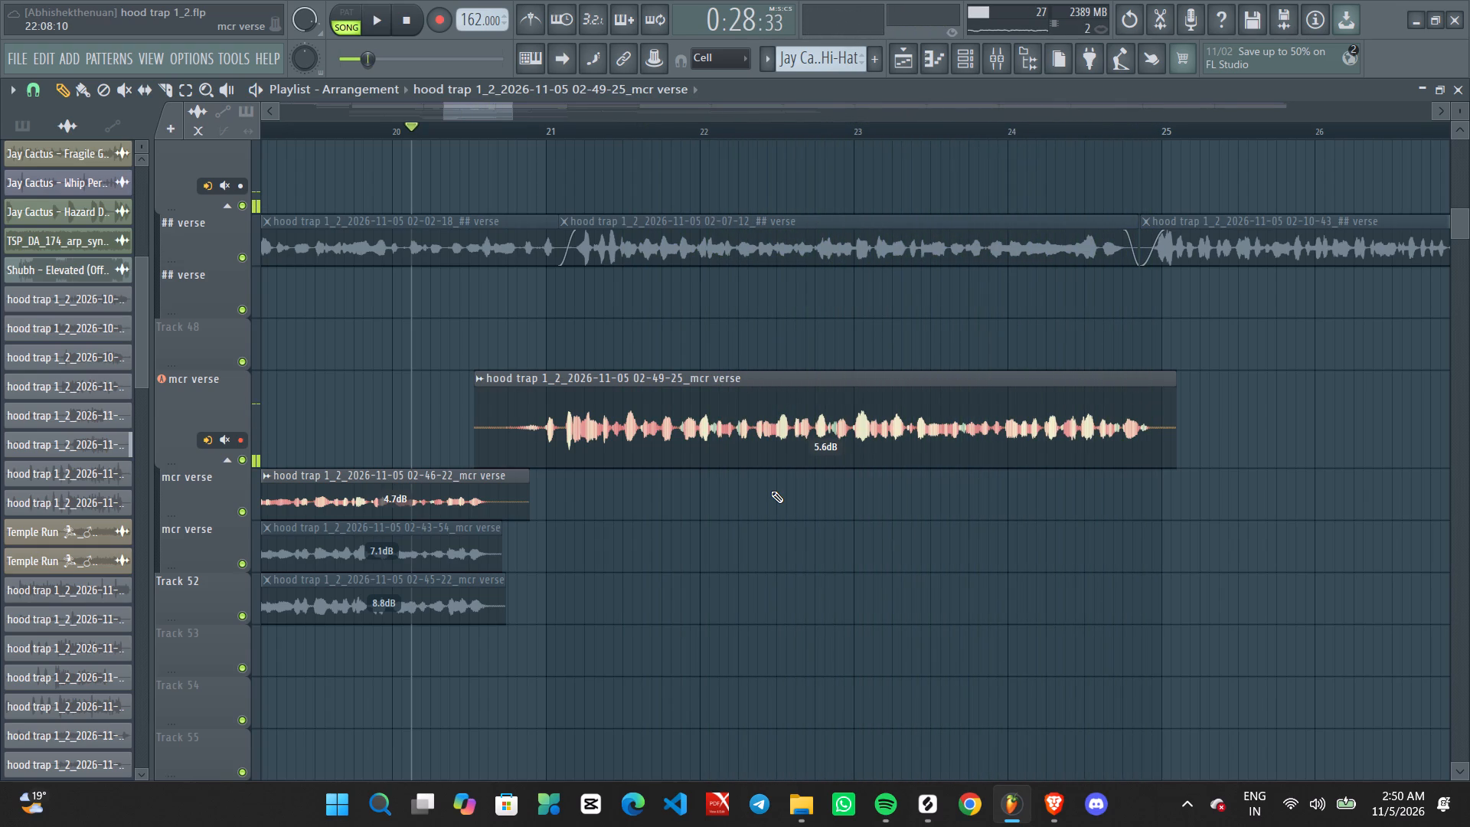
key("space")
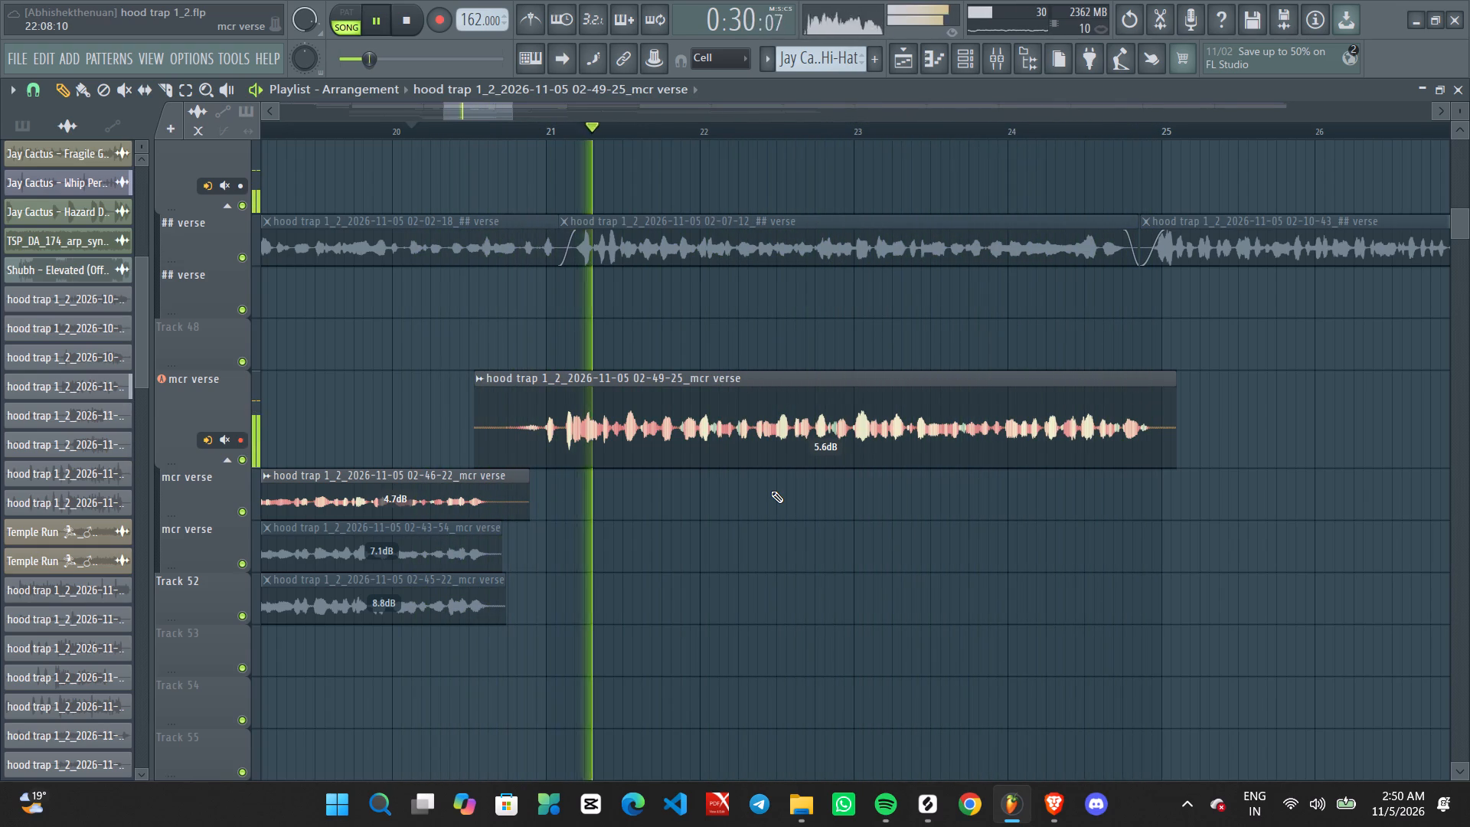
key("space")
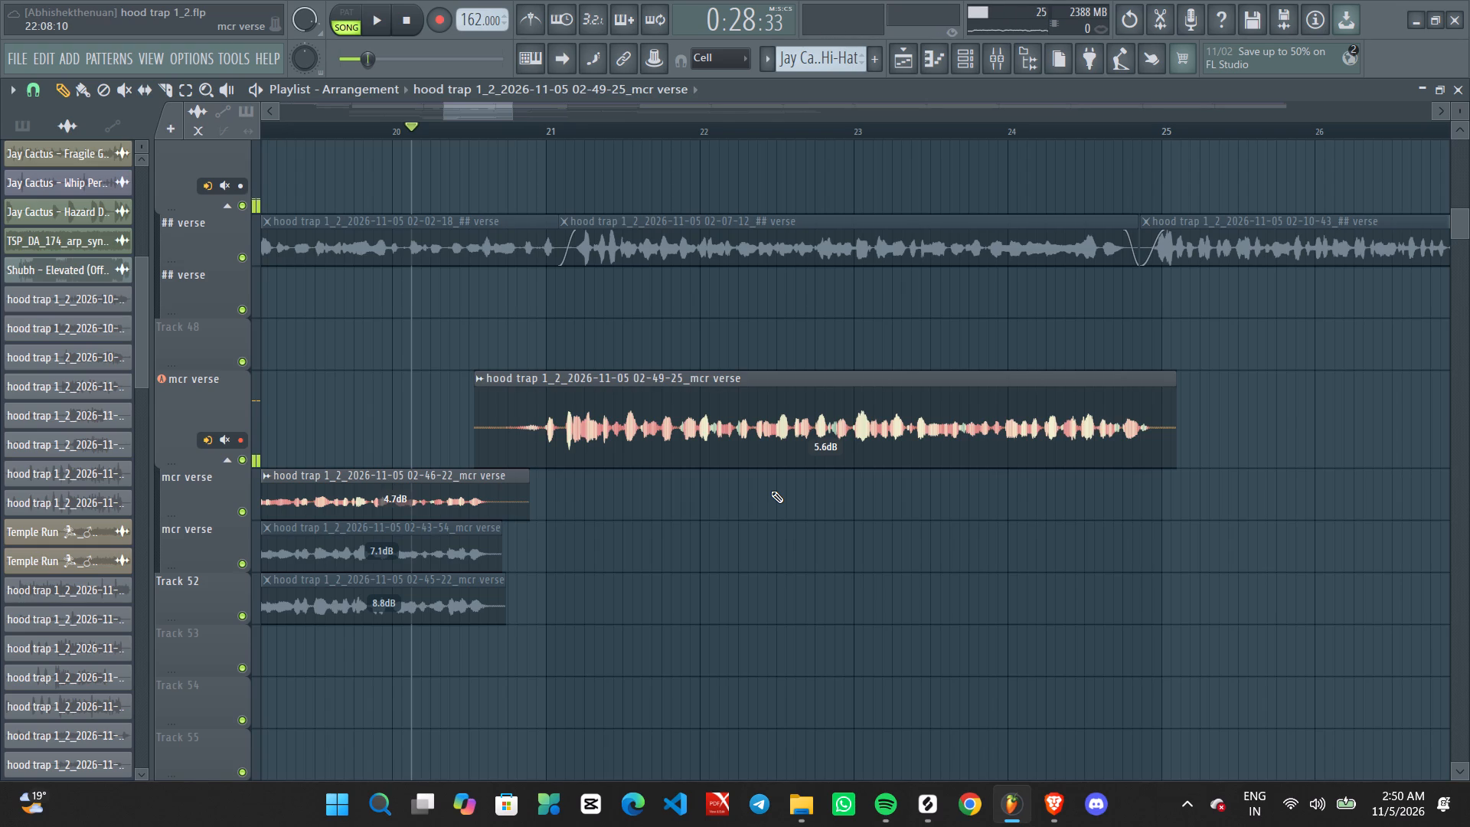
key("space")
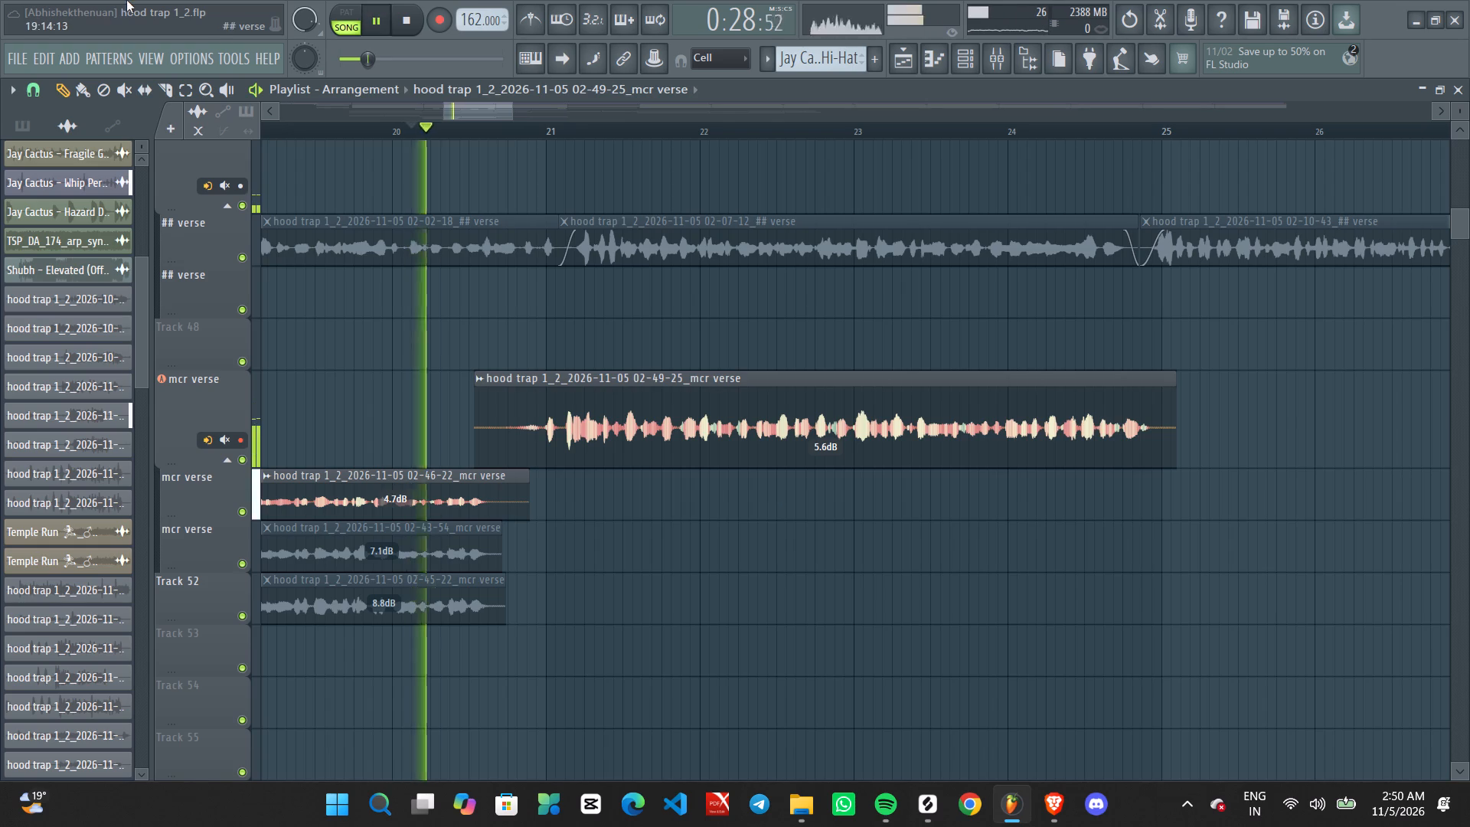
Trim the start of the new mcr verse take further, to just before bar 21, during playback.
key("space")
key("space")
left_click_drag(472, 374, 506, 374, "alt")
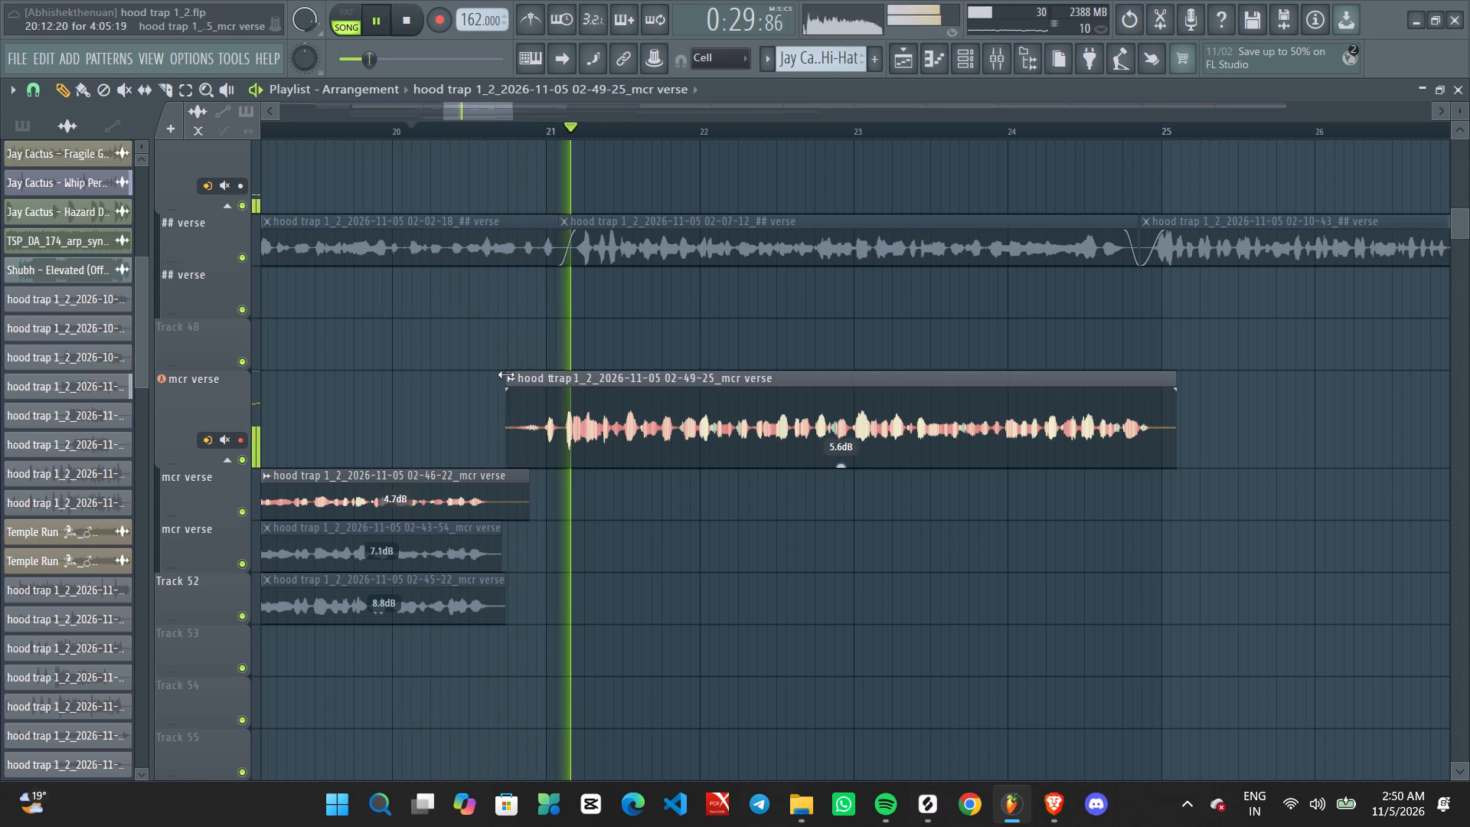
left_click_drag(506, 374, 531, 369, "alt")
Move the 5.6 dB mcr verse take down one track so it follows the 4.7 dB take, and clear the selection.
left_click_drag(850, 341, 857, 453, "ctrl")
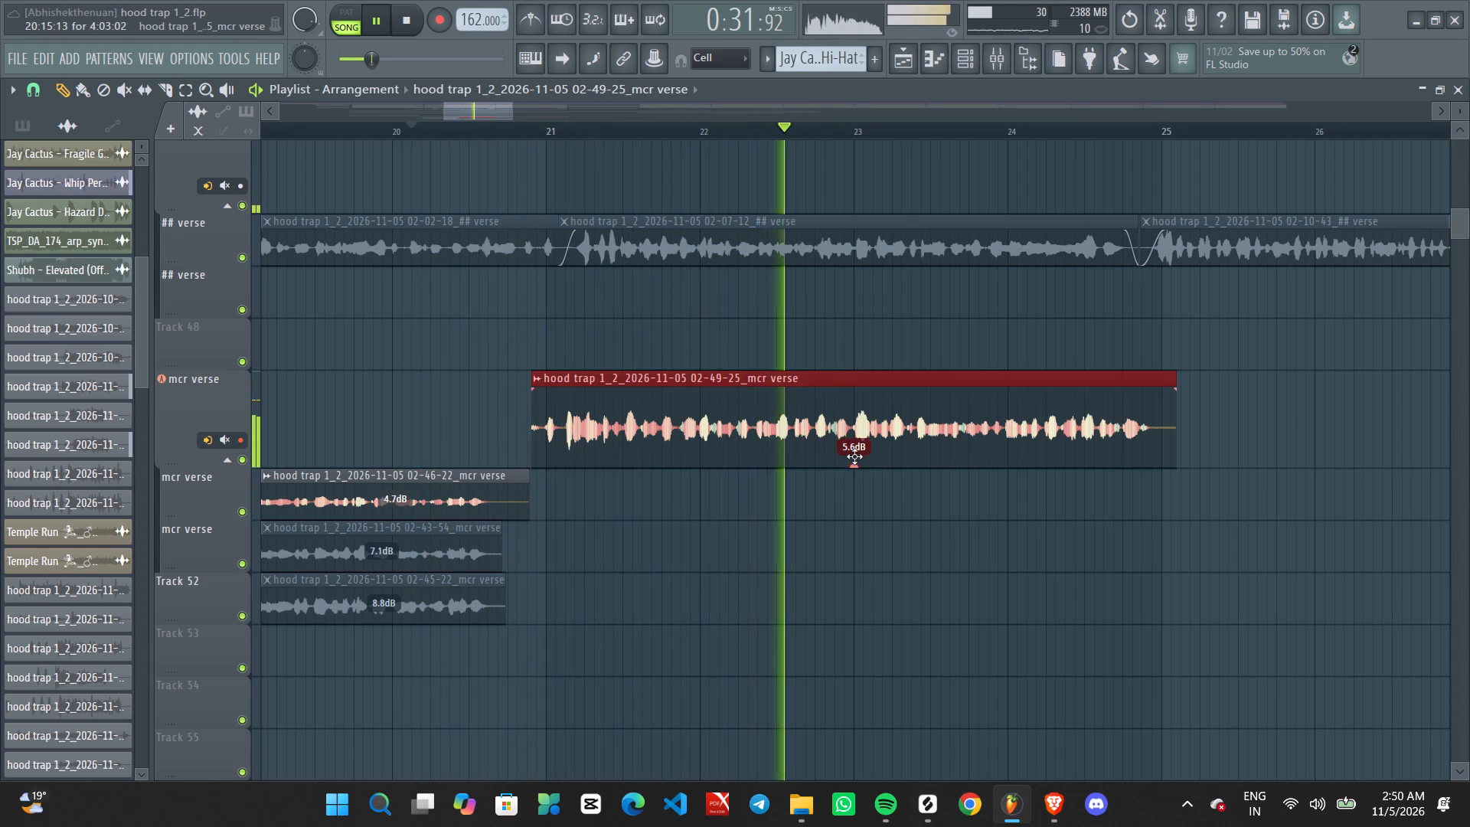
key("shift+Down")
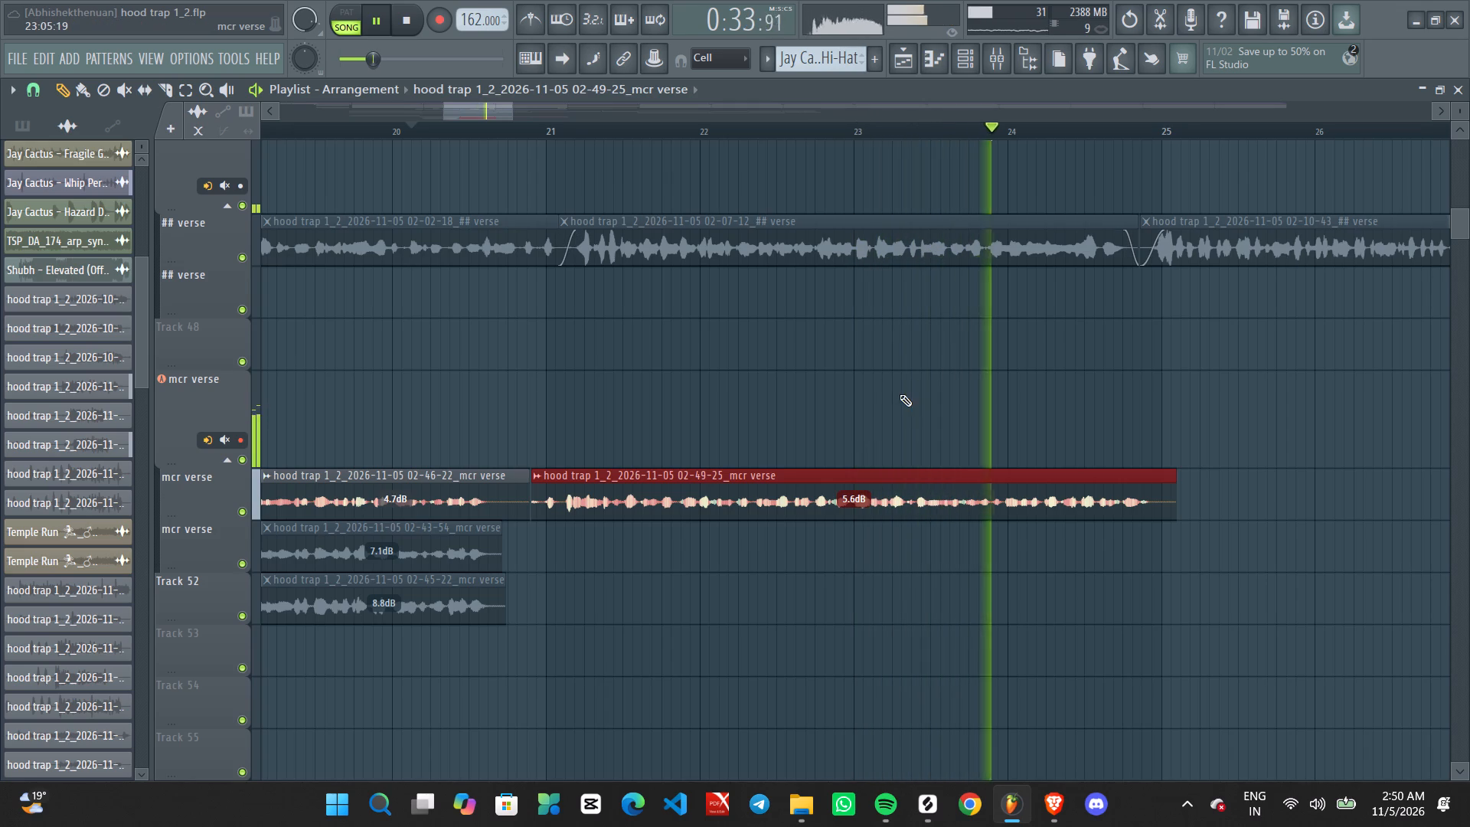
left_click(900, 394, "ctrl")
Trim the end of the moved mcr verse take to just before bar 25 and stop playback.
scroll(1108, 489, "up", 2, "ctrl")
left_click_drag(1204, 482, 1192, 482, "alt")
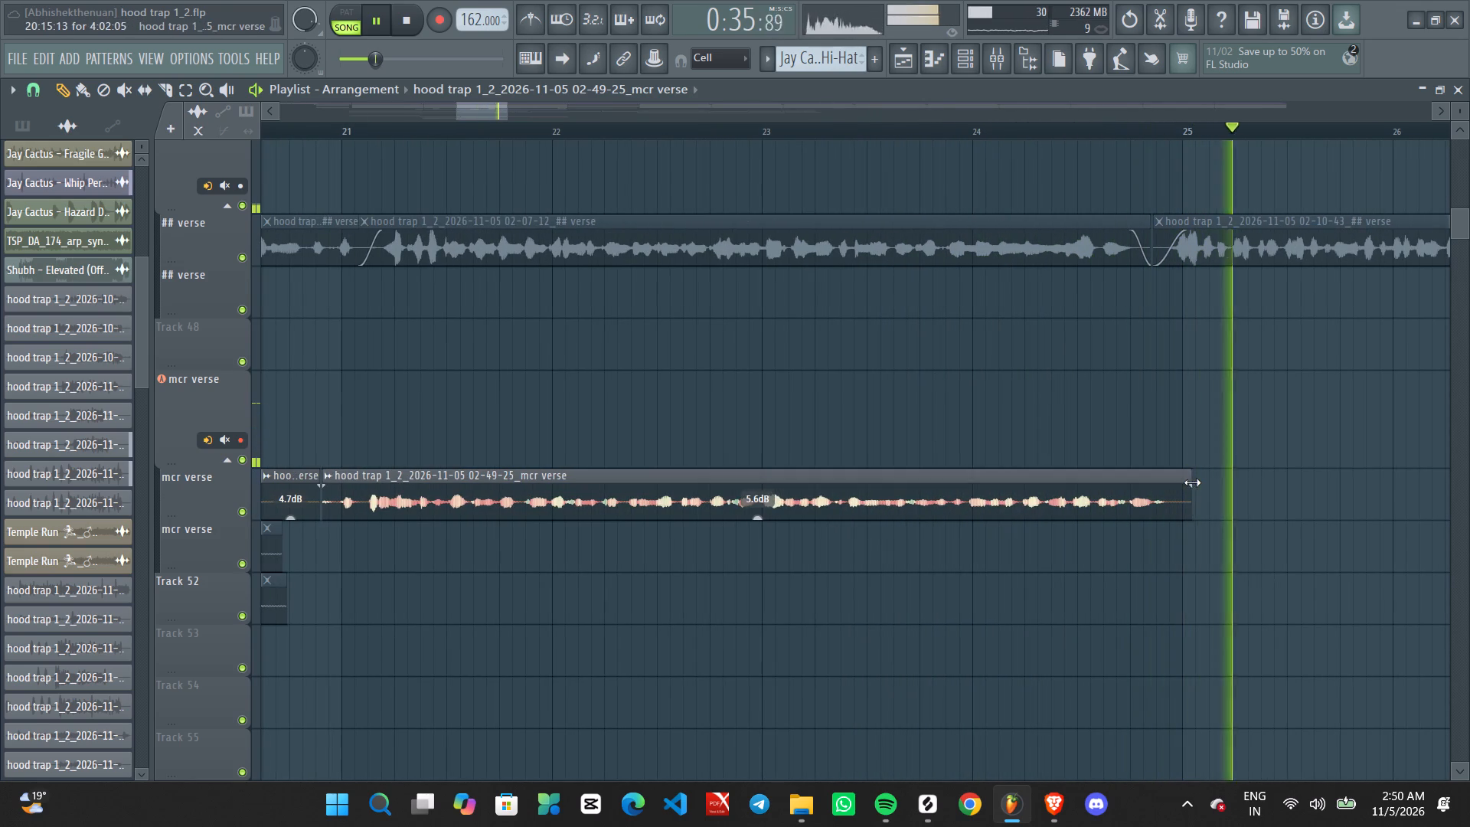
left_click_drag(1192, 482, 1173, 483, "alt")
key("space")
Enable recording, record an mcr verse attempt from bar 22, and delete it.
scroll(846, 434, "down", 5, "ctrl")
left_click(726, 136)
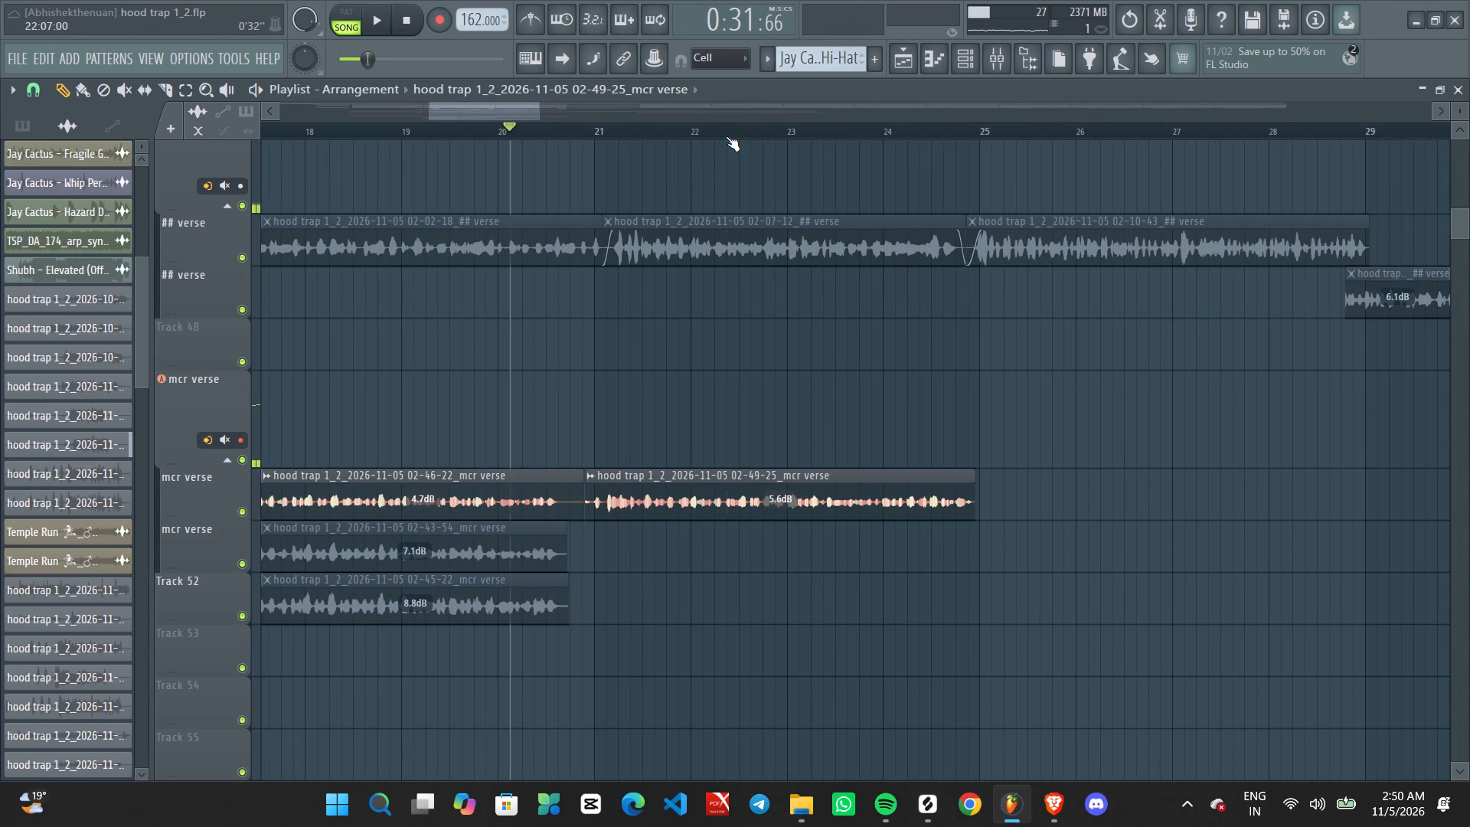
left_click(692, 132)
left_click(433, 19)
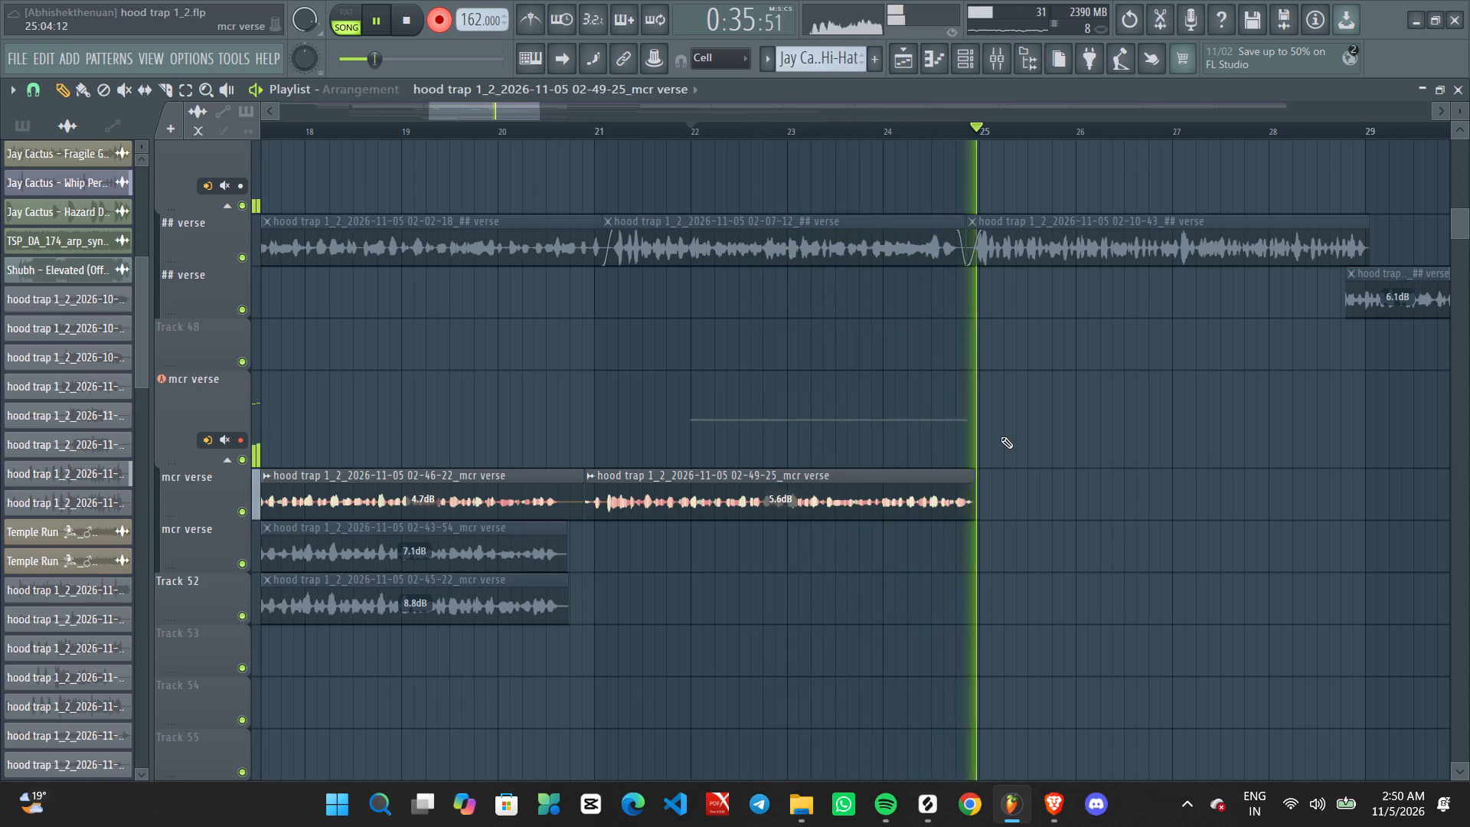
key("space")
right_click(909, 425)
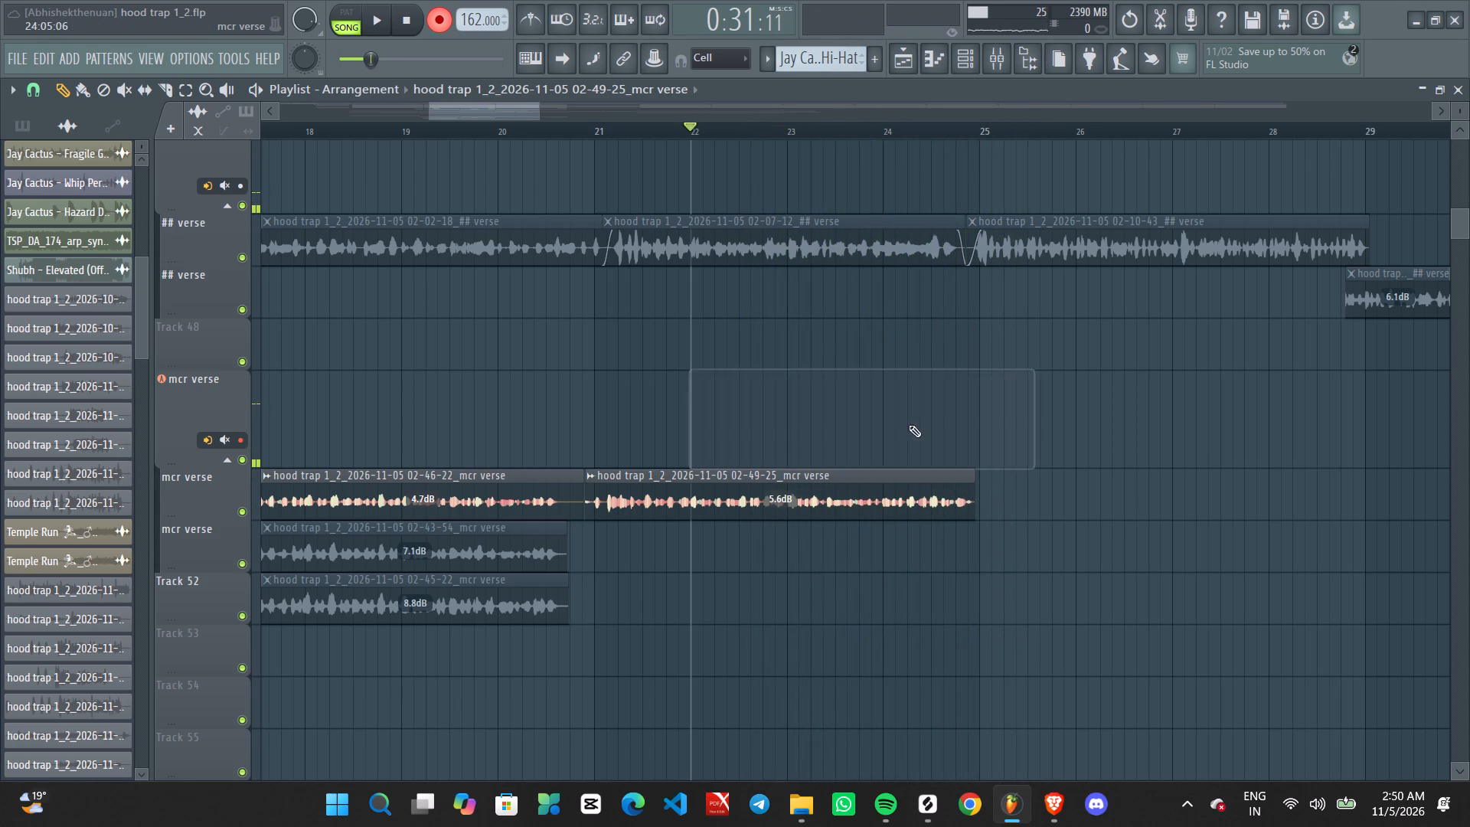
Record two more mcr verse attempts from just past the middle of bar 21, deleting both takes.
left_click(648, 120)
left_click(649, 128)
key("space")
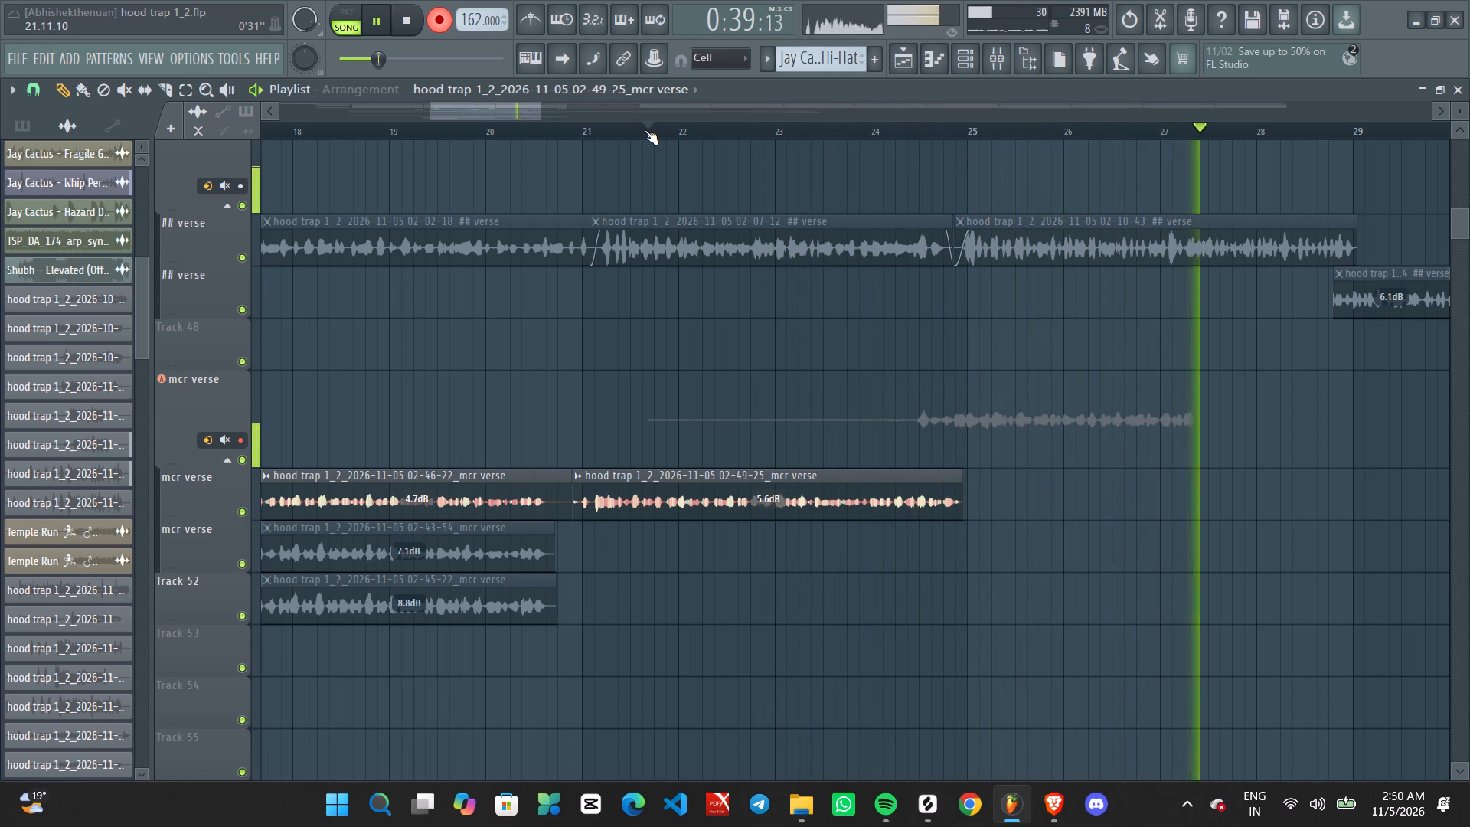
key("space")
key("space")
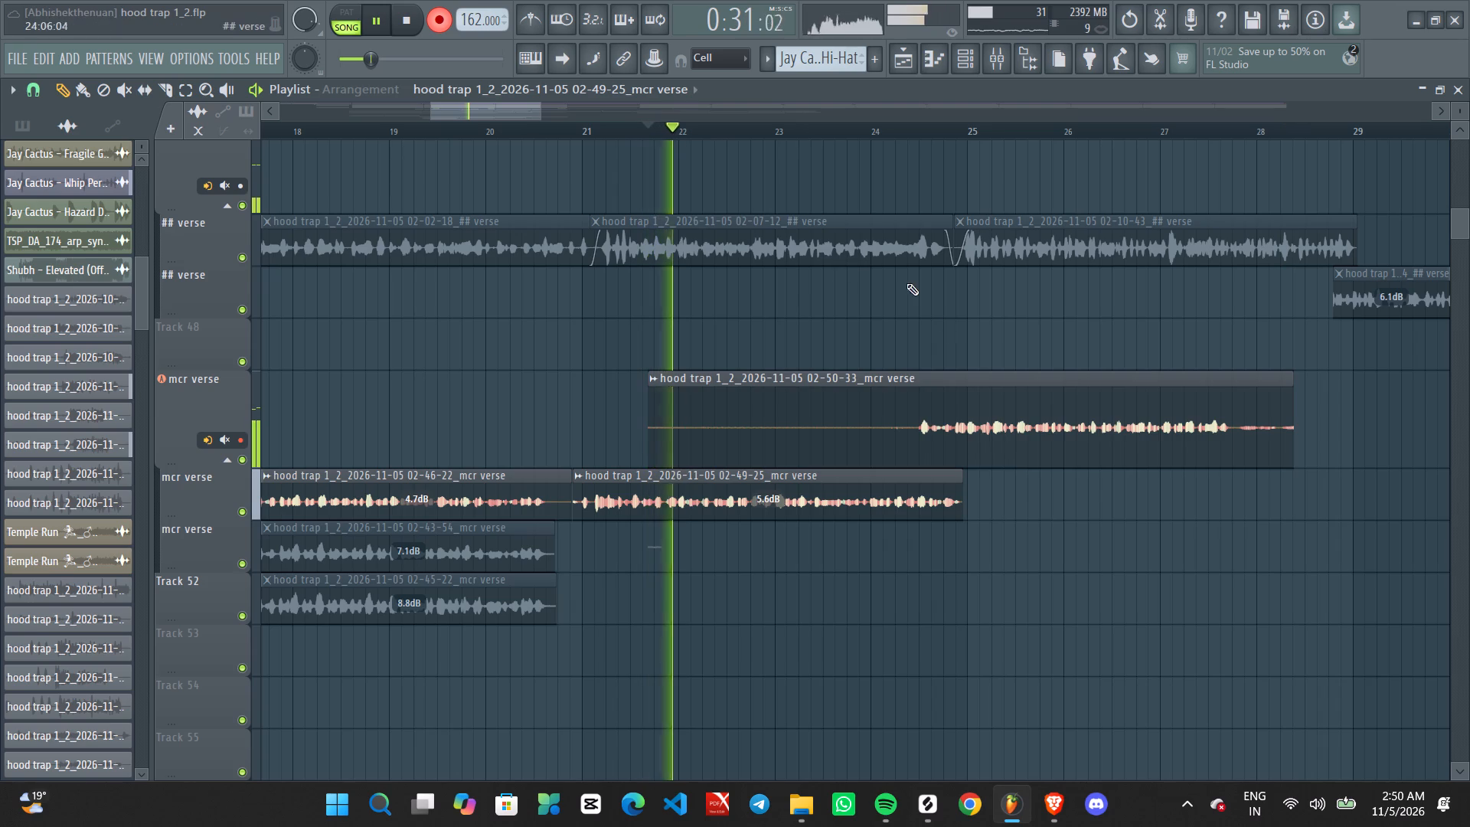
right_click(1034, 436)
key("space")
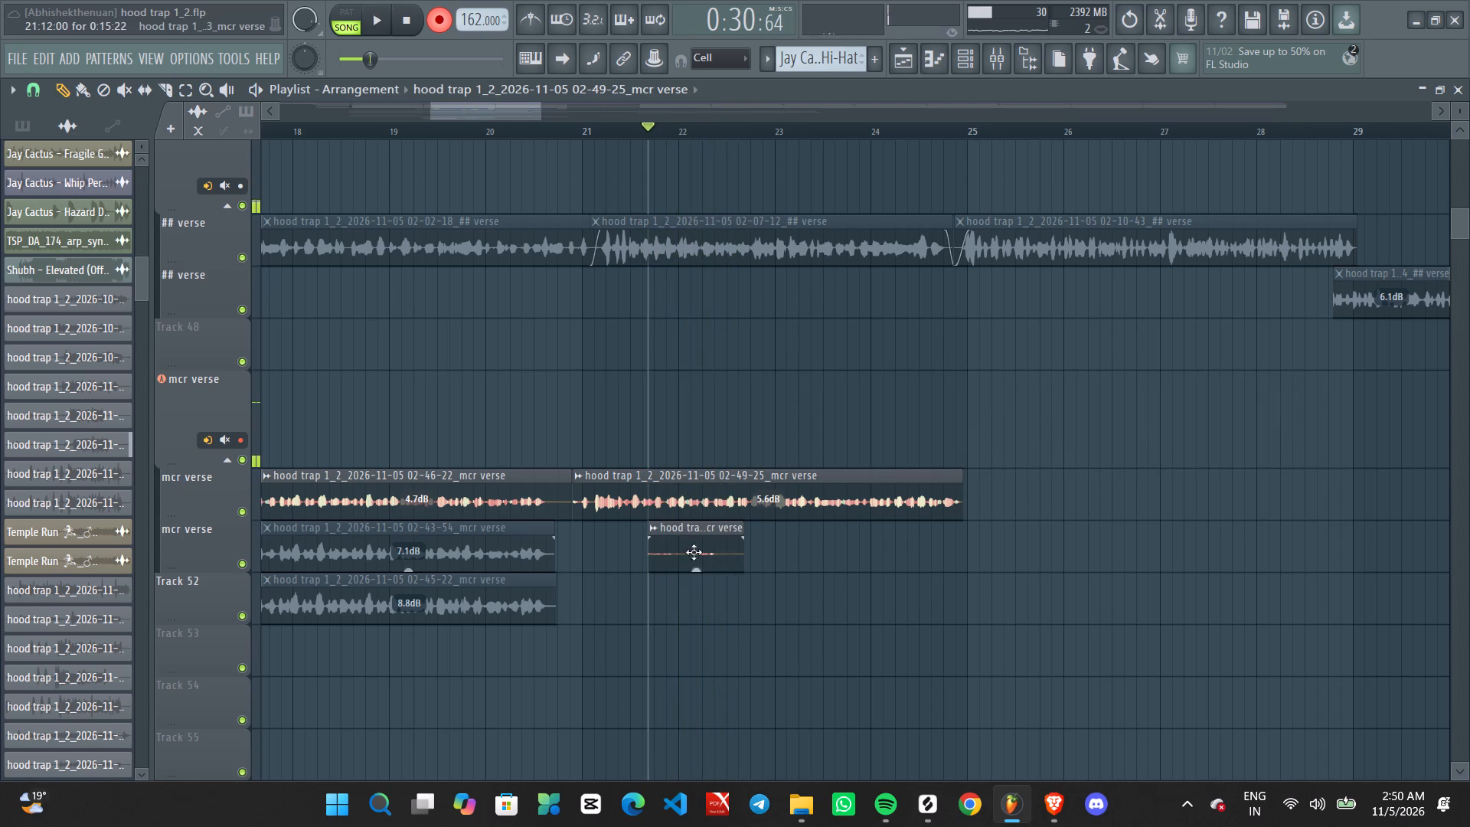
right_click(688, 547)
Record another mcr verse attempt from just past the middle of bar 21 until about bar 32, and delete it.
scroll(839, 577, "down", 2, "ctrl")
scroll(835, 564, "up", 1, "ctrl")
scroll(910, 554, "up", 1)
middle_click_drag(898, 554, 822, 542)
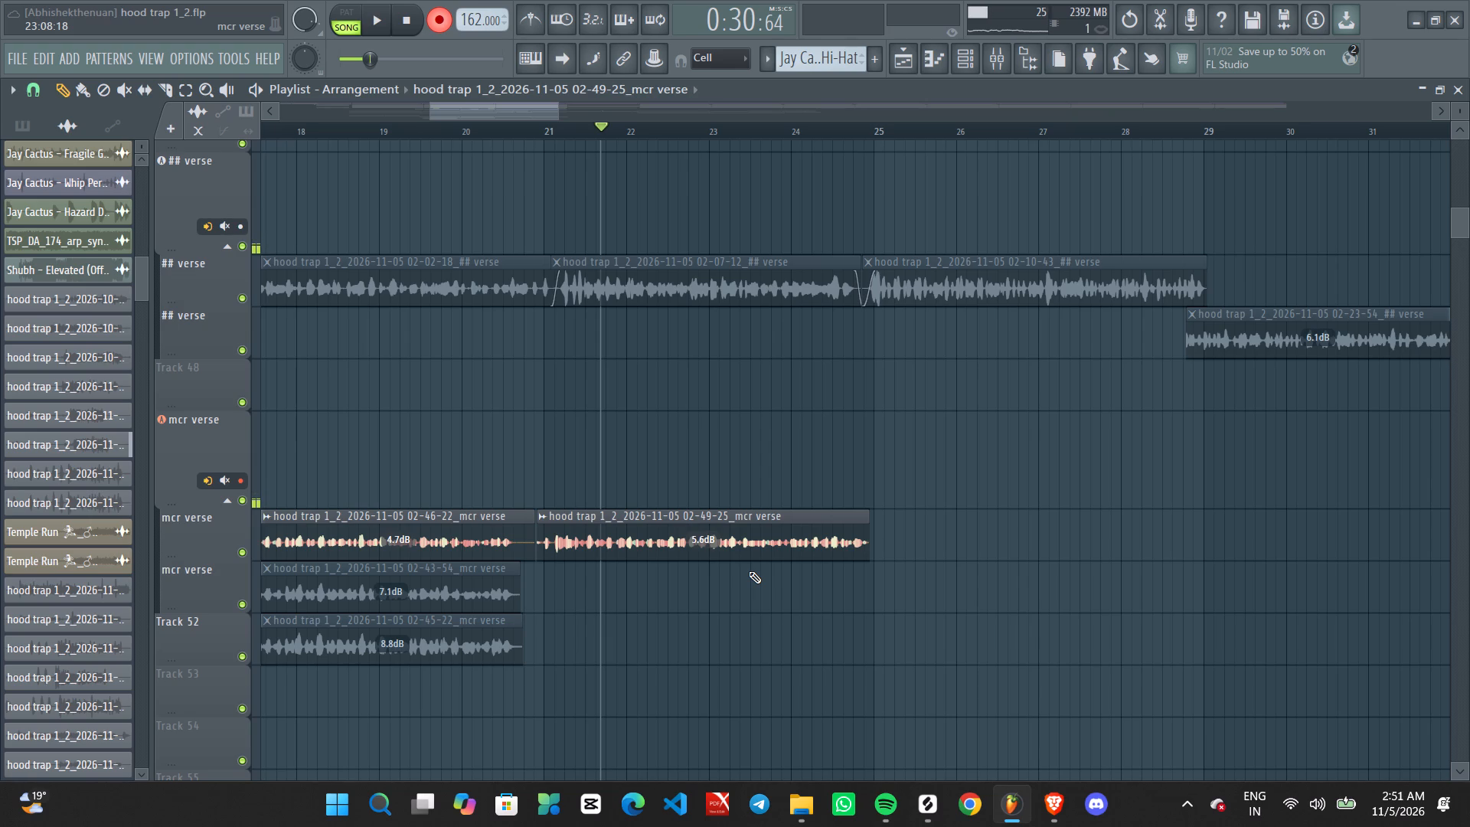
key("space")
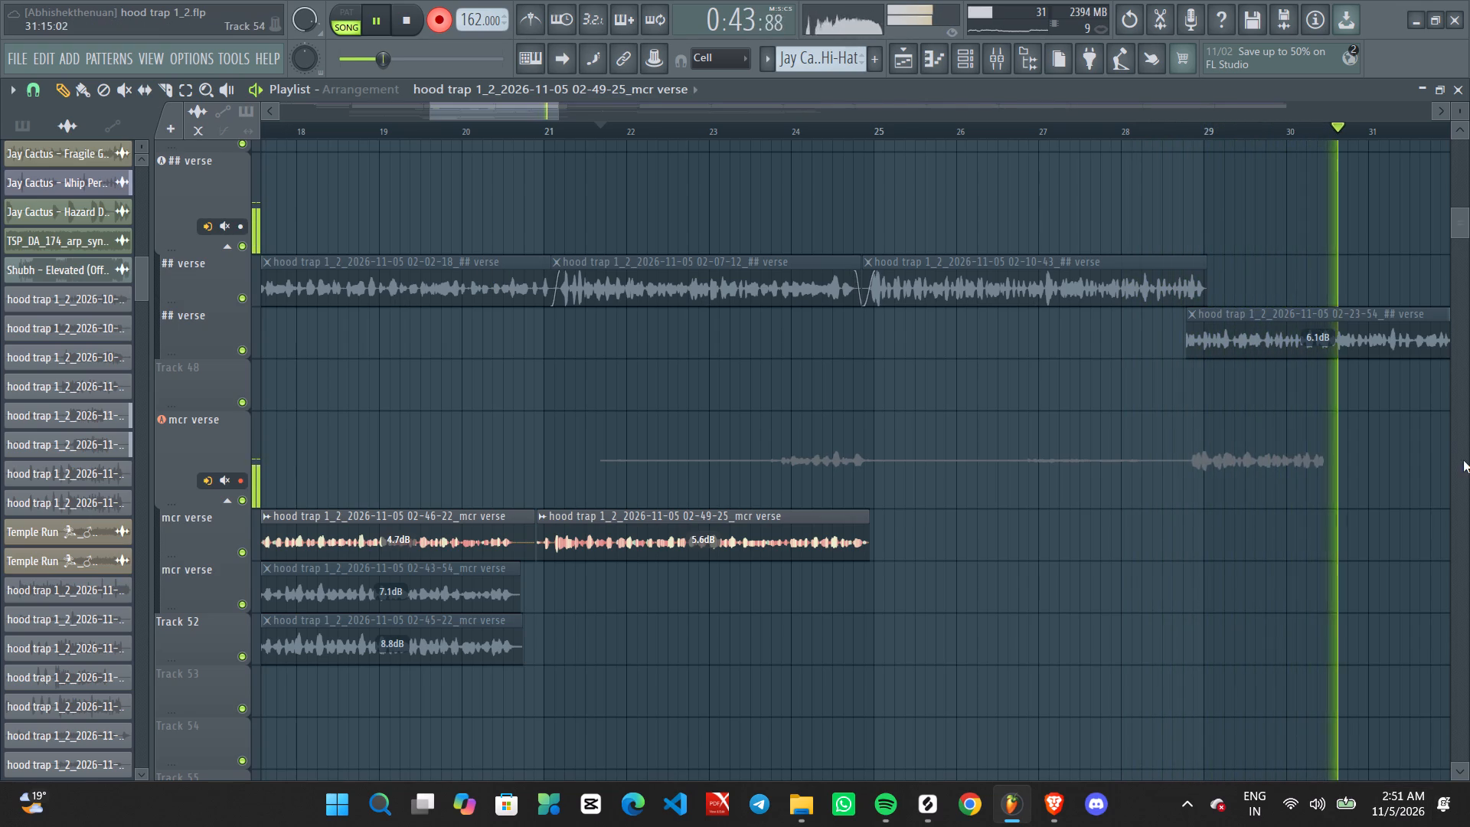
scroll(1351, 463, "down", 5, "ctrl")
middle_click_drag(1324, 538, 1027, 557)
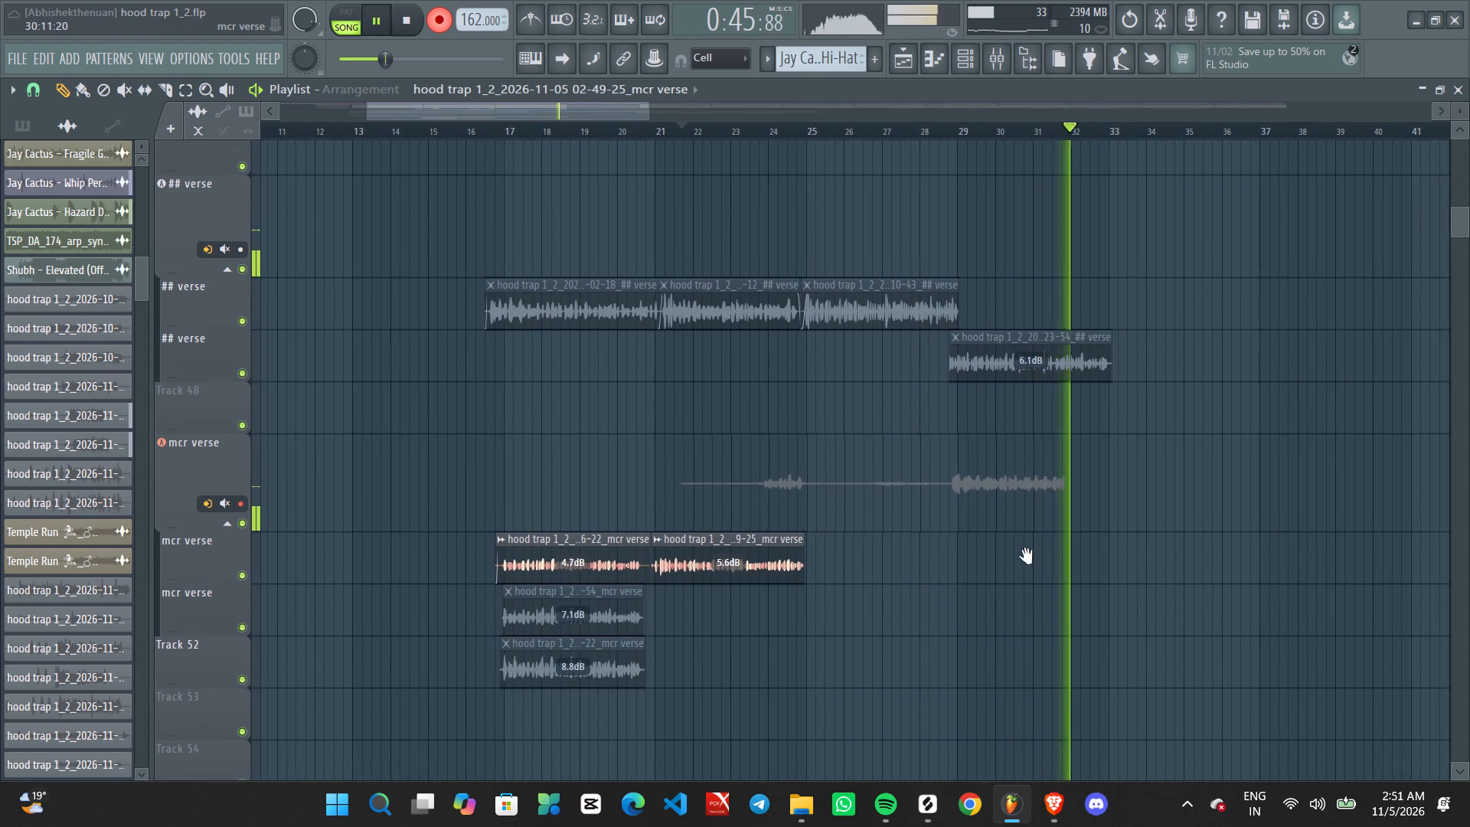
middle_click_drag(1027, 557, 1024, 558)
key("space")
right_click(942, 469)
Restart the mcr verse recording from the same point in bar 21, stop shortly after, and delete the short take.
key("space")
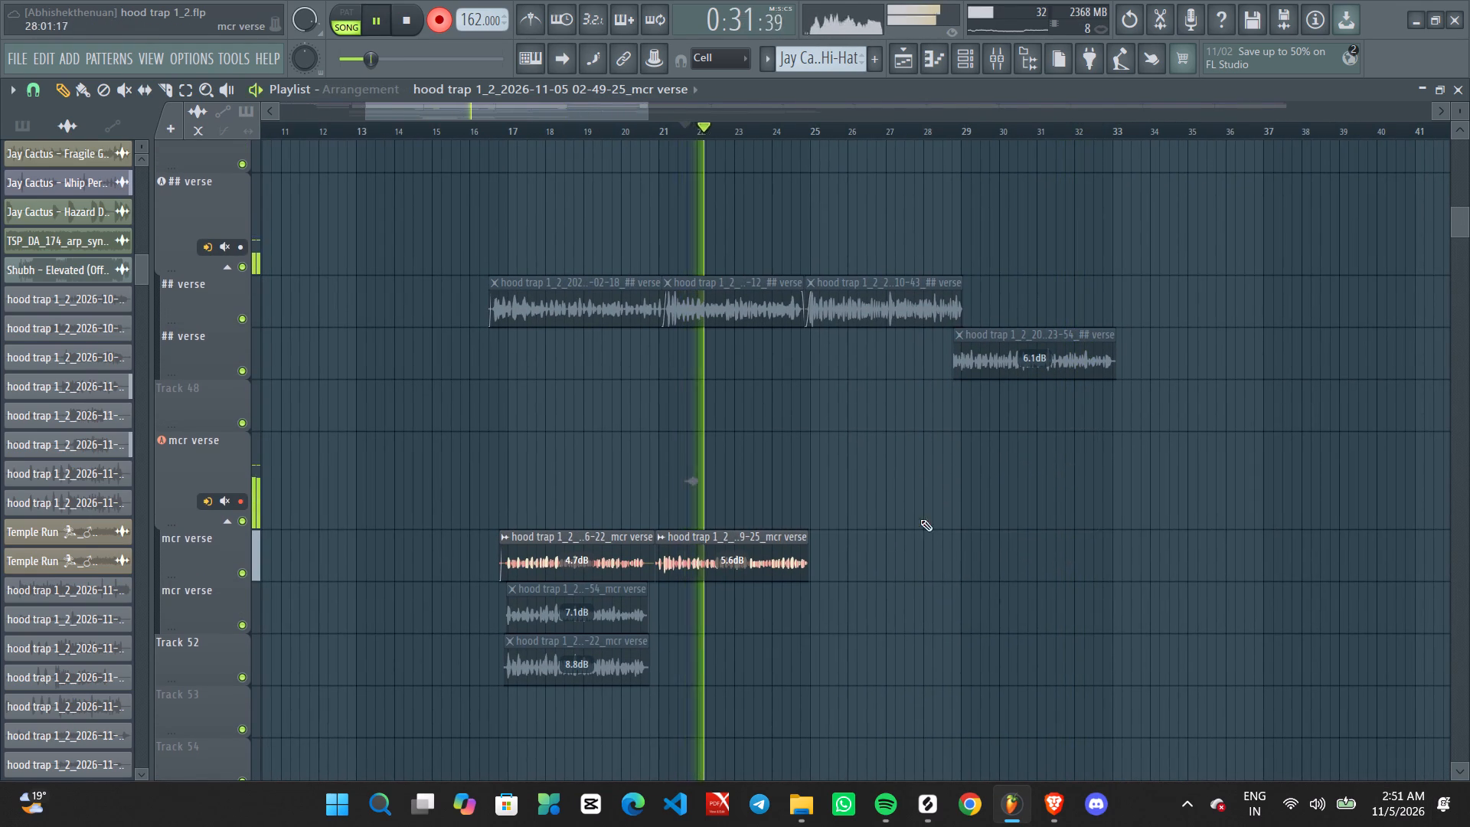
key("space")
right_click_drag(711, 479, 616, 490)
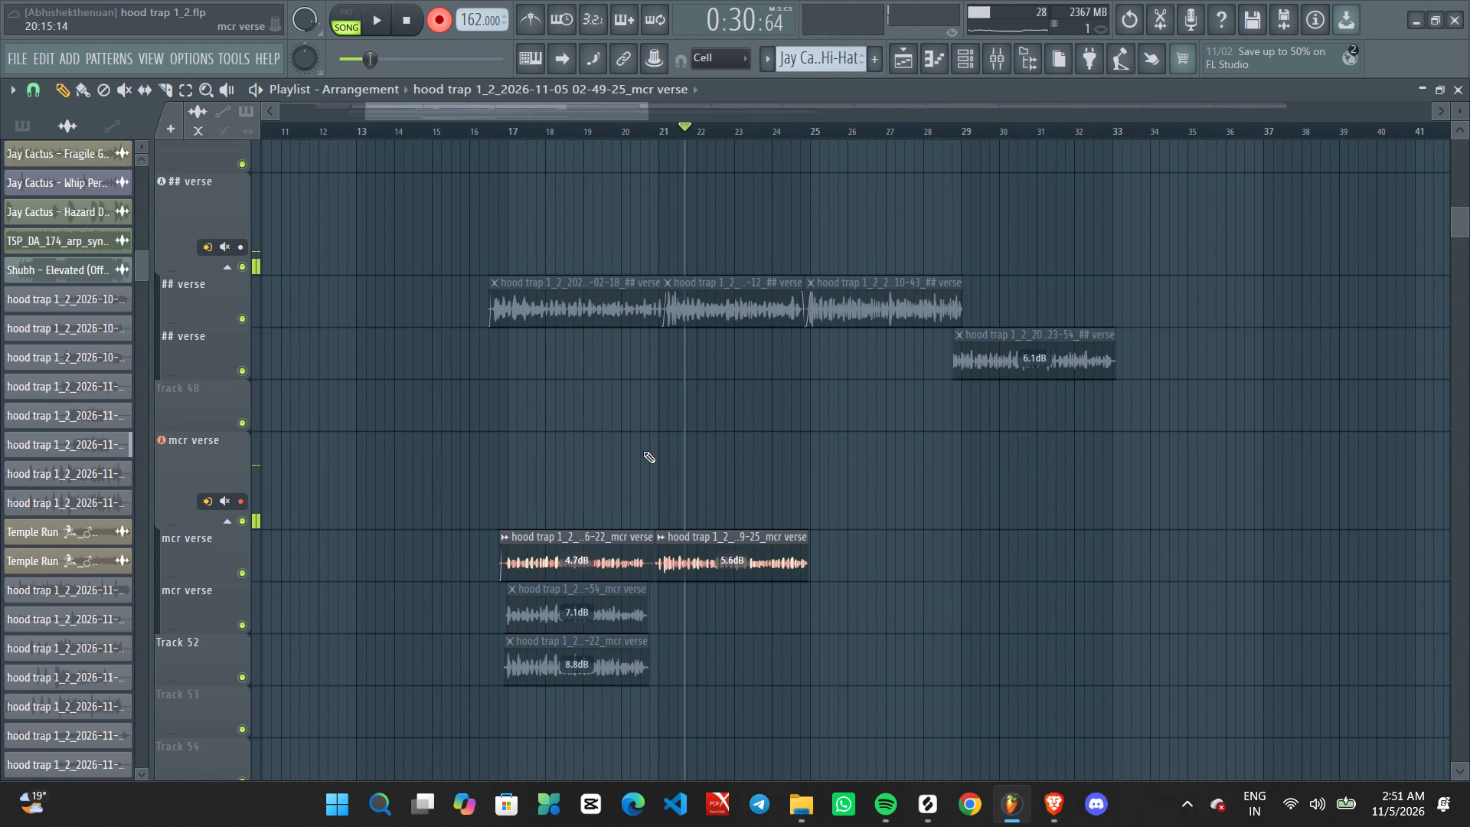
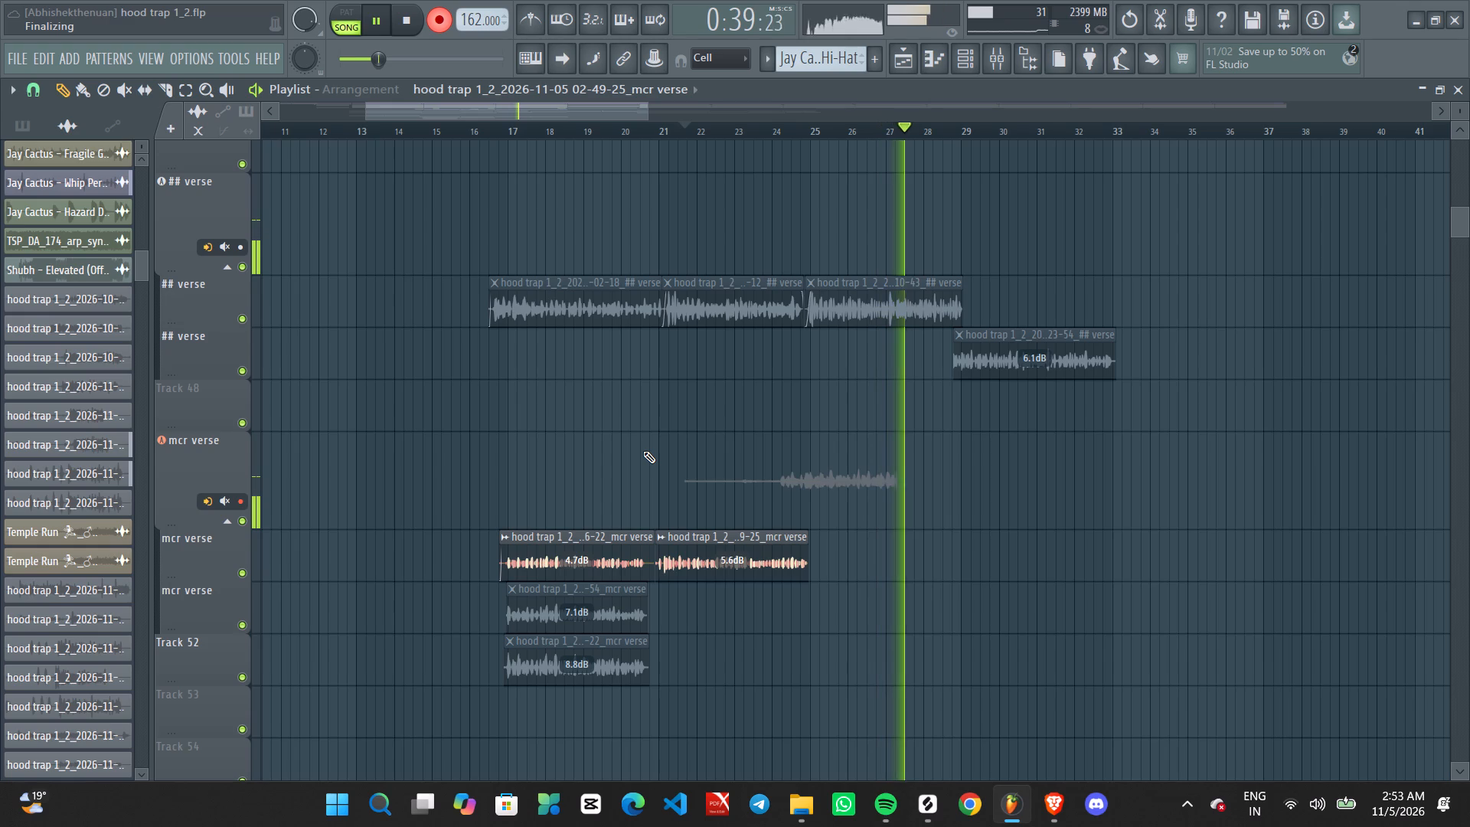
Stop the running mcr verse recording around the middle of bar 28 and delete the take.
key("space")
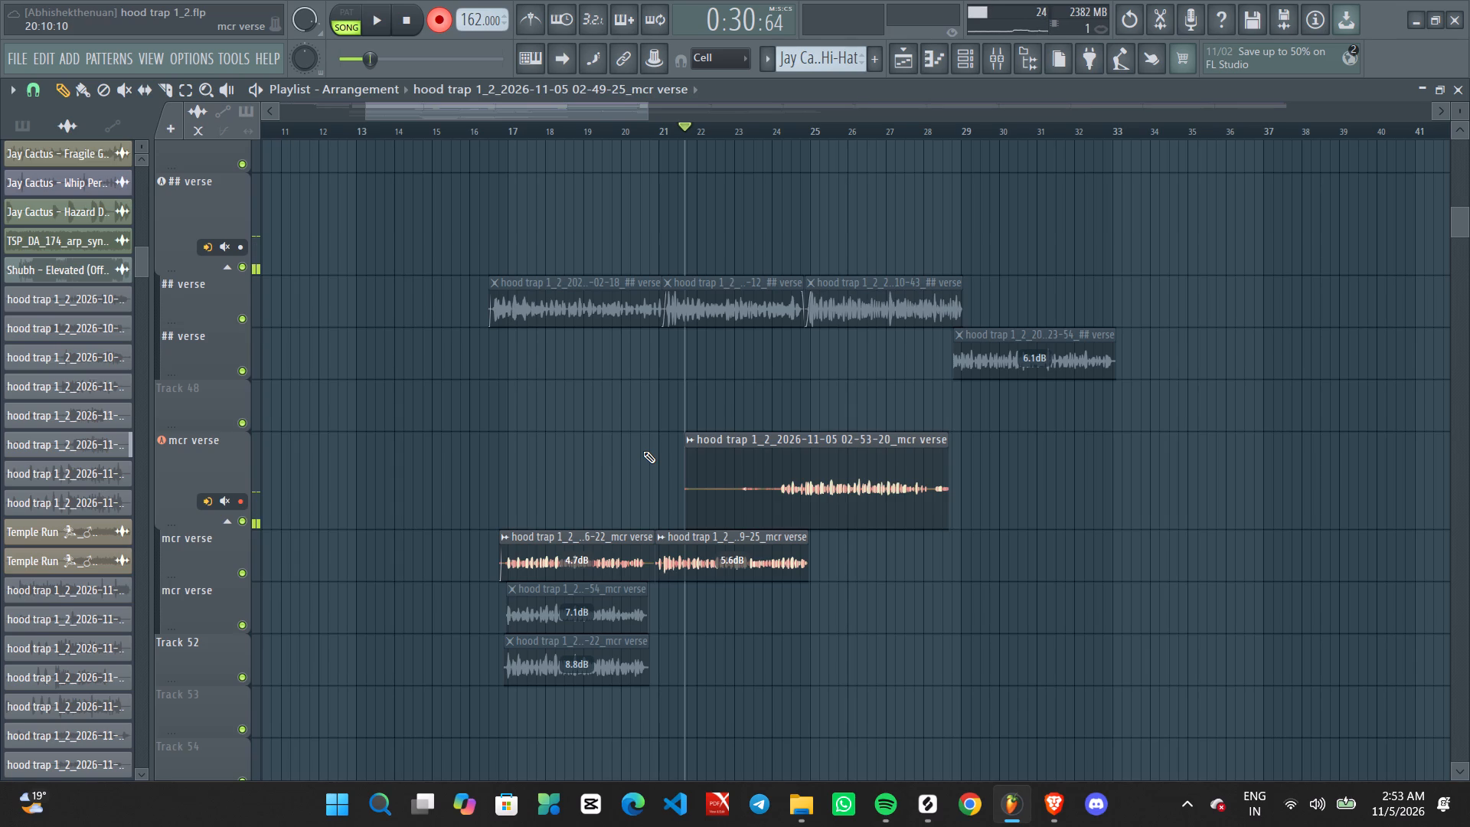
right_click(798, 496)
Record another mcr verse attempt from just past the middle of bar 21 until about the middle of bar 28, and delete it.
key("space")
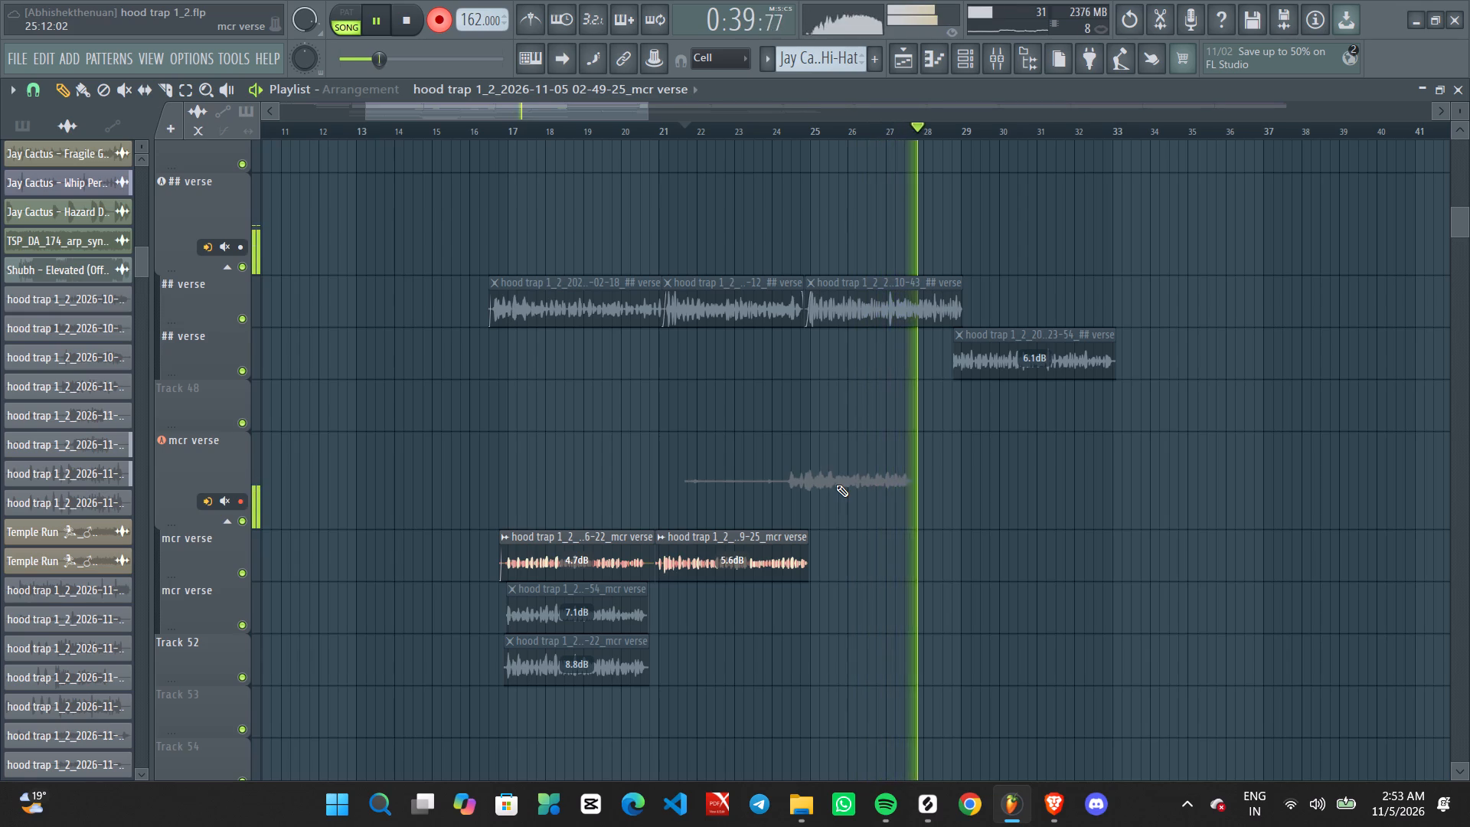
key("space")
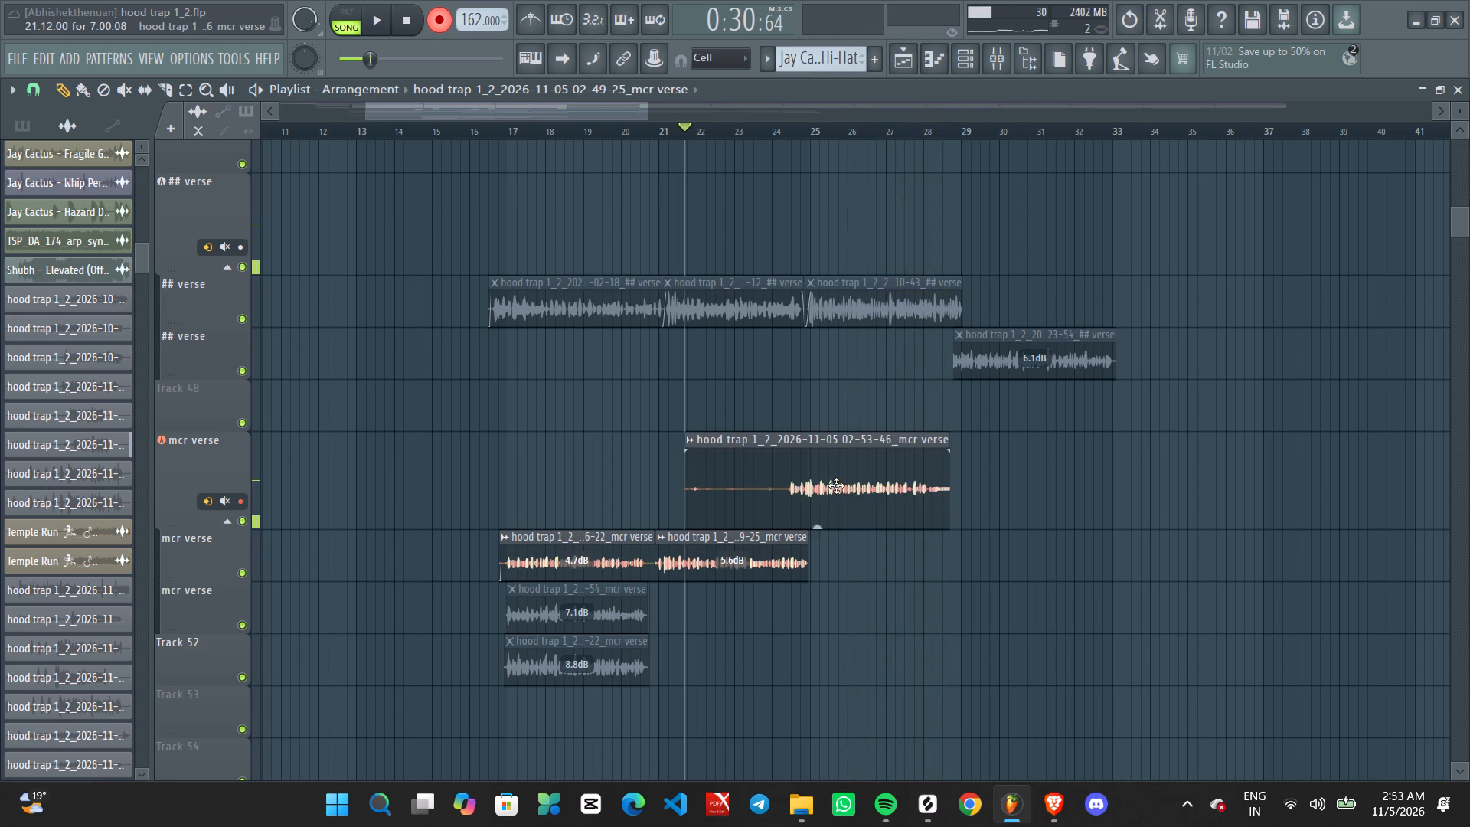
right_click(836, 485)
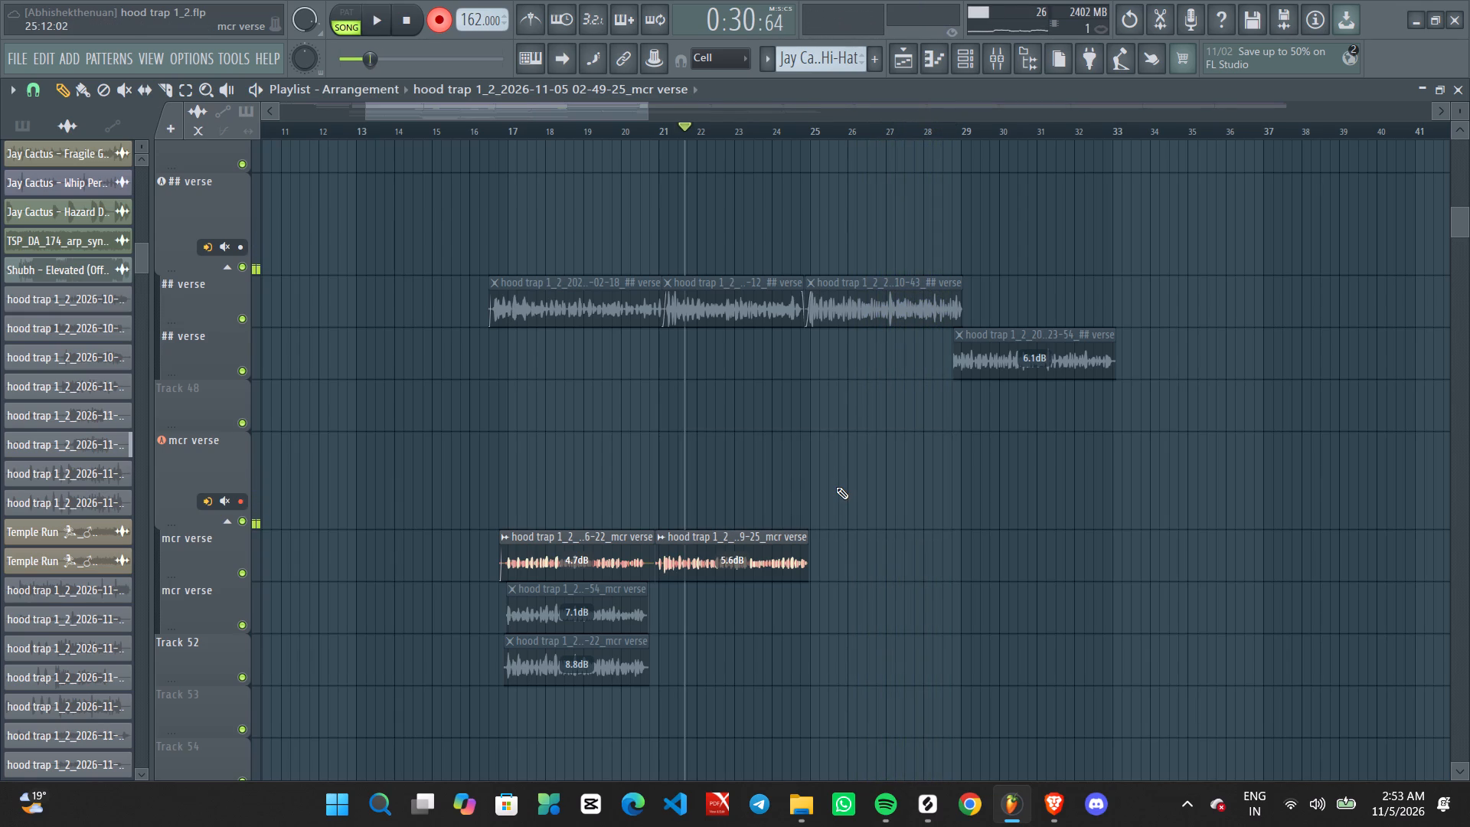
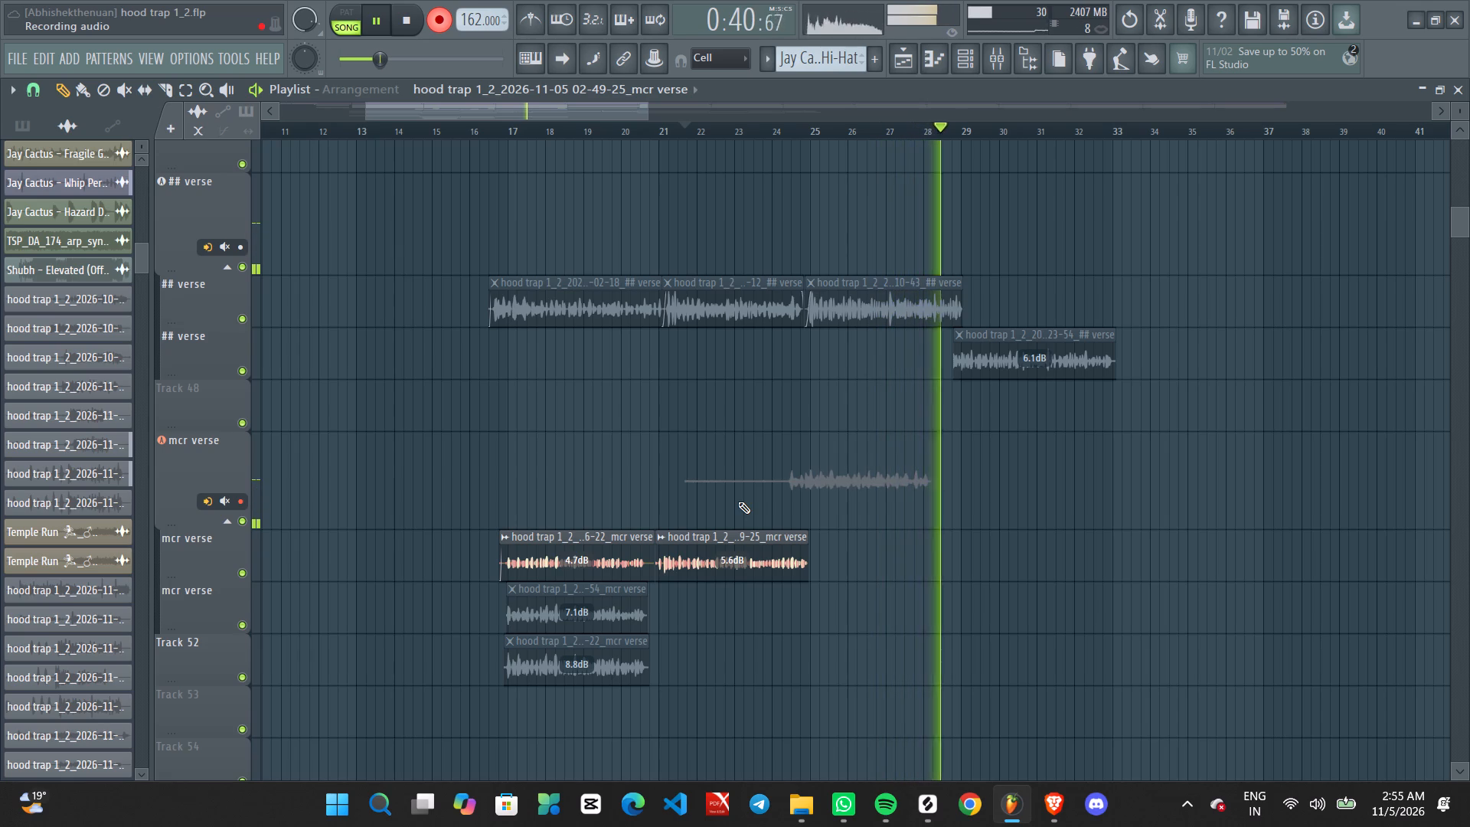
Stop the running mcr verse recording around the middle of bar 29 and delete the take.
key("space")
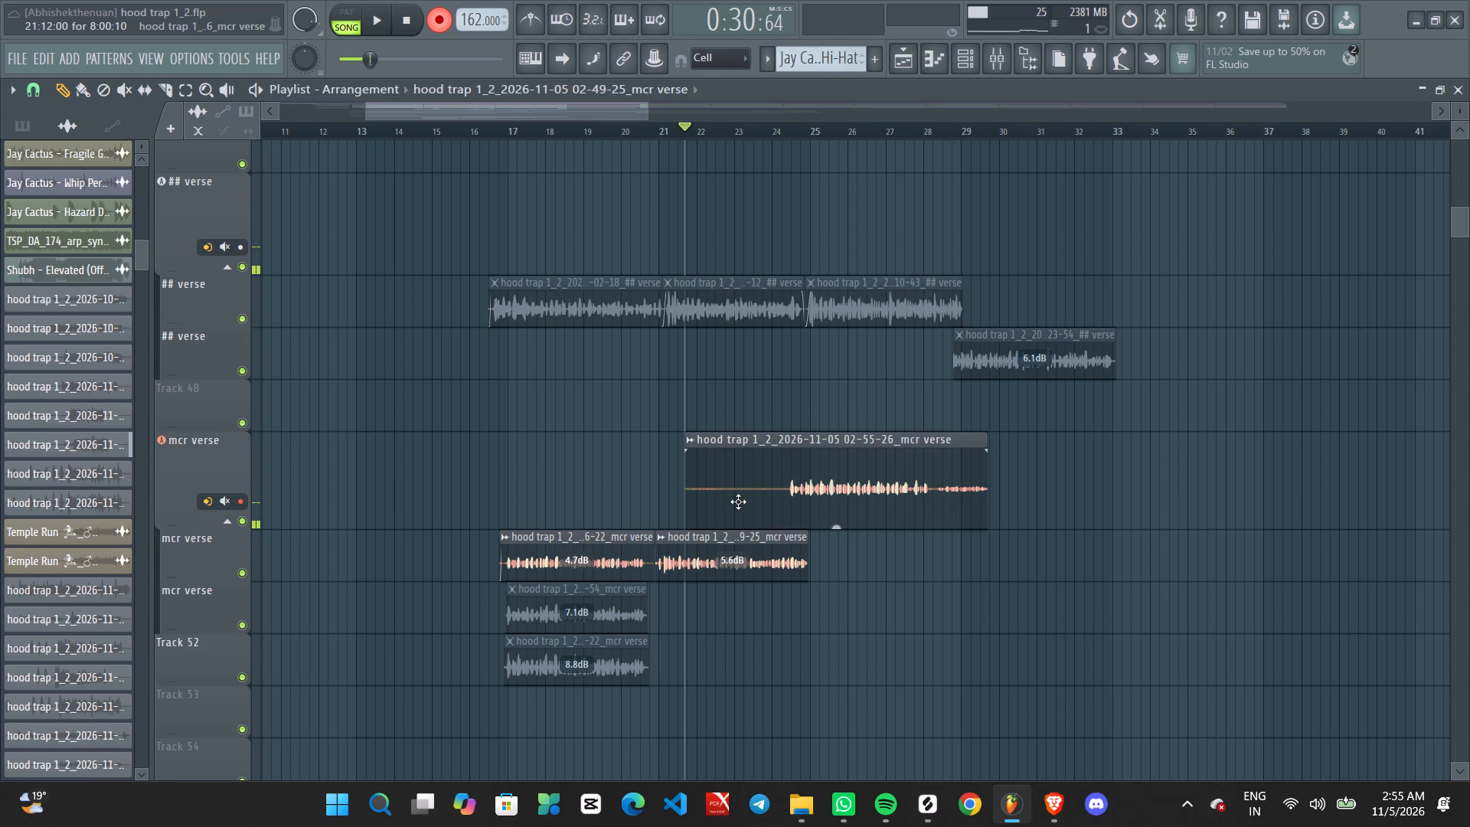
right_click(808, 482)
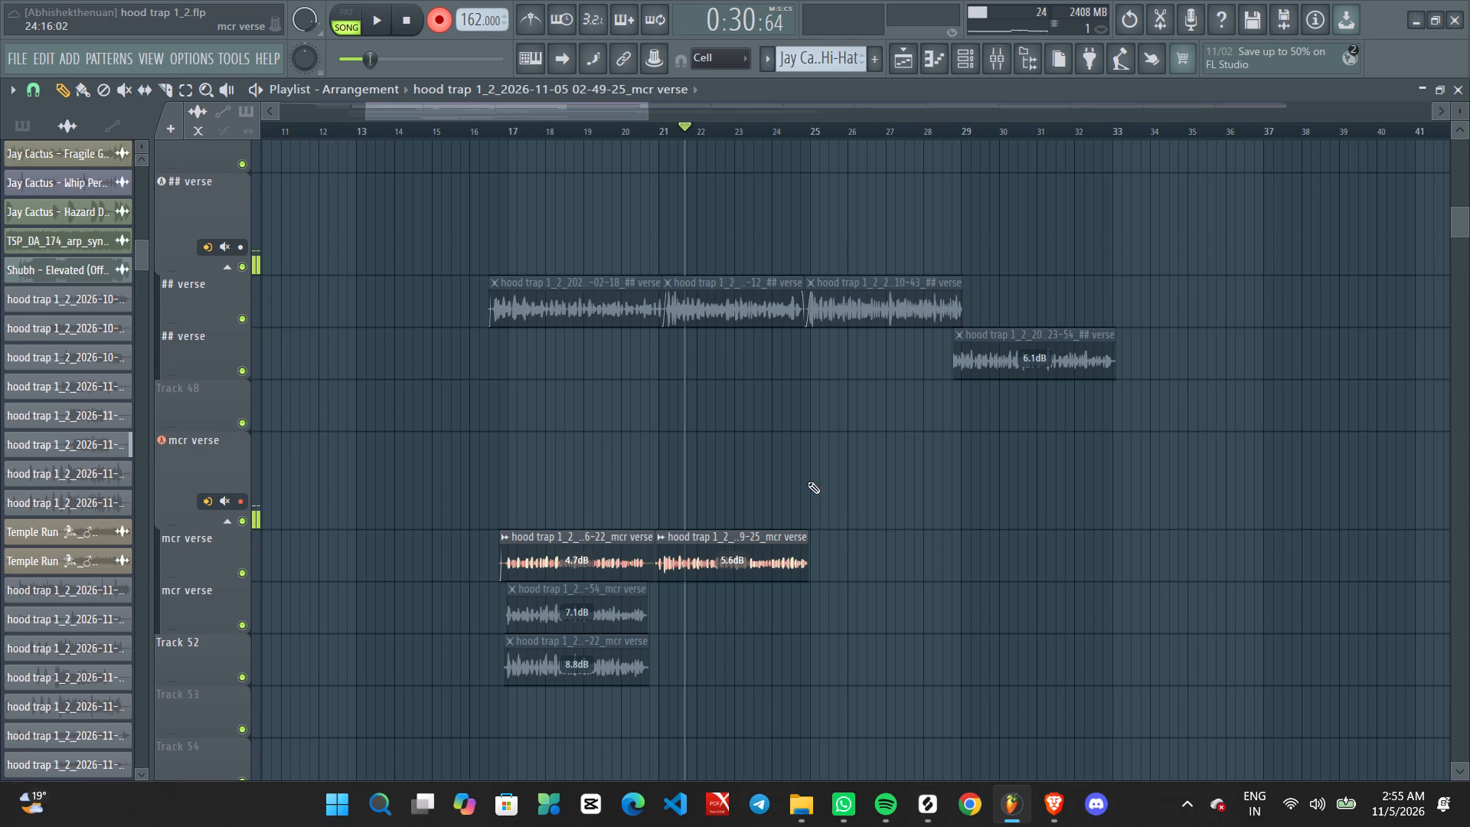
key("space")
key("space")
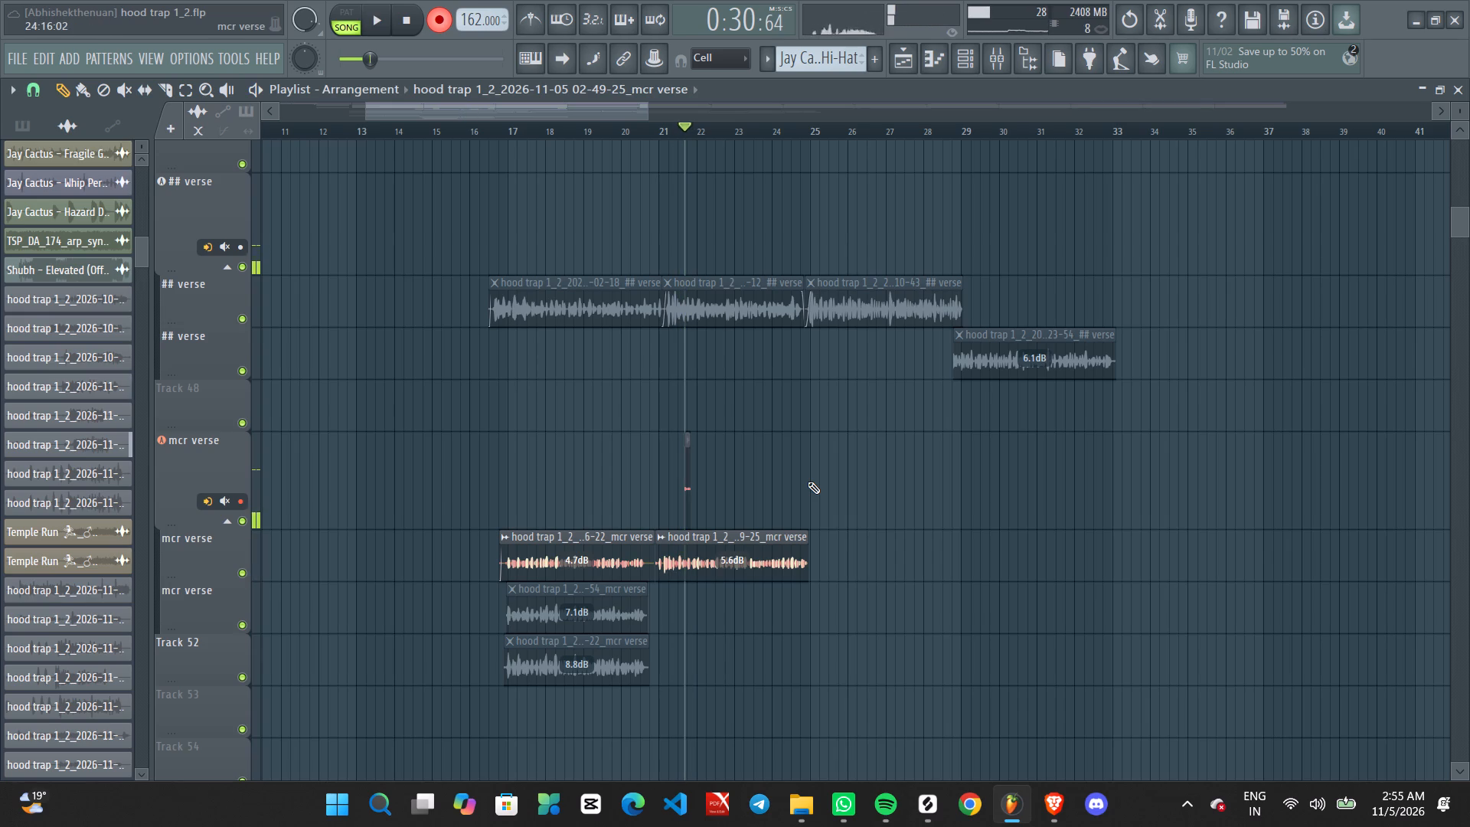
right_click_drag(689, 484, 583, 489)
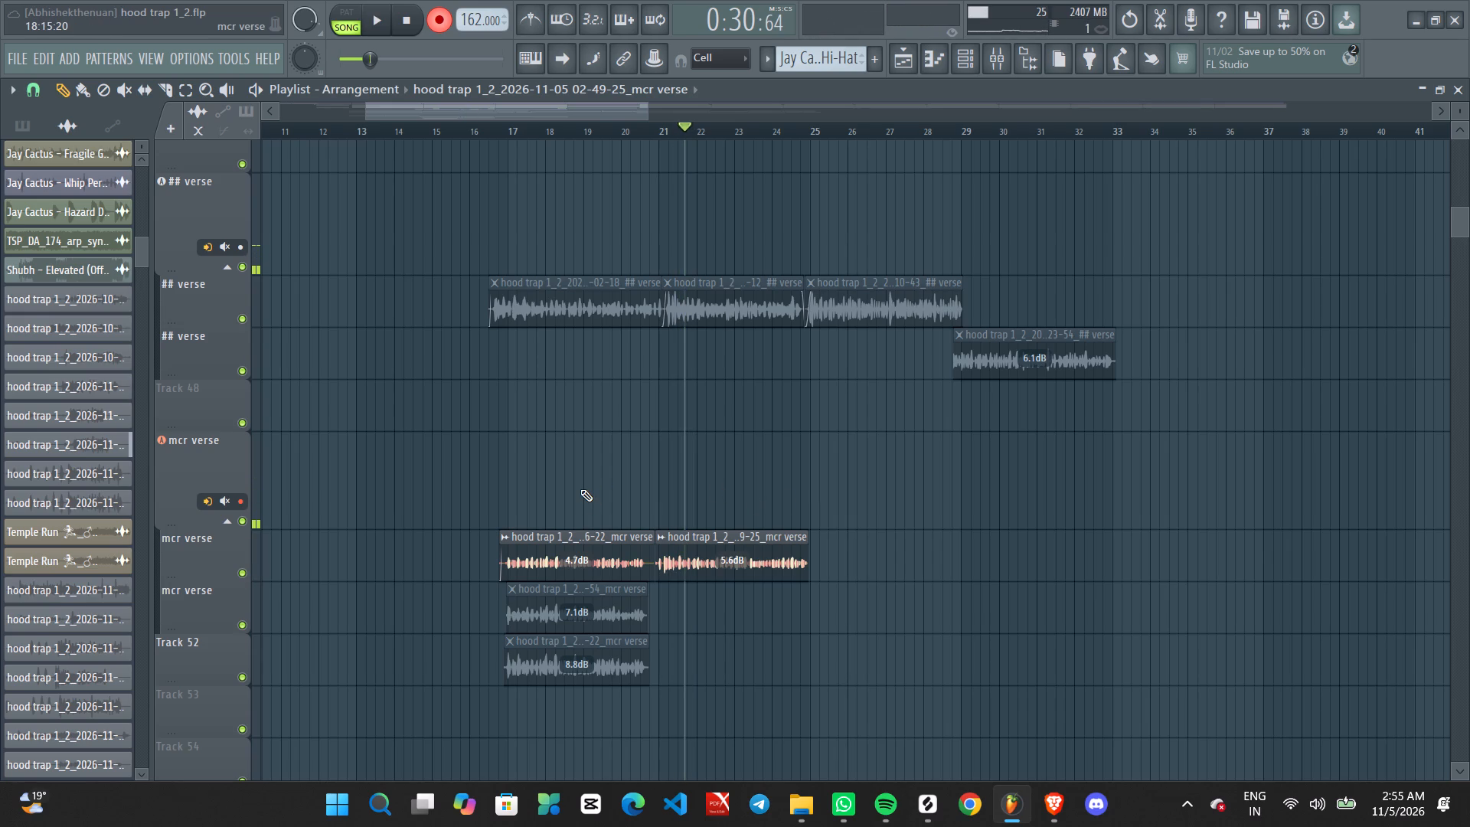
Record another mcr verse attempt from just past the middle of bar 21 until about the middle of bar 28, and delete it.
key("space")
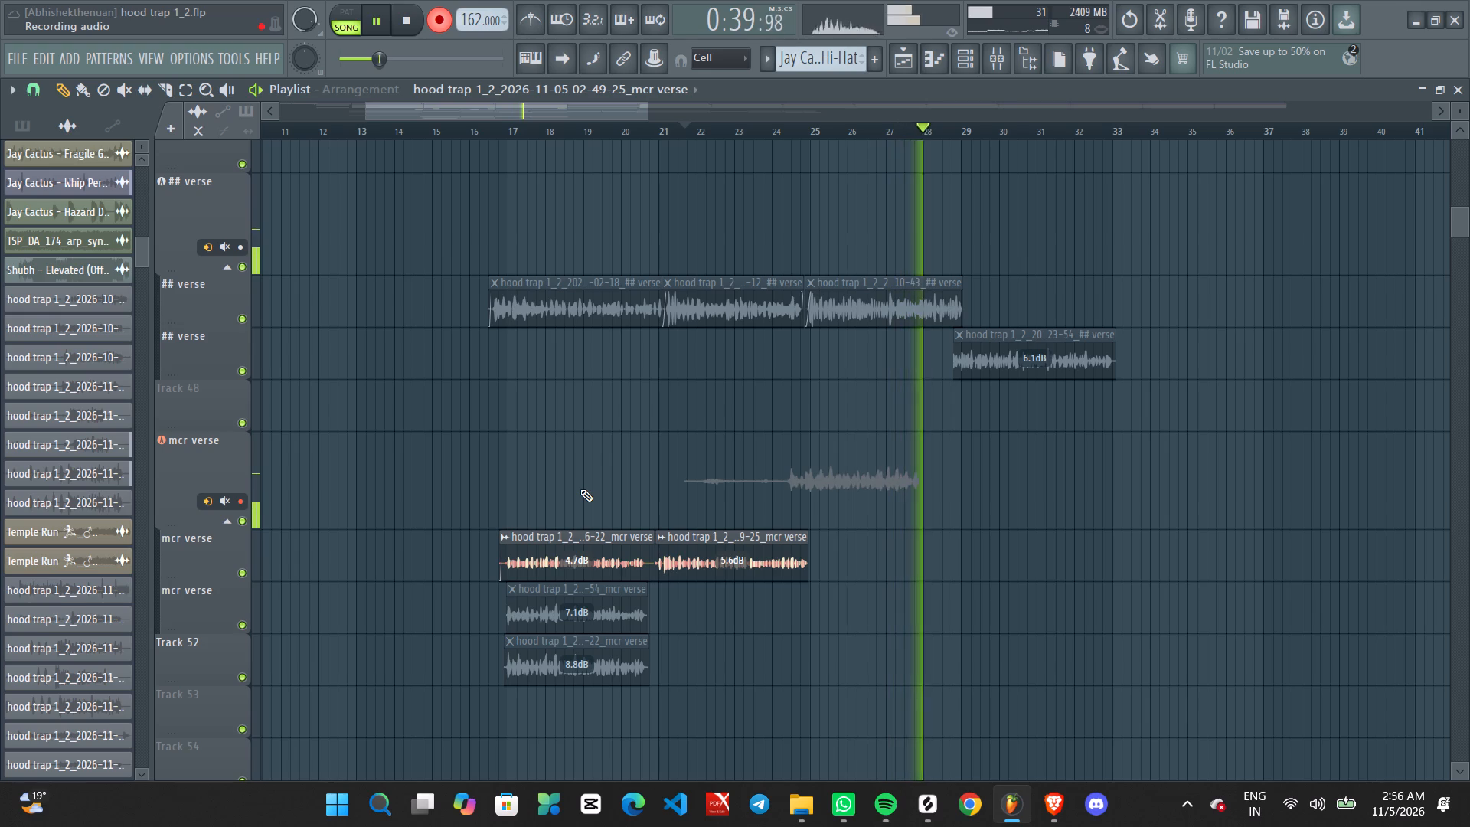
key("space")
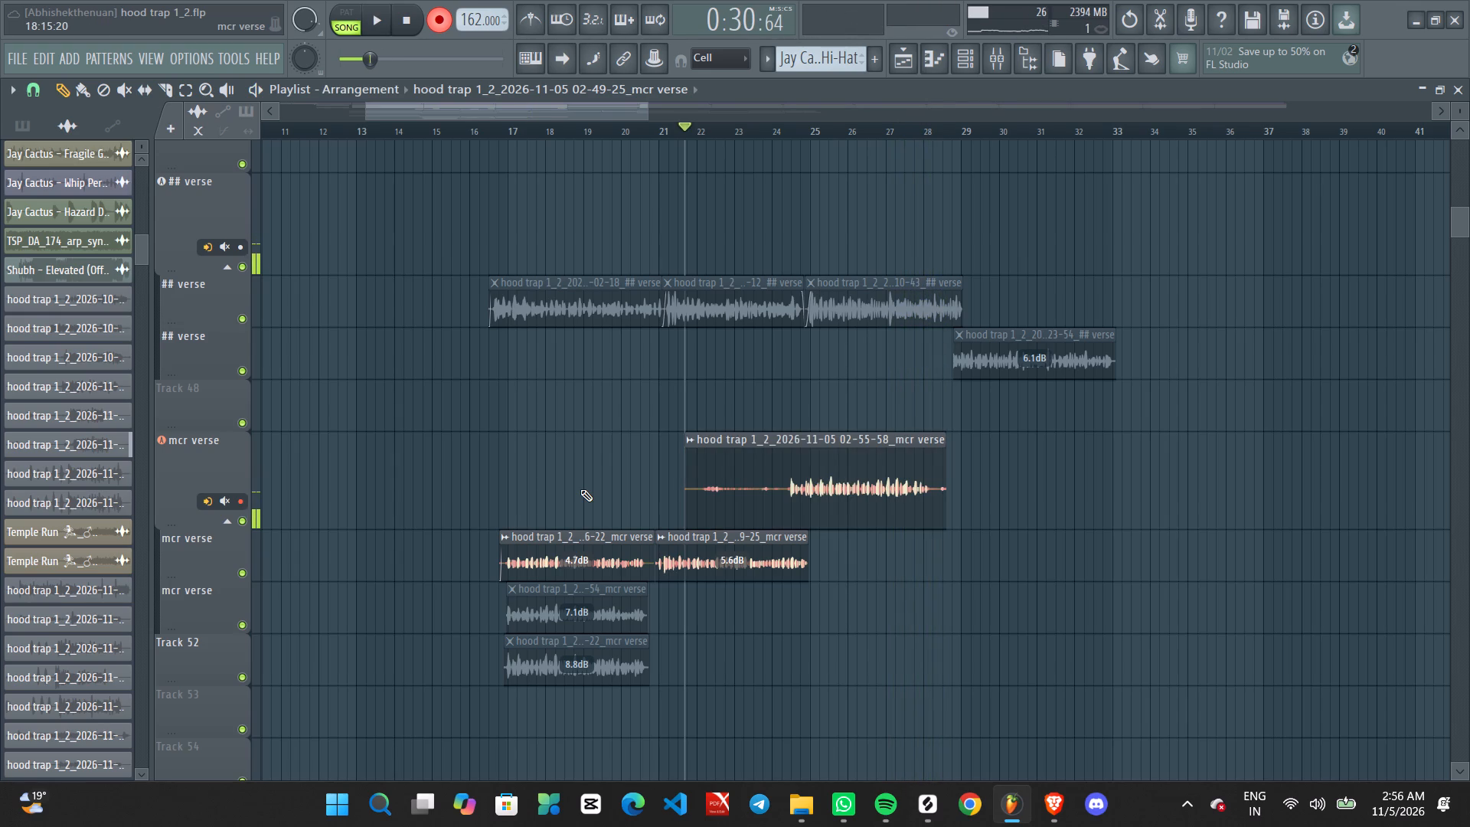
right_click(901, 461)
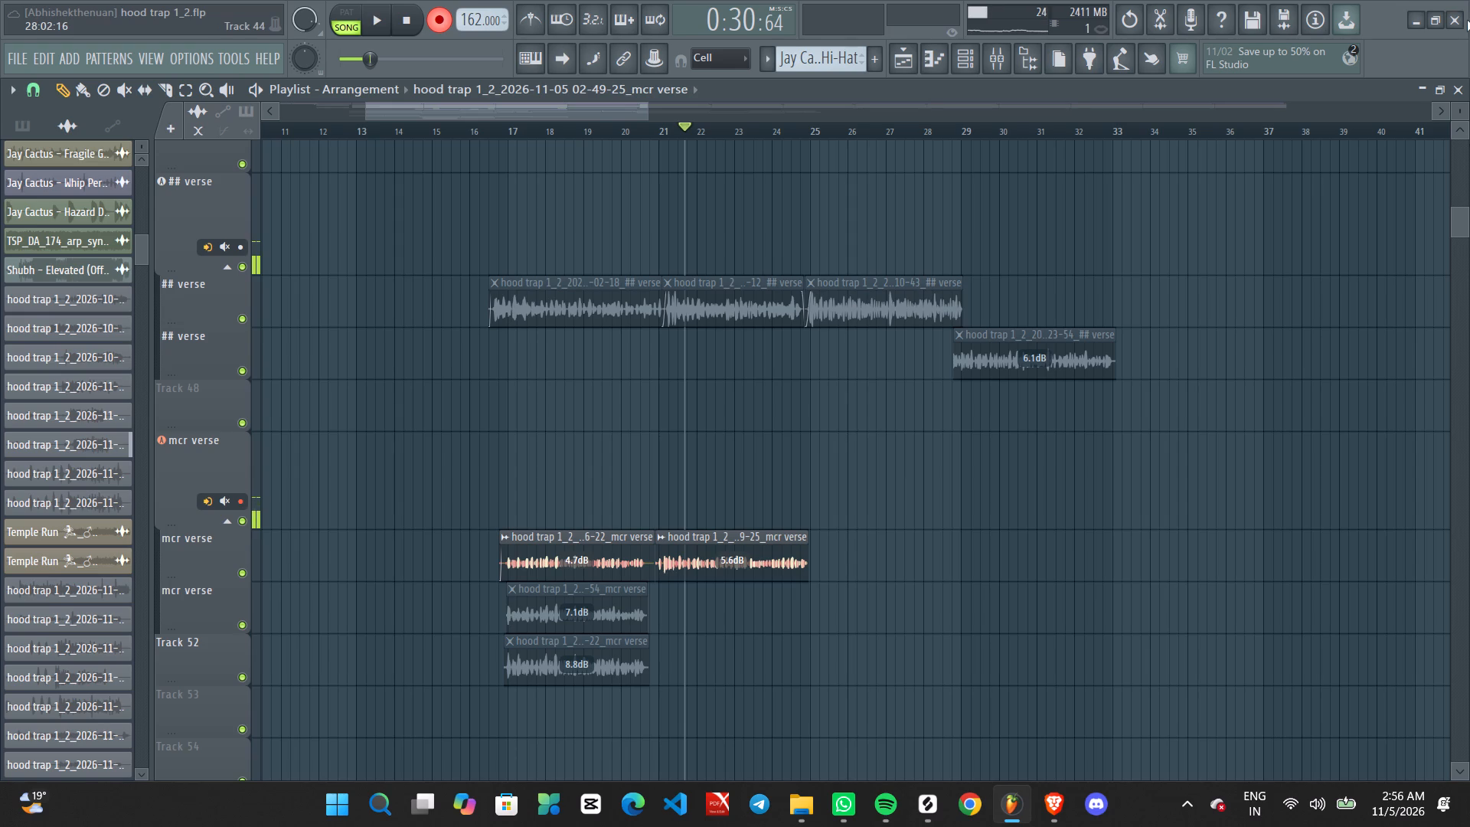
Unmute the three consecutive clips on the first ## verse clip track using the Mute tool.
scroll(1468, 343, "up", 2, "ctrl")
middle_click_drag(890, 495, 706, 358)
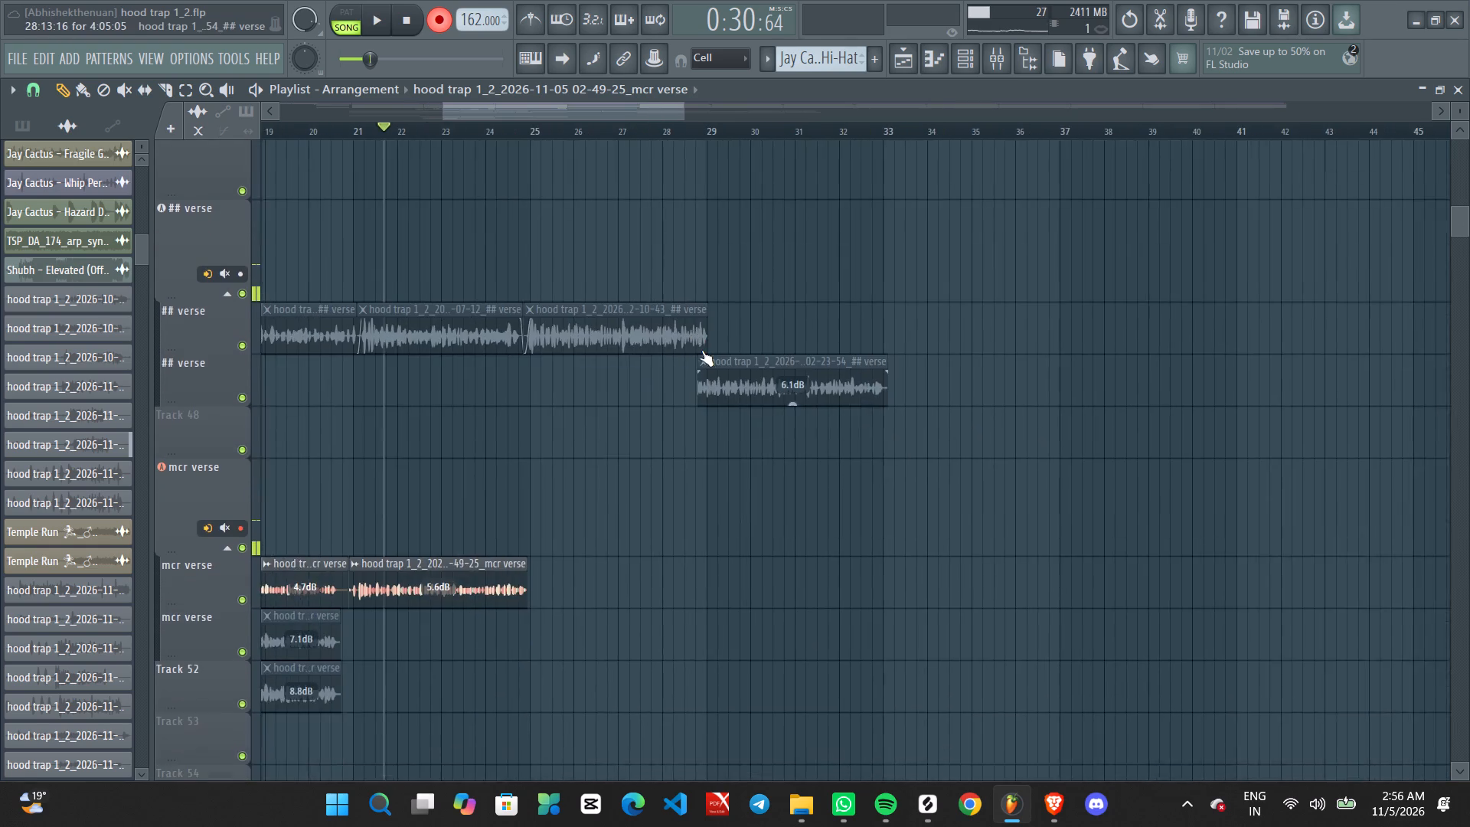
scroll(665, 283, "down", 4, "ctrl")
middle_click(639, 238)
right_click(639, 238)
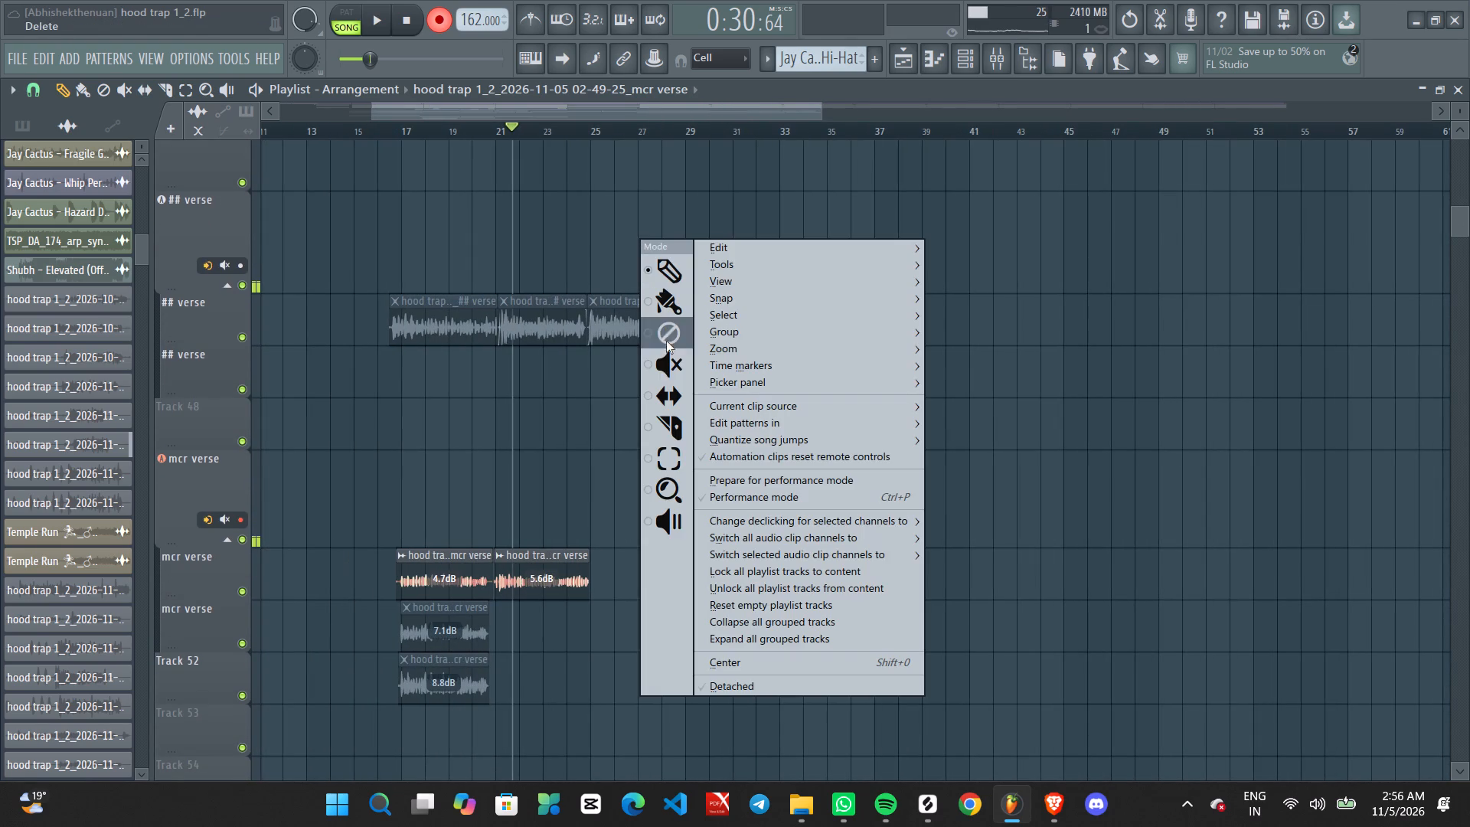
left_click(666, 361)
left_click_drag(420, 325, 707, 321)
Place the playhead at about the start of bar 25.
left_click(629, 134)
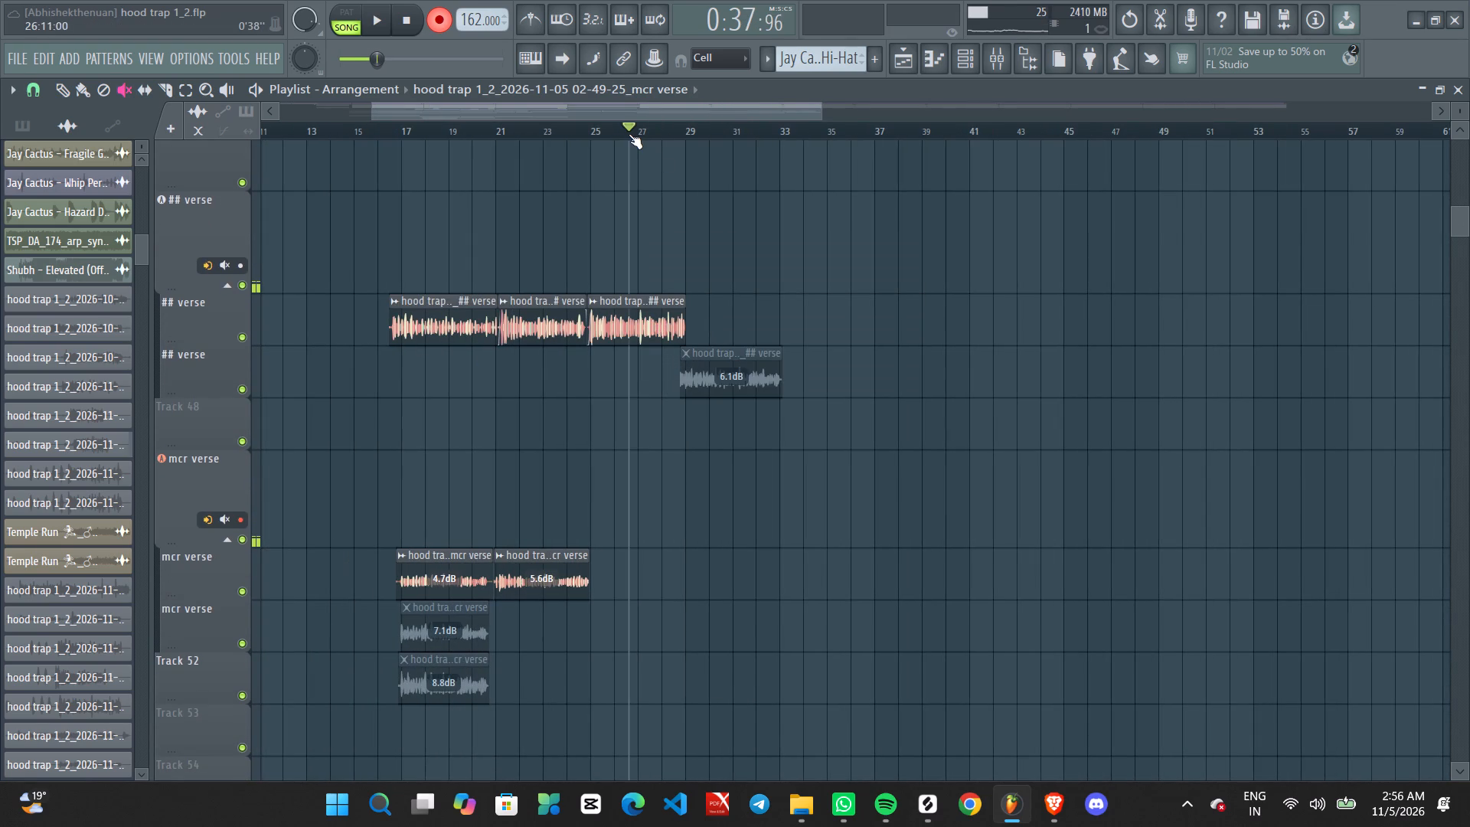
left_click(601, 130)
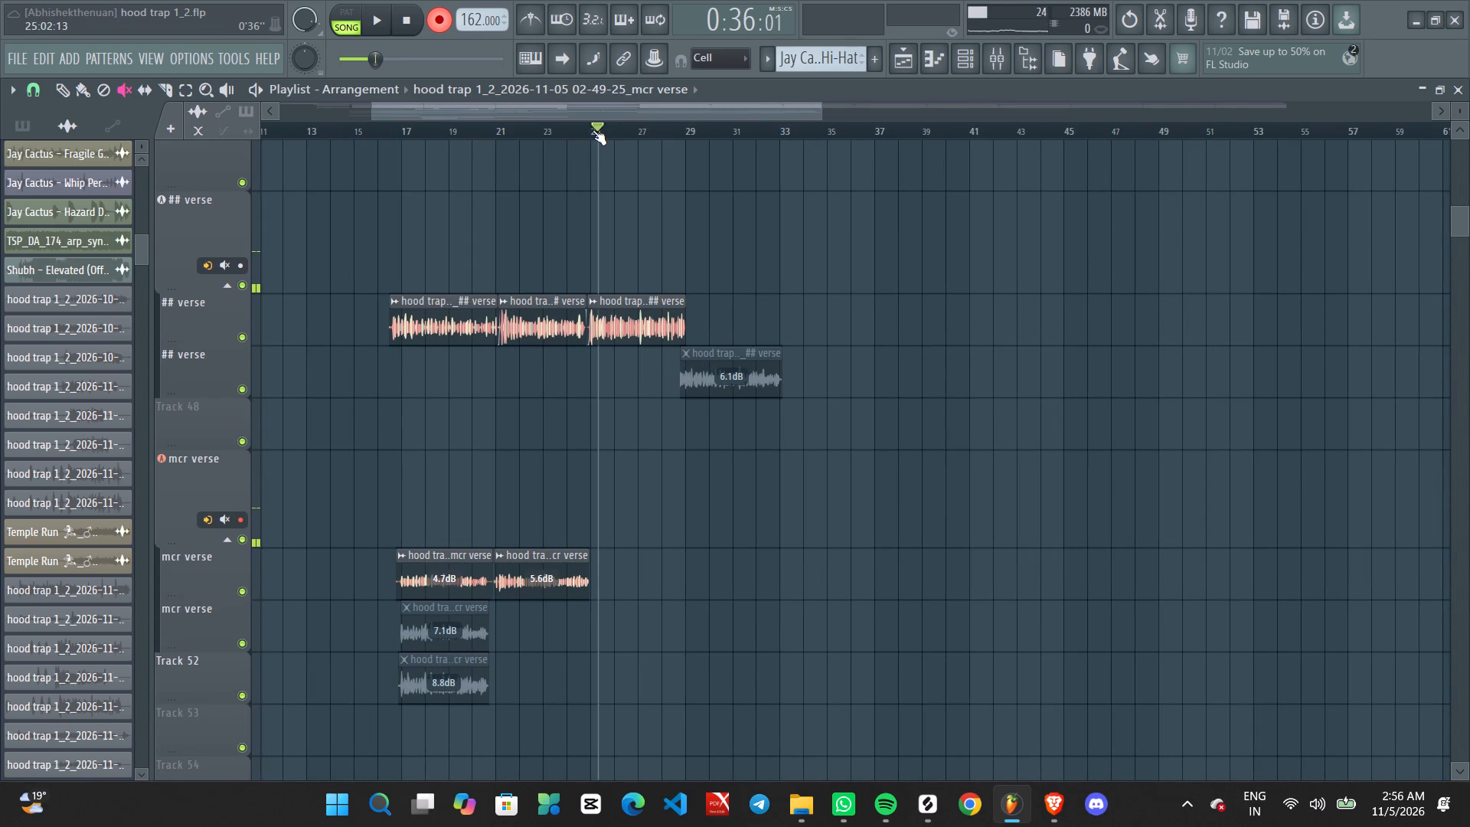
left_click(593, 130)
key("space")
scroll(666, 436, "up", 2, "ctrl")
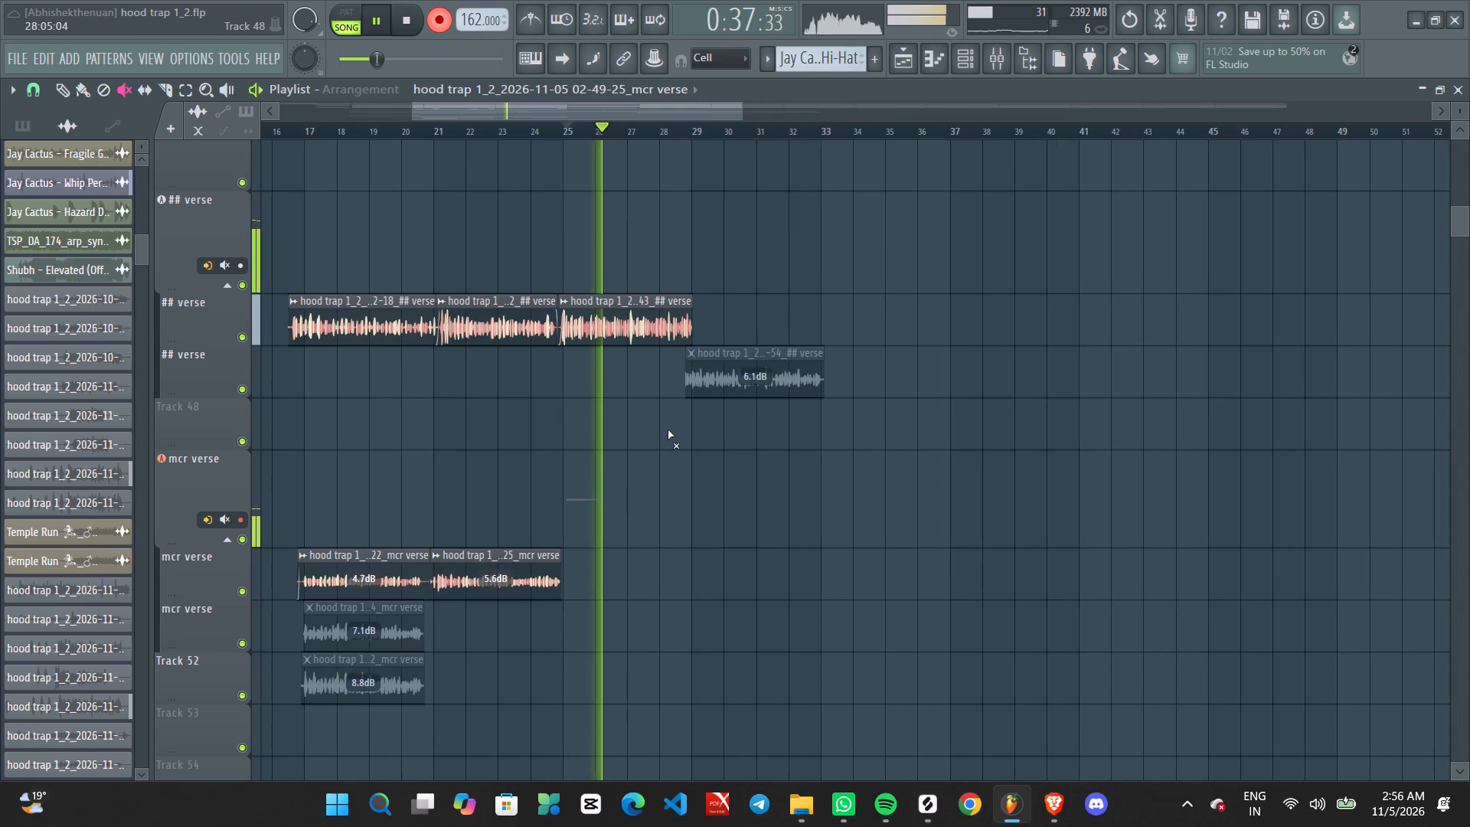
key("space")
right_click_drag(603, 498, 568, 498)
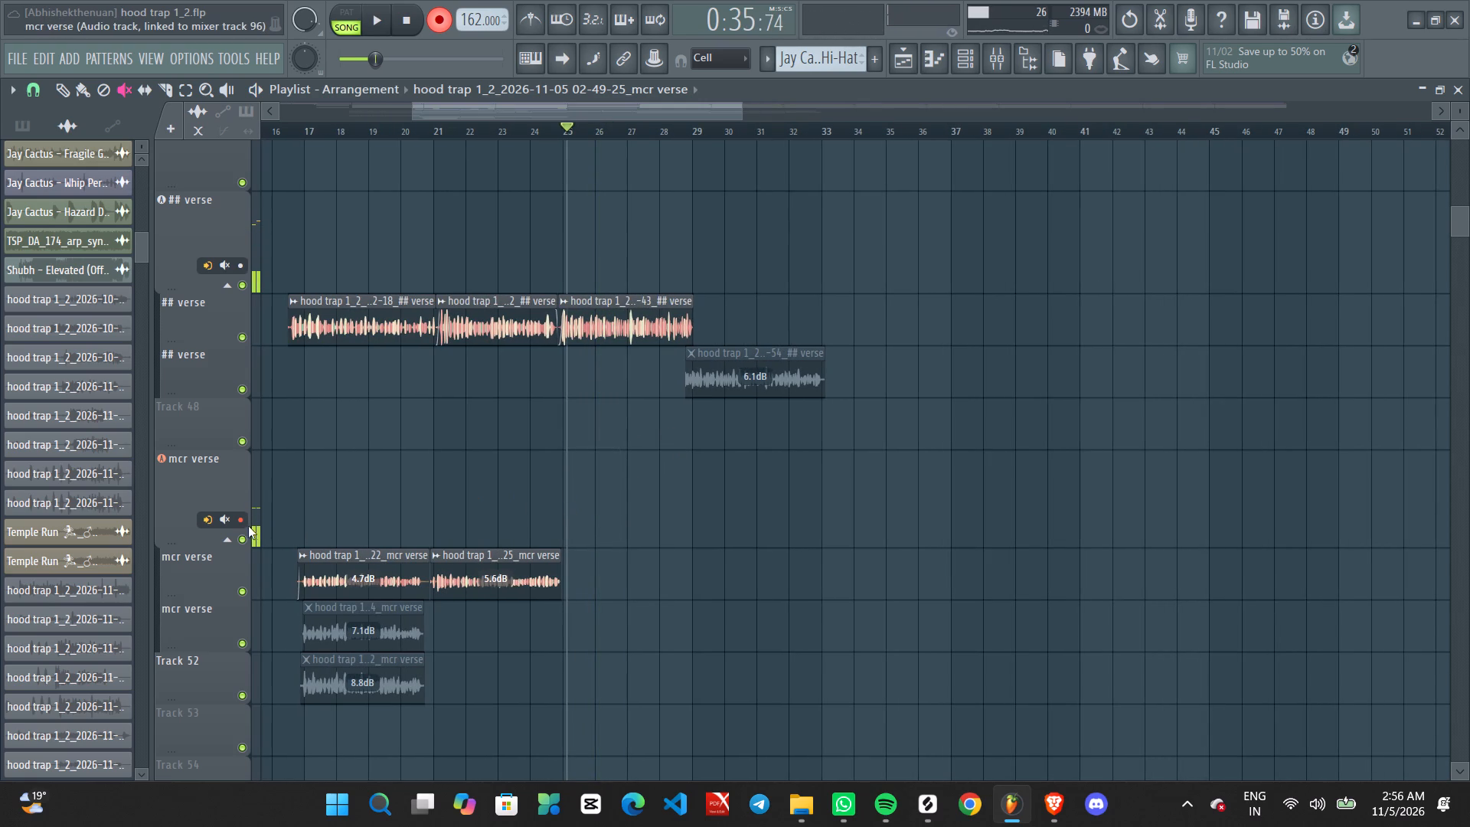
Disarm the mcr verse track and arm the ## verse track for recording.
left_click(239, 525)
left_click(244, 257)
left_click(242, 262)
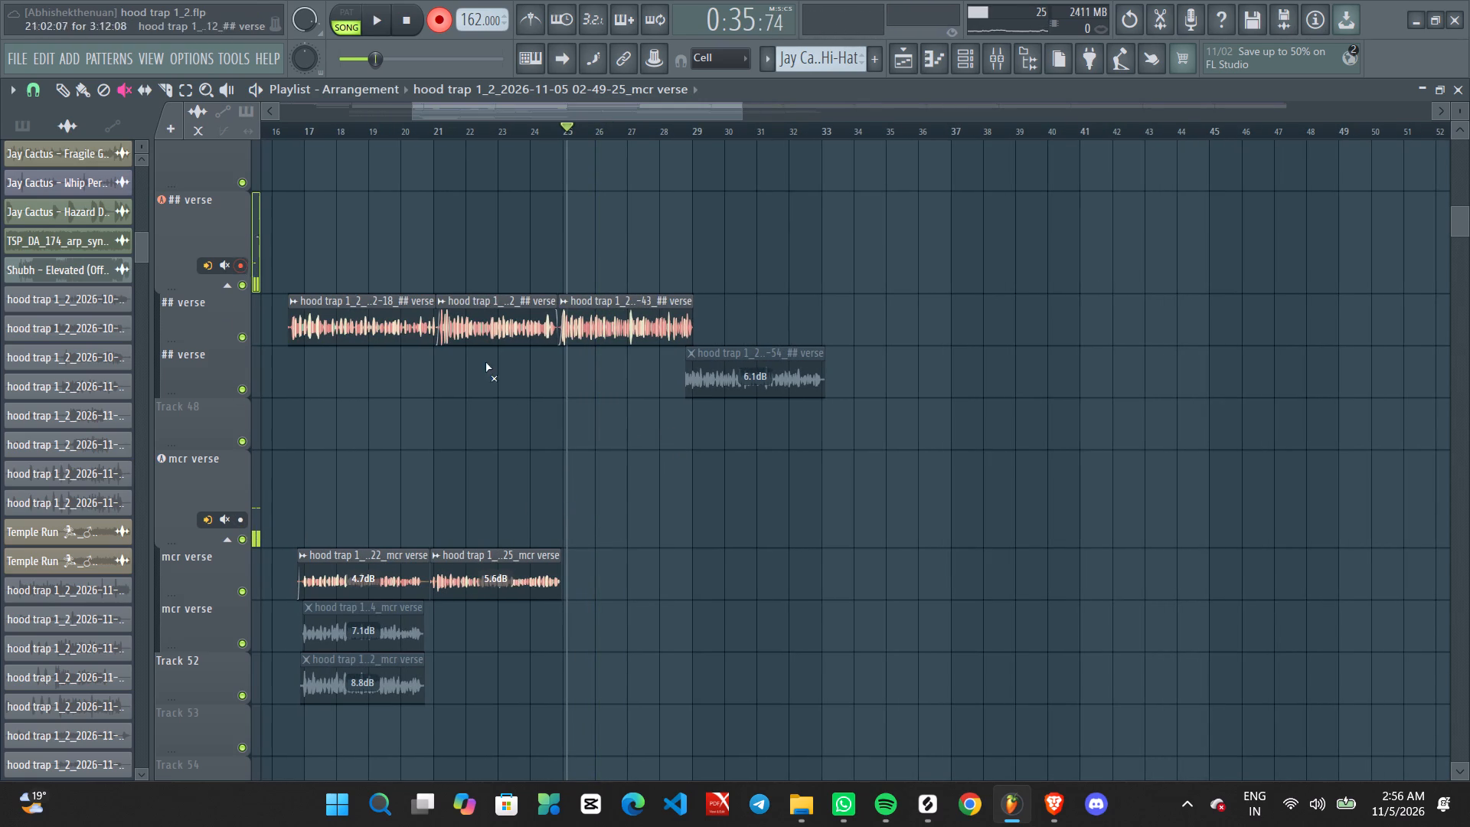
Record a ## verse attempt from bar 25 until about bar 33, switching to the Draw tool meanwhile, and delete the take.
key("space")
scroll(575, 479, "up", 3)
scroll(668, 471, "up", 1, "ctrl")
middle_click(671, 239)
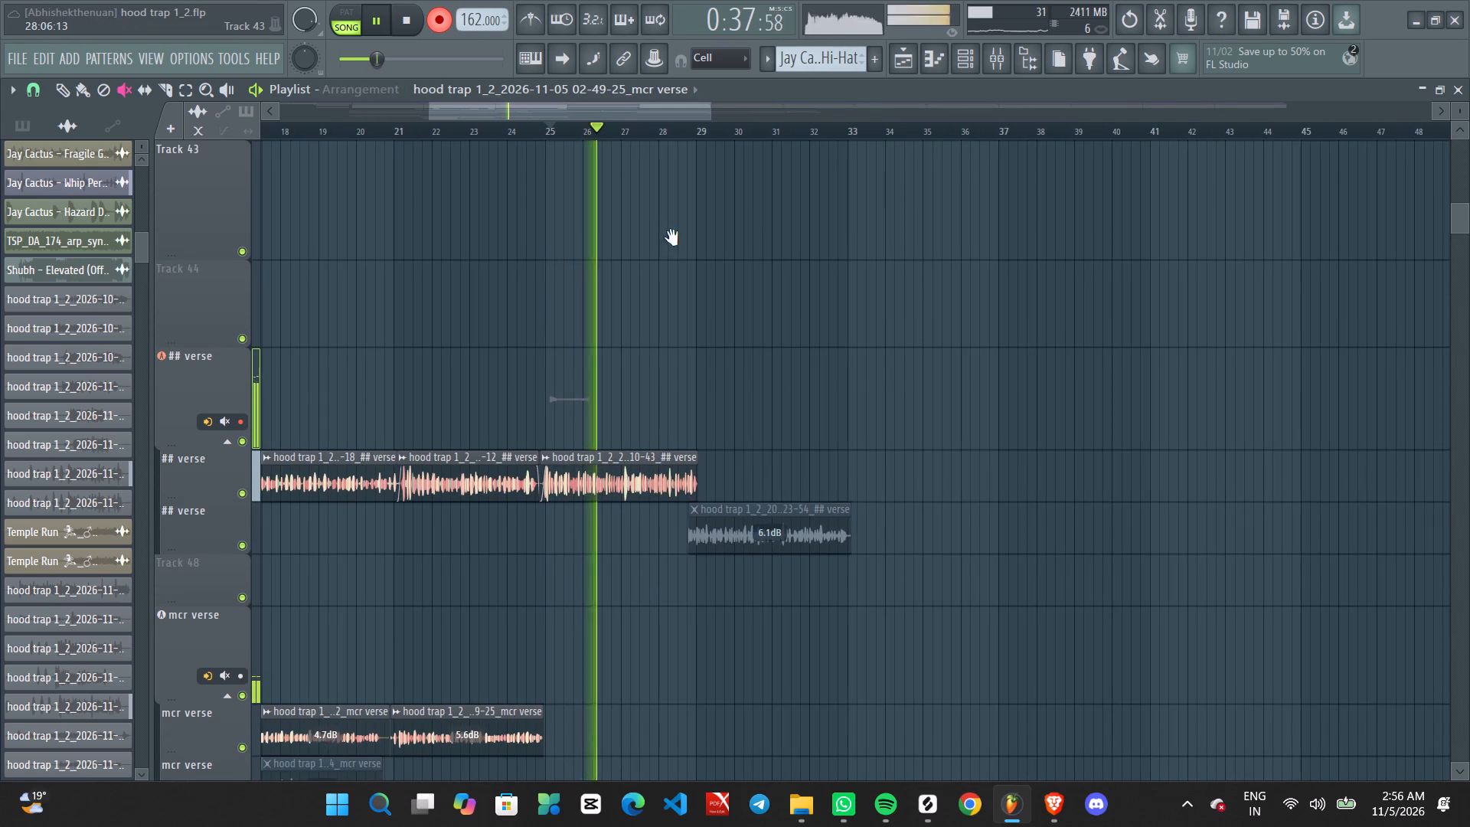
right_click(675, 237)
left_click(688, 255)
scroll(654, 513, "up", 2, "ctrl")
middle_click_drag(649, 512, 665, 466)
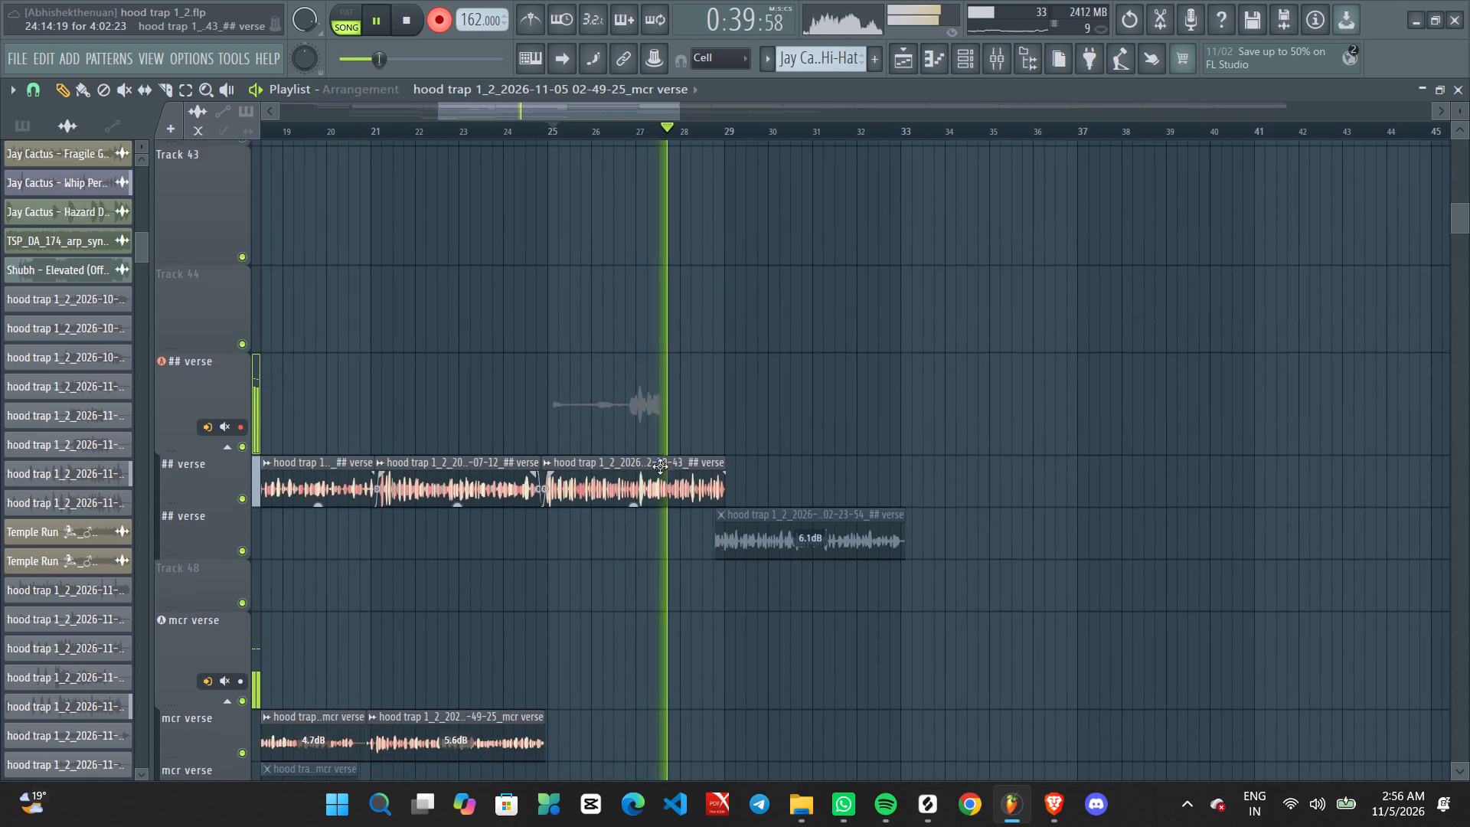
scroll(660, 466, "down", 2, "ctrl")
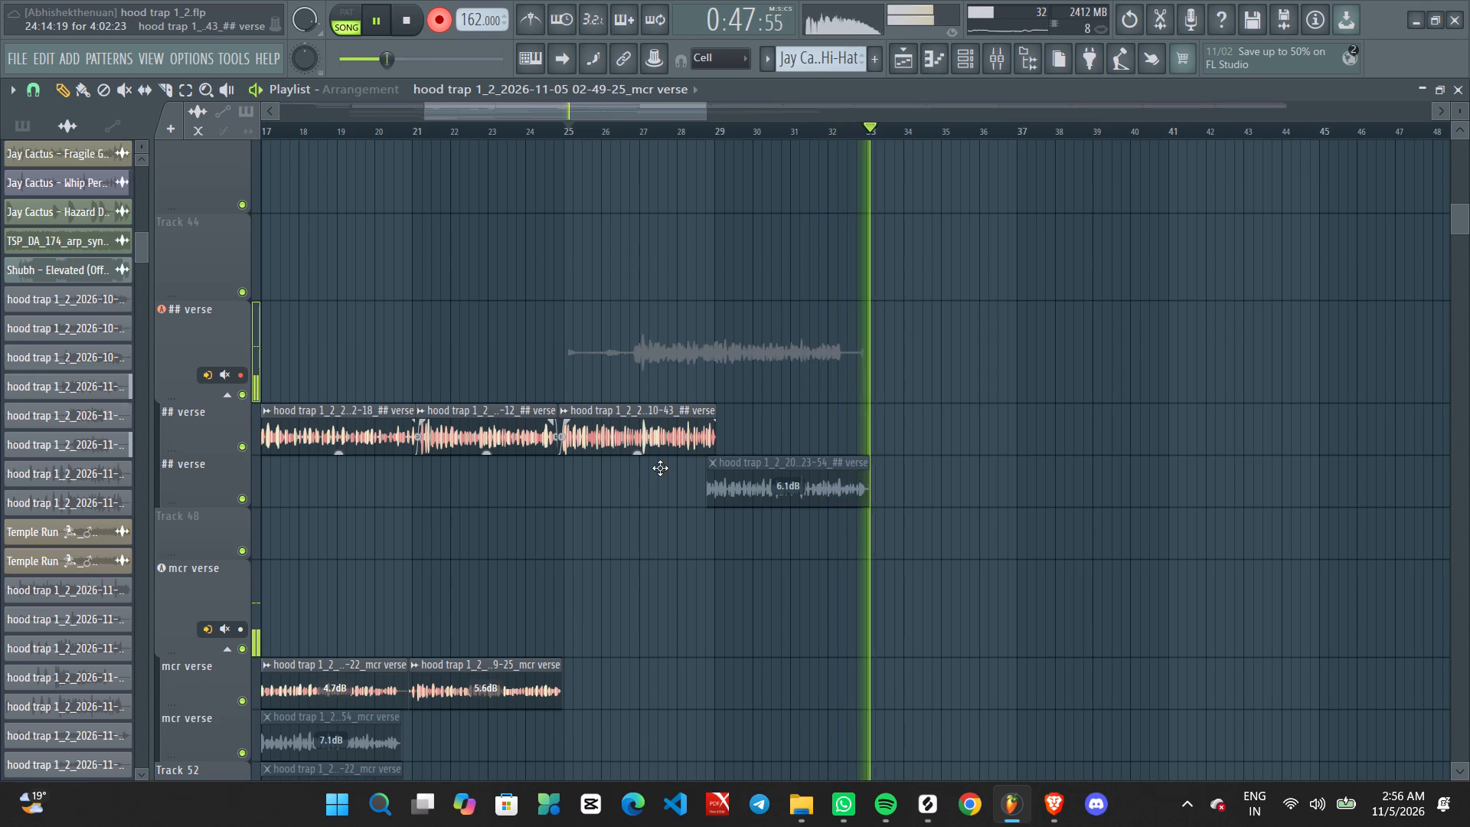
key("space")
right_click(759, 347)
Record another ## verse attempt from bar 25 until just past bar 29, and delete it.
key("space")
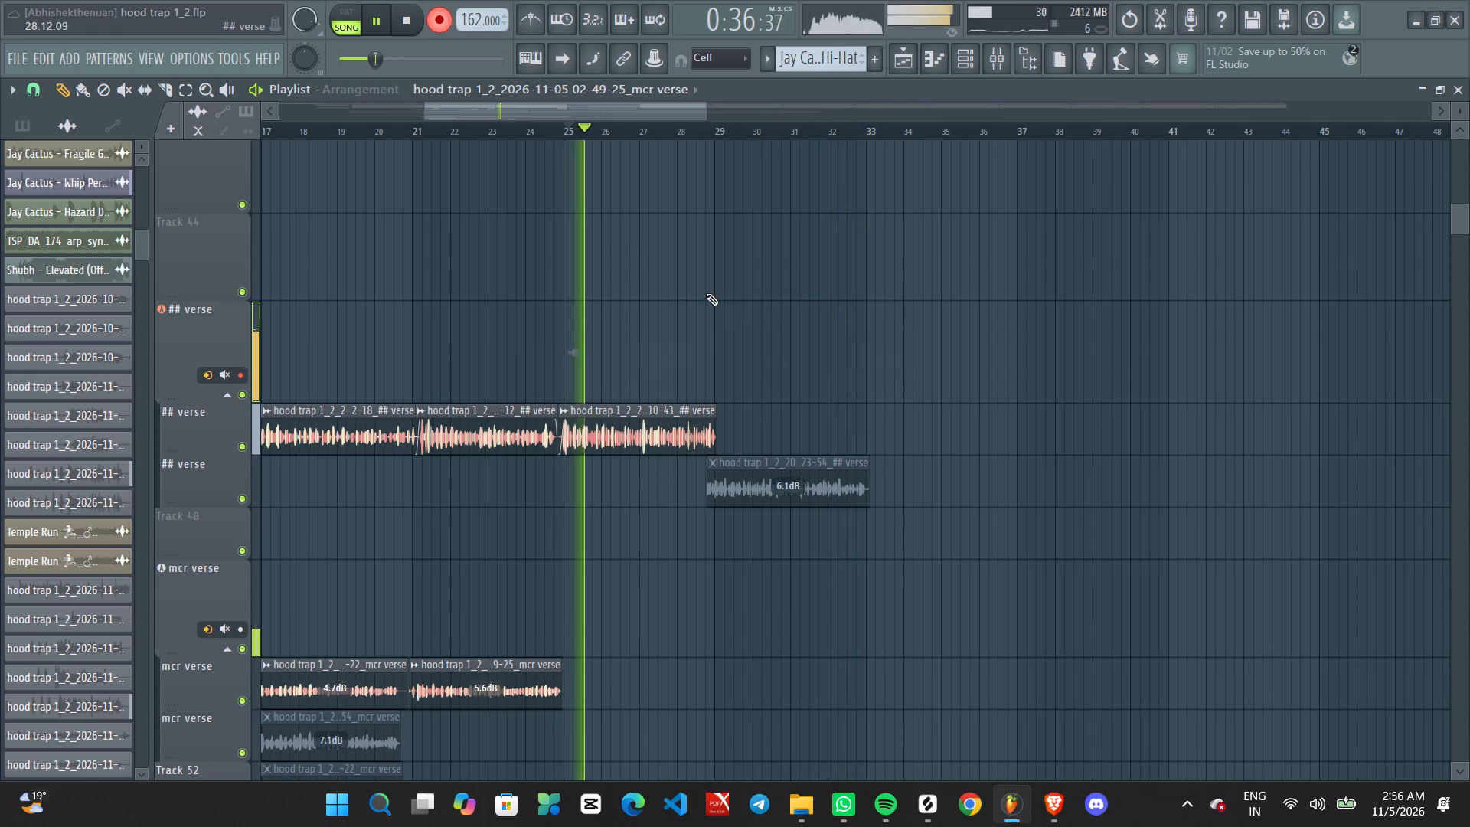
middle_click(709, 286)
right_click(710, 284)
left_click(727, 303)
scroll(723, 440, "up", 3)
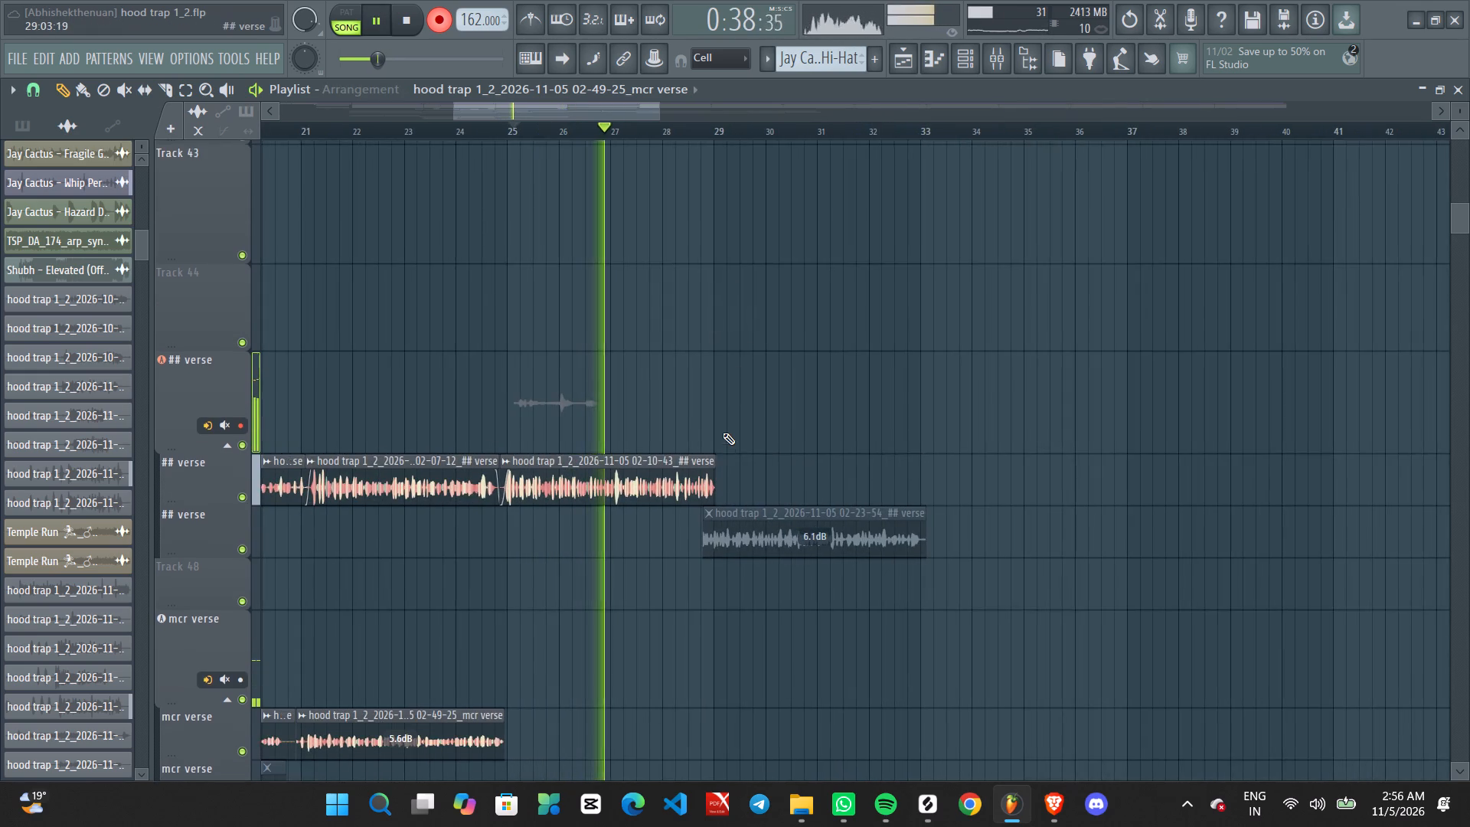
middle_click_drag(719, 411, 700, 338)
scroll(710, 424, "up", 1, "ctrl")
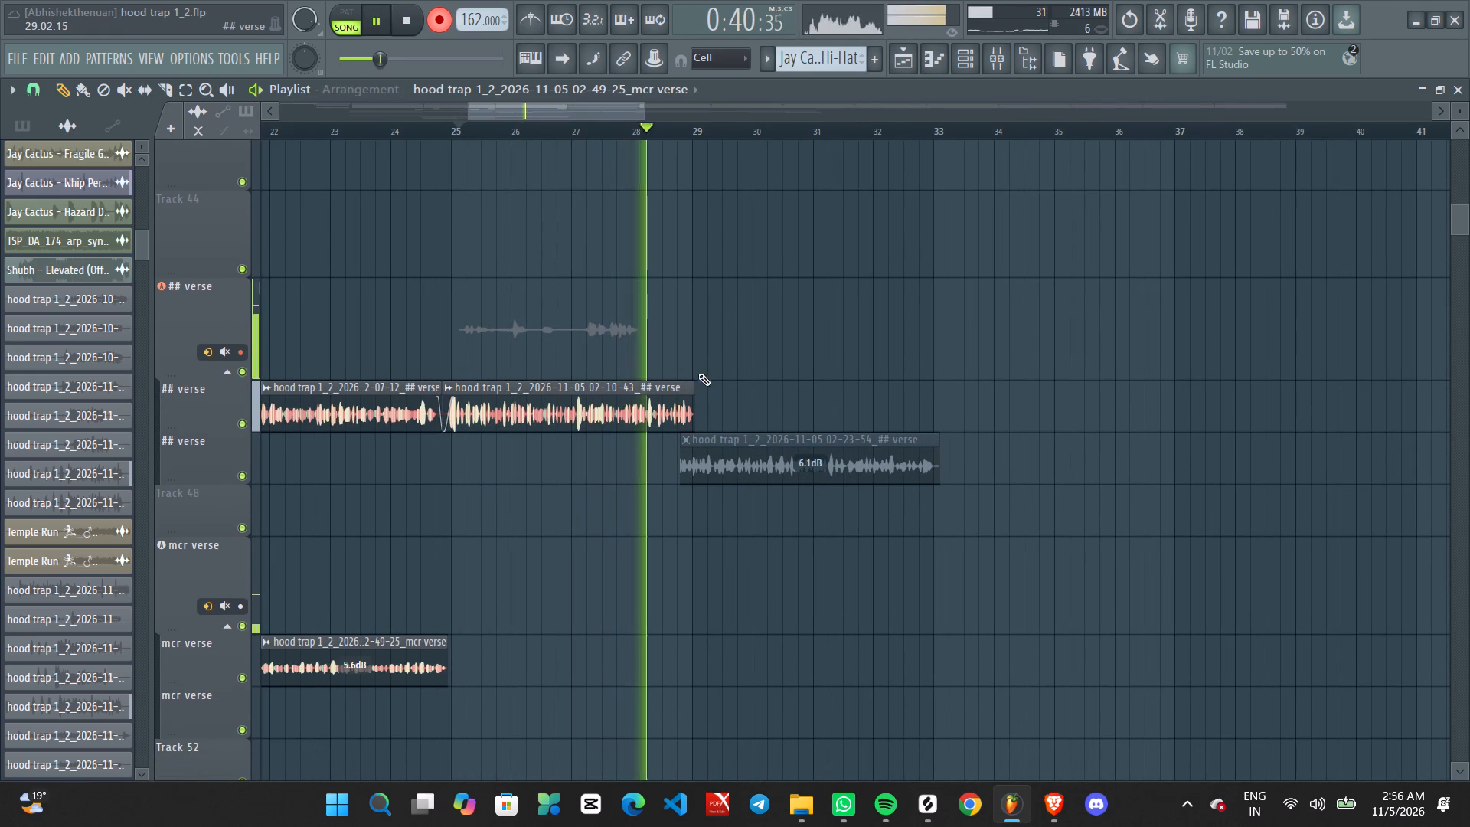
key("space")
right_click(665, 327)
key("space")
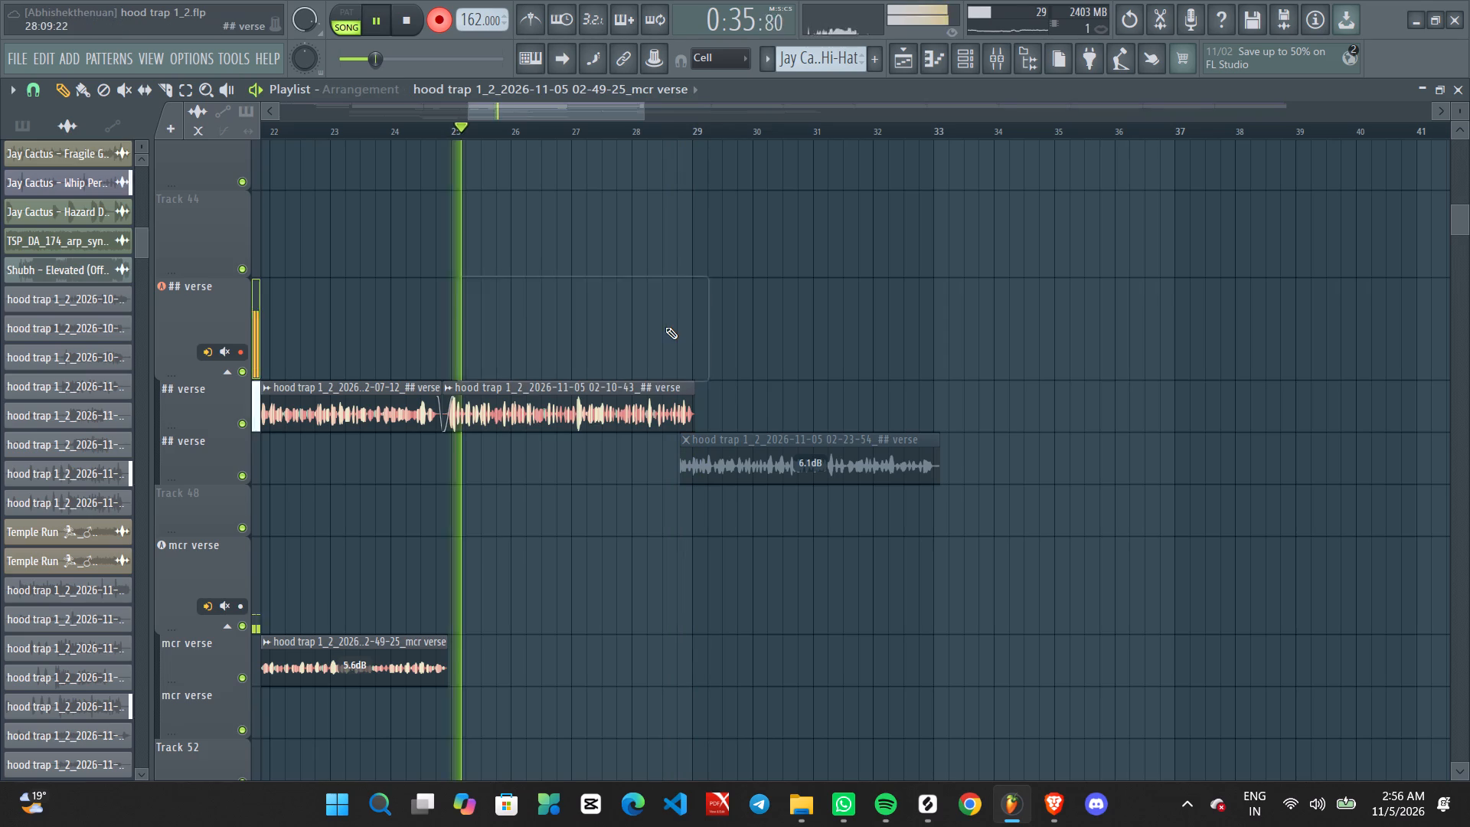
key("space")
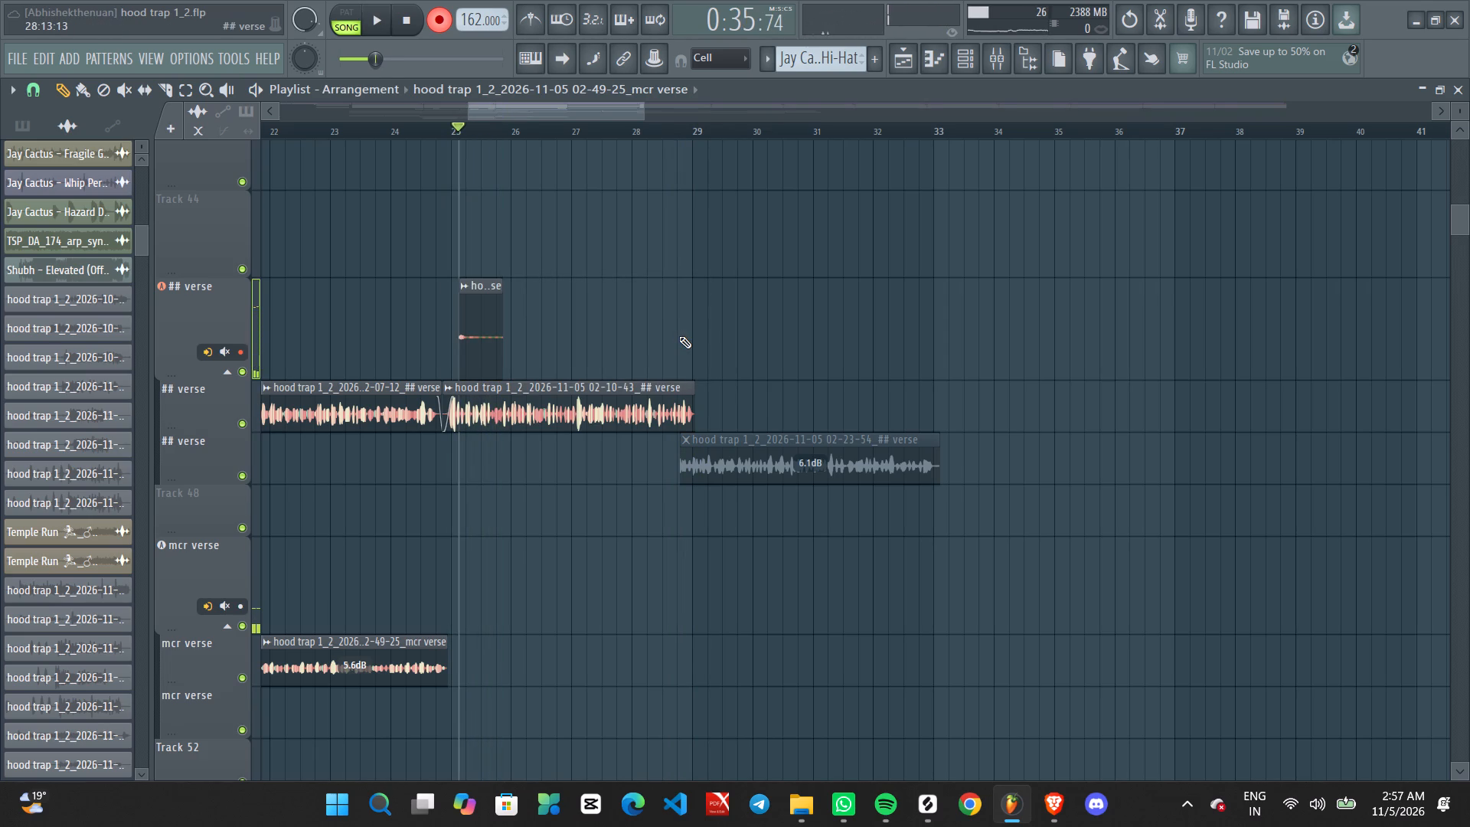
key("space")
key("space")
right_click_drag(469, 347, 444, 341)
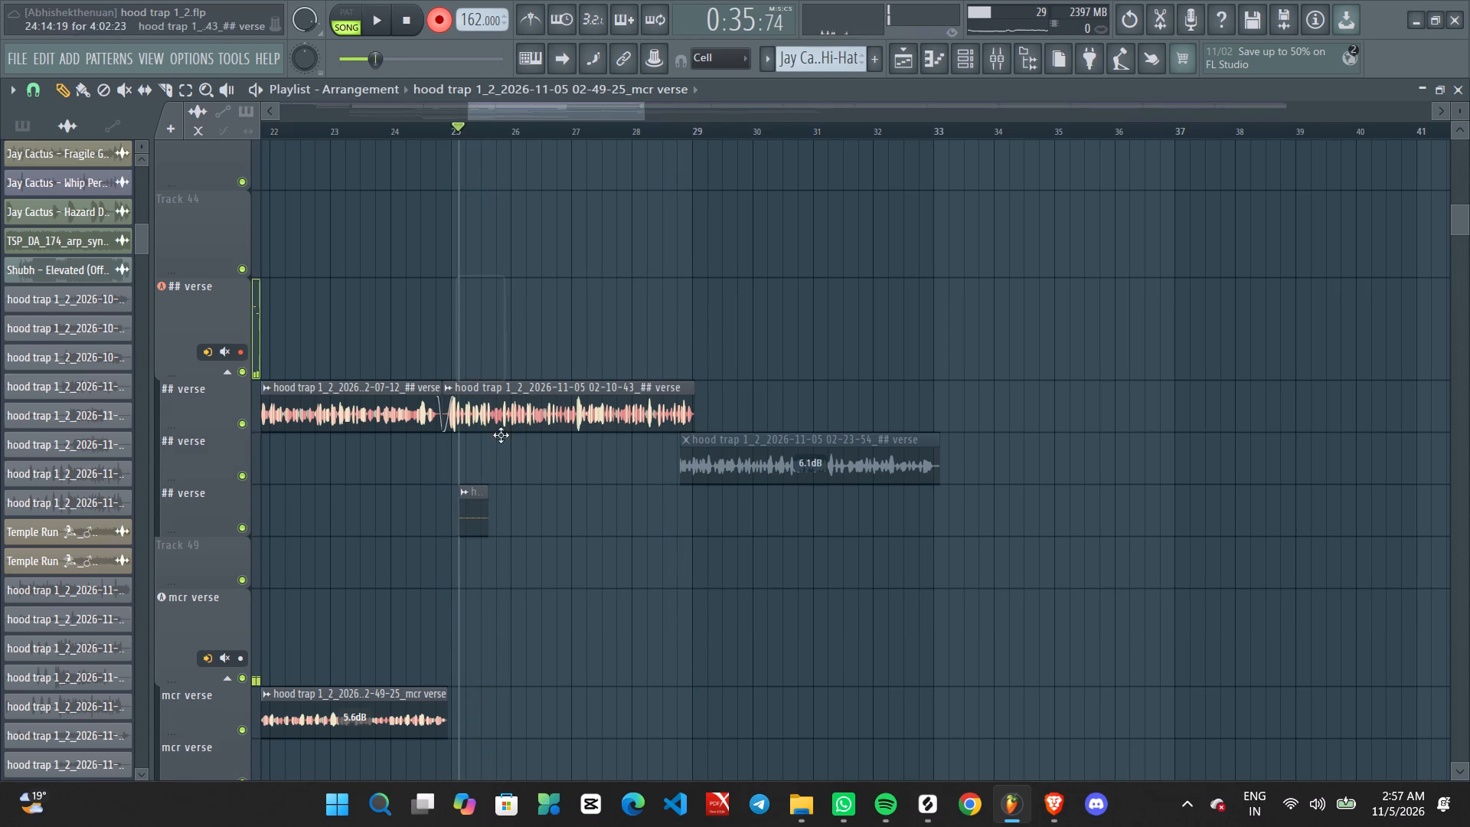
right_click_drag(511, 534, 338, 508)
Record a ## verse take from bar 25 until about the middle of bar 39 and trim its end to just past bar 33.
key("space")
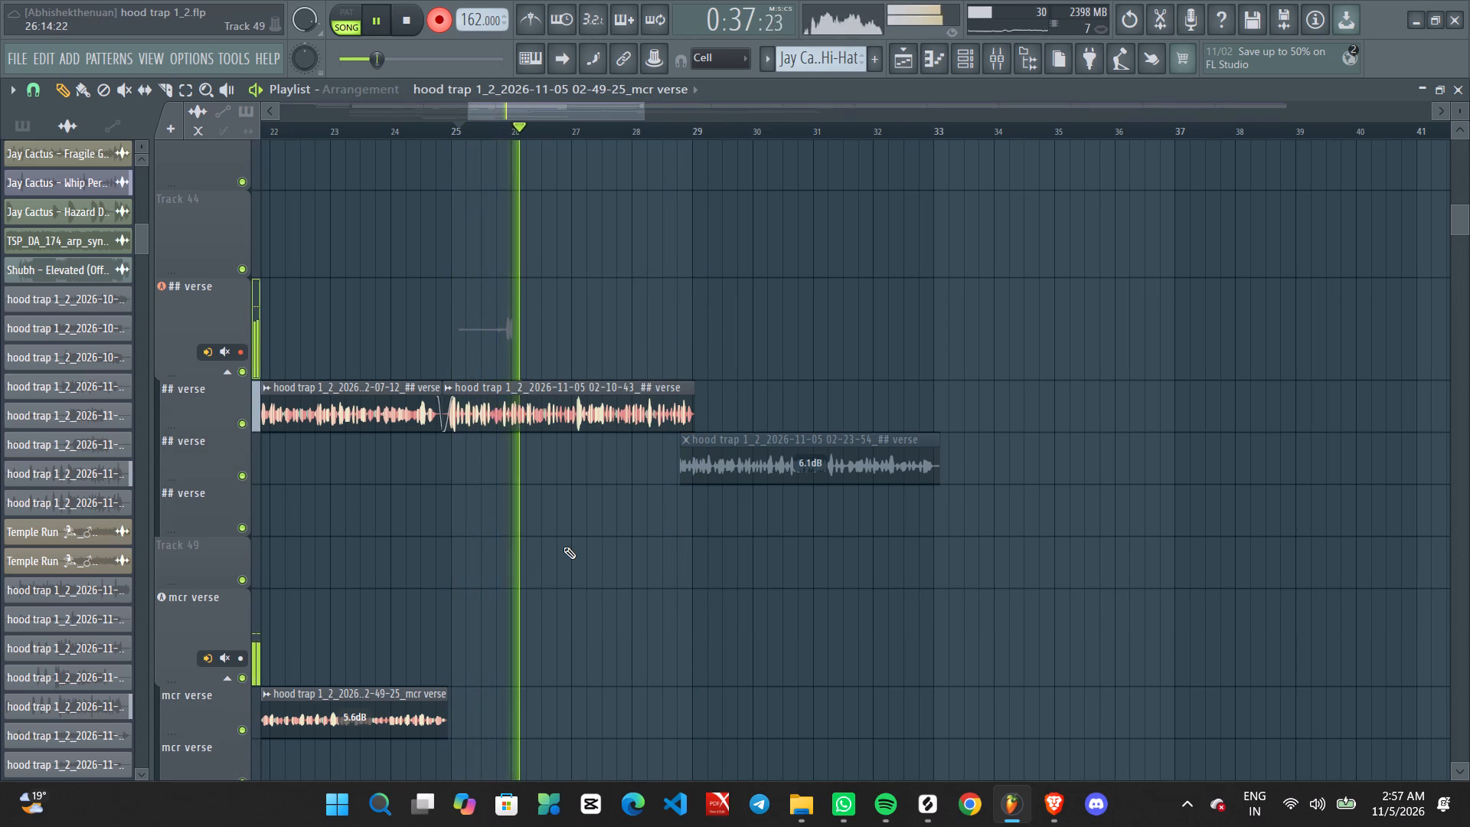
scroll(563, 547, "down", 4, "ctrl")
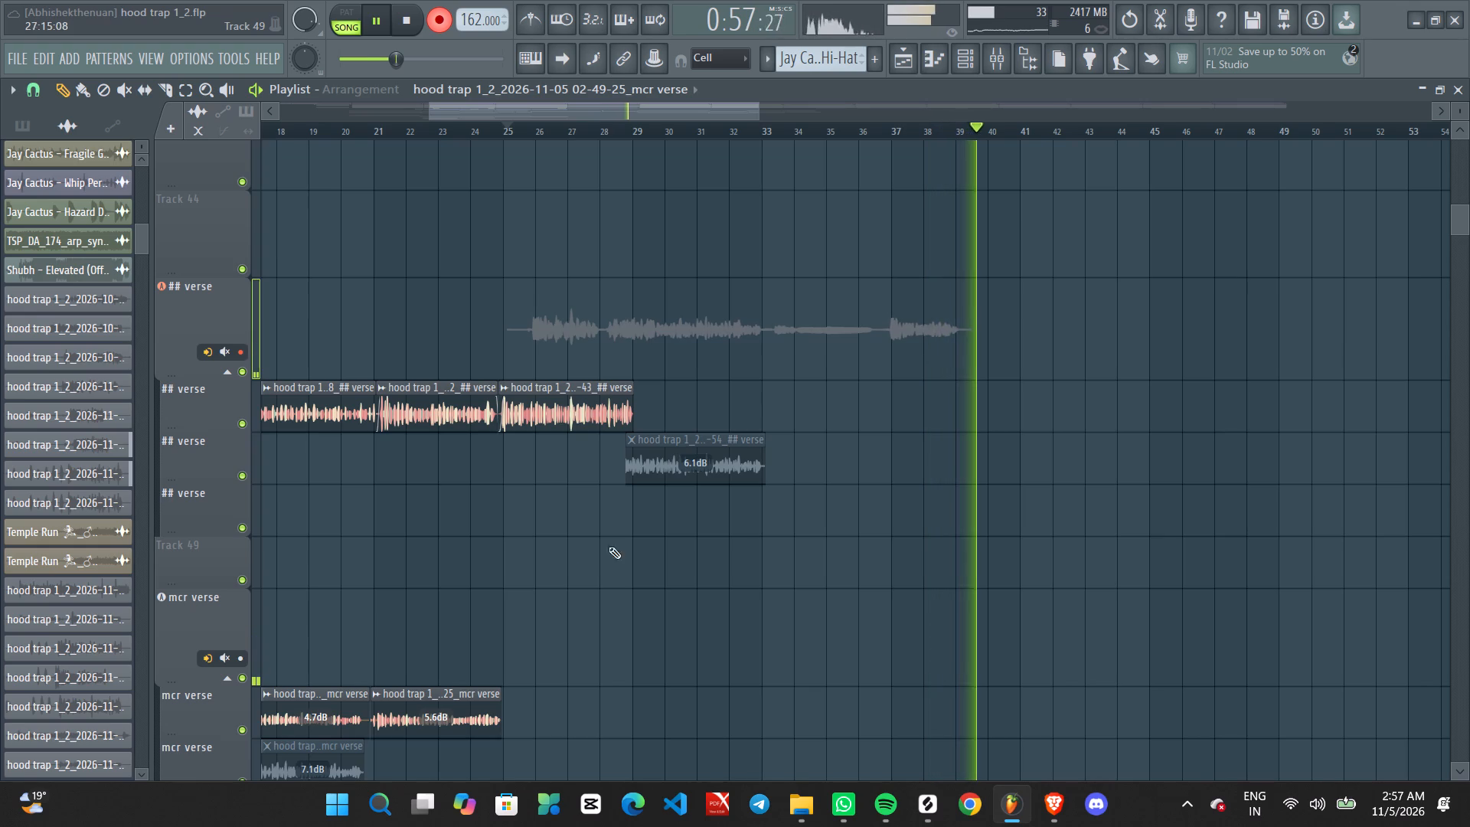
key("space")
left_click_drag(982, 288, 952, 288)
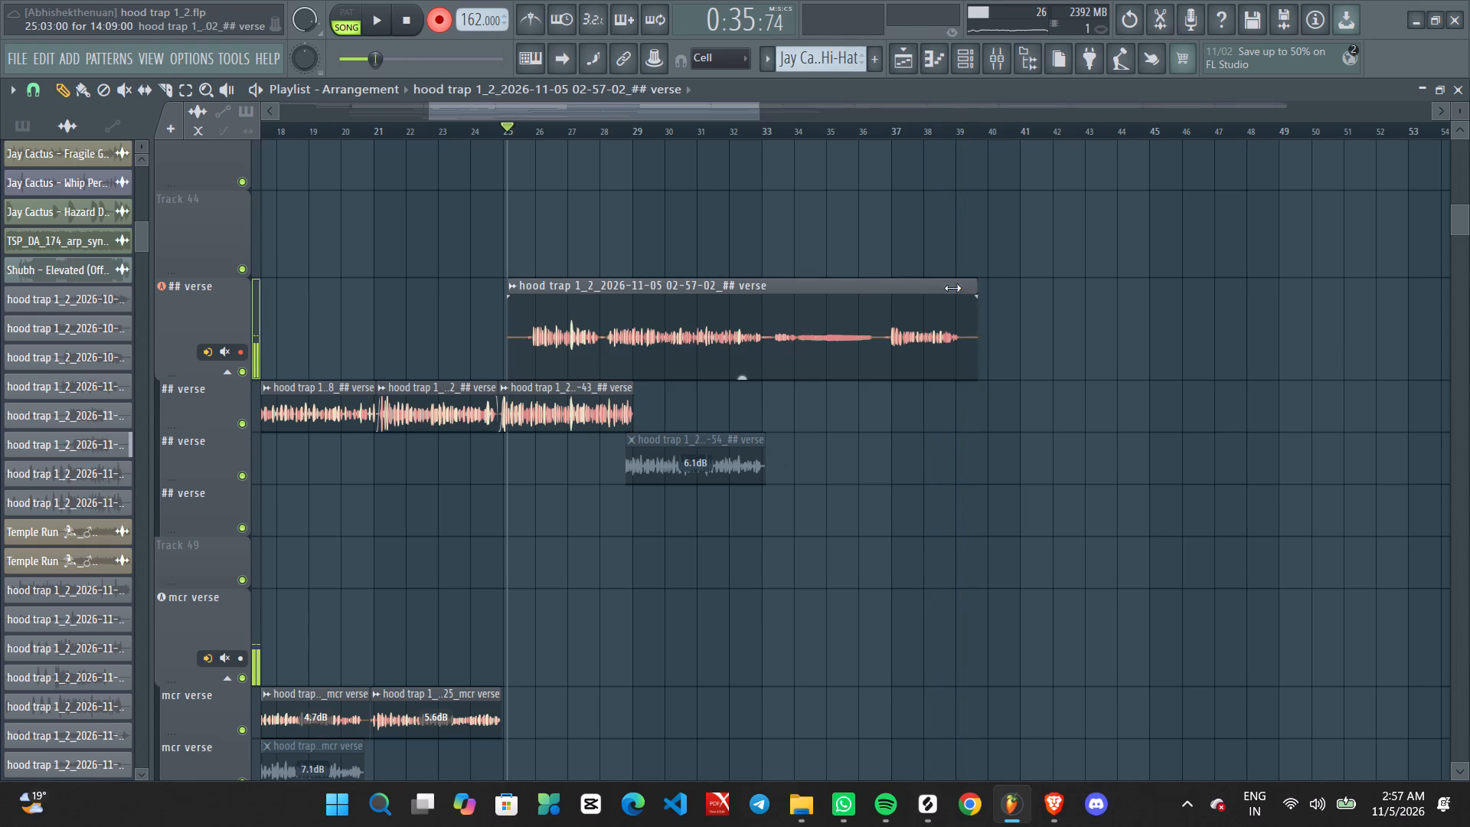
left_click_drag(952, 288, 769, 304)
Move the trimmed take down to the third ## verse clip track and mute it.
left_click_drag(619, 269, 647, 332, "ctrl")
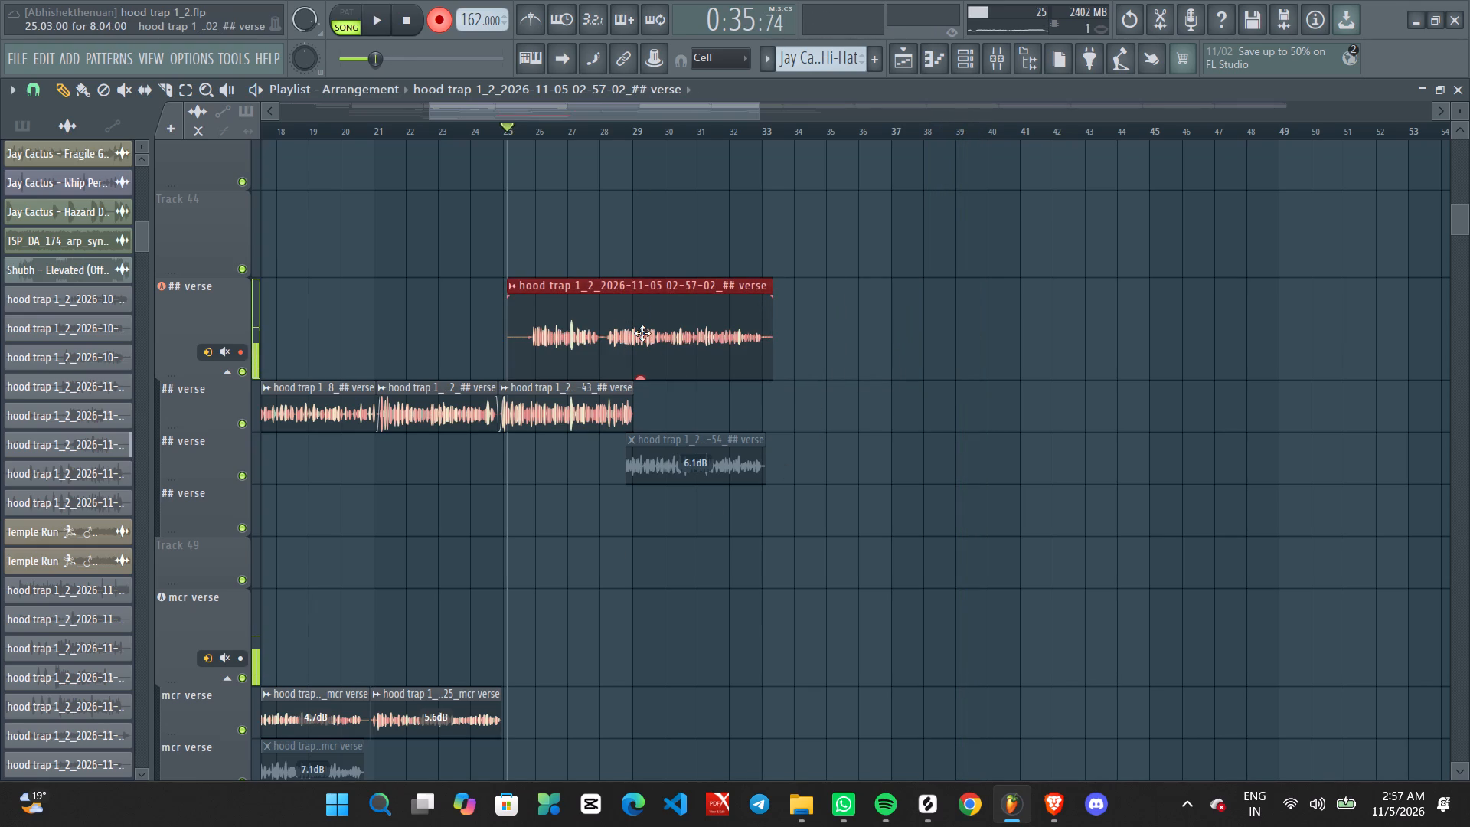
key("shift+Down")
key("shift+Down")
key("shift+Down")
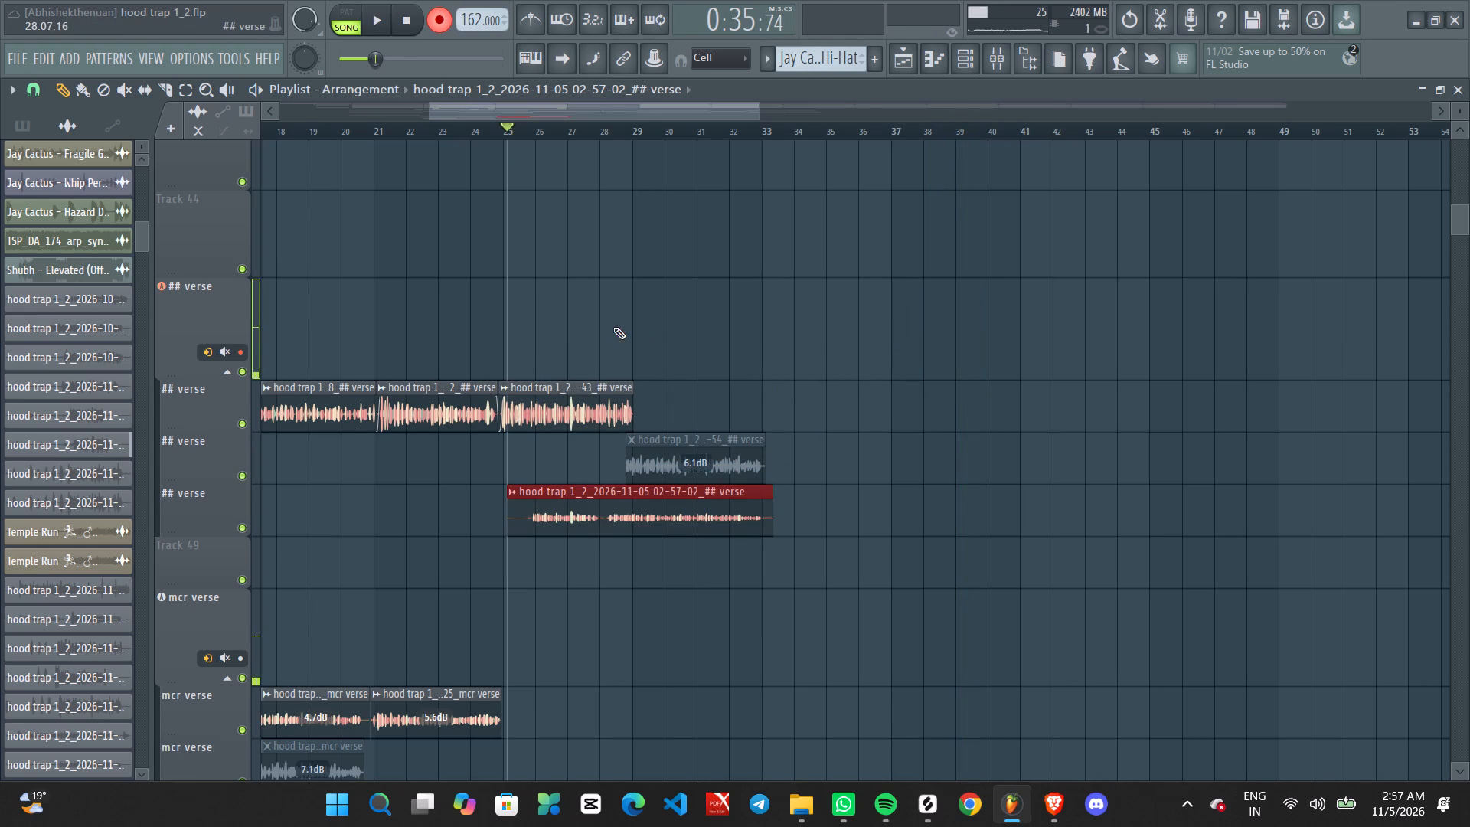
middle_click(554, 569)
right_click(554, 569)
left_click(604, 430)
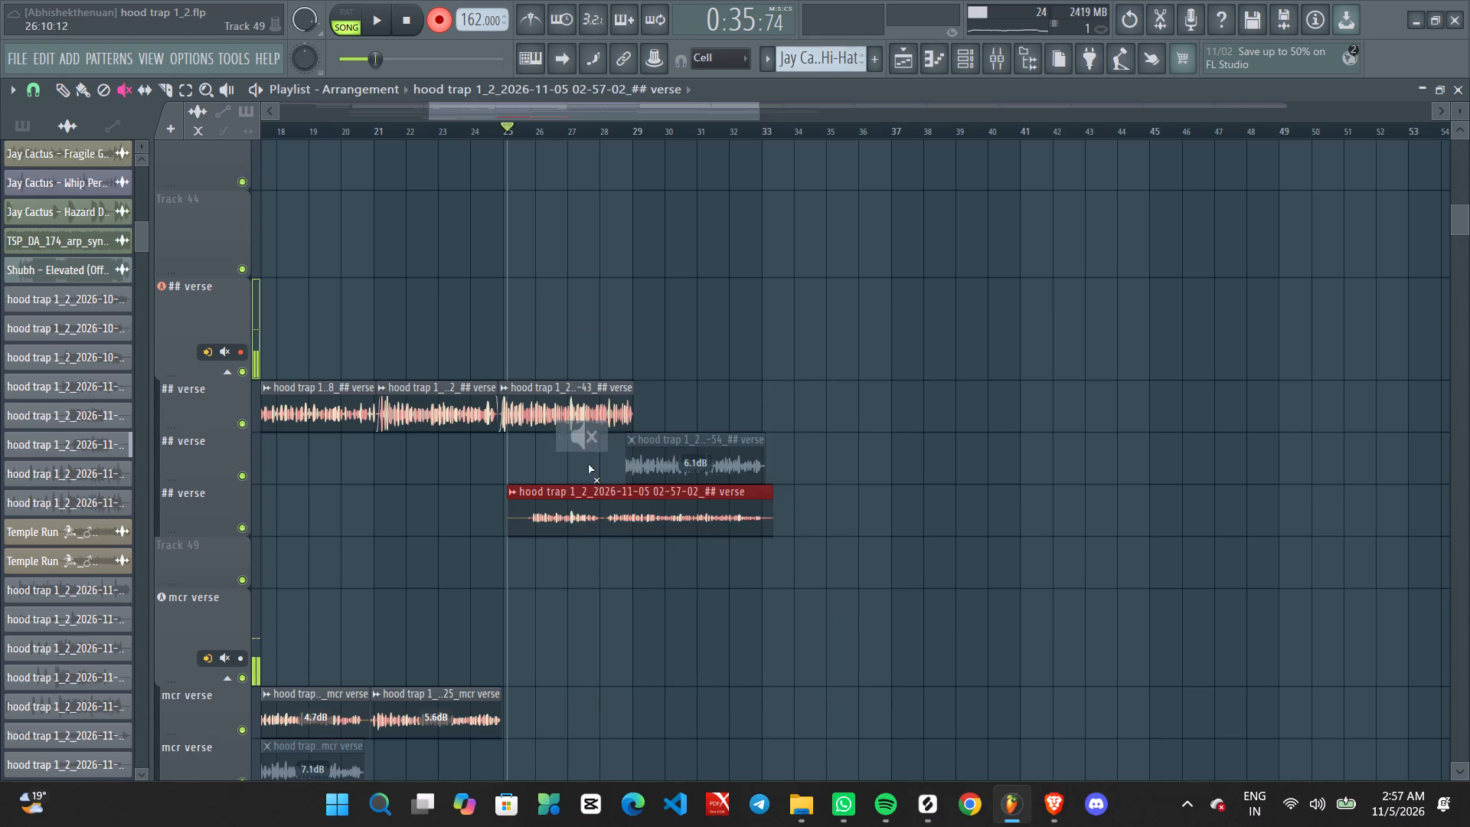
left_click(585, 521)
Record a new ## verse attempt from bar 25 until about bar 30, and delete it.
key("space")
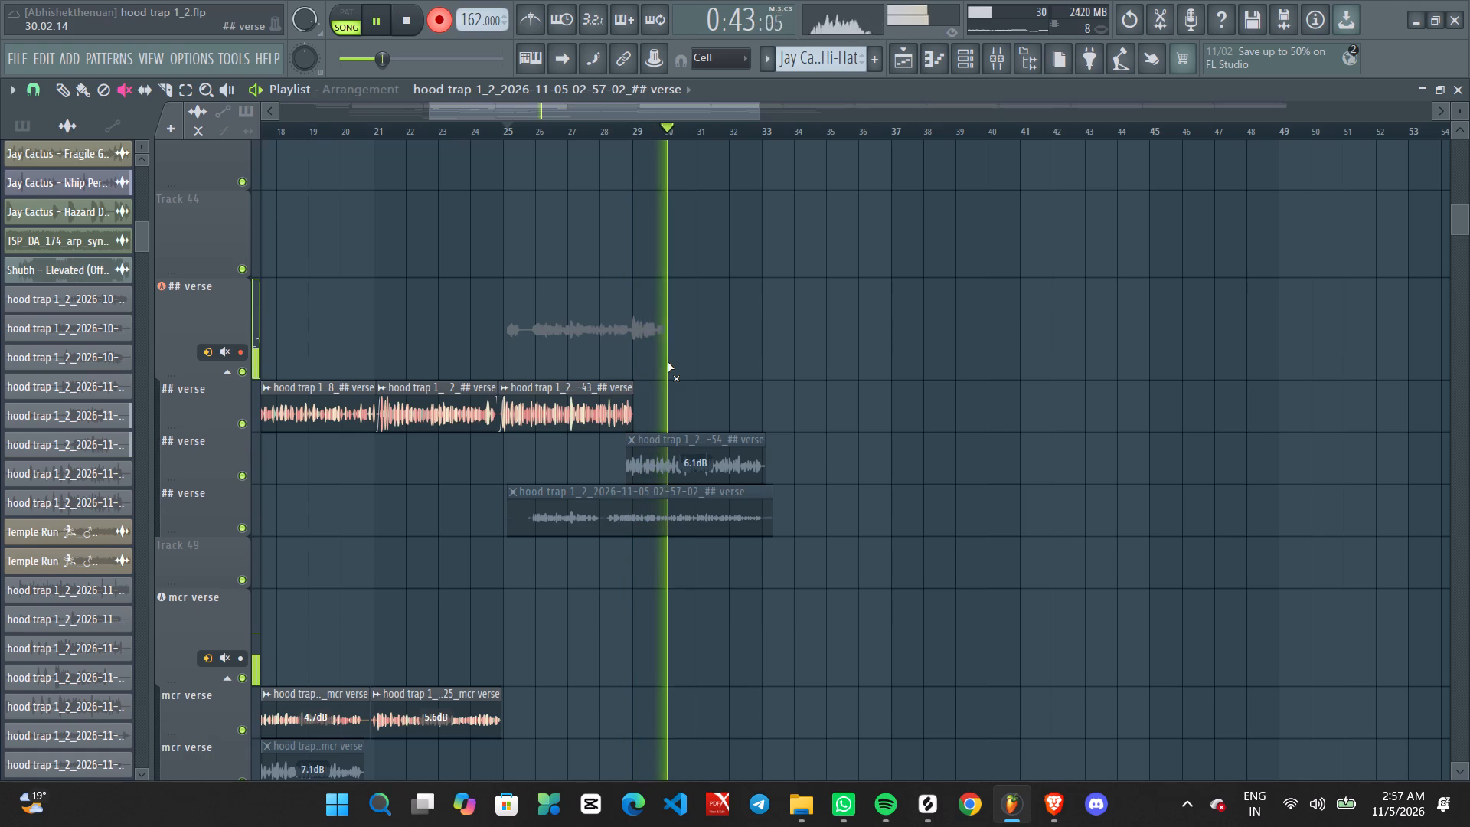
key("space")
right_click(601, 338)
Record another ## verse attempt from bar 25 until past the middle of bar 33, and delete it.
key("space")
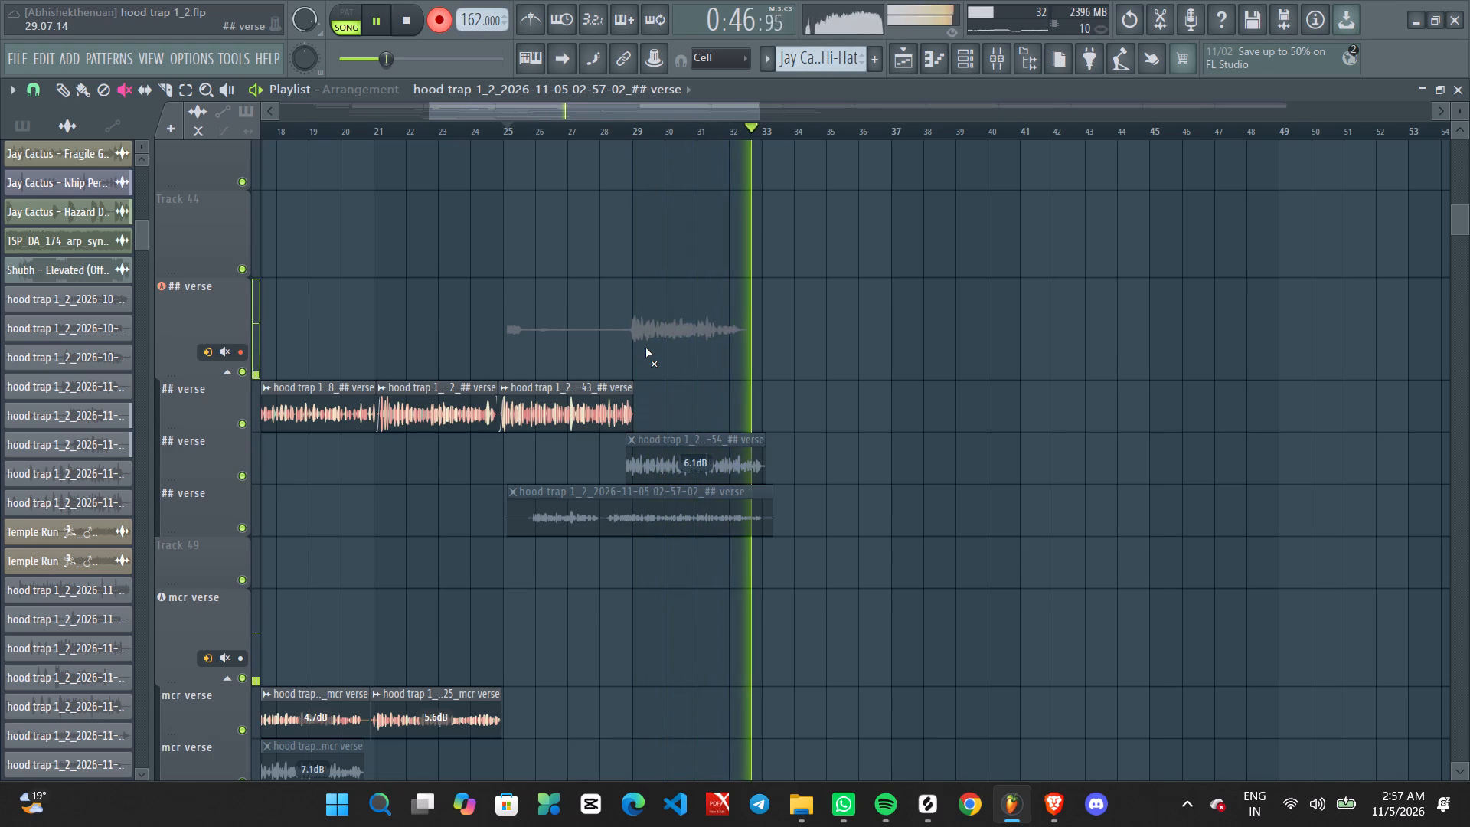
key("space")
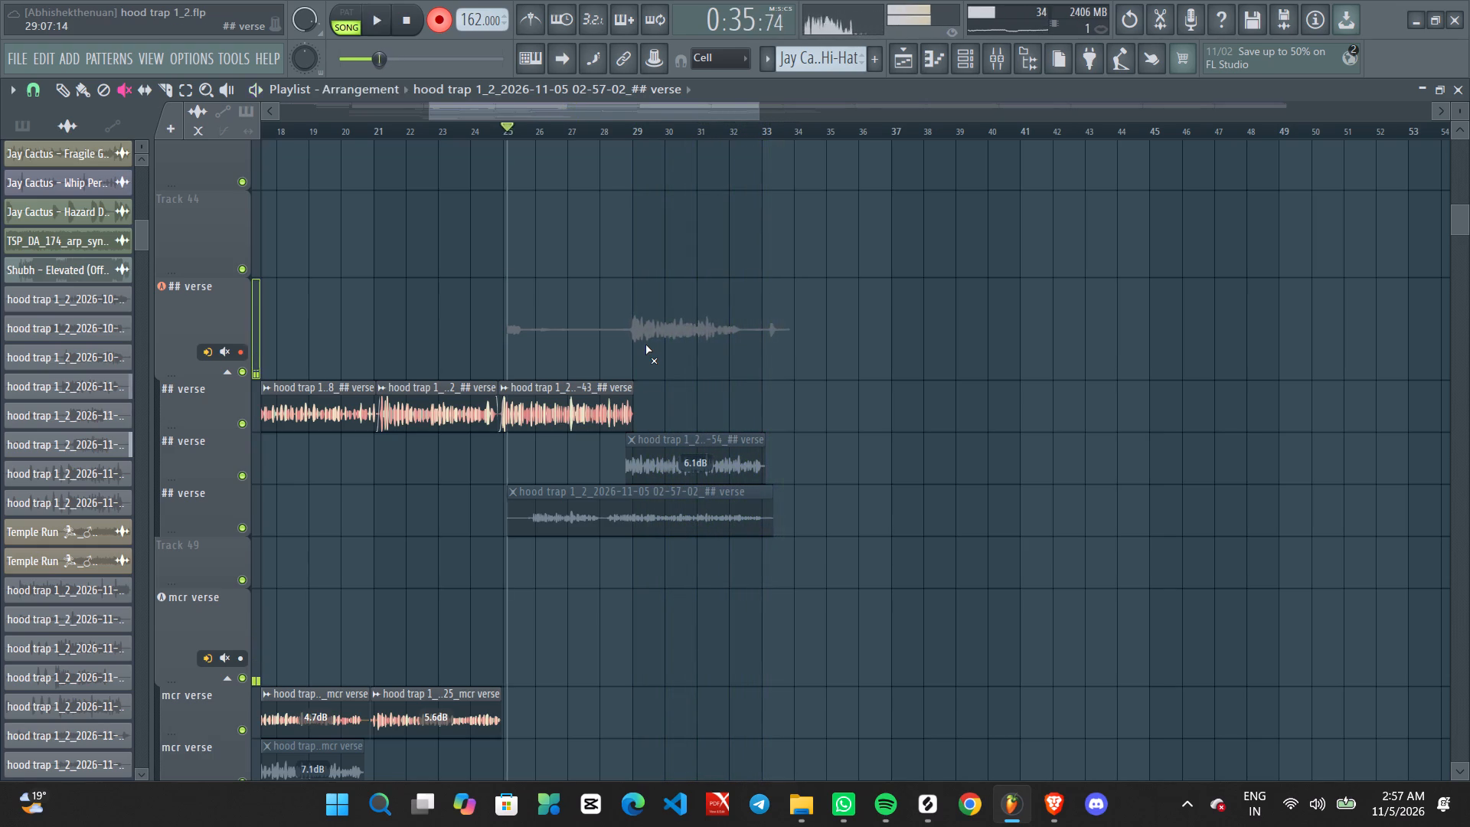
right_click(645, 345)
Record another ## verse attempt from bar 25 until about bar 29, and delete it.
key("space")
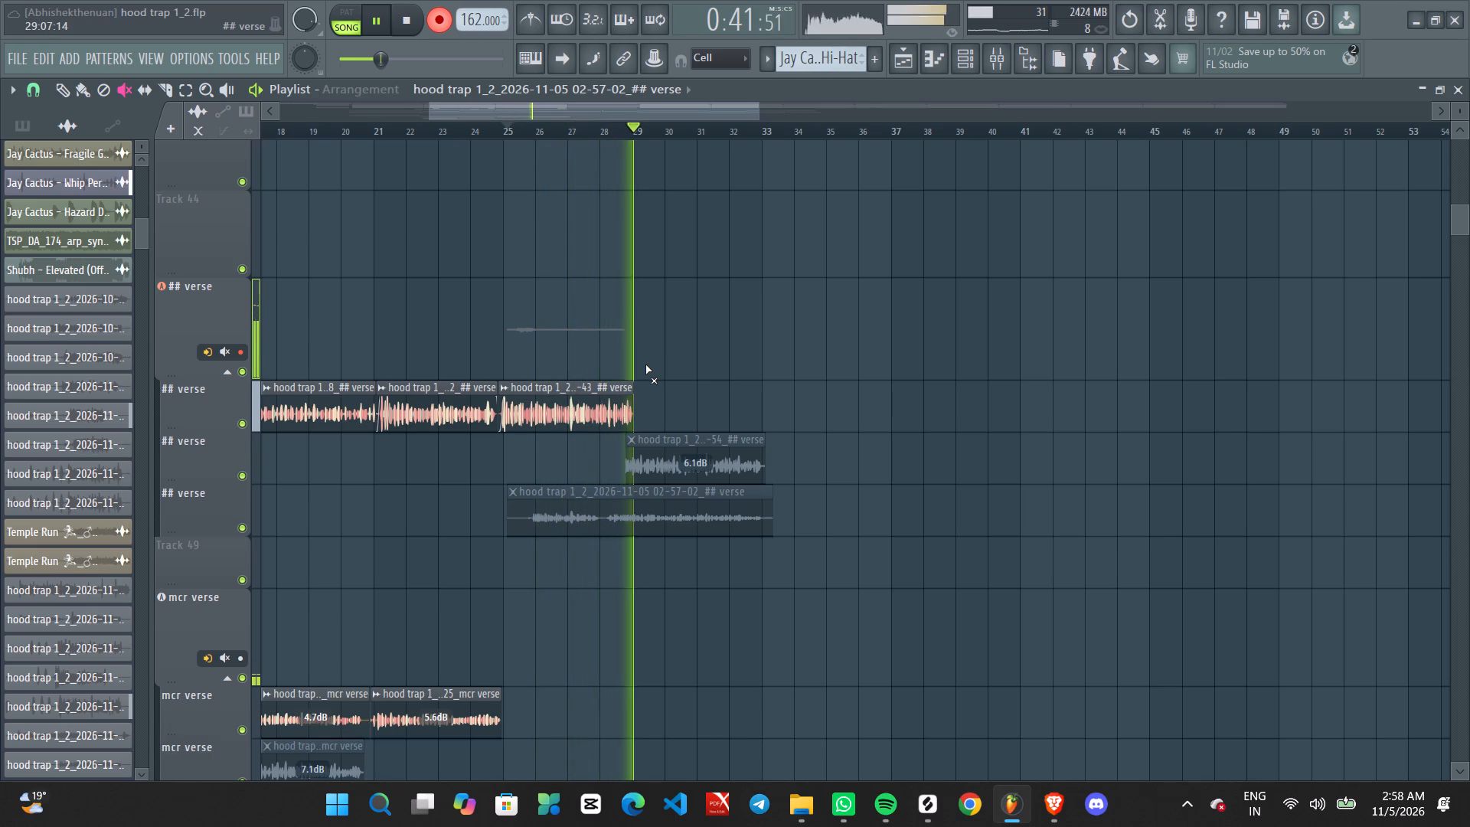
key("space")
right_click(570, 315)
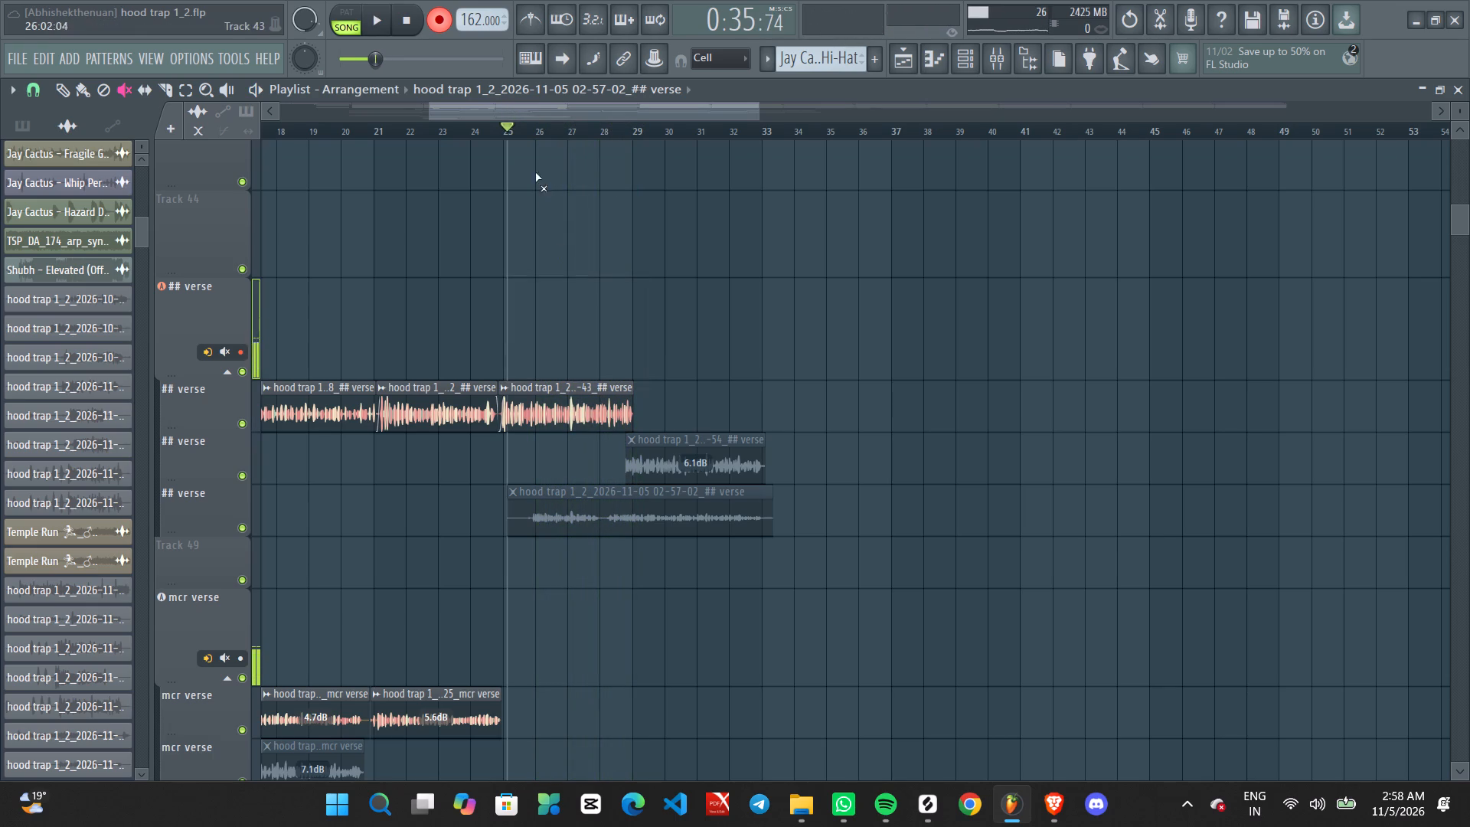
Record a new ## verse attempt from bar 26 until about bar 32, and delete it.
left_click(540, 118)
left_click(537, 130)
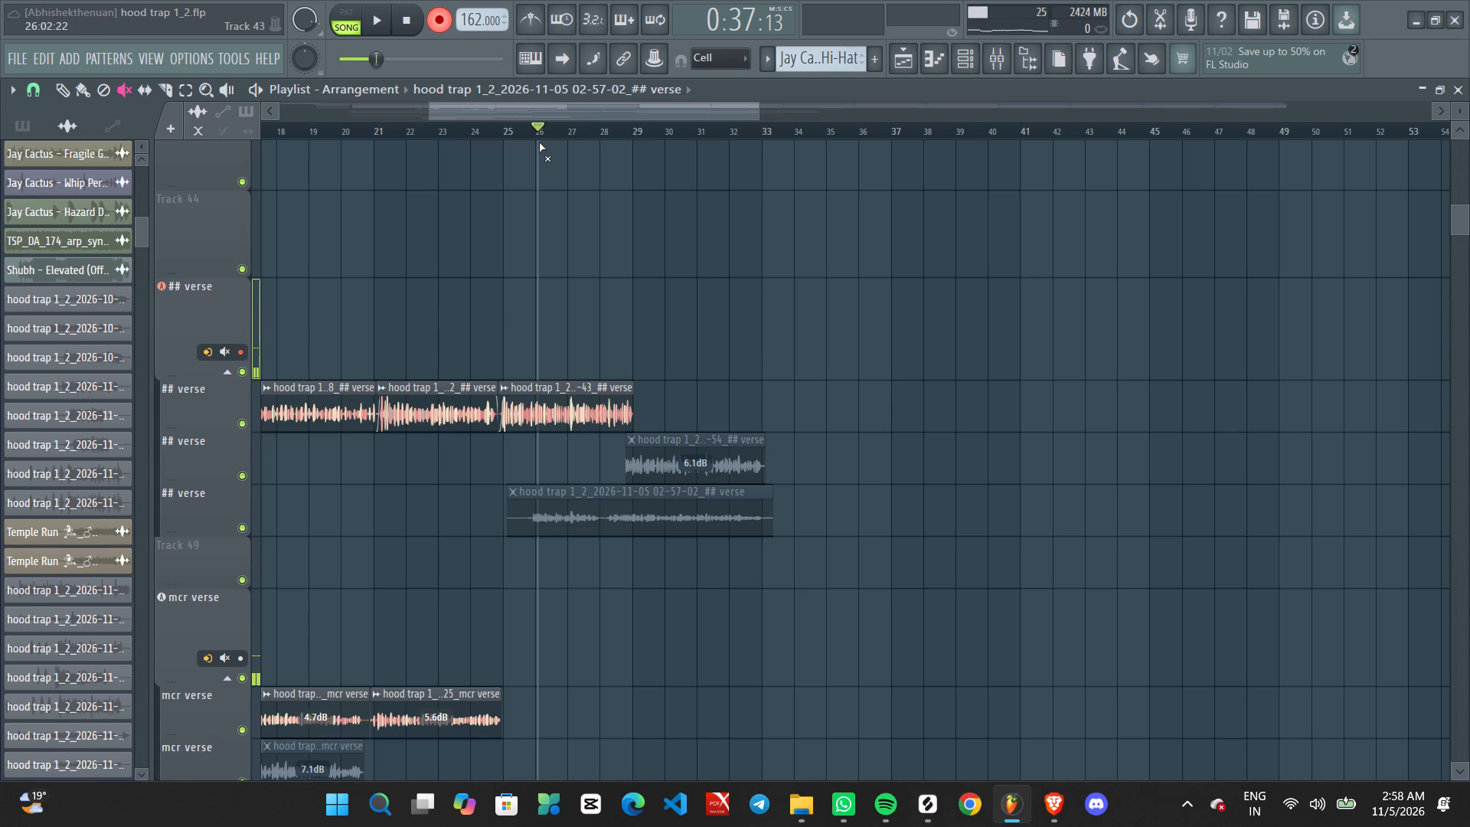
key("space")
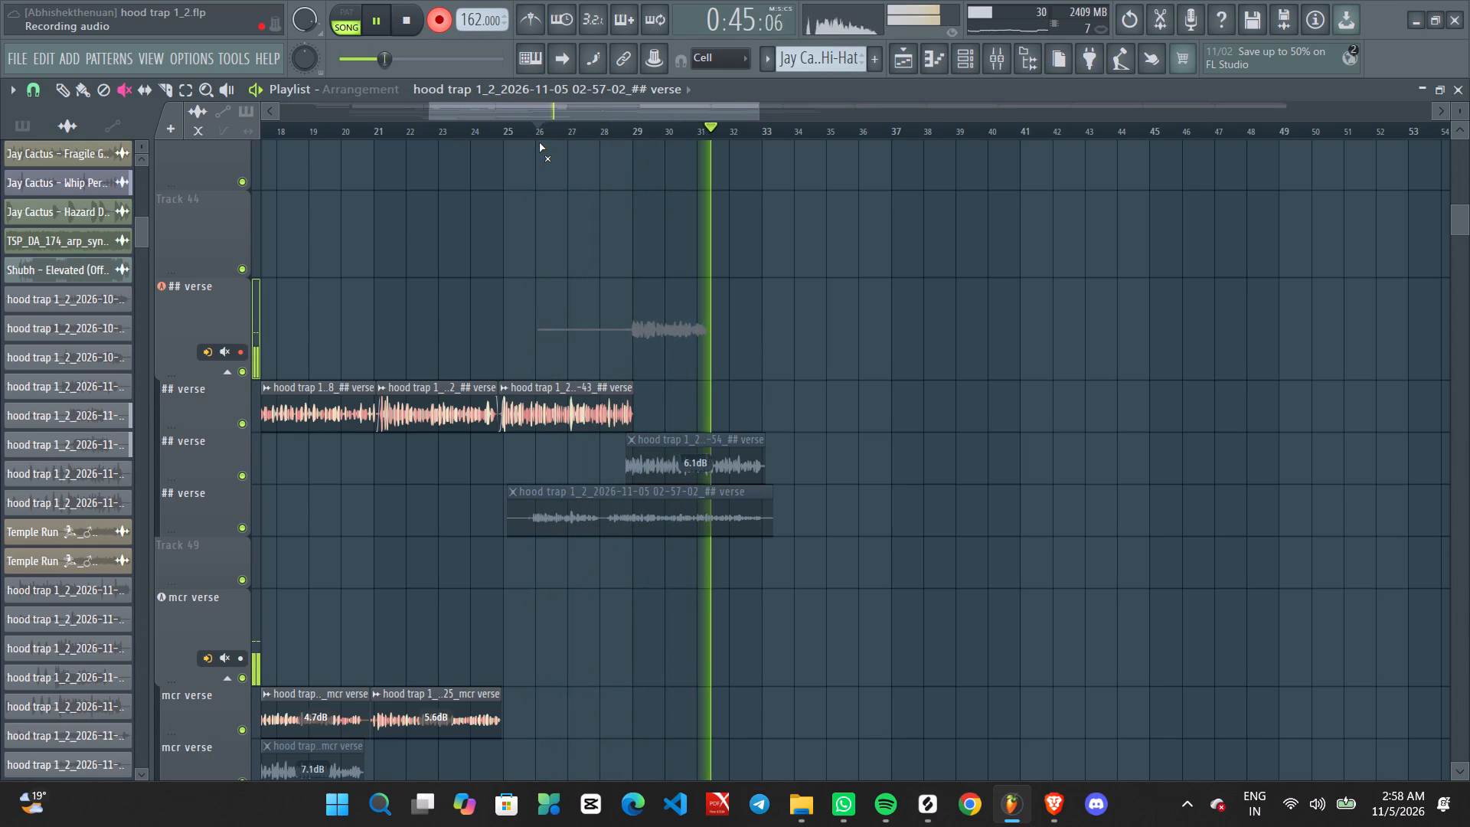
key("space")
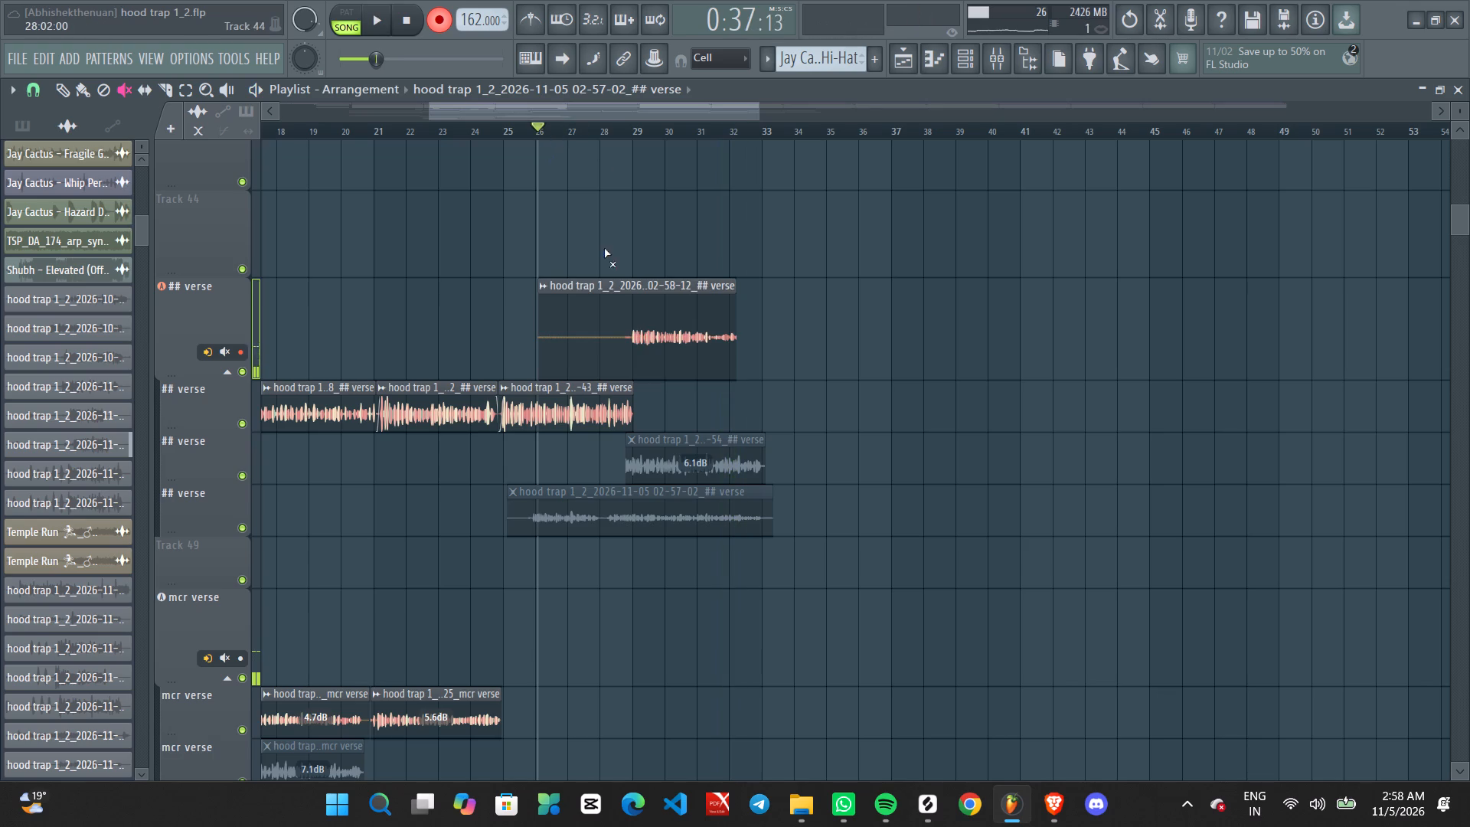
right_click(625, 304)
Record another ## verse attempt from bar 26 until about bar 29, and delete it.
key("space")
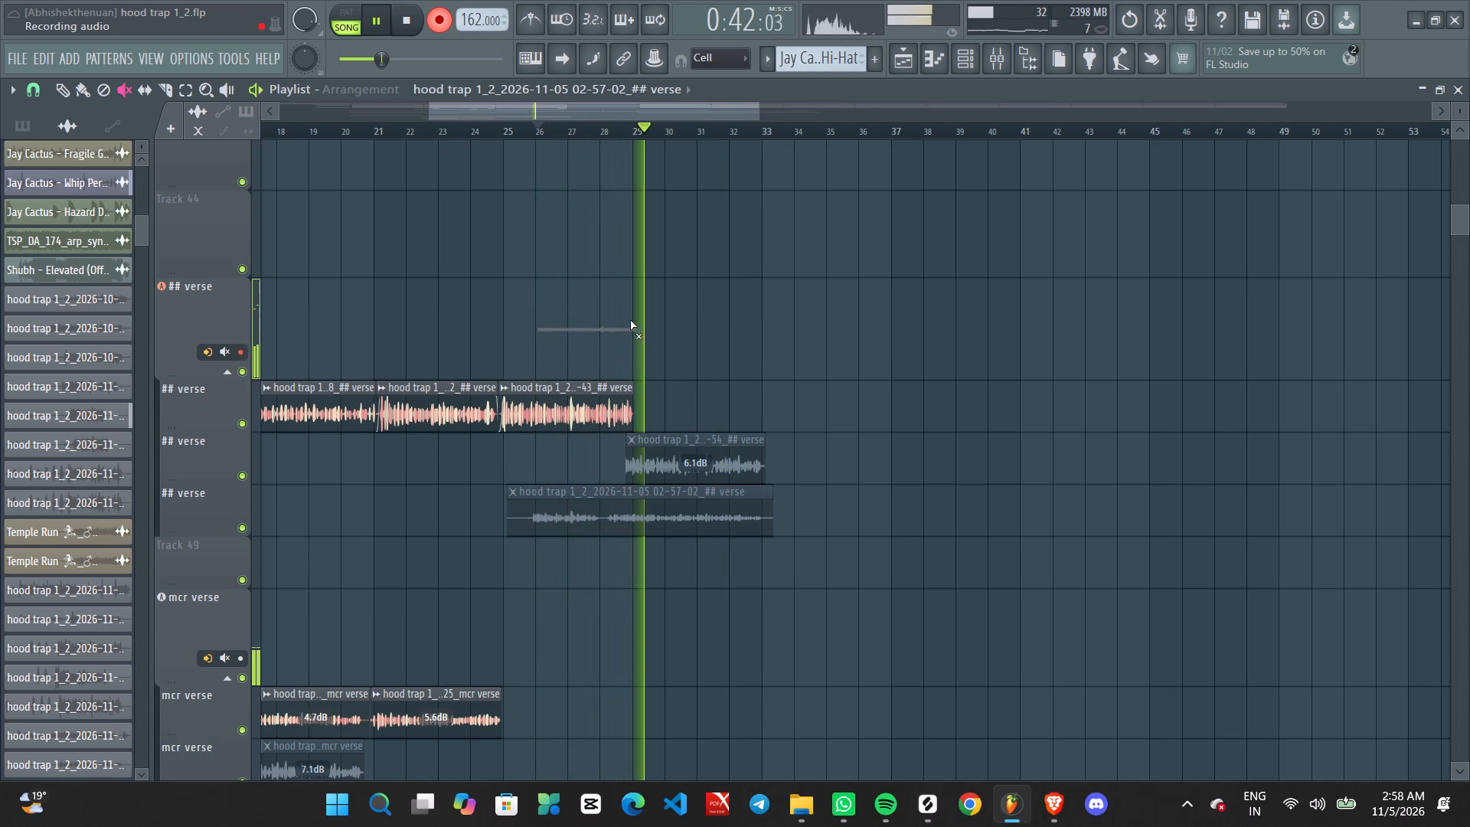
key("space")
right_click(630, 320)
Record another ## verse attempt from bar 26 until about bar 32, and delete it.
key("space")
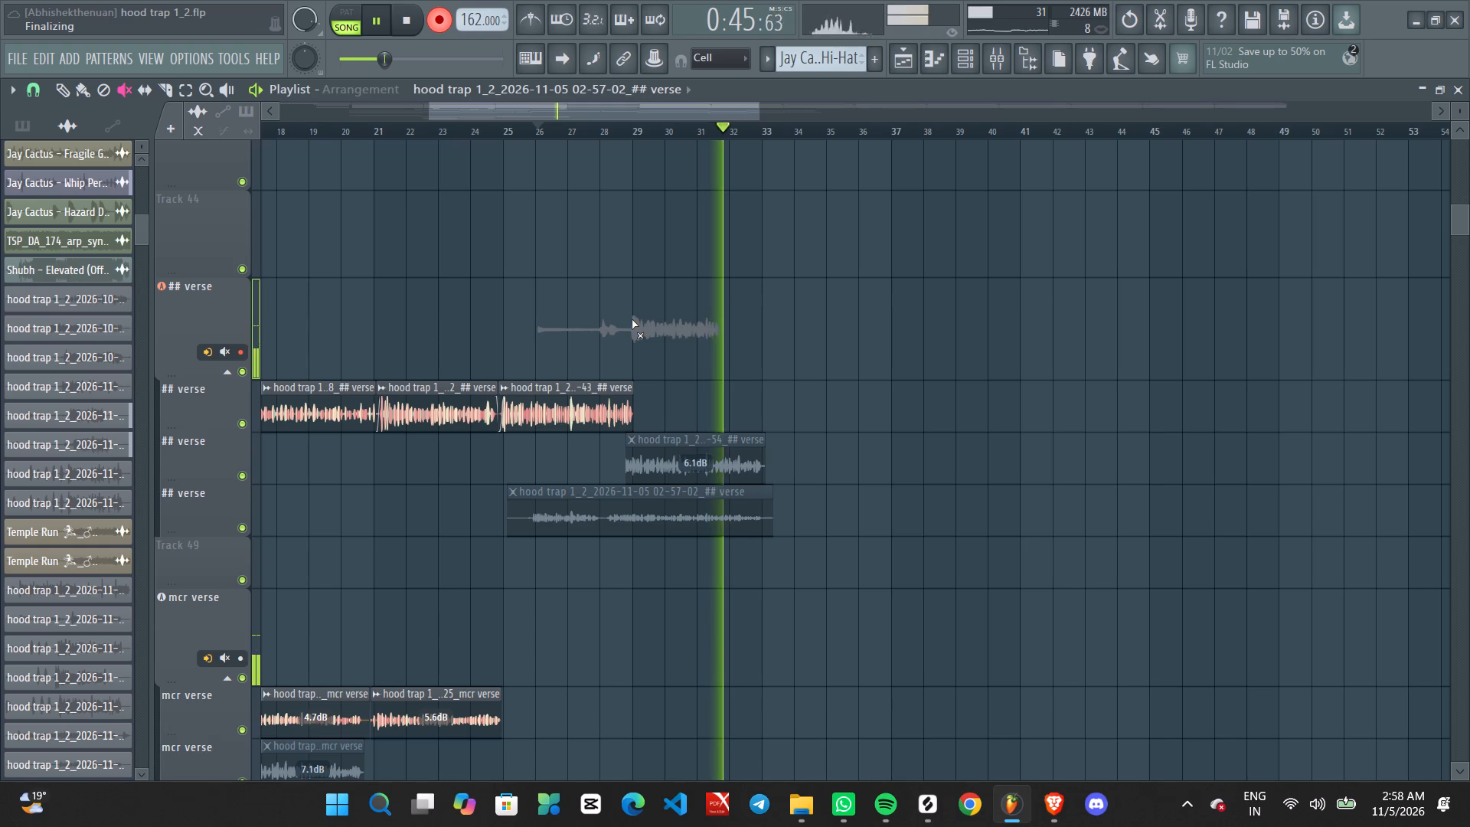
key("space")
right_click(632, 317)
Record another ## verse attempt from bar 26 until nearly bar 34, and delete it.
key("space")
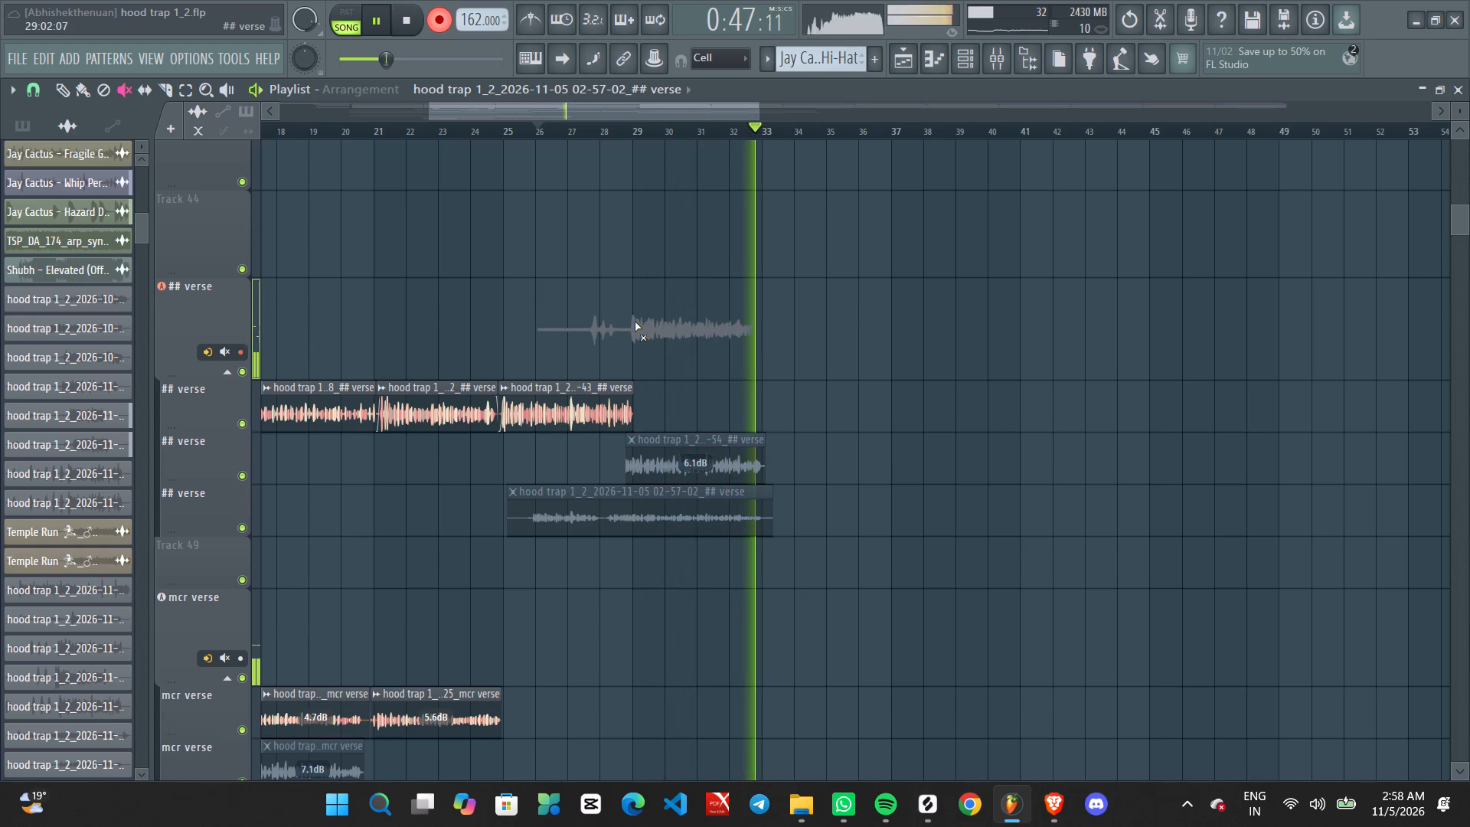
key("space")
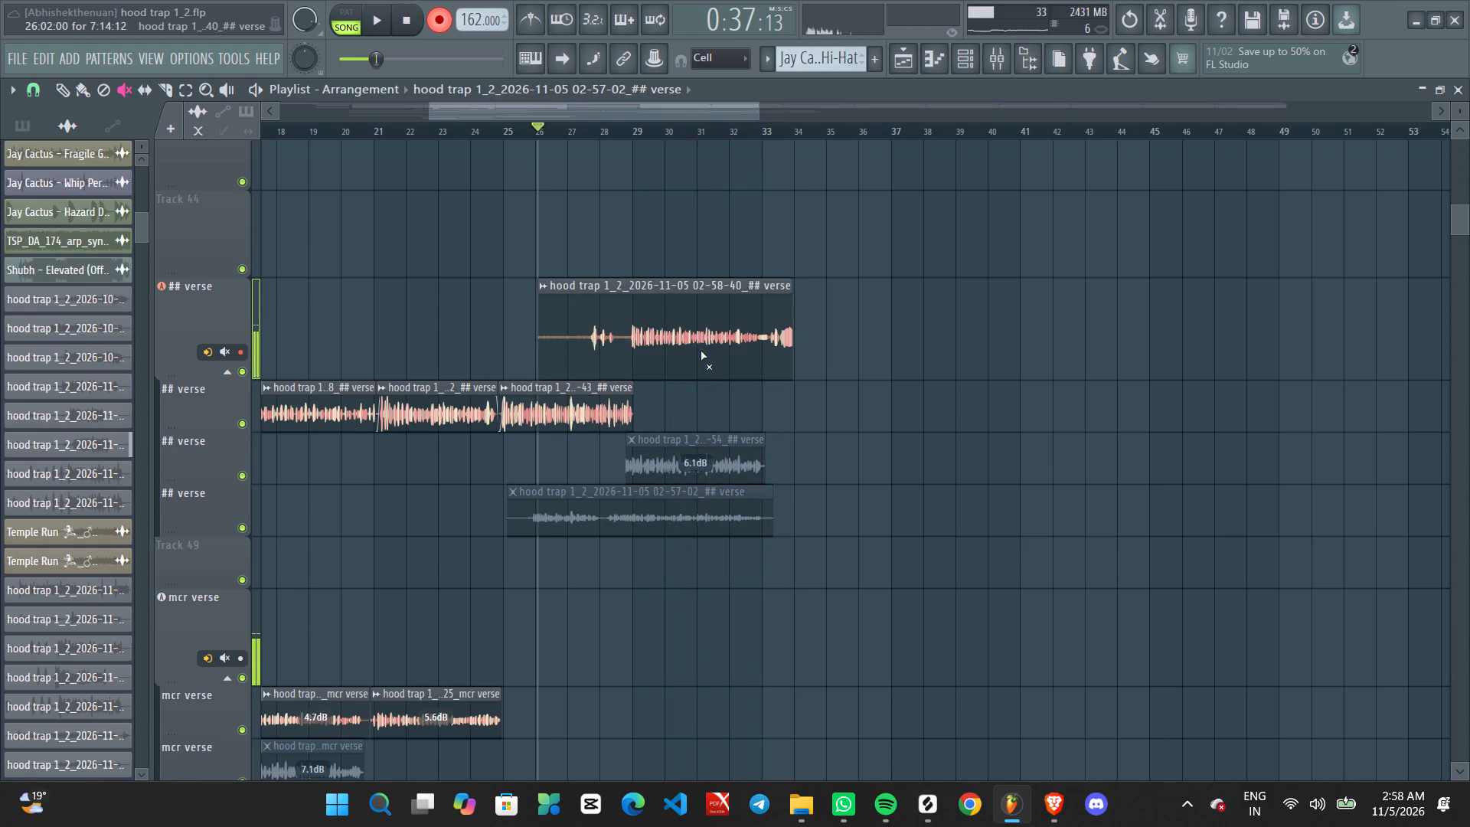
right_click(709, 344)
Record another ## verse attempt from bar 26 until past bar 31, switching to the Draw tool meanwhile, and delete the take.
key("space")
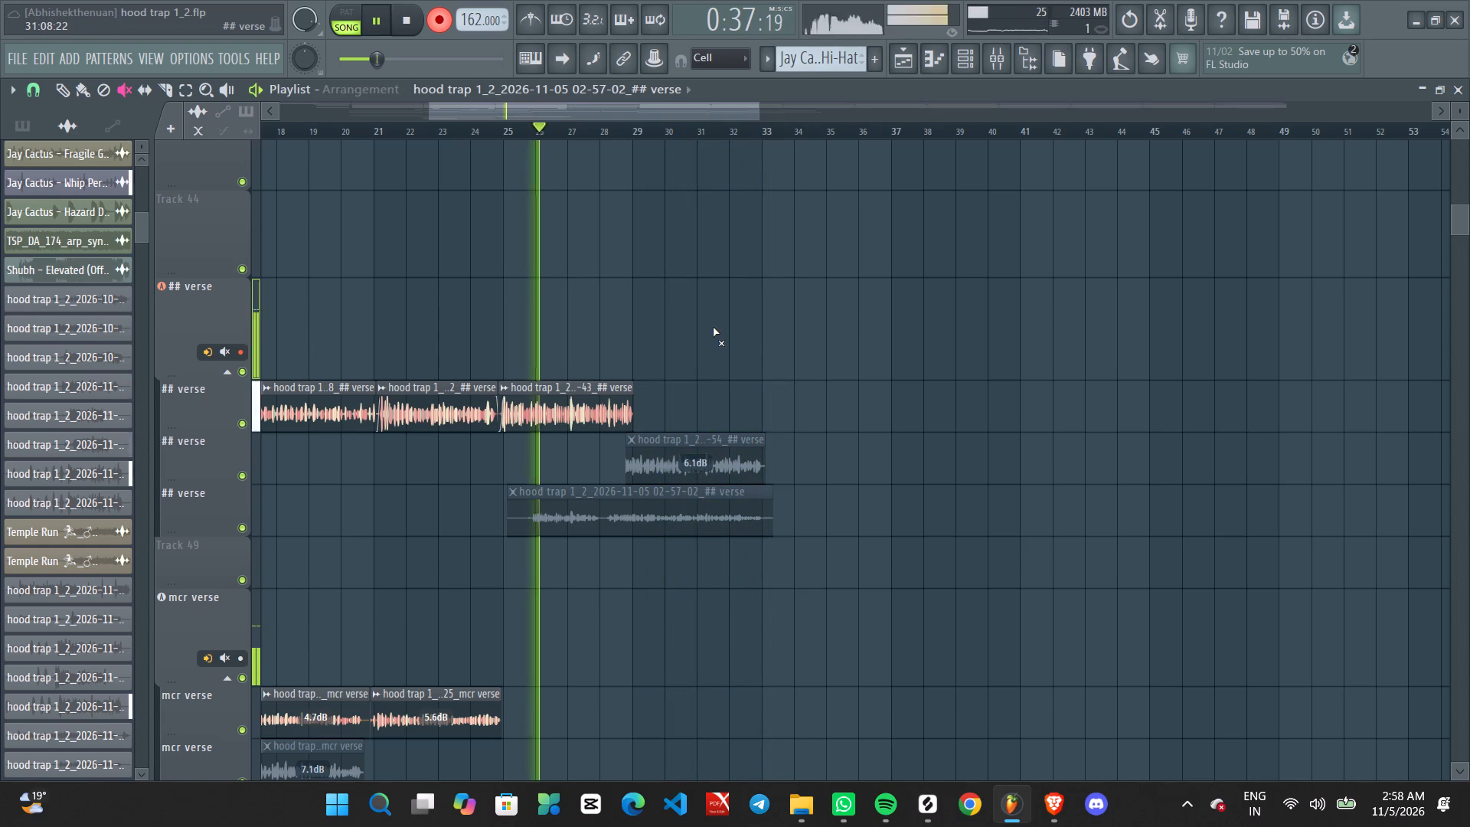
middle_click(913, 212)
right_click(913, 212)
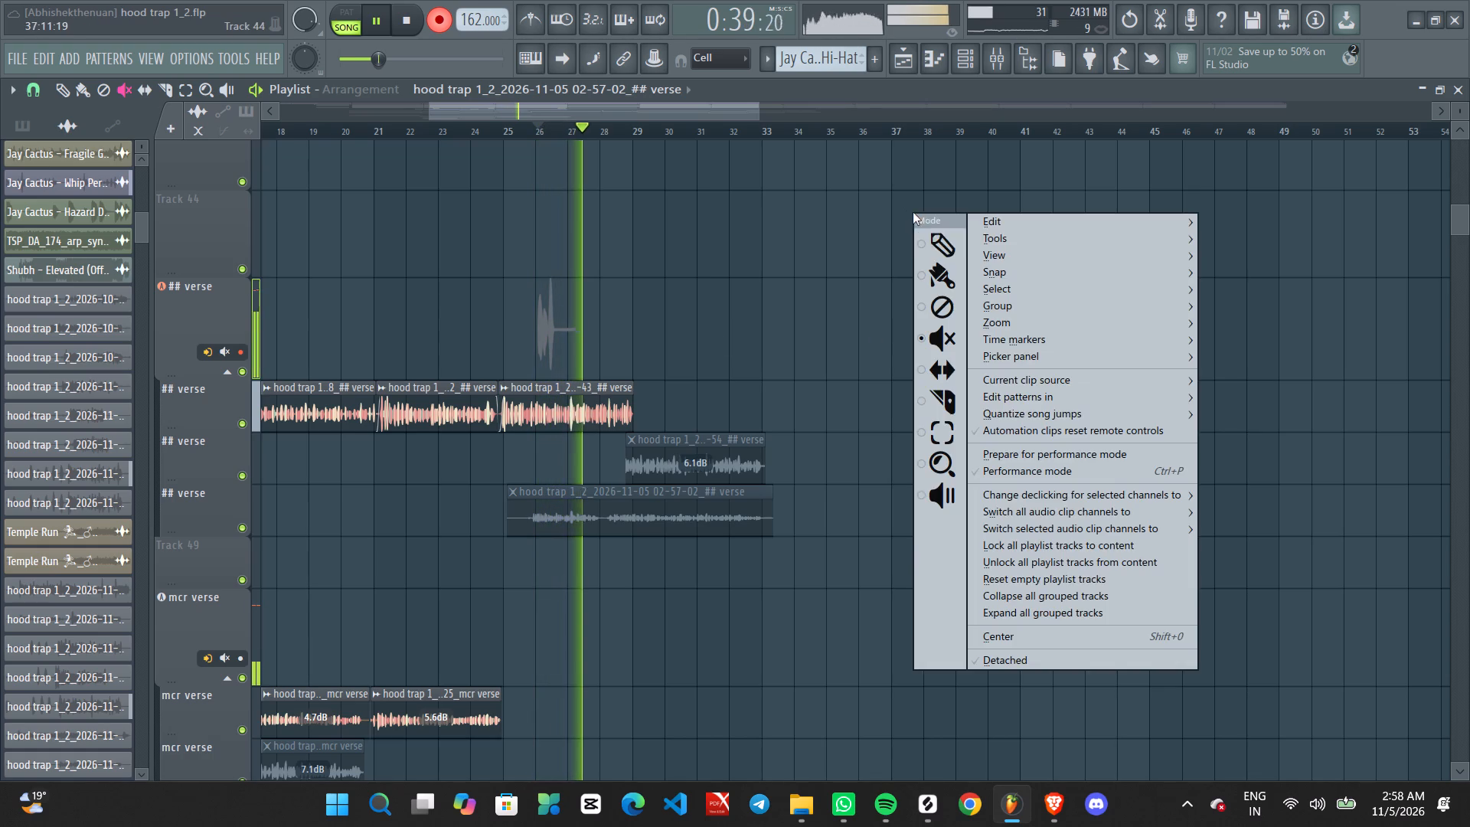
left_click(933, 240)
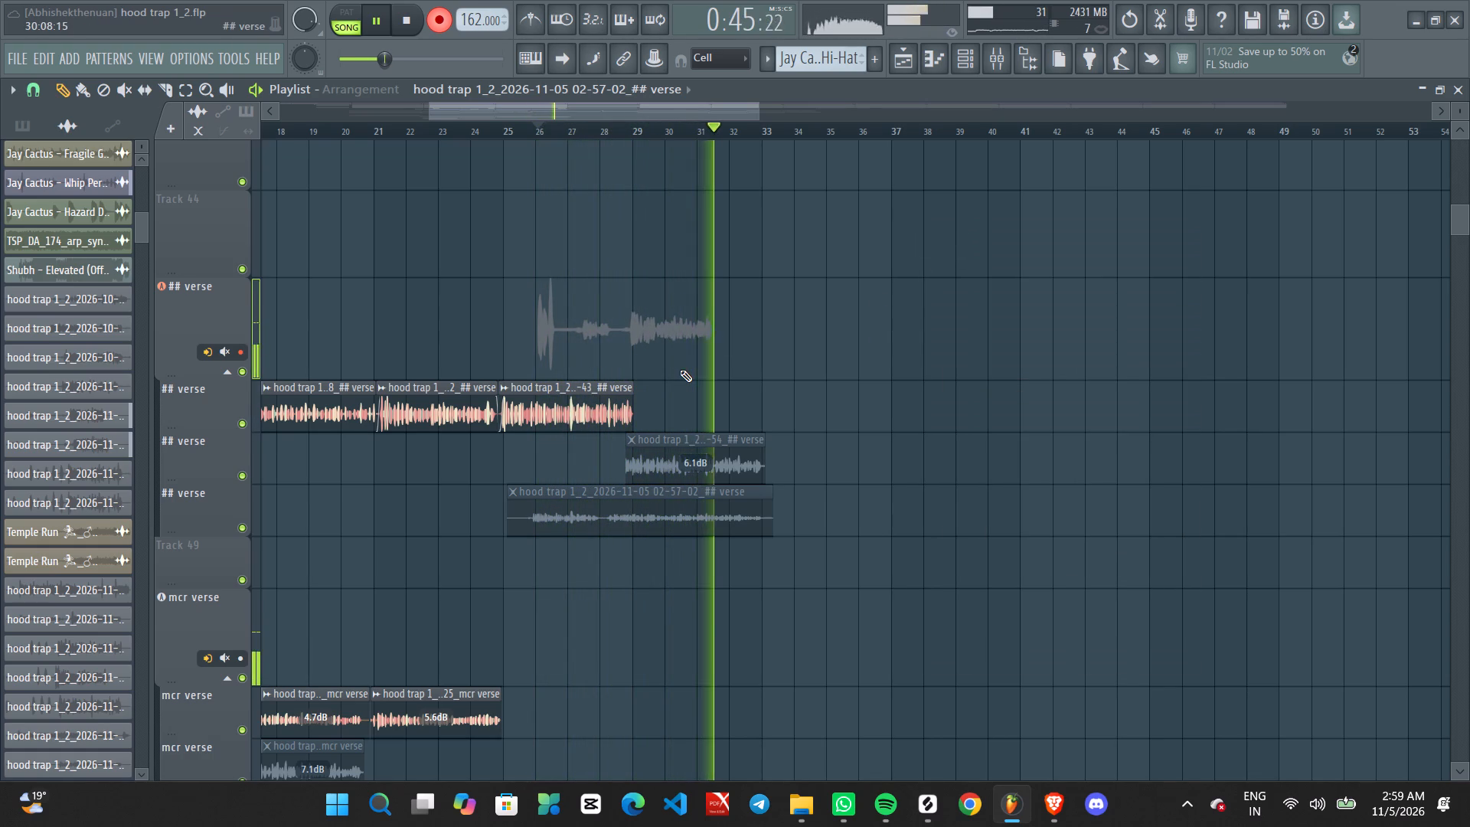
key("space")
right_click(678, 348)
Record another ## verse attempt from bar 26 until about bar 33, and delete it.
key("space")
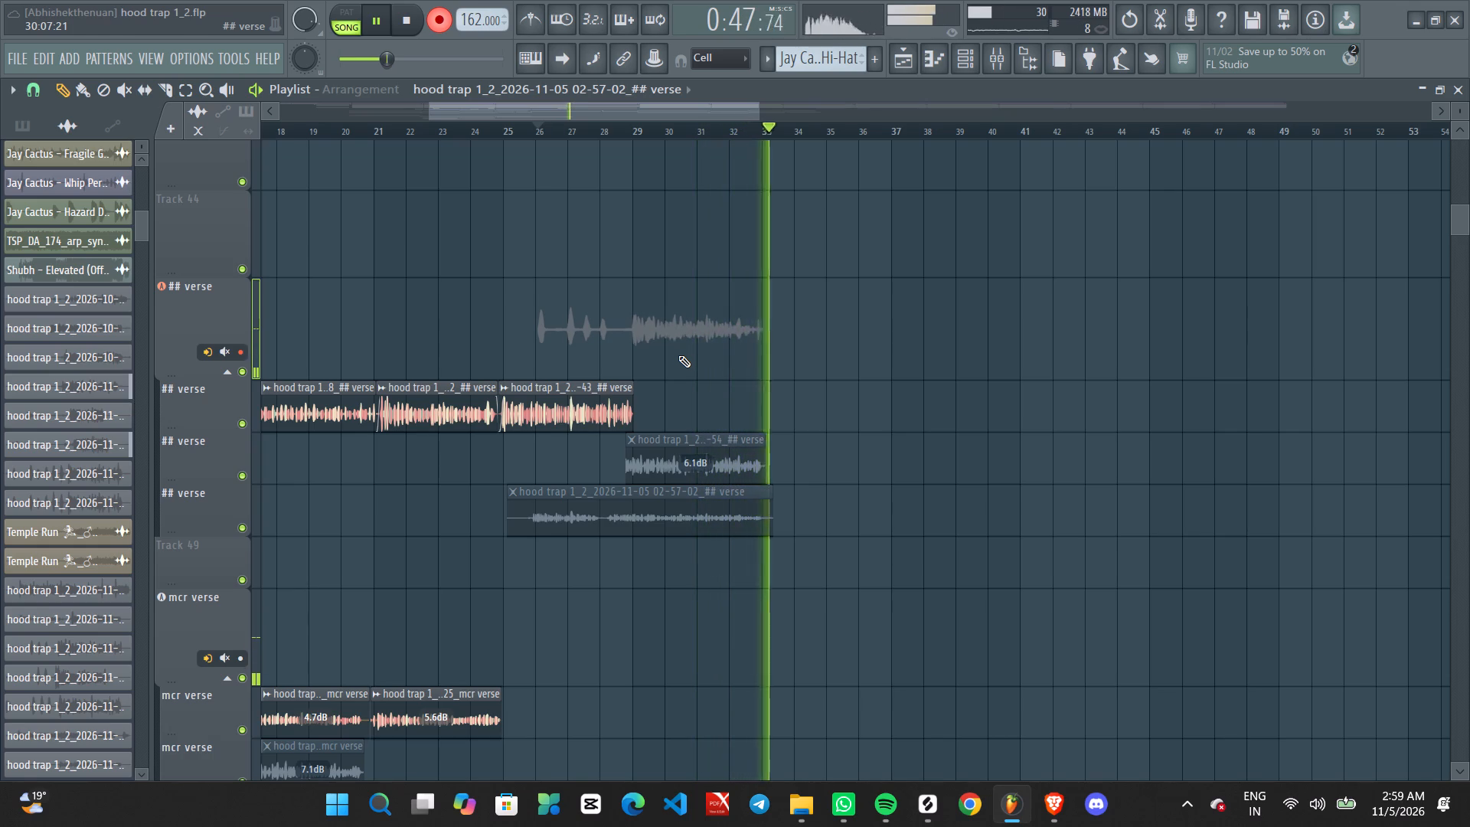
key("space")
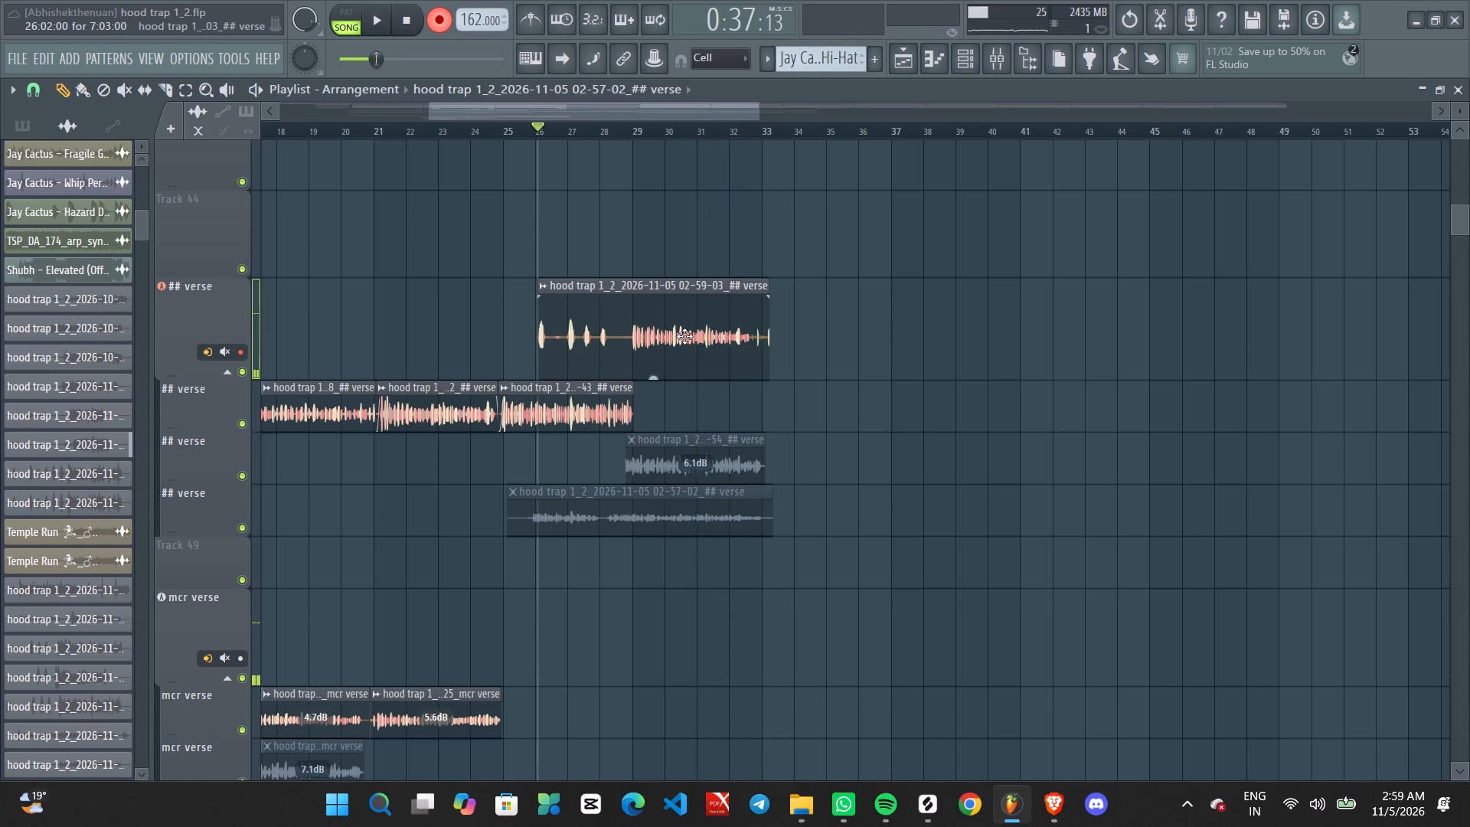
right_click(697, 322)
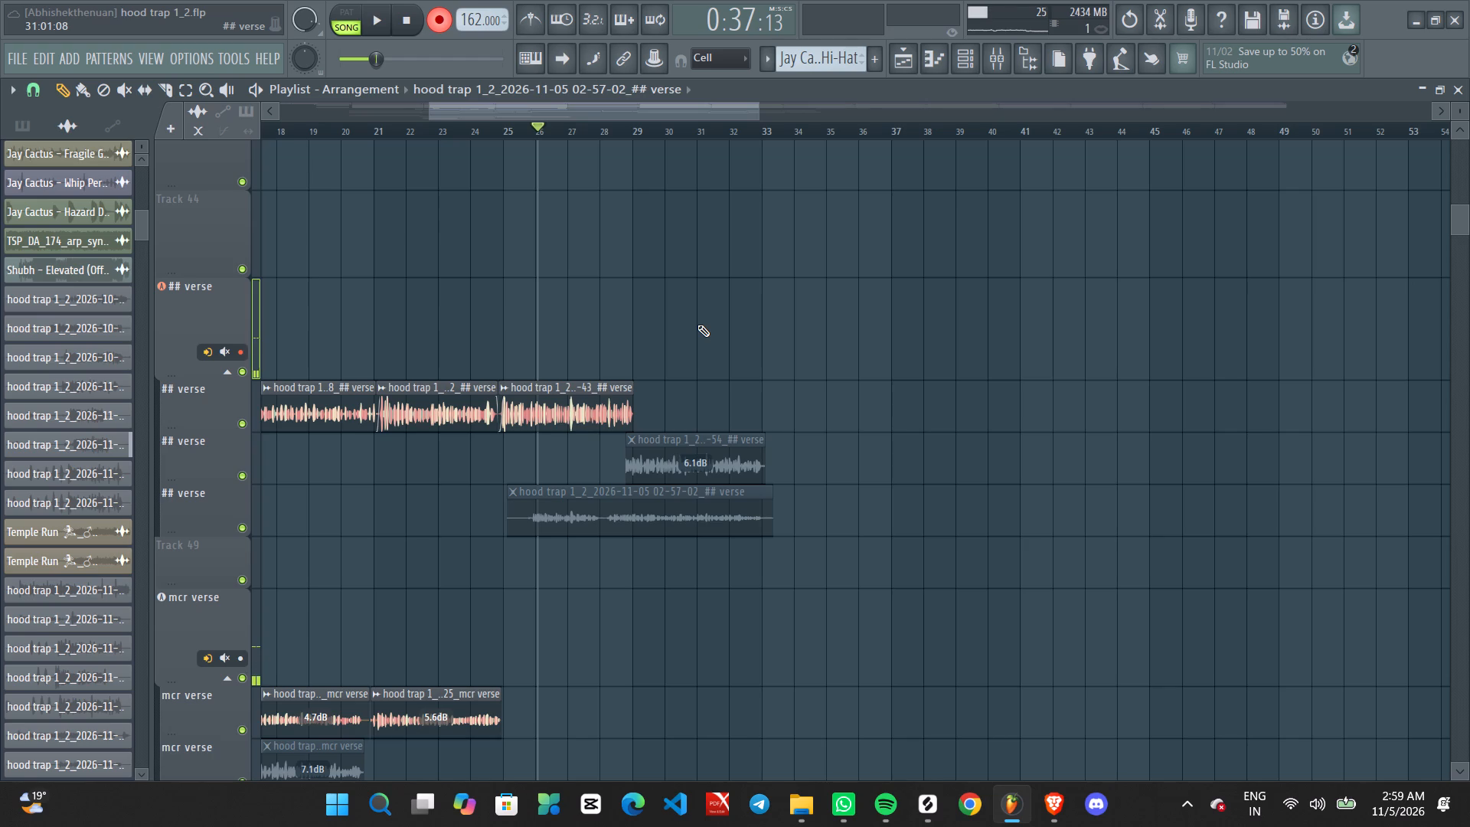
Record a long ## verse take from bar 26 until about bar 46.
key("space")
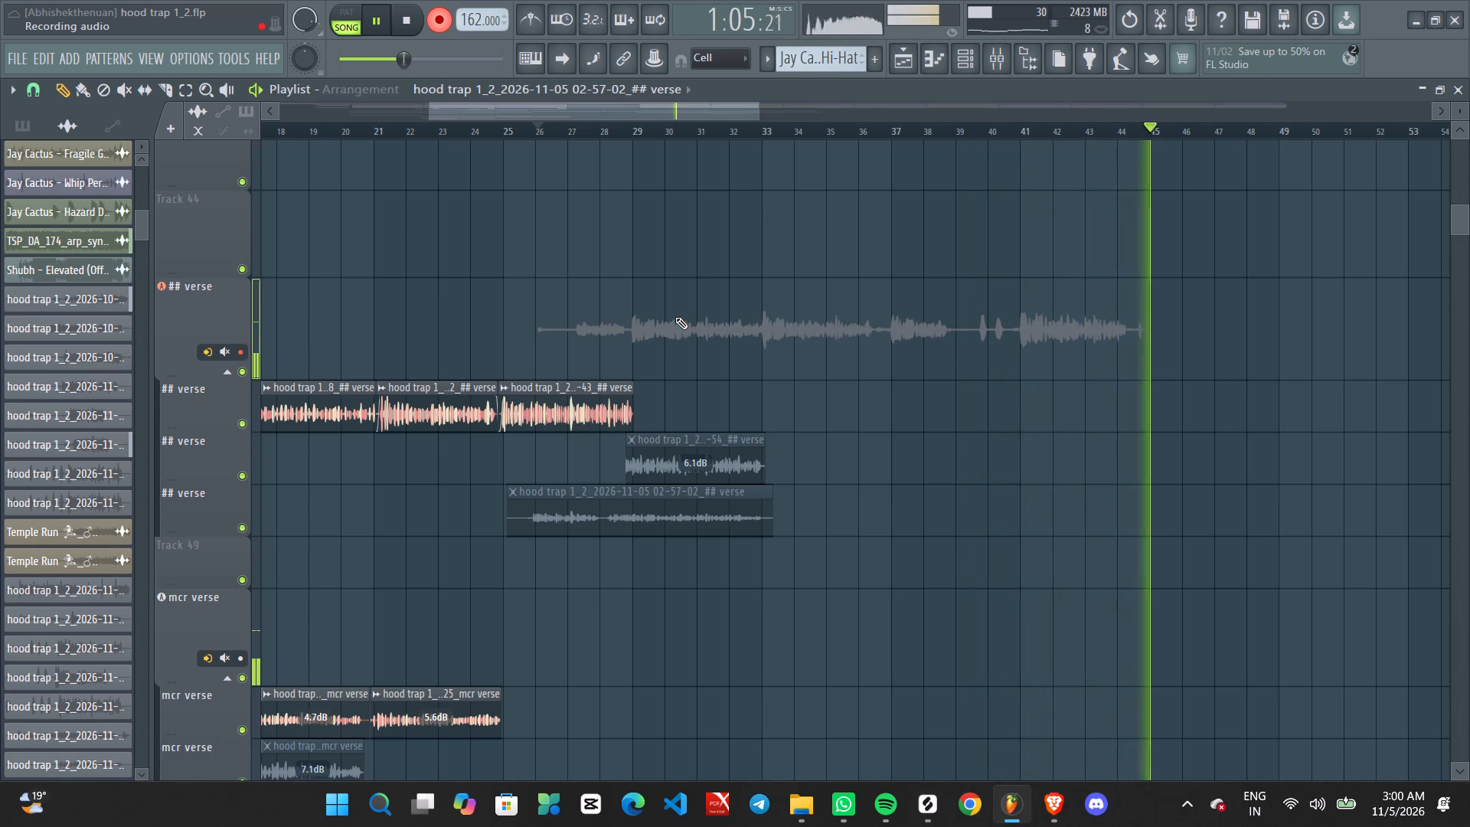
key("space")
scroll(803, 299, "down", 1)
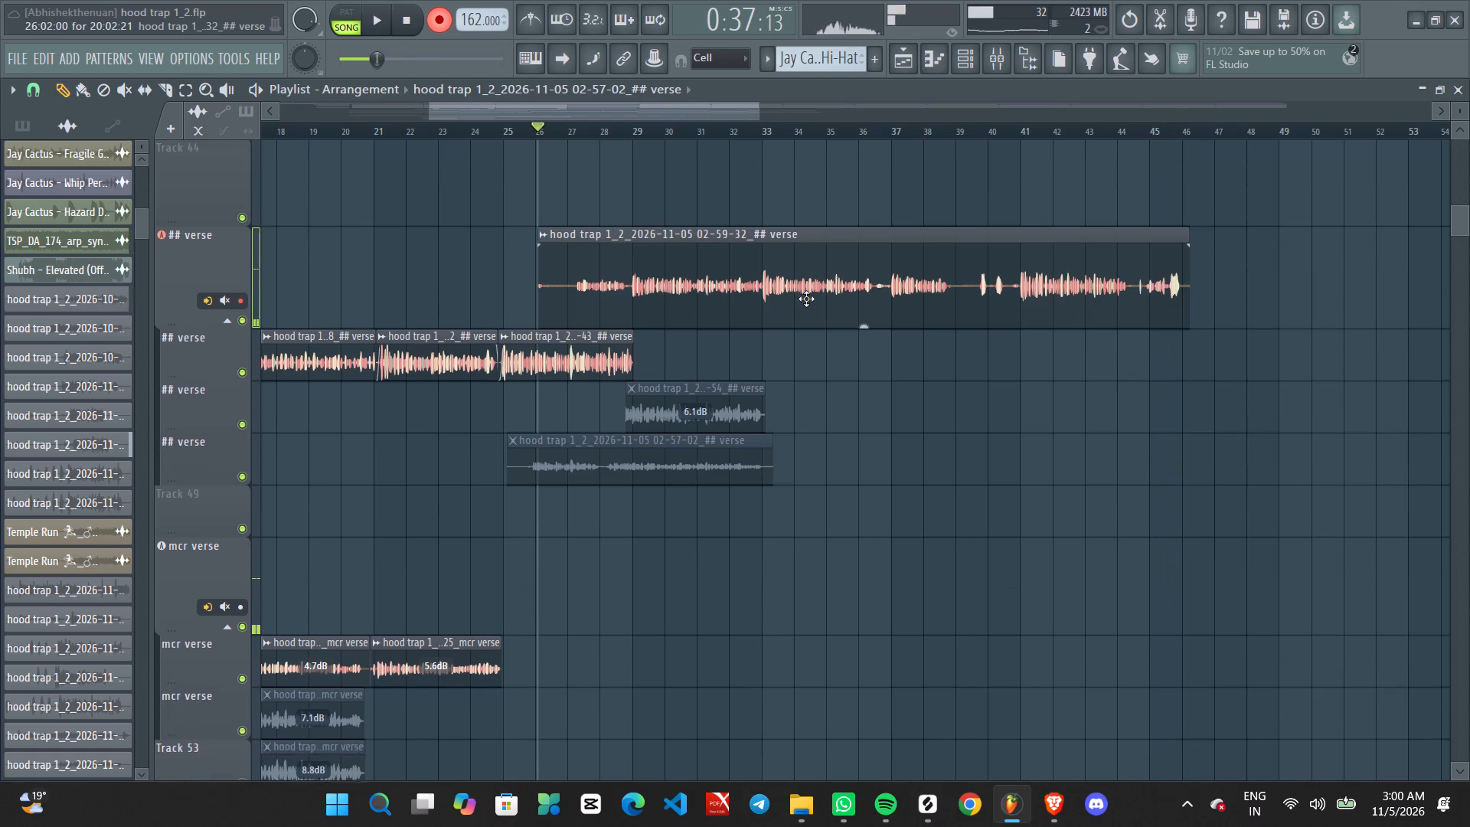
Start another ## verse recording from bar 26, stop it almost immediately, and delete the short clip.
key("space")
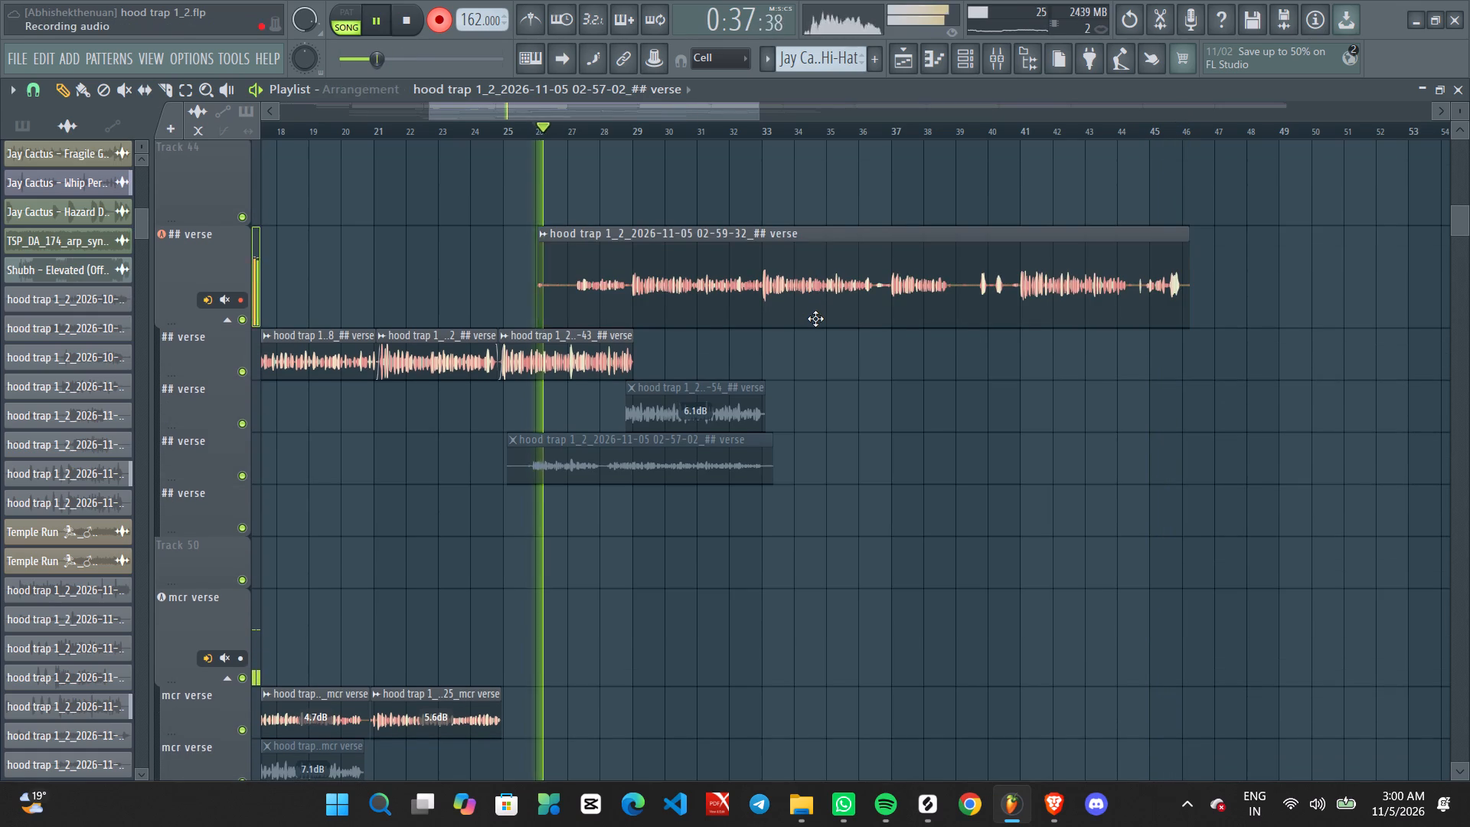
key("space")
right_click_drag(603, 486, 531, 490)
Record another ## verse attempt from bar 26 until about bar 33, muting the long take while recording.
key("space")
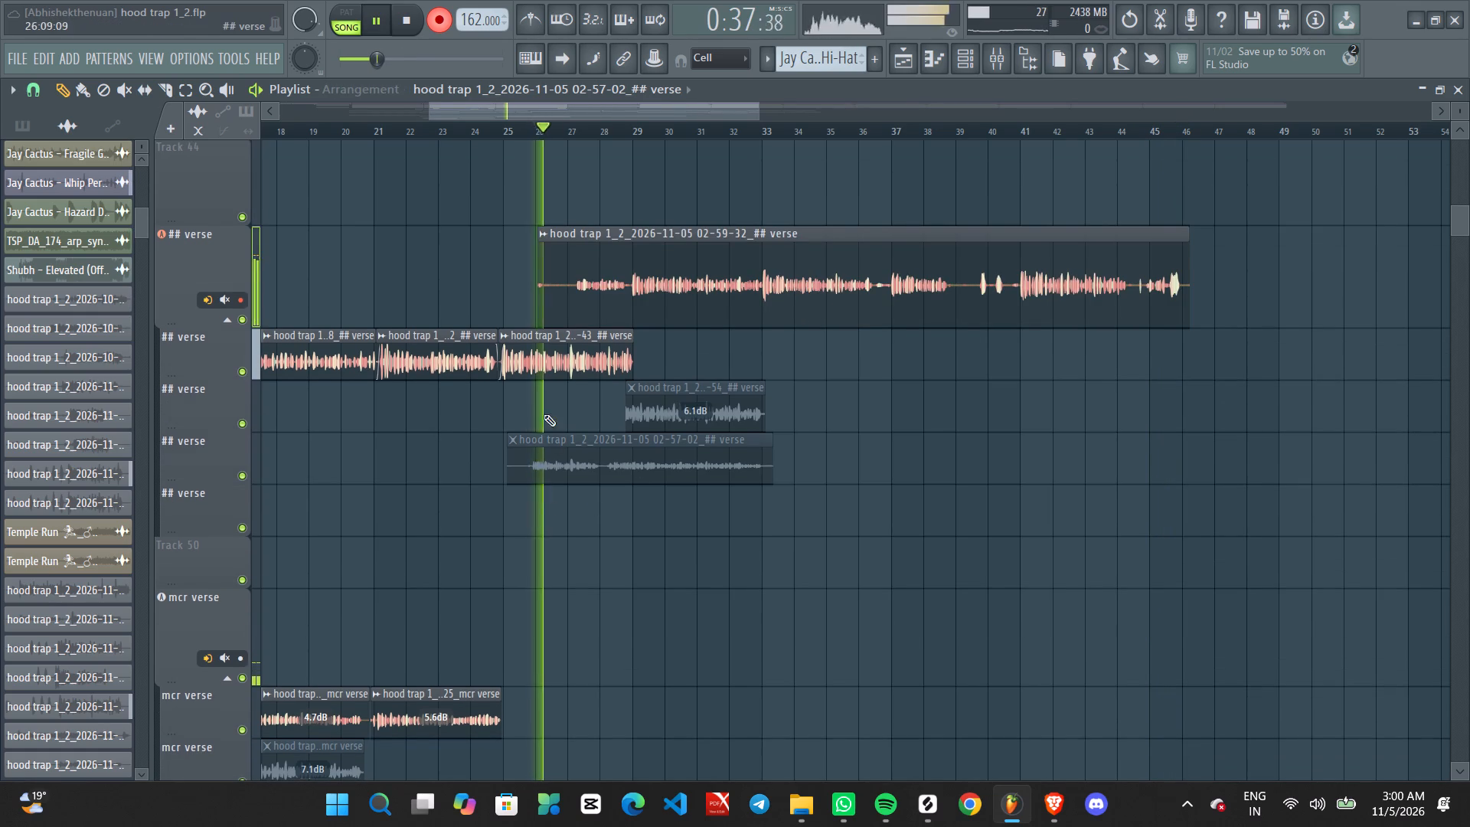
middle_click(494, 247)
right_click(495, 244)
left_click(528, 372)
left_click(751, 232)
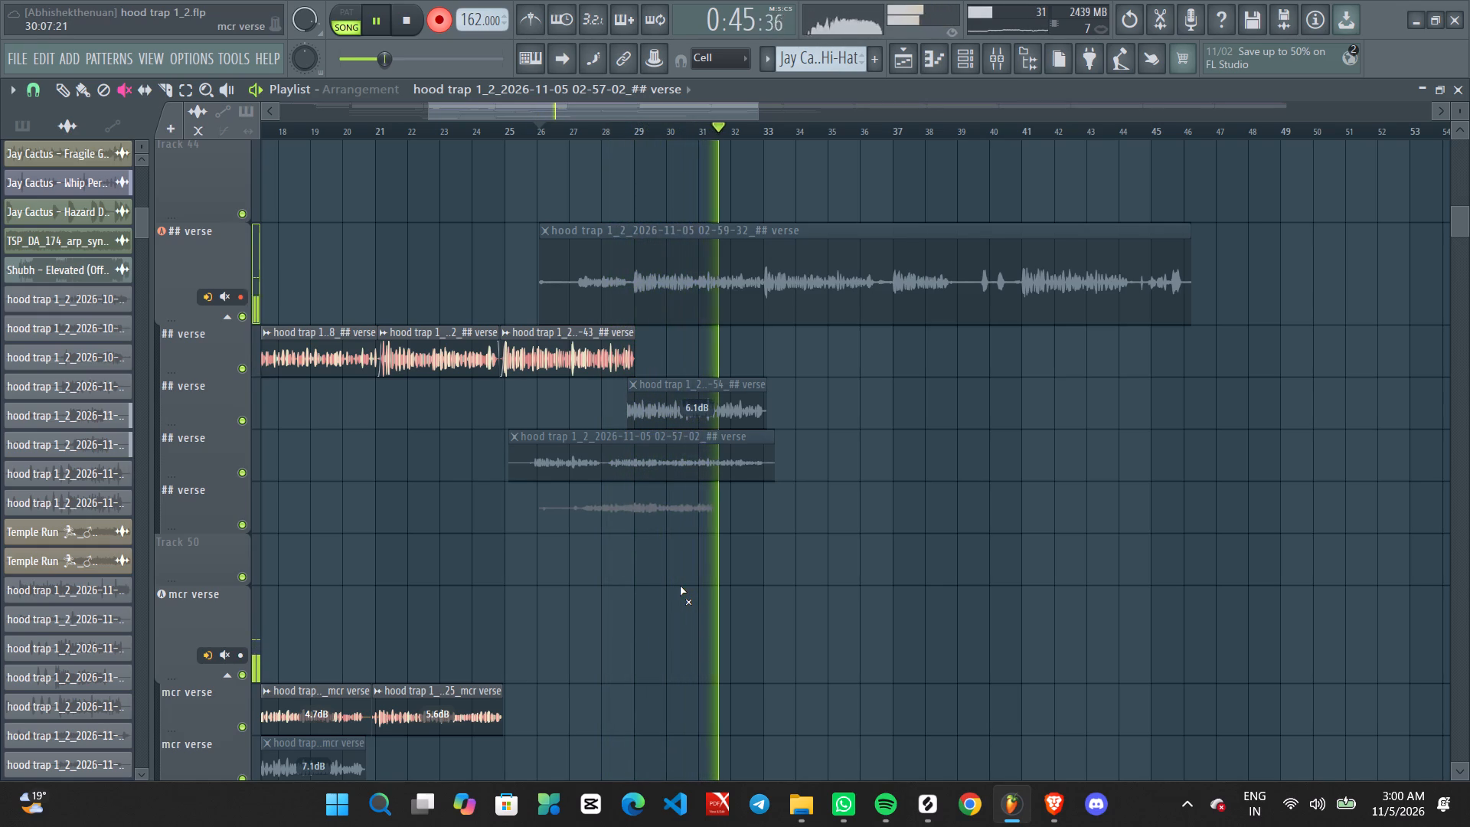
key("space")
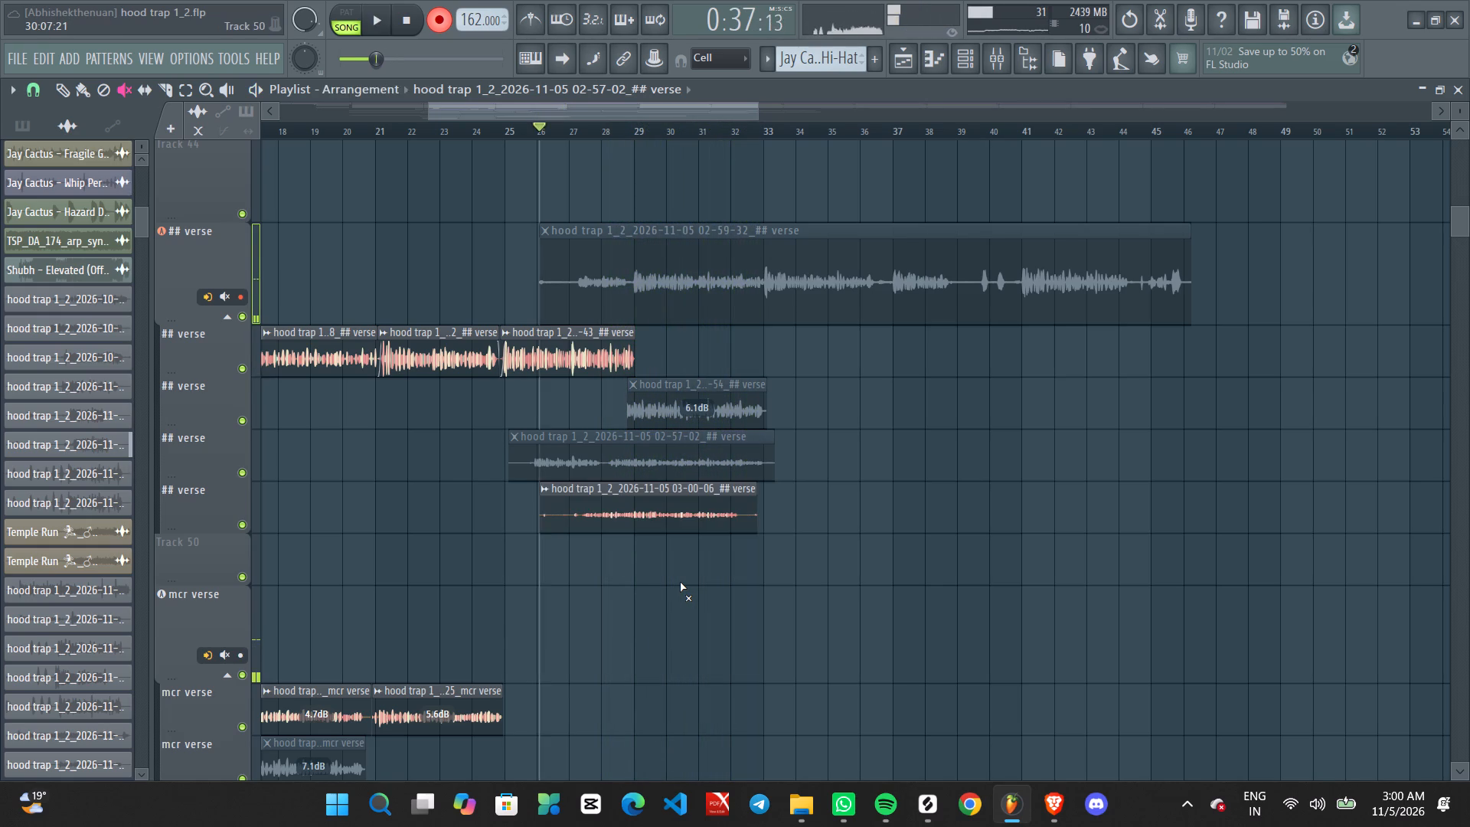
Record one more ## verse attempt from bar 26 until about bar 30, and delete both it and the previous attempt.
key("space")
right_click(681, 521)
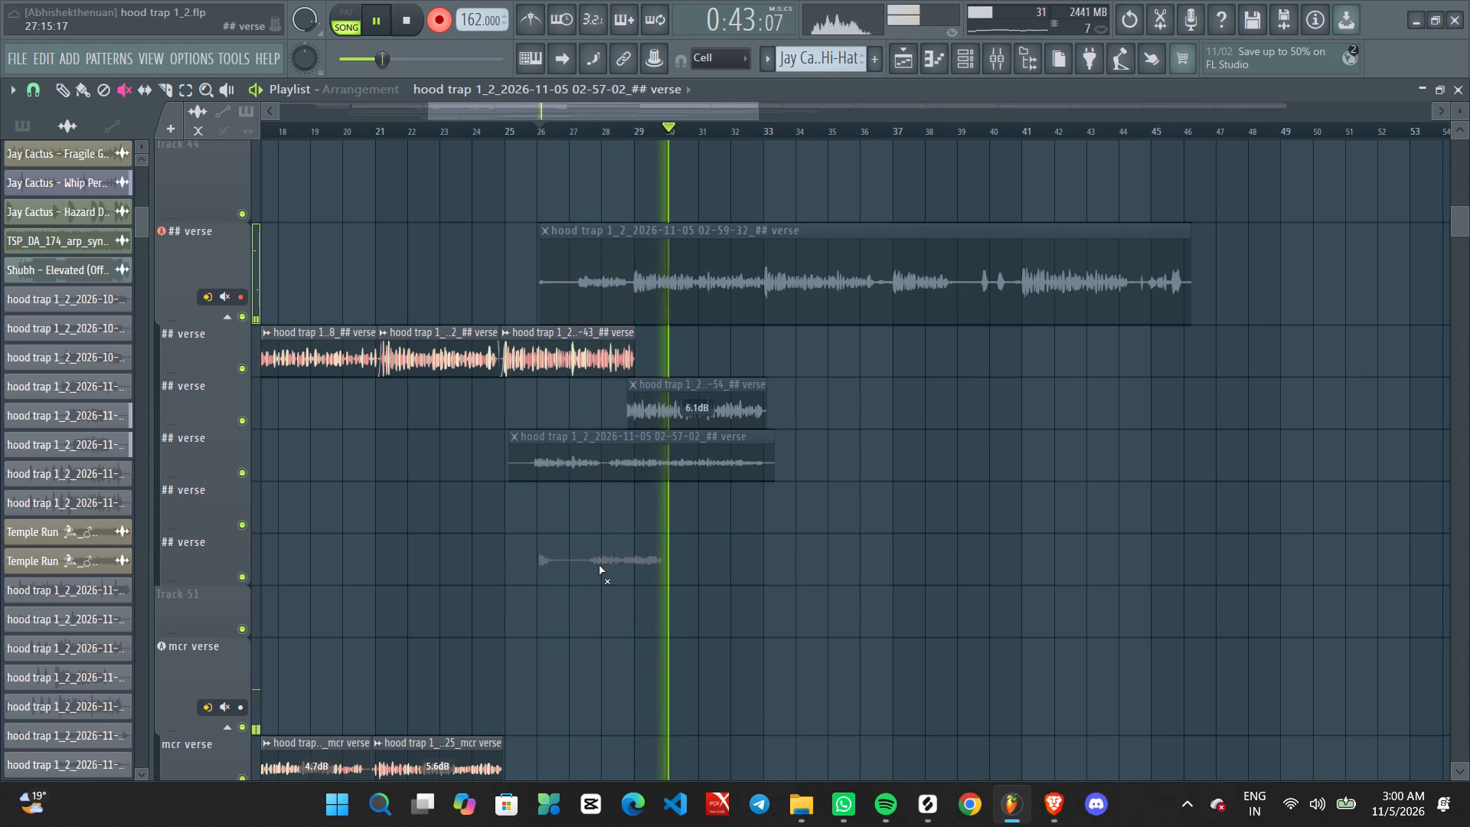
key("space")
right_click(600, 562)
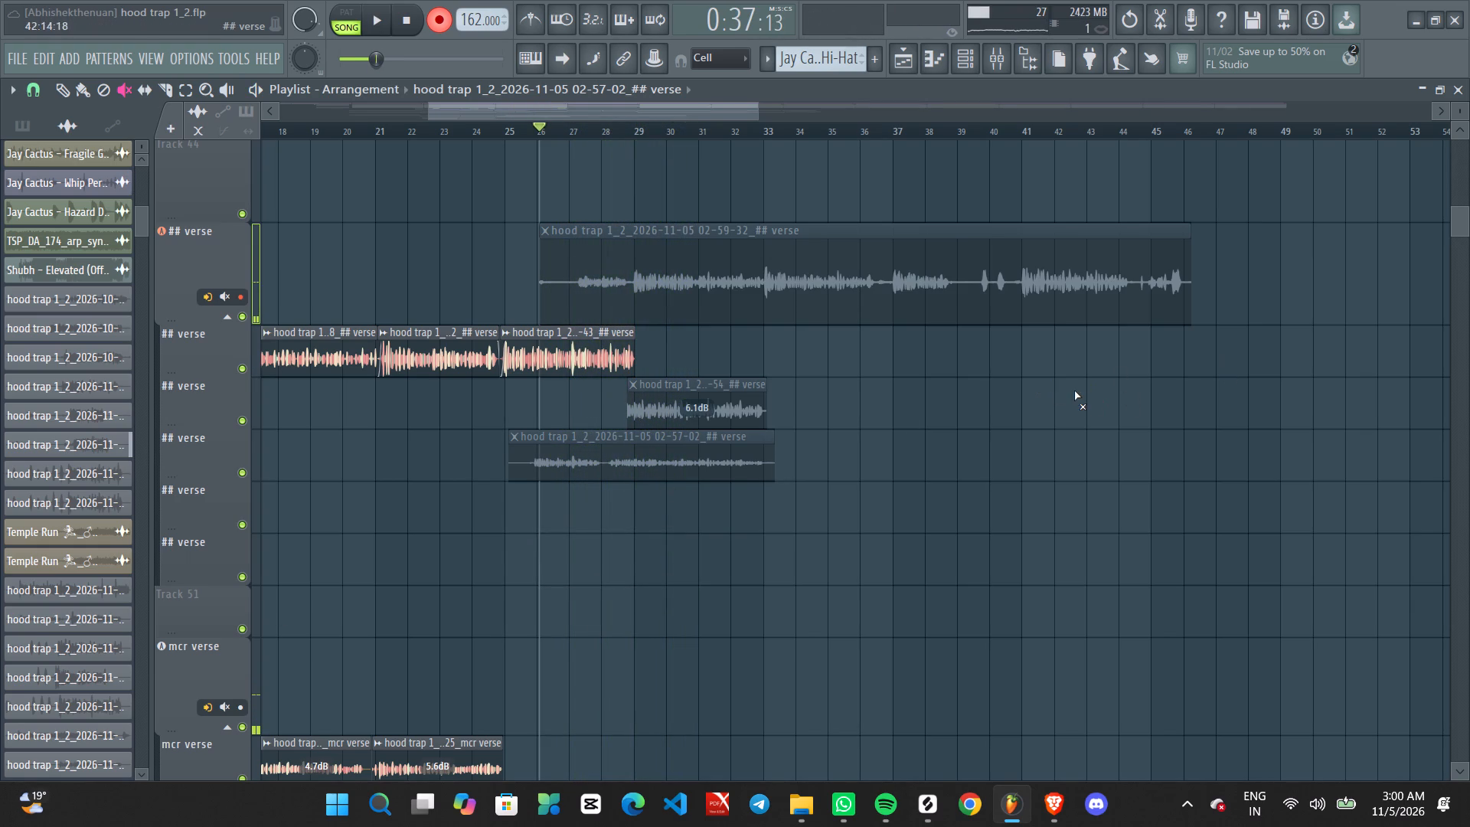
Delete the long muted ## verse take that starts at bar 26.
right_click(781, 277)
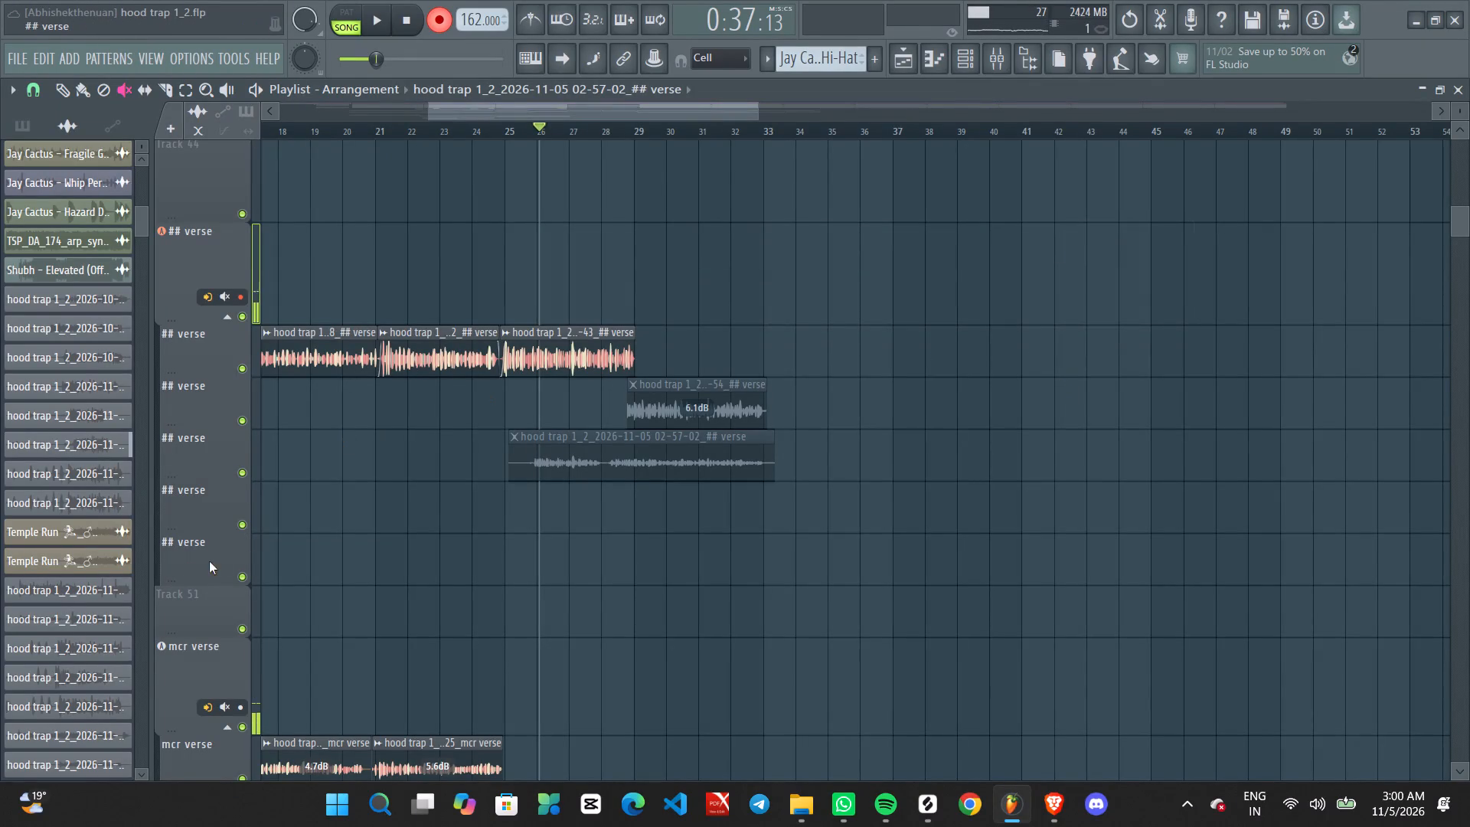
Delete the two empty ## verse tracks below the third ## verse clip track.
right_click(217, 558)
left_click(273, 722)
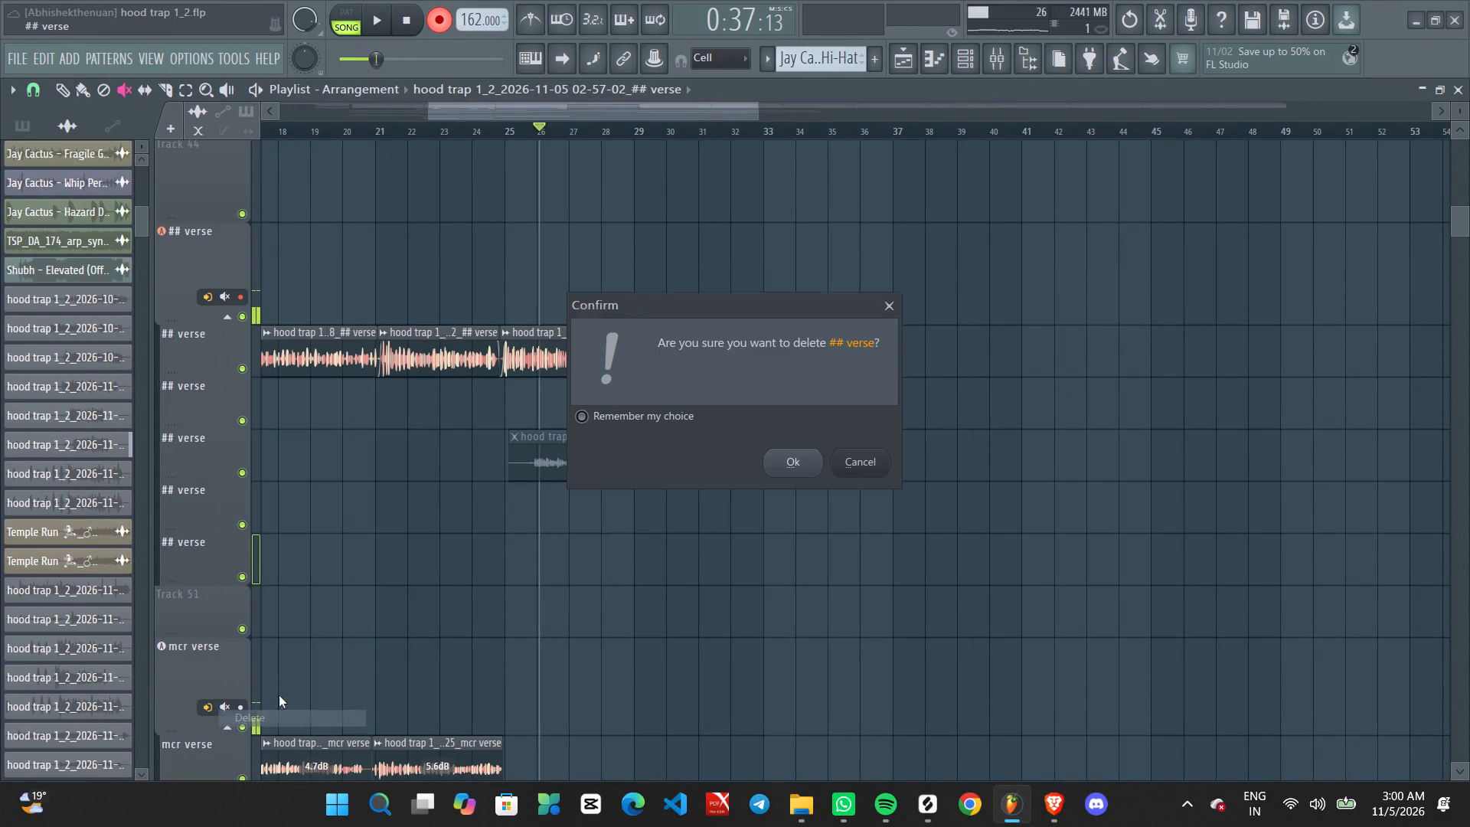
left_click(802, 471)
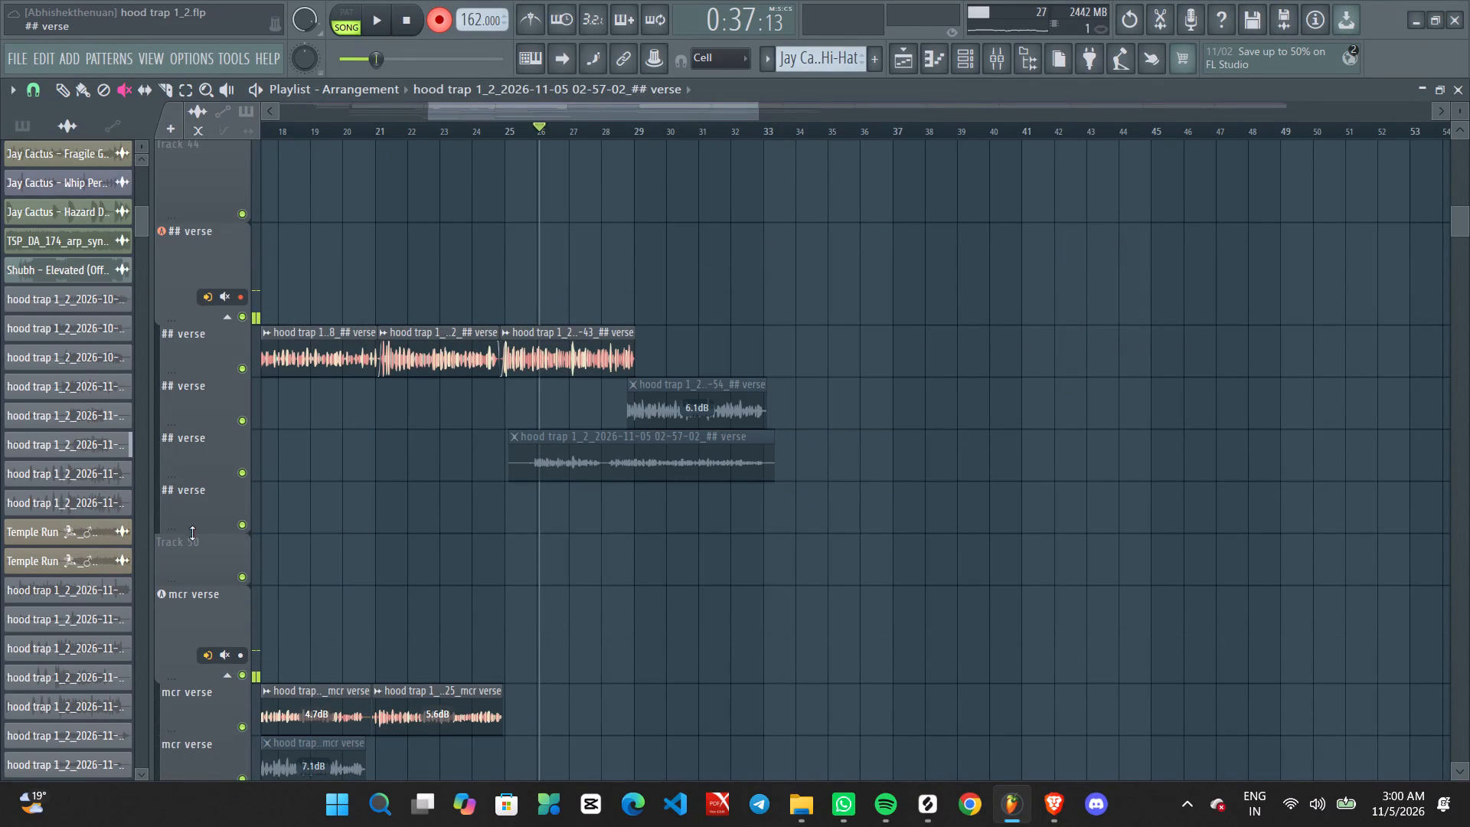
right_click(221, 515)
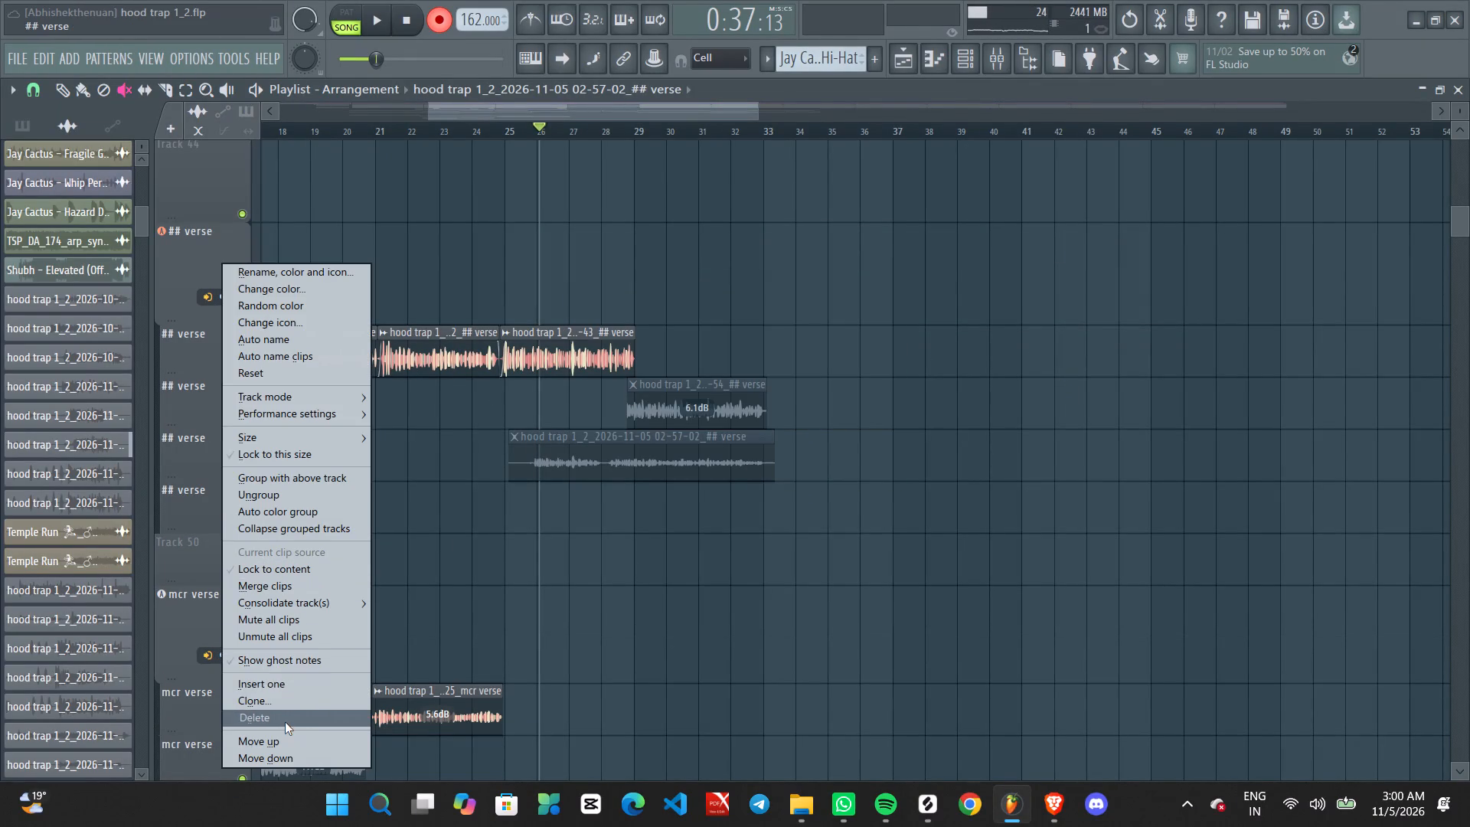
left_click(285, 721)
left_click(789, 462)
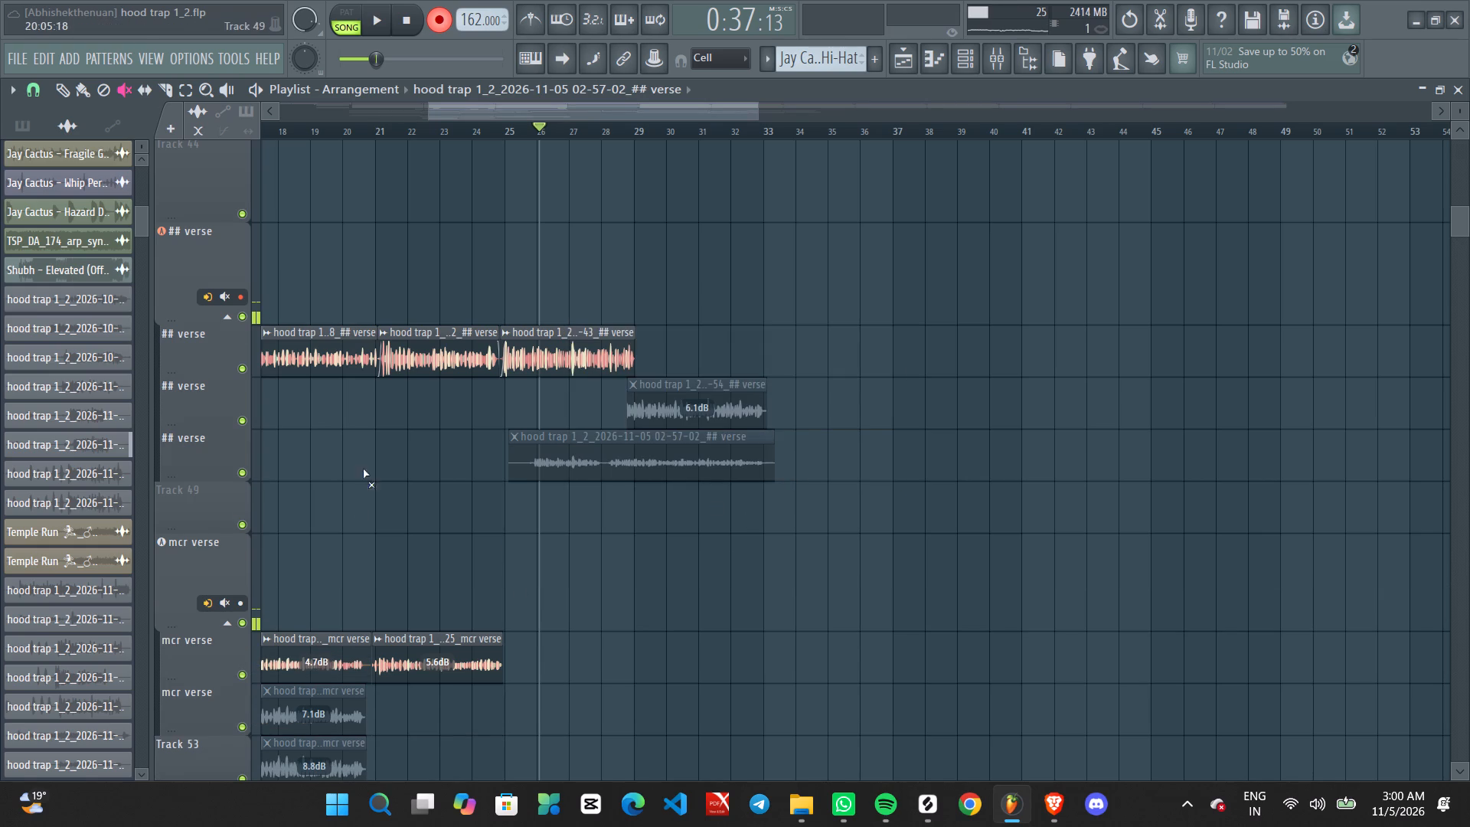
Mute the three clips in the first ## verse clip track.
scroll(560, 336, "down", 4)
scroll(345, 311, "up", 1)
middle_click_drag(361, 304, 517, 315)
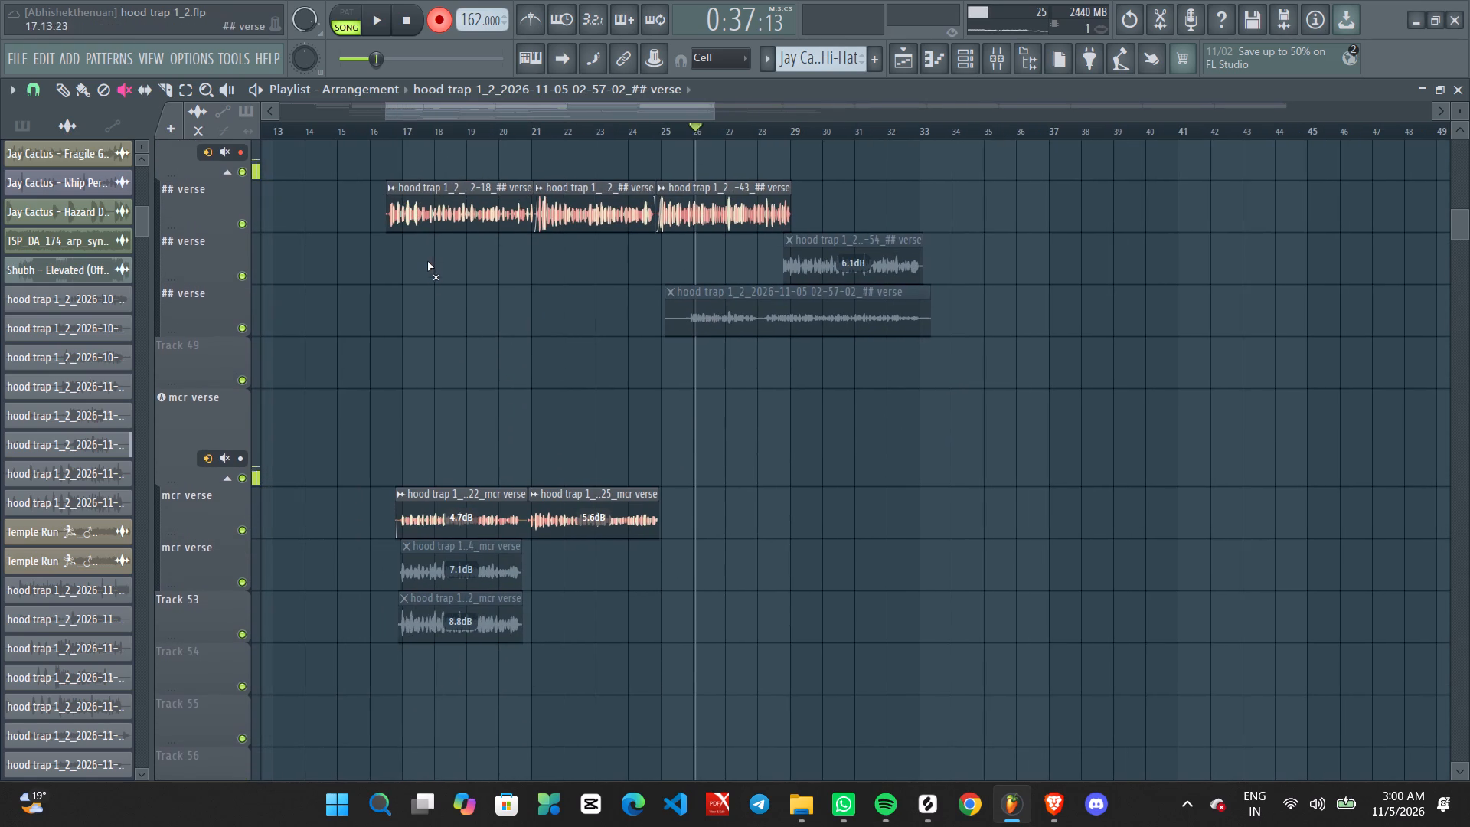
left_click_drag(427, 220, 877, 207)
Arm the mcr verse track for recording instead of the ## verse track, and place the playhead at bar 21.
left_click(569, 130)
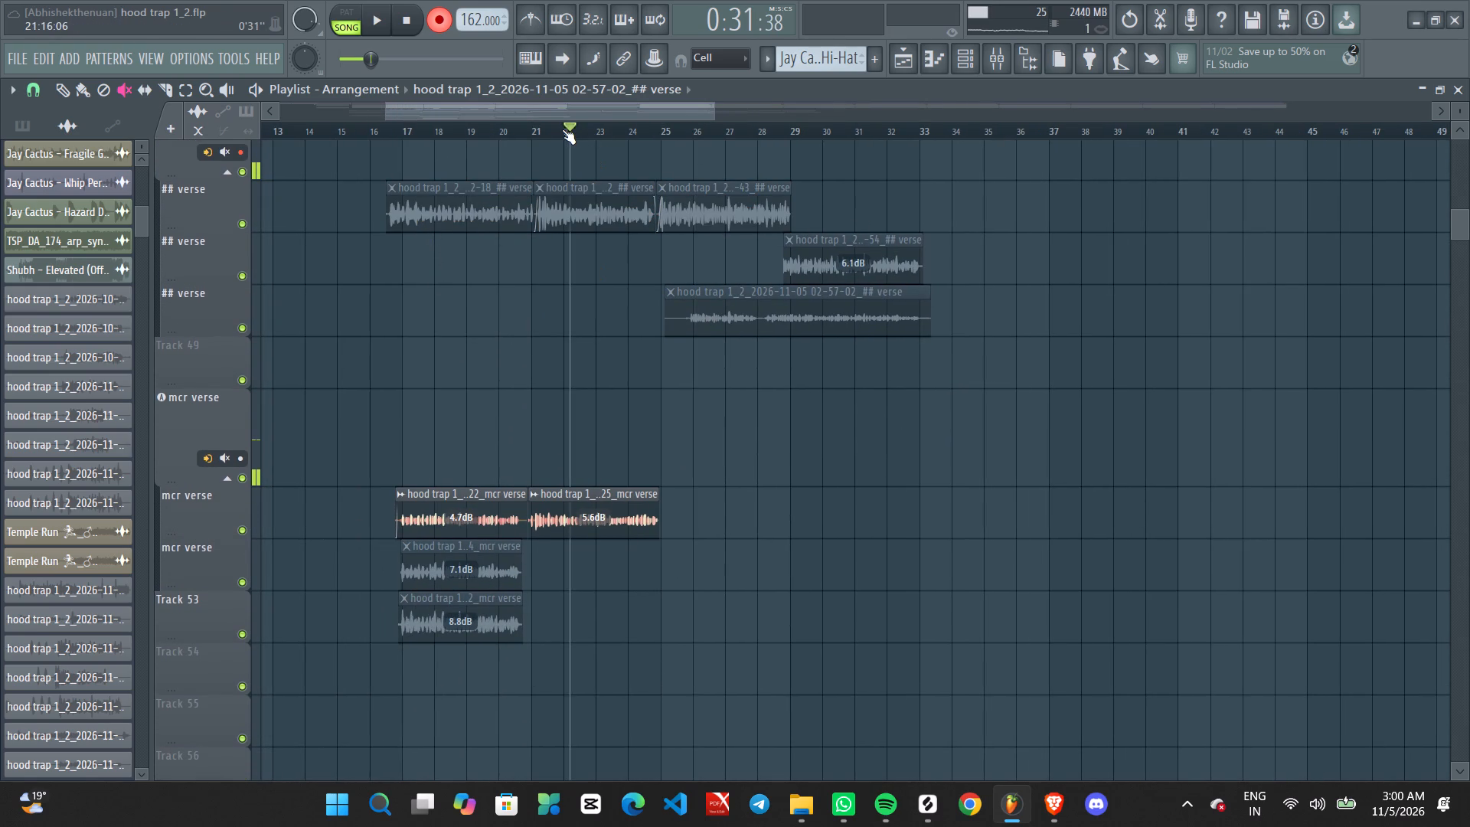
left_click(562, 129)
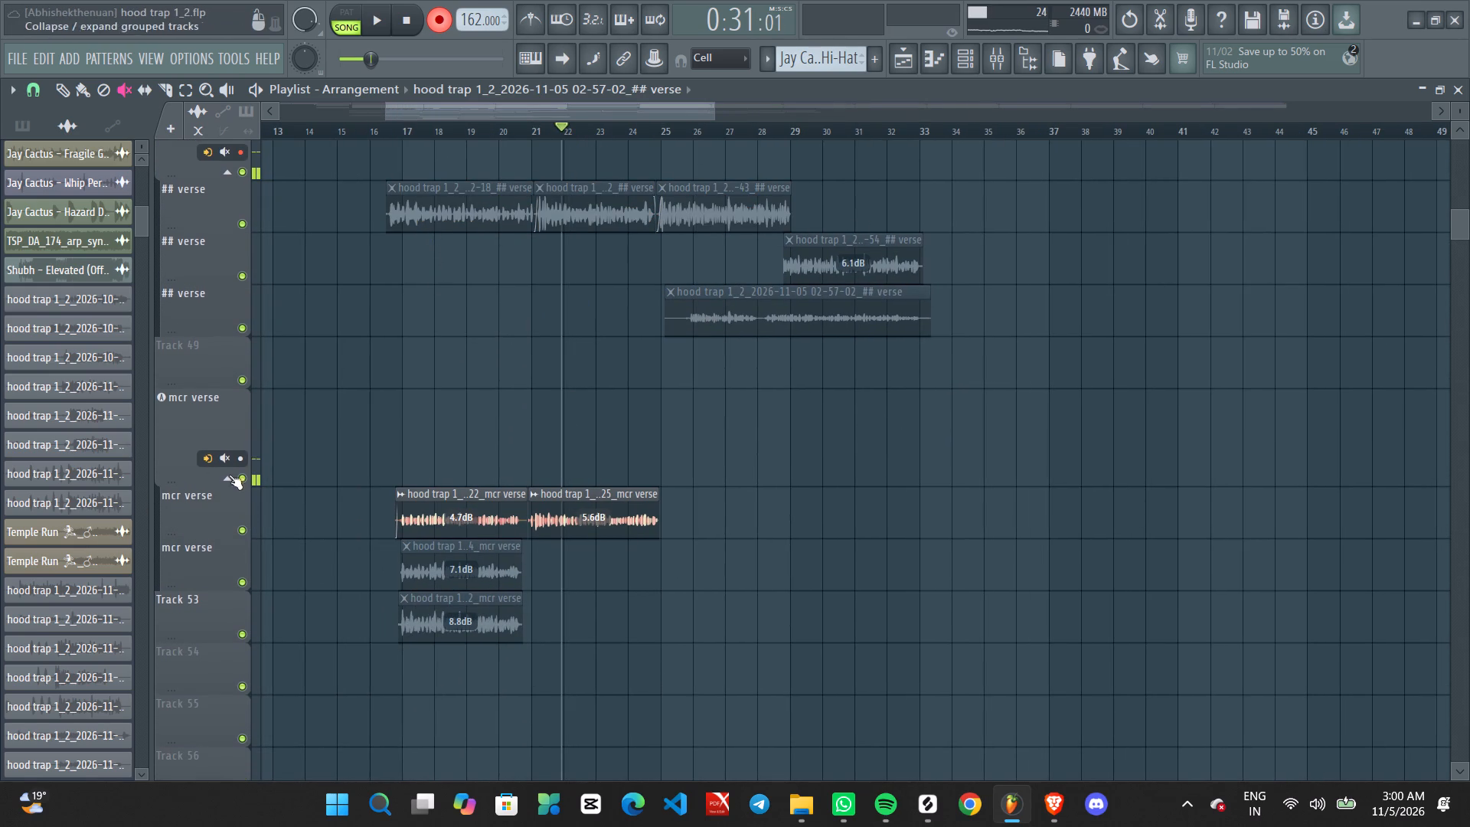
left_click(243, 463)
left_click(243, 154)
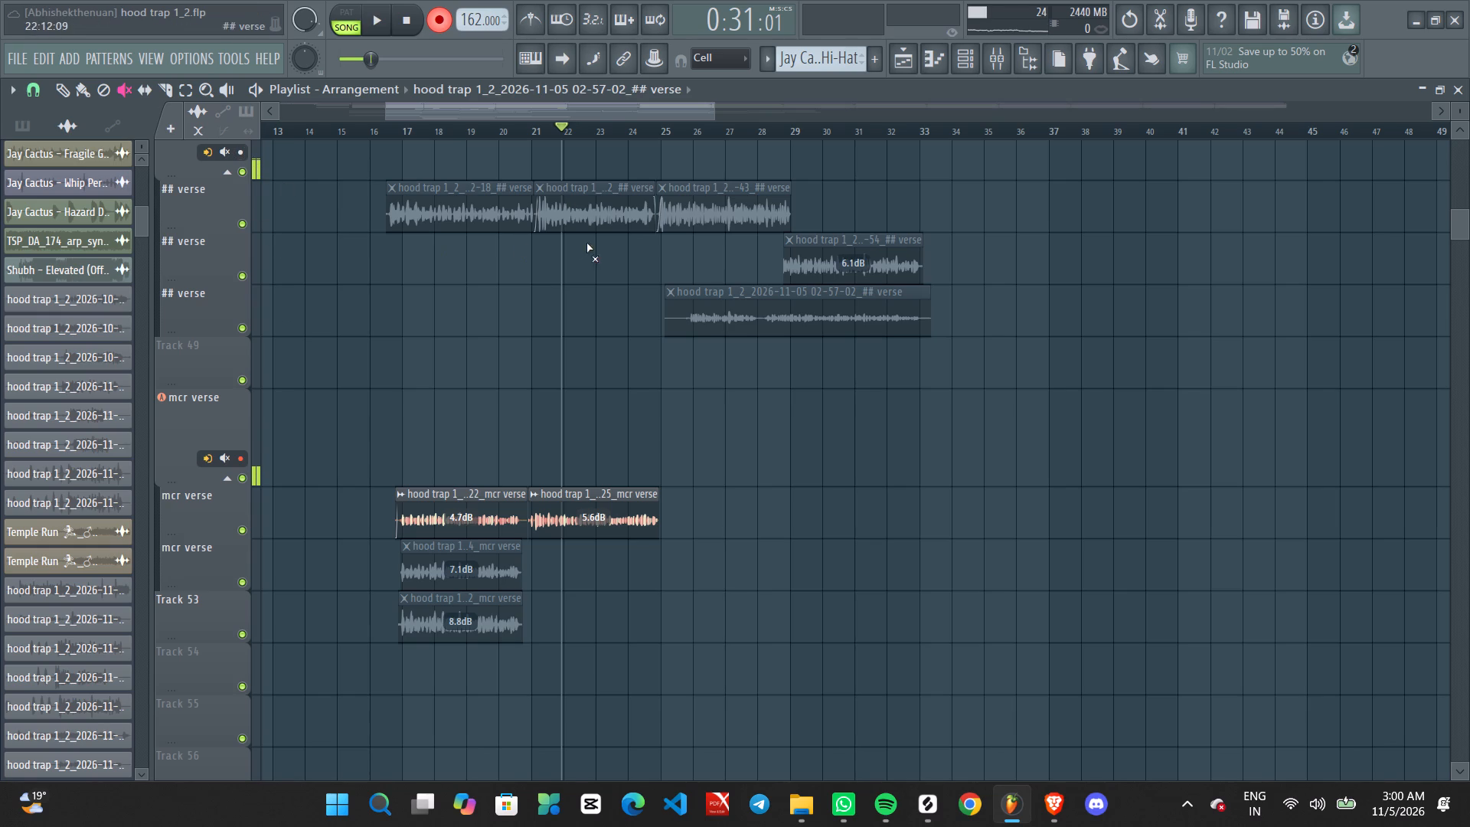
left_click(544, 122)
left_click(539, 126)
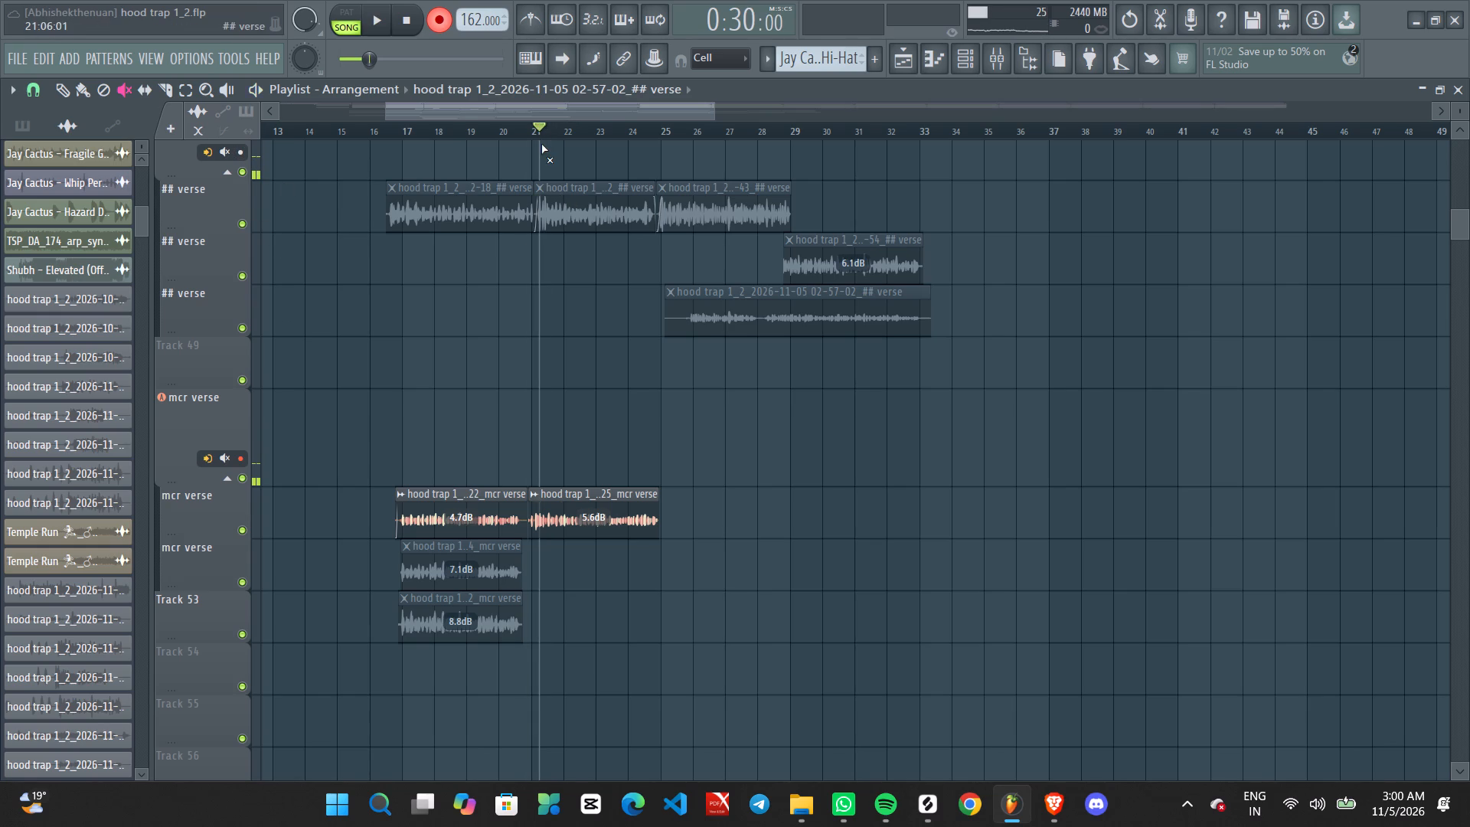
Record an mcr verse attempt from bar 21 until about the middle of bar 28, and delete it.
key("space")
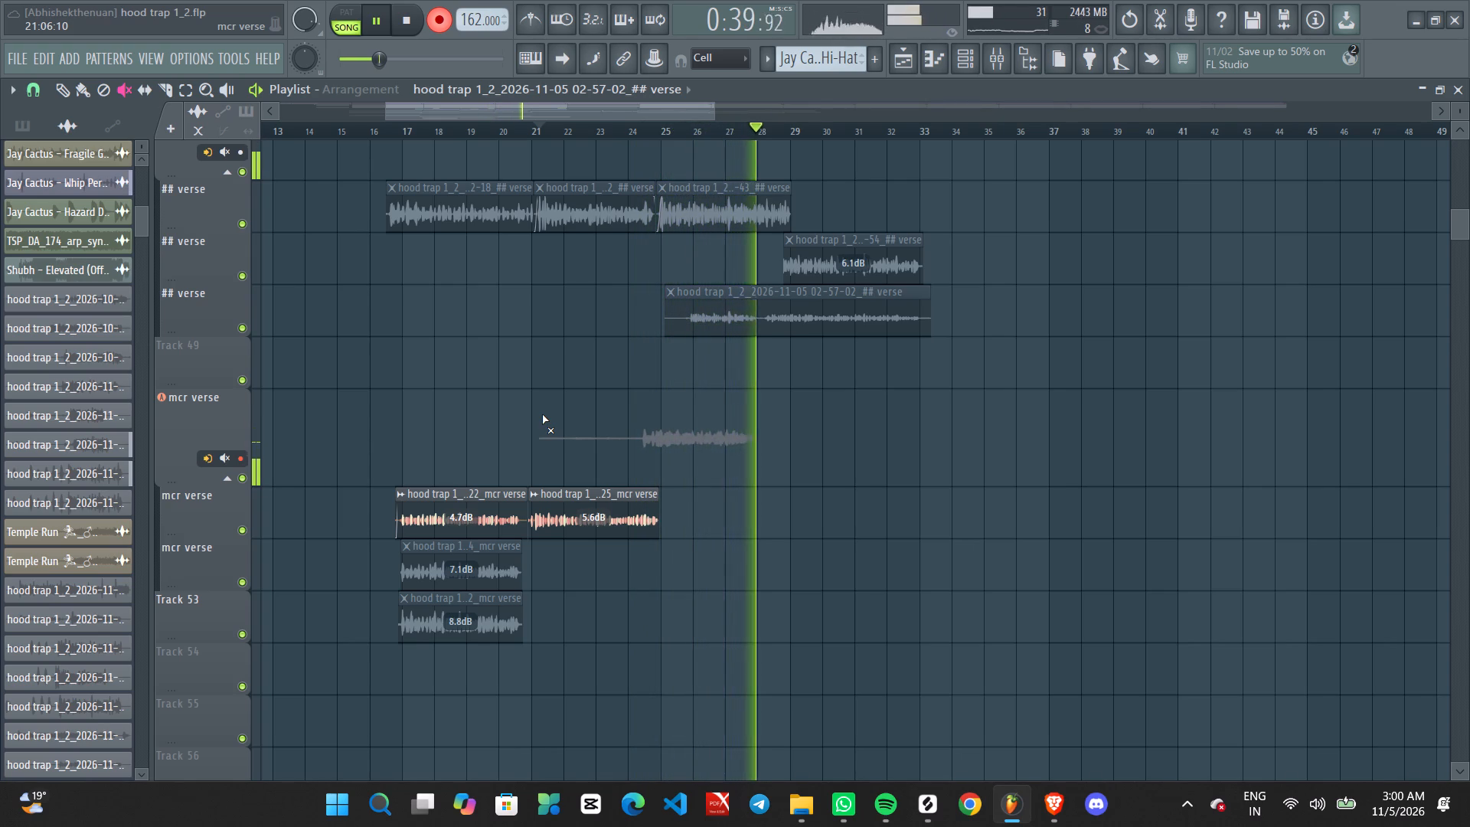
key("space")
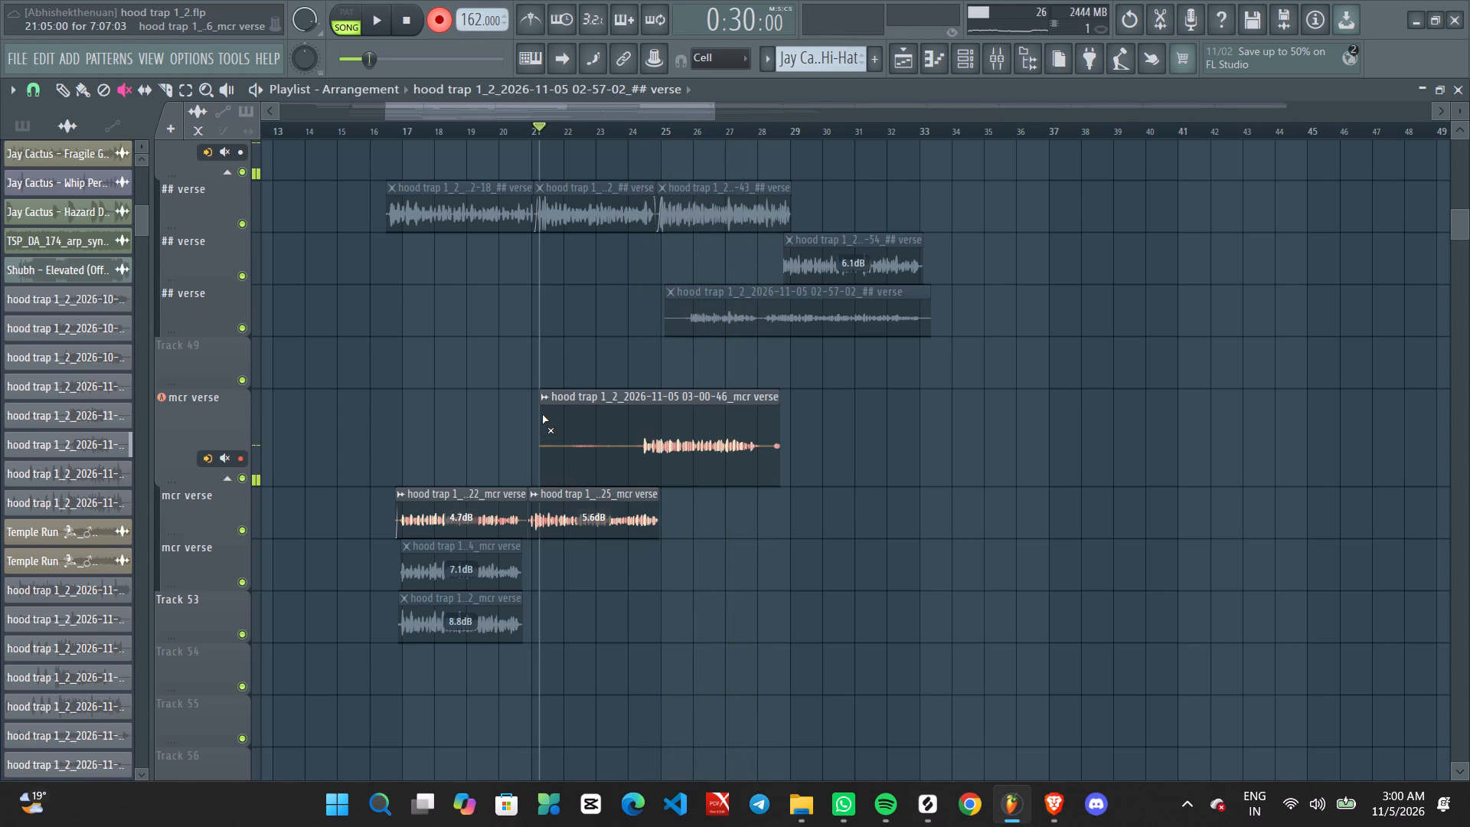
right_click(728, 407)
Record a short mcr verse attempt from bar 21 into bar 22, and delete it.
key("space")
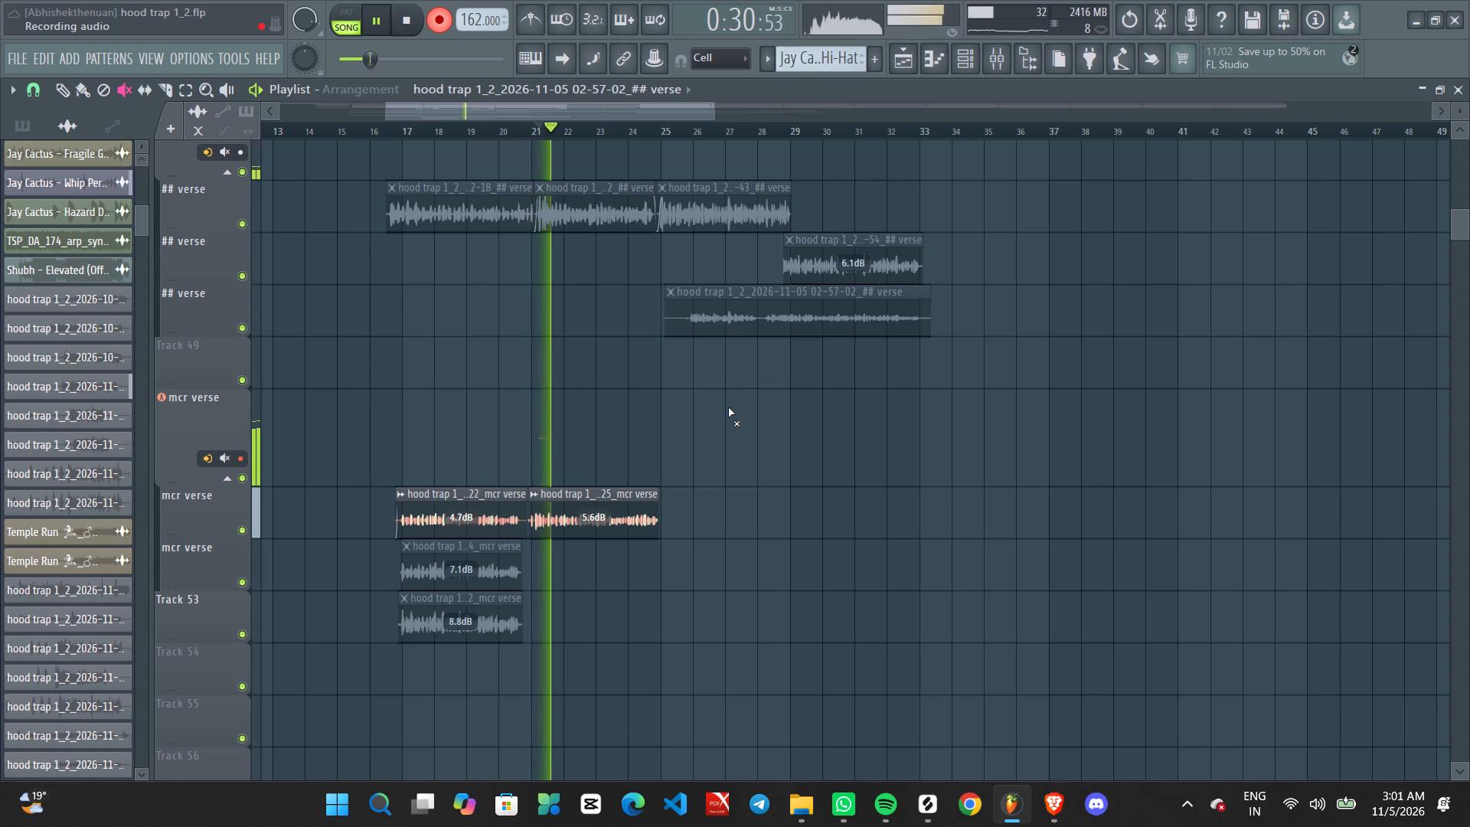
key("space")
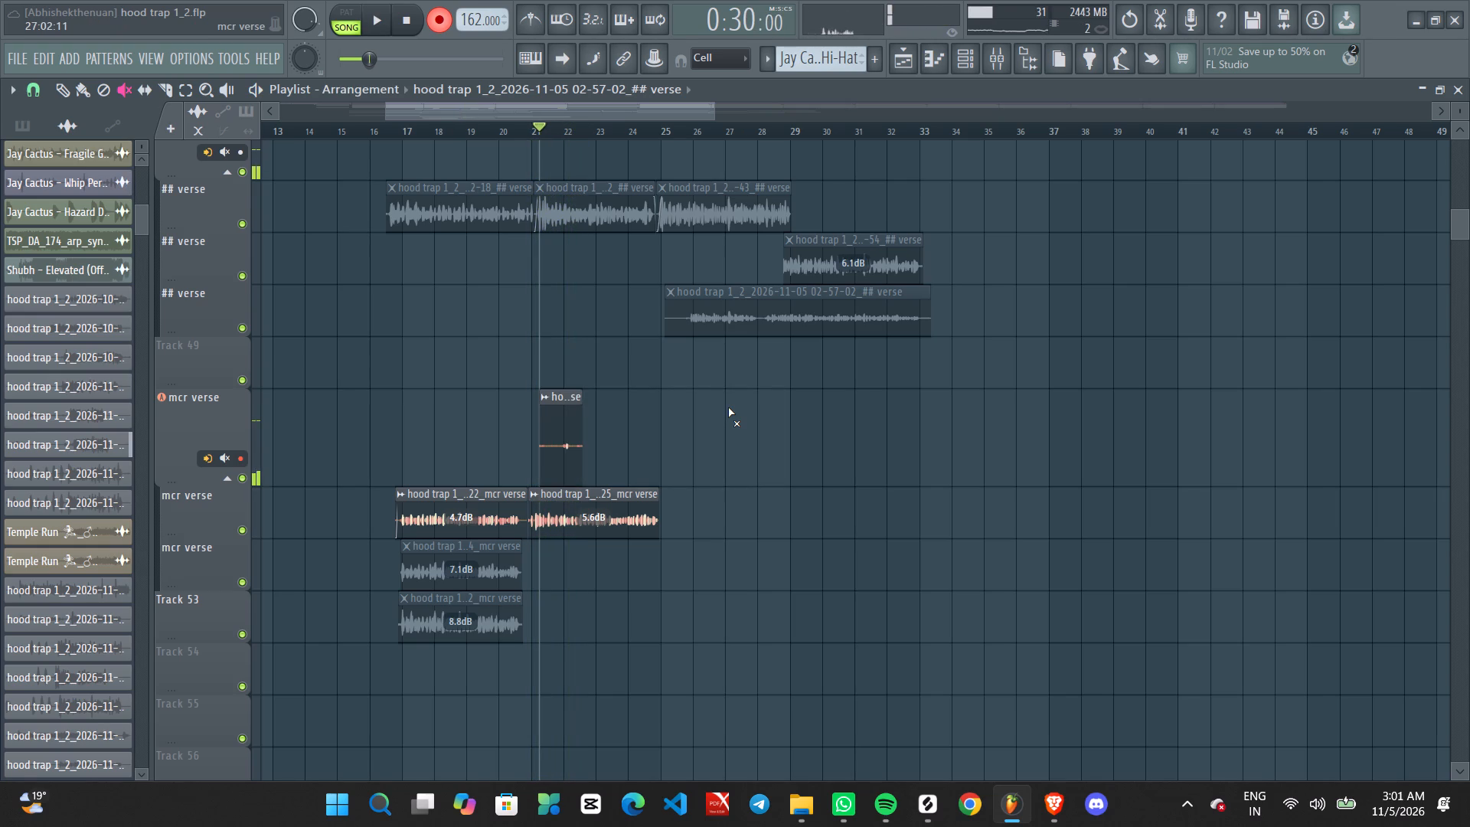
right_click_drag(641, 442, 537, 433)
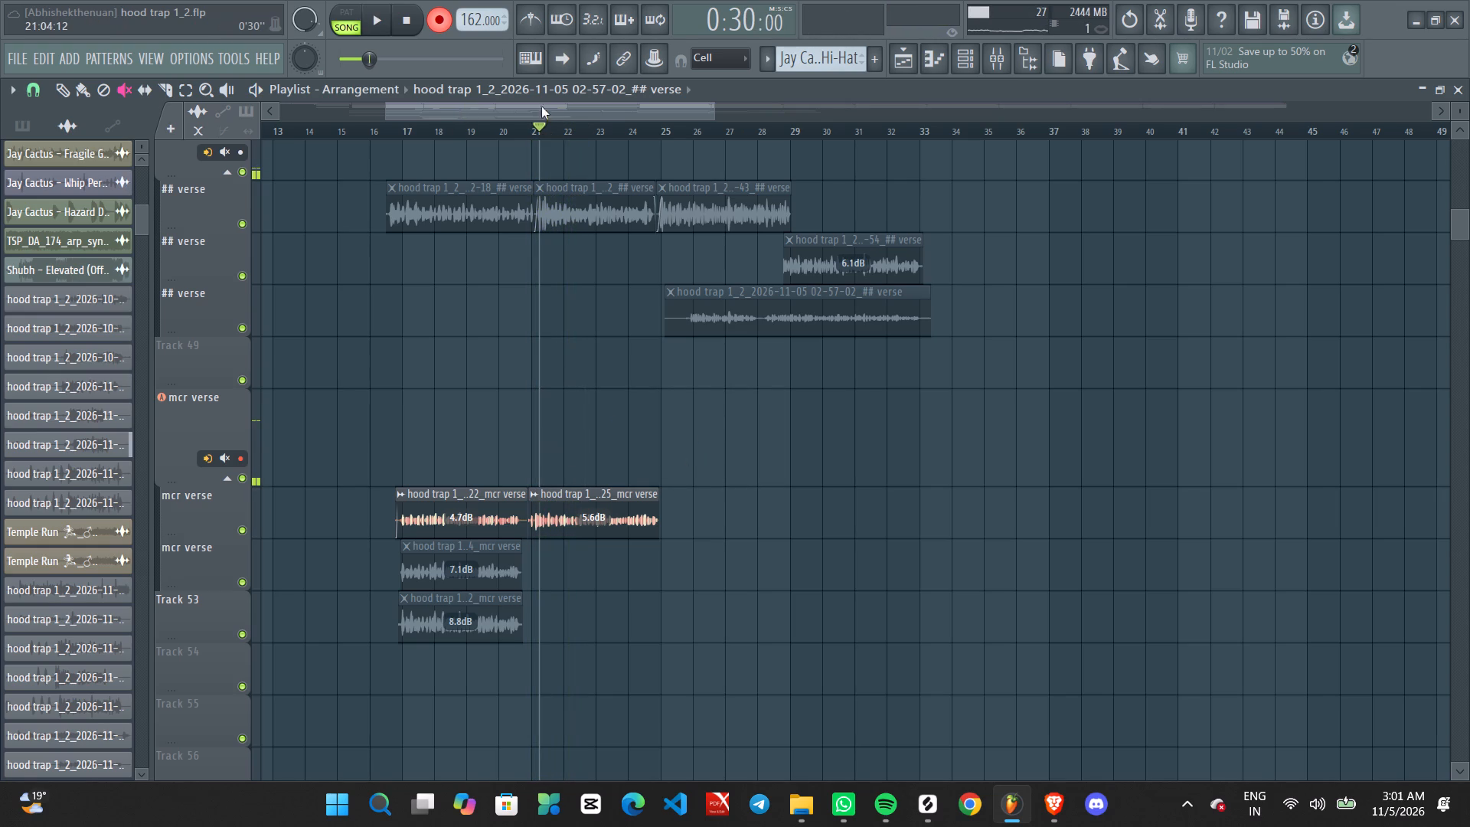
Place the playhead late in bar 21 and record an mcr verse take until late in bar 29.
left_click(556, 126)
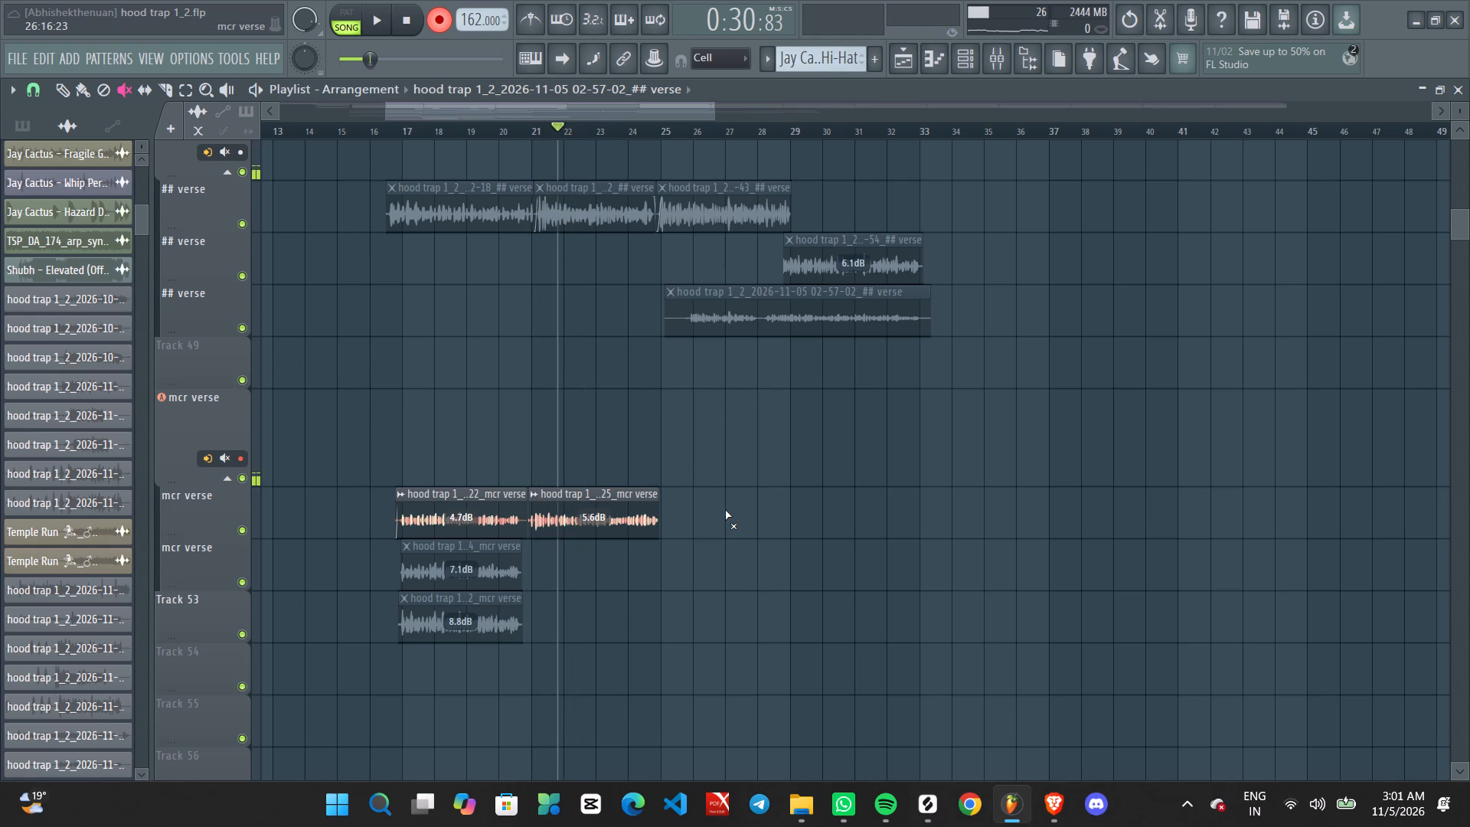
key("space")
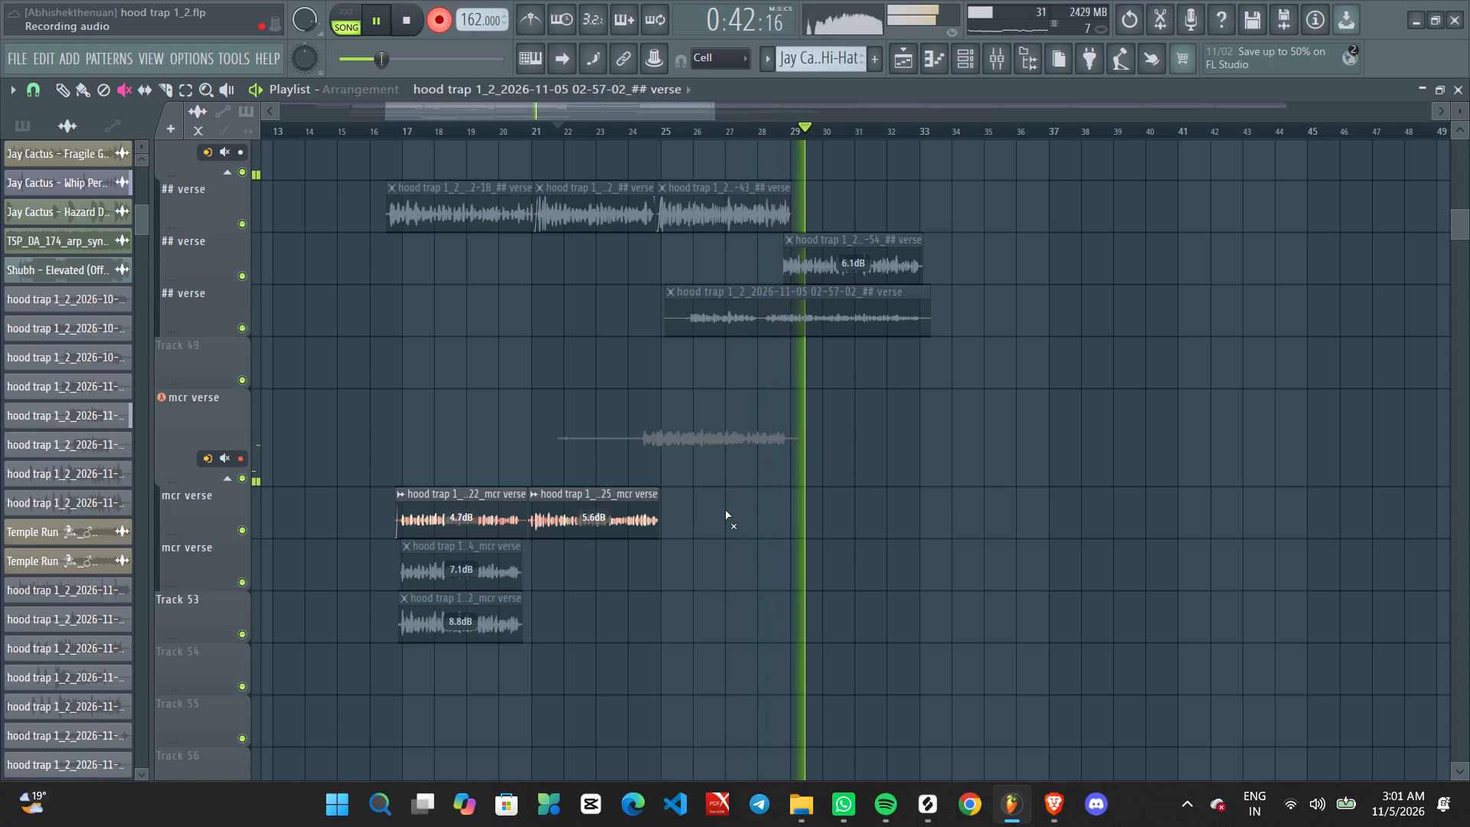
key("space")
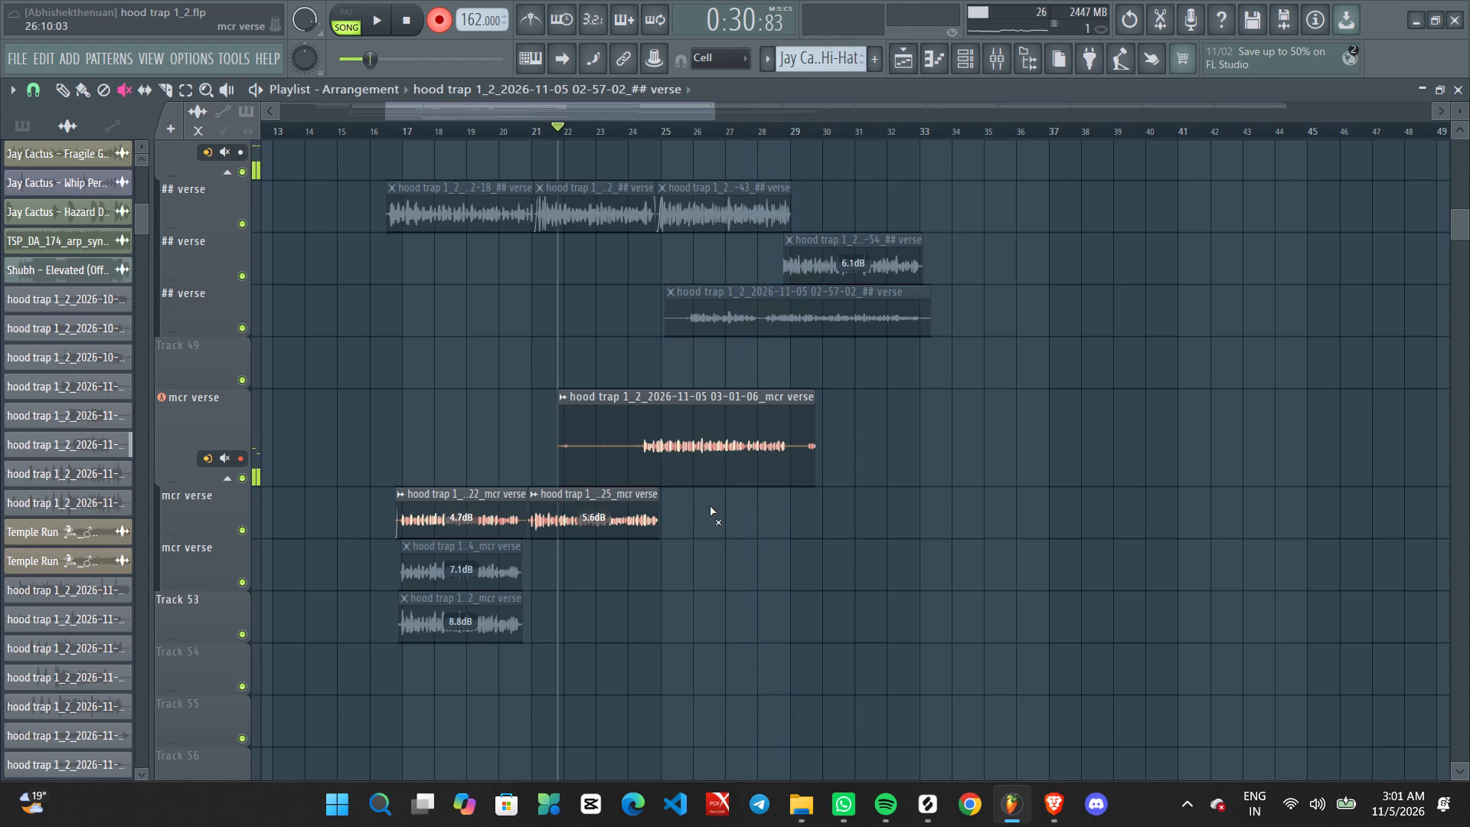
Mute the new mcr verse take and move it down to the second mcr verse clip track.
left_click(688, 448)
left_click_drag(672, 380, 695, 439, "ctrl")
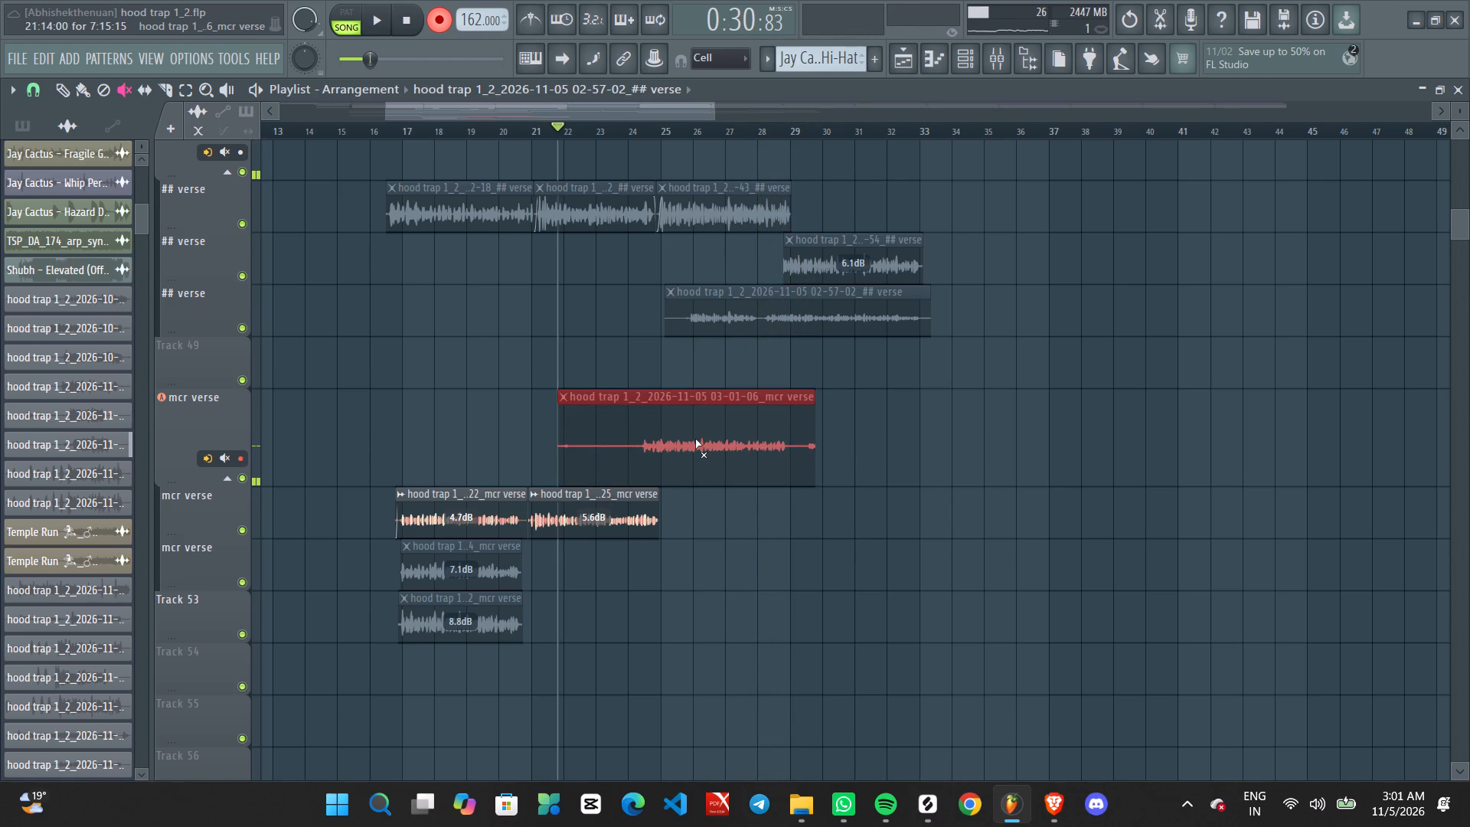
key("shift+Down")
key("shift+Down")
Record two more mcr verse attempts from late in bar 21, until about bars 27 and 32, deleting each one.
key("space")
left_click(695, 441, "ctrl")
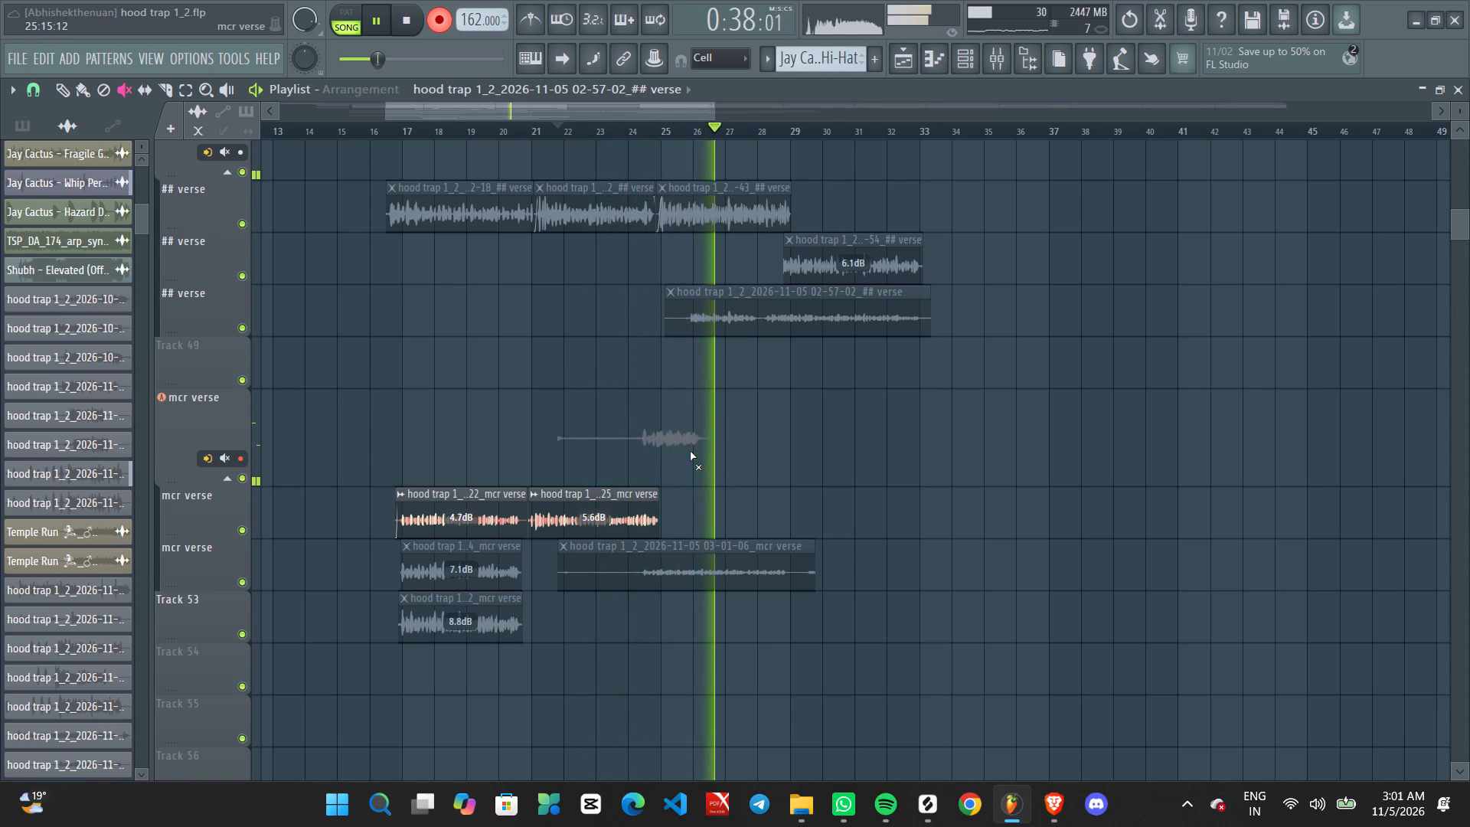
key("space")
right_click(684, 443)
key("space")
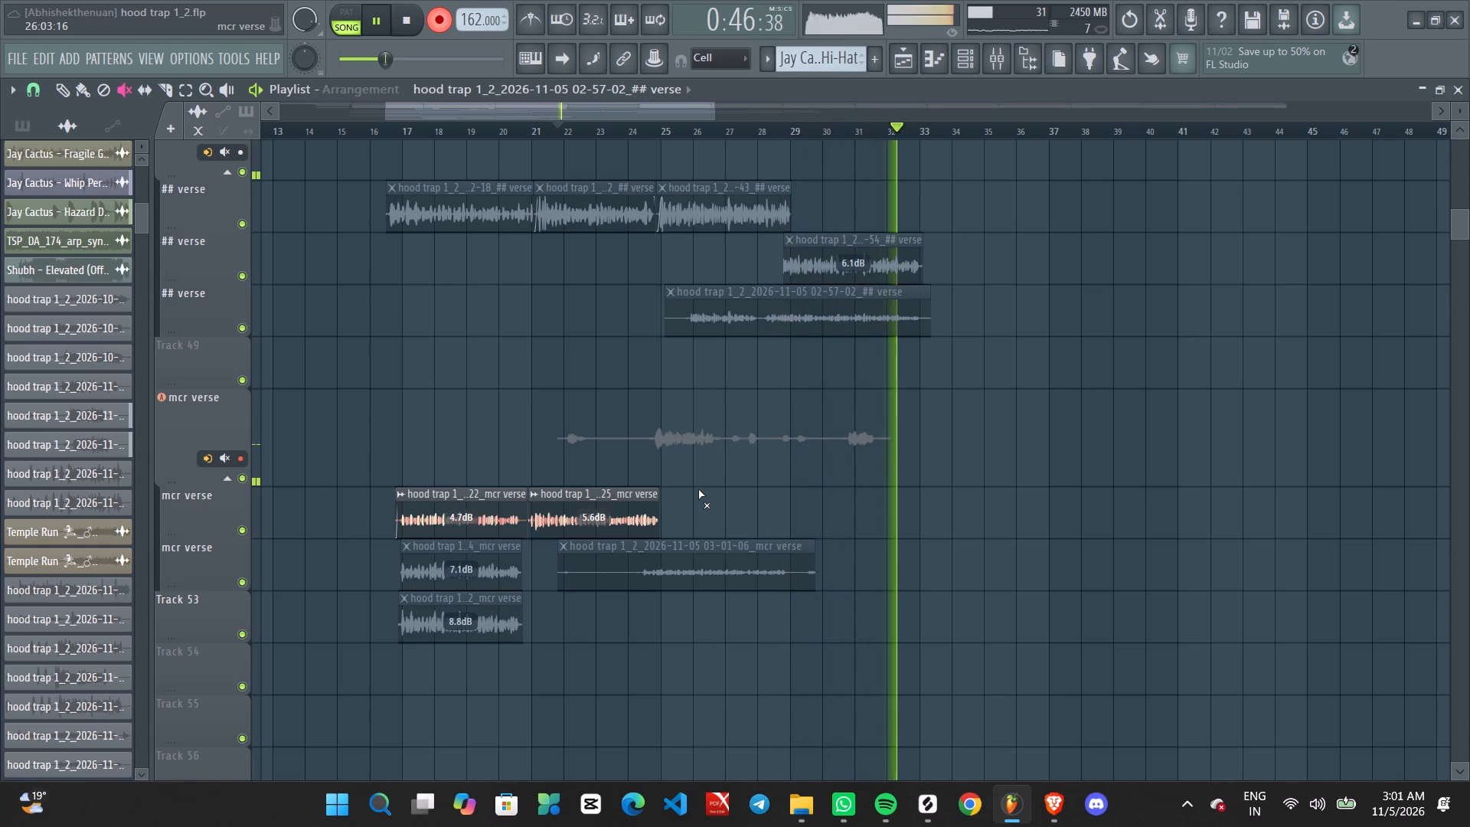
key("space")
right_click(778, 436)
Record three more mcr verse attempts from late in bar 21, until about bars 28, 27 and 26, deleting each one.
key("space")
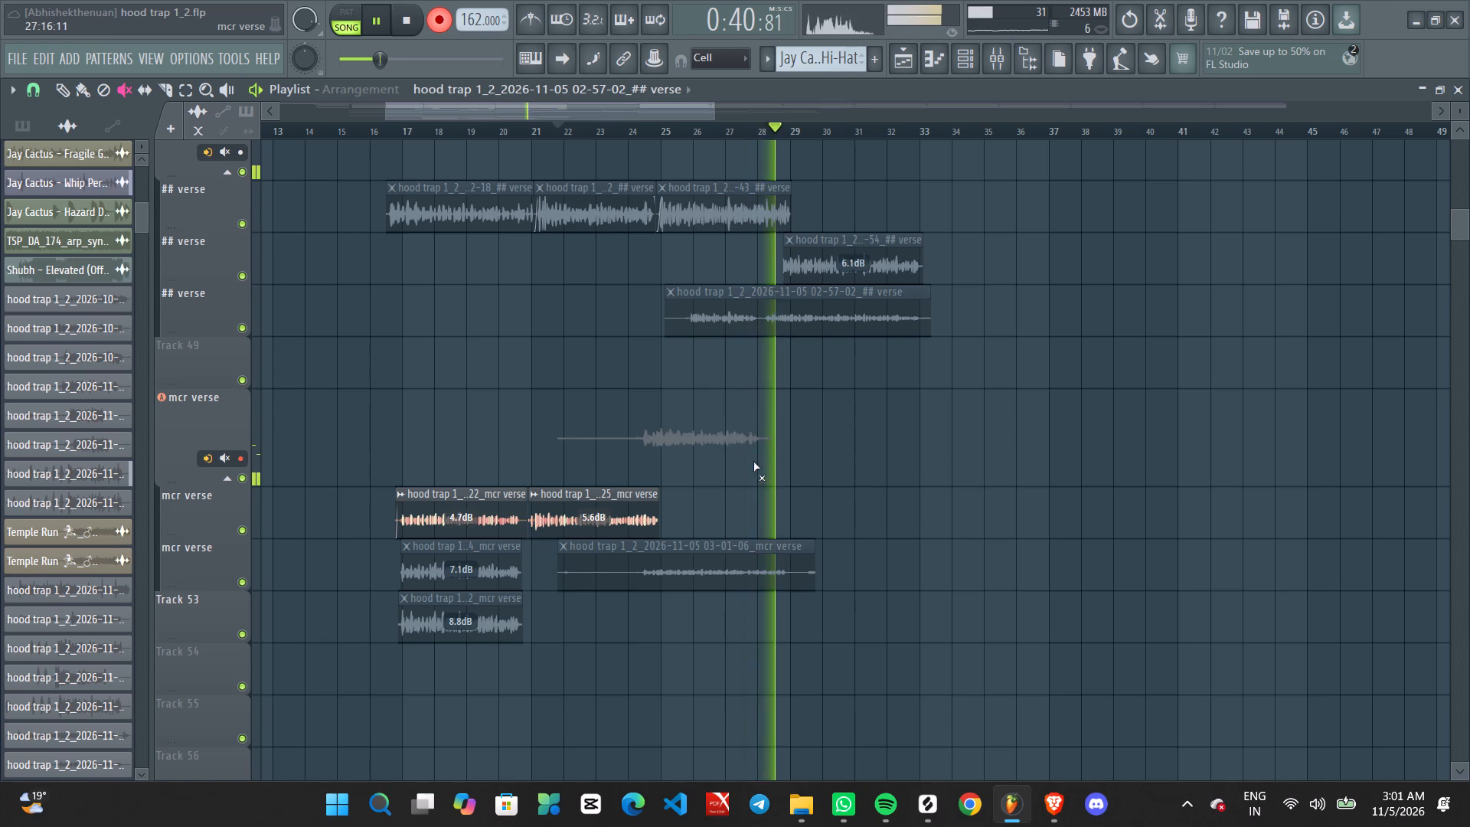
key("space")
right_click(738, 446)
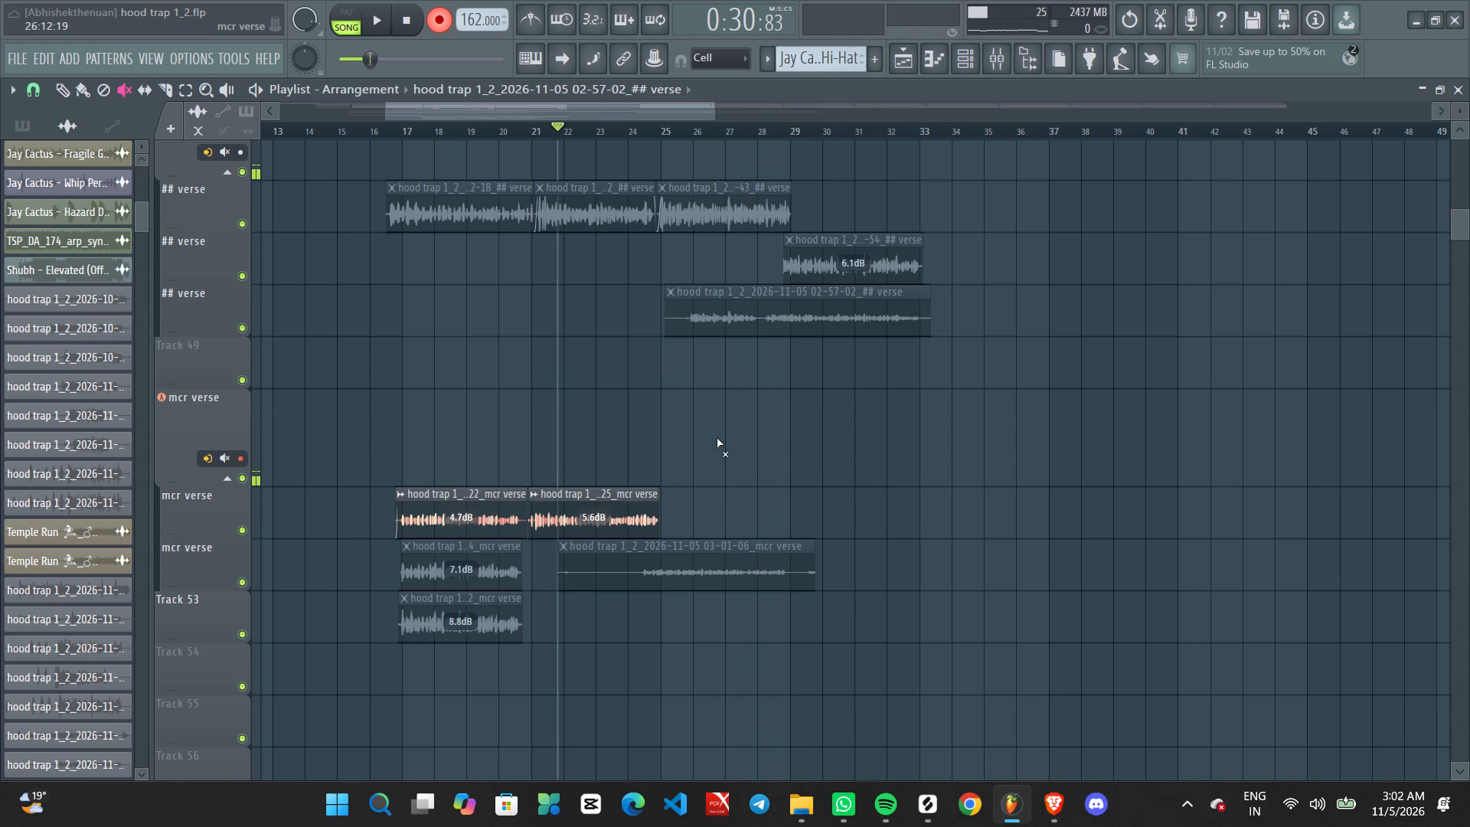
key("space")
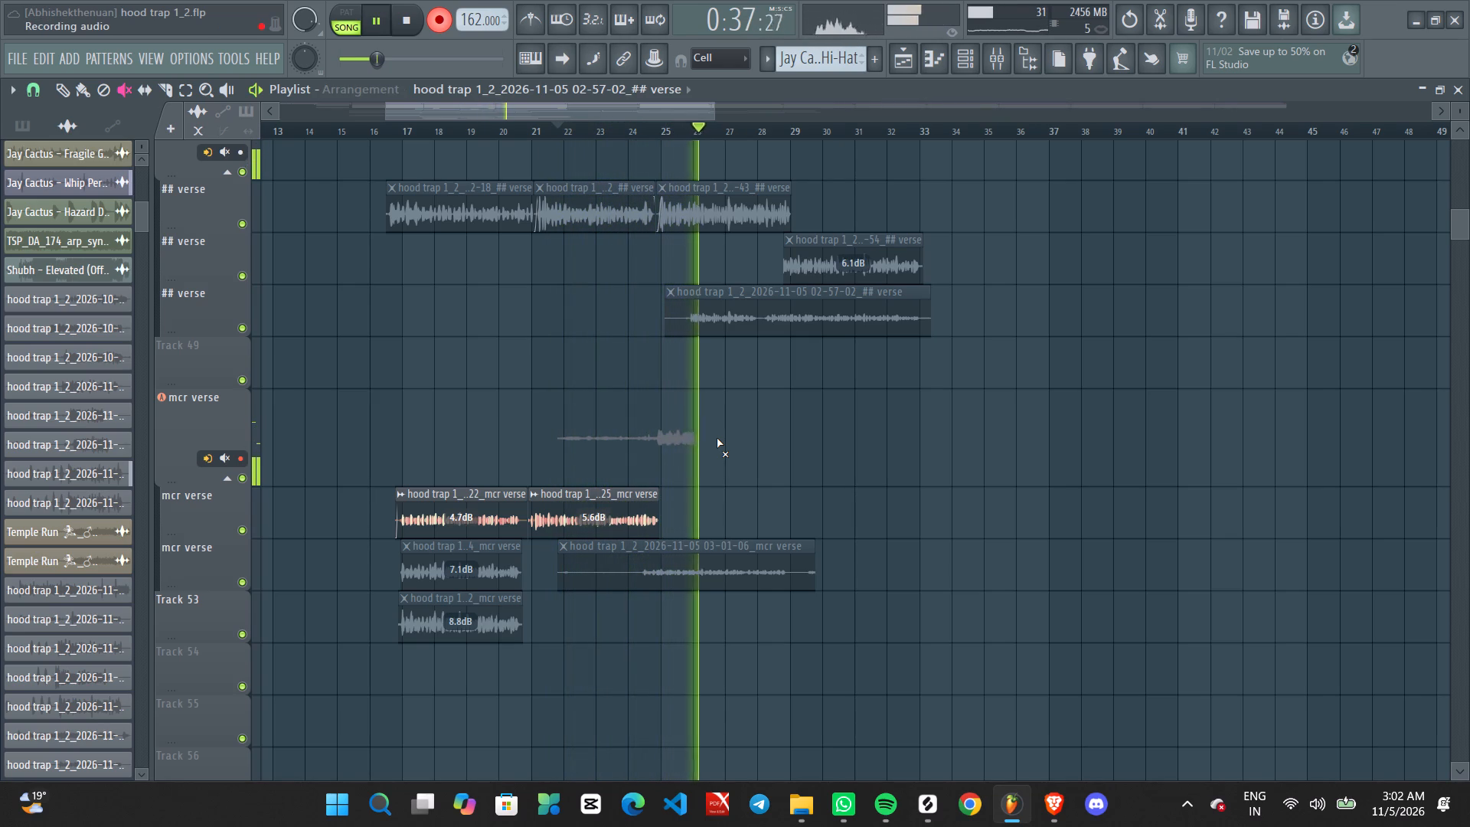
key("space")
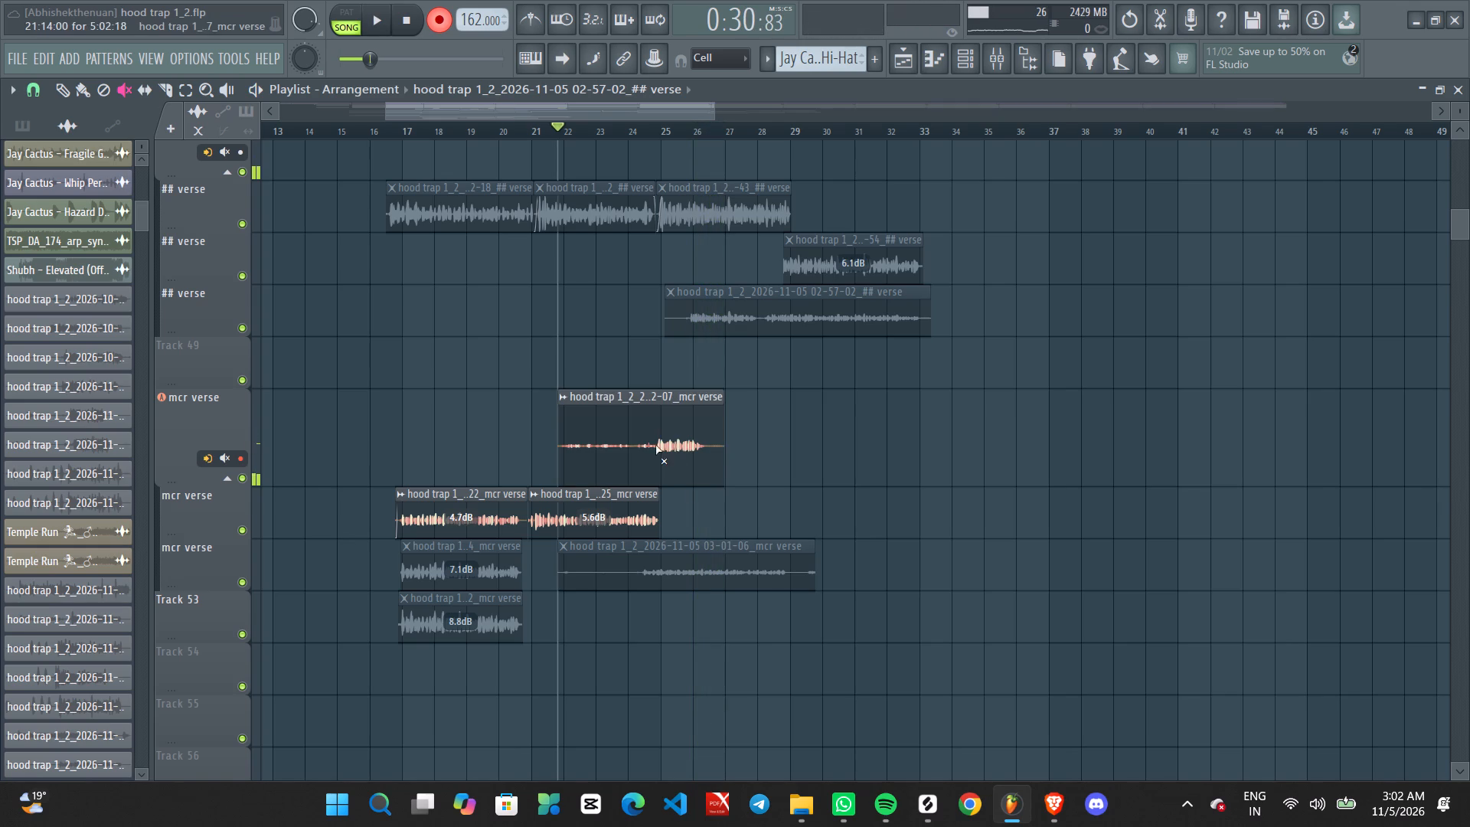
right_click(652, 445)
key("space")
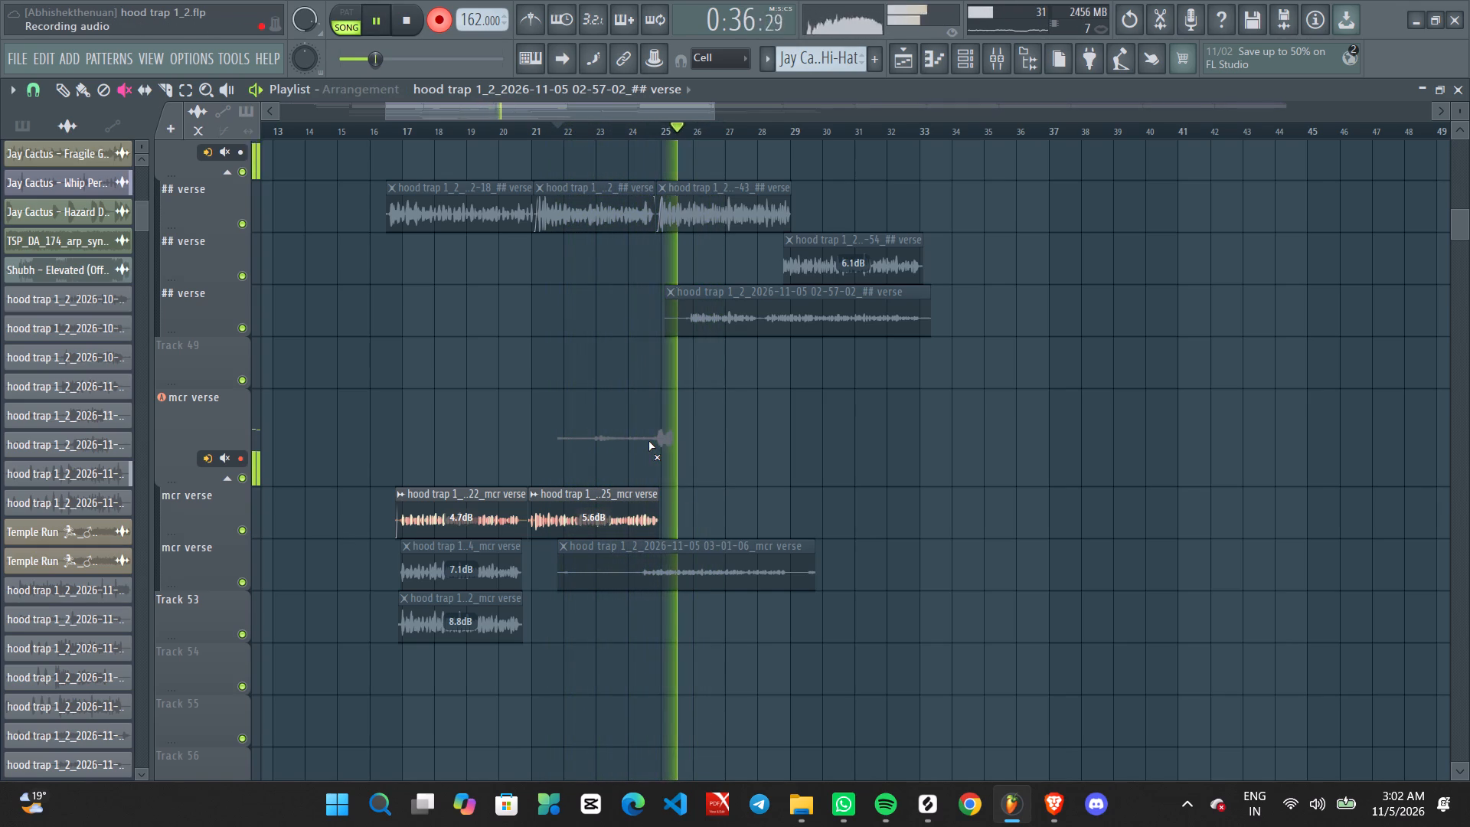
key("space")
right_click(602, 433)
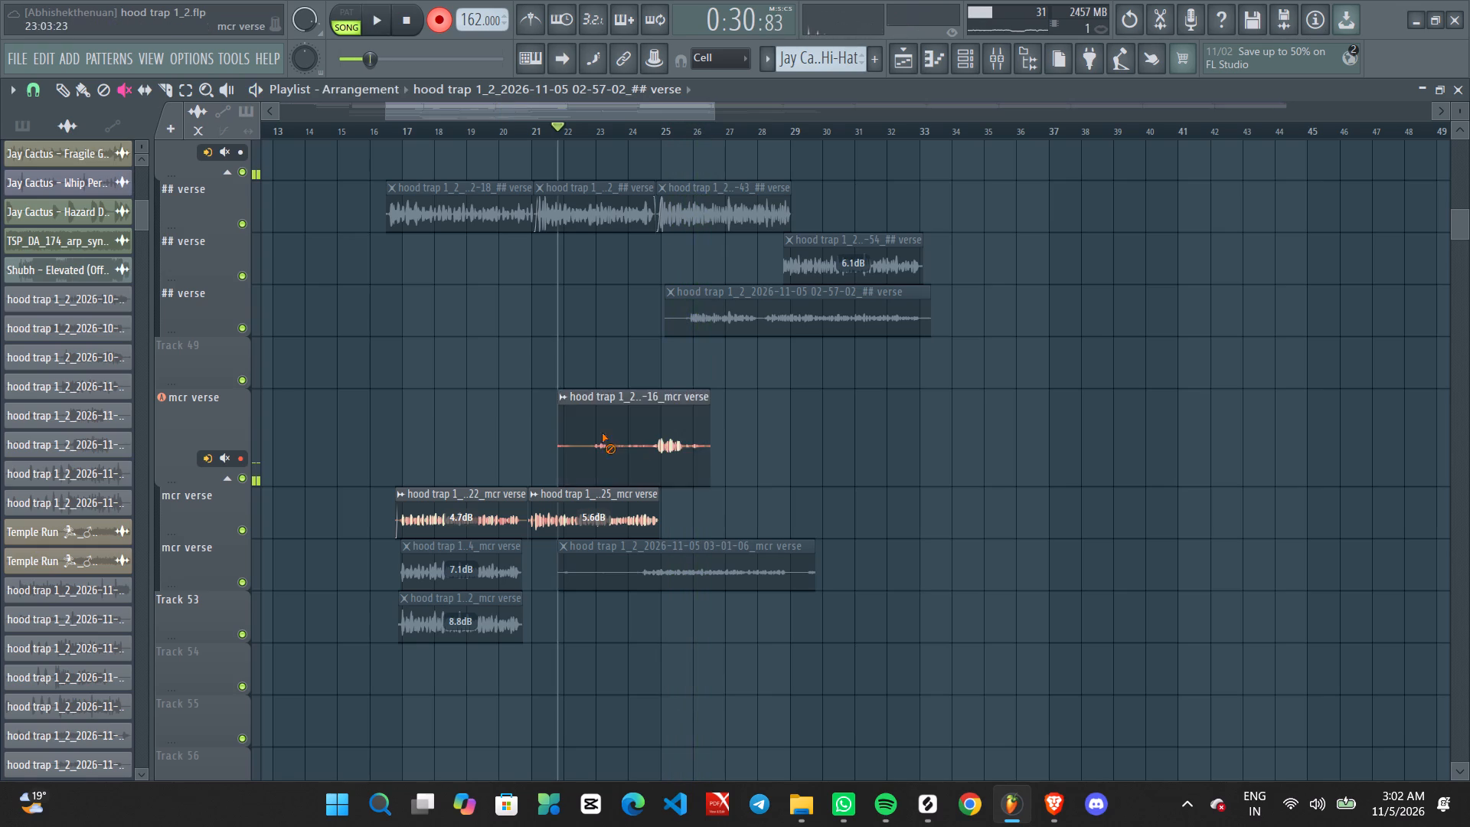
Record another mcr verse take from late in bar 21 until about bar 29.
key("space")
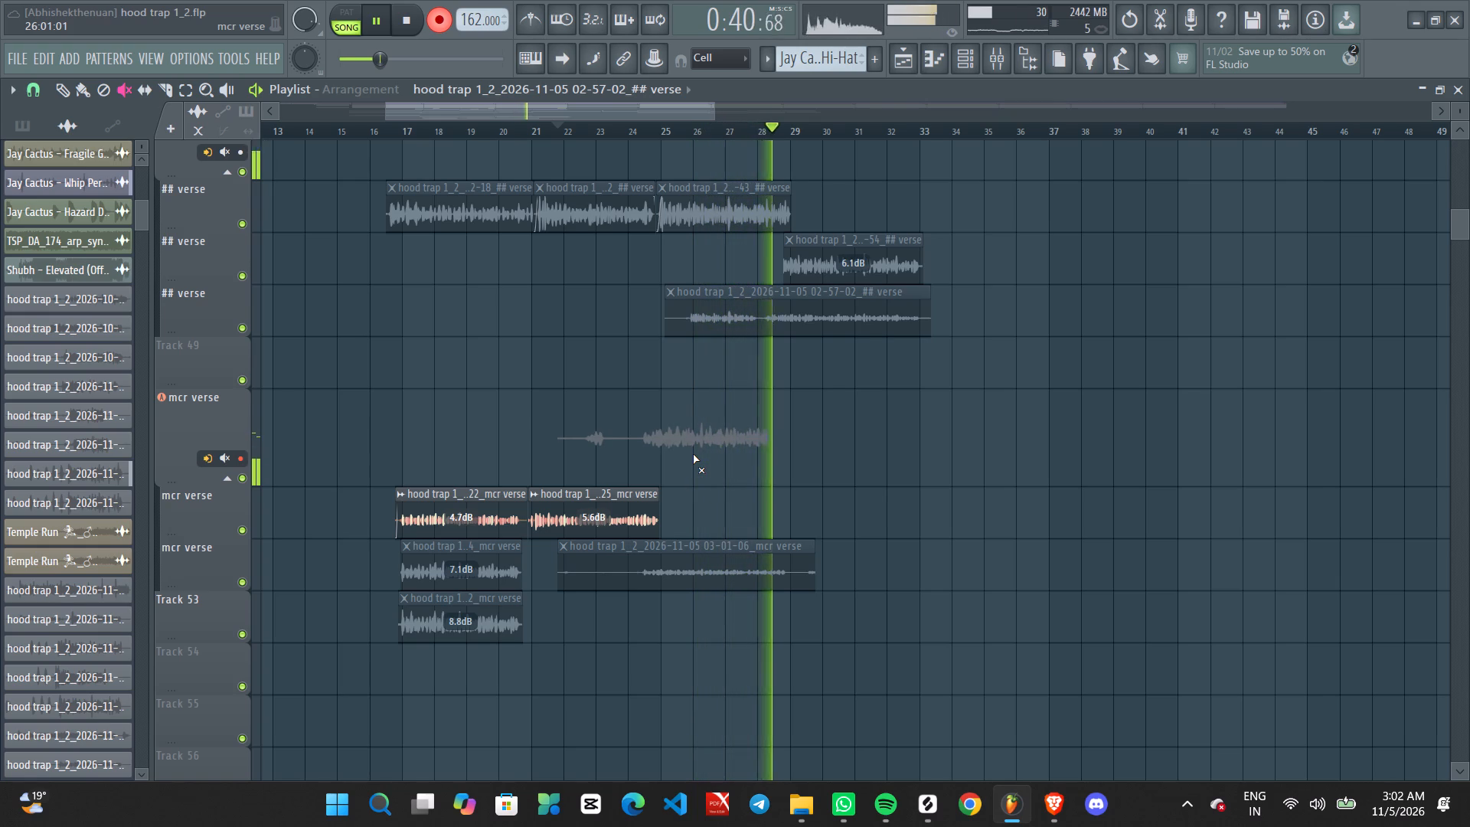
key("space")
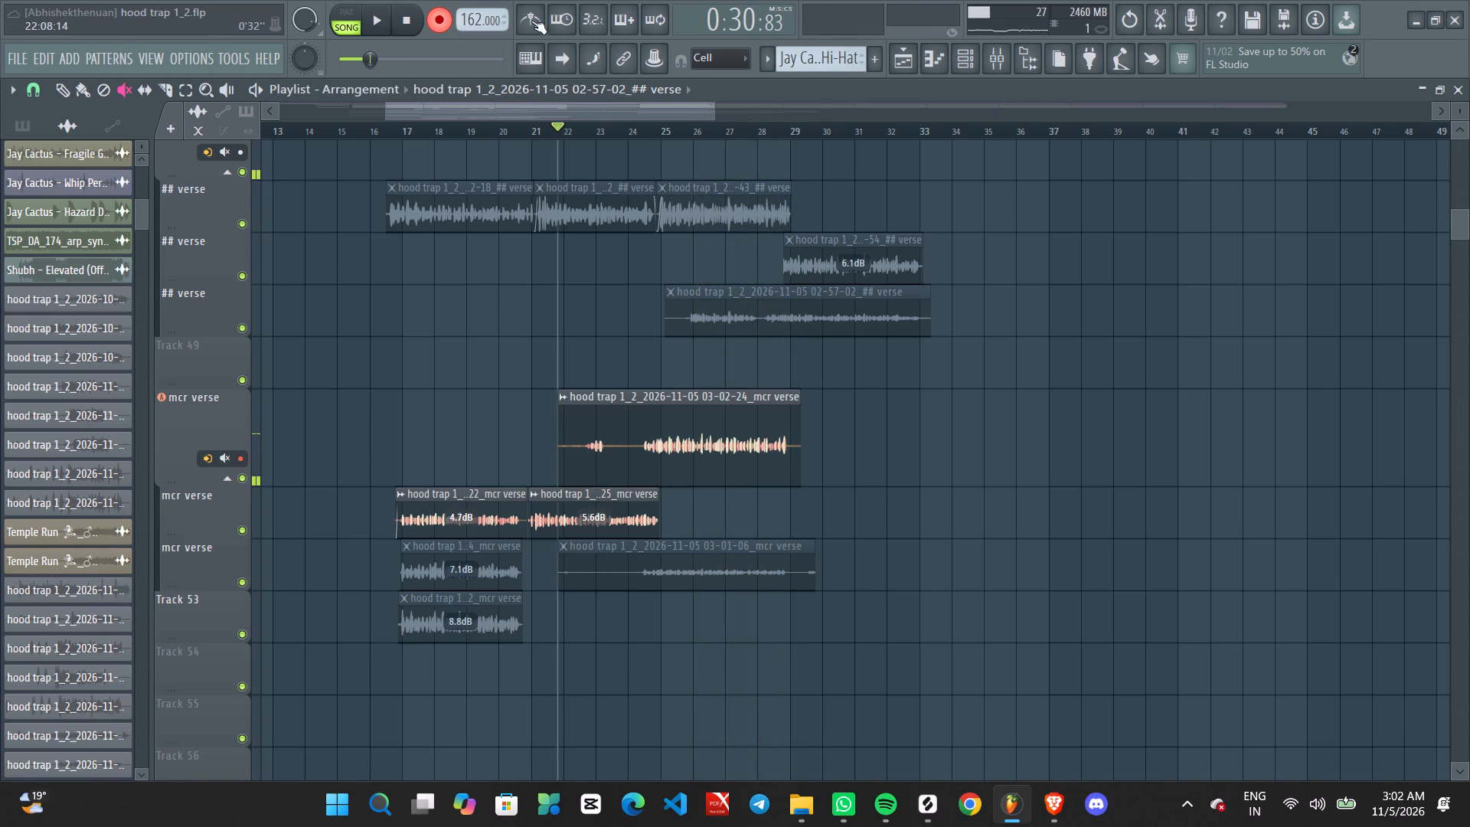
Turn off recording and play back the newest mcr verse take, switching from the Mute tool to the Draw tool.
left_click(437, 28)
key("space")
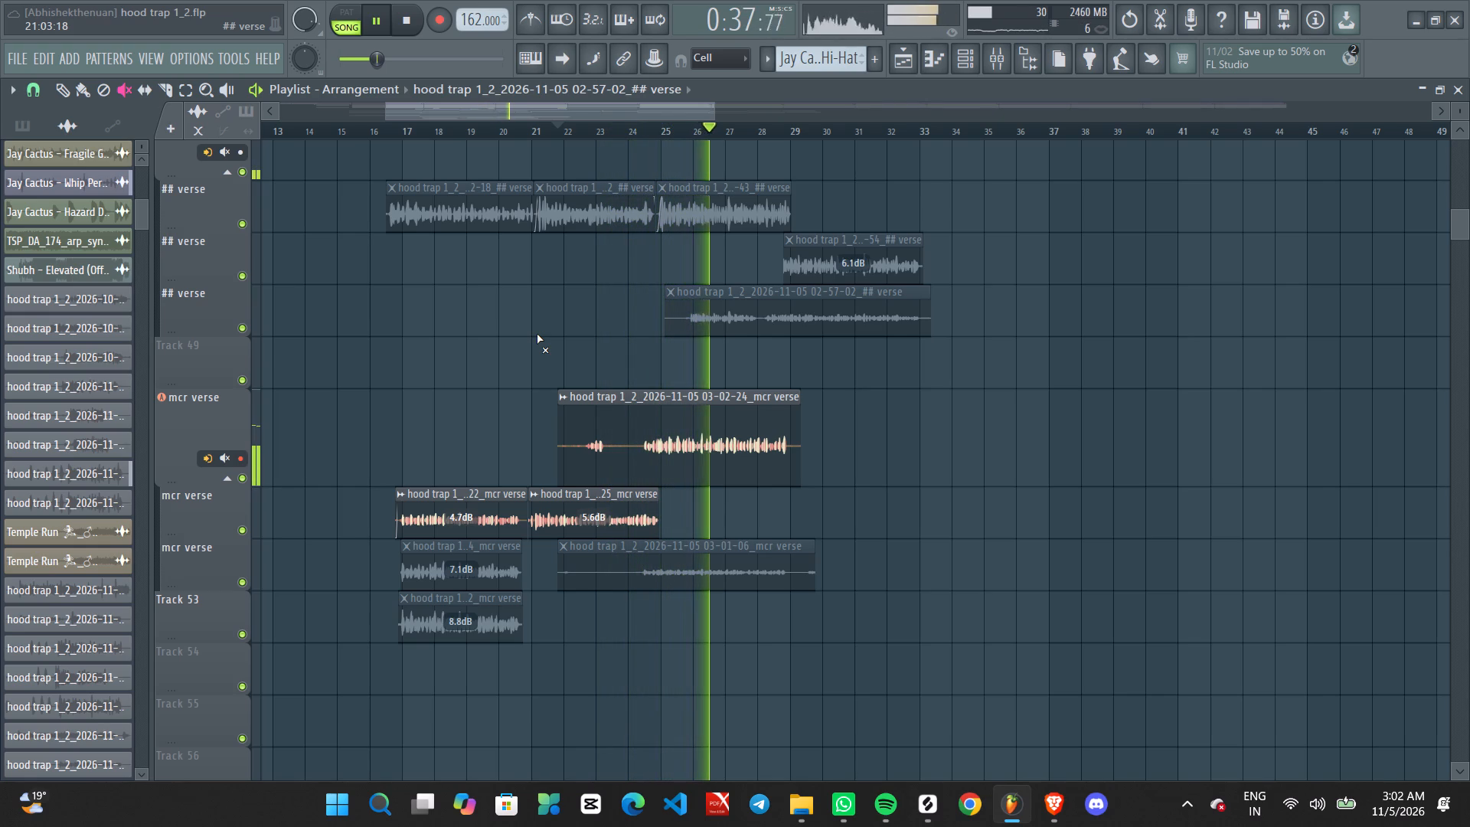
middle_click(842, 429)
right_click(842, 429)
left_click(877, 342)
key("space")
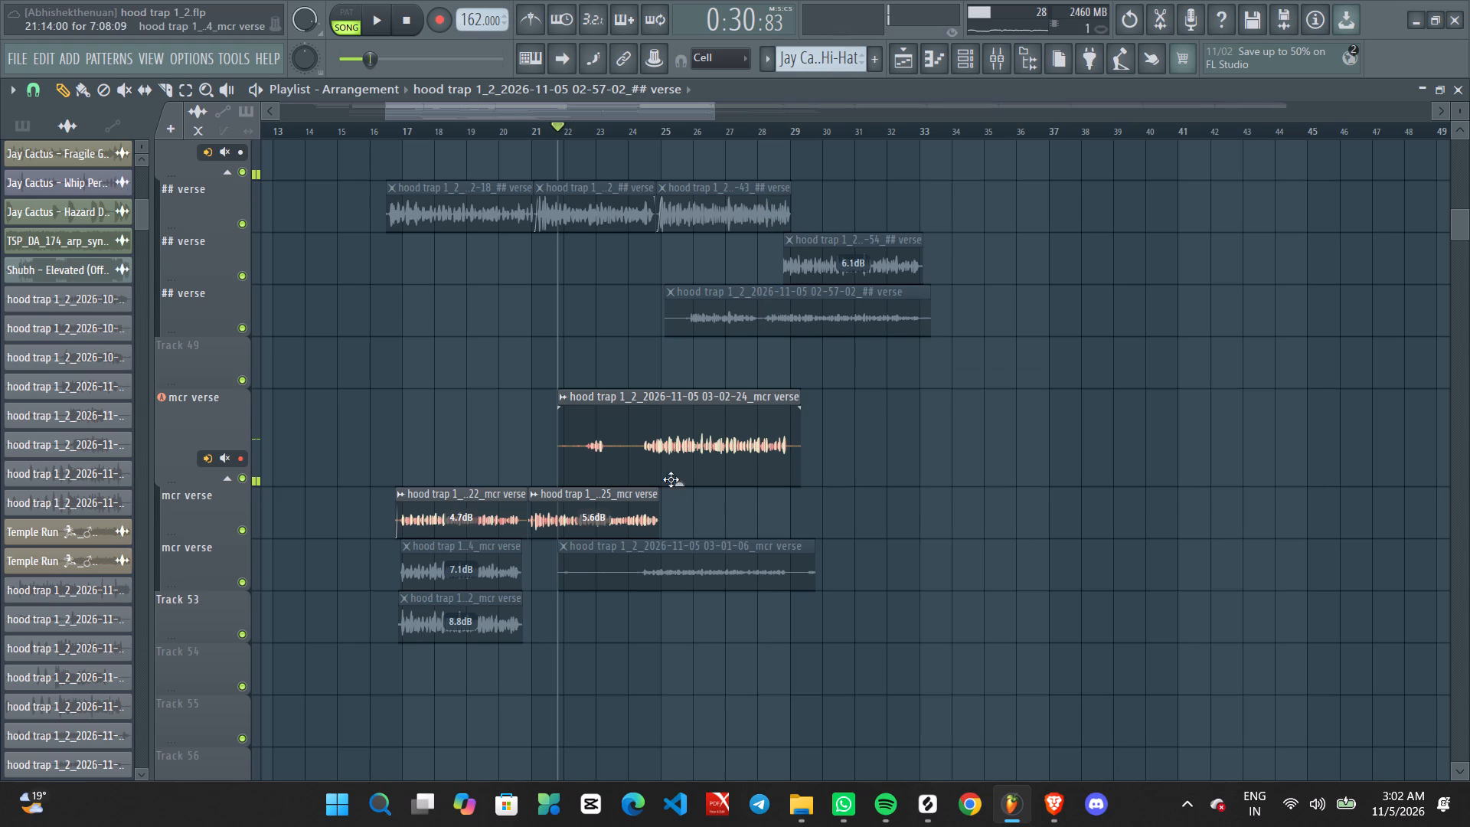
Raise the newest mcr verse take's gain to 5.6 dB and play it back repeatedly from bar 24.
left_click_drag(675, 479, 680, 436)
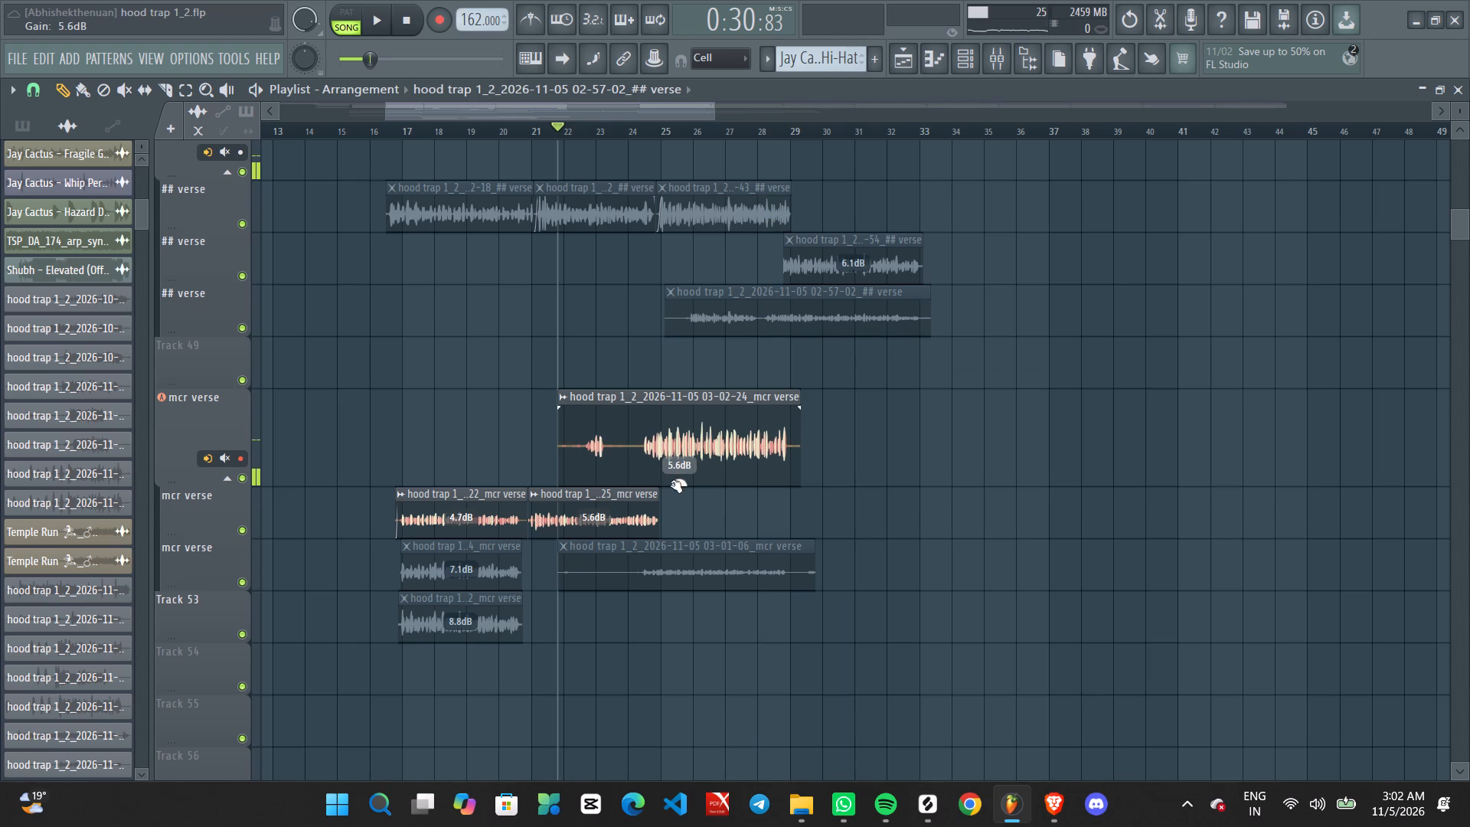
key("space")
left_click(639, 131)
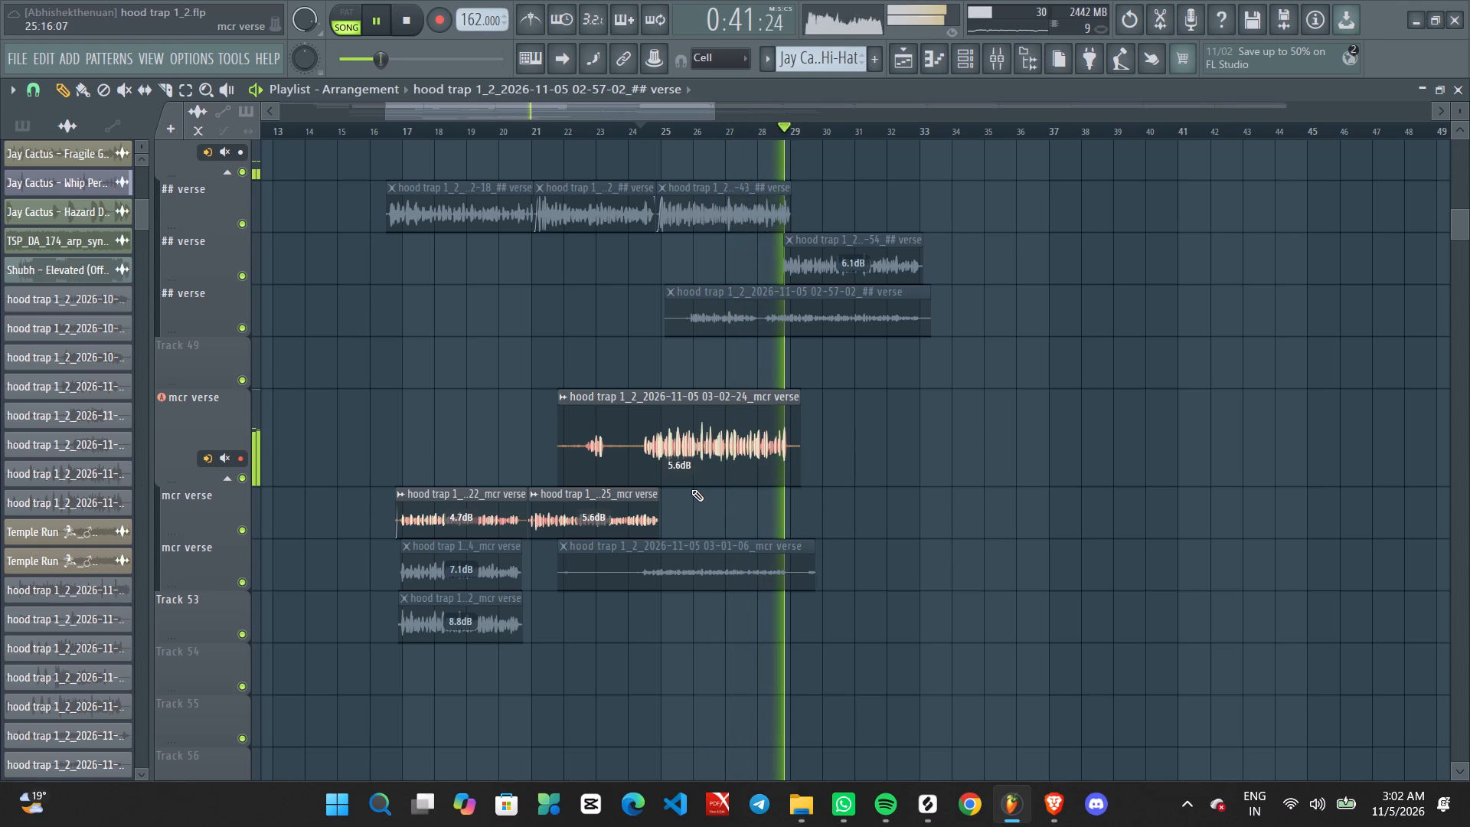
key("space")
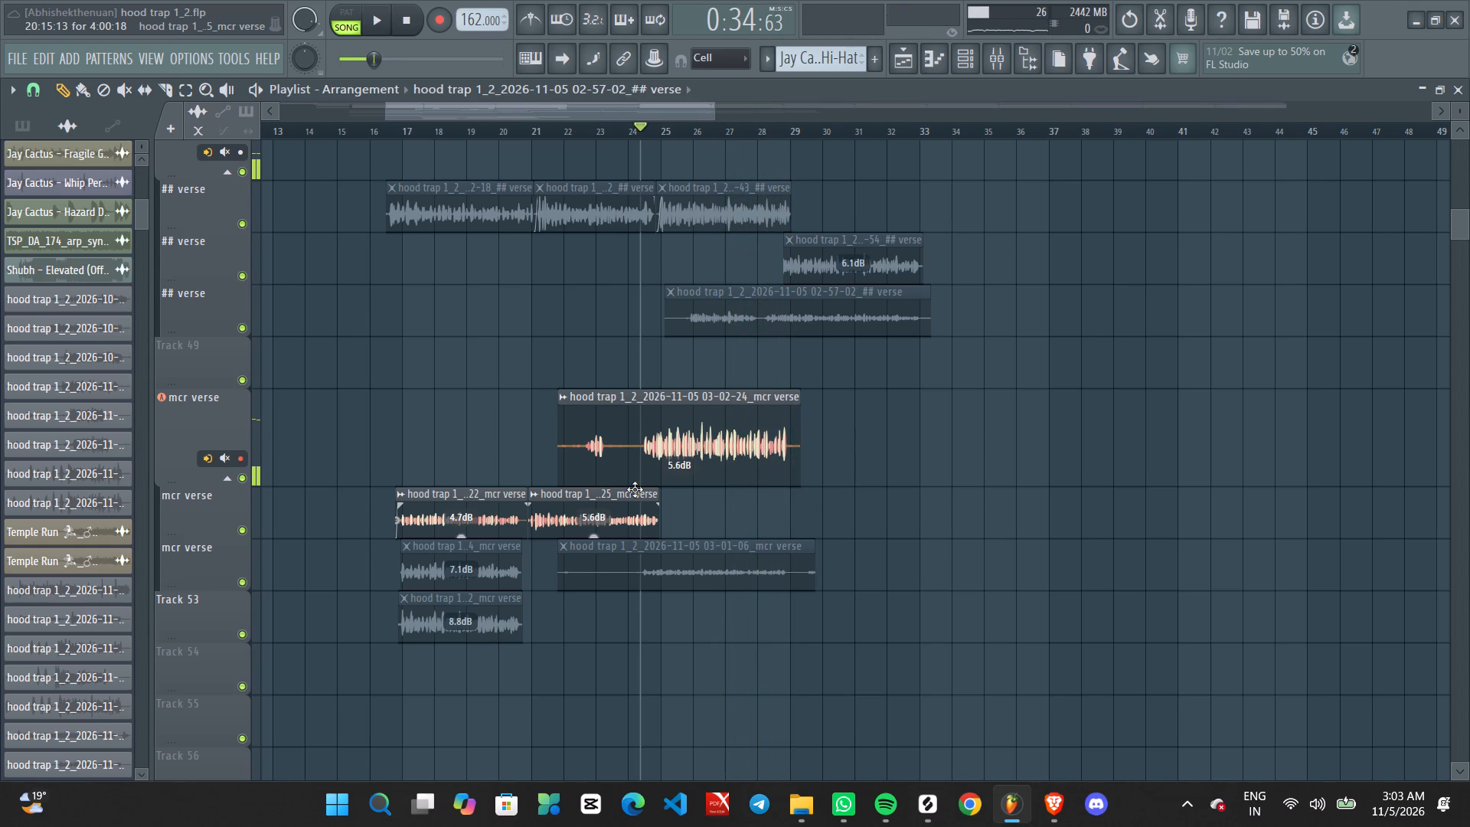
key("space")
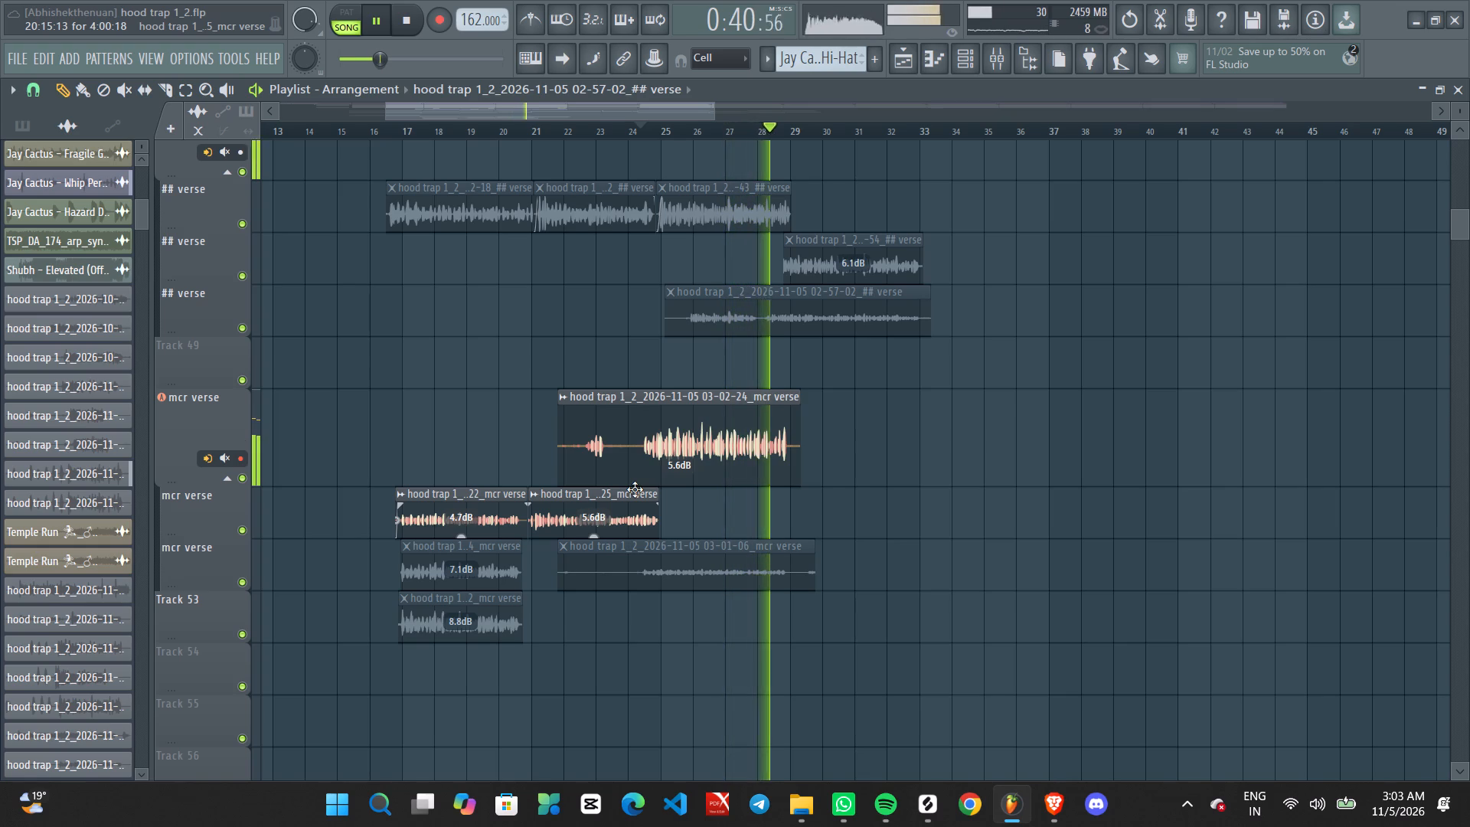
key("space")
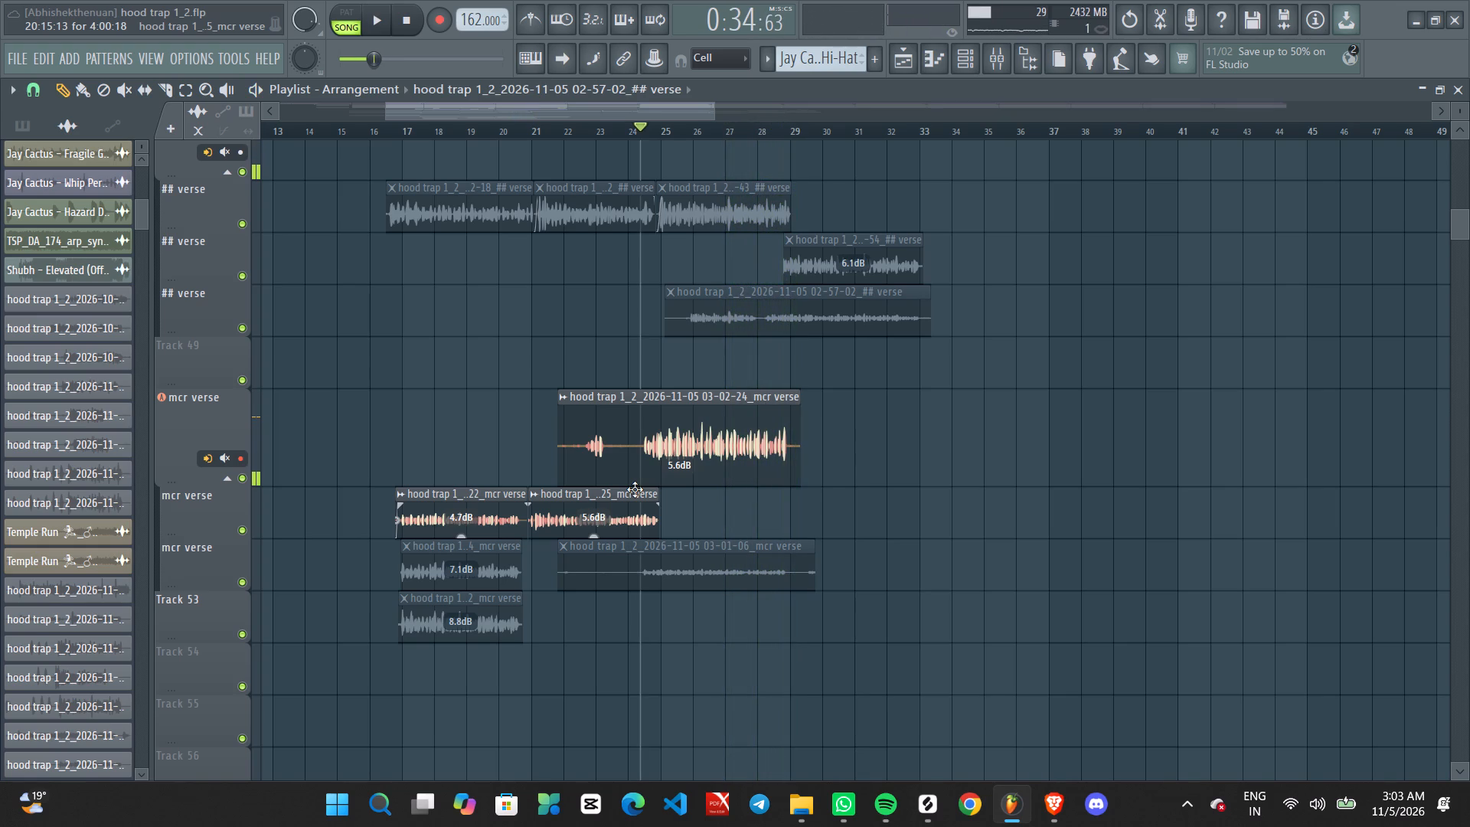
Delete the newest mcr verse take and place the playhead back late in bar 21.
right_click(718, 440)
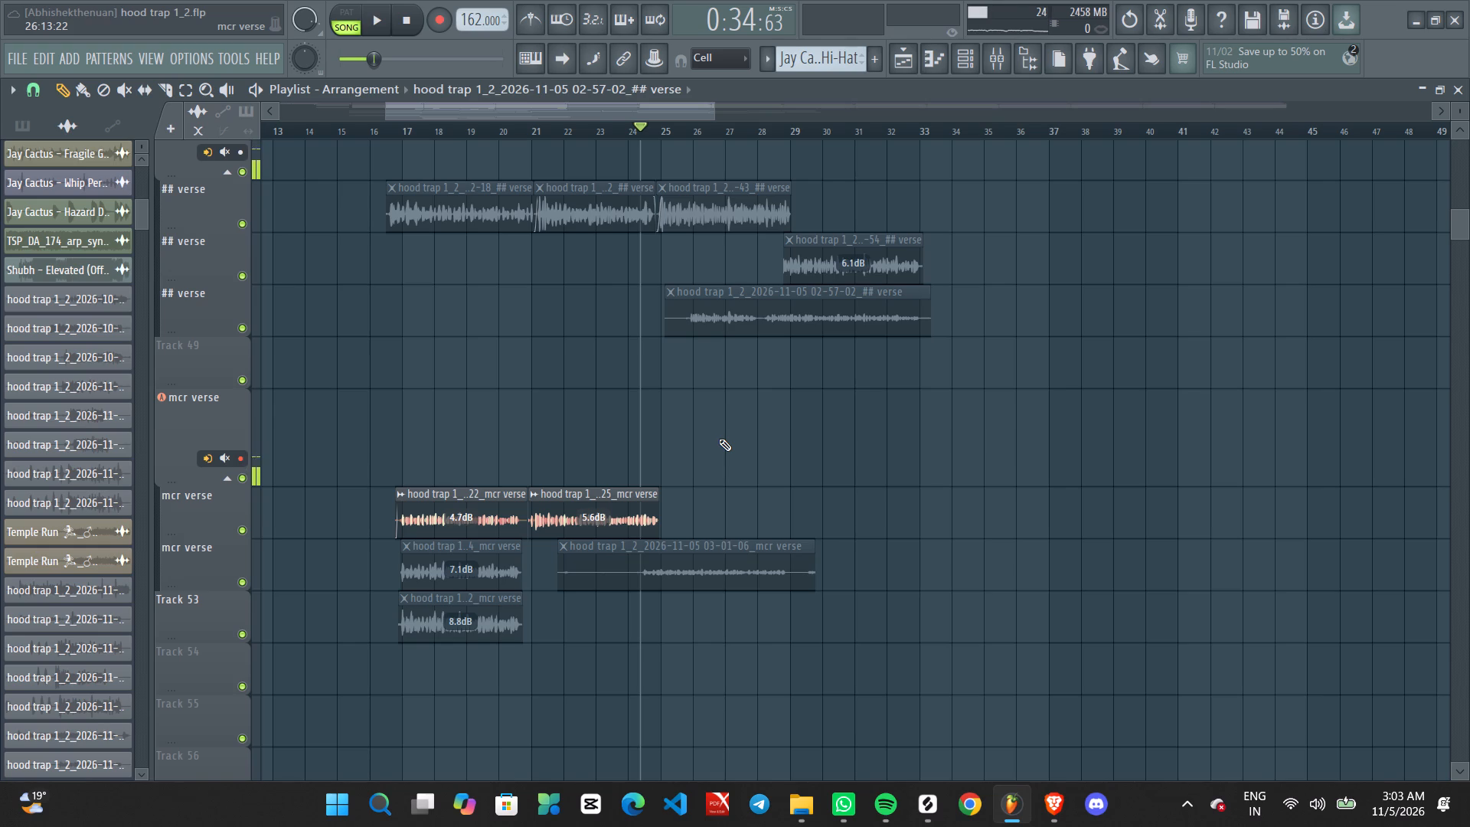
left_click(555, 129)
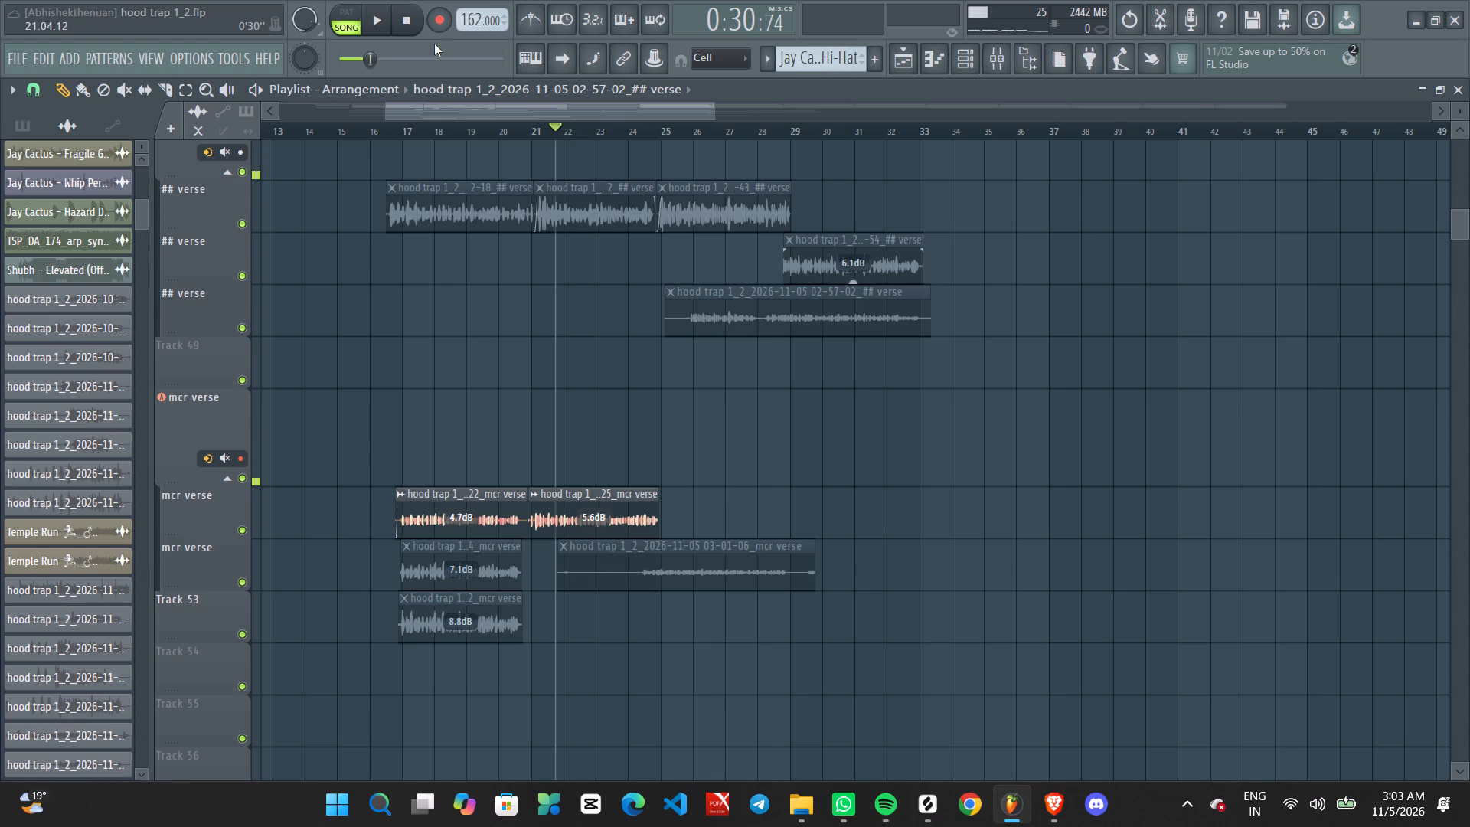
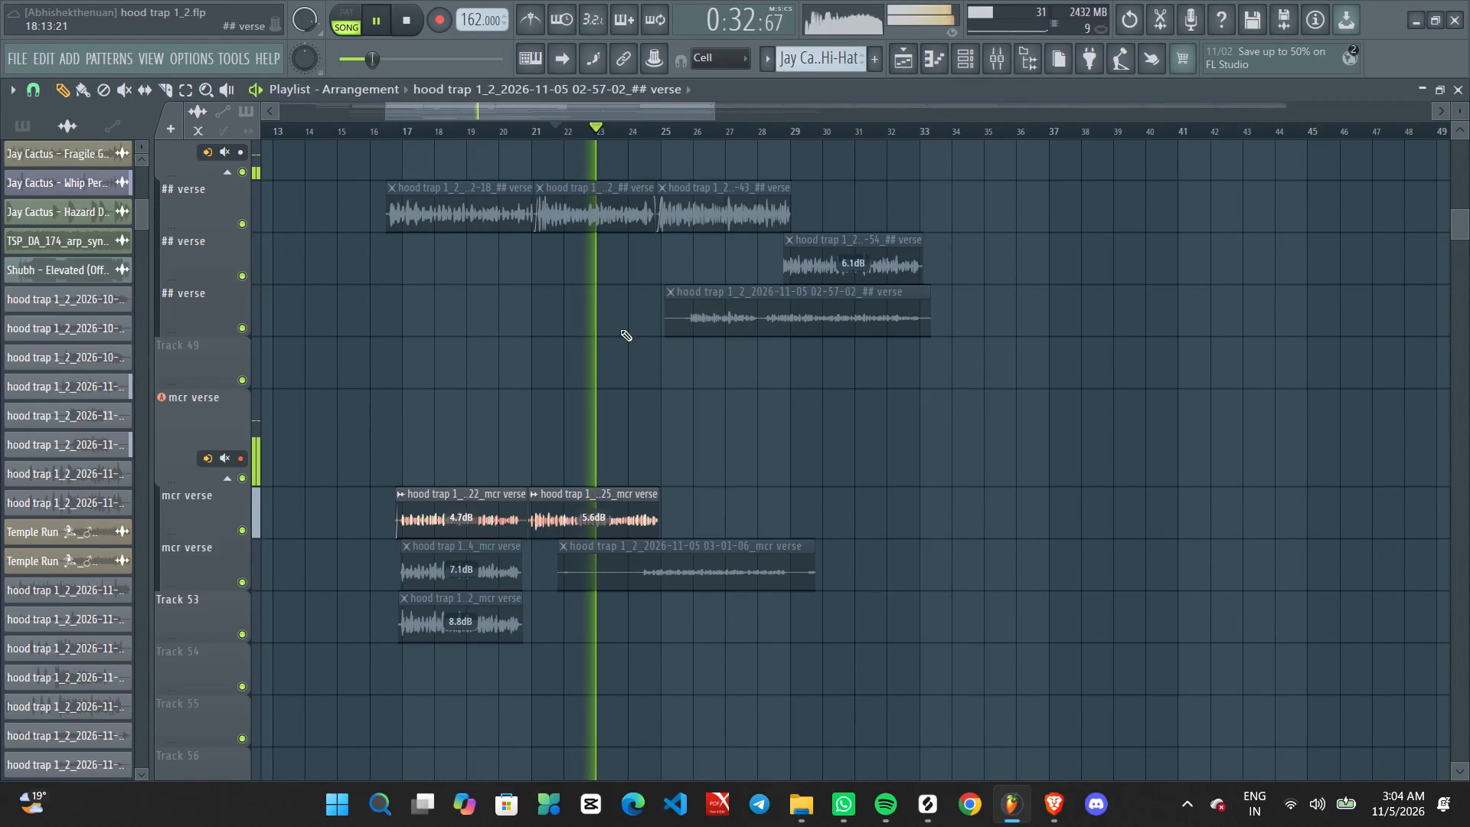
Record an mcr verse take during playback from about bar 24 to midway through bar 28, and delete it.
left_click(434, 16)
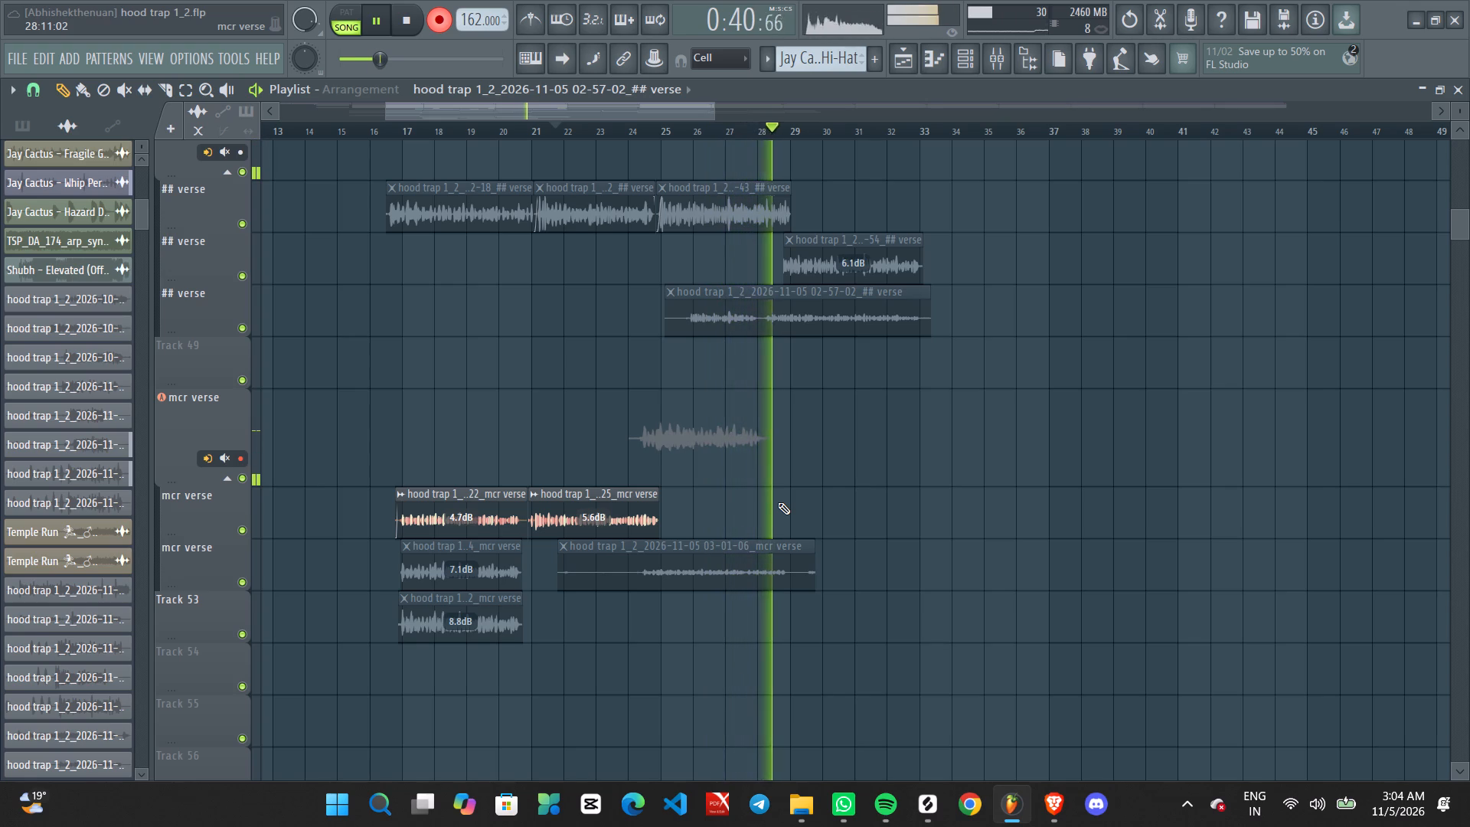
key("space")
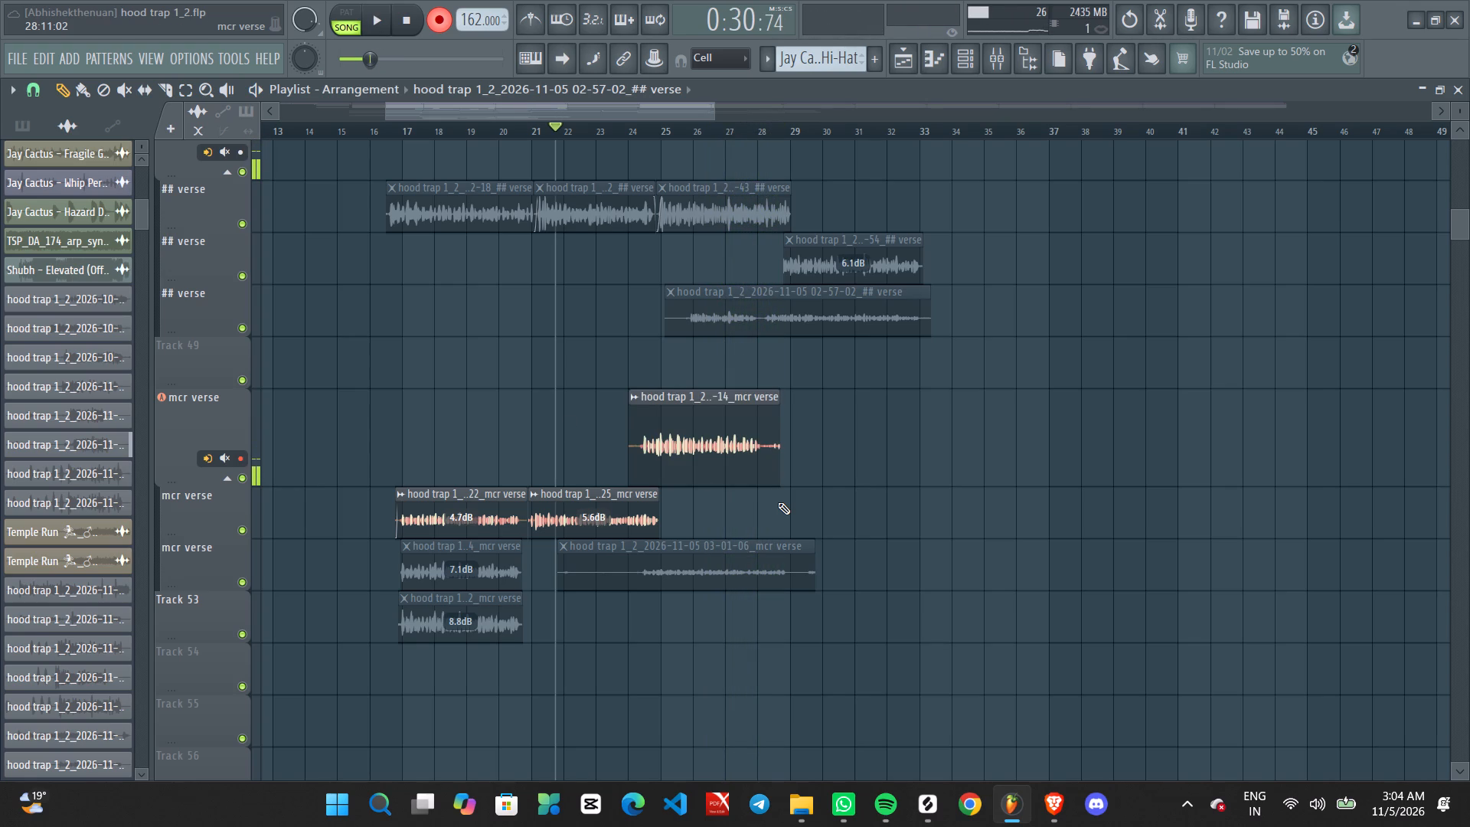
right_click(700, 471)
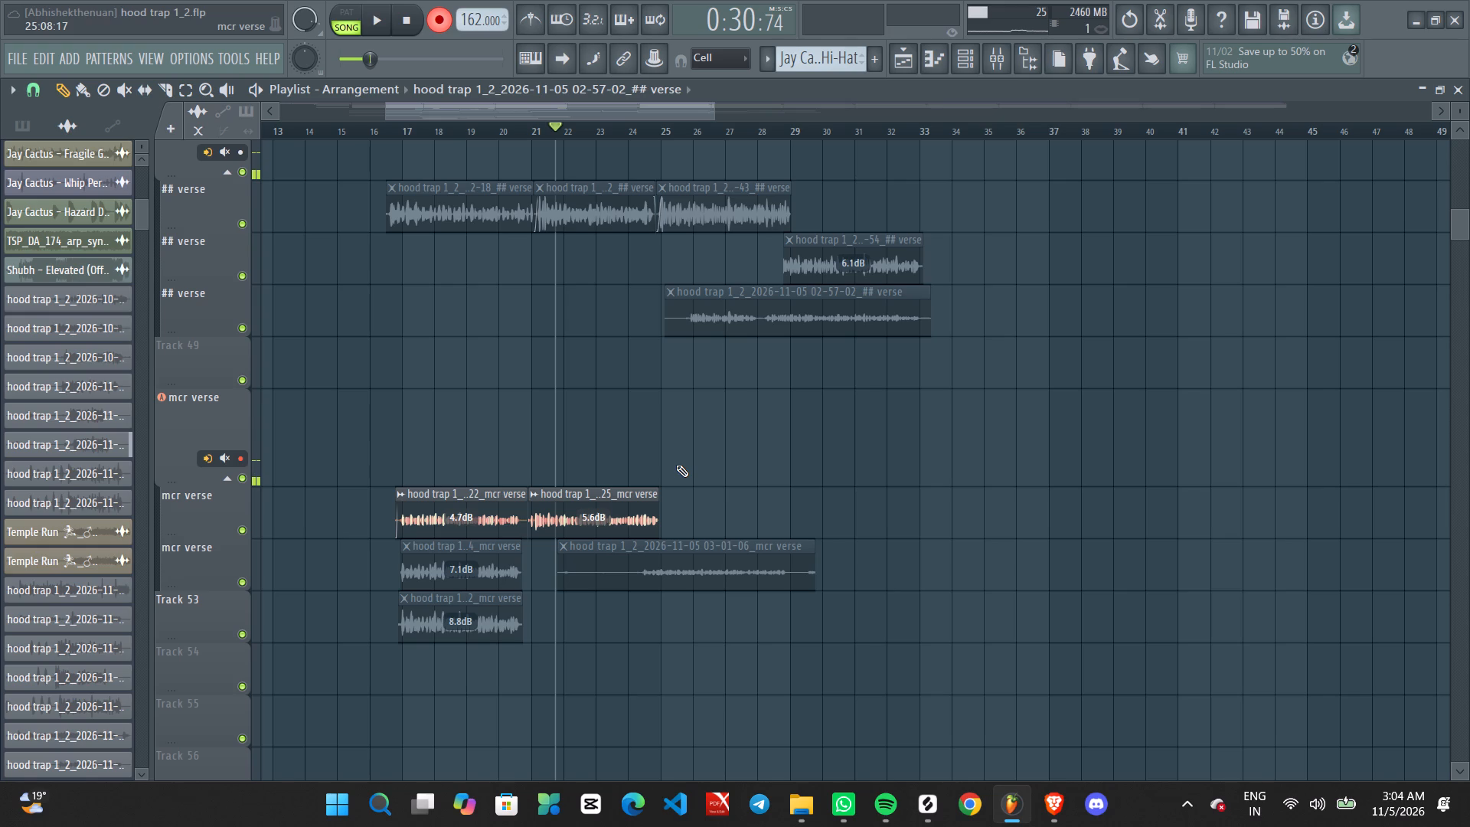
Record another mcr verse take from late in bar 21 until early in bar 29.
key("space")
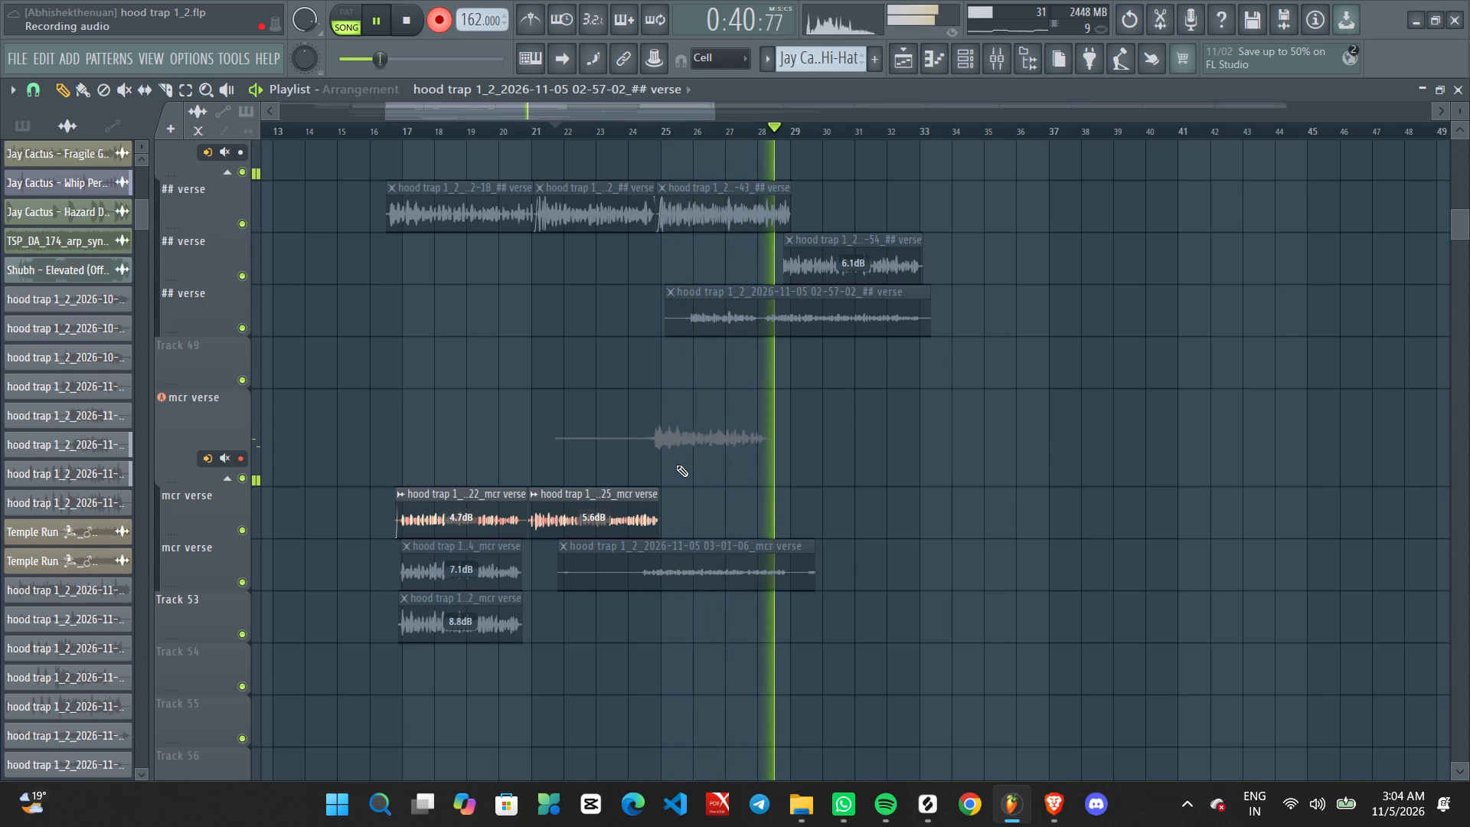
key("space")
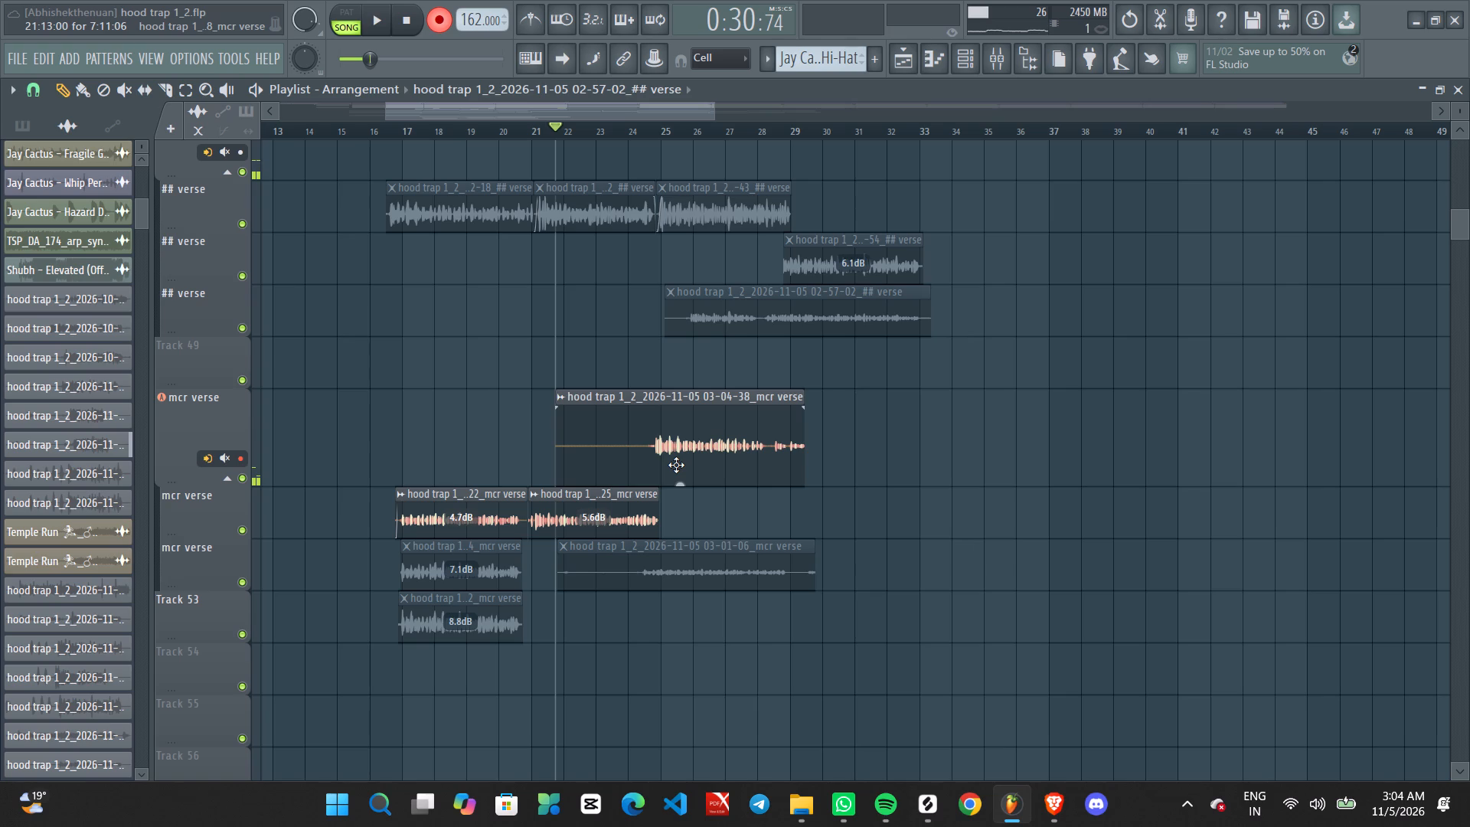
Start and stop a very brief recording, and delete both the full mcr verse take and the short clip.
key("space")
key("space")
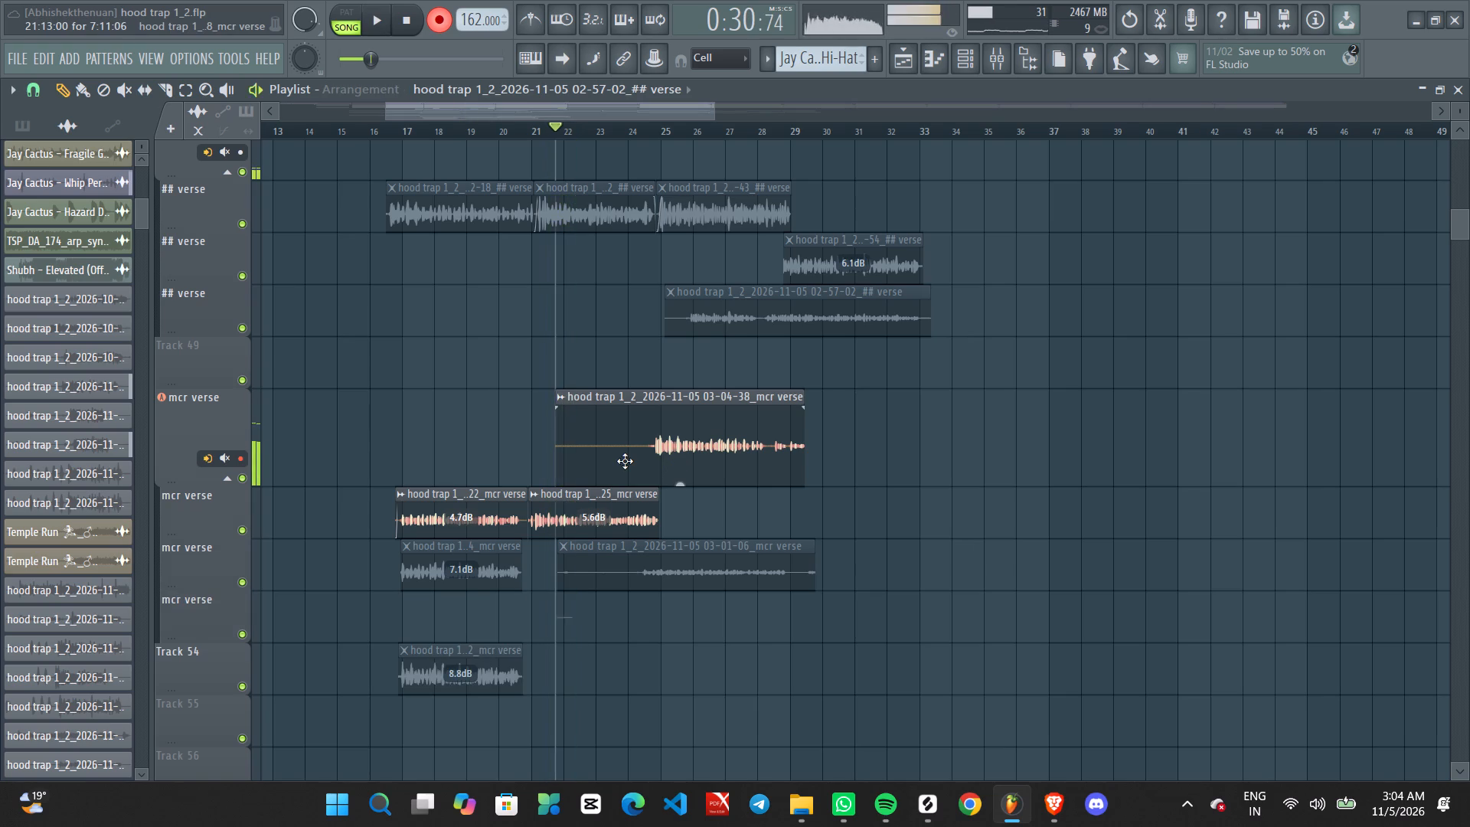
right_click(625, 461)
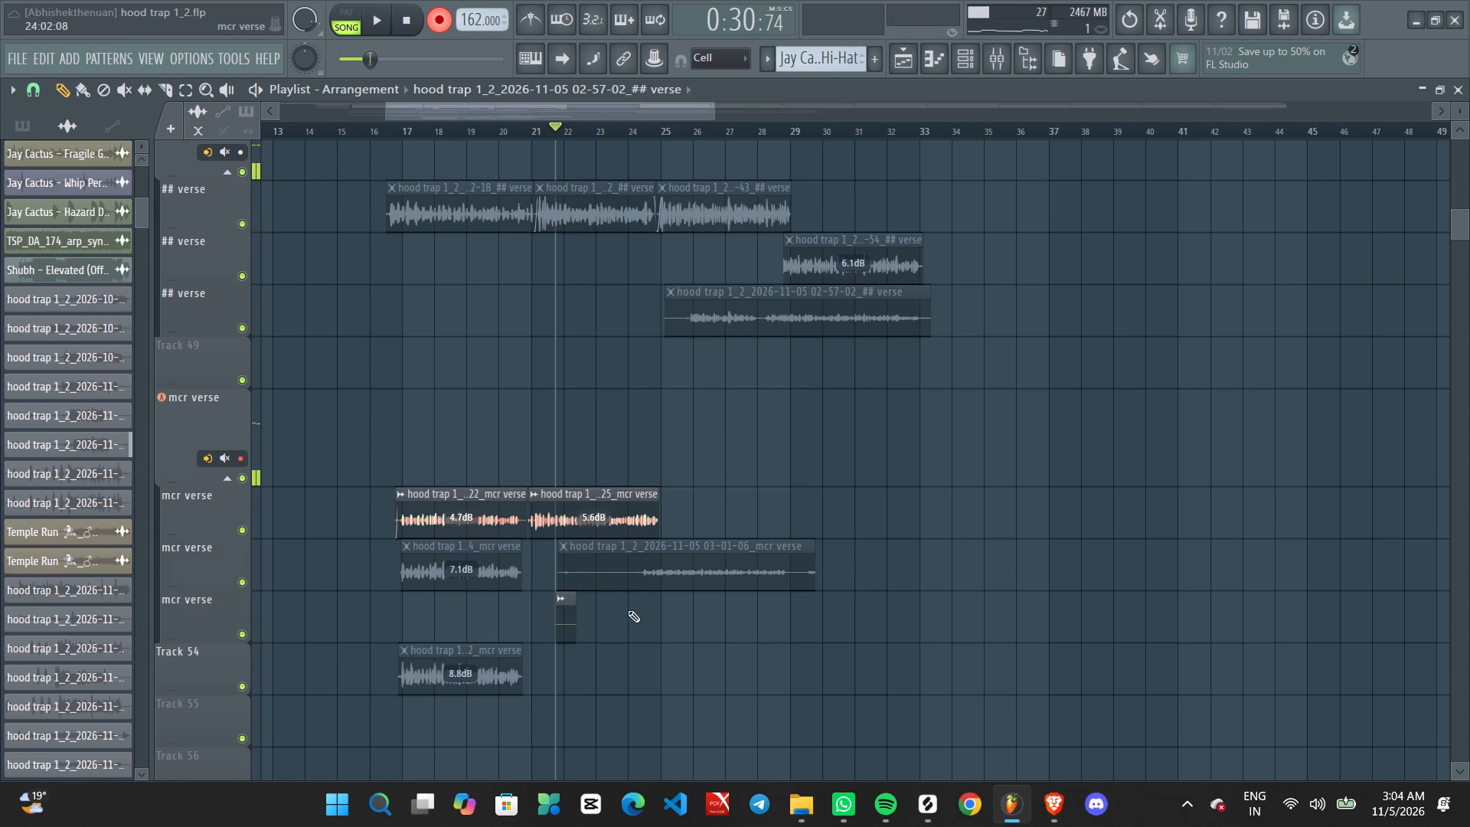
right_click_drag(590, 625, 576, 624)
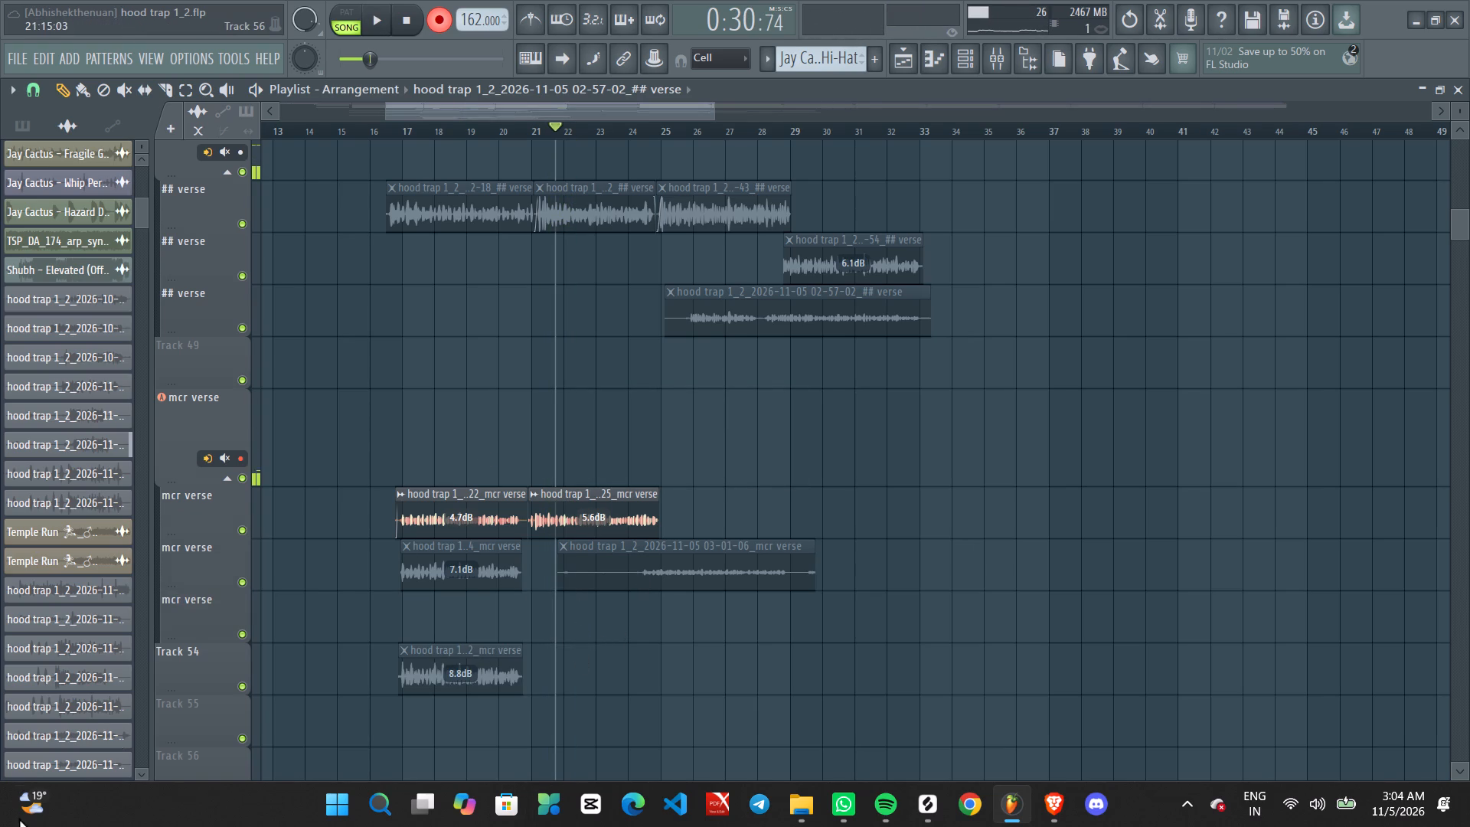
Turn off recording and play the arrangement from late in bar 21 to about bar 30.
left_click(427, 10)
key("space")
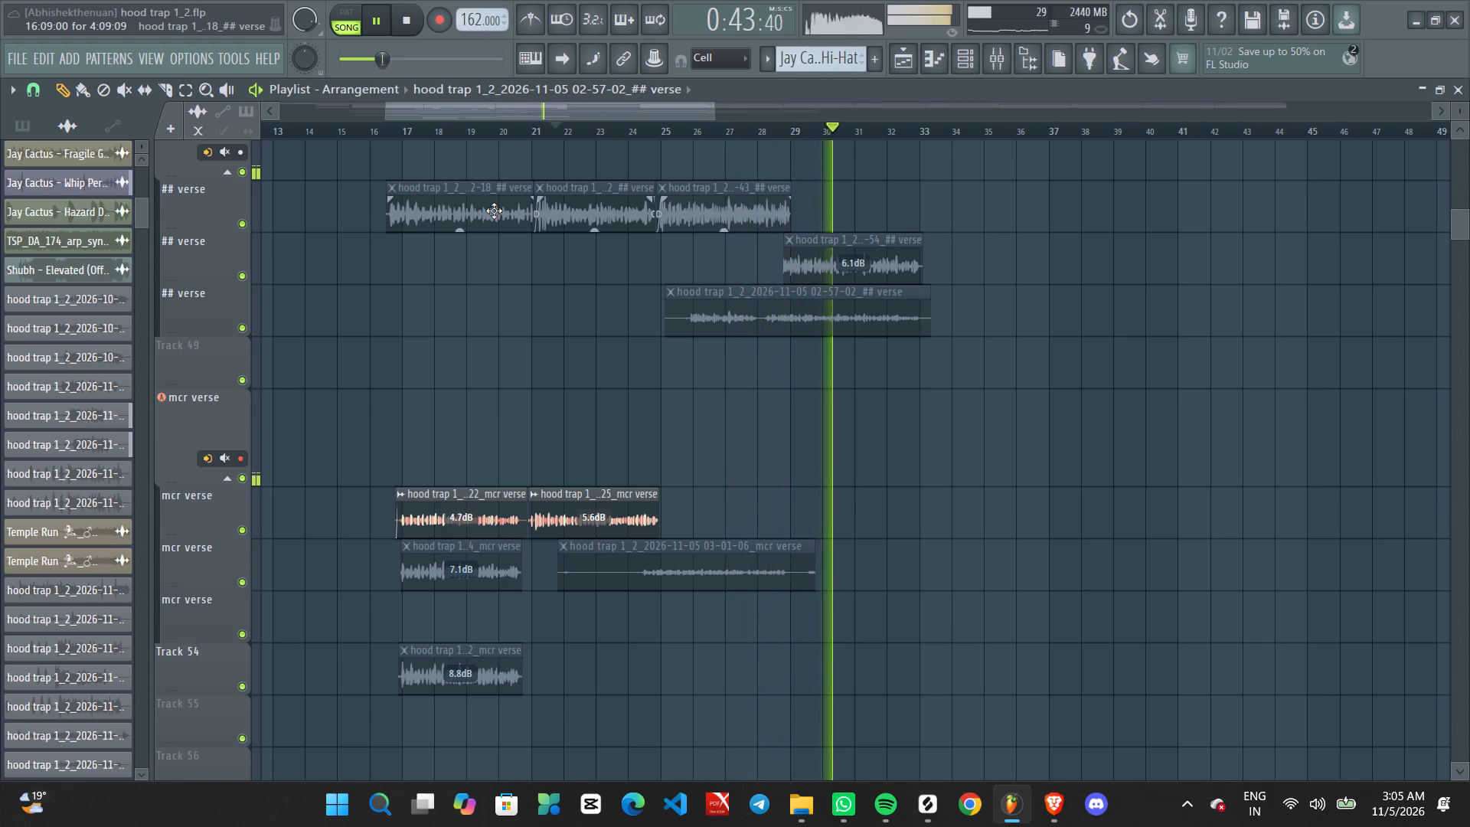
key("space")
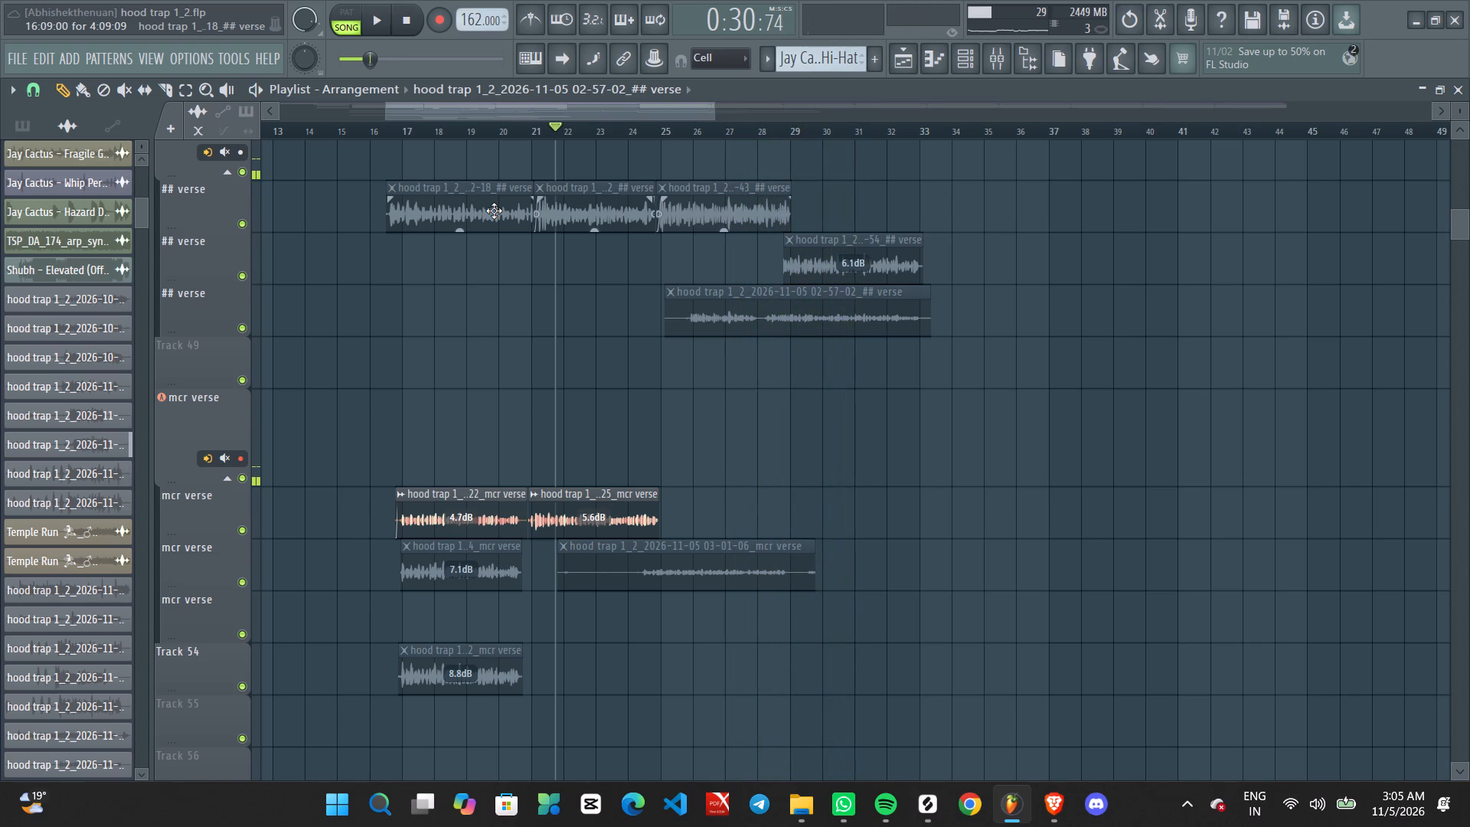
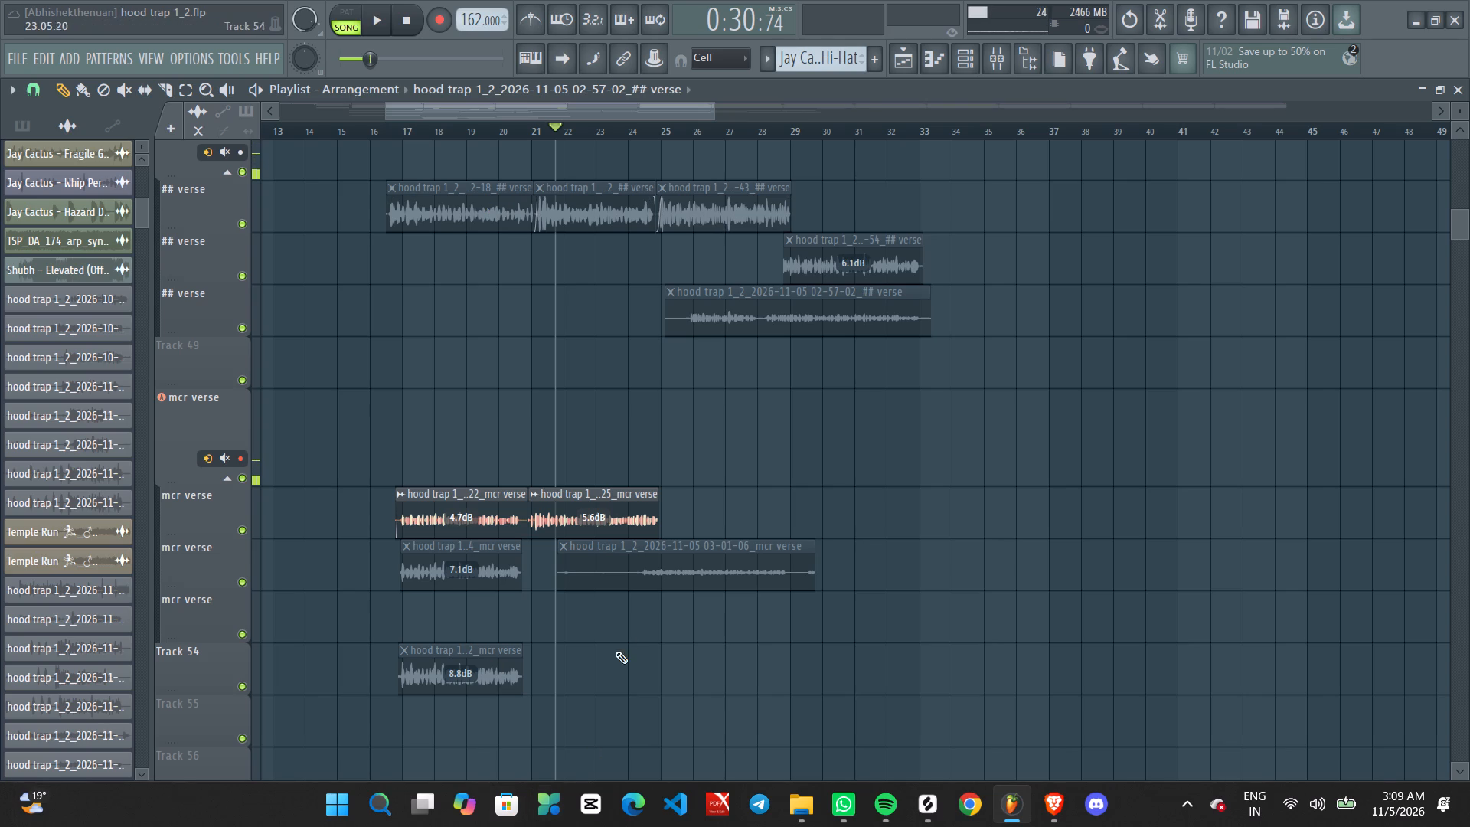
Save the hood trap 1_2 project.
key("ctrl+s")
key("ctrl+s")
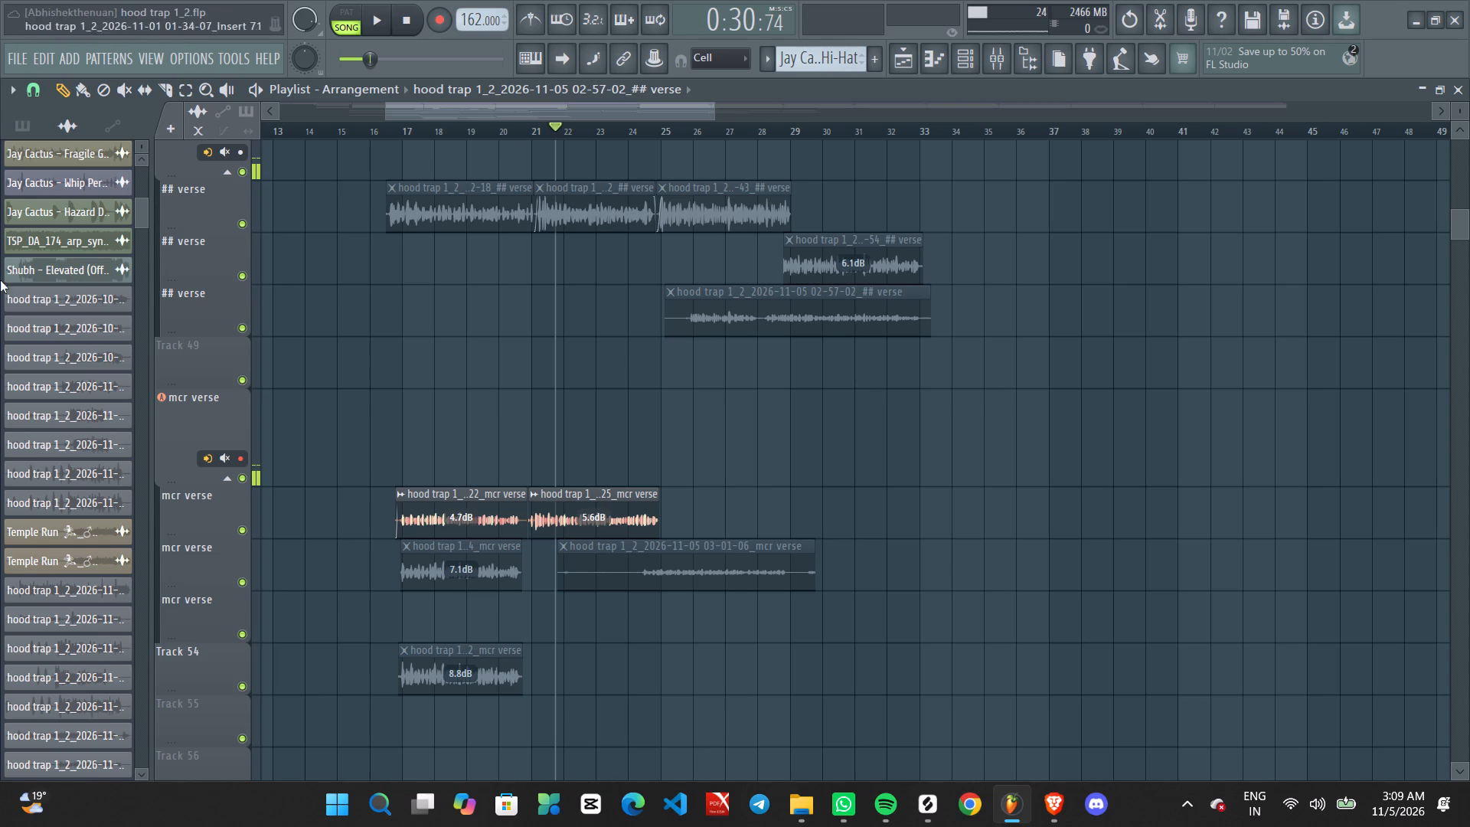
key("ctrl+s")
key("ctrl+s")
key("ctrl+s")
Open the recent project tabha.flp.
left_click(20, 54)
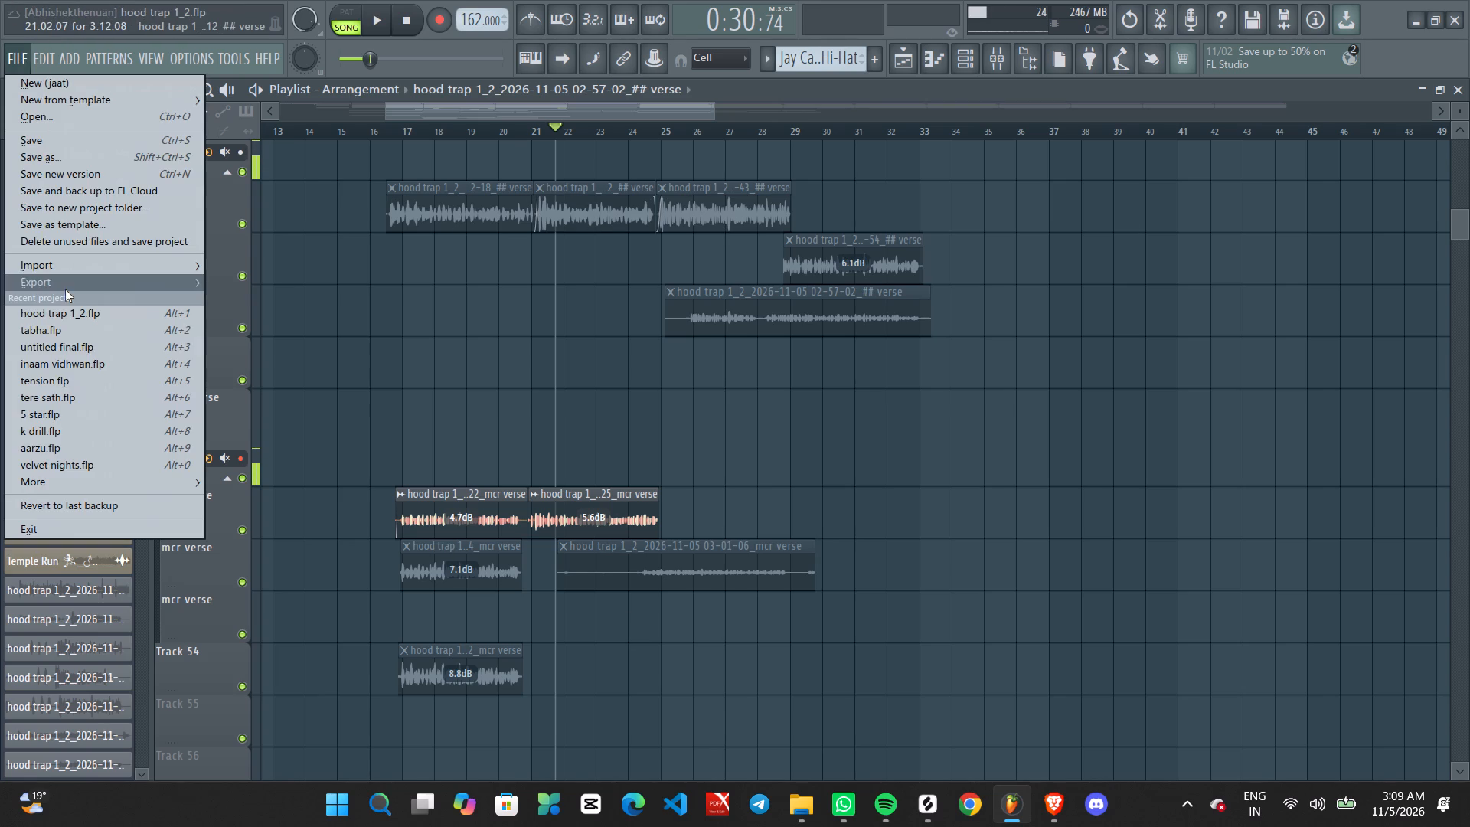
left_click(76, 335)
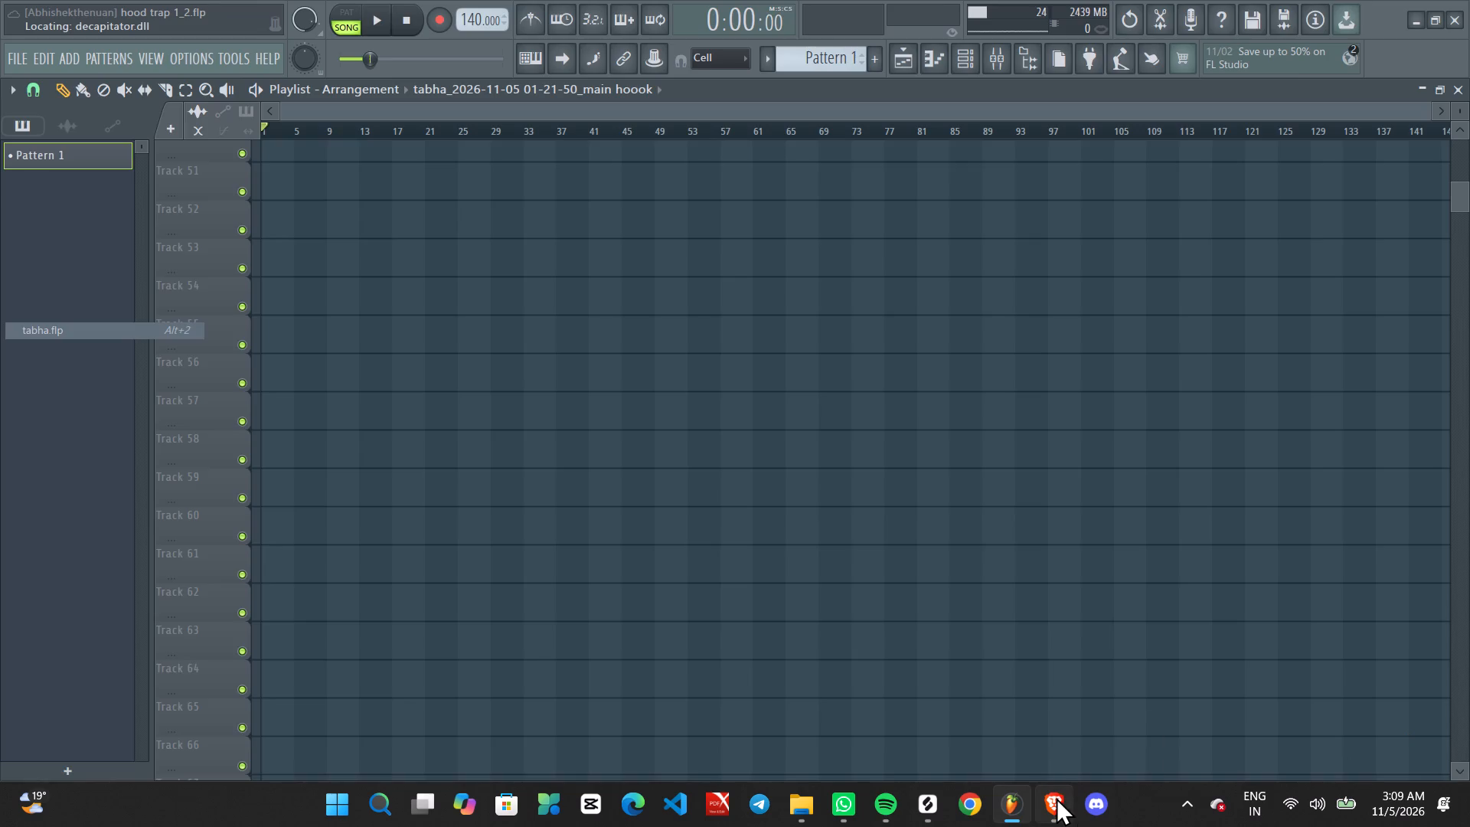
Switch to the Brave browser, close the BabyTron video, and briefly play the Arjan Dhillon Petrol video before pausing it.
left_click(1056, 797)
left_click(1127, 0)
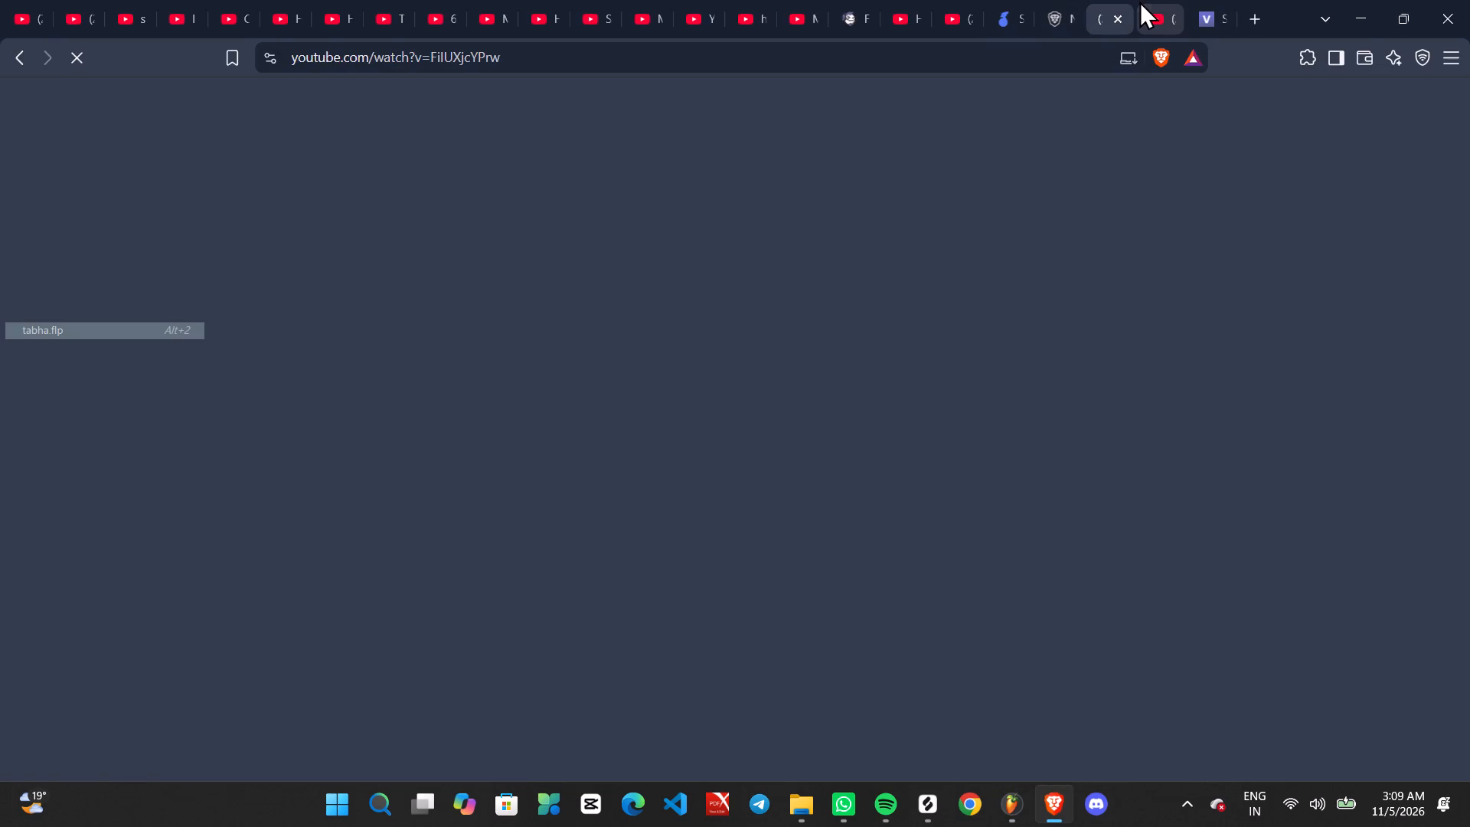
left_click(1139, 1)
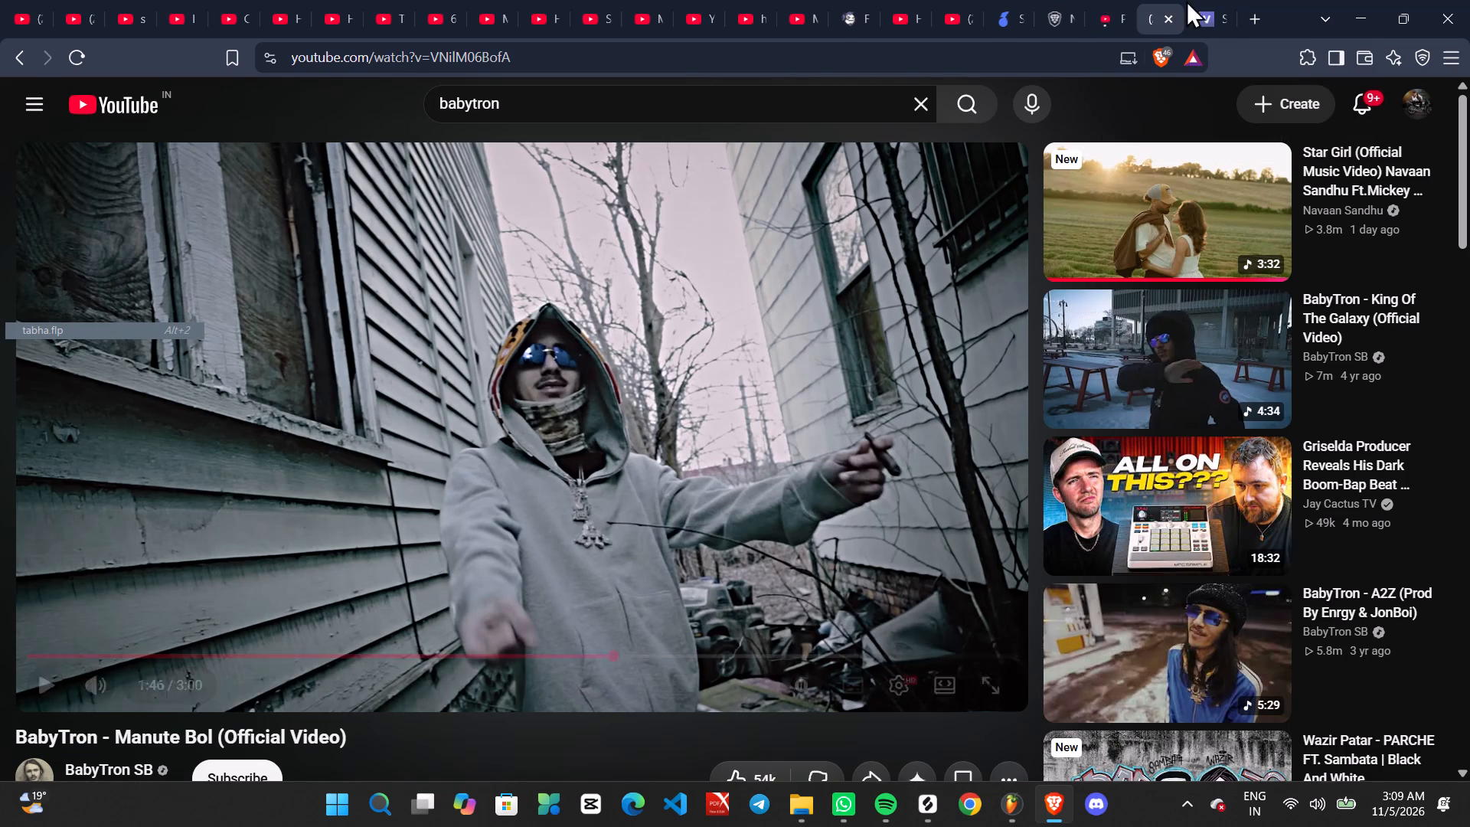
left_click(1170, 16)
left_click(1111, 5)
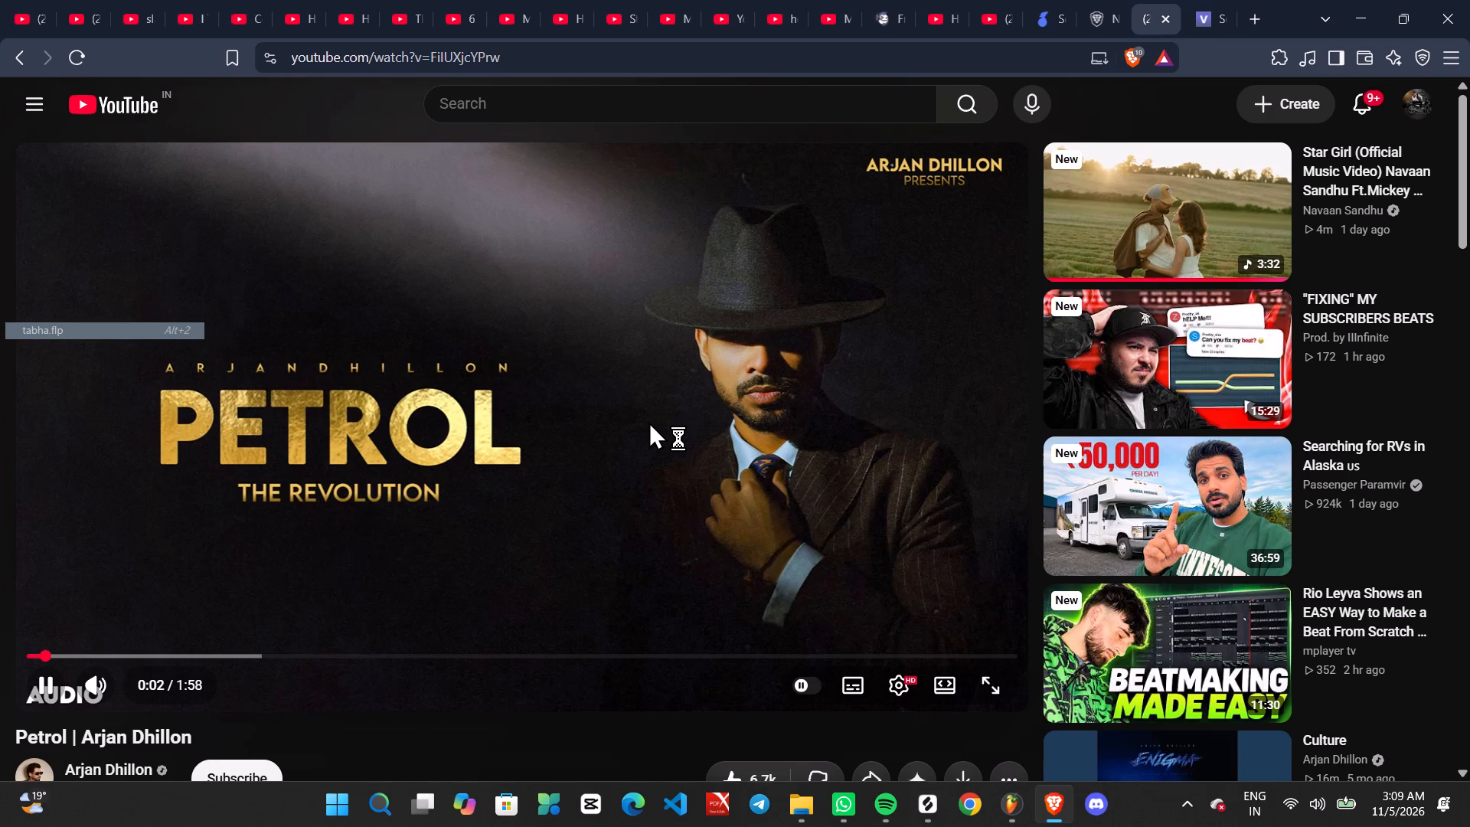
left_click(648, 421)
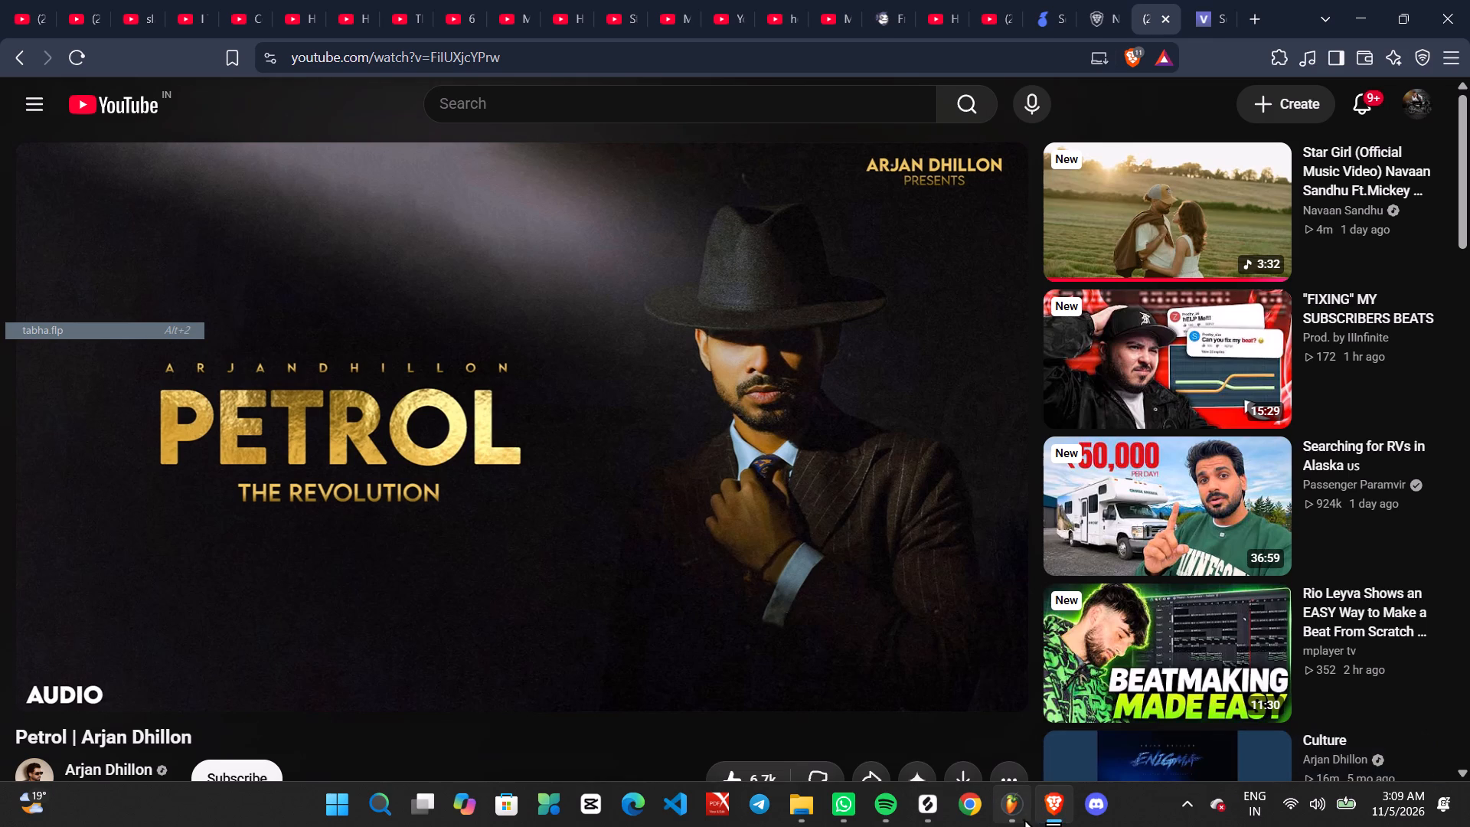
Switch back to FL Studio and bring the tabha playlist in front of the open plugin windows.
left_click(1022, 818)
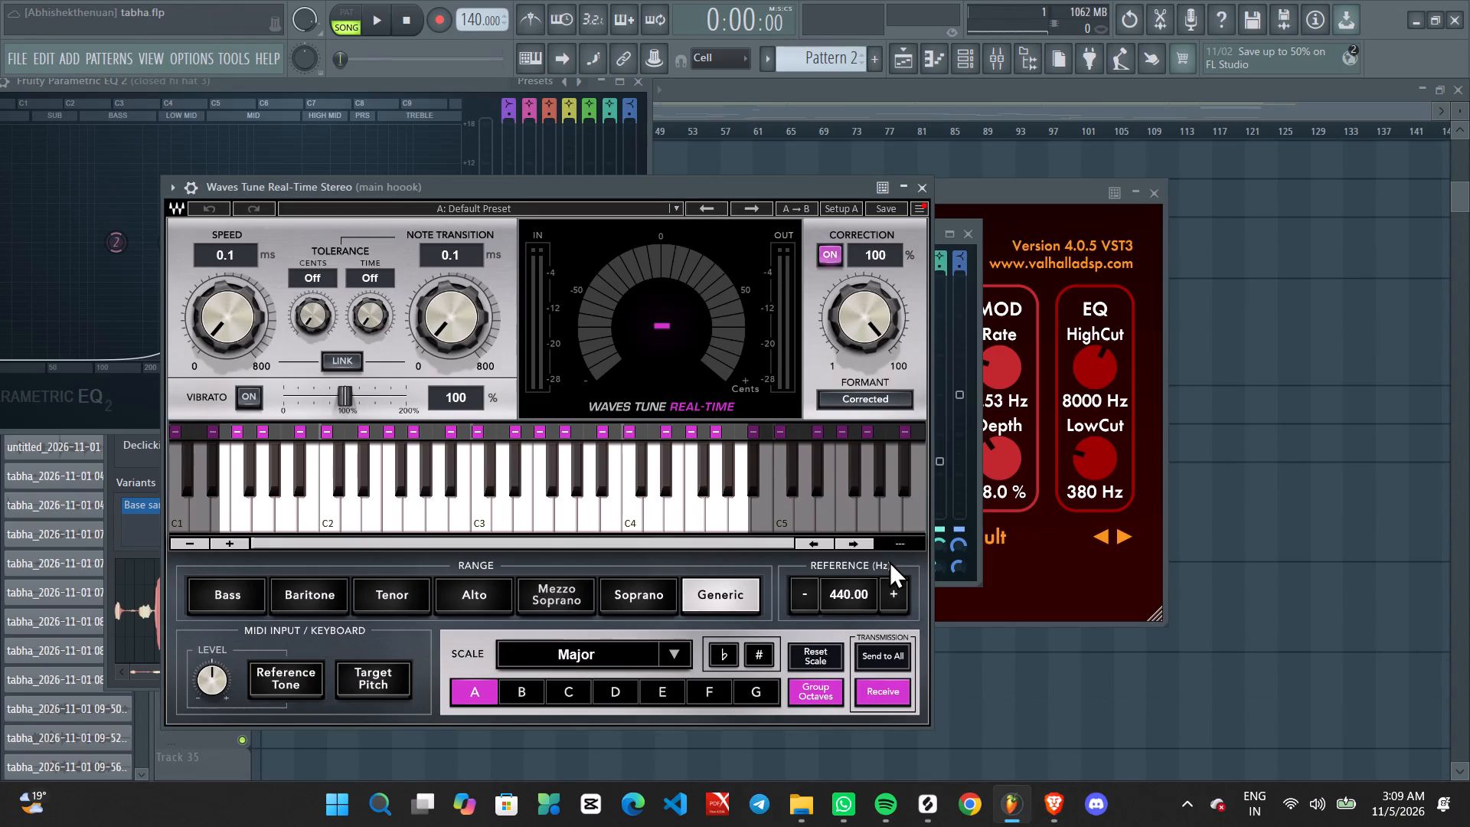
scroll(1064, 151, "up", 1)
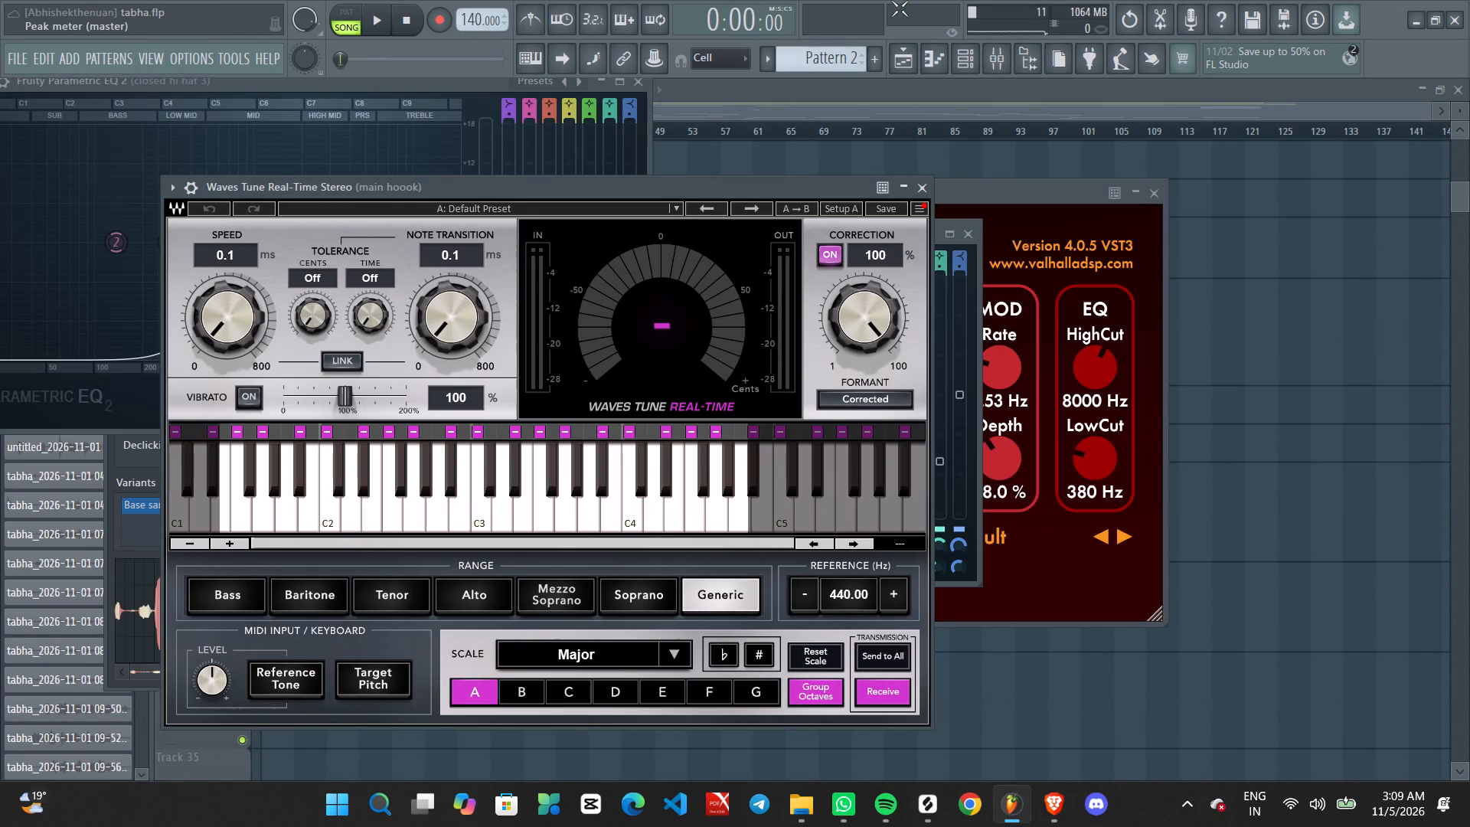
left_click(890, 57)
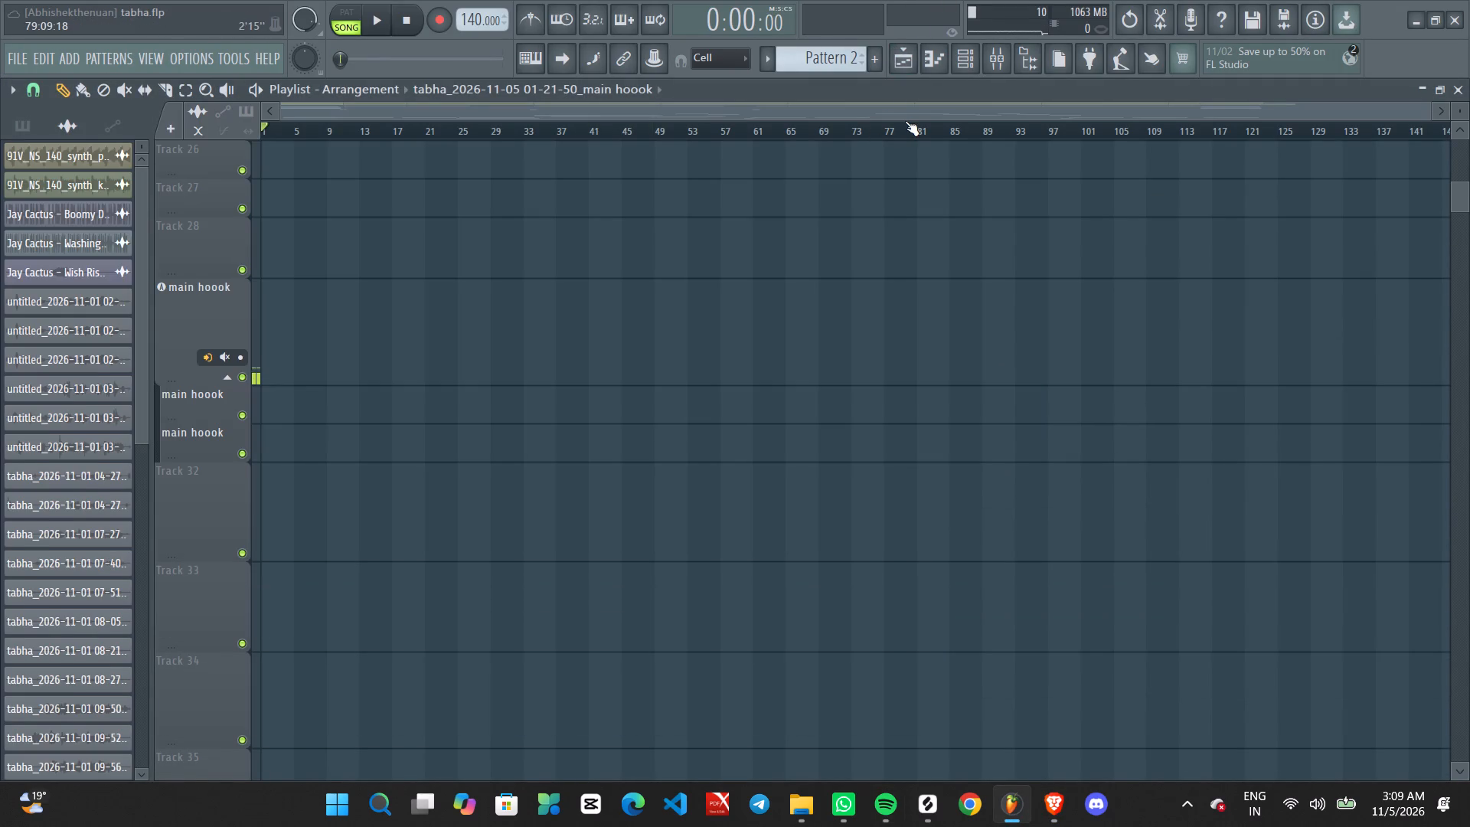
Play the tabha arrangement from the beginning and mute Track 24, which holds the vocal clips.
key("space")
scroll(413, 435, "up", 2, "ctrl")
middle_click_drag(385, 420, 610, 727)
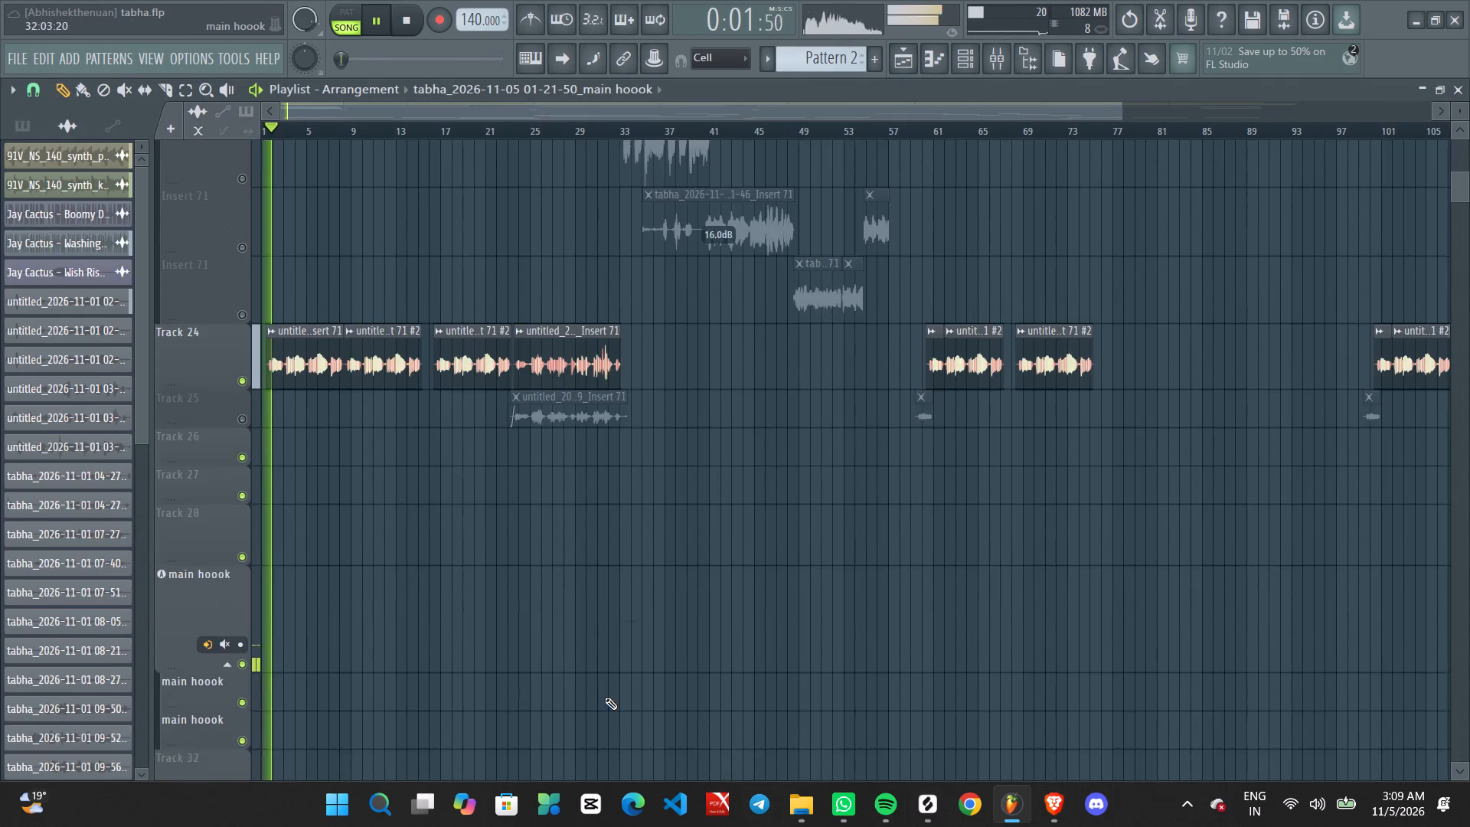
scroll(449, 509, "down", 7, "alt")
scroll(406, 528, "up", 2, "ctrl")
middle_click_drag(371, 541, 614, 495)
scroll(614, 495, "up", 1)
scroll(528, 485, "down", 5, "ctrl")
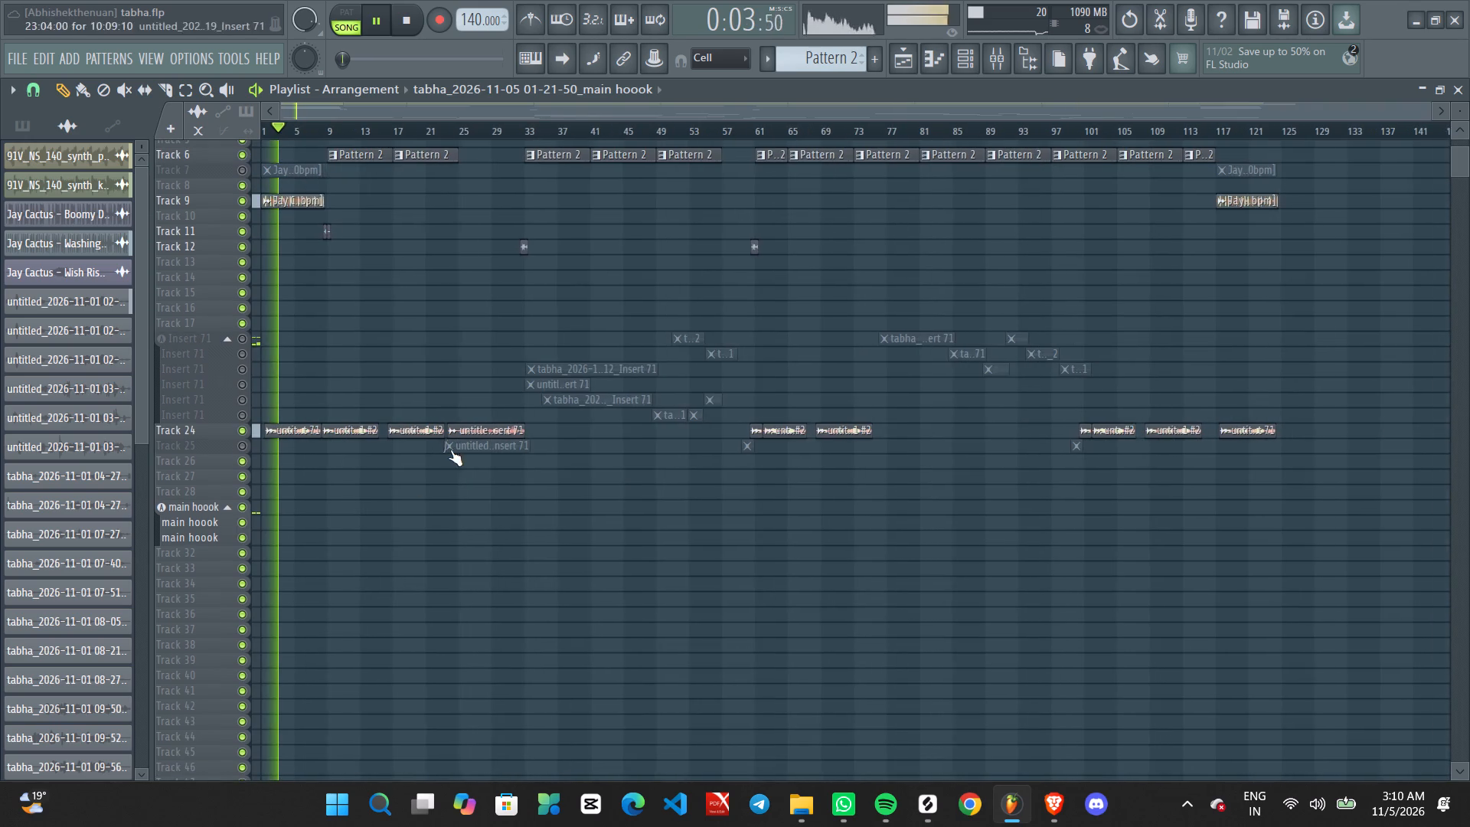
left_click(245, 424)
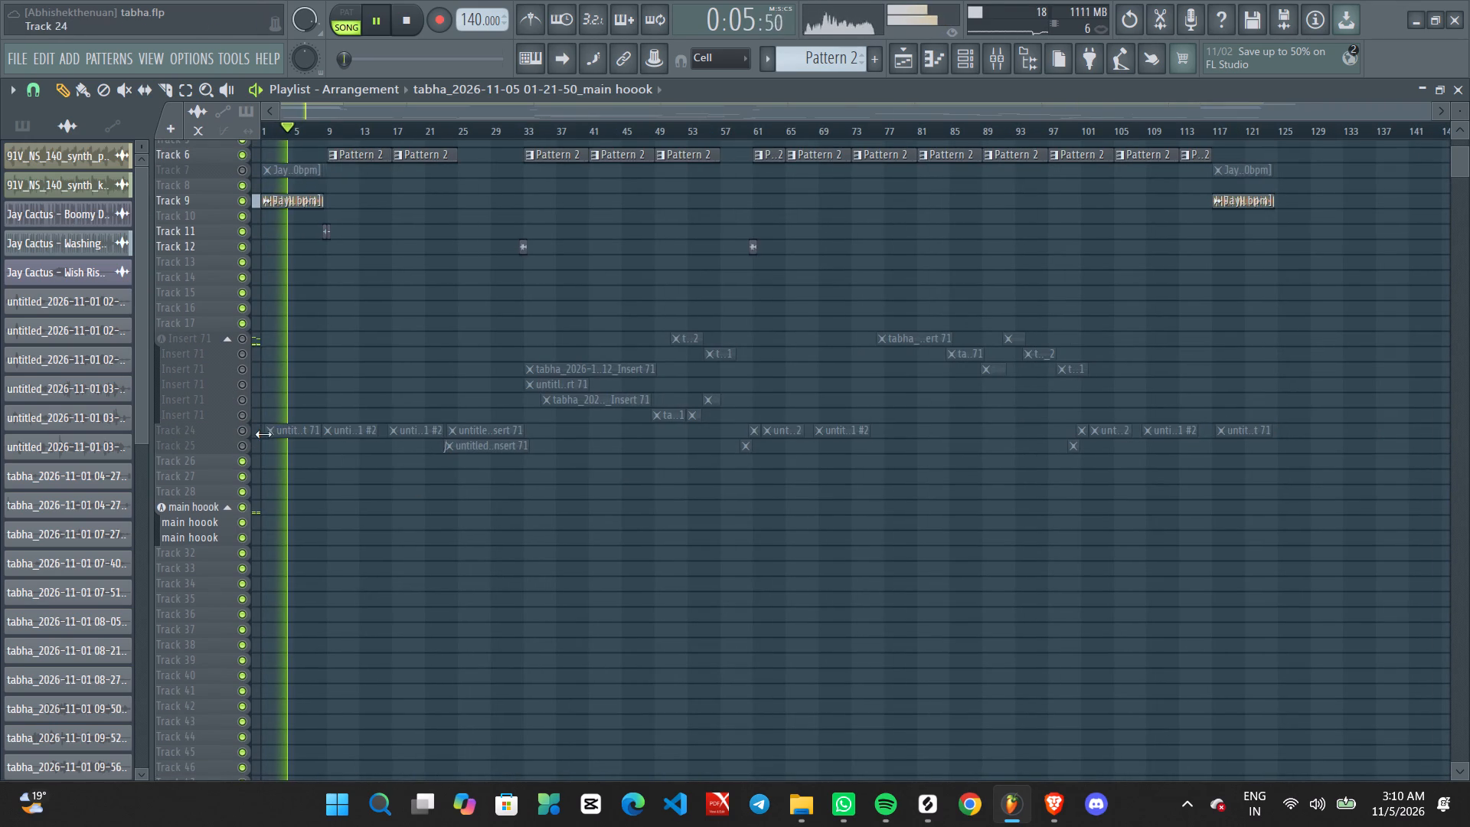
Listen to the tabha arrangement without Track 24 up to about bar 10, and stop playback.
scroll(335, 476, "up", 5)
scroll(330, 440, "up", 2, "ctrl")
middle_click_drag(345, 436, 502, 449)
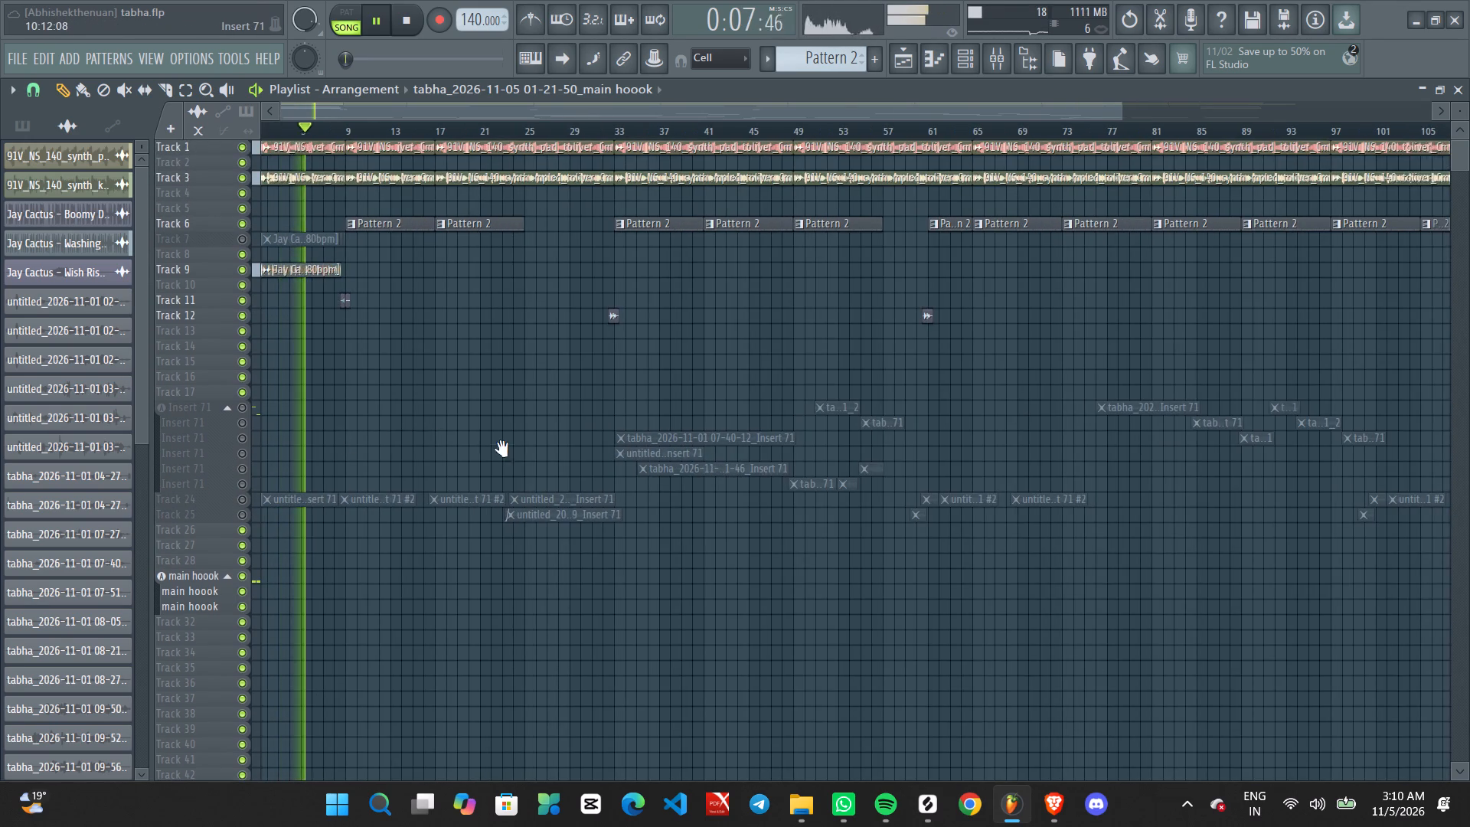
middle_click_drag(502, 449, 515, 450)
scroll(515, 450, "up", 1)
scroll(390, 413, "down", 3, "ctrl")
scroll(302, 437, "up", 1, "ctrl")
middle_click_drag(341, 438, 451, 439)
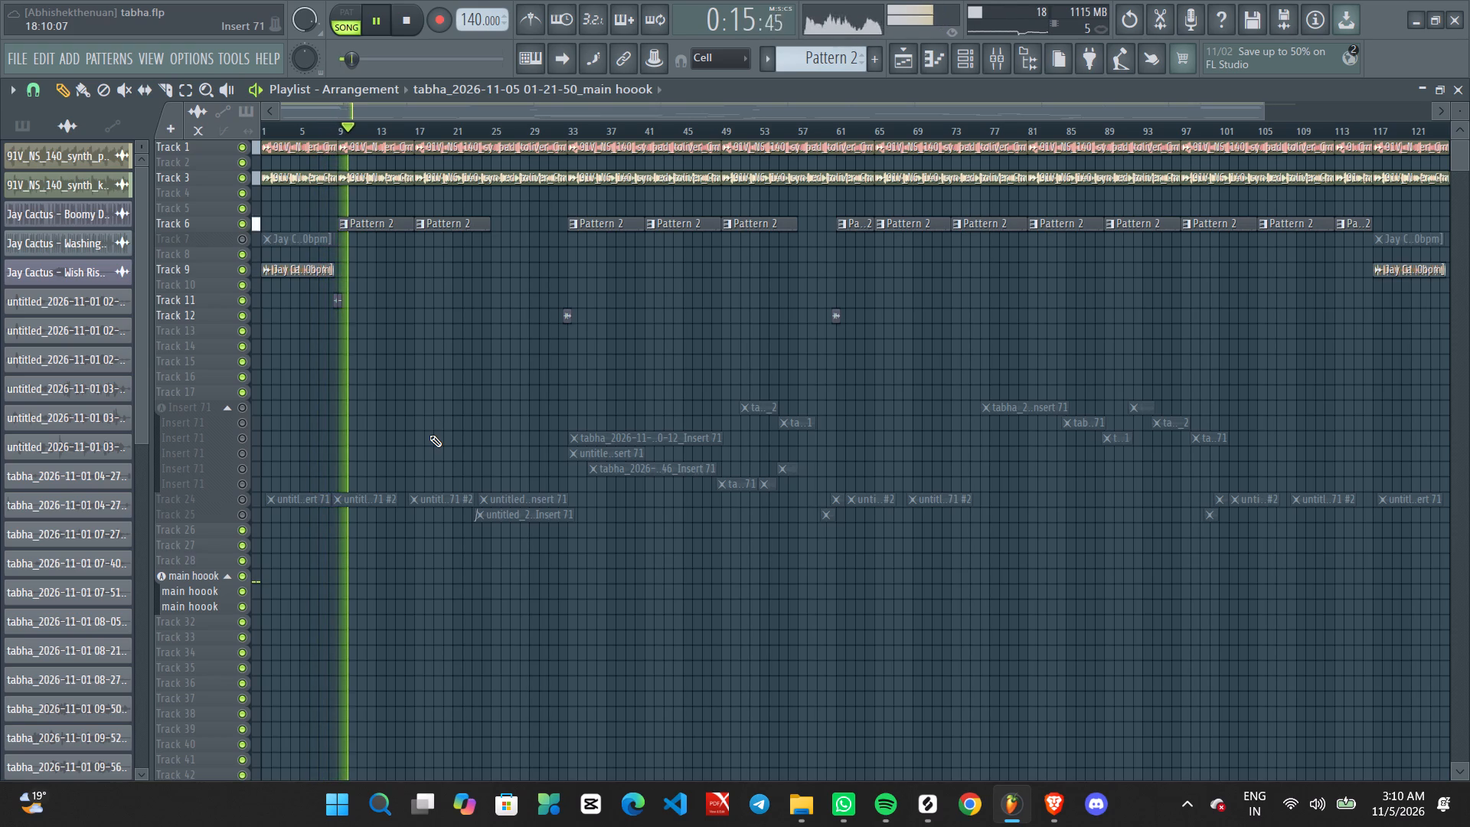
key("space")
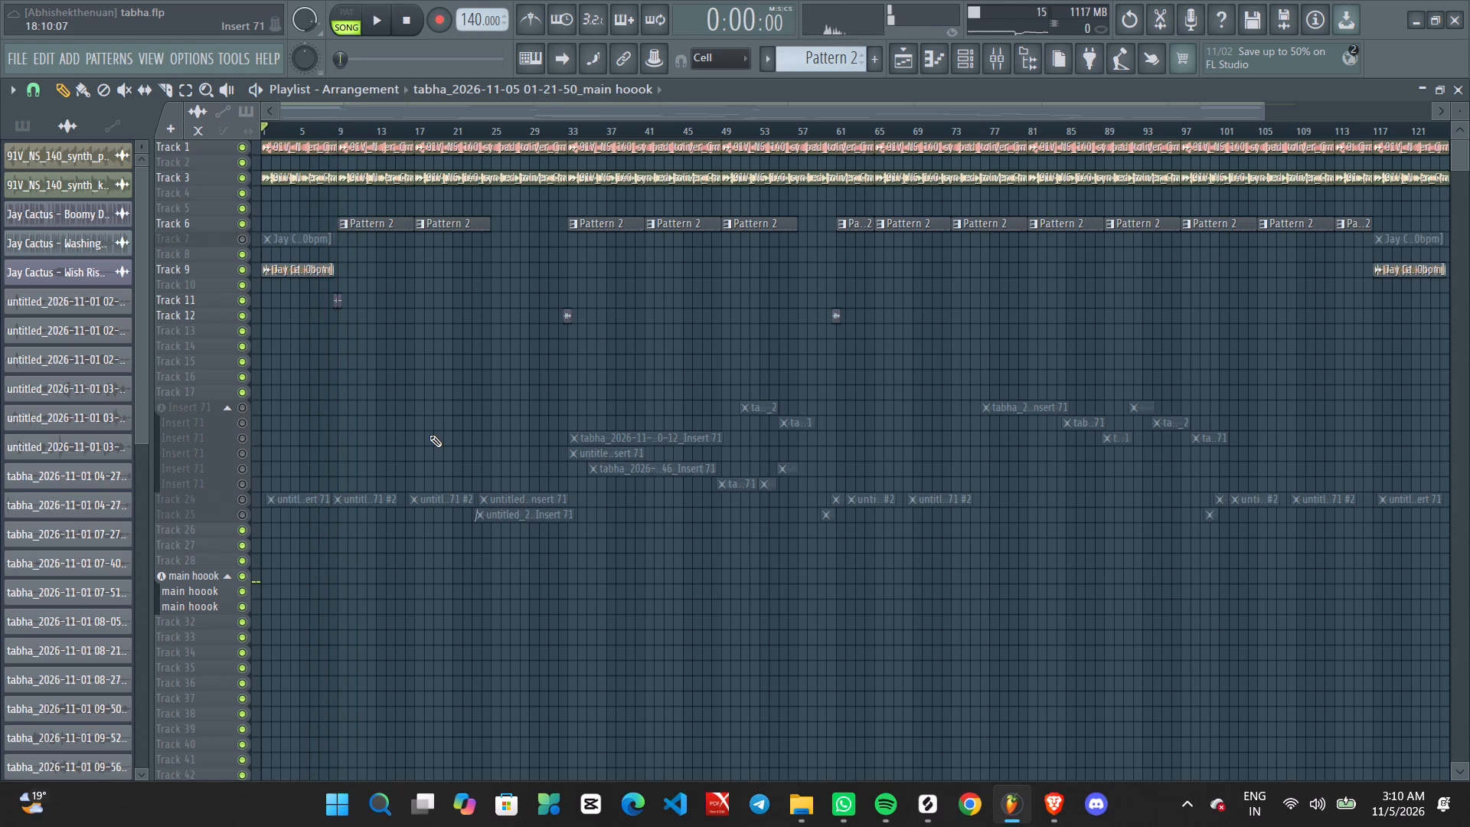
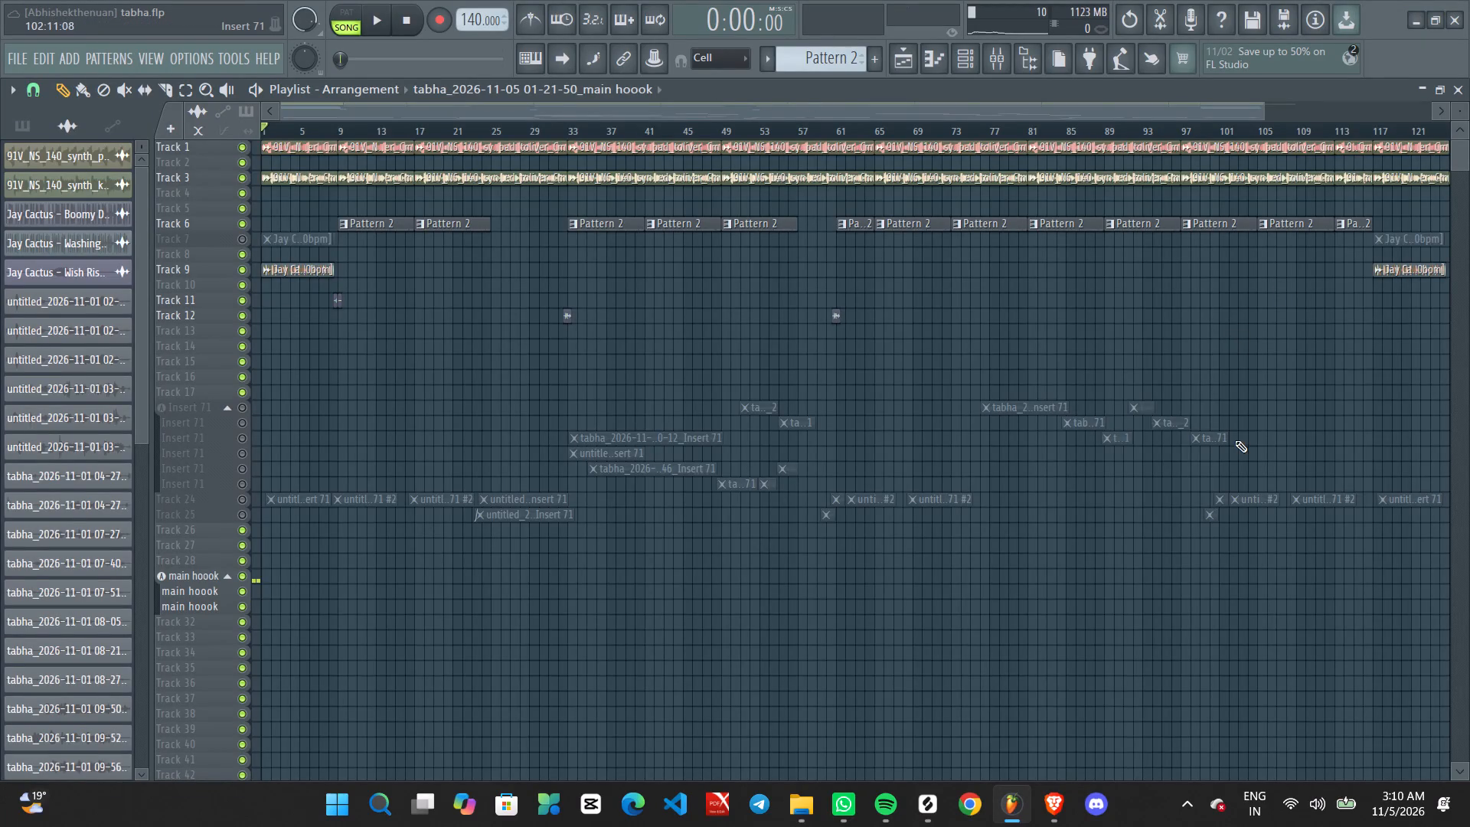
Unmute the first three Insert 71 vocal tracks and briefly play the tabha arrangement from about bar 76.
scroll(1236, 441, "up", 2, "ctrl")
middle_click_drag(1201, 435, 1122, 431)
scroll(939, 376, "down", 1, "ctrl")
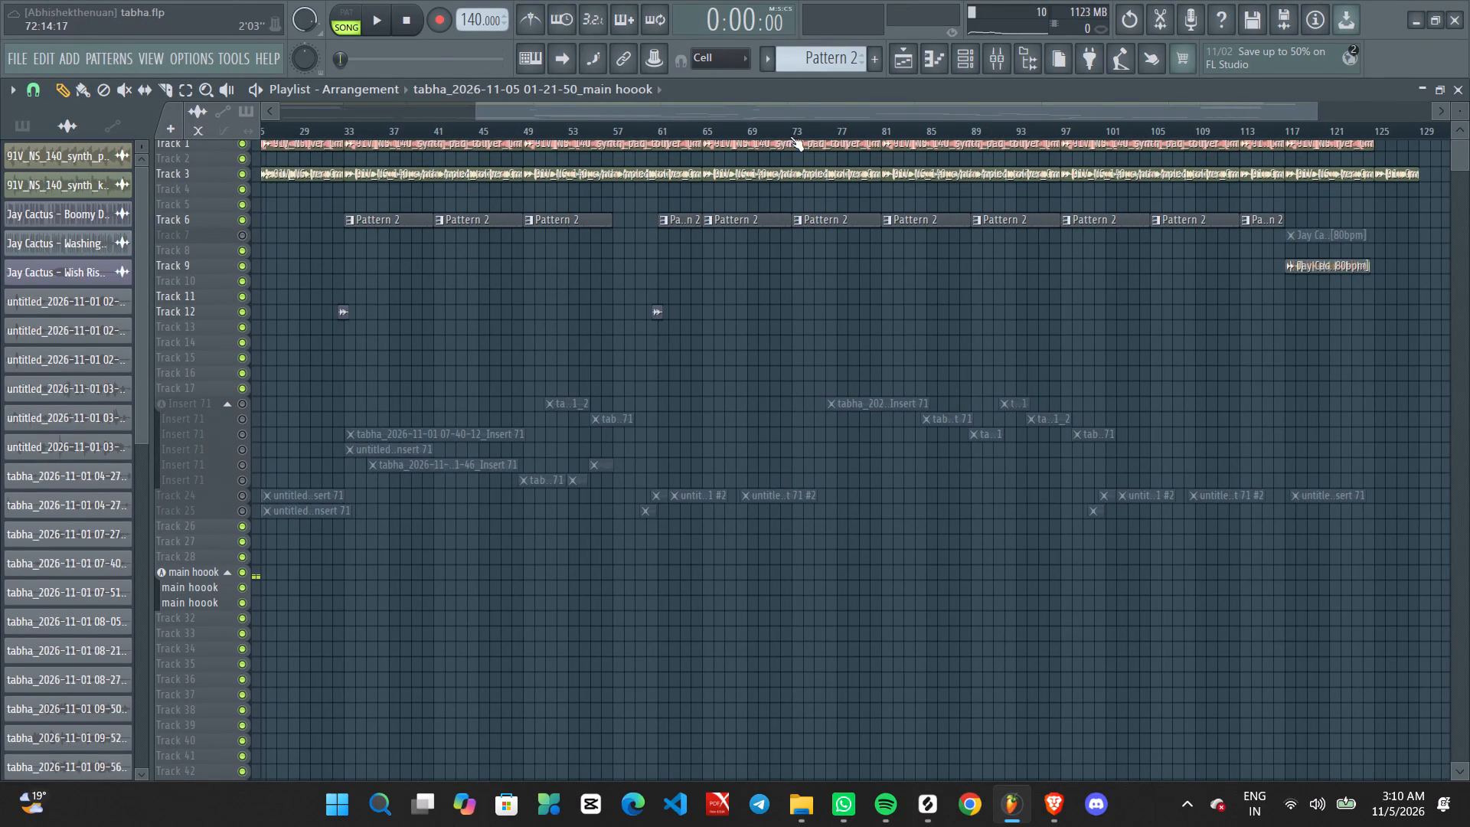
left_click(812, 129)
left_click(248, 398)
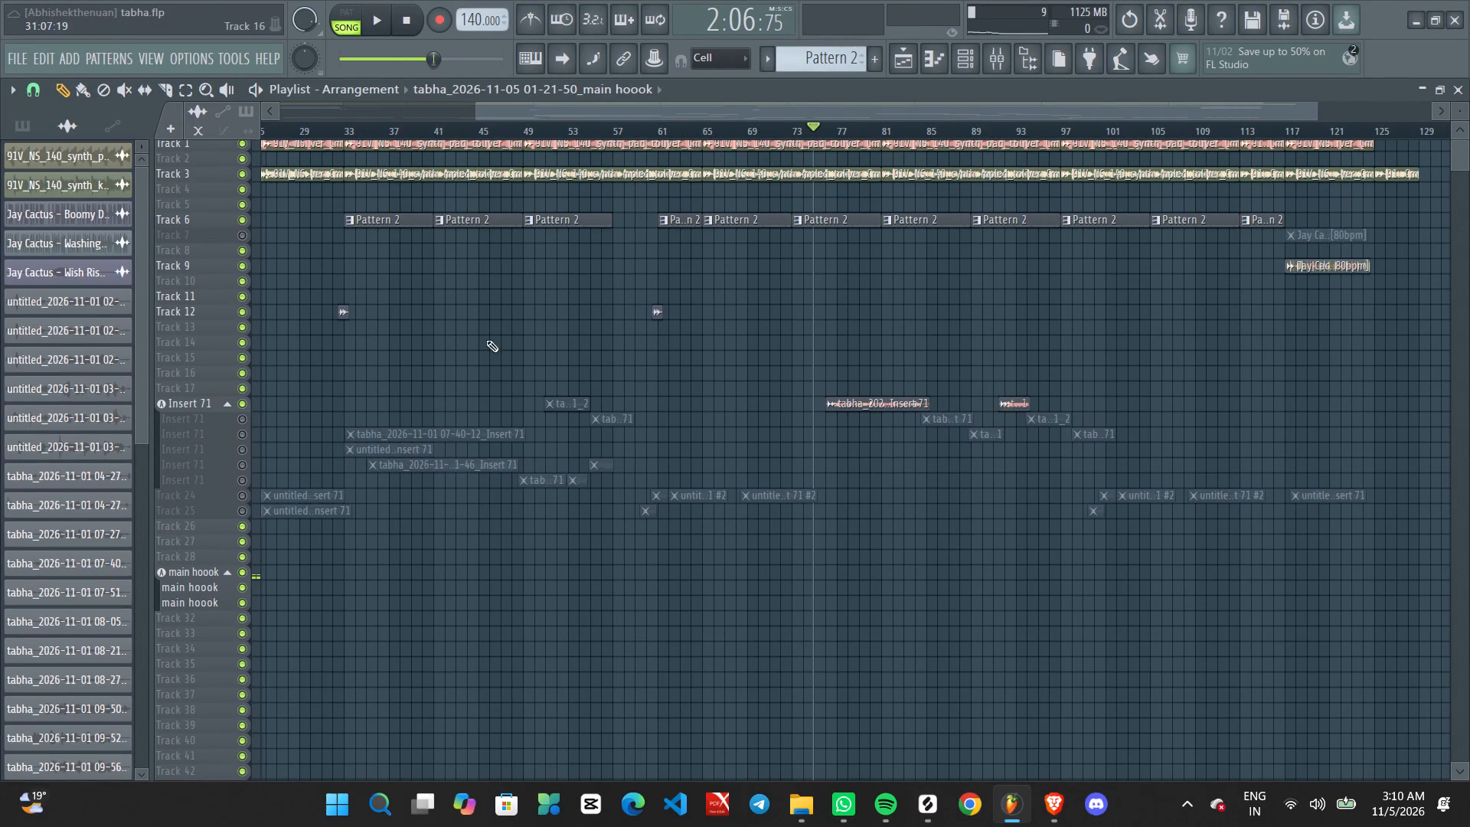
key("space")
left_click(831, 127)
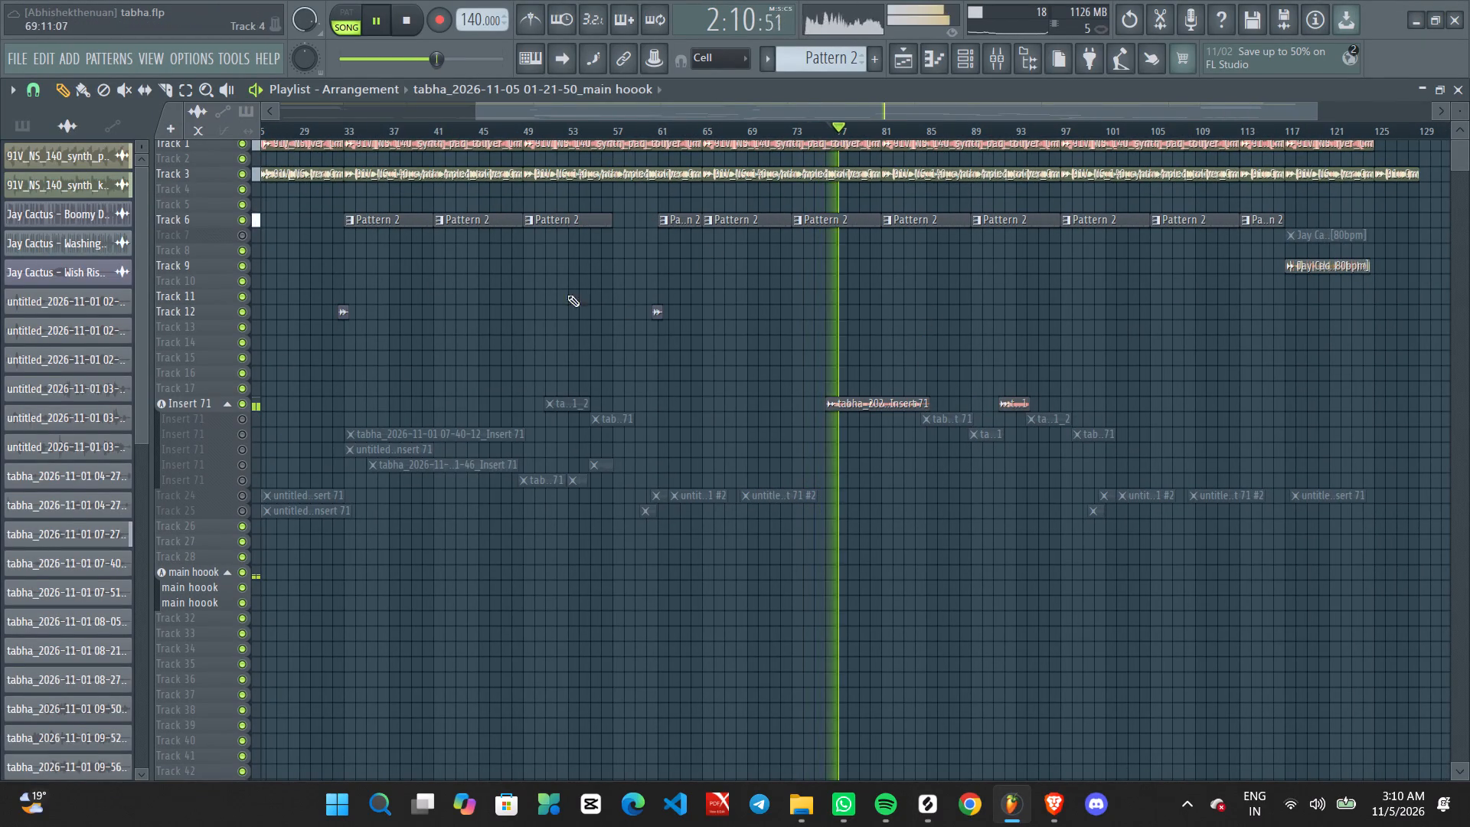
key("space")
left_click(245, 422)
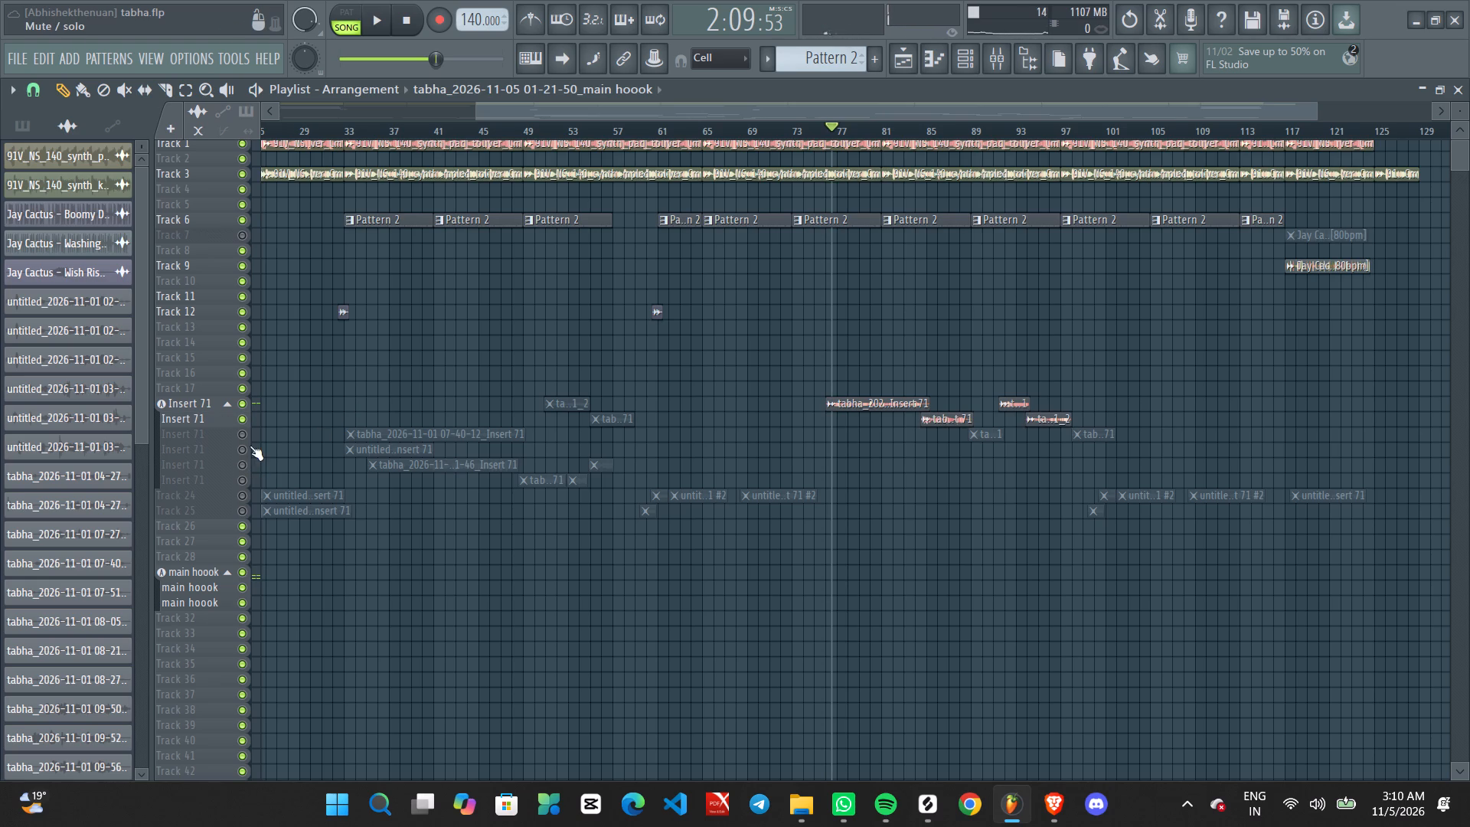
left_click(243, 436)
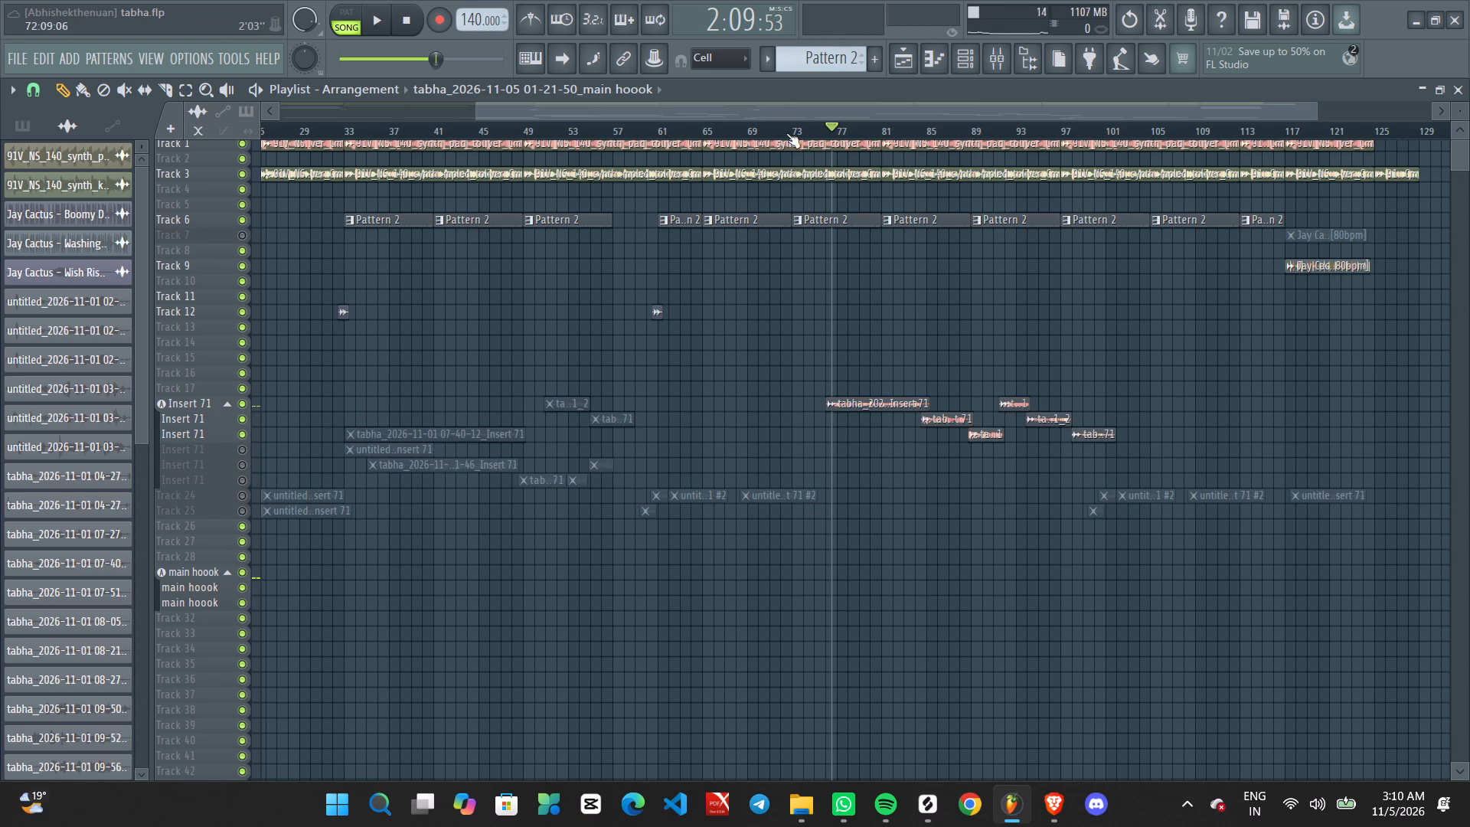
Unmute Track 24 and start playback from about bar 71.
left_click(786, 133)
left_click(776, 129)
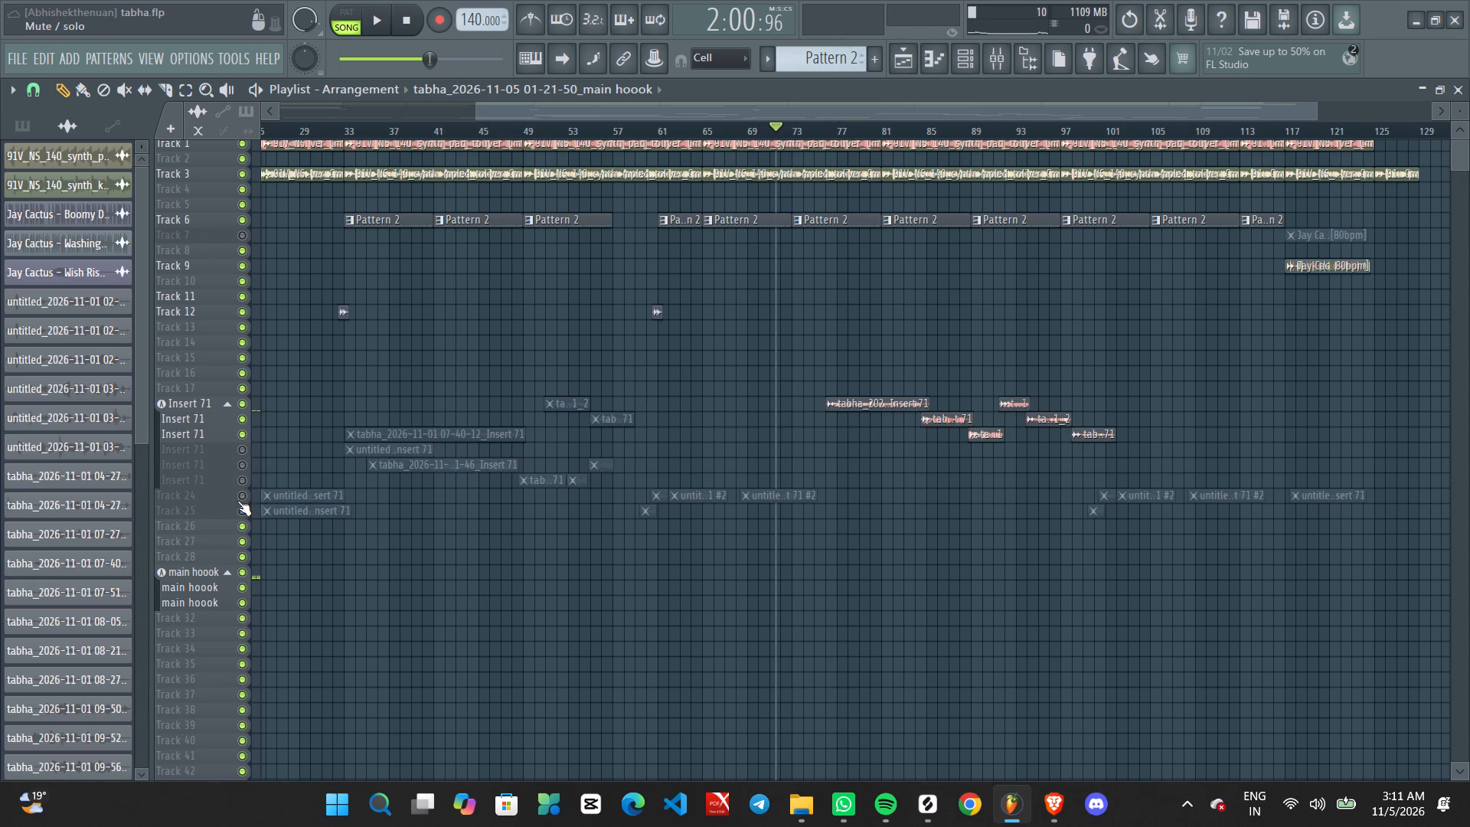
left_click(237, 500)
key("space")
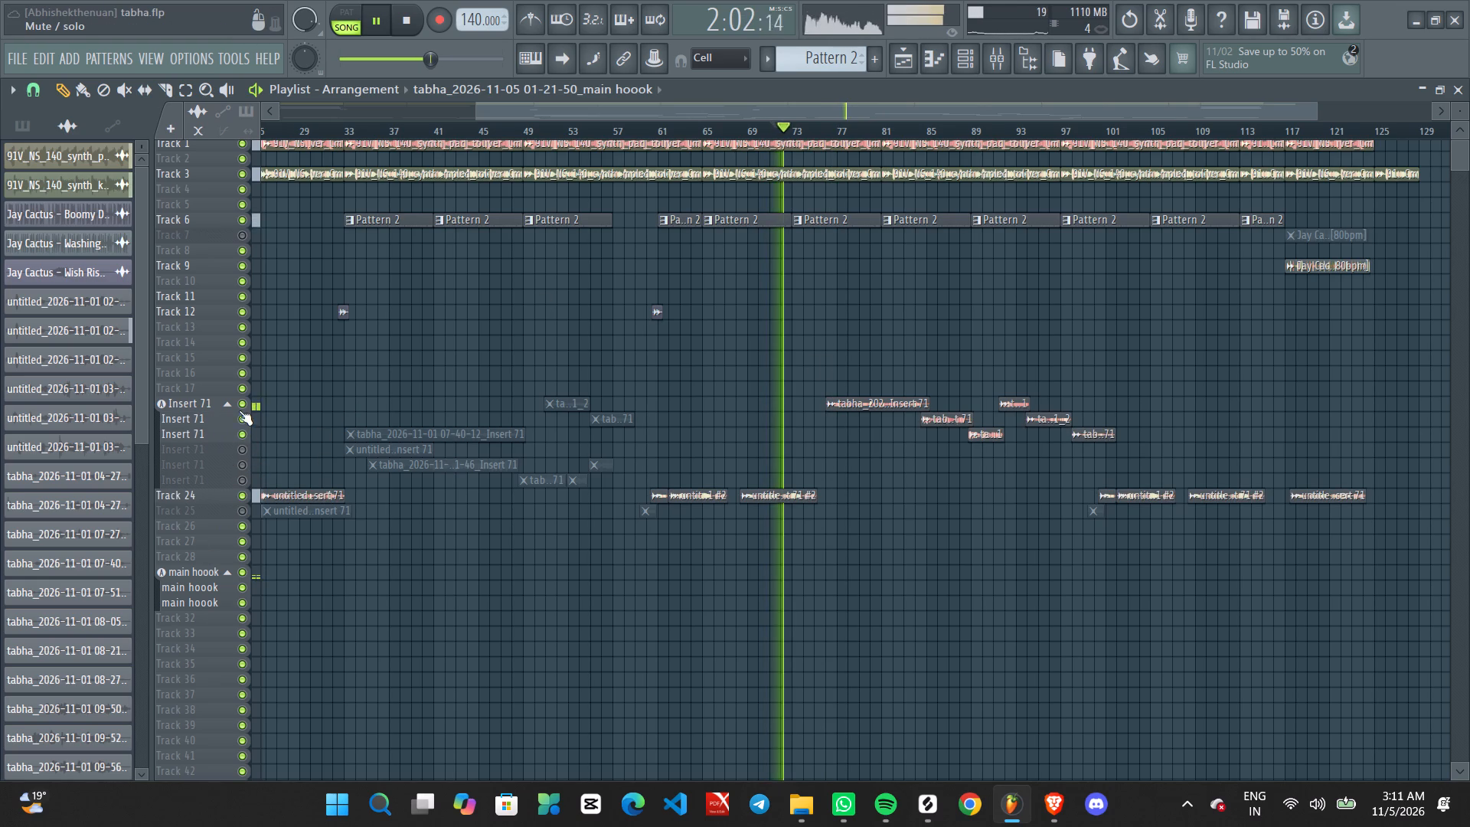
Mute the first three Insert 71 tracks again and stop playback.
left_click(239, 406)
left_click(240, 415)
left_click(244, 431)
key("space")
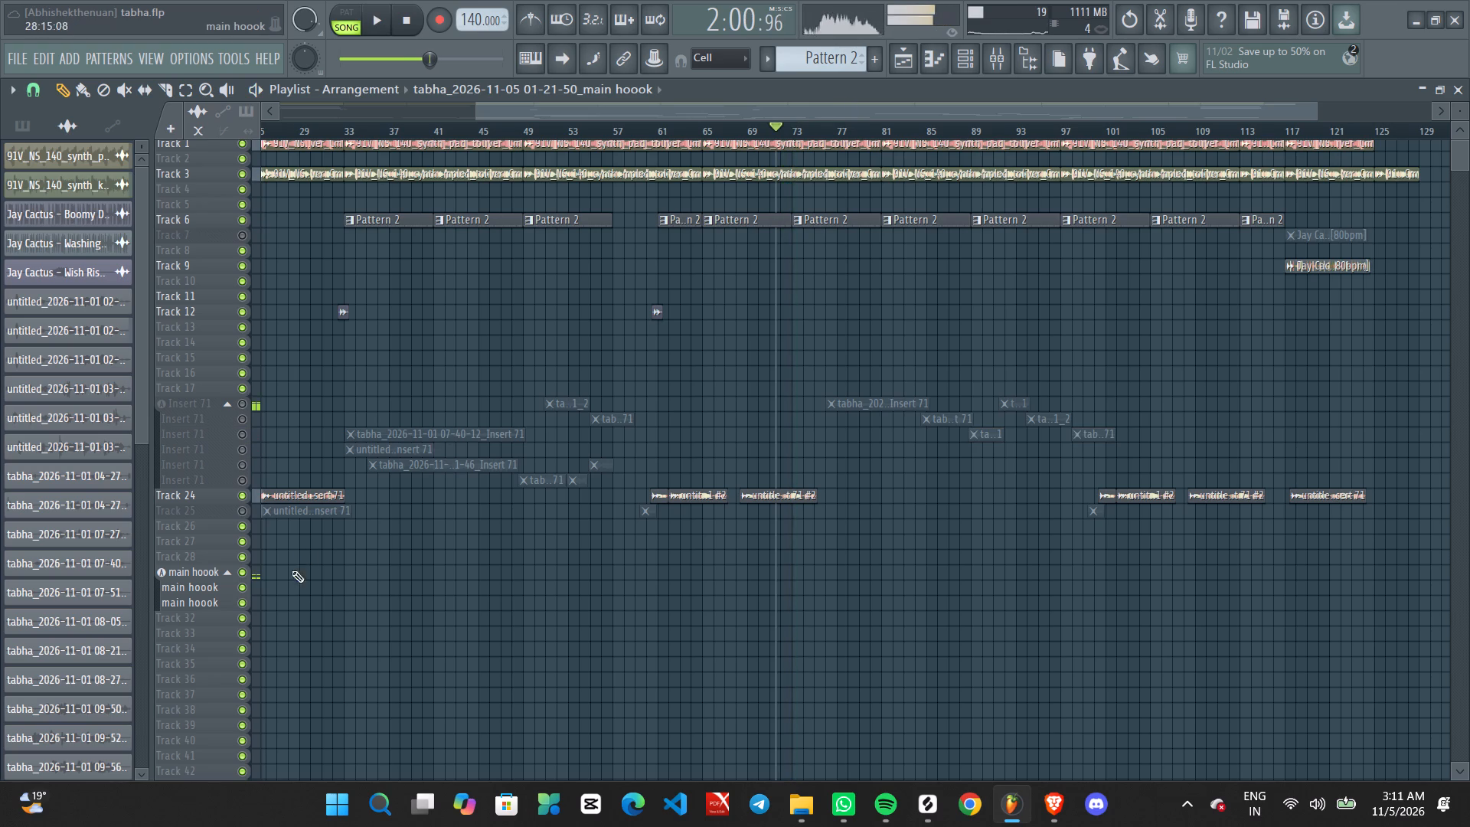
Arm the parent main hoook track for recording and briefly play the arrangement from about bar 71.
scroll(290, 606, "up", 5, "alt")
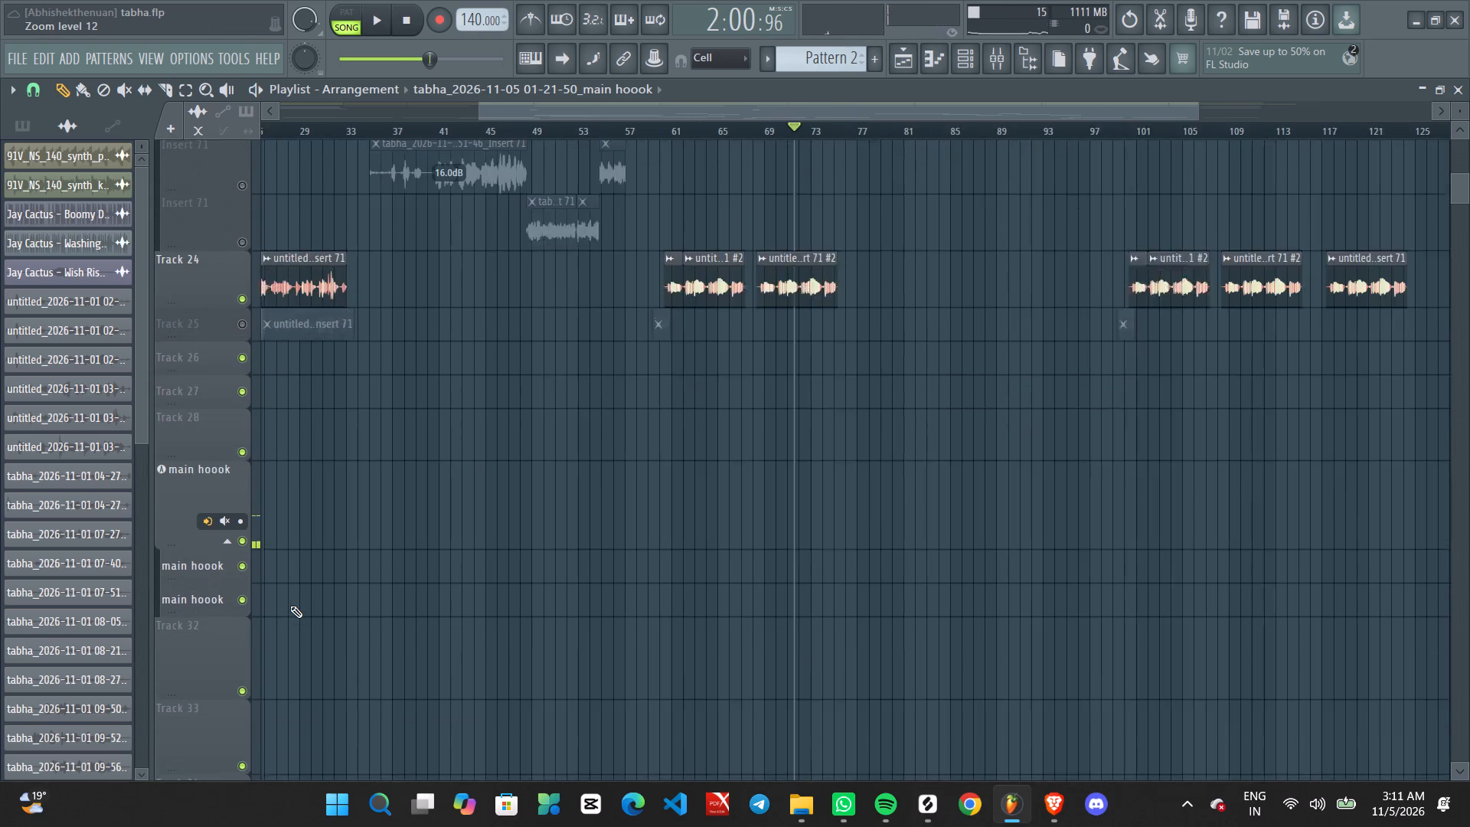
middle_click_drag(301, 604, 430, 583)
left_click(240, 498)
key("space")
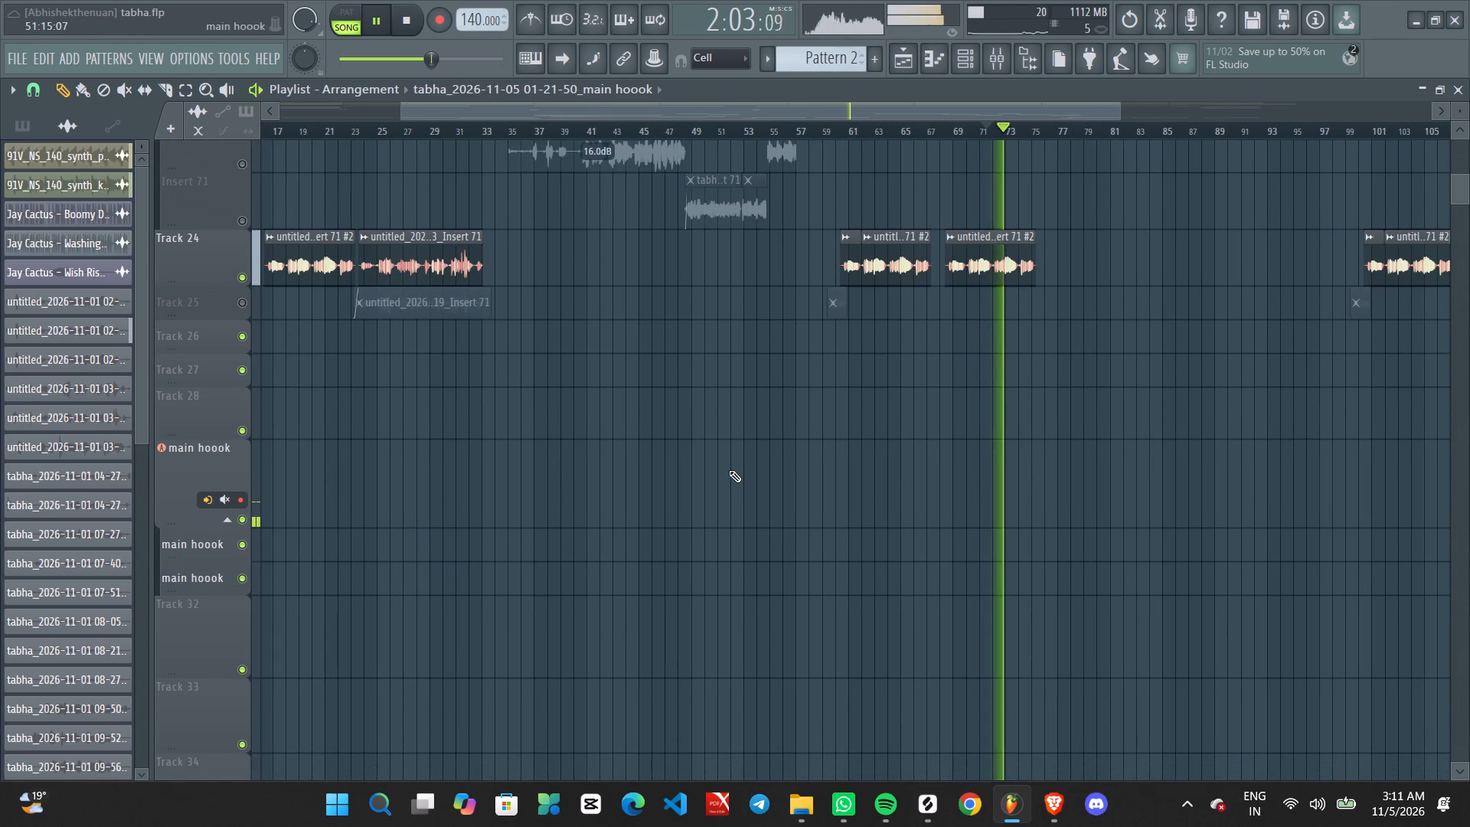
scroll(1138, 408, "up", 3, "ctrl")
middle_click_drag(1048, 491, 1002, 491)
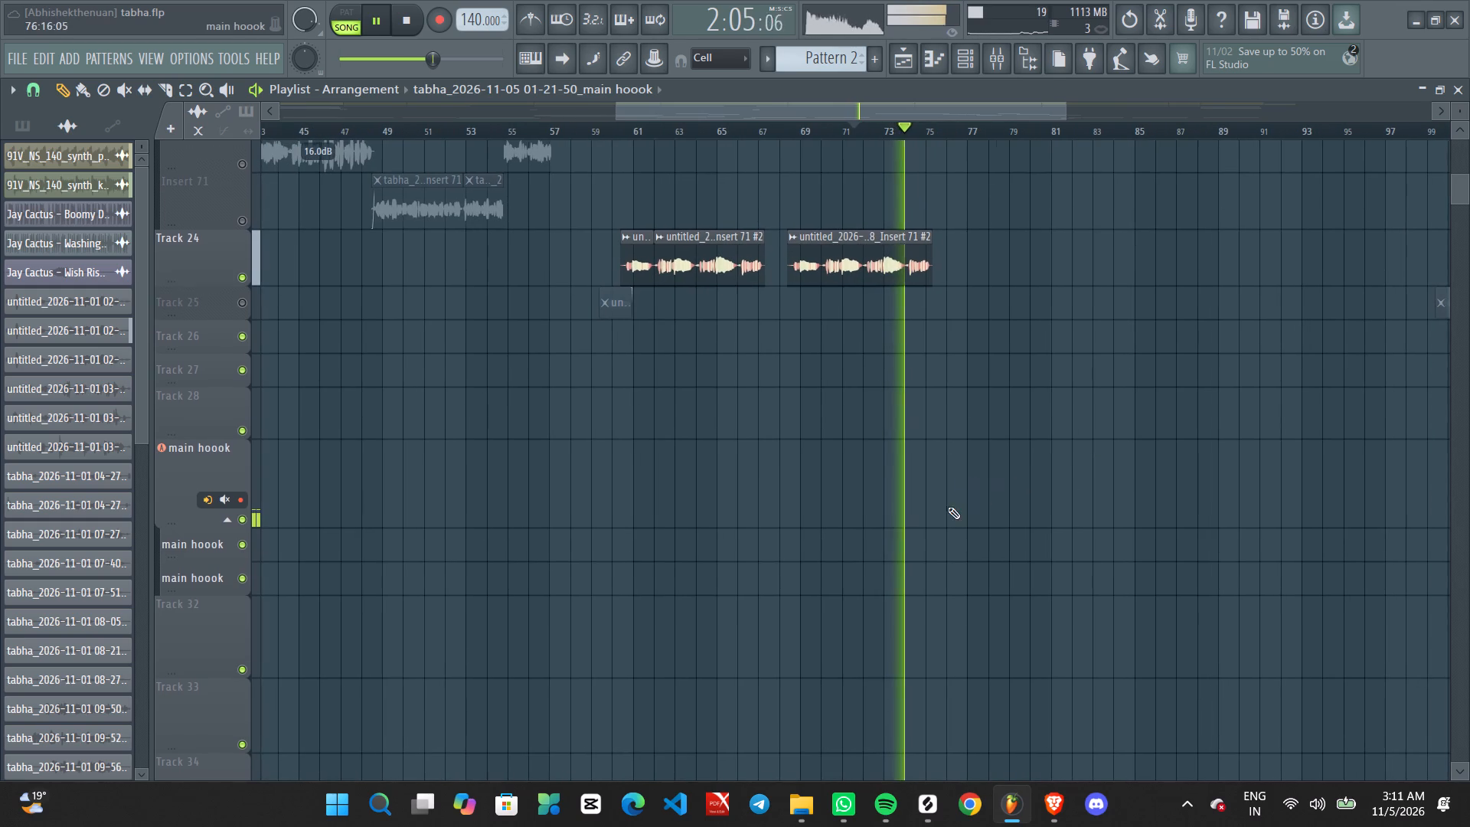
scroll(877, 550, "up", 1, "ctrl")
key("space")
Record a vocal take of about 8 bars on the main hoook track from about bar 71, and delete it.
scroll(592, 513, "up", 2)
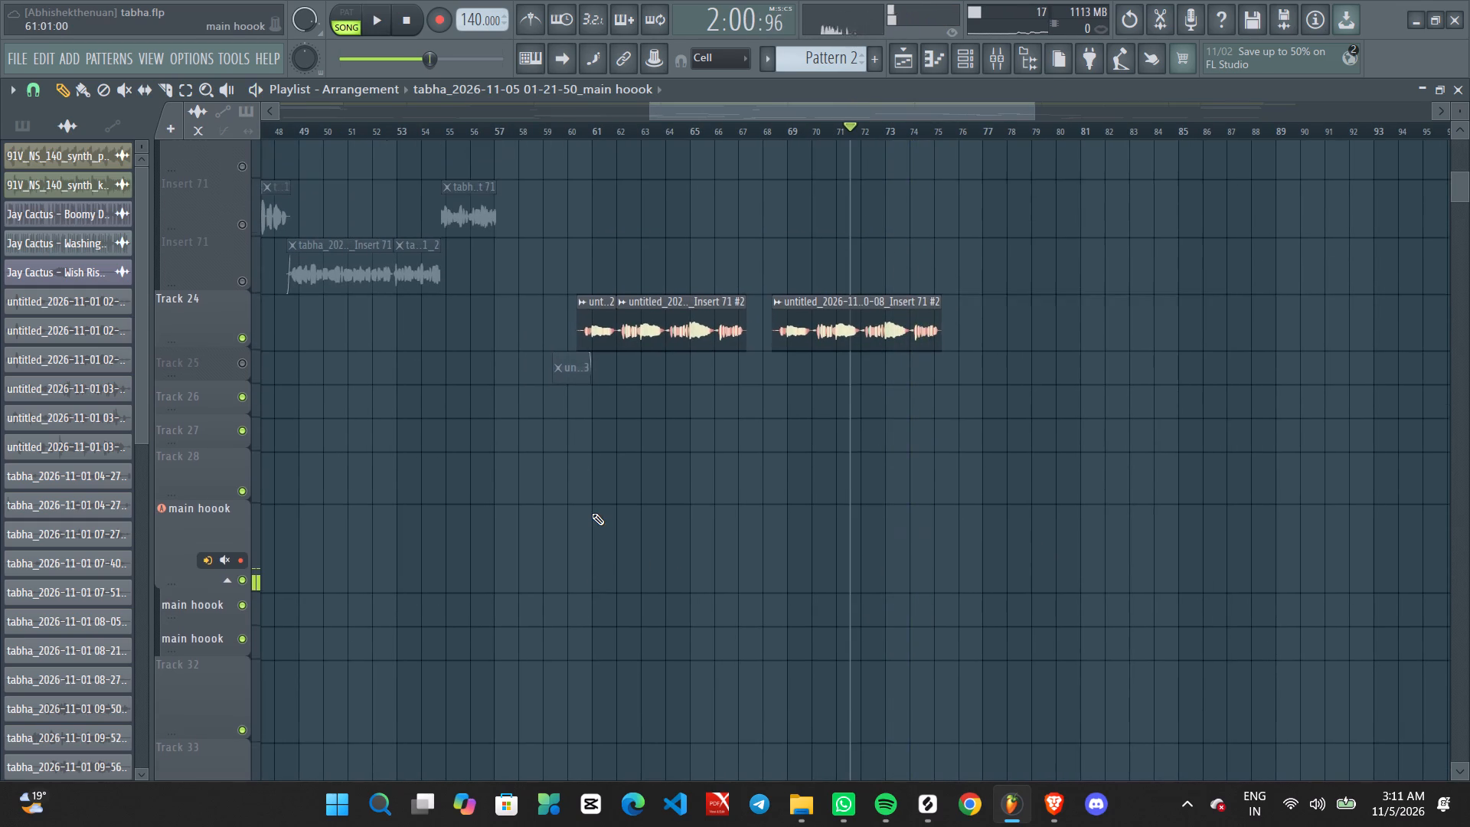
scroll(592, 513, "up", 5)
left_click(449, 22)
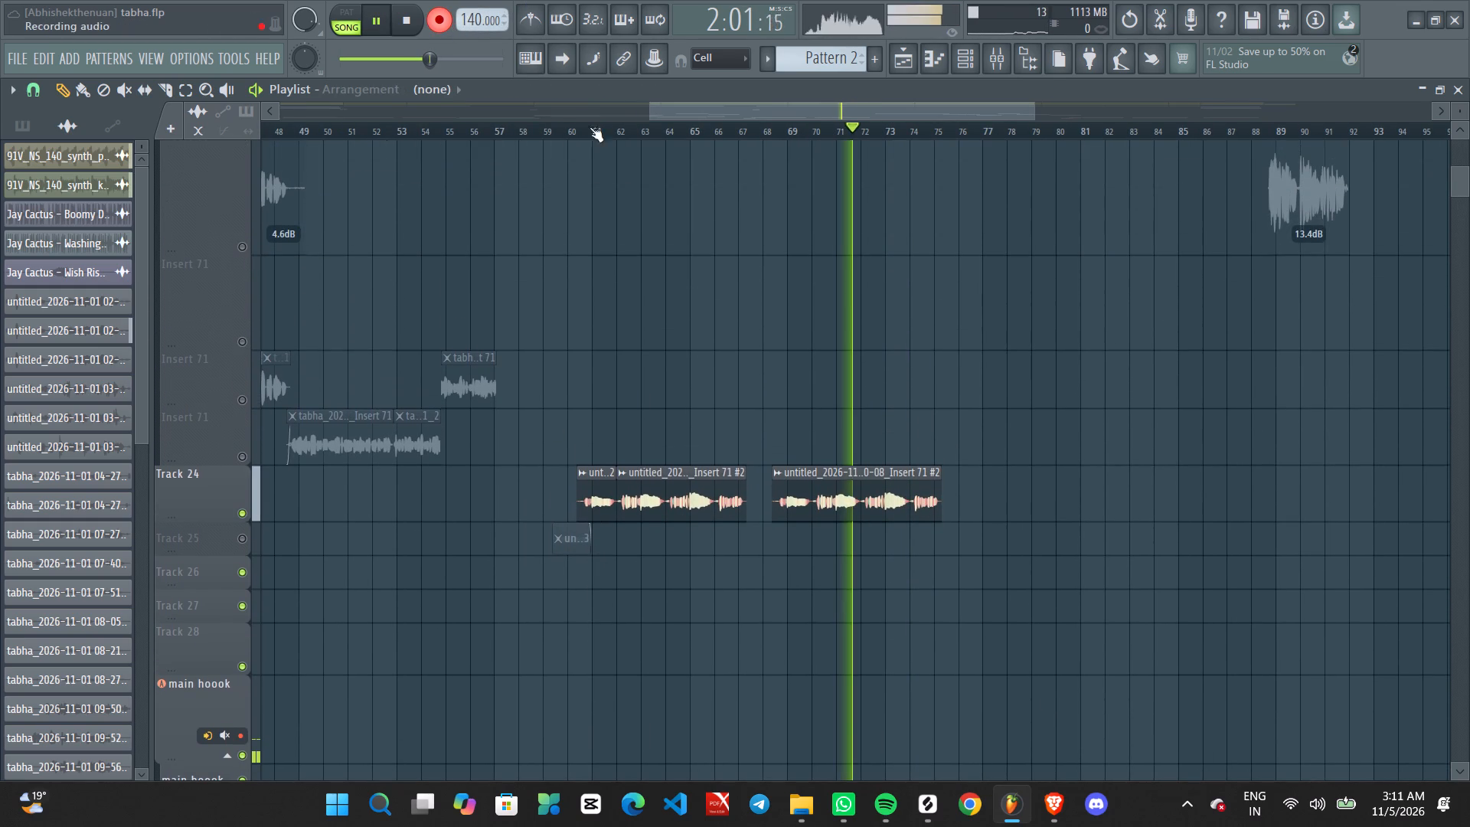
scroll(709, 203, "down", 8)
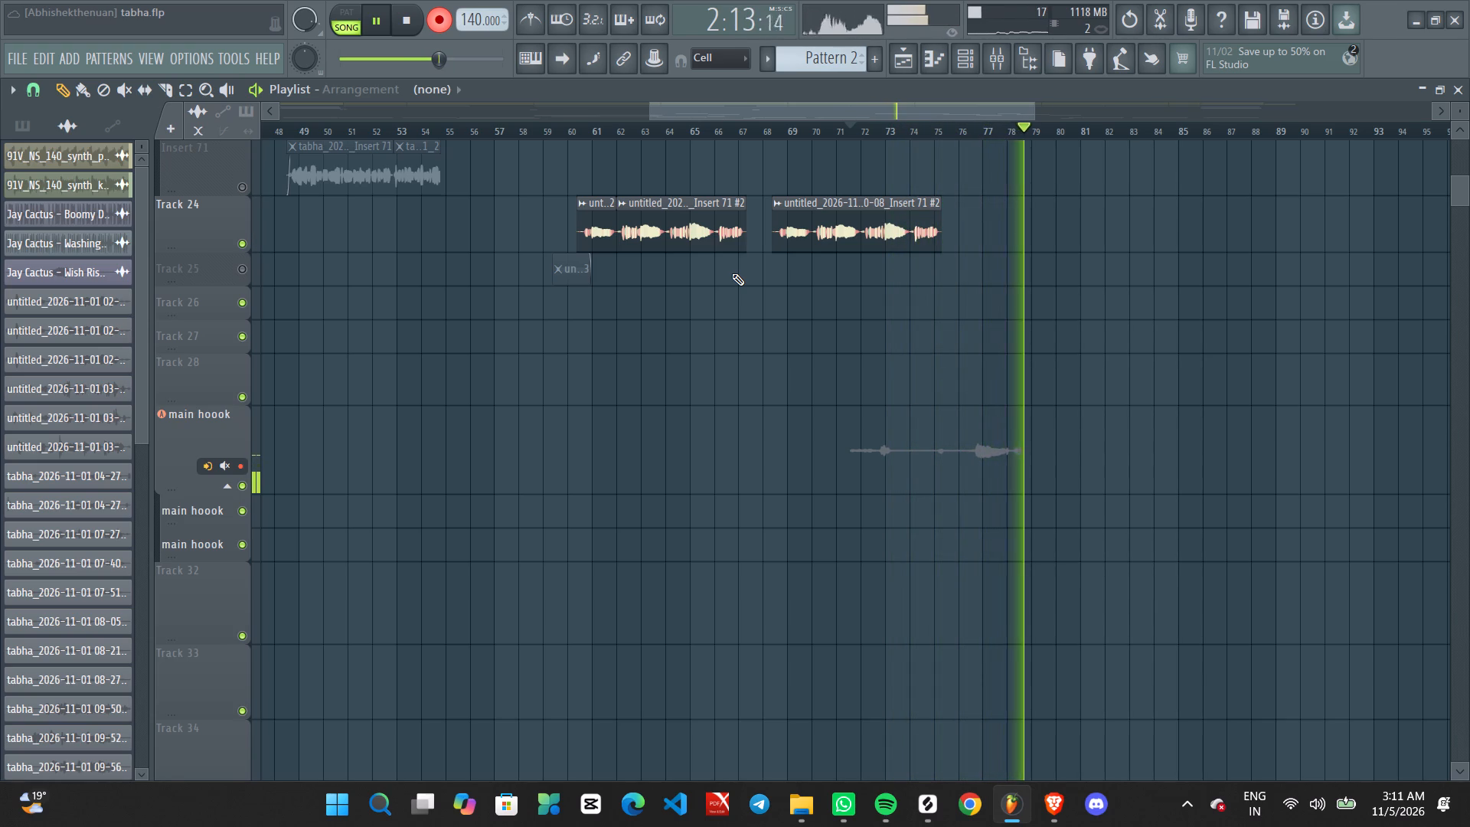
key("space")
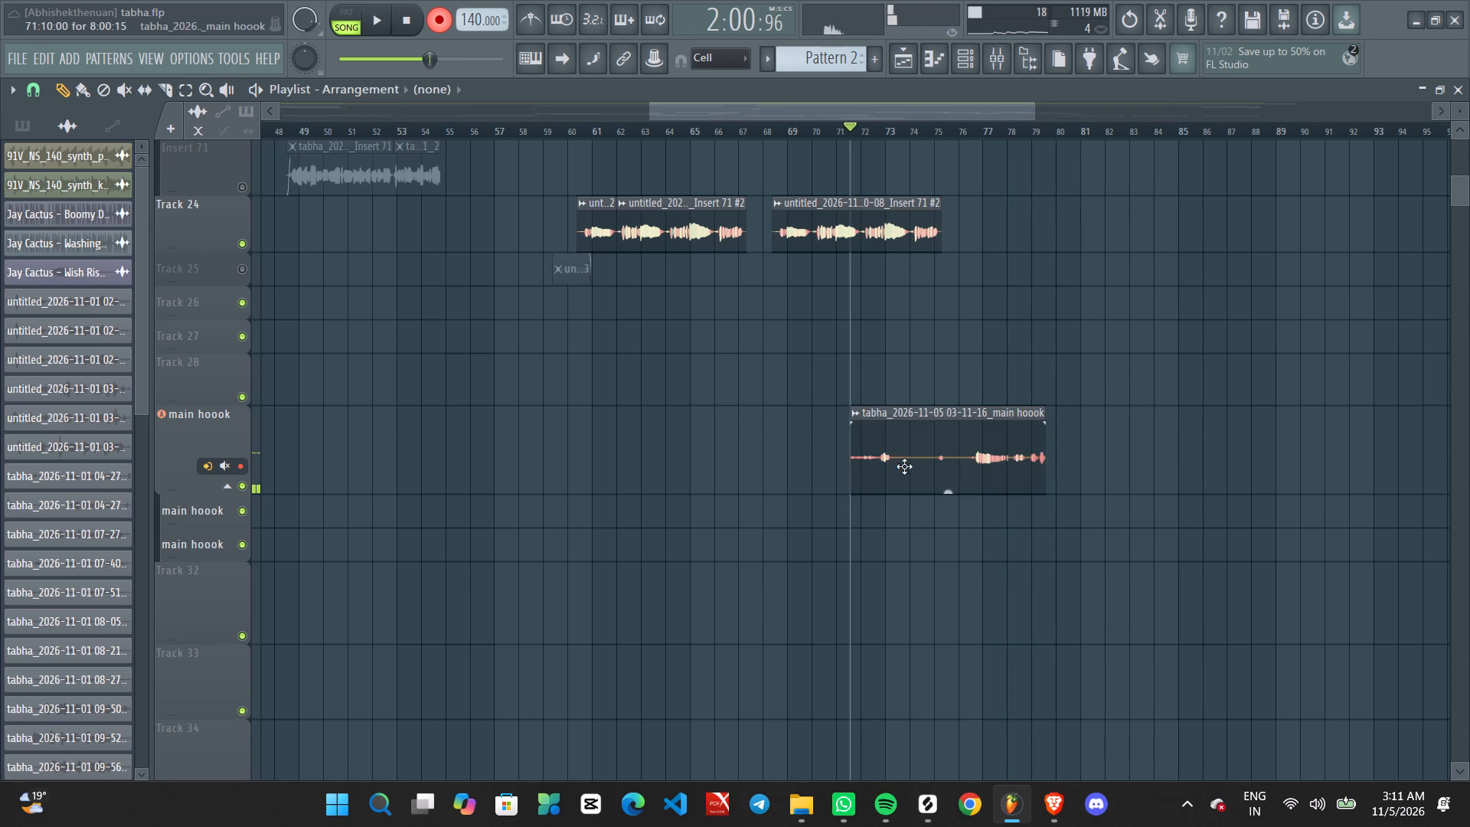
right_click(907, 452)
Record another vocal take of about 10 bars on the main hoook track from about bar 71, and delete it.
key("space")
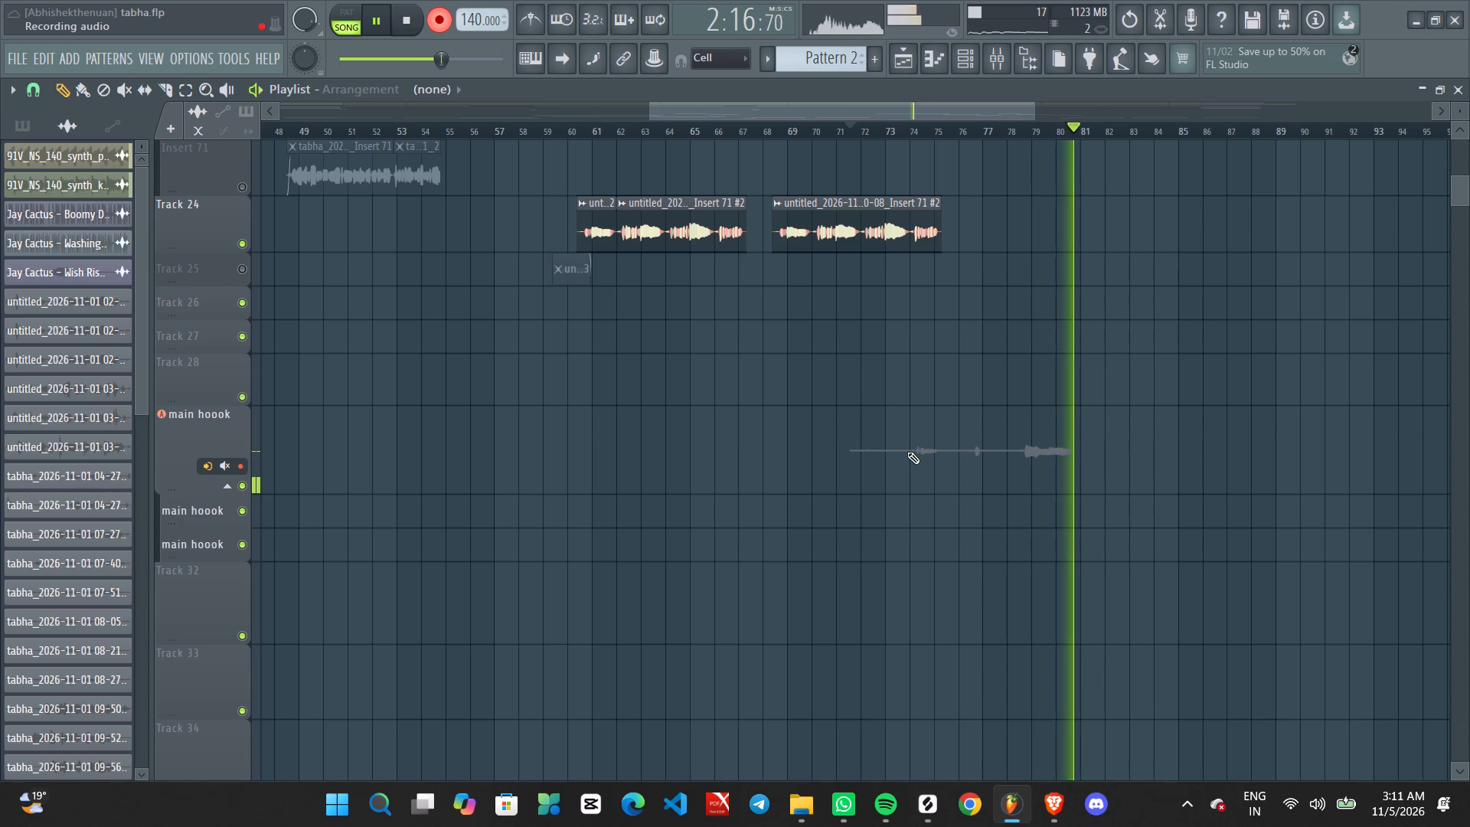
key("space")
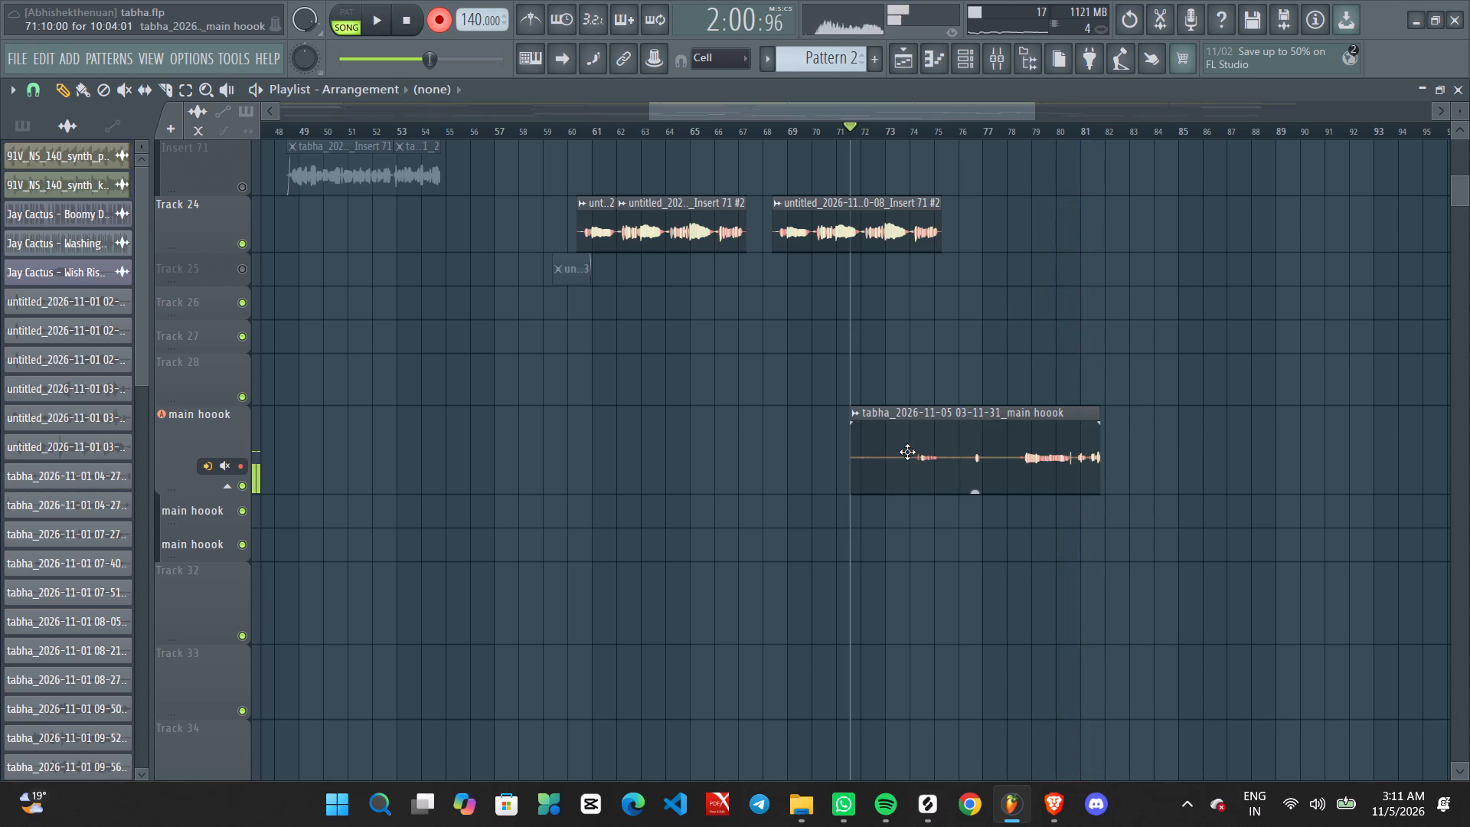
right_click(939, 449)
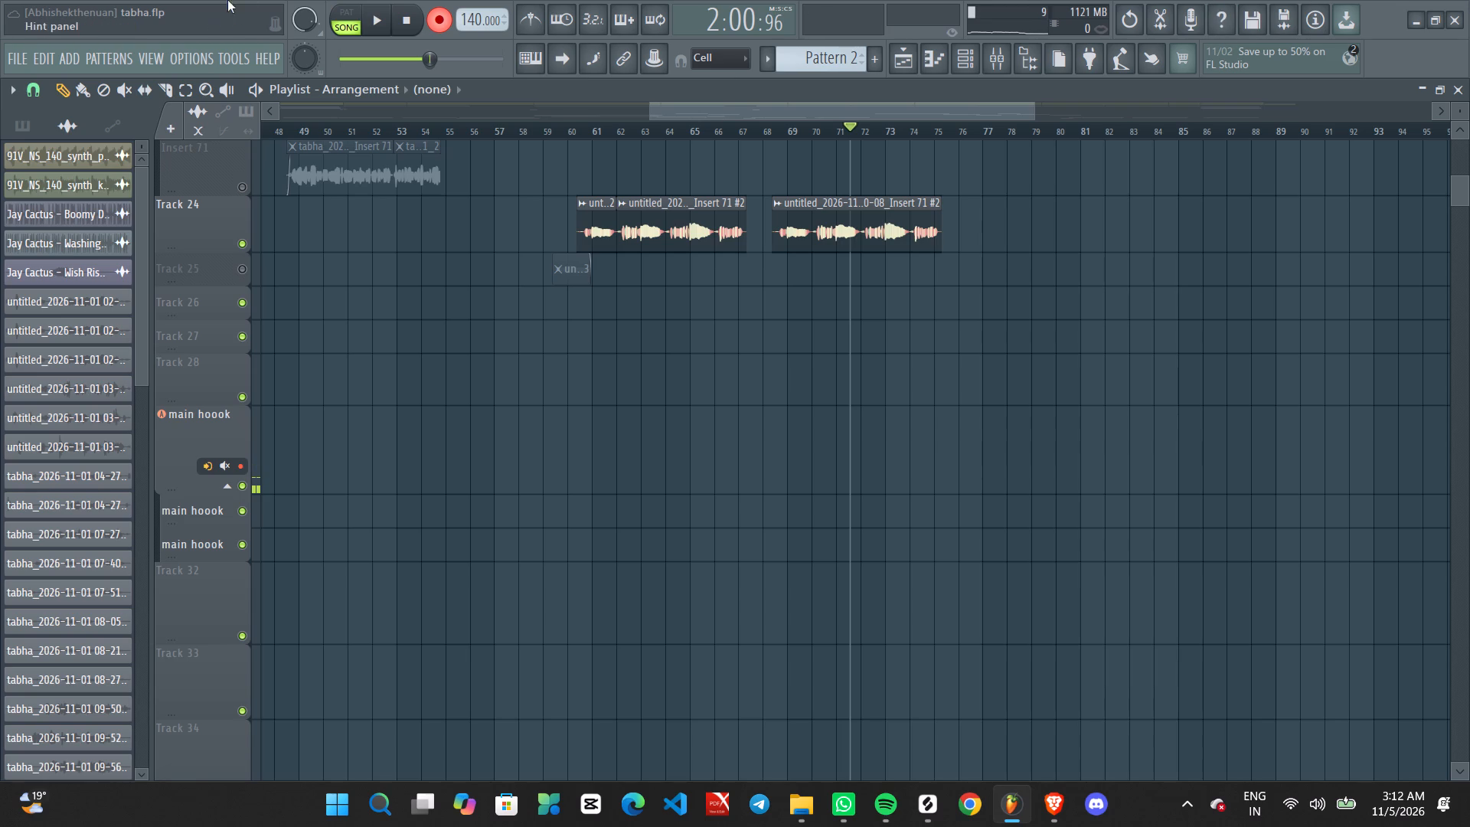
Open the recent project tere sath.flp without saving tabha.flp, and delete the two unused main hoook recordings.
left_click(15, 60)
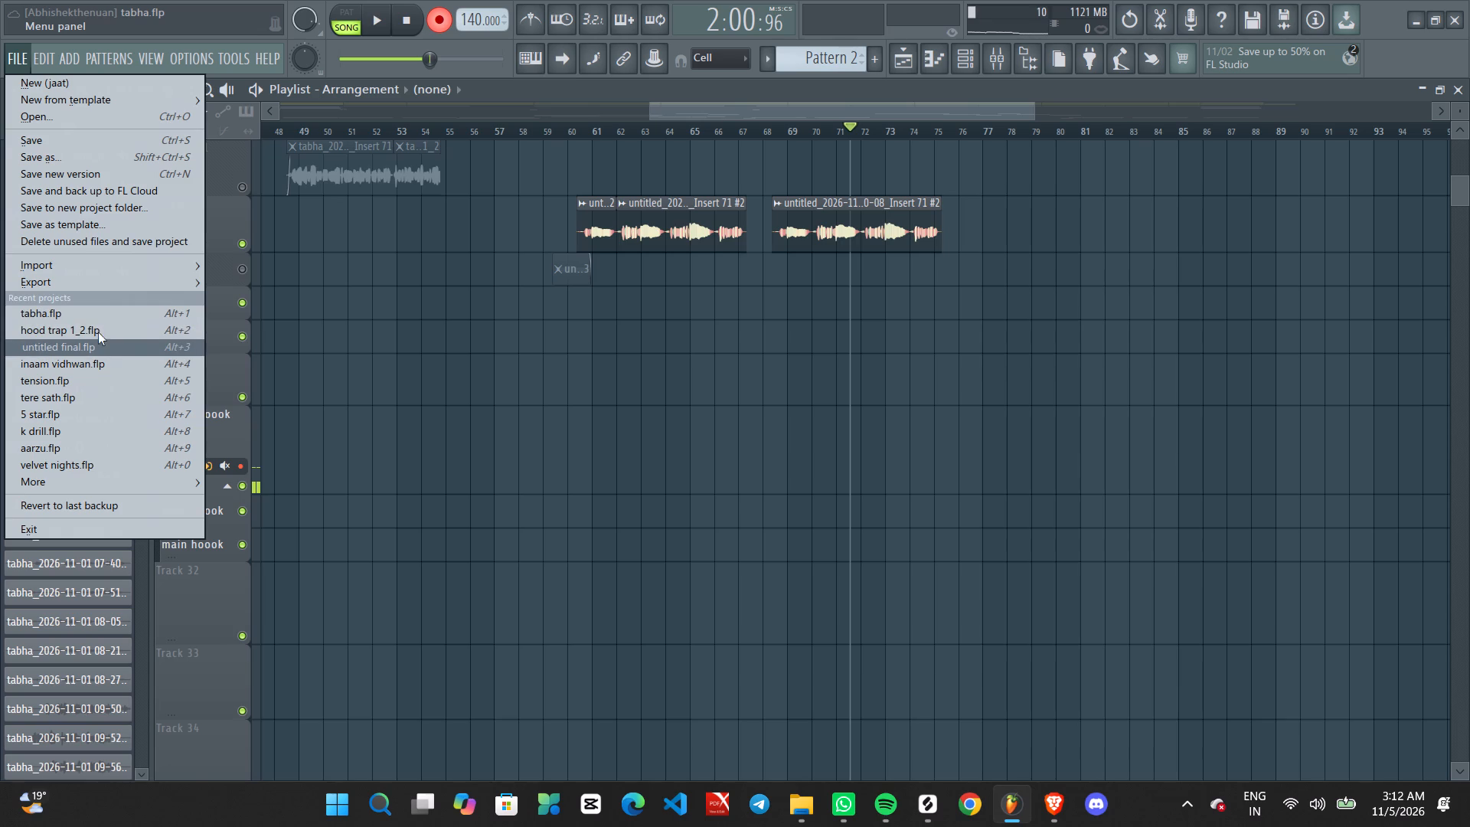
left_click(100, 405)
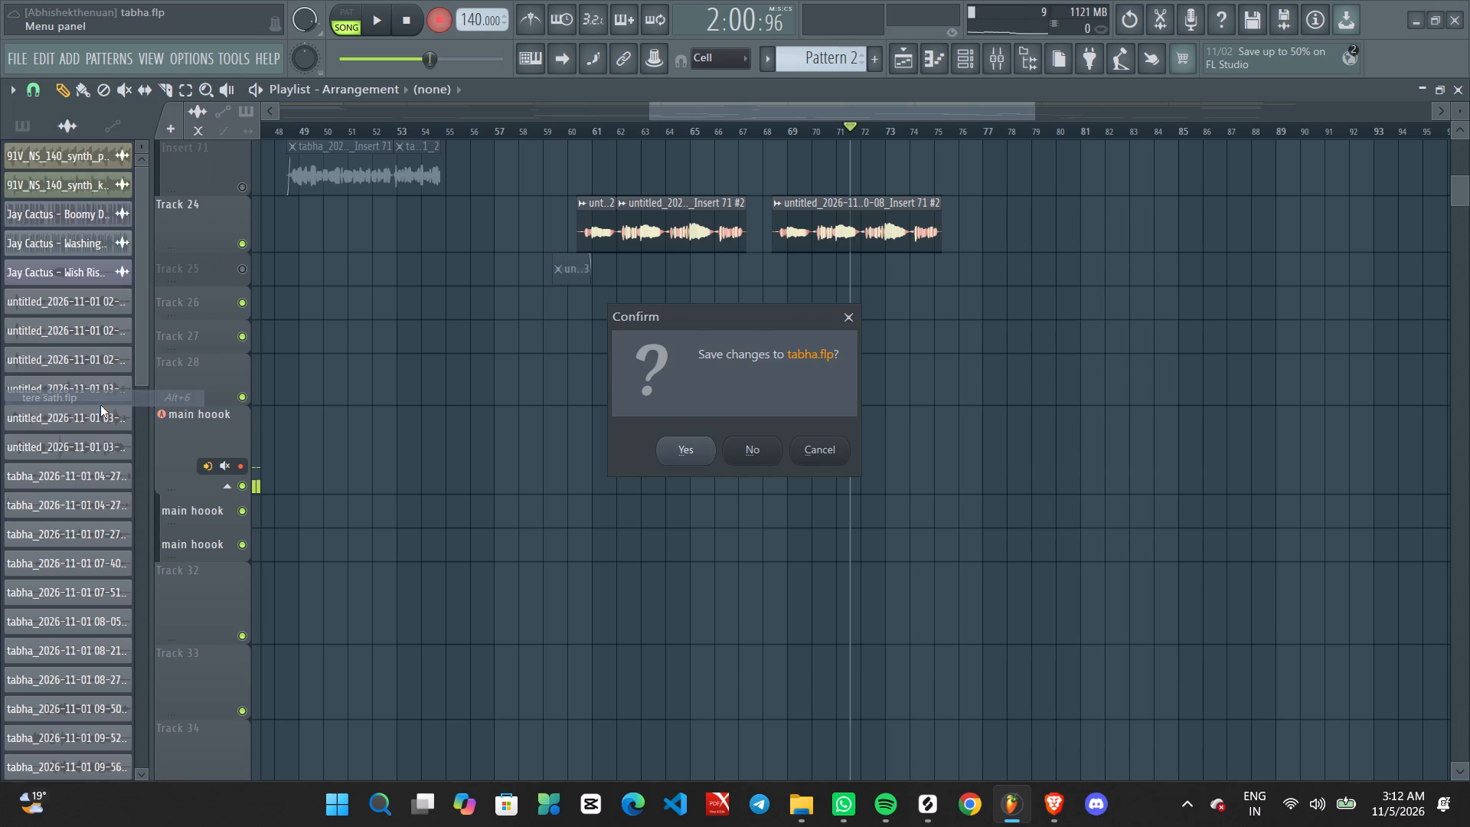
left_click(752, 451)
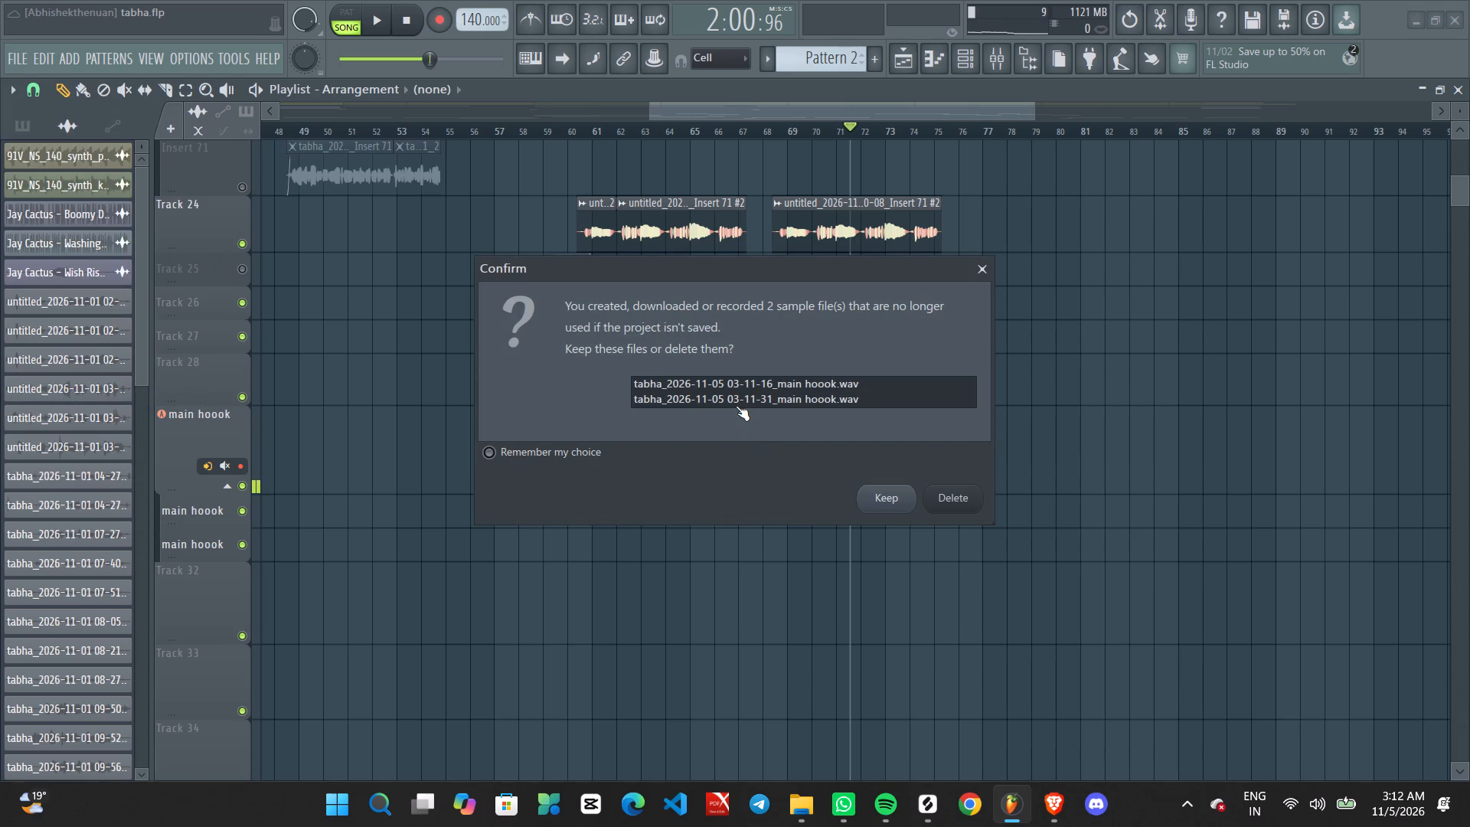
left_click(944, 505)
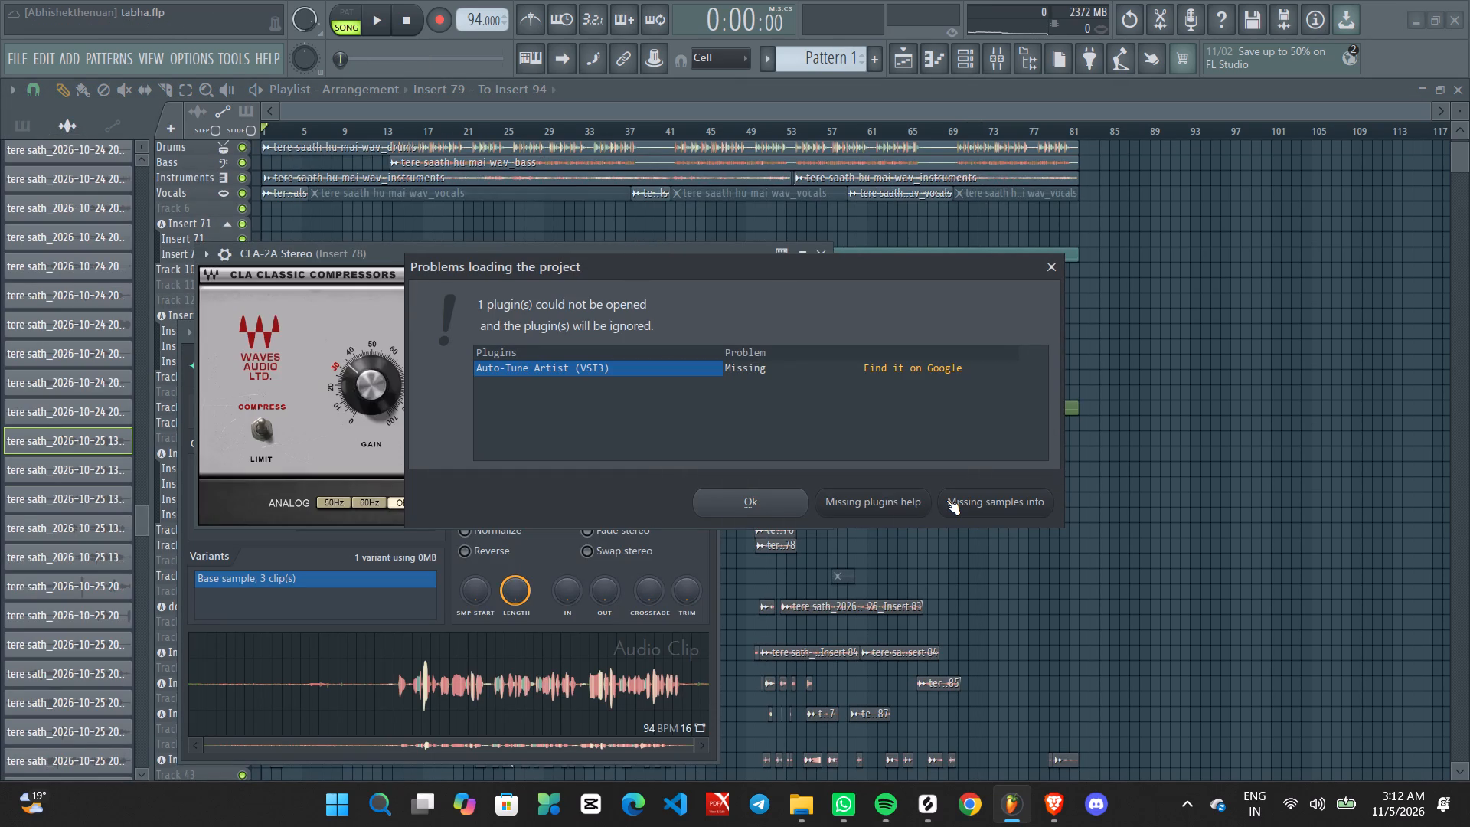
Close the missing-plugin report, the CLA-2A Stereo window and the Insert 78 audio clip settings.
left_click(1060, 263)
left_click(824, 256)
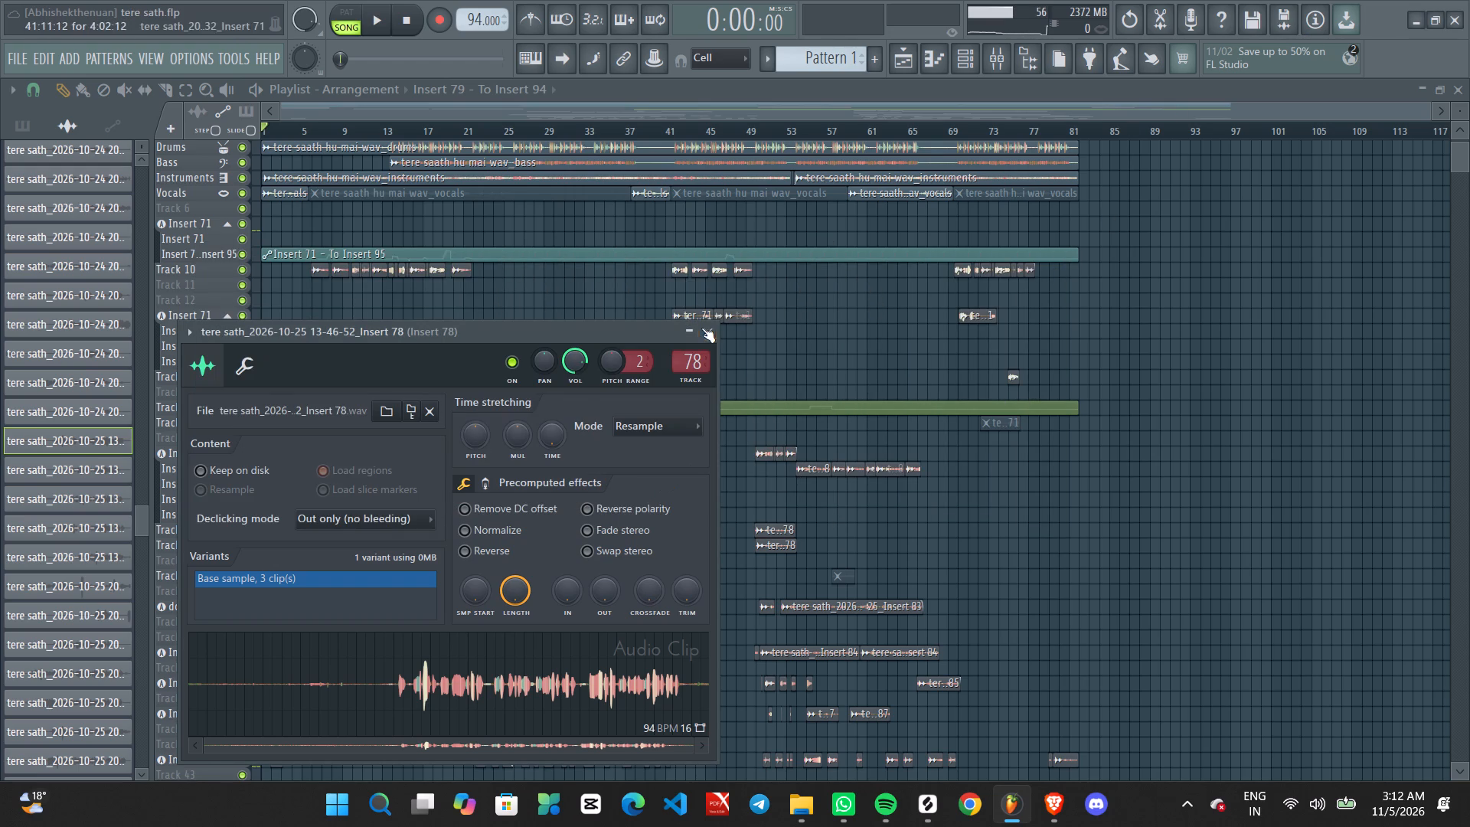
left_click(701, 329)
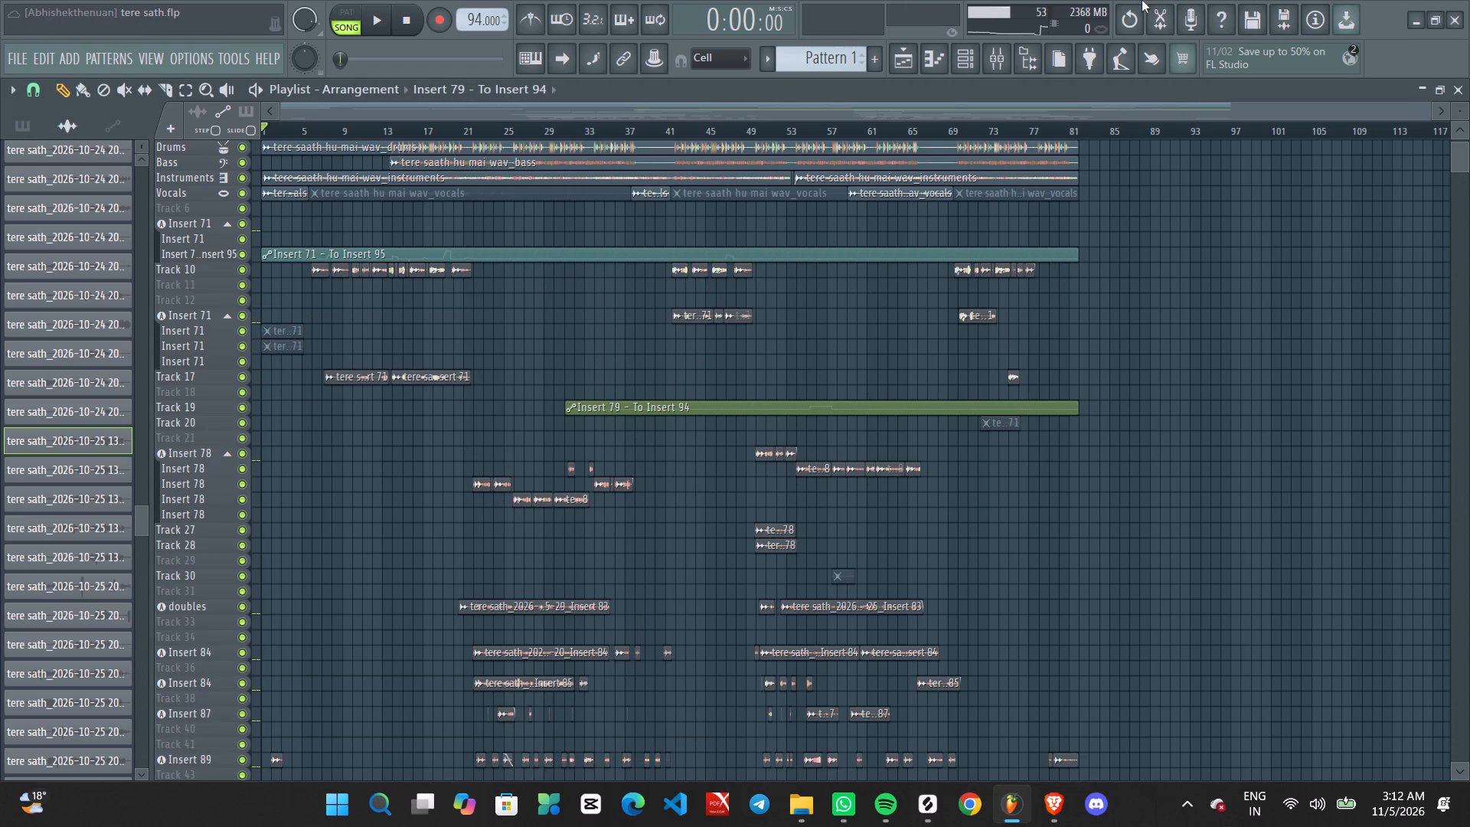
Open the mixer and examine the effect chain on Insert 78.
left_click(1005, 68)
scroll(846, 244, "down", 6)
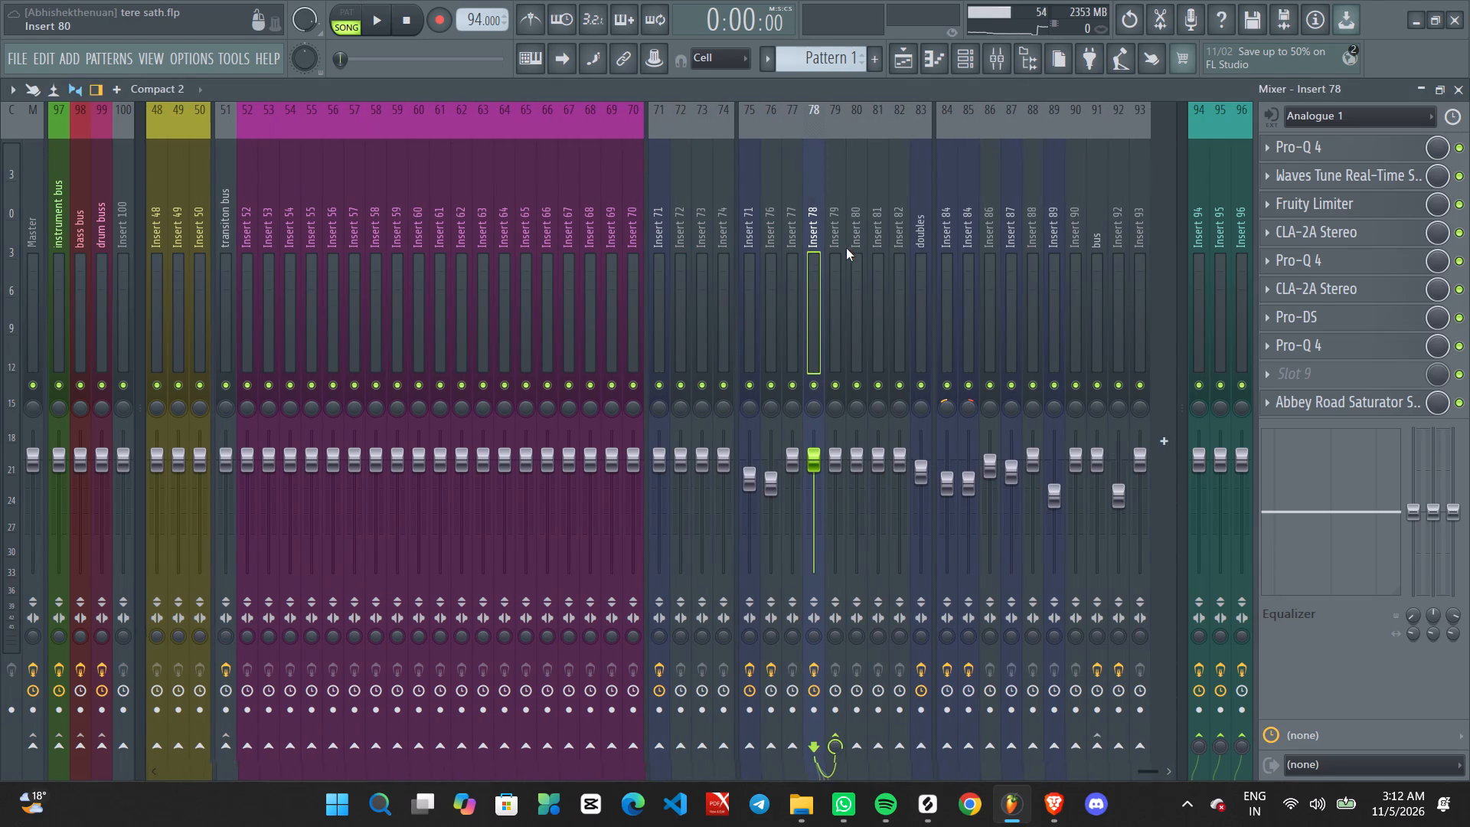
left_click(817, 257)
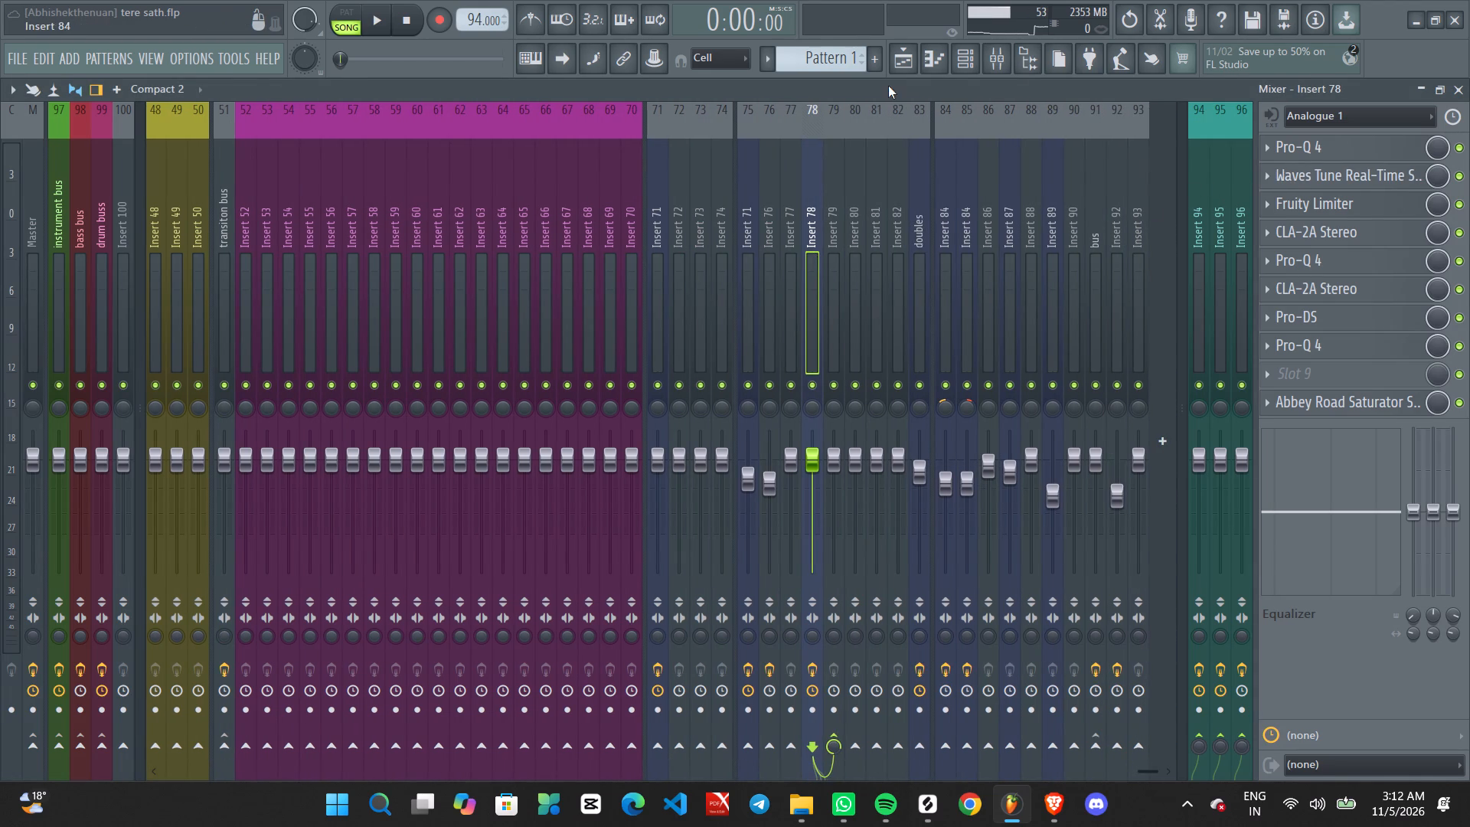
Return to the playlist and start playing the tere sath arrangement from the beginning.
left_click(899, 57)
key("space")
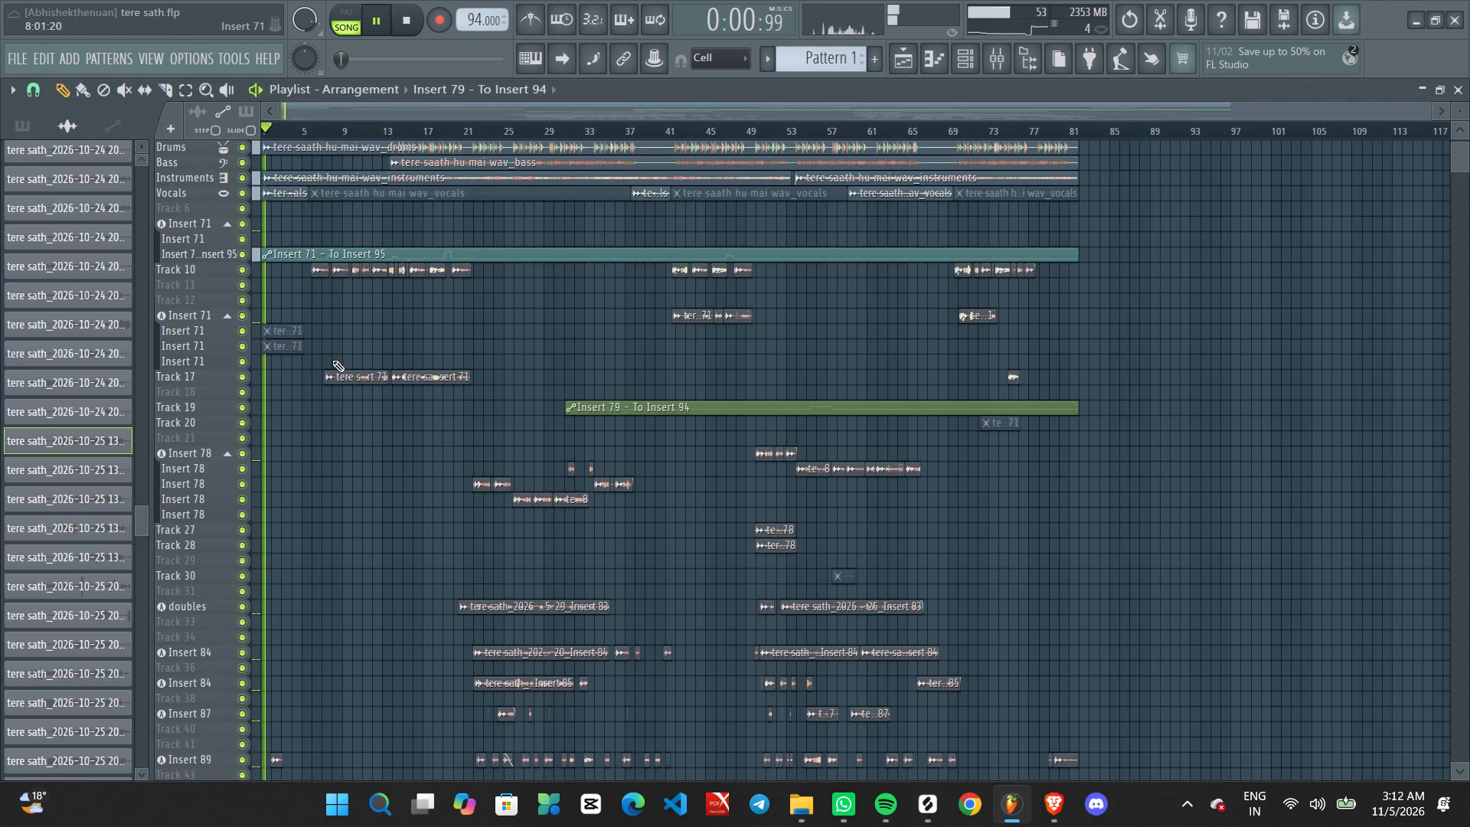
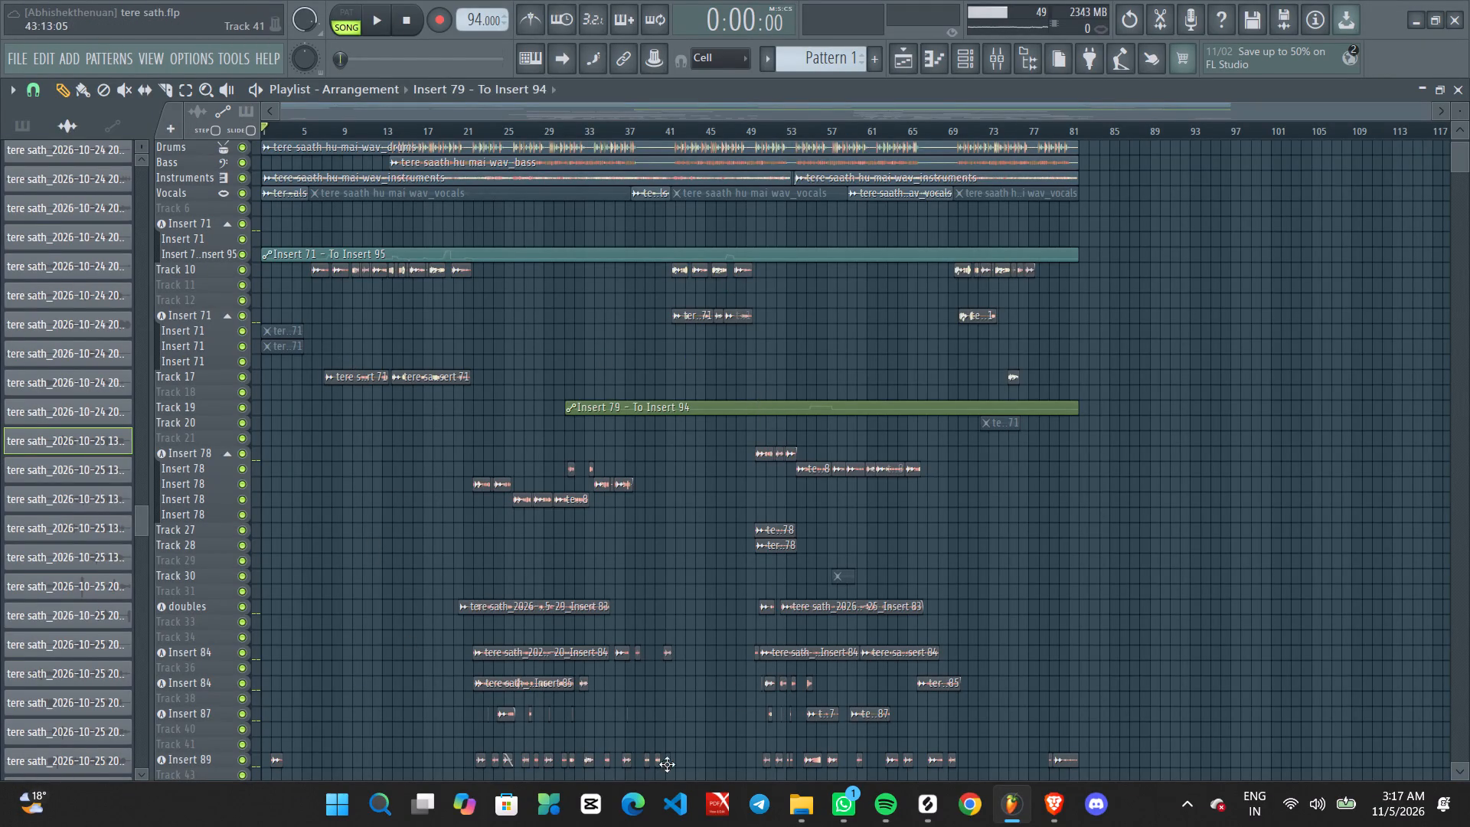
Open Insert 78's effect chain from its first vocal clip near bar 22 and check the Pro-Q 4 between the CLA-2A compressors.
scroll(516, 626, "up", 7, "alt")
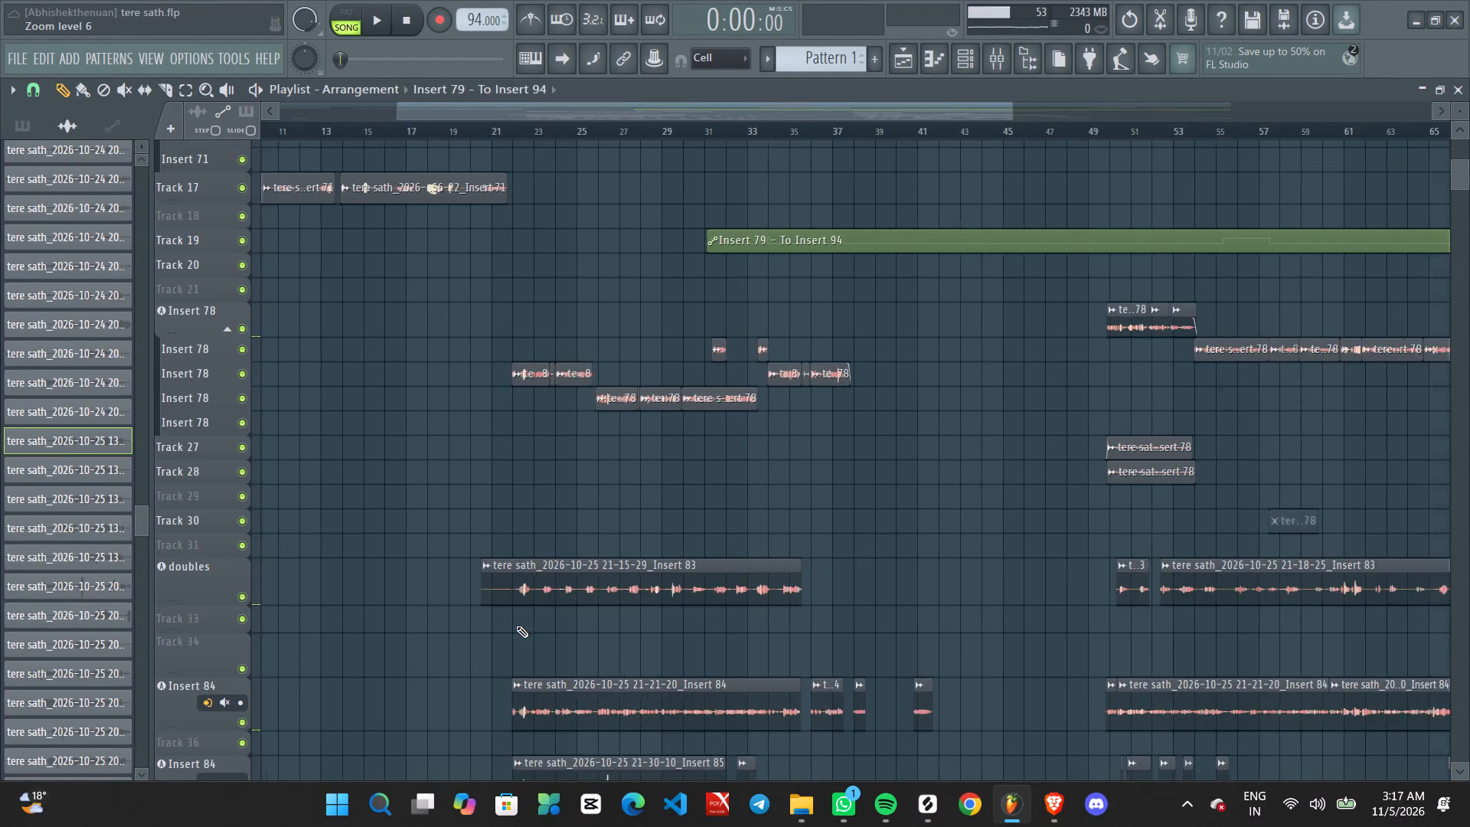
middle_click_drag(557, 619, 491, 636)
scroll(570, 534, "up", 8)
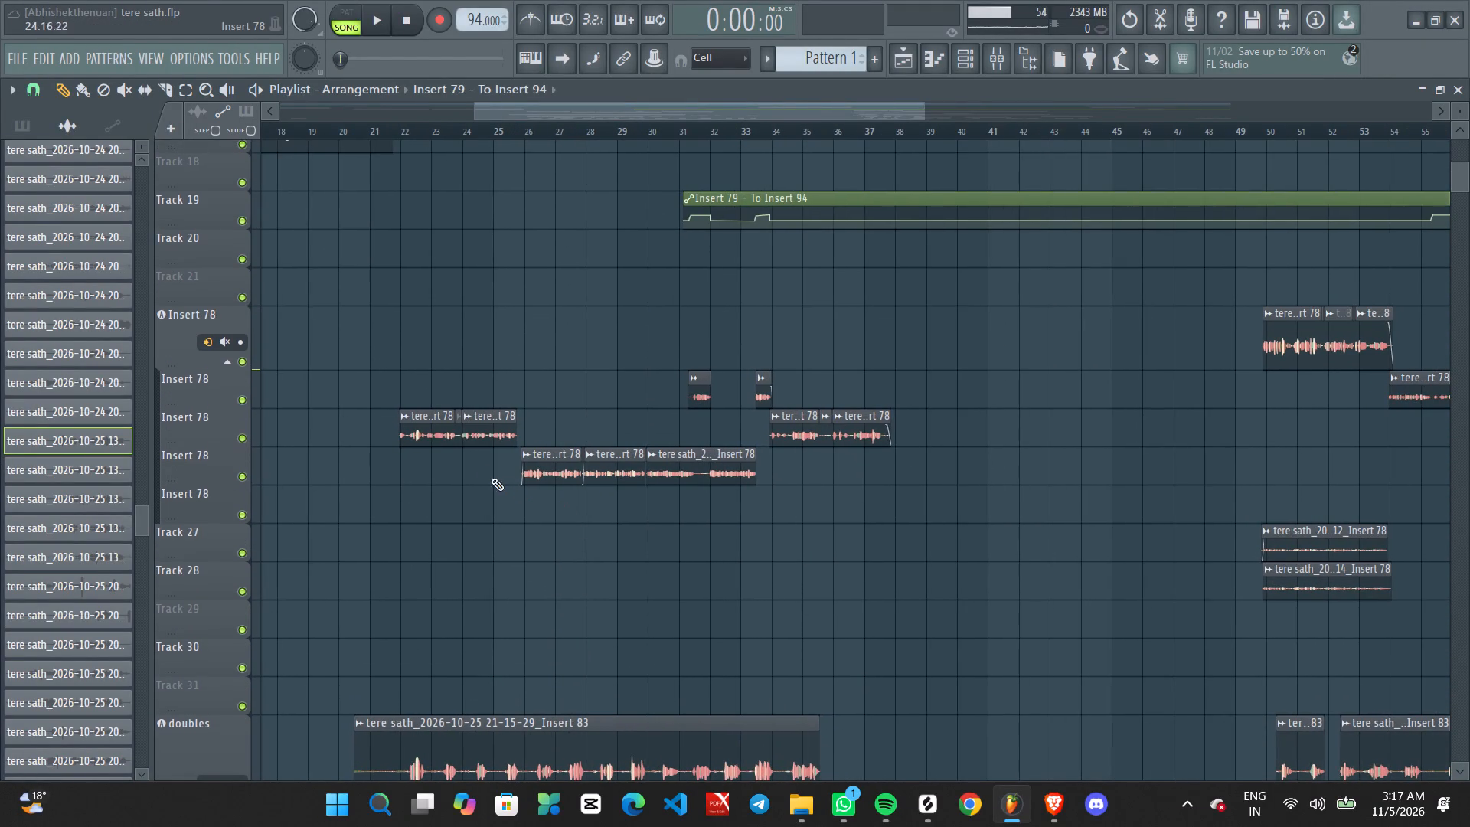
double_click(426, 431)
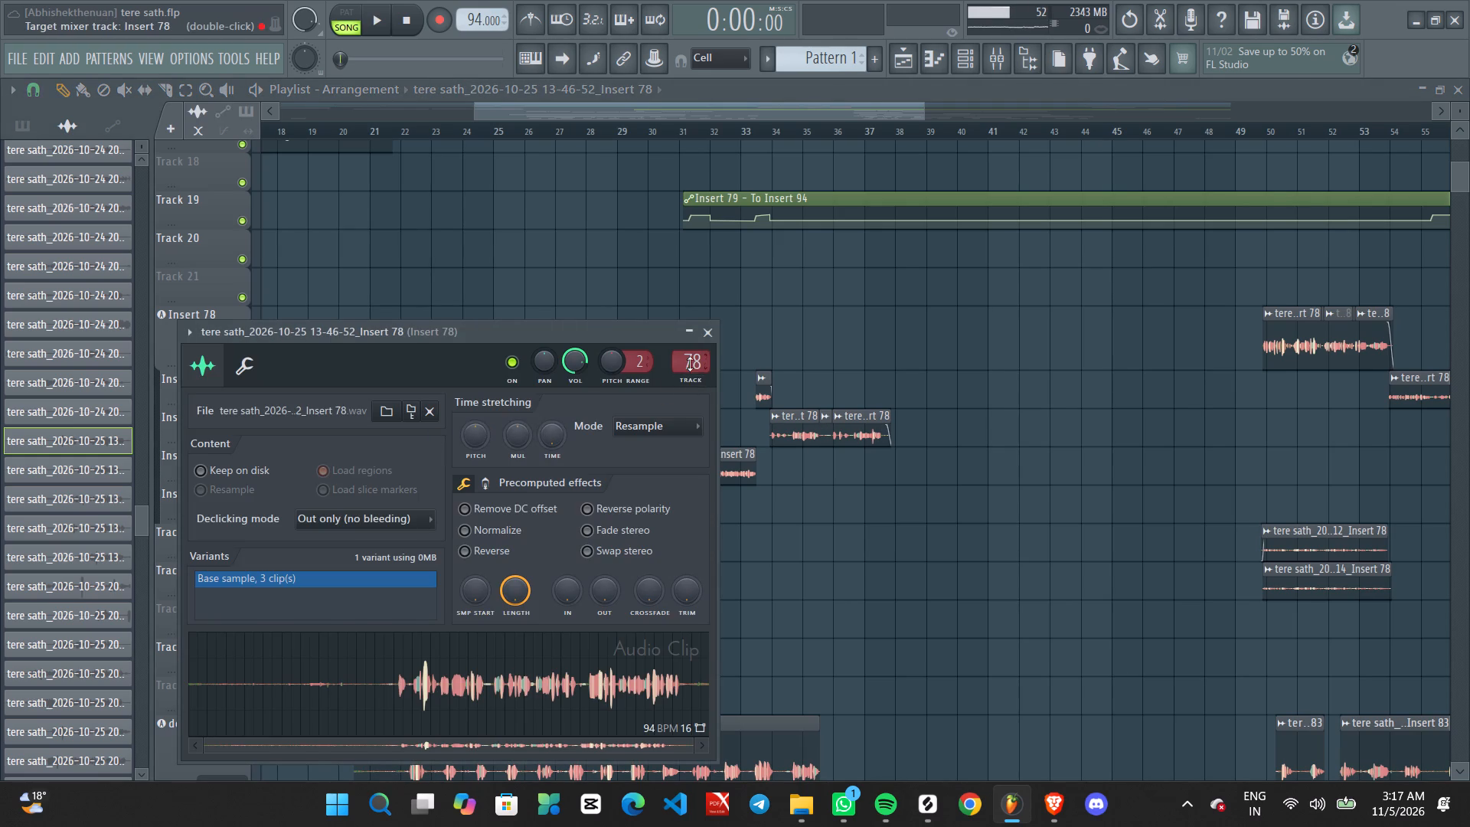
double_click(690, 364)
scroll(750, 285, "down", 3)
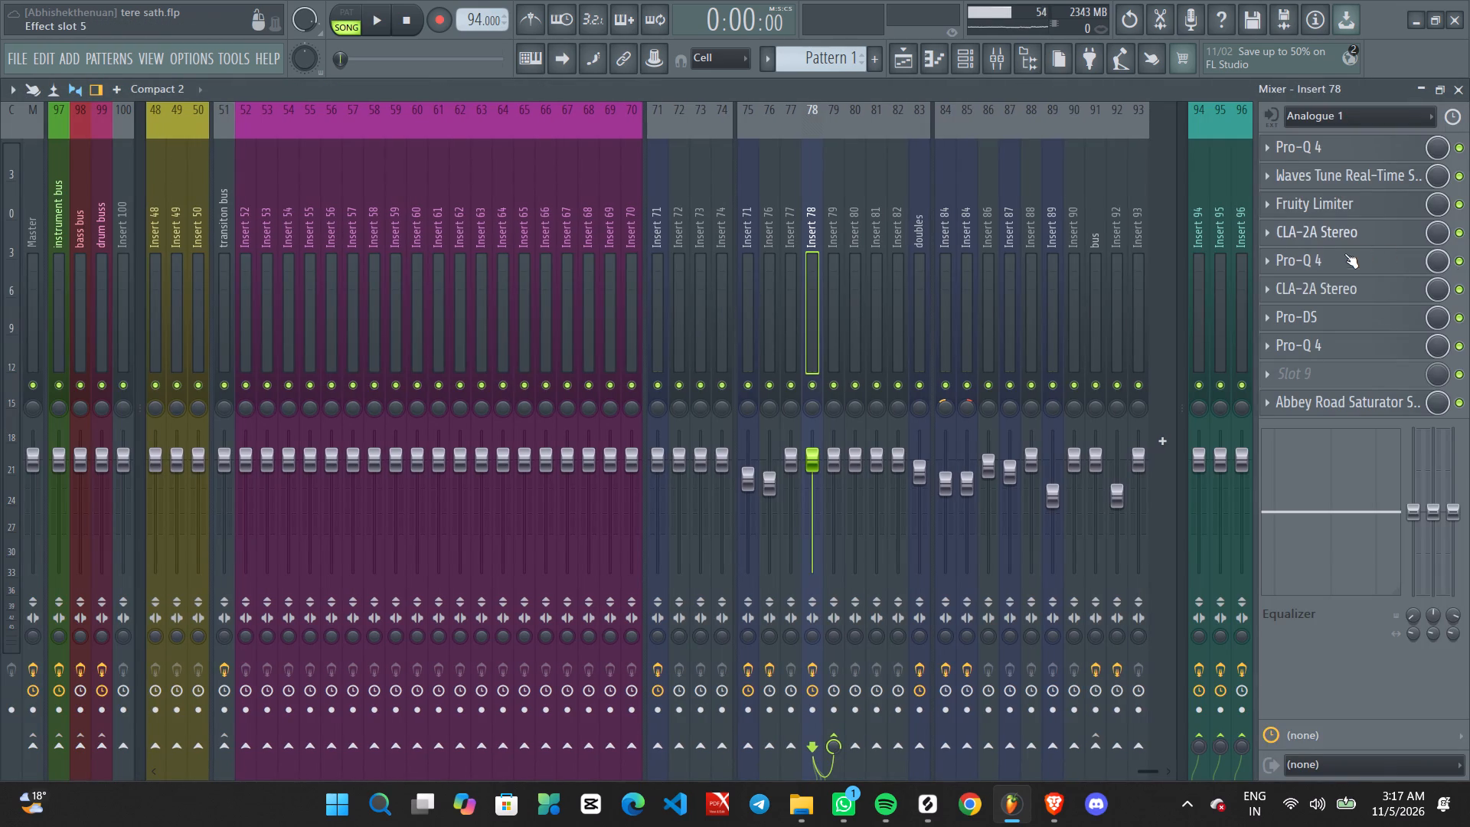
left_click(1339, 260)
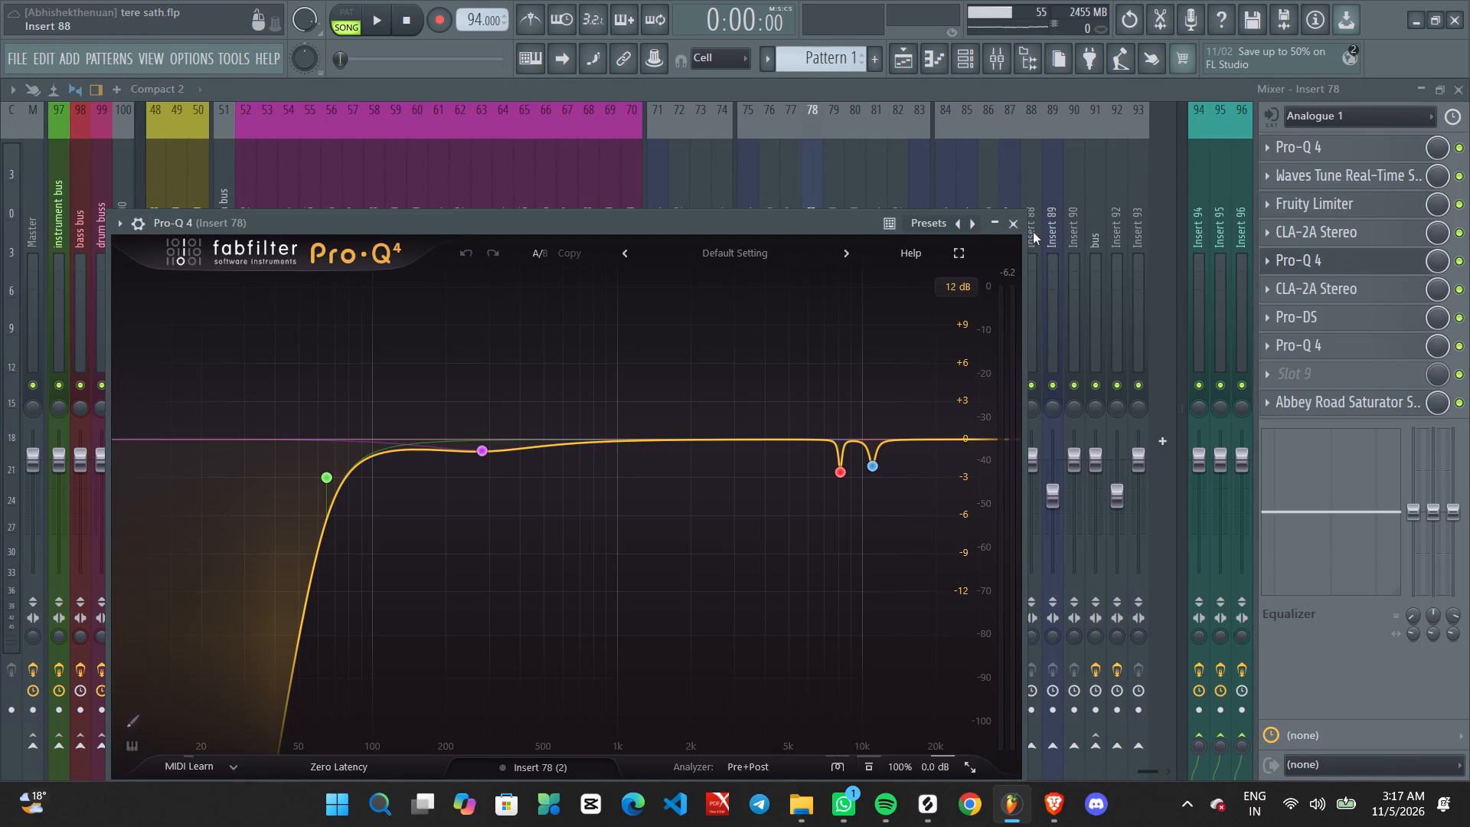
left_click(1009, 220)
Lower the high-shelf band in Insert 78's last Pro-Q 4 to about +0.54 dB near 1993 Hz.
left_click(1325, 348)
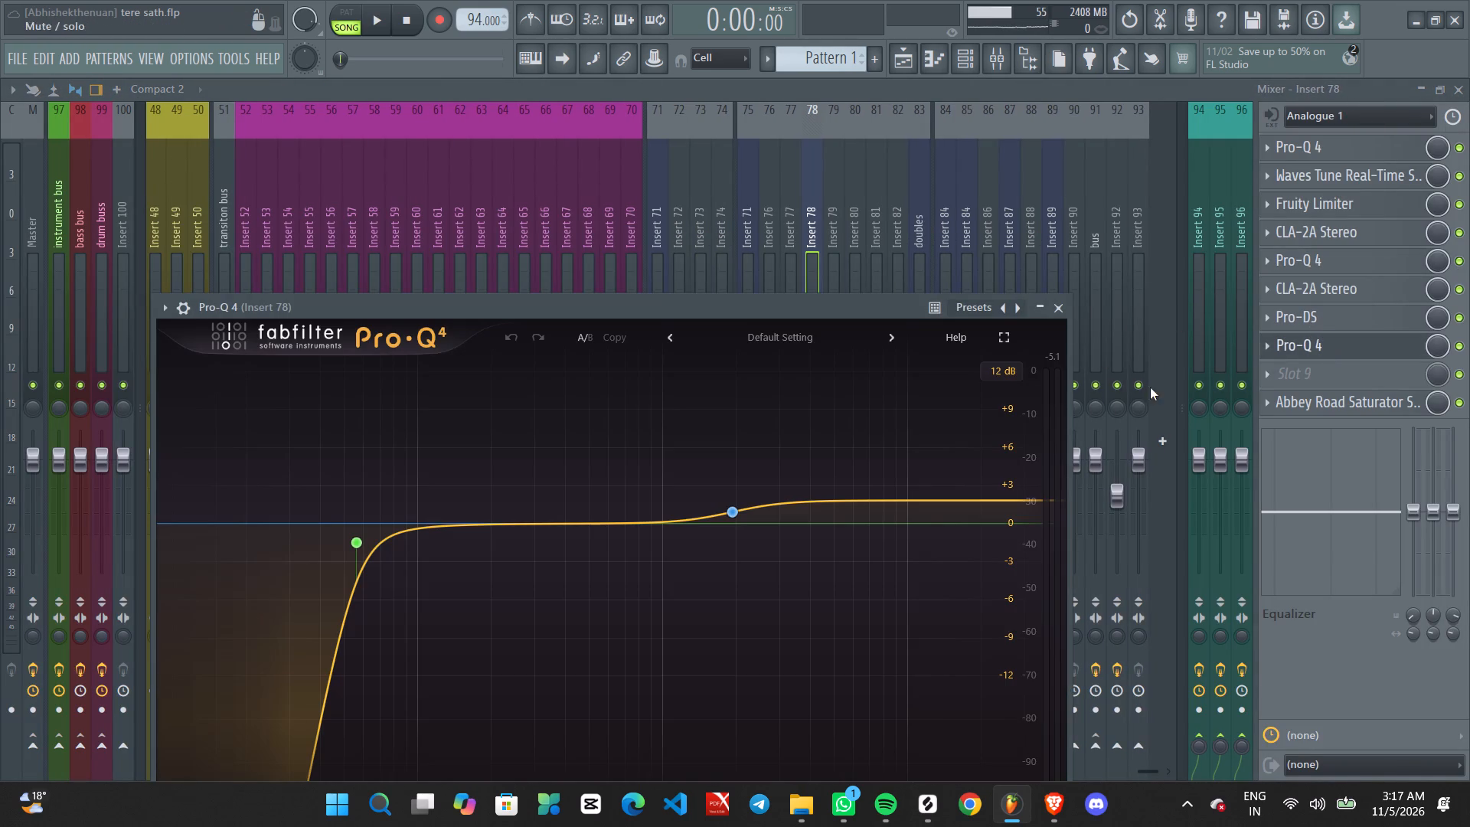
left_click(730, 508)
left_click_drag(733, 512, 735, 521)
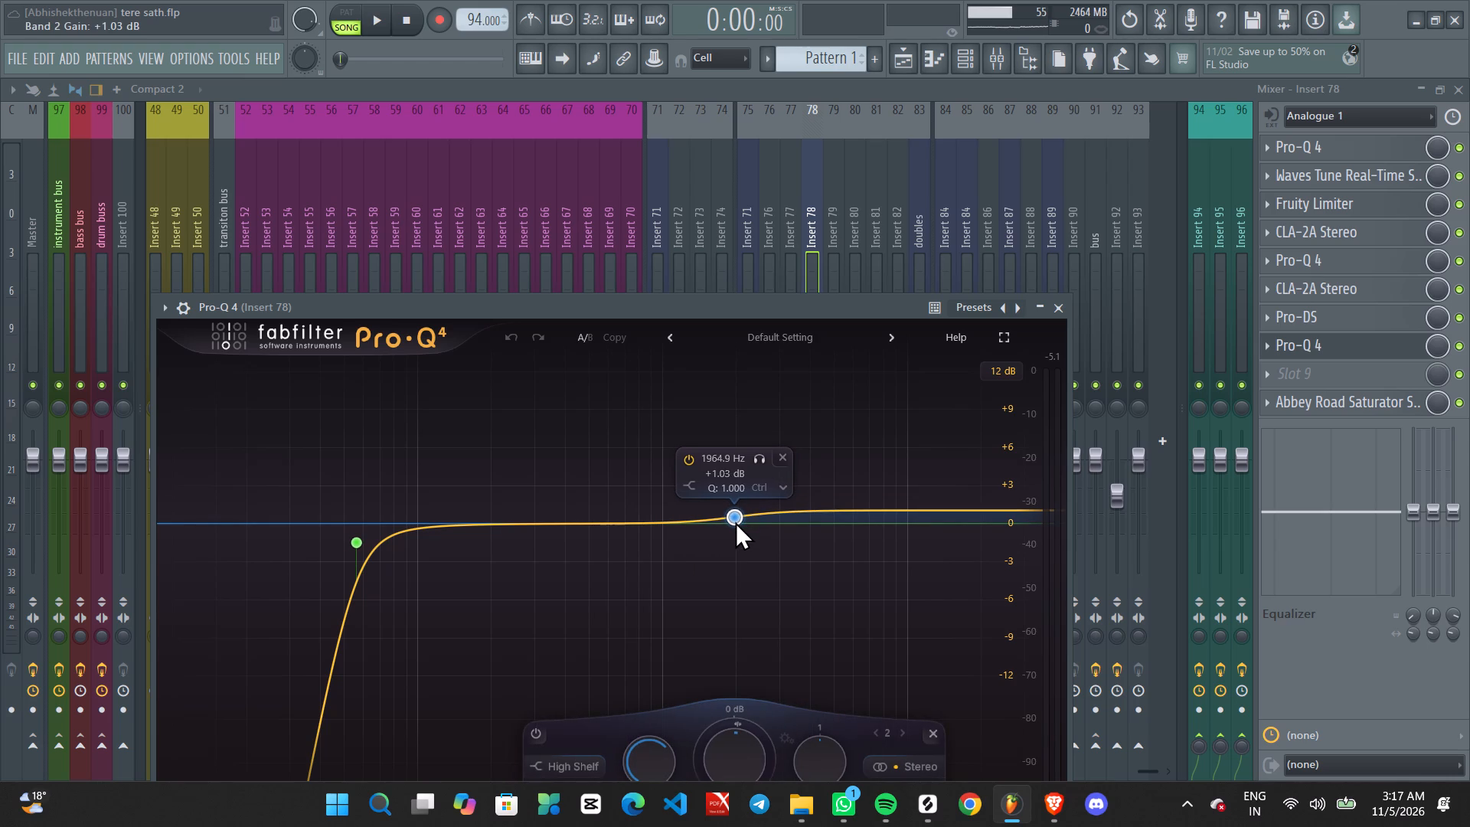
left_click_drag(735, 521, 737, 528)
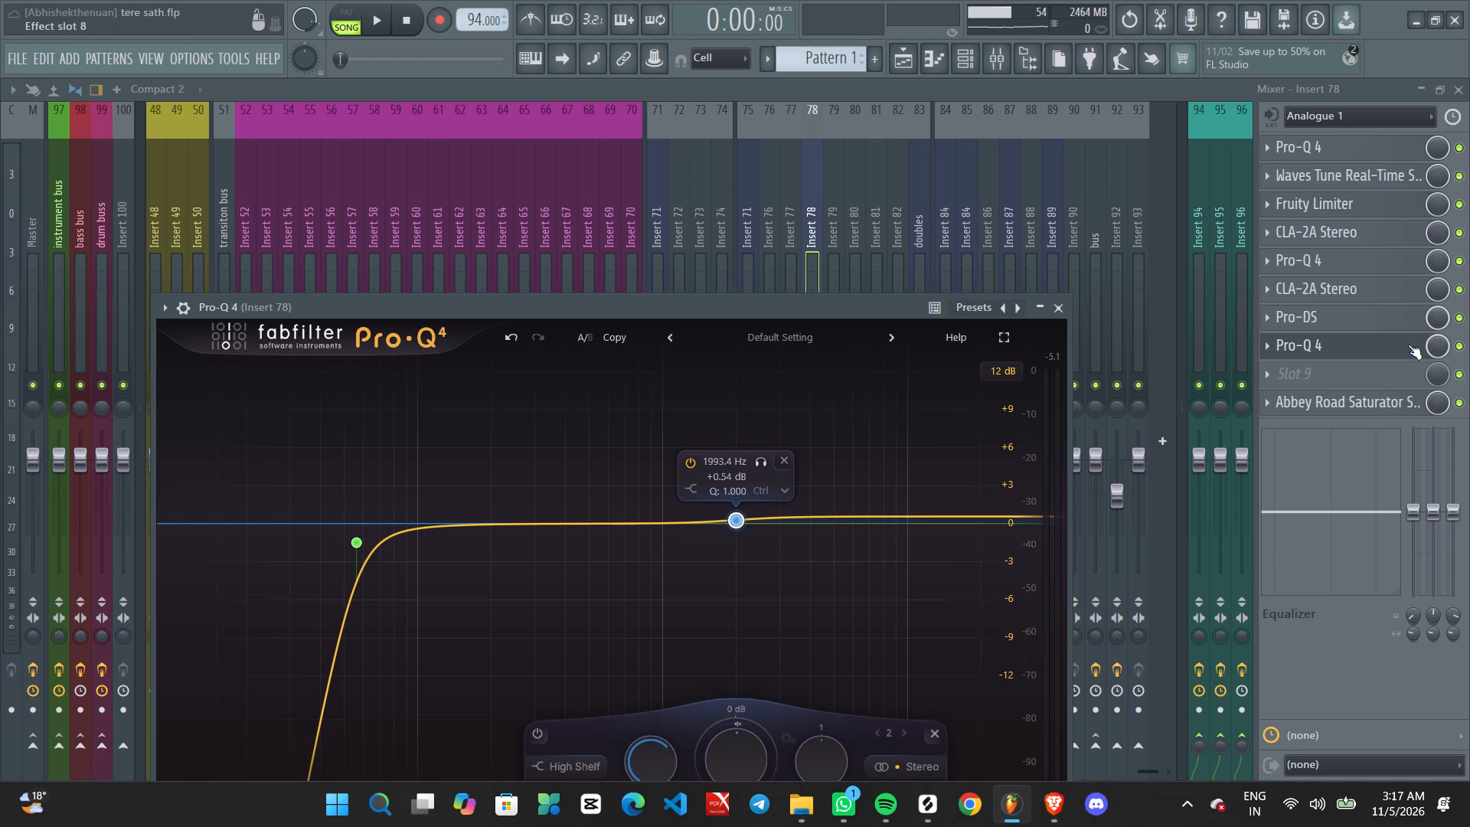
Start playing the arrangement from bar 26 and bring up the last Pro-Q 4 on Insert 78.
left_click(1382, 319)
scroll(316, 469, "down", 2)
key("space")
left_click(826, 204)
key("space")
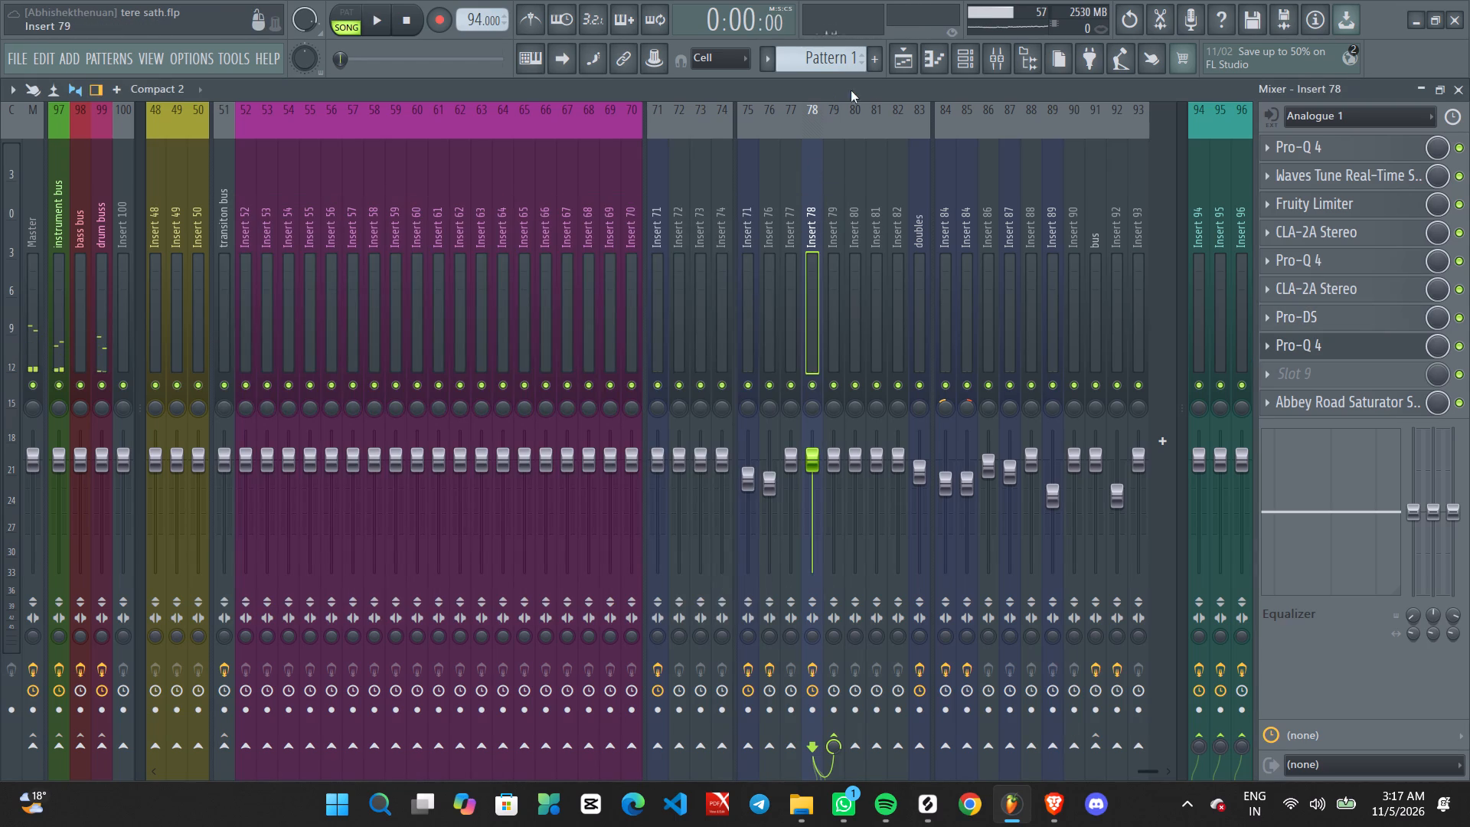
left_click(898, 54)
key("space")
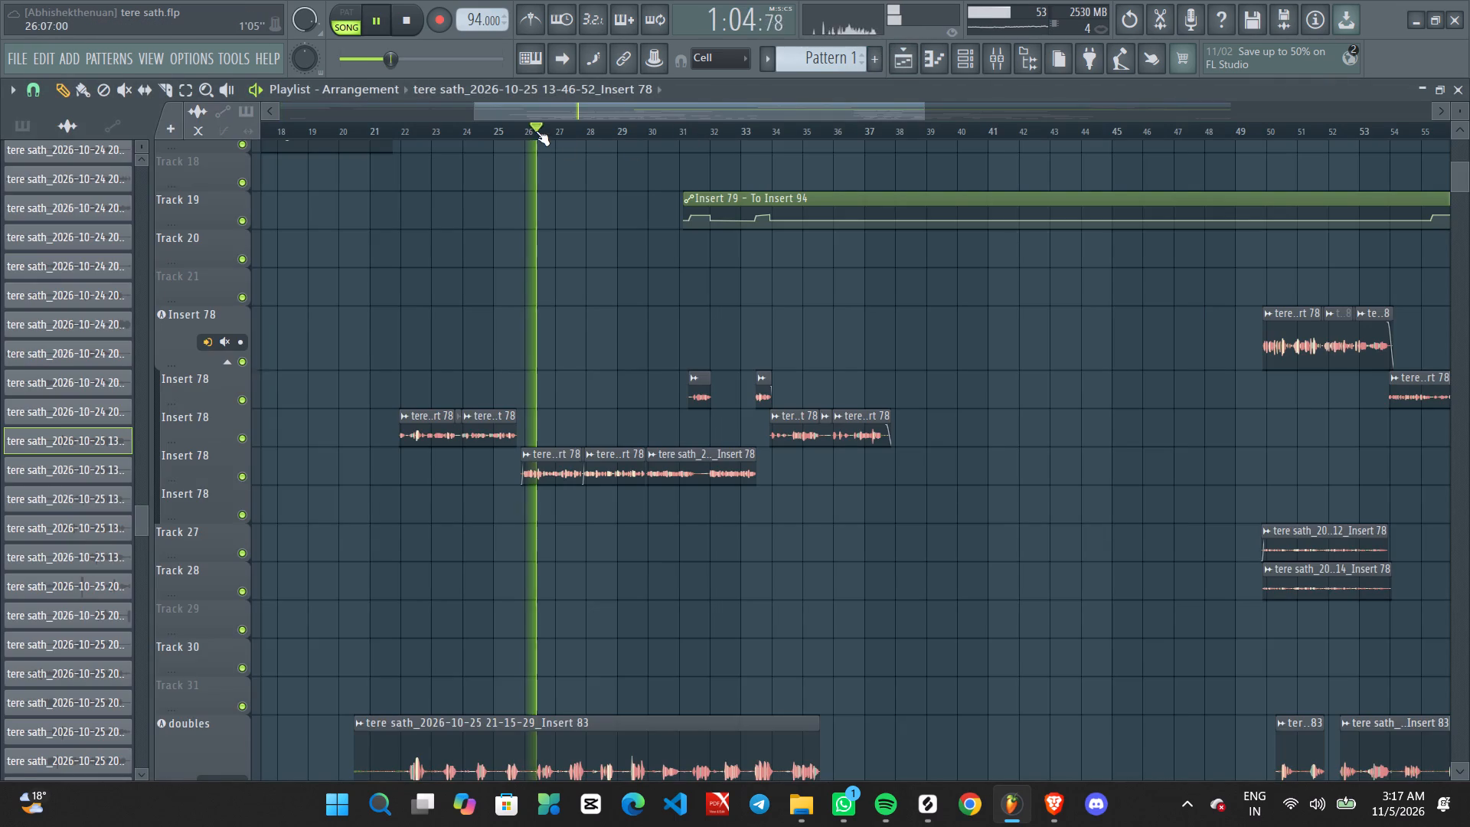
left_click(536, 131)
left_click(993, 60)
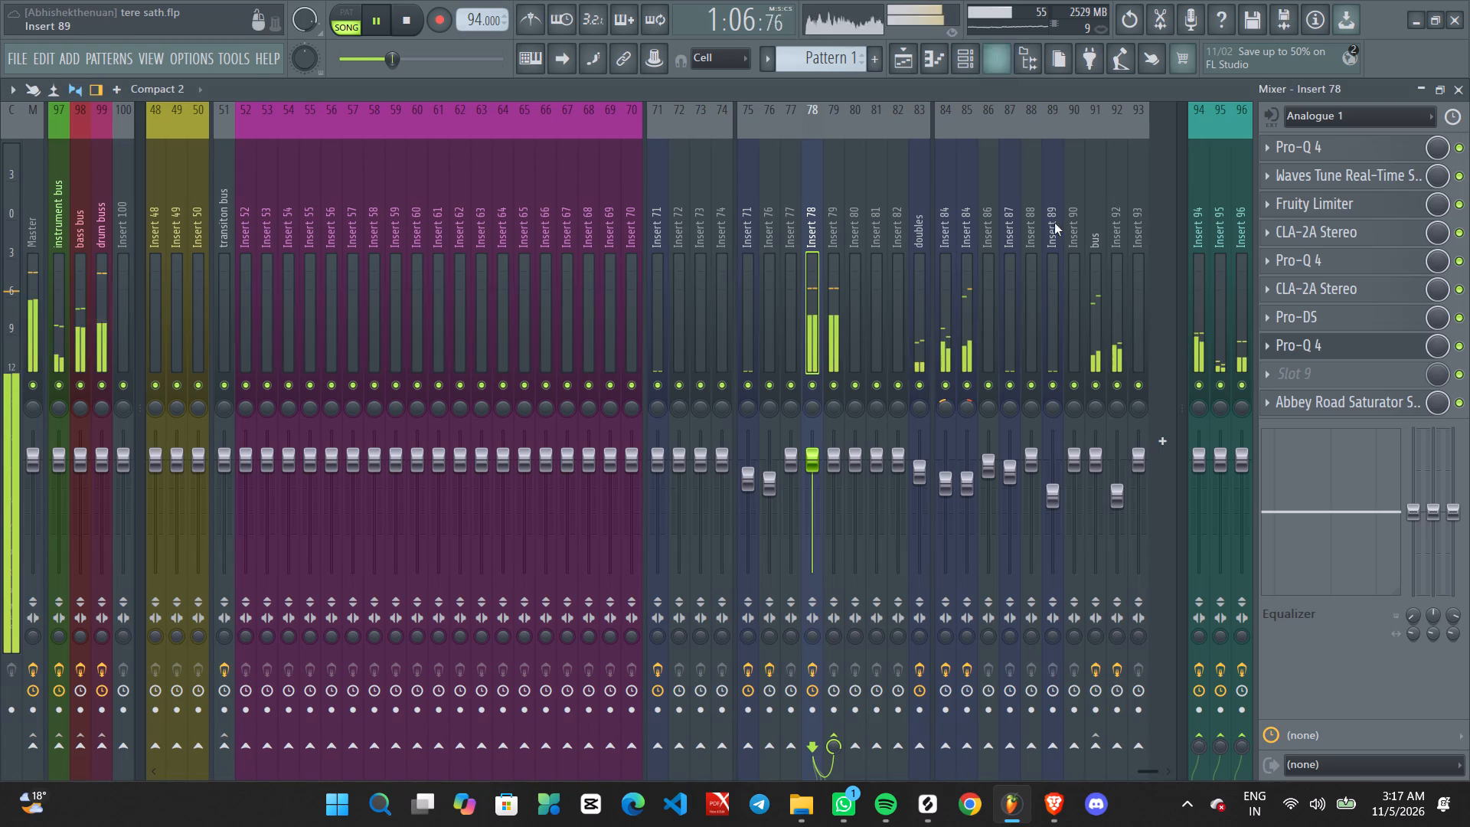
left_click(1362, 354)
left_click(1308, 348)
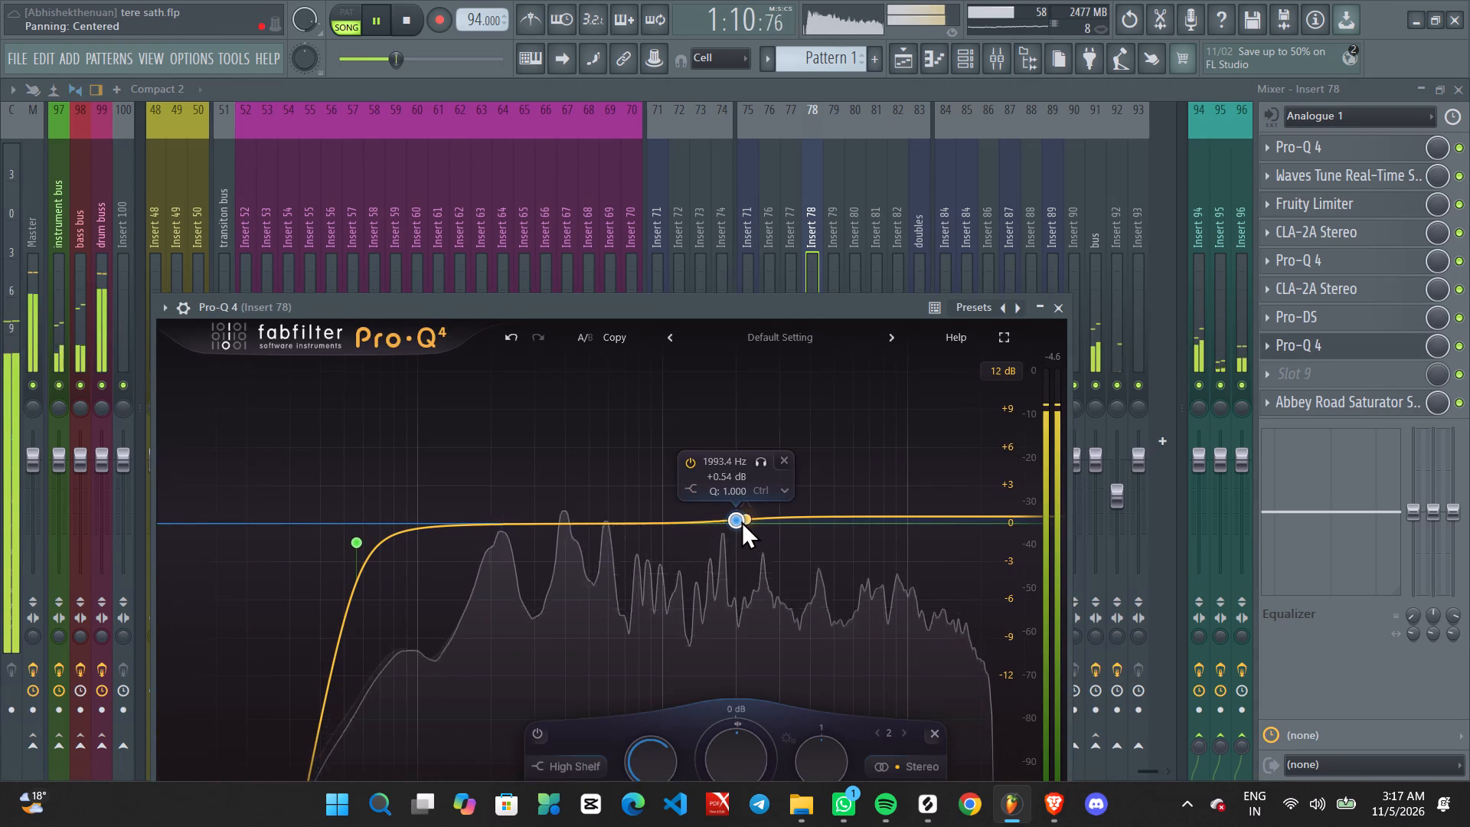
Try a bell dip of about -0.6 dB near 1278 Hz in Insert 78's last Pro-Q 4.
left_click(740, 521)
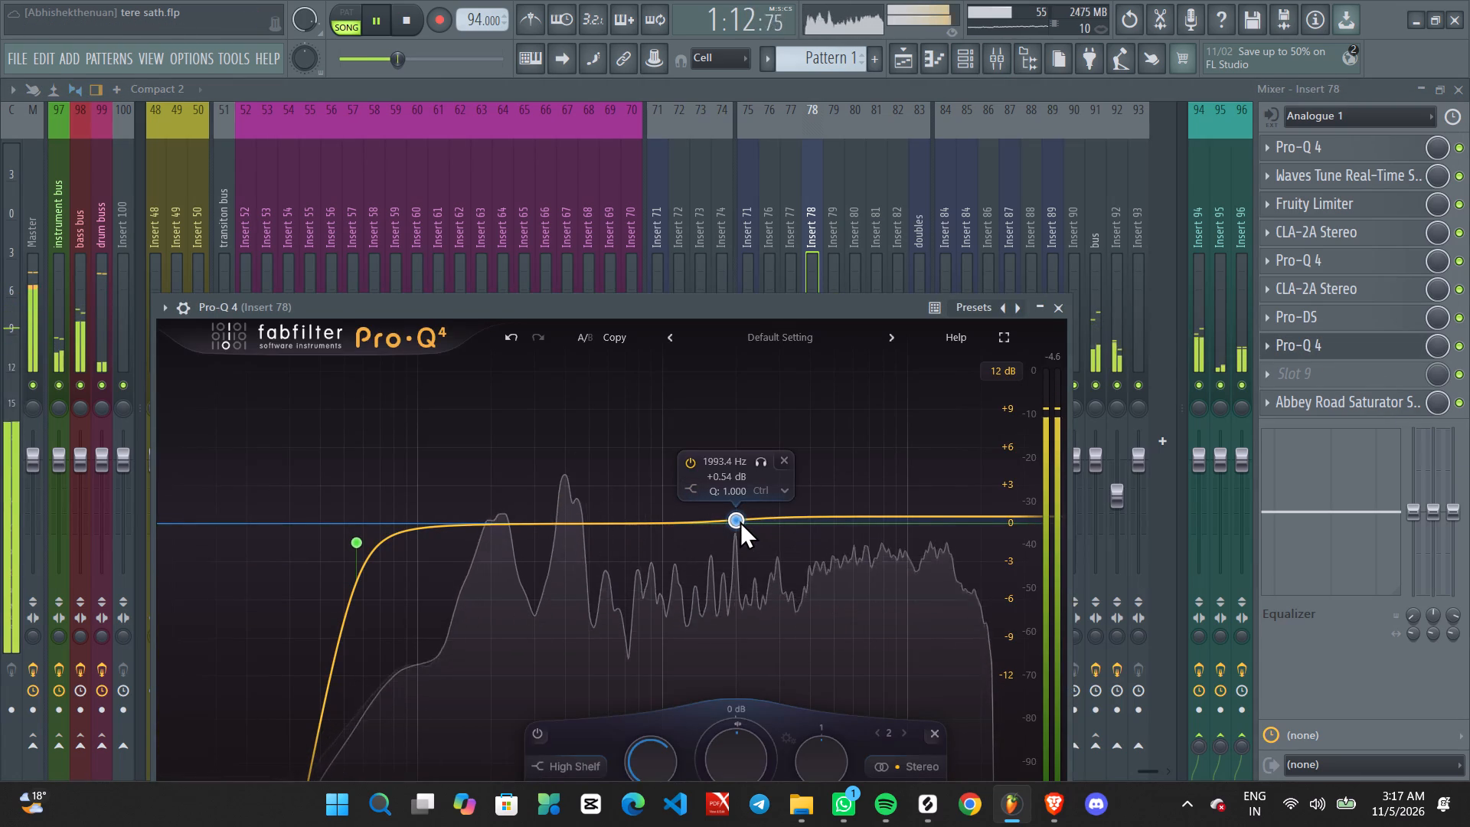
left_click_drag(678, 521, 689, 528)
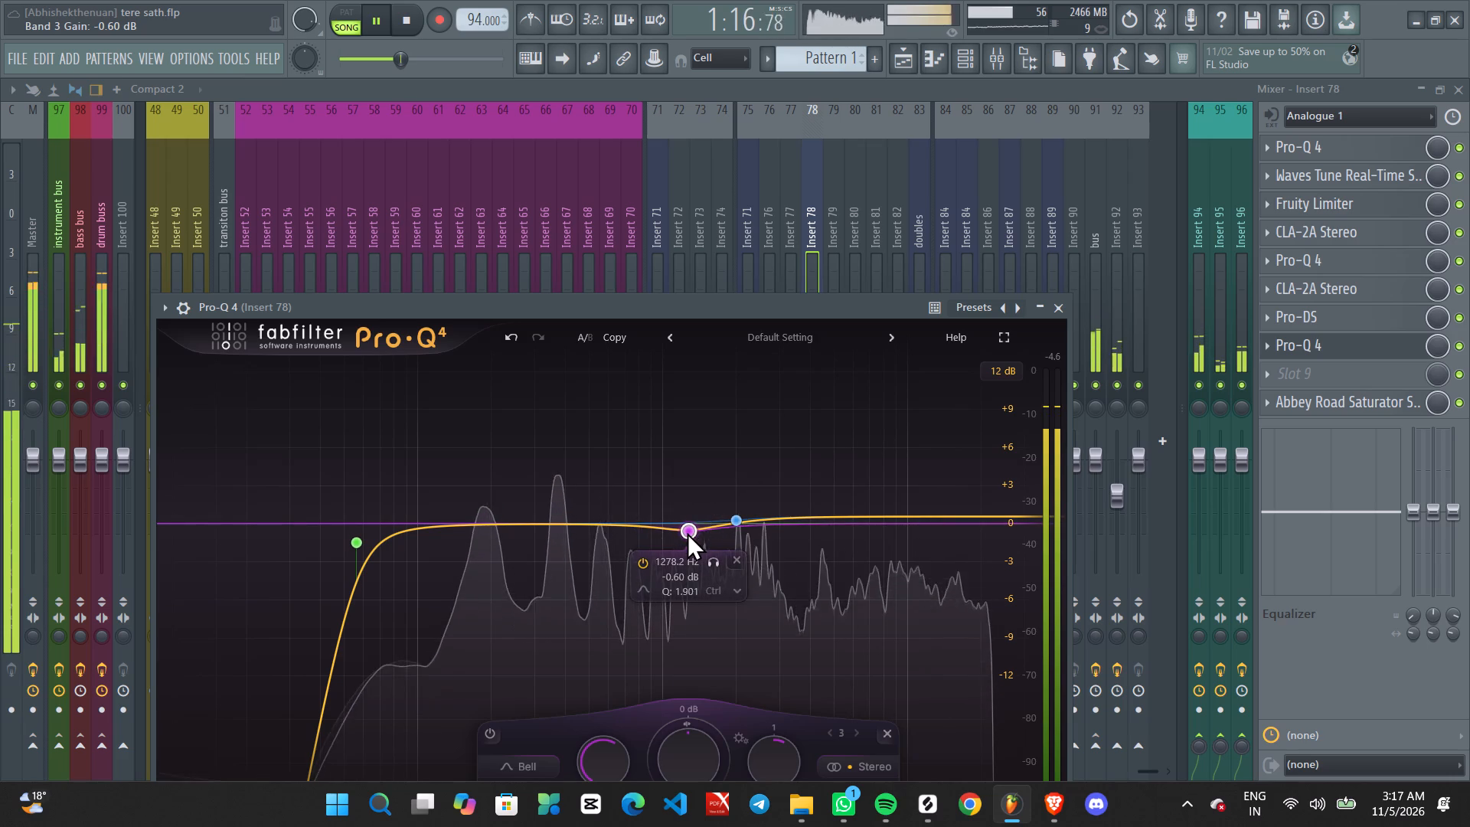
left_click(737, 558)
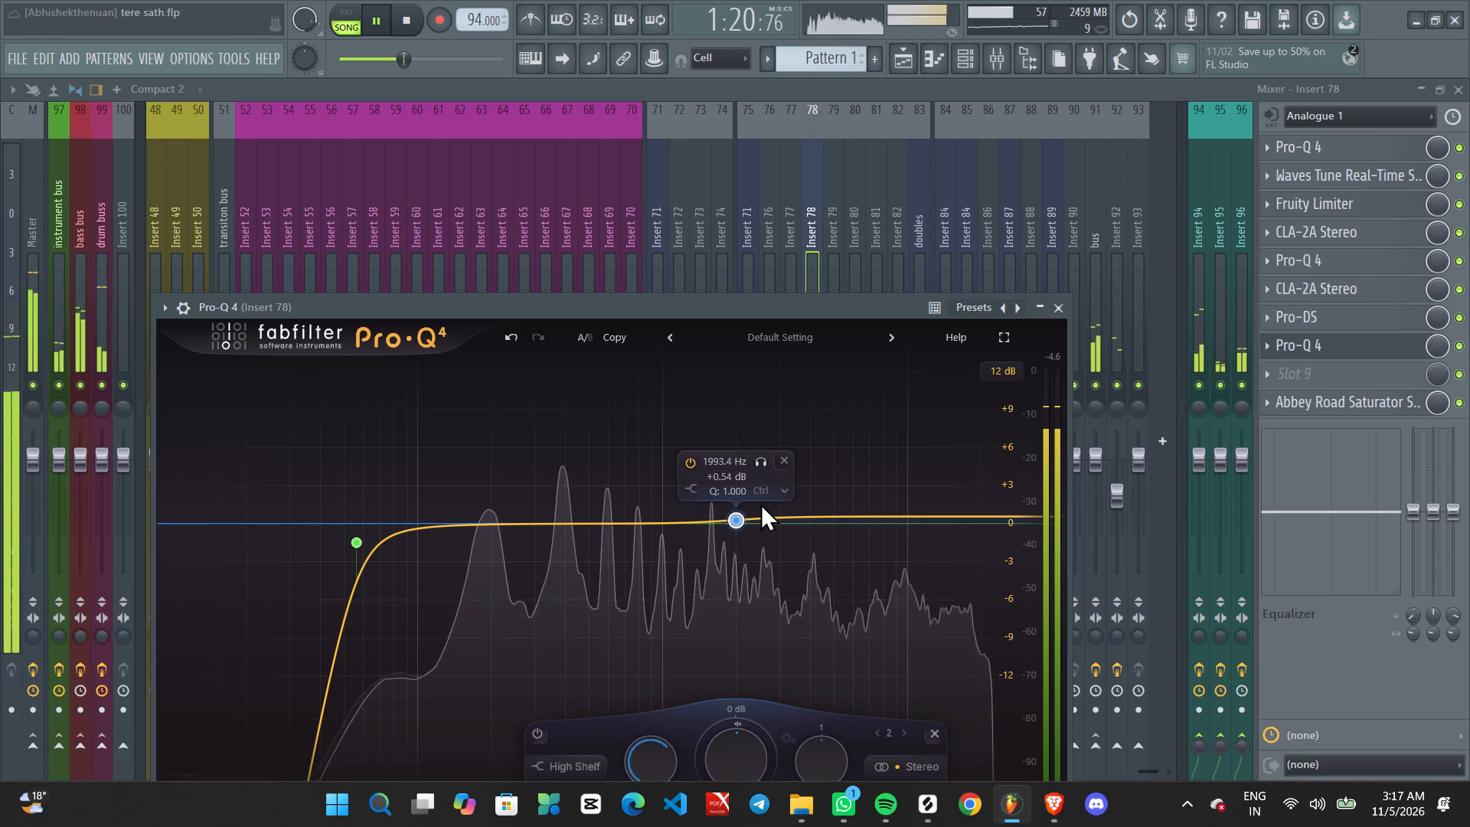
Delete the high-shelf band near 1993 Hz from Insert 78's last Pro-Q 4 and close the equalizer.
left_click(733, 521)
left_click(781, 463)
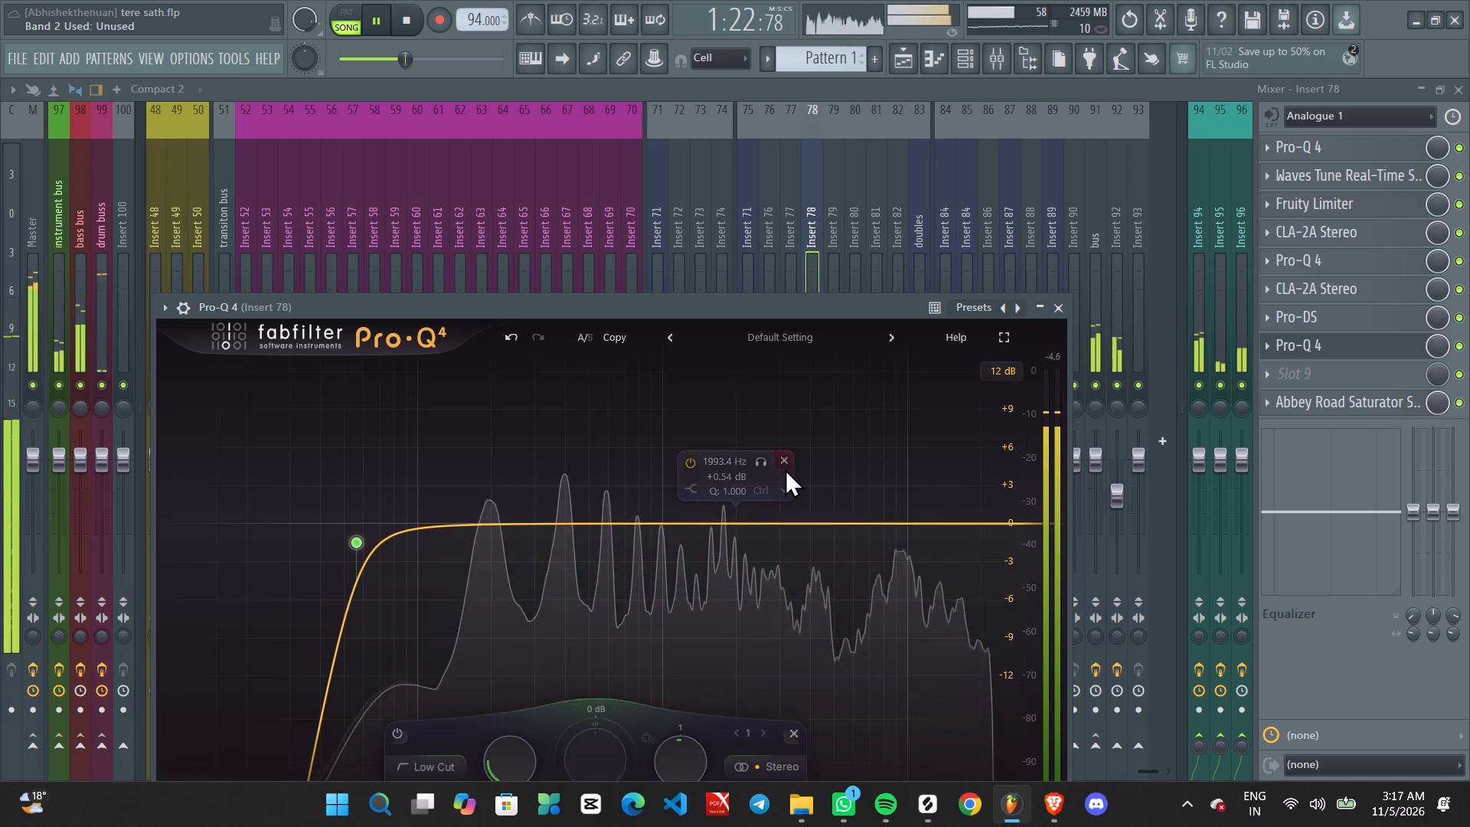
left_click(1057, 309)
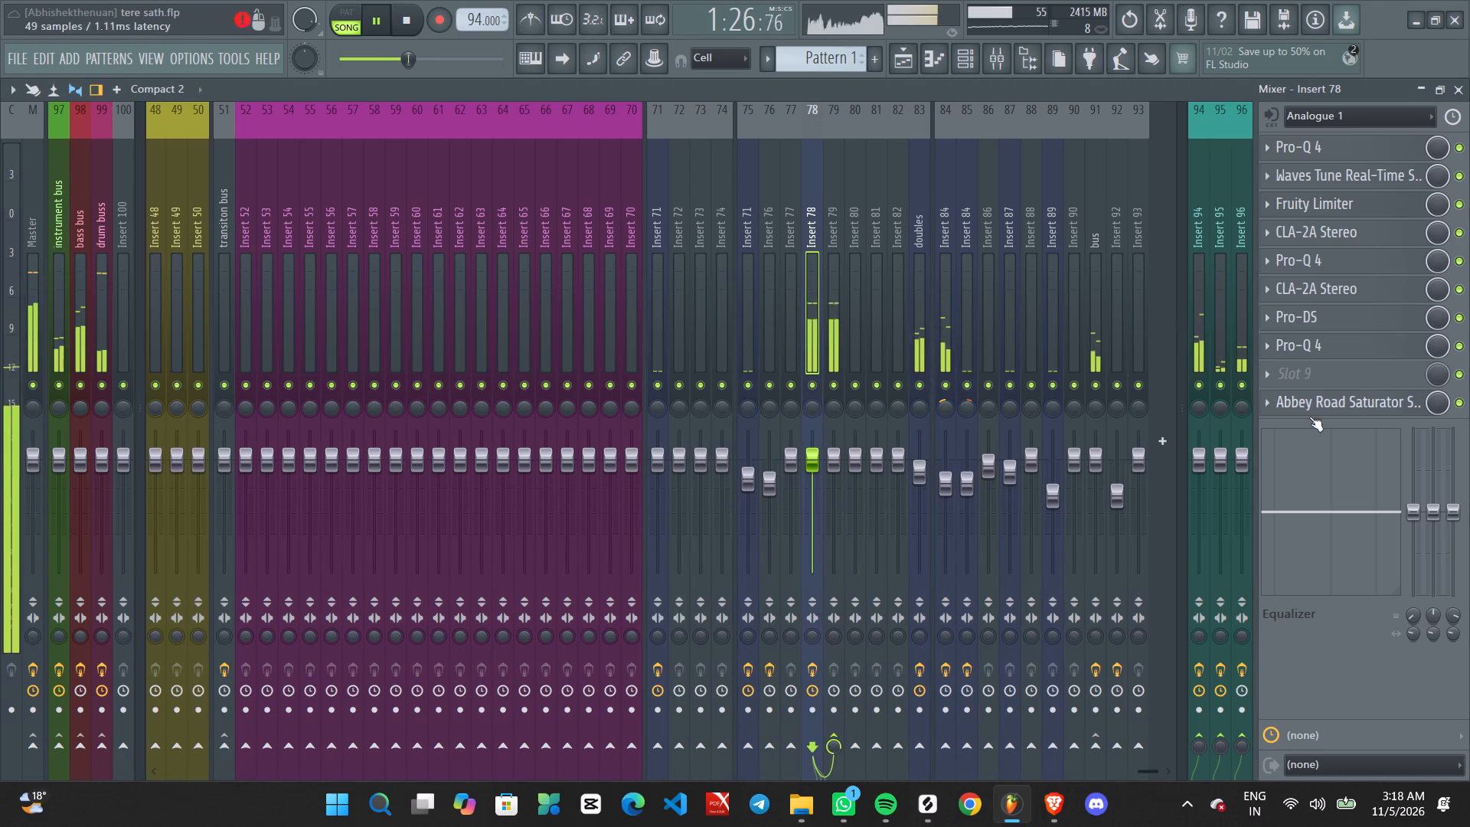
Lower the mix of Insert 78's Abbey Road Saturator slightly below 26.1, stop playback and close the plugin.
left_click(1329, 420)
left_click(1331, 413)
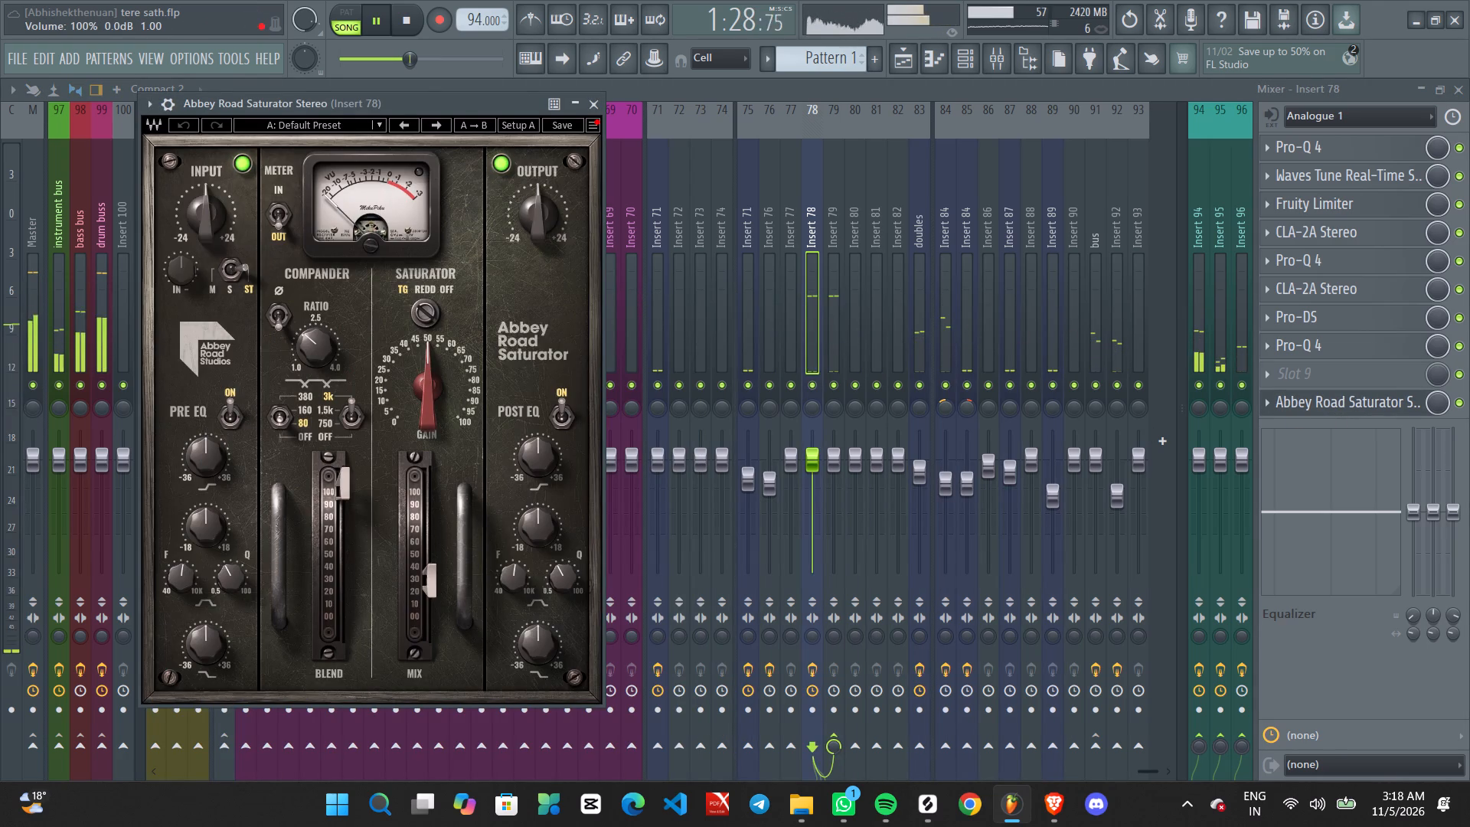
scroll(431, 568, "down", 7)
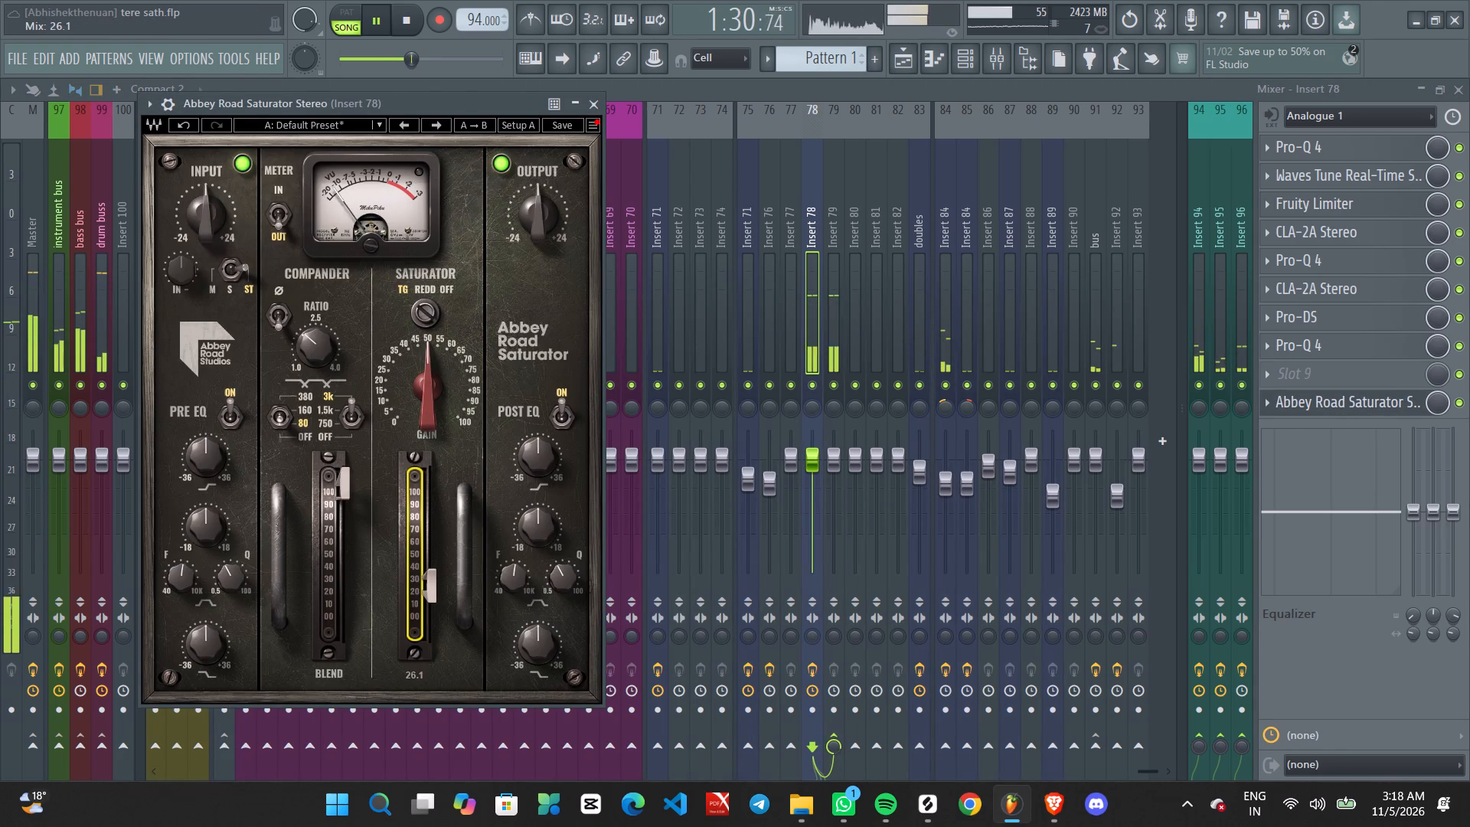
scroll(431, 570, "down", 4)
key("space")
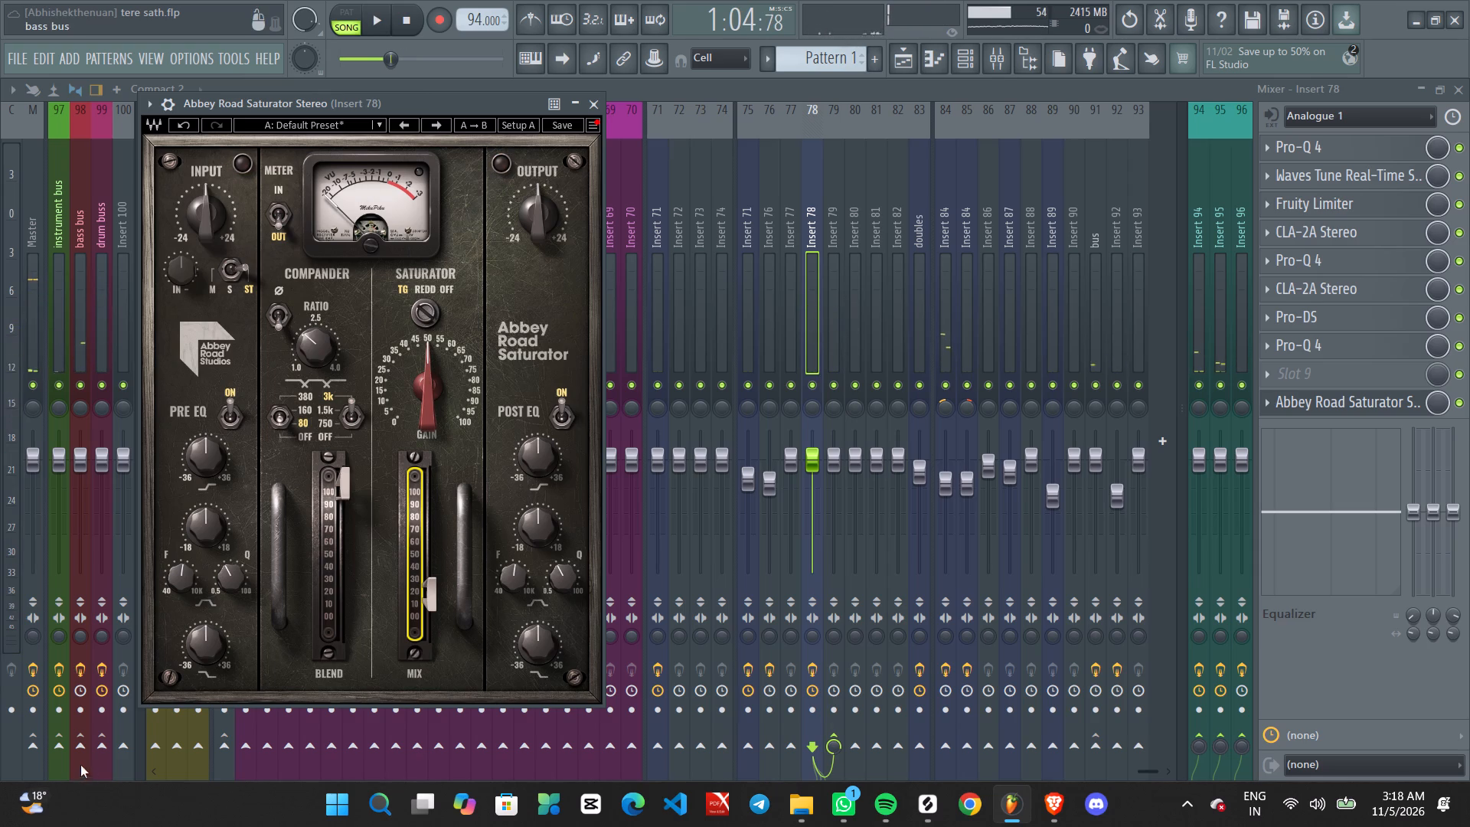
left_click(596, 106)
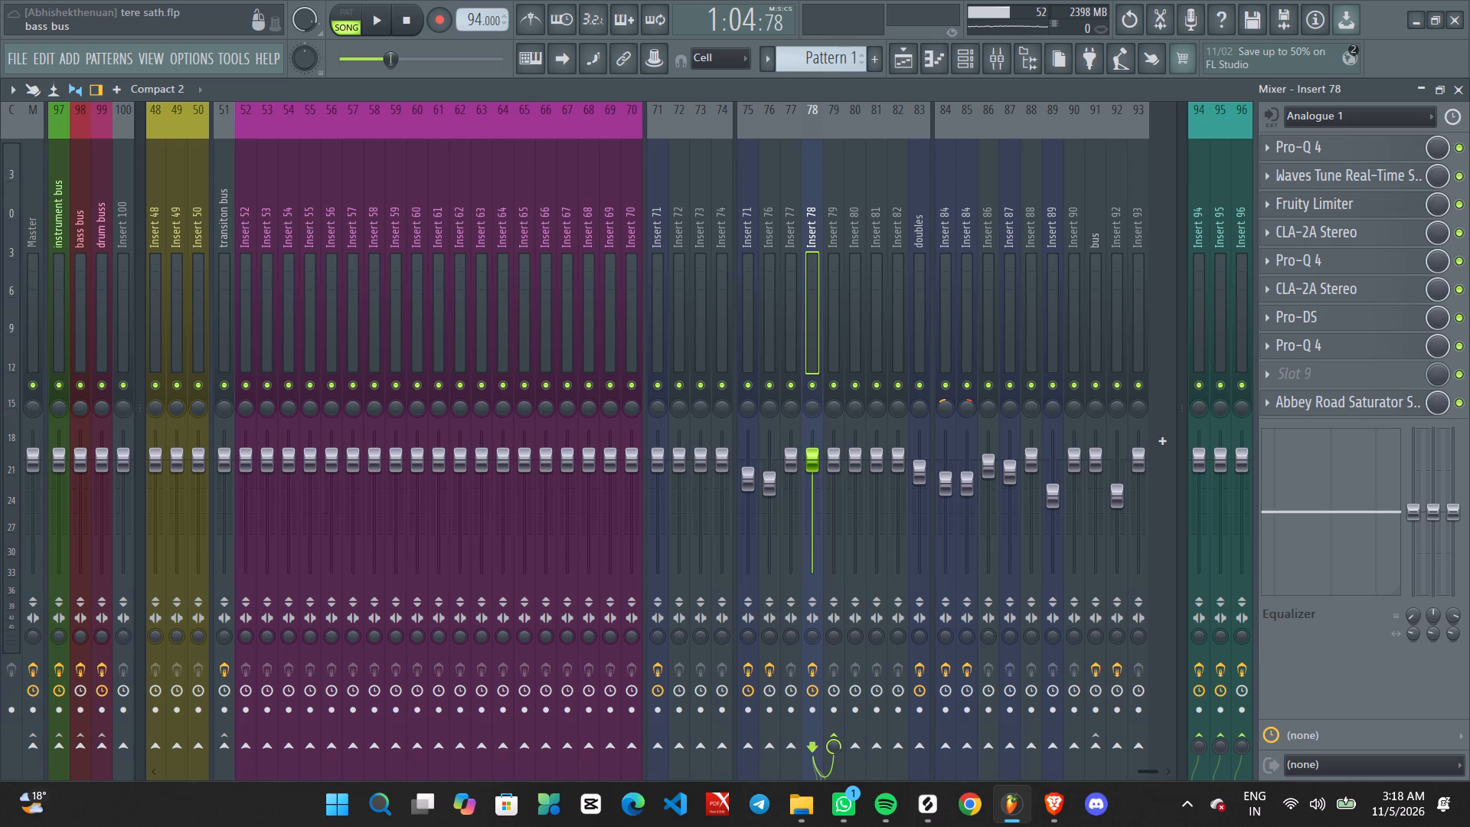
Open Insert 71's effect chain from a Track 10 vocal clip and check the Pro-Q 4 after the DeEsser.
left_click(752, 276)
left_click(899, 51)
scroll(795, 176, "down", 2, "ctrl")
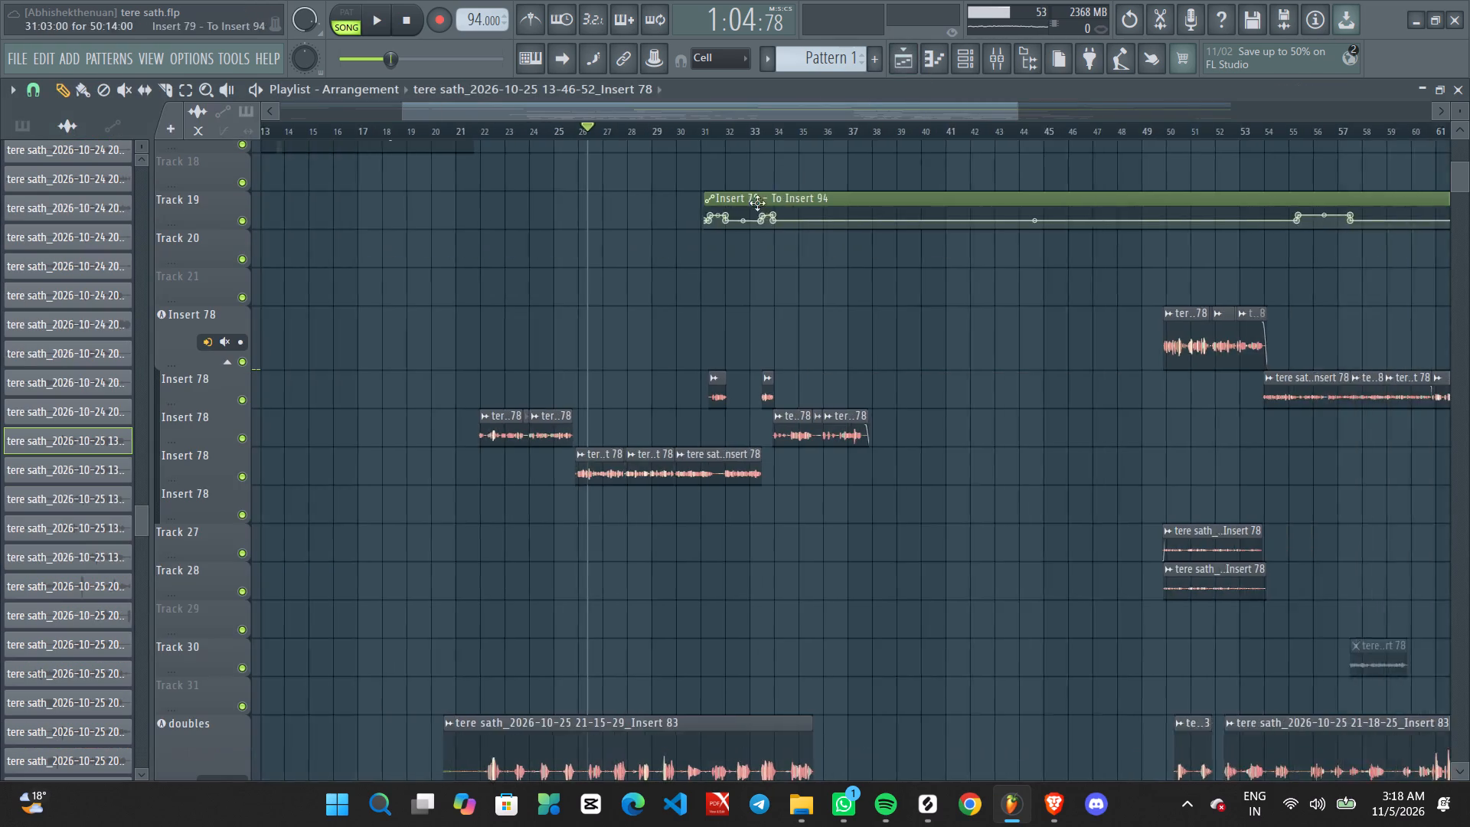
scroll(757, 203, "down", 1, "ctrl")
scroll(492, 418, "up", 6)
scroll(459, 426, "up", 6, "ctrl")
scroll(531, 405, "down", 9, "ctrl")
scroll(532, 405, "up", 16)
middle_click_drag(481, 453, 603, 384)
scroll(583, 384, "down", 2, "ctrl")
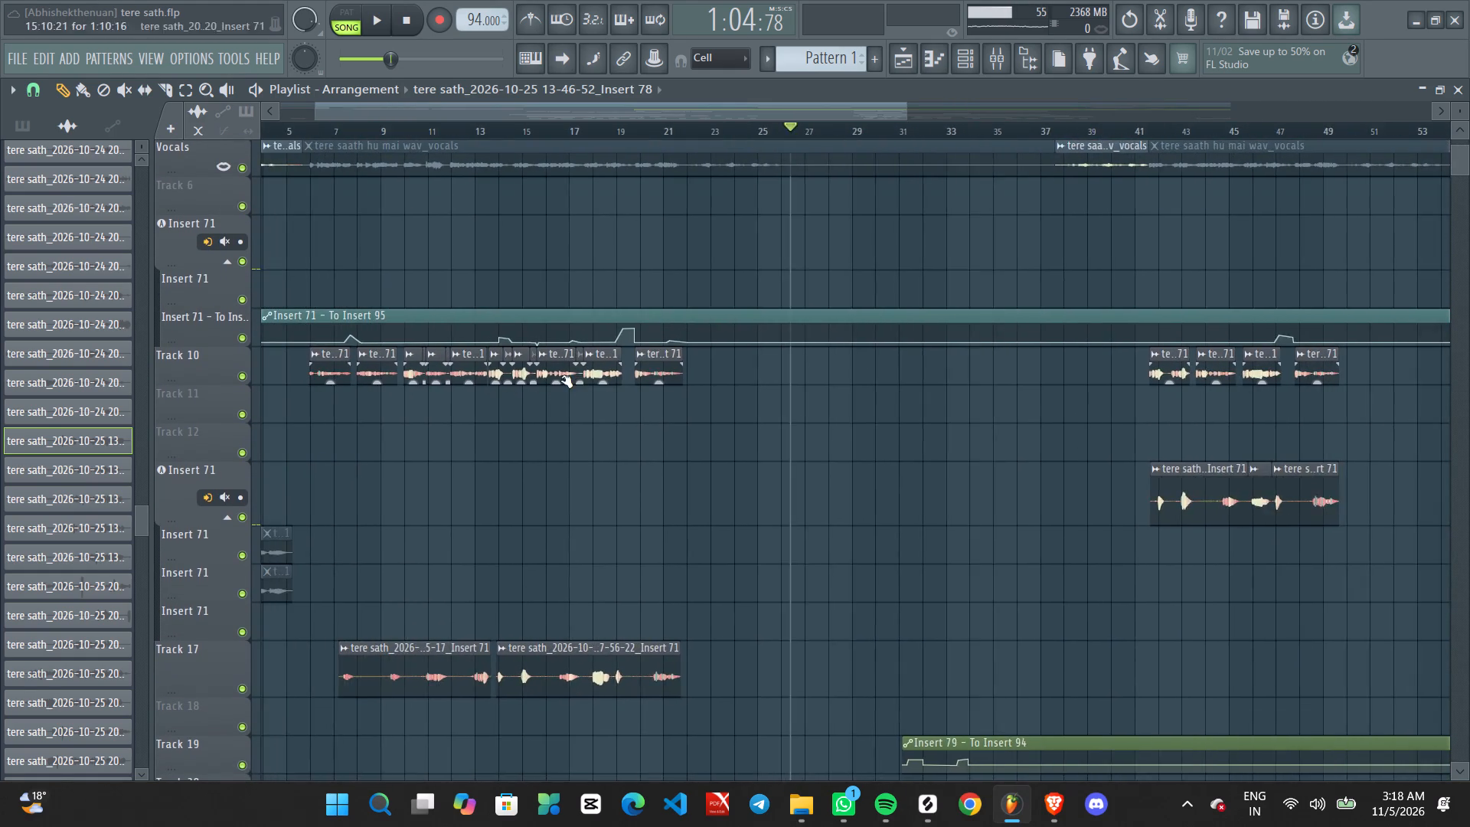
scroll(560, 380, "up", 6, "ctrl")
double_click(546, 374)
double_click(666, 330)
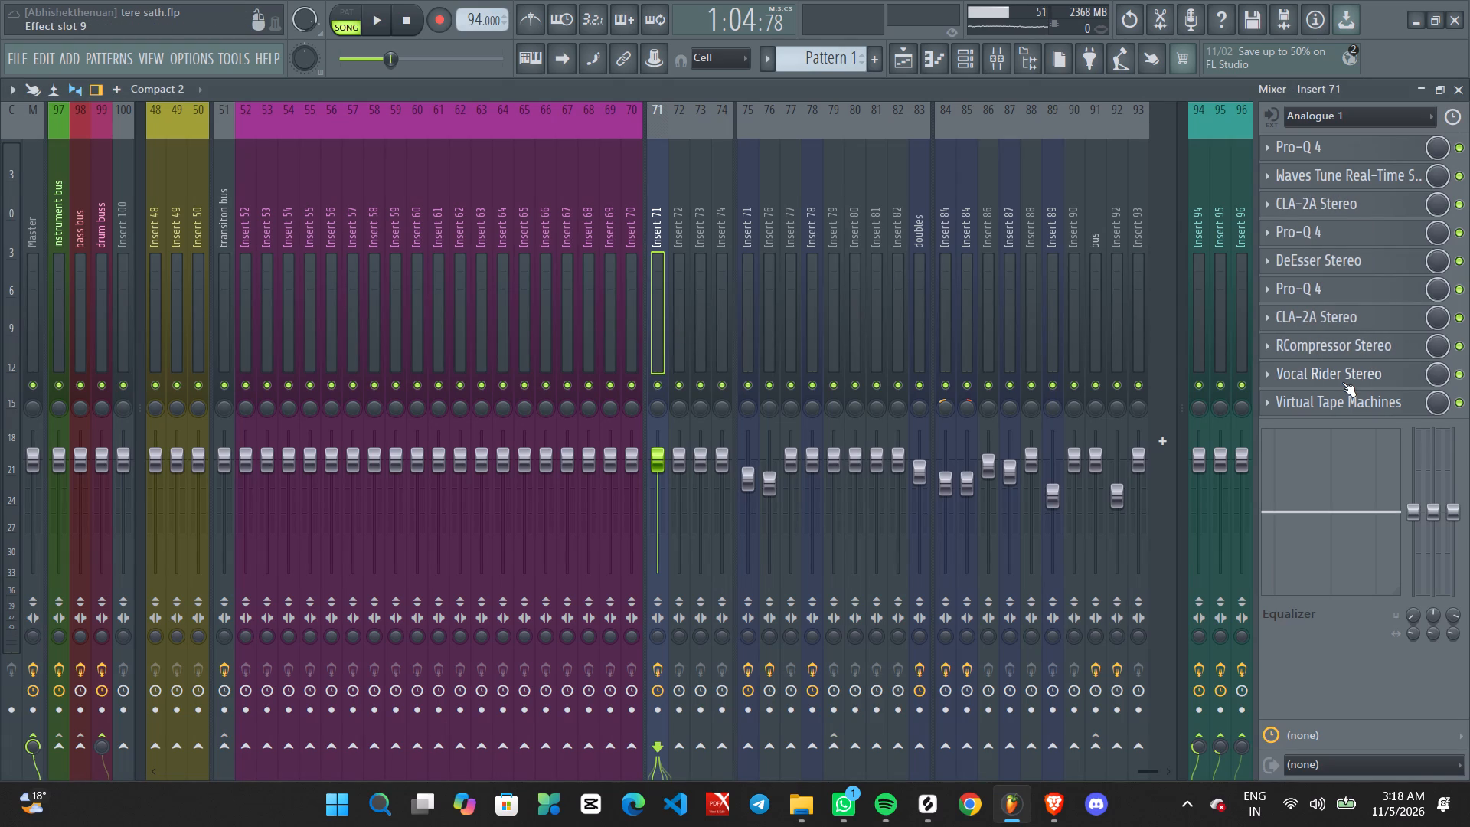
left_click(1349, 281)
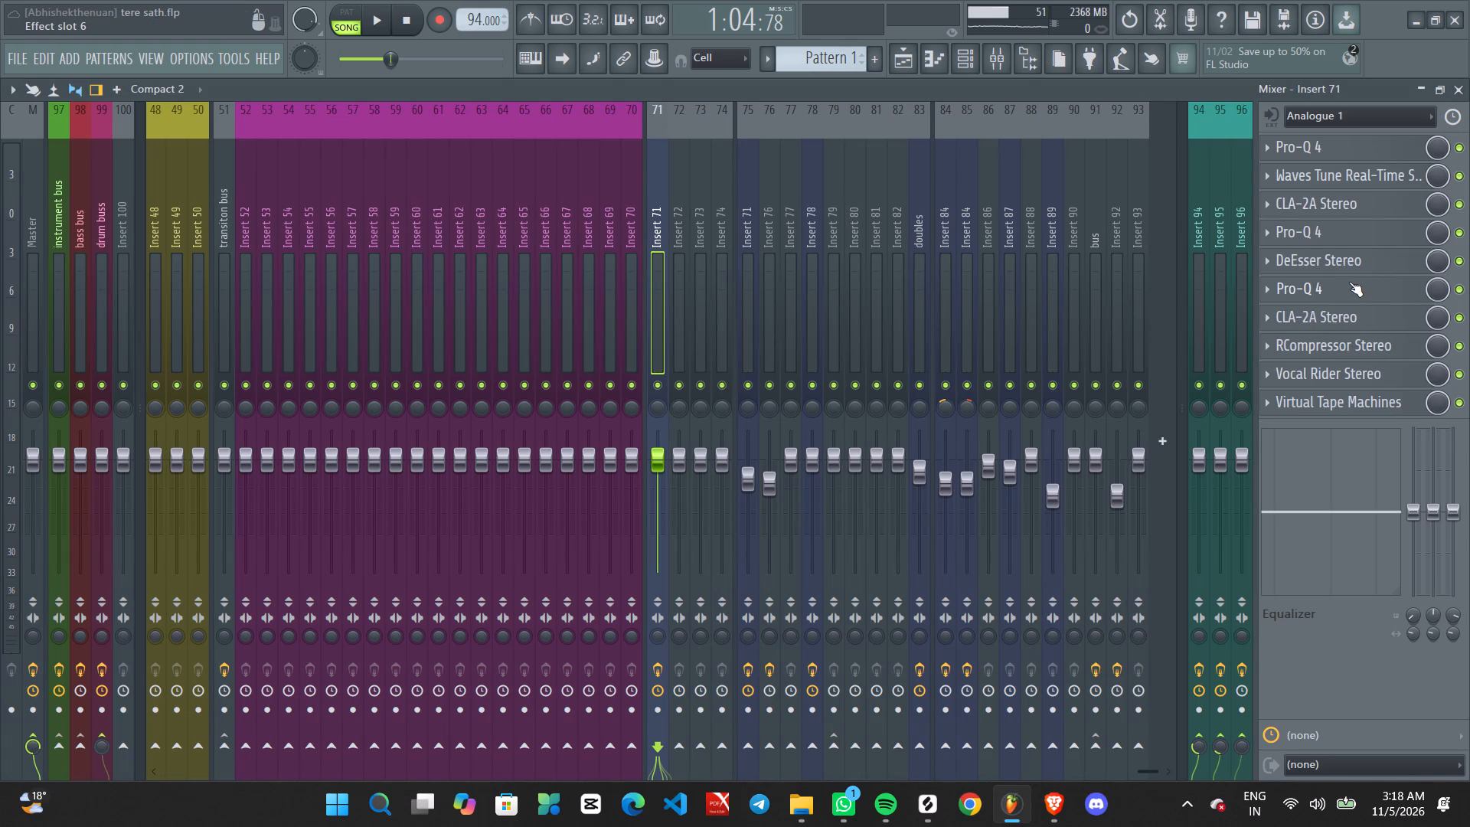
left_click(993, 117)
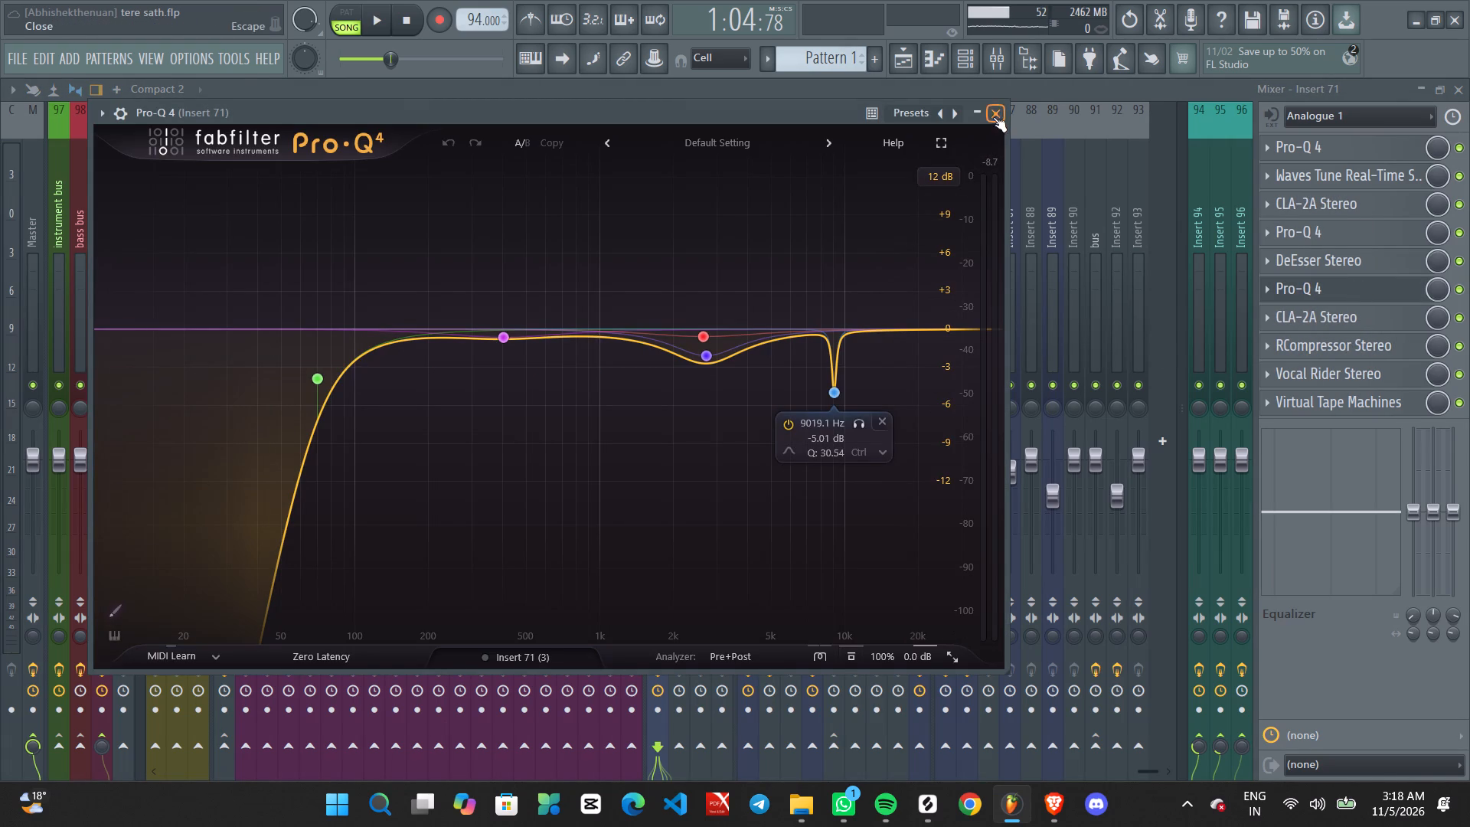
Delete the high-shelf band near 2.57 kHz from the Pro-Q 4 before Insert 71's DeEsser, audition briefly and close the equalizer.
left_click(1323, 229)
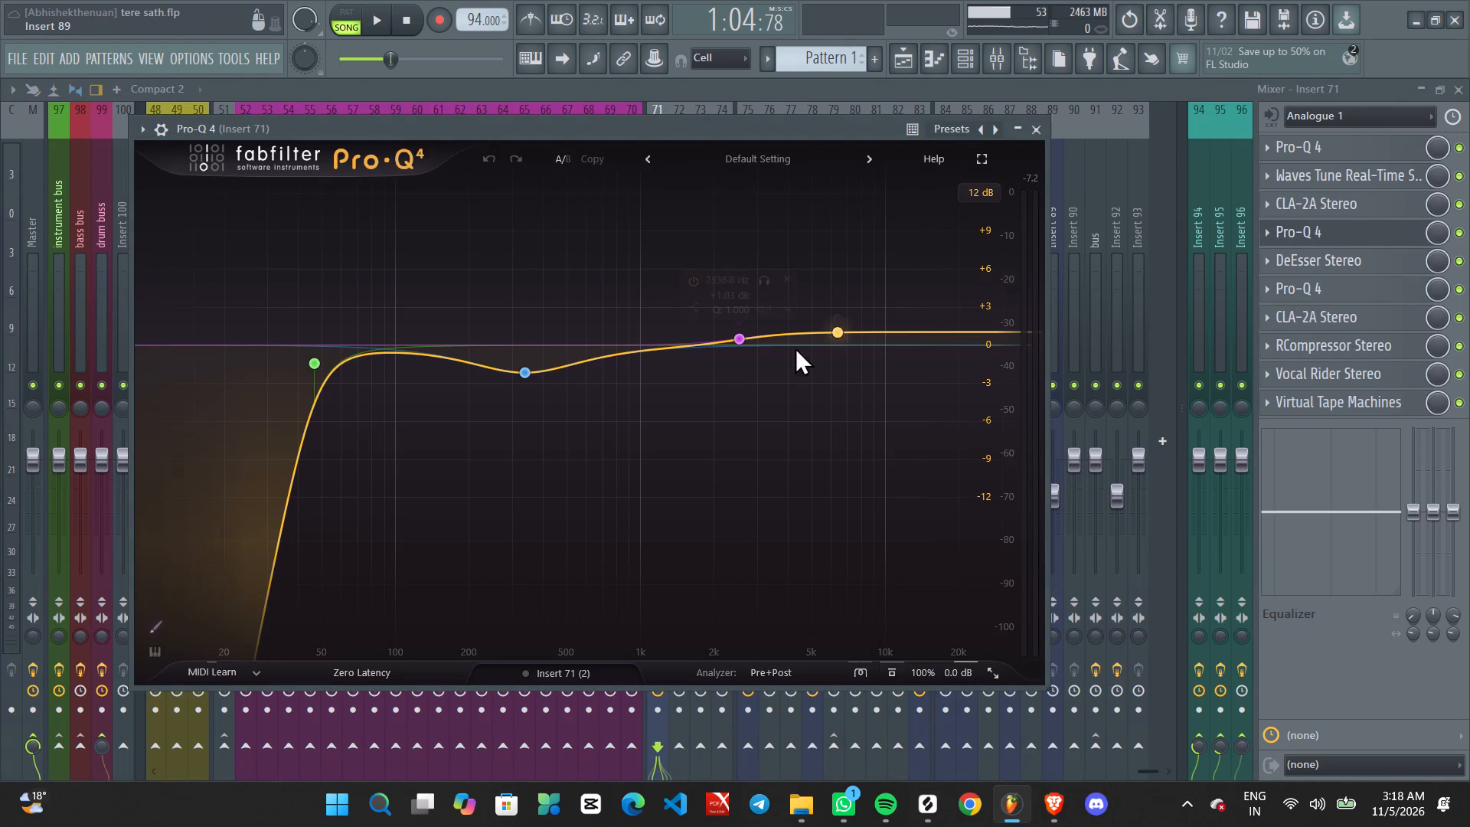
left_click(740, 342)
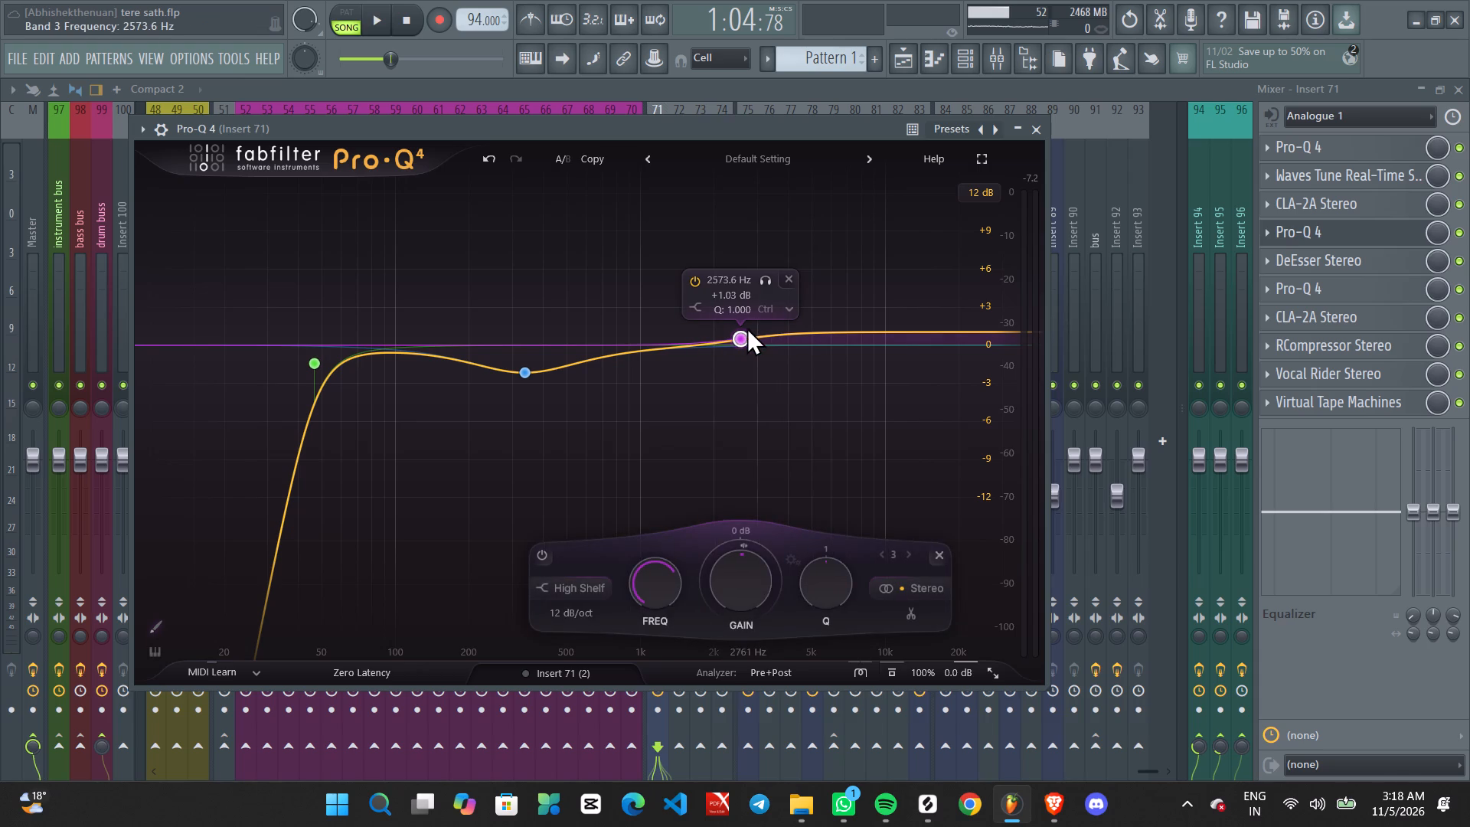
left_click_drag(746, 327, 744, 338)
left_click(784, 275)
key("space")
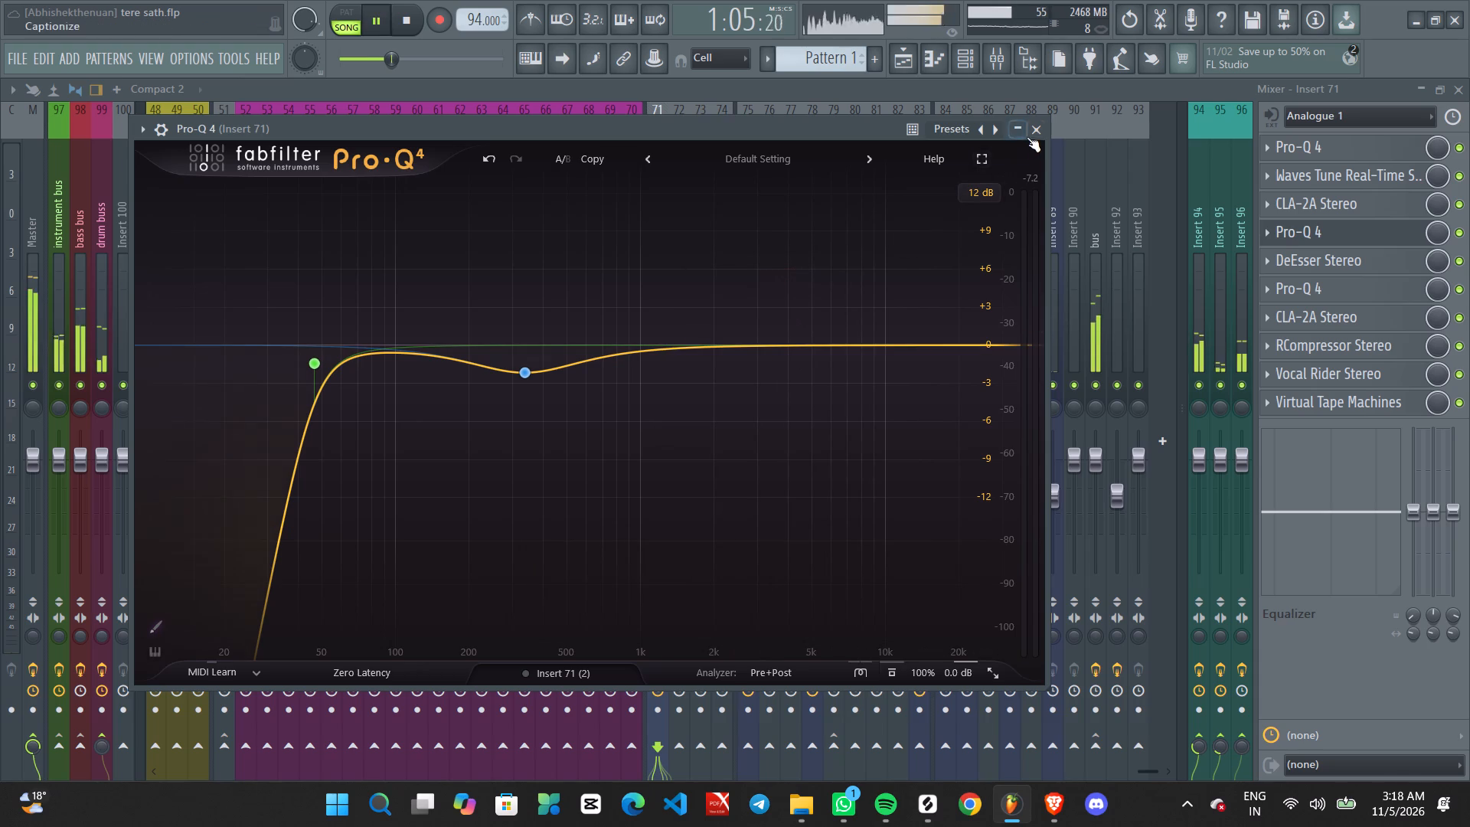
left_click(1032, 135)
key("space")
Return to the playlist and play the Insert 78 vocal section from bar 26.
left_click(910, 62)
scroll(769, 143, "down", 10, "ctrl")
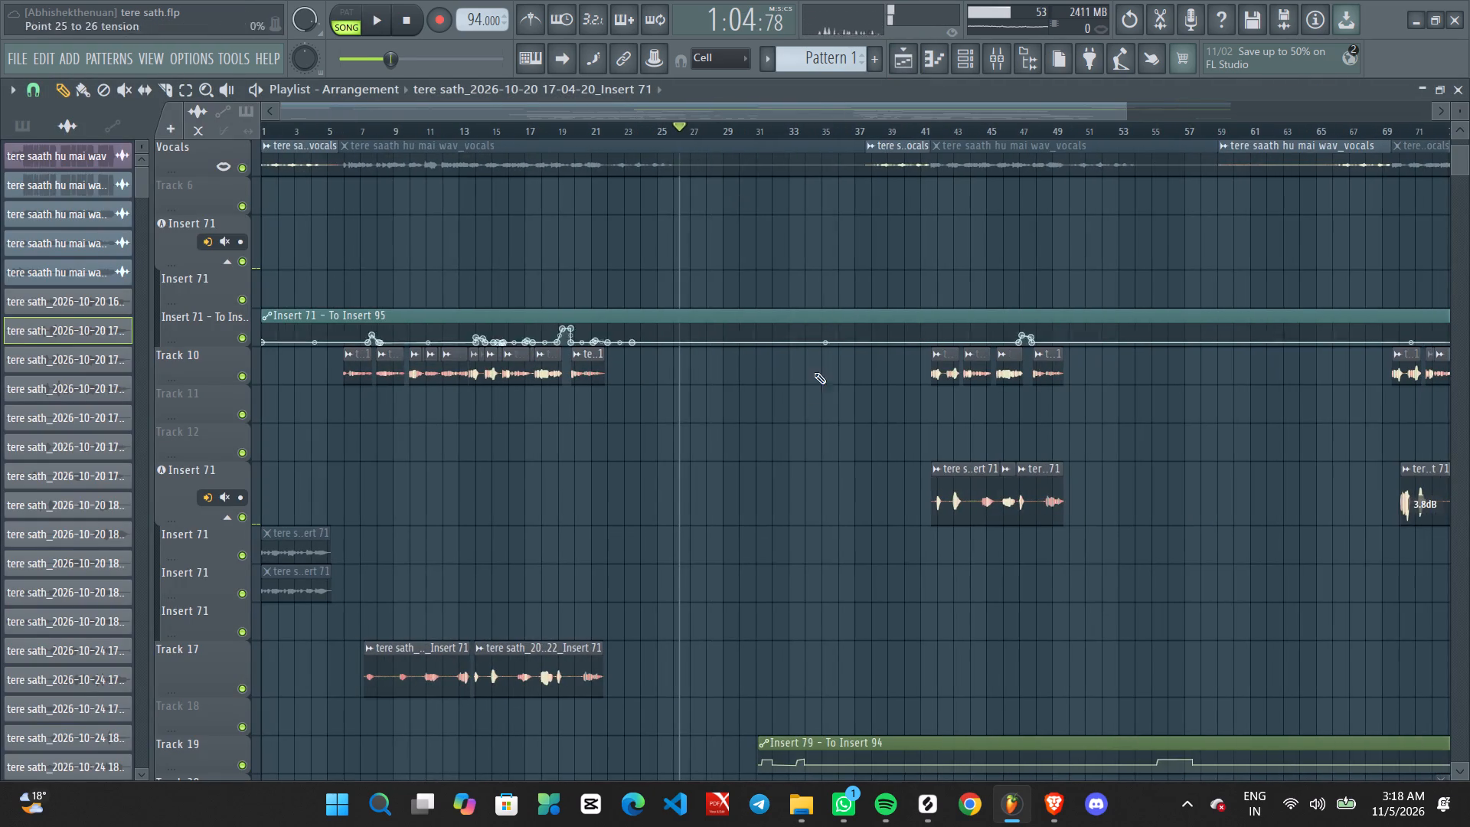
scroll(779, 472, "down", 9)
key("space")
scroll(743, 554, "up", 4, "ctrl")
middle_click_drag(714, 570, 701, 476)
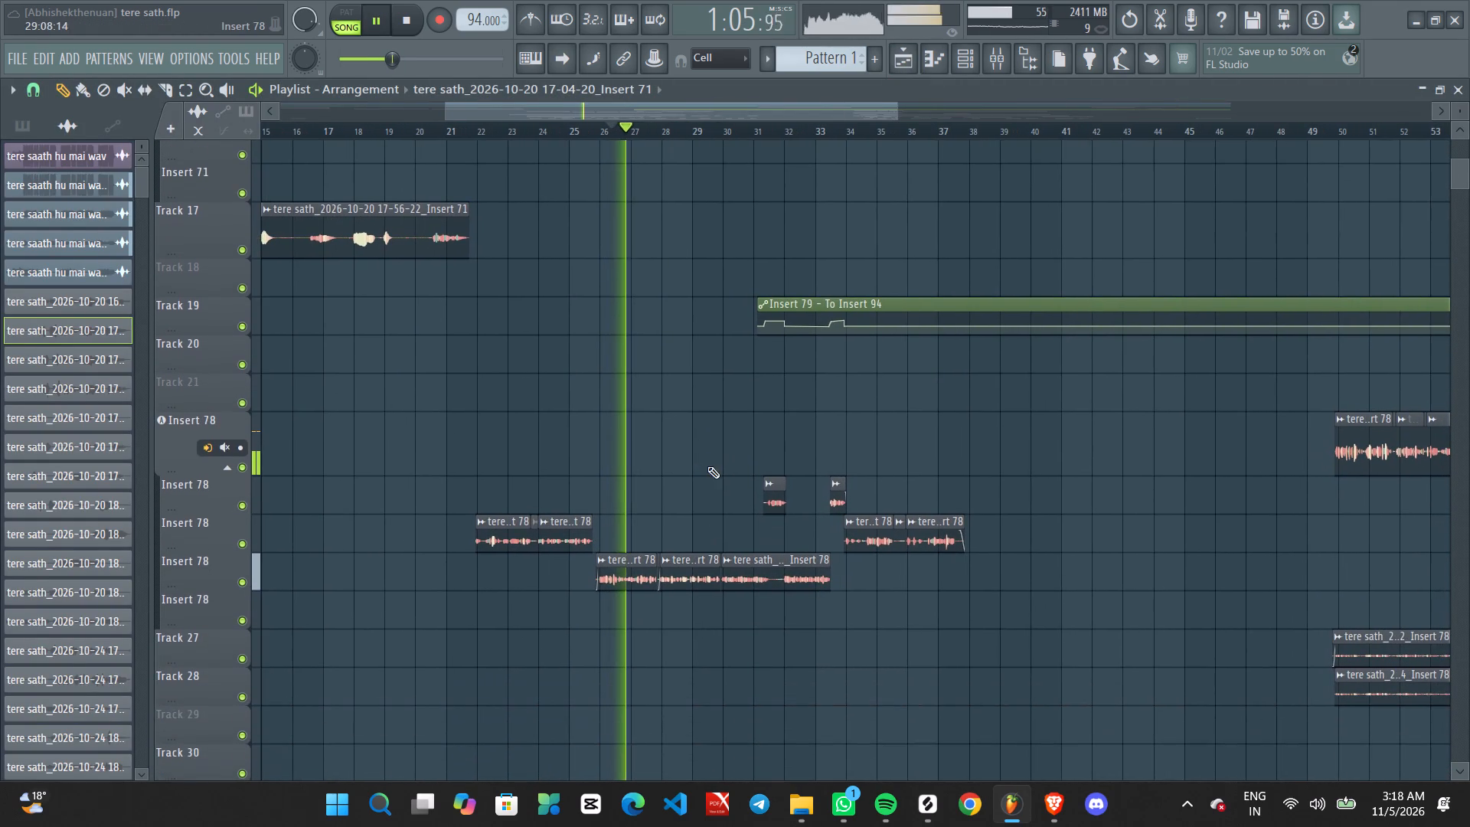
key("space")
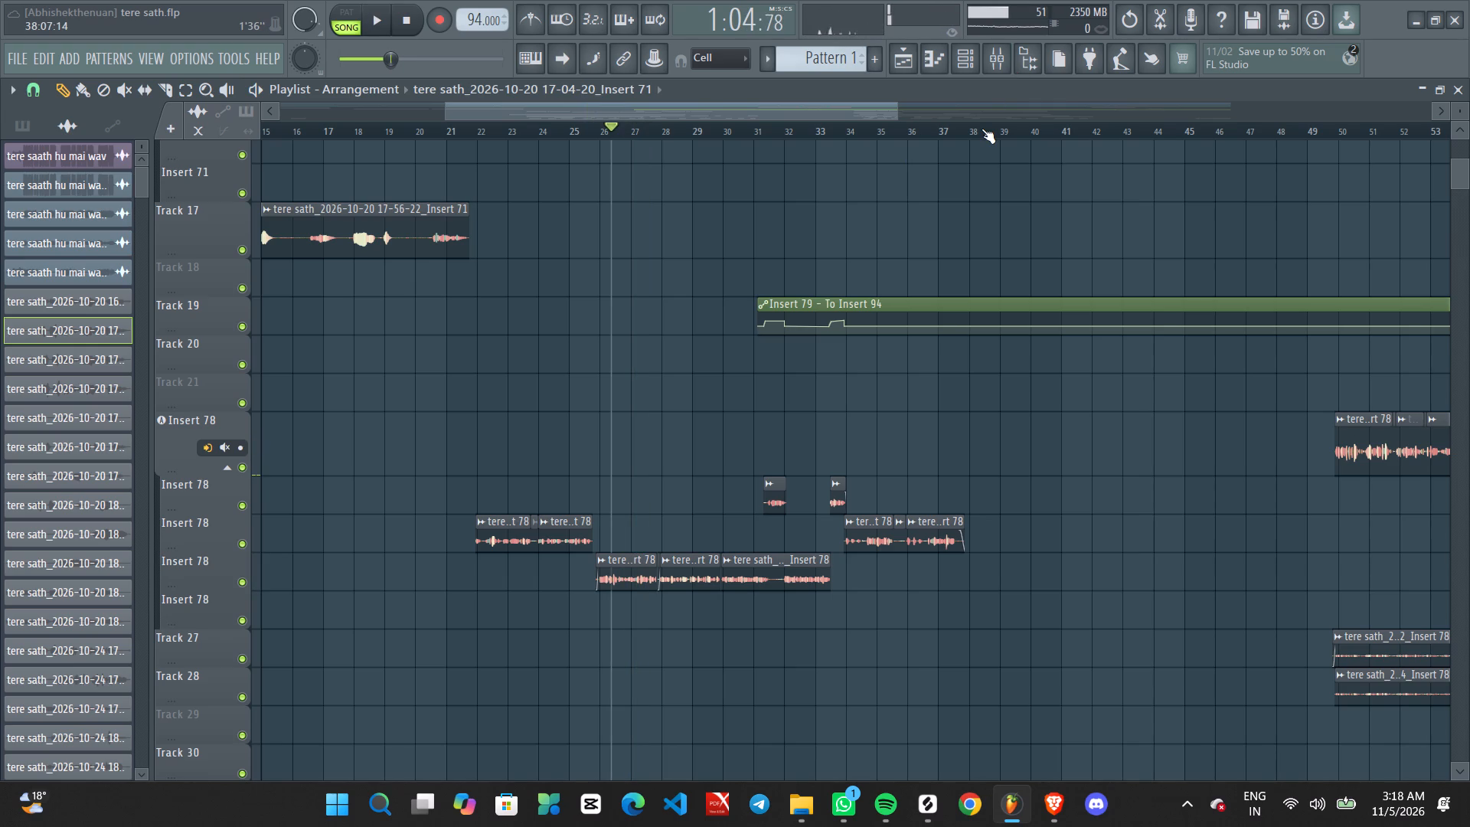
key("space")
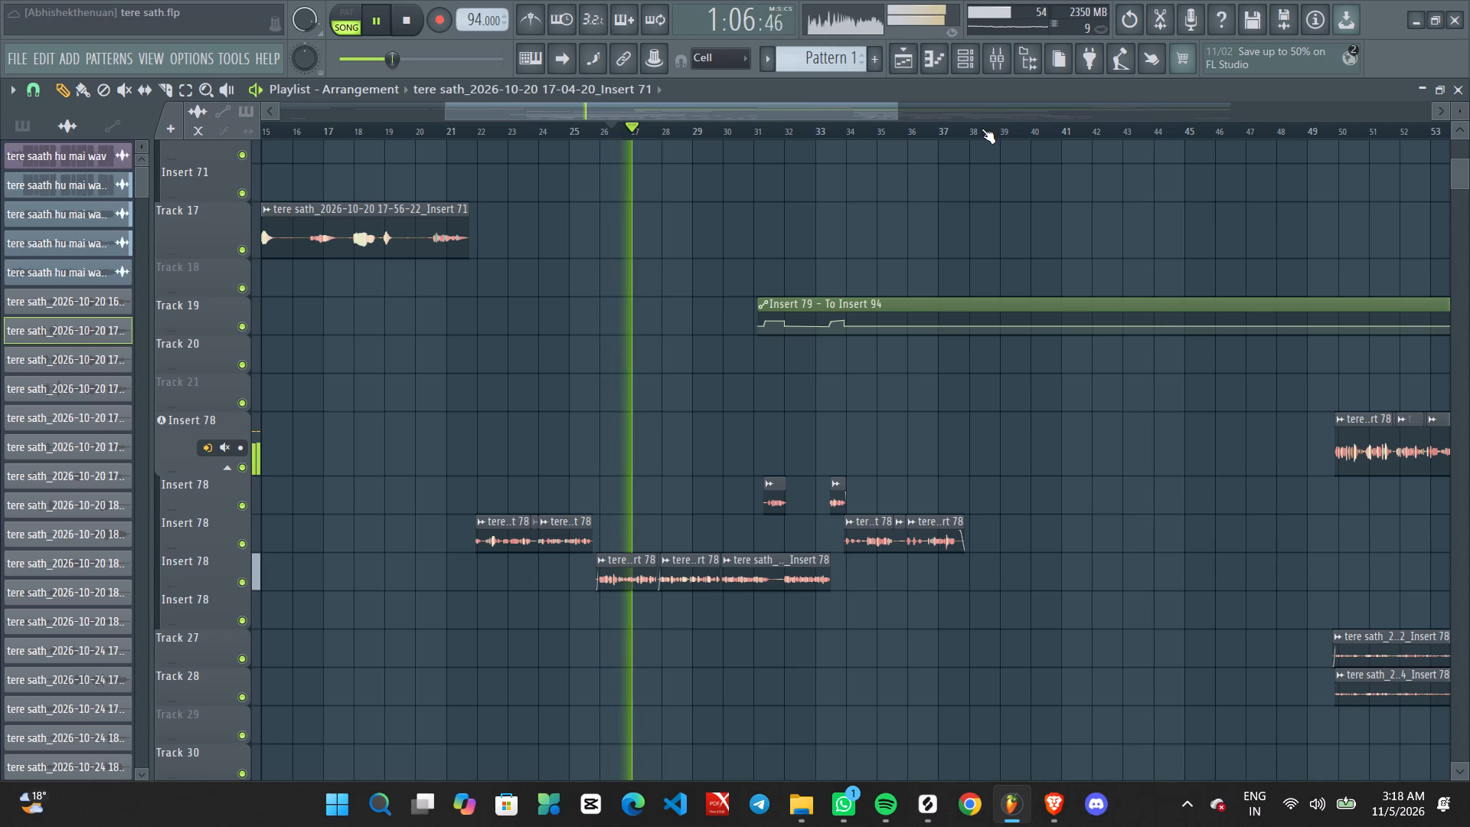
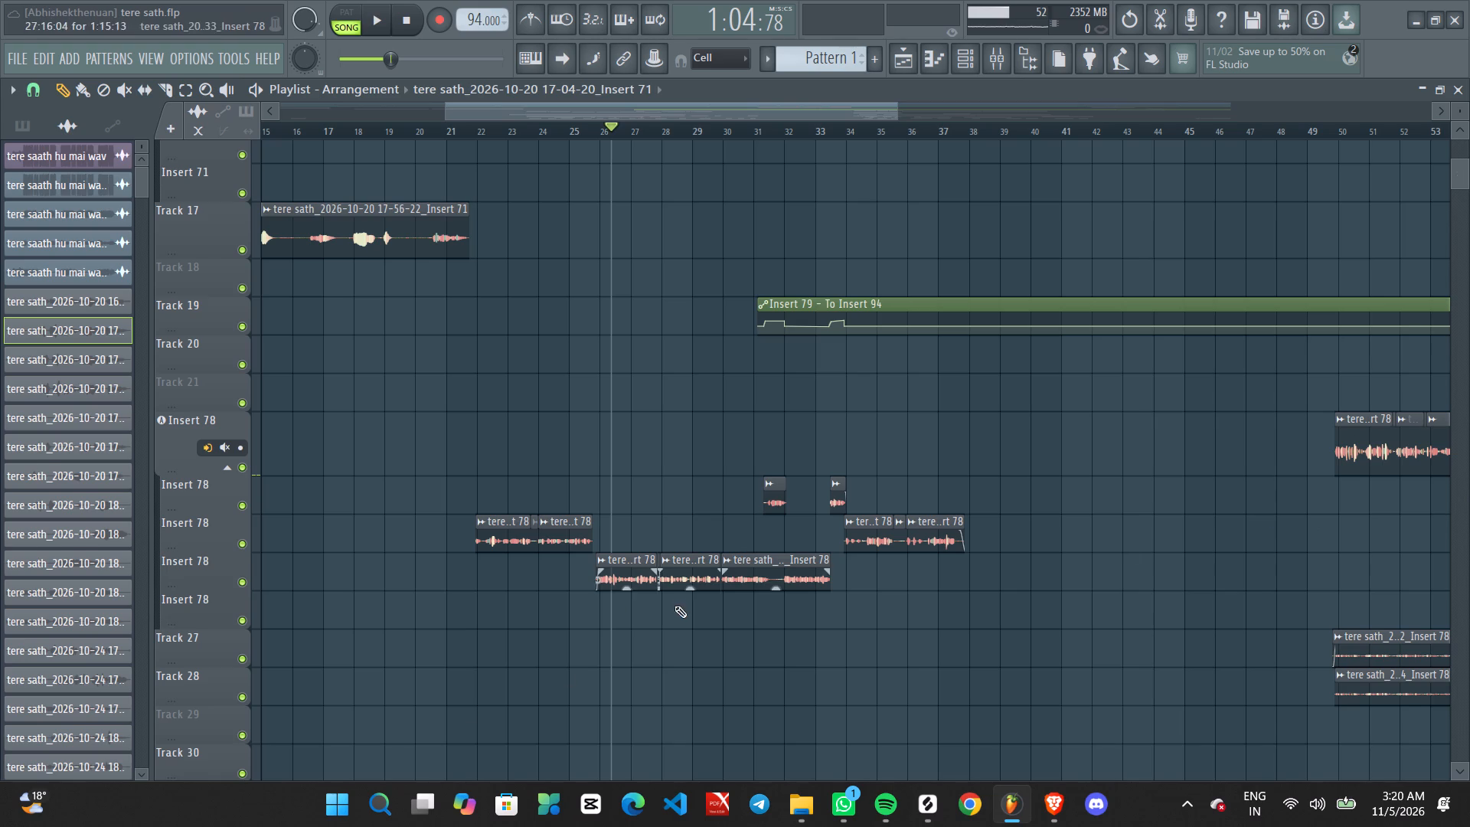
Lower the gain of the second CLA-2A on Insert 78 to 32.52, audition the section and close the compressor.
double_click(681, 573)
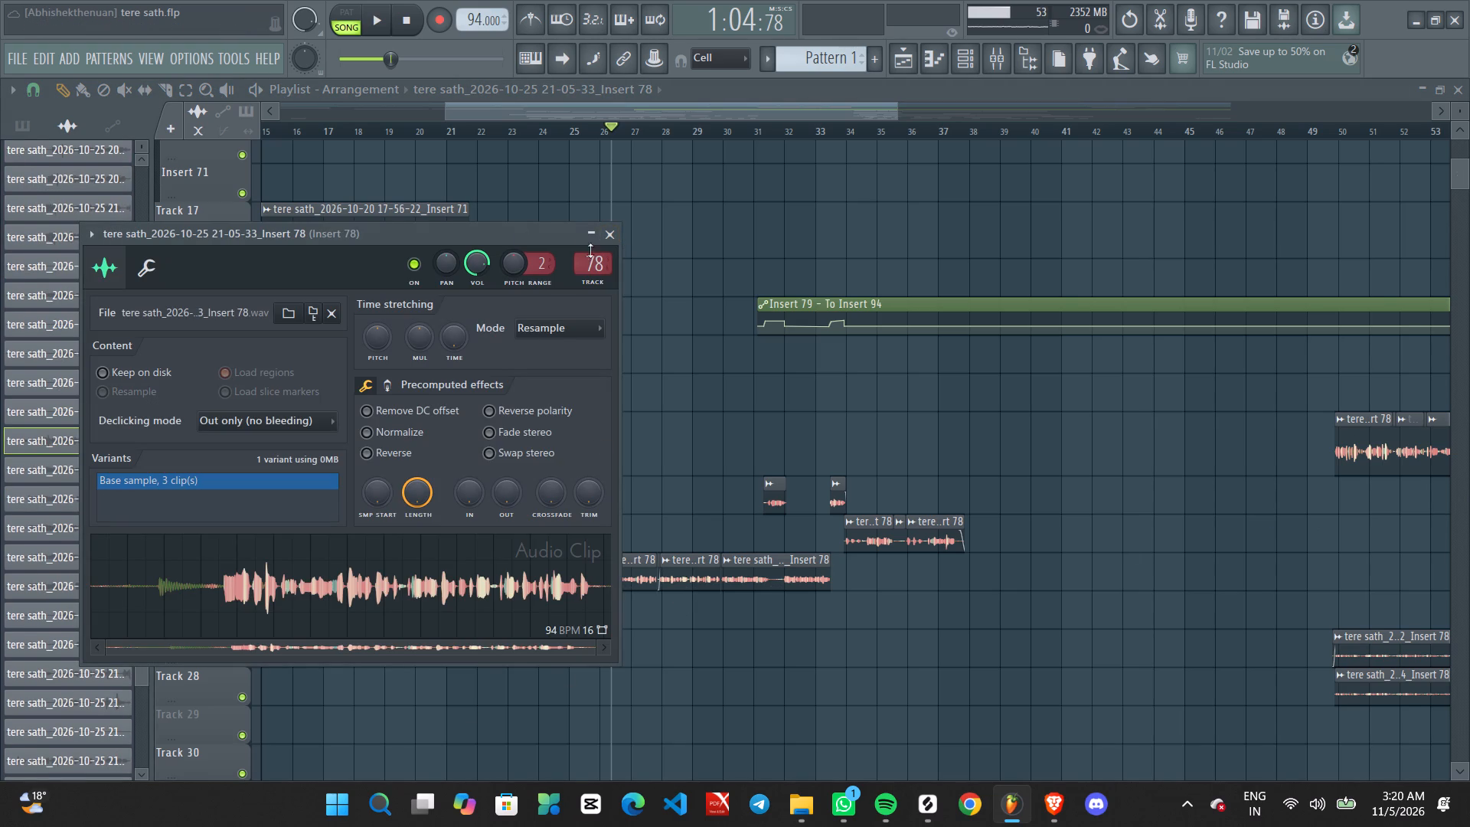
double_click(588, 268)
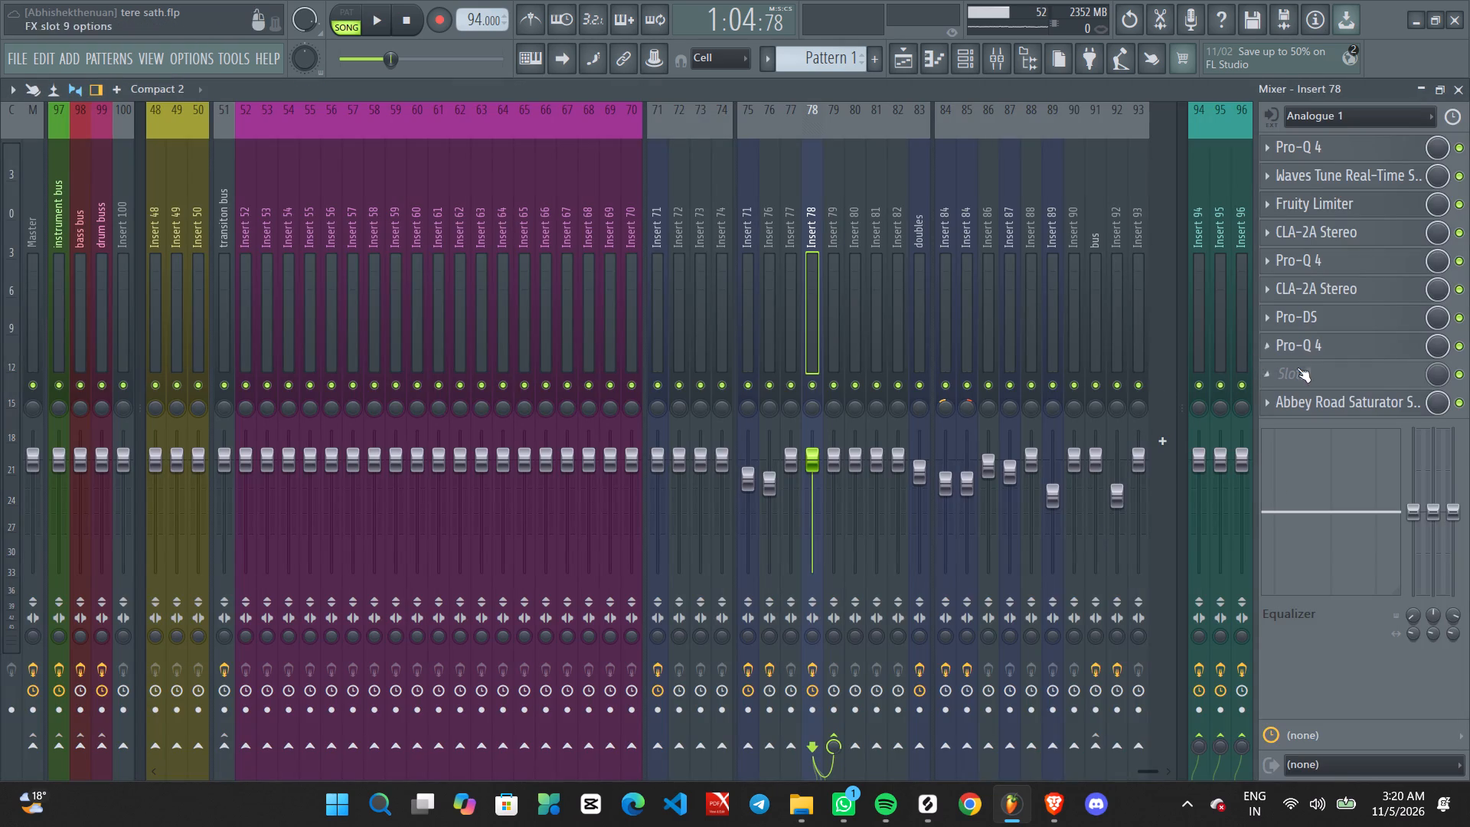
left_click(1347, 292)
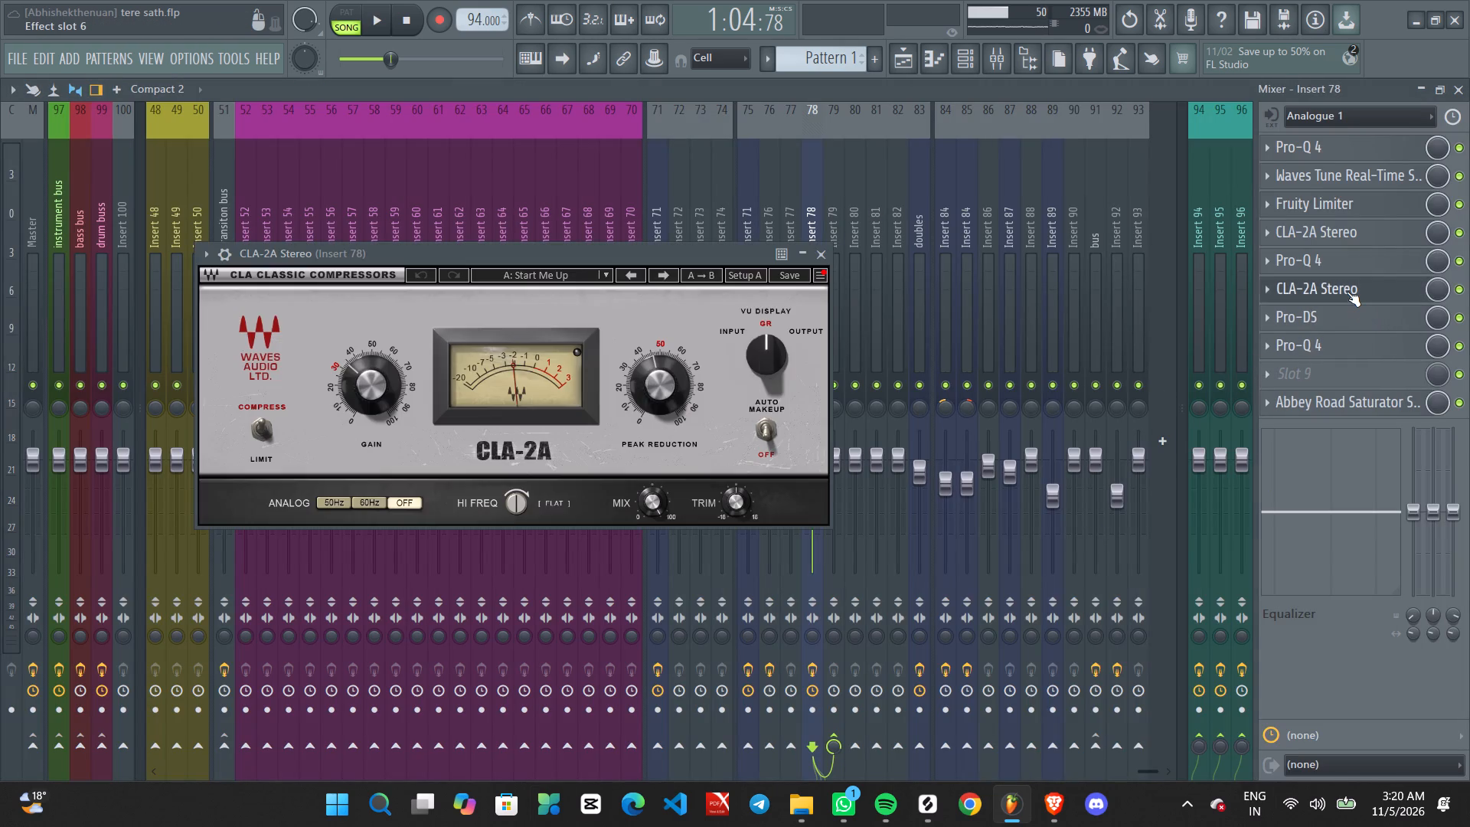
scroll(377, 387, "down", 7)
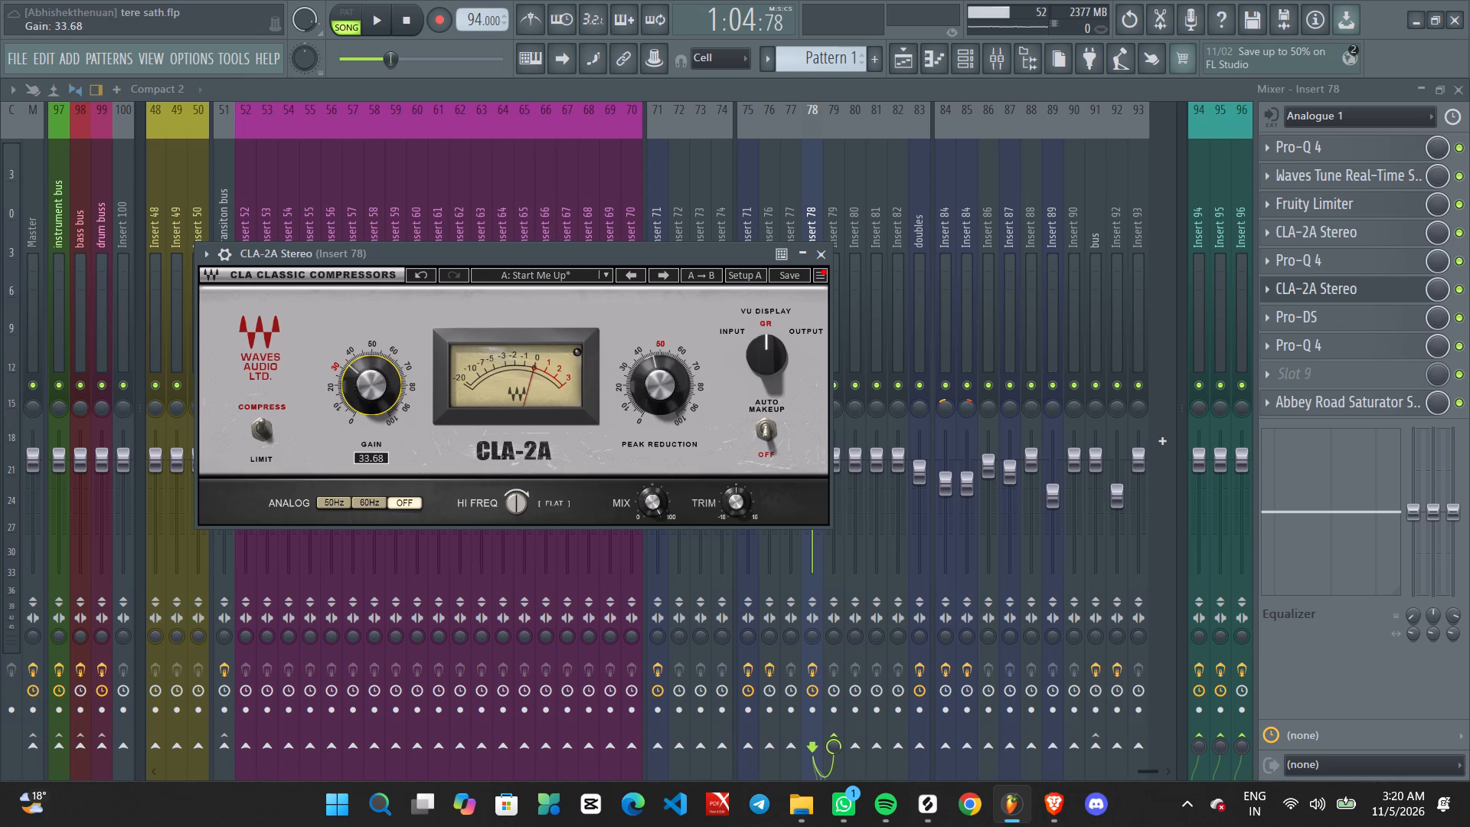
scroll(377, 387, "down", 7)
key("space")
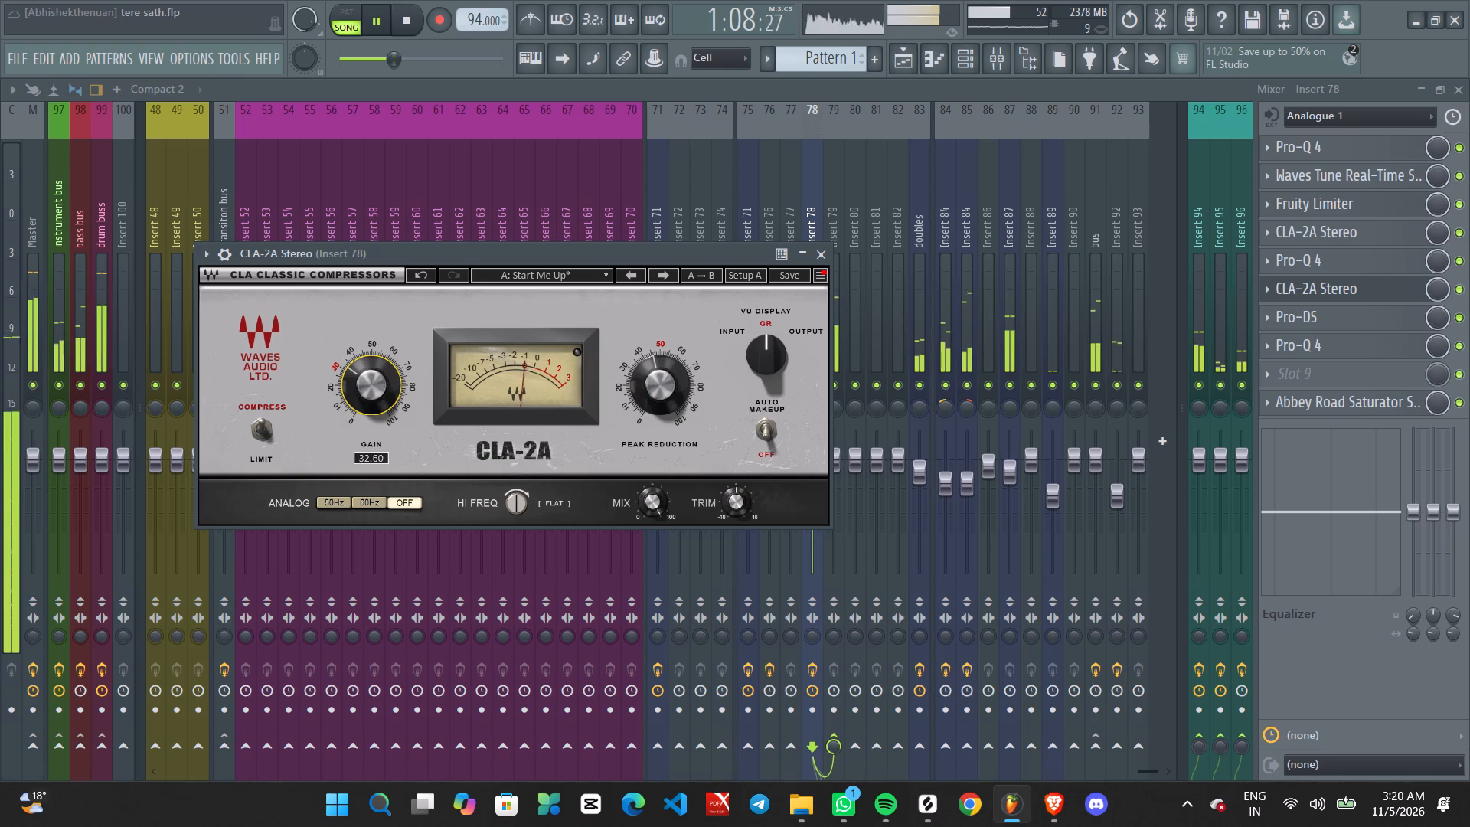
scroll(374, 384, "down", 2)
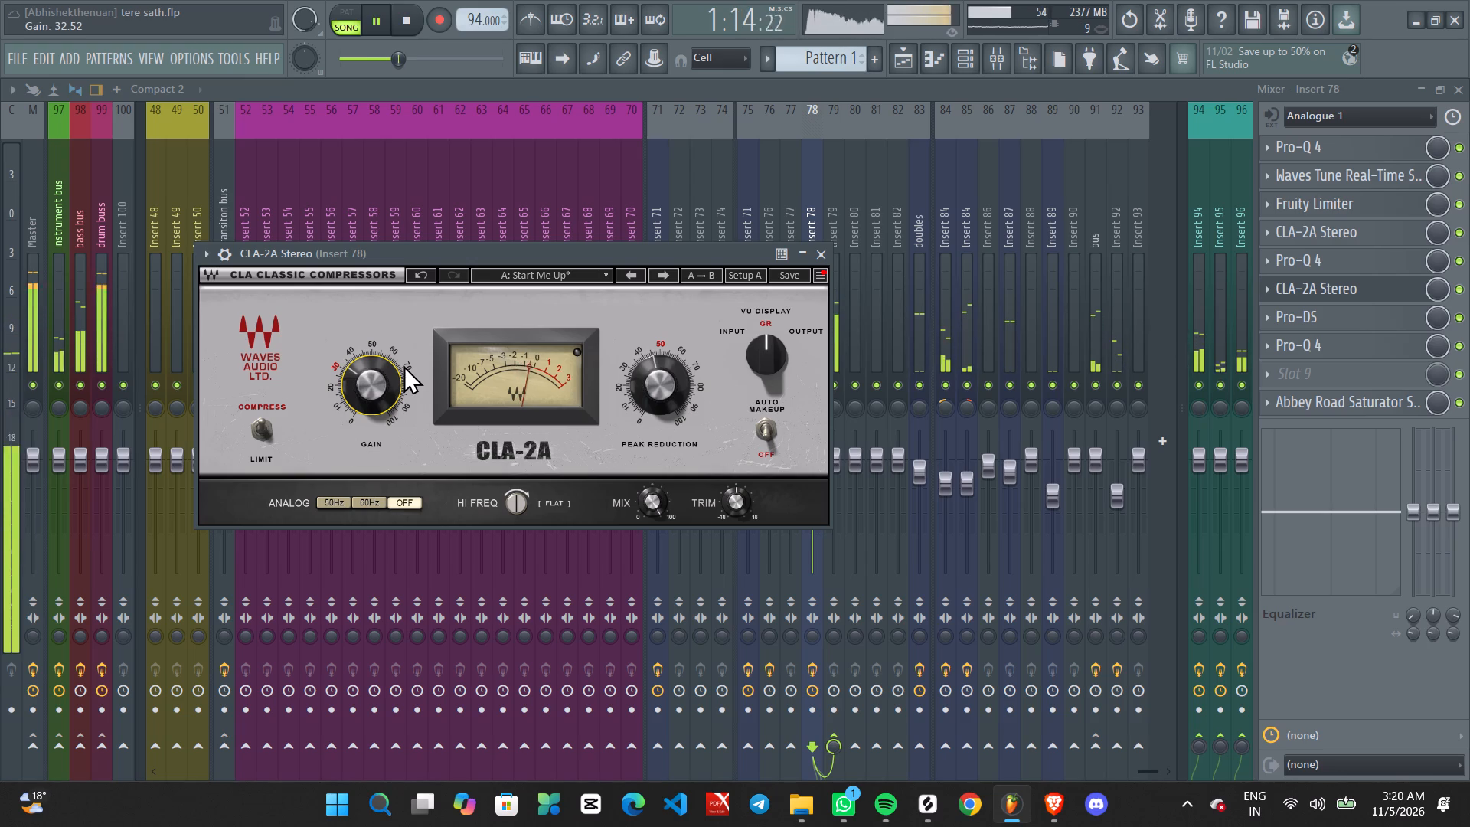
key("space")
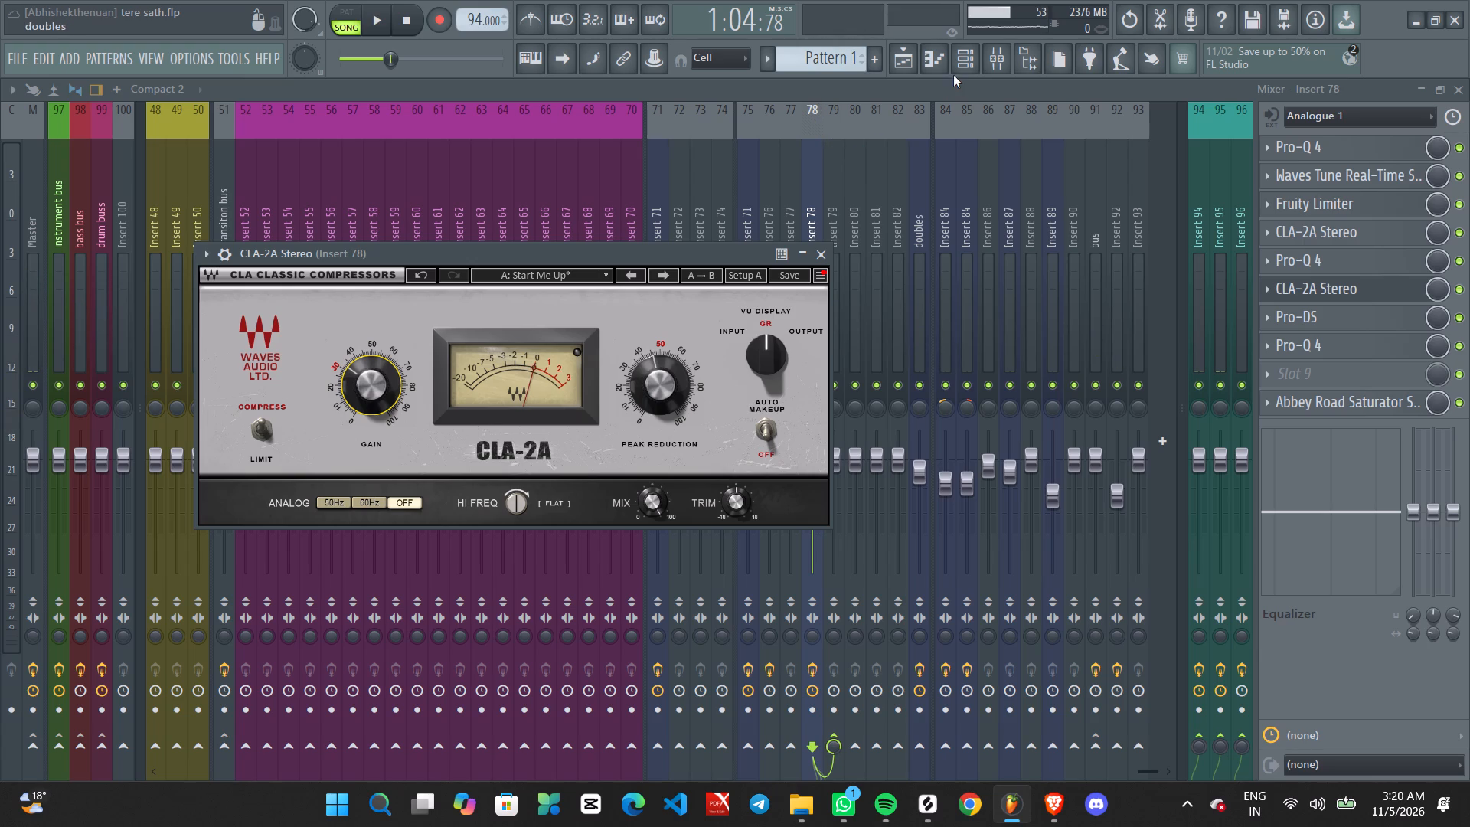
left_click(825, 259)
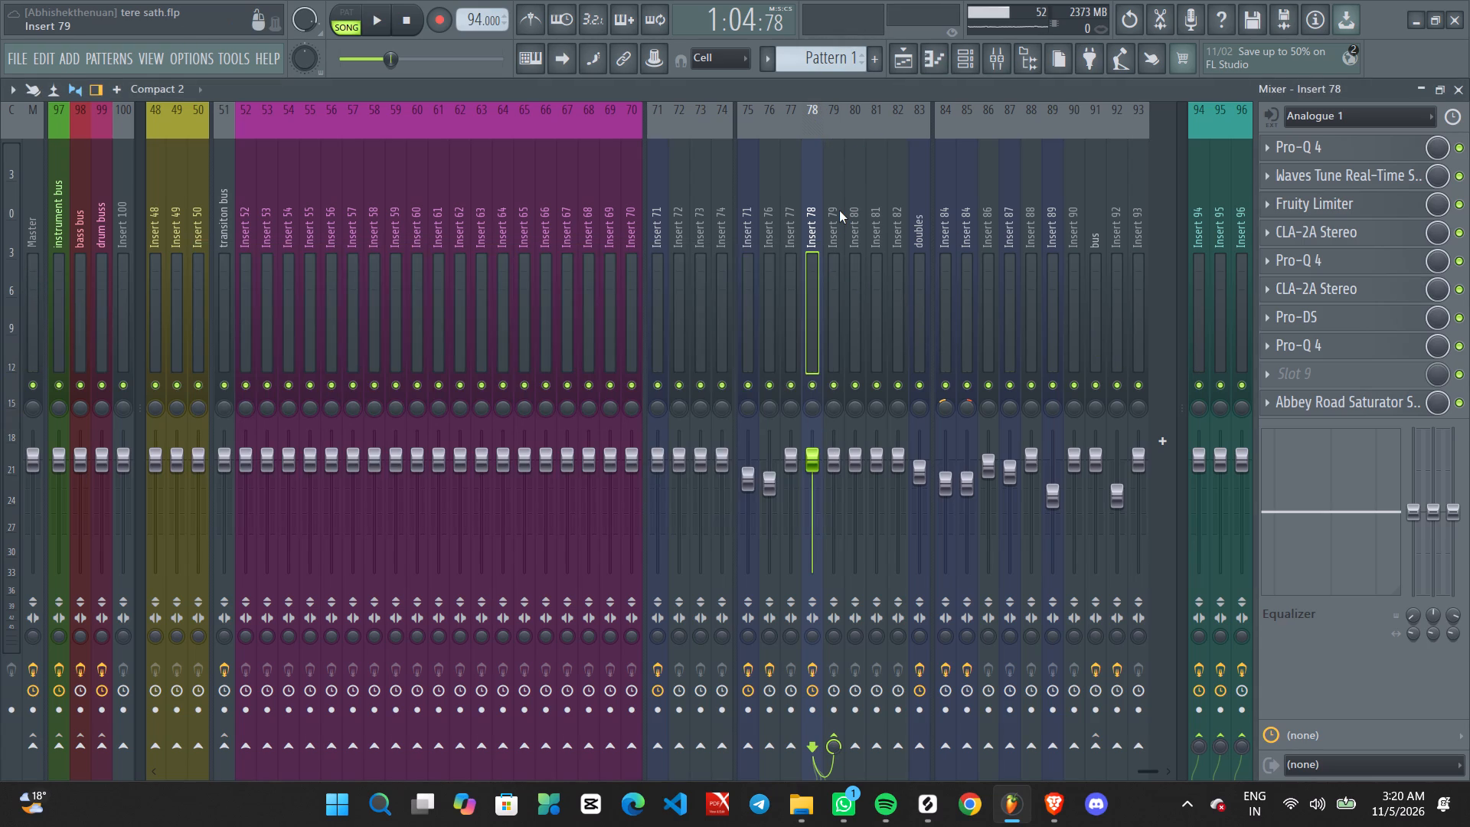
Save the tere sath project, with a brief playback check of the Insert 78 section.
key("ctrl+s")
key("ctrl+s")
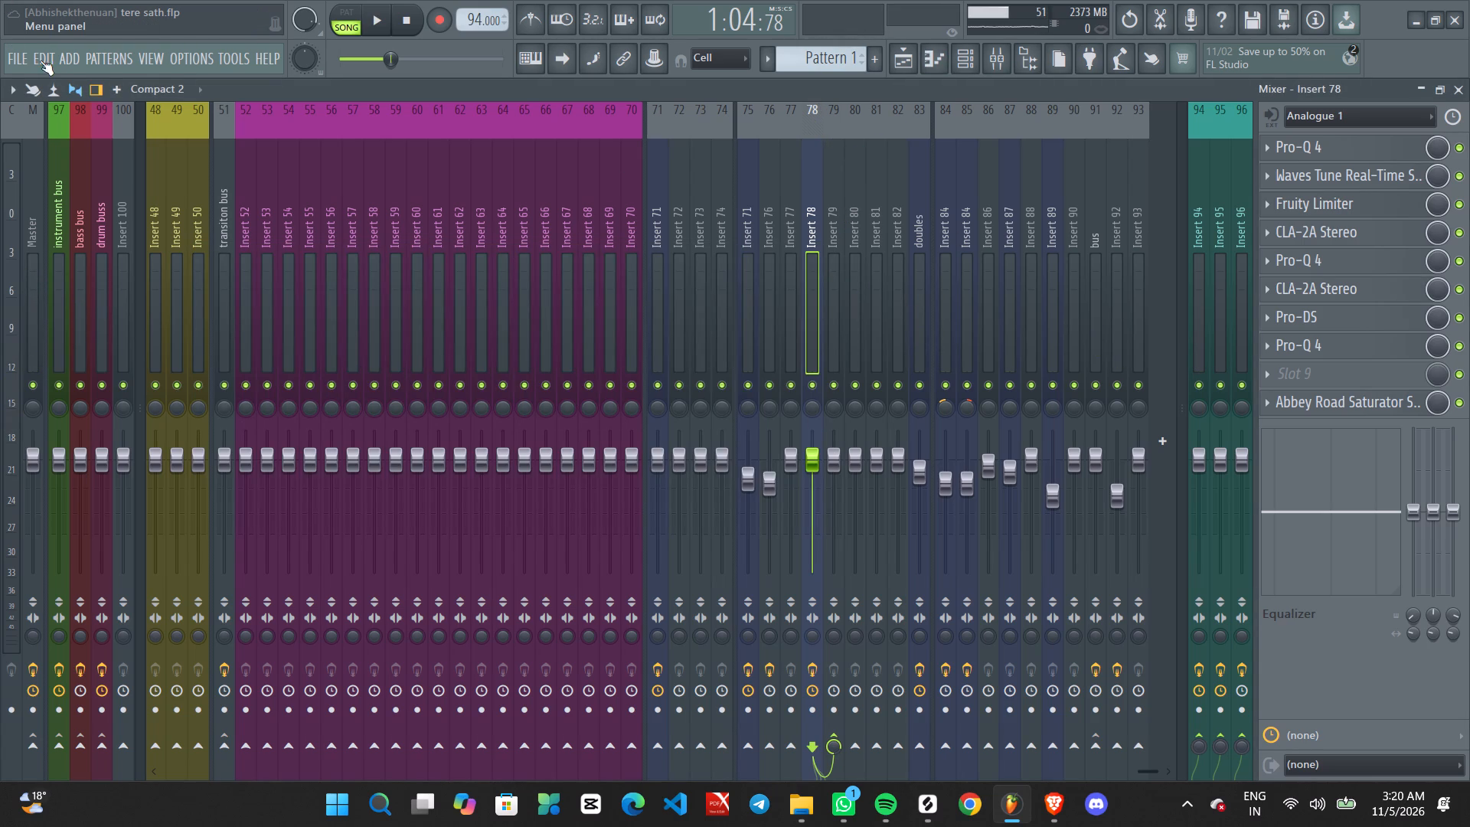
left_click(27, 64)
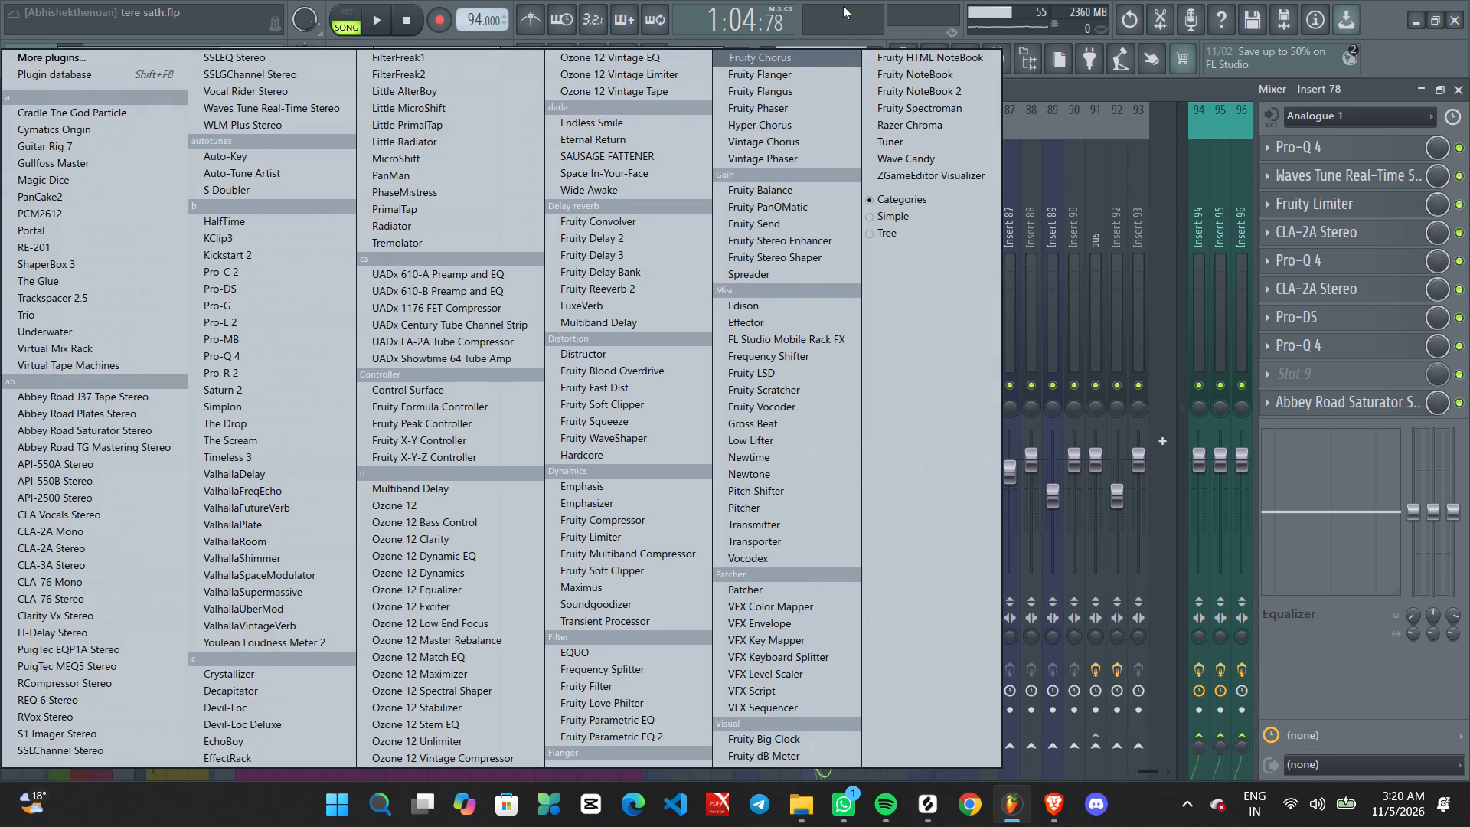
left_click(681, 0)
key("space")
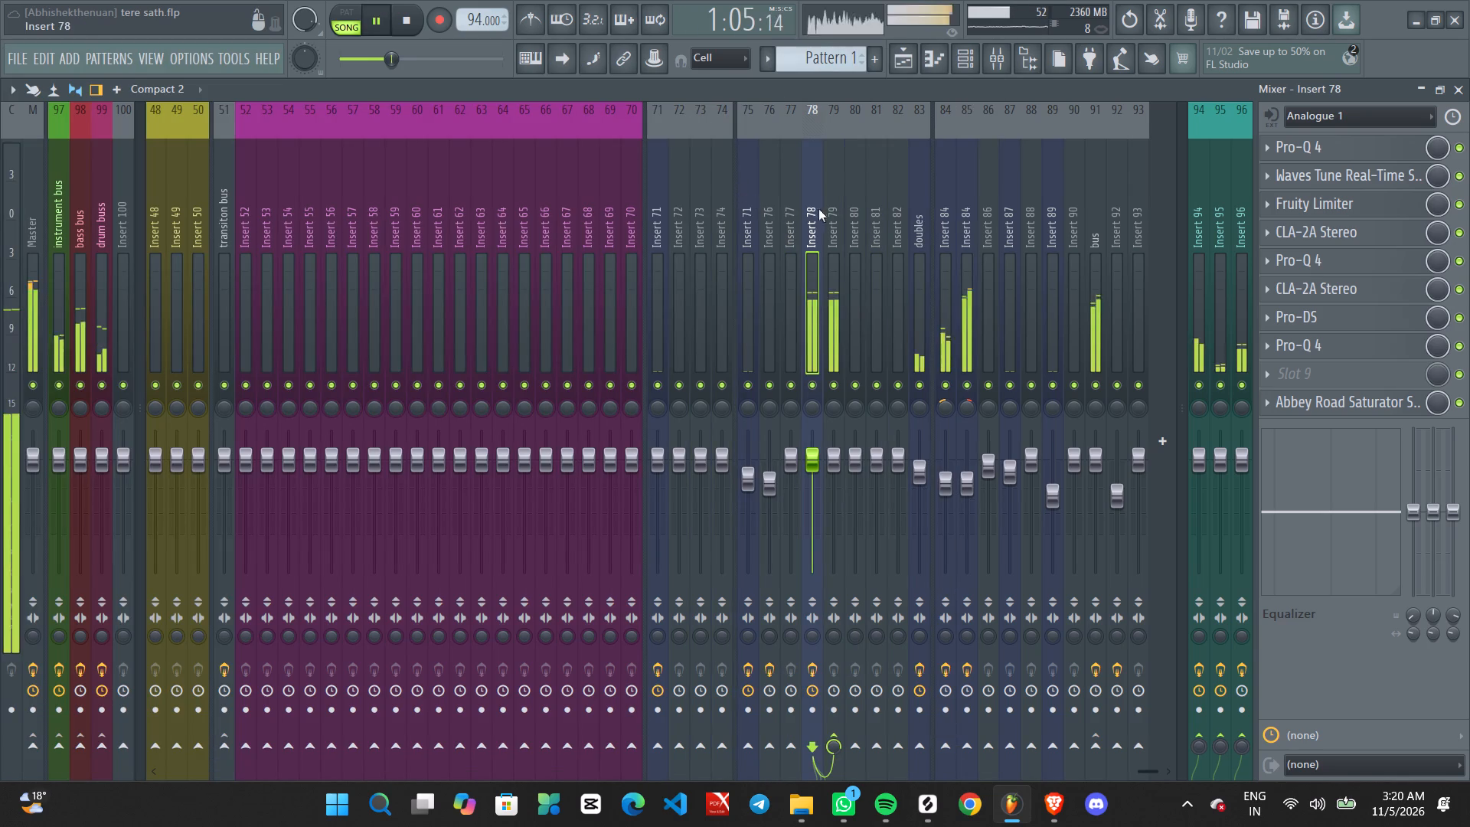
key("space")
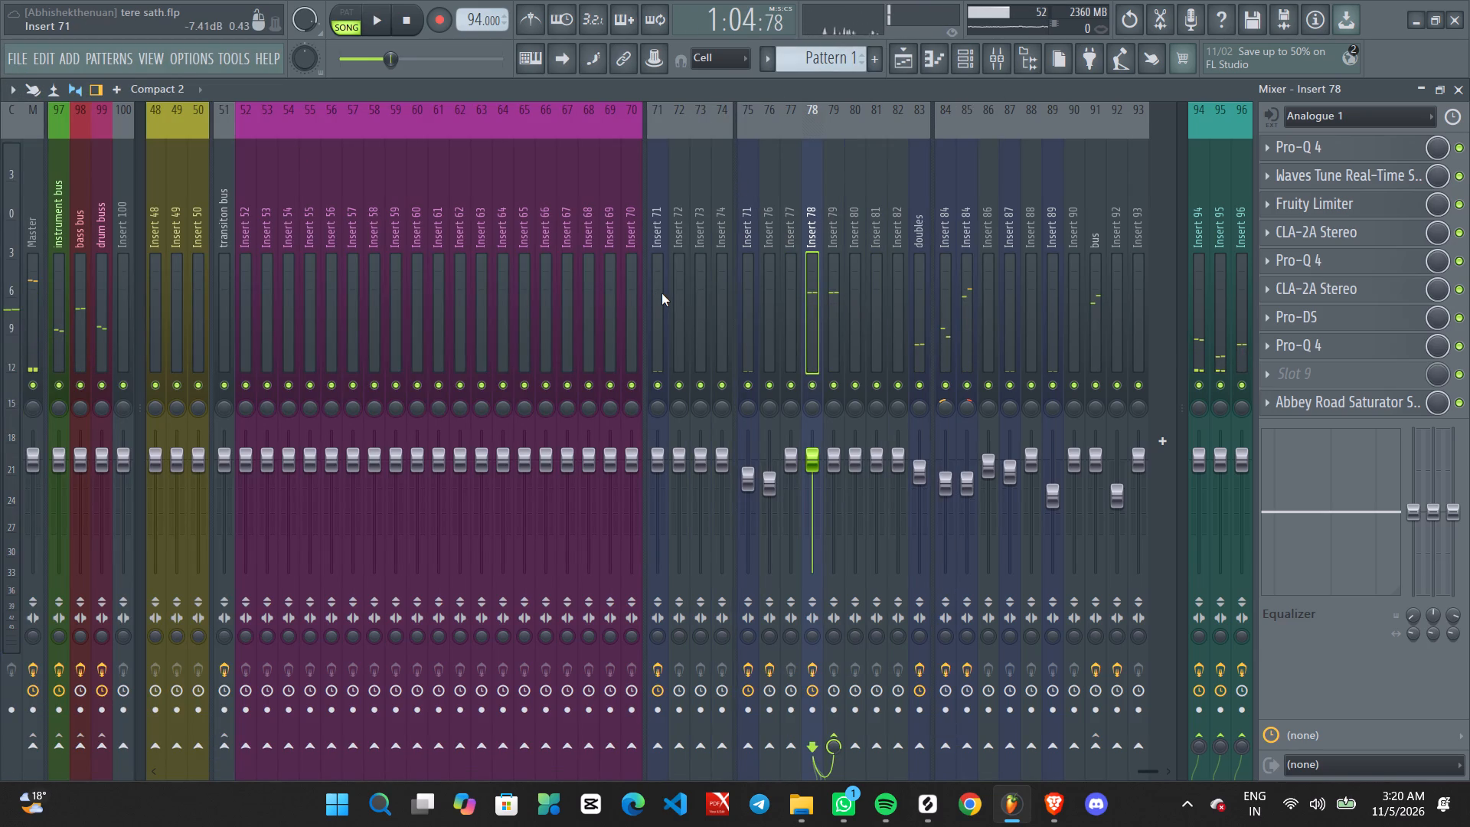
key("ctrl+s")
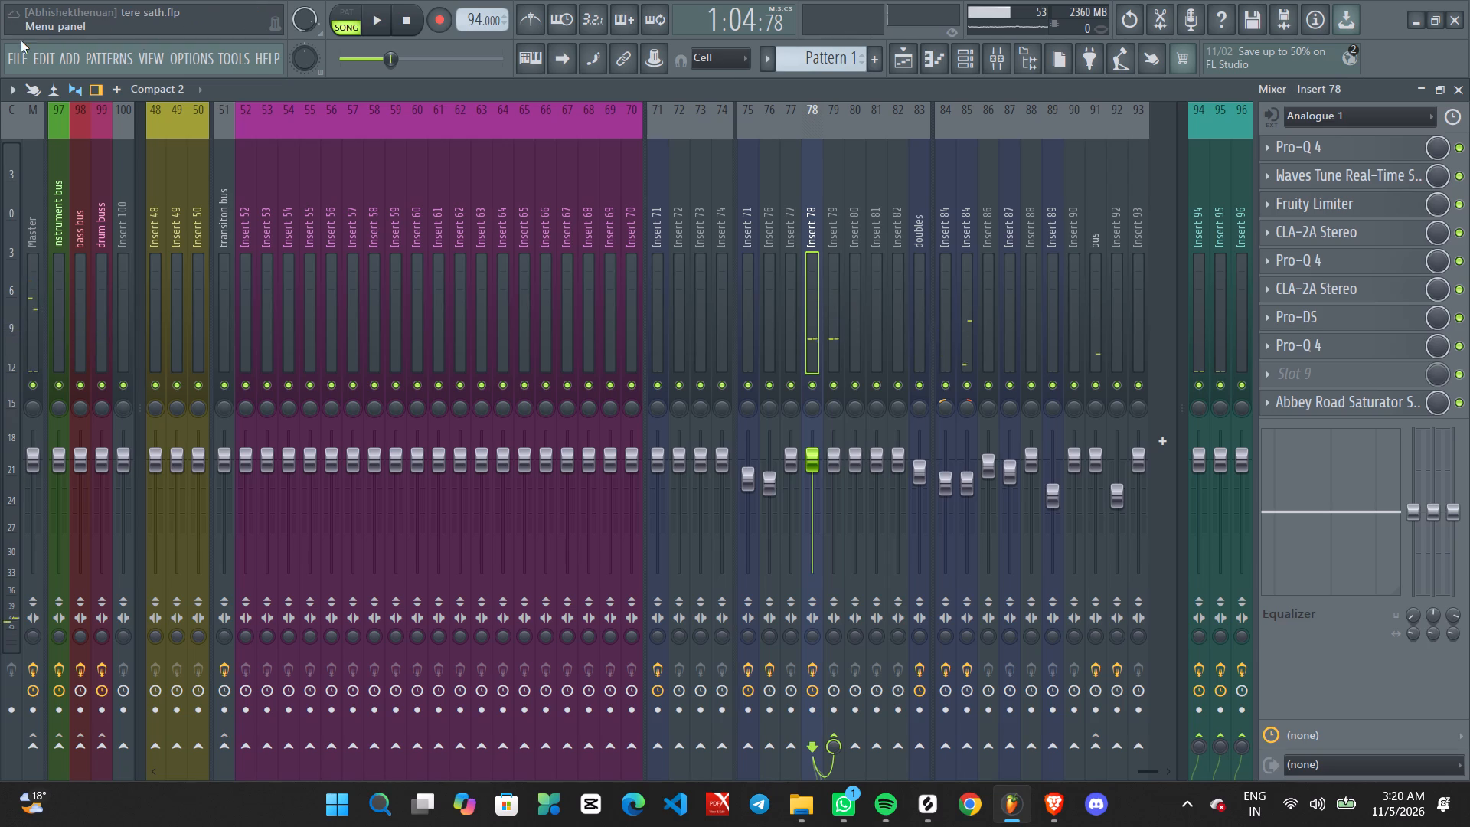
Start a new empty project from a template and show its playlist.
left_click(21, 58)
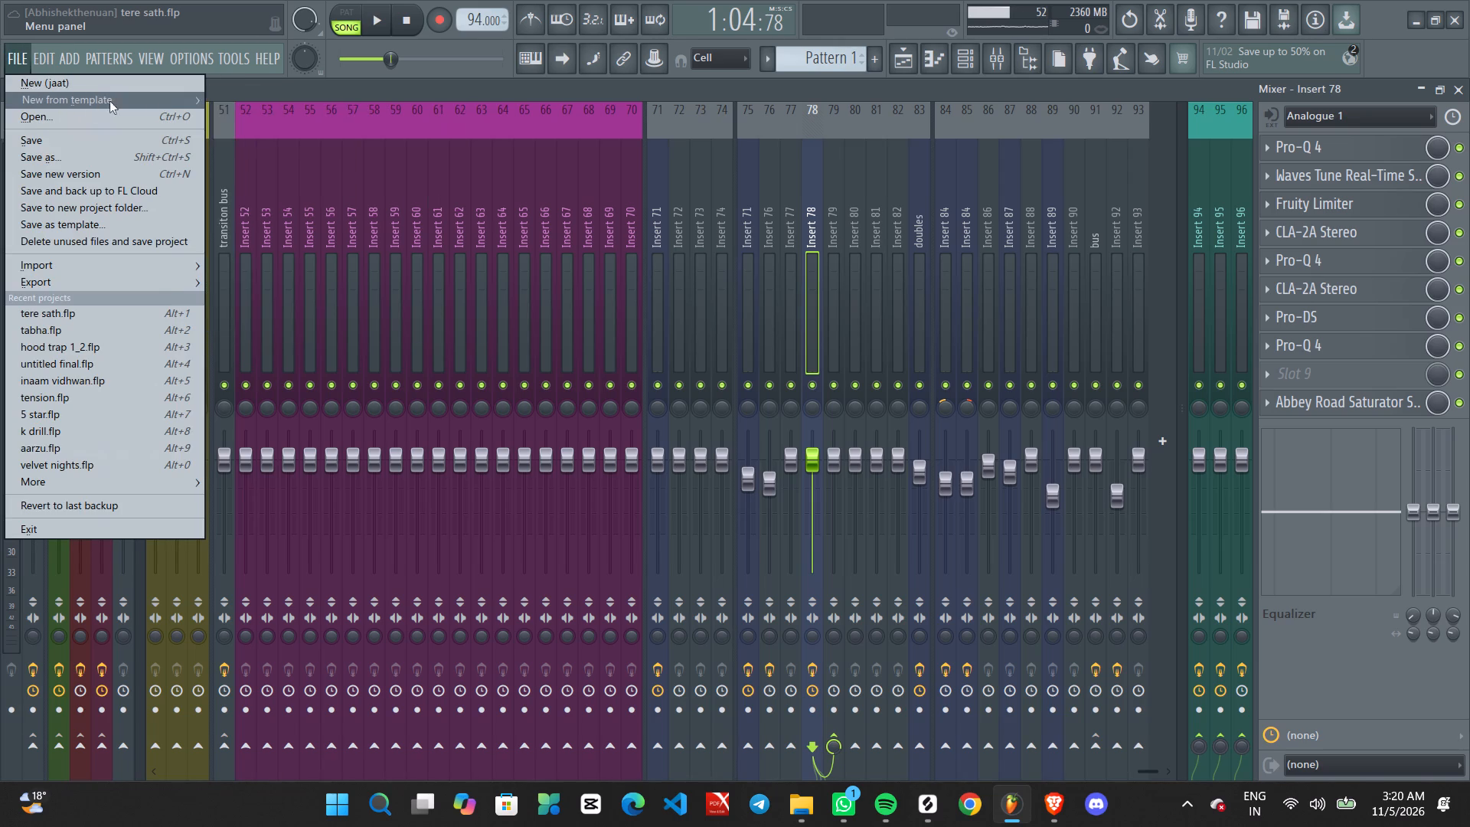
left_click(295, 212)
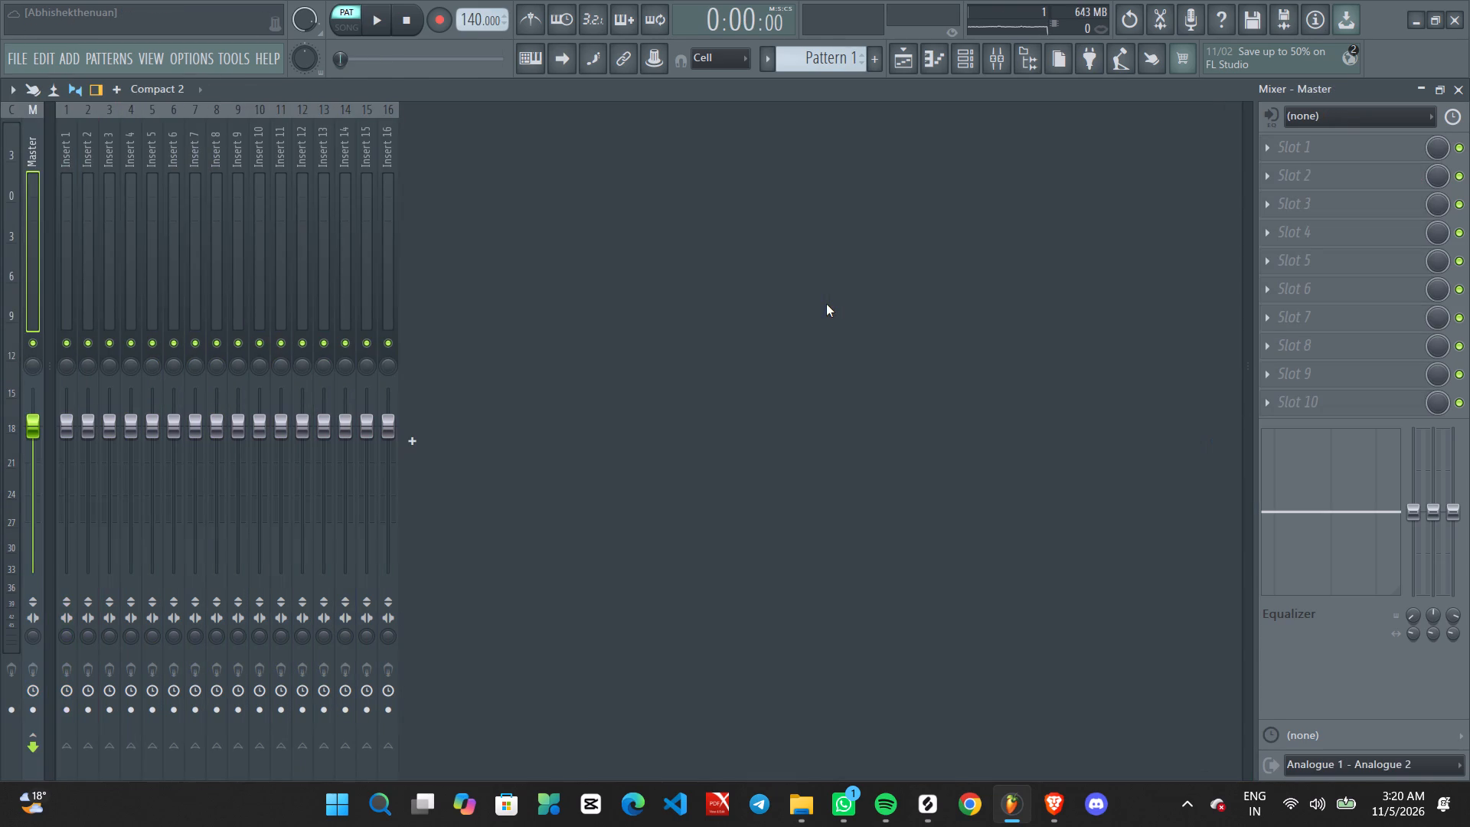
left_click(907, 60)
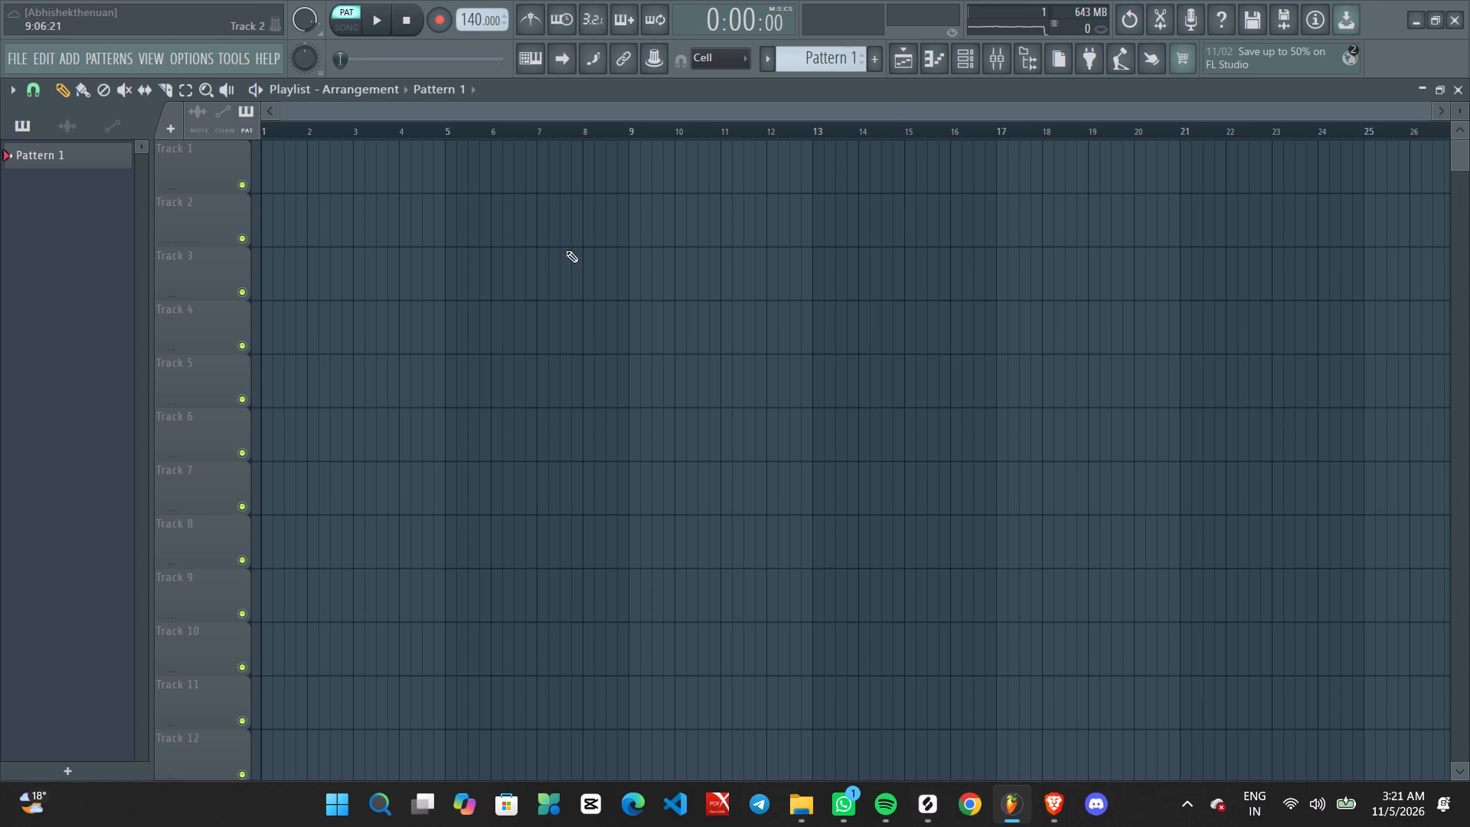
scroll(341, 245, "up", 2)
scroll(328, 271, "up", 1, "ctrl")
middle_click_drag(377, 275, 769, 256)
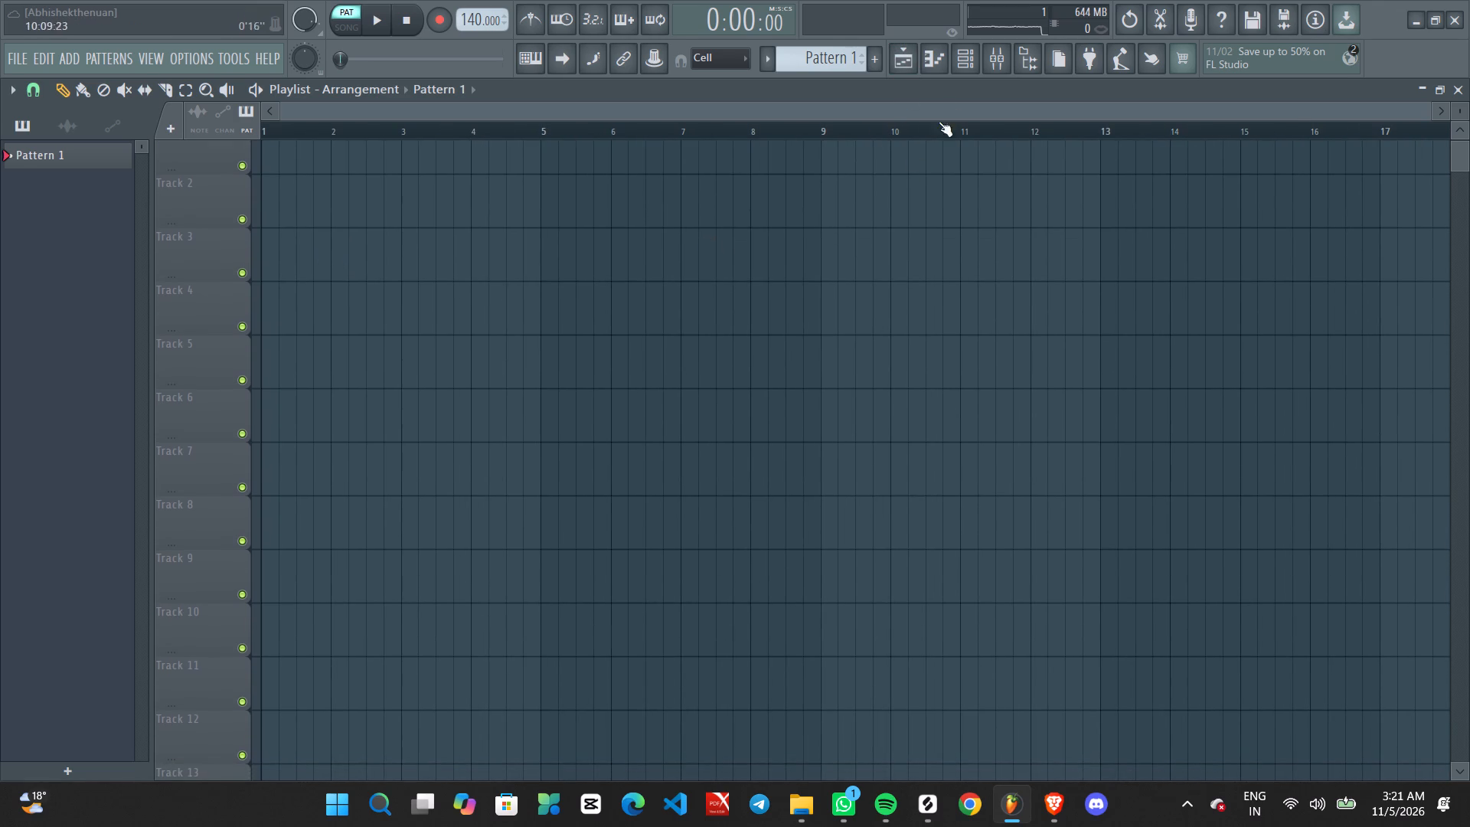
Set the Master track's audio input to mono Analogue 1.
left_click(992, 53)
left_click(1366, 117)
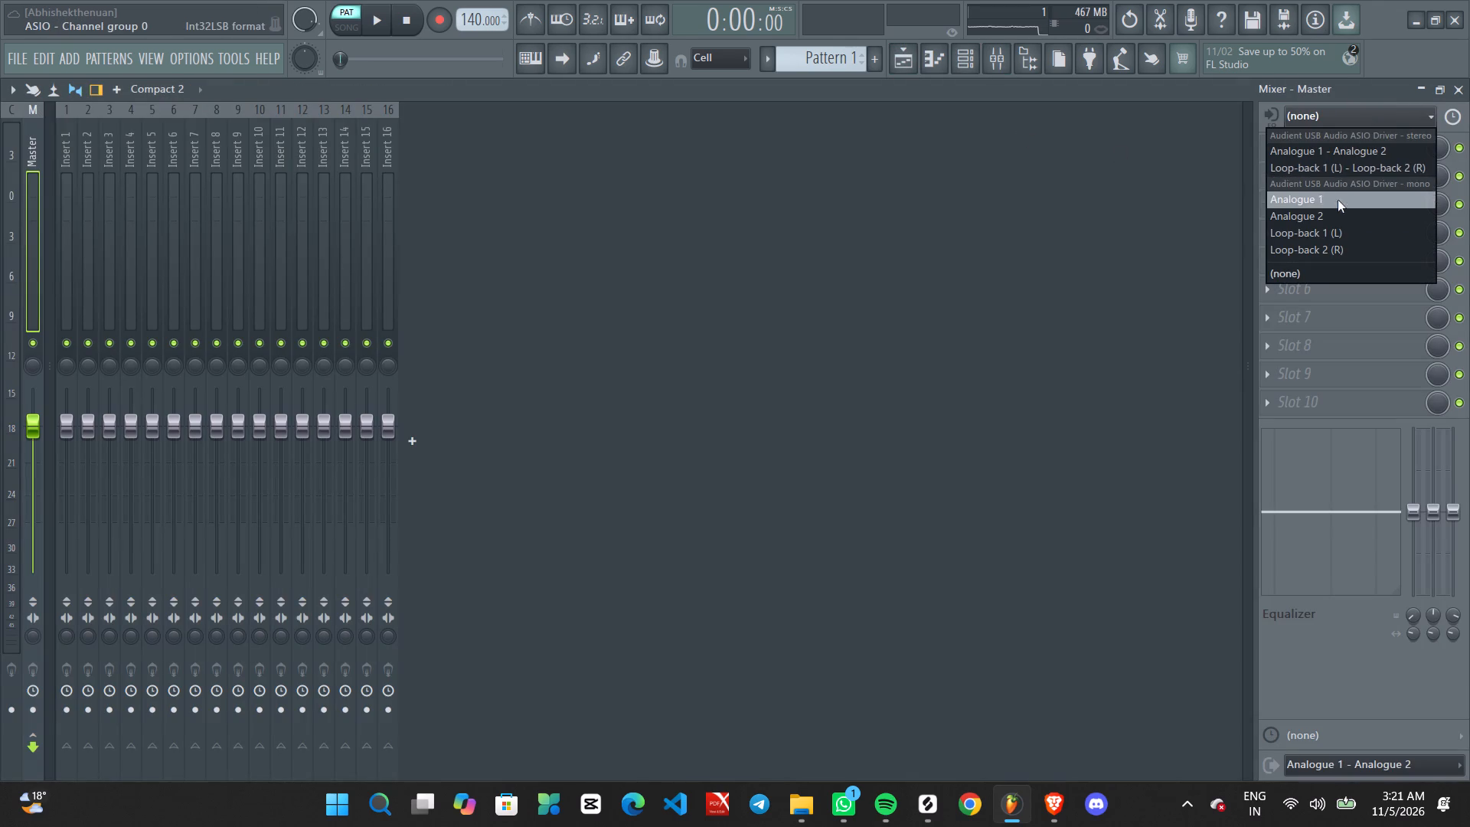
left_click(1338, 204)
Turn playlist Track 3 into an audio track assigned to Insert 1.
left_click(915, 57)
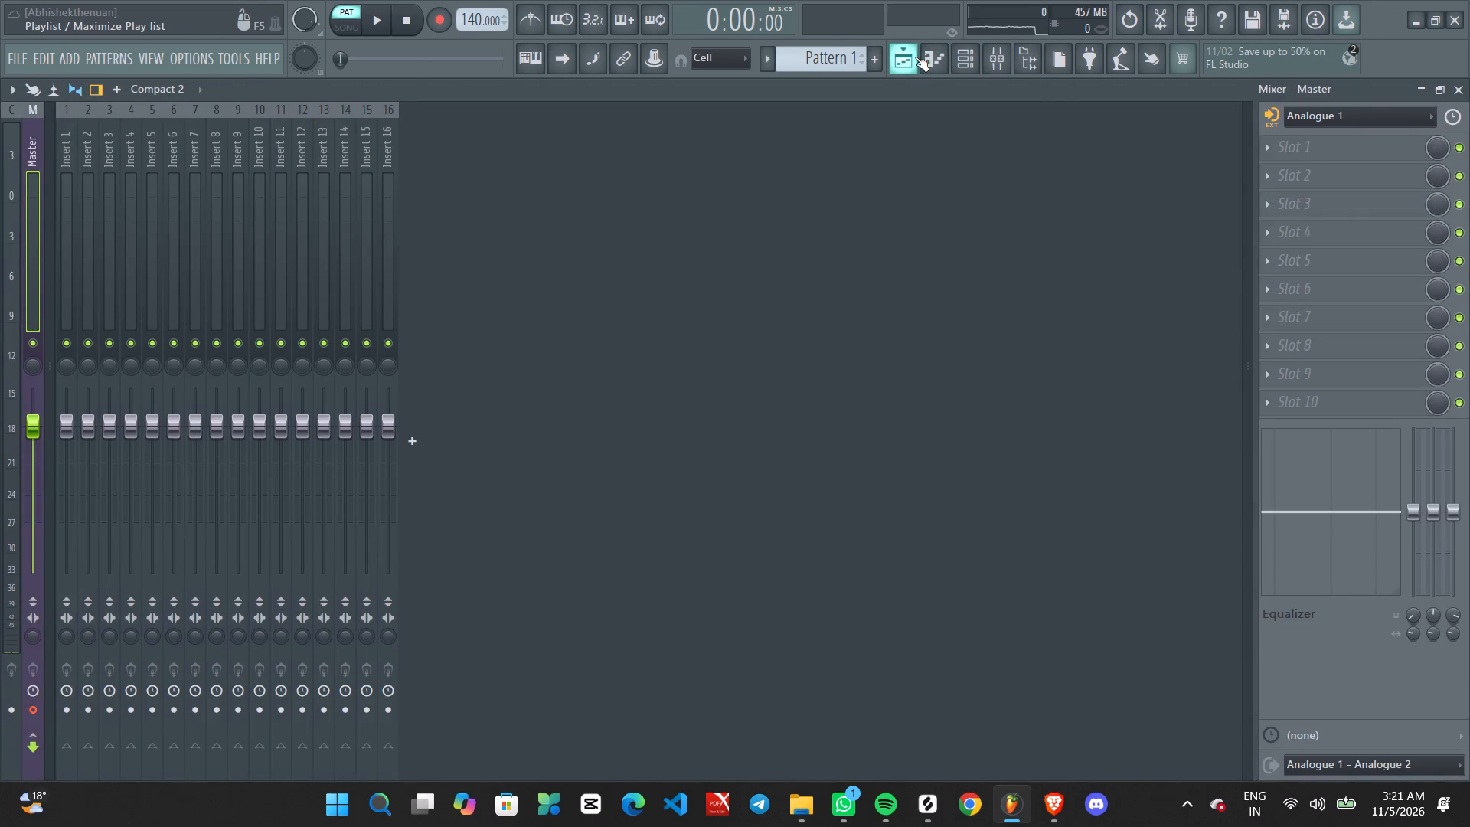
right_click_drag(175, 253, 185, 253)
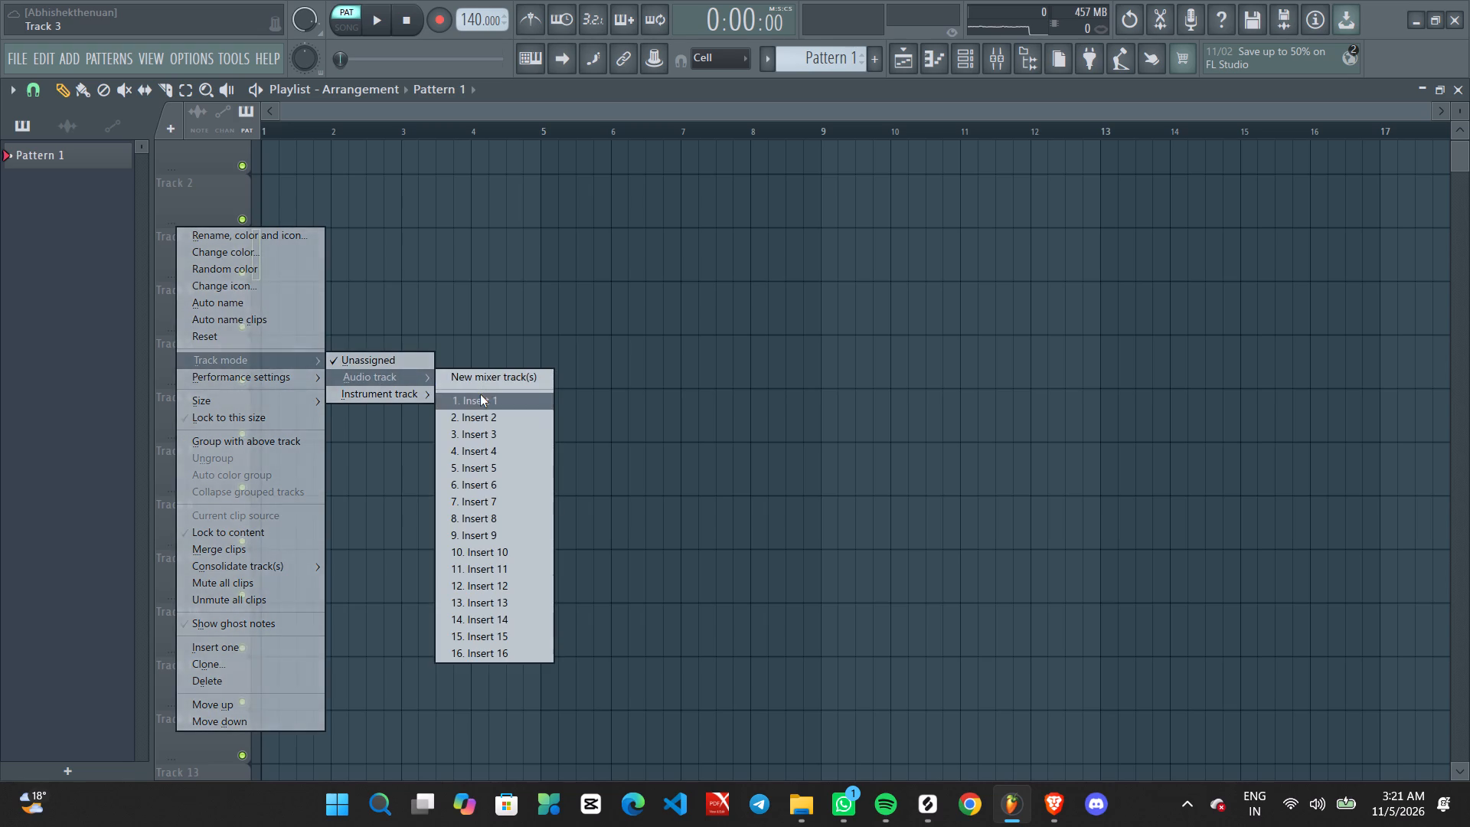
left_click(480, 394)
Set Insert 1's audio input to mono Analogue 1.
left_click(1002, 55)
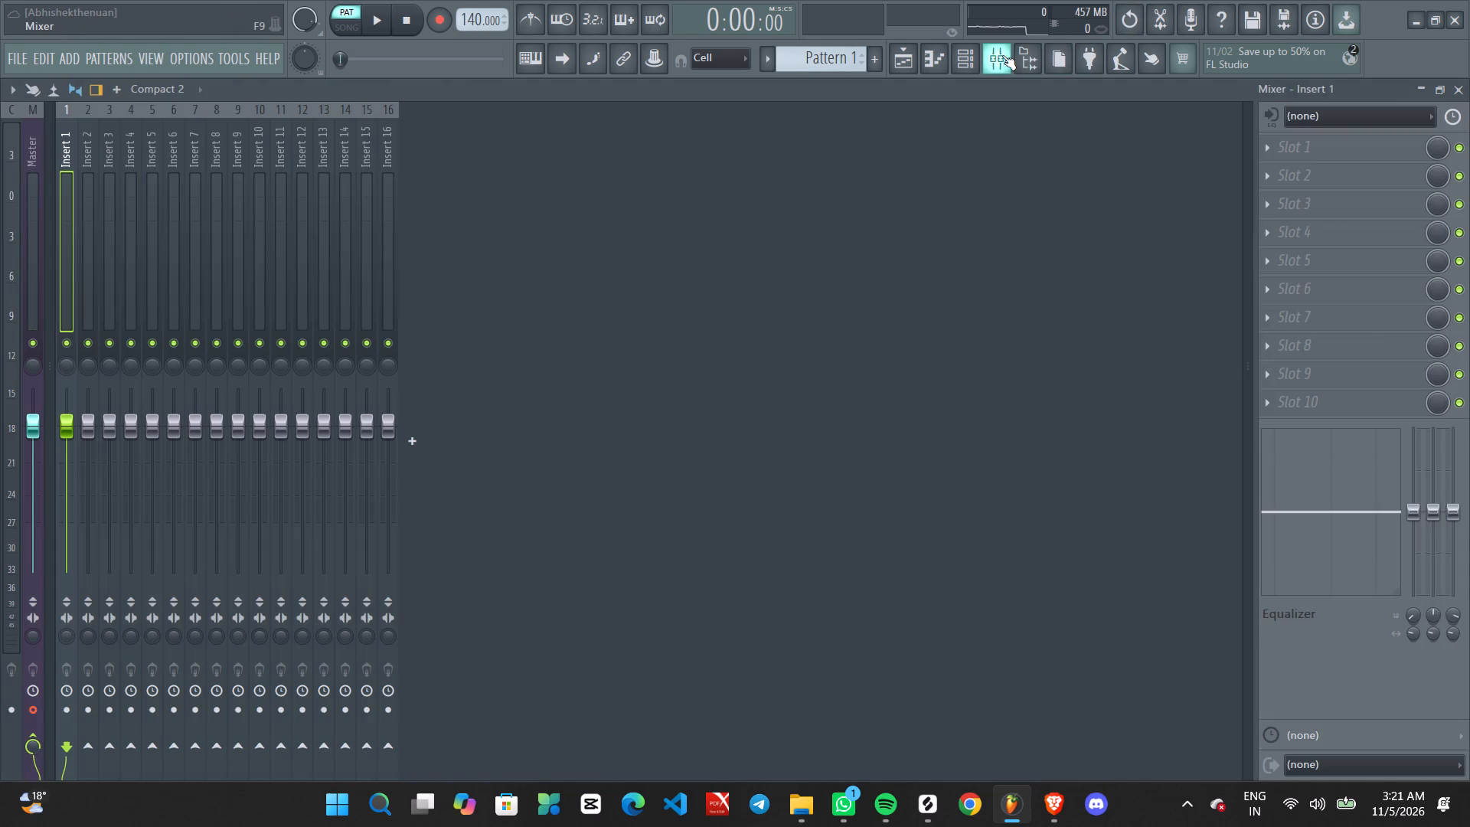
left_click(67, 181)
left_click(1345, 121)
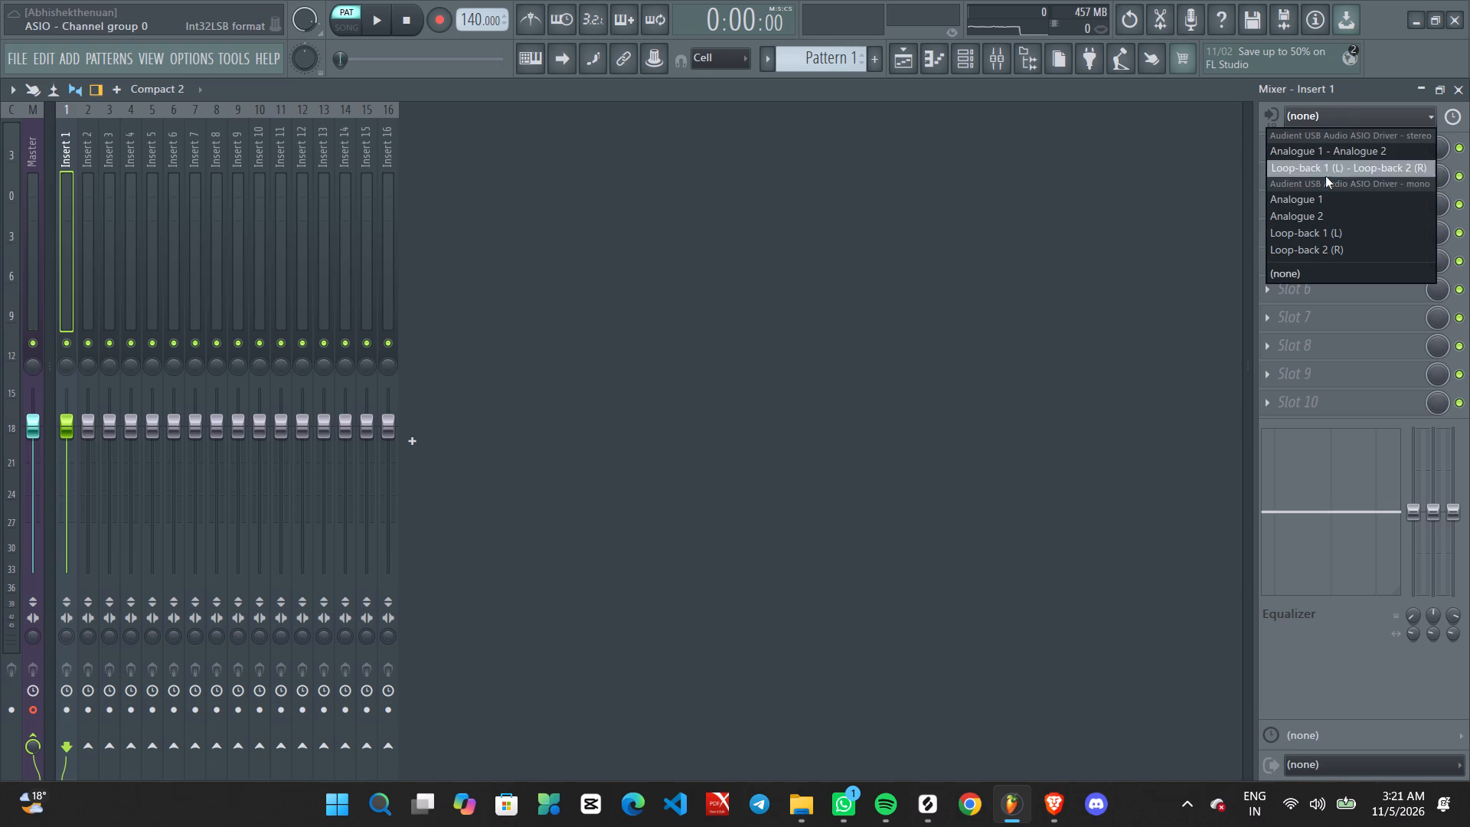
left_click(1325, 202)
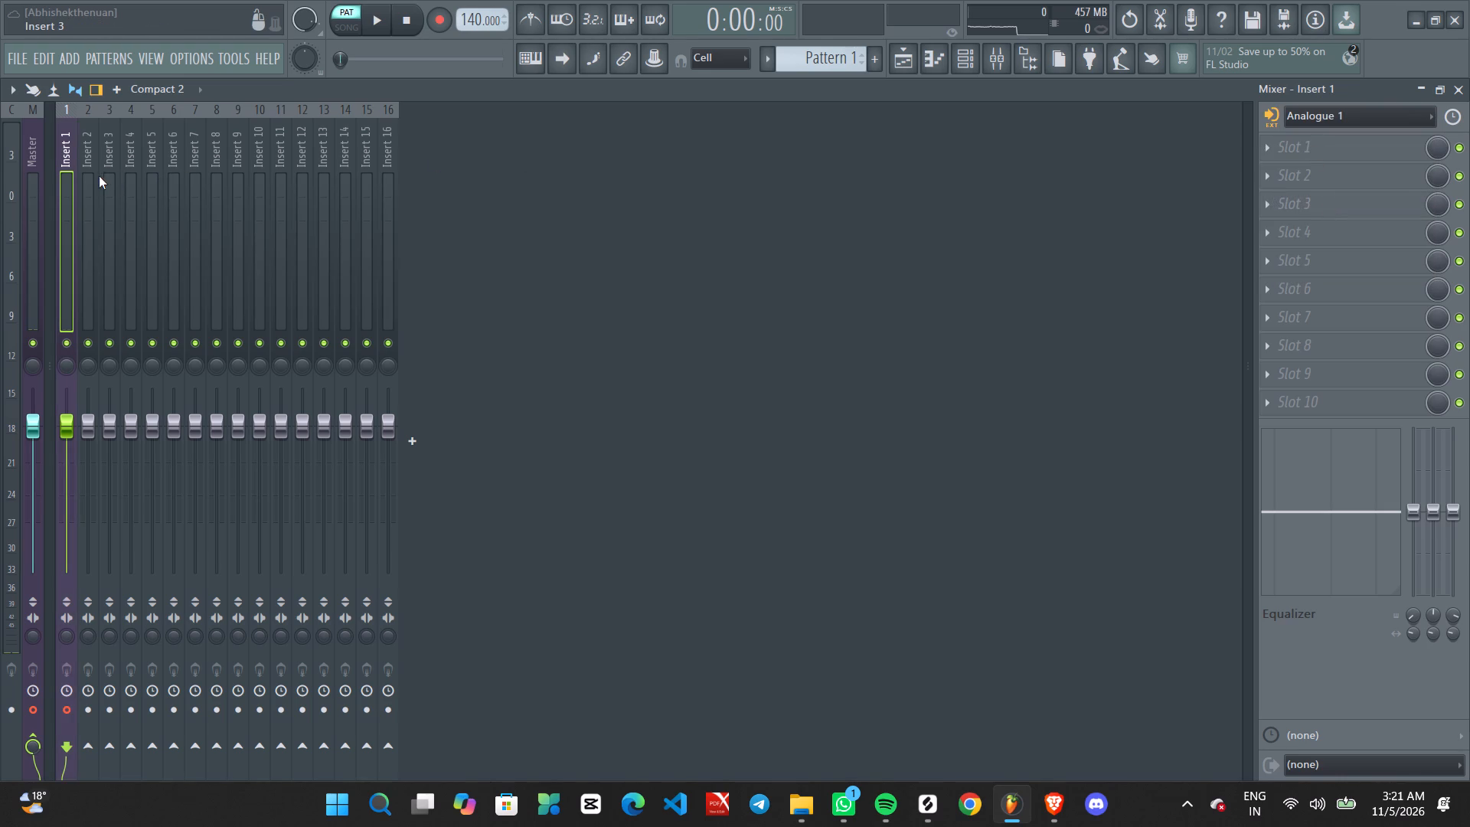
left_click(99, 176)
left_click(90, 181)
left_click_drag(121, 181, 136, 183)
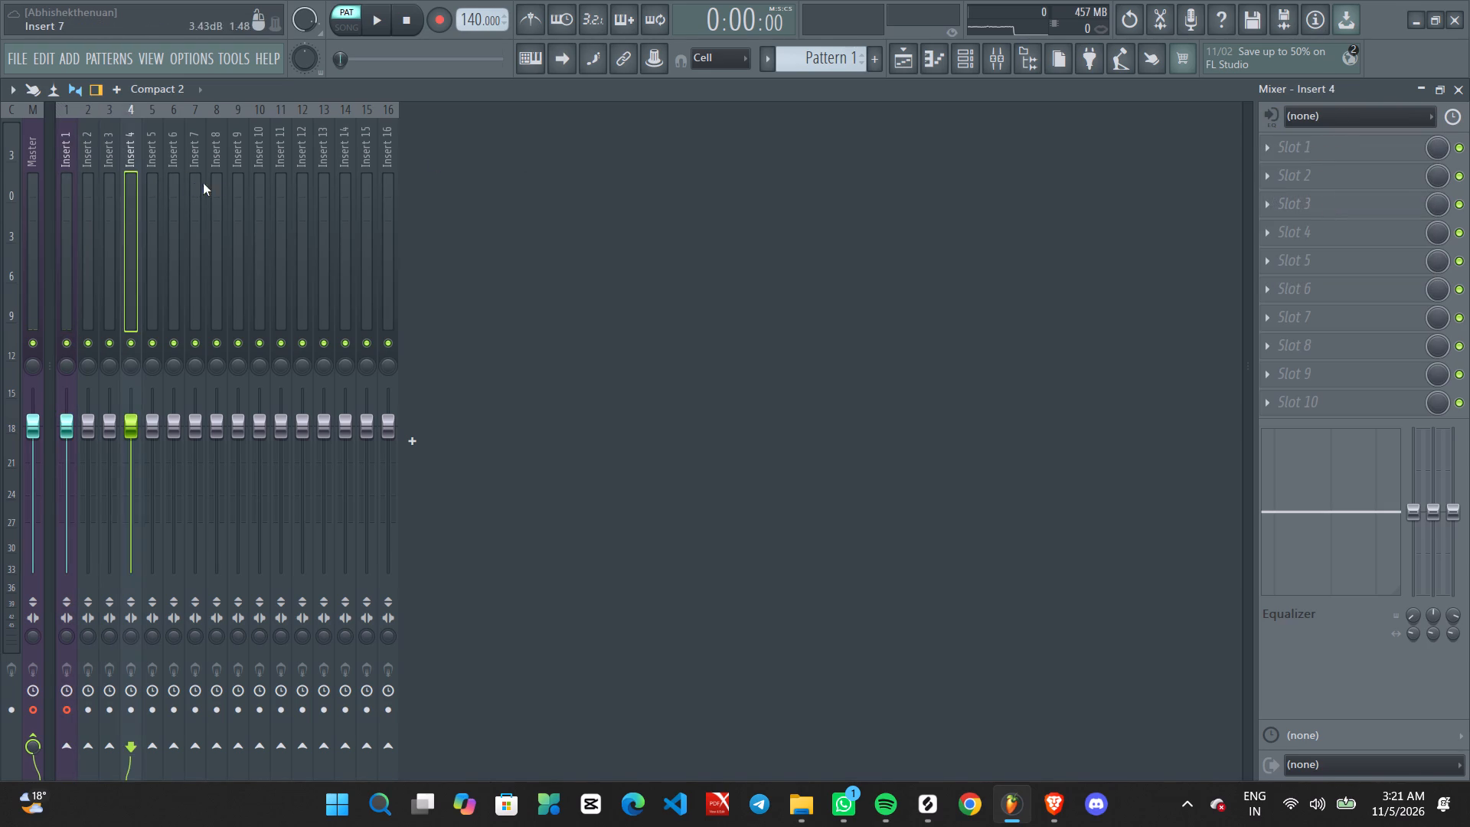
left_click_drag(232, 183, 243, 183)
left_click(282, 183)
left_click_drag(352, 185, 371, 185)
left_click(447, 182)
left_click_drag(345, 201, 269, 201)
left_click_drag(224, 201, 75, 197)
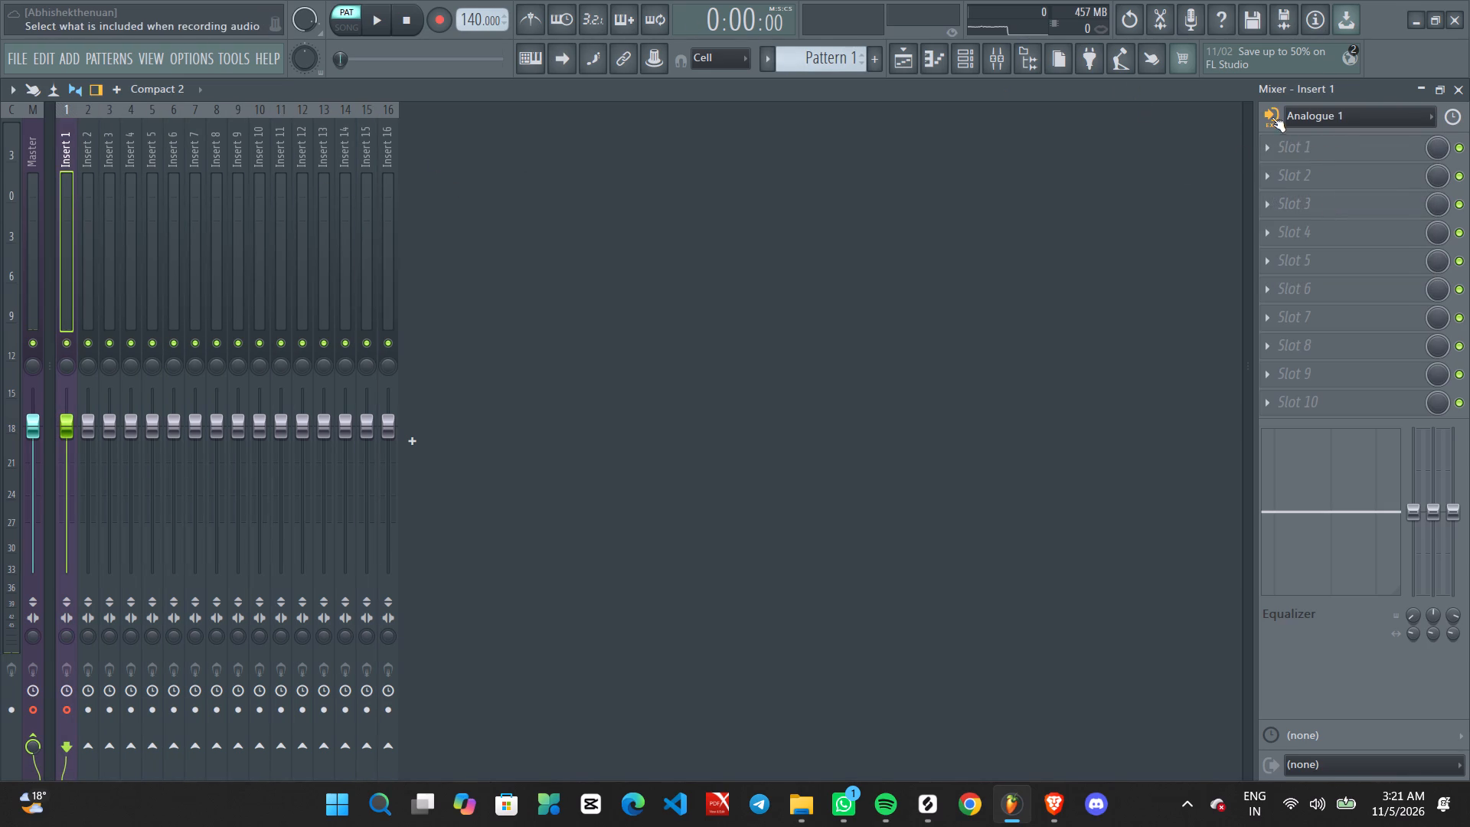
Choose an option in Insert 1's recording input settings and lower the Insert 1 fader slightly.
left_click(1269, 115)
left_click(1302, 266)
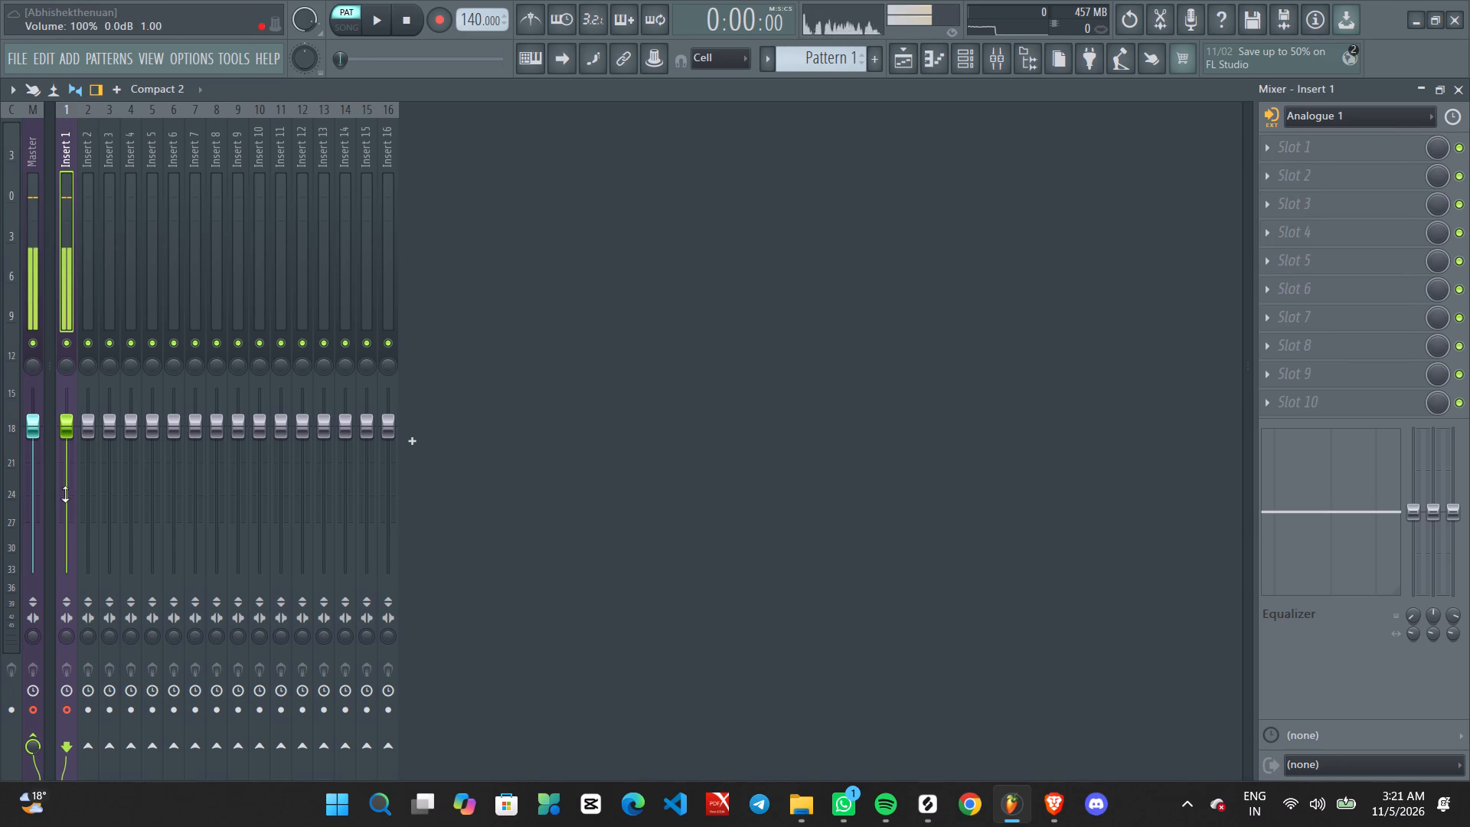
scroll(72, 423, "down", 2)
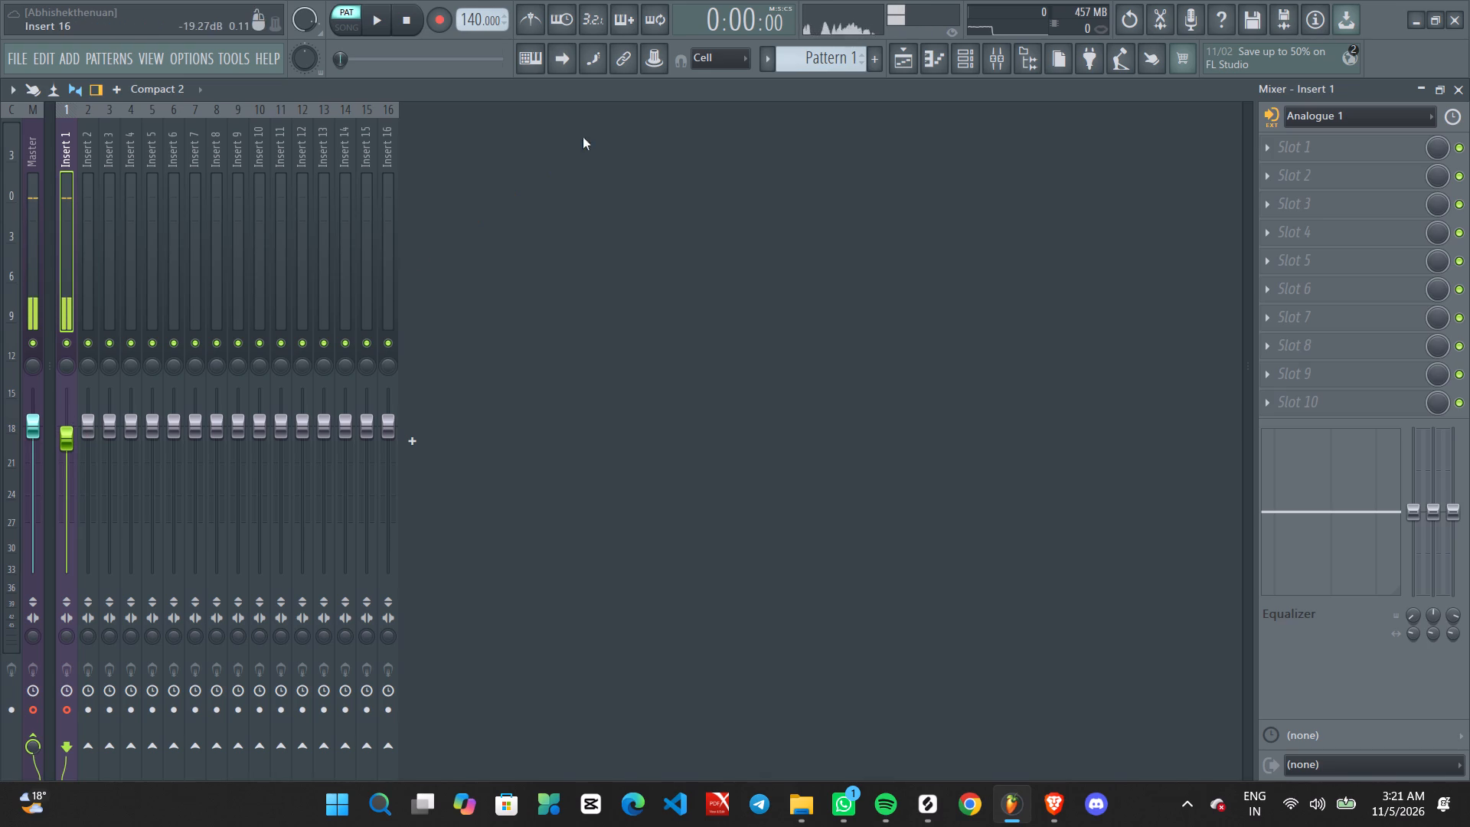
Make the Insert 1 track taller in the playlist.
left_click(903, 60)
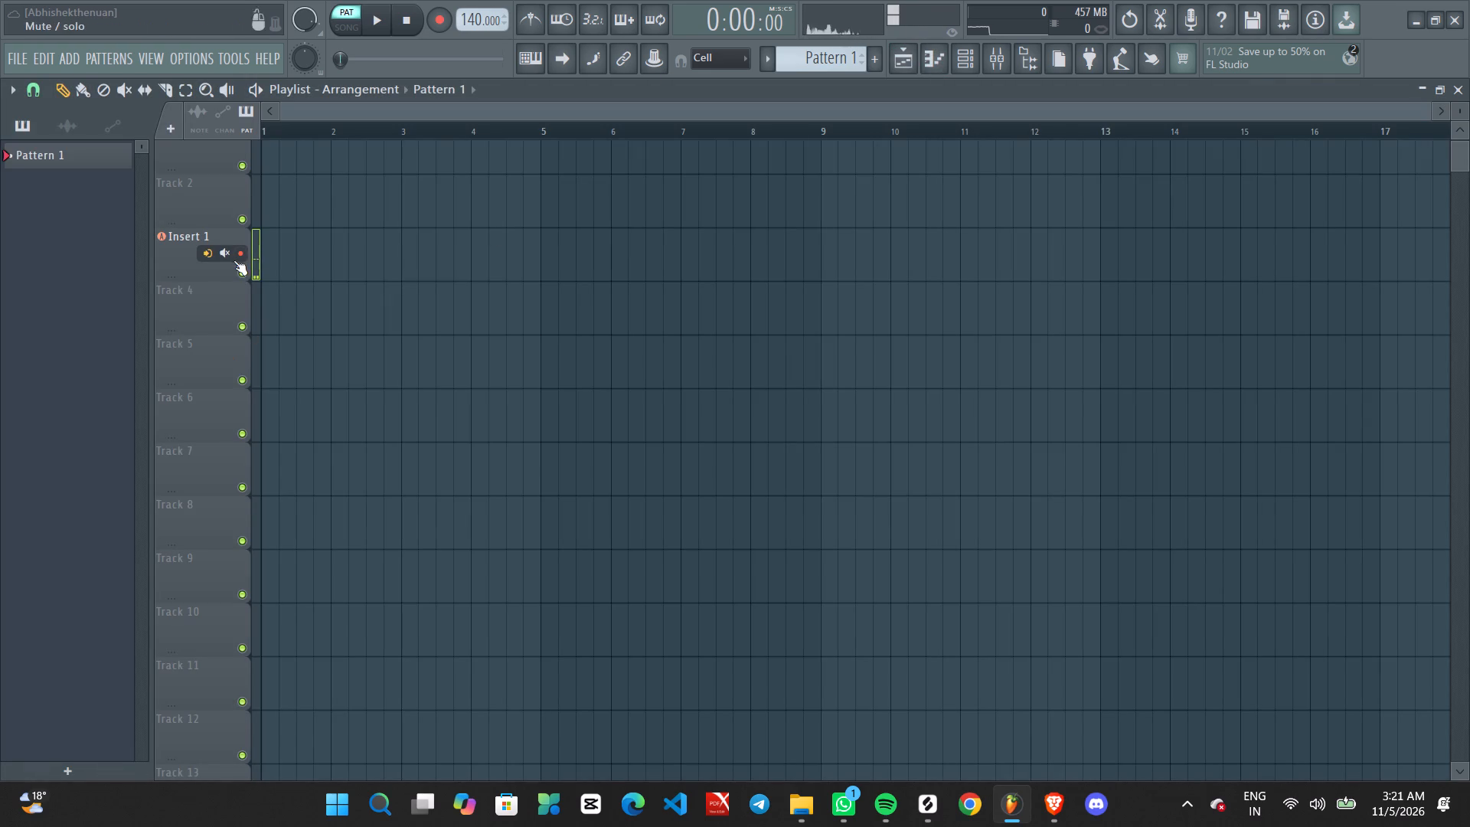
left_click_drag(225, 275, 225, 312)
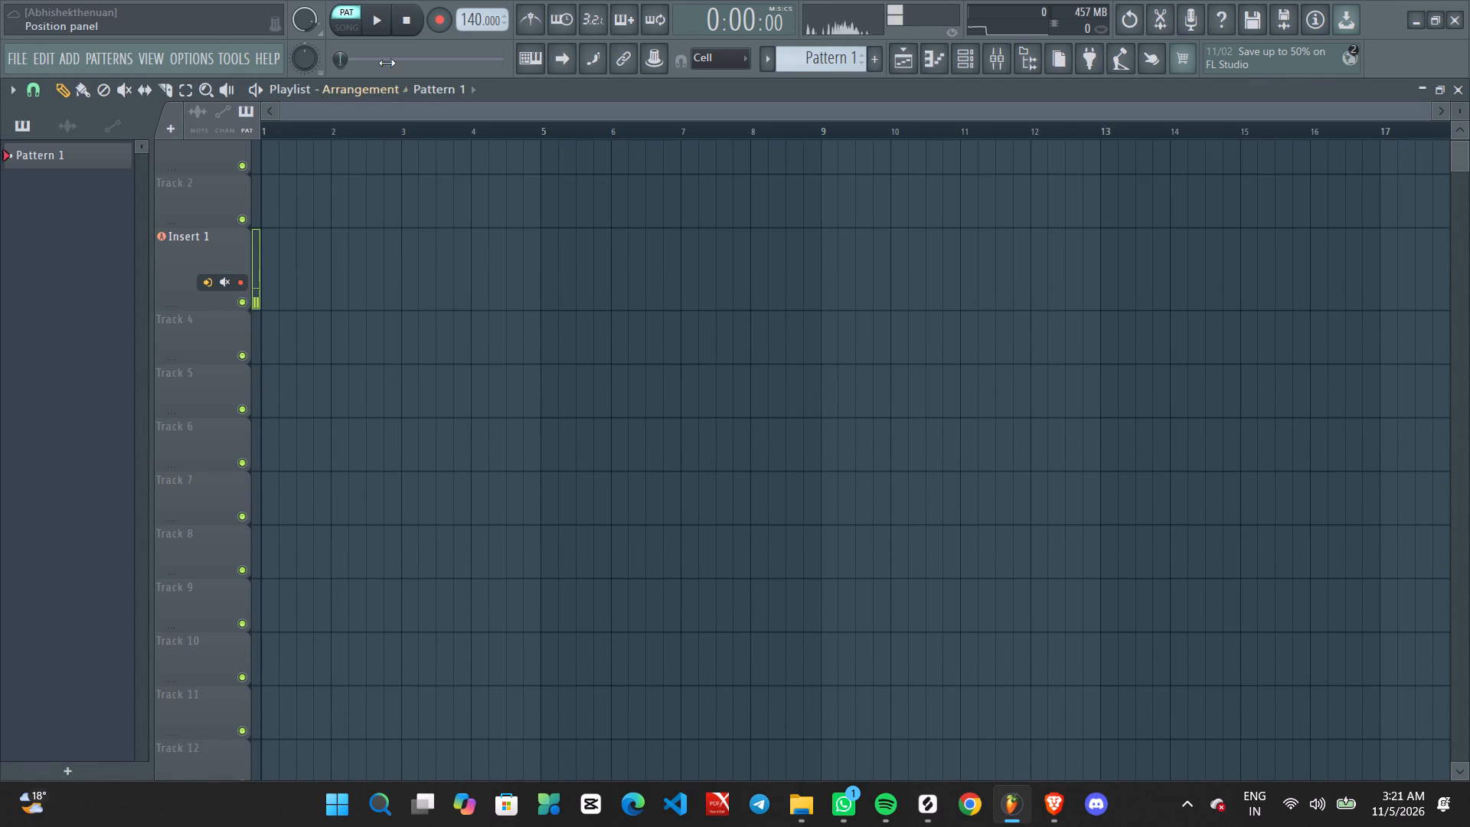
Prepare recording in song mode at a tempo of 132 BPM with the metronome on.
left_click(346, 34)
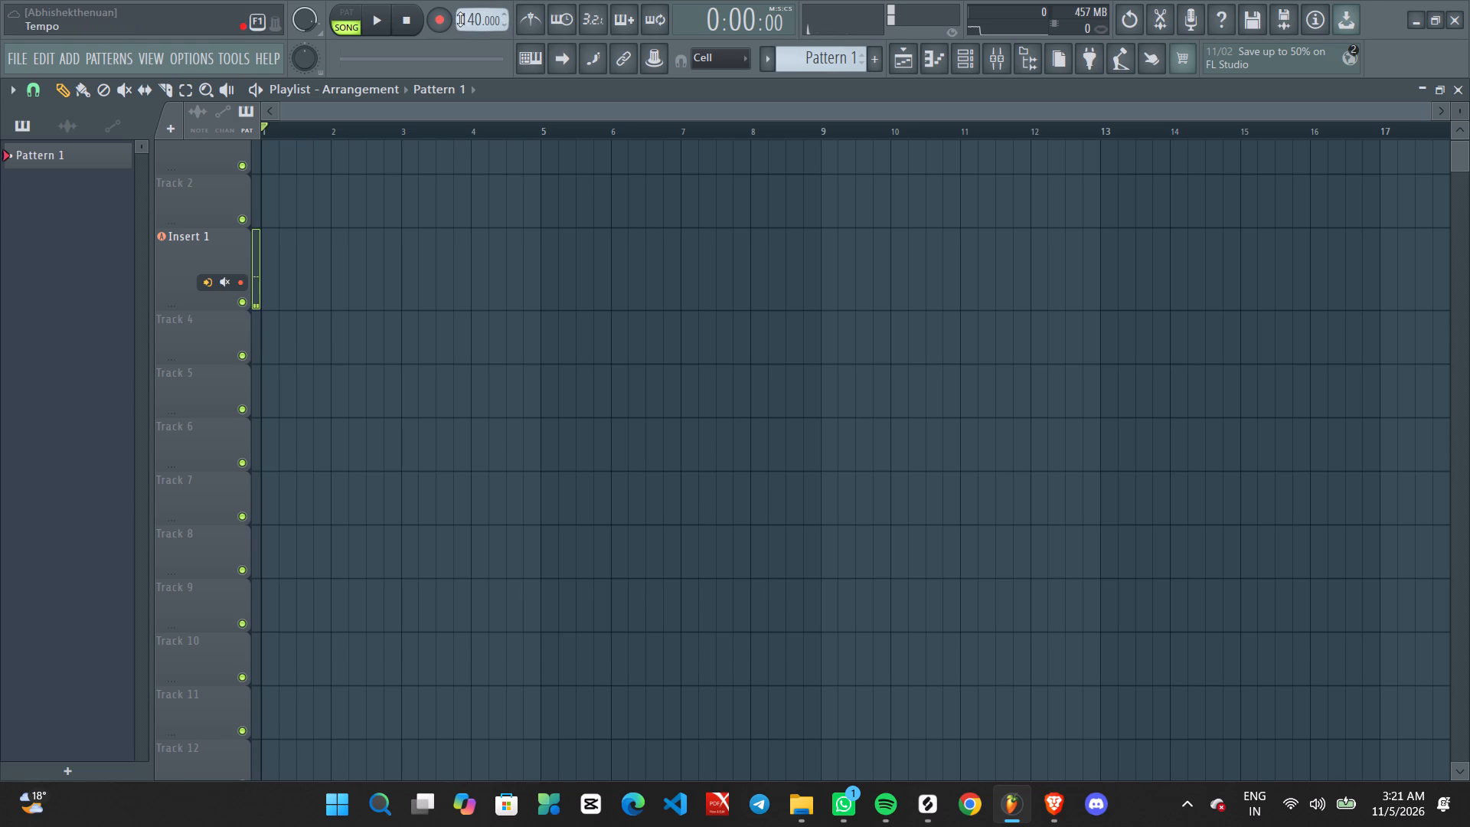
scroll(473, 21, "down", 9)
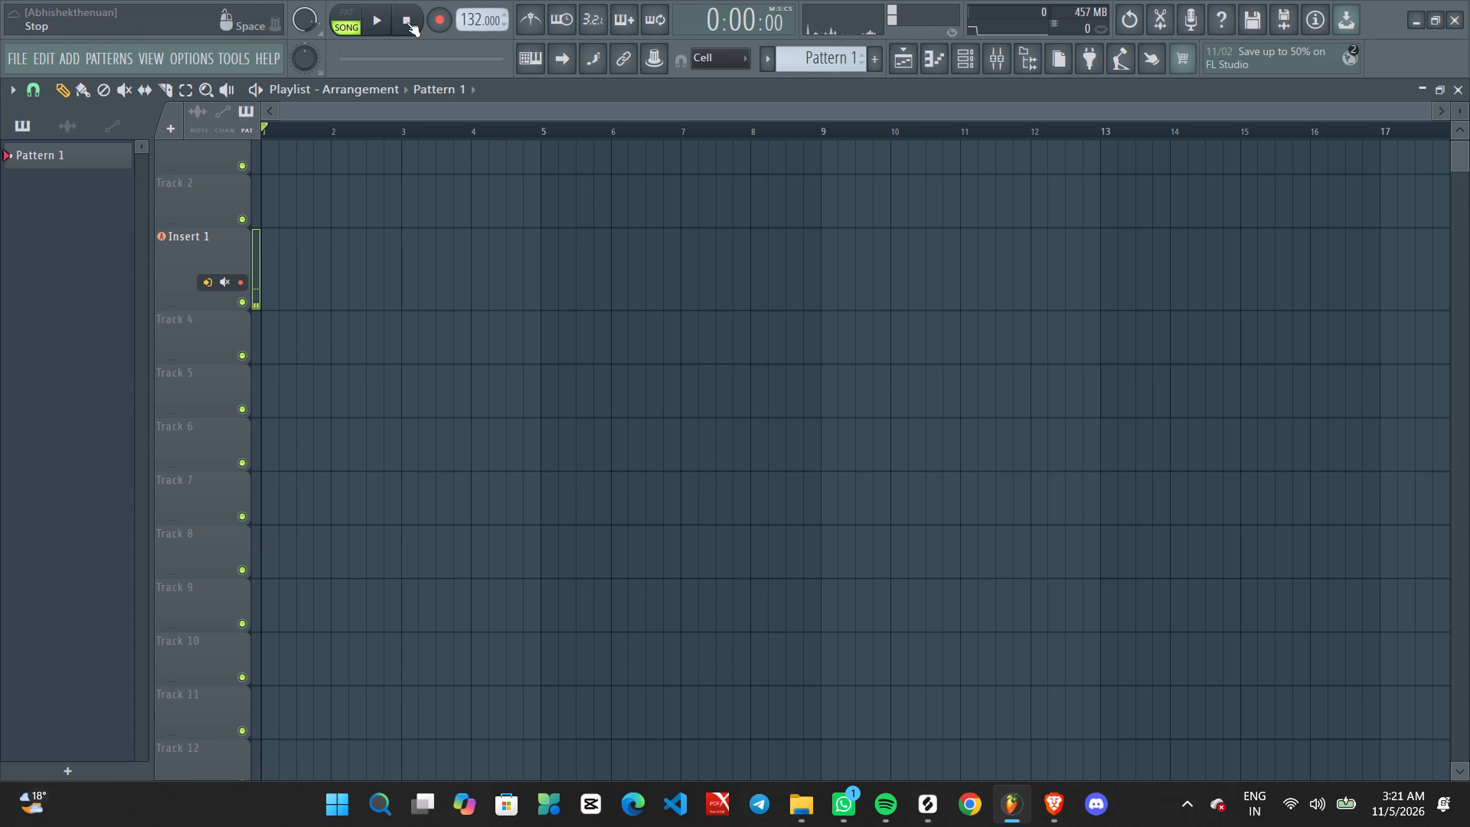
left_click(538, 14)
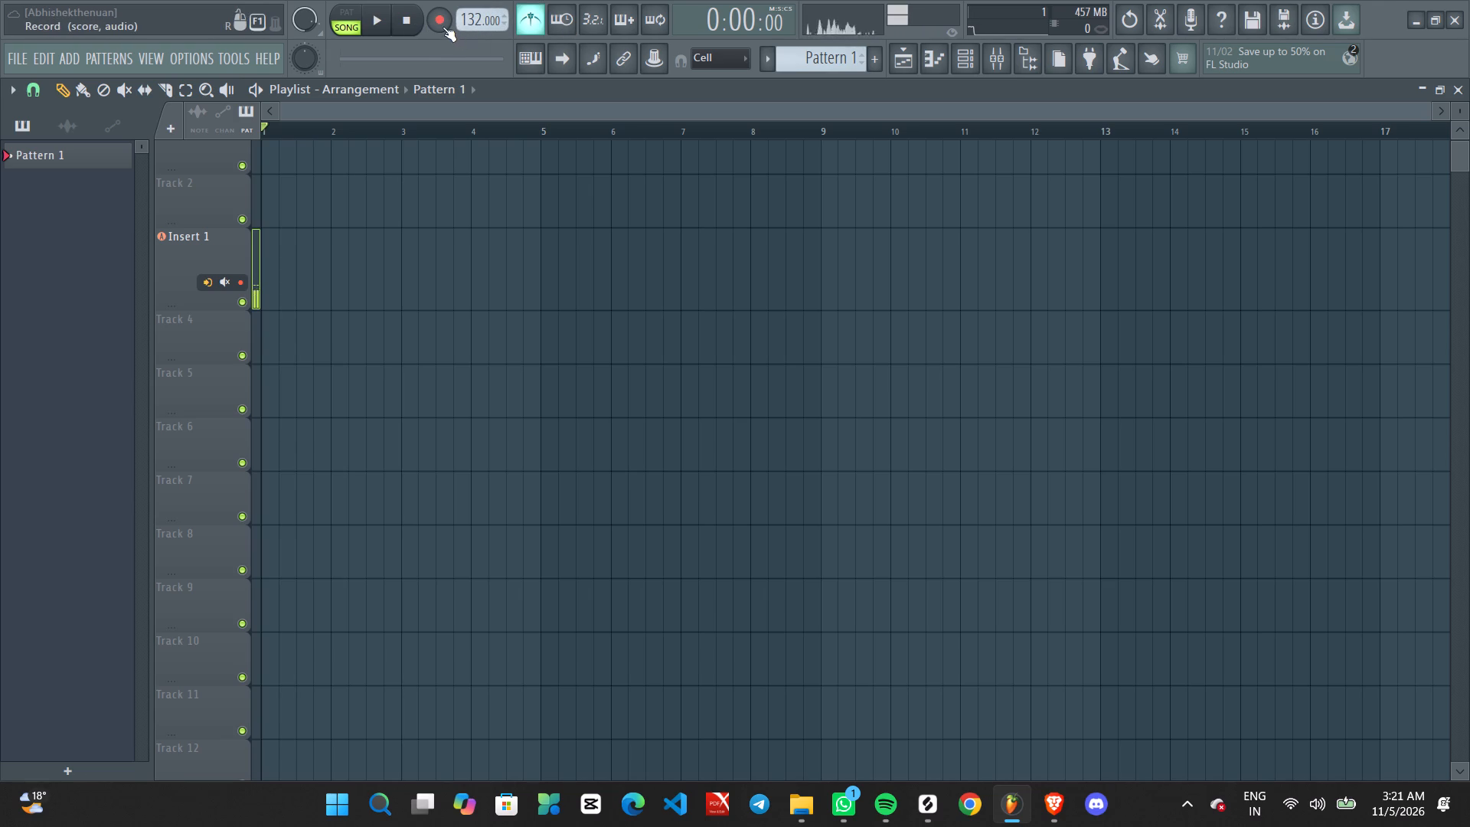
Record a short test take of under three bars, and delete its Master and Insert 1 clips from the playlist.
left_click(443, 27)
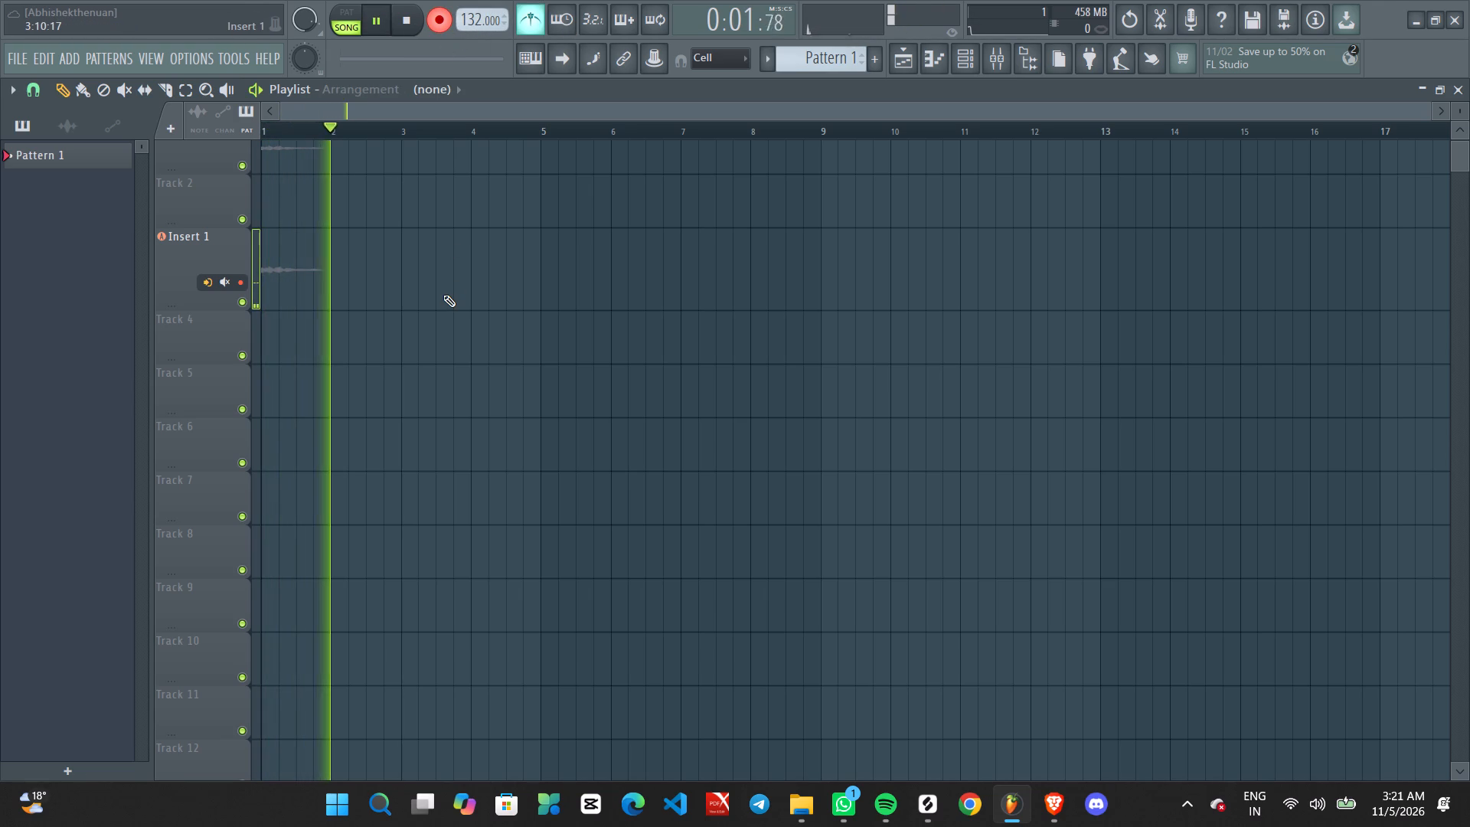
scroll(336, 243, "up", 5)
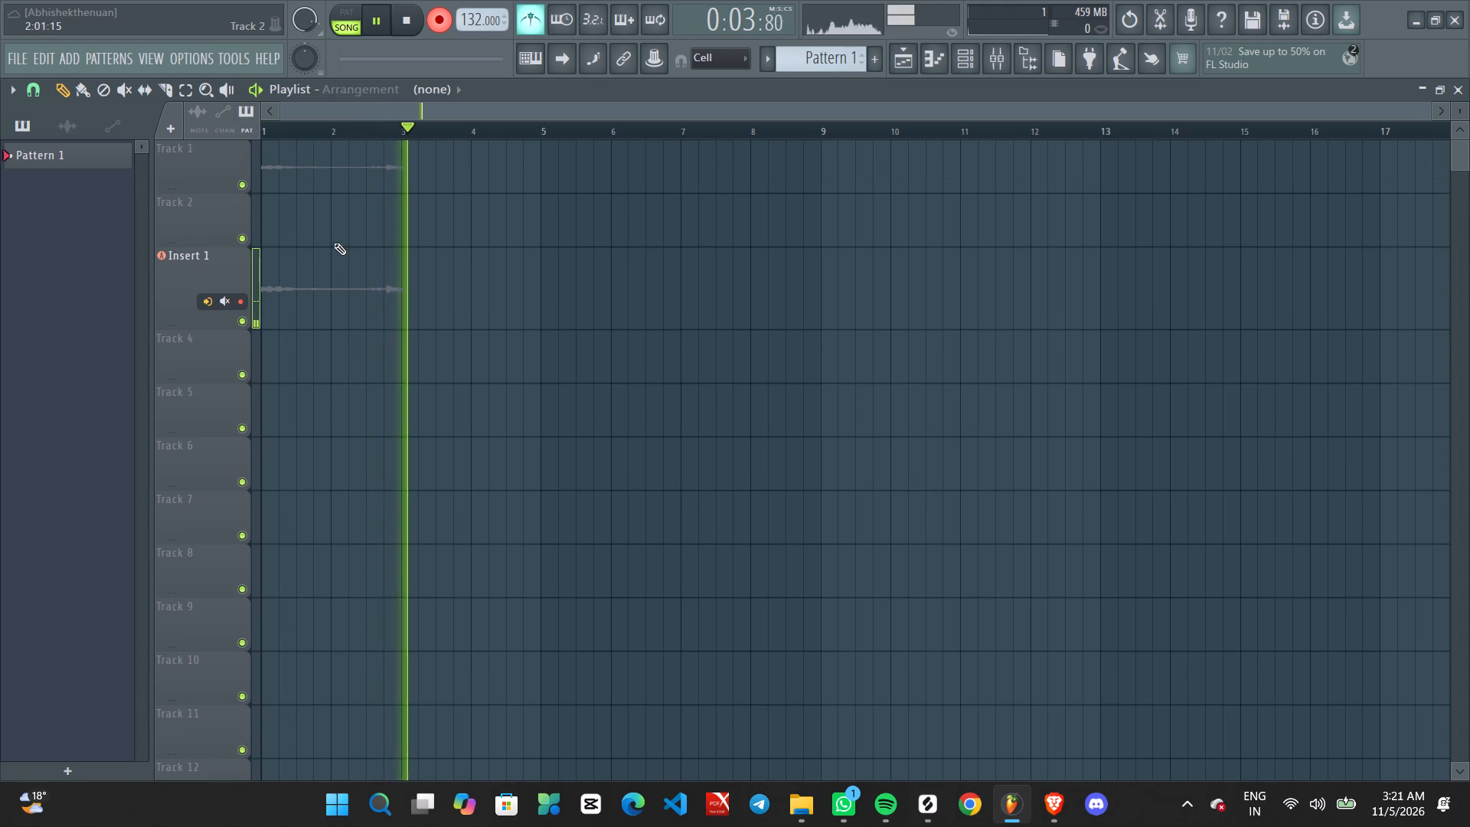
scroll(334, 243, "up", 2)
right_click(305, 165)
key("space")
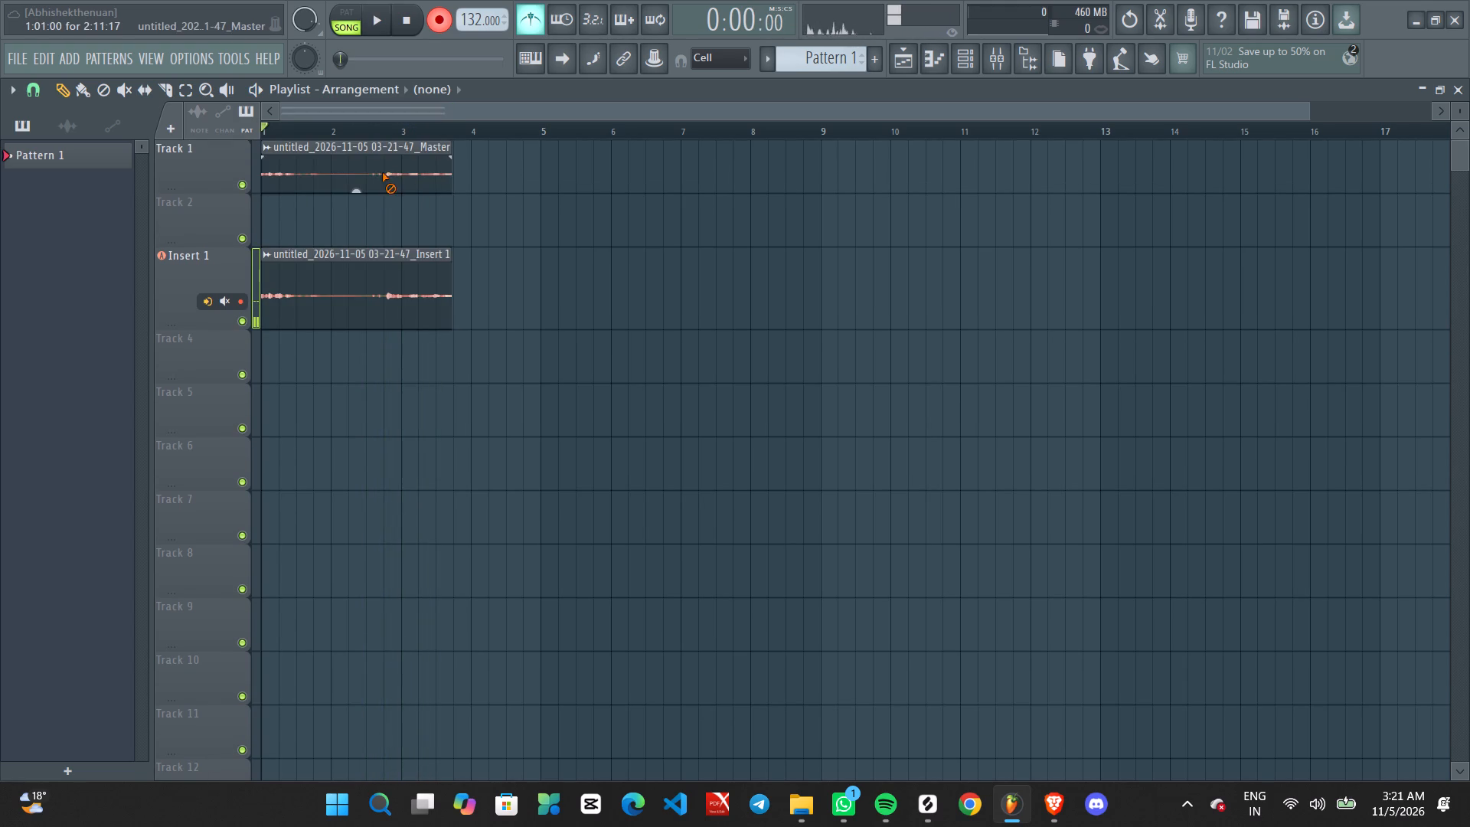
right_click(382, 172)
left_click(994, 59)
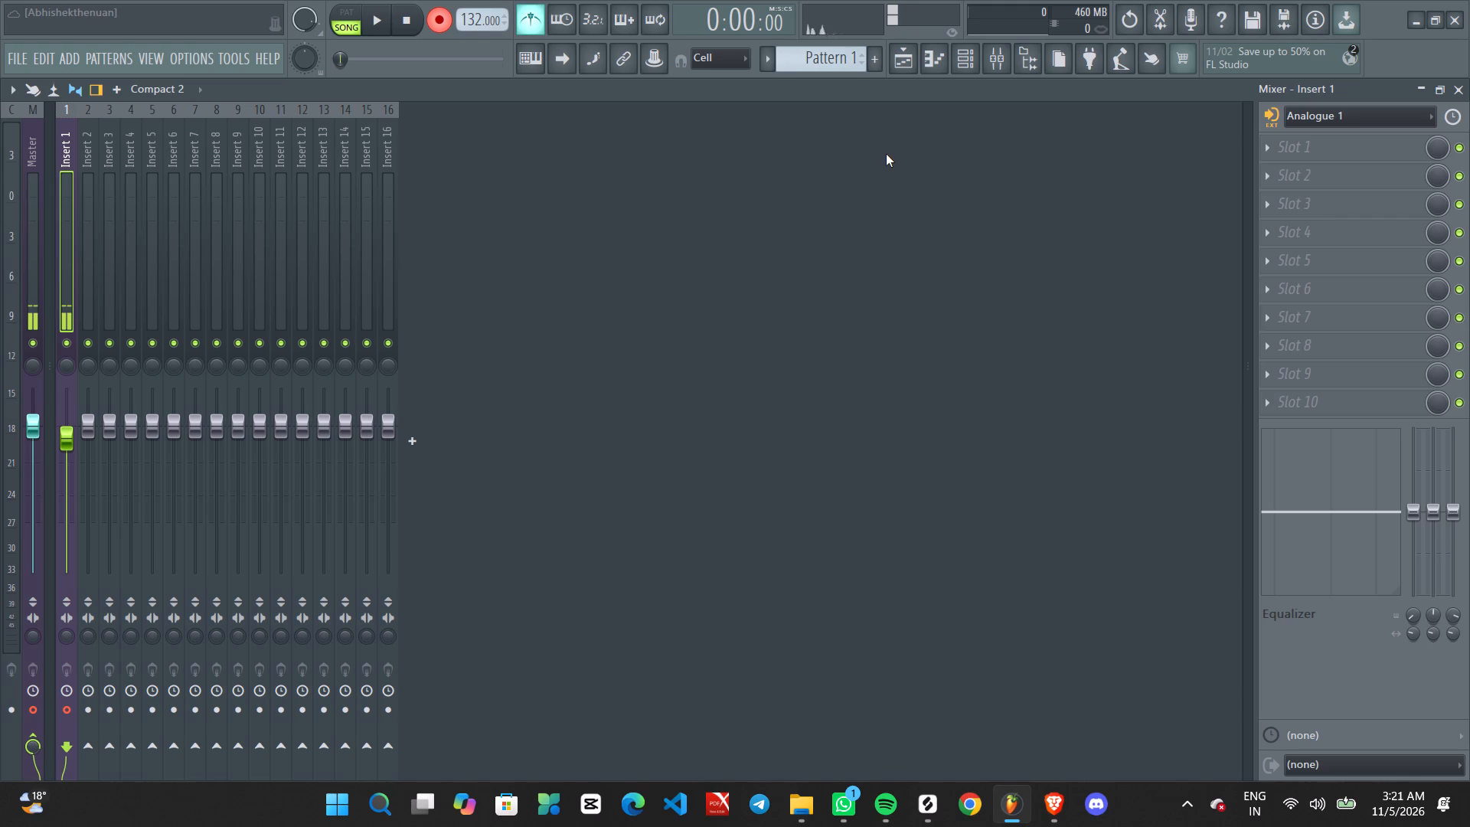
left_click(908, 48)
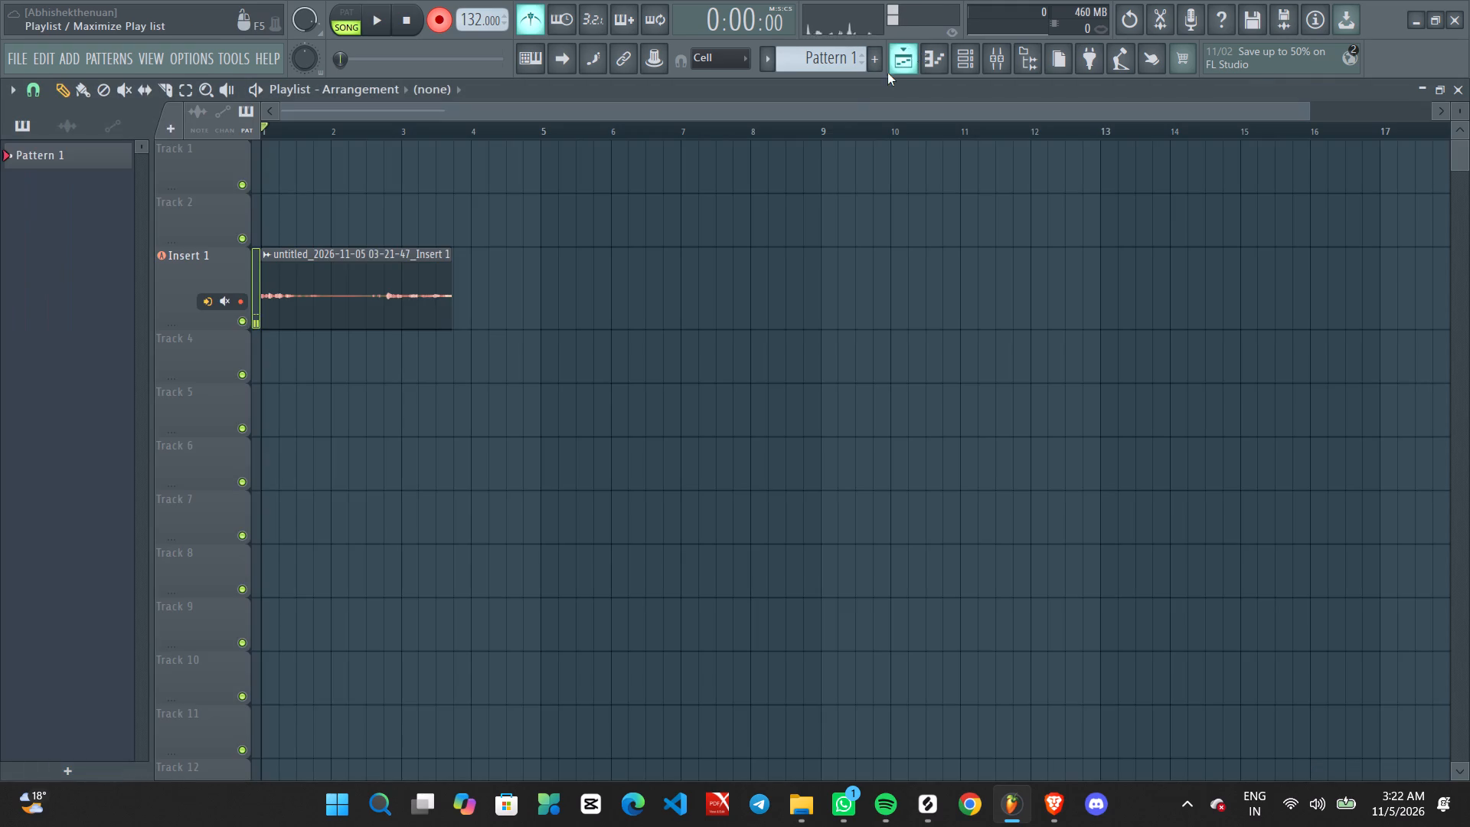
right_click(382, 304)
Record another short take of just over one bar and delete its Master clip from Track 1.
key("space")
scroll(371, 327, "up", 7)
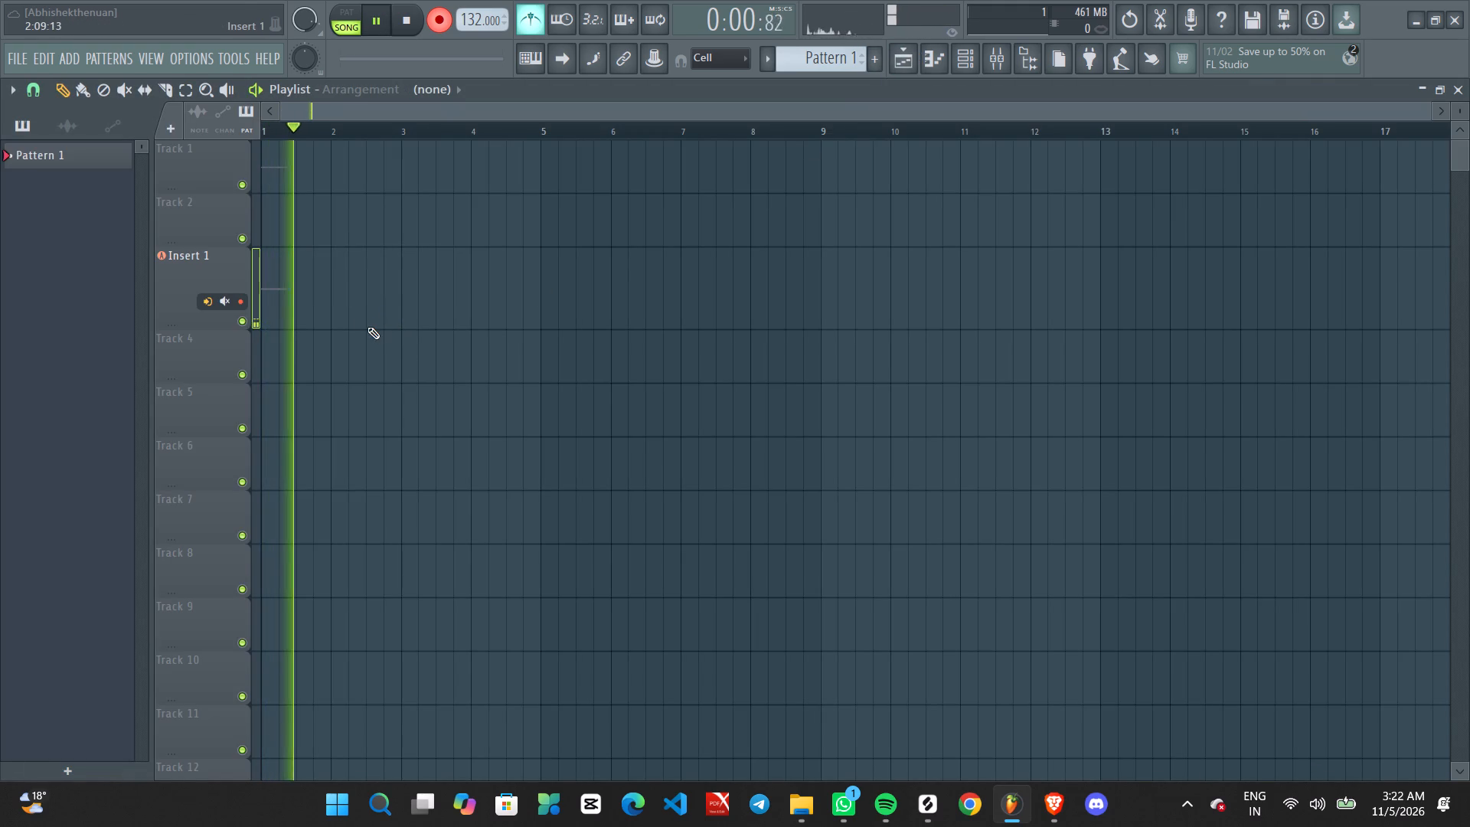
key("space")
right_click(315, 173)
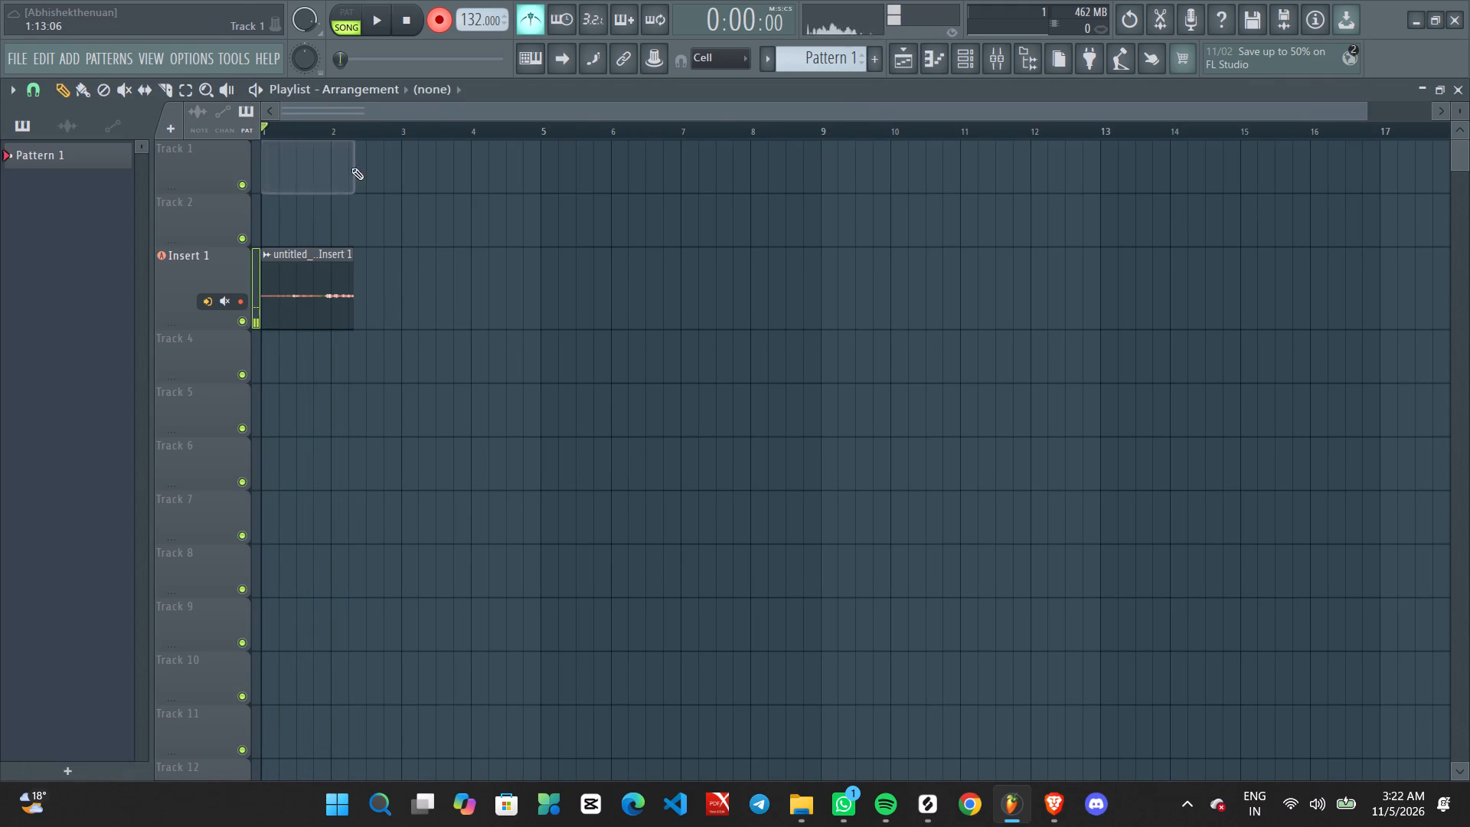
Add six mixer tracks after Insert 16, extending the mixer up to Insert 22.
left_click(1000, 54)
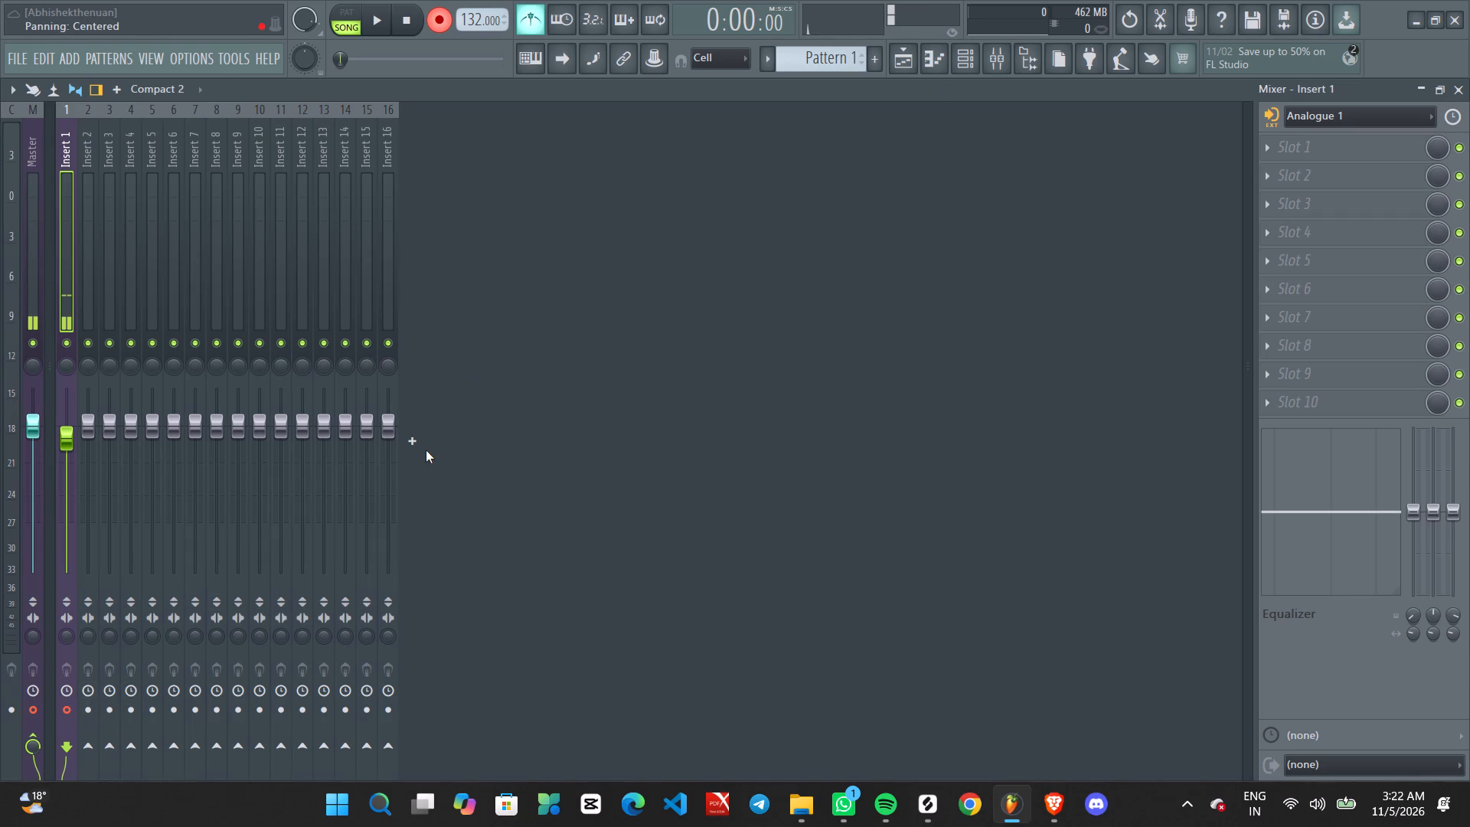
left_click_drag(419, 441, 440, 441)
left_click_drag(440, 441, 462, 441)
left_click_drag(462, 441, 483, 441)
left_click_drag(483, 441, 505, 441)
left_click_drag(505, 441, 526, 441)
left_click_drag(526, 441, 548, 440)
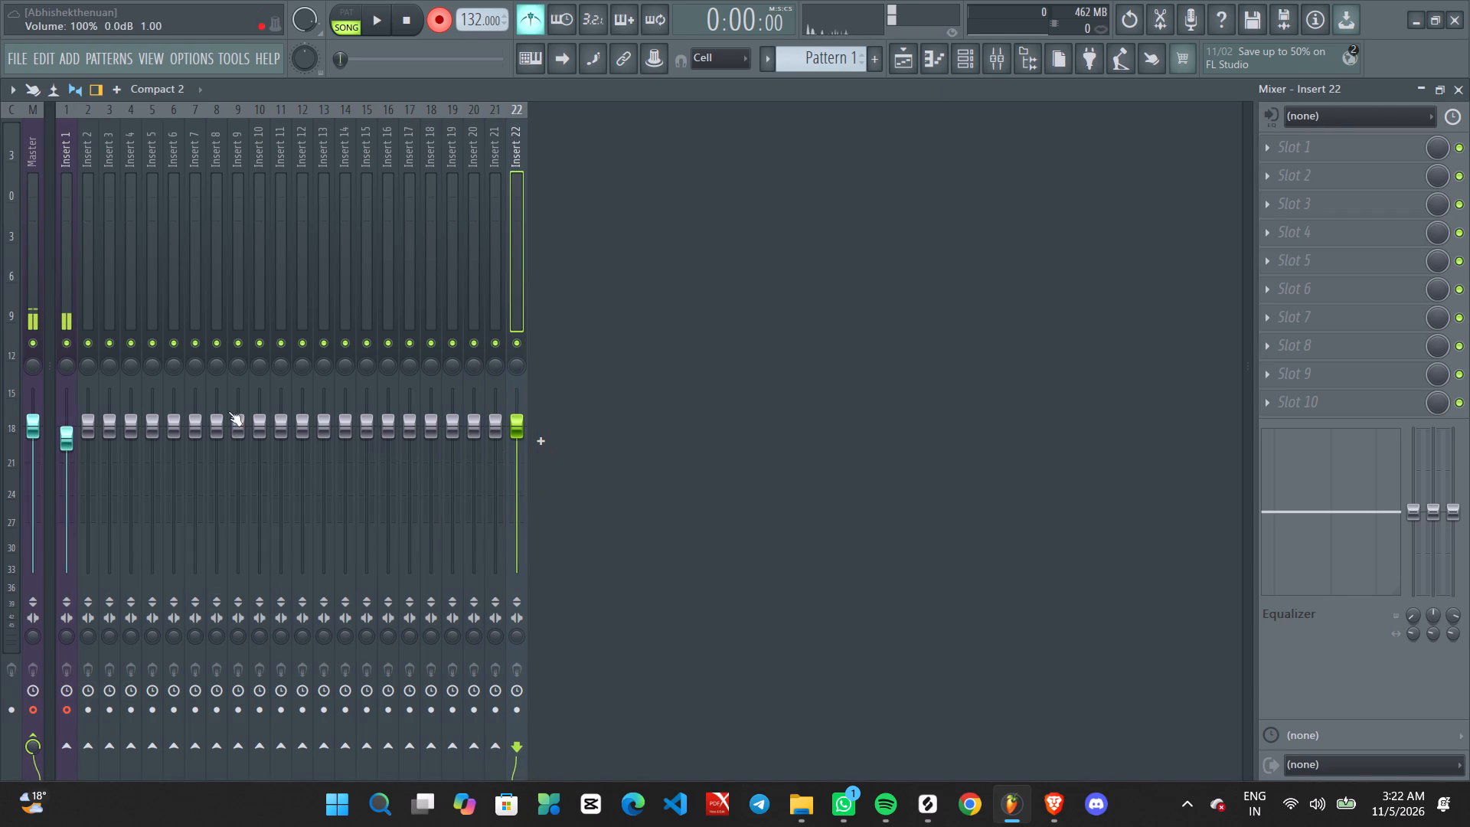
Disarm recording on the Master mixer track and leave Insert 1 selected.
left_click(71, 269)
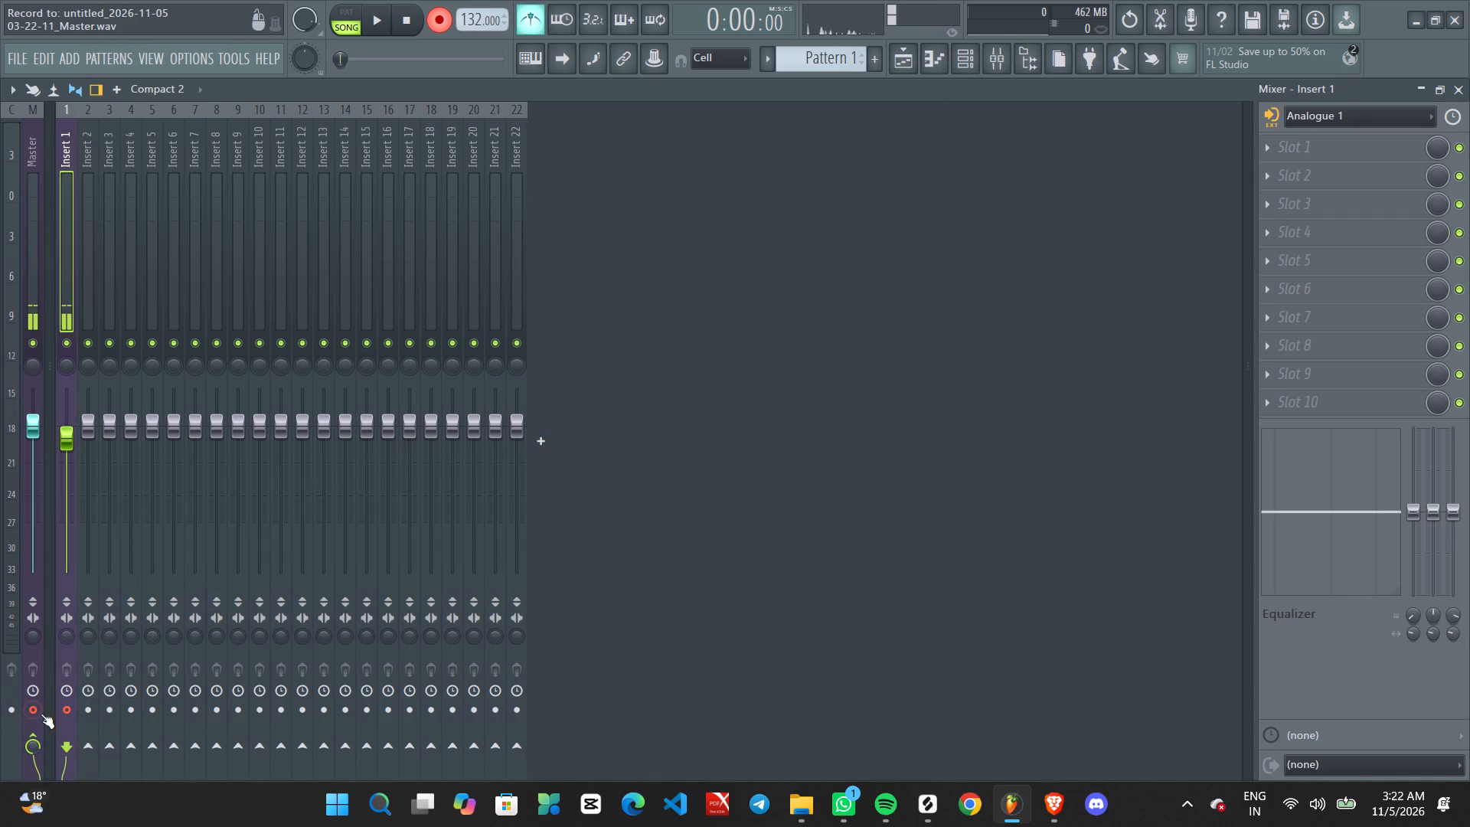
left_click(37, 712)
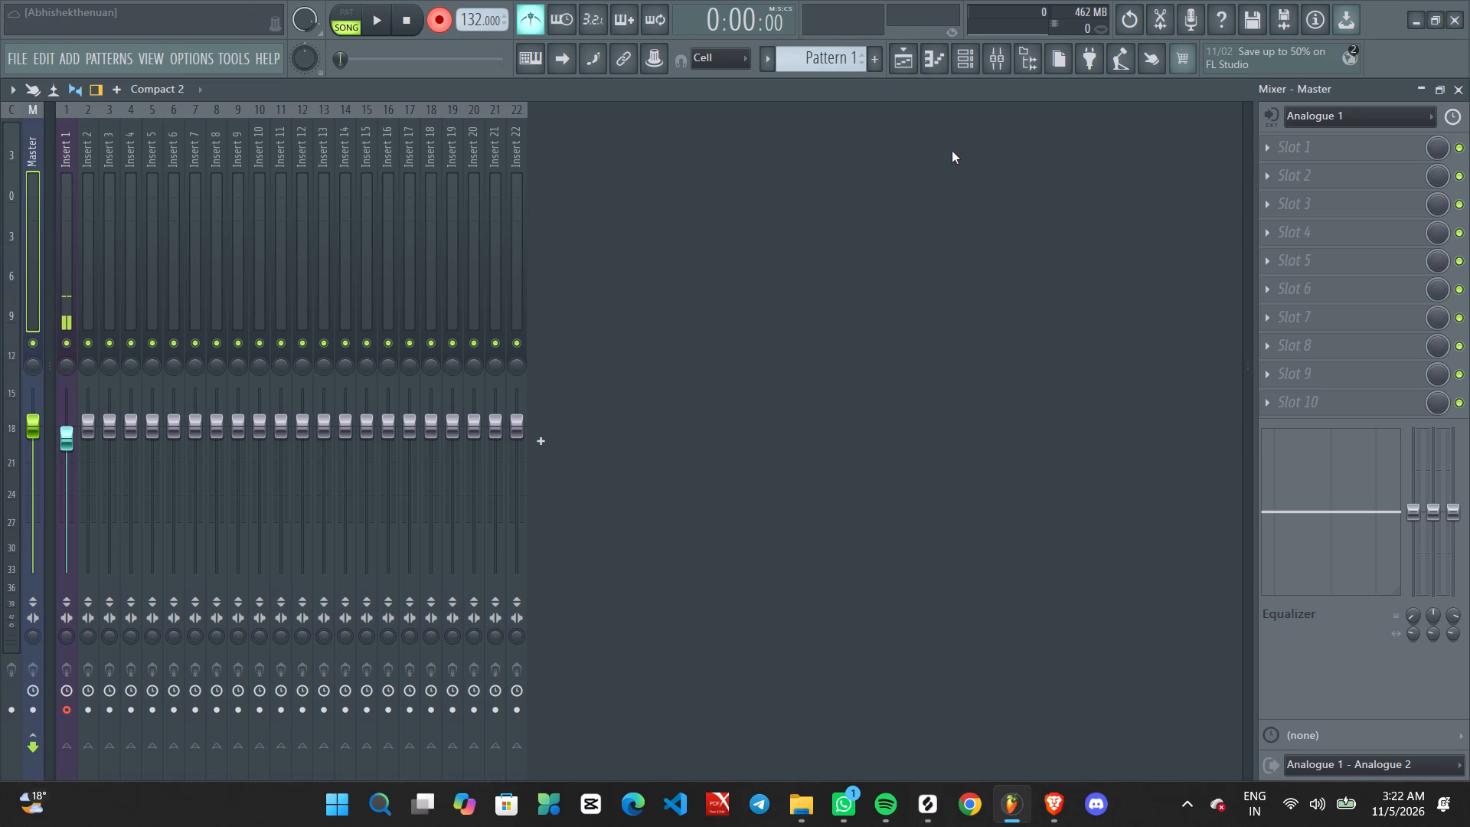
left_click(65, 279)
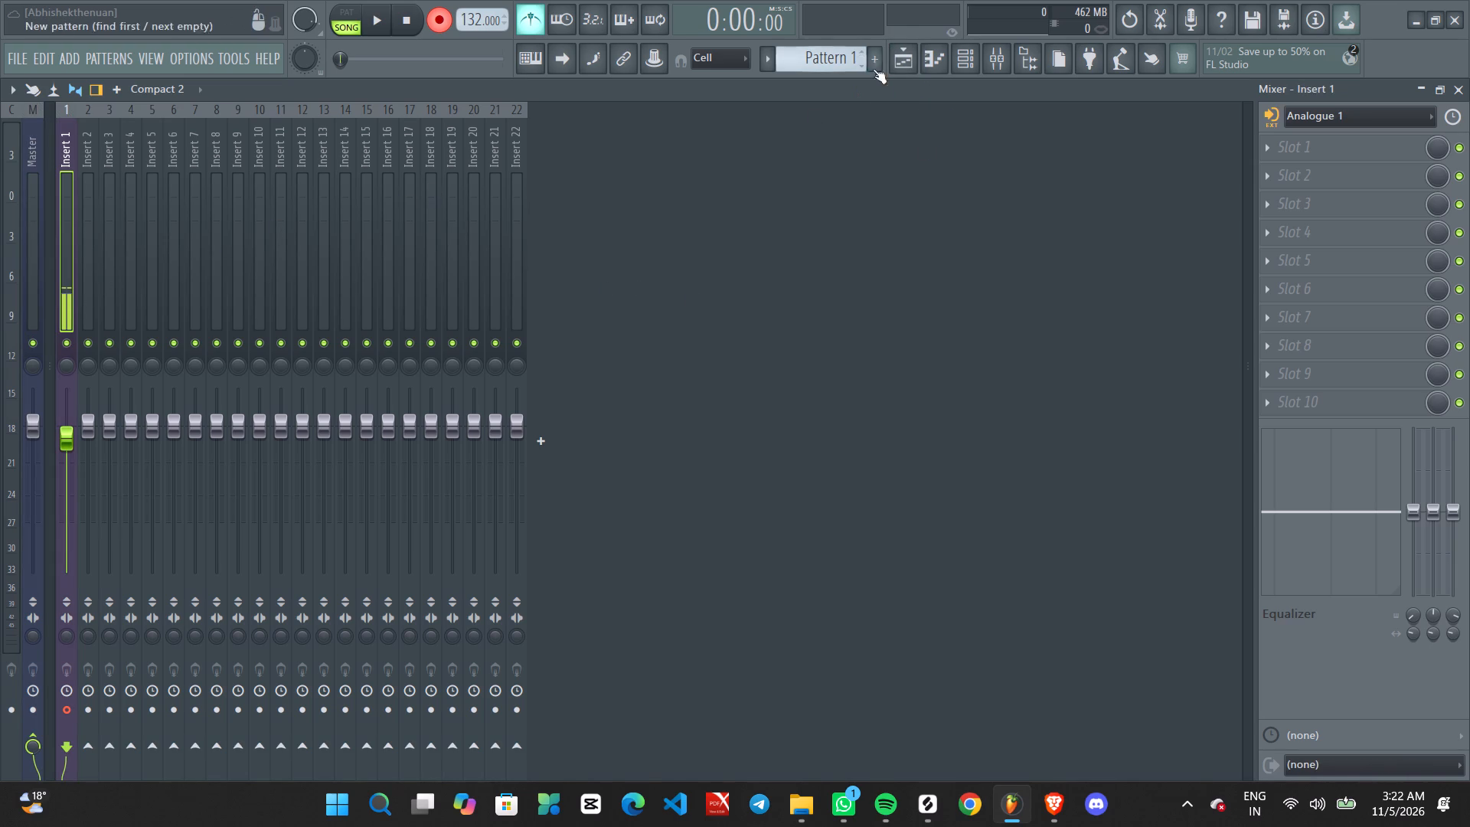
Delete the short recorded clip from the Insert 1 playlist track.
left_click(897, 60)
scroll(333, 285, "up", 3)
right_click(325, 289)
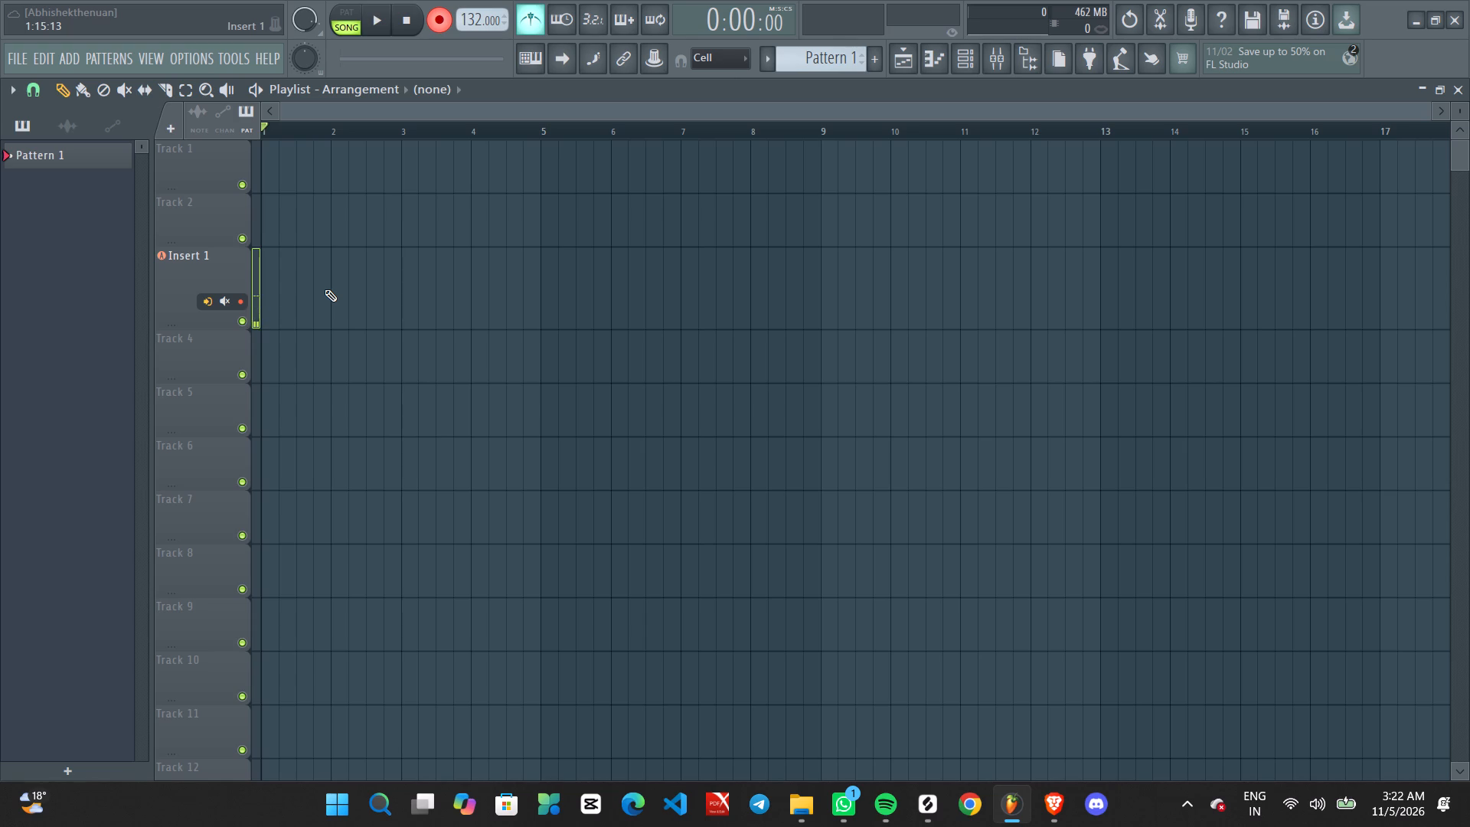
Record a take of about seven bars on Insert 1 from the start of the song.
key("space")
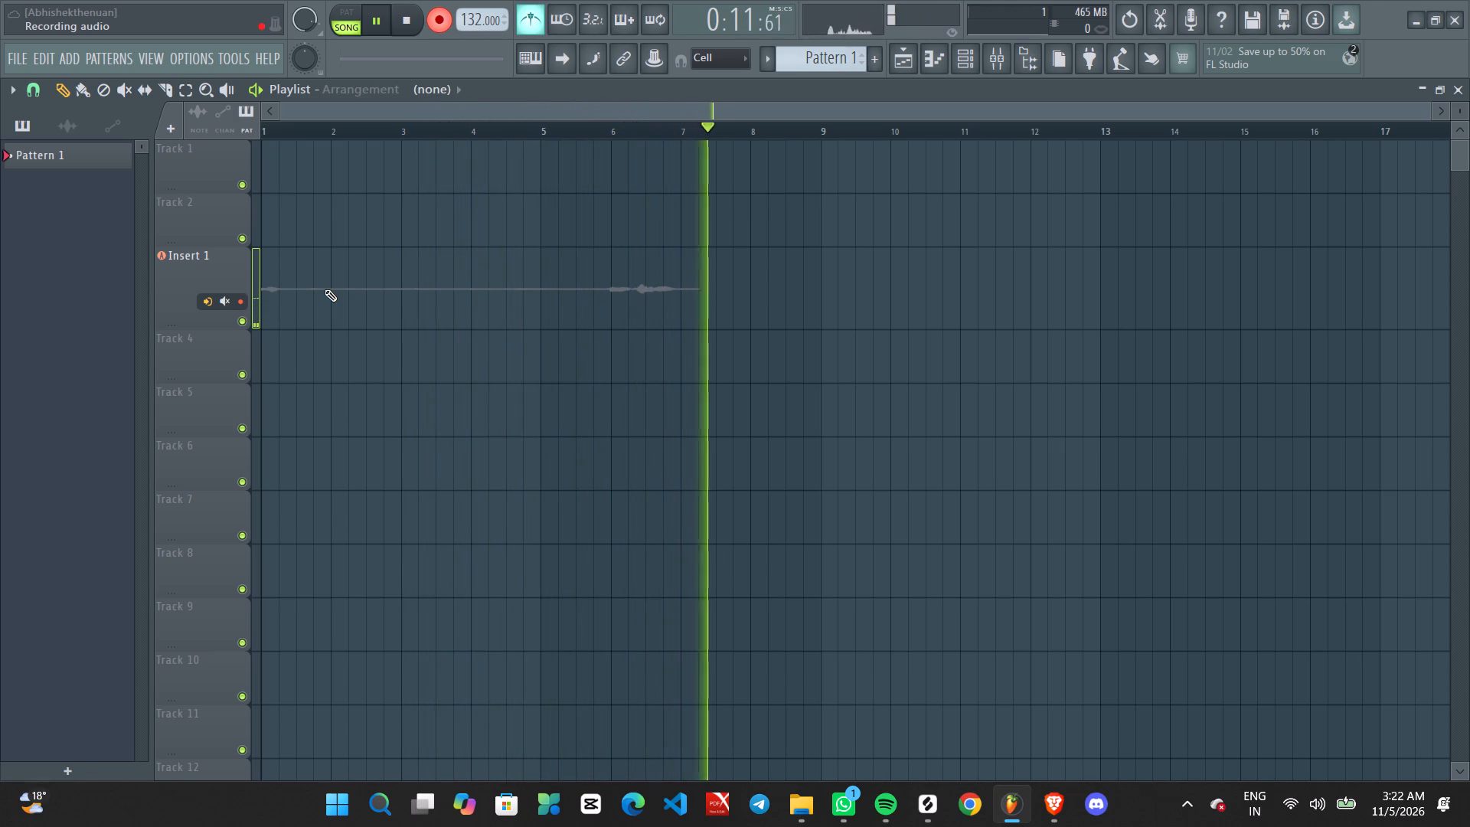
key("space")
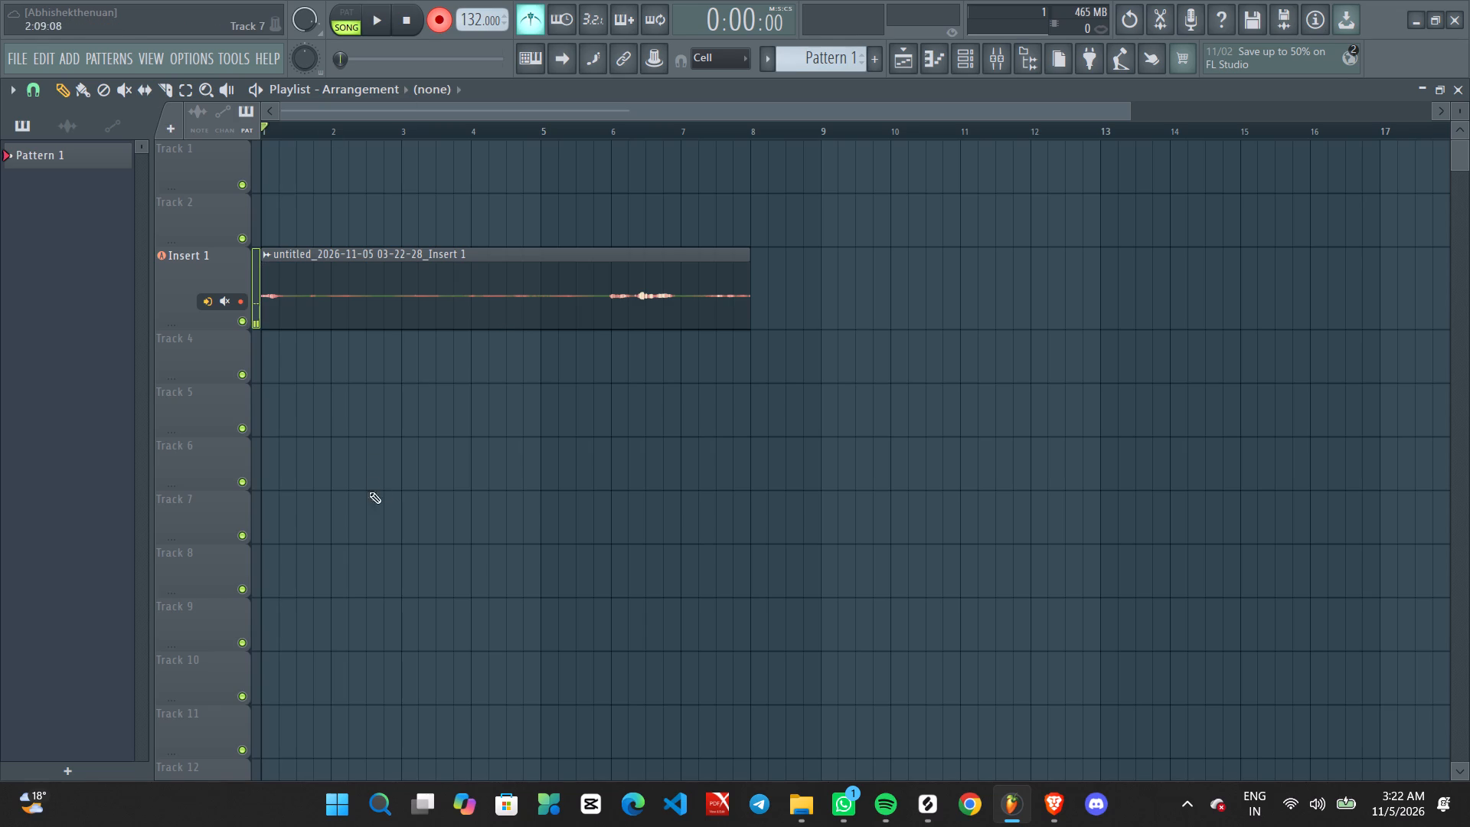
Move the recorded clip from the Insert 1 track down to Track 5 and mute Track 5.
left_click_drag(517, 257, 539, 357, "ctrl")
key("shift+Down")
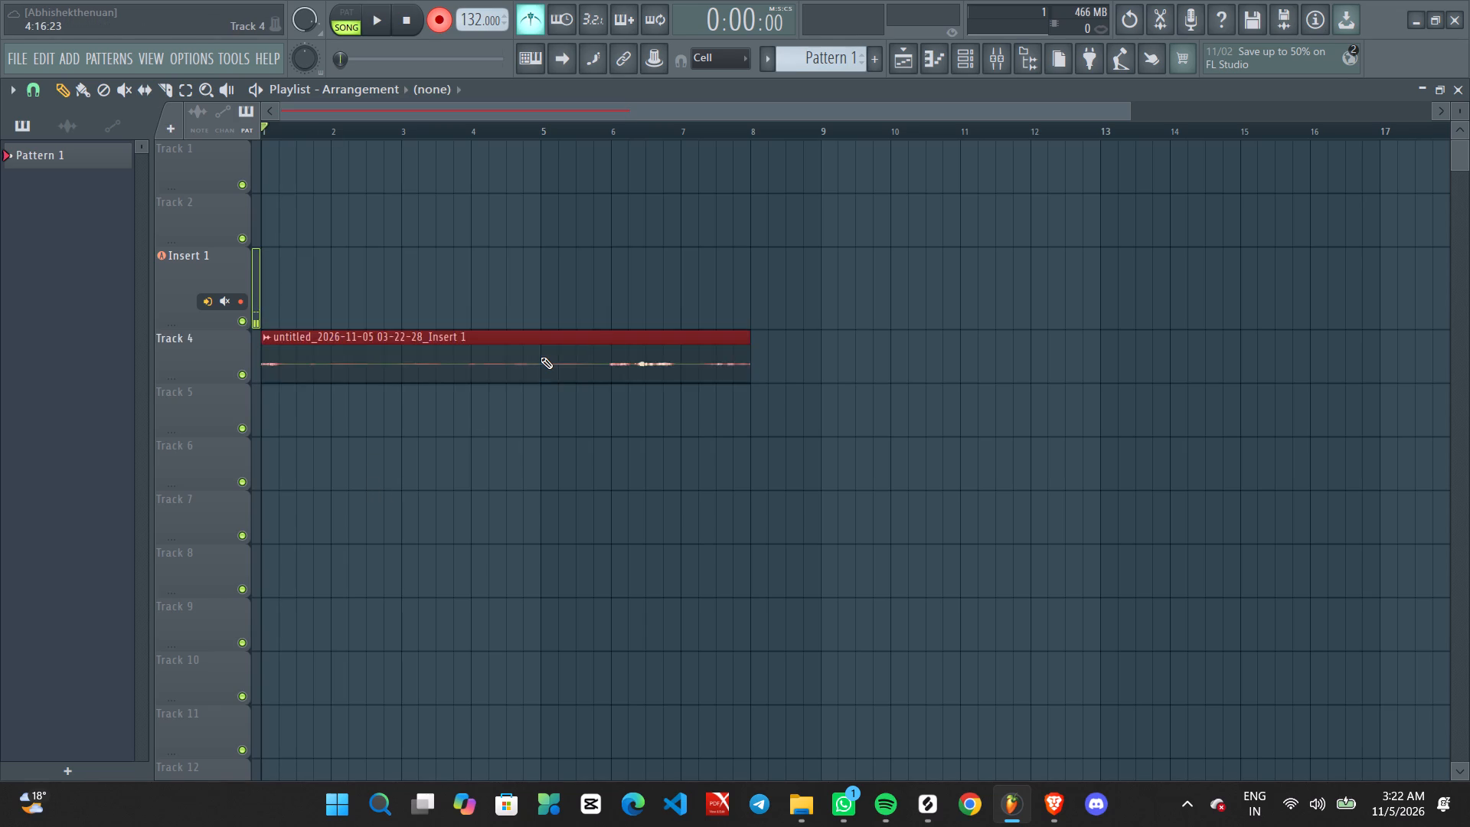
key("shift+Down")
left_click(245, 434)
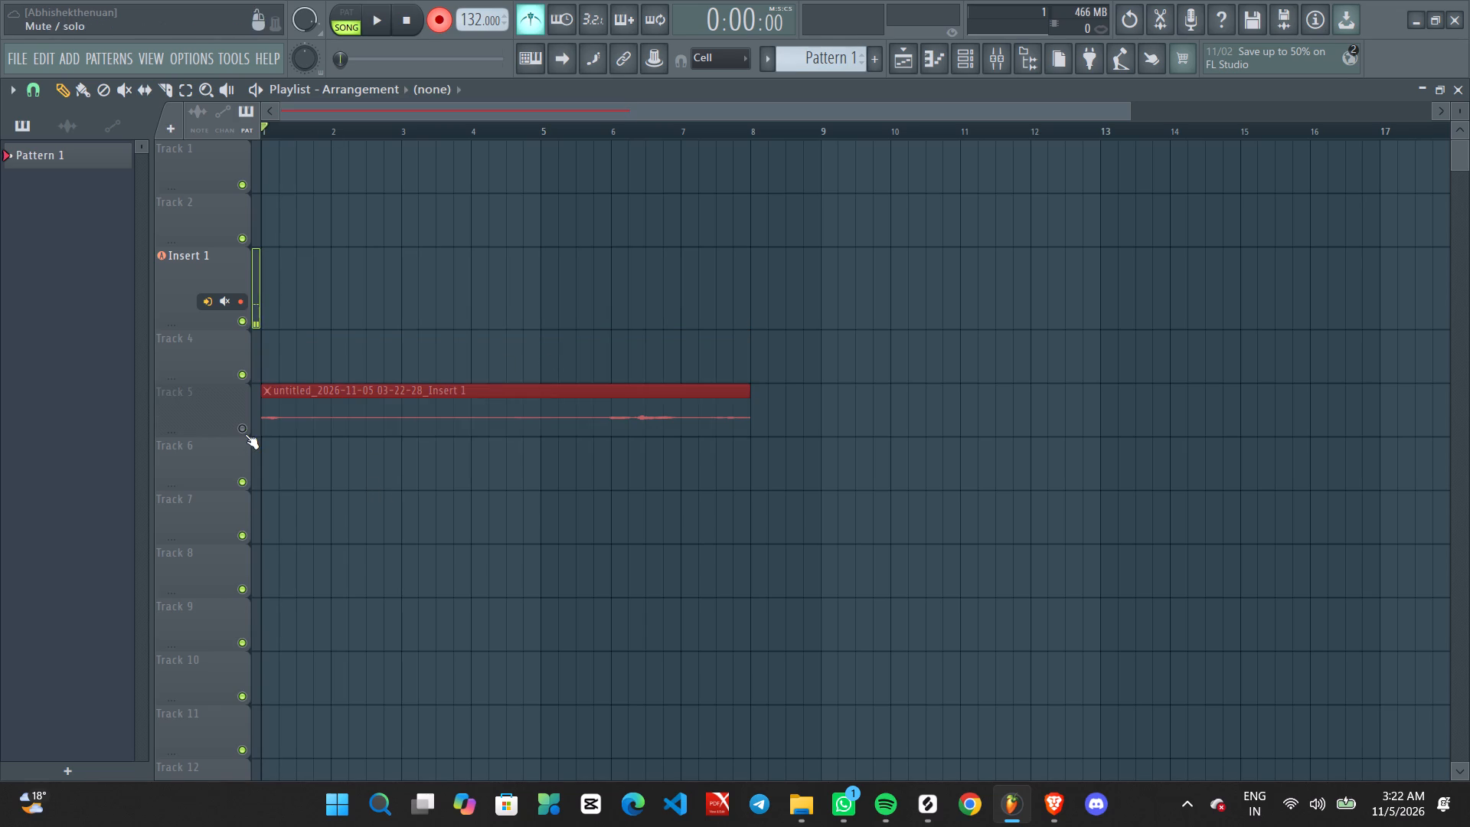
Record a take of about four bars on Insert 1 from the start of the song.
key("space")
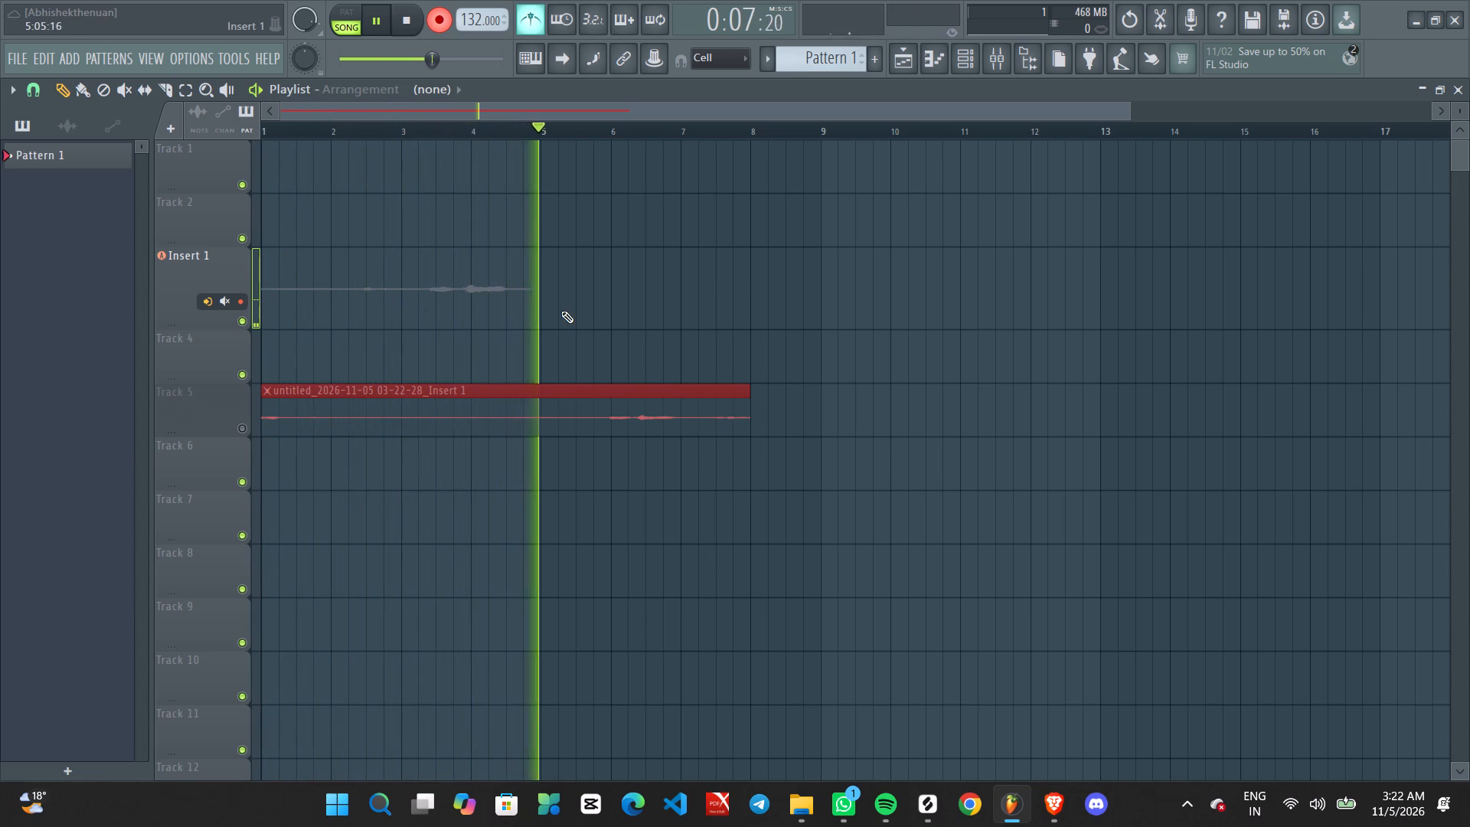
key("space")
Move the new four-bar clip from the Insert 1 track down to Track 6 and mute Track 6.
left_click_drag(475, 255, 482, 299, "ctrl")
key("shift+Down")
key("shift+Down")
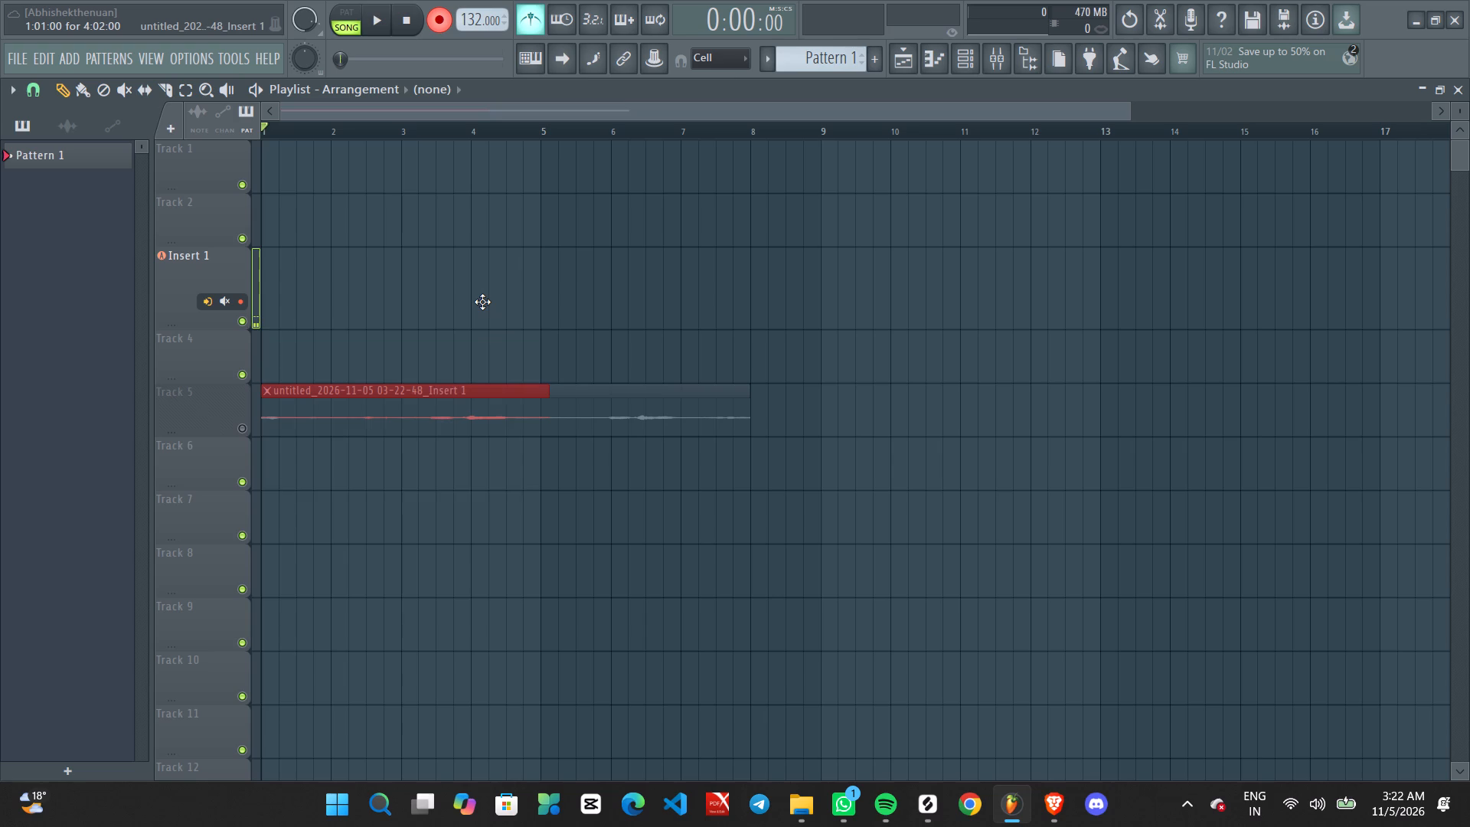
key("shift+Down")
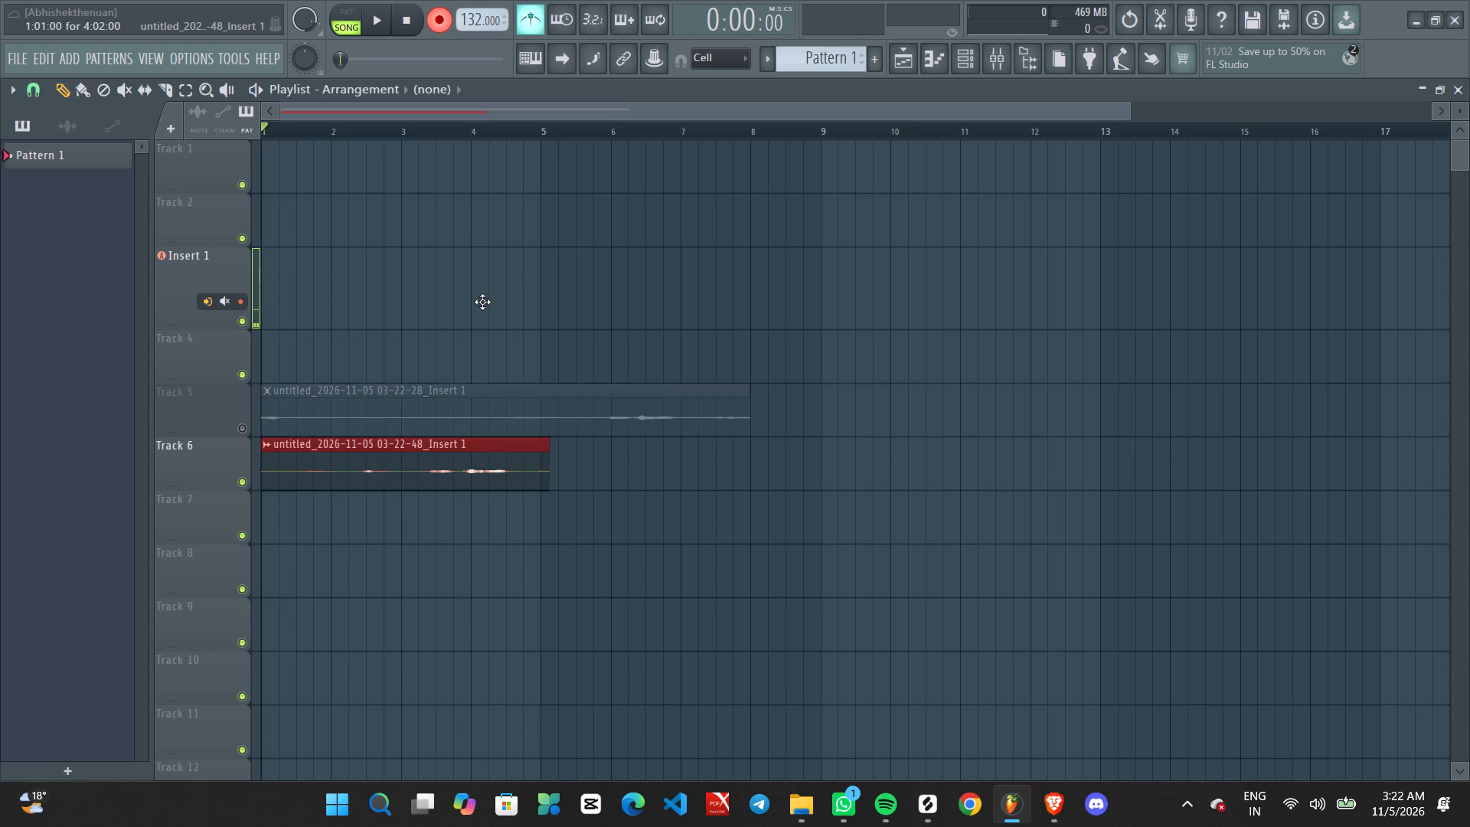
left_click(244, 490)
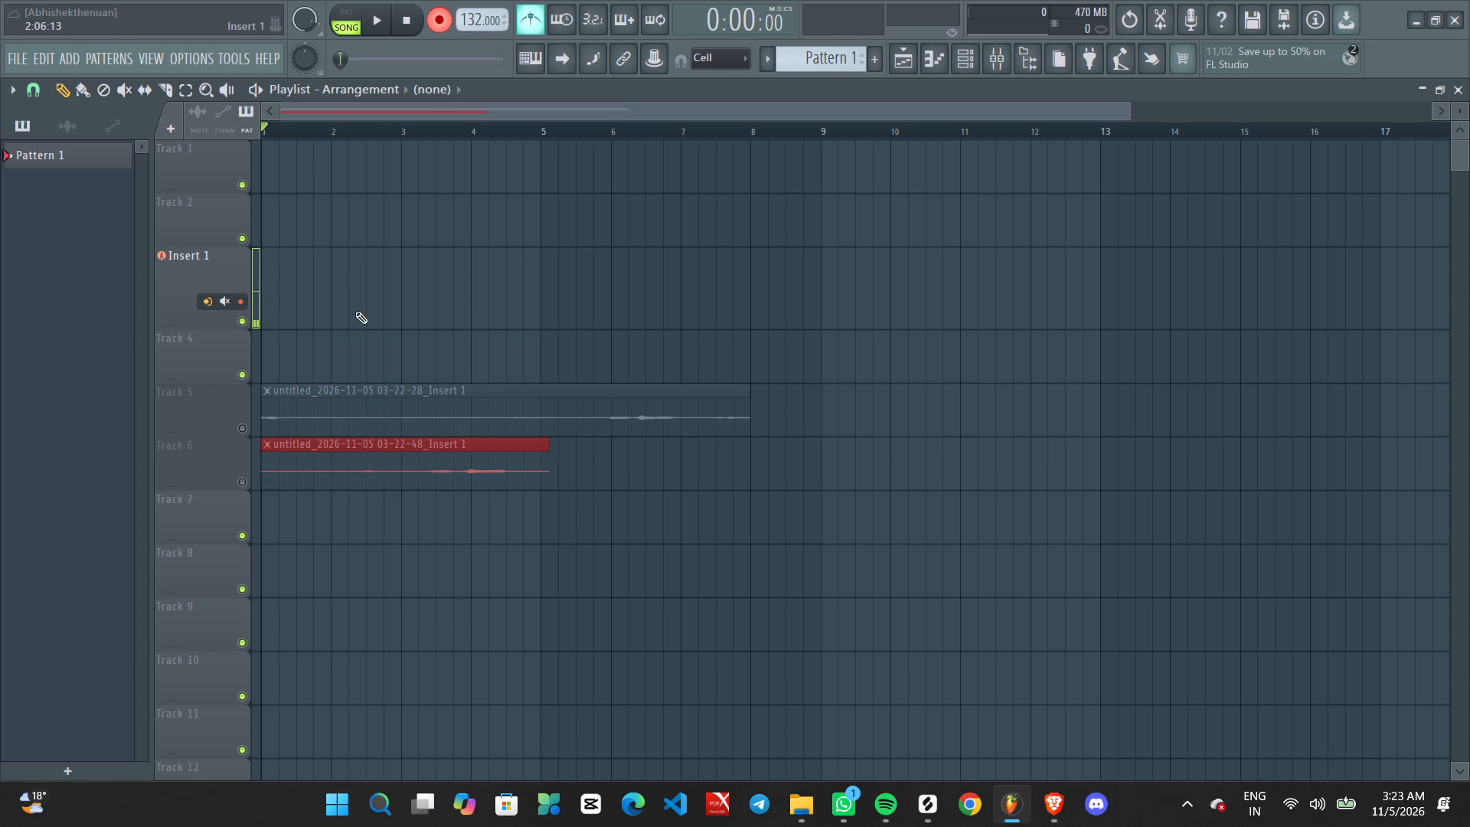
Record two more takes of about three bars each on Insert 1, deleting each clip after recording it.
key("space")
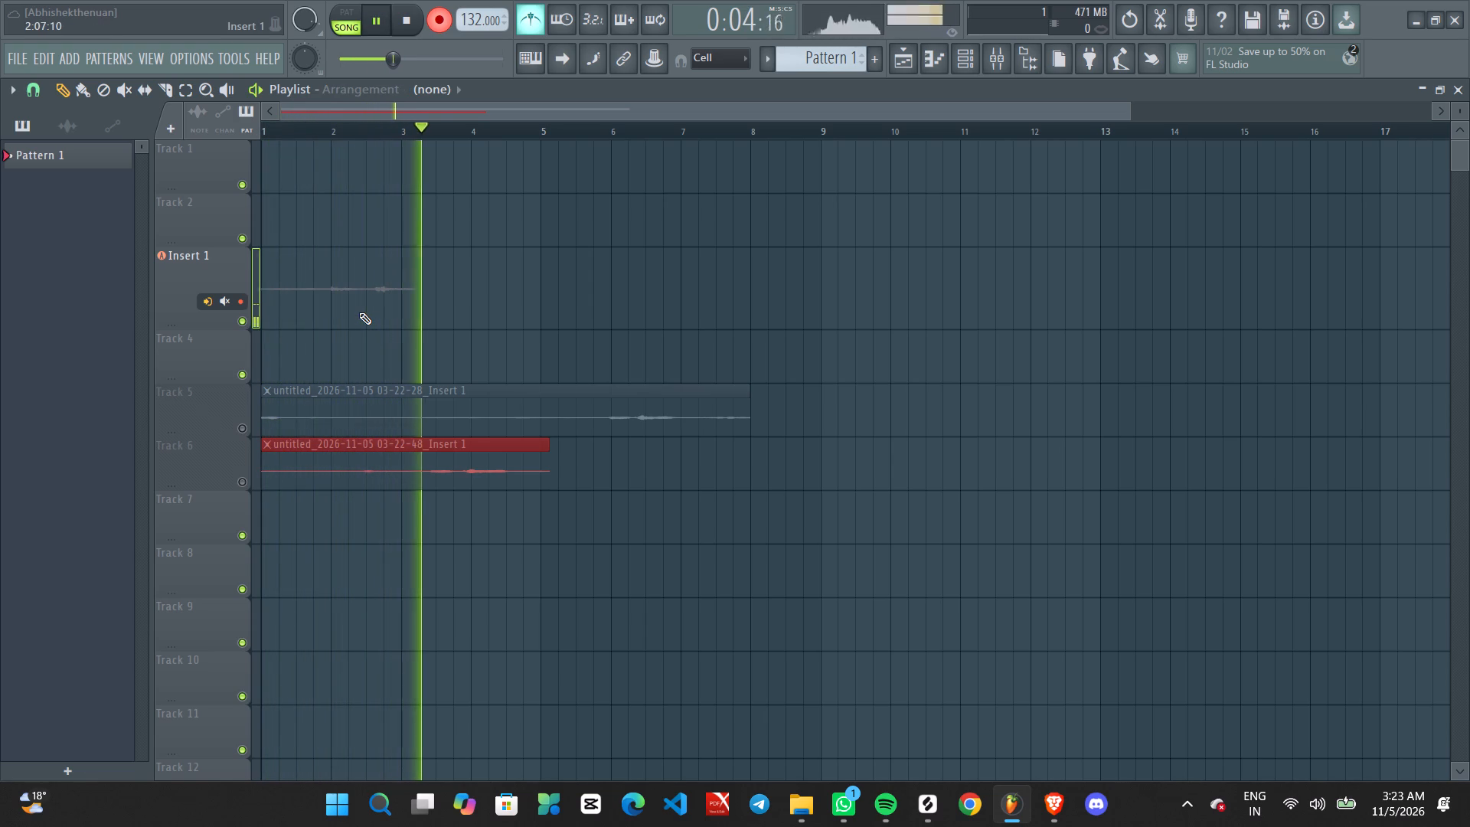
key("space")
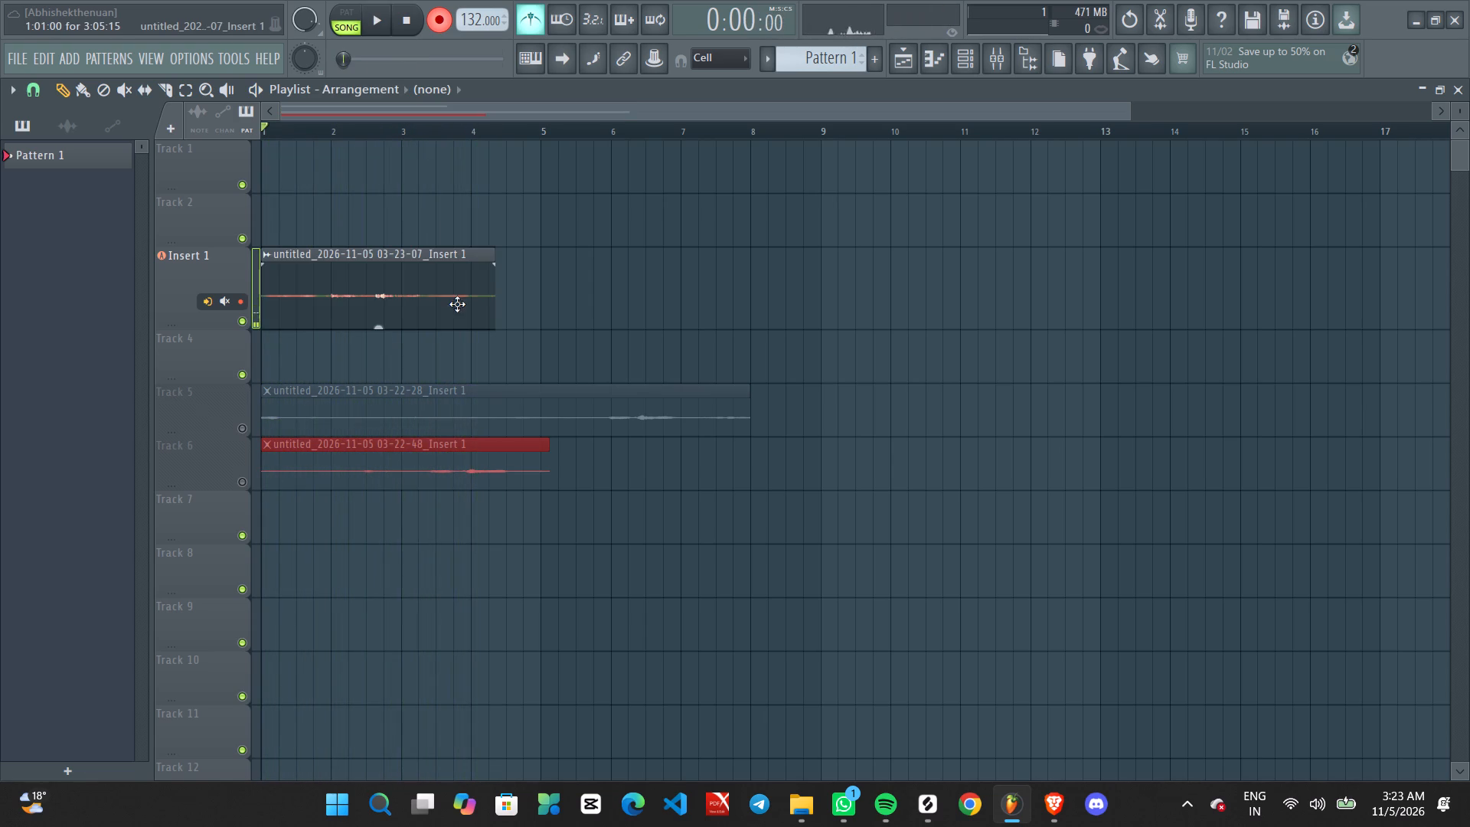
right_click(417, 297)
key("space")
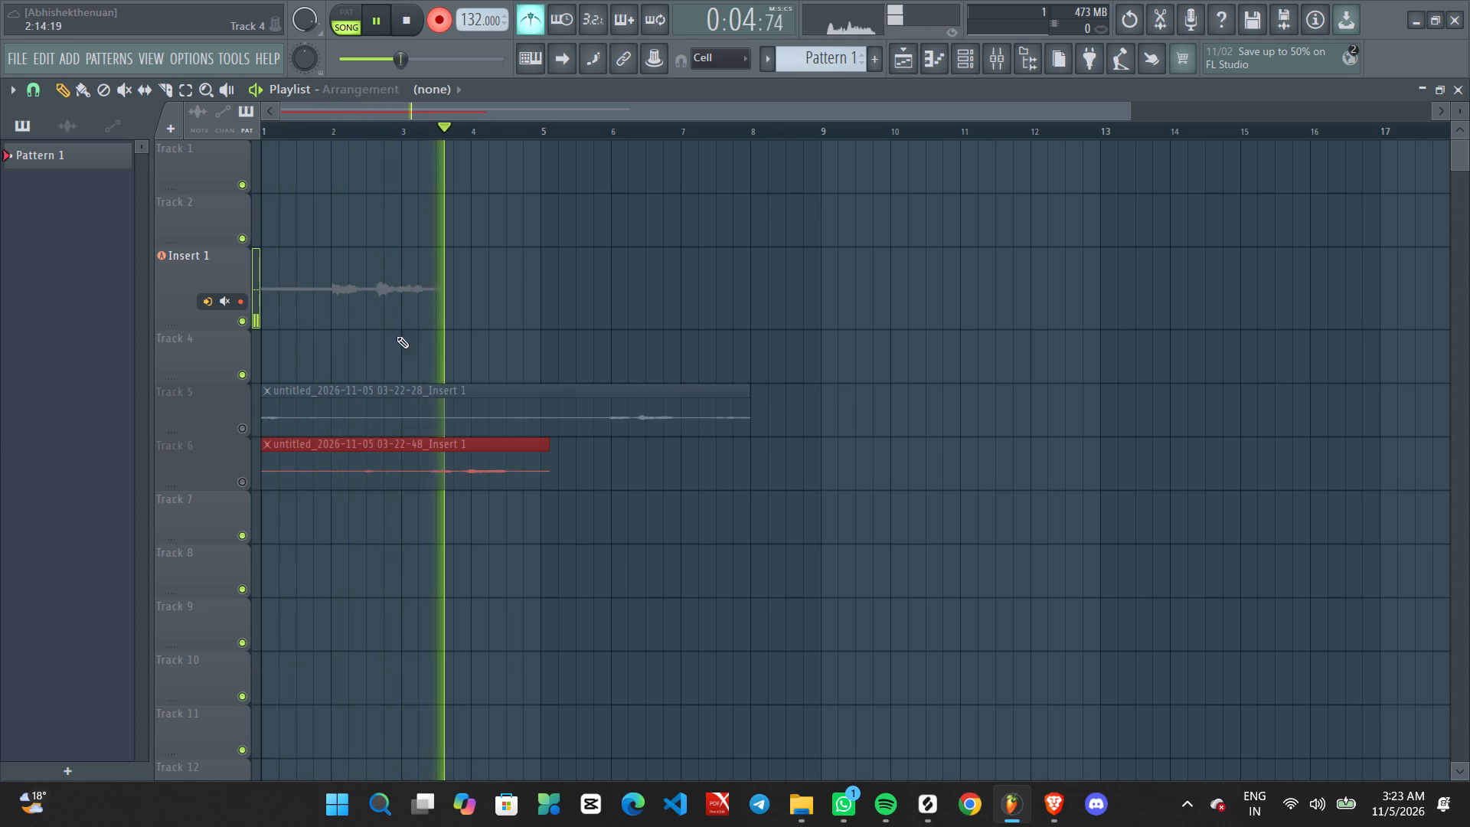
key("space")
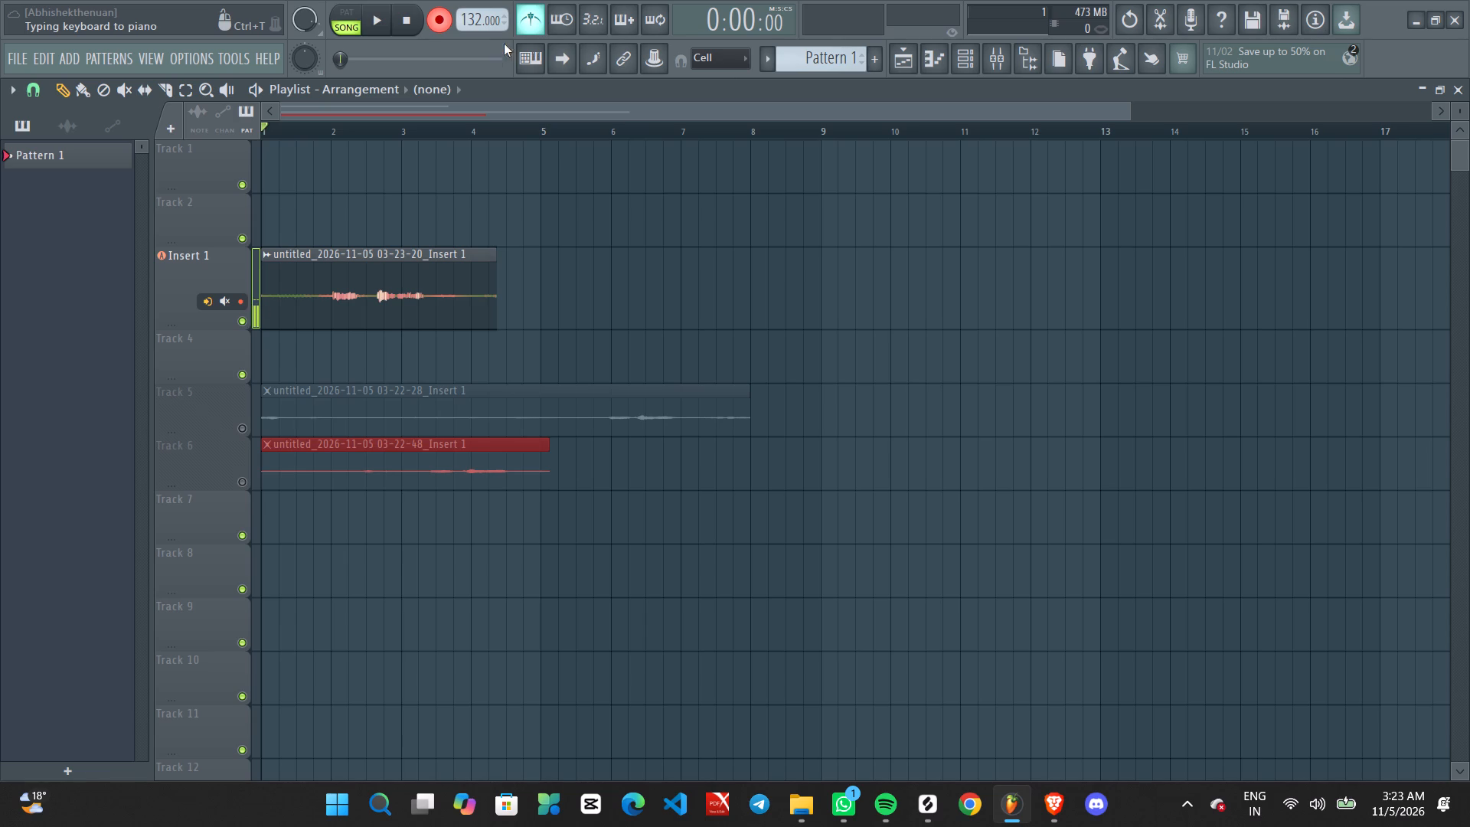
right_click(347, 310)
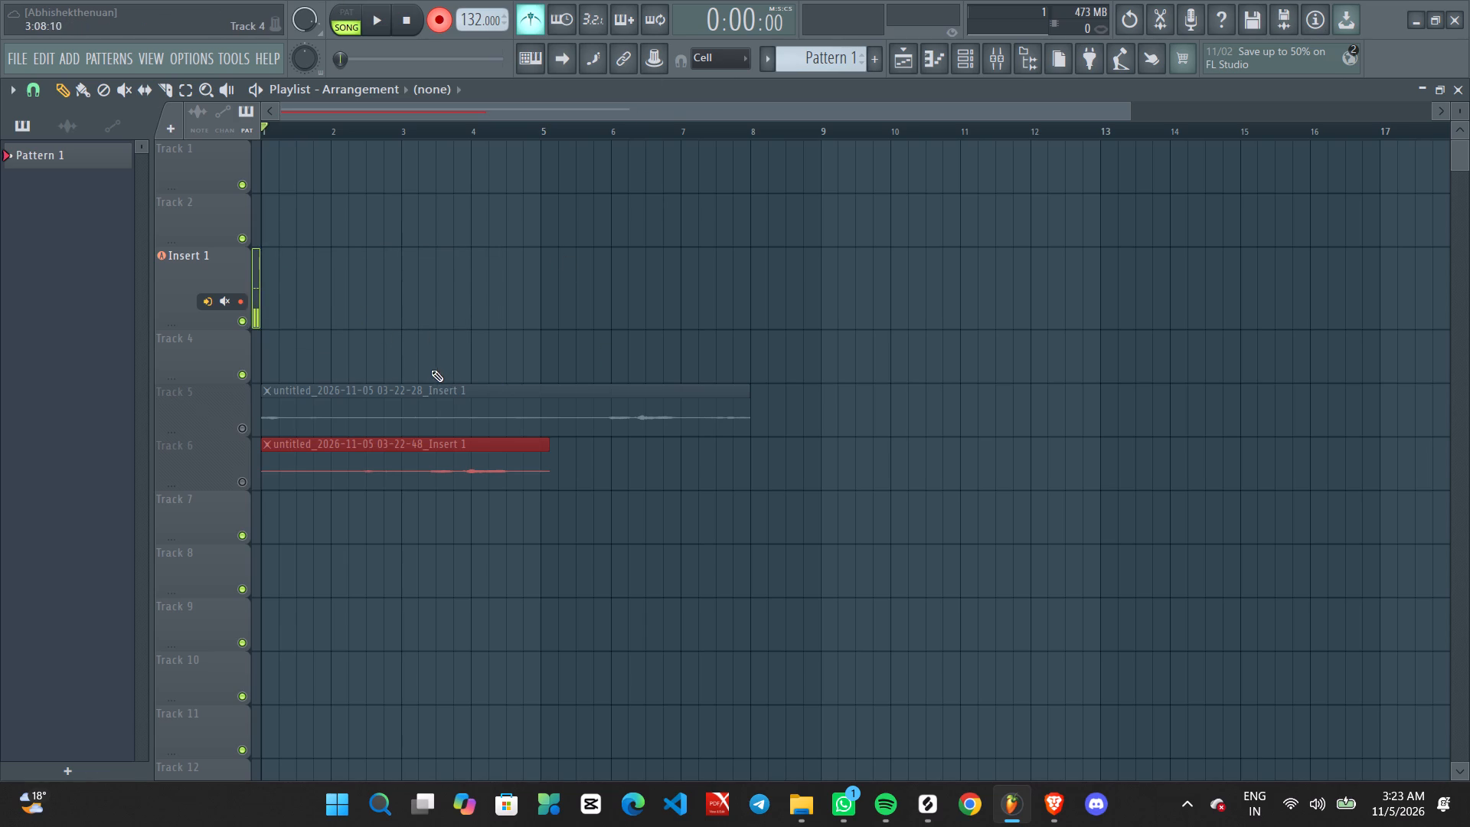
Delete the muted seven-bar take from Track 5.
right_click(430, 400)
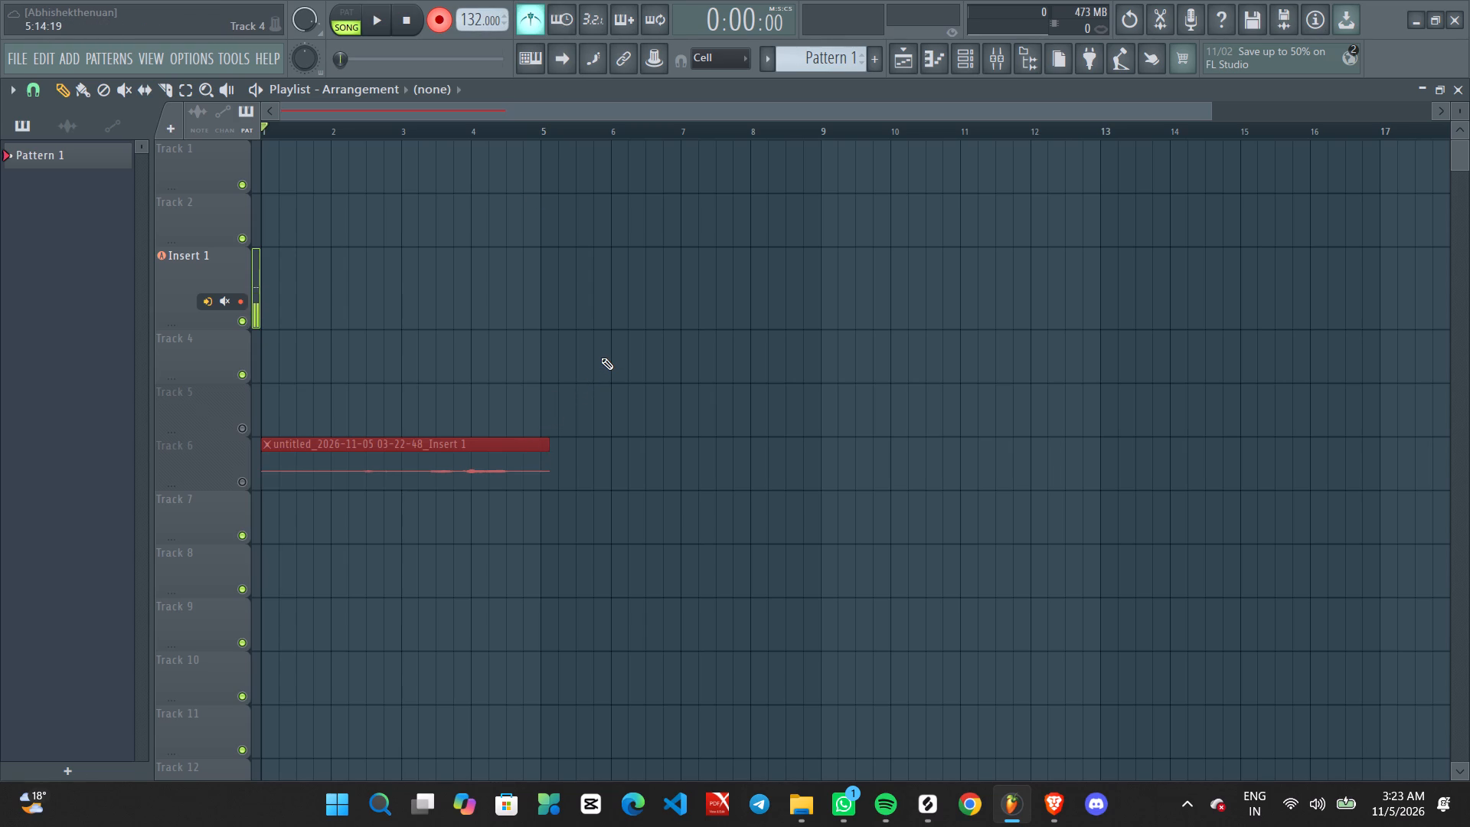
Record a take of about three bars on Insert 1 from the start of the song.
key("space")
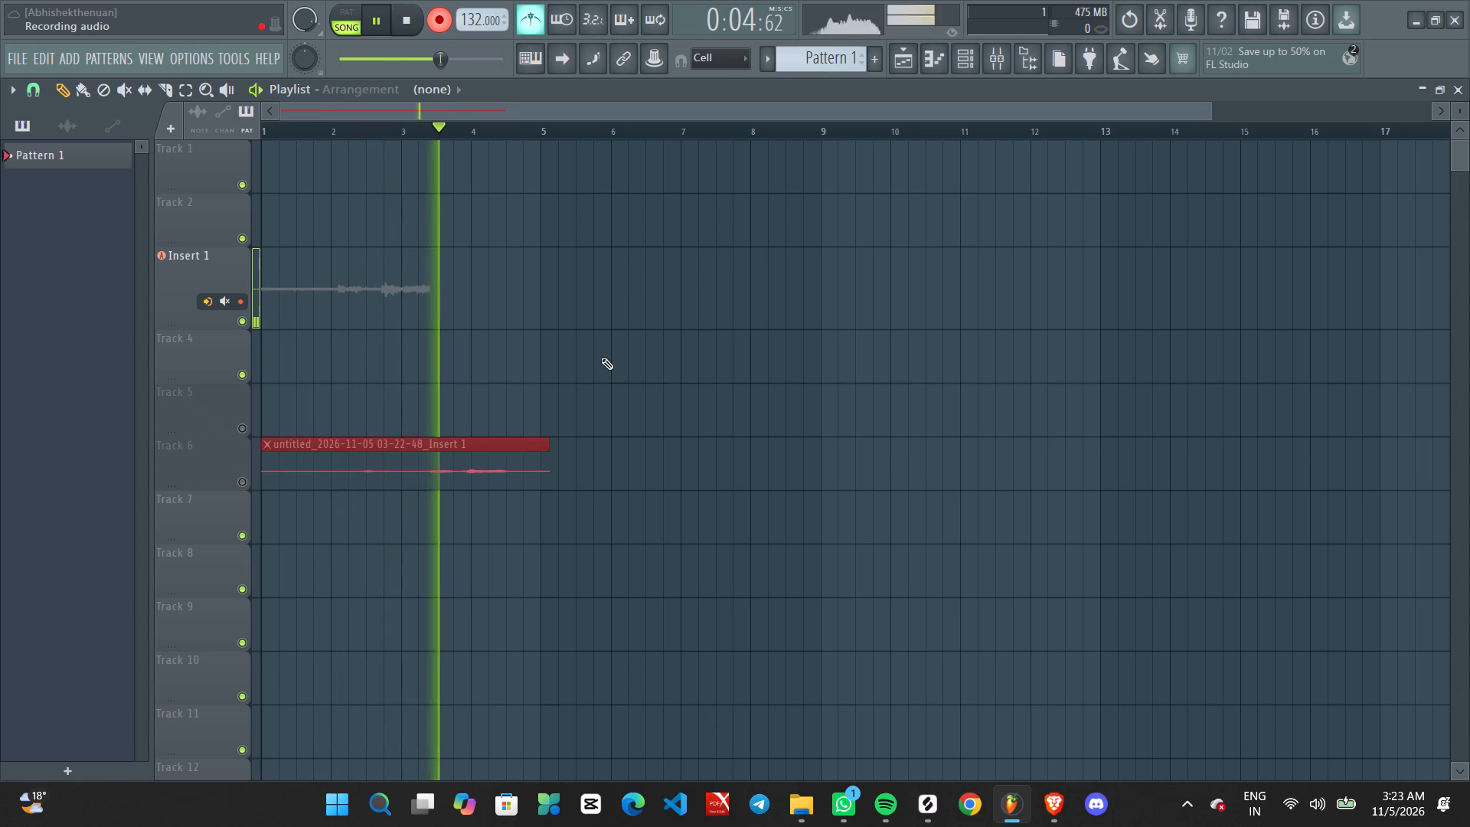
key("space")
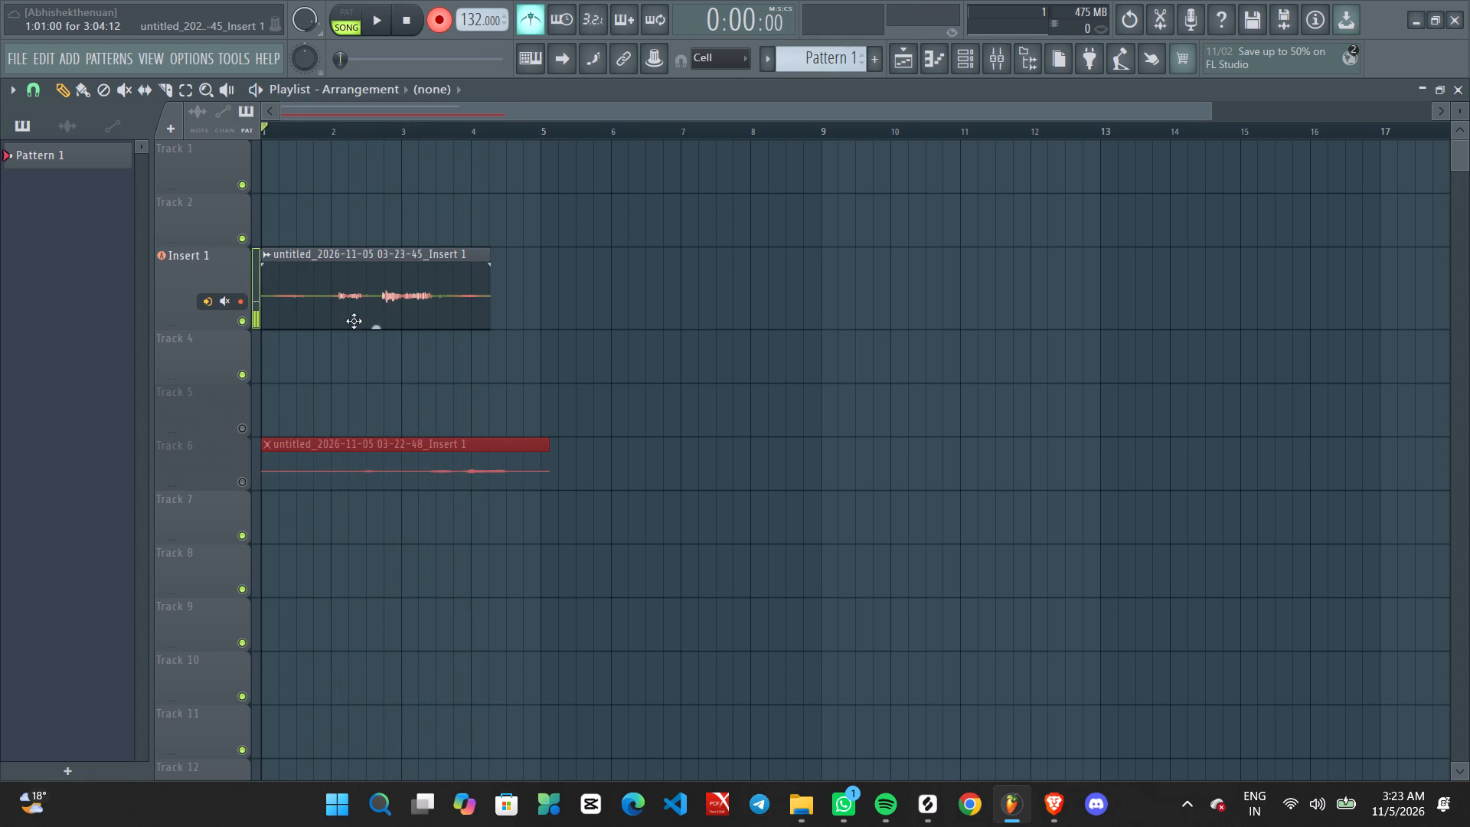
Turn off recording mode and the metronome, and play back the new Insert 1 take.
left_click(437, 30)
key("space")
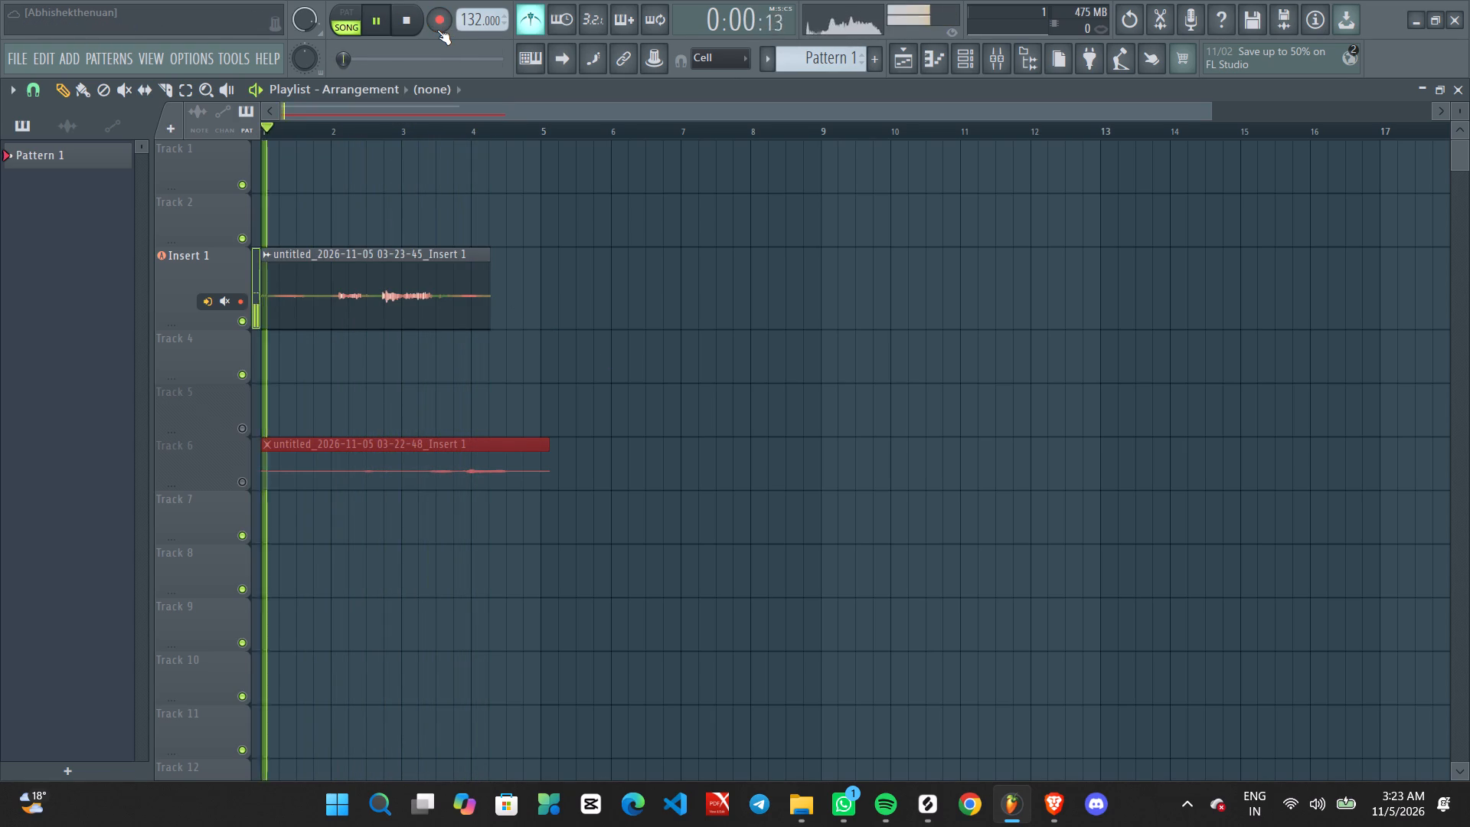
left_click(518, 25)
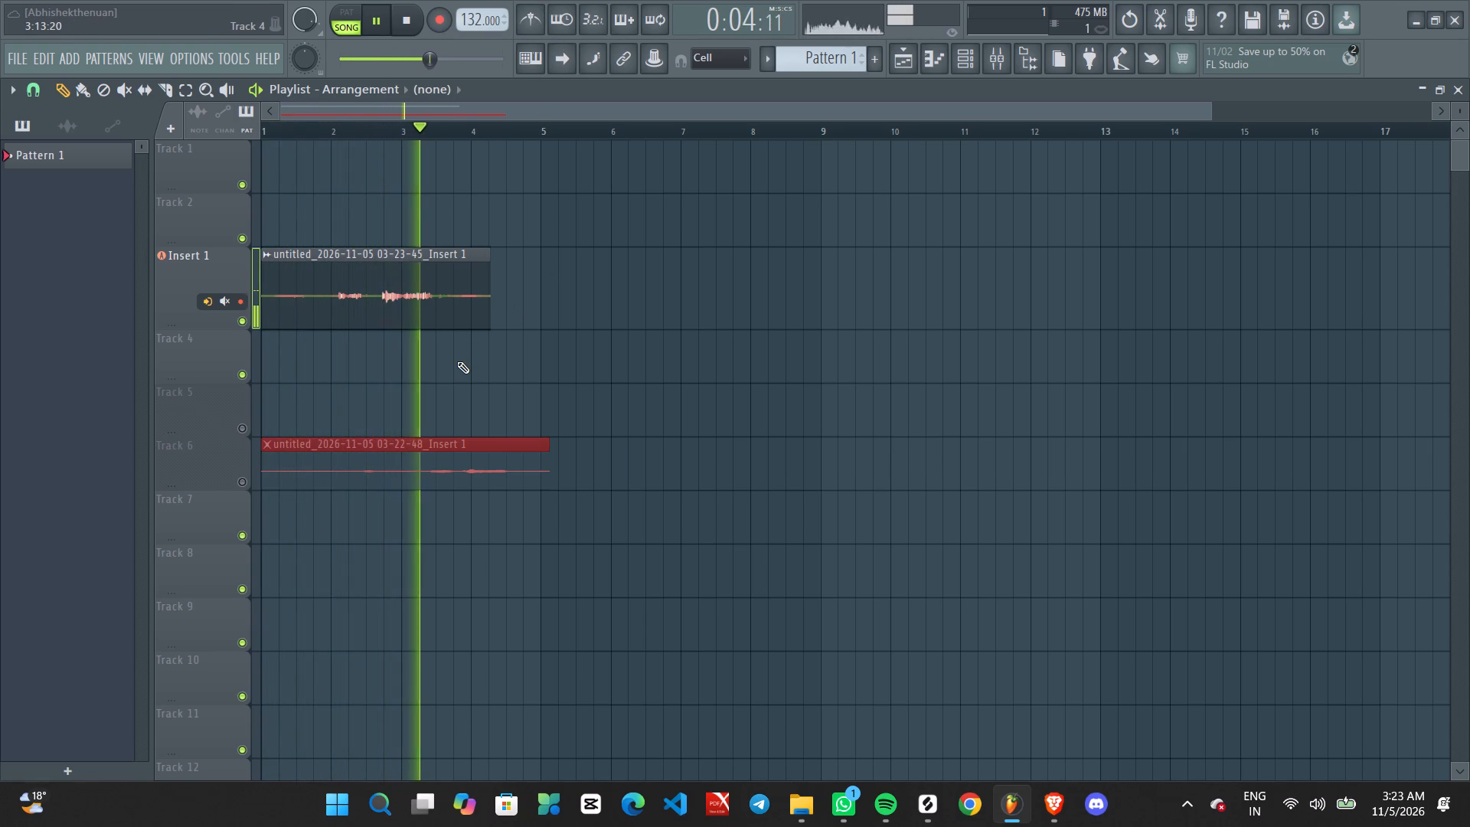
key("space")
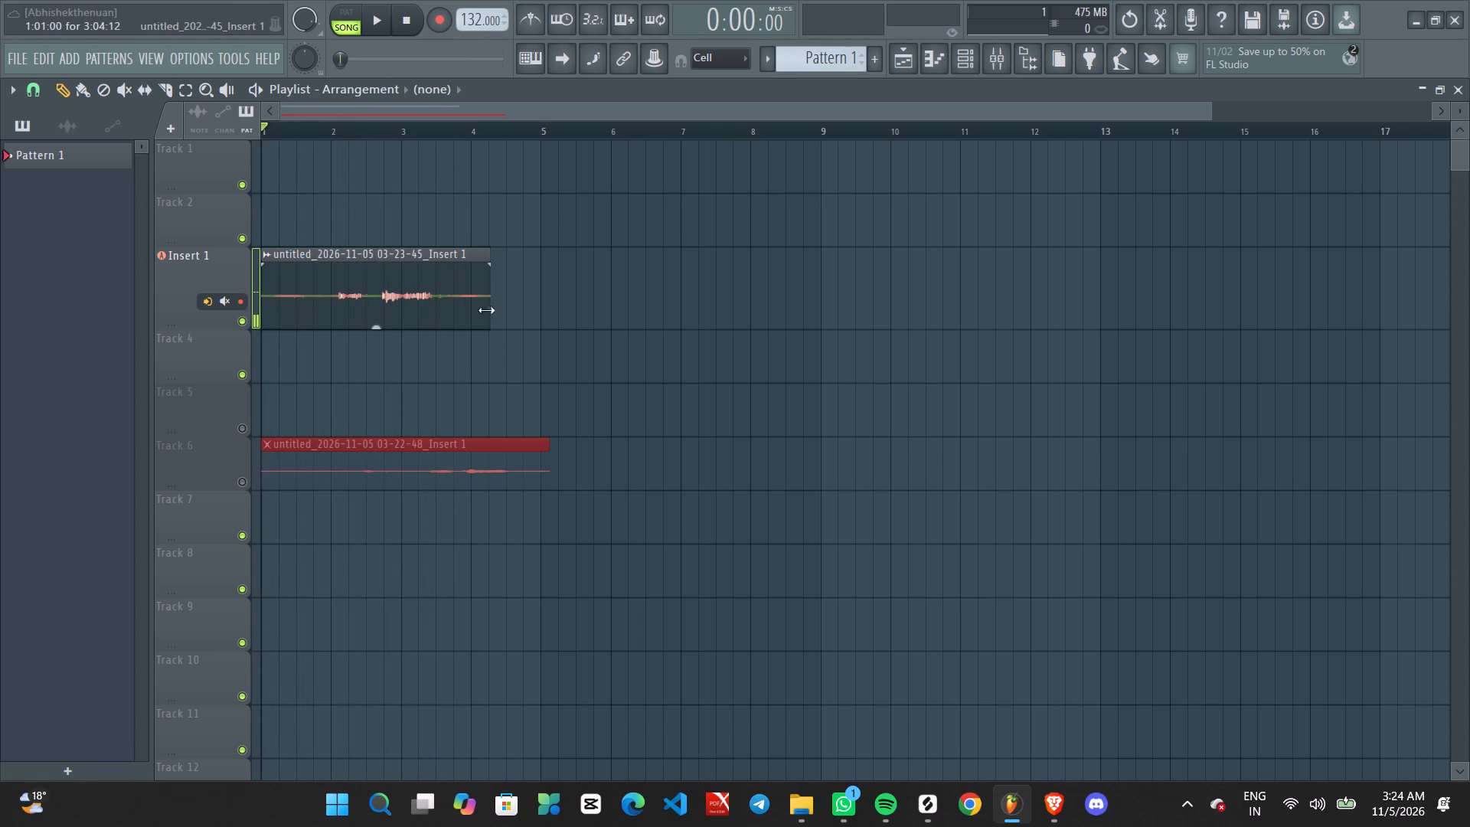
Move the Insert 1 take down to Track 7 and mute Tracks 7 and 8.
left_click_drag(357, 224, 387, 306, "ctrl")
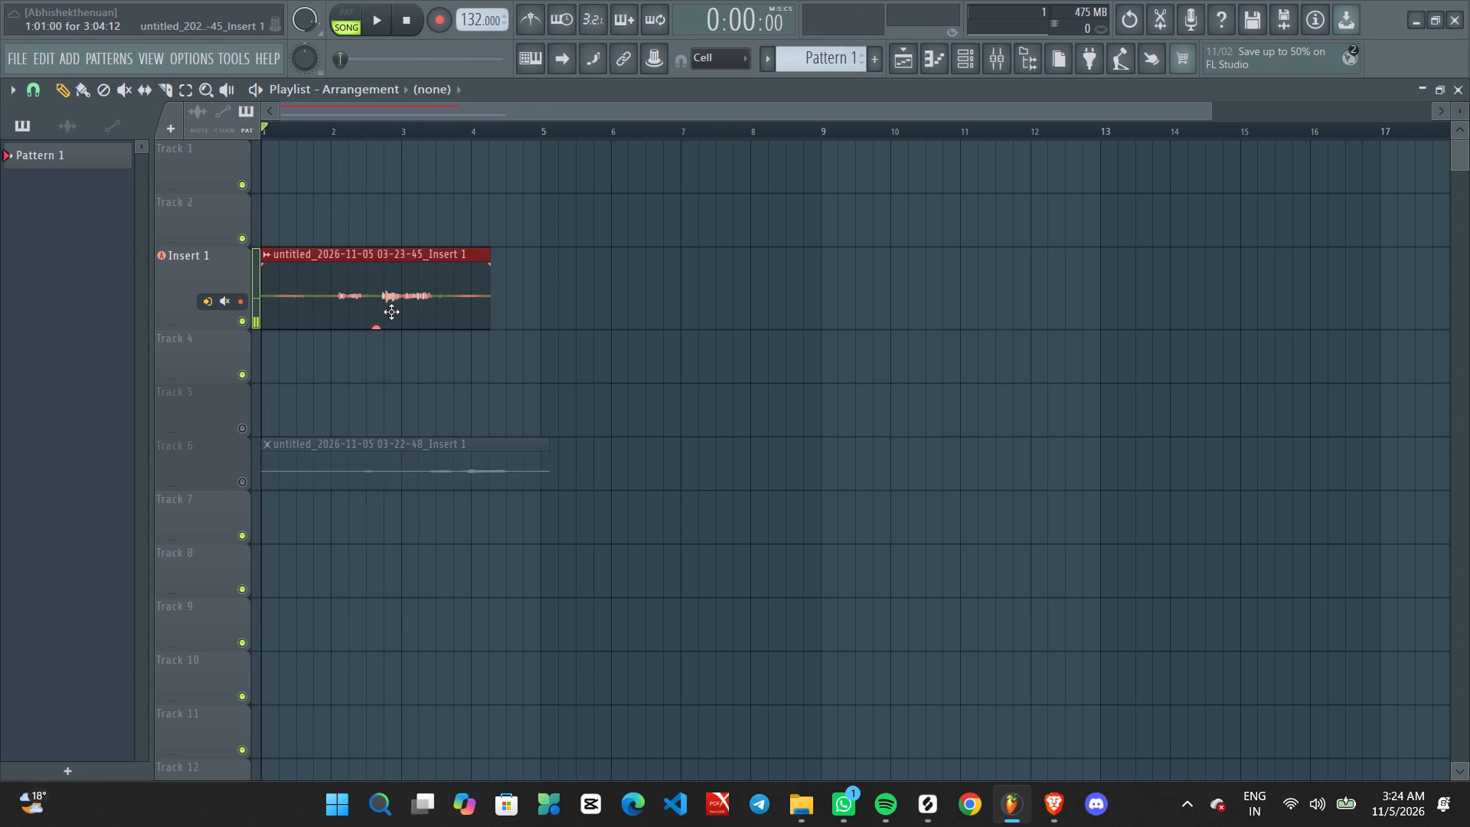
key("shift+Down")
key("shift+Down")
key("shift+Down")
key("shift+Down")
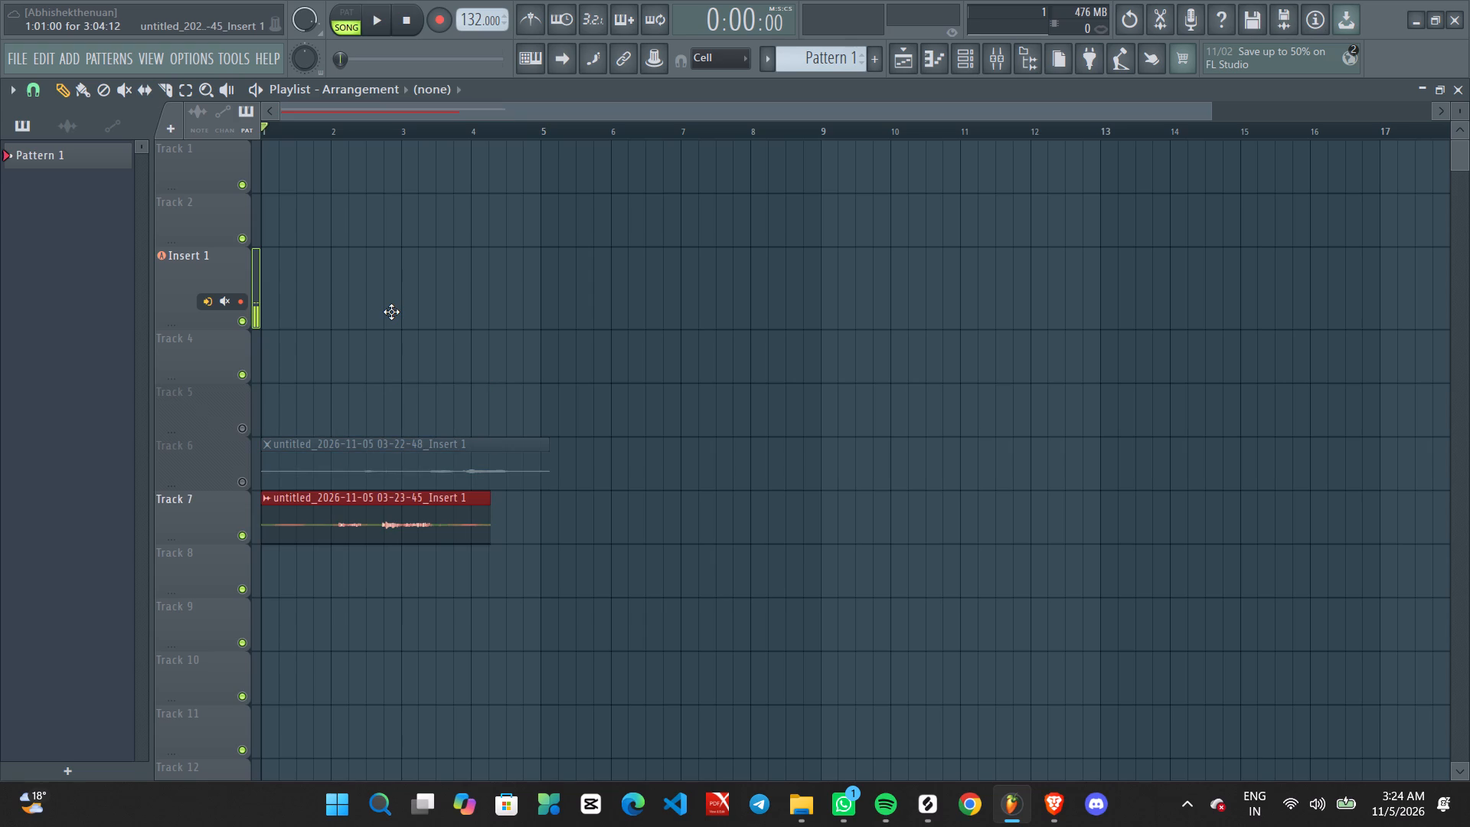
left_click(240, 531)
left_click(237, 586)
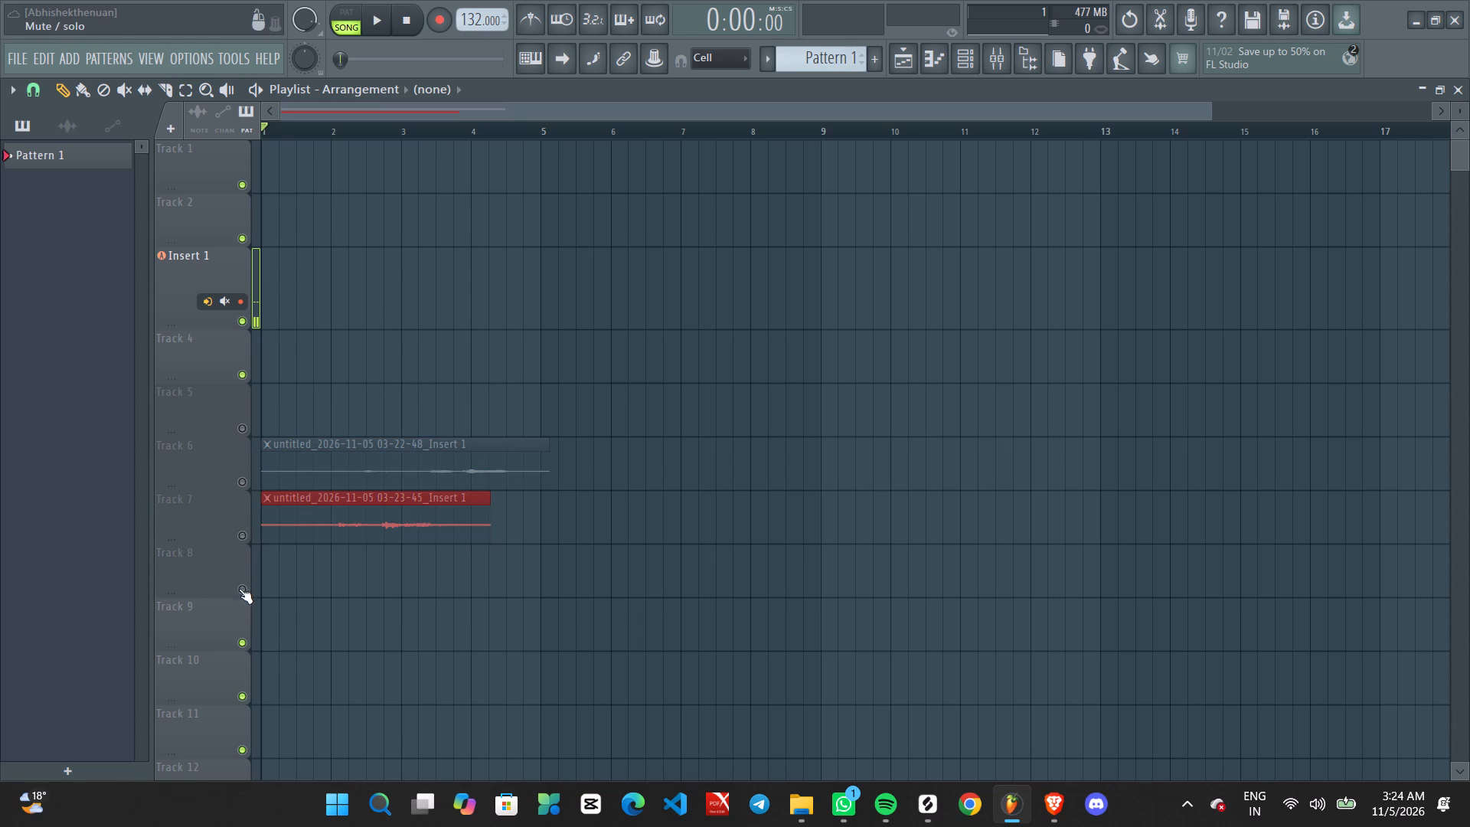
Mute Track 9 and unmute Track 5.
left_click(244, 646)
left_click(370, 374, "ctrl")
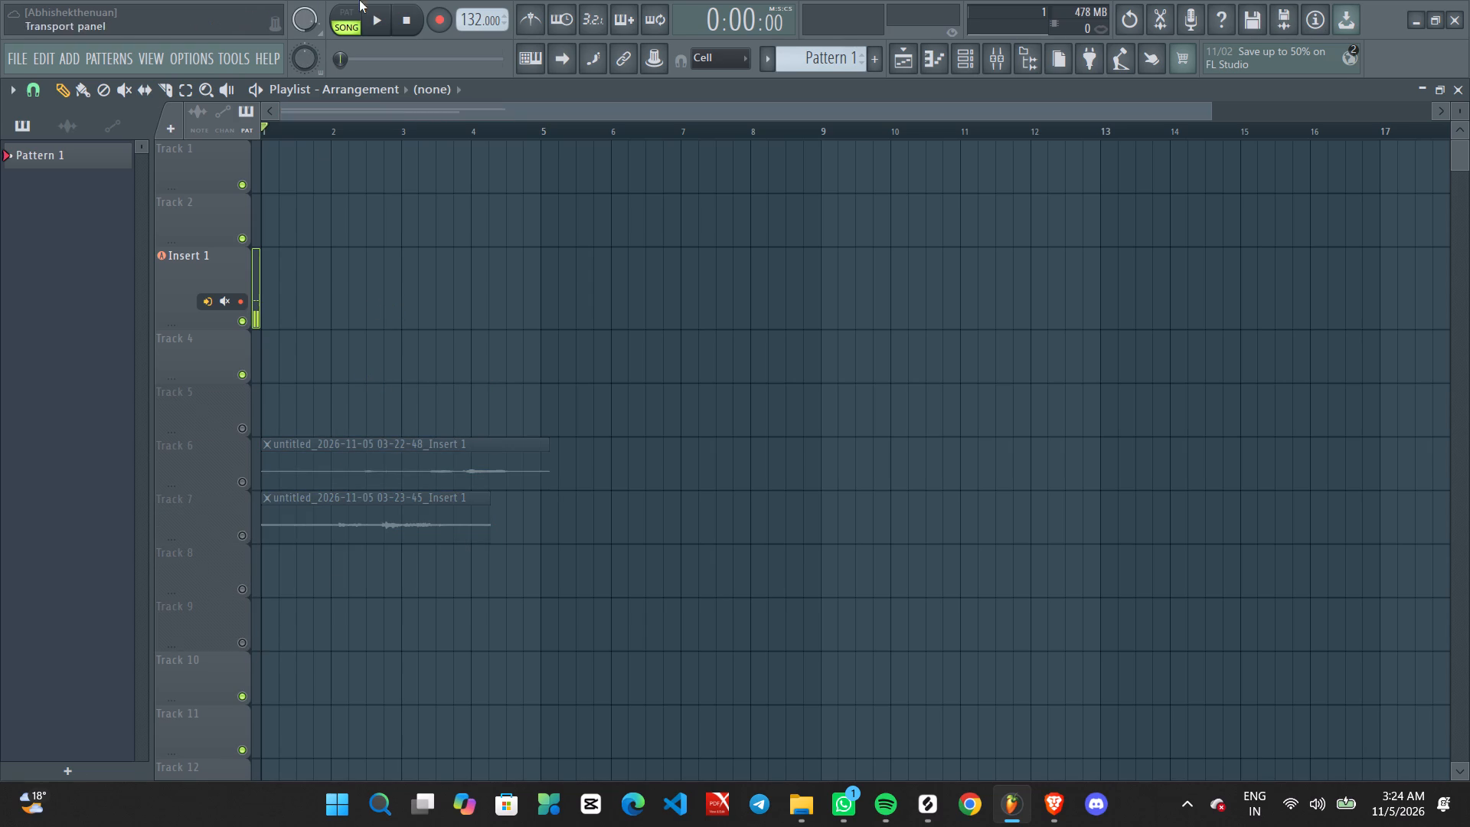
left_click(236, 426)
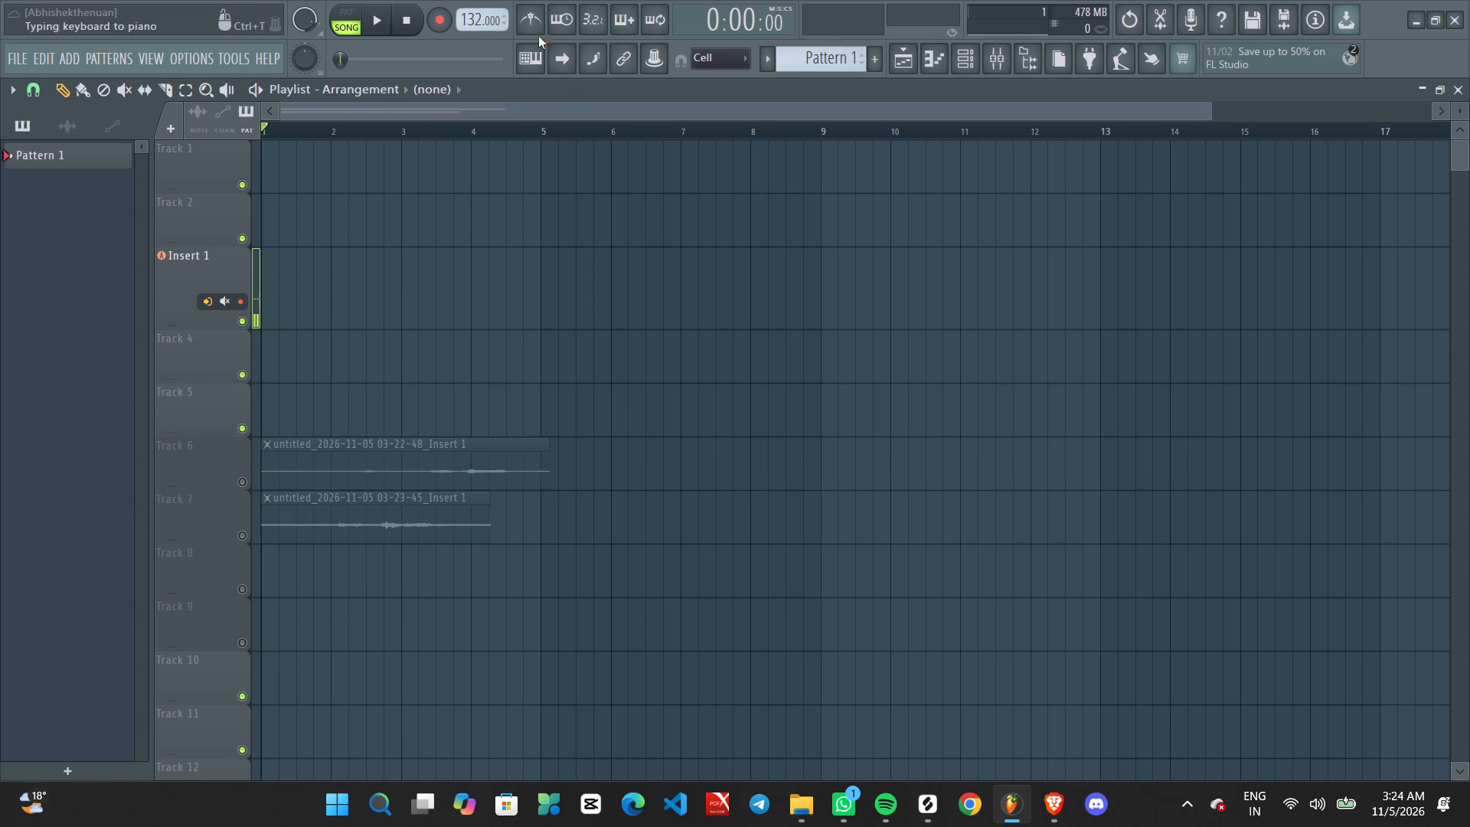
Unmute Tracks 6 and 7 and listen to their takes from about bar 3, toggling the two tracks' mutes.
left_click(237, 532)
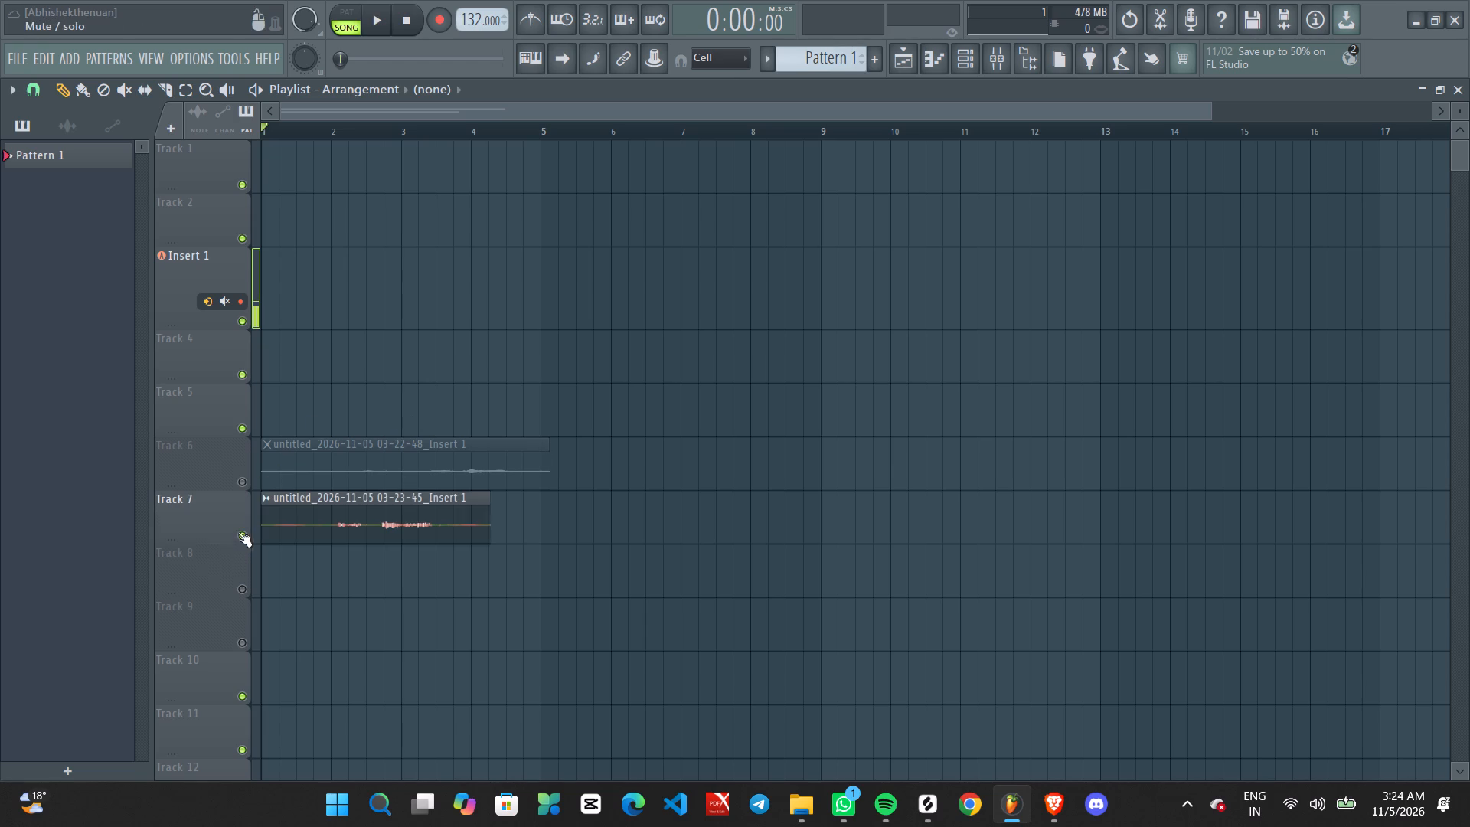
left_click(241, 484)
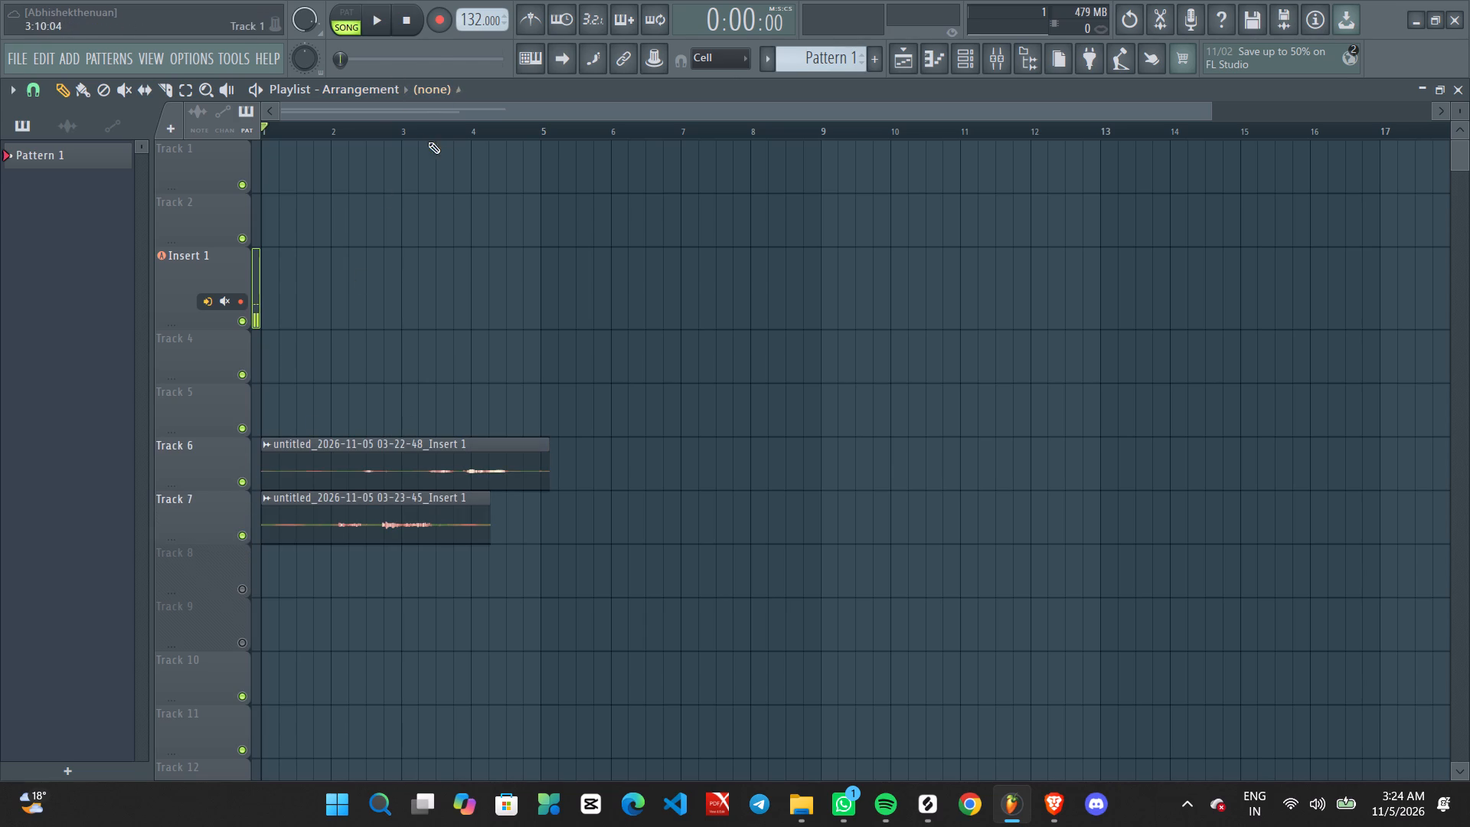
left_click(417, 136)
key("space")
key("space")
key("space")
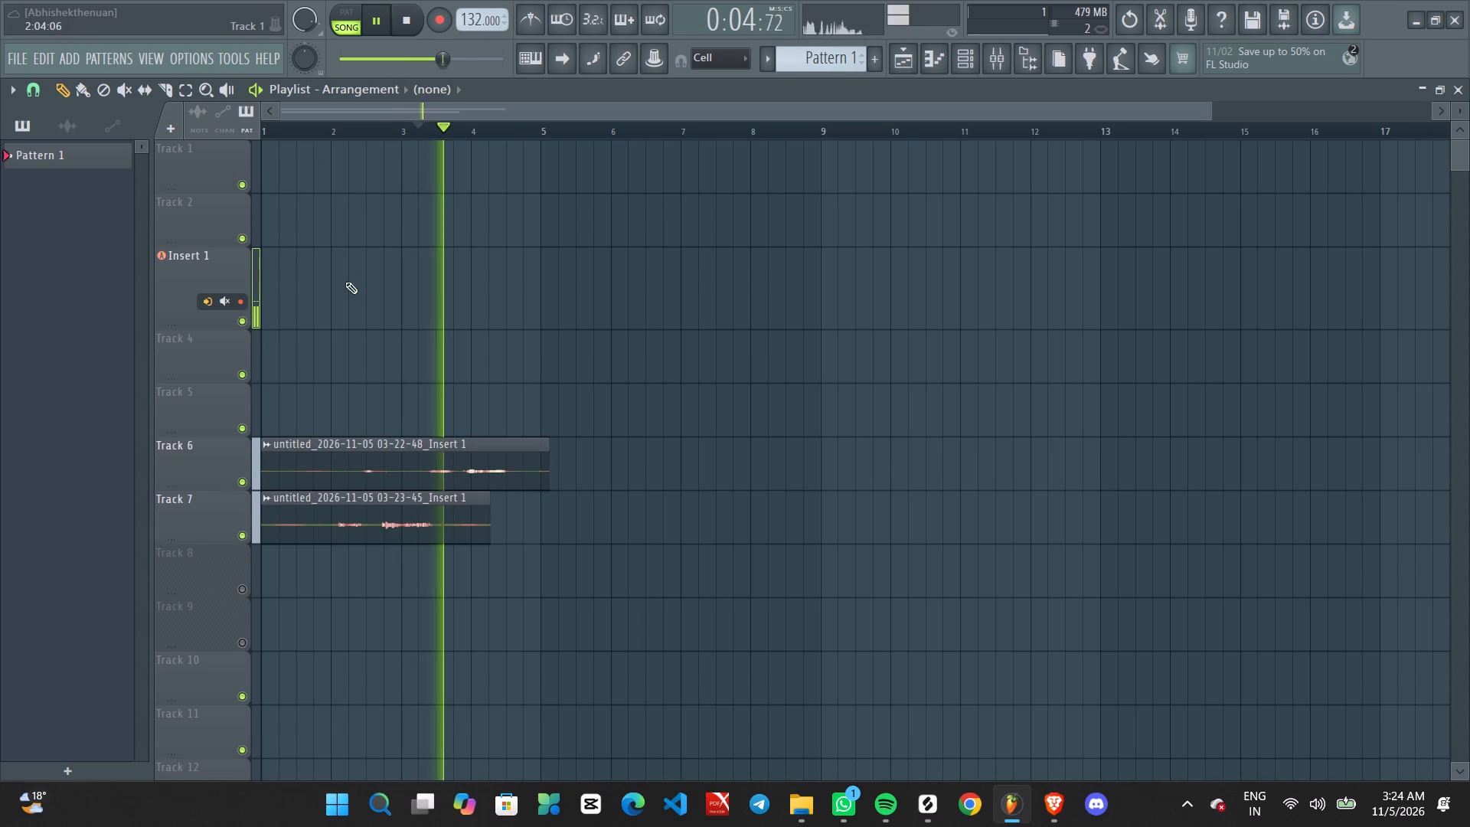
left_click(243, 531)
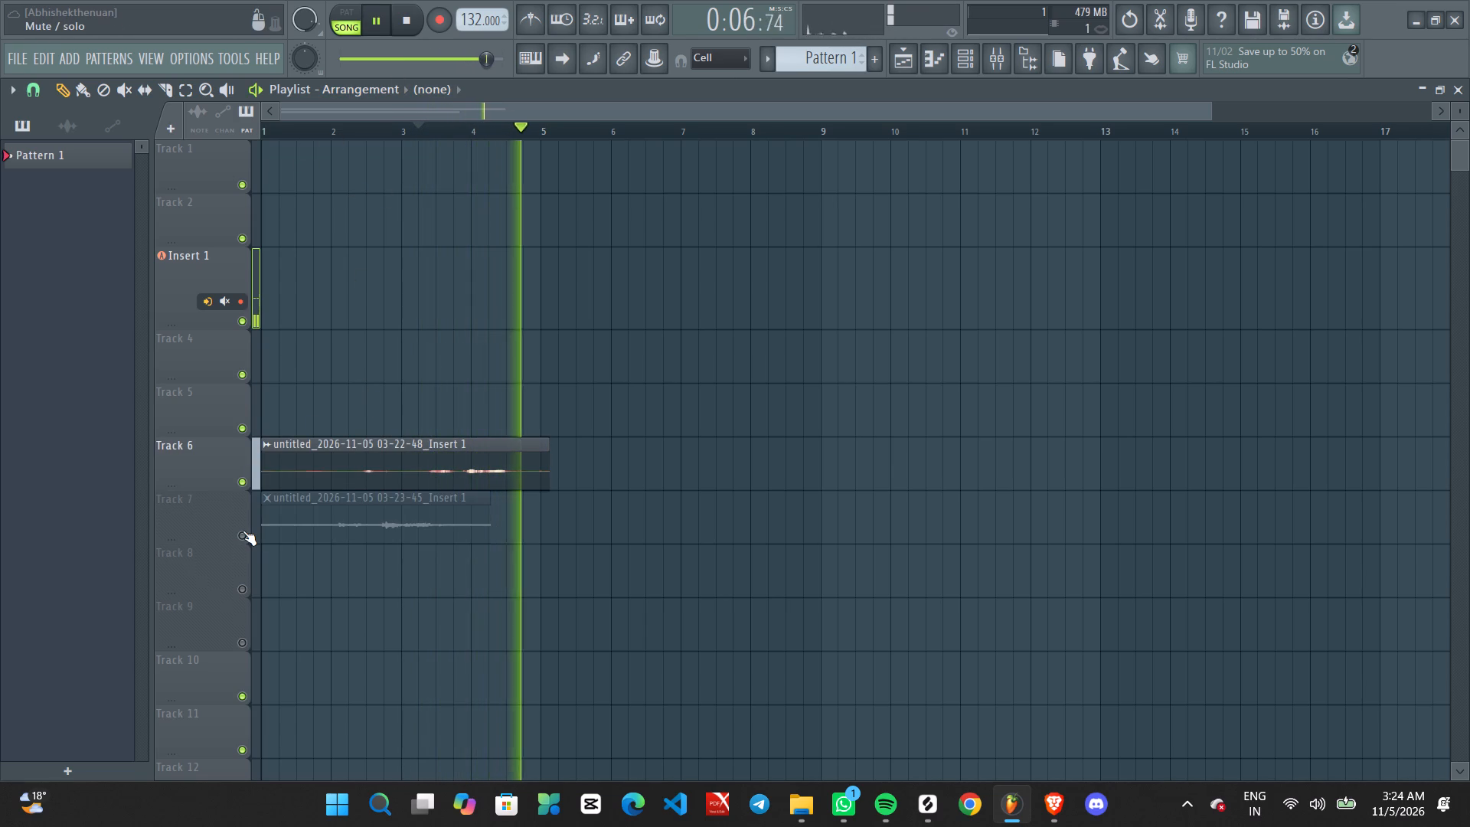
key("space")
left_click(246, 476)
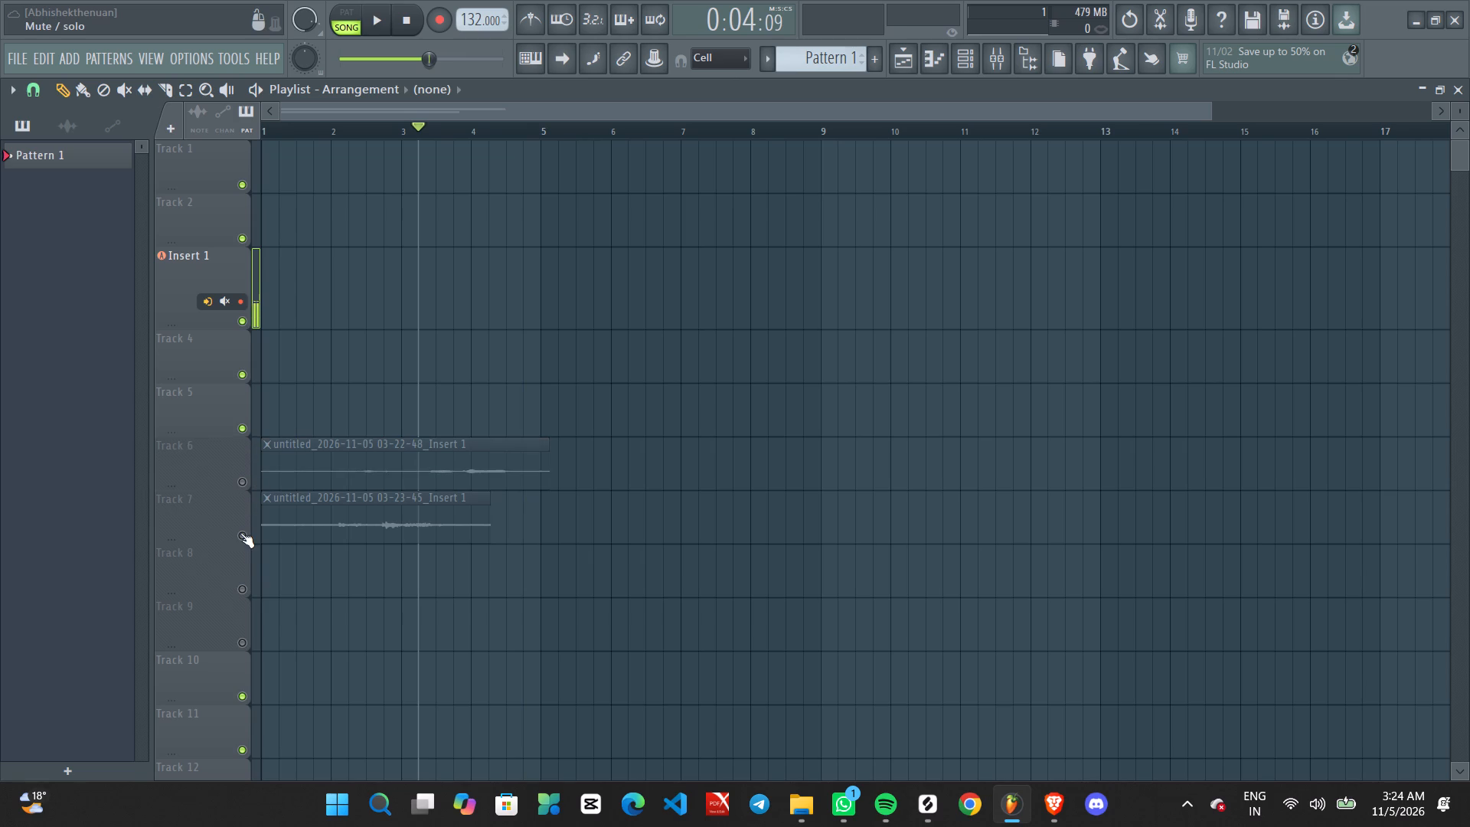
left_click(240, 533)
left_click(245, 482)
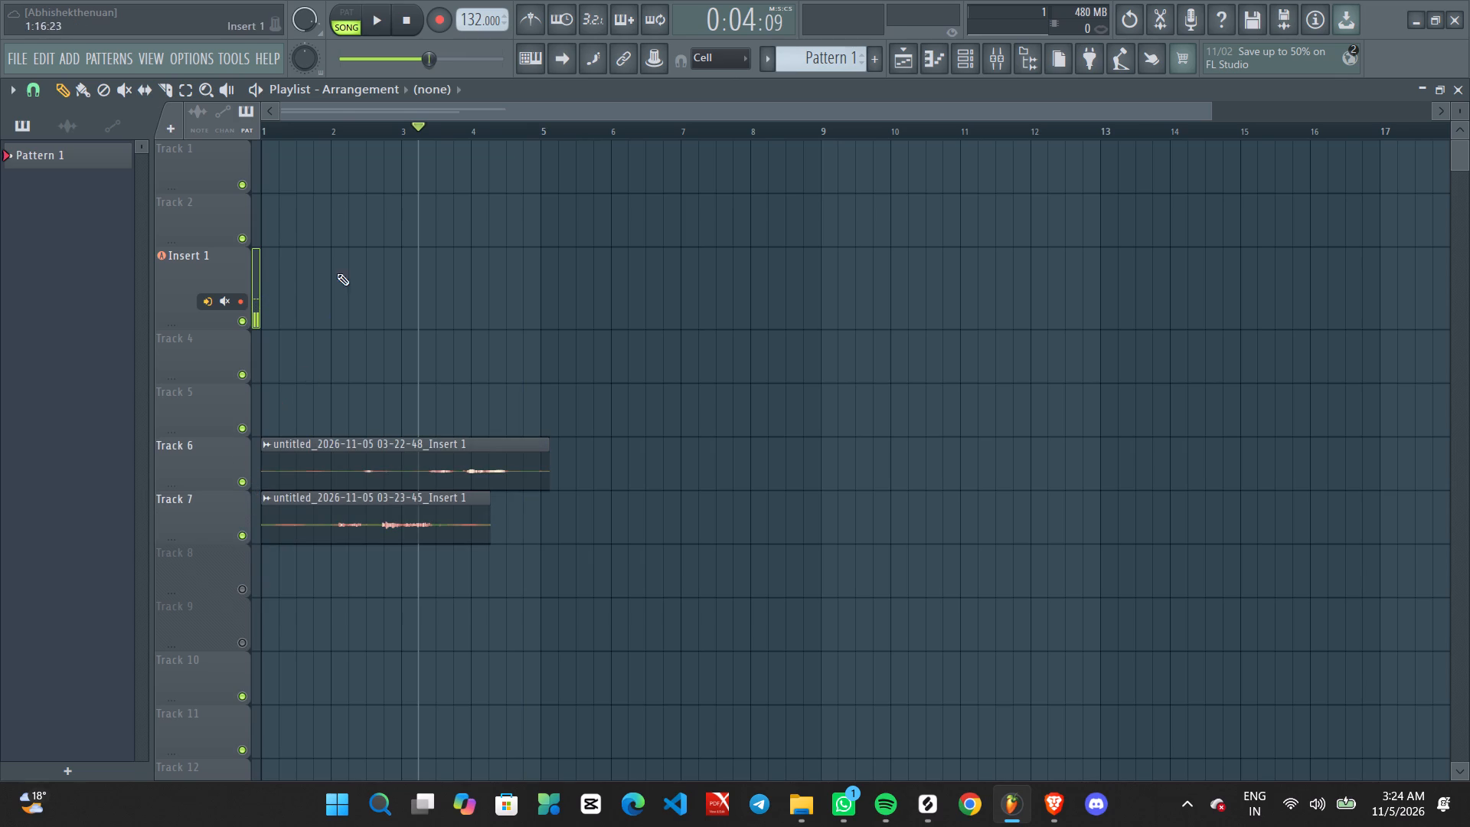
Return to the start of the song and turn on recording mode and the metronome.
left_click_drag(331, 133, 0, 175)
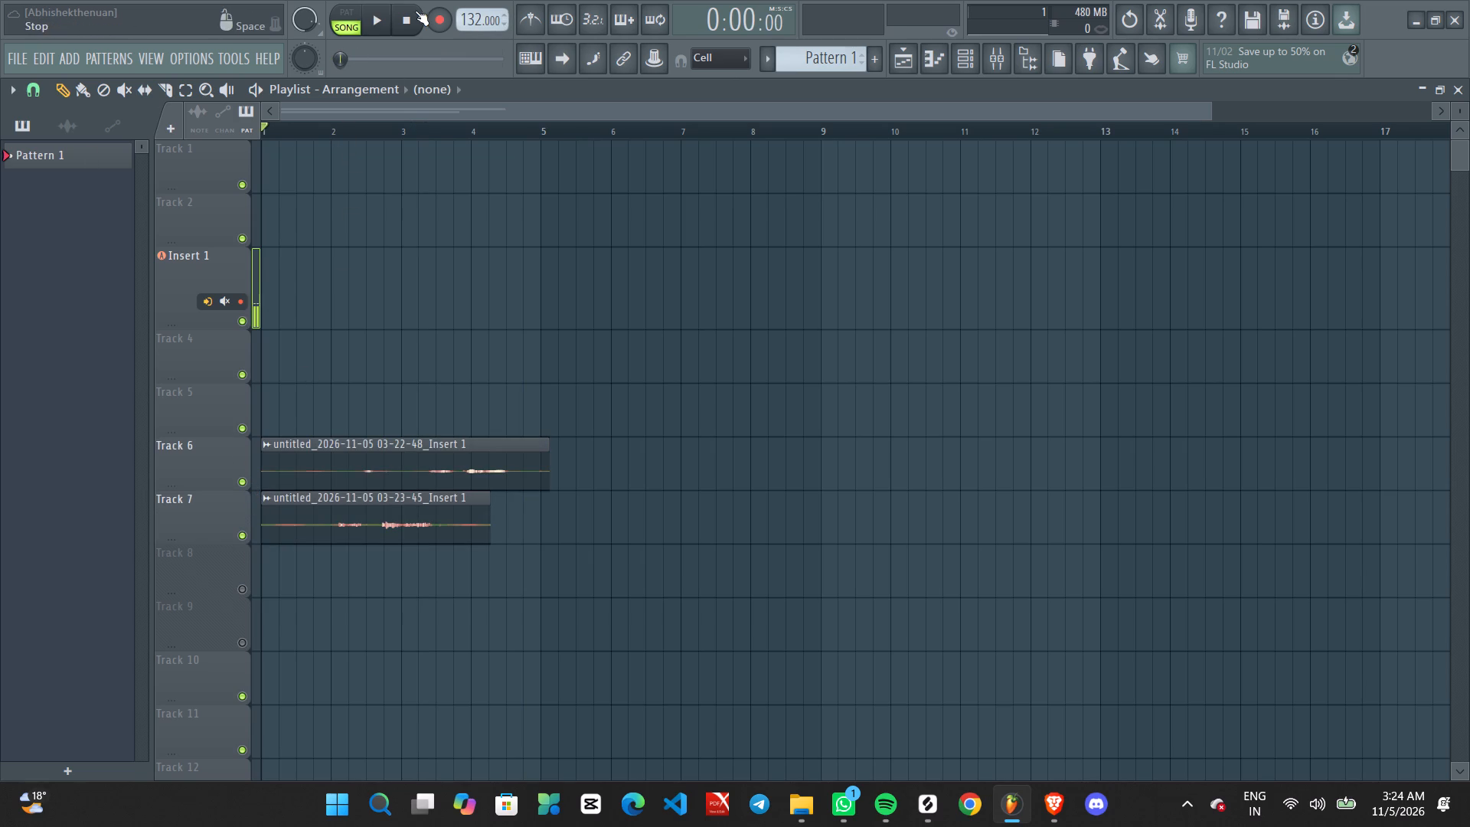
left_click(438, 15)
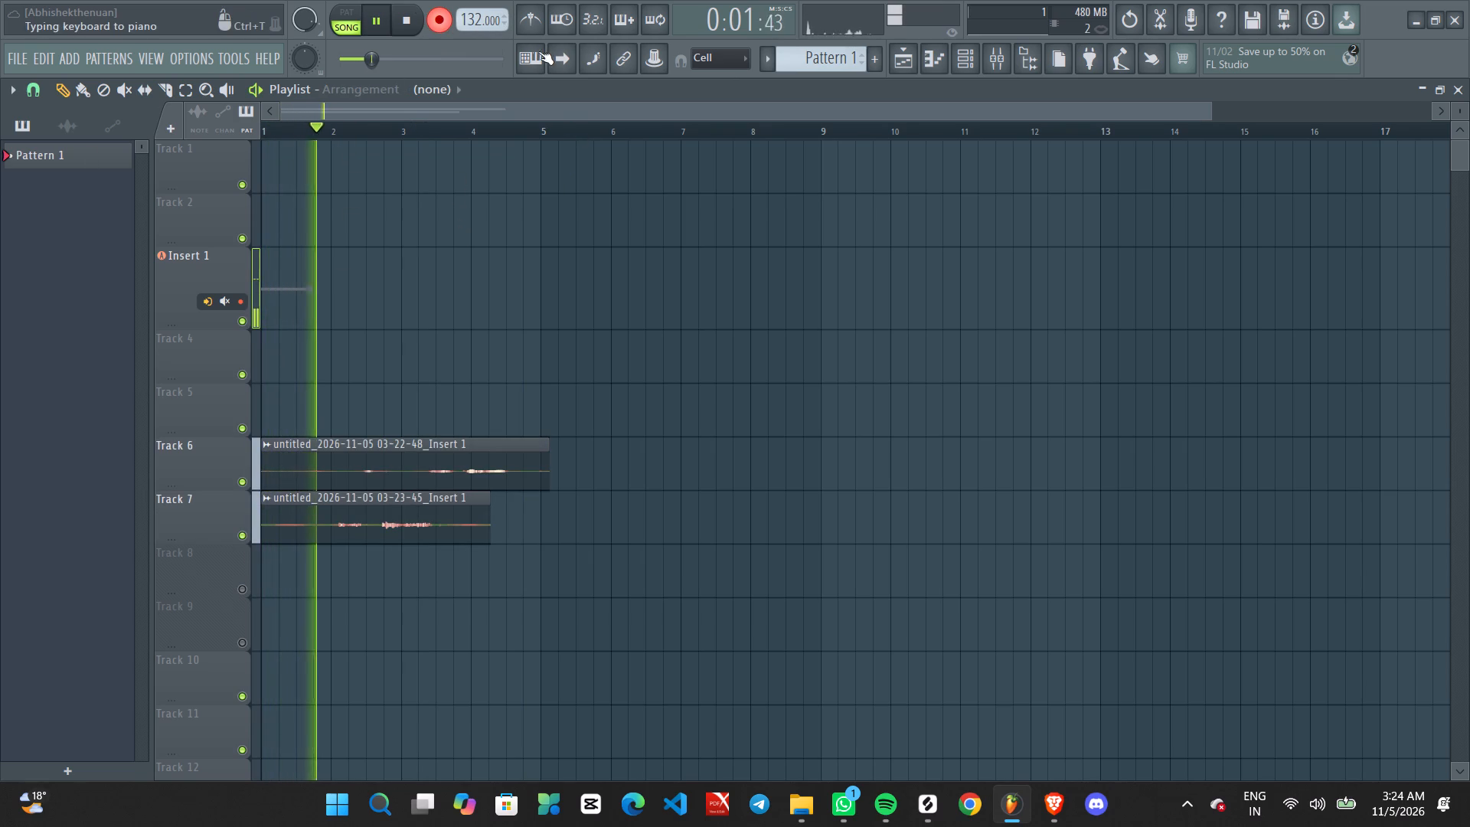
left_click(530, 21)
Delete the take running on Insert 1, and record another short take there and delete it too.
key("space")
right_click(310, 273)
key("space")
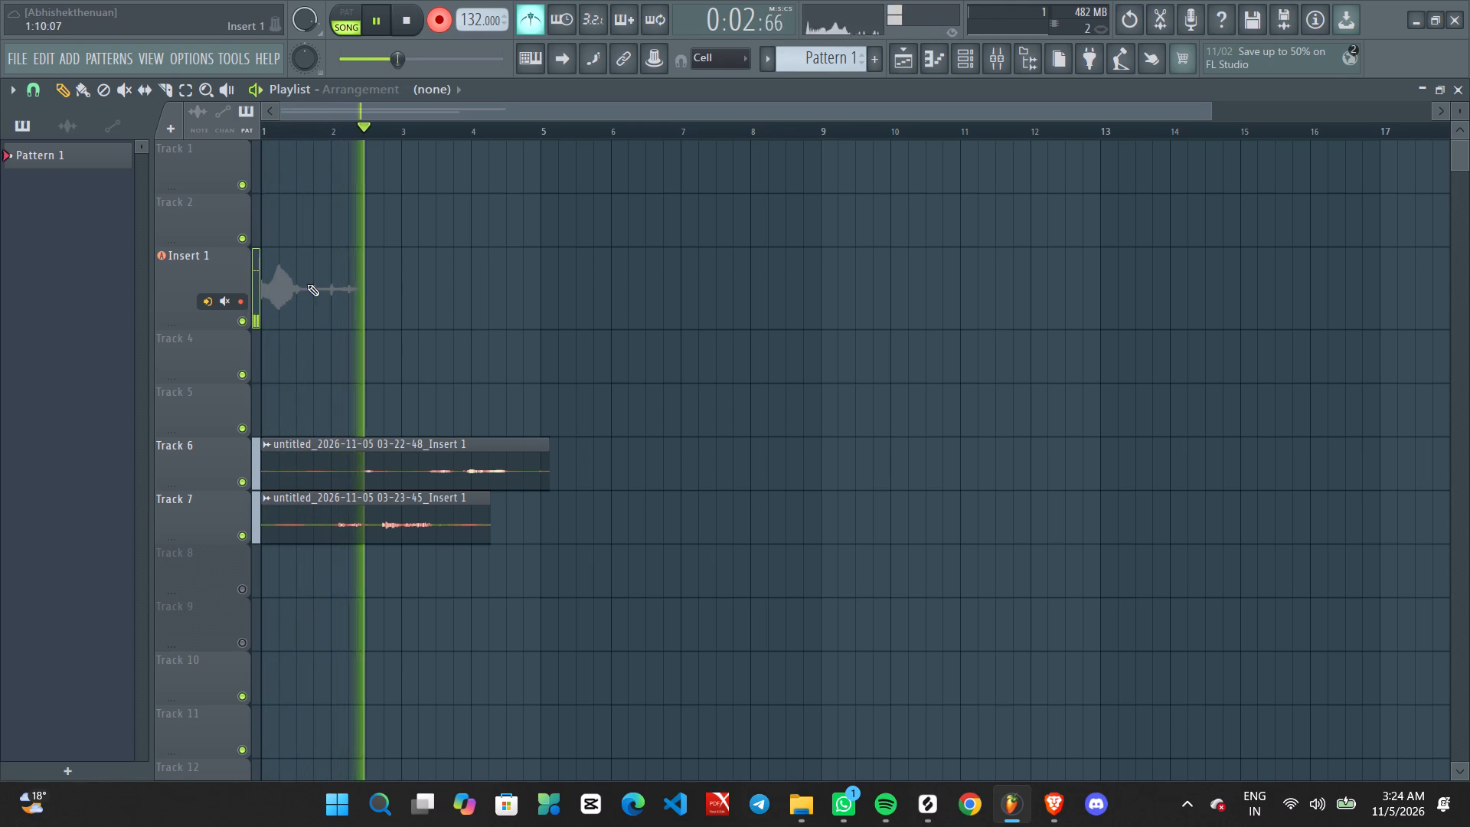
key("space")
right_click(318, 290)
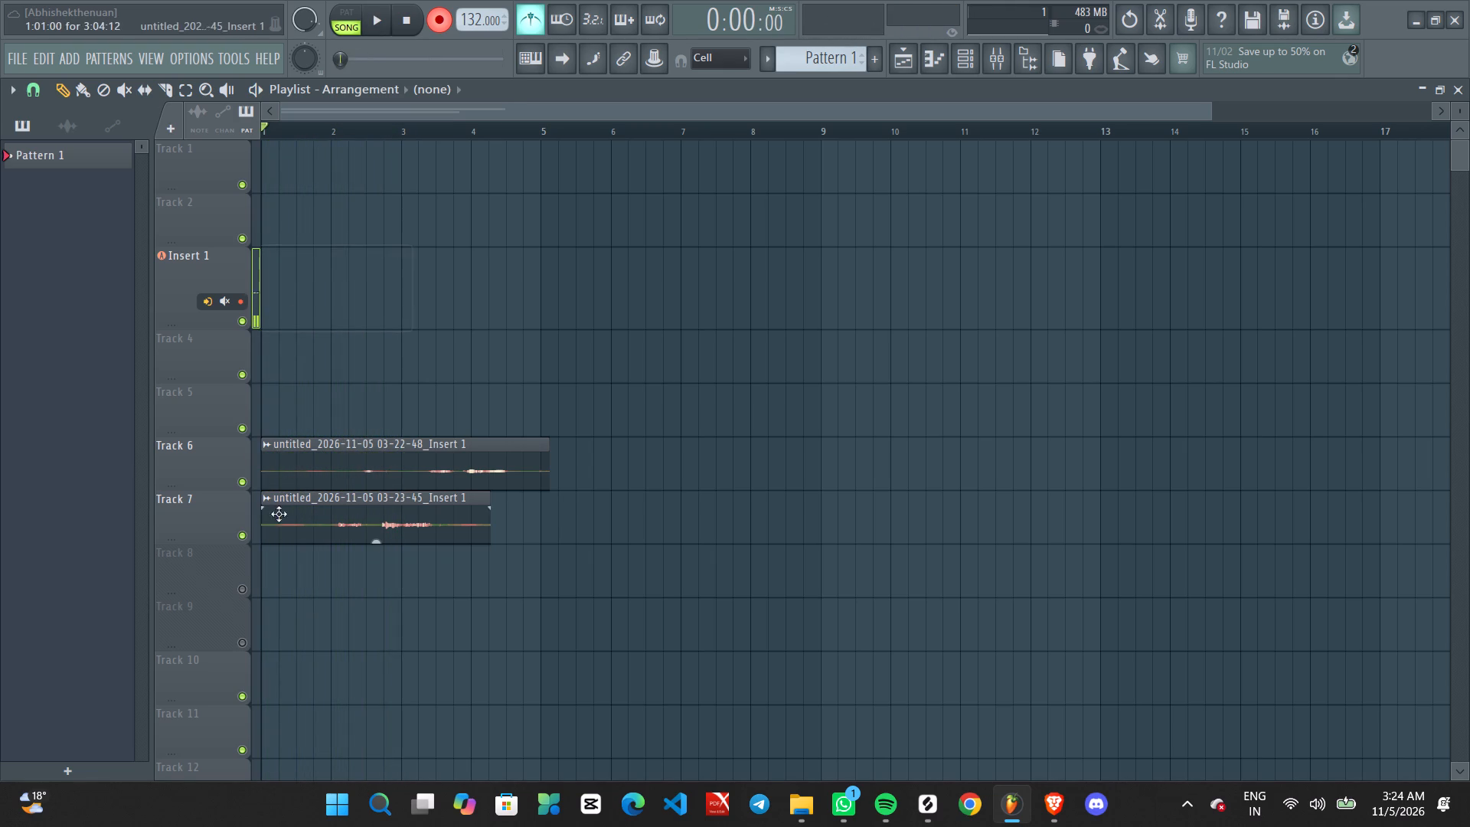
Mute Tracks 6 and 7.
left_click(240, 542)
left_click(240, 482)
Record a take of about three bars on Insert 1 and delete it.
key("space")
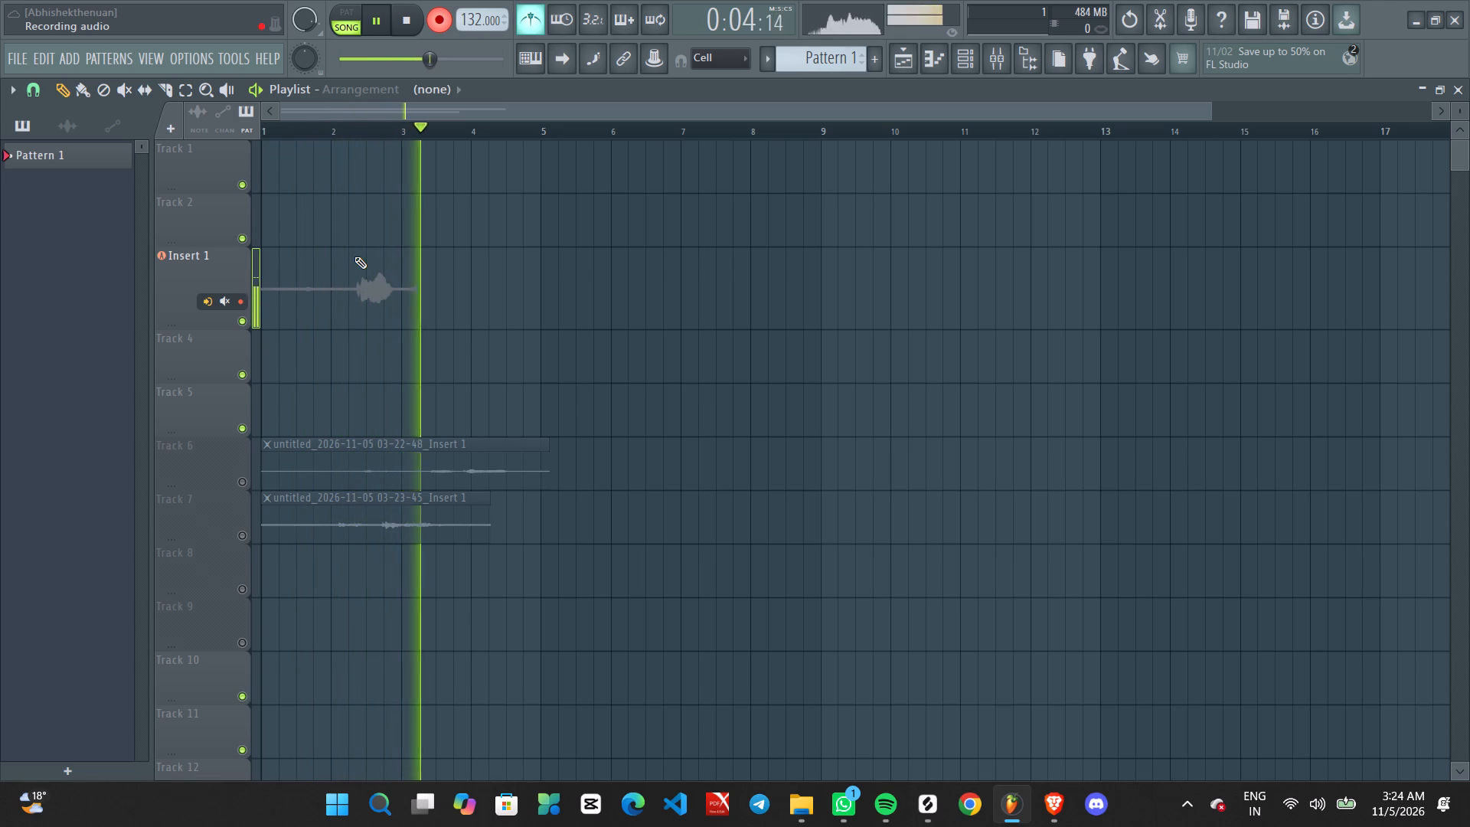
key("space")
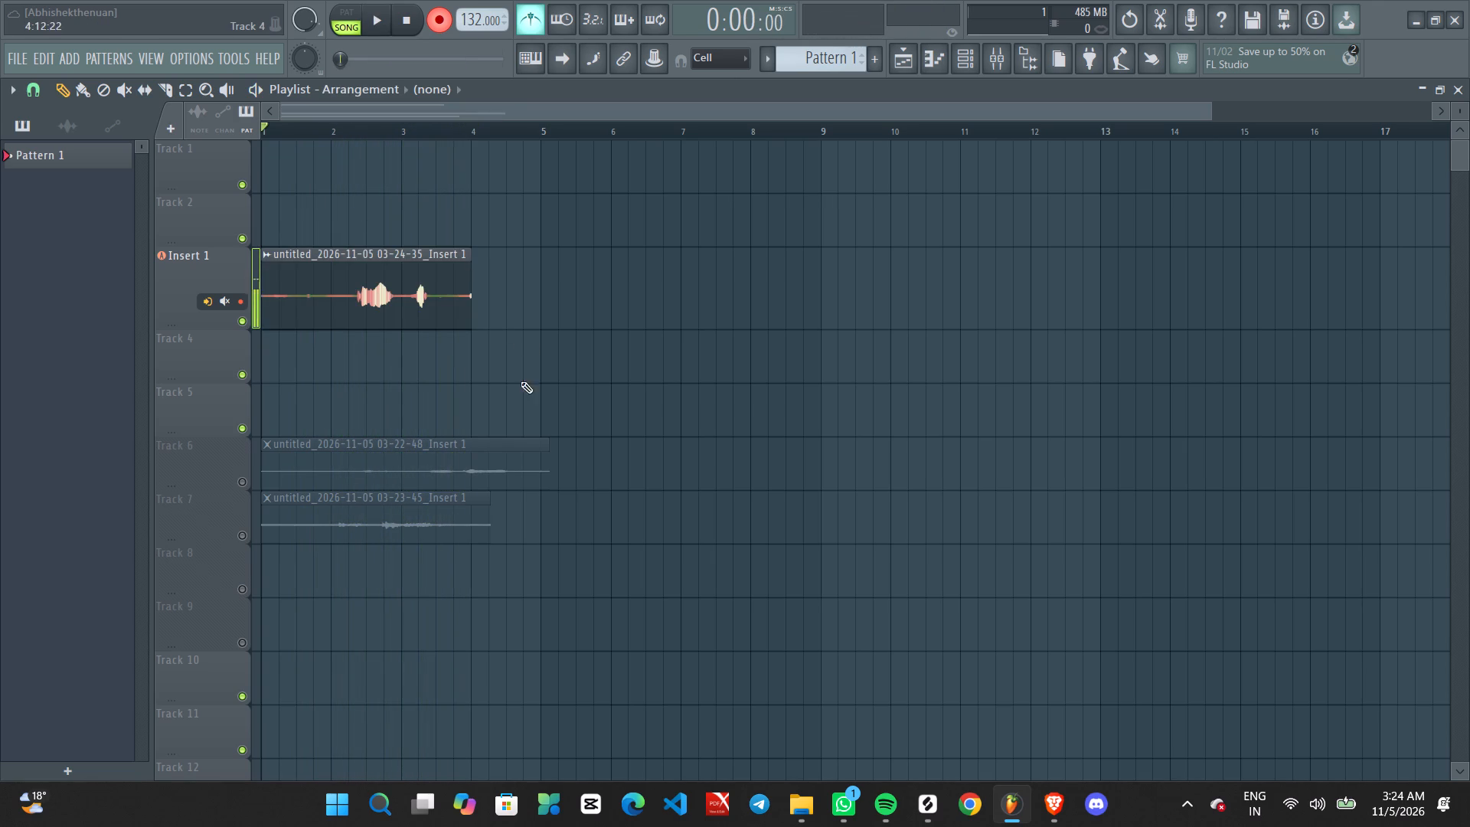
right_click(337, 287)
Record a take of about seven bars on Insert 1 from the start of the song, and turn off recording mode.
key("space")
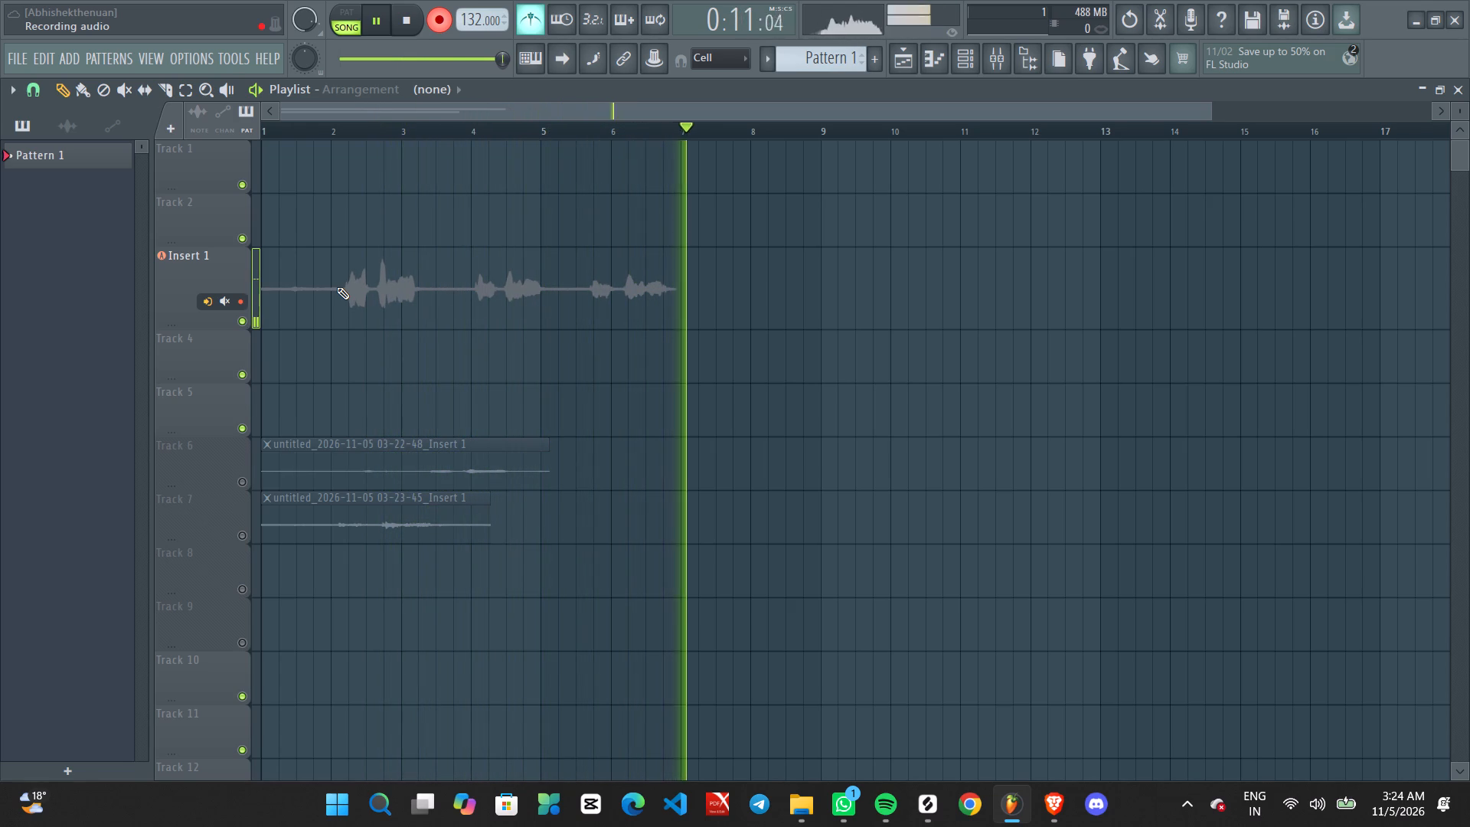
key("space")
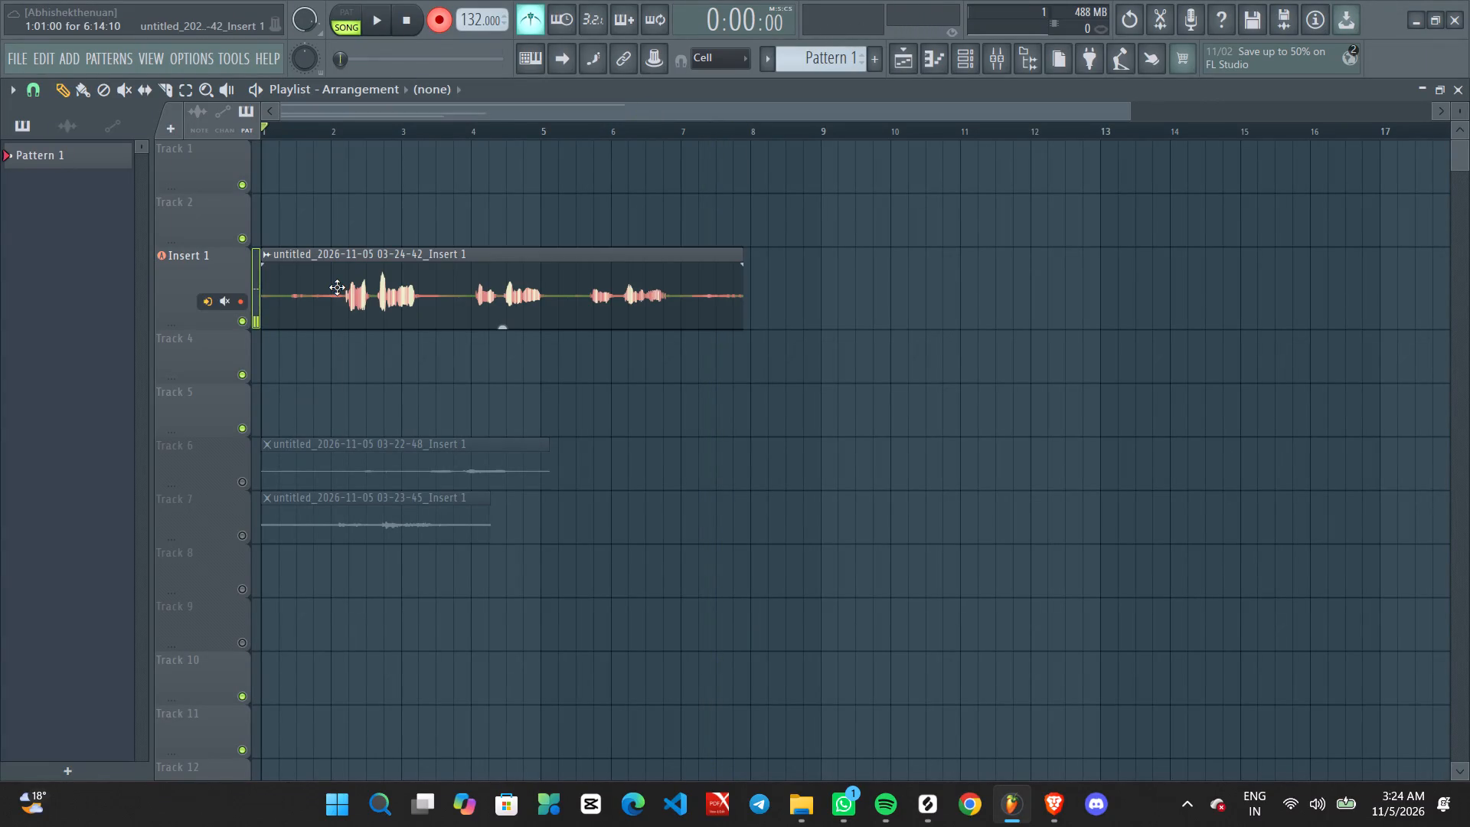
left_click(434, 27)
Move the seven-bar Insert 1 take down to muted Track 8 and deselect it.
left_click_drag(416, 256, 435, 338, "ctrl")
key("shift+Down")
key("shift+Down")
key("shift+Down")
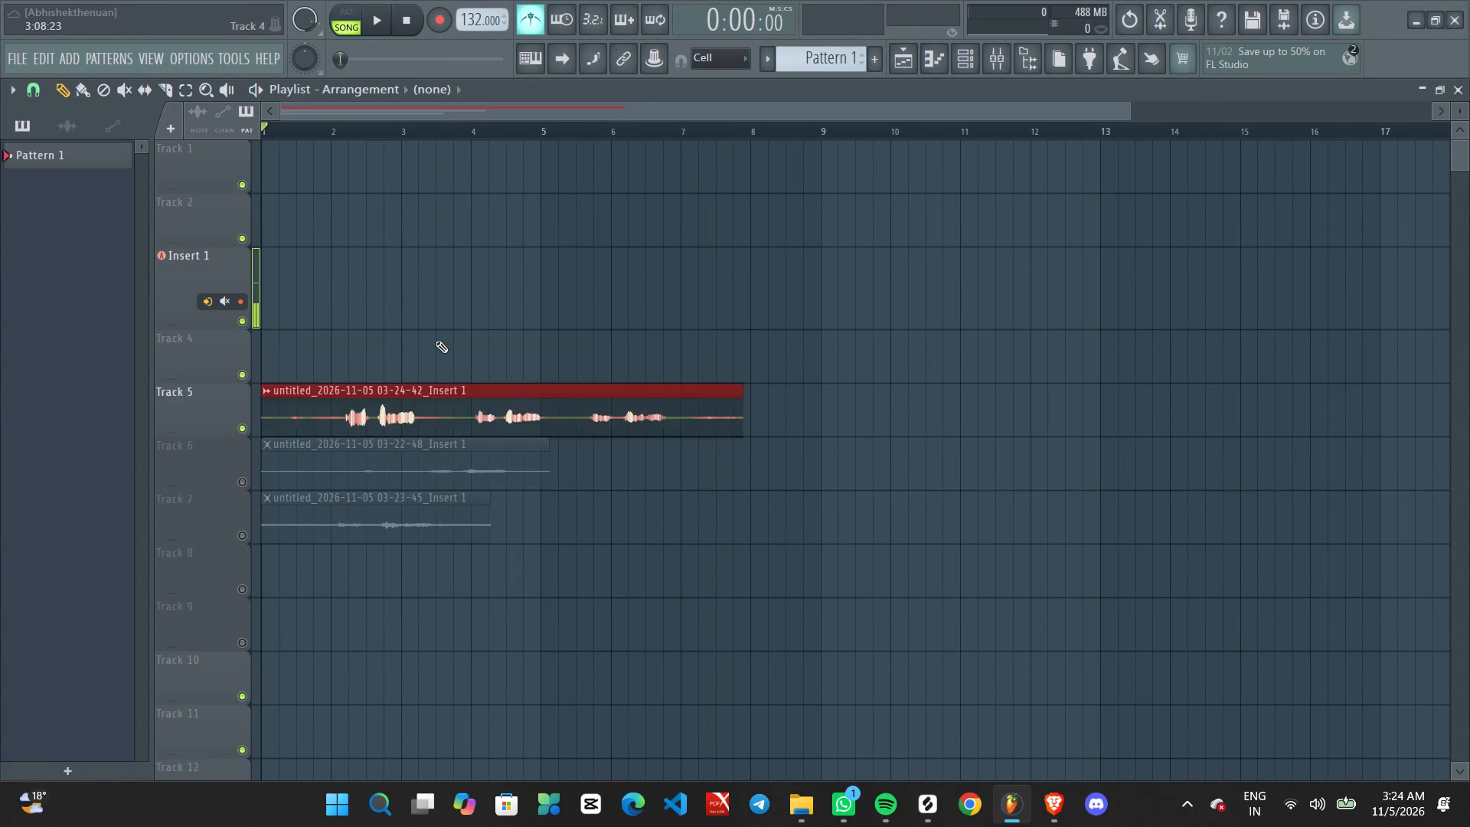
key("shift+Down")
key("shift+Down")
left_click(426, 345, "ctrl")
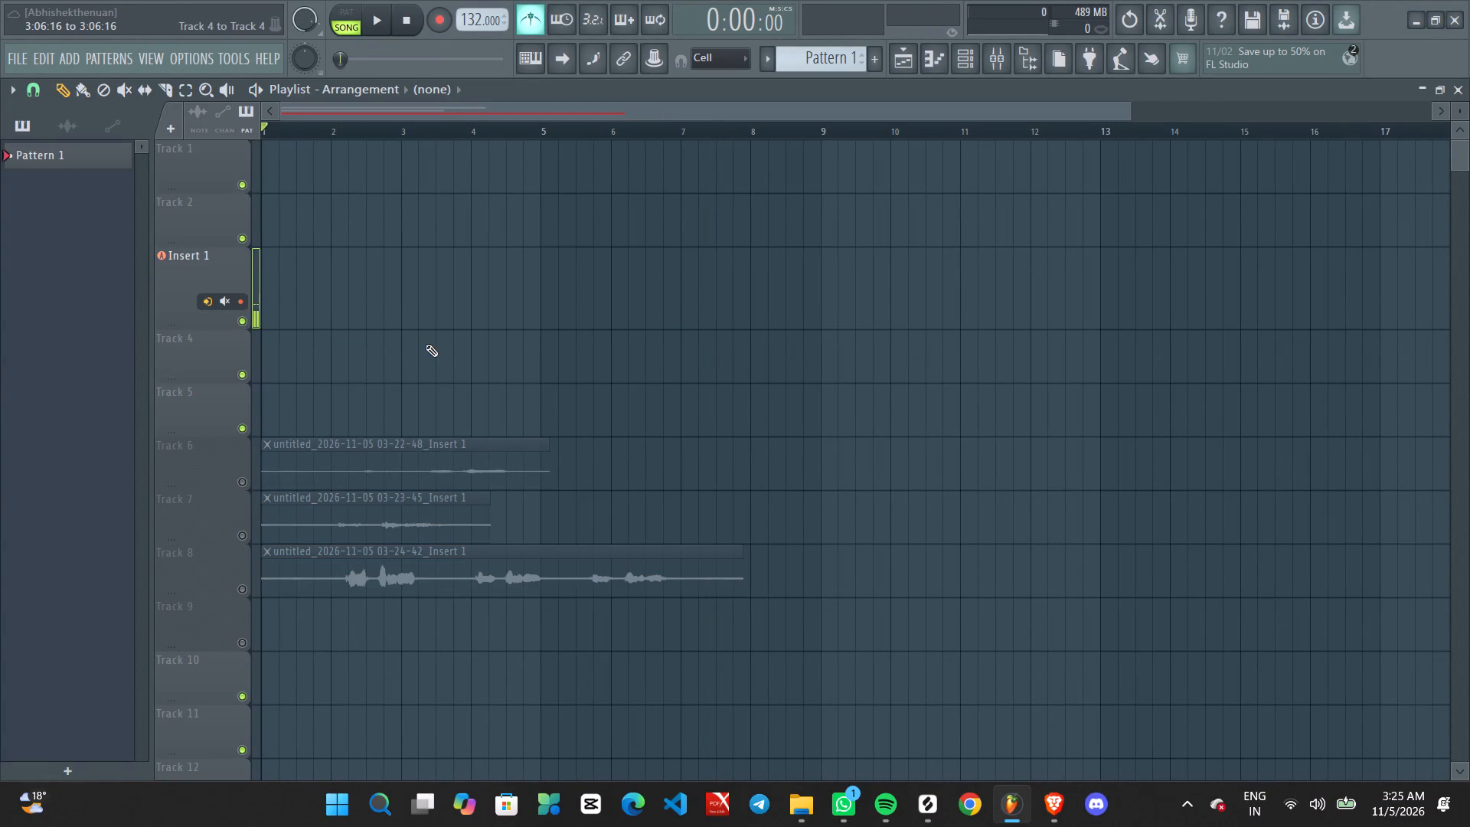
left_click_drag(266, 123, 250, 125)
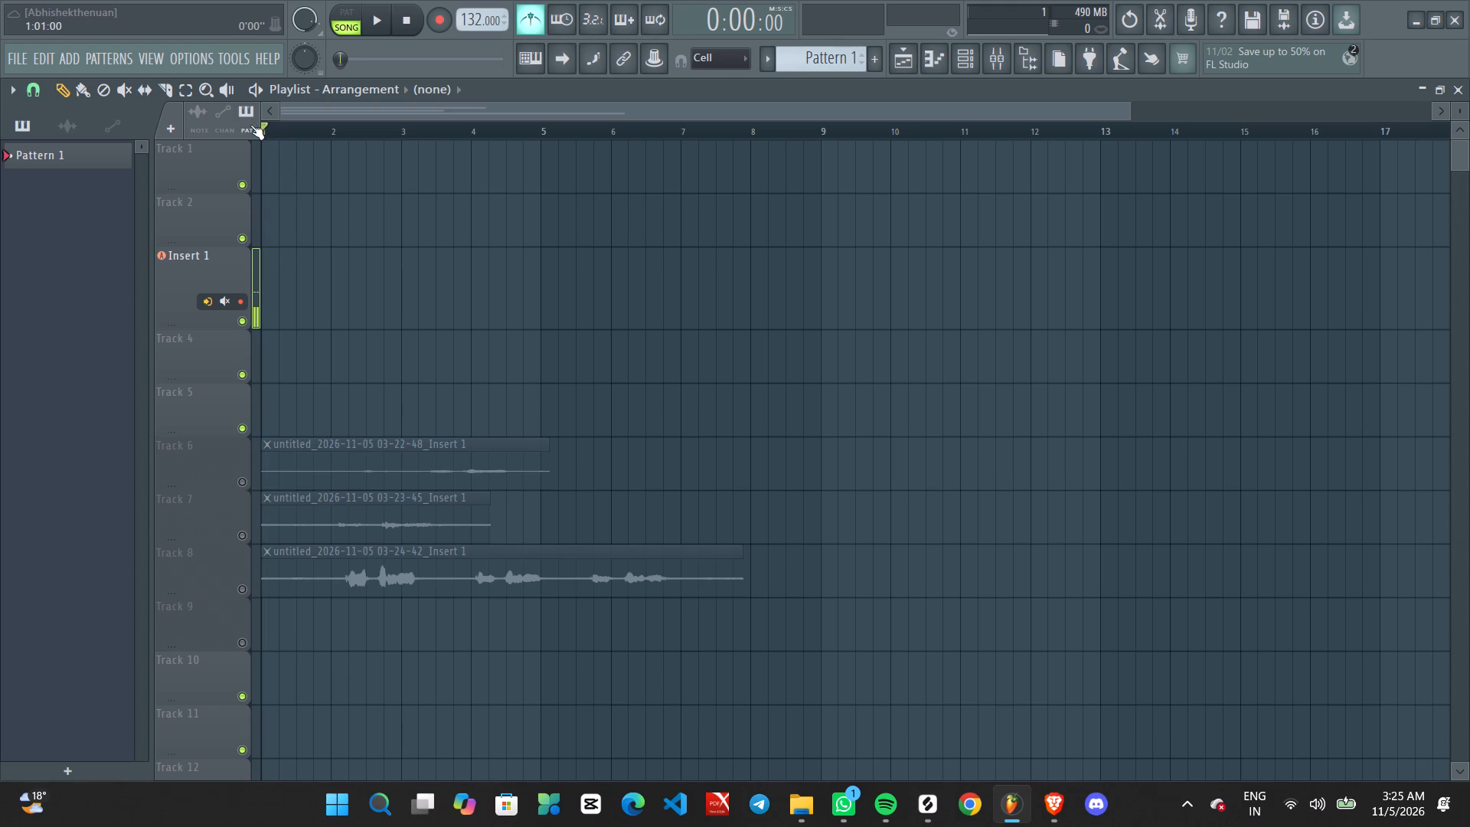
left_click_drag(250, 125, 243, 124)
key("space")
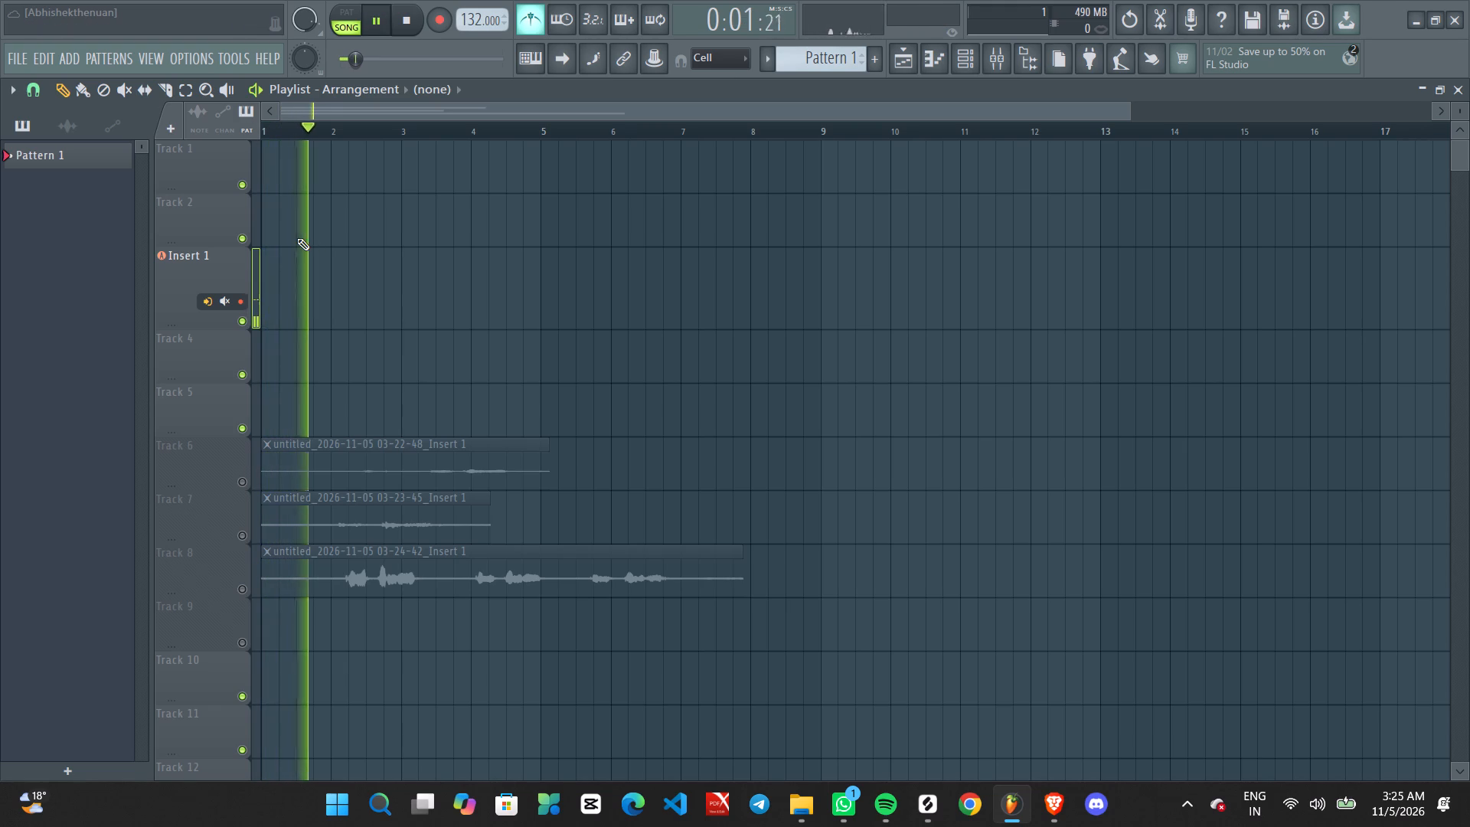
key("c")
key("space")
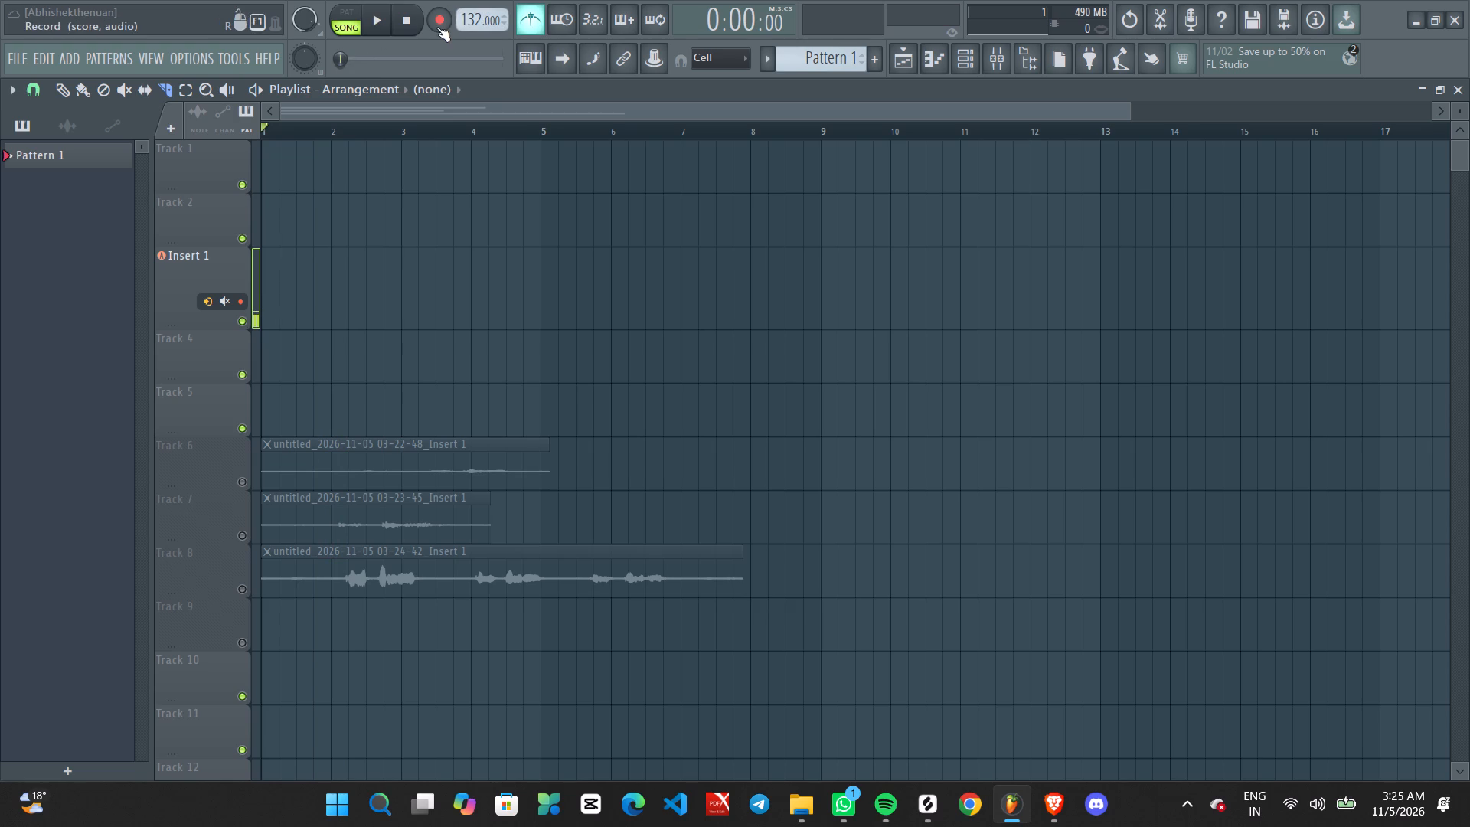
Record an Insert 1 take of about eight and a half bars, restoring the Draw tool meanwhile, and turn off recording mode.
left_click(436, 27)
key("space")
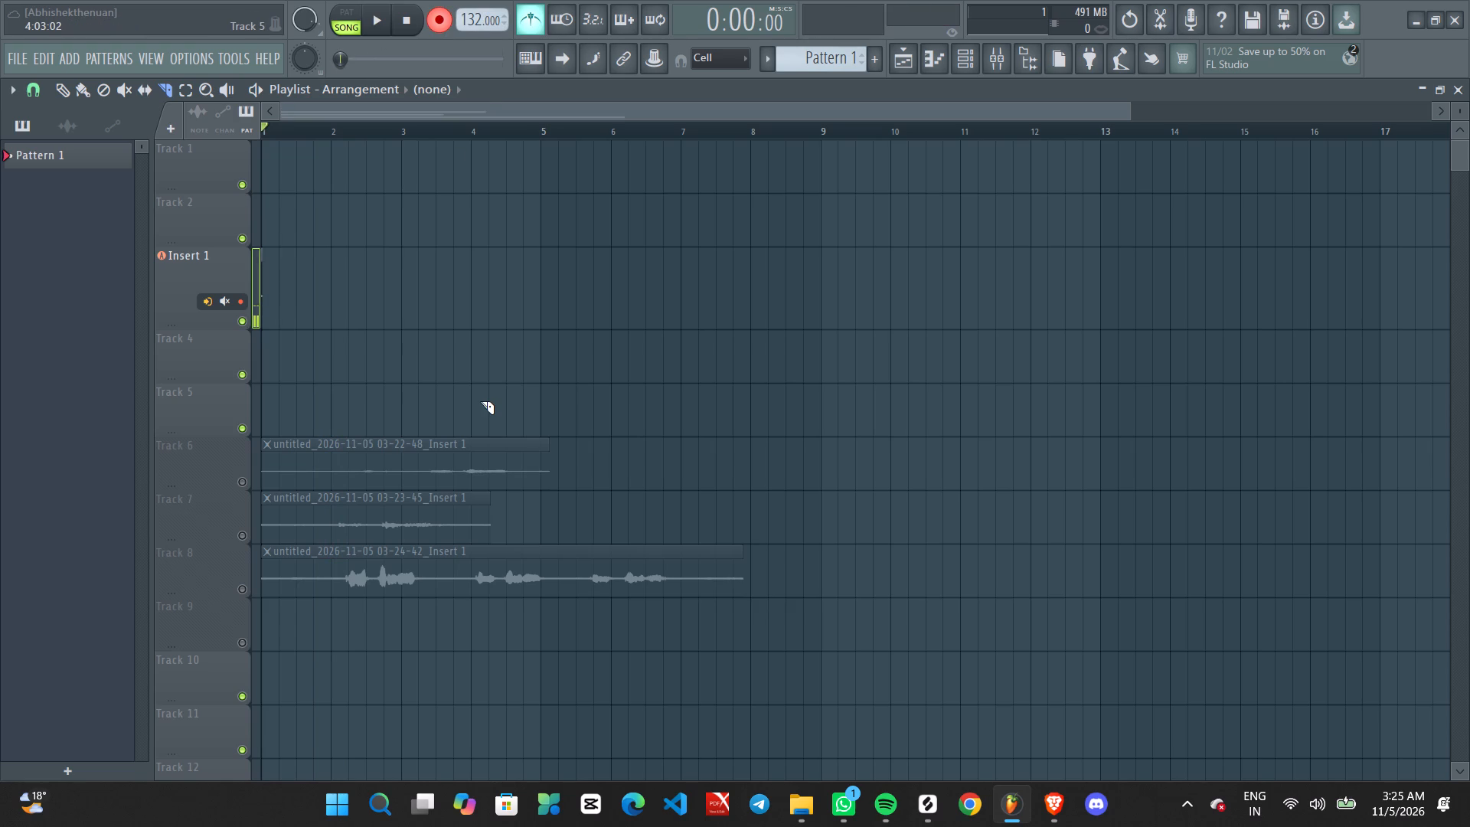
key("space")
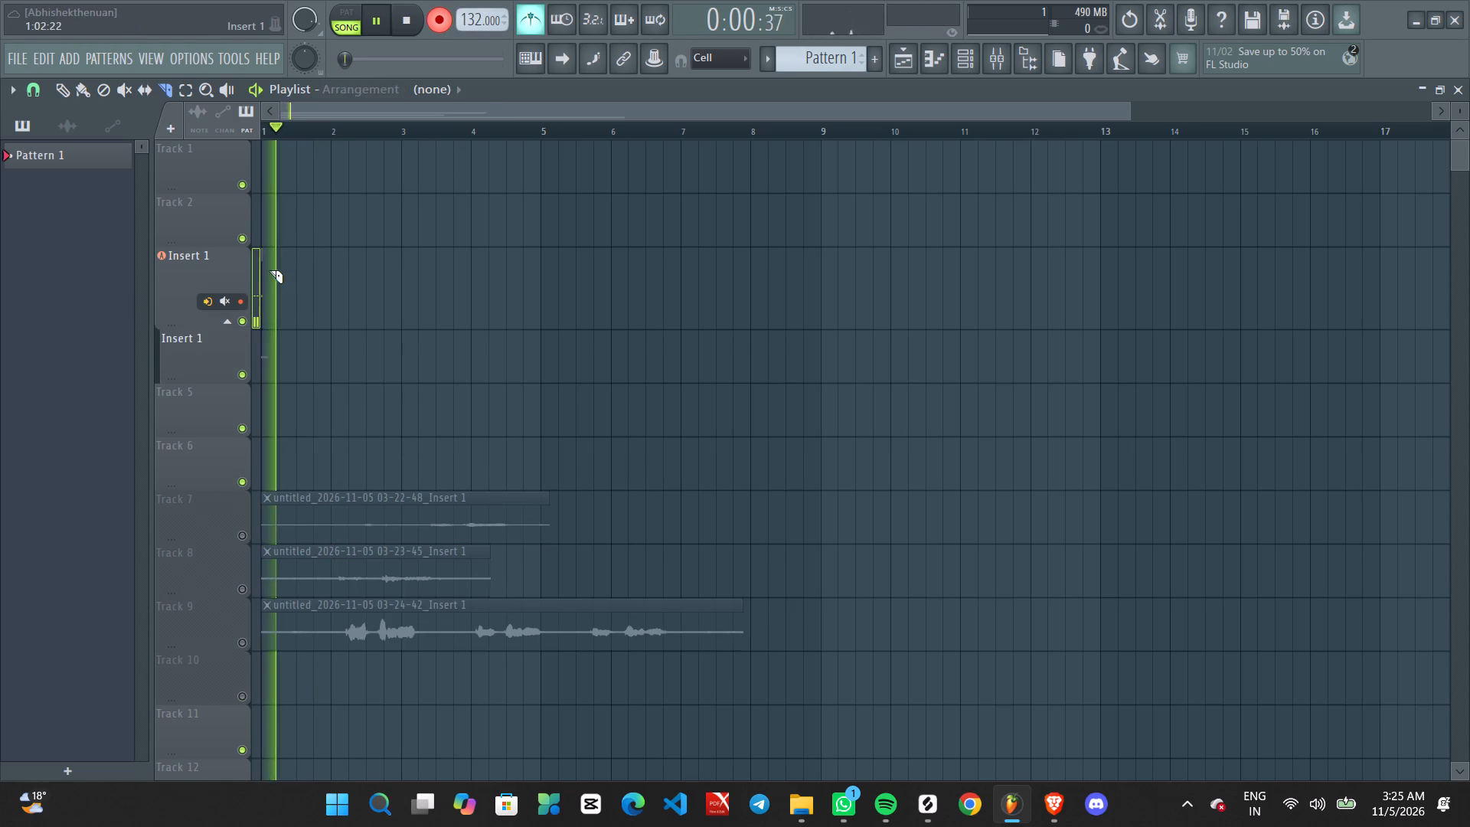
middle_click_drag(416, 212, 424, 212)
right_click(420, 212)
scroll(430, 214, "up", 1)
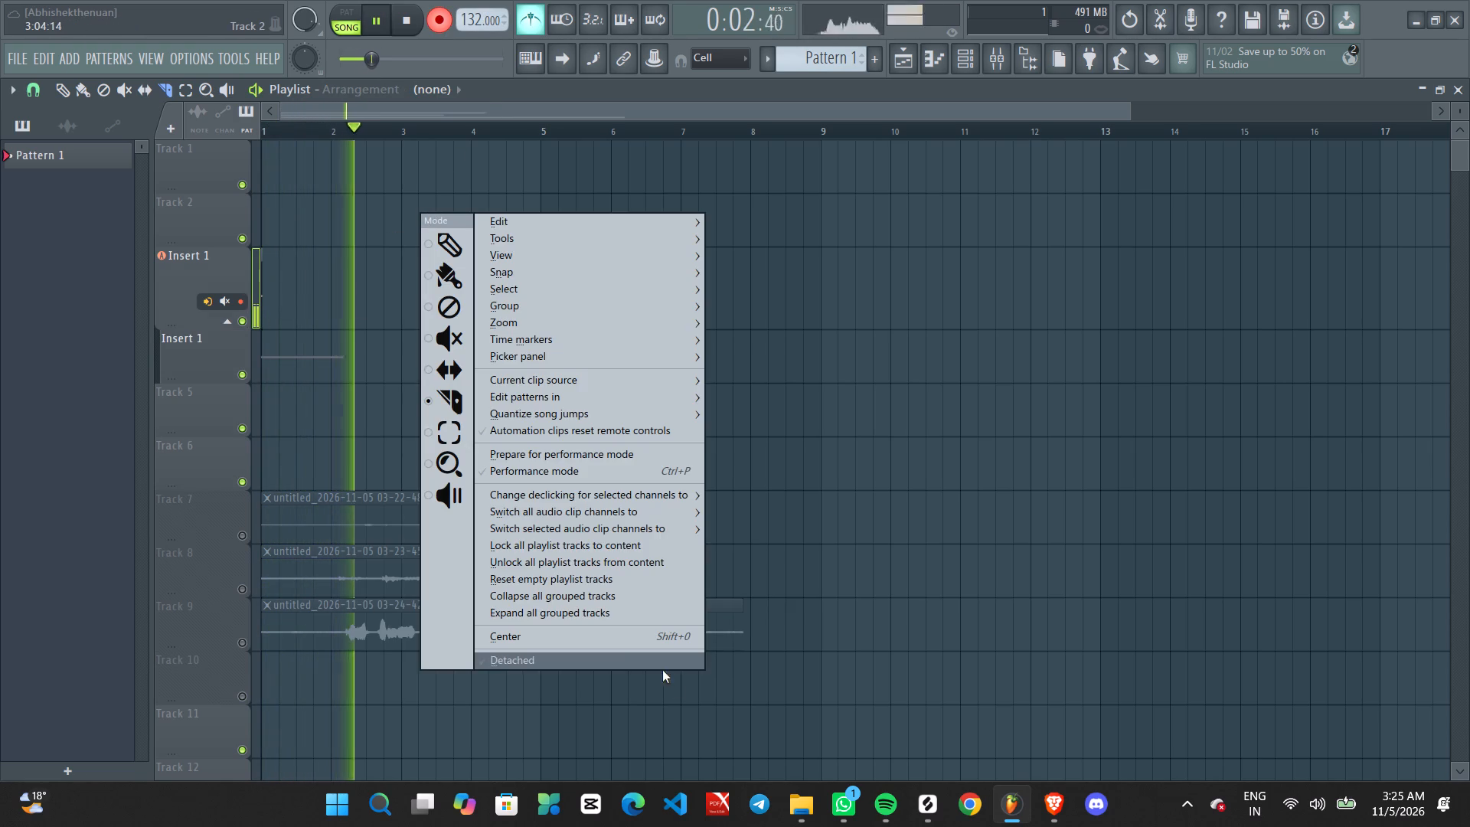
left_click(450, 247)
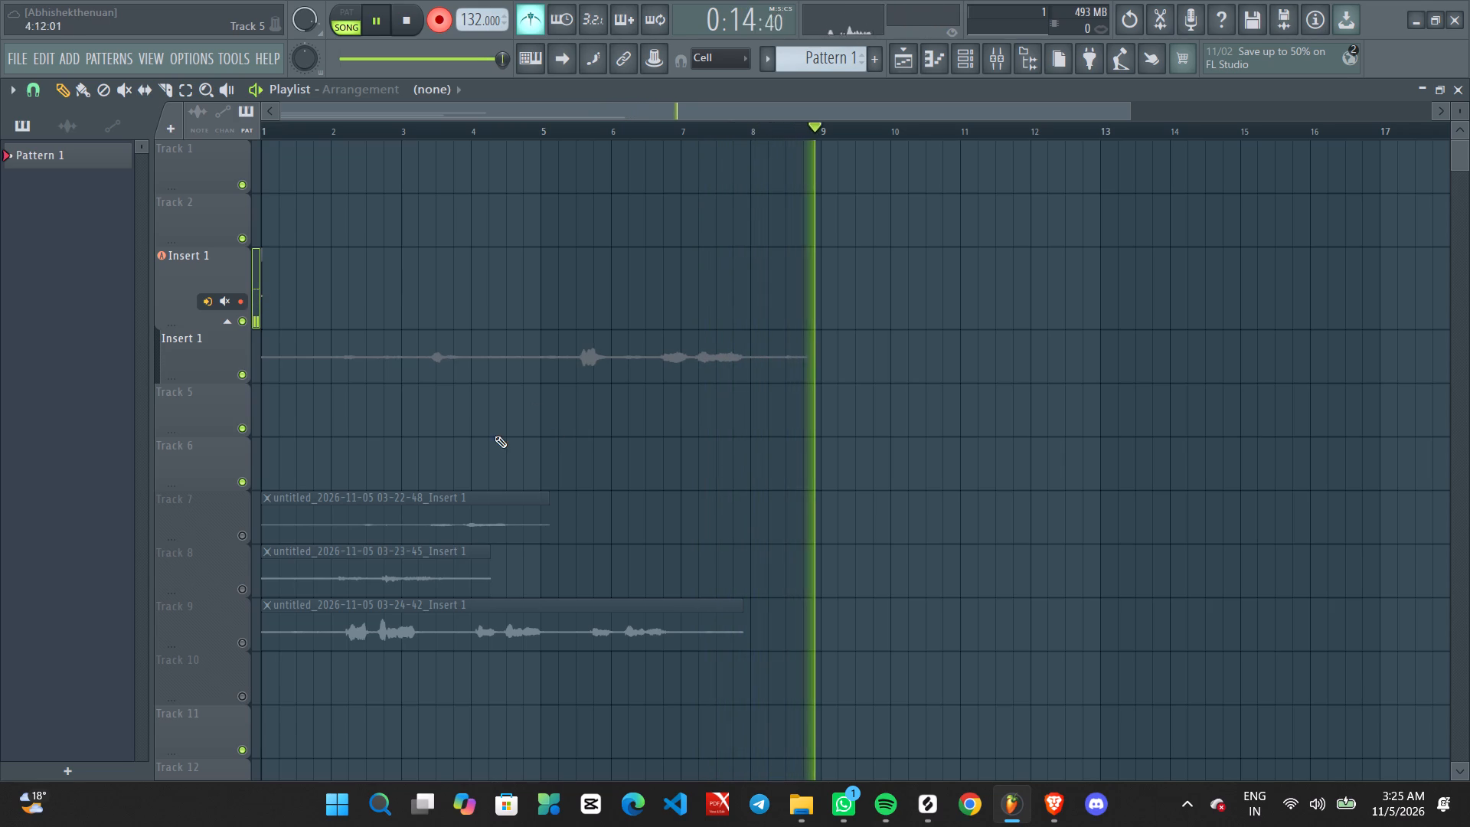
scroll(602, 456, "down", 5, "ctrl")
key("space")
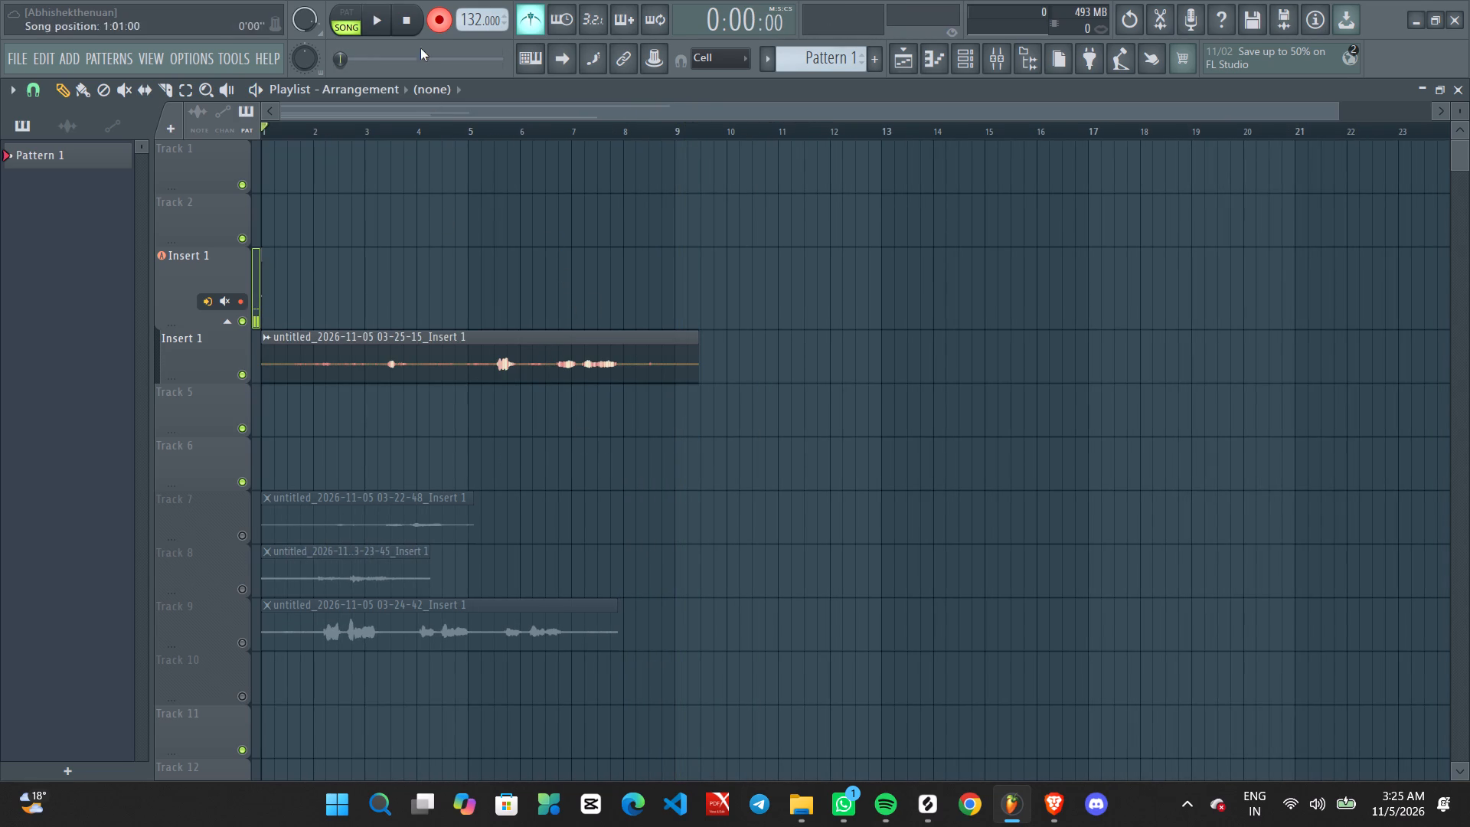
left_click(430, 18)
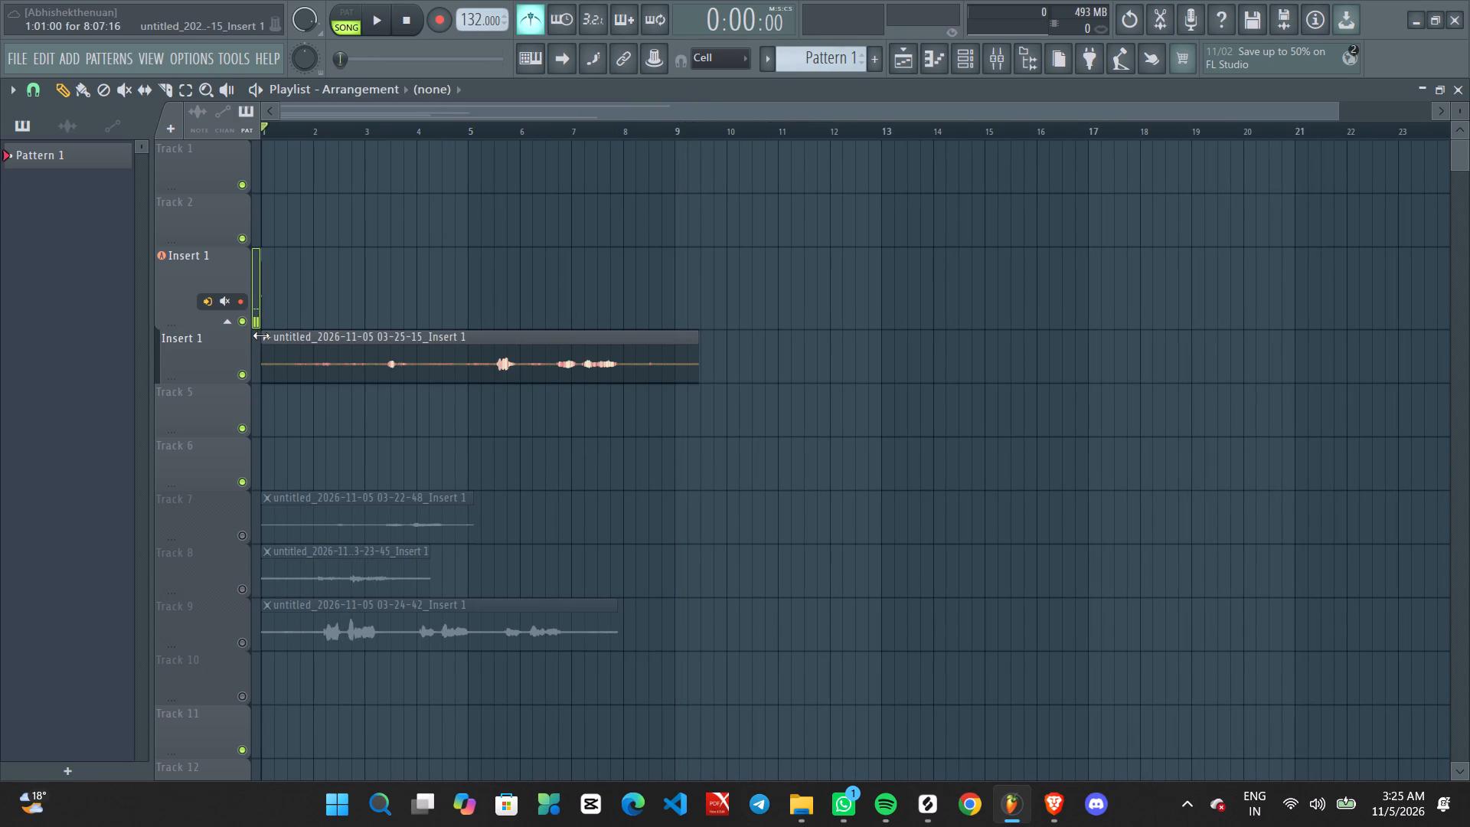
Trim about the first five bars off the new Insert 1 take and move the remaining clip to the start of the song.
left_click_drag(261, 335, 537, 340)
left_click_drag(577, 360, 524, 355)
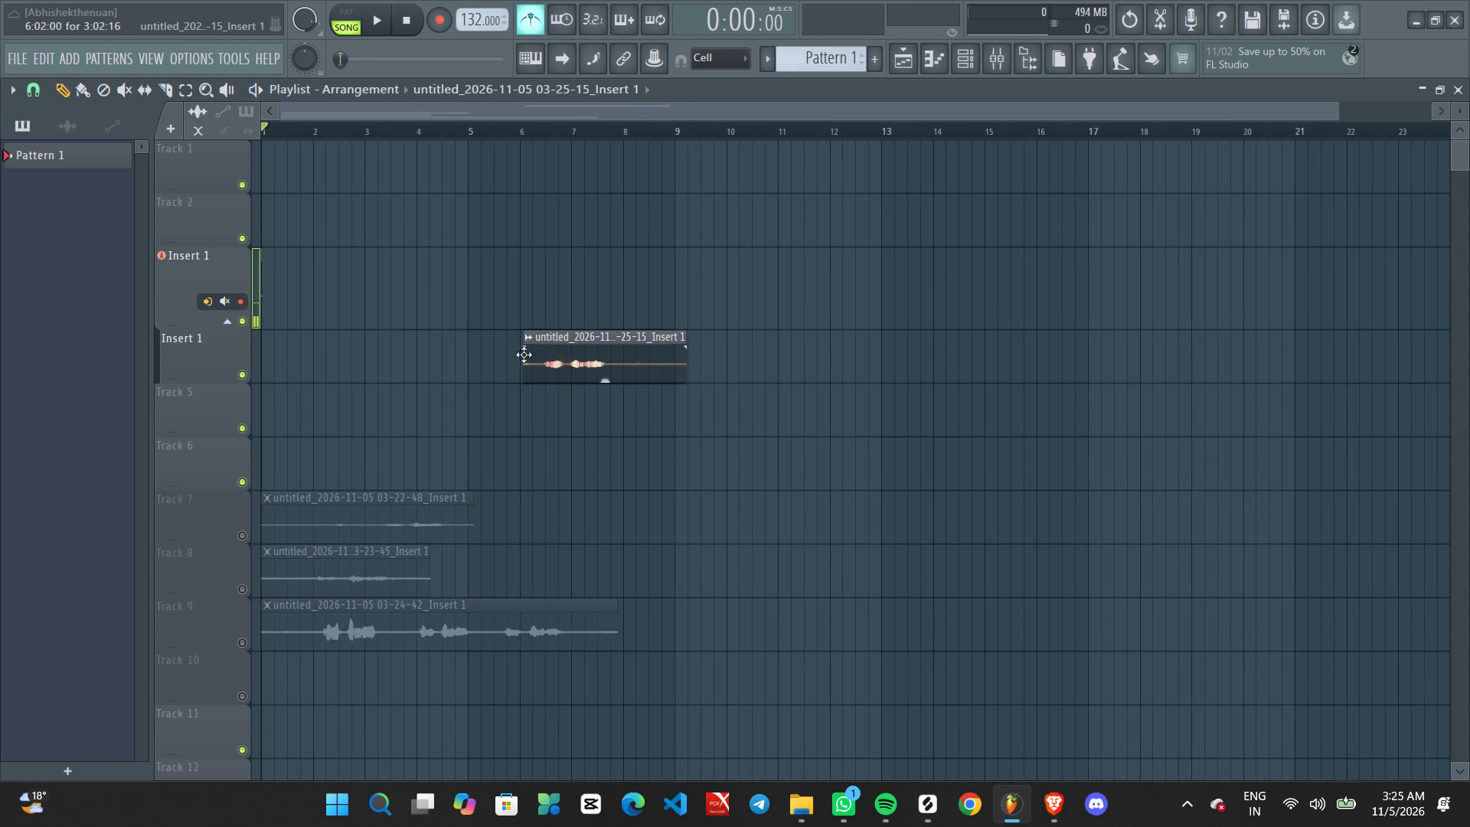
left_click_drag(524, 355, 179, 352)
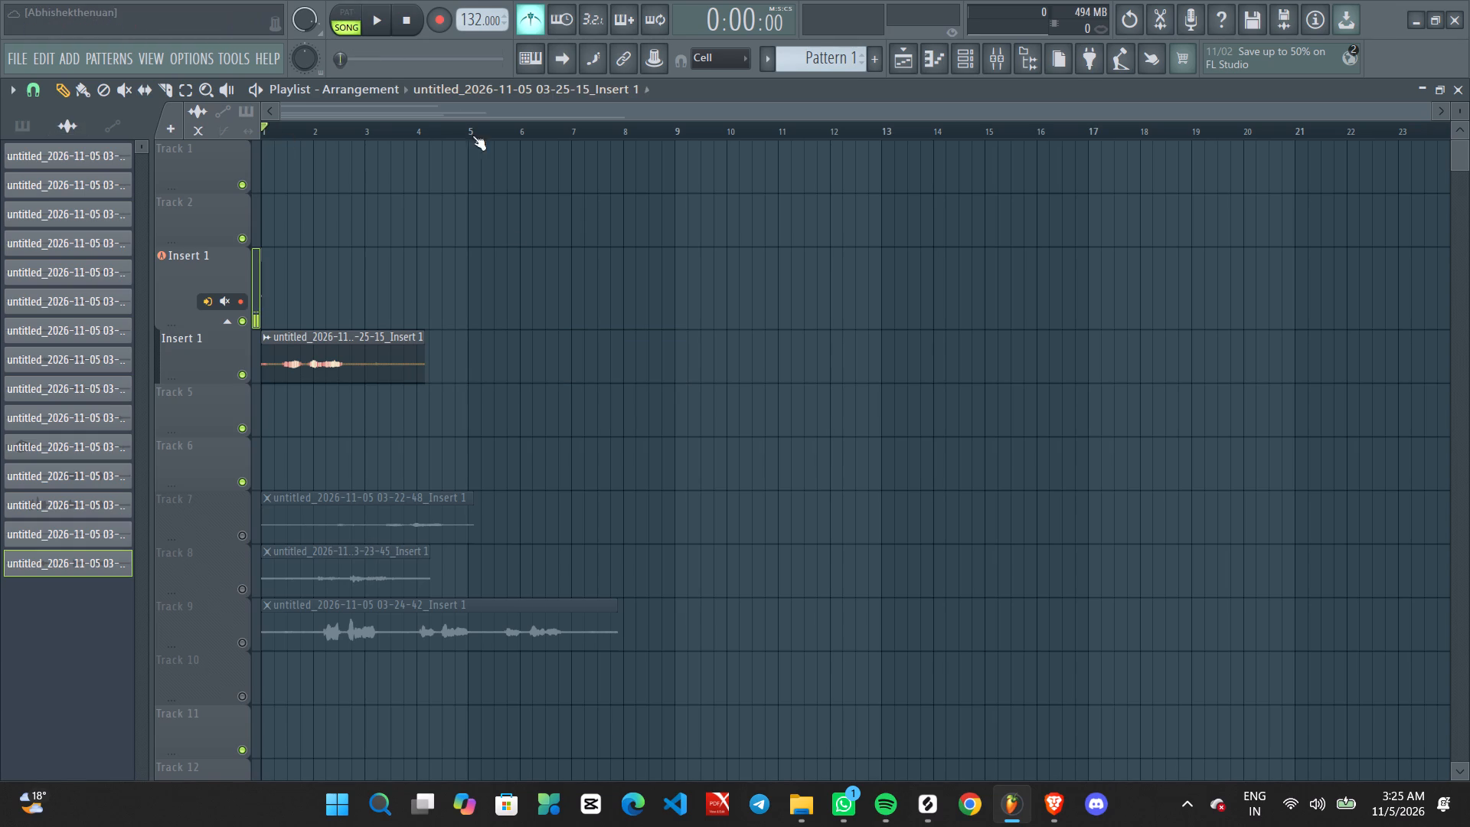
Play back the trimmed Insert 1 take and shorten its end to about two bars.
key("space")
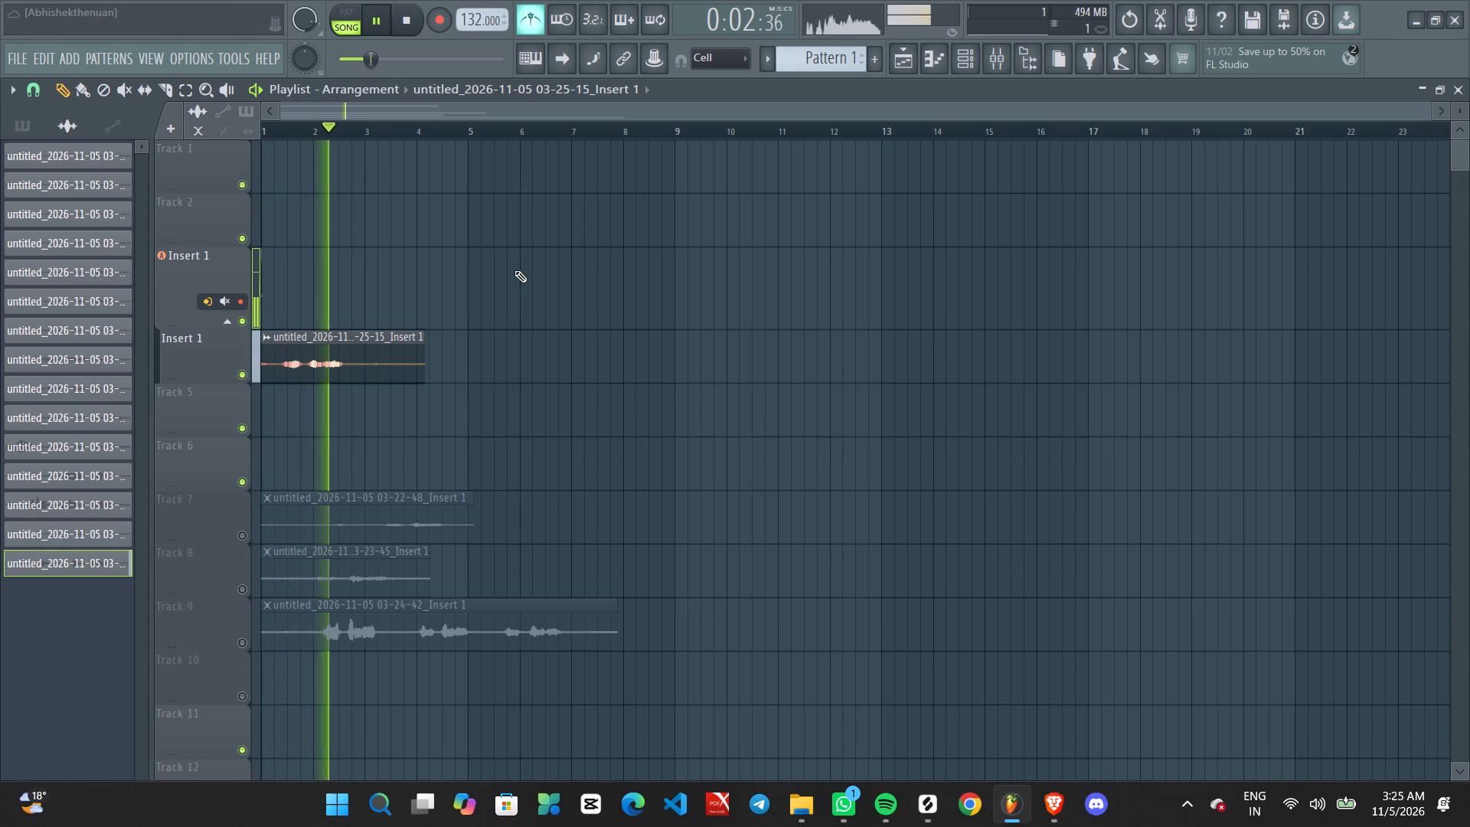
key("space")
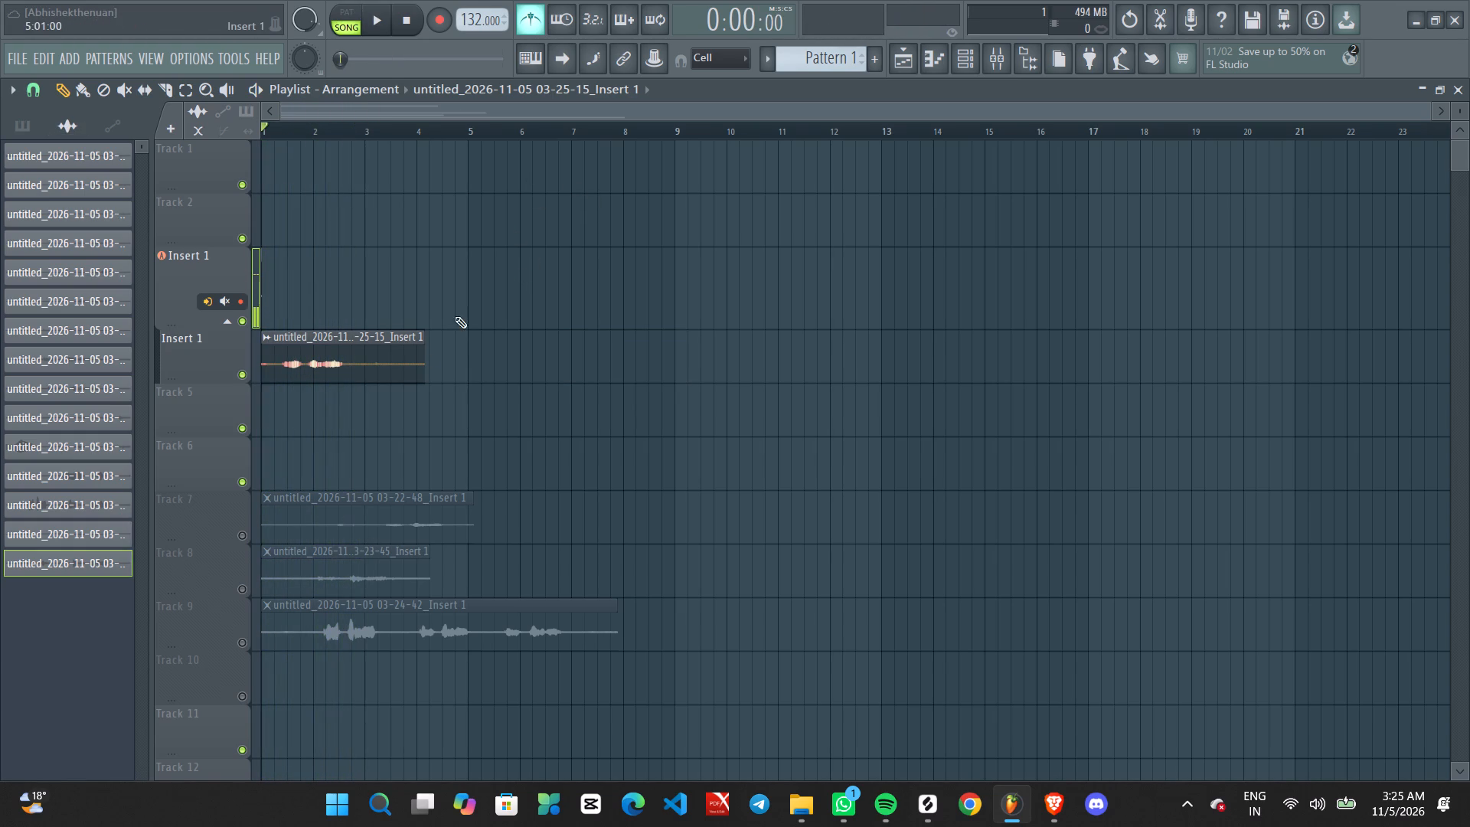
left_click_drag(420, 335, 354, 335, "alt")
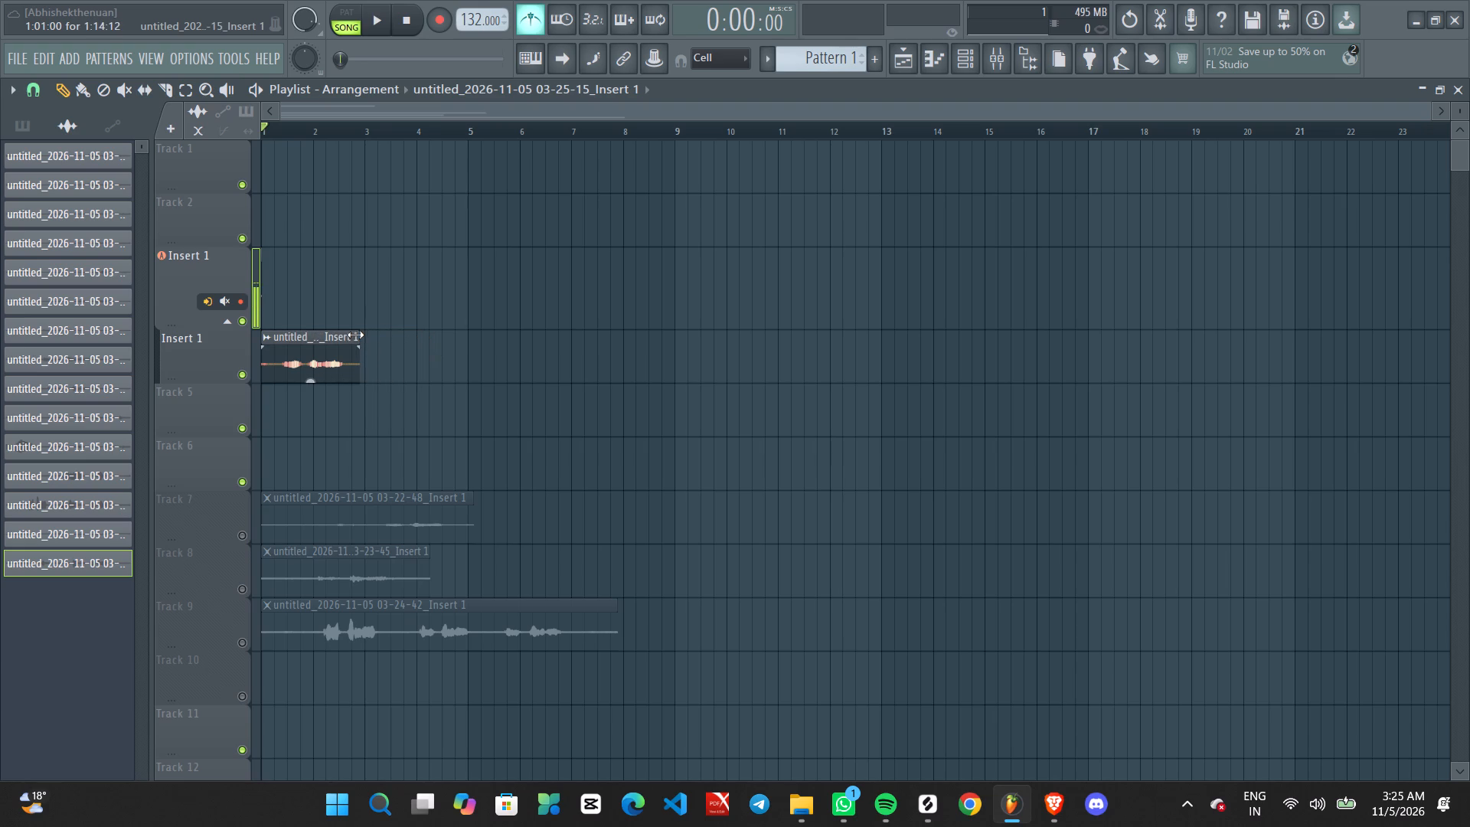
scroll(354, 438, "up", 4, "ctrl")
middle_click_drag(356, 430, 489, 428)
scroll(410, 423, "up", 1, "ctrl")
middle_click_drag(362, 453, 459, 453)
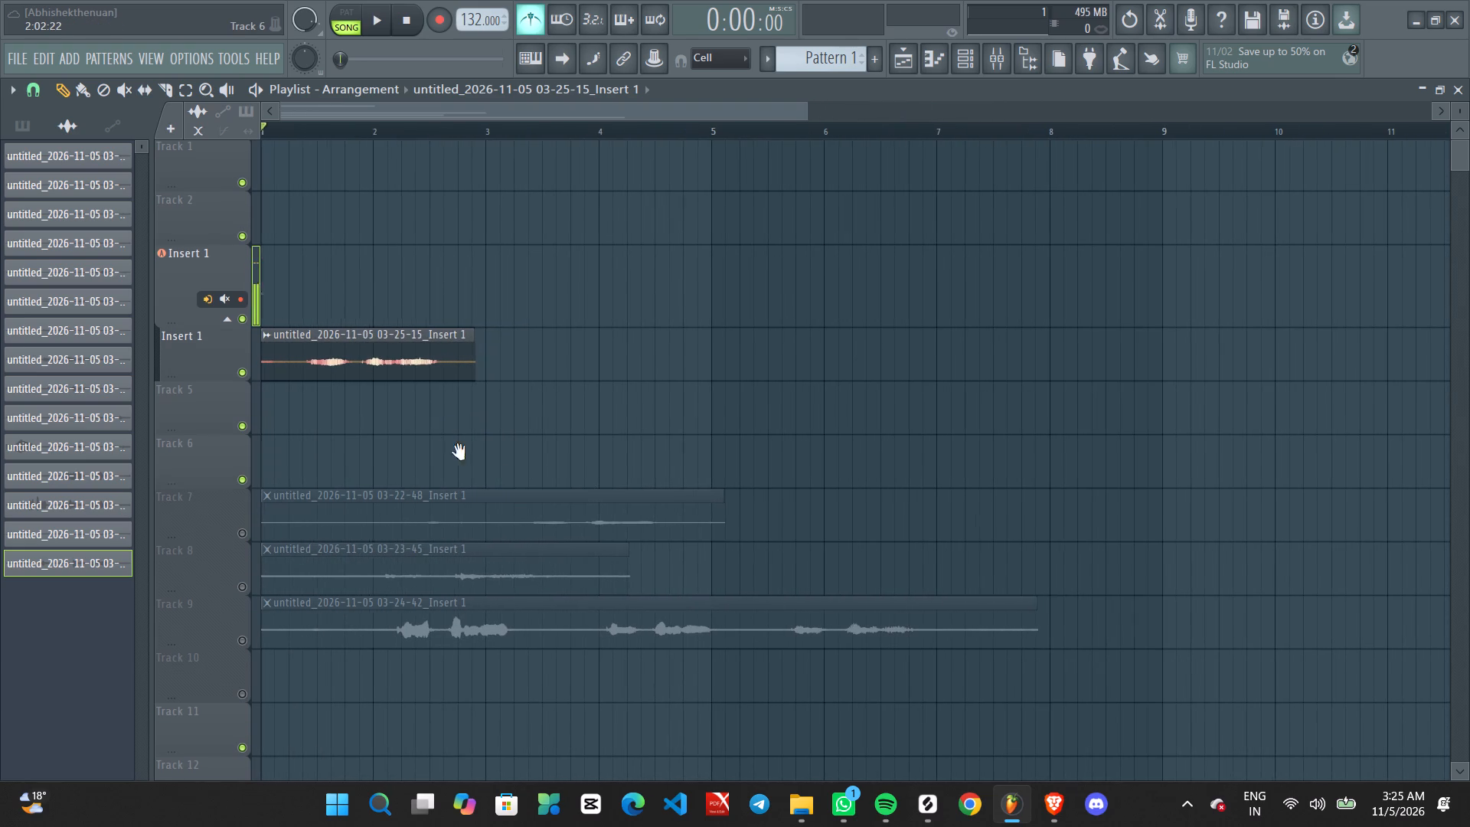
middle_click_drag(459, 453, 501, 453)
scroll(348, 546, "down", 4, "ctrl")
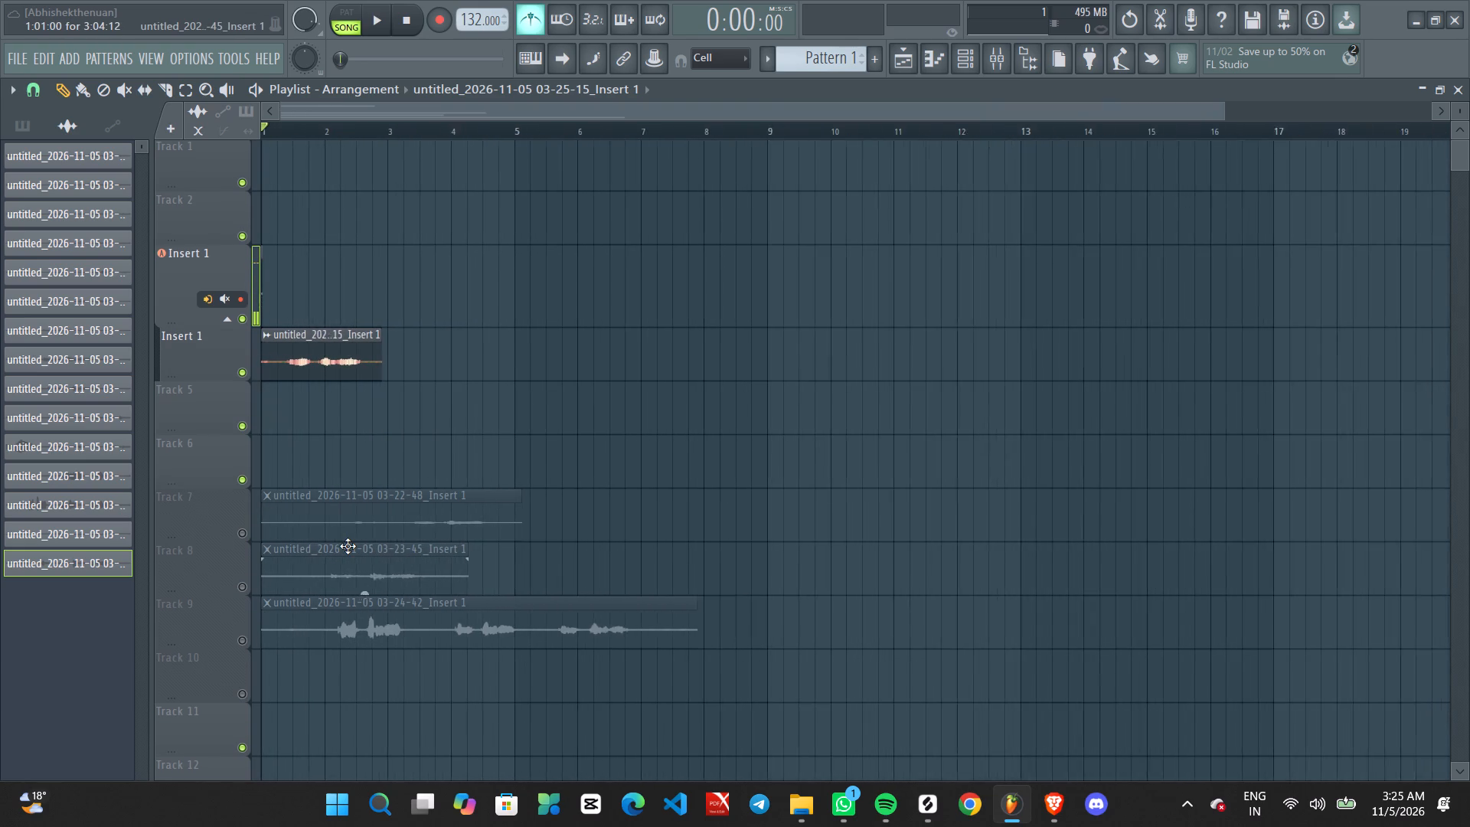
Name the project tag and try to save it in a new project folder directly on the projects (F:) drive.
scroll(348, 546, "down", 1, "ctrl")
scroll(348, 546, "up", 3, "ctrl")
middle_click_drag(360, 545, 729, 473)
key("ctrl+s")
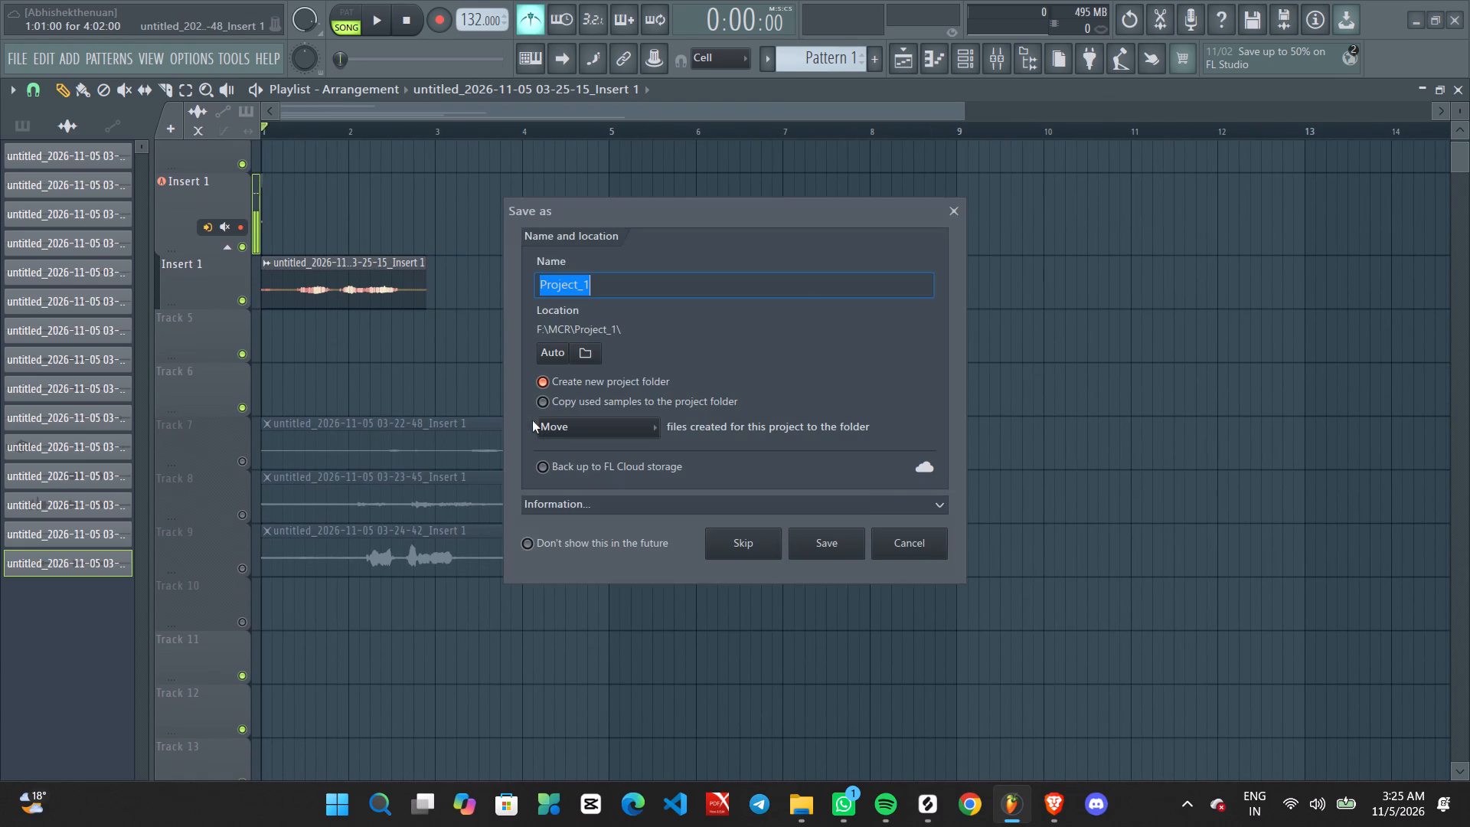
key("BackSpace")
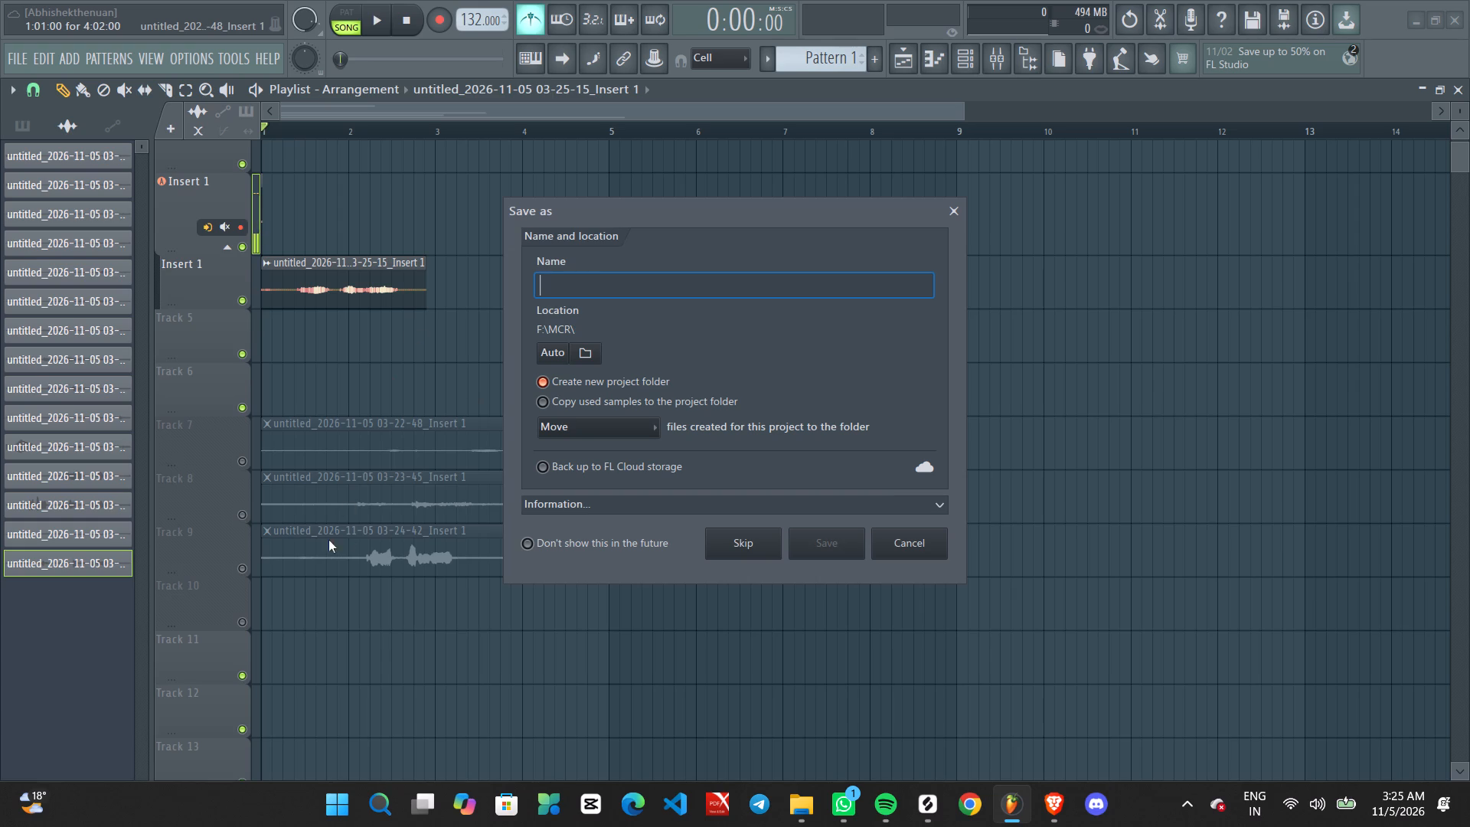
left_click(580, 345)
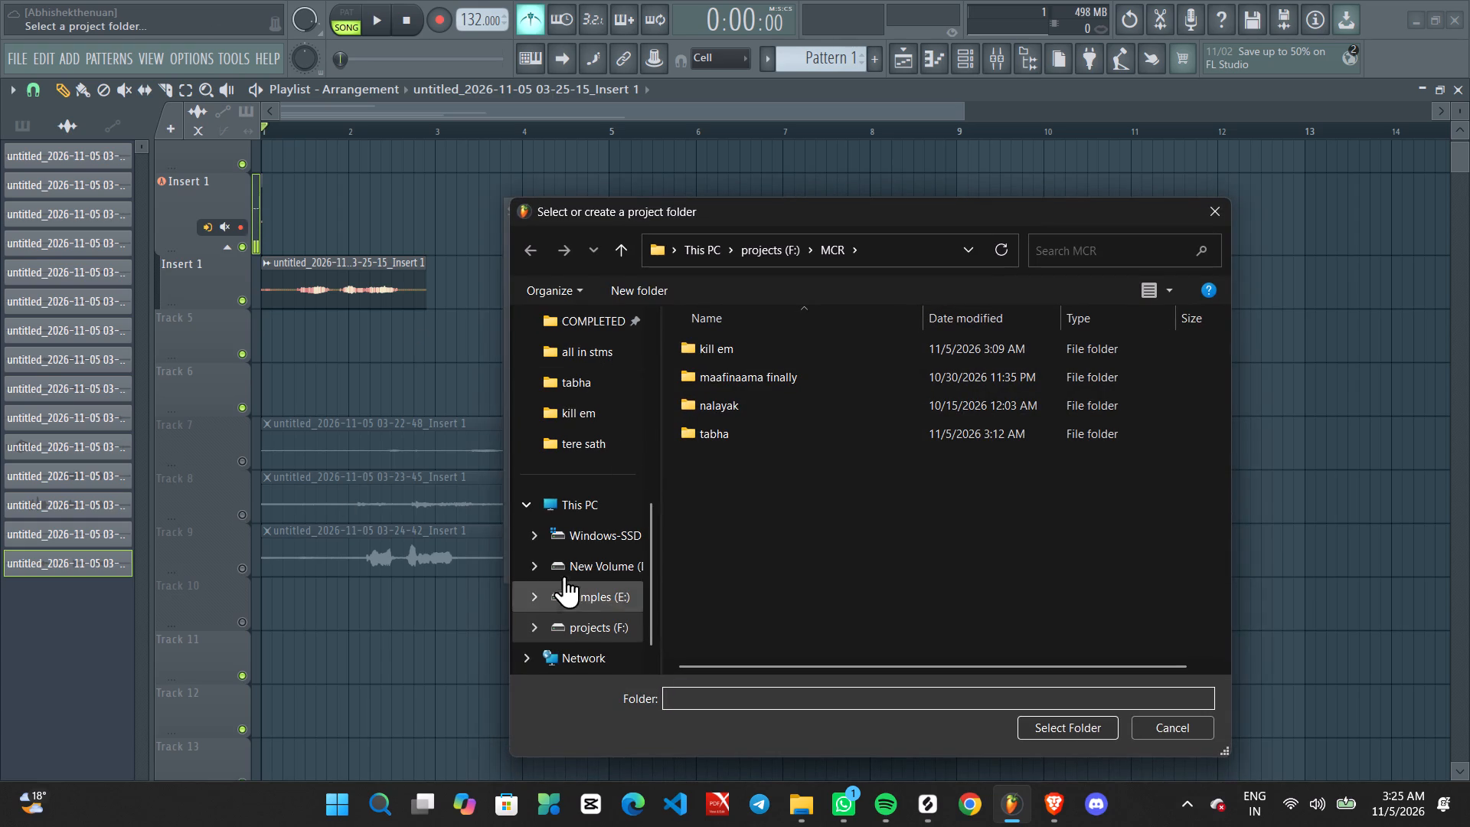
scroll(587, 464, "down", 2)
left_click(590, 590)
scroll(740, 477, "down", 5)
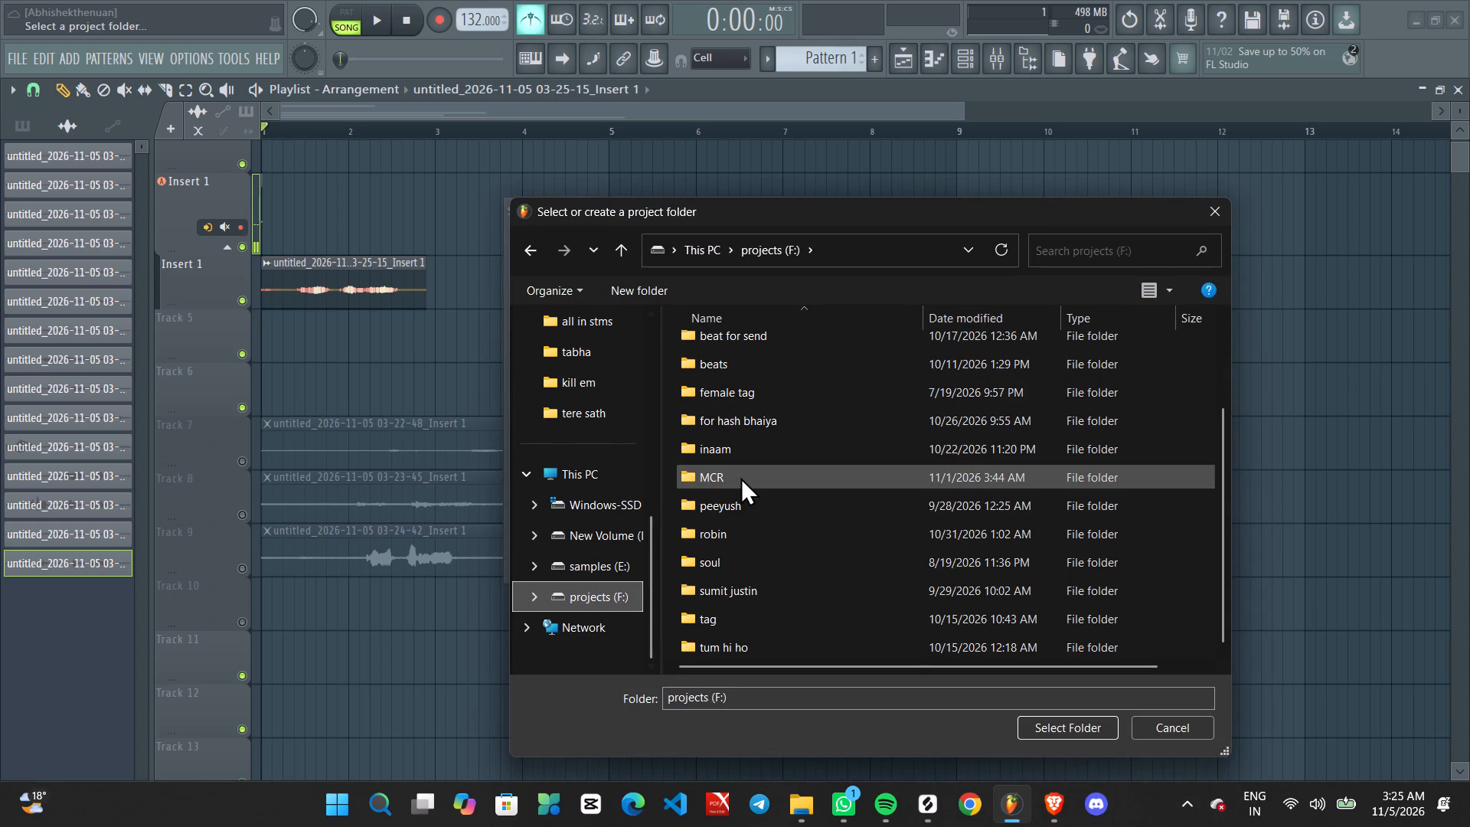
scroll(740, 477, "down", 5)
left_click(1070, 740)
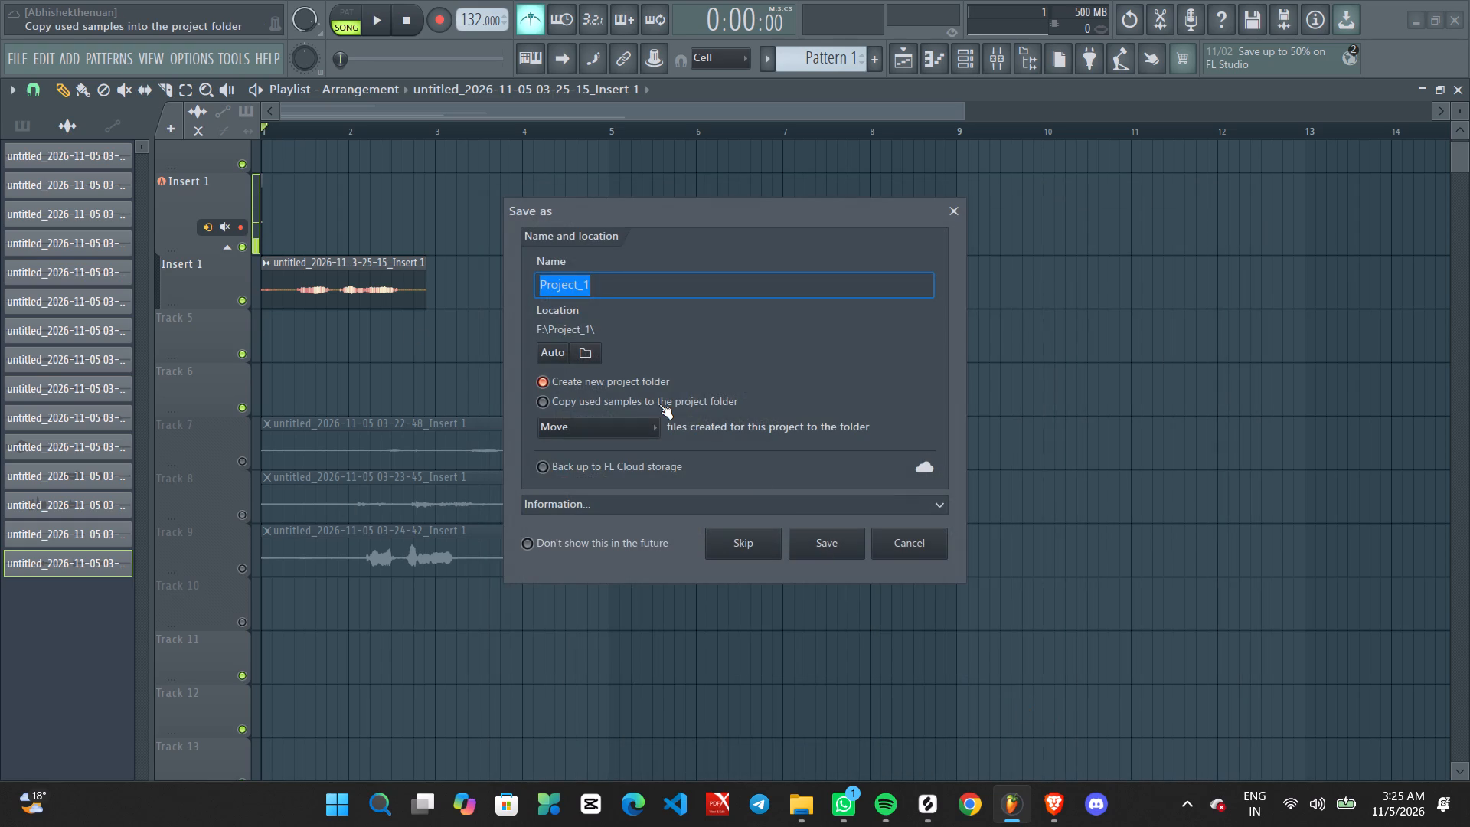
key("BackSpace")
type("tag")
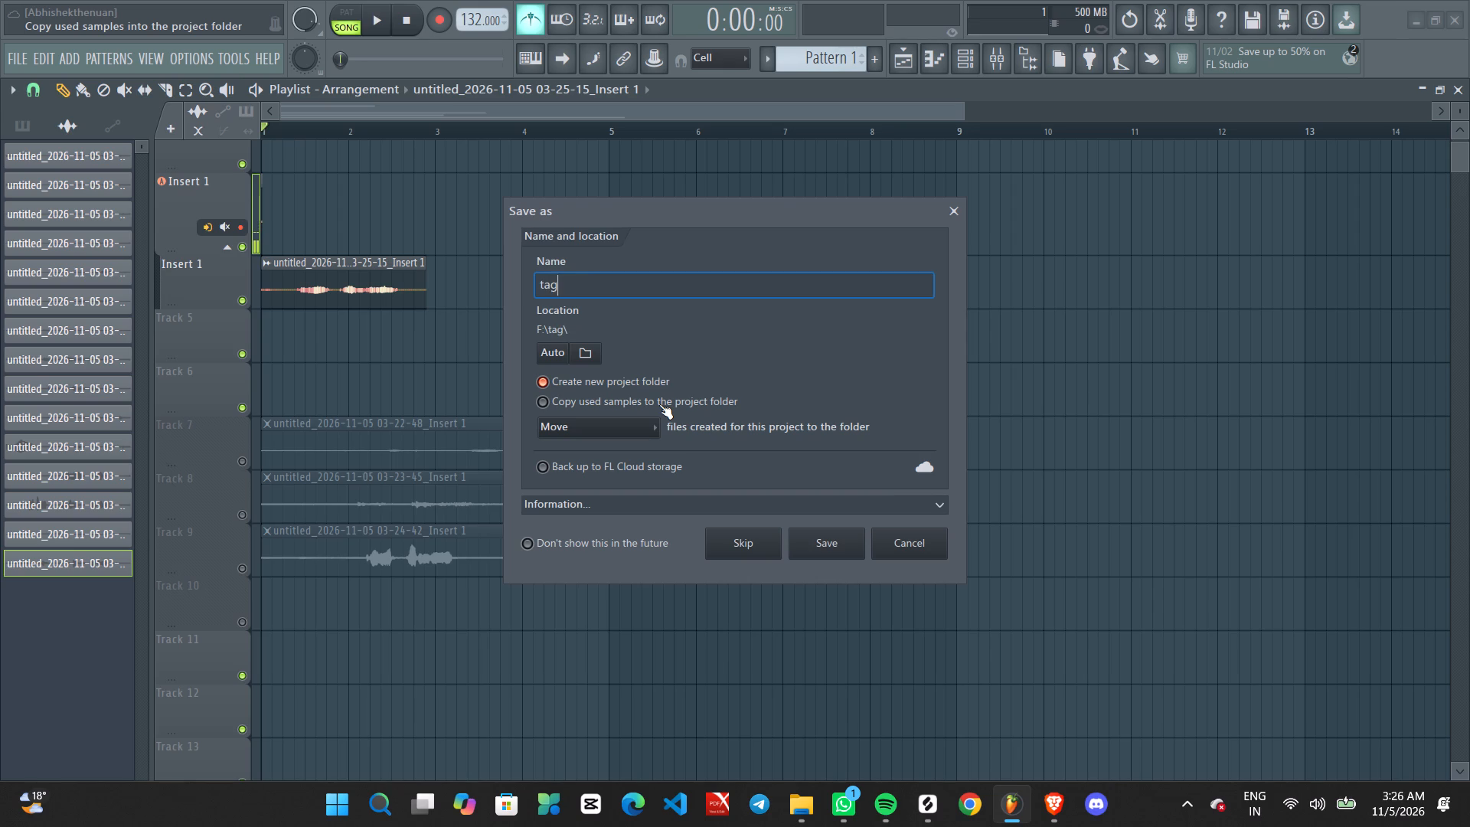
key("Return")
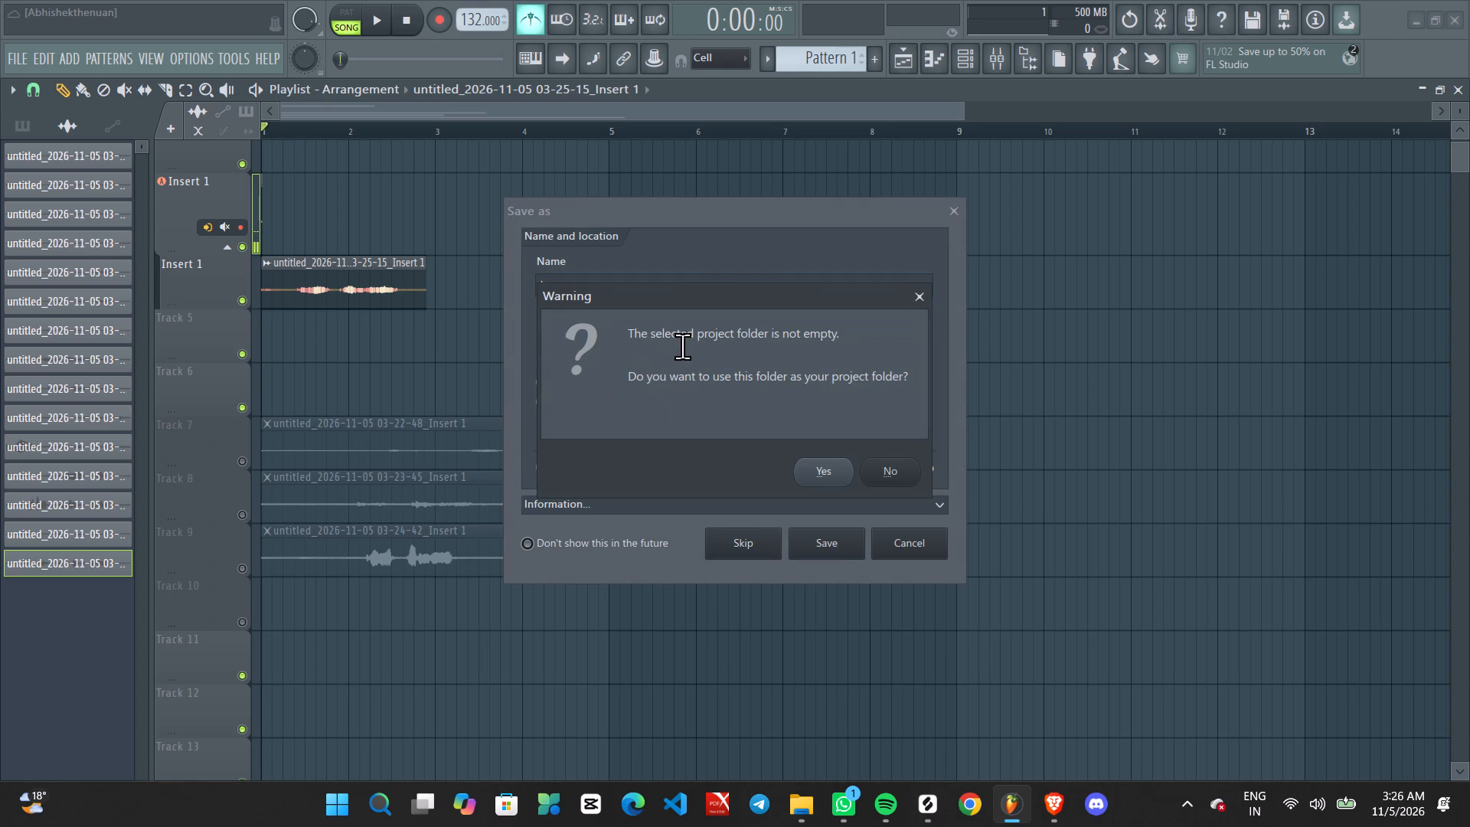
left_click(914, 294)
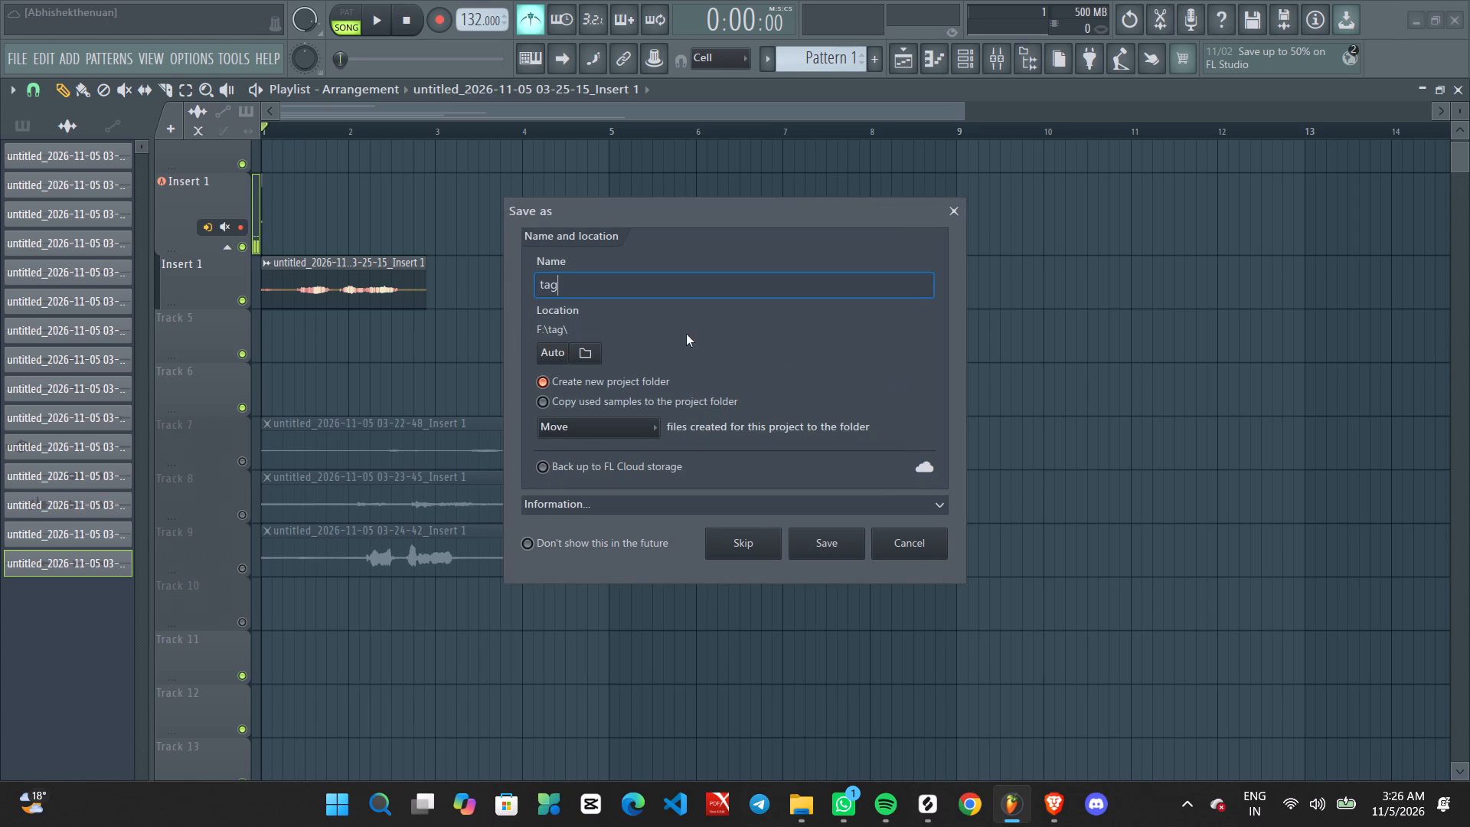
Choose the folder listed just before tag on the projects (F:) drive as the location and save the tag project.
left_click(599, 349)
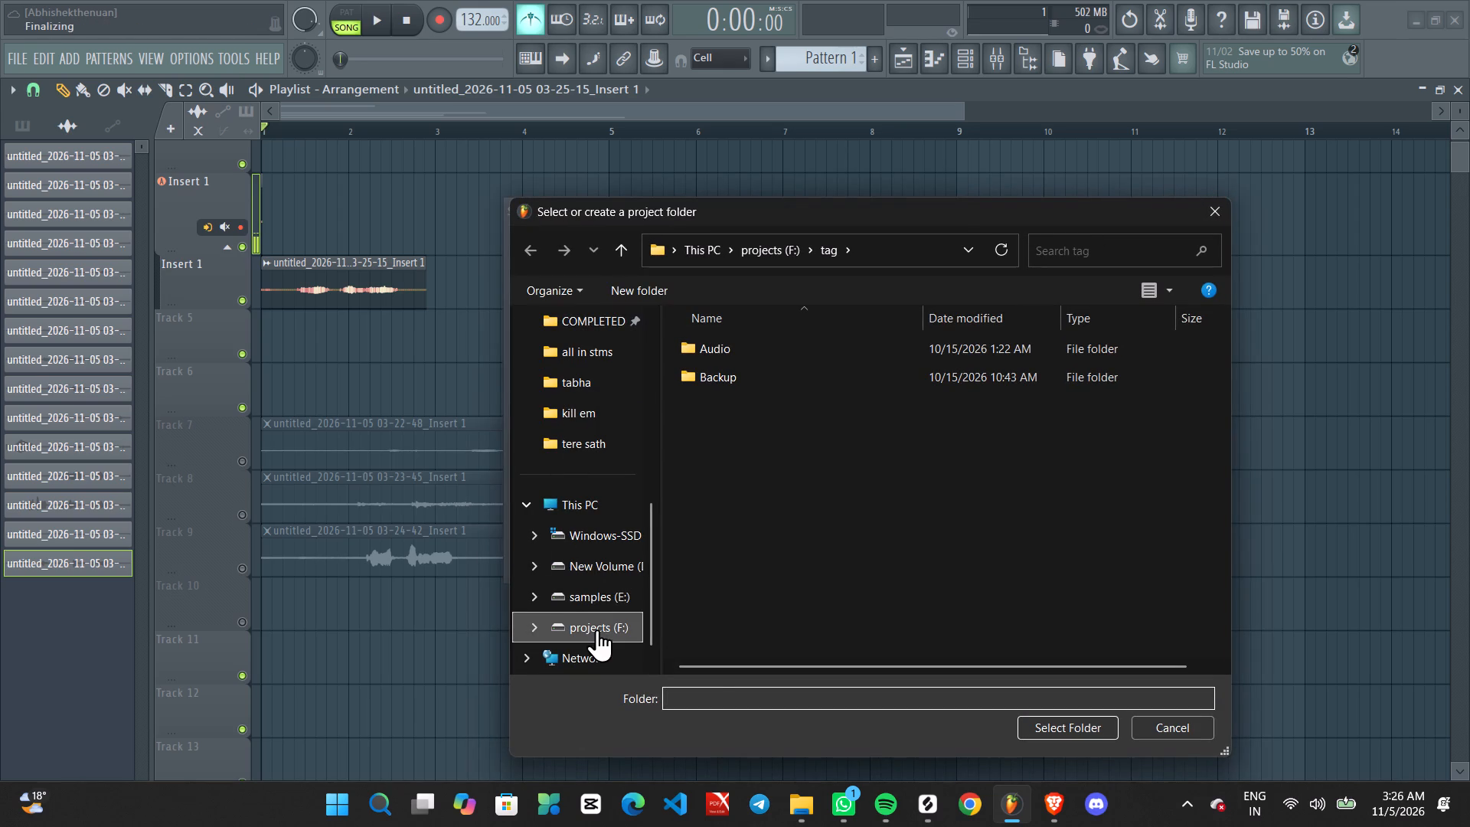
left_click(602, 633)
scroll(772, 496, "down", 9)
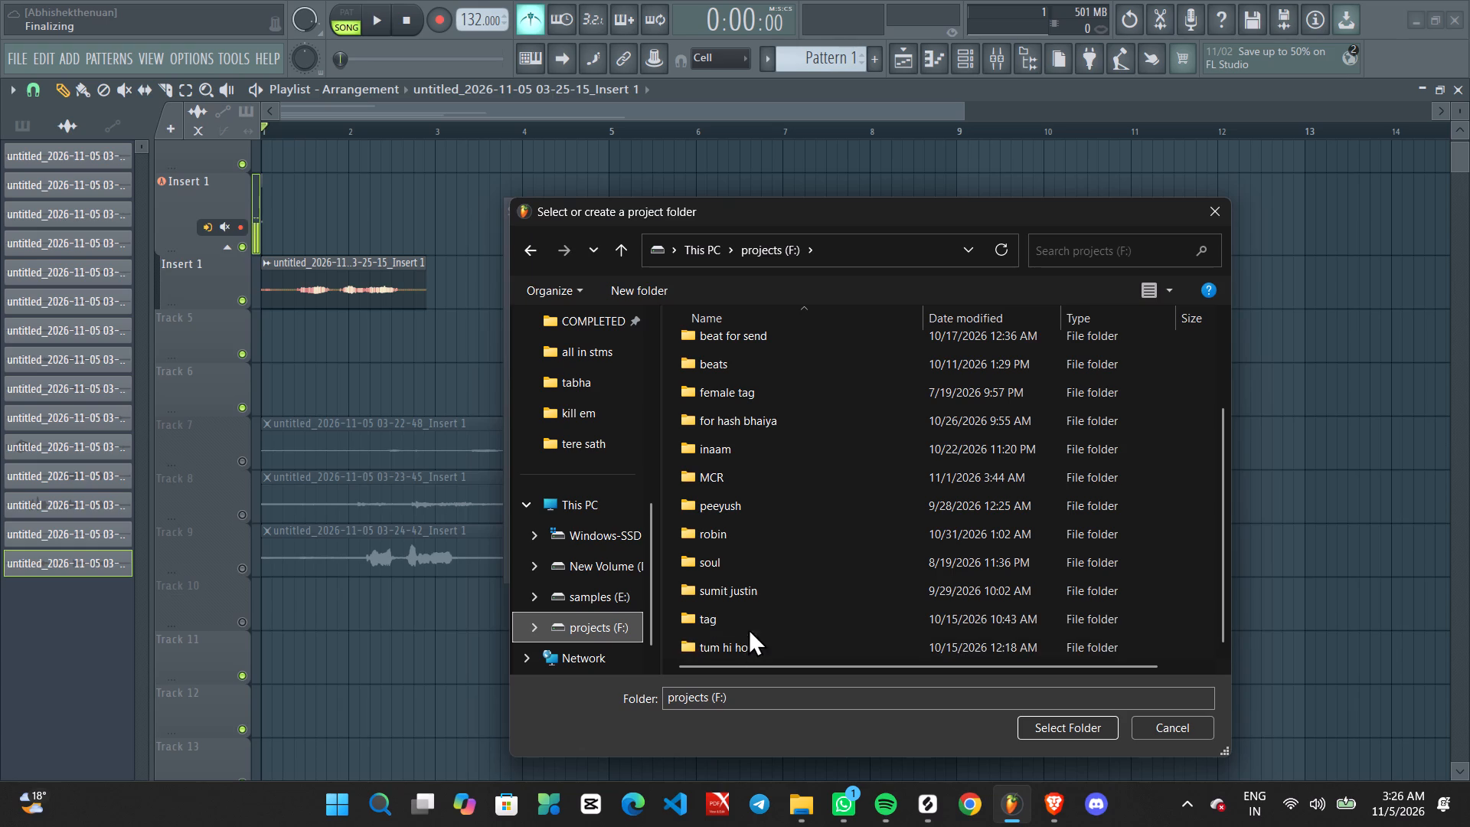
left_click(755, 604)
double_click(754, 616)
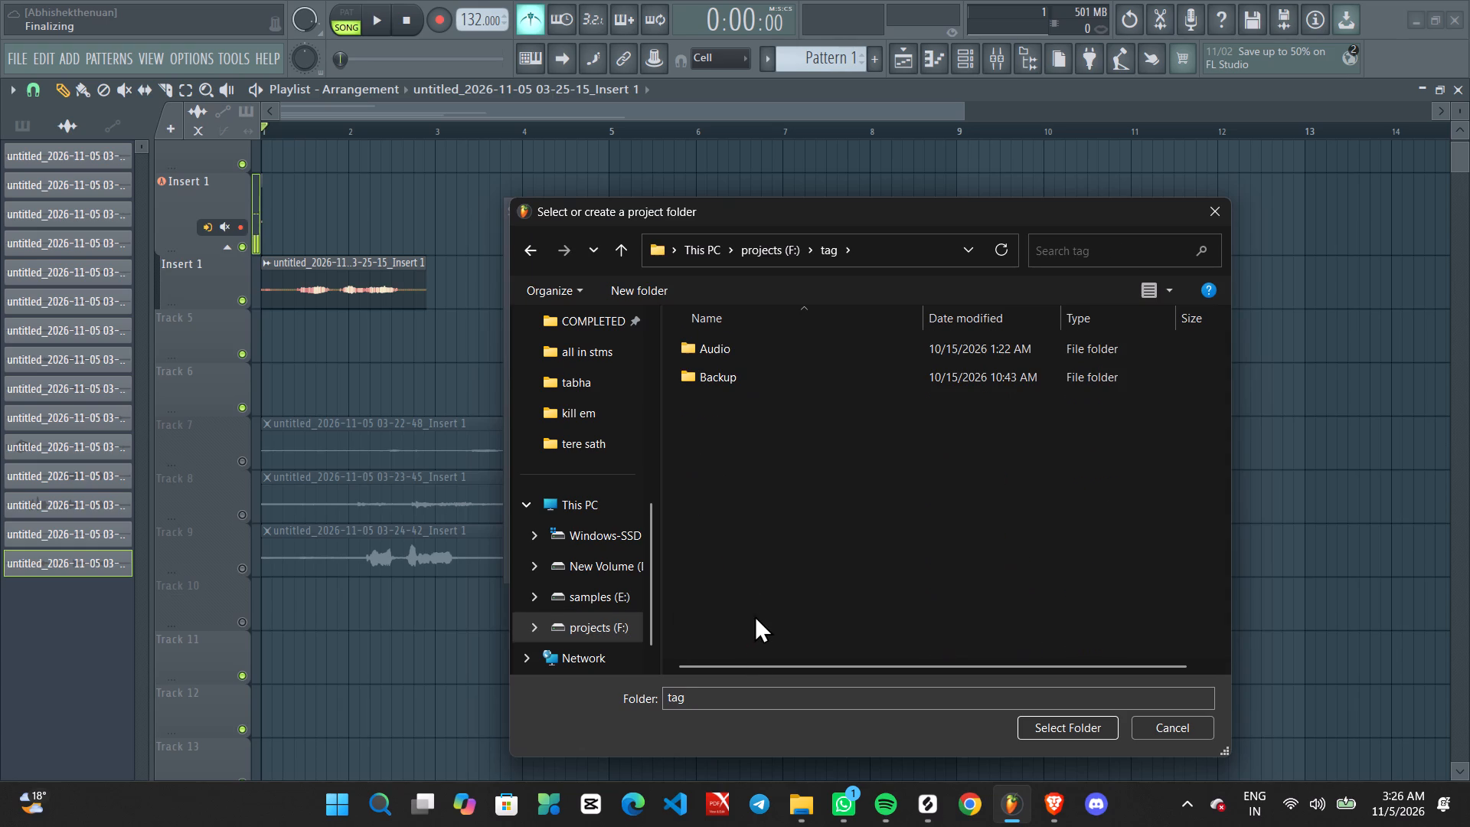
left_click(535, 239)
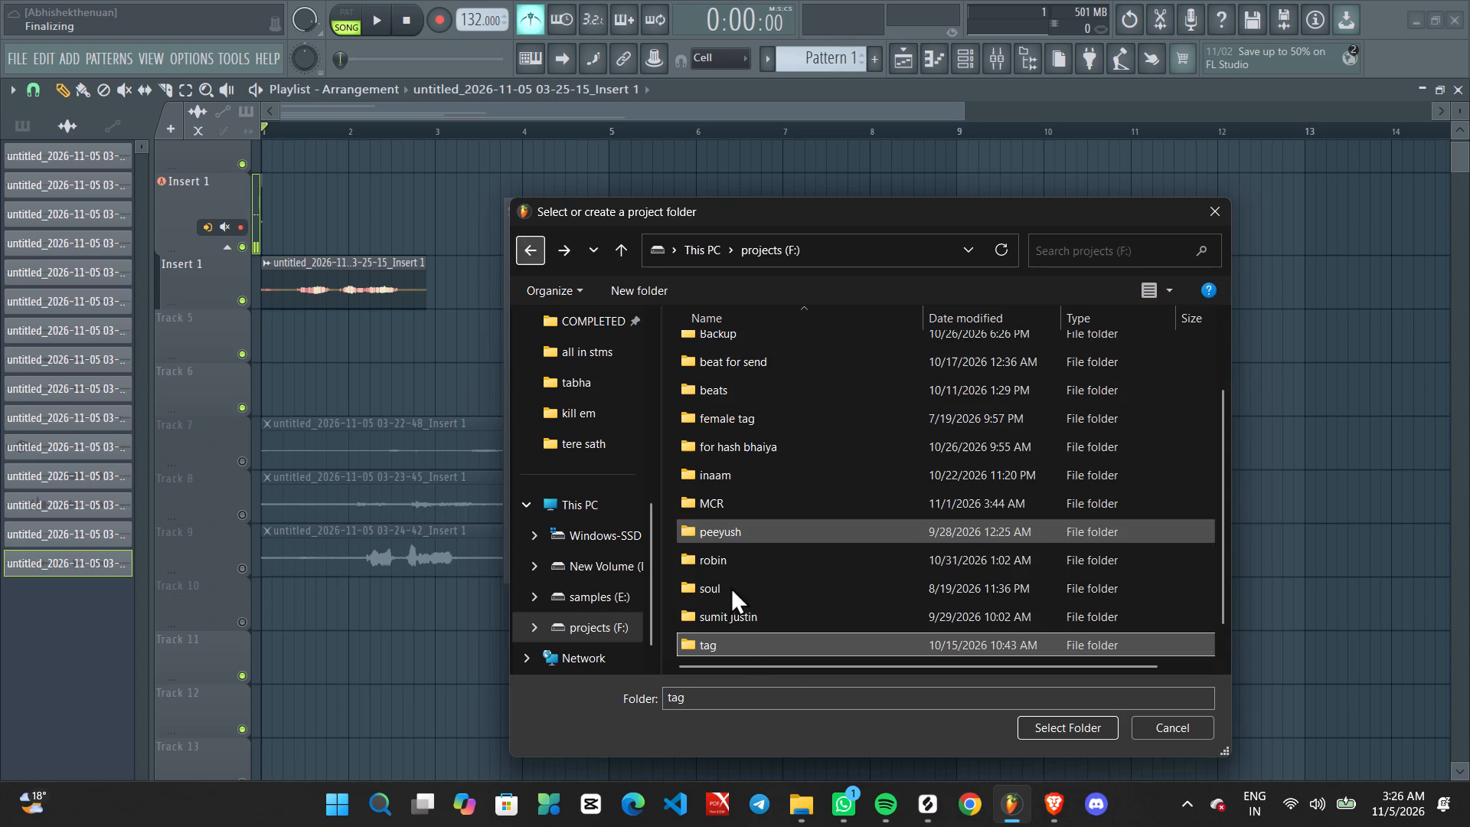
scroll(729, 623, "down", 4)
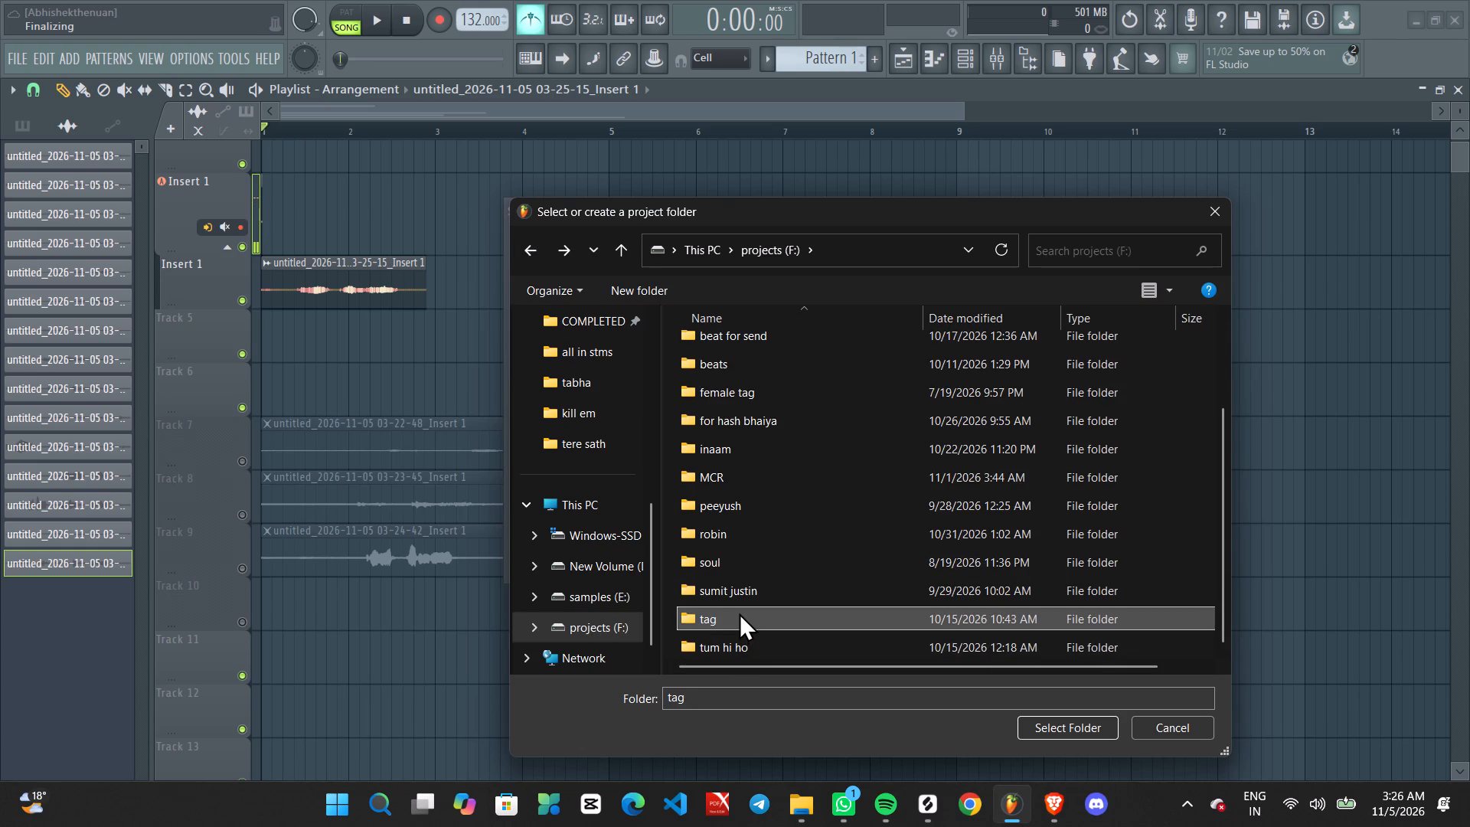
double_click(739, 613)
left_click(534, 257)
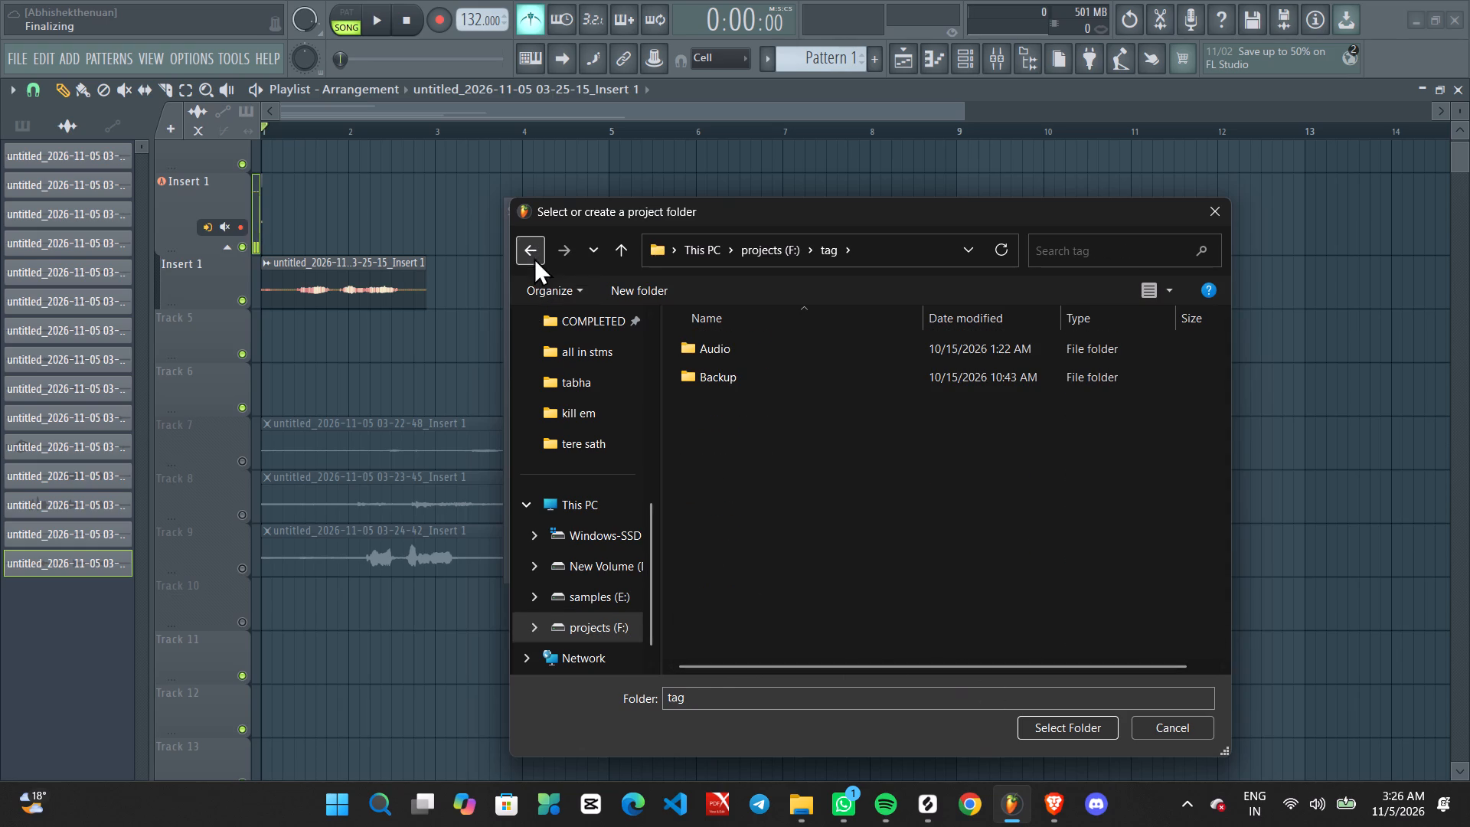
double_click(741, 616)
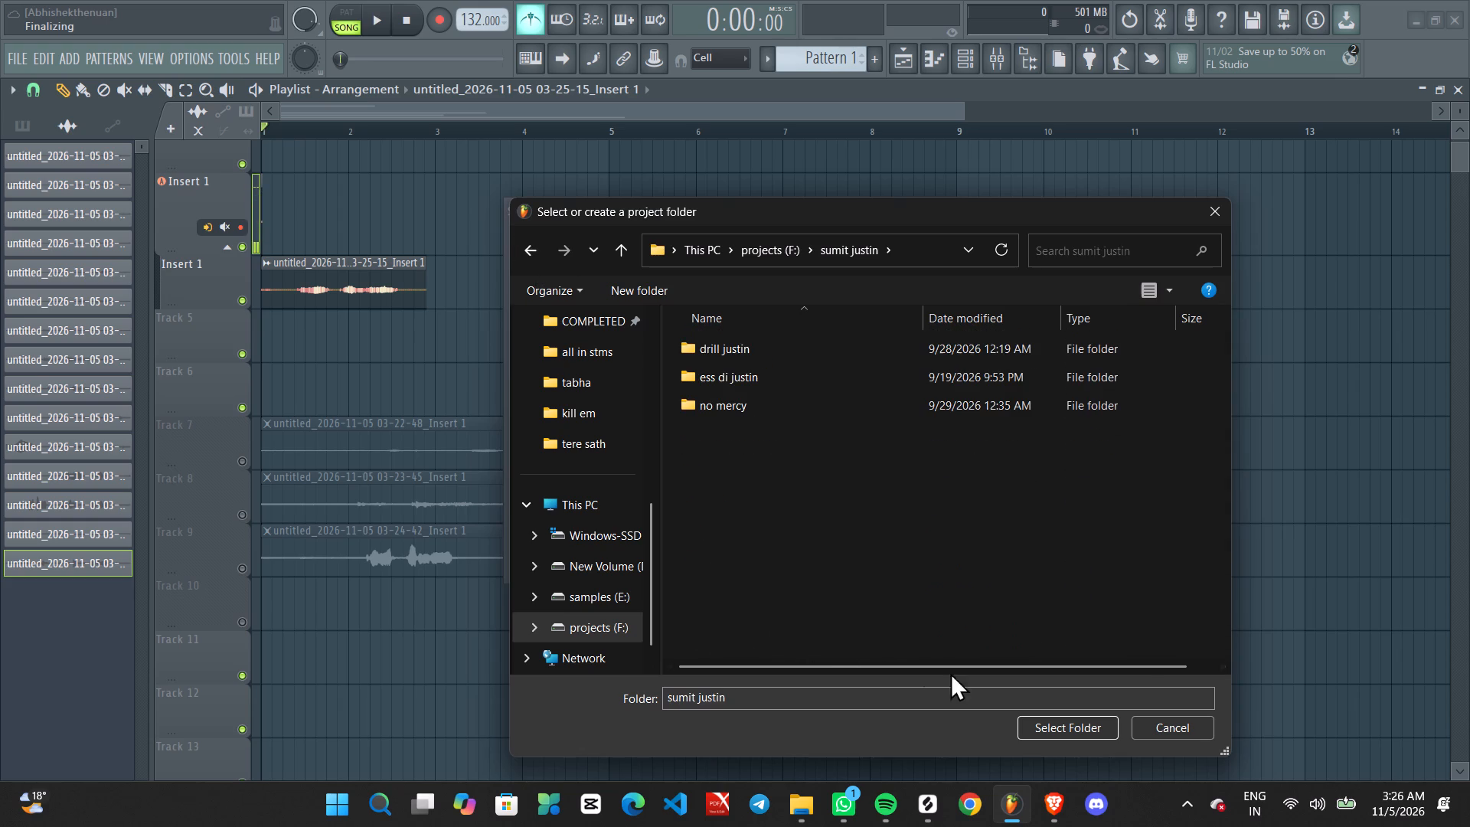
left_click(1053, 724)
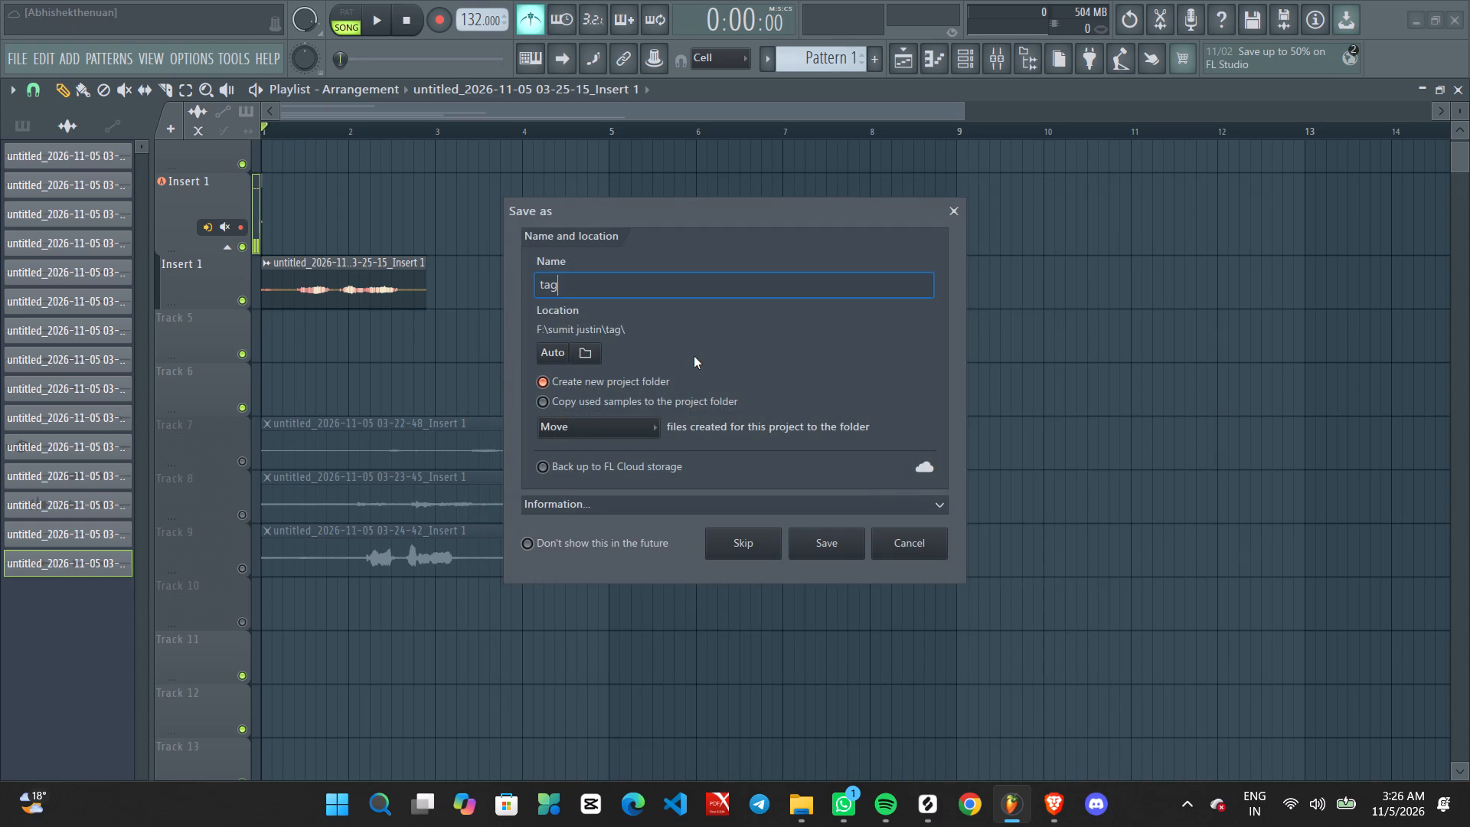
left_click(811, 555)
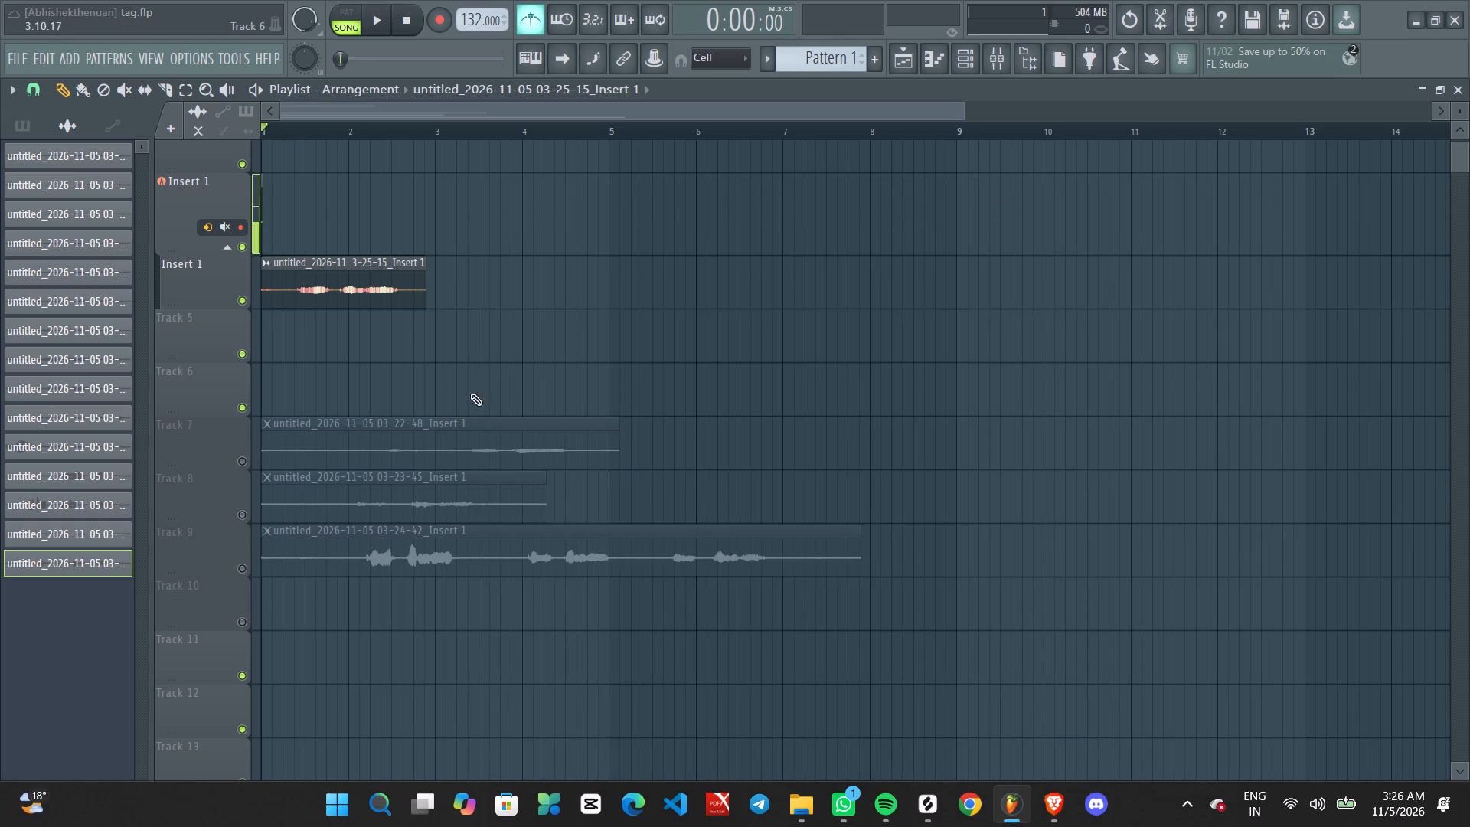
Move the two-bar Insert 1 take down to Track 6, and mute Tracks 6 and 5.
scroll(426, 393, "up", 2, "ctrl")
middle_click_drag(387, 383, 577, 423)
scroll(364, 344, "up", 1)
left_click_drag(351, 313, 360, 390, "ctrl")
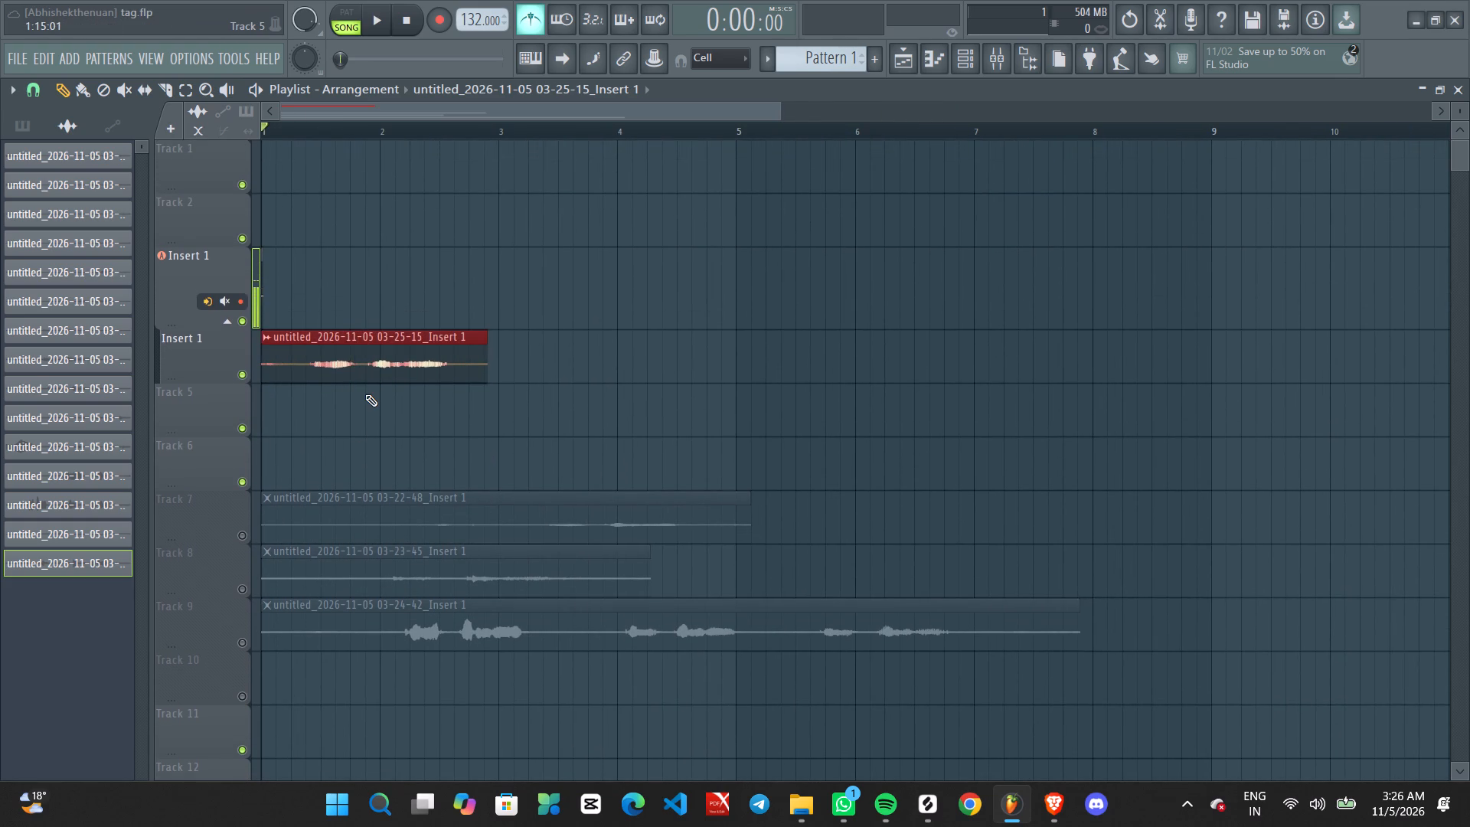
key("shift+Down")
key("shift+Down")
left_click(243, 482)
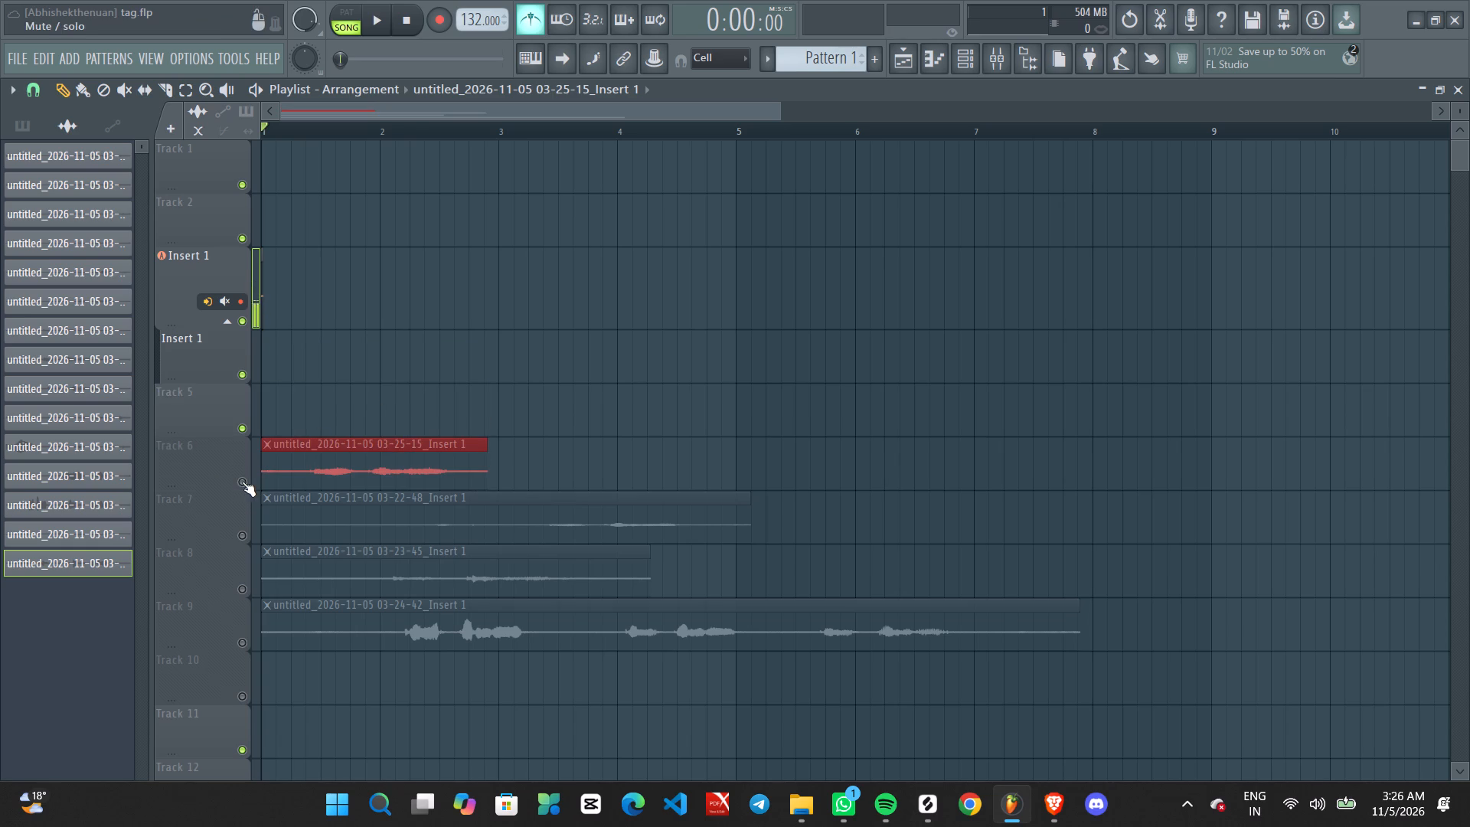
left_click(237, 430)
Turn on recording mode, record an Insert 1 take of under one bar, and delete that clip.
scroll(377, 354, "up", 1, "ctrl")
middle_click_drag(390, 356, 656, 347)
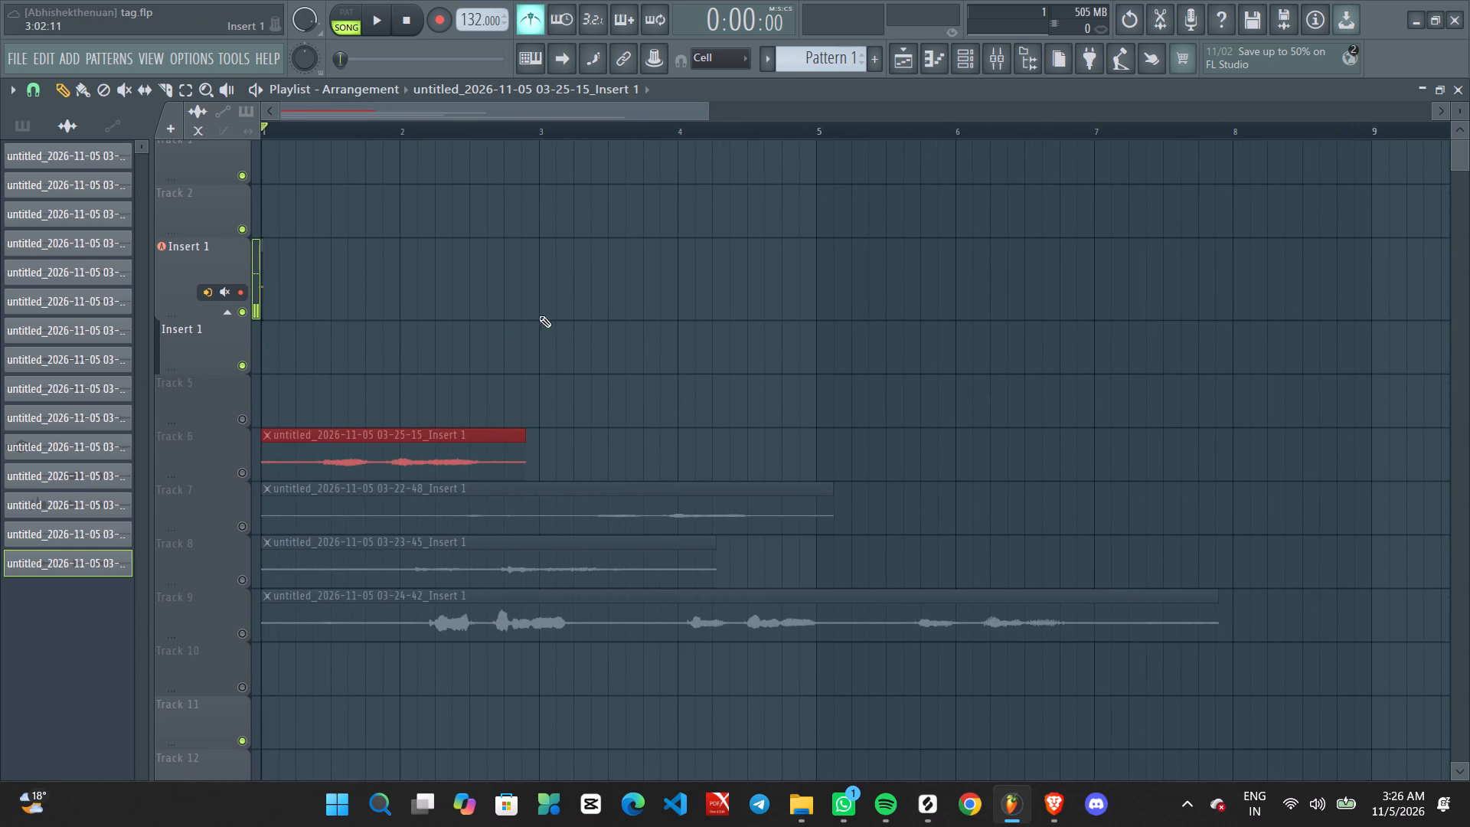
scroll(482, 287, "down", 1, "ctrl")
scroll(480, 286, "up", 1, "ctrl")
middle_click_drag(475, 288, 609, 357)
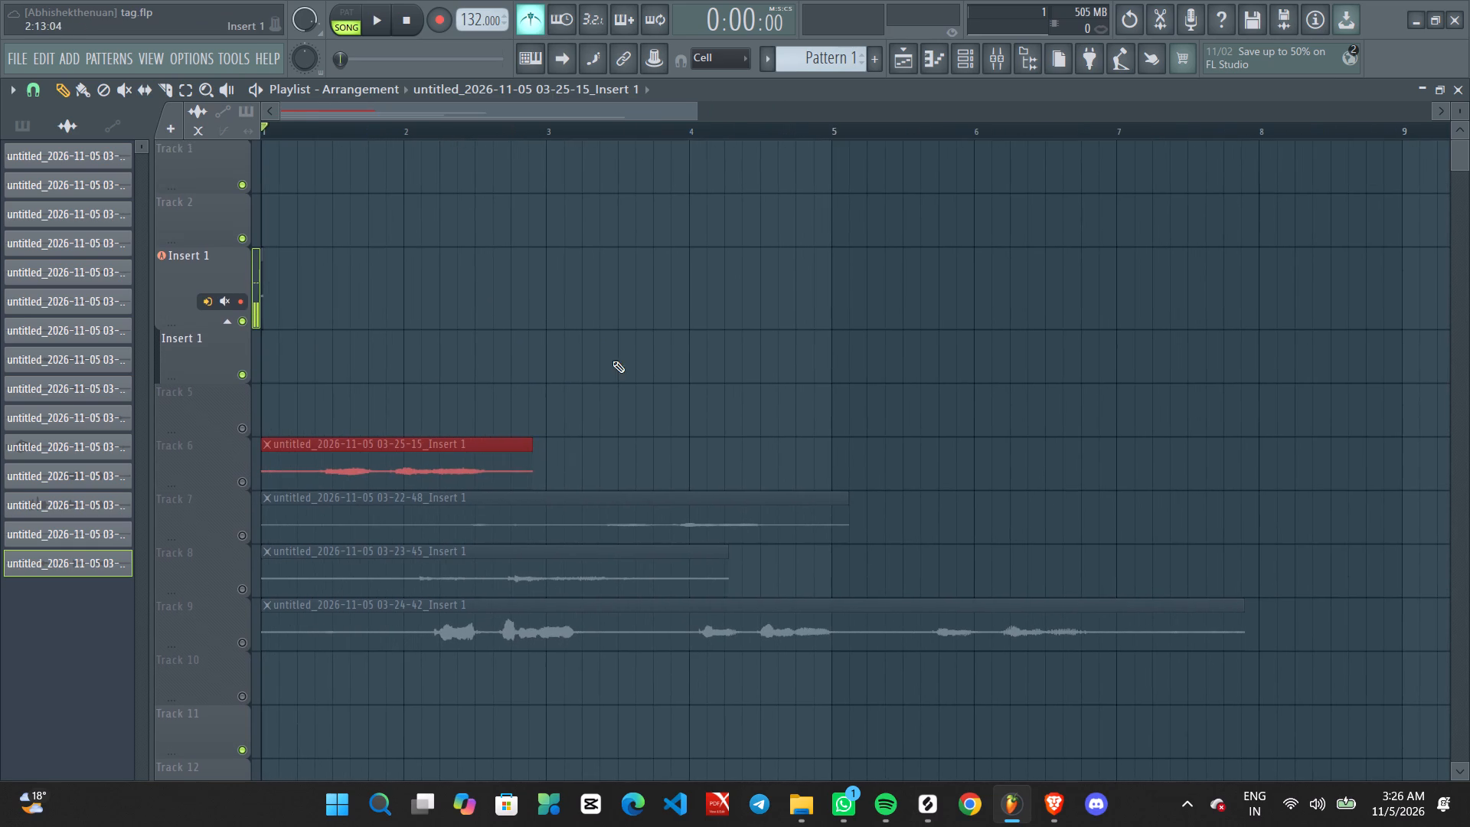
left_click(439, 29)
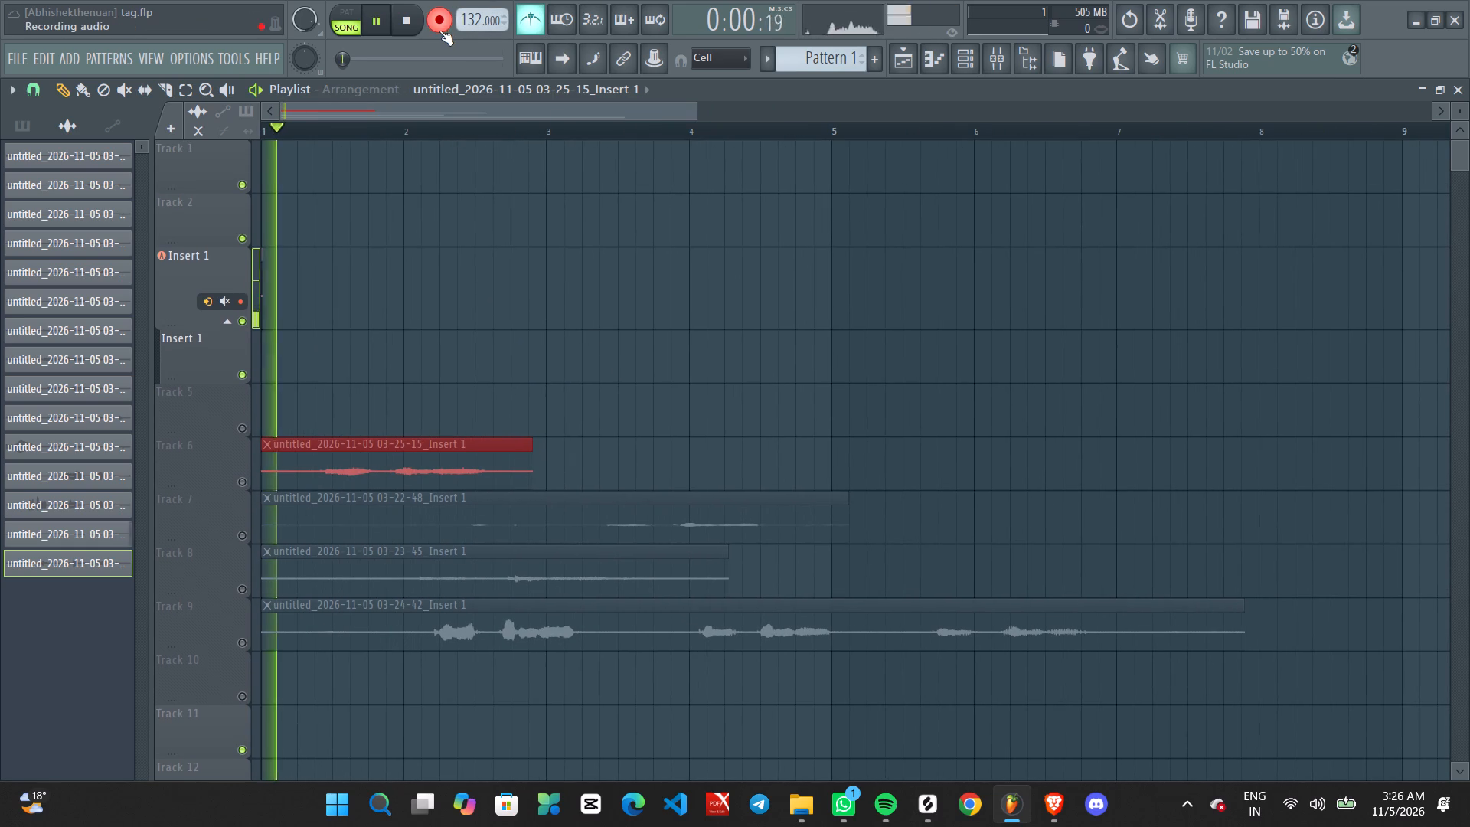
scroll(381, 183, "down", 2, "ctrl")
key("space")
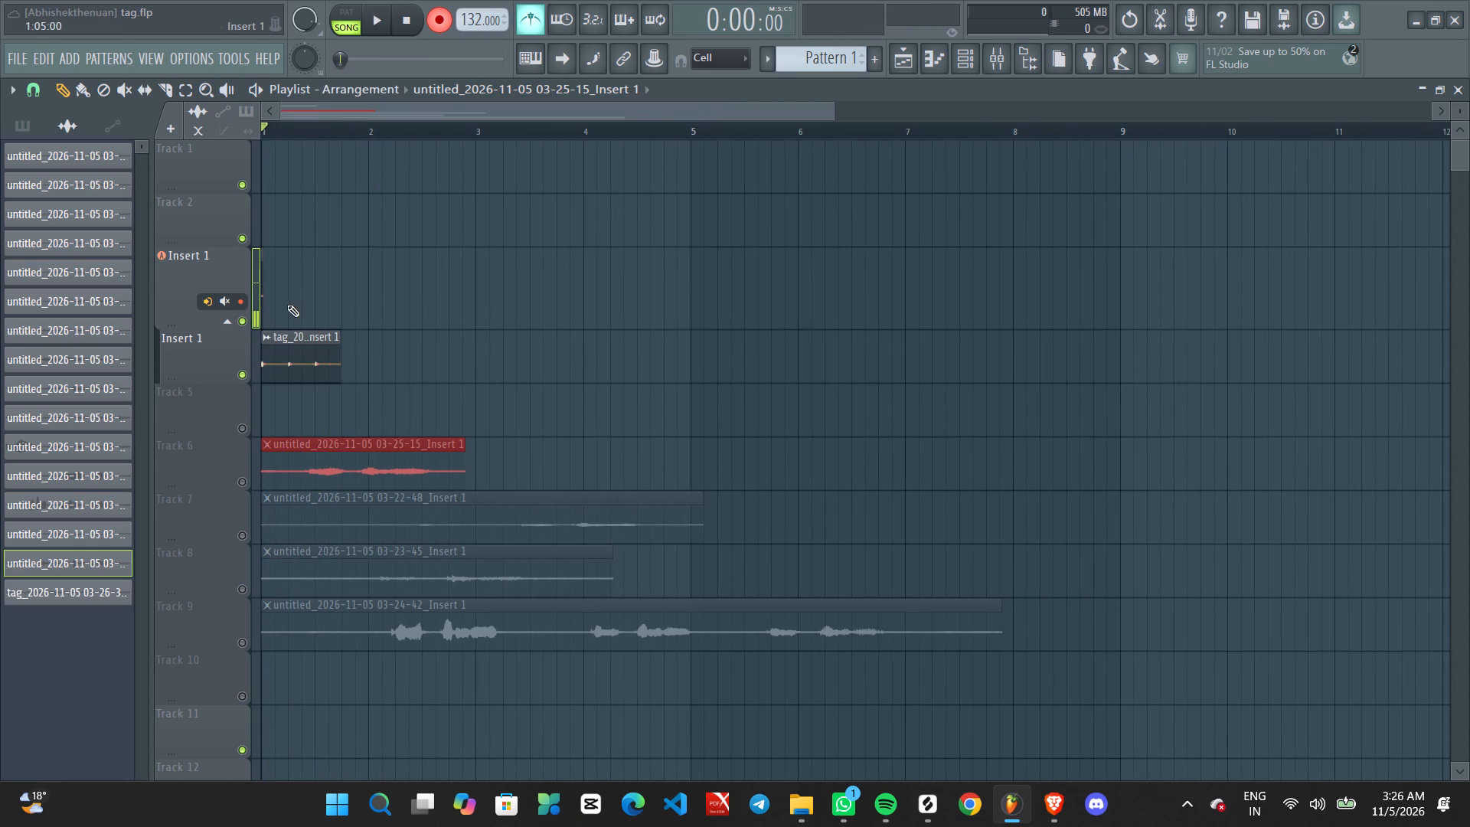
right_click_drag(281, 283, 298, 379)
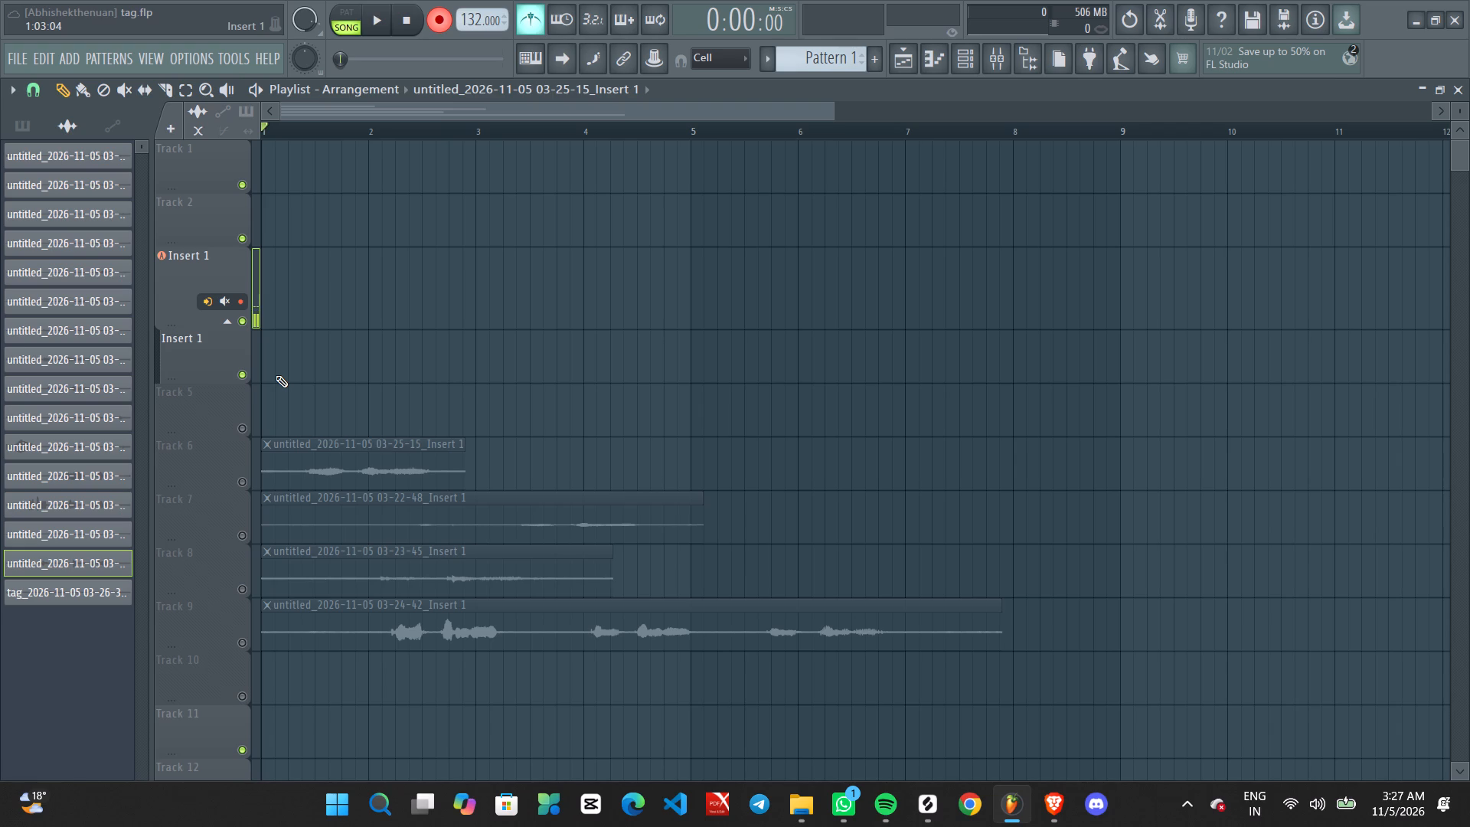
Record an Insert 1 take of about nine and a half bars and turn off recording mode.
key("space")
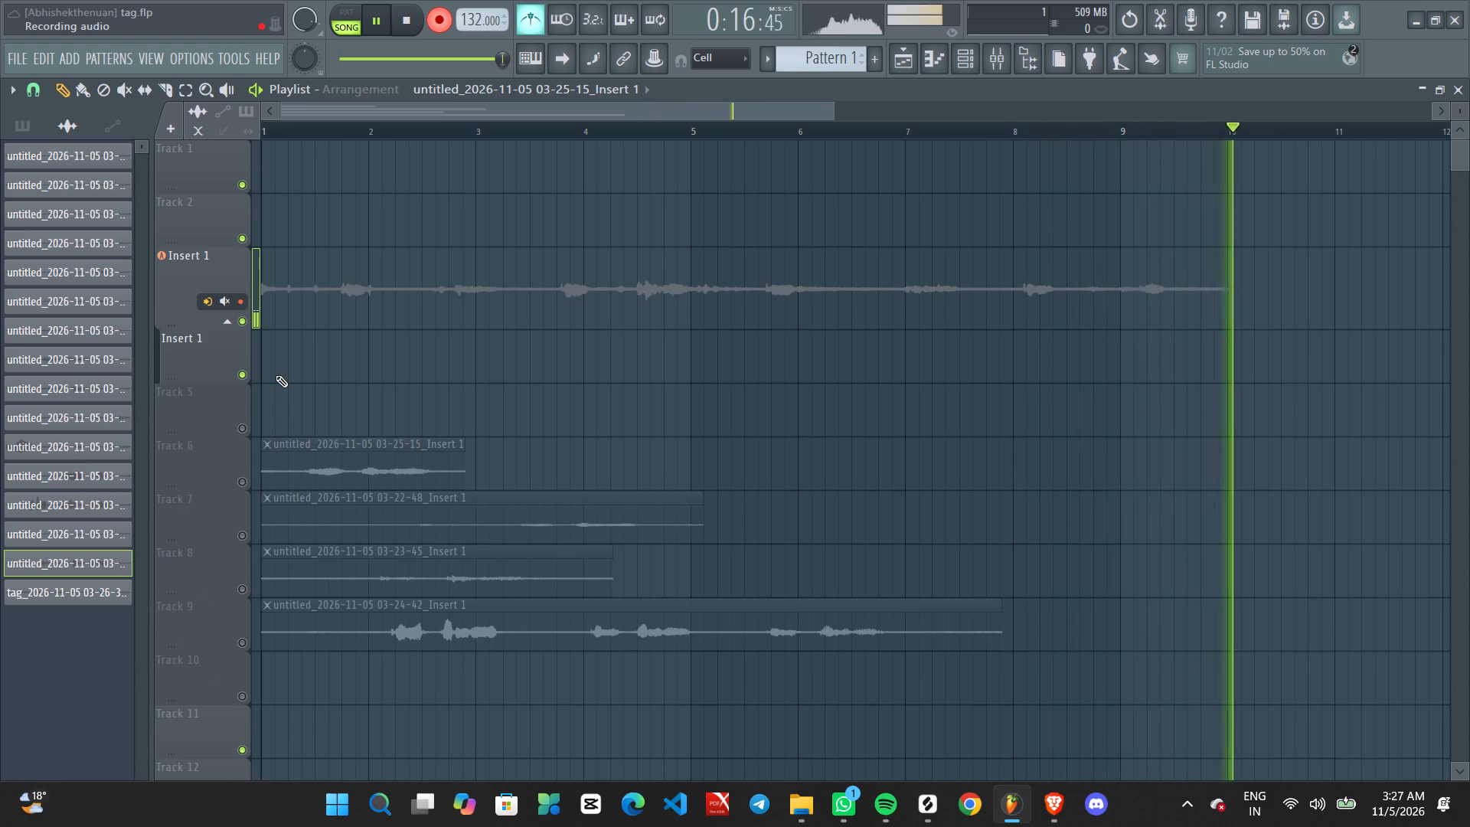
key("space")
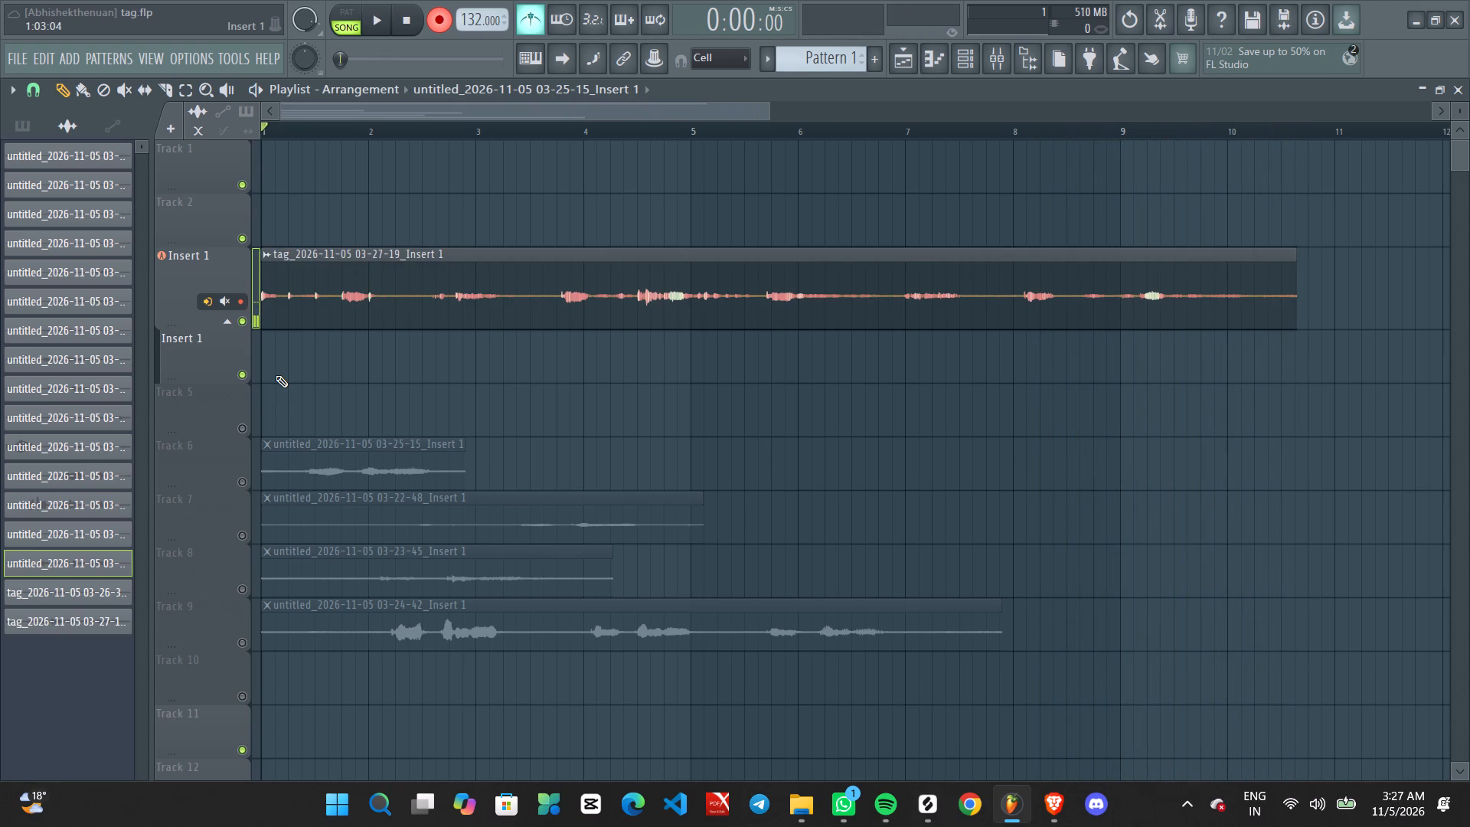
left_click(448, 21)
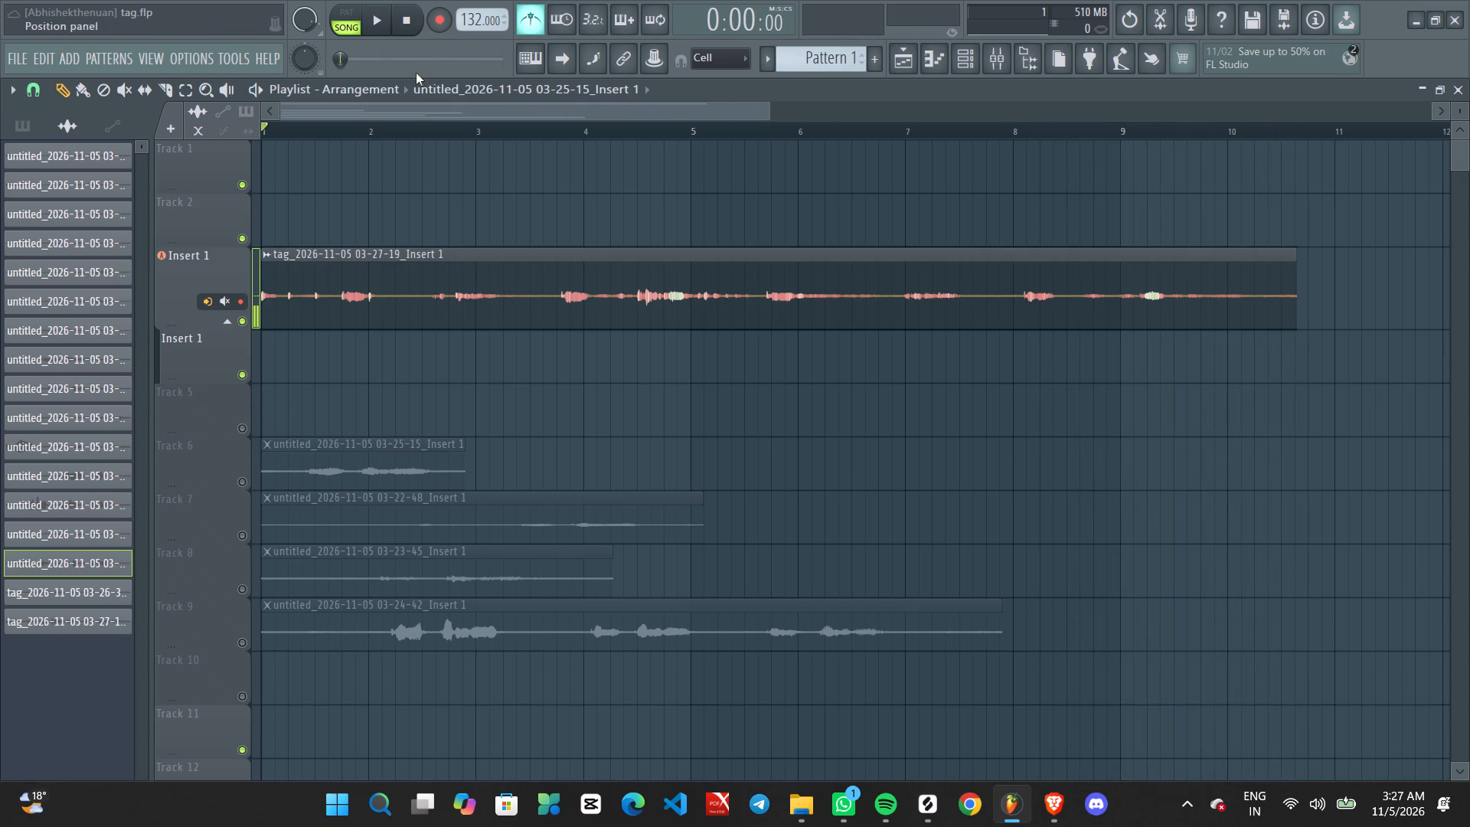
Save the tag project with the new take.
key("ctrl+s")
key("ctrl+s")
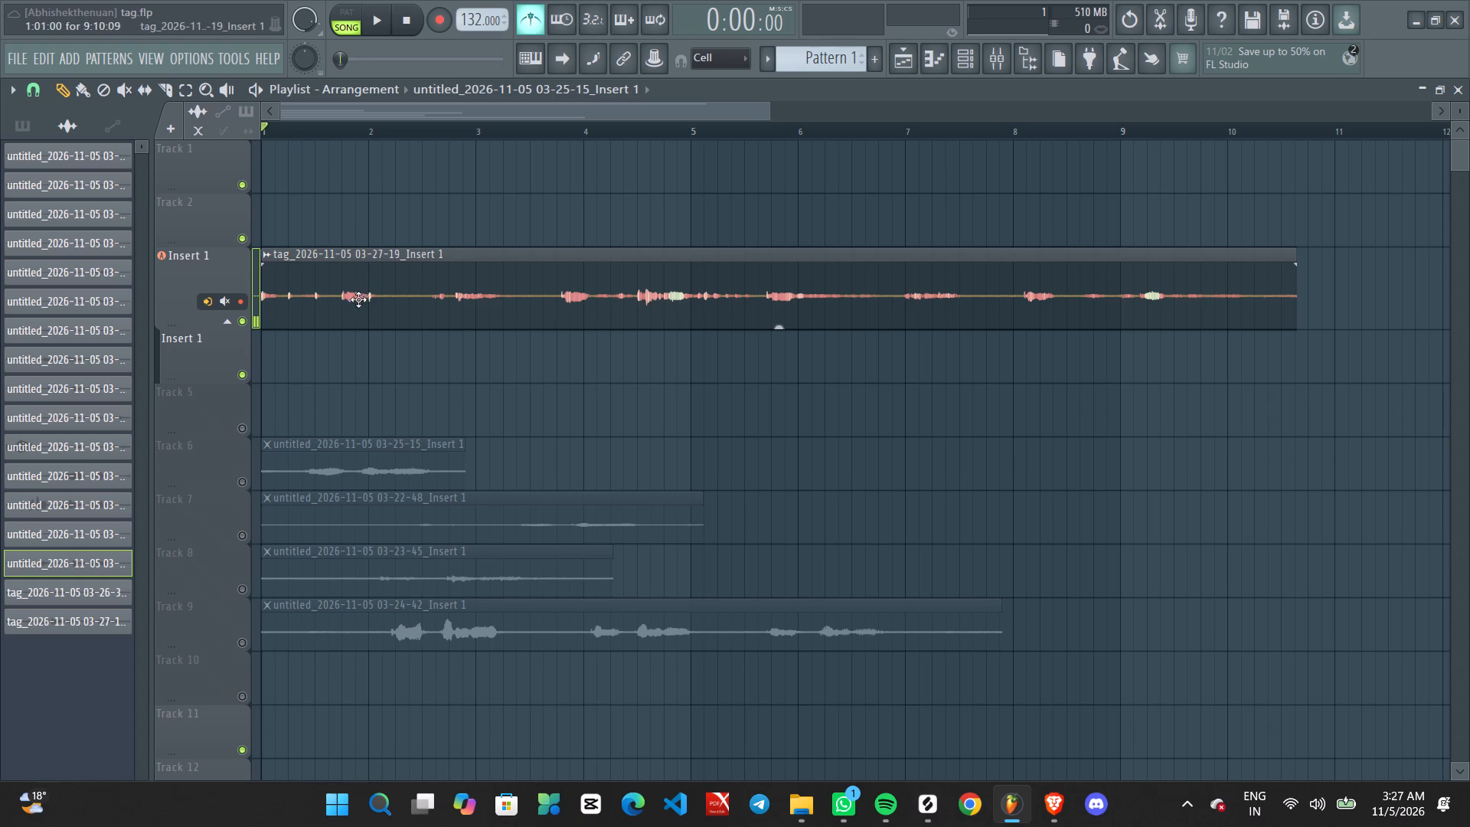
key("ctrl+s")
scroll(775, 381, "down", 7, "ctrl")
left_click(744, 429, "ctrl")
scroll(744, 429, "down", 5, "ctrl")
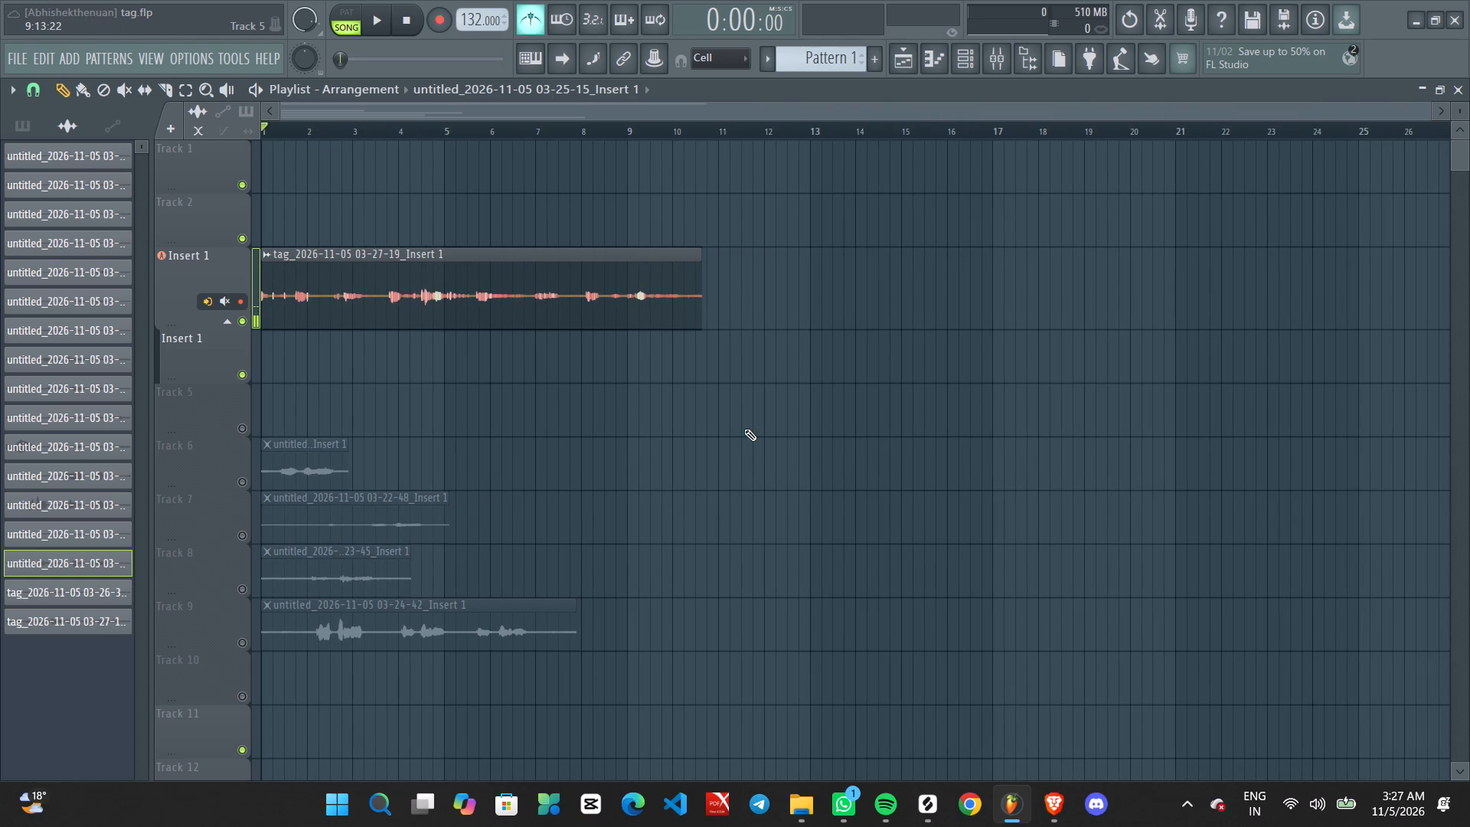